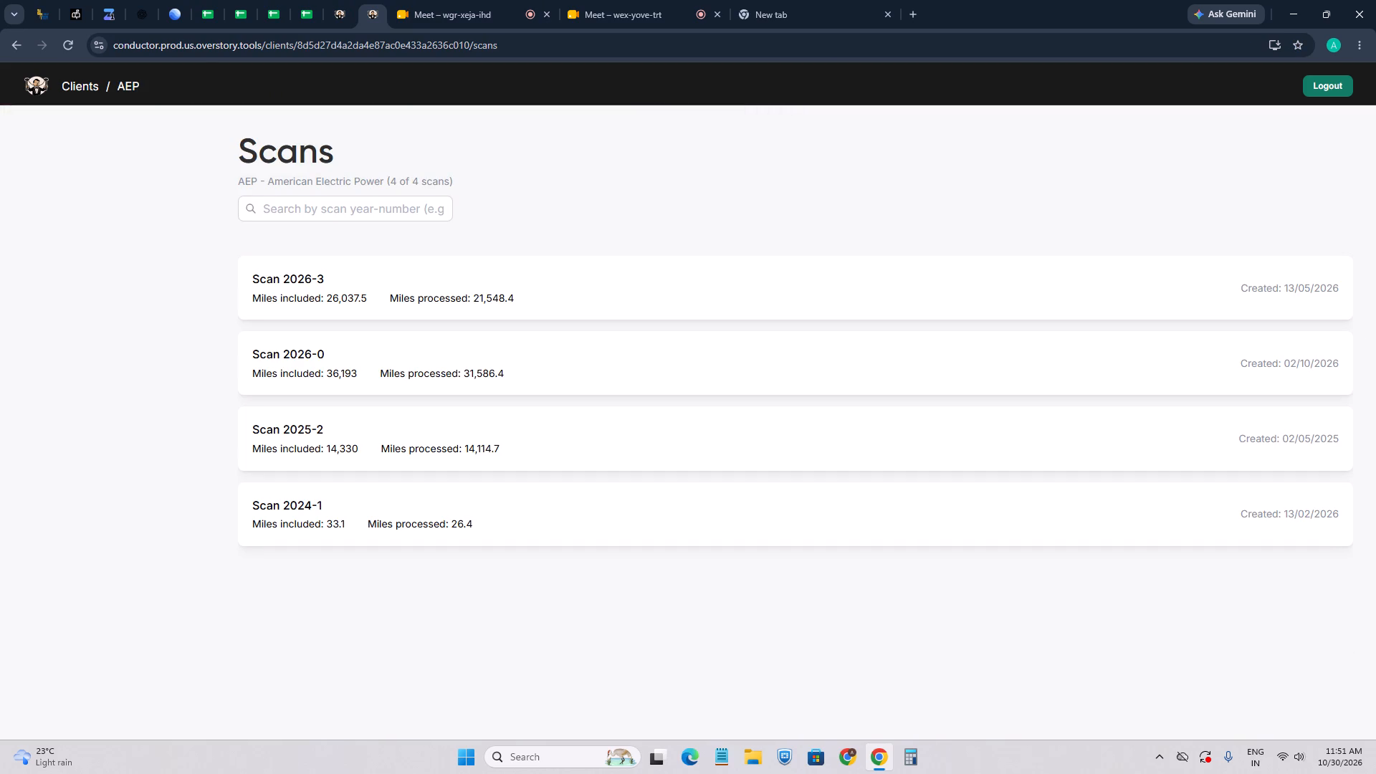
Open AEP's Scan 2026-3 and bring up its list of QA issues.
click(539, 294)
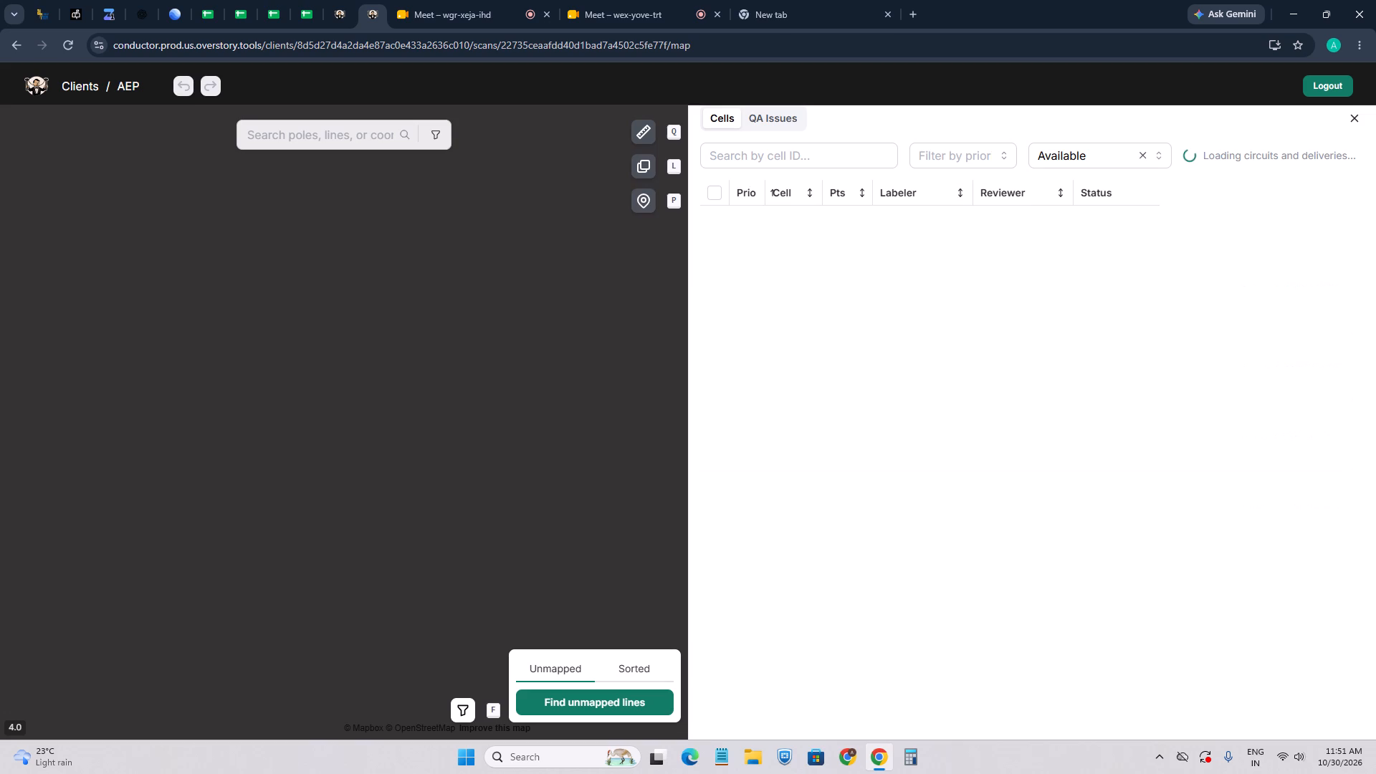
click(788, 123)
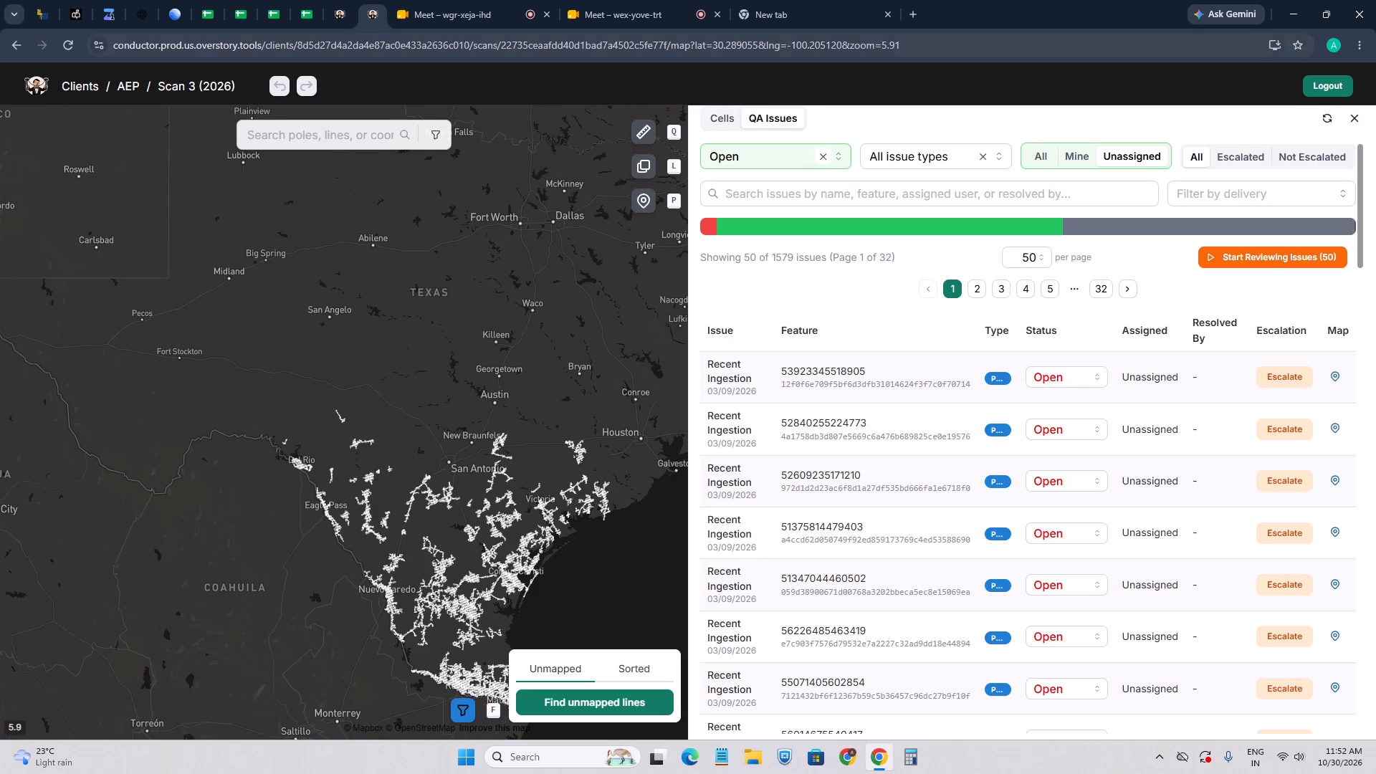
Filter the open, unassigned QA issues by delivery AEP_3_40.
click(1195, 185)
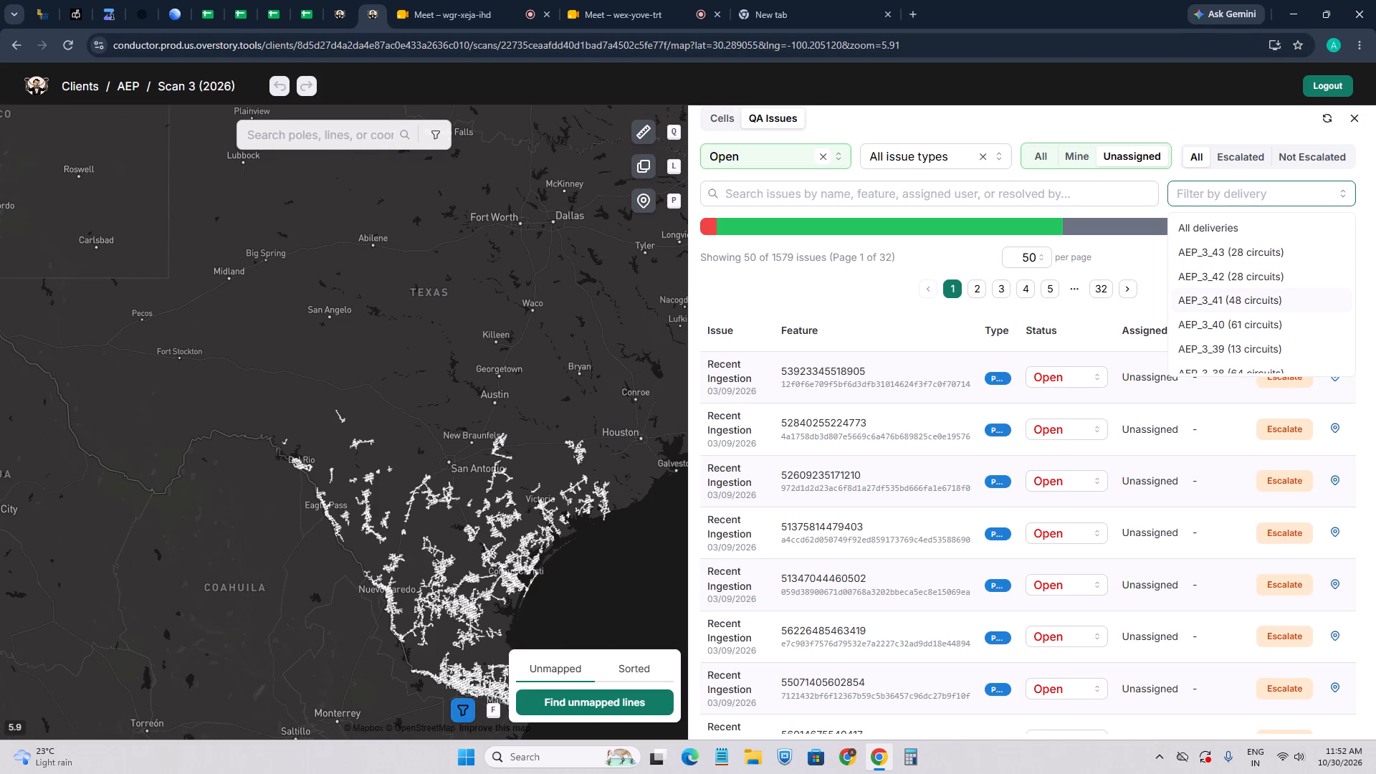
click(1228, 319)
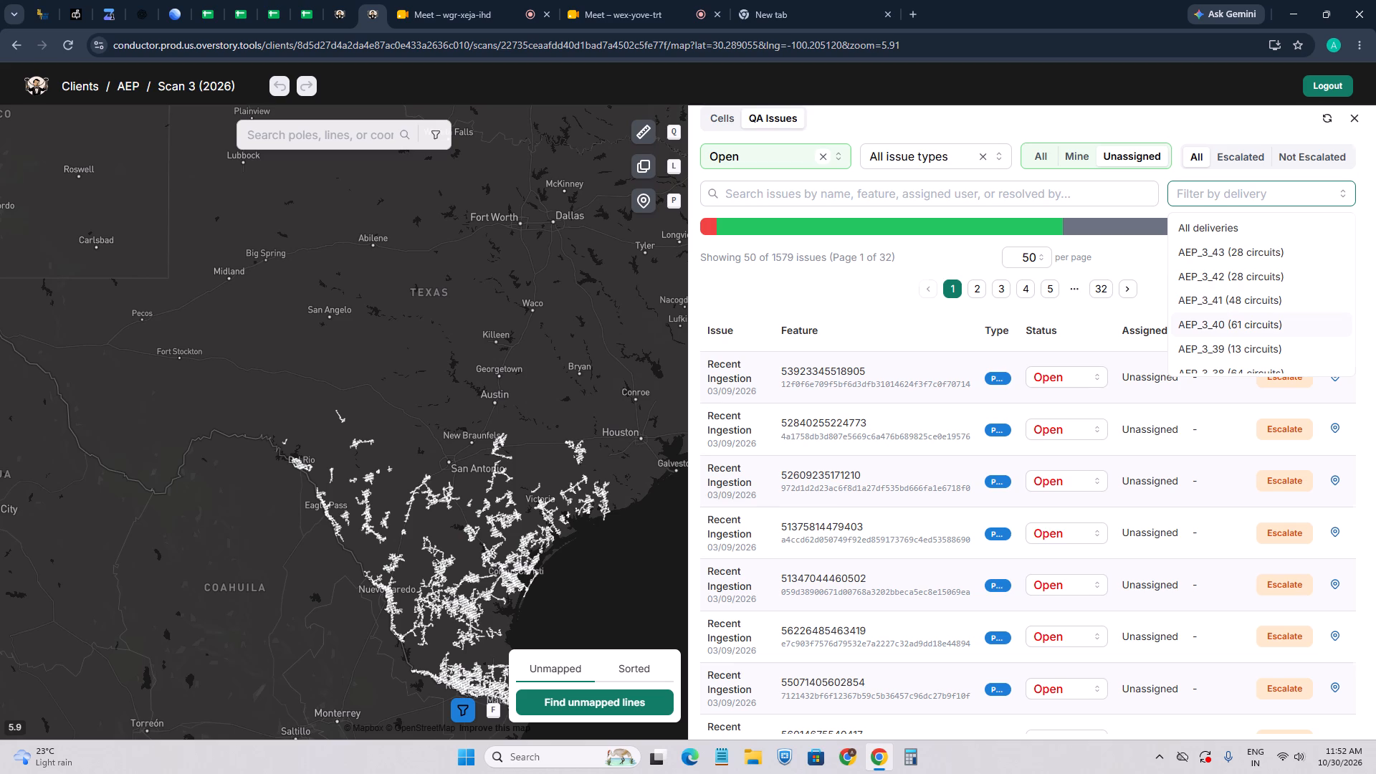
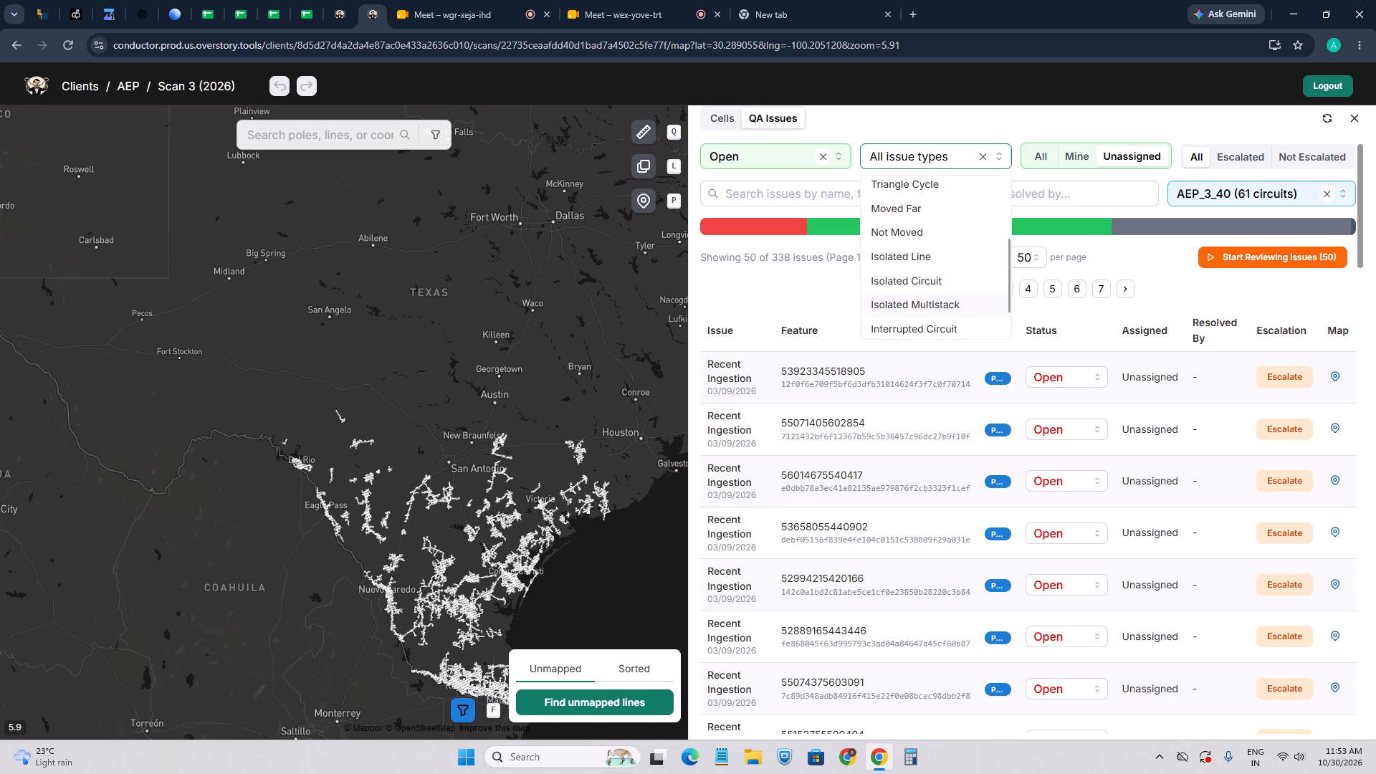
Filter the QA issues by the Unmapped Line issue type.
scroll(934, 310, down, 4)
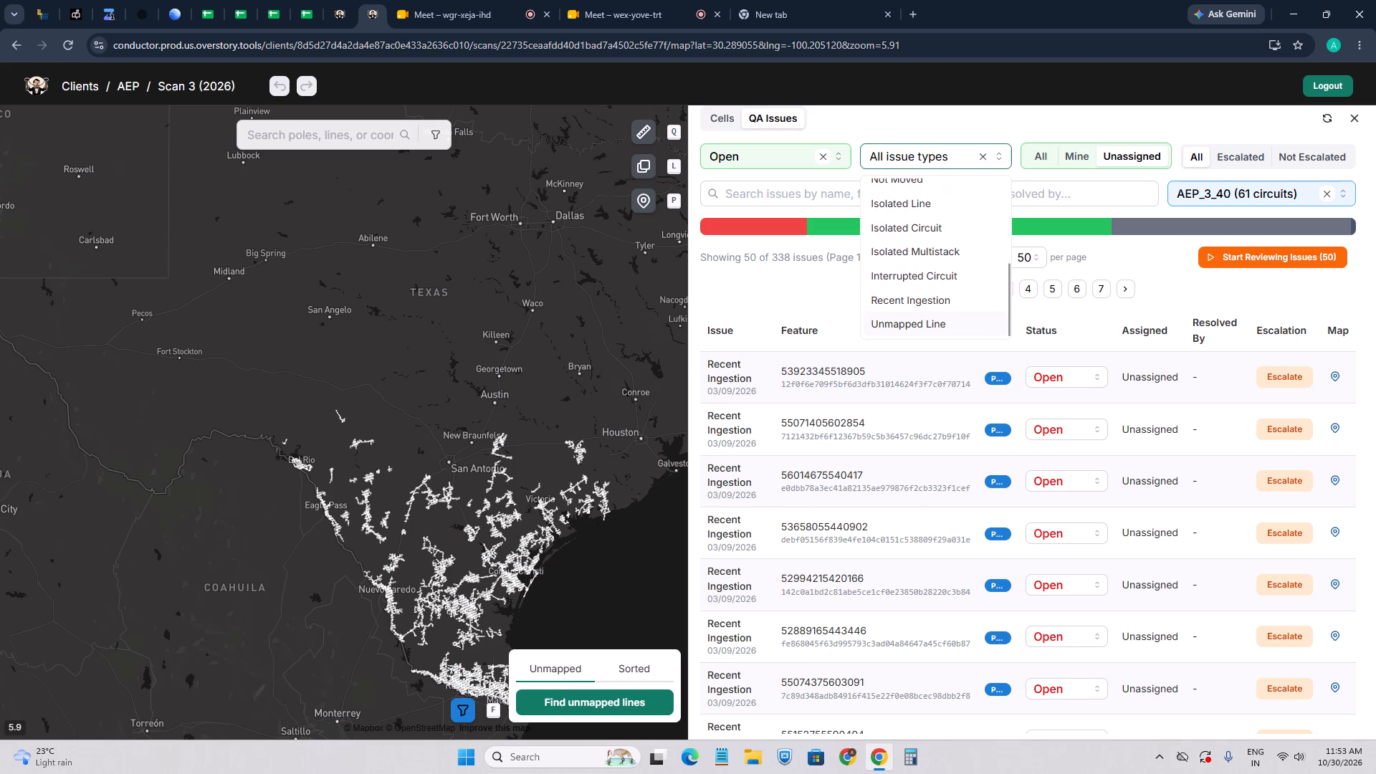
click(916, 323)
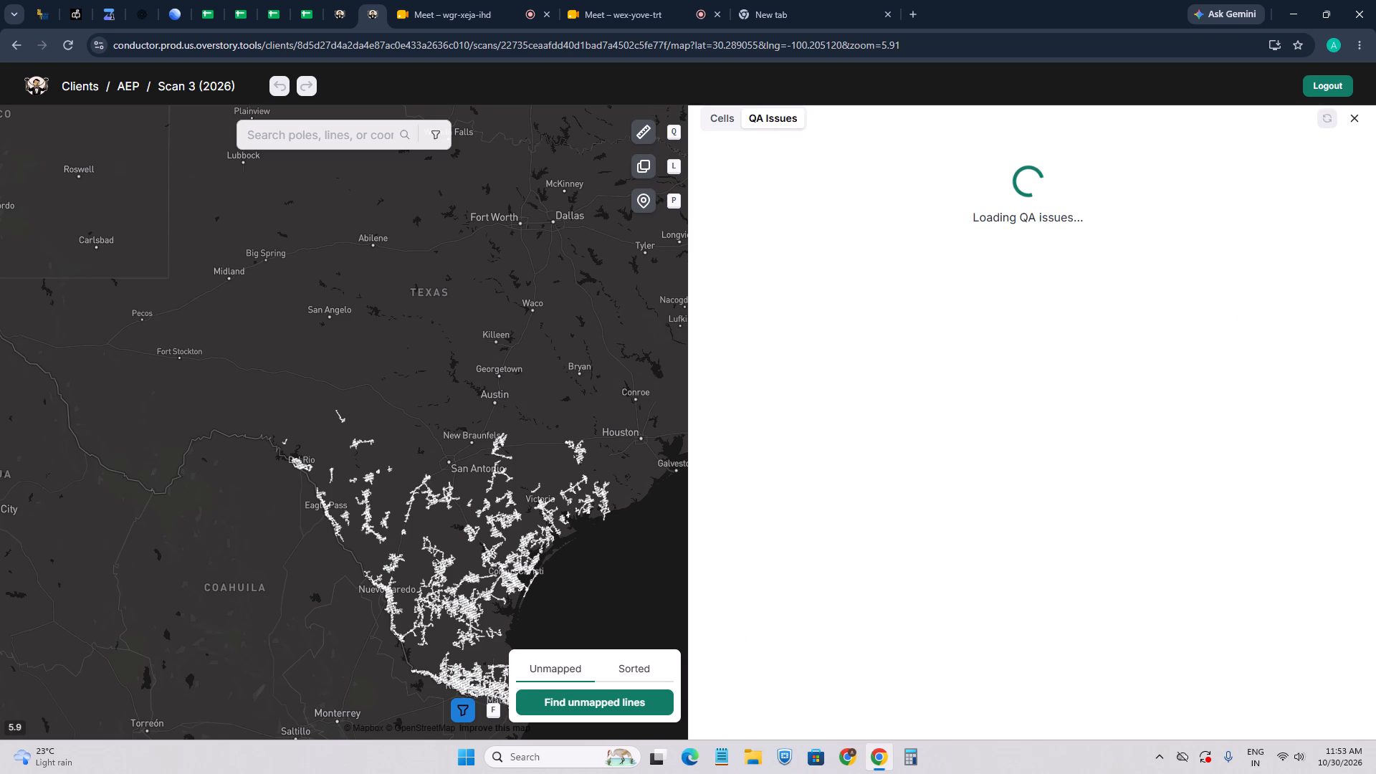
scroll(1084, 358, down, 10)
scroll(1101, 442, up, 16)
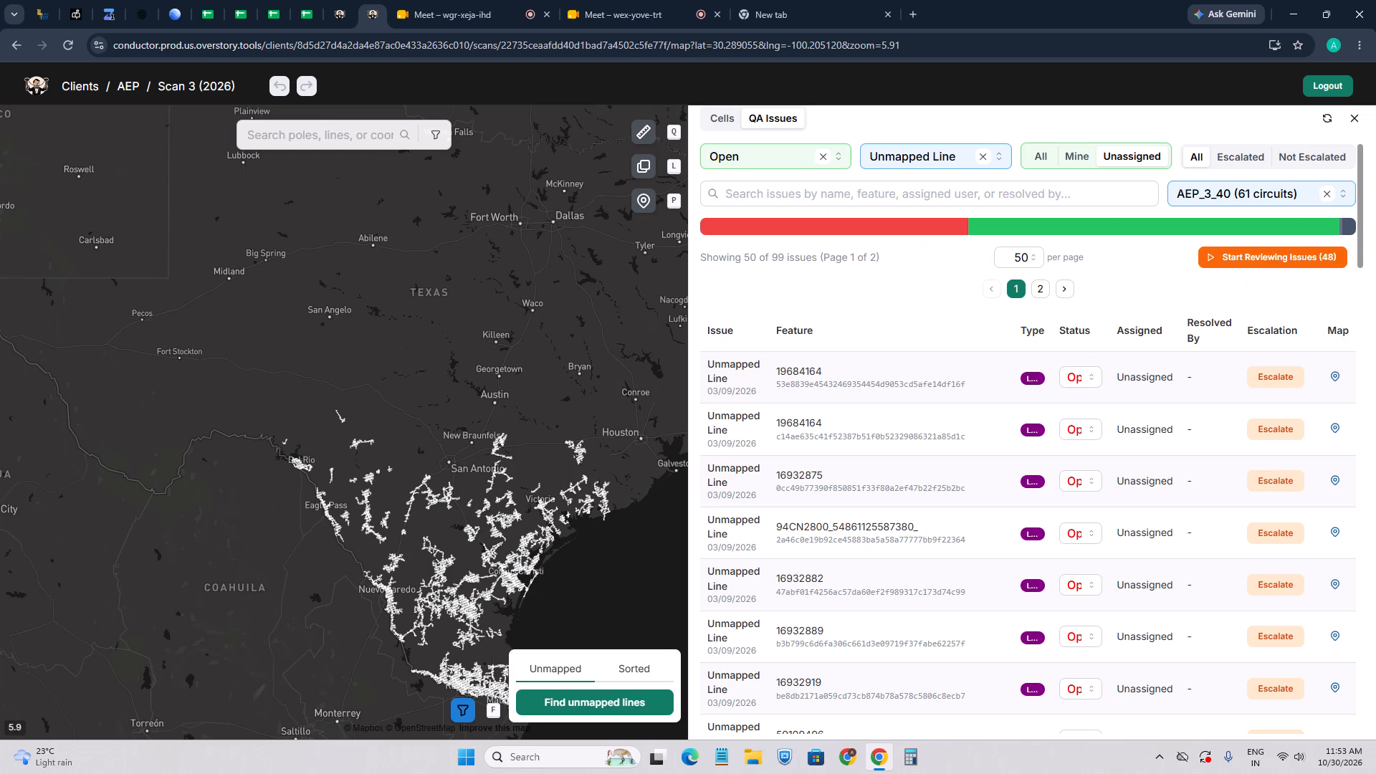
Set the issue list to show 10 issues per page.
click(1026, 263)
click(1015, 289)
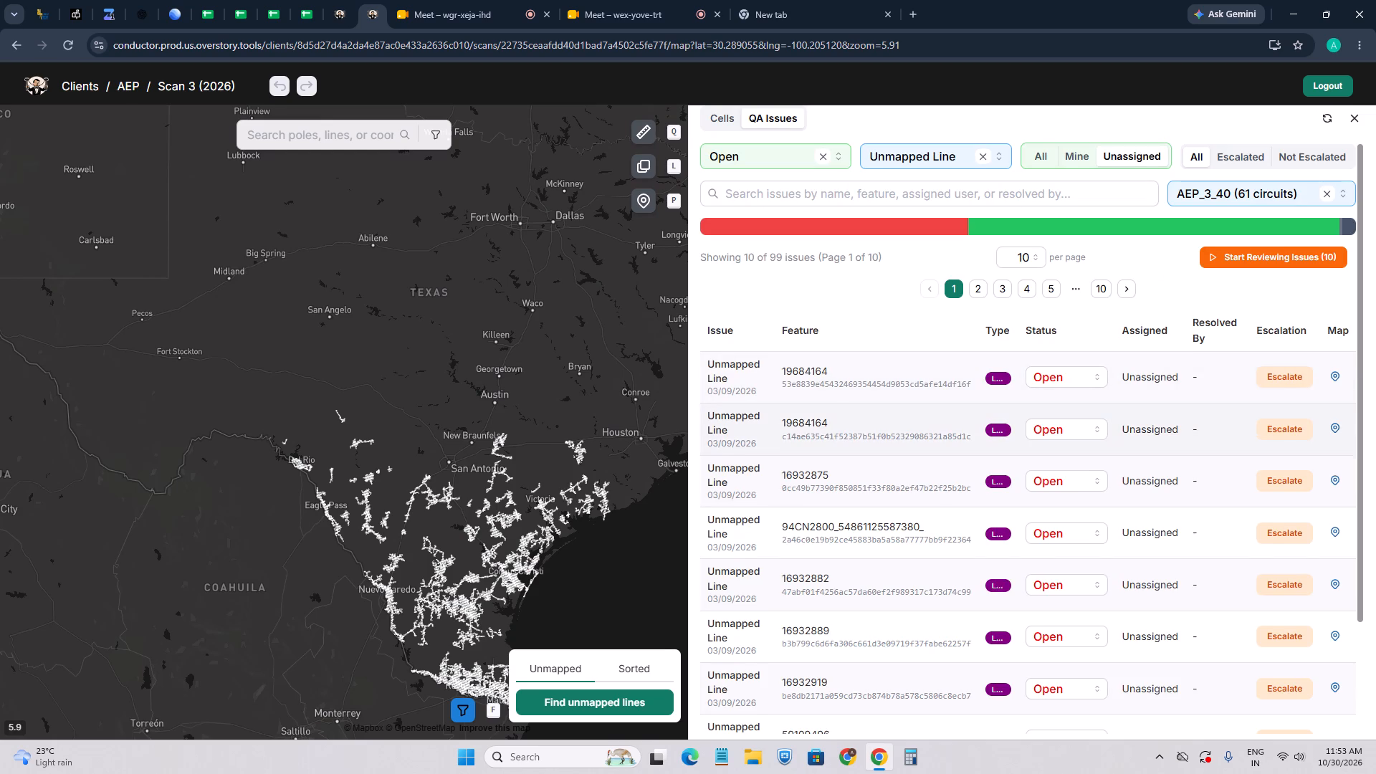
scroll(1241, 404, down, 11)
scroll(1106, 451, up, 5)
Locate the first Unmapped Line issue, feature 19684164, on the map and examine its surroundings.
click(1336, 378)
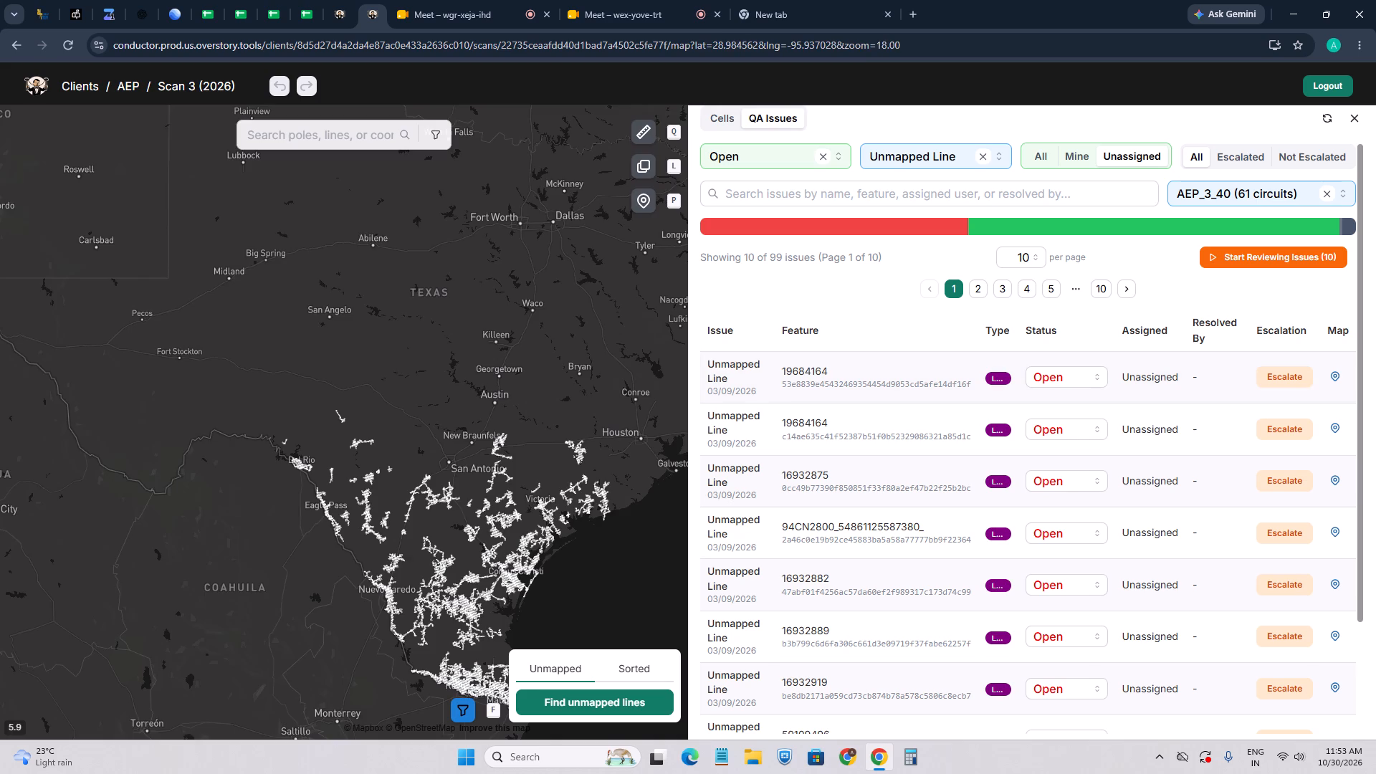
scroll(486, 360, down, 5)
scroll(494, 364, up, 3)
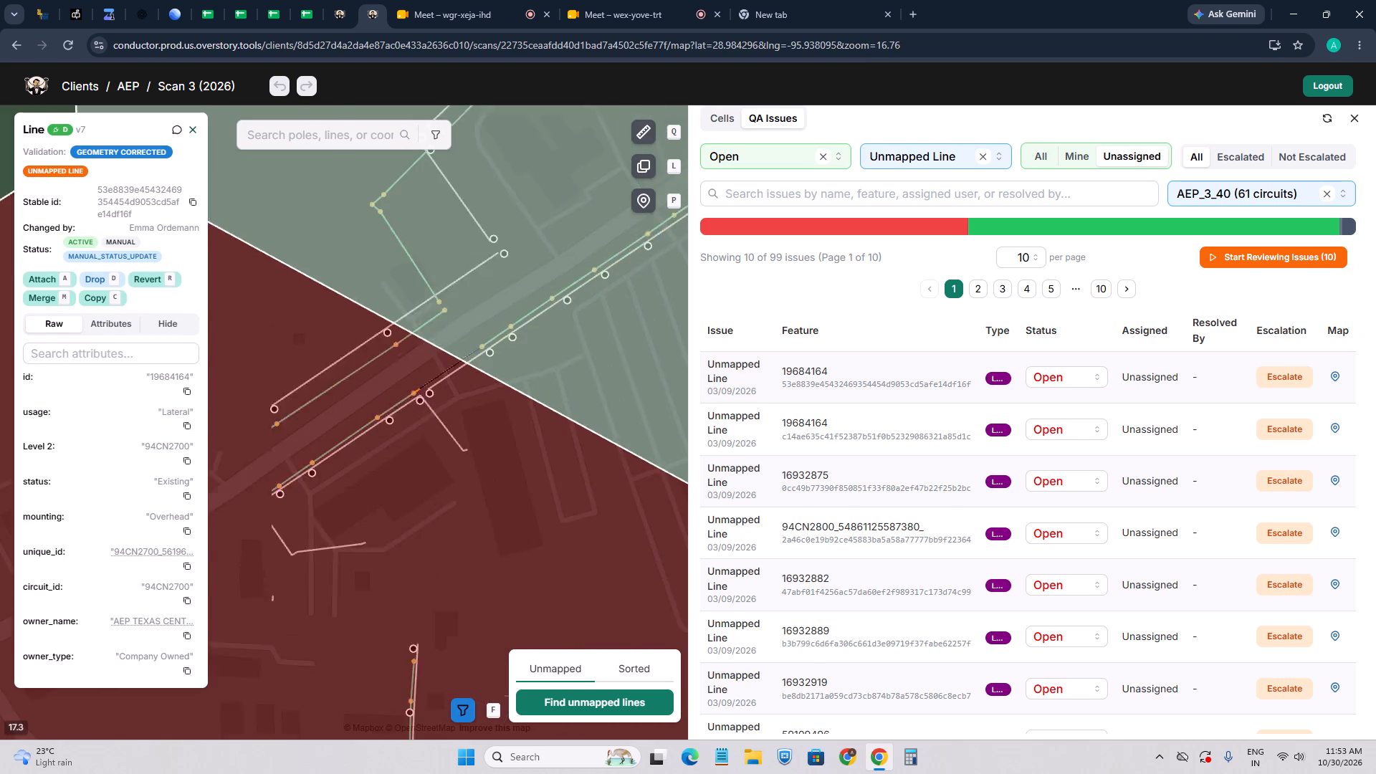
click(924, 158)
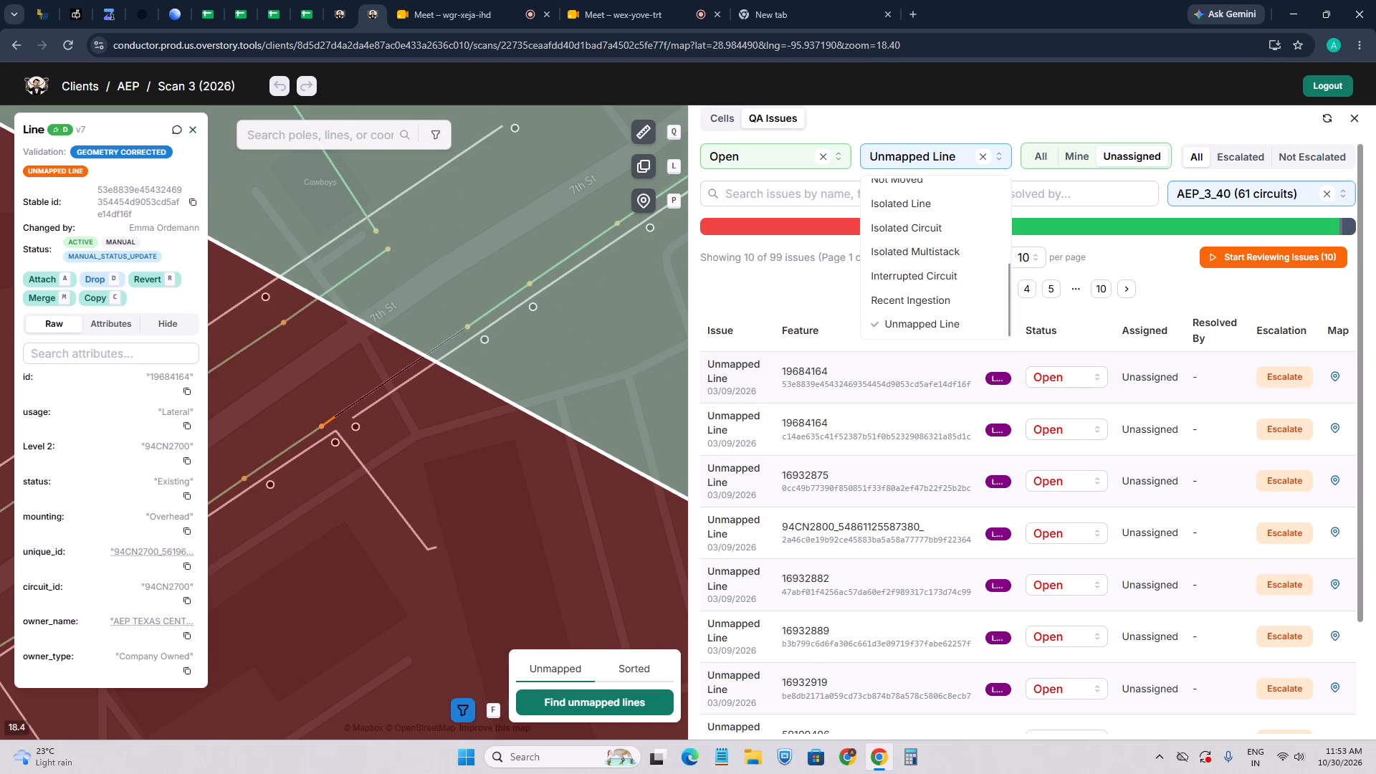
click(925, 305)
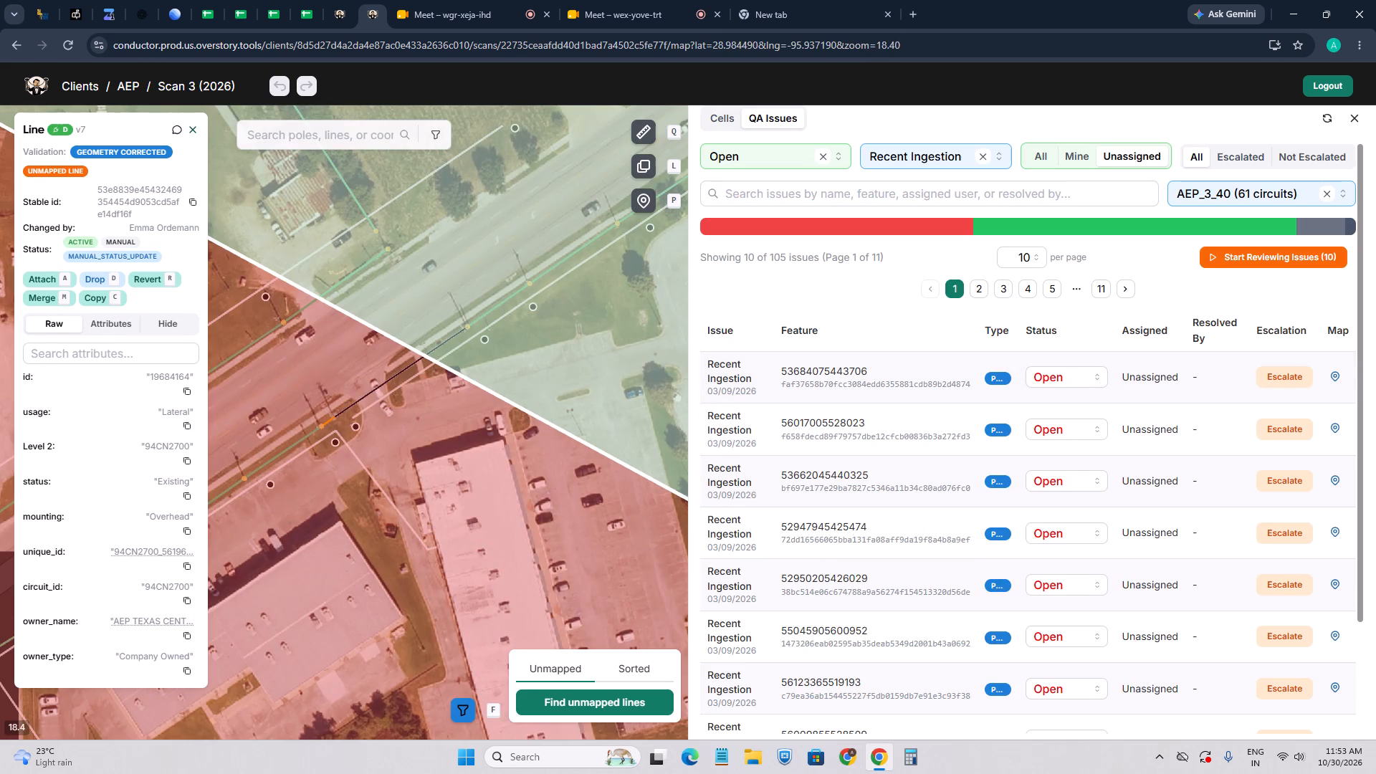
click(1334, 378)
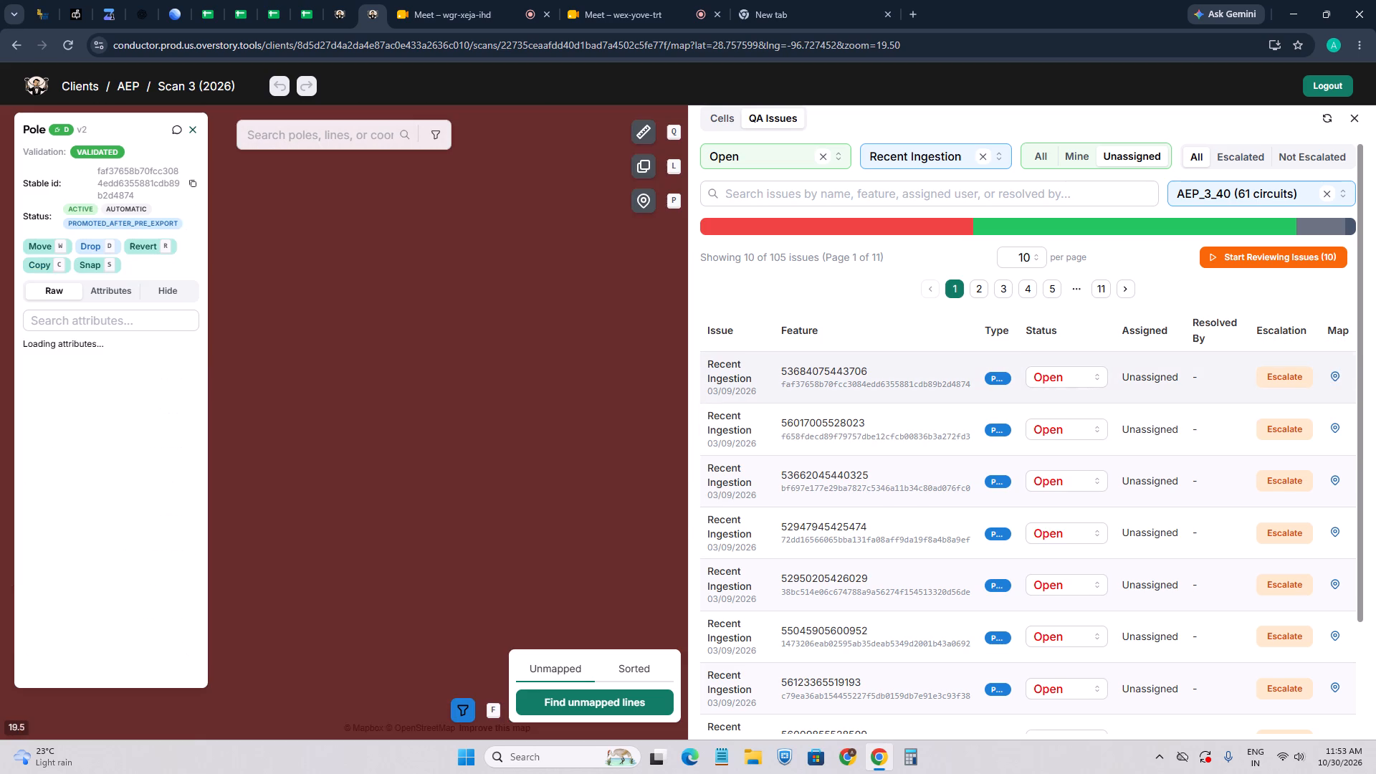
scroll(463, 381, down, 10)
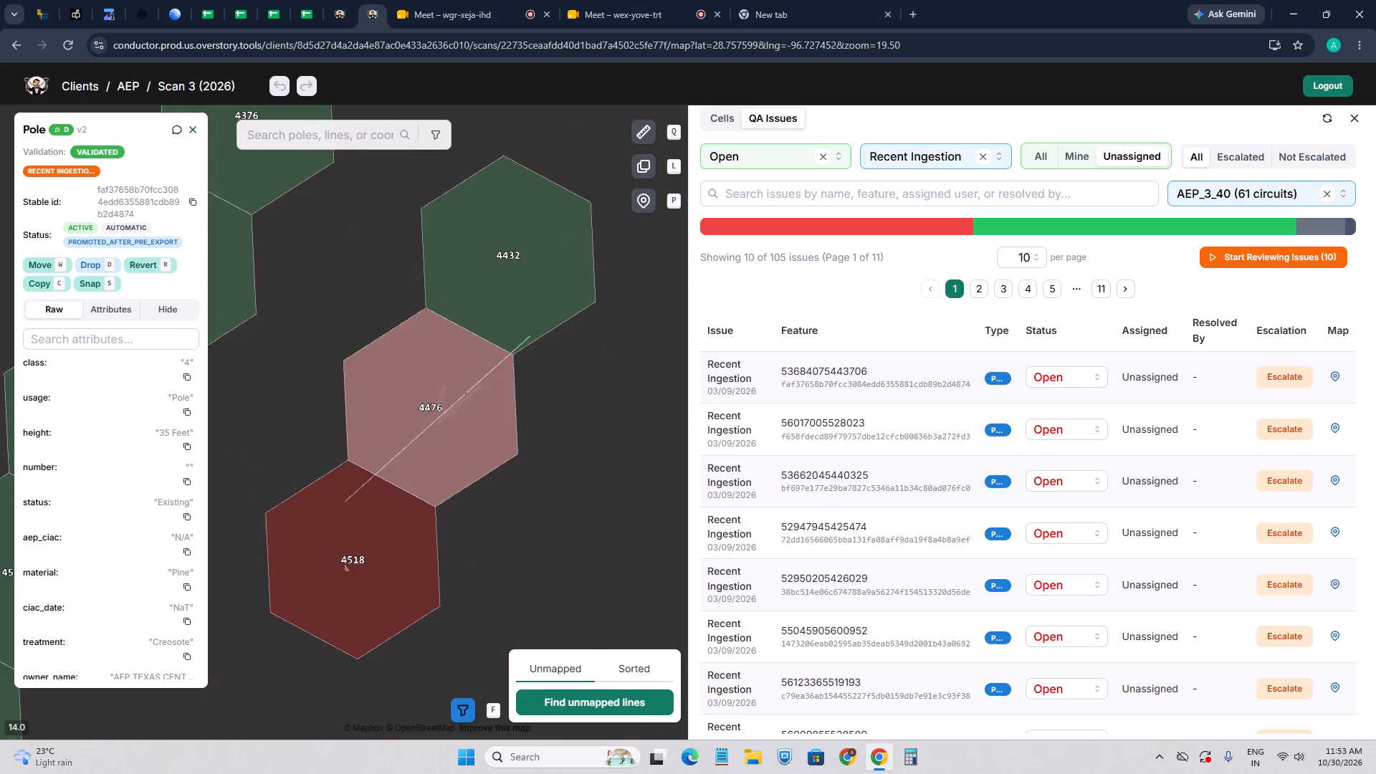
scroll(459, 398, up, 2)
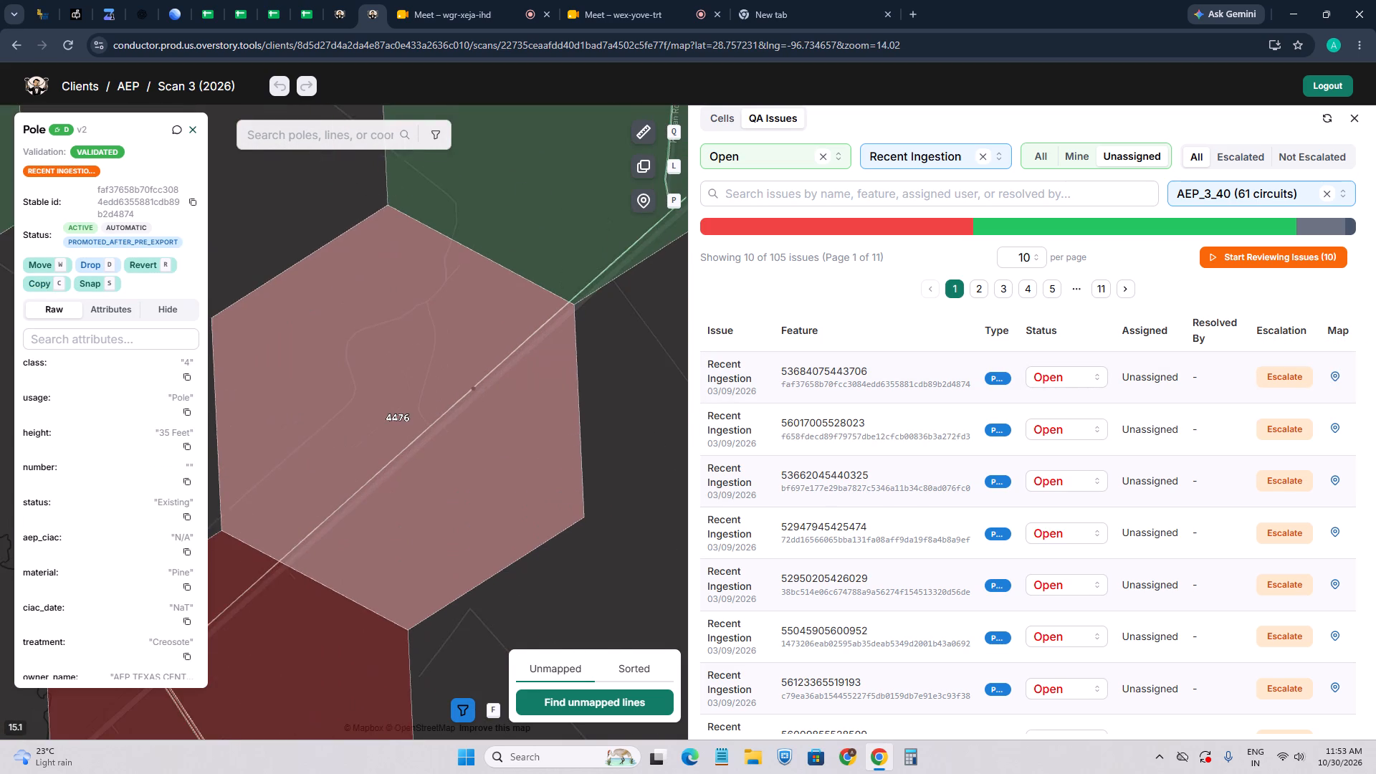
scroll(469, 392, up, 1)
click(193, 133)
scroll(341, 290, down, 2)
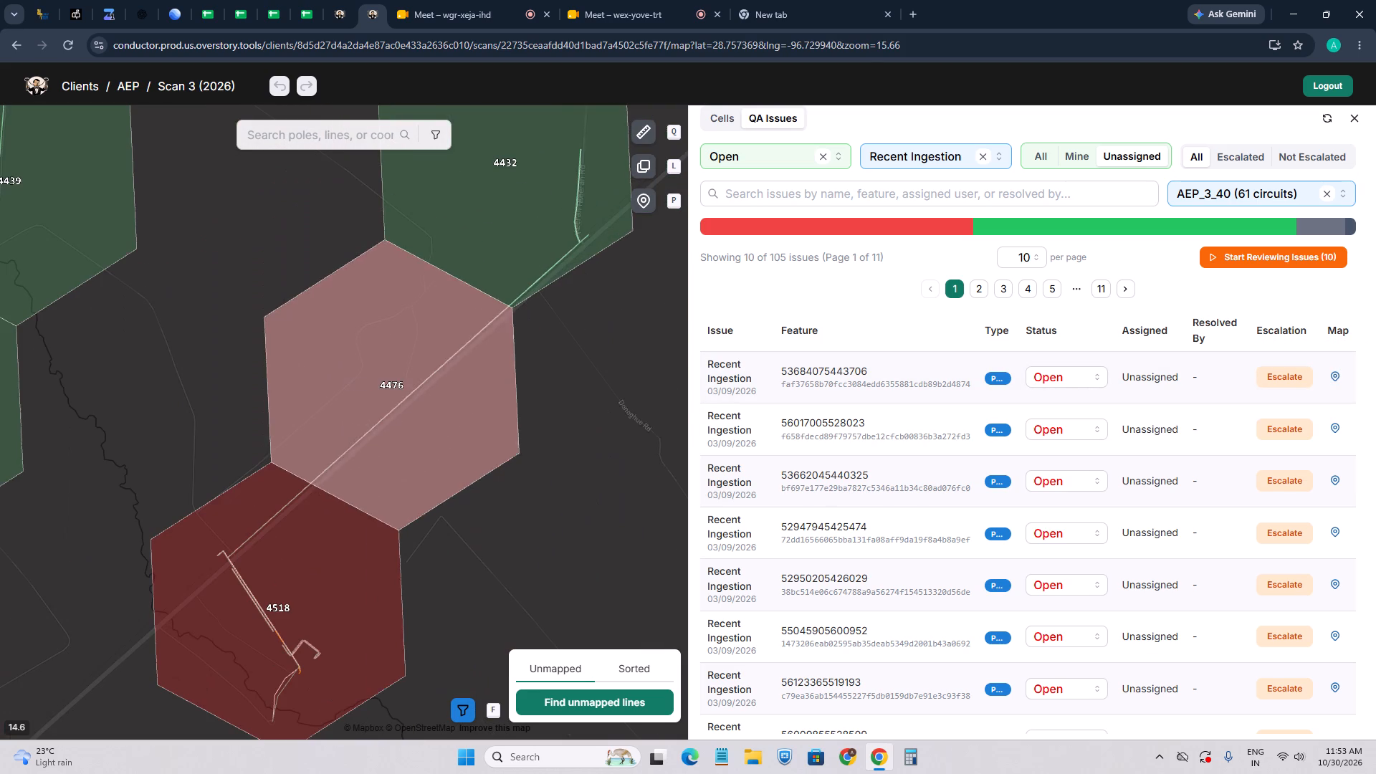
click(564, 459)
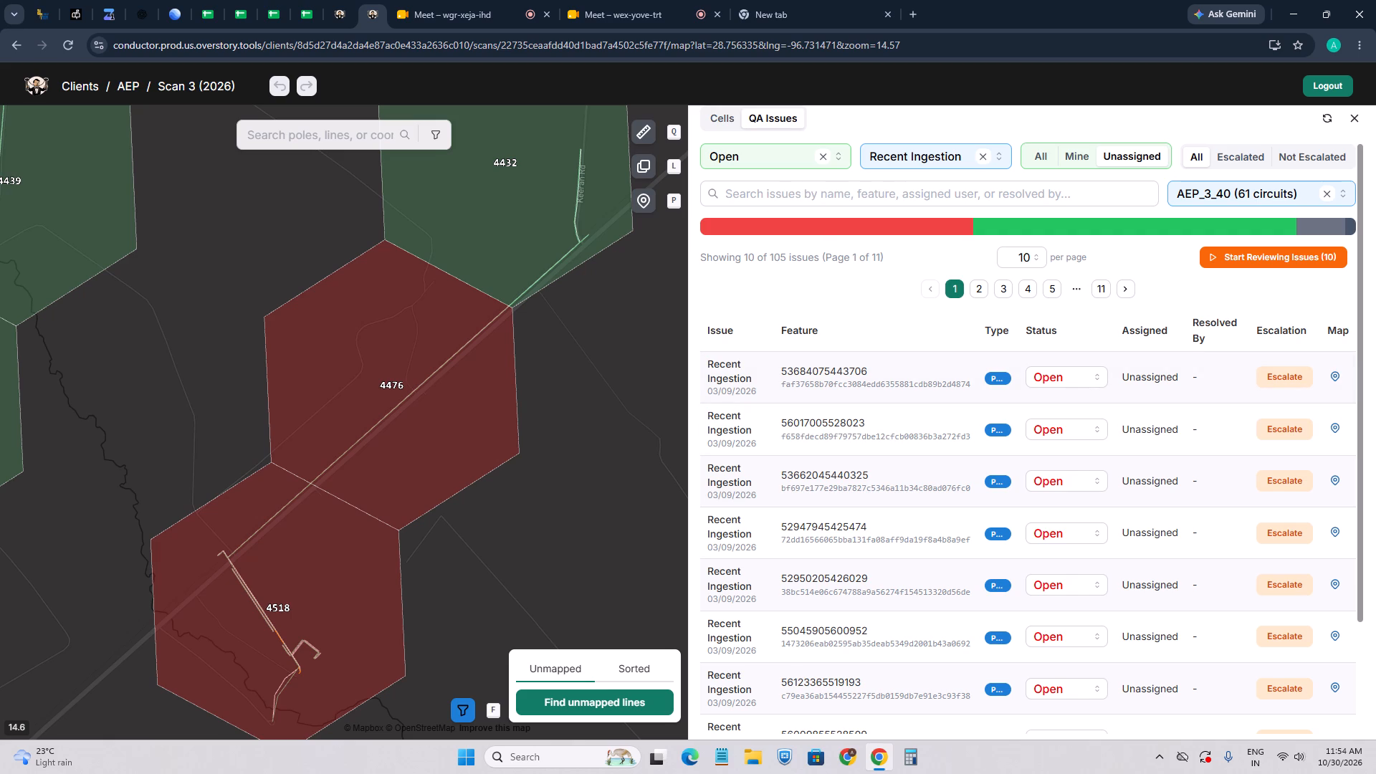
click(1058, 293)
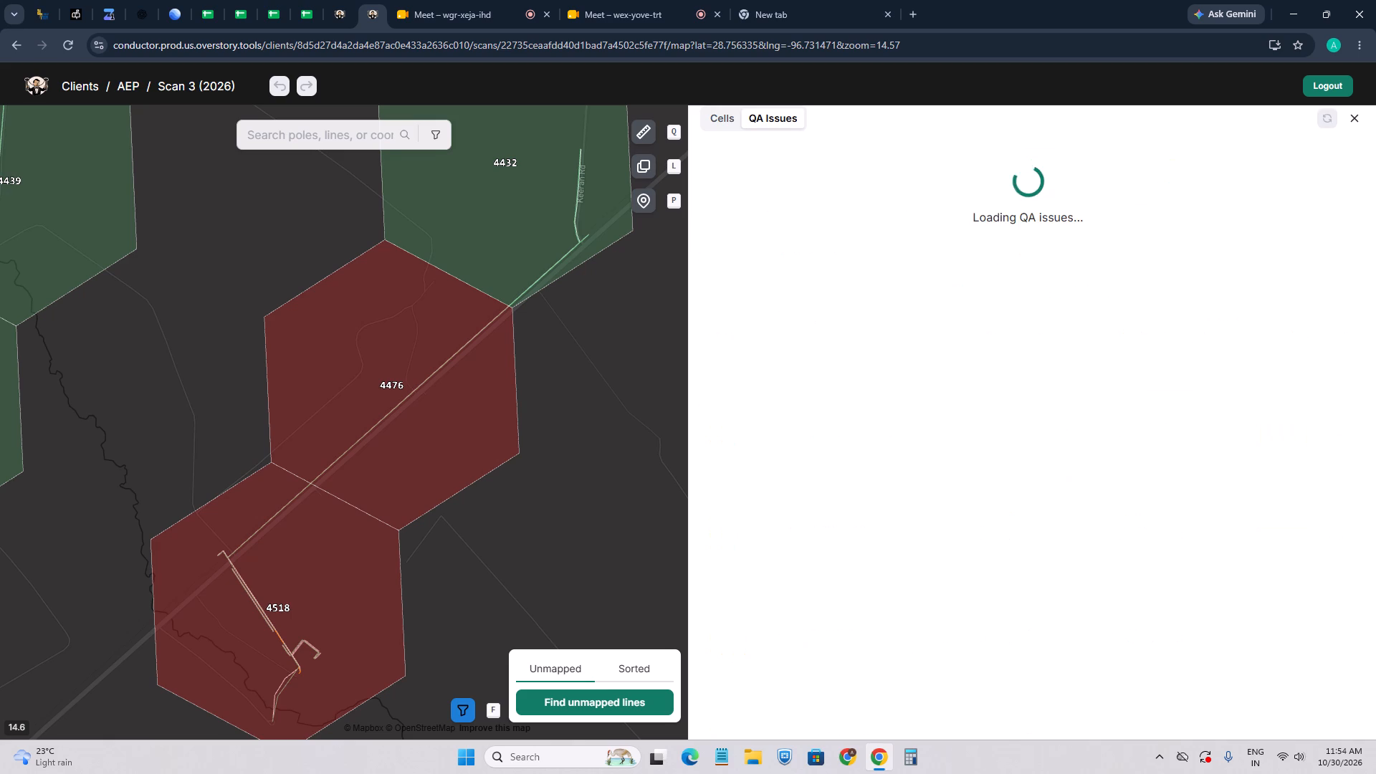
scroll(1112, 350, down, 2)
click(1336, 381)
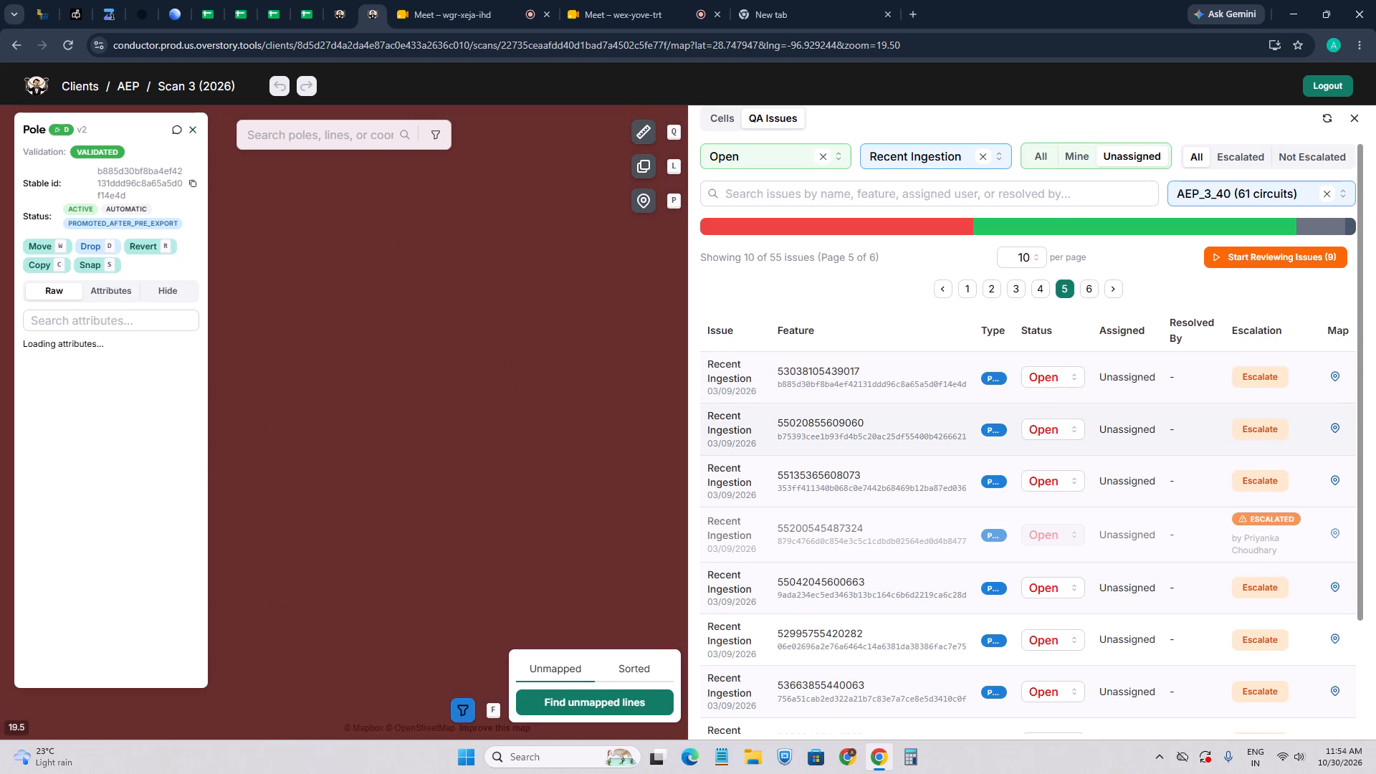
scroll(505, 363, down, 7)
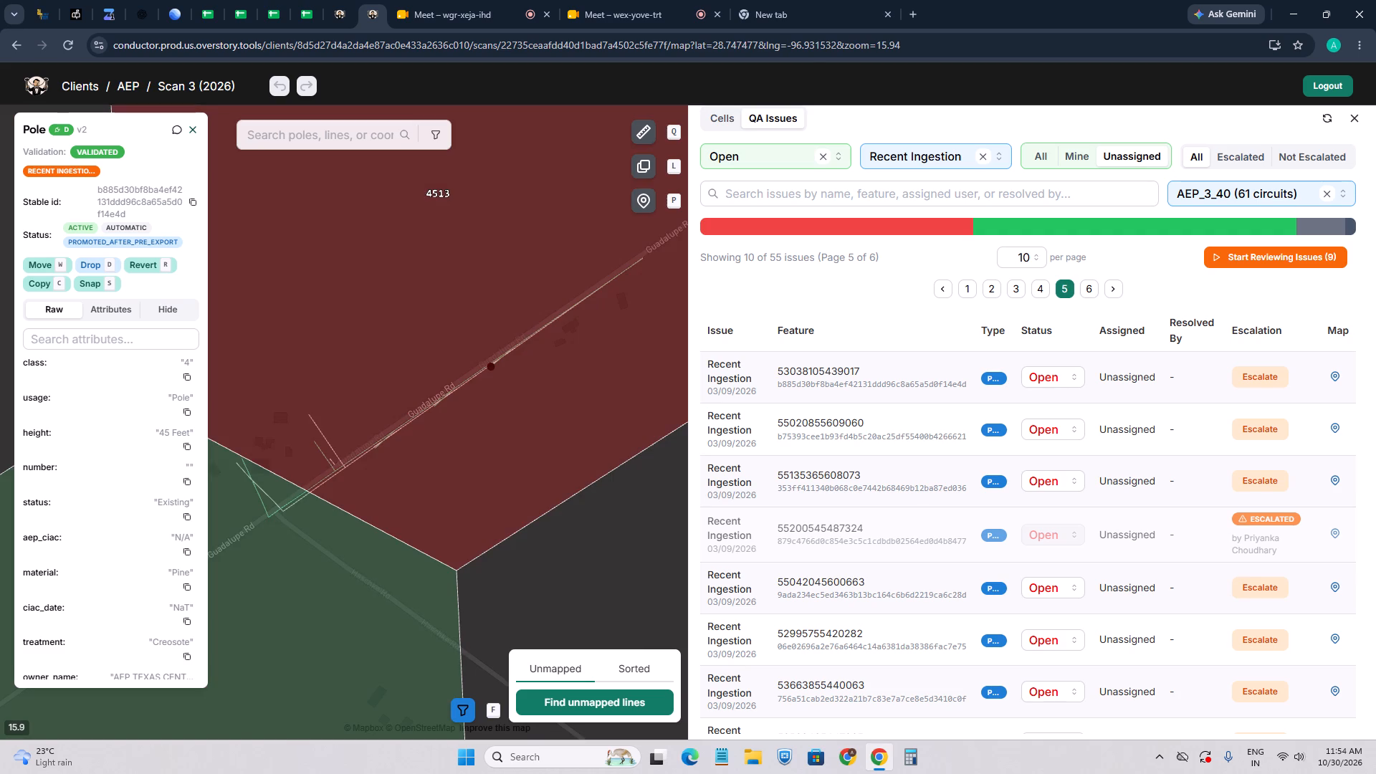
click(1337, 535)
scroll(504, 415, down, 3)
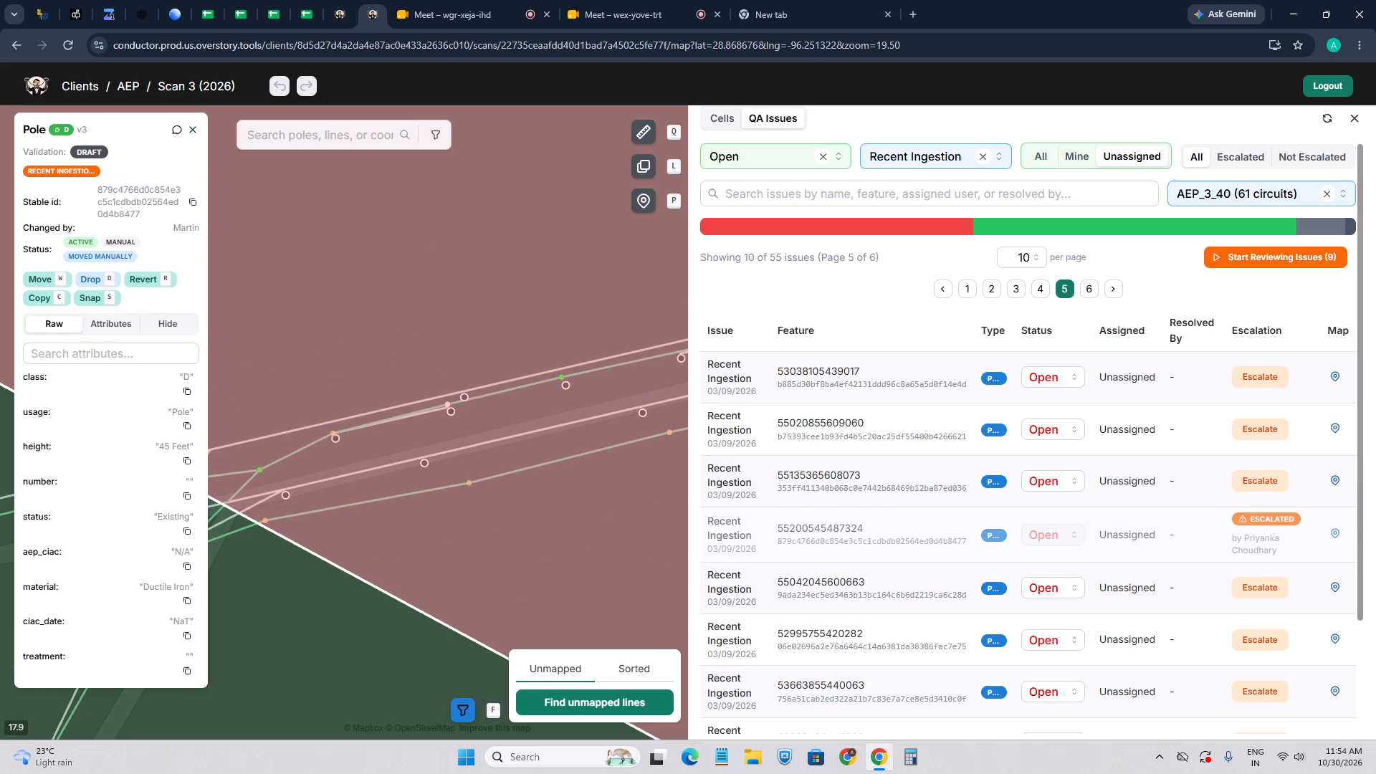
scroll(542, 412, down, 2)
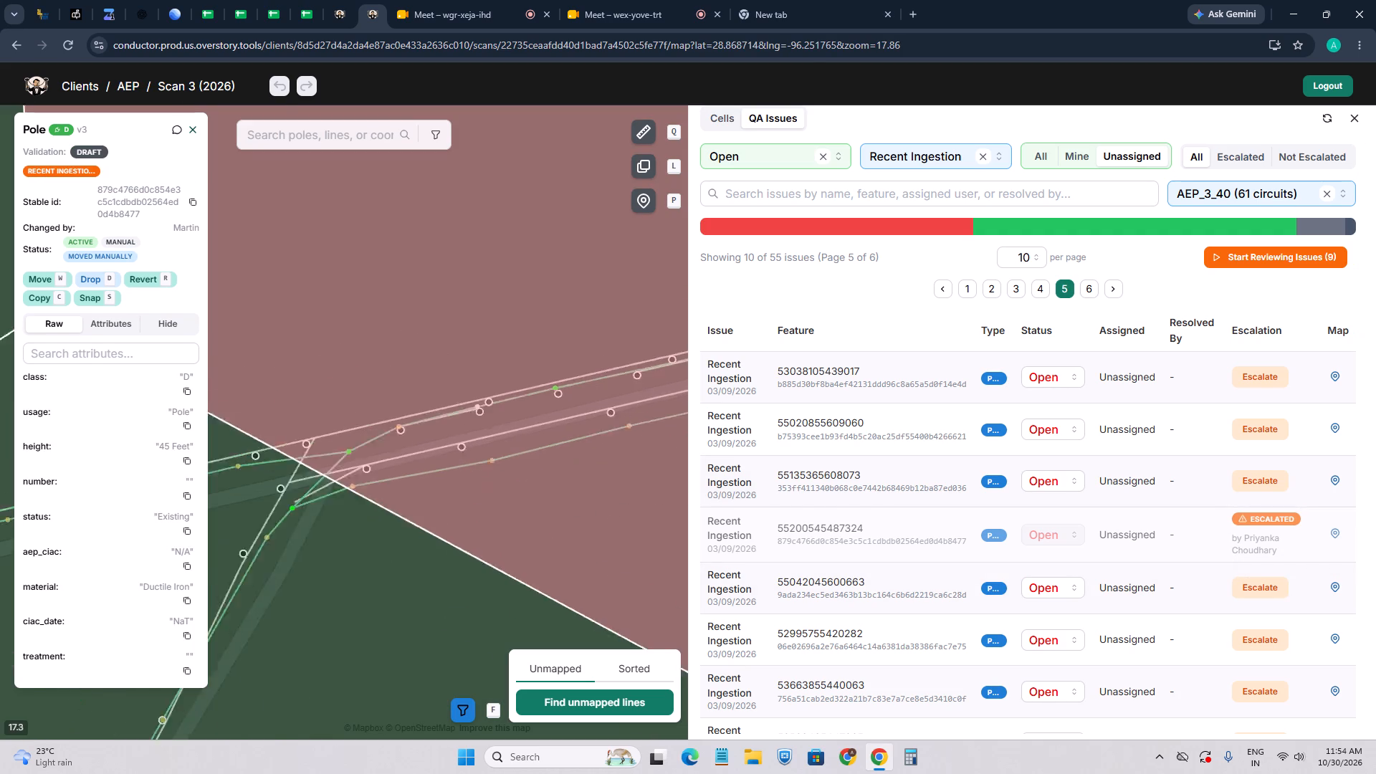
scroll(542, 412, down, 3)
drag(621, 524, 534, 471)
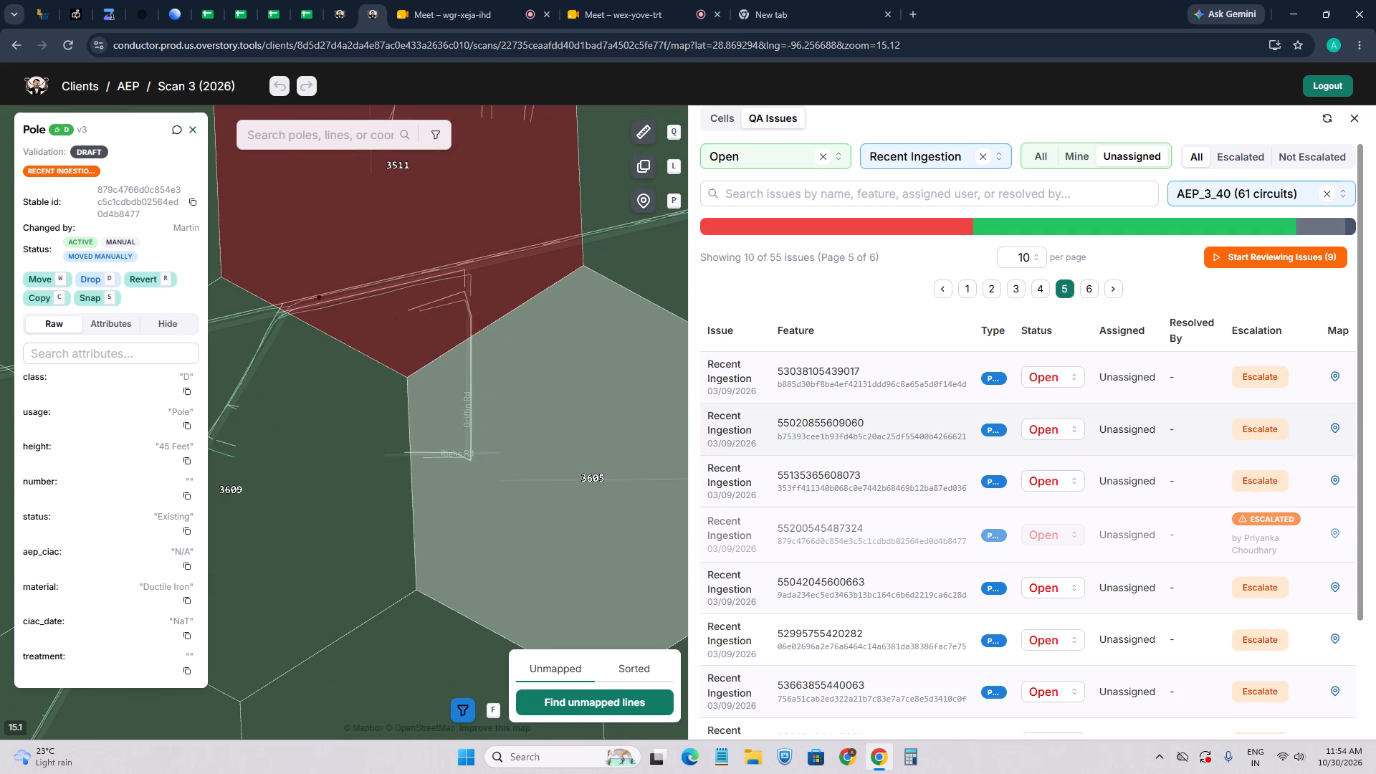
Look through the rest of page 5 of the Recent Ingestion issues and go to page 3.
scroll(1205, 414, down, 8)
scroll(1122, 272, up, 1)
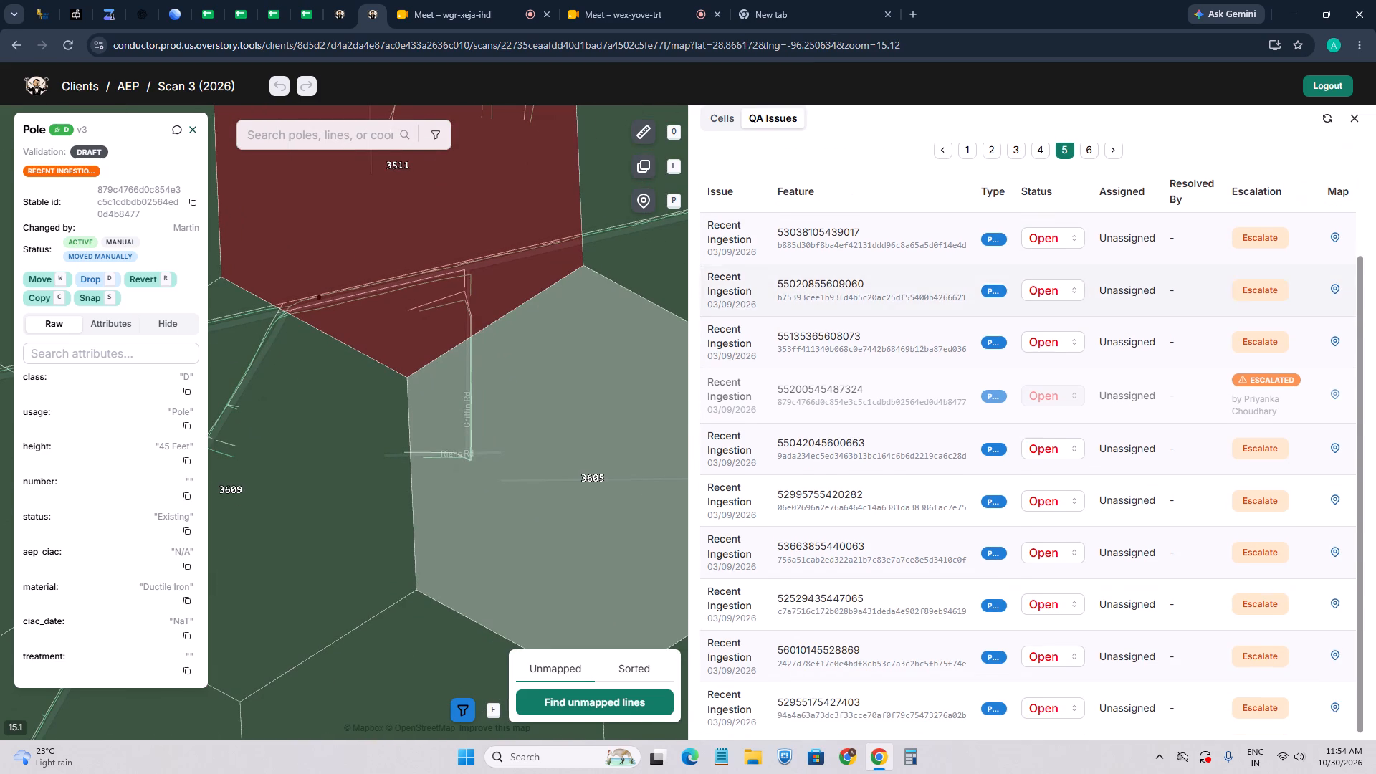
scroll(1122, 272, up, 2)
click(1023, 287)
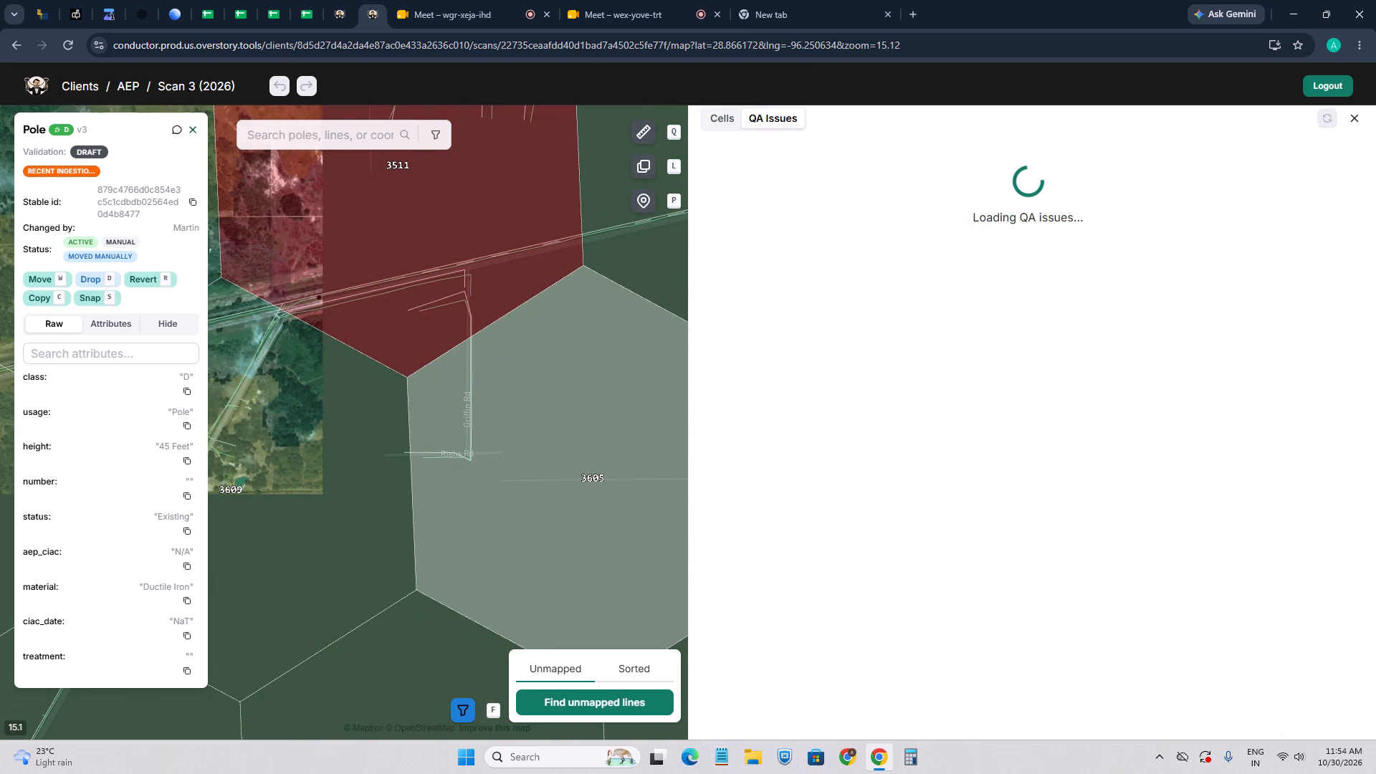
scroll(1177, 421, down, 3)
Filter the QA issues by the Moved Far issue type.
click(898, 153)
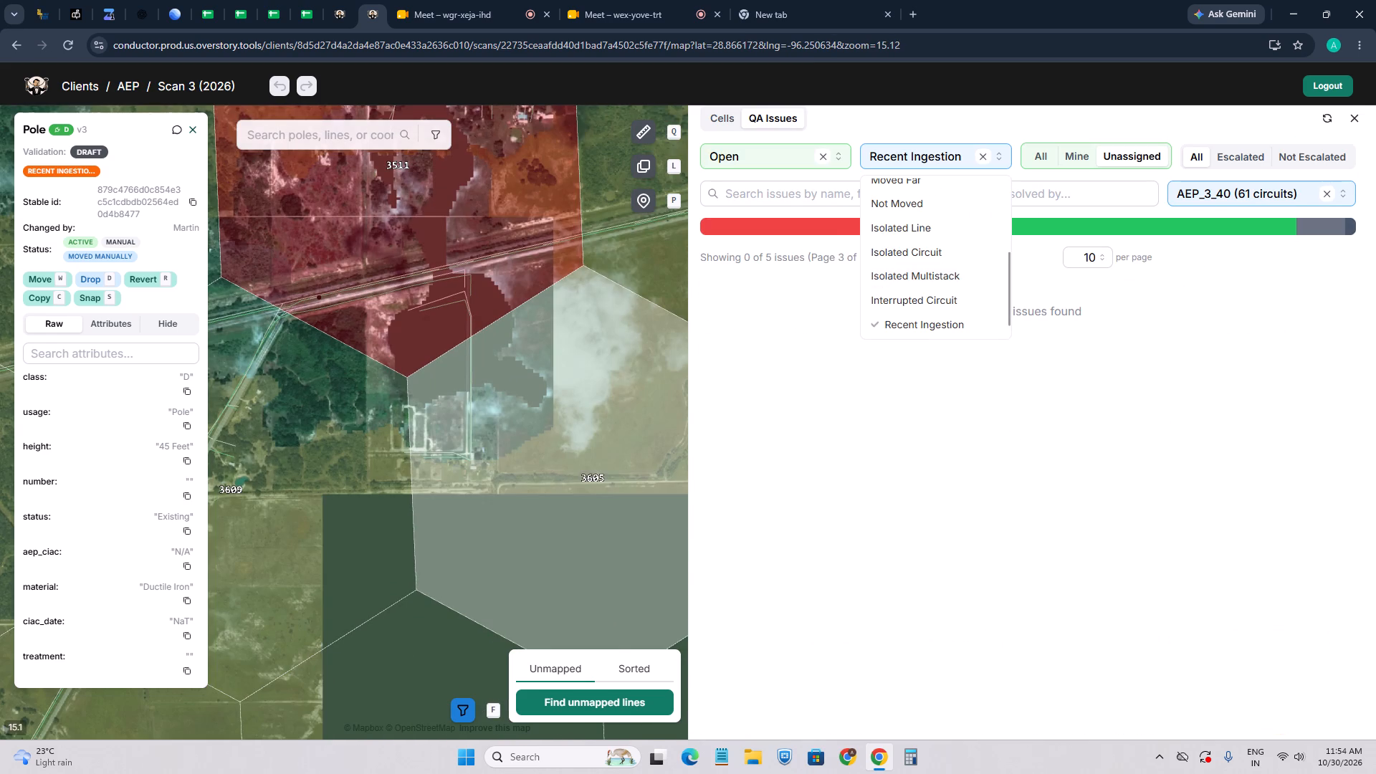
scroll(956, 370, up, 9)
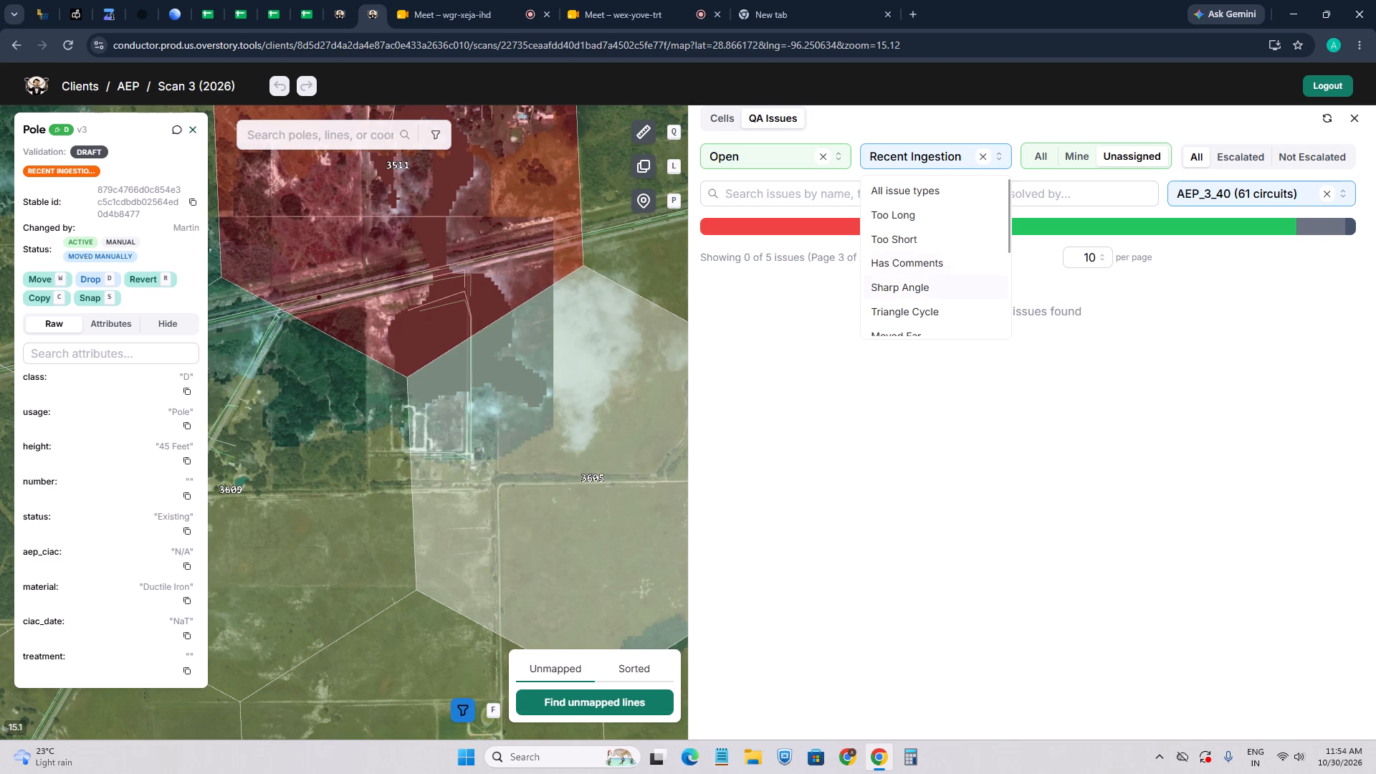
scroll(912, 291, down, 1)
click(918, 270)
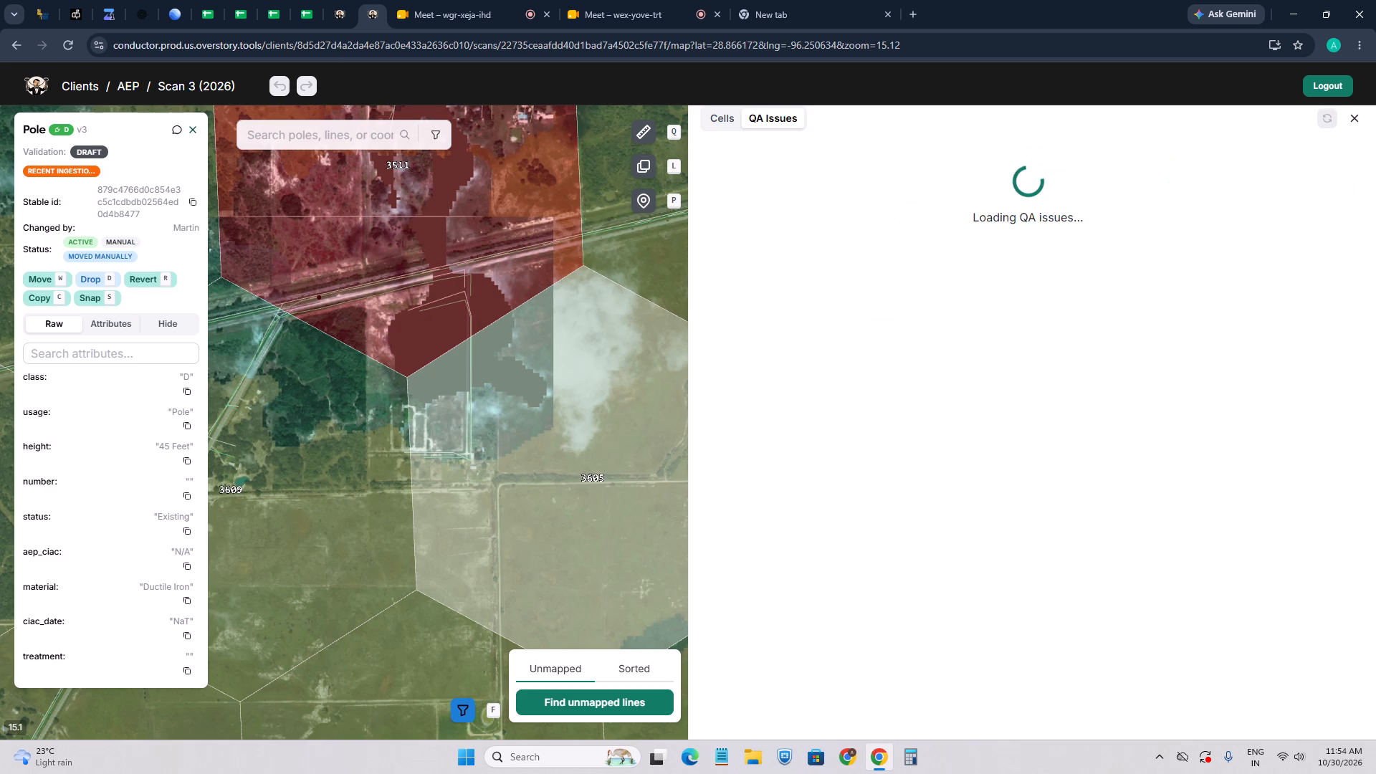
Check the QA issues filtered by Has Comments and by Sharp Angle.
click(897, 163)
scroll(909, 199, up, 3)
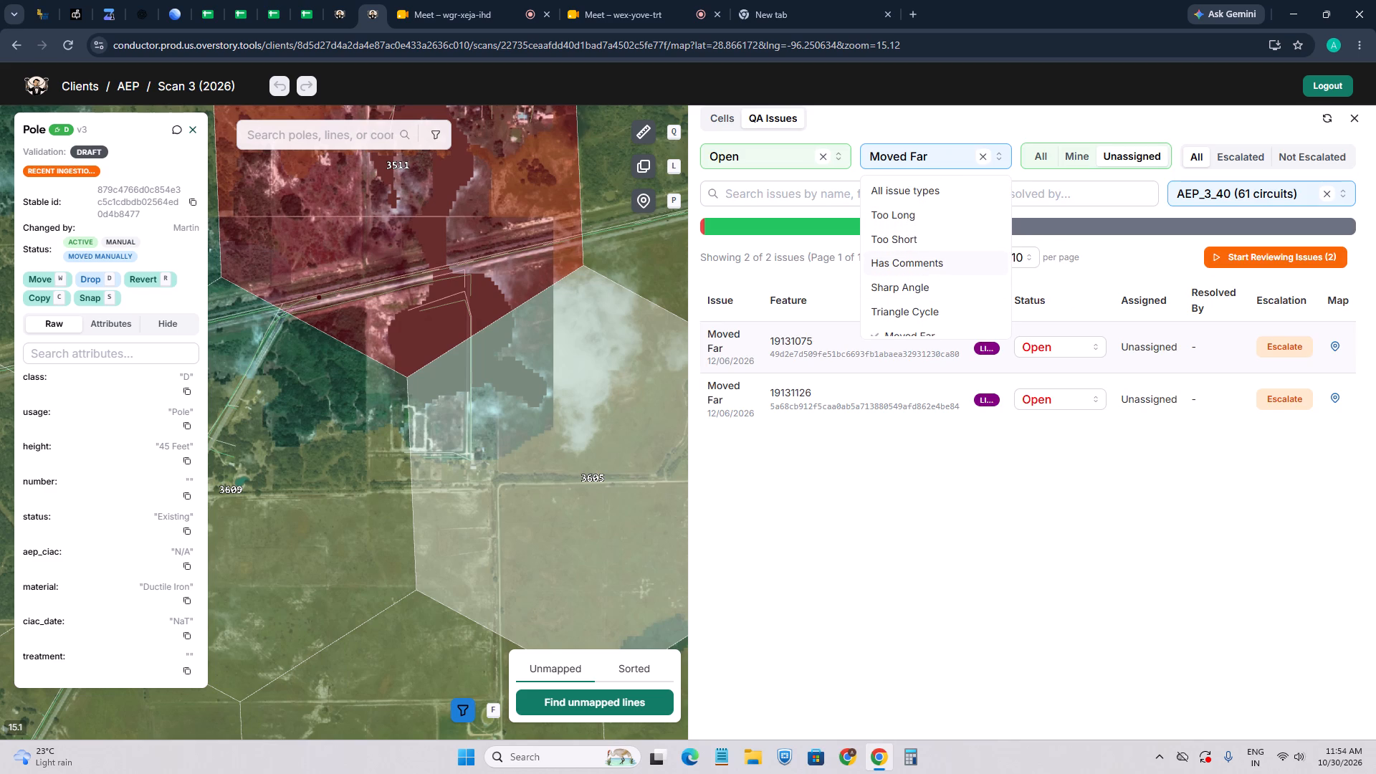
click(900, 267)
click(919, 158)
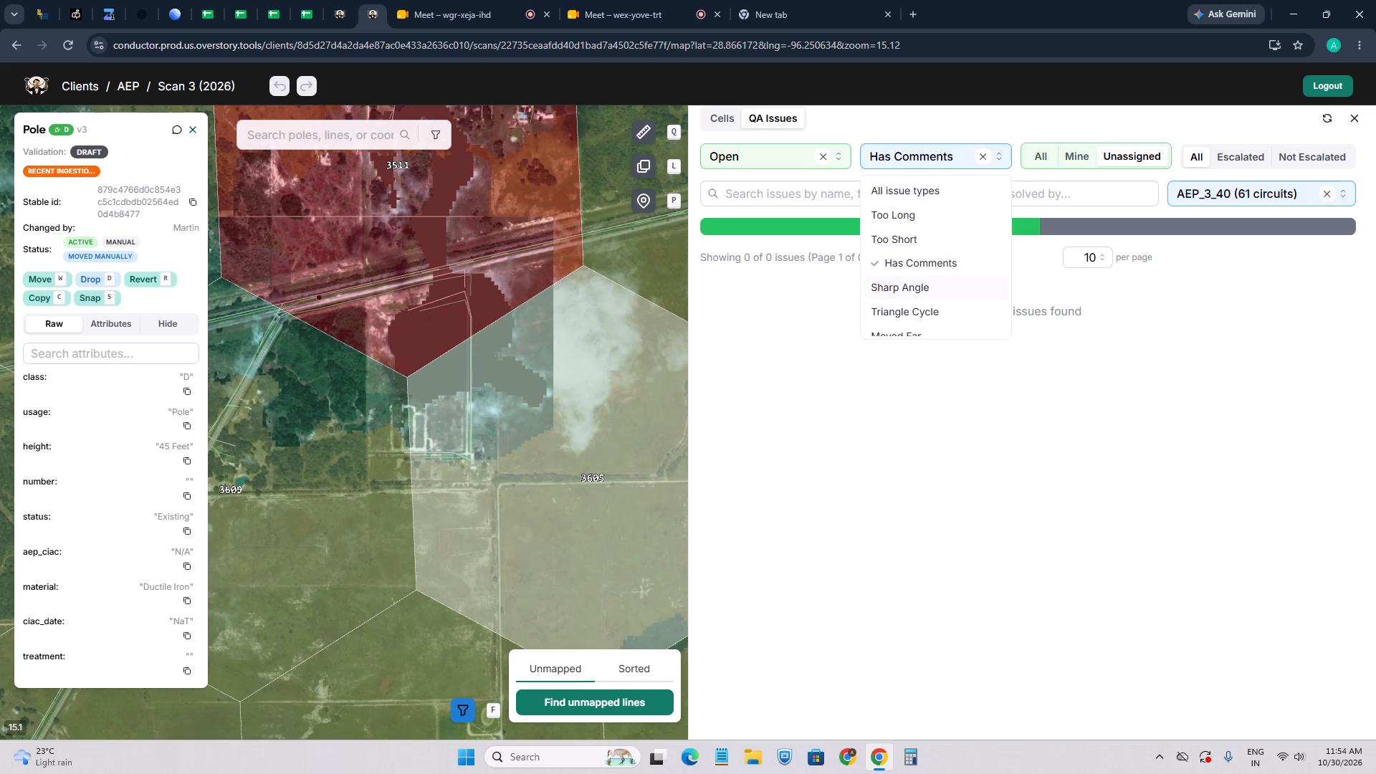
click(907, 285)
Filter the QA issues by Triangle Cycle and look through the first two pages of the list.
click(904, 148)
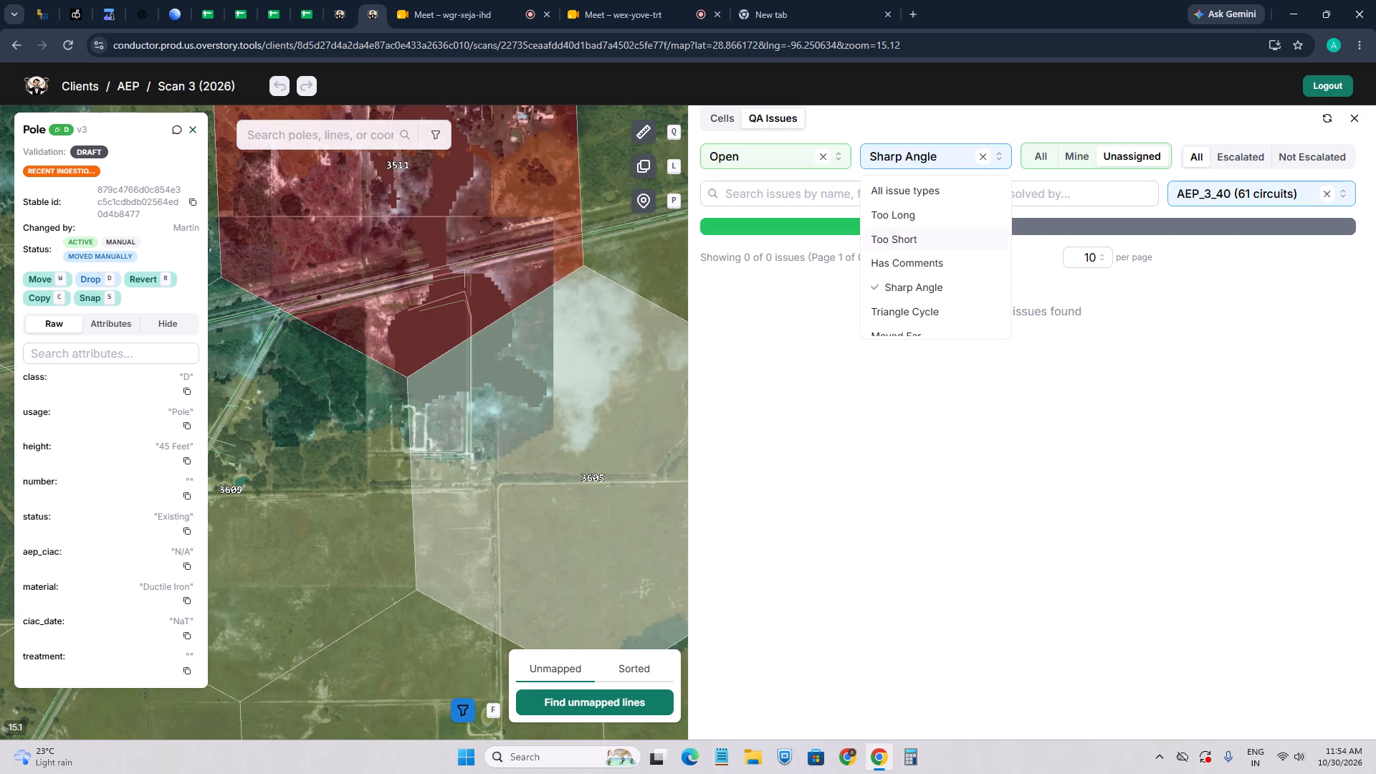
scroll(894, 254, up, 1)
click(899, 309)
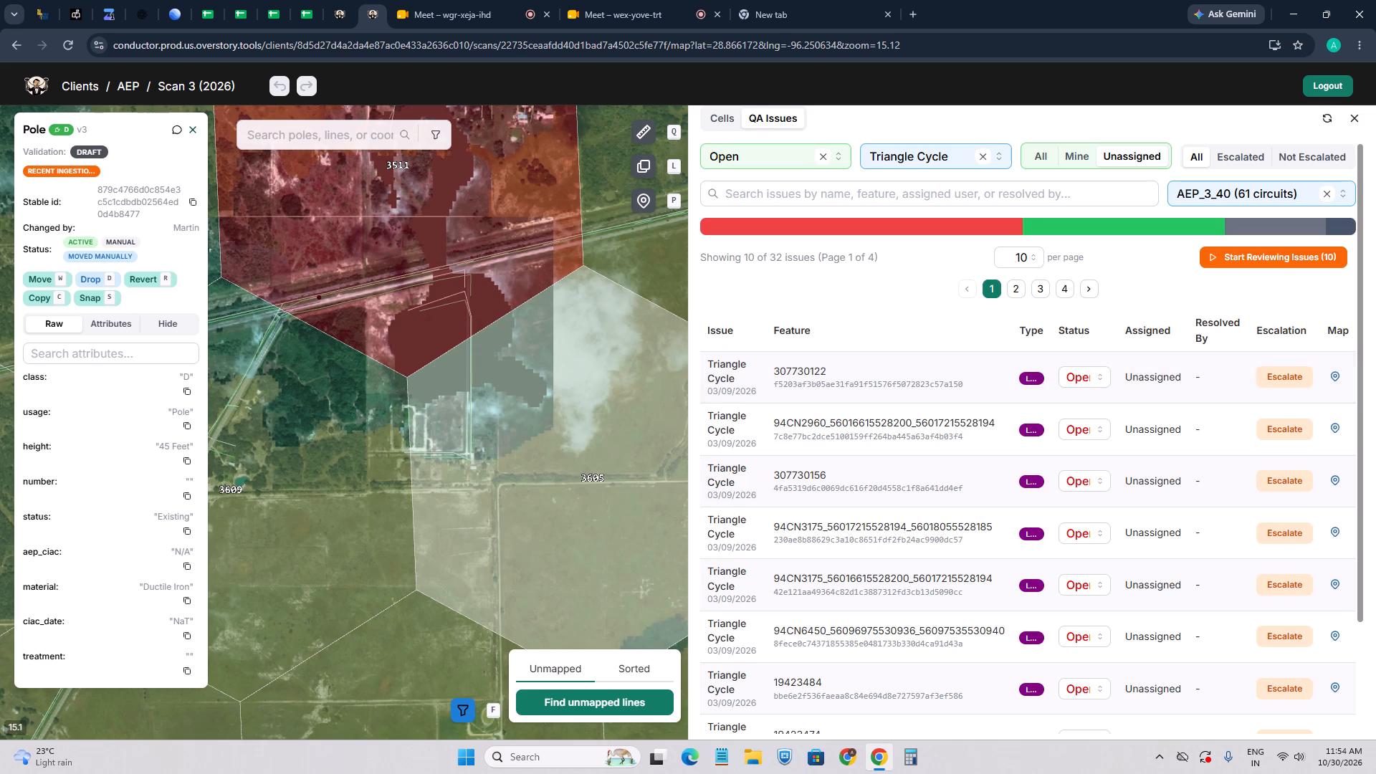
scroll(1052, 300, down, 7)
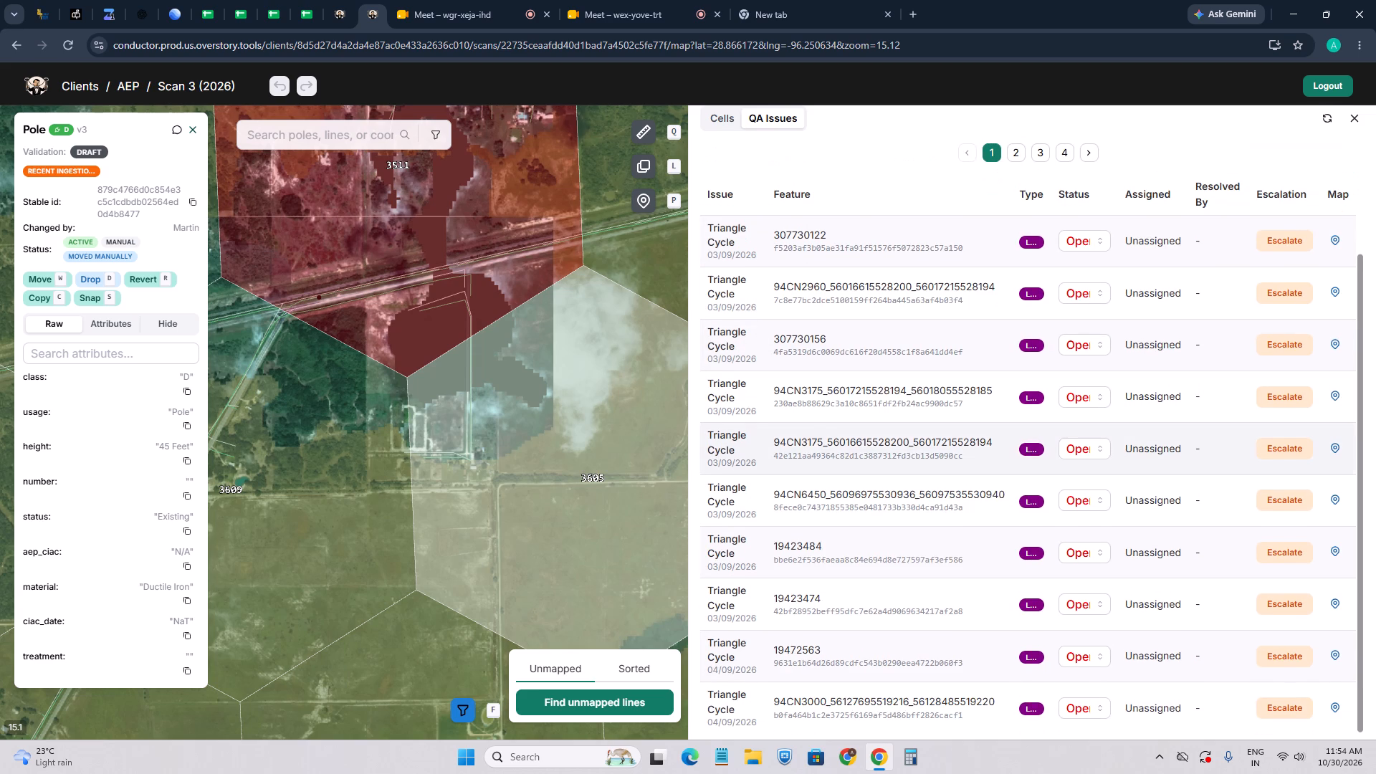
scroll(1046, 444, up, 5)
click(1016, 295)
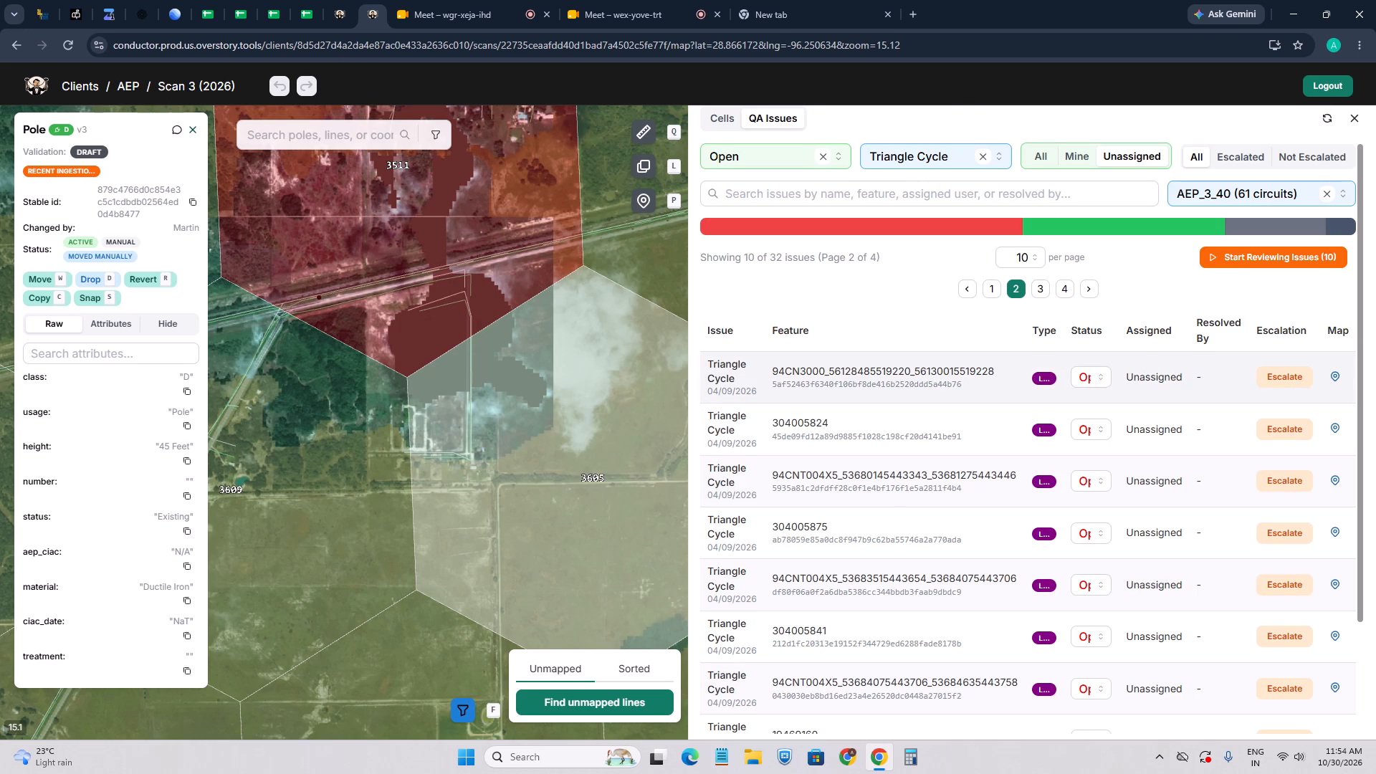
scroll(960, 380, down, 7)
scroll(965, 384, up, 5)
scroll(1051, 322, down, 5)
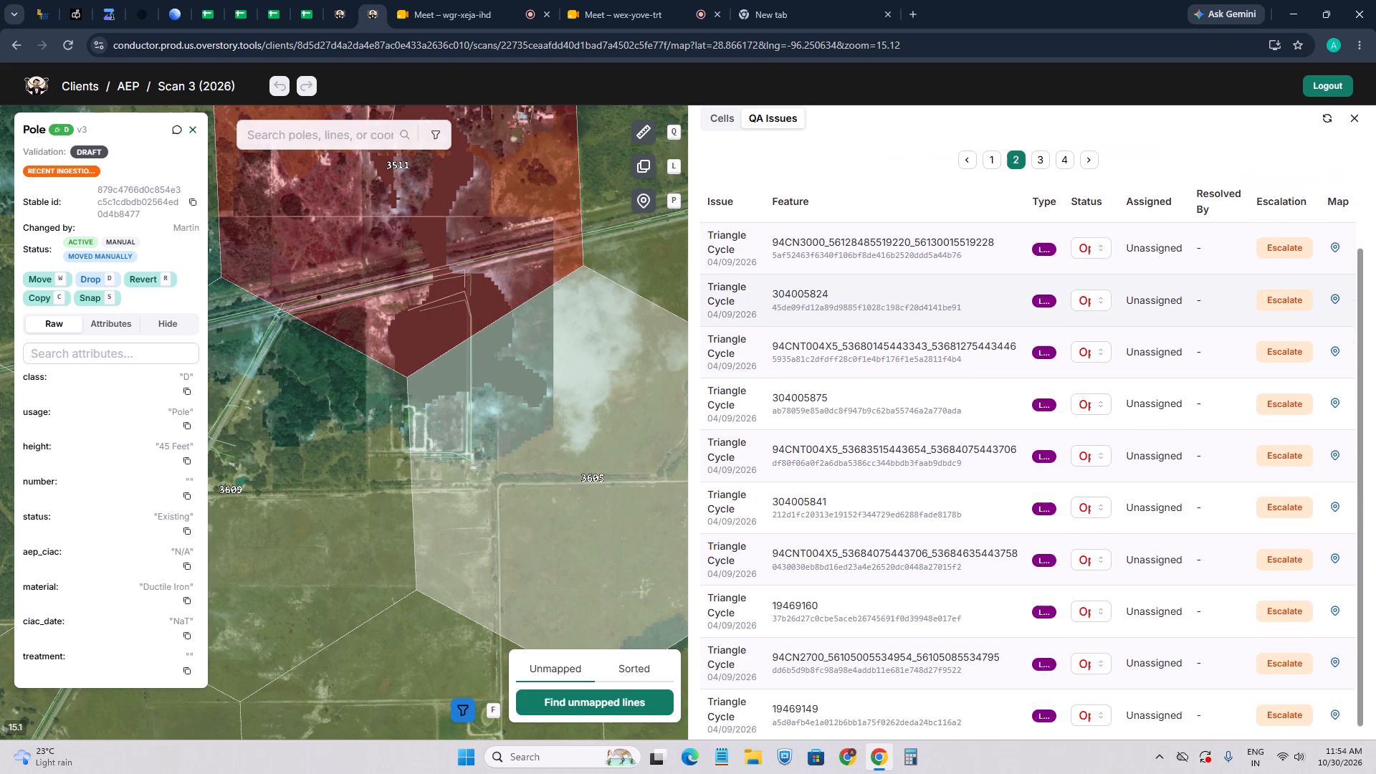
scroll(1062, 360, up, 5)
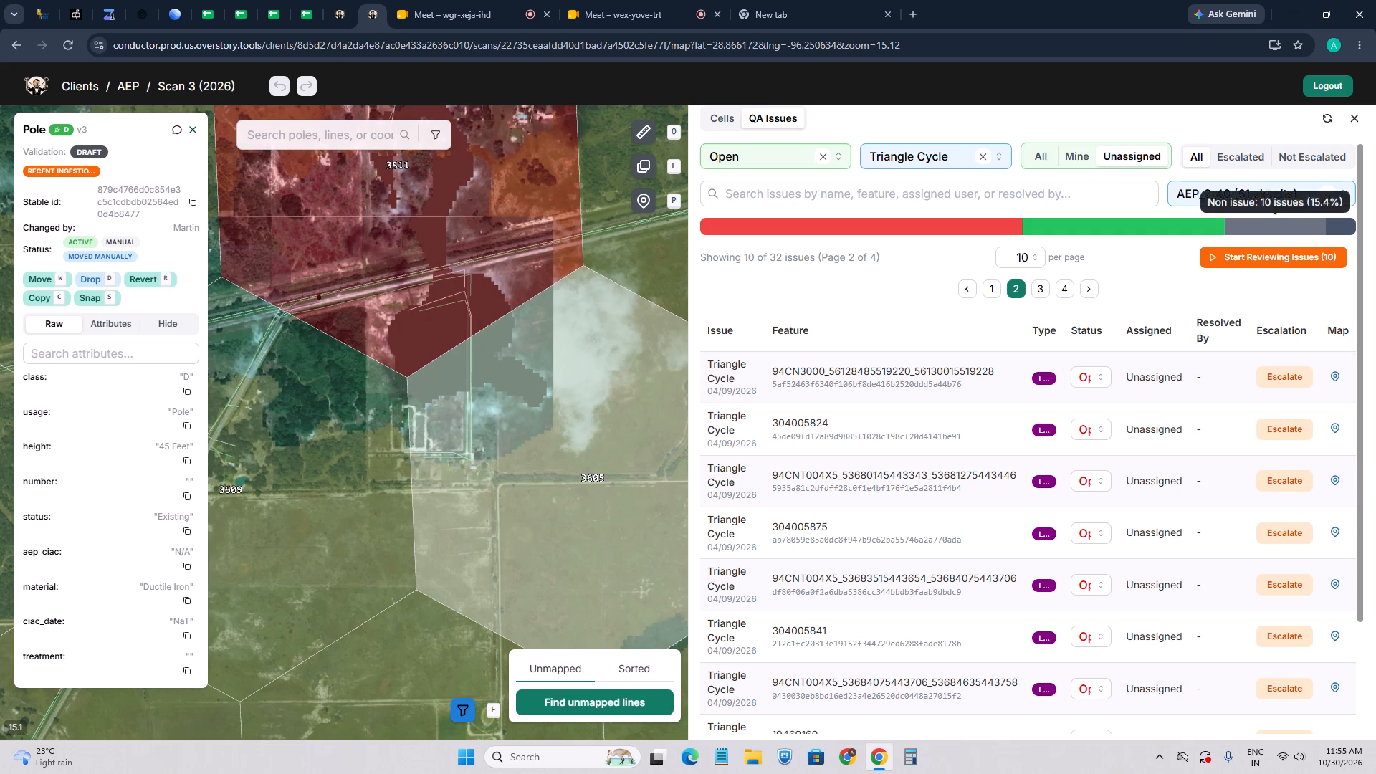
Check the QA issues filtered by the Recent Ingestion issue type.
click(929, 164)
scroll(939, 295, down, 2)
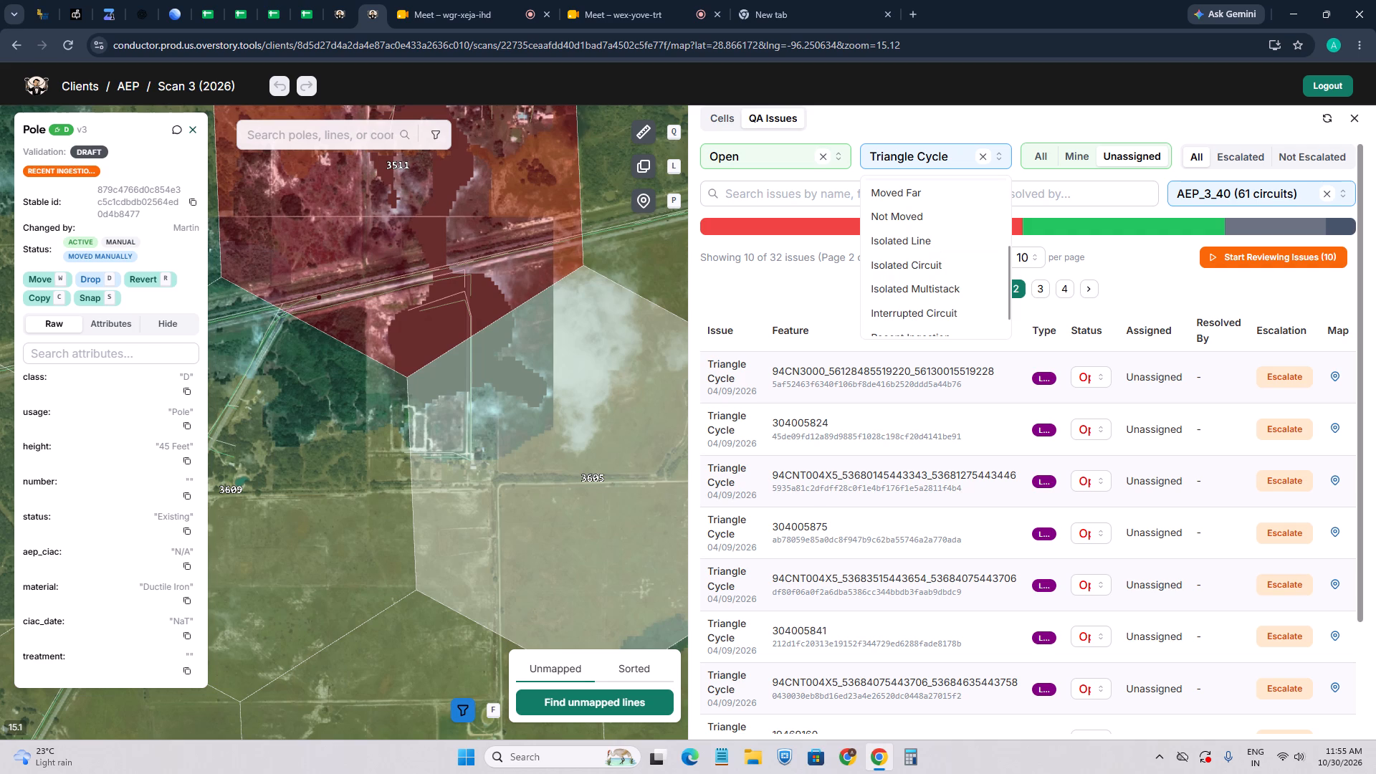
scroll(940, 272, down, 1)
click(922, 301)
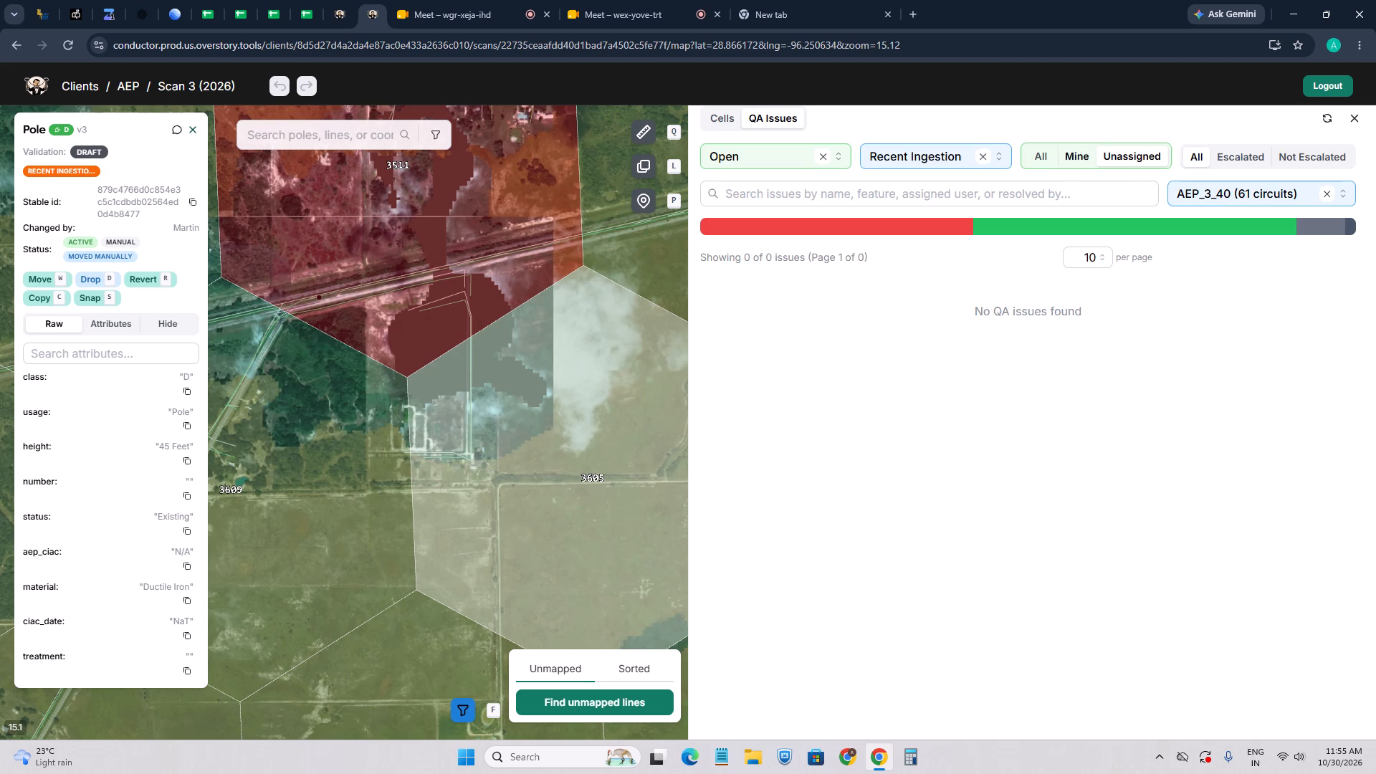
Limit the QA issues to Not Escalated.
click(1314, 153)
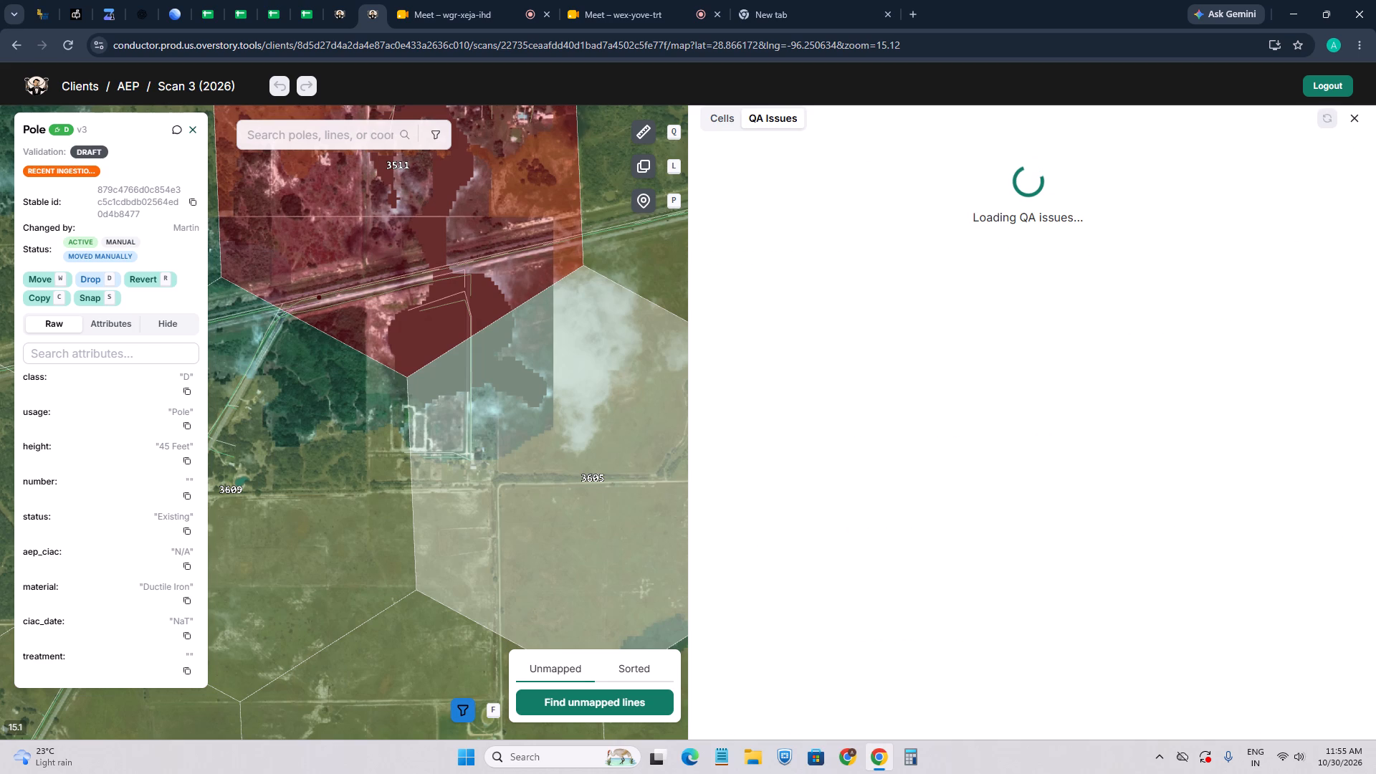
Check the non-escalated QA issues filtered by Interrupted Circuit and by Unmapped Line.
click(935, 155)
scroll(948, 317, up, 1)
scroll(948, 331, down, 4)
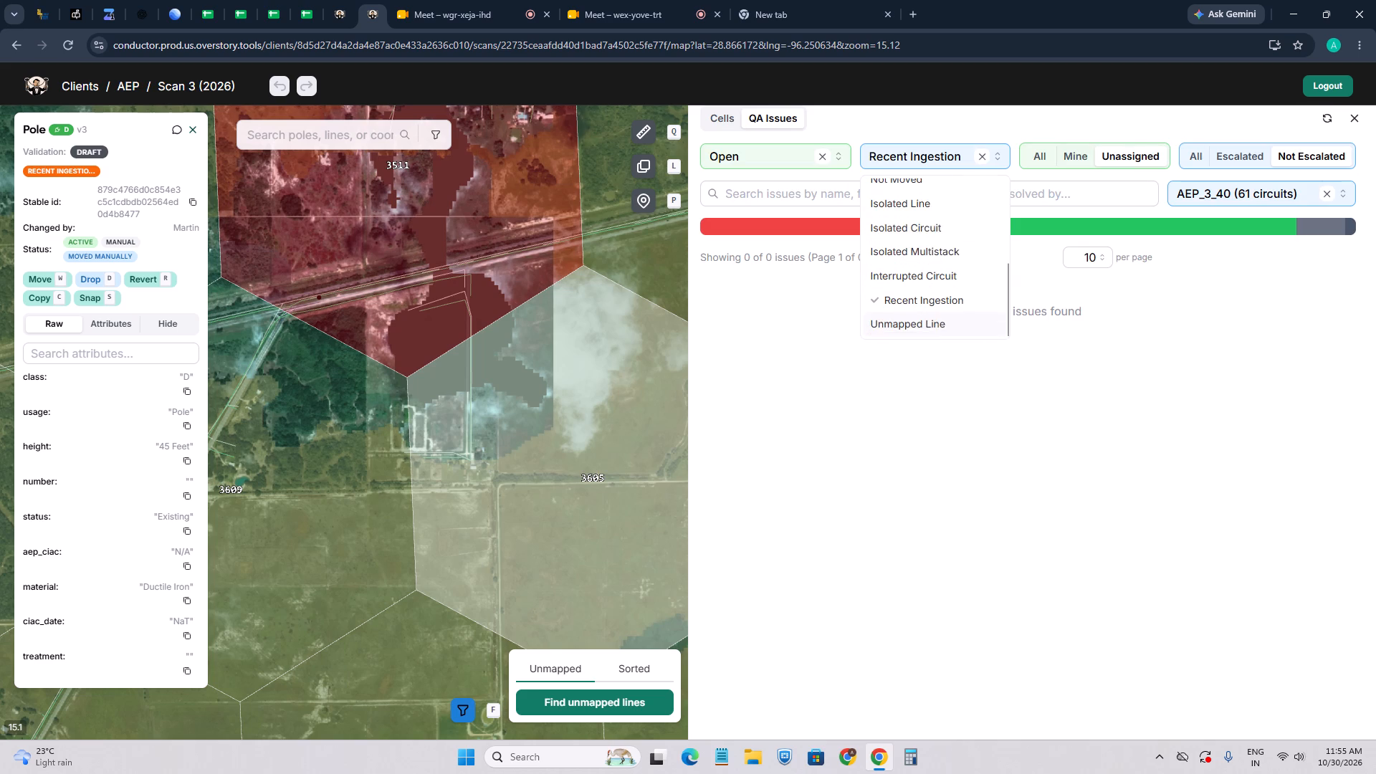
click(918, 278)
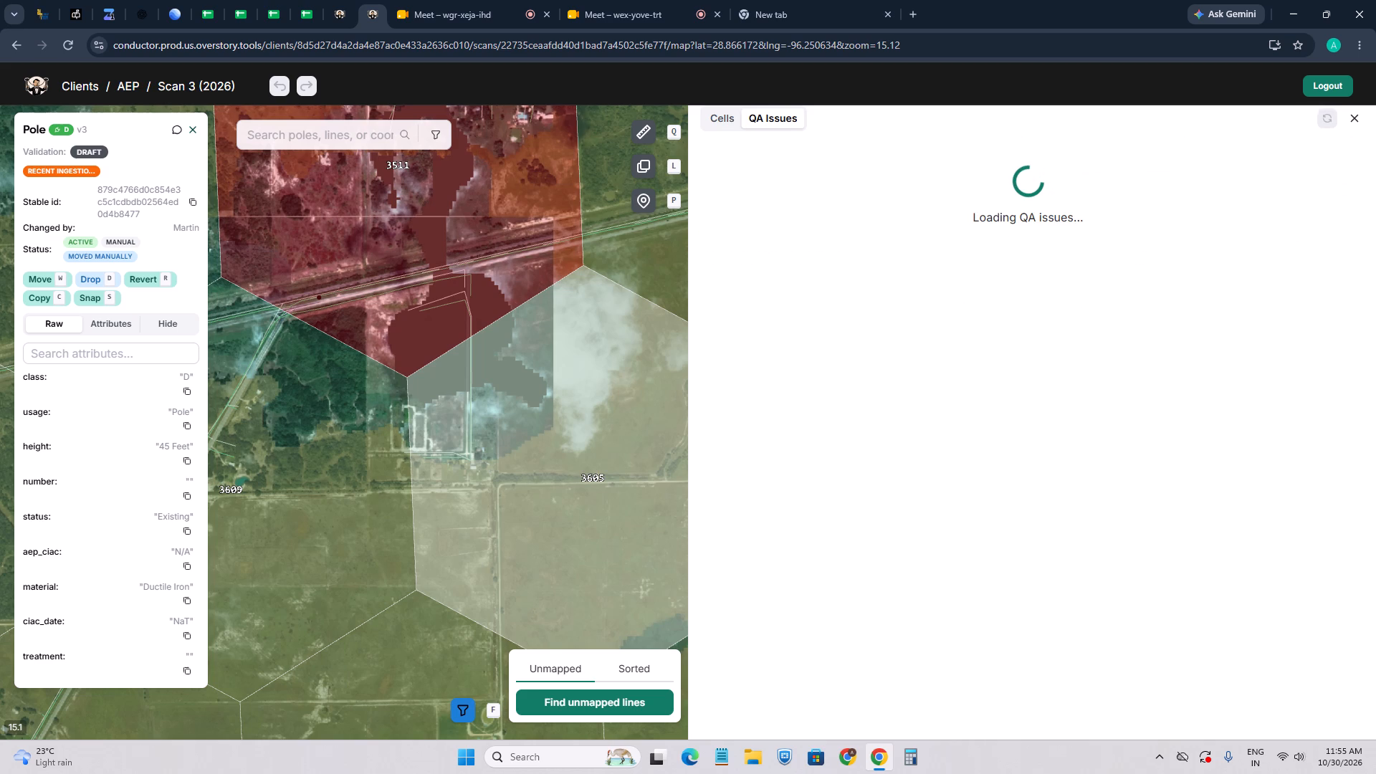
click(914, 161)
scroll(933, 281, up, 1)
scroll(928, 338, down, 8)
click(922, 322)
Check the QA issues filtered by each isolated type: Isolated Multistack, Isolated Circuit and Isolated Line.
click(937, 166)
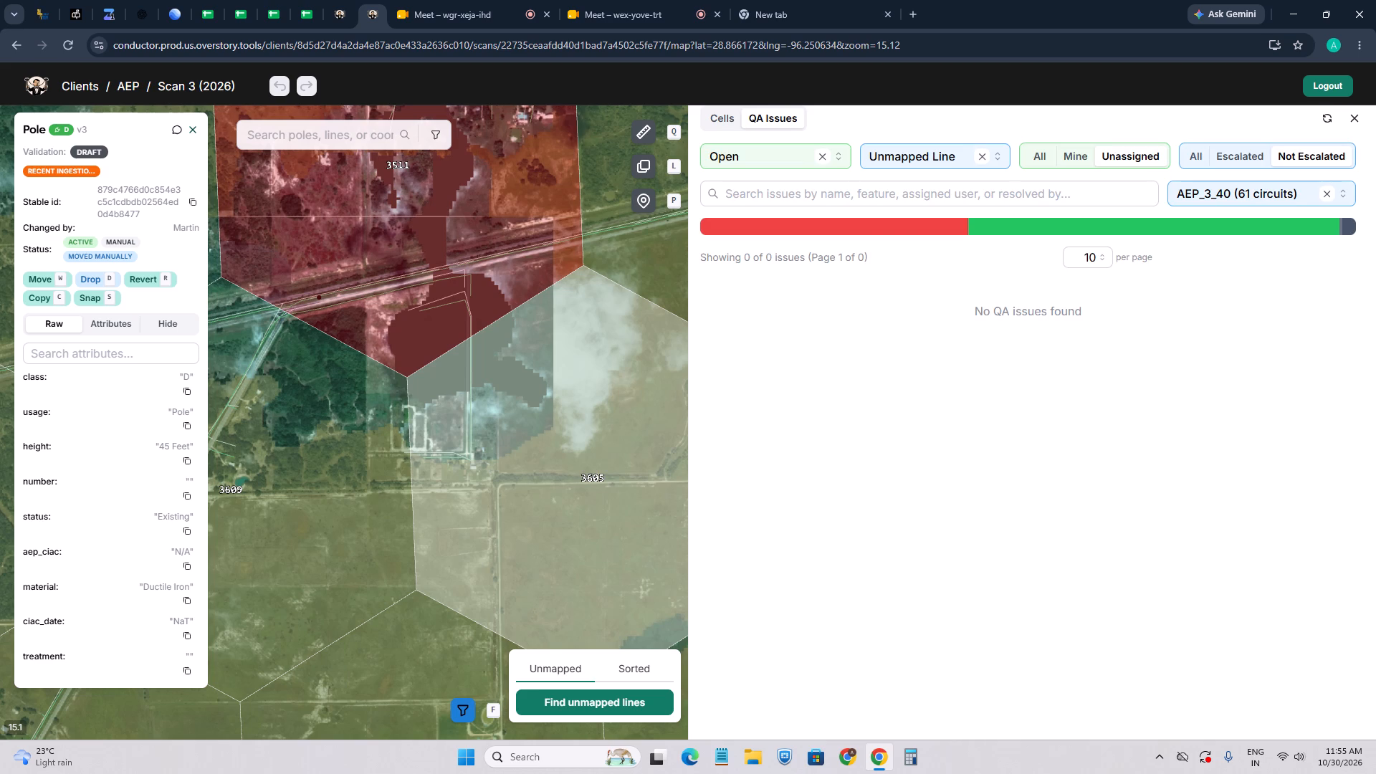
scroll(960, 272, up, 2)
scroll(934, 317, down, 4)
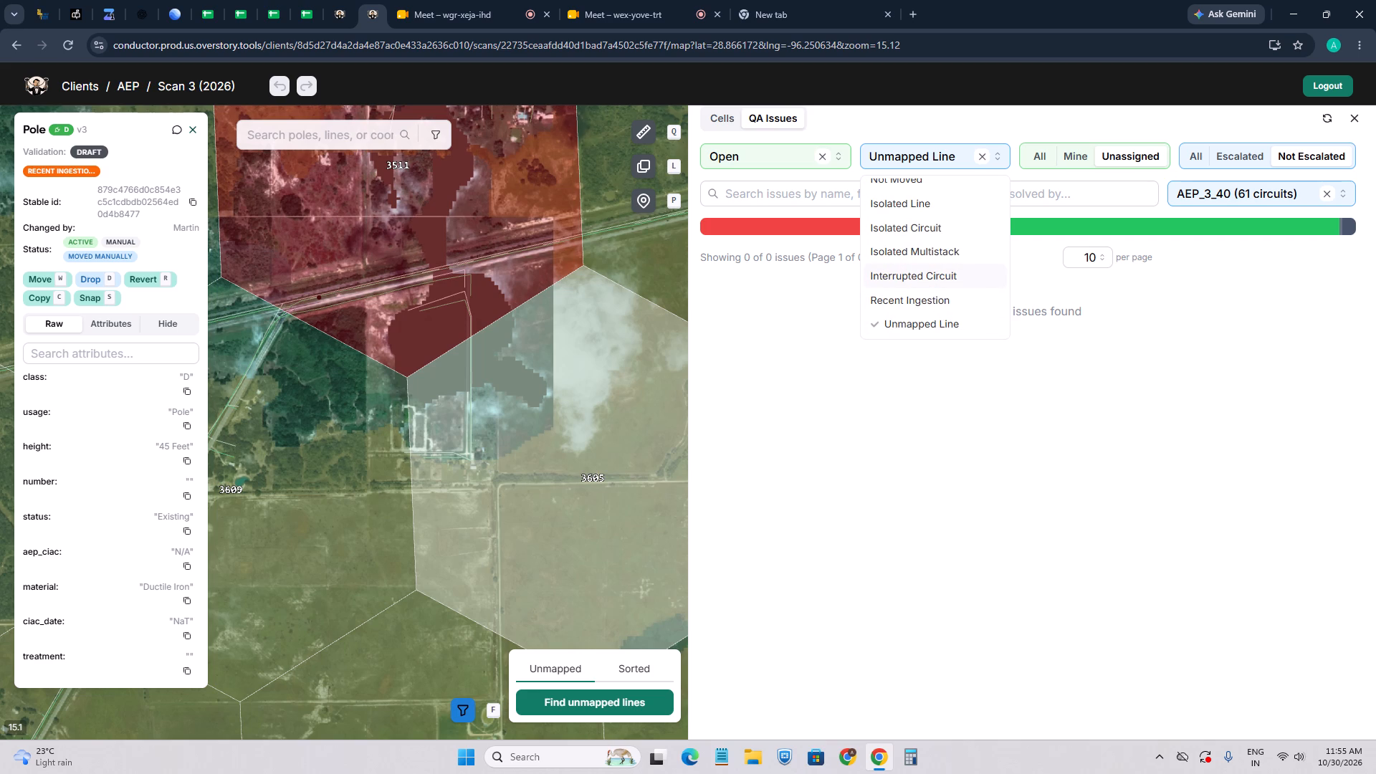
click(907, 245)
click(917, 161)
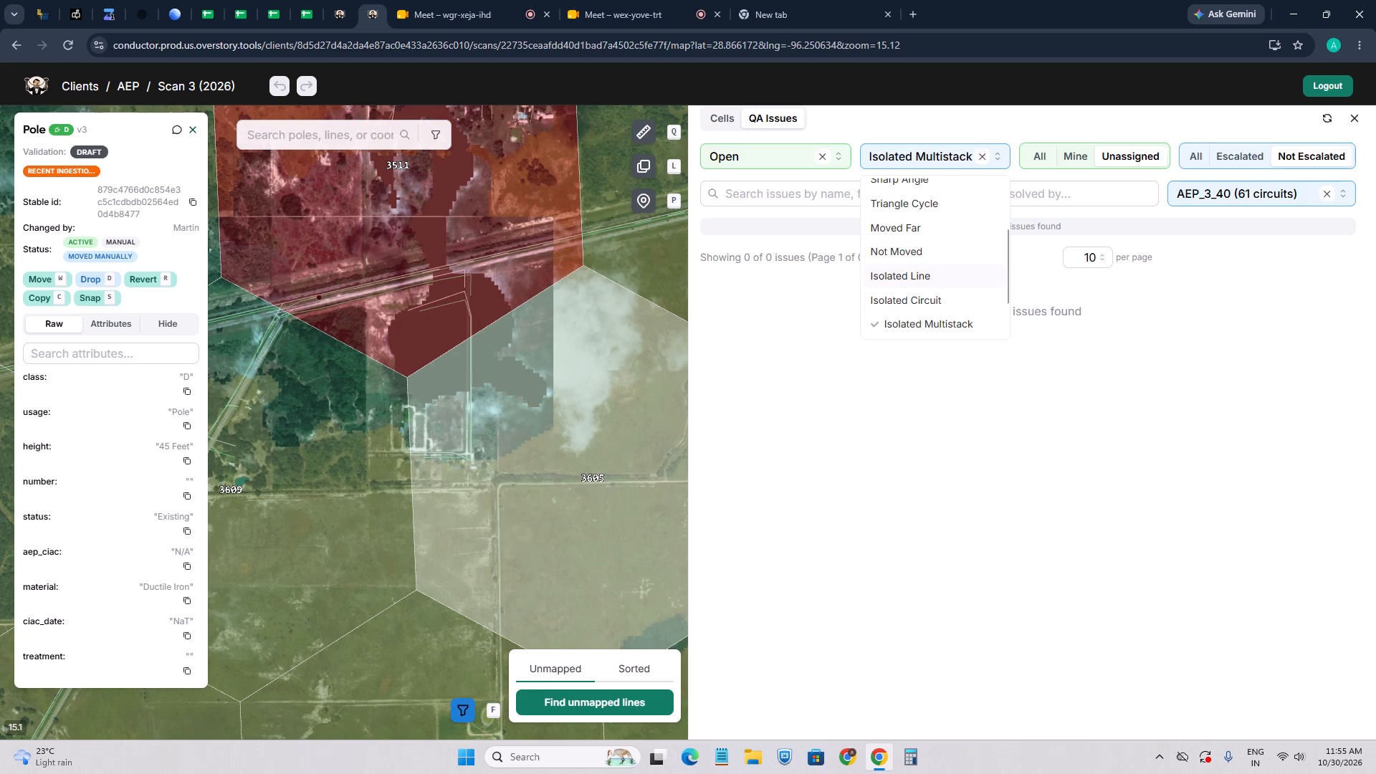
click(920, 296)
click(927, 166)
click(906, 295)
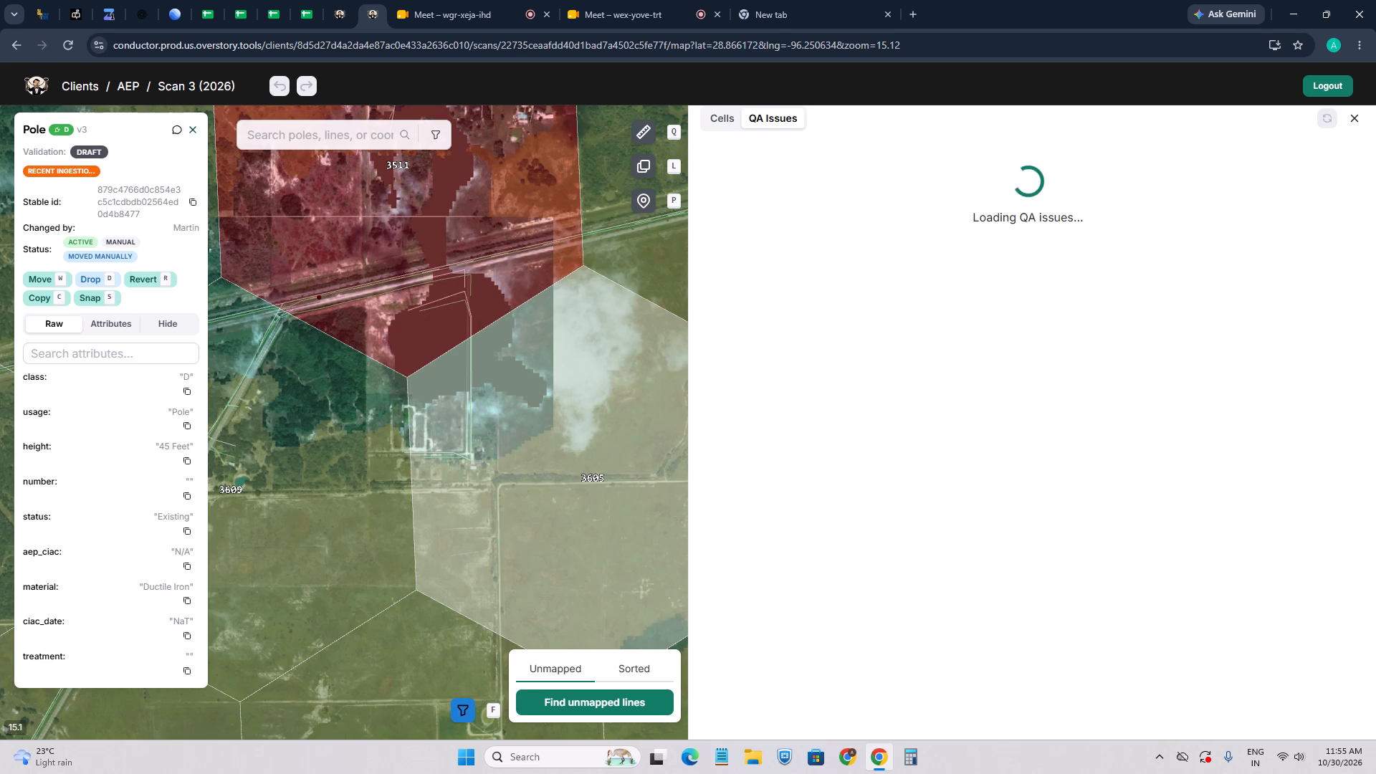
Check the QA issues filtered by Not Moved and by Moved Far.
click(918, 151)
click(911, 297)
click(925, 153)
click(895, 302)
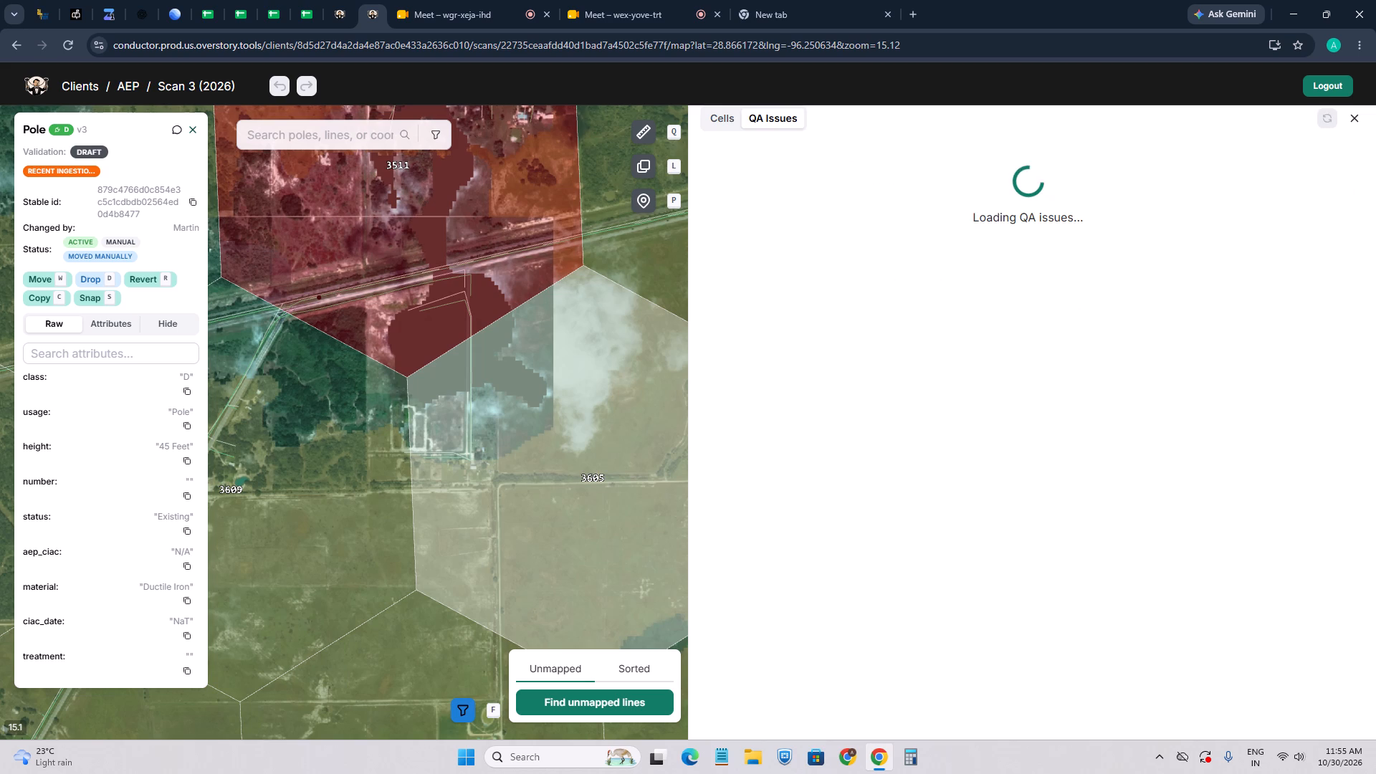
Filter the QA issues by Triangle Cycle and look through page 3 of the list.
click(914, 161)
click(897, 300)
click(1044, 297)
scroll(1046, 369, down, 7)
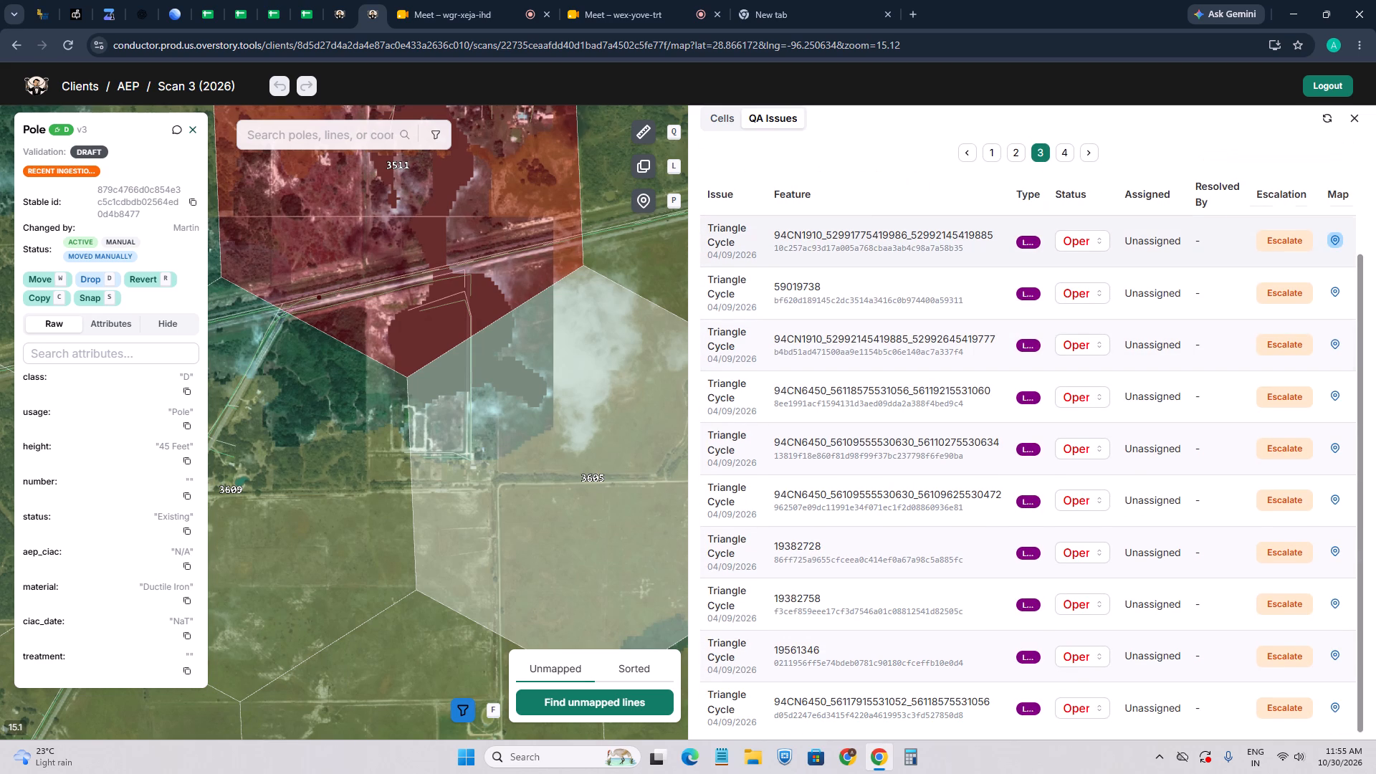
click(1335, 242)
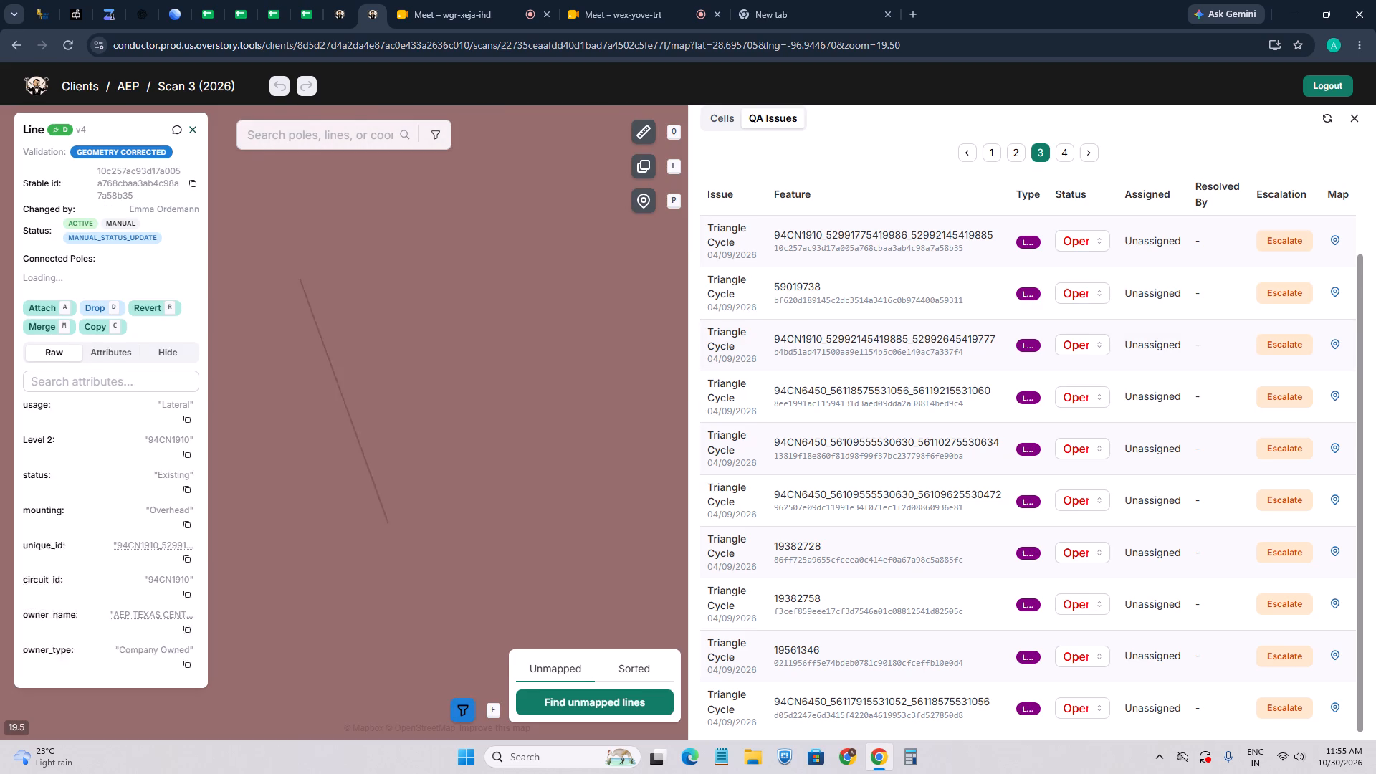
scroll(410, 345, down, 3)
scroll(371, 320, up, 3)
drag(457, 525, 437, 409)
scroll(464, 448, up, 1)
scroll(440, 408, down, 3)
drag(509, 483, 481, 355)
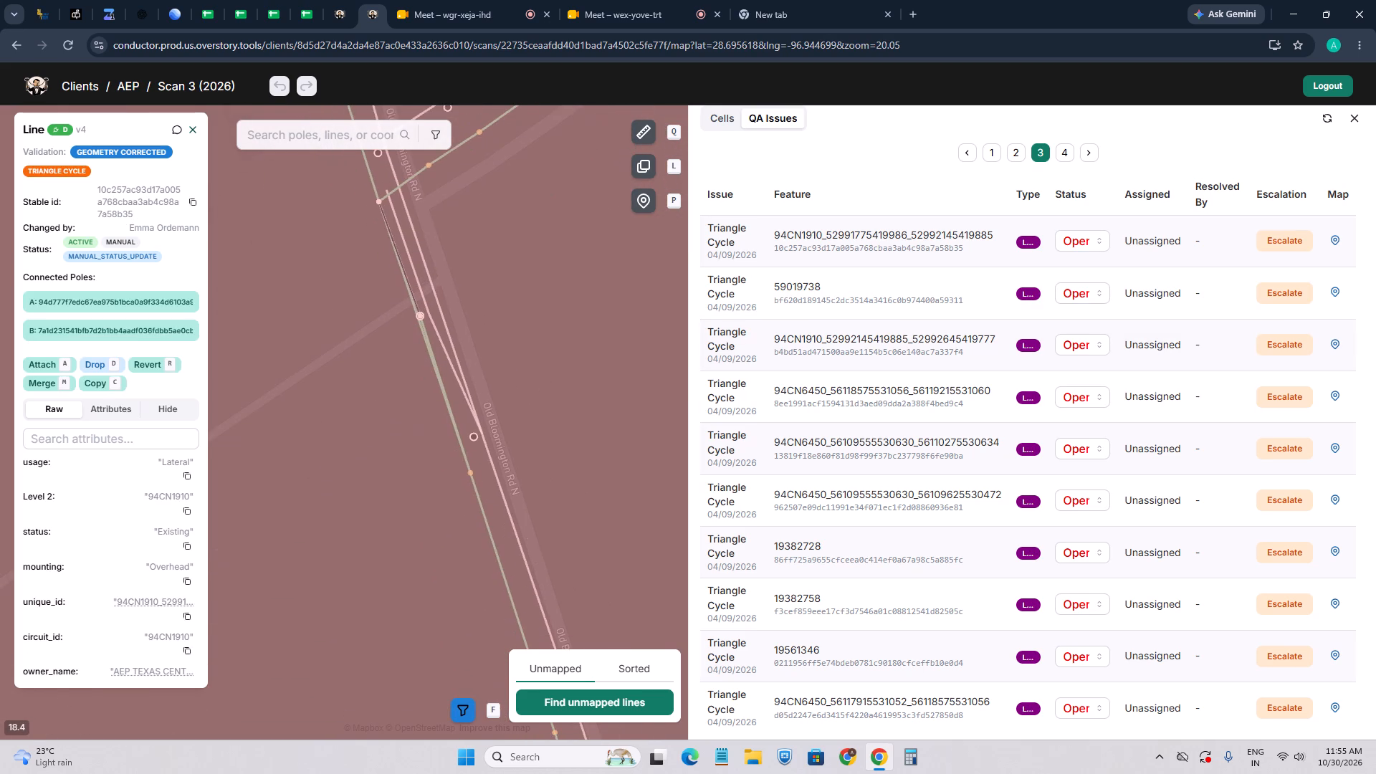
drag(473, 325, 528, 441)
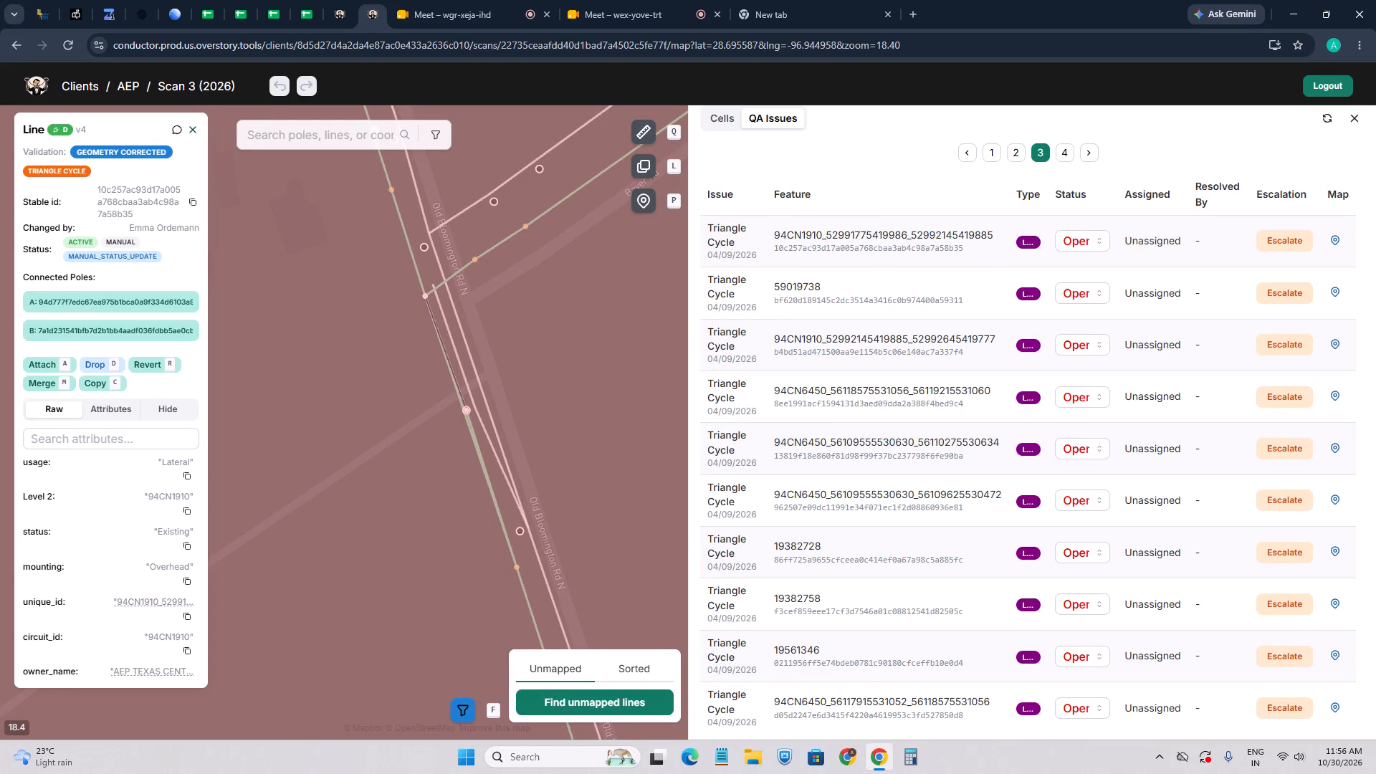
Hide the map grid and replace the Scan Imagery layer with the Scan Basemap.
key(5)
scroll(485, 329, up, 2)
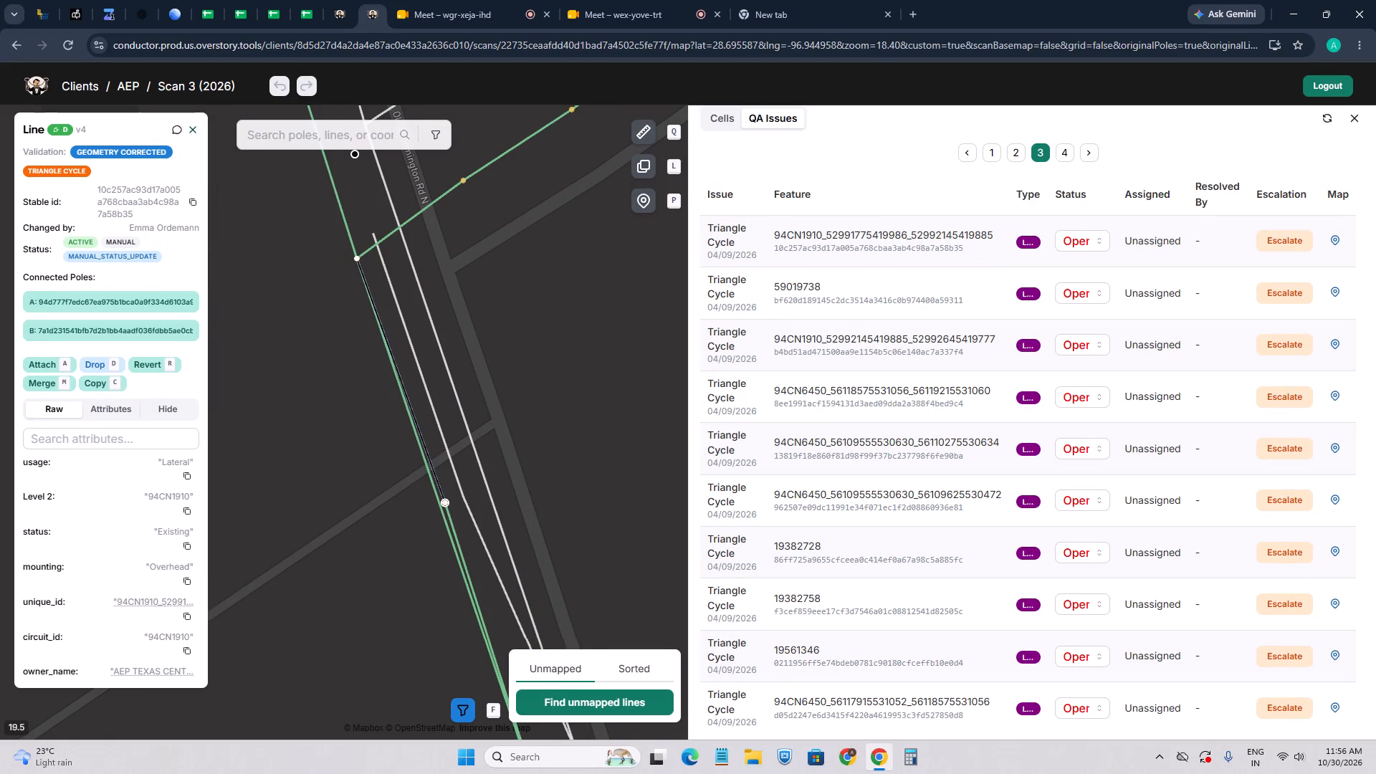
click(635, 166)
scroll(612, 388, down, 2)
click(649, 522)
click(646, 533)
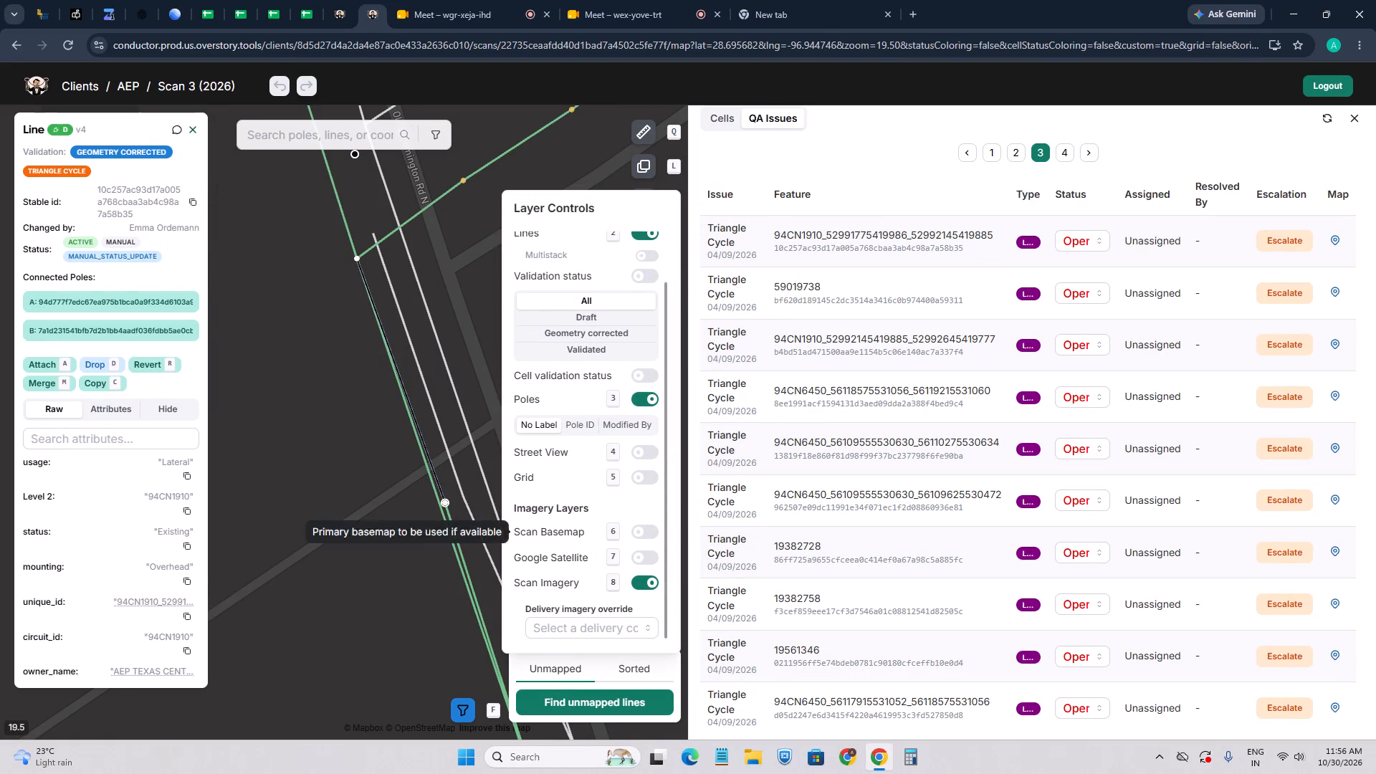
click(652, 588)
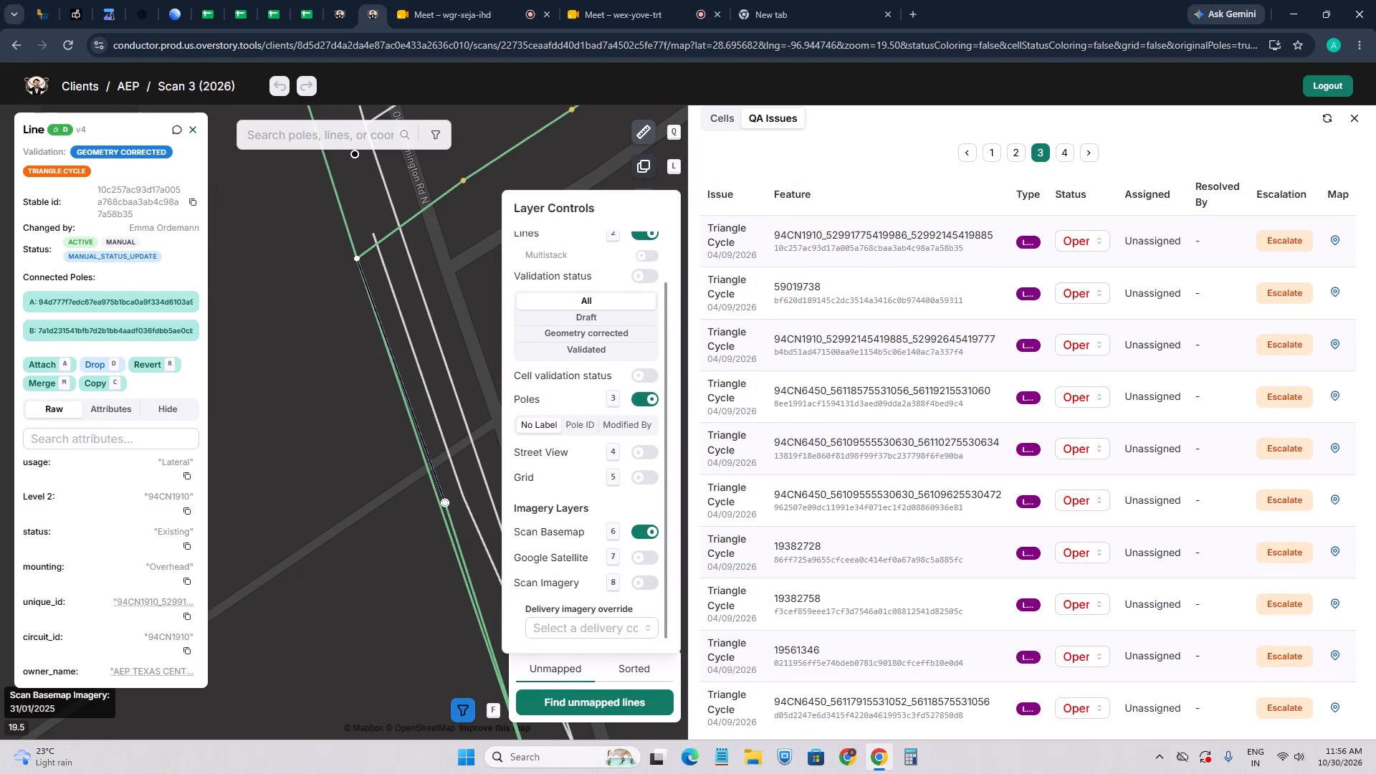
click(641, 158)
Deselect the line and examine the lines and poles along Old Bloomington Rd N, keeping the layer controls open.
scroll(511, 333, down, 2)
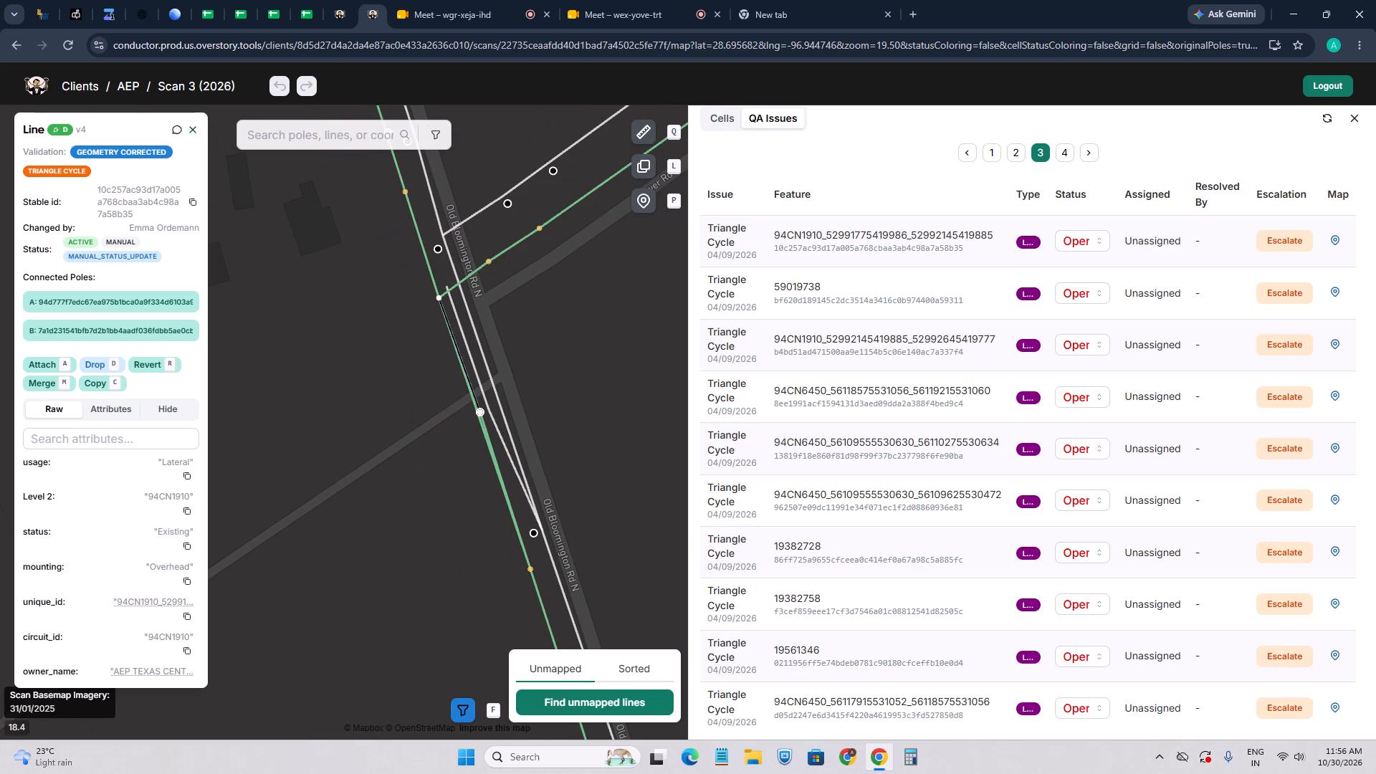
click(549, 358)
click(646, 166)
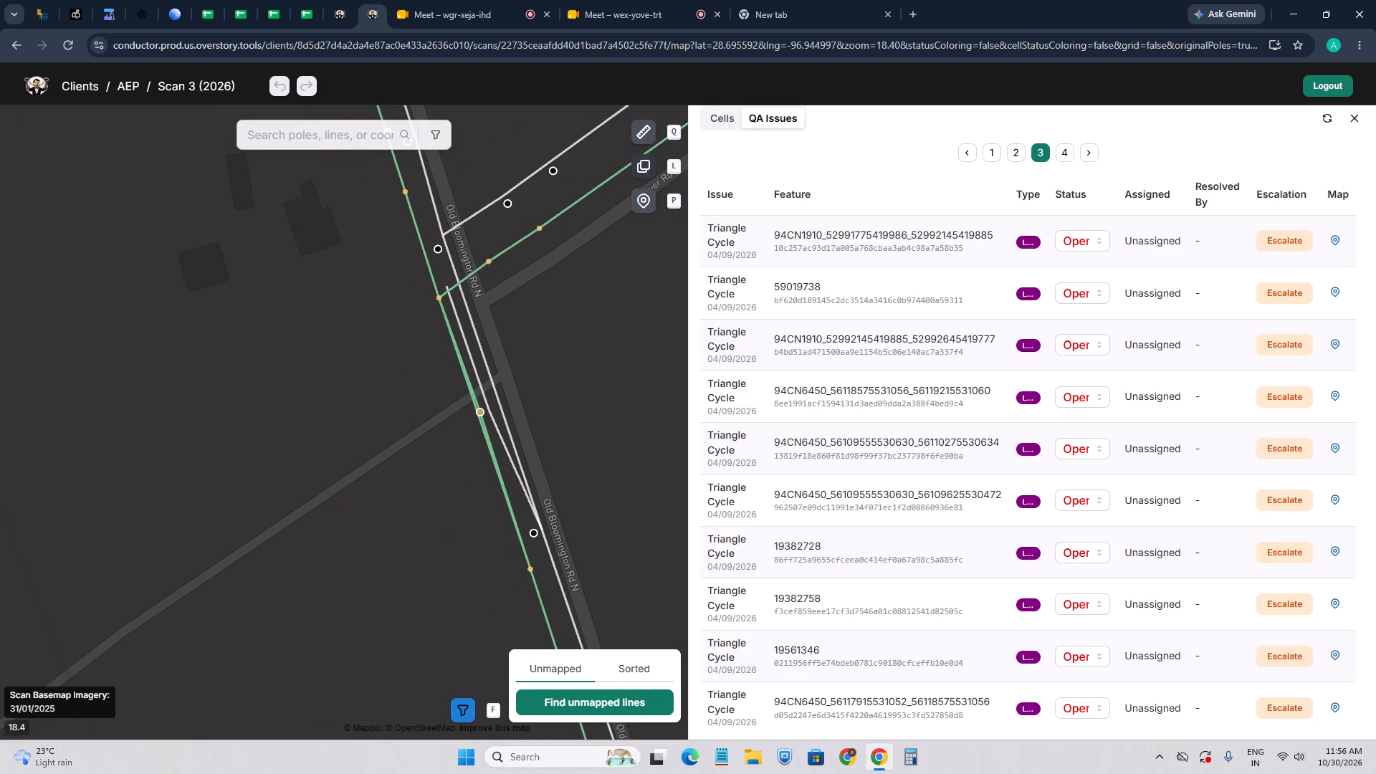
scroll(570, 525, down, 3)
drag(441, 479, 288, 477)
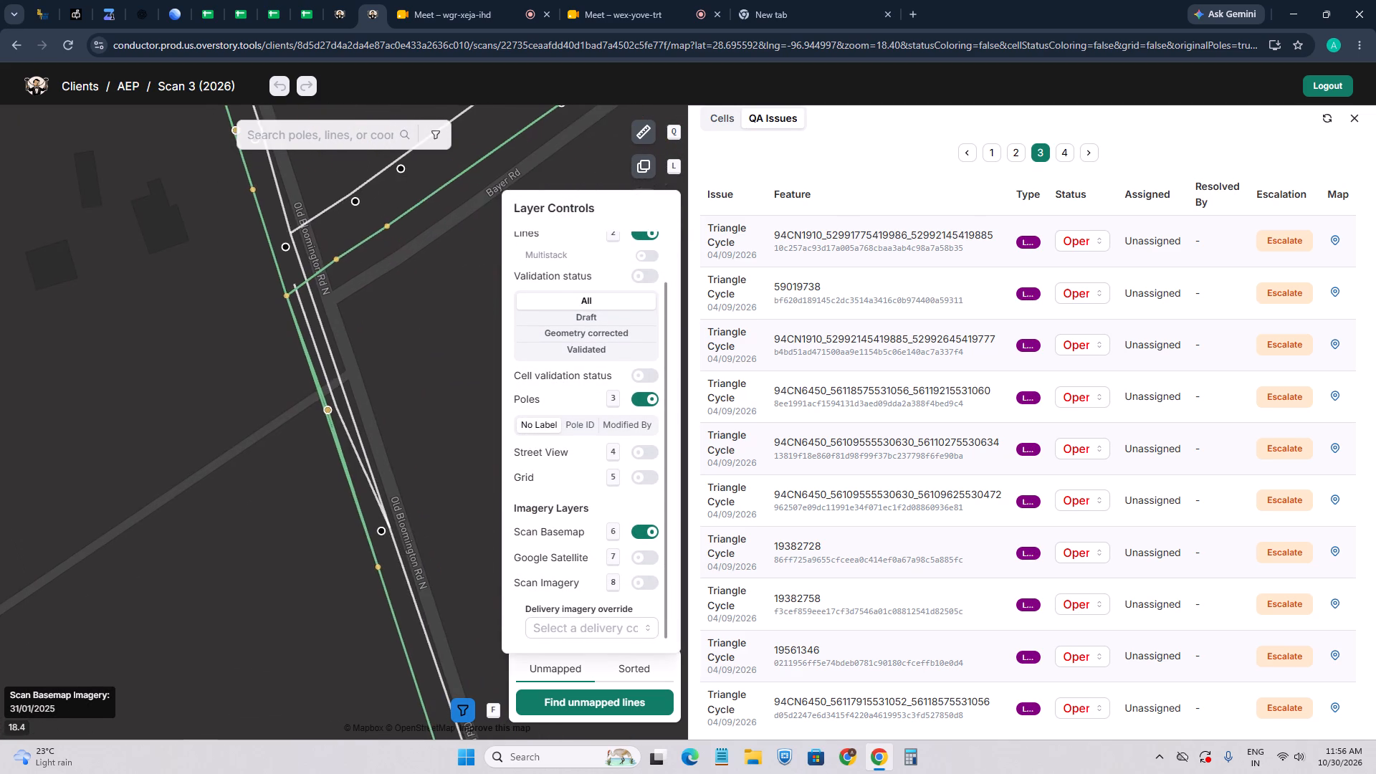
scroll(340, 370, down, 6)
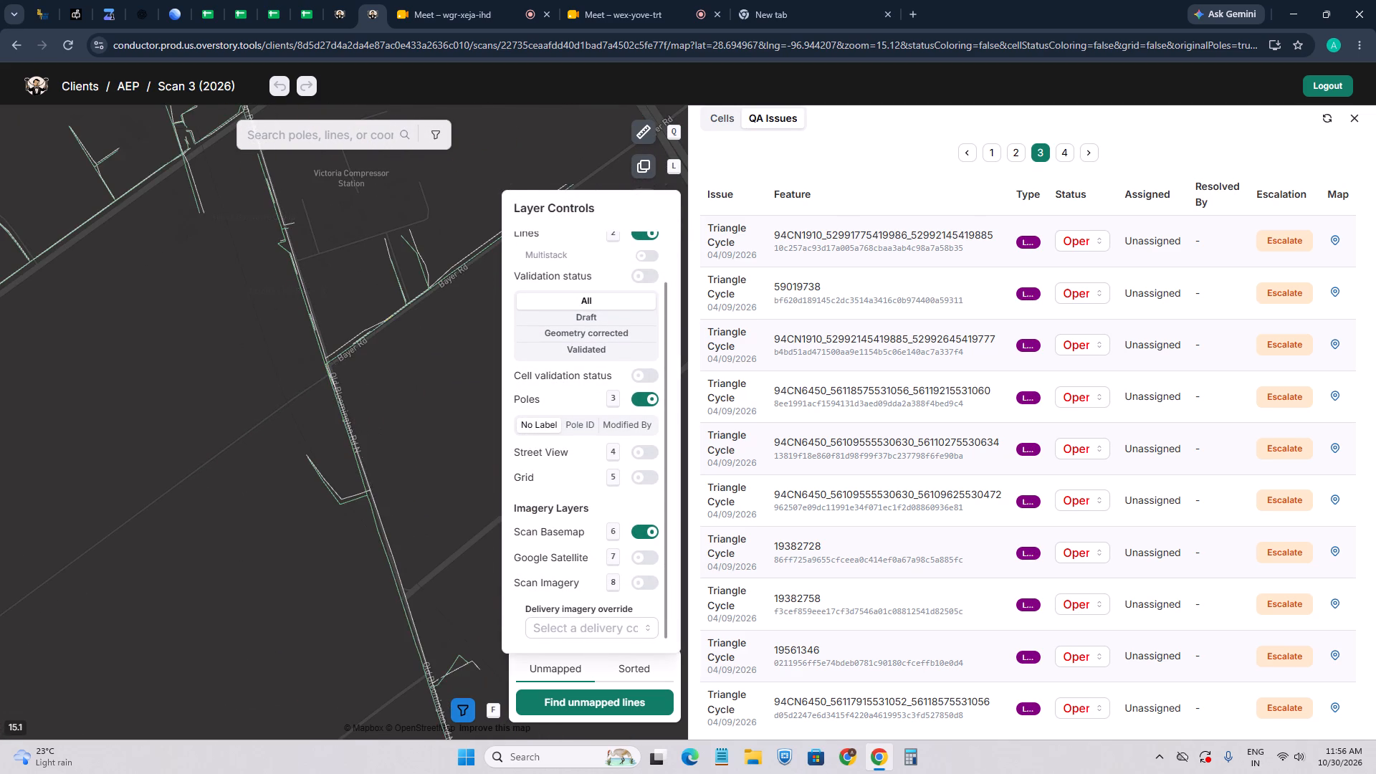
scroll(343, 369, down, 4)
scroll(355, 388, up, 7)
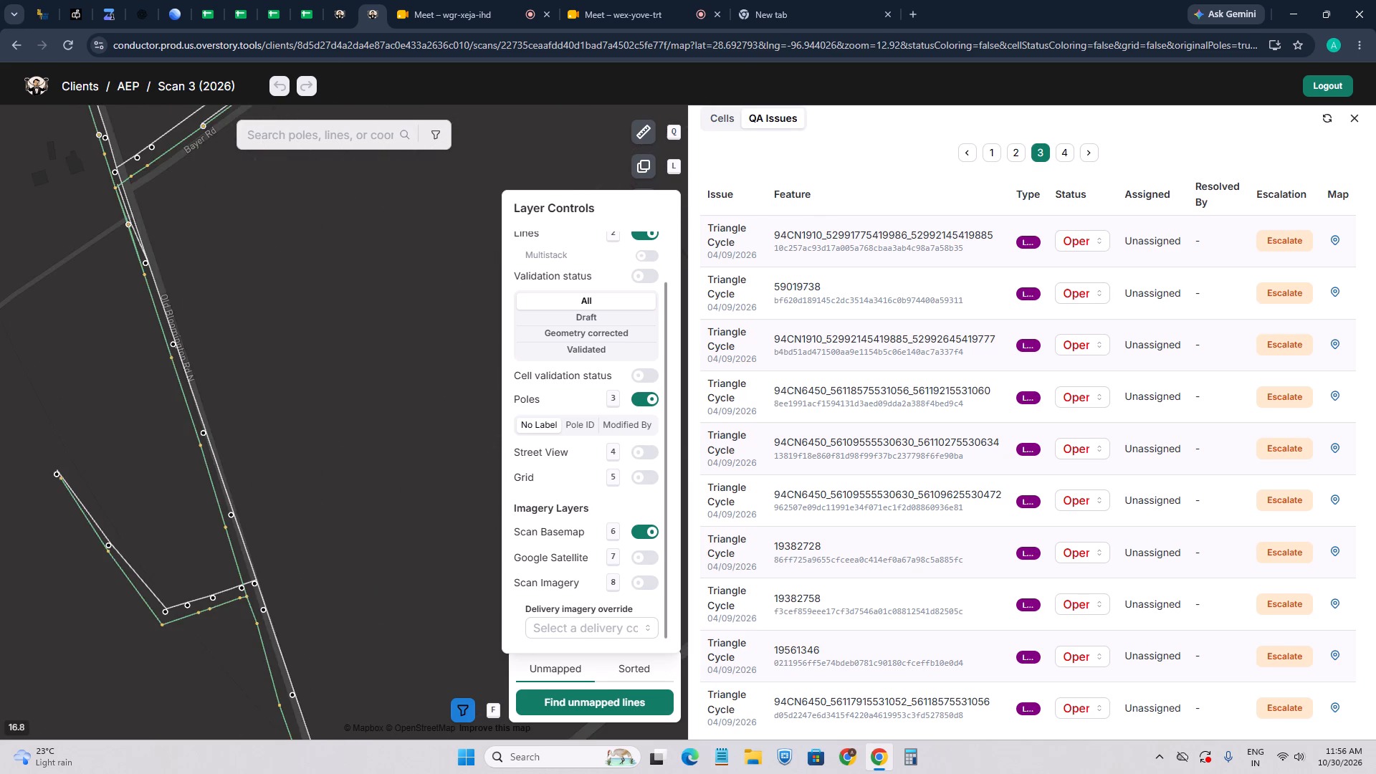
drag(250, 385, 351, 382)
drag(328, 312, 371, 396)
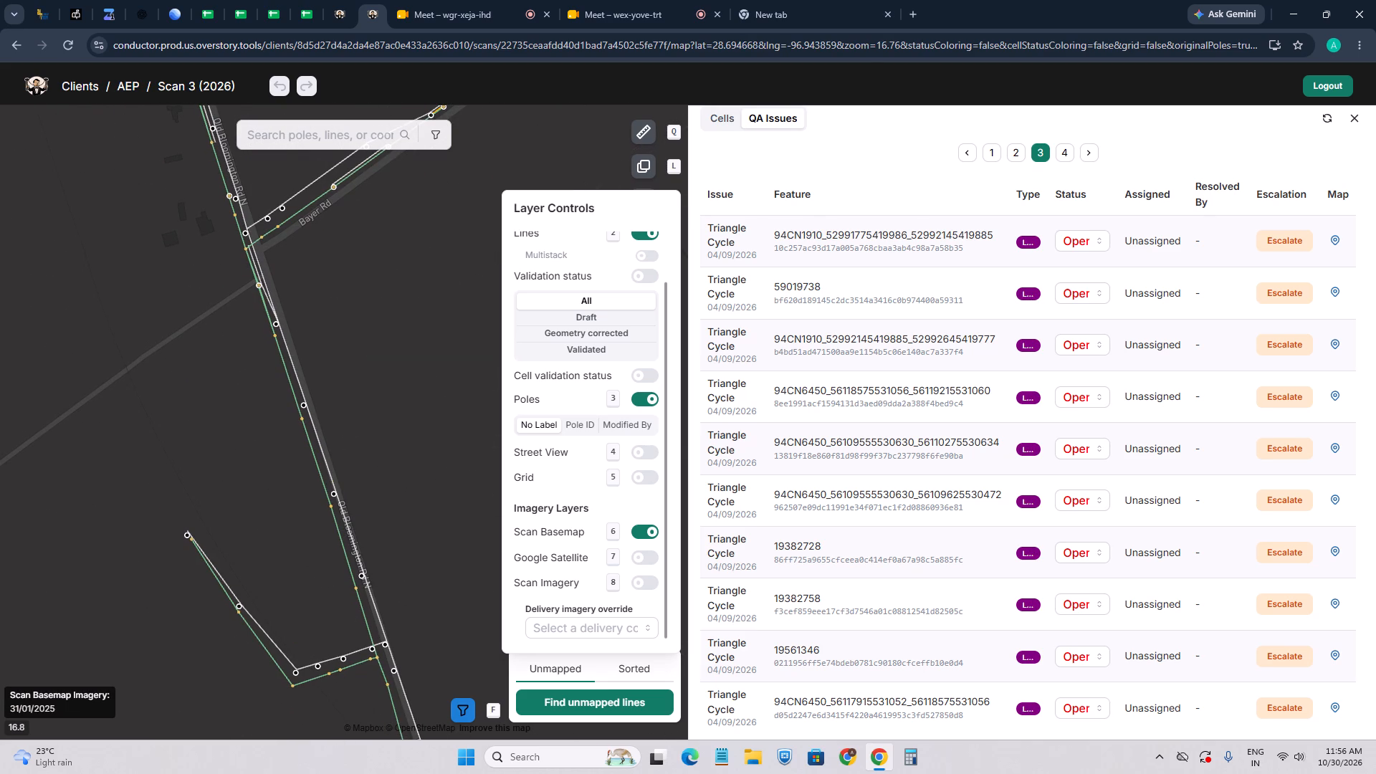
Open page 4 of the Triangle Cycle issues and return to page 3.
click(1061, 159)
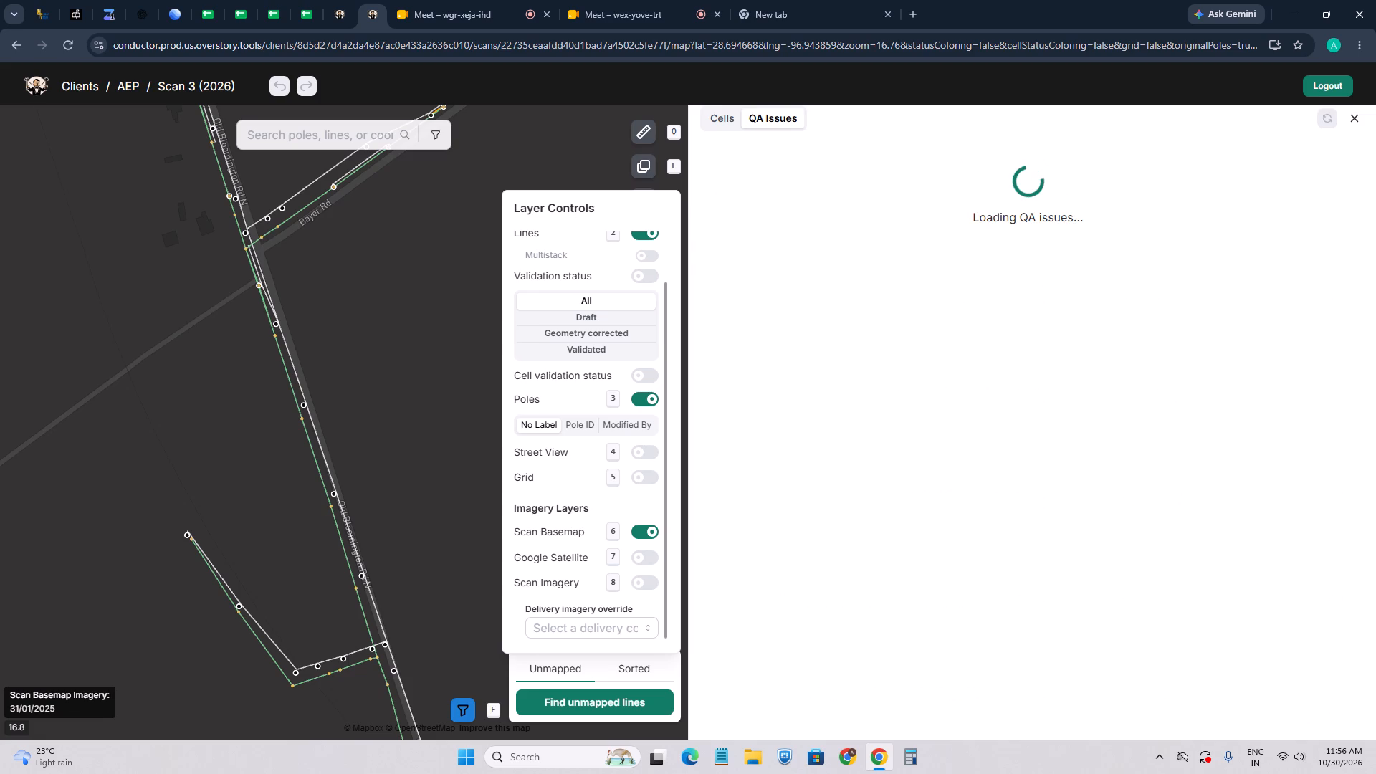
click(1043, 286)
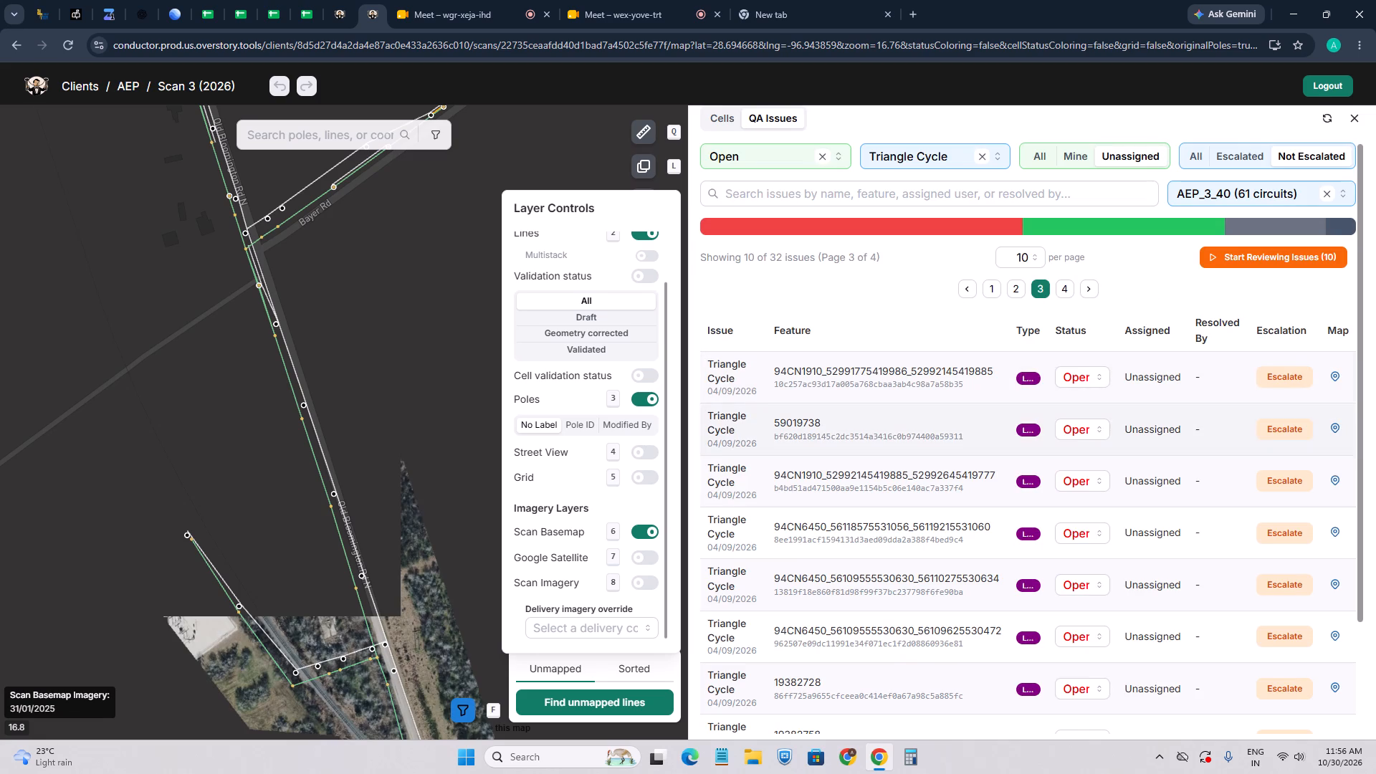
Examine the lines and poles near the junction of Old Bloomington Rd N and Bayer Rd against the basemap imagery.
scroll(272, 303, up, 3)
drag(277, 292, 301, 402)
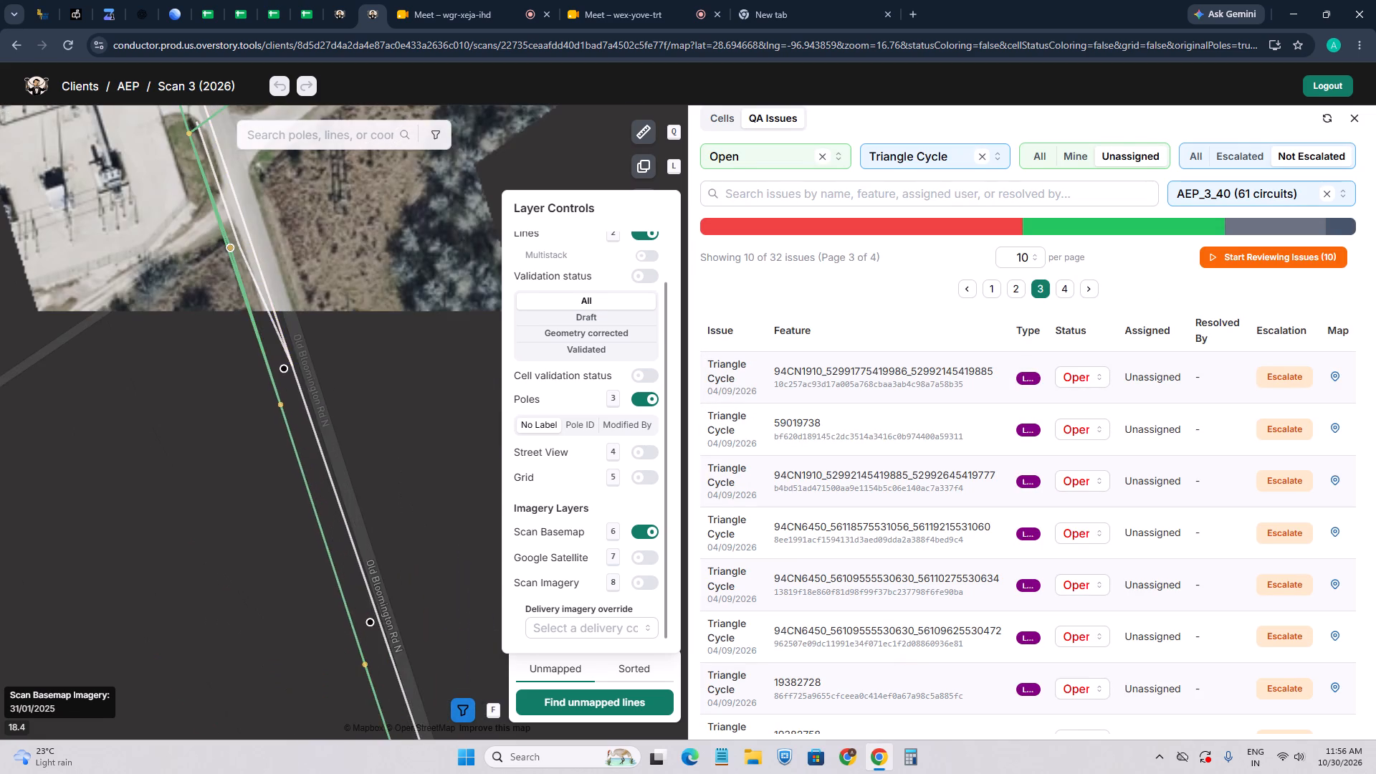
drag(301, 402, 317, 442)
scroll(277, 360, up, 4)
scroll(283, 406, down, 4)
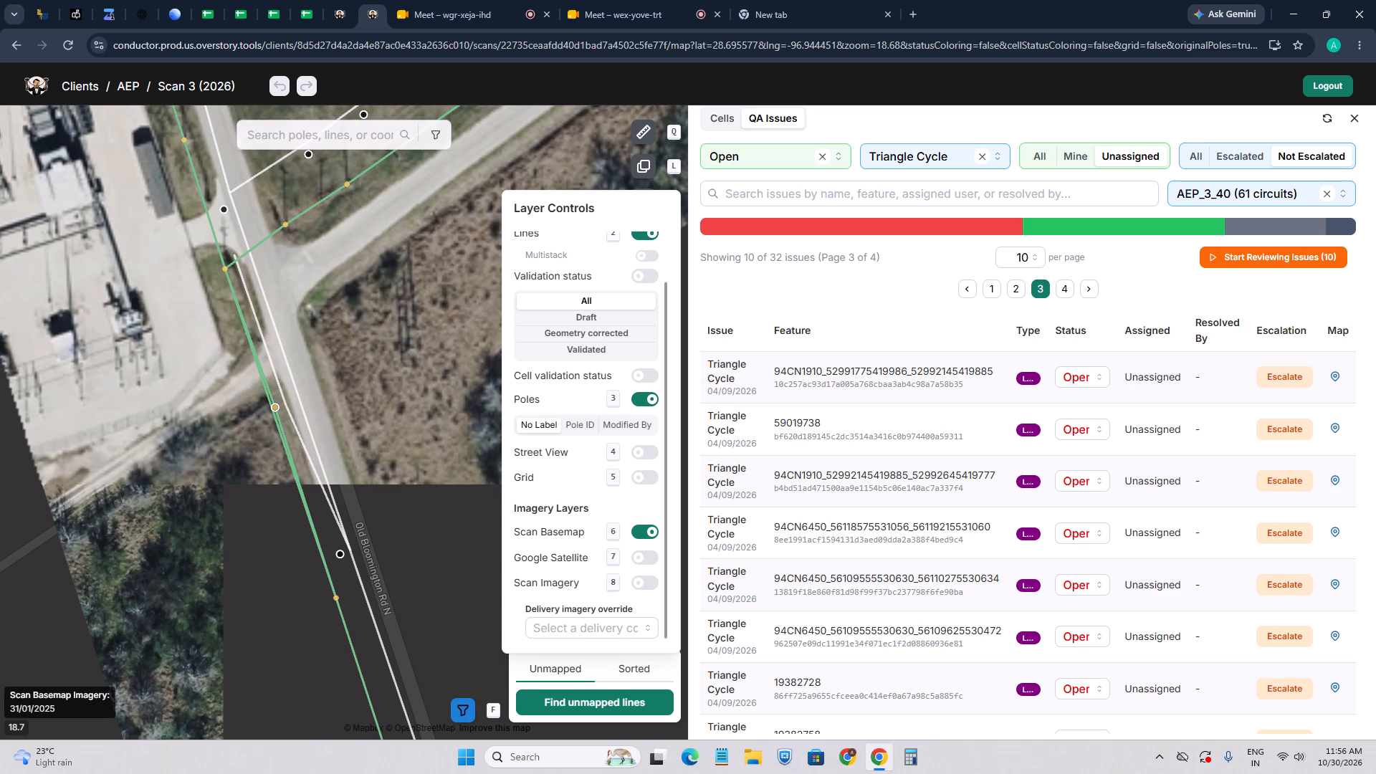
Go back to page 2 of the Triangle Cycle issues.
click(1016, 292)
Check the non-escalated QA issues filtered by Sharp Angle and by Has Comments.
click(934, 161)
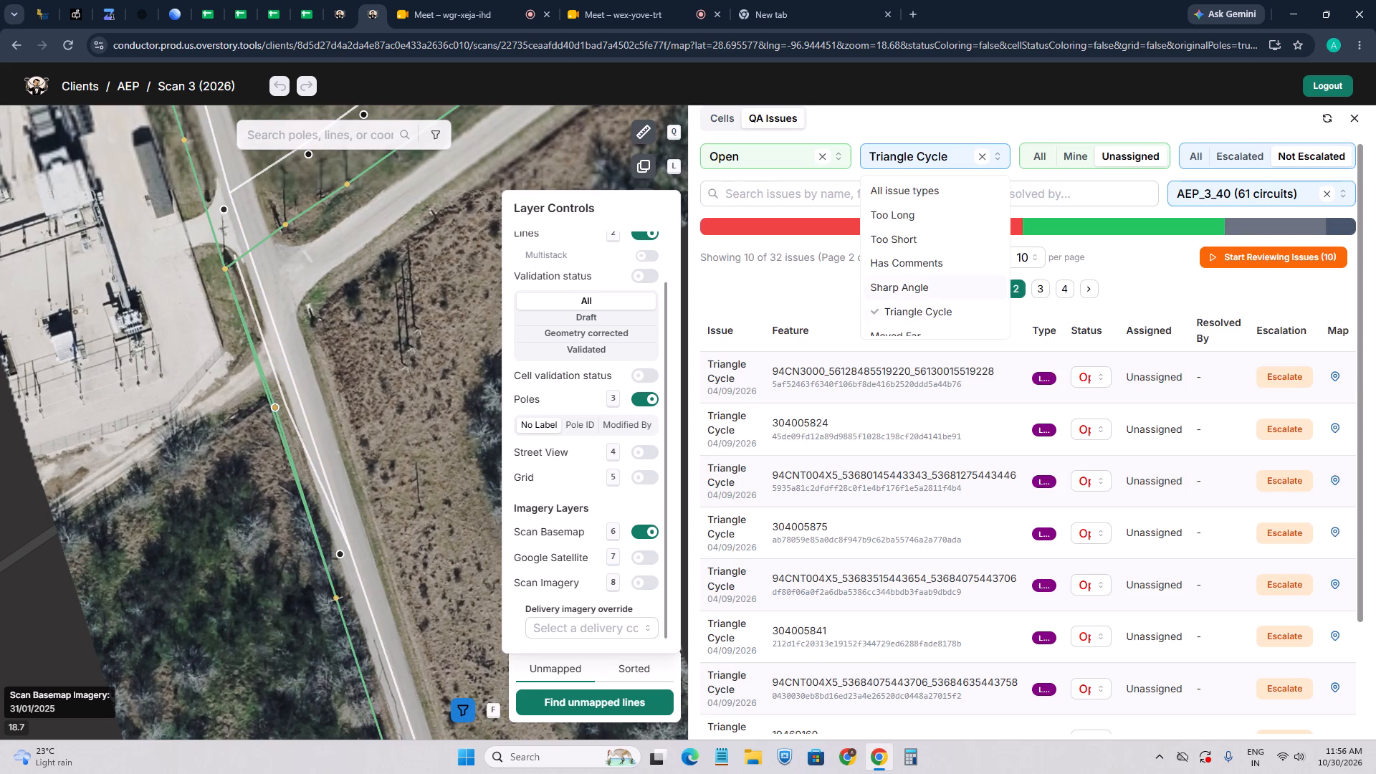
click(940, 290)
click(945, 165)
scroll(935, 236, up, 1)
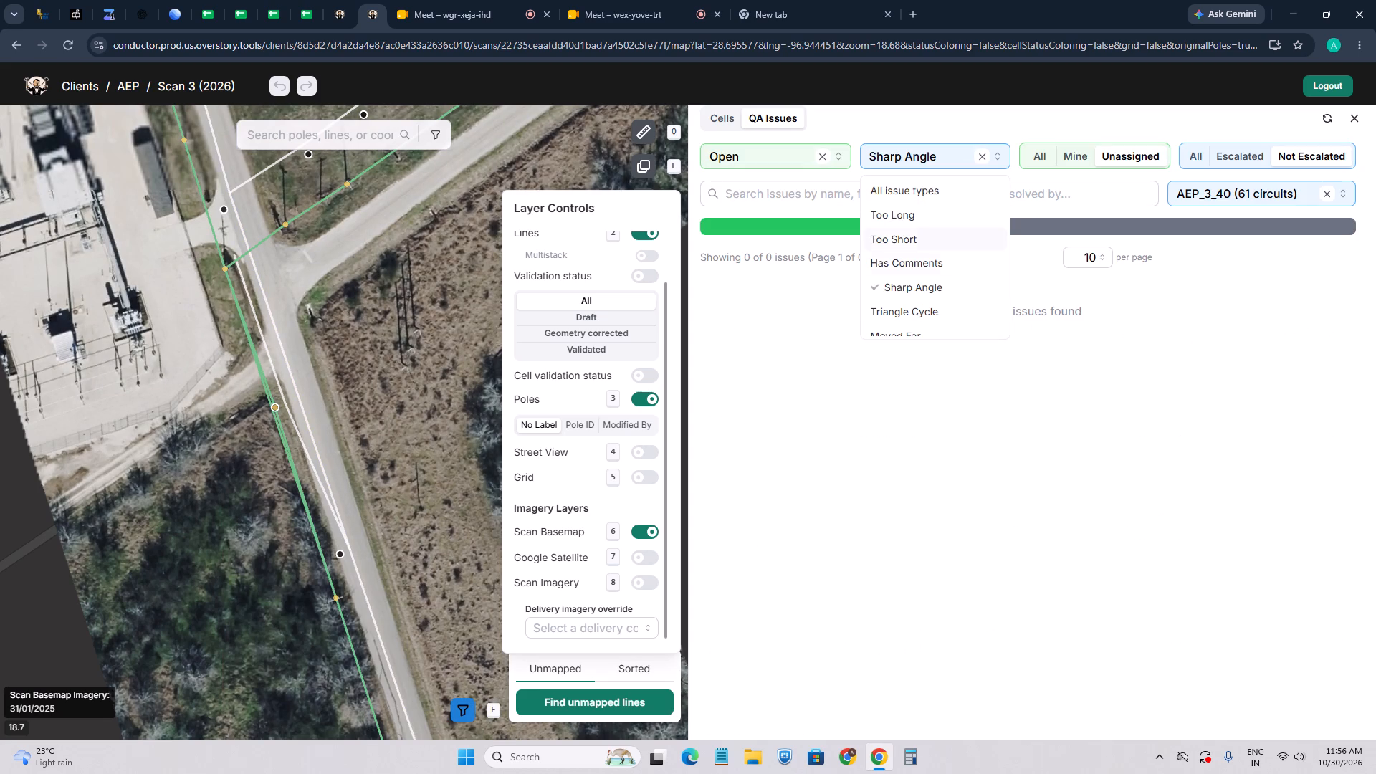
click(932, 265)
Check the QA issues filtered by the Too Short issue type.
click(927, 167)
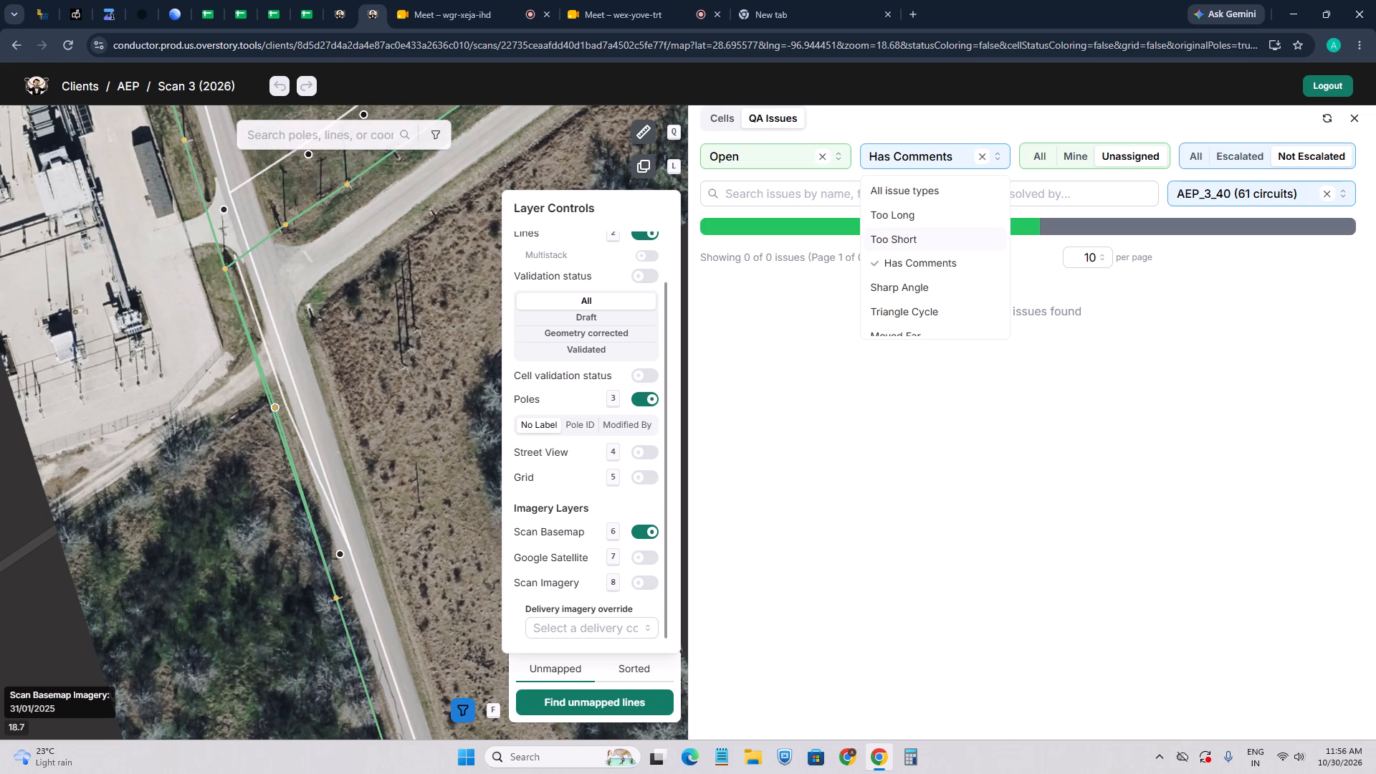
click(915, 244)
Check the QA issues filtered by the Too Long issue type.
click(920, 161)
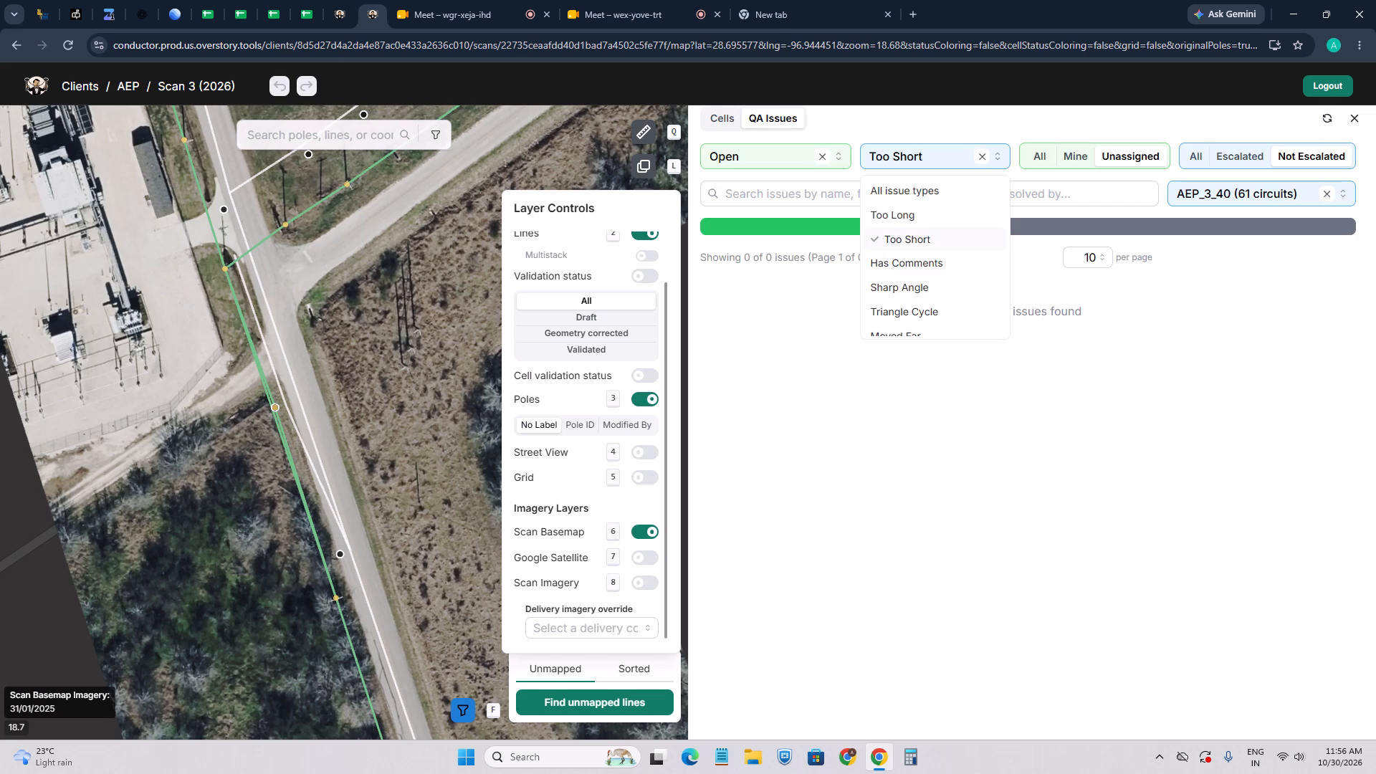
click(914, 213)
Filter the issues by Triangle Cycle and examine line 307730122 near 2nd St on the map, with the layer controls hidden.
click(929, 160)
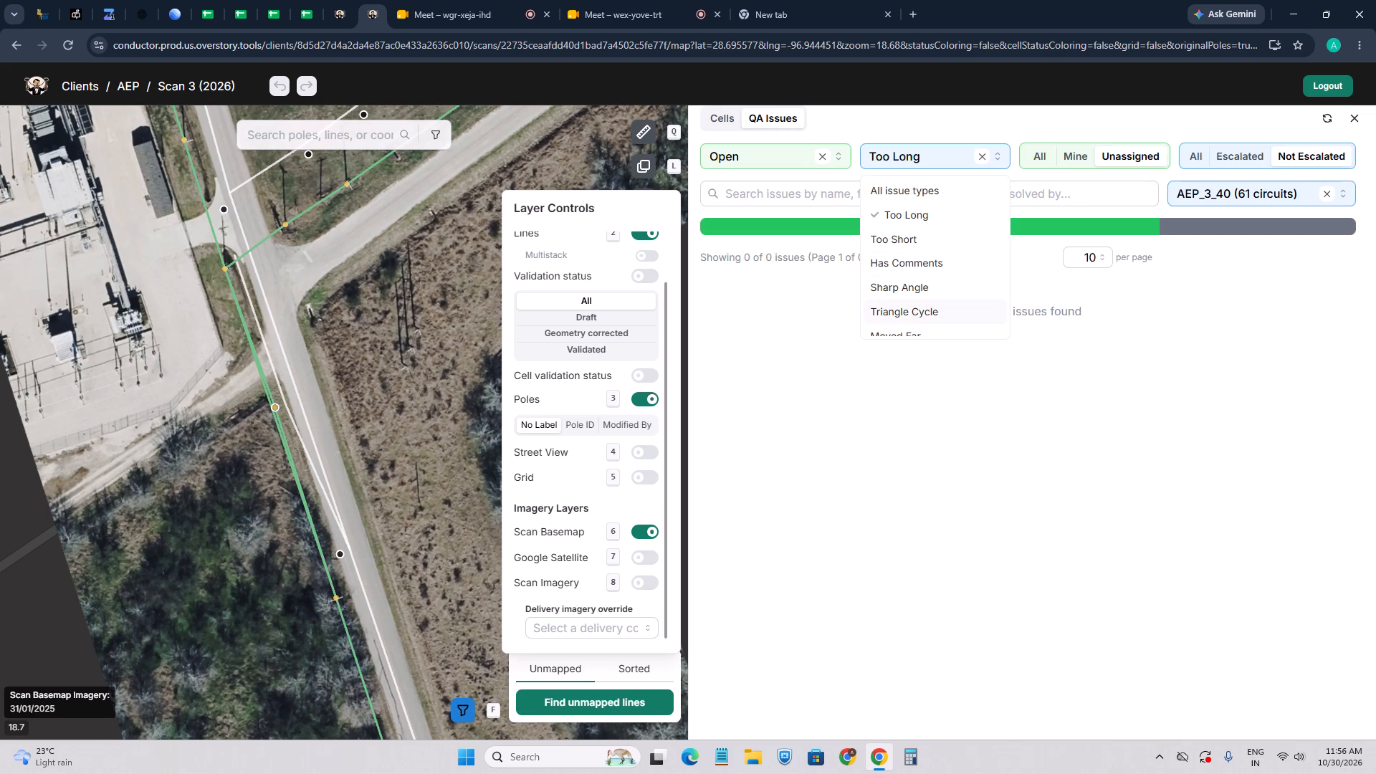
click(922, 307)
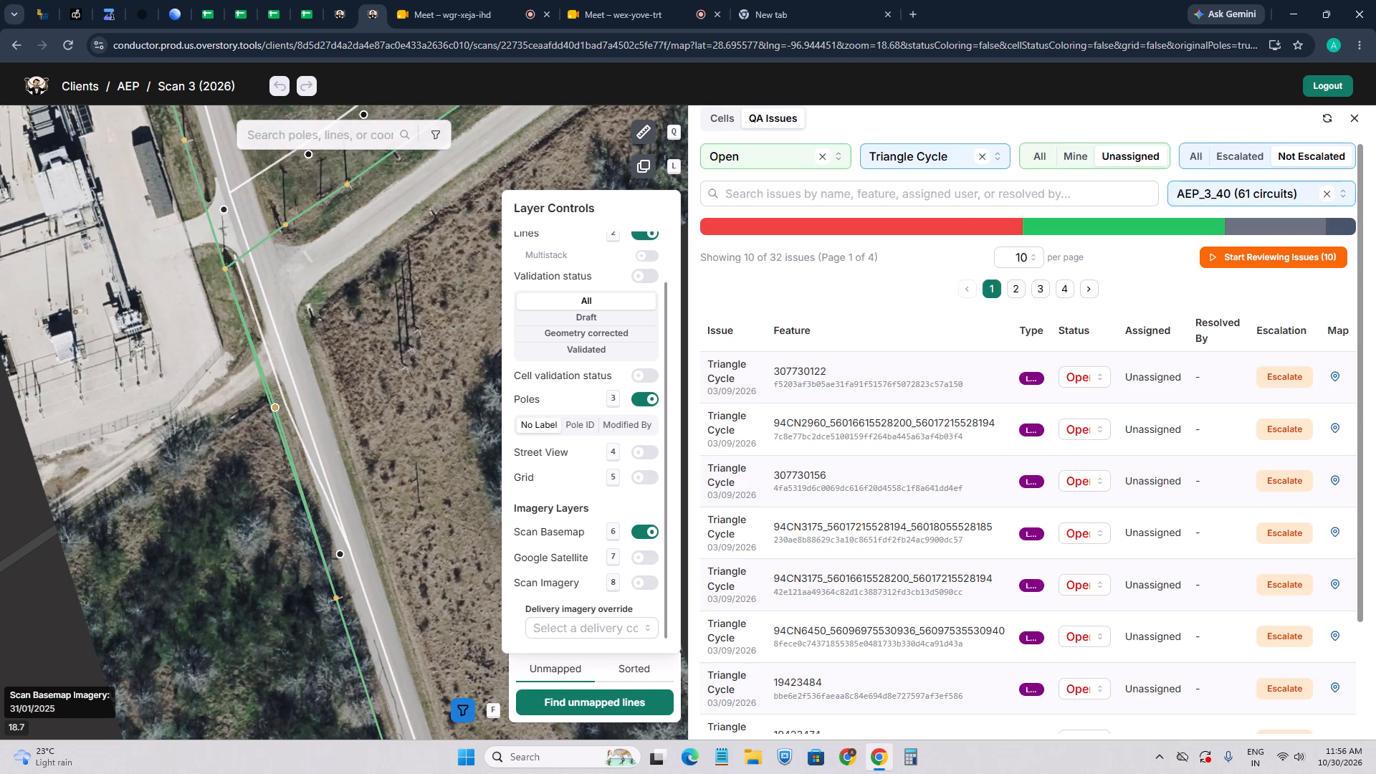
click(1336, 379)
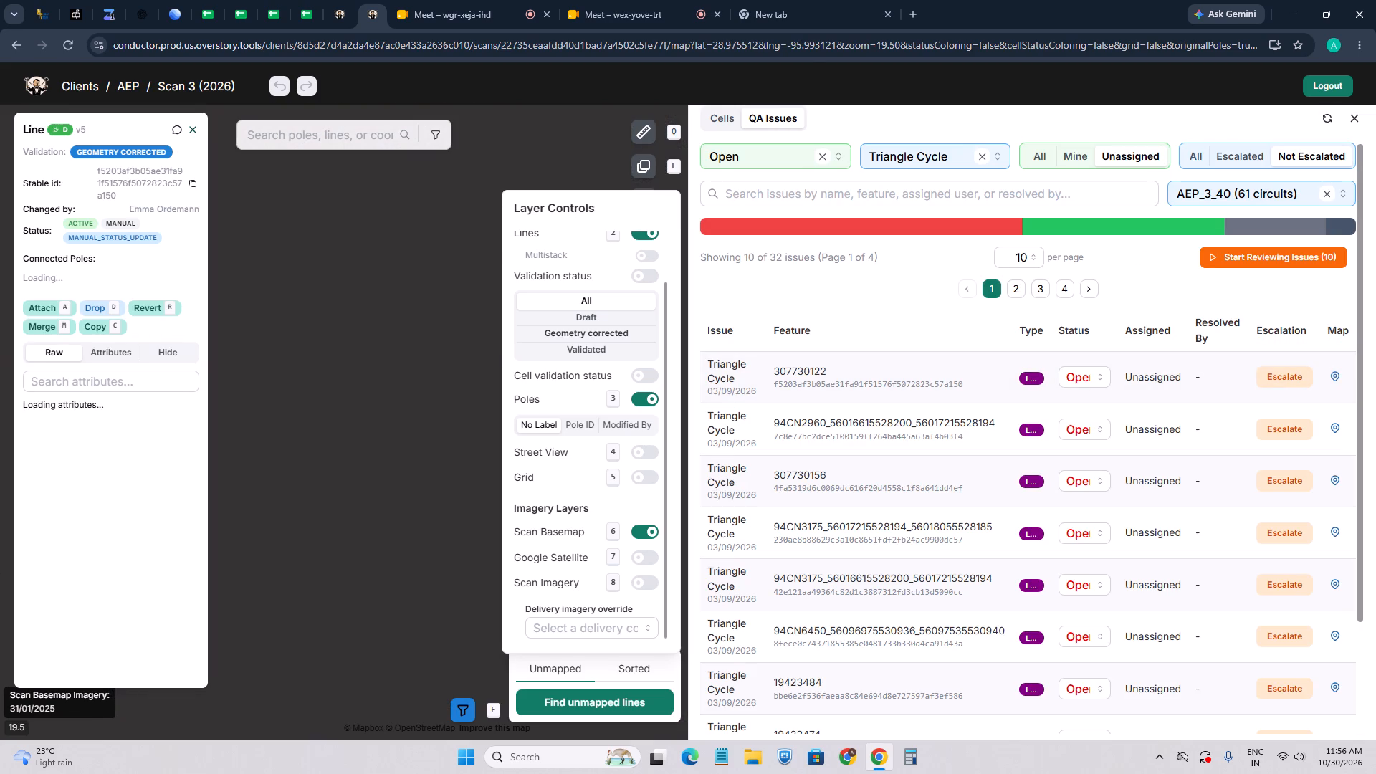
scroll(418, 365, down, 3)
scroll(405, 391, up, 3)
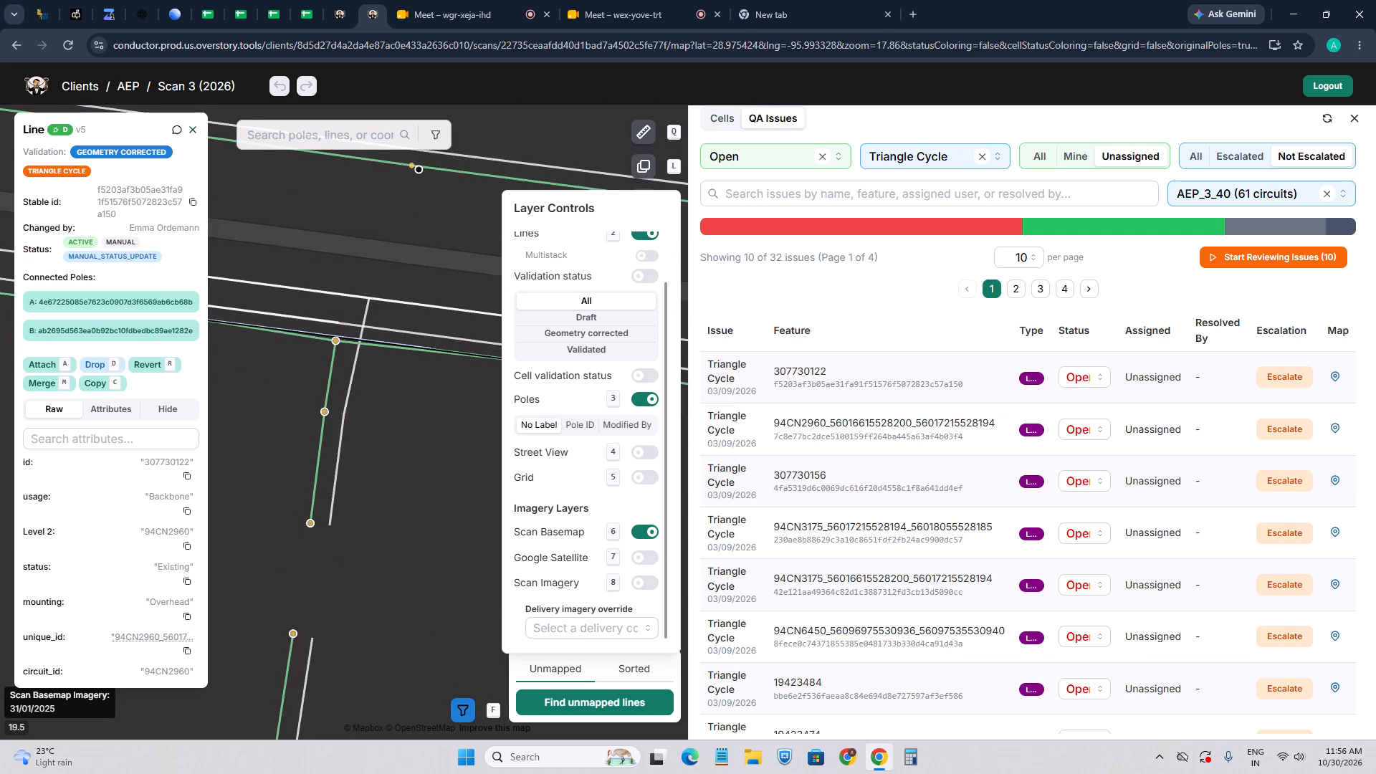
scroll(332, 342, up, 3)
drag(380, 356, 379, 448)
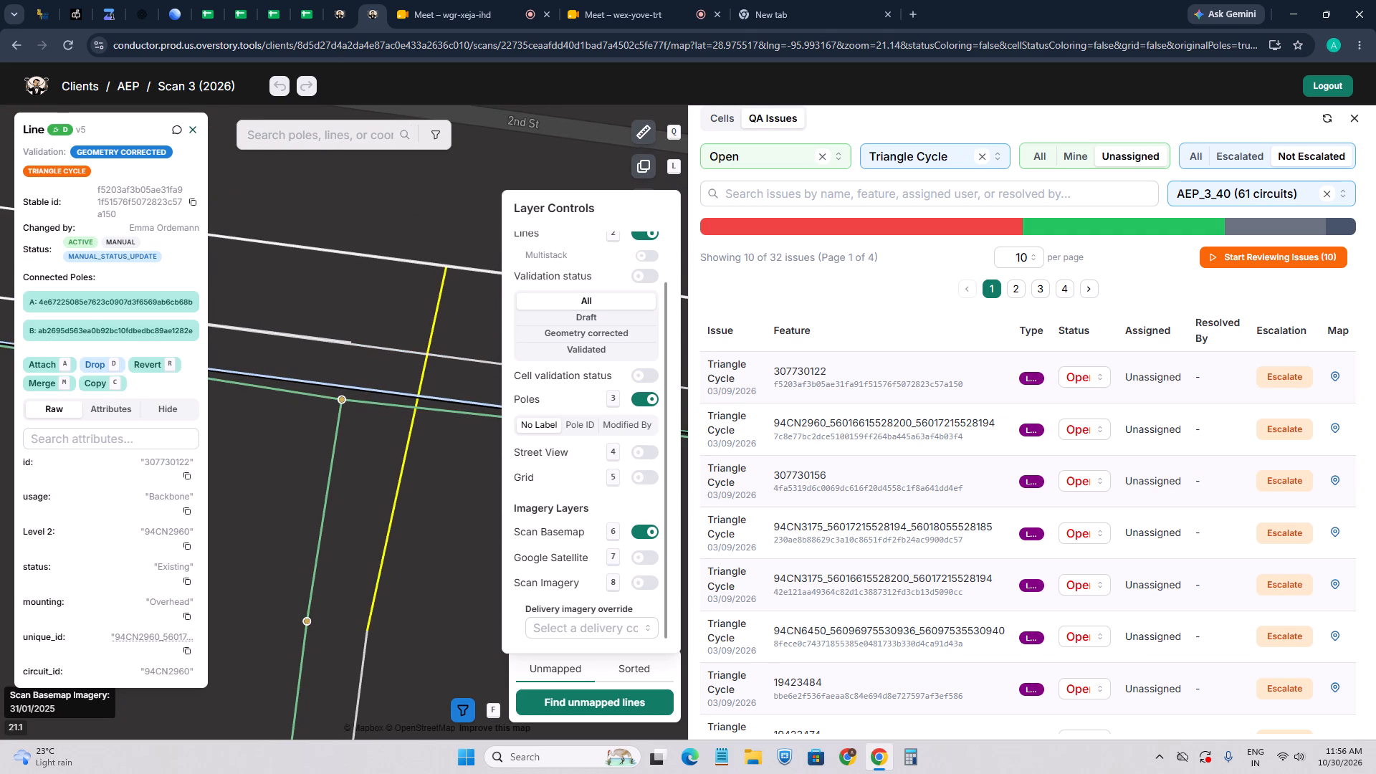
click(643, 171)
scroll(474, 287, down, 4)
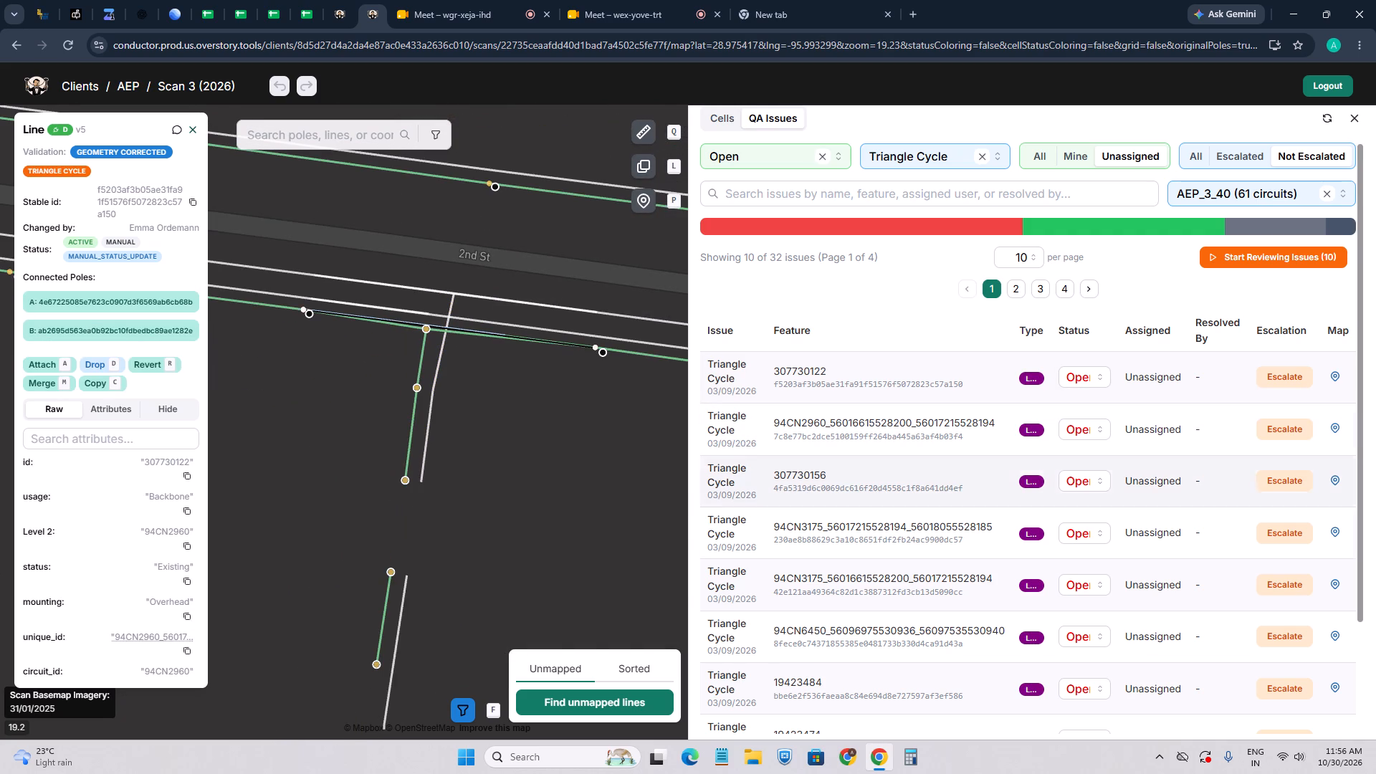
scroll(1124, 488, down, 3)
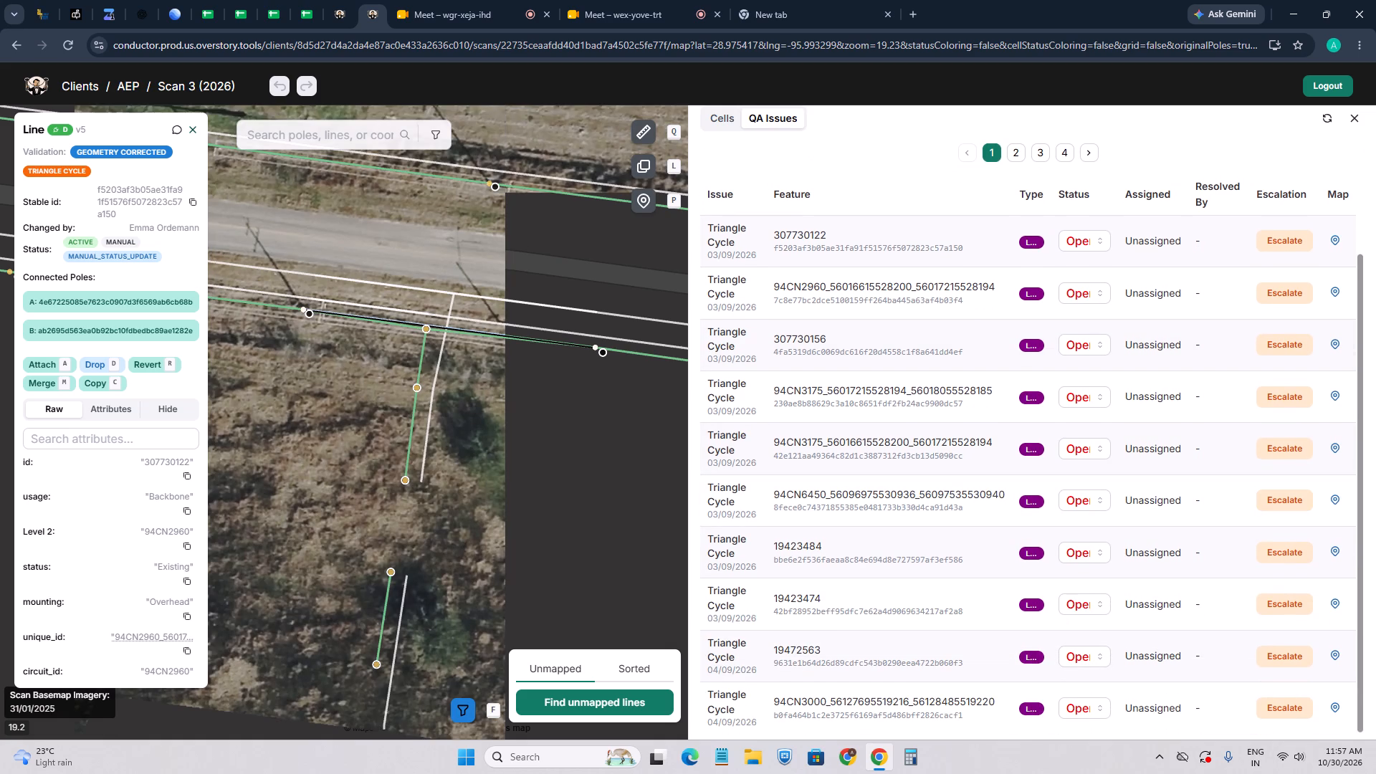
scroll(1063, 269, up, 2)
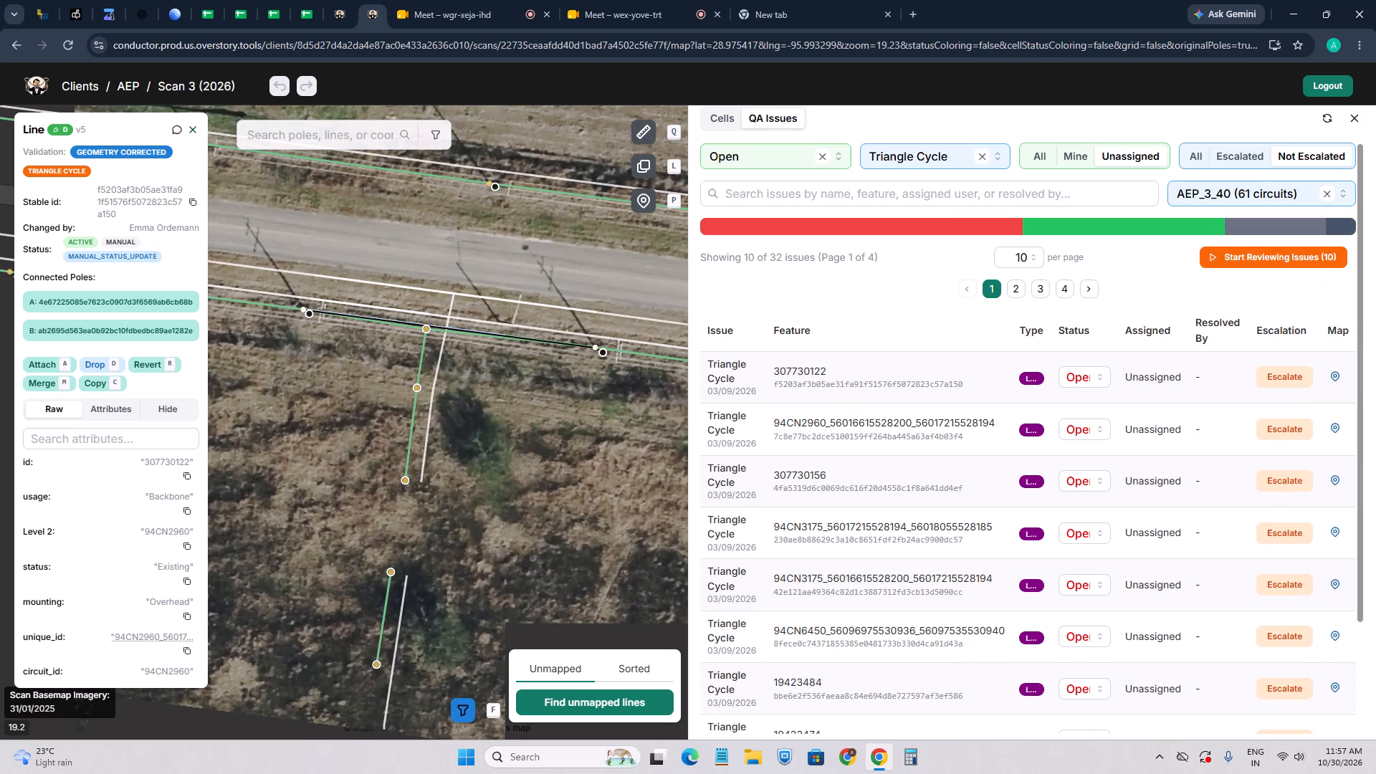
Switch the delivery filter to AEP_3_41.
click(1239, 198)
click(1222, 305)
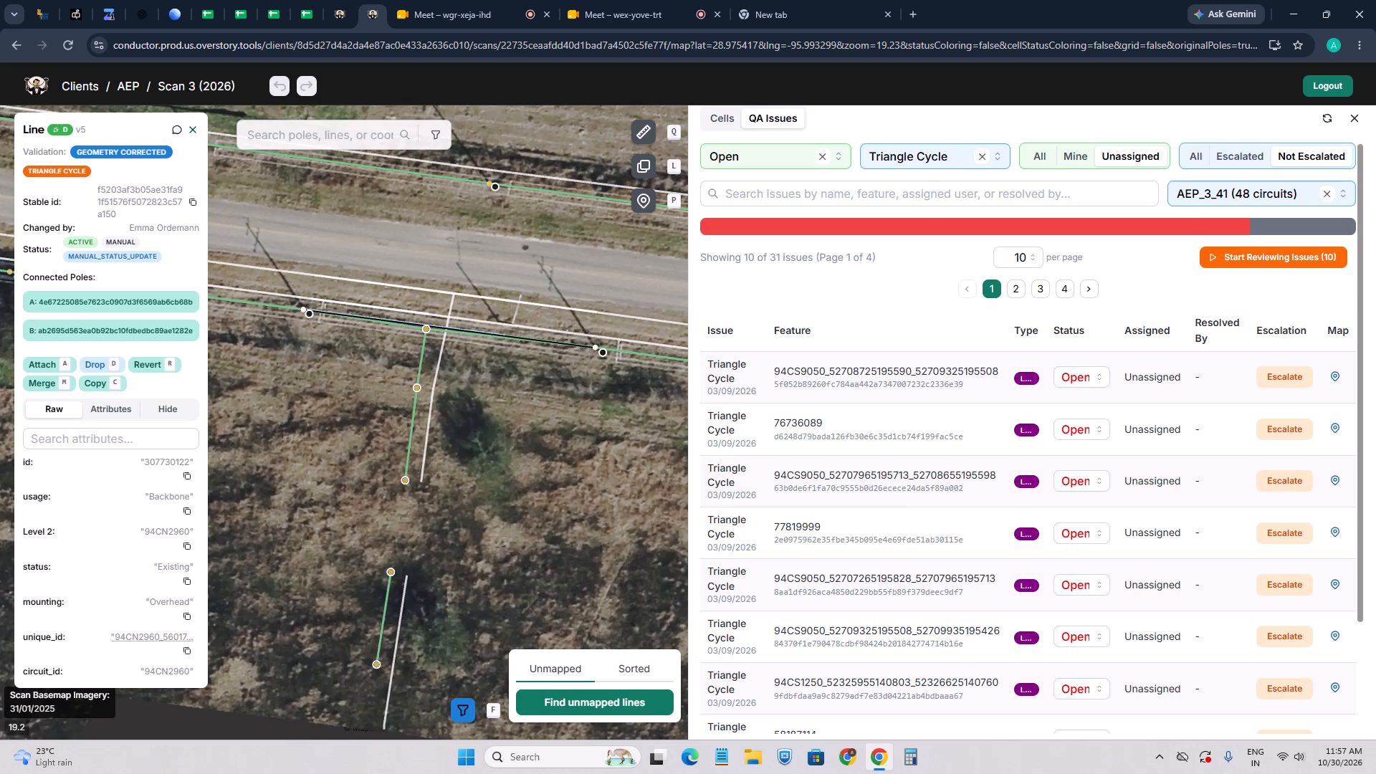
Filter the AEP_3_41 issues by the Recent Ingestion issue type.
click(940, 158)
scroll(883, 328, down, 2)
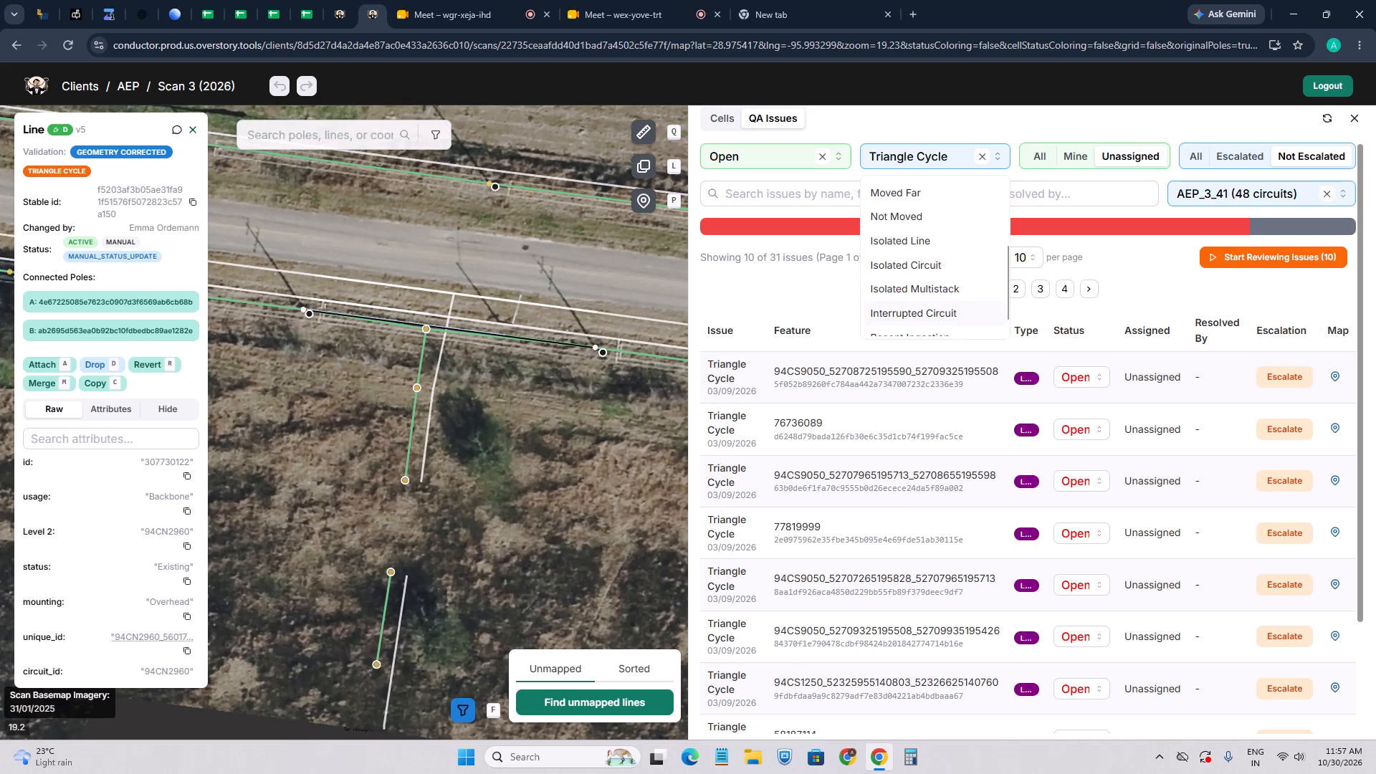
scroll(900, 317, down, 4)
click(910, 304)
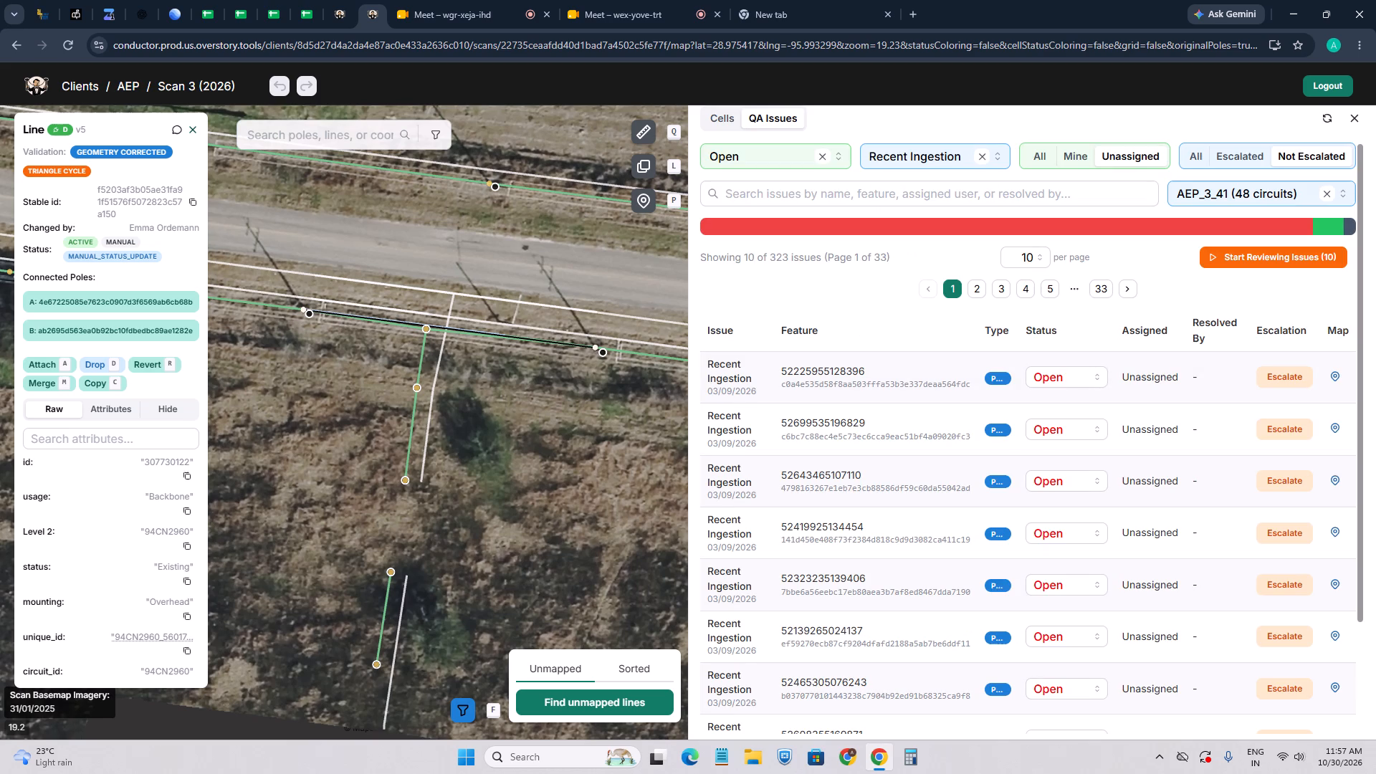
Go to page 4 of the Recent Ingestion issues and look over its entries.
click(1034, 296)
click(1028, 292)
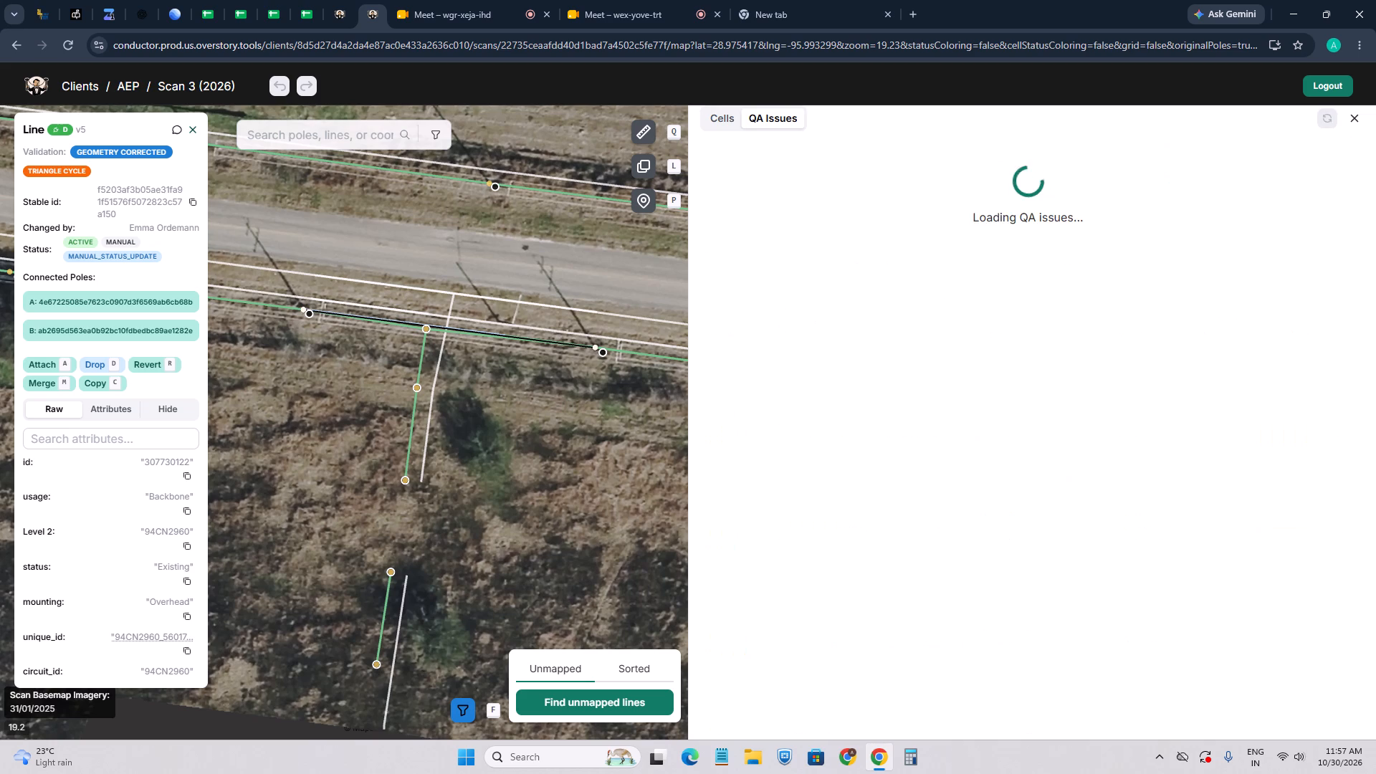
scroll(1007, 333, down, 8)
scroll(1029, 401, up, 3)
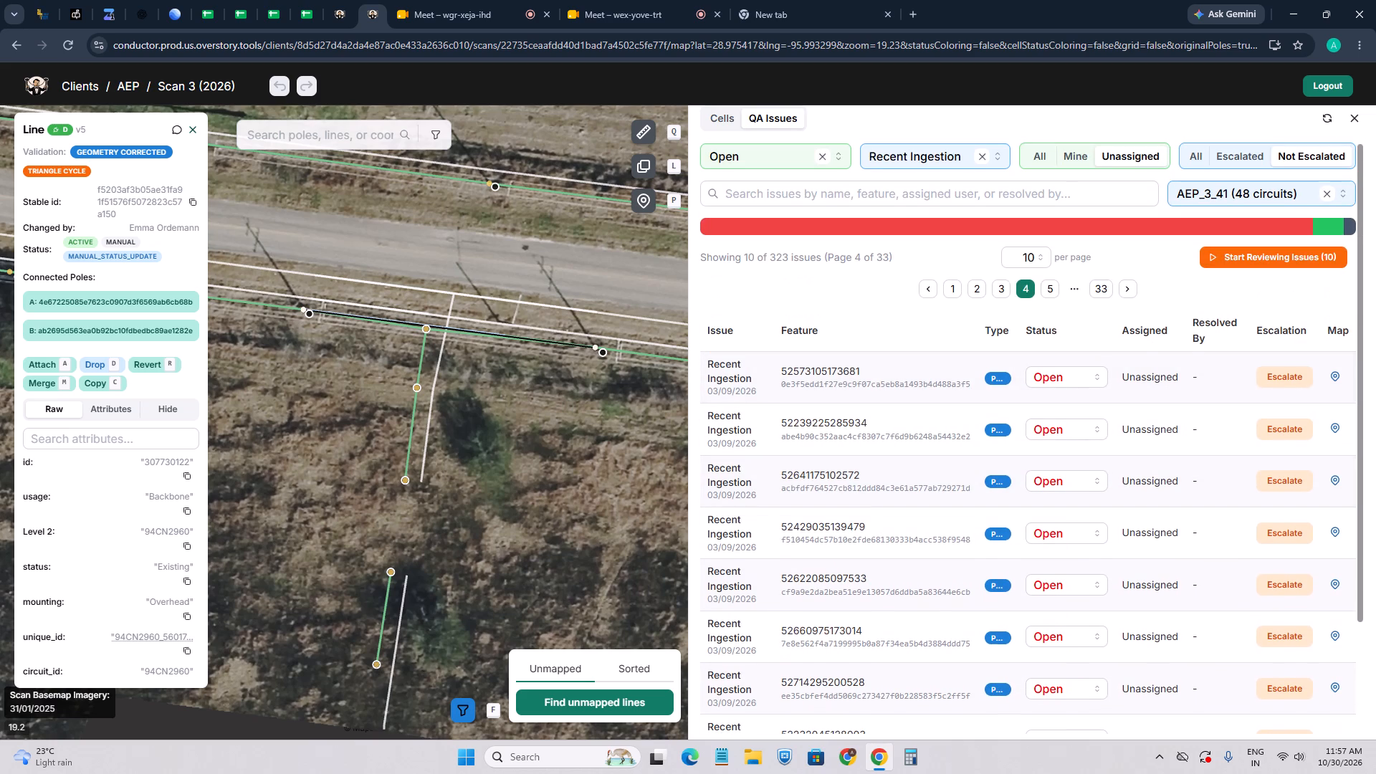
click(1334, 381)
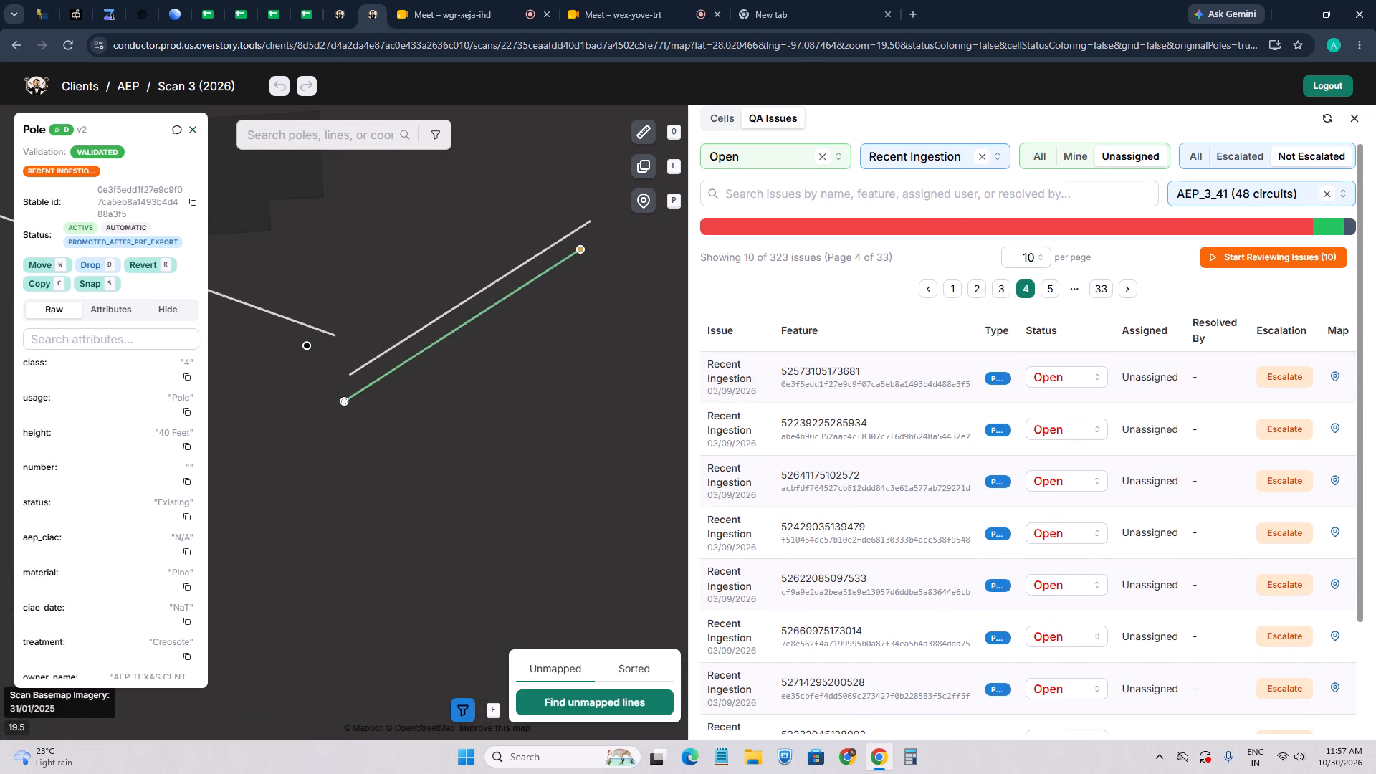
scroll(489, 366, down, 3)
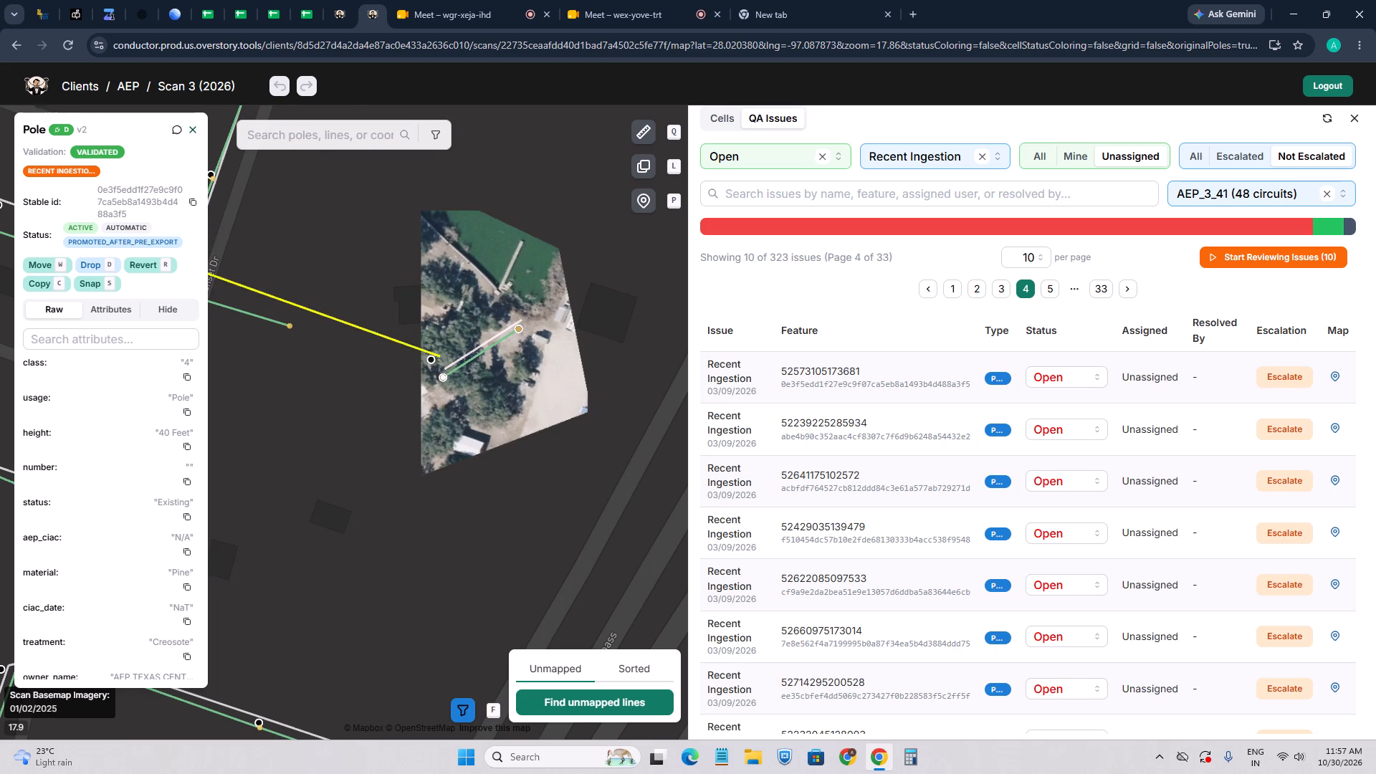
drag(407, 352, 522, 411)
scroll(472, 394, up, 1)
drag(421, 298, 445, 456)
scroll(440, 409, up, 2)
scroll(462, 403, down, 4)
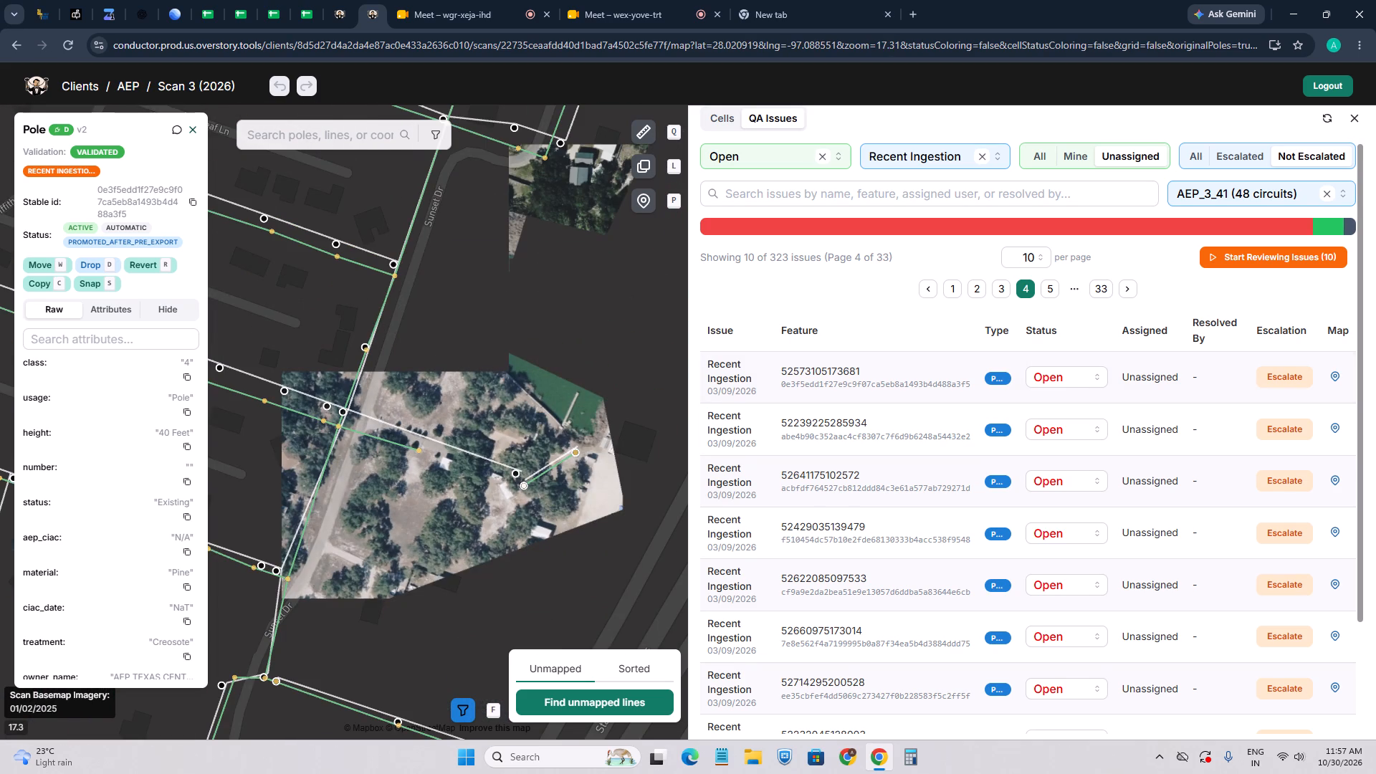
drag(466, 556, 520, 375)
drag(565, 345, 553, 500)
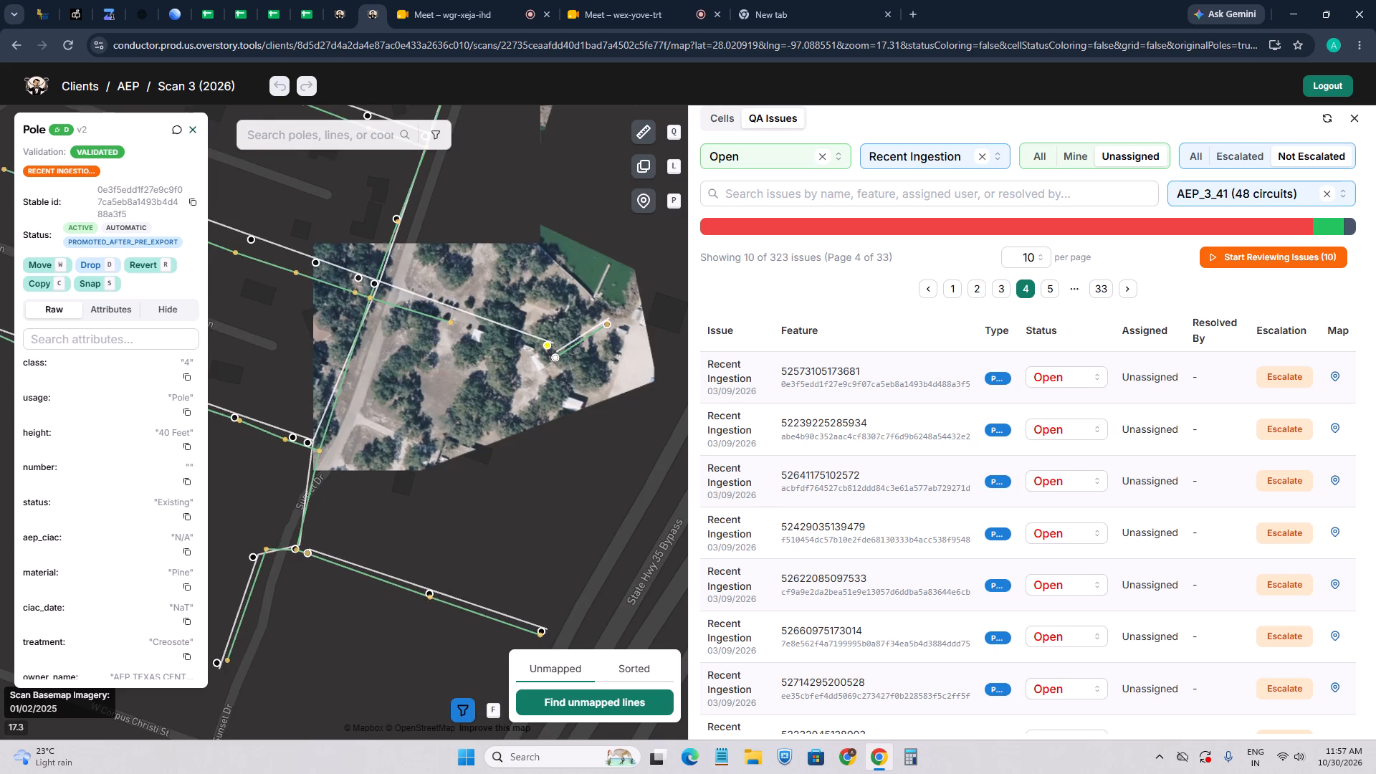
scroll(555, 335, up, 2)
drag(575, 379, 540, 459)
scroll(518, 454, up, 2)
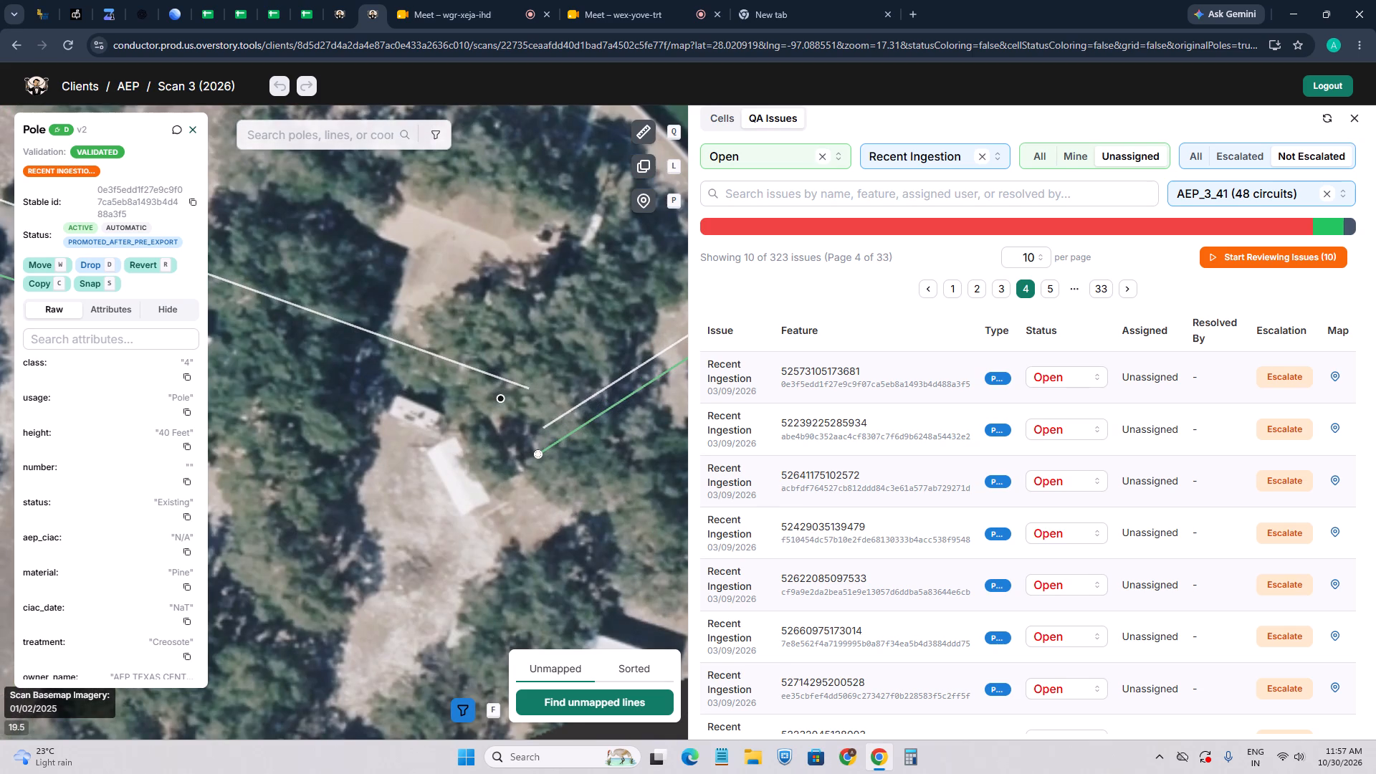
drag(467, 416, 467, 457)
drag(391, 484, 573, 447)
drag(452, 448, 625, 498)
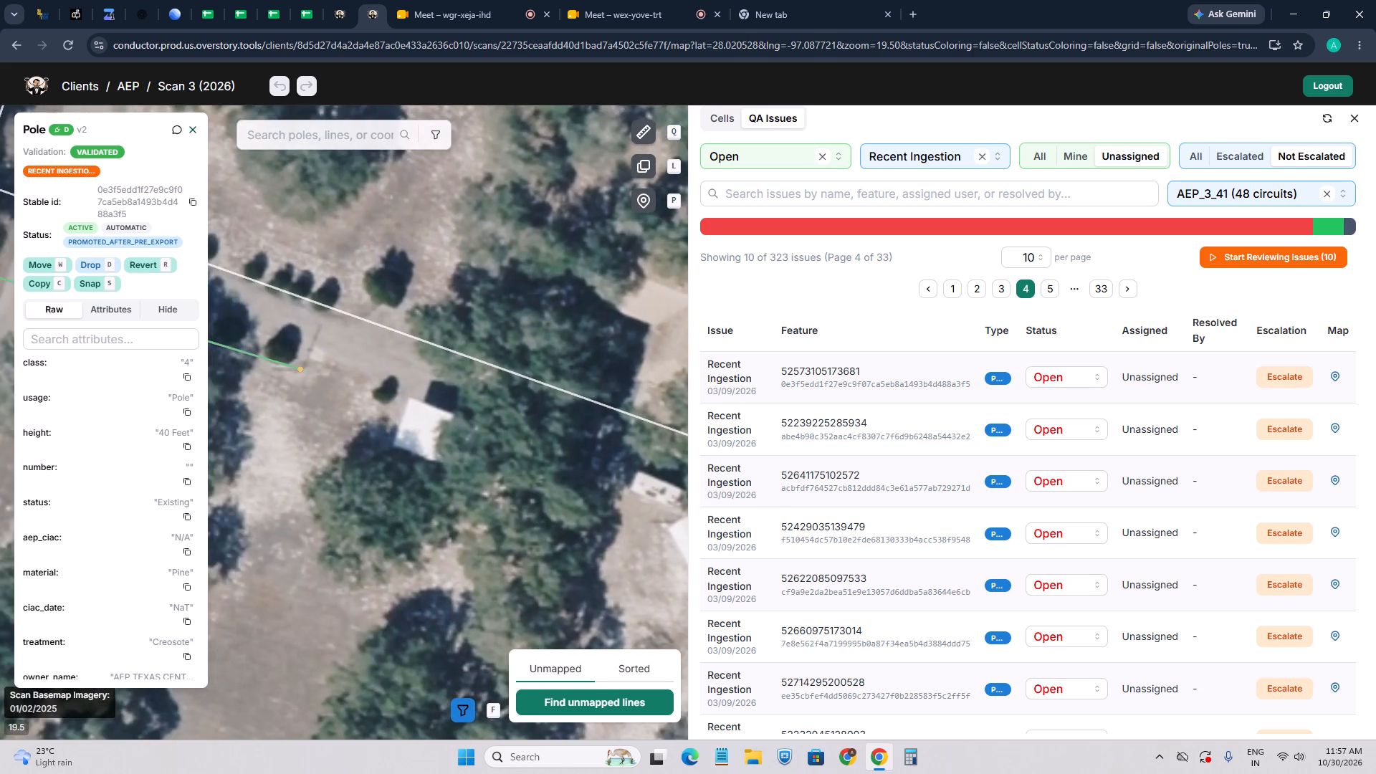
drag(625, 498, 414, 513)
drag(494, 505, 357, 500)
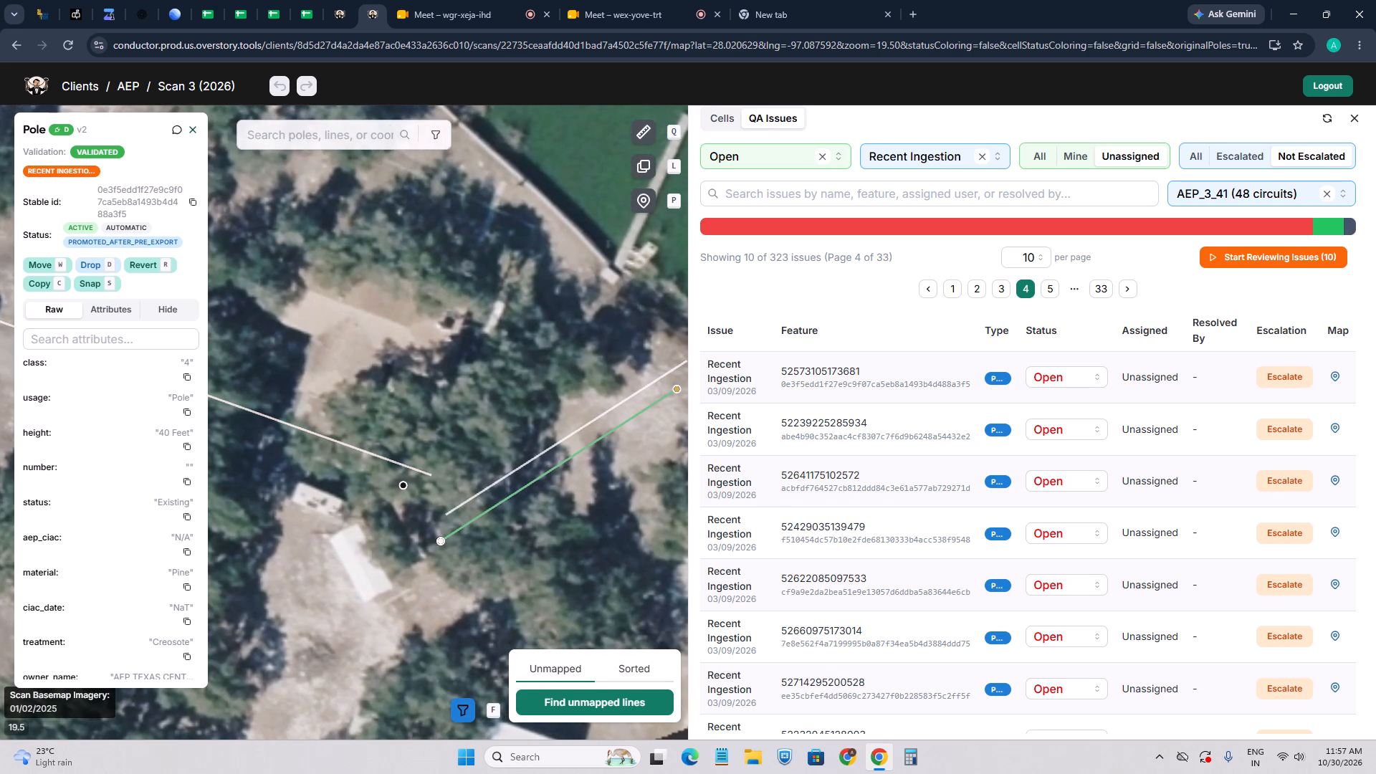
drag(465, 427, 391, 540)
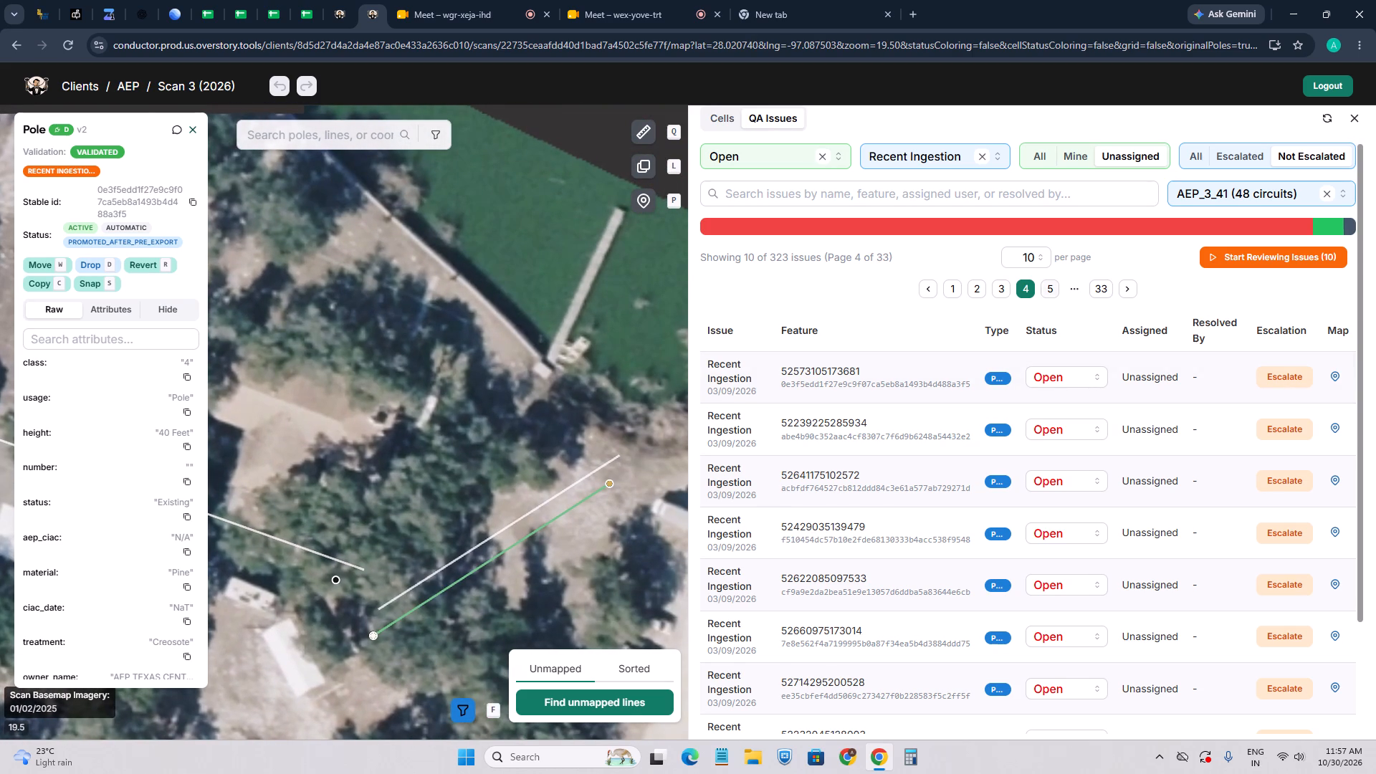
Go to page 5 of the Recent Ingestion issues and look over its entries.
click(1045, 290)
scroll(1023, 406, down, 13)
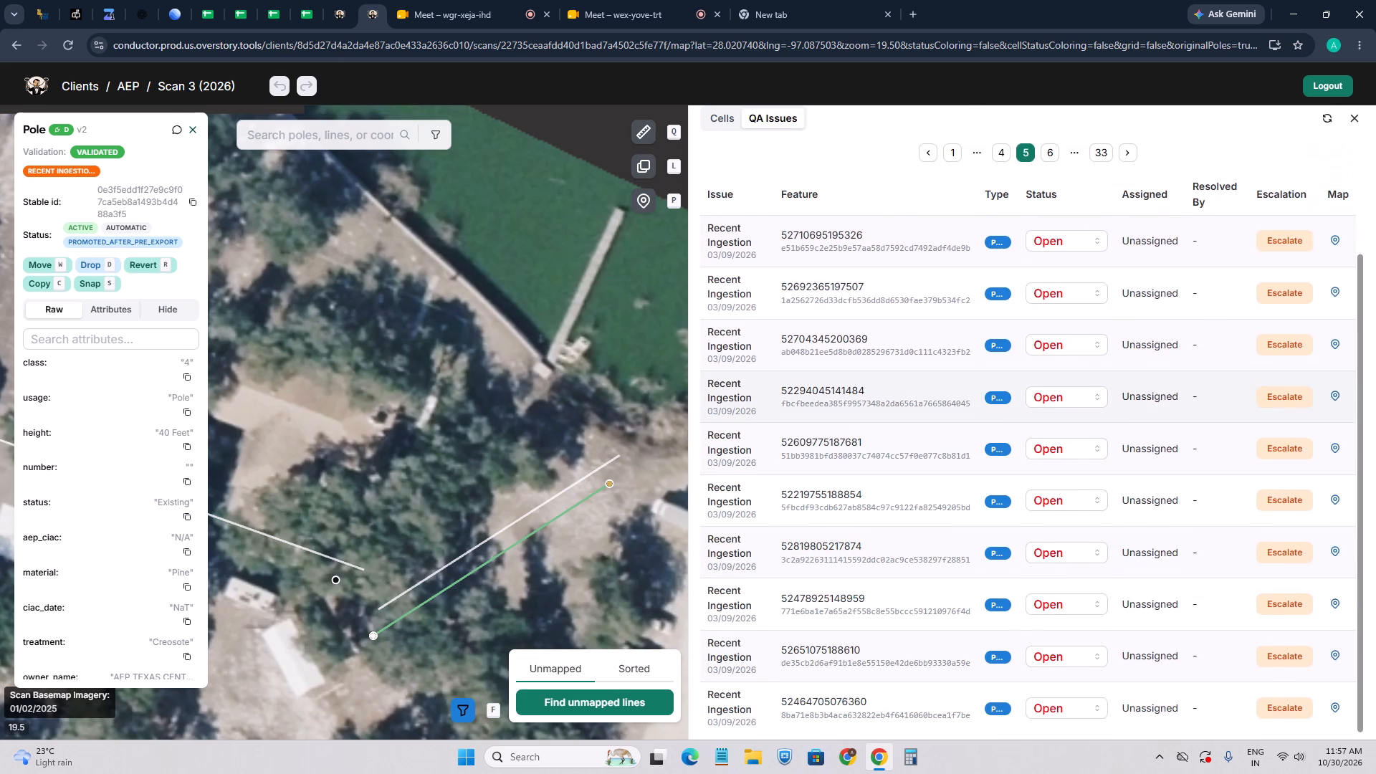
scroll(1041, 451, up, 4)
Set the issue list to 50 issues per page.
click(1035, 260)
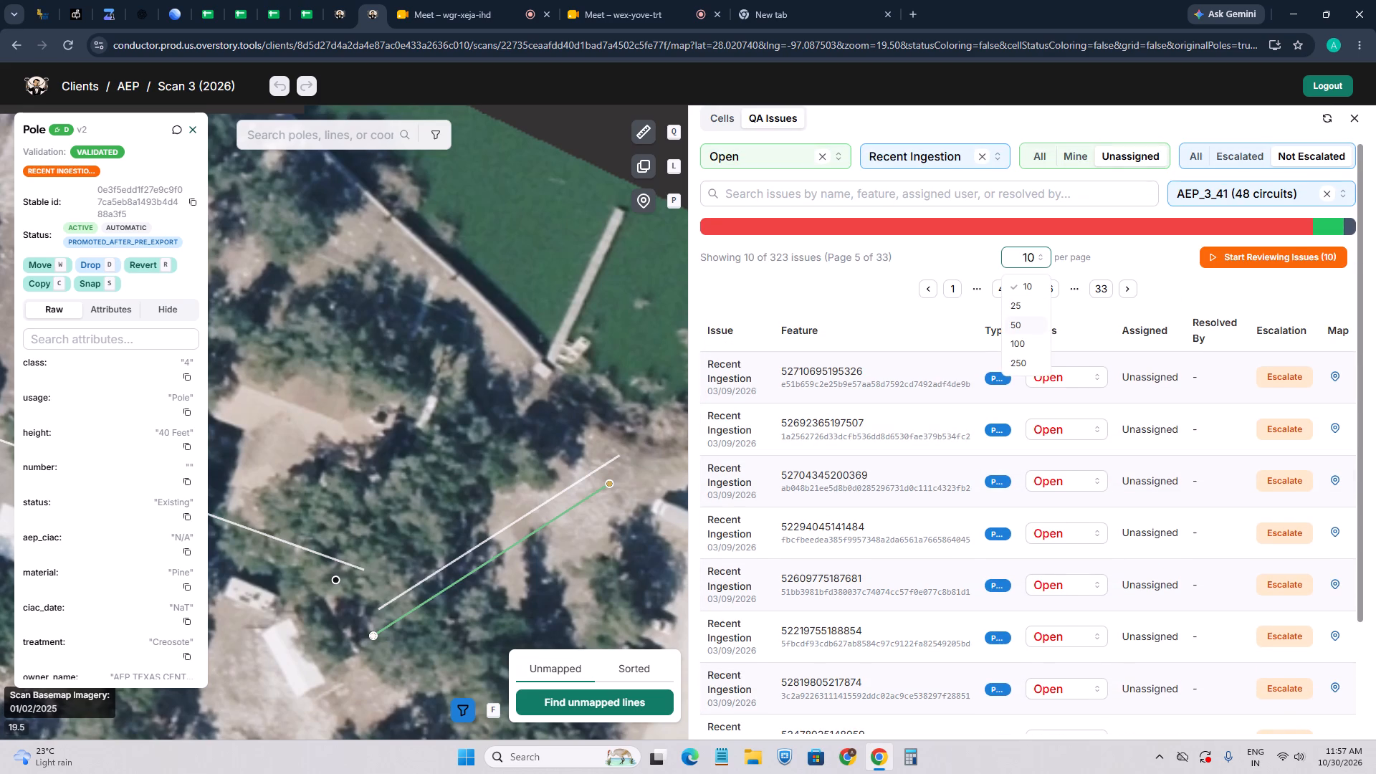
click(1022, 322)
Set the issue list to 25 issues per page.
click(1043, 259)
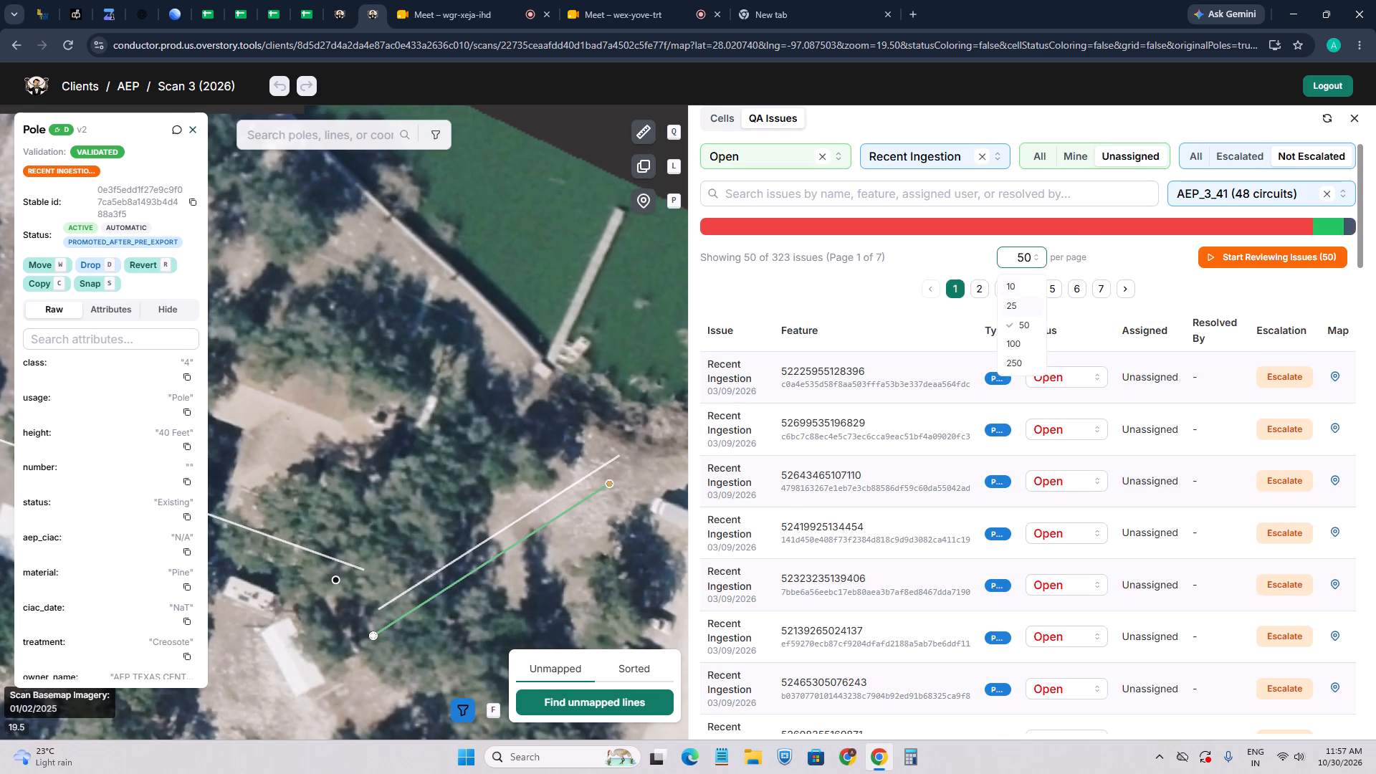
click(1028, 307)
click(1047, 286)
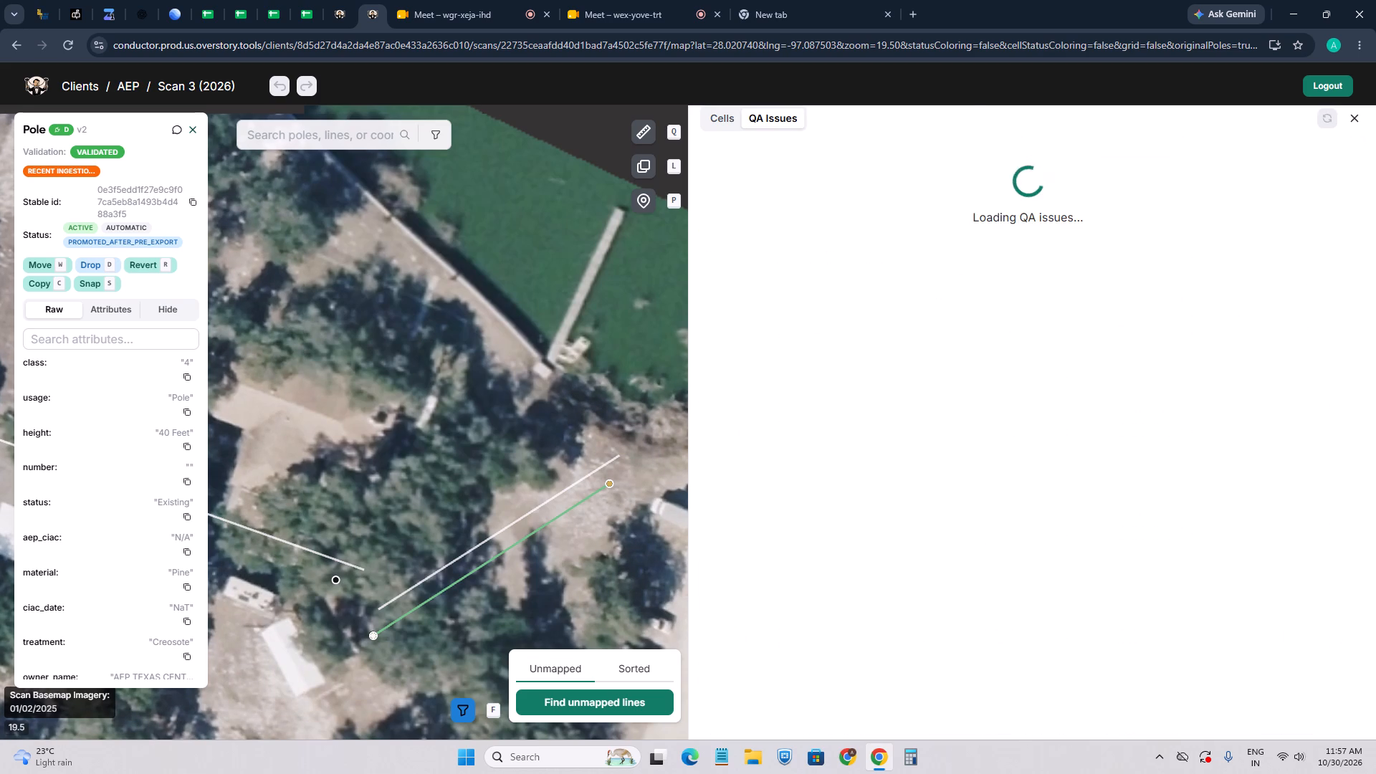
click(1337, 378)
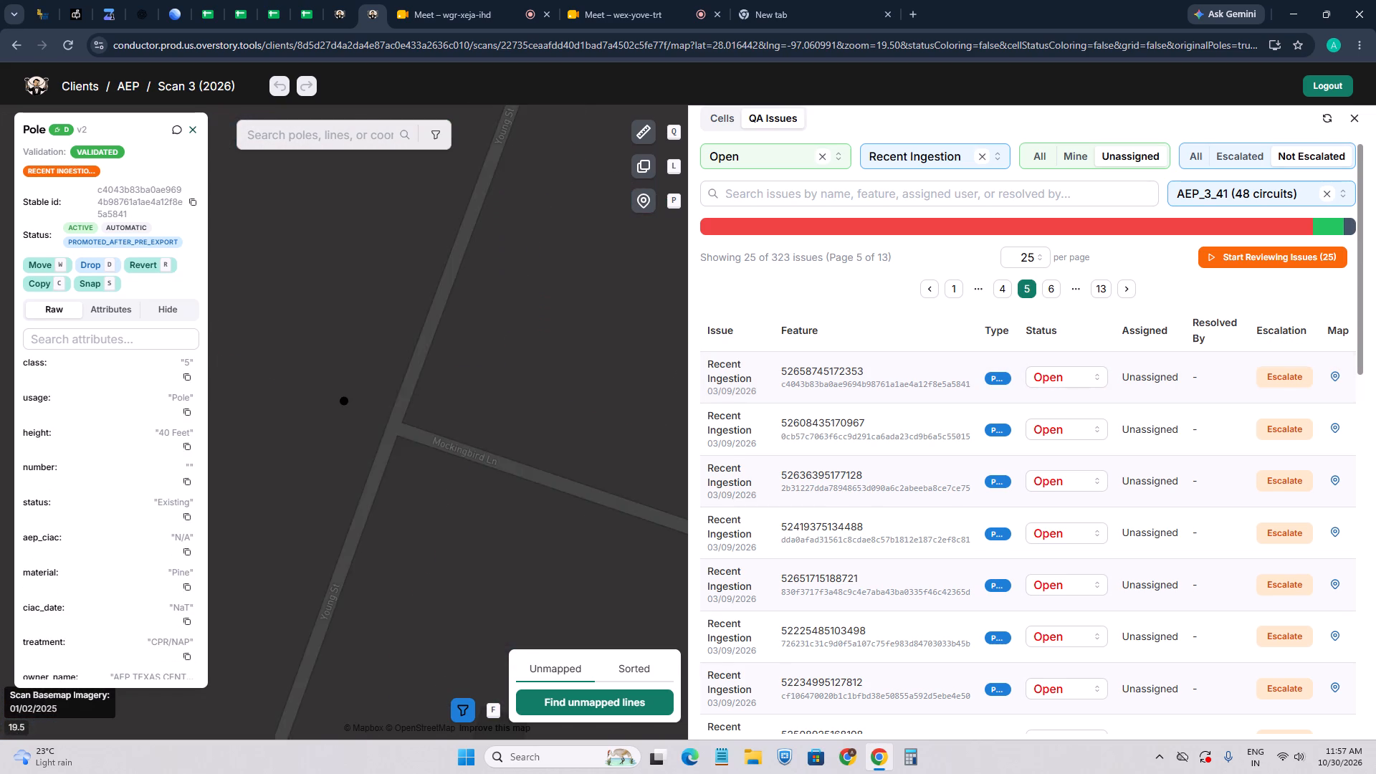
scroll(534, 387, down, 4)
scroll(528, 411, up, 3)
drag(431, 373, 474, 473)
scroll(476, 468, up, 1)
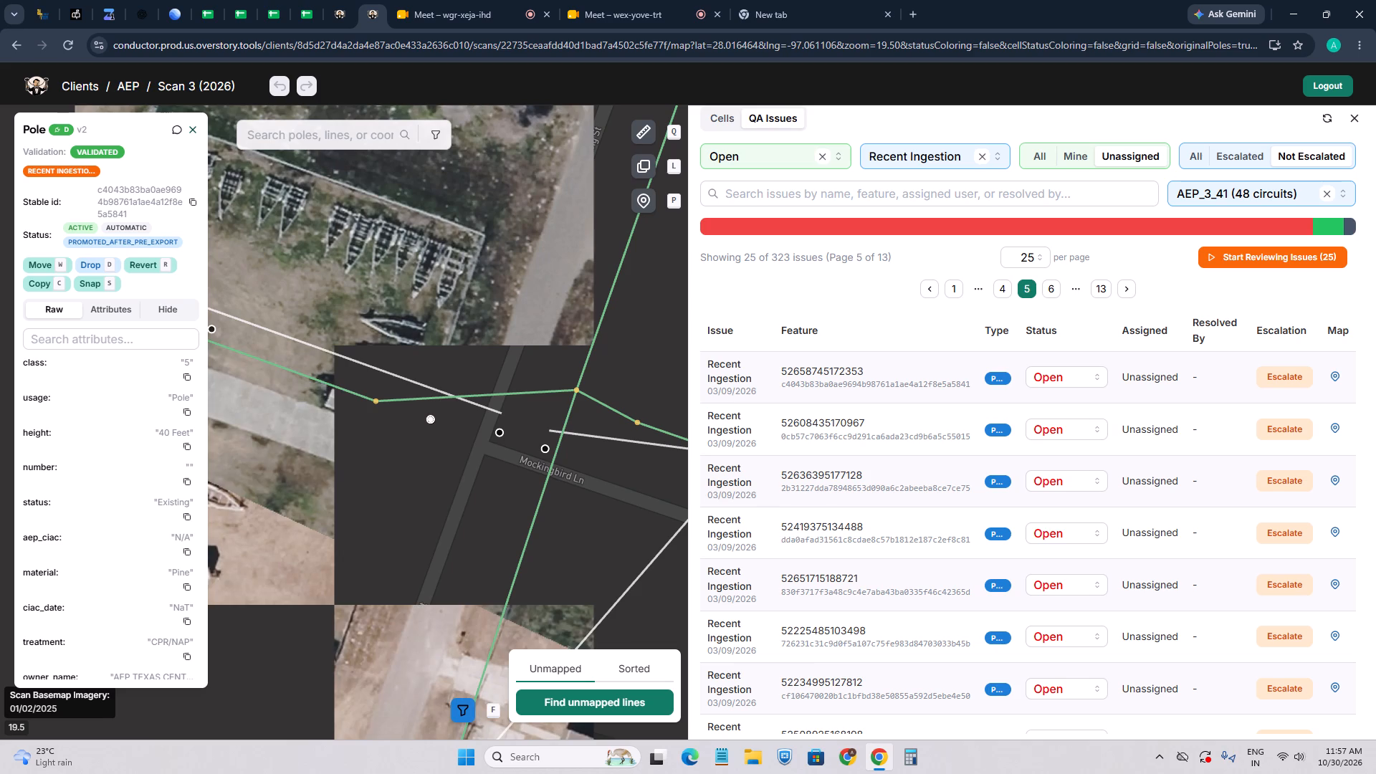
scroll(489, 432, down, 2)
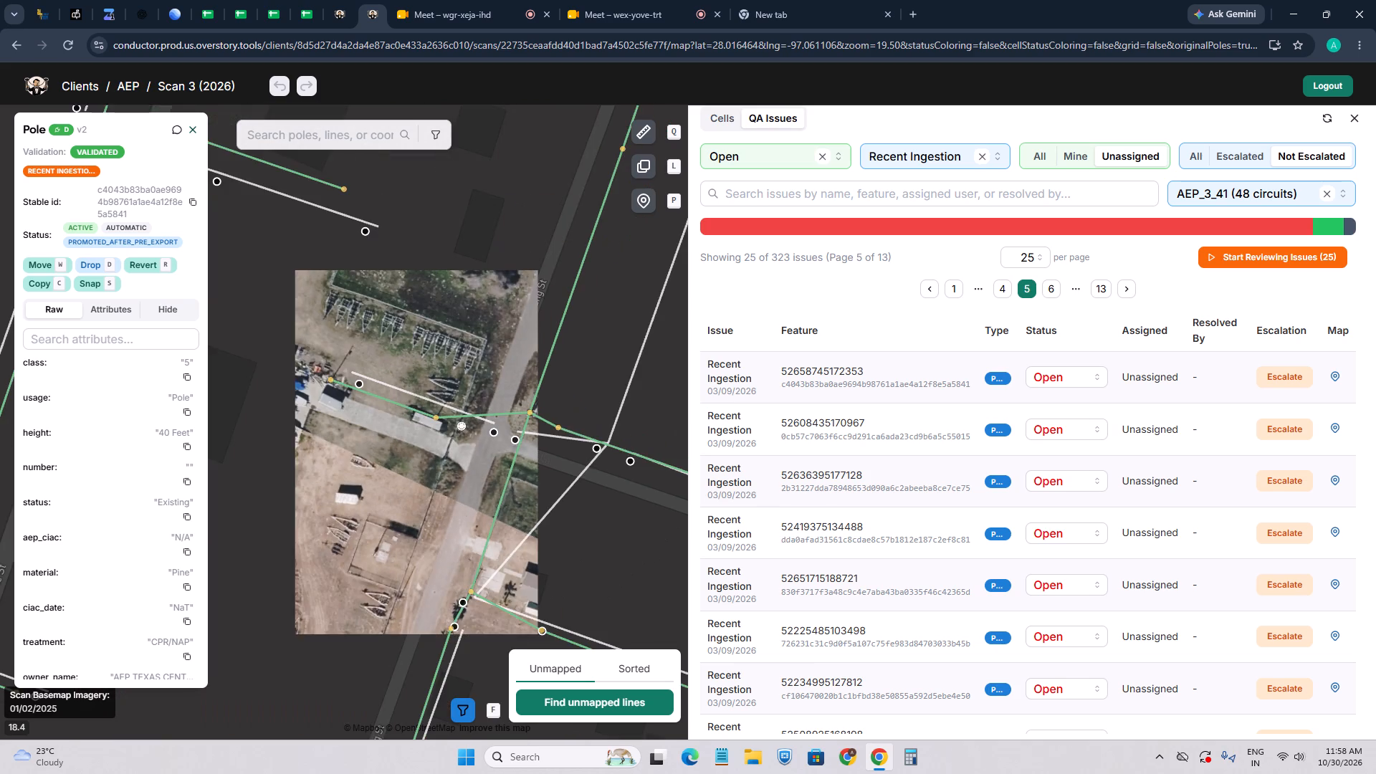
scroll(489, 432, up, 1)
scroll(489, 432, down, 3)
scroll(505, 433, up, 2)
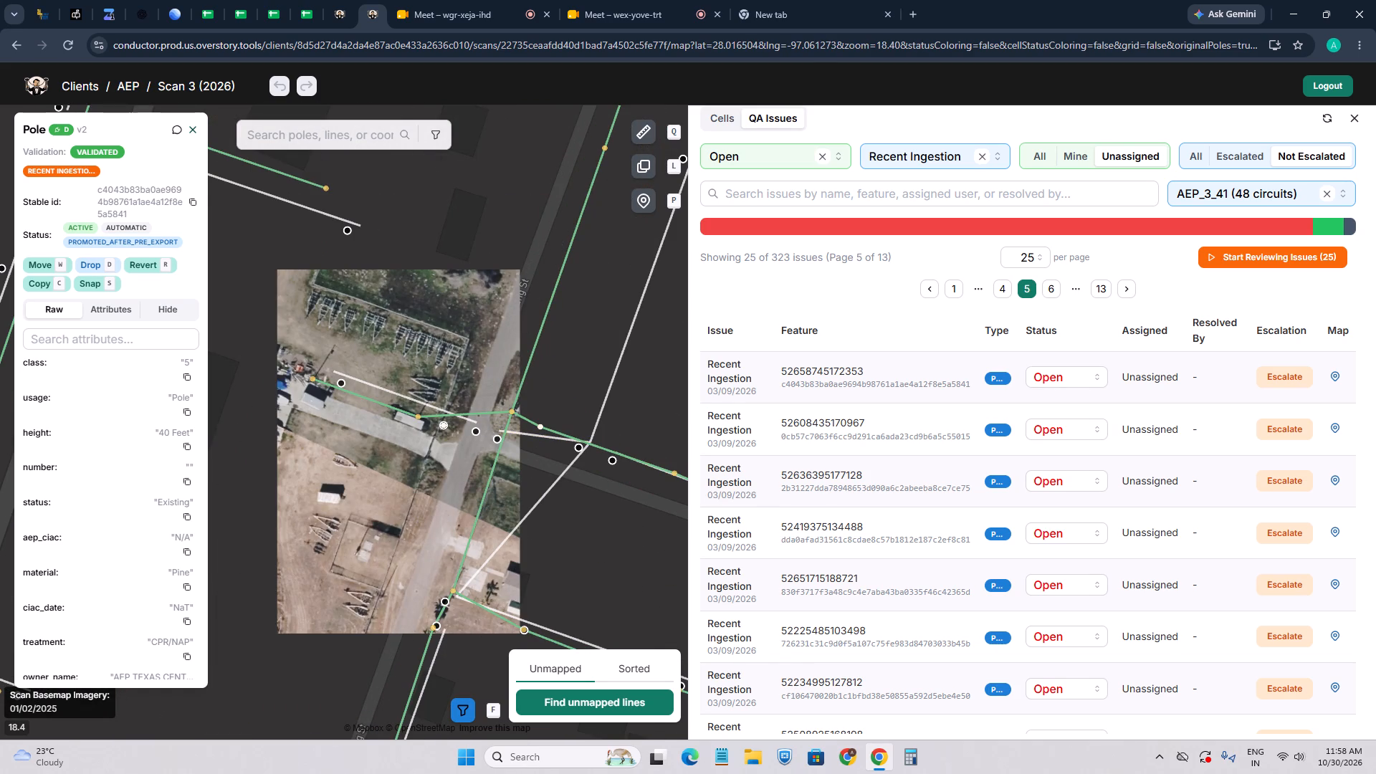
Inspect the details of the poles on the lines near Mockingbird Ln, then the flagged pole and its imagery up close.
click(541, 426)
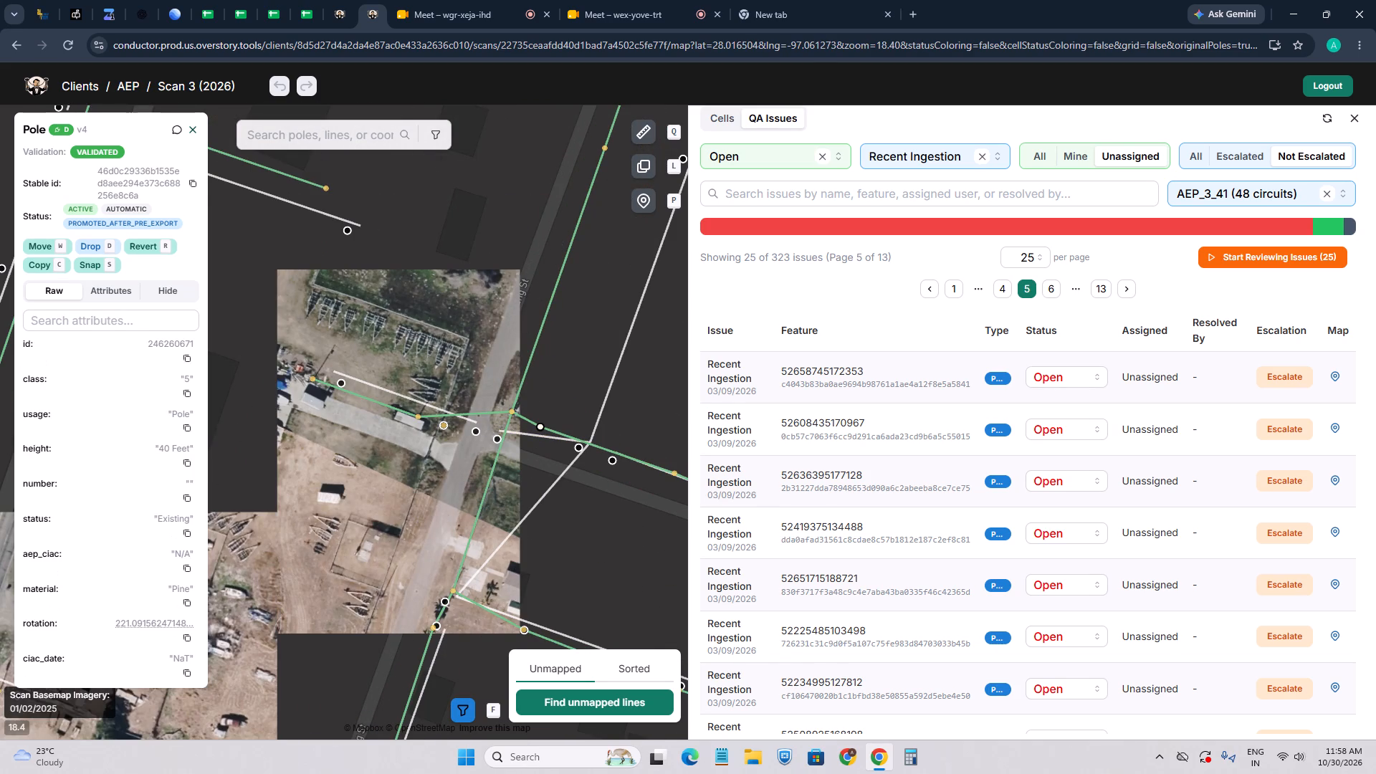
click(515, 408)
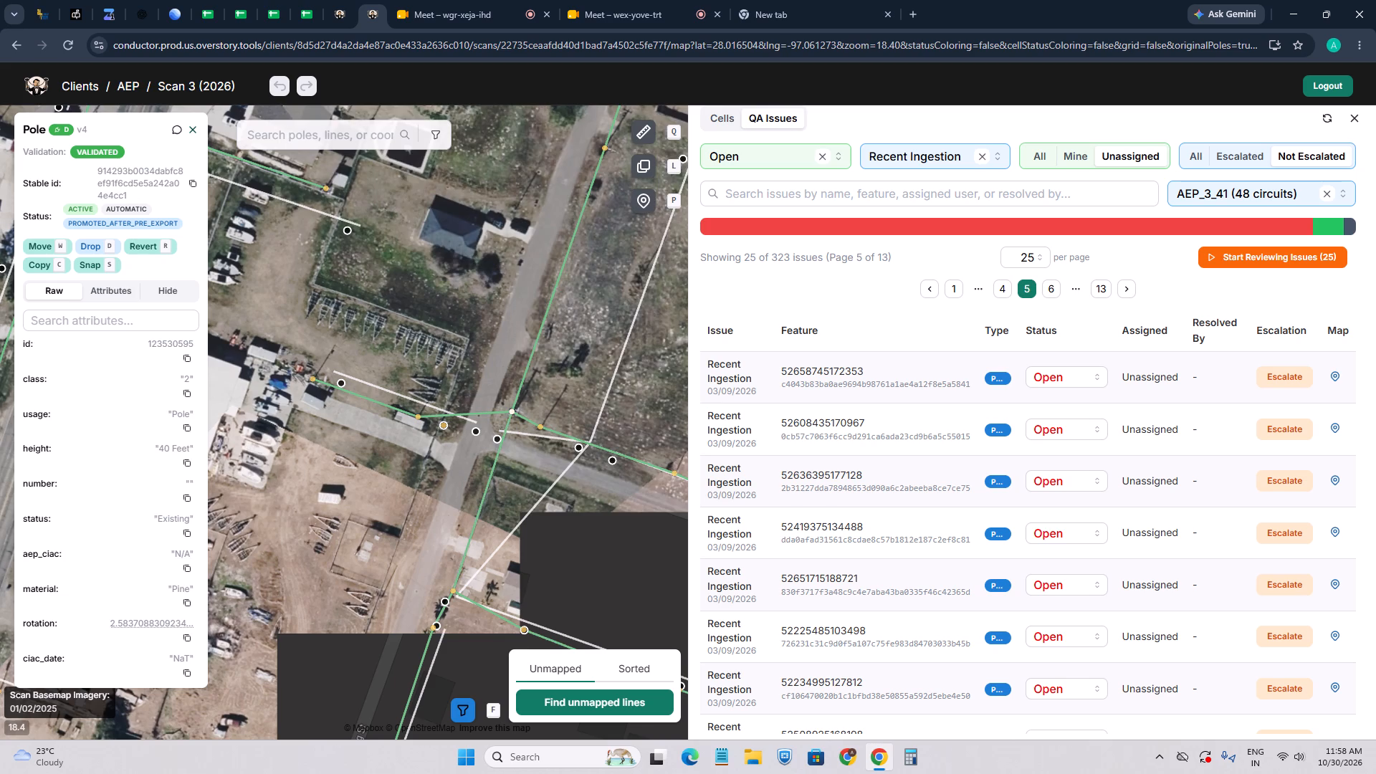
click(416, 417)
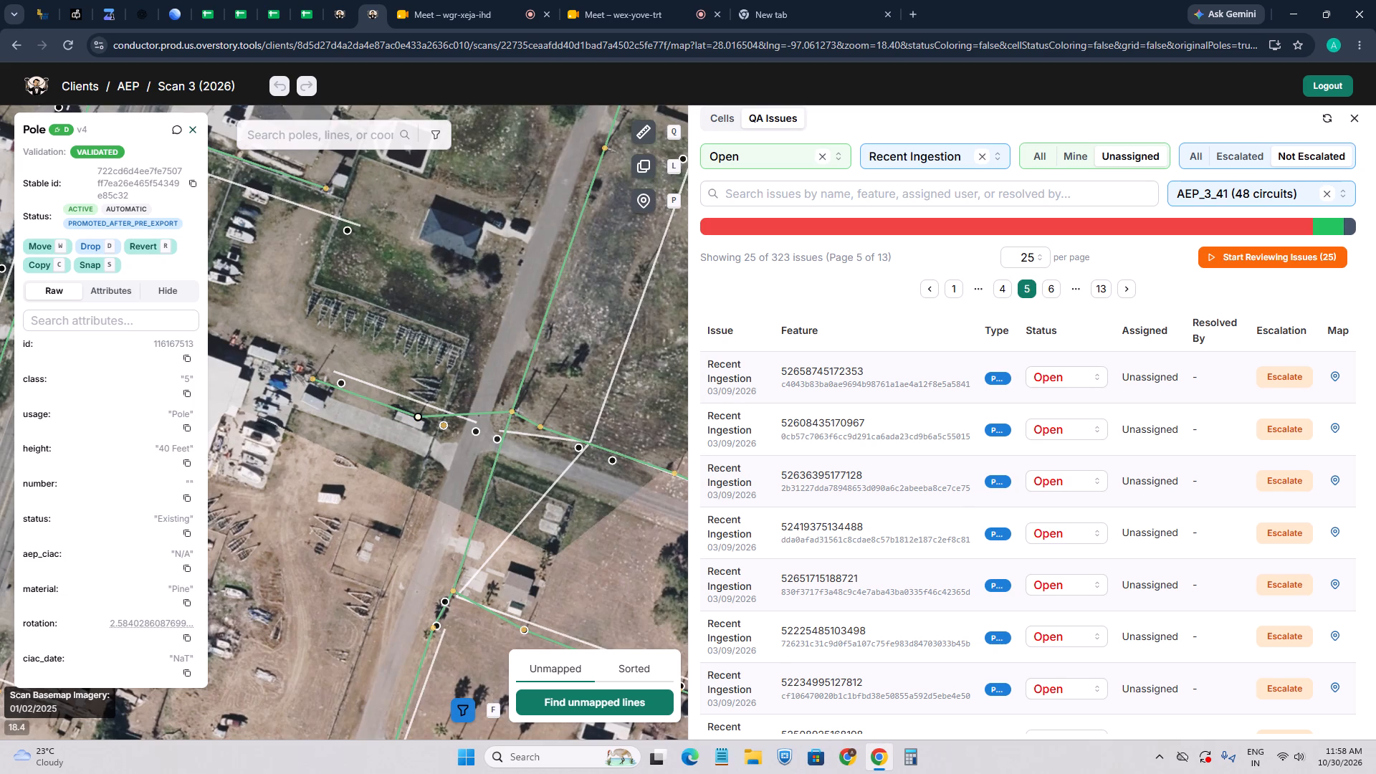
click(442, 434)
scroll(466, 420, up, 4)
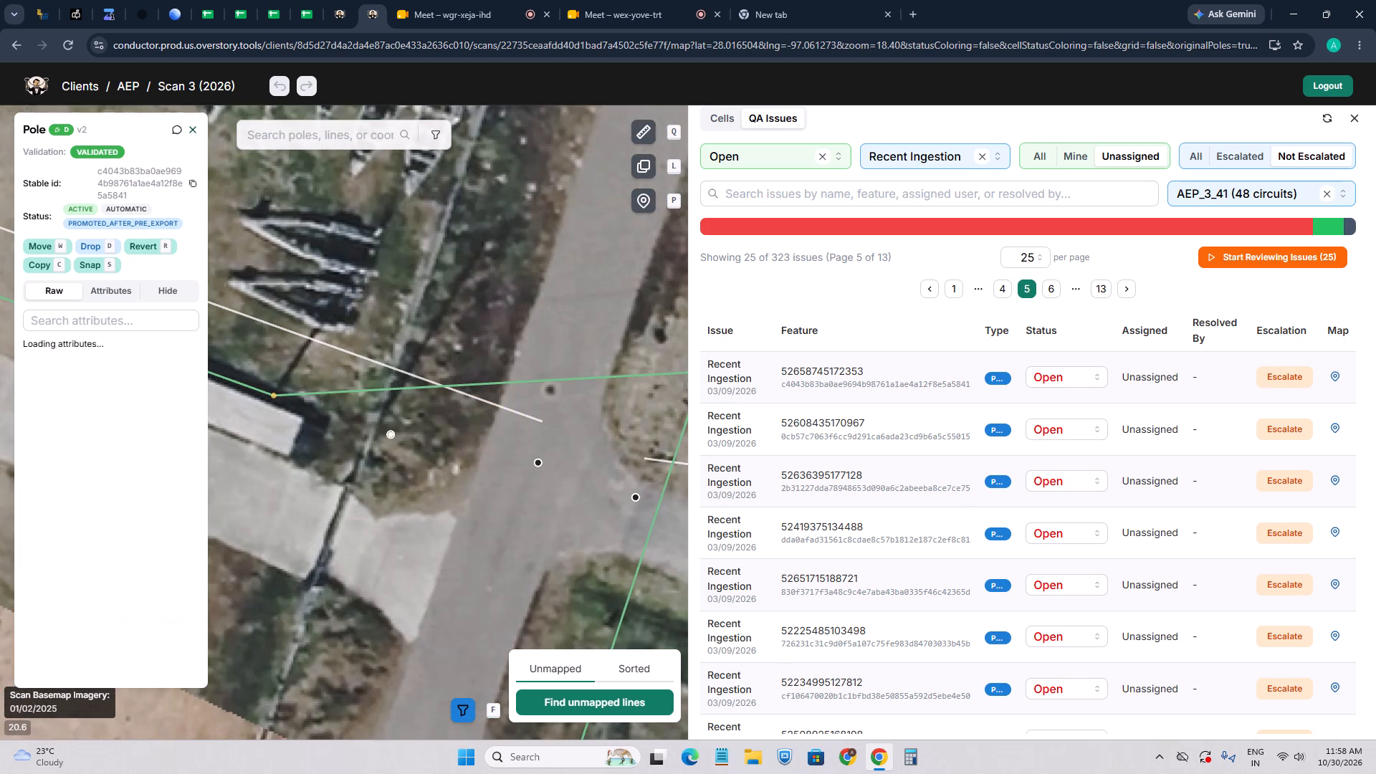
click(440, 442)
scroll(440, 442, down, 1)
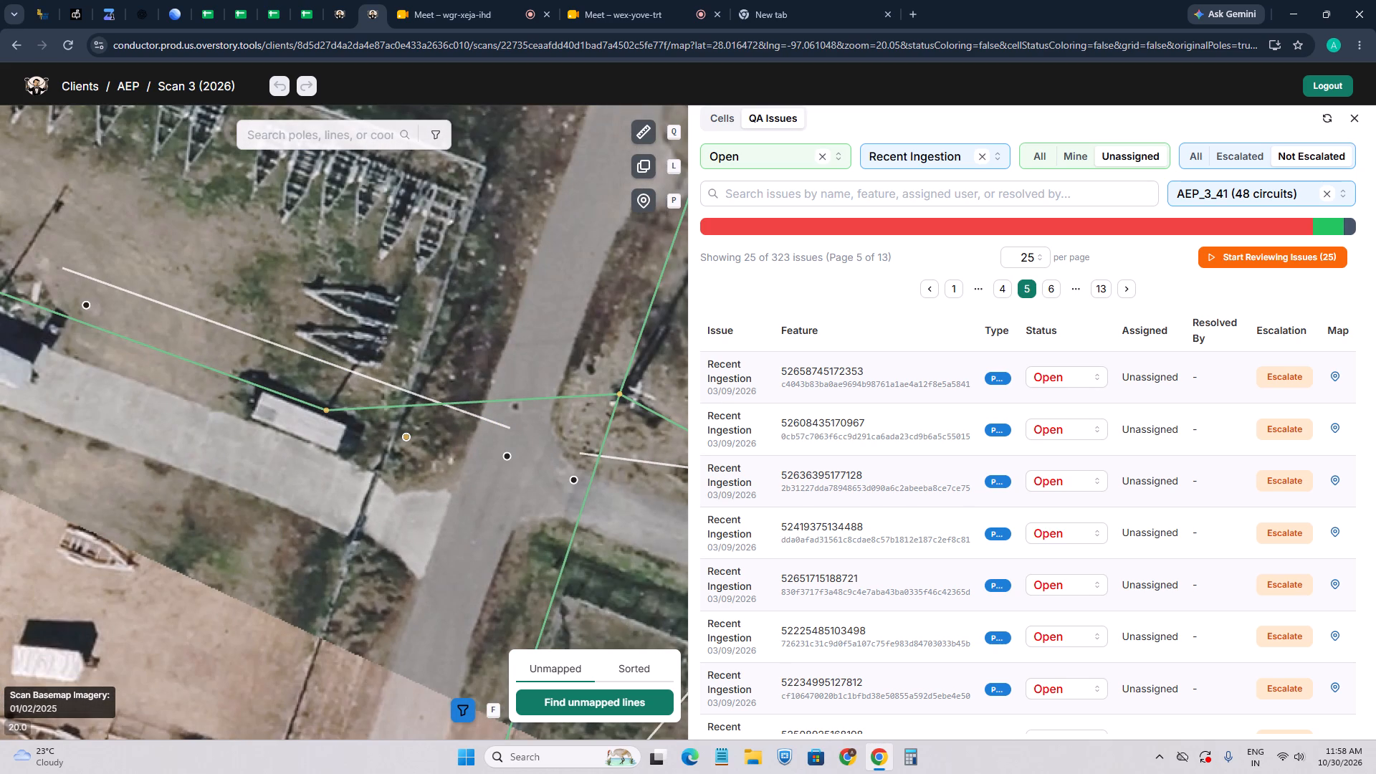
Go to page 6 of the open Recent Ingestion issues for AEP_3_41.
scroll(430, 479, down, 3)
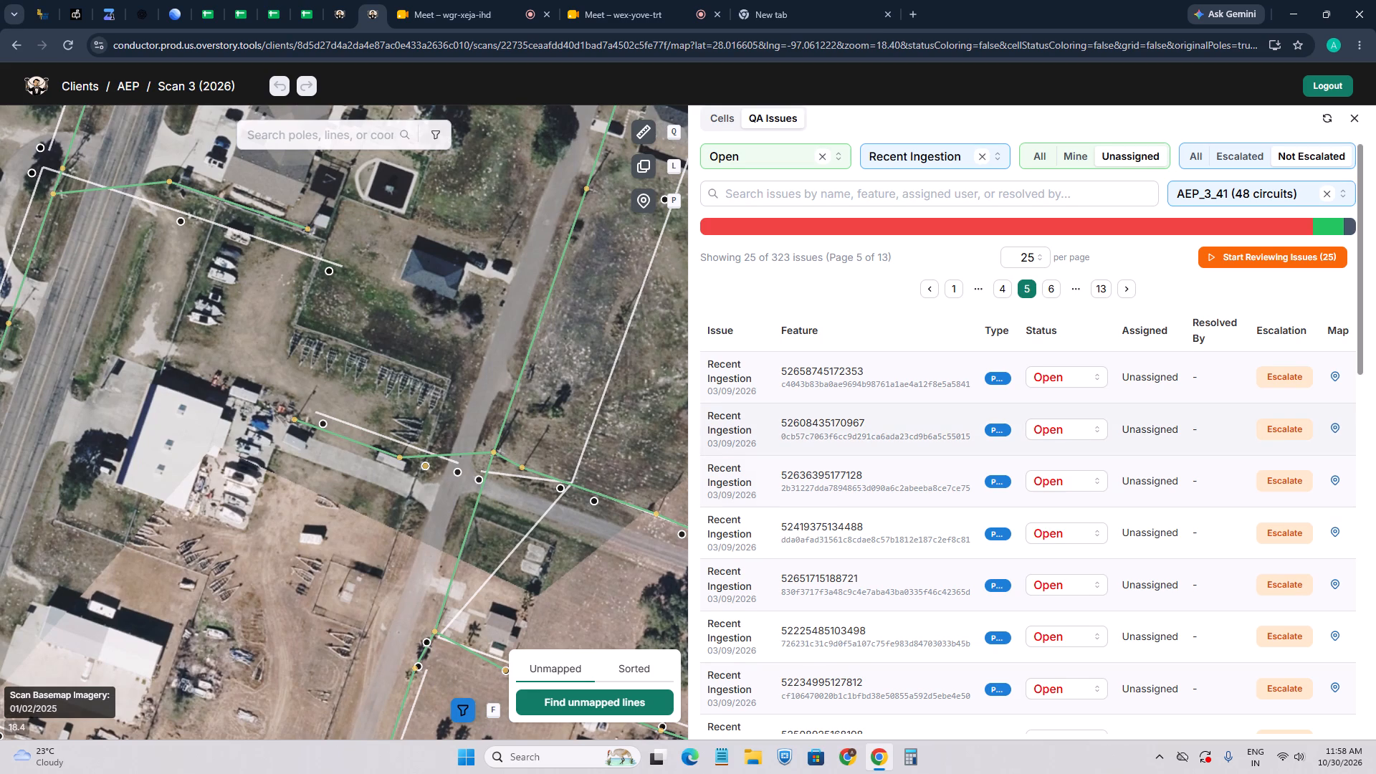
scroll(972, 404, down, 1)
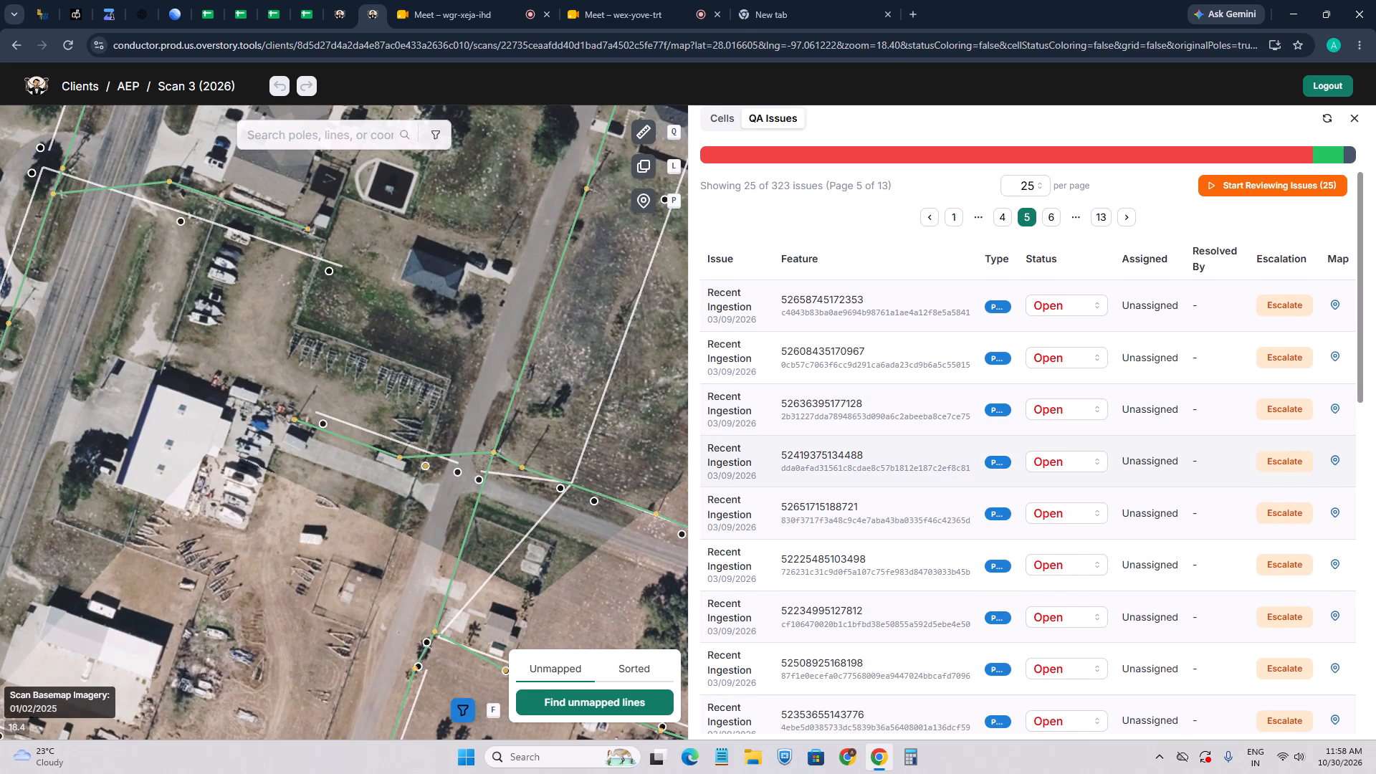
scroll(520, 444, down, 3)
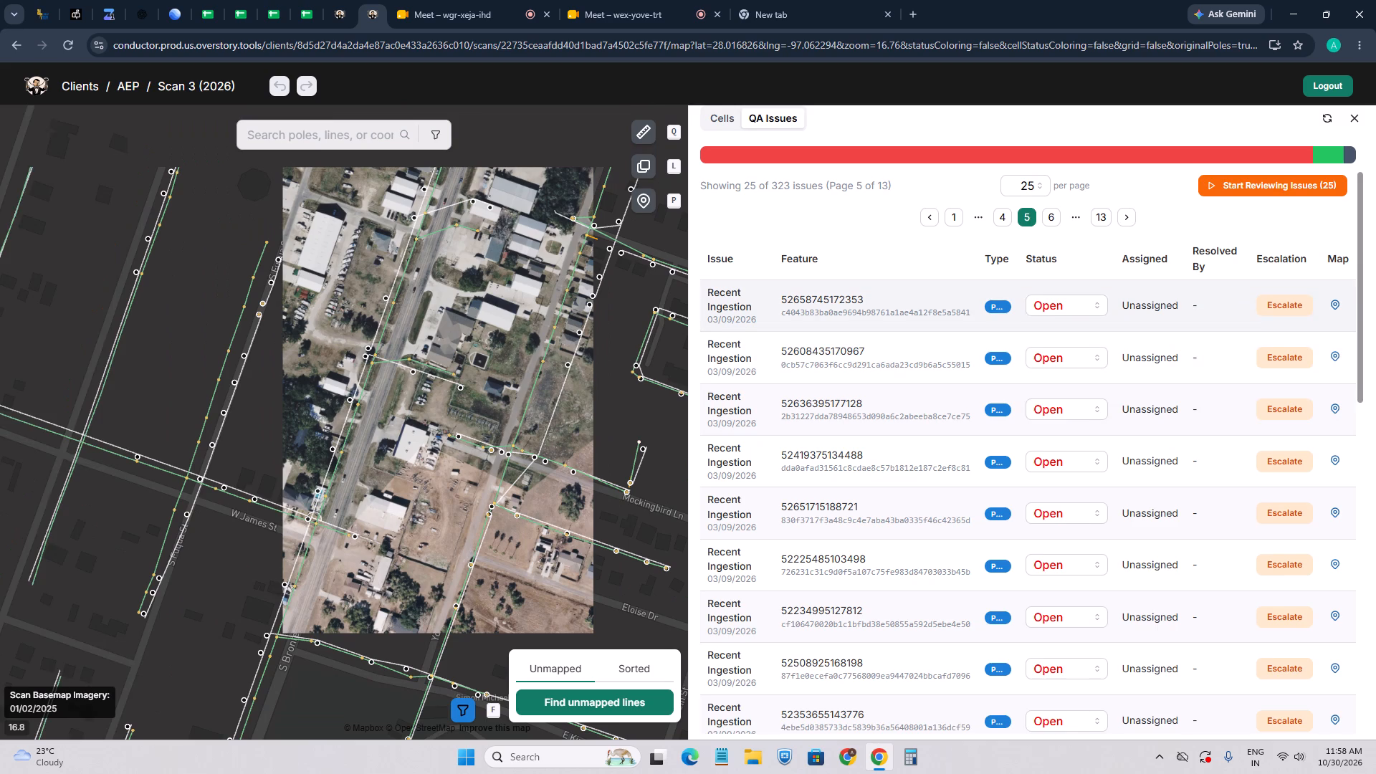
scroll(1127, 297, up, 4)
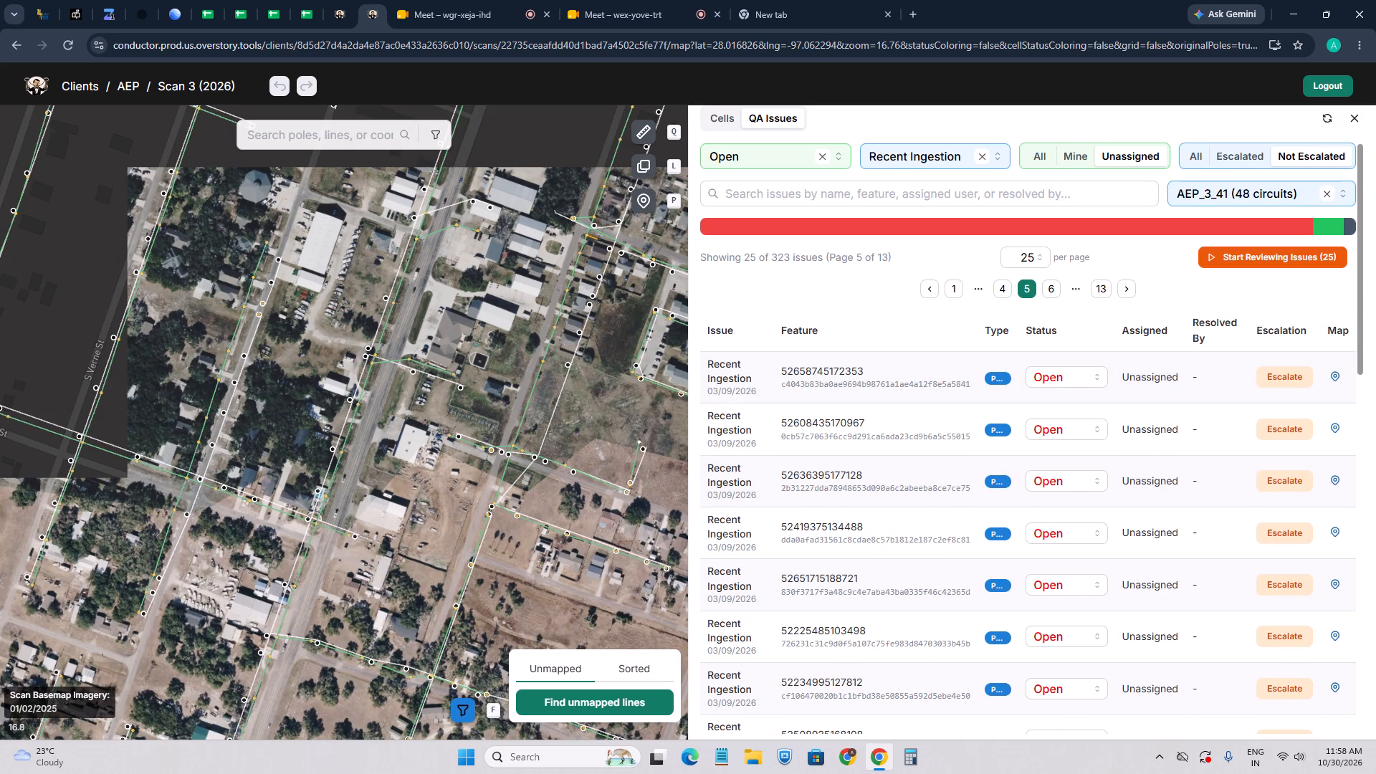
click(1051, 290)
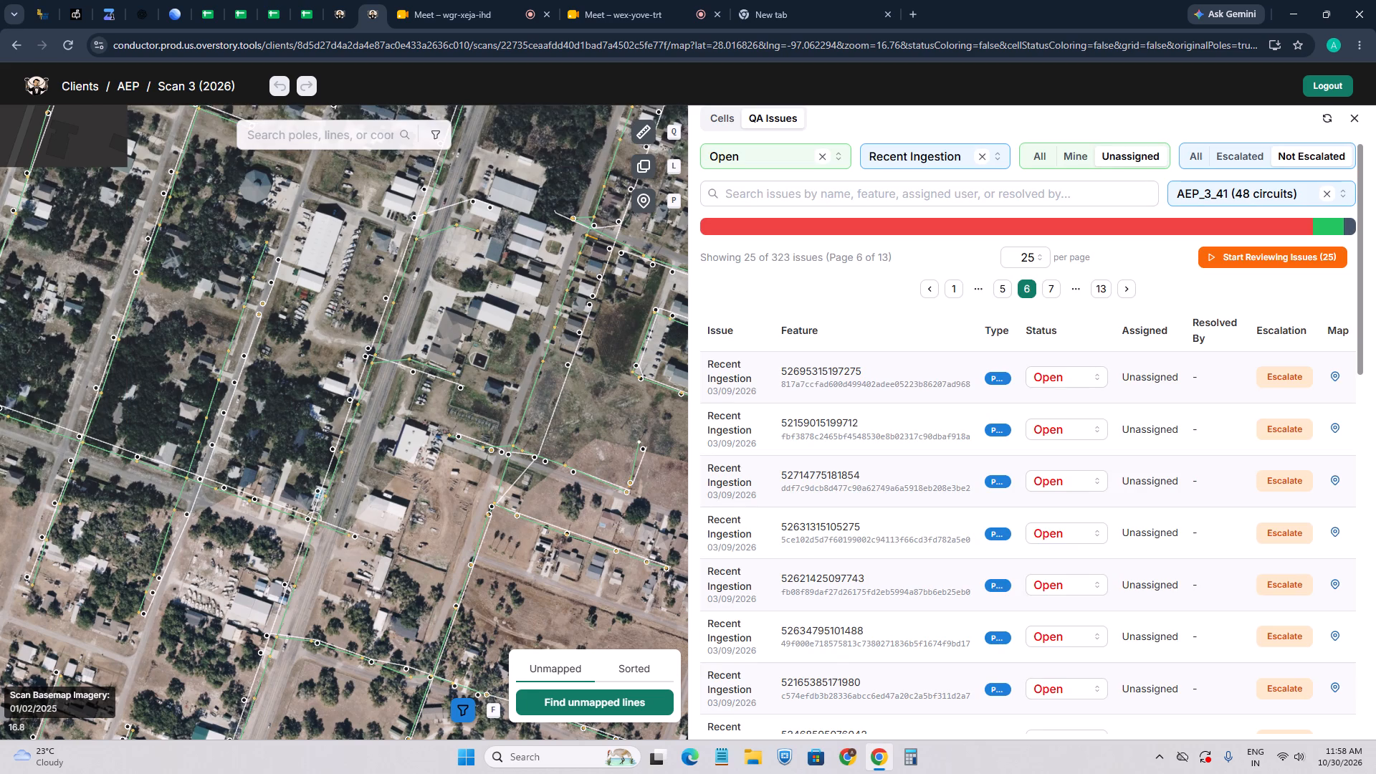
scroll(548, 442, up, 3)
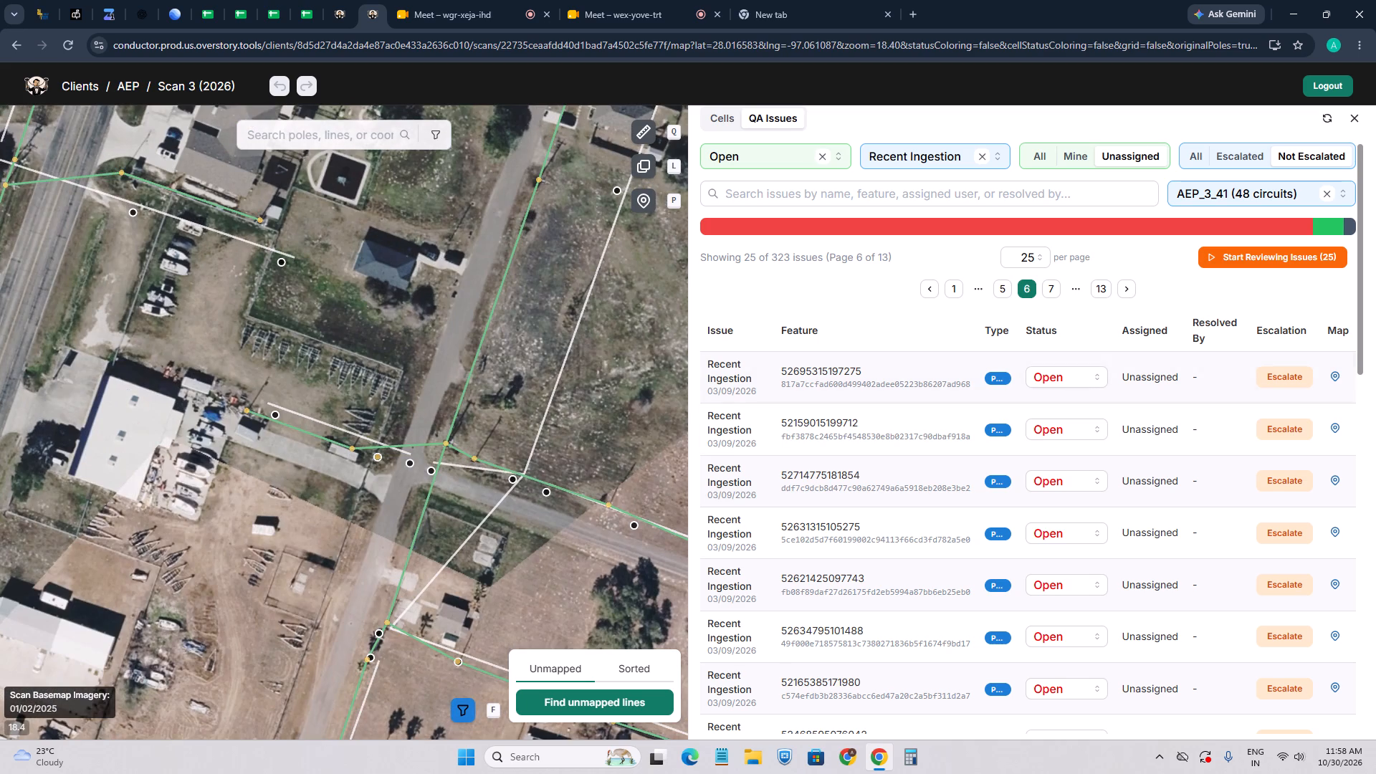
click(1337, 373)
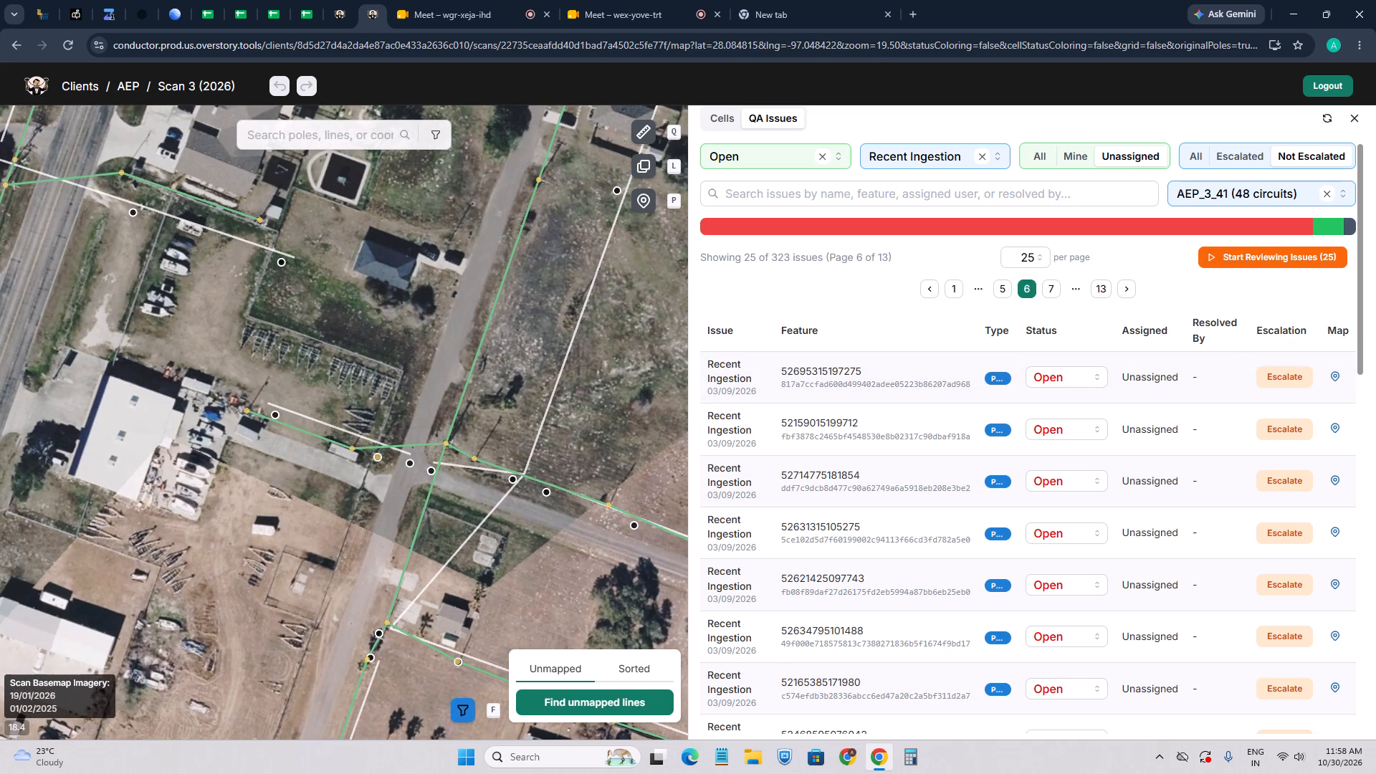
scroll(519, 376, down, 2)
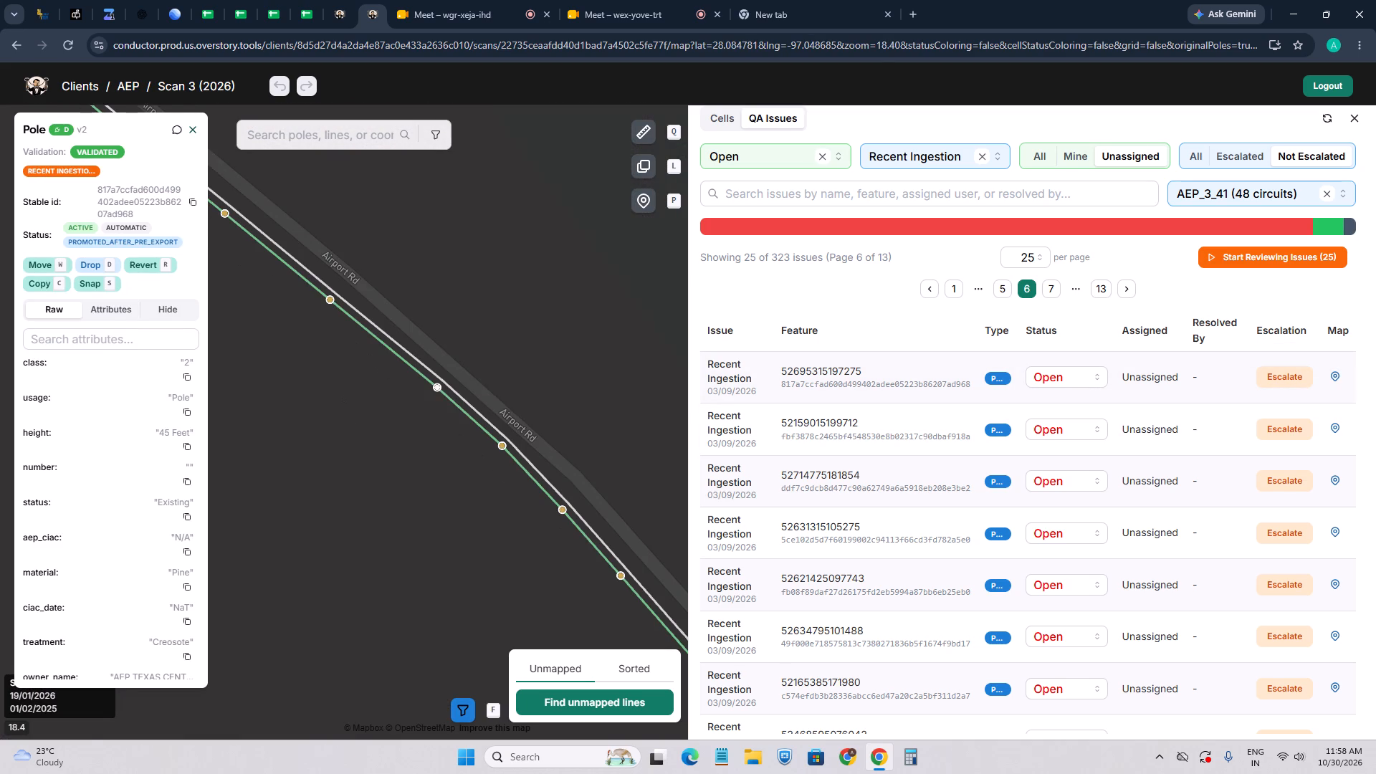
scroll(520, 376, down, 2)
scroll(497, 374, up, 2)
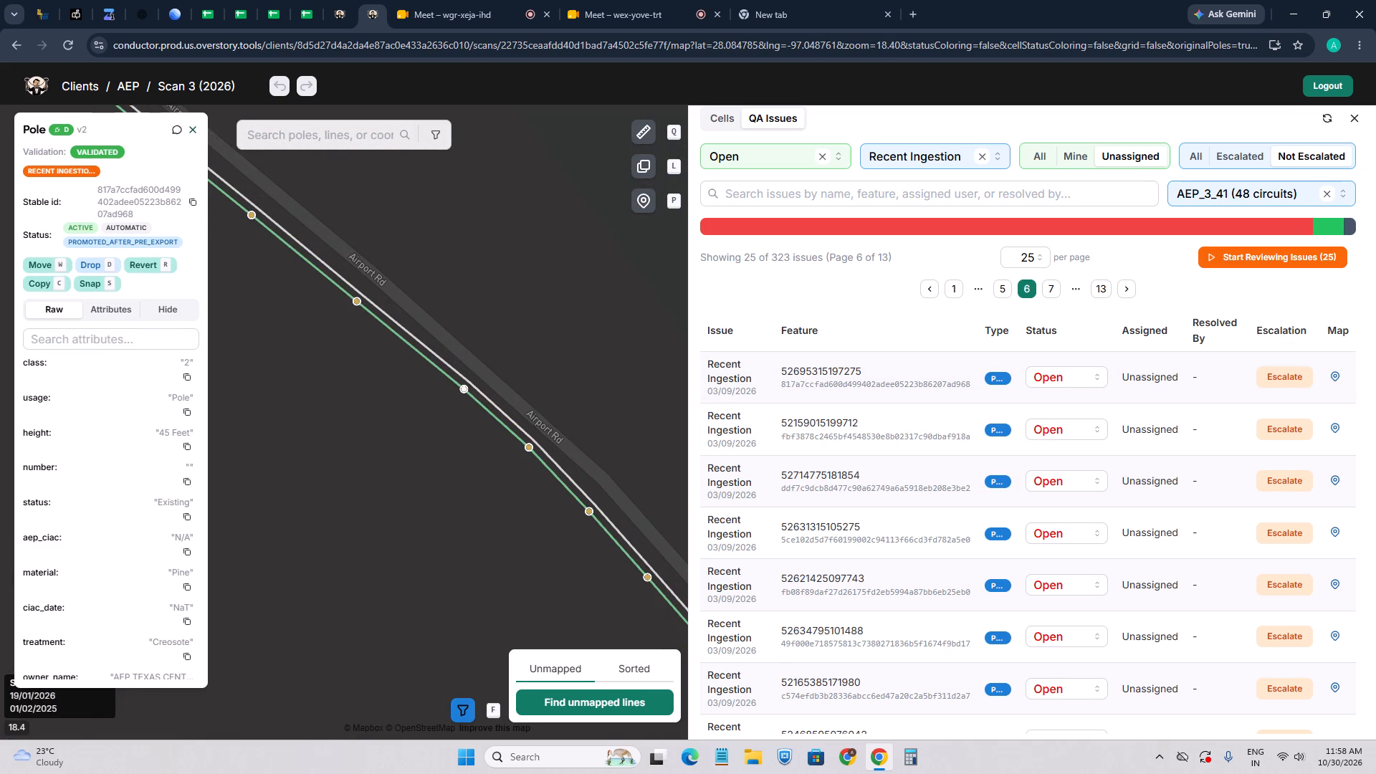
scroll(481, 385, down, 1)
scroll(488, 304, down, 3)
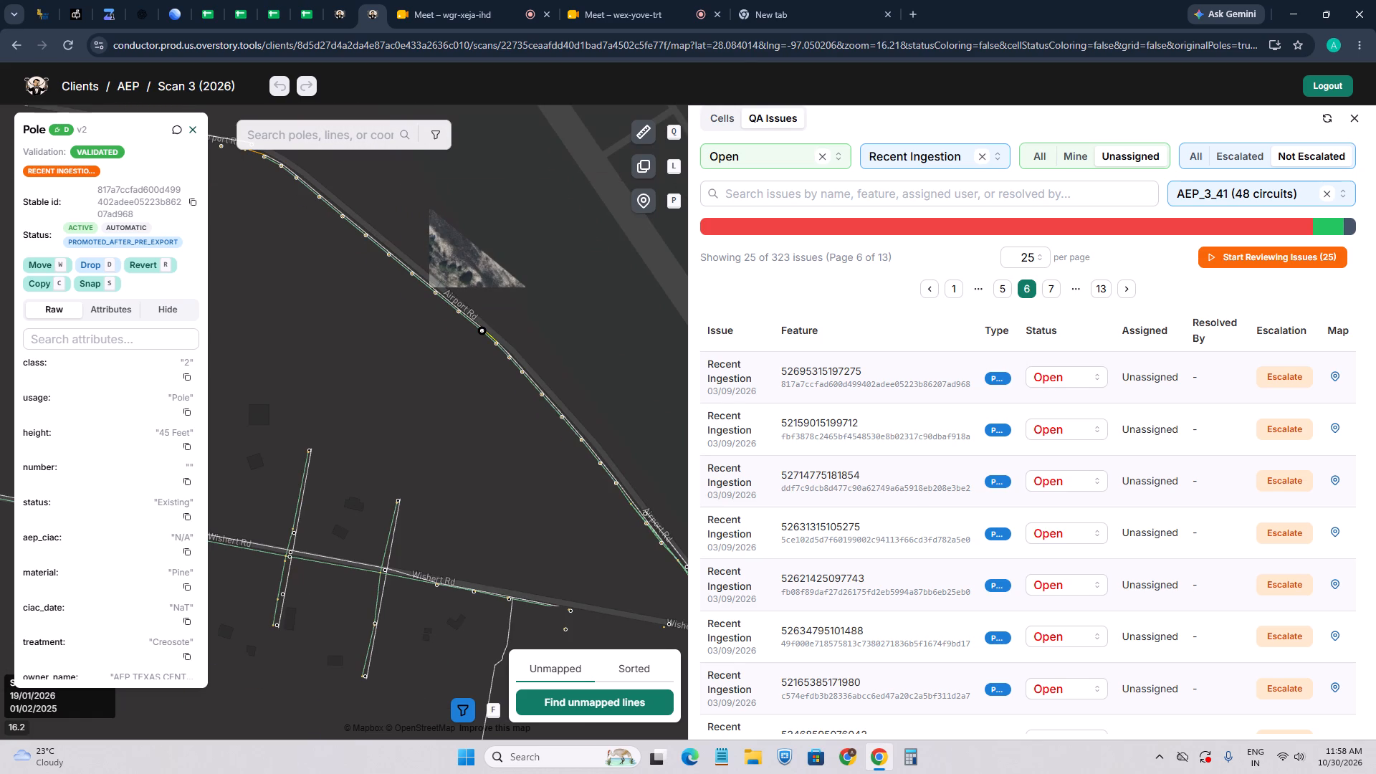
scroll(475, 331, up, 4)
drag(475, 334, 459, 432)
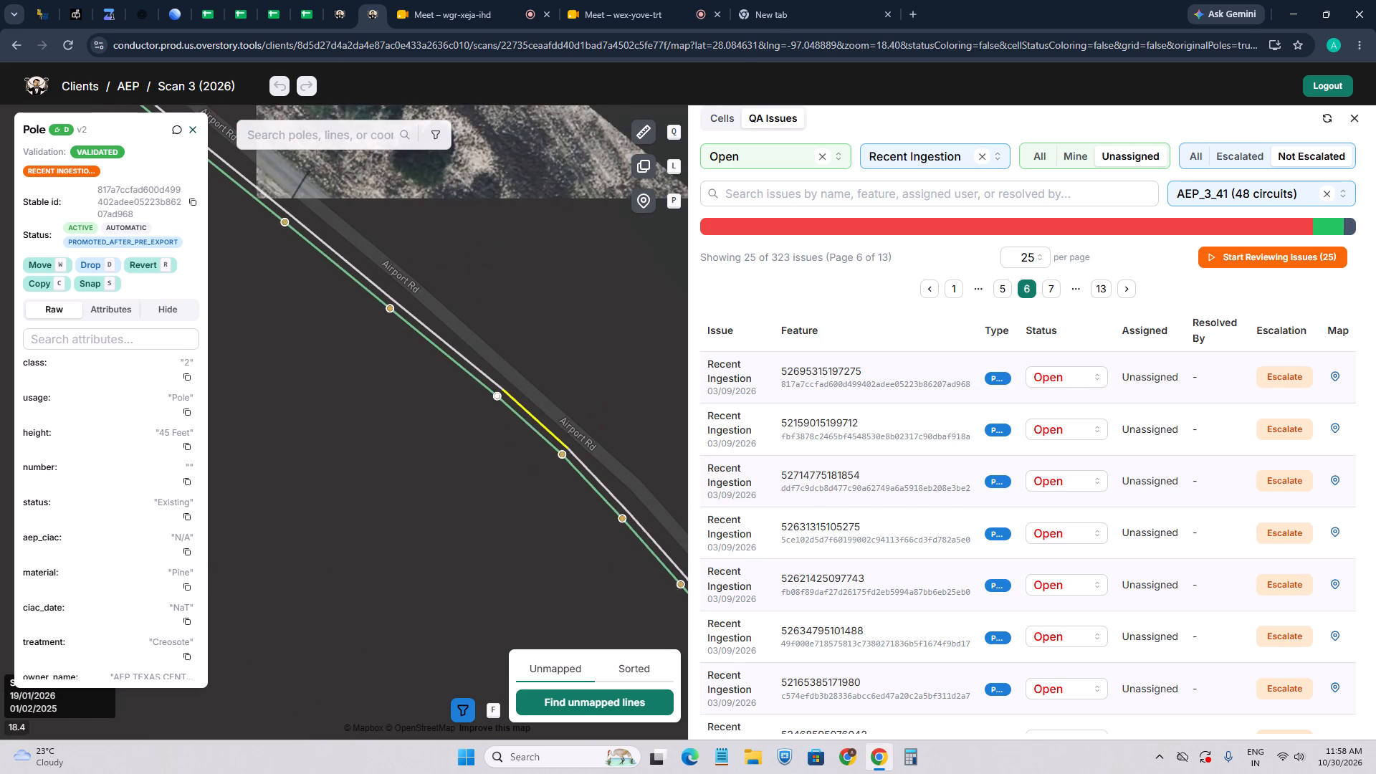
scroll(520, 381, down, 2)
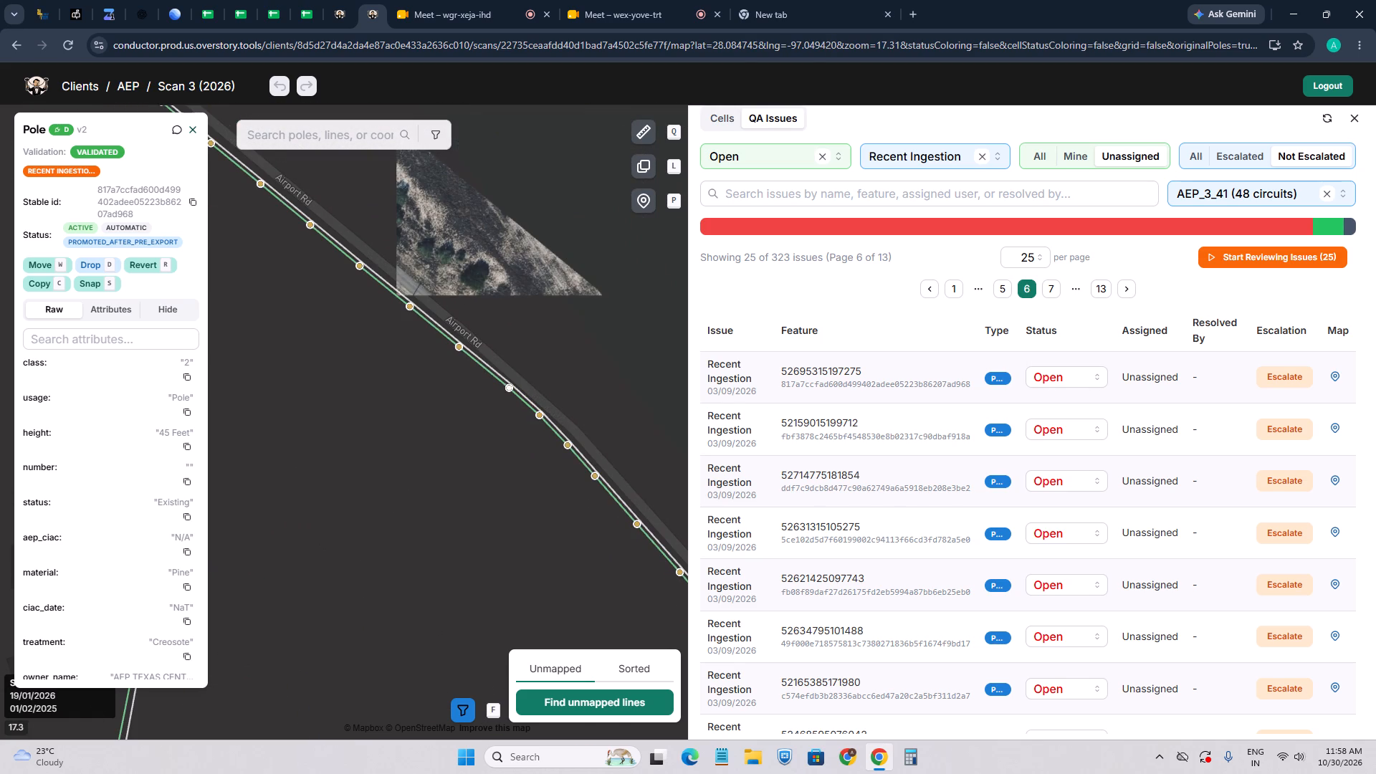
Start reviewing the 25 issues on page 6.
click(1266, 257)
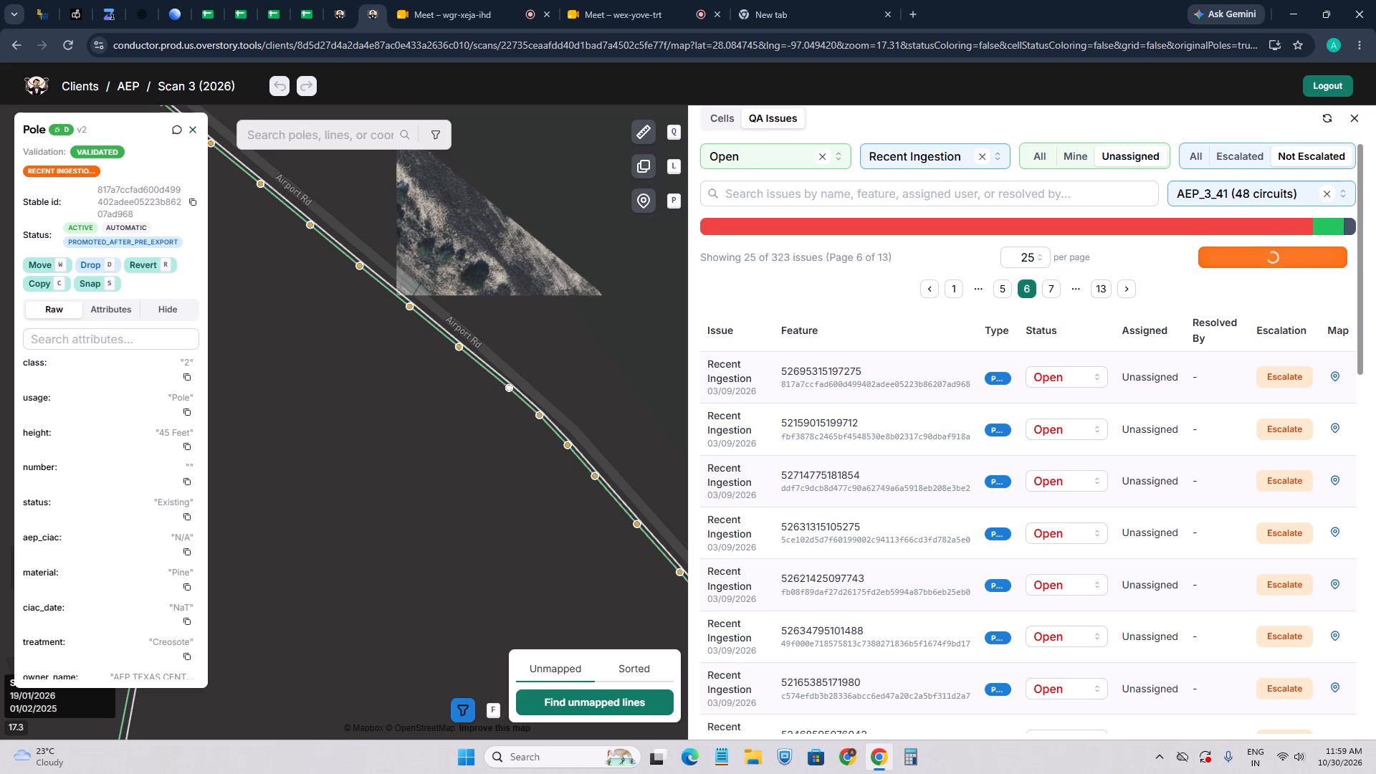
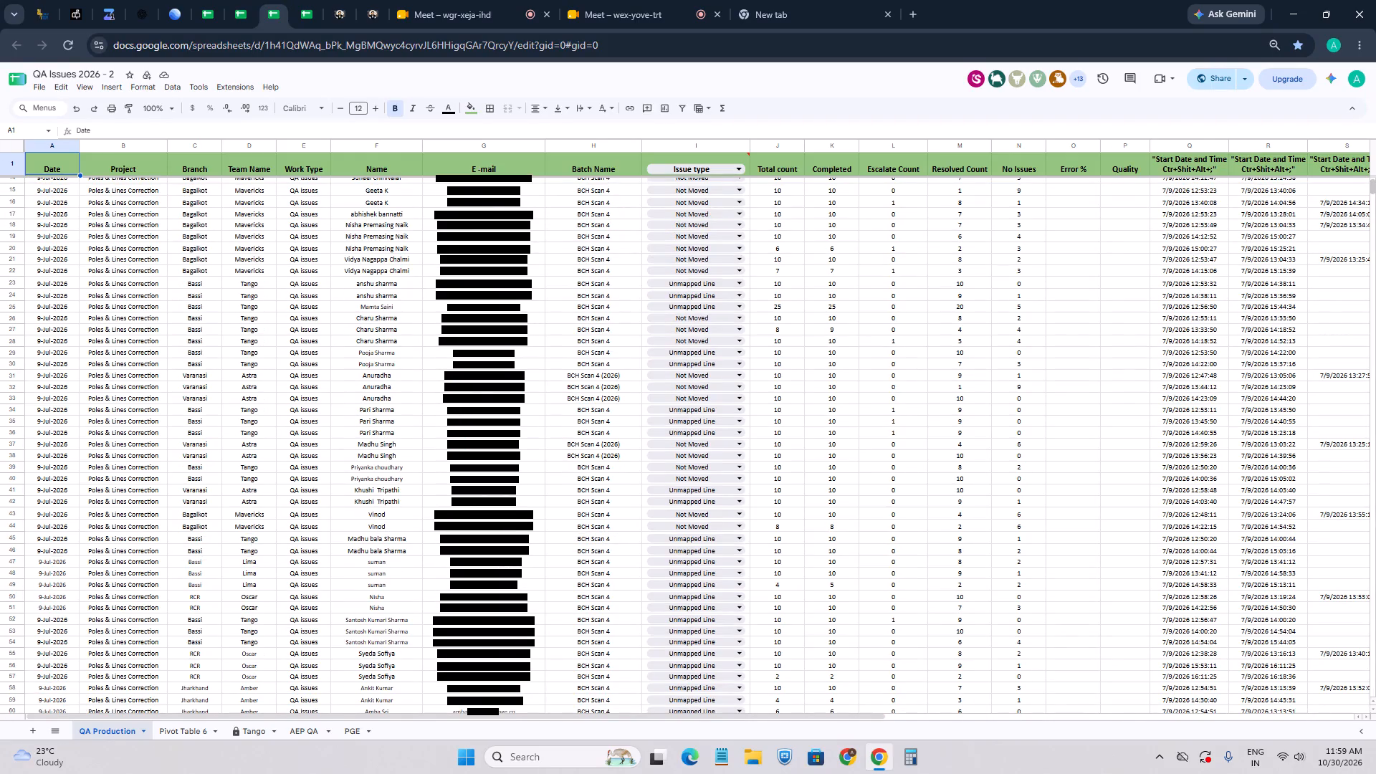
Look through the 30-Oct-2026 entries at the end of the QA Production sheet in QA Issues 2026 - 2.
drag(1375, 184, 1375, 522)
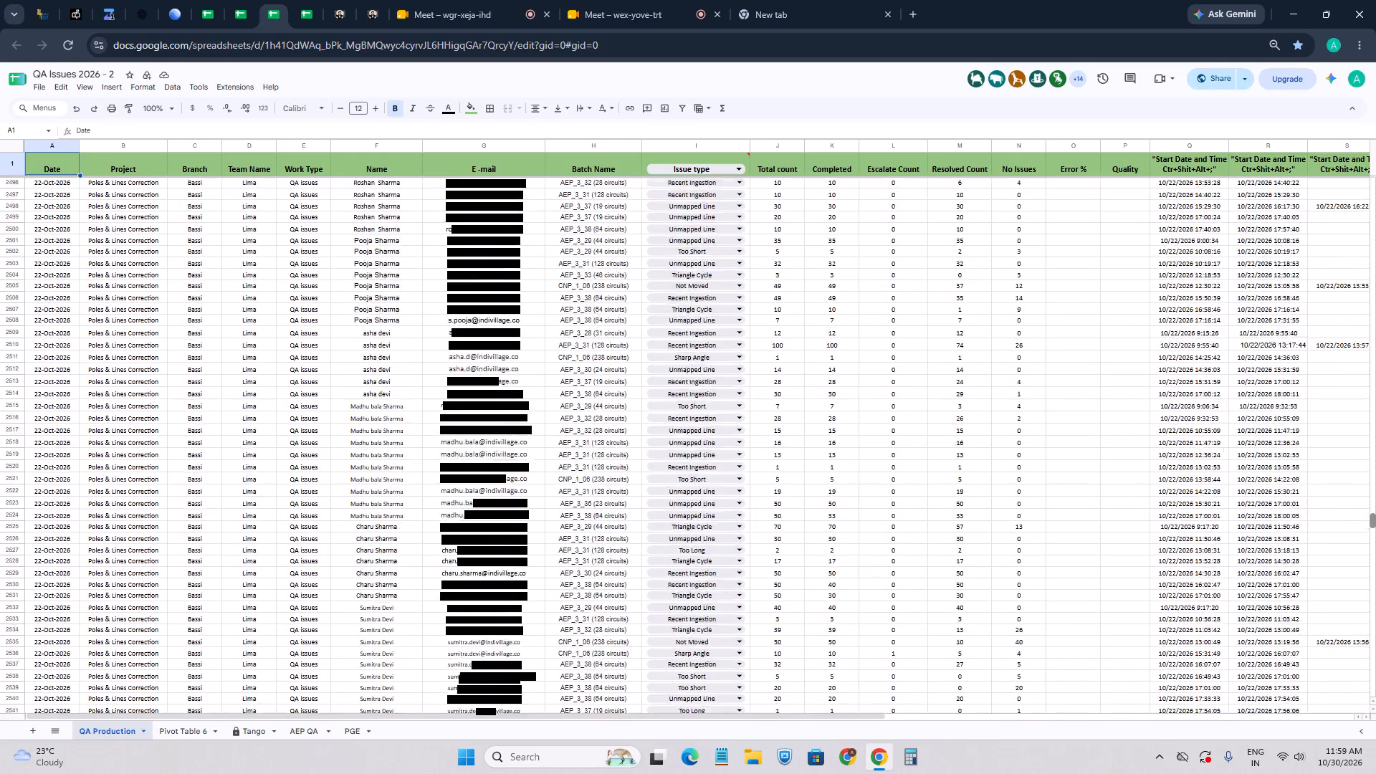
drag(1375, 522, 1375, 596)
scroll(487, 512, down, 6)
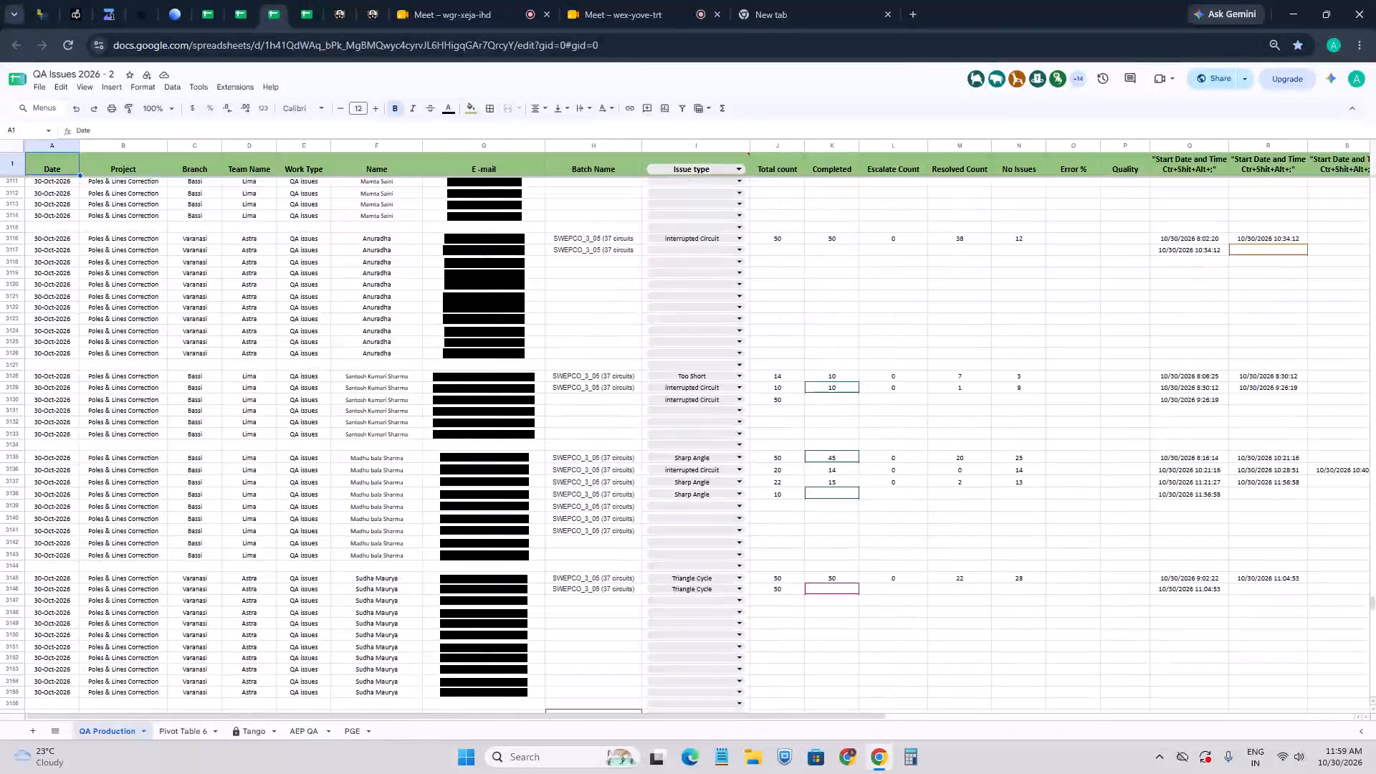
scroll(473, 518, down, 6)
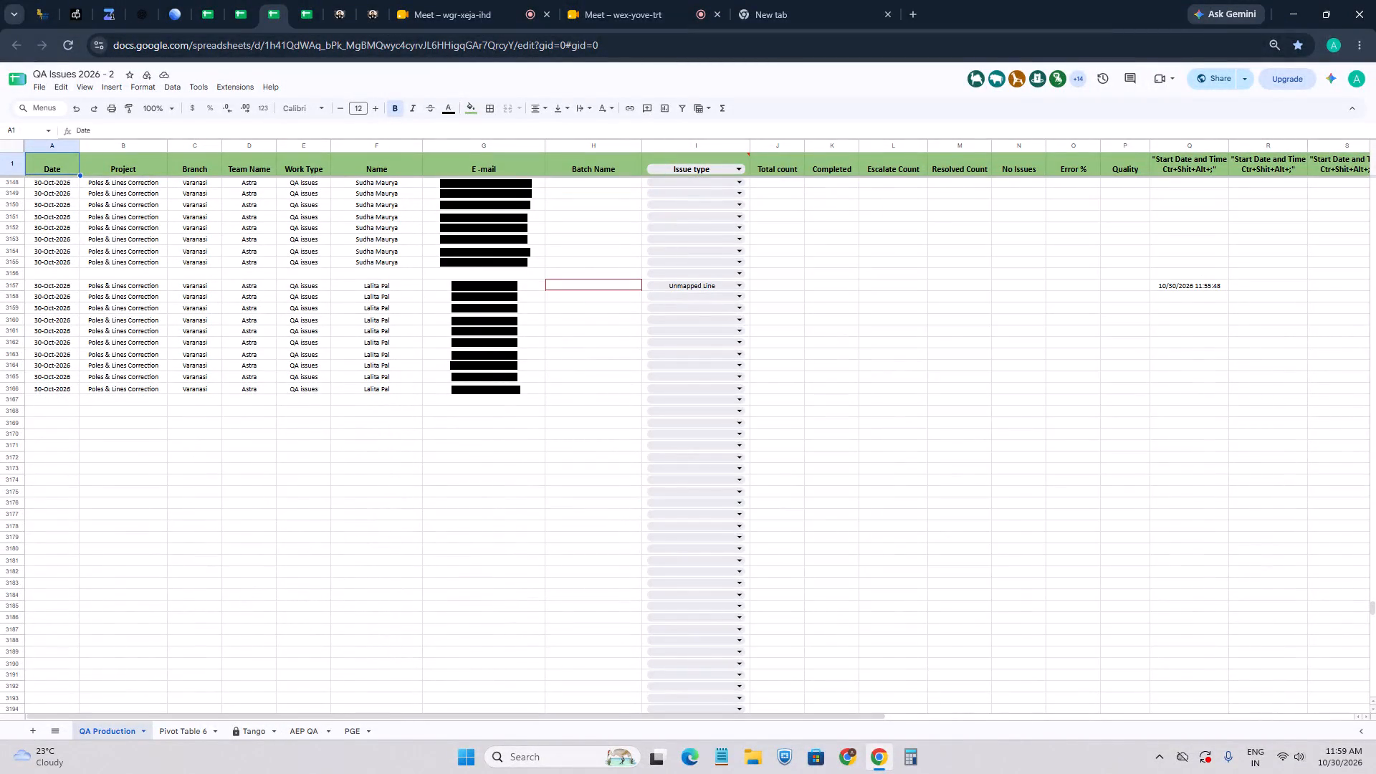
drag(295, 715, 260, 727)
scroll(397, 636, up, 2)
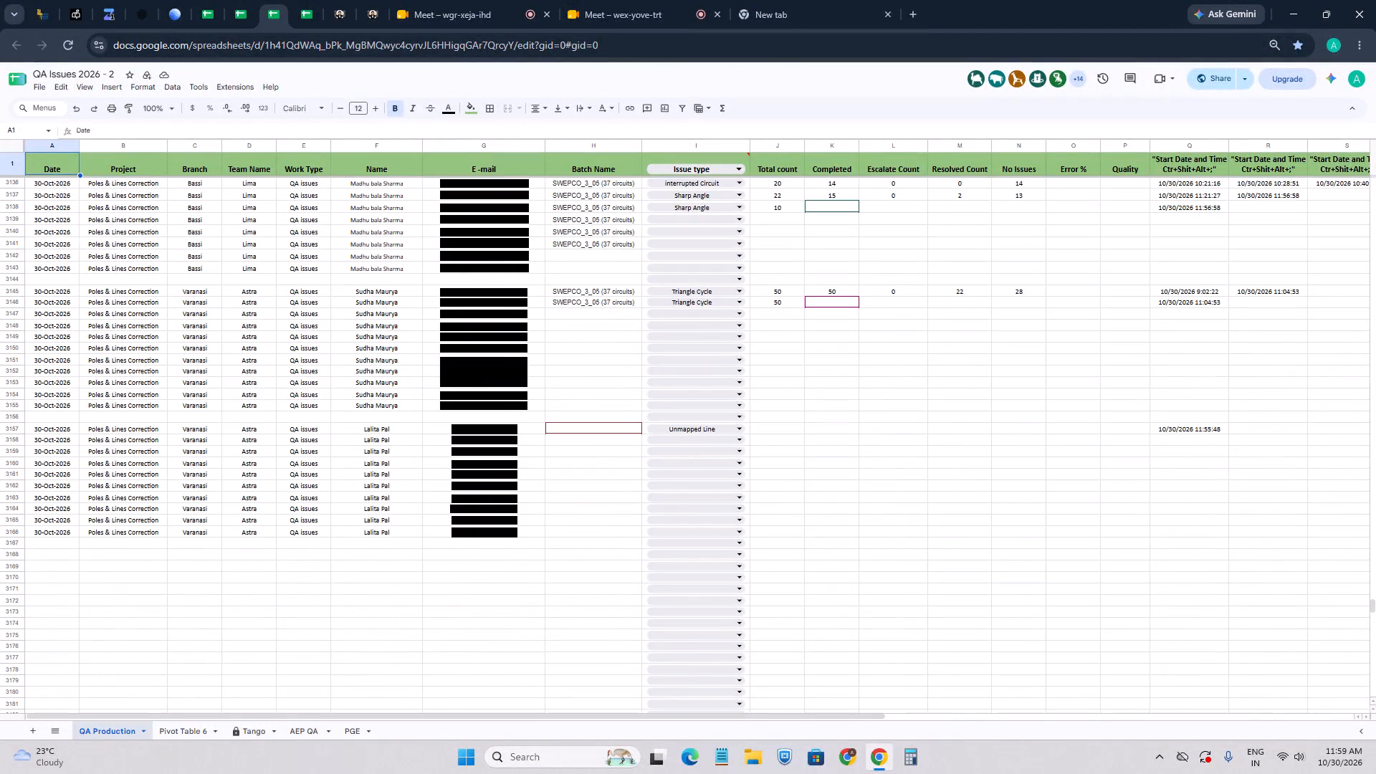
scroll(419, 596, up, 3)
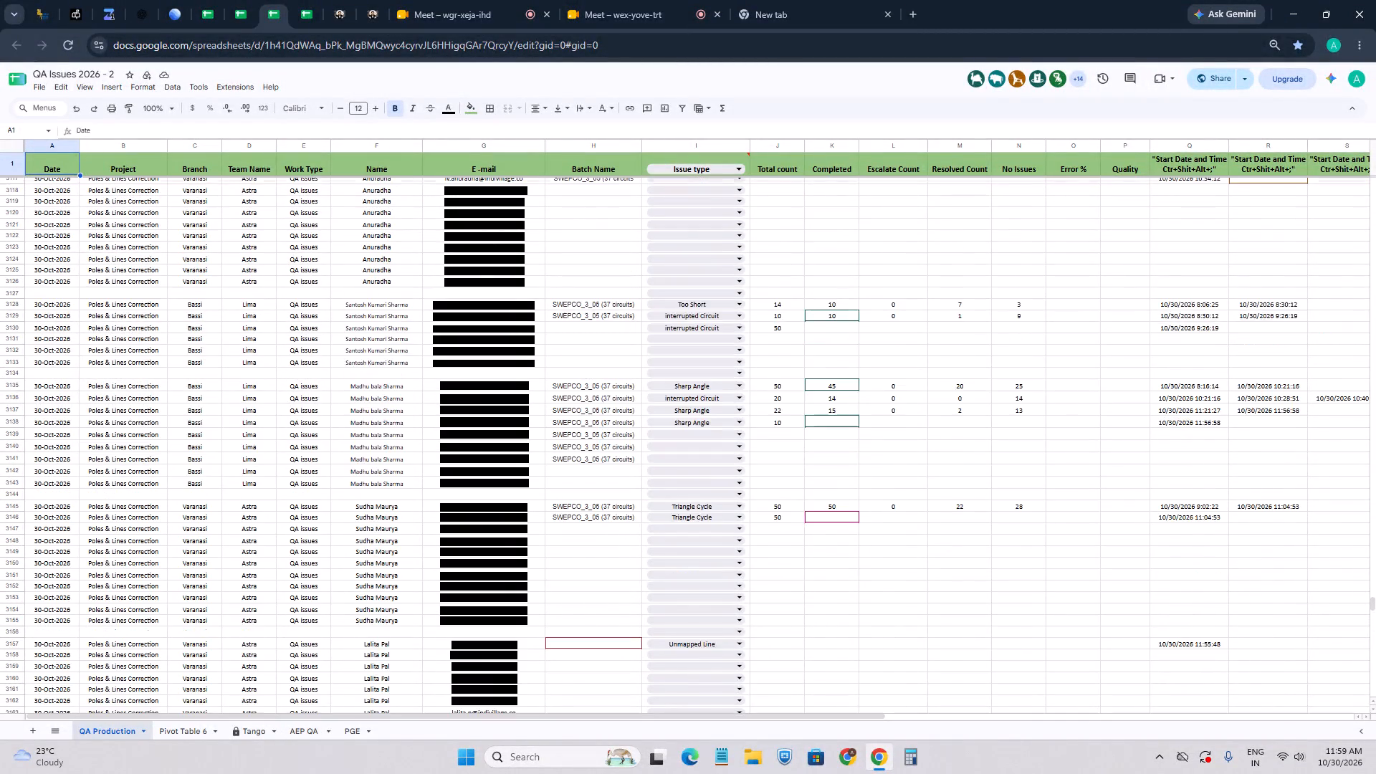
scroll(419, 598, up, 1)
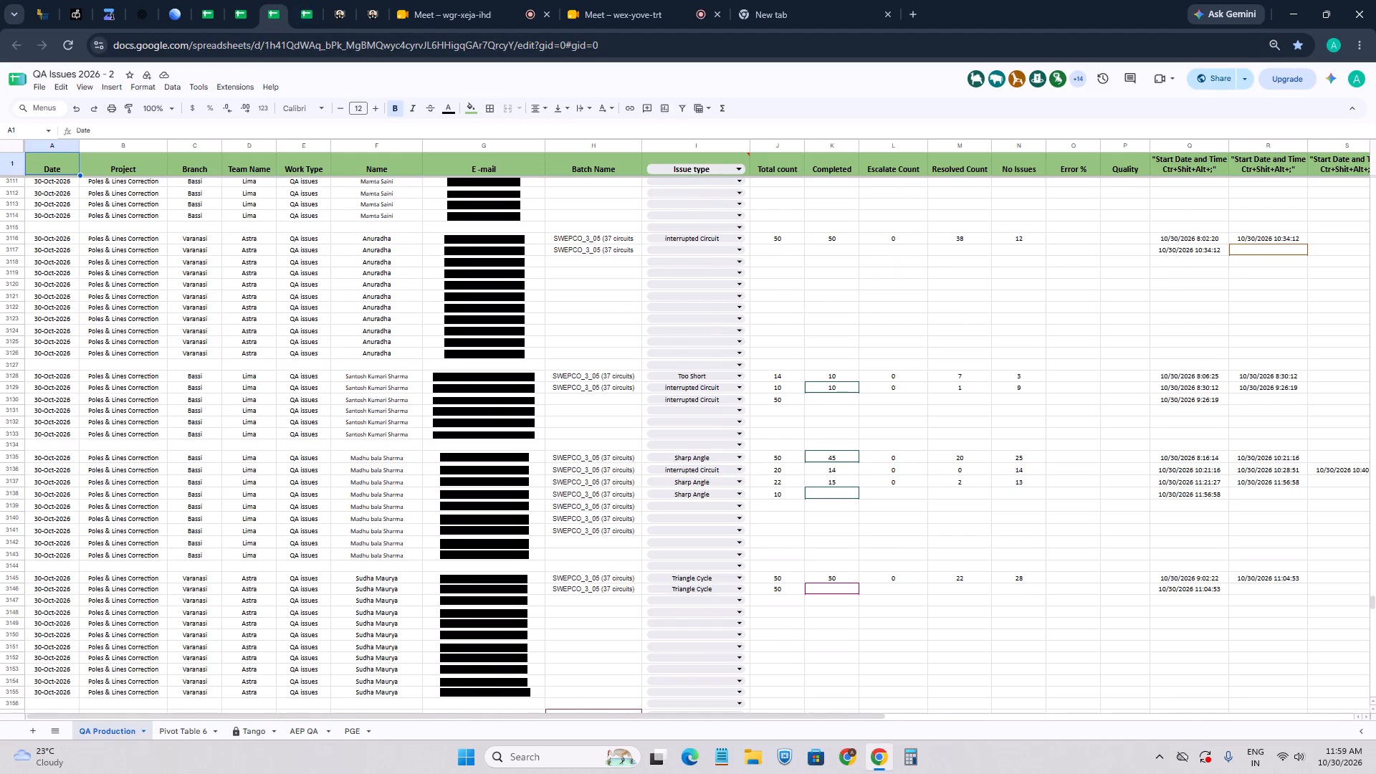
scroll(355, 274, up, 3)
Copy the project, branch, team, work type, name and e-mail cells B20:G26 from the P&L QA issue sheet of Jharkhand - Details.
click(311, 11)
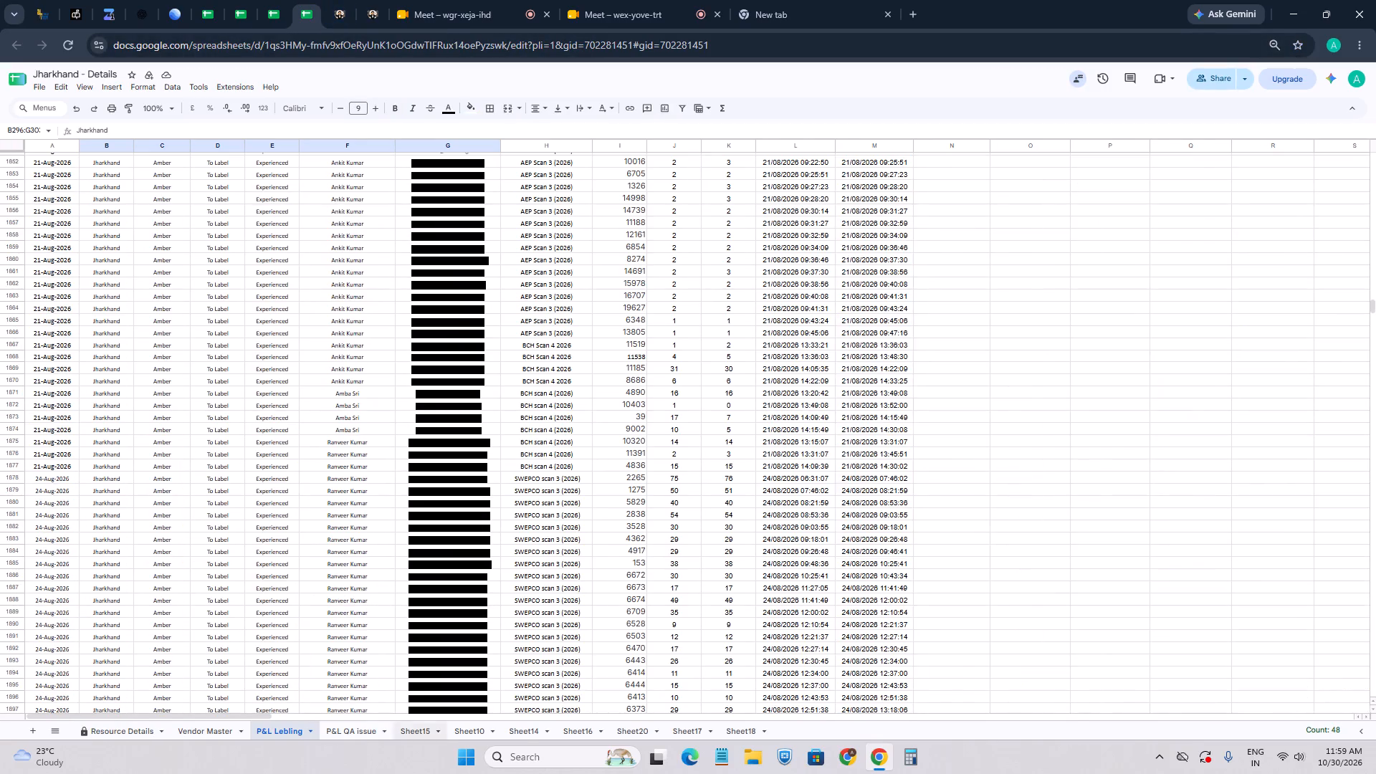
click(363, 732)
scroll(496, 511, down, 5)
scroll(419, 505, up, 1)
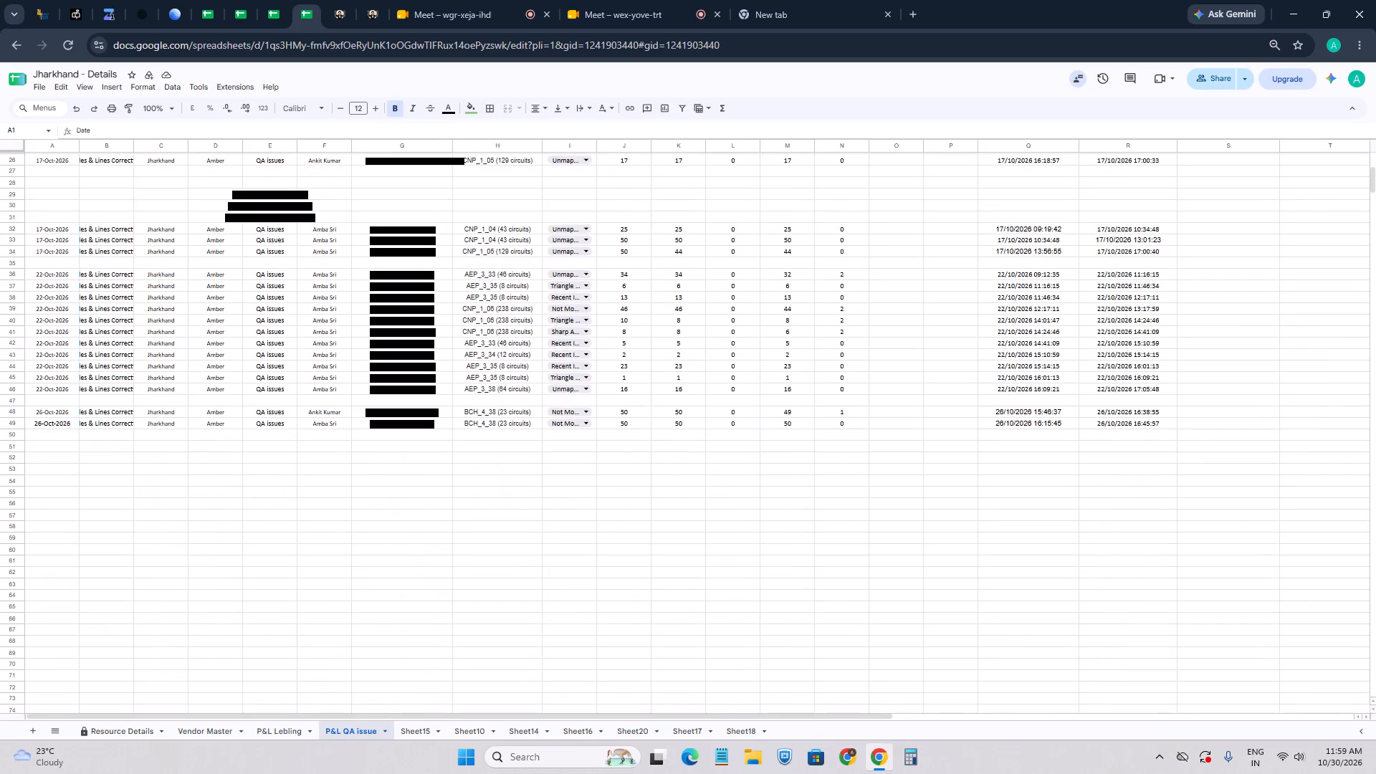
scroll(279, 330, up, 1)
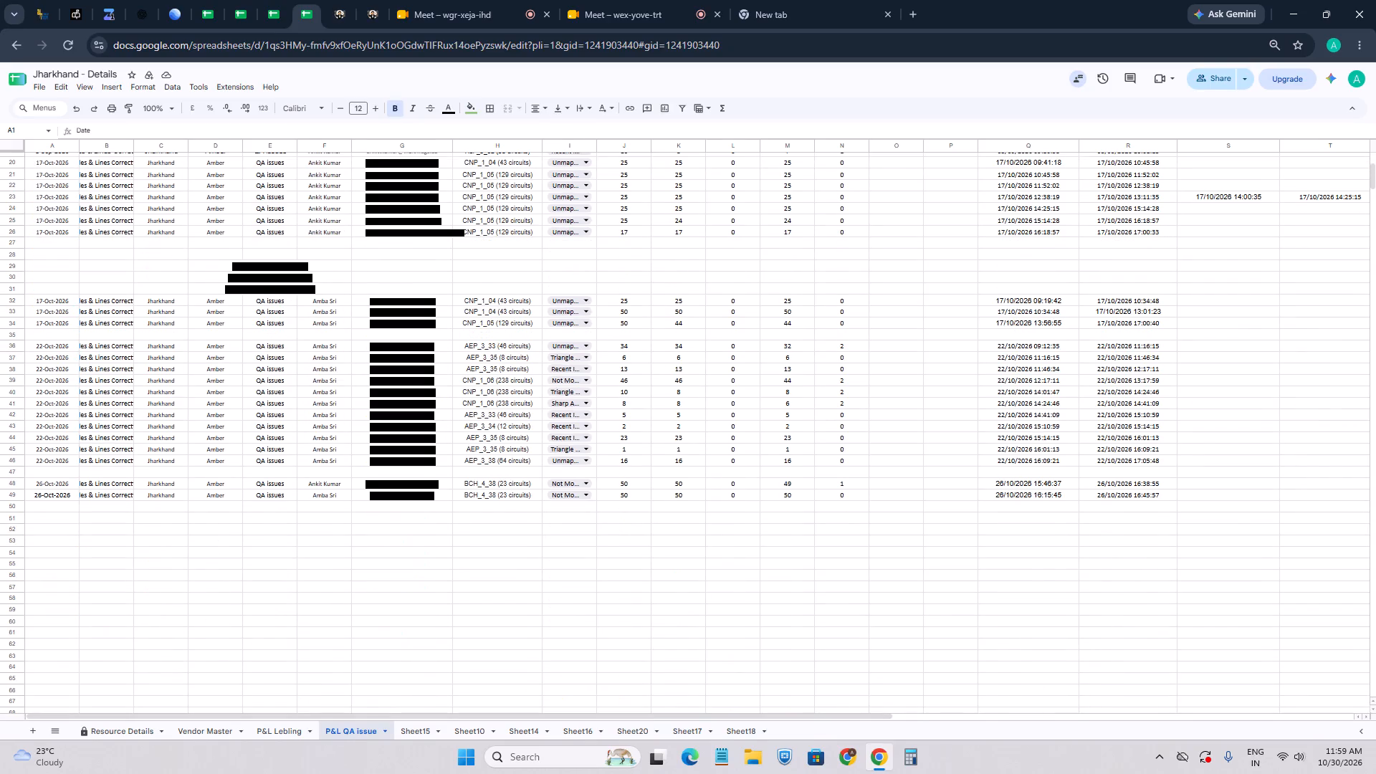
scroll(254, 446, up, 2)
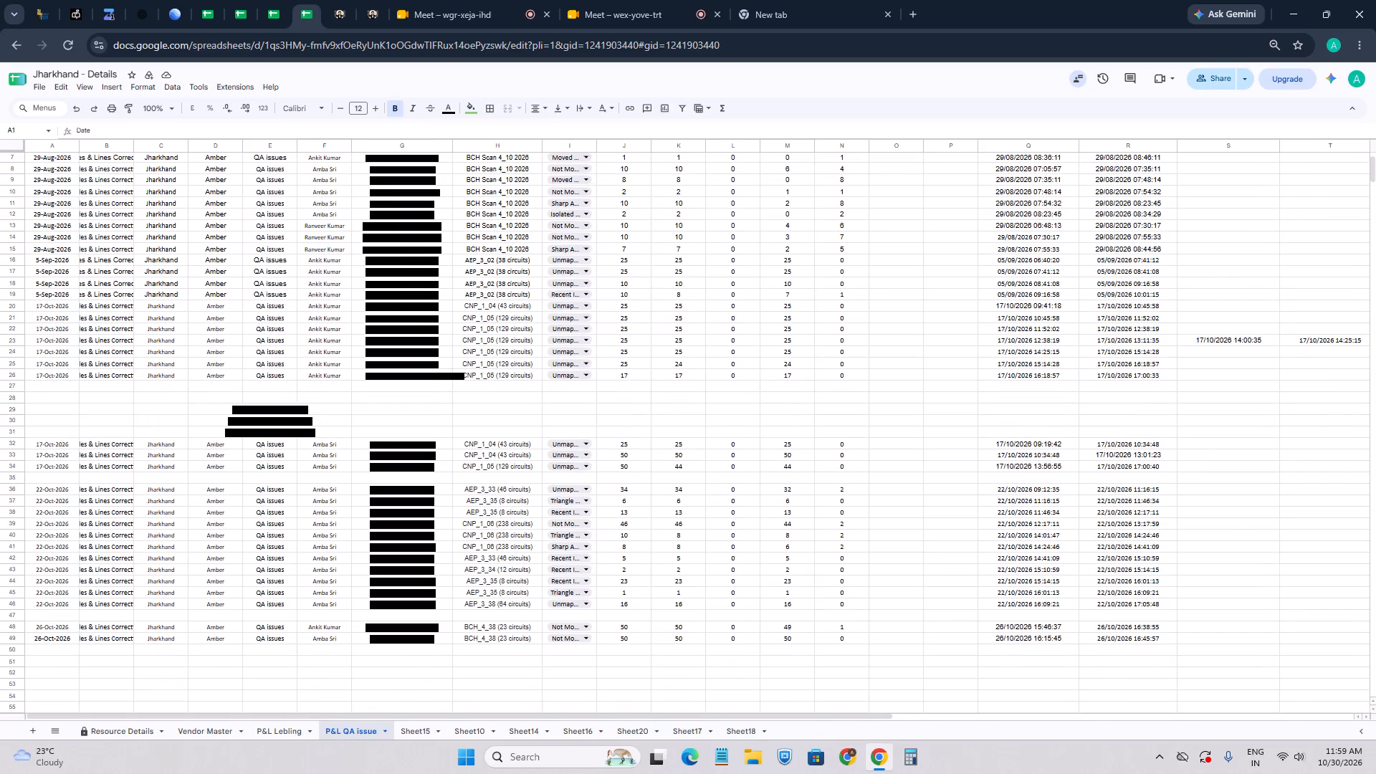
drag(99, 308, 374, 375)
key(ctrl+c)
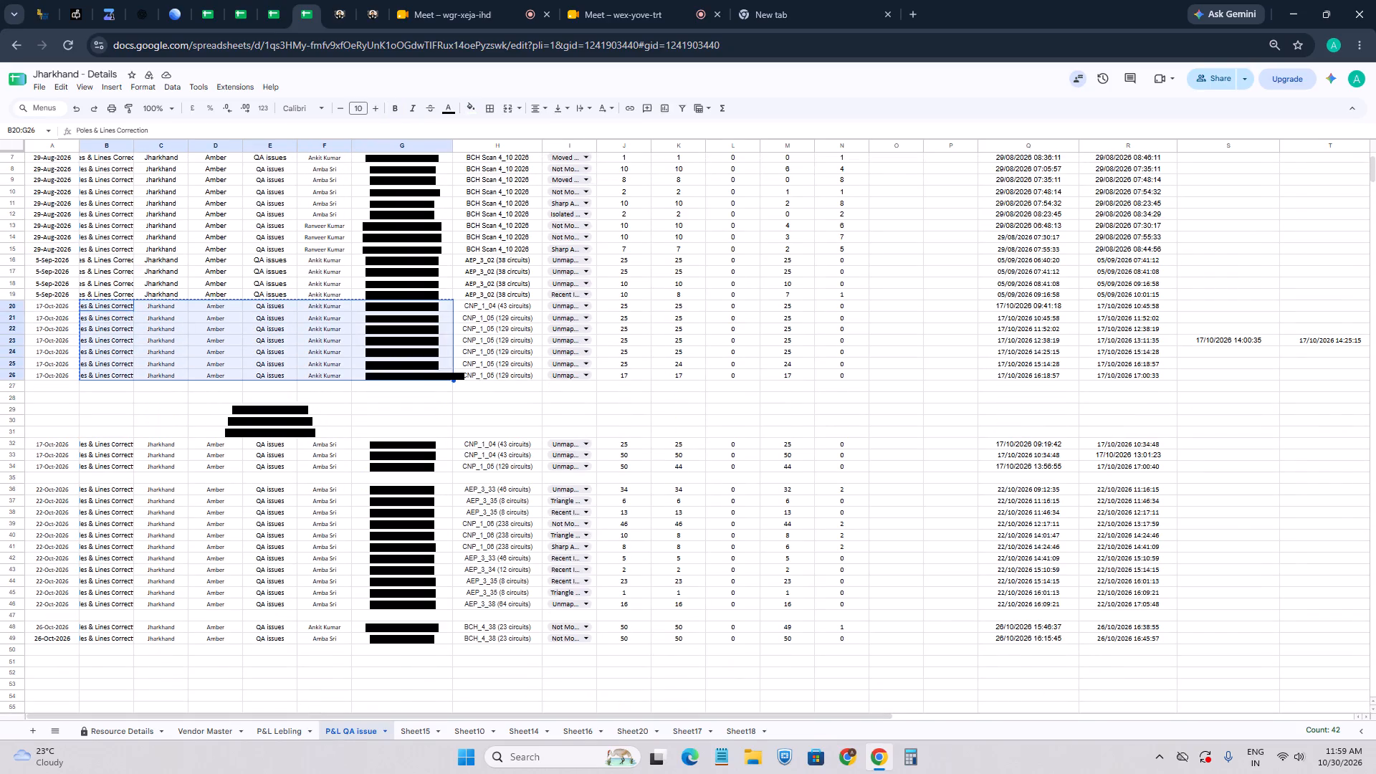
Paste the copied cells into the QA Production sheet of QA Issues 2026 - 2, starting at B3170 below the last entries.
click(245, 12)
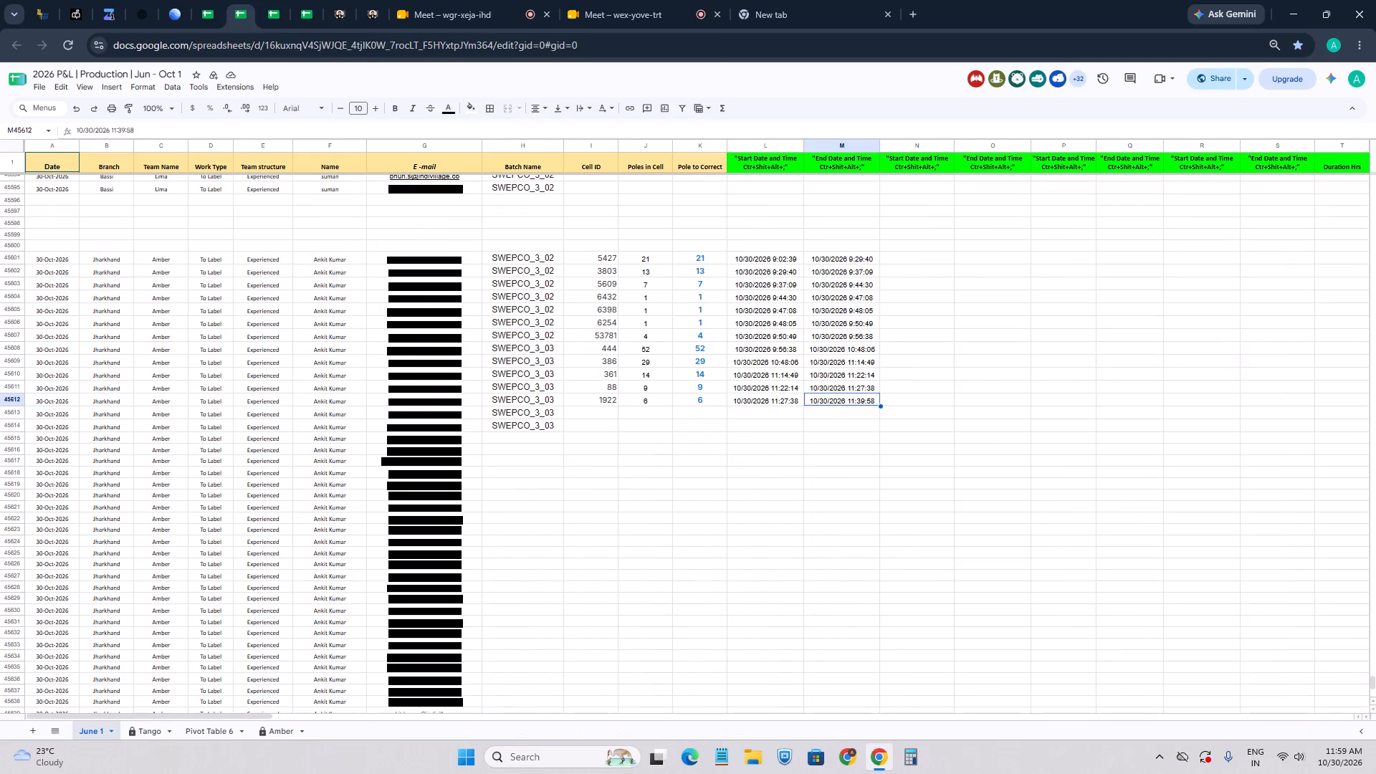
scroll(488, 431, down, 2)
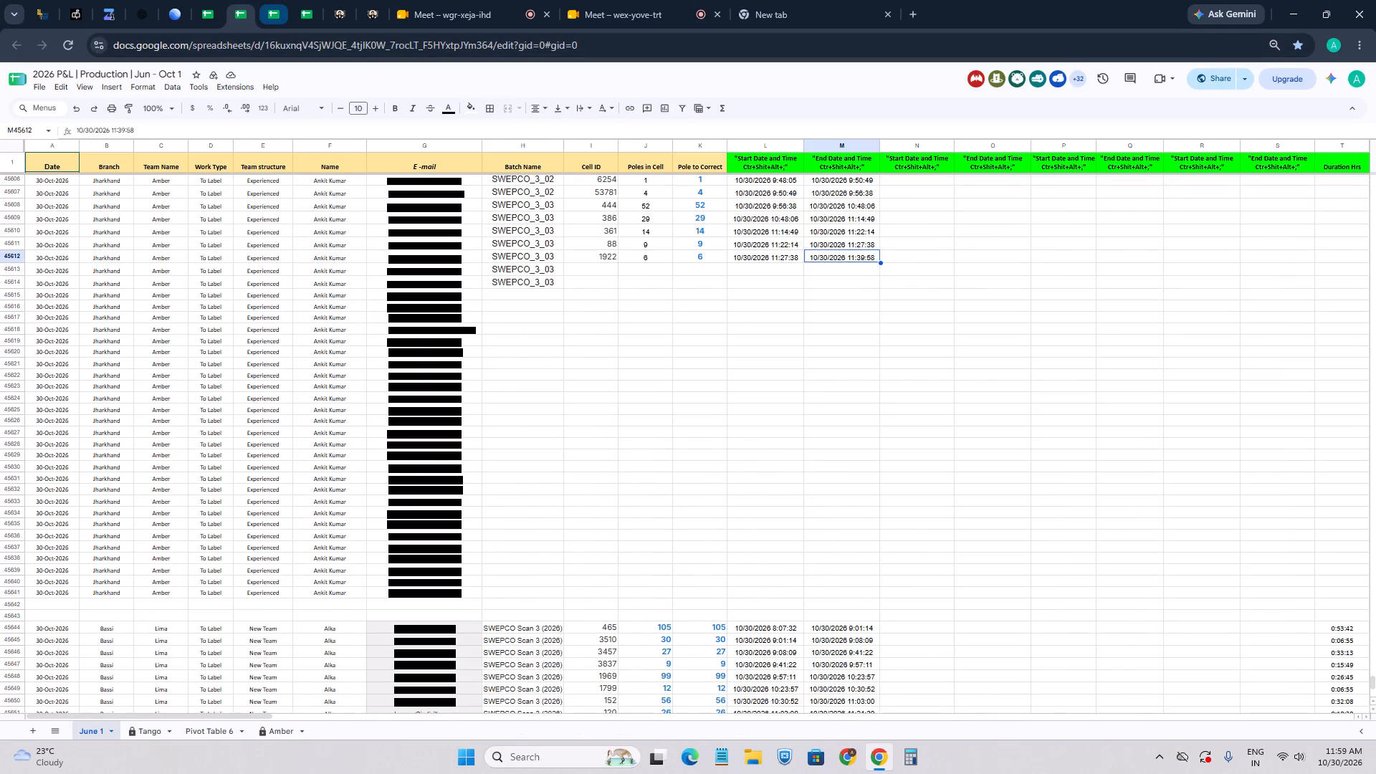
click(304, 6)
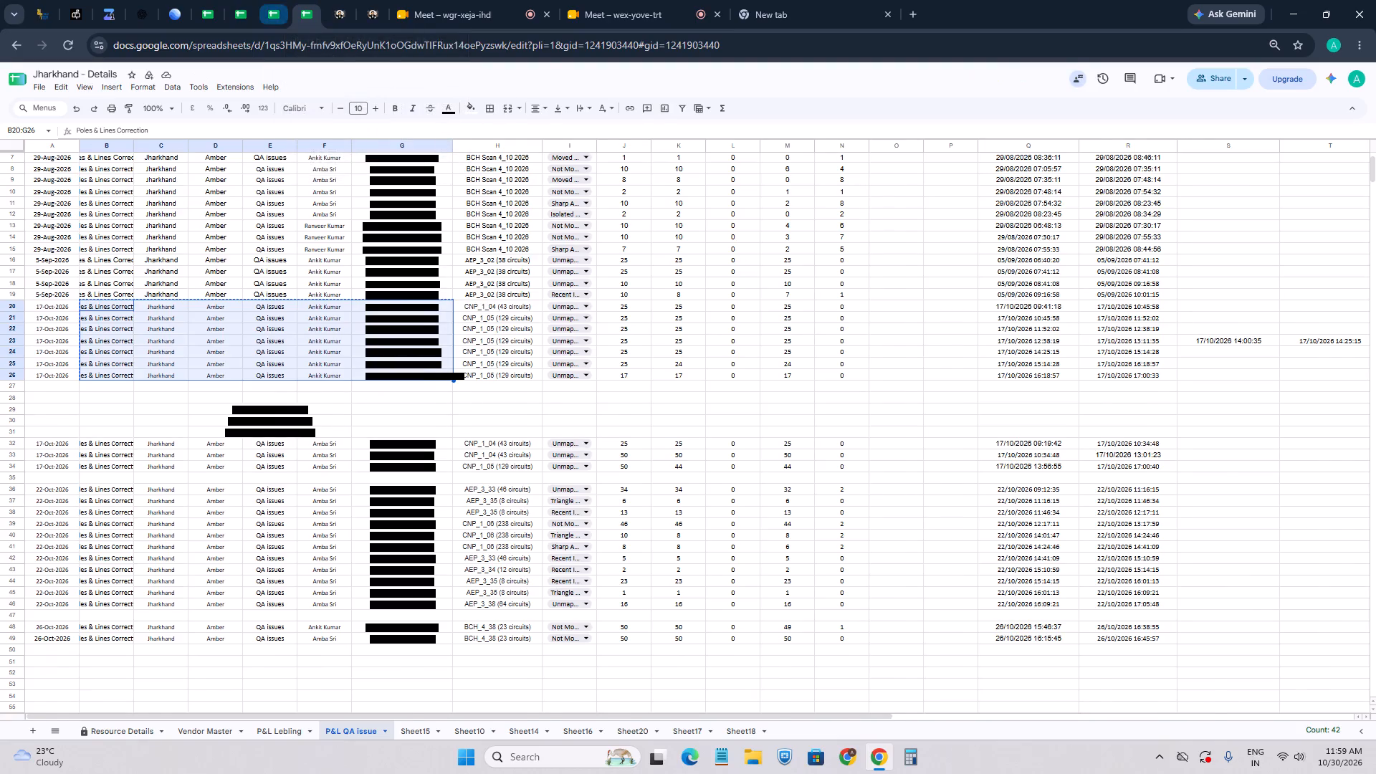
click(281, 14)
scroll(441, 350, down, 9)
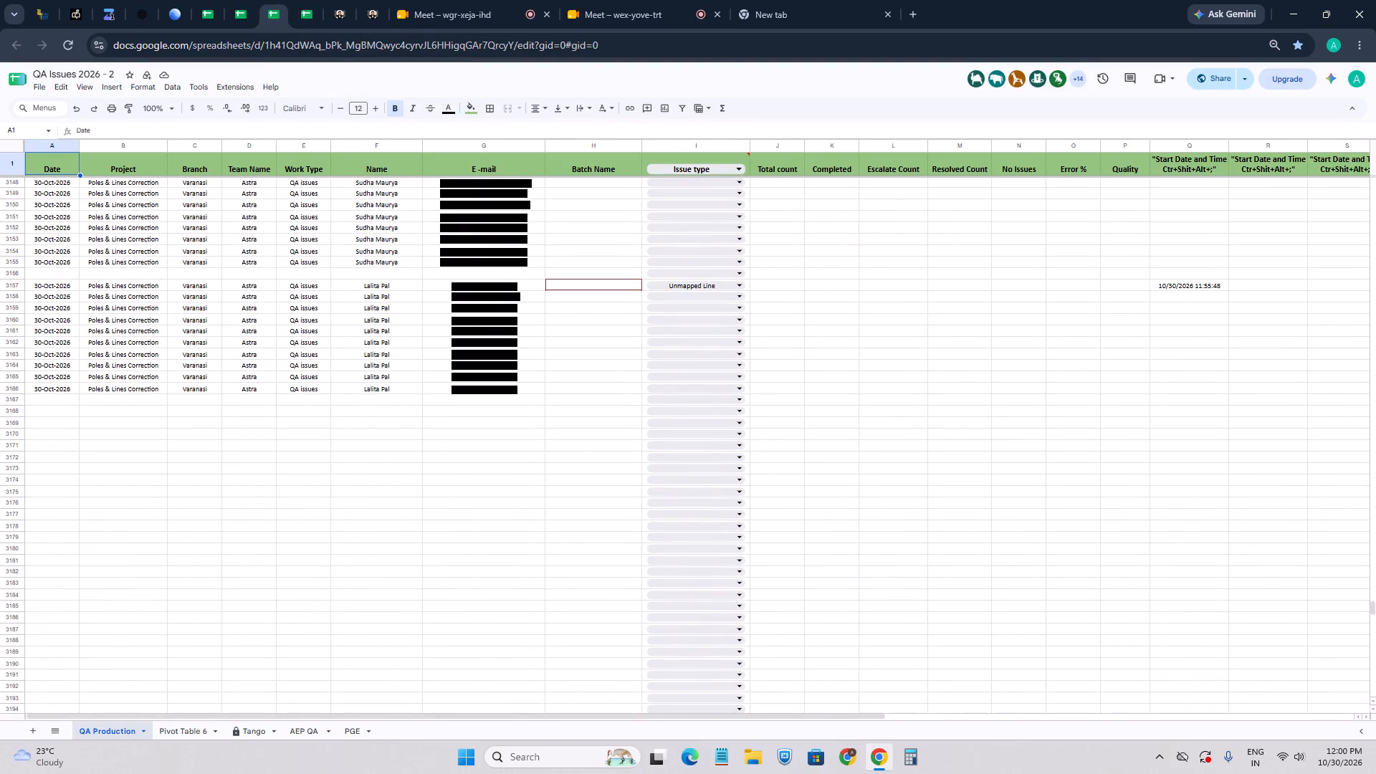
click(89, 435)
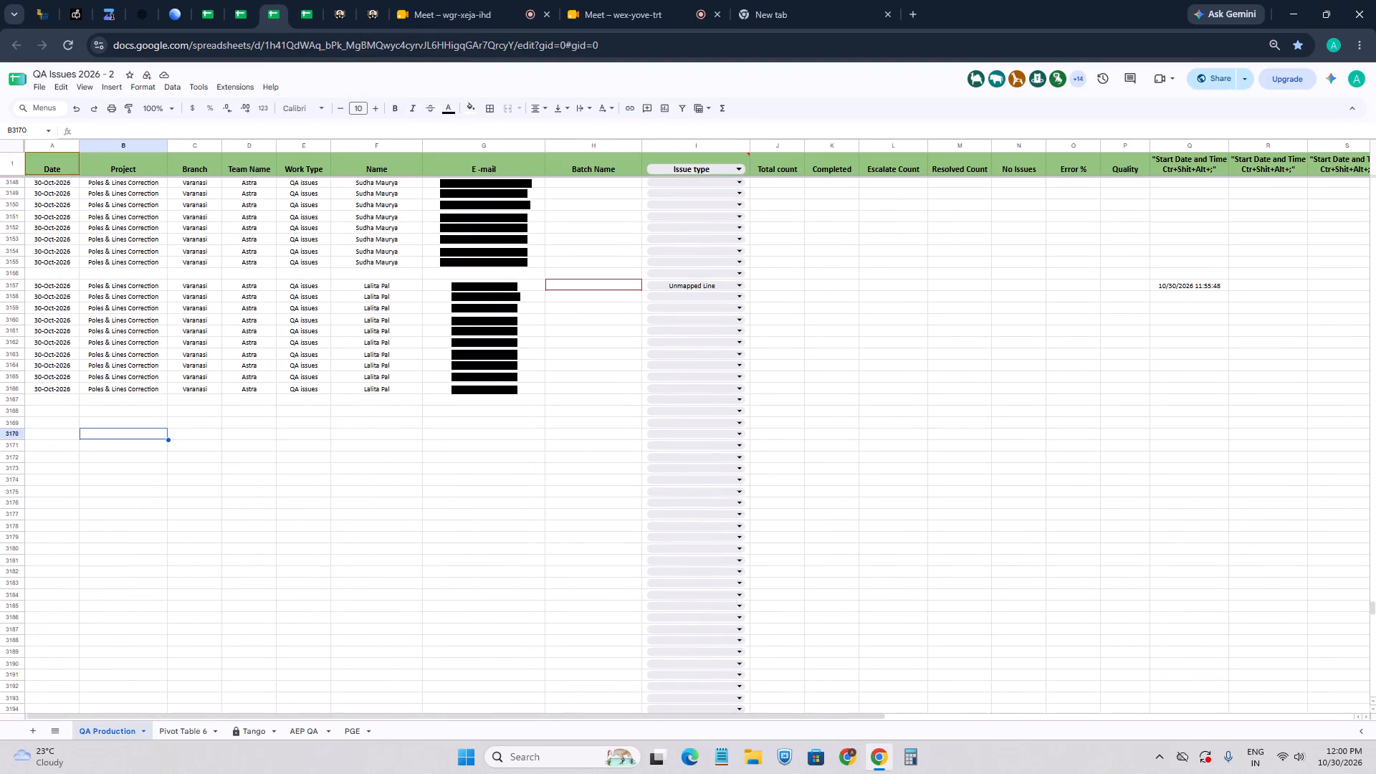
key(ctrl+v)
click(264, 583)
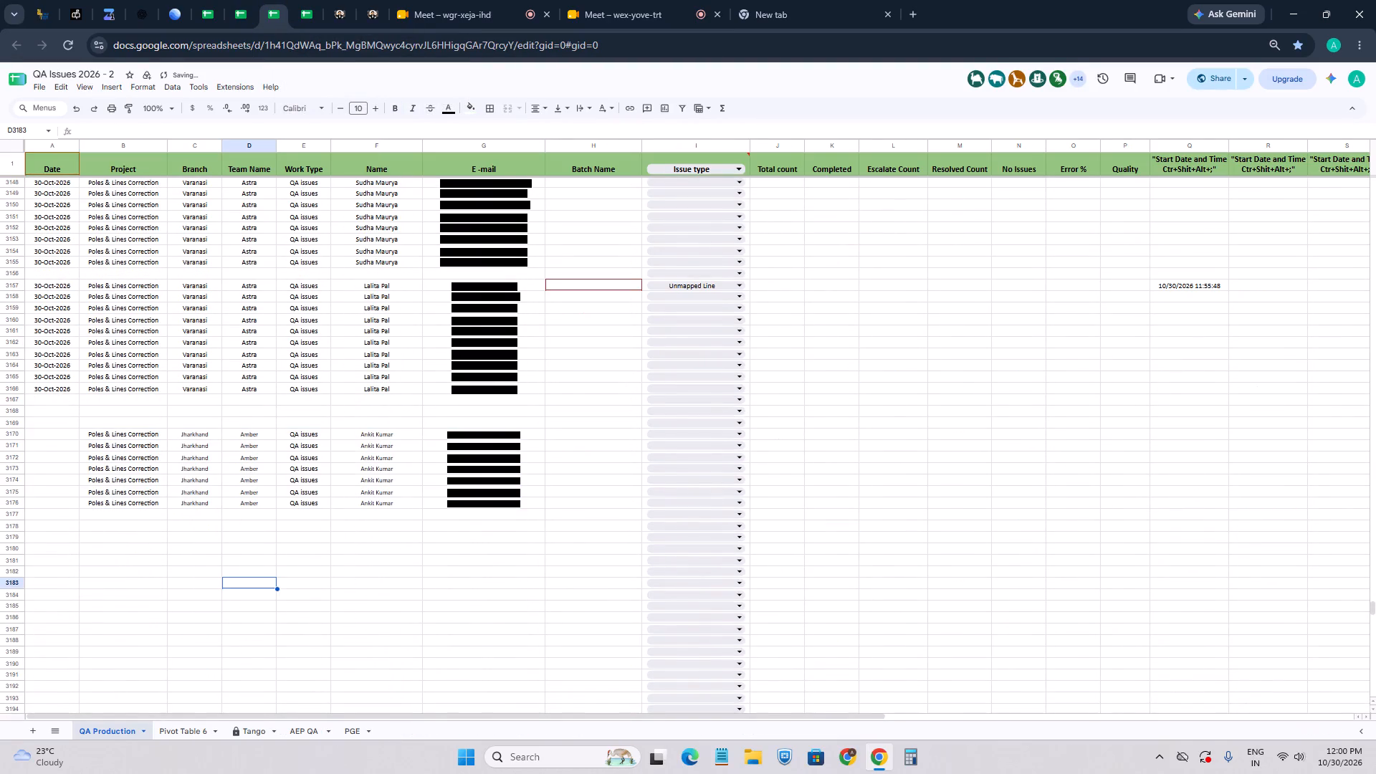
Fill the date cells A3170:A3176 of the new Jharkhand rows with 30-Oct-2026.
click(49, 431)
drag(49, 431, 36, 506)
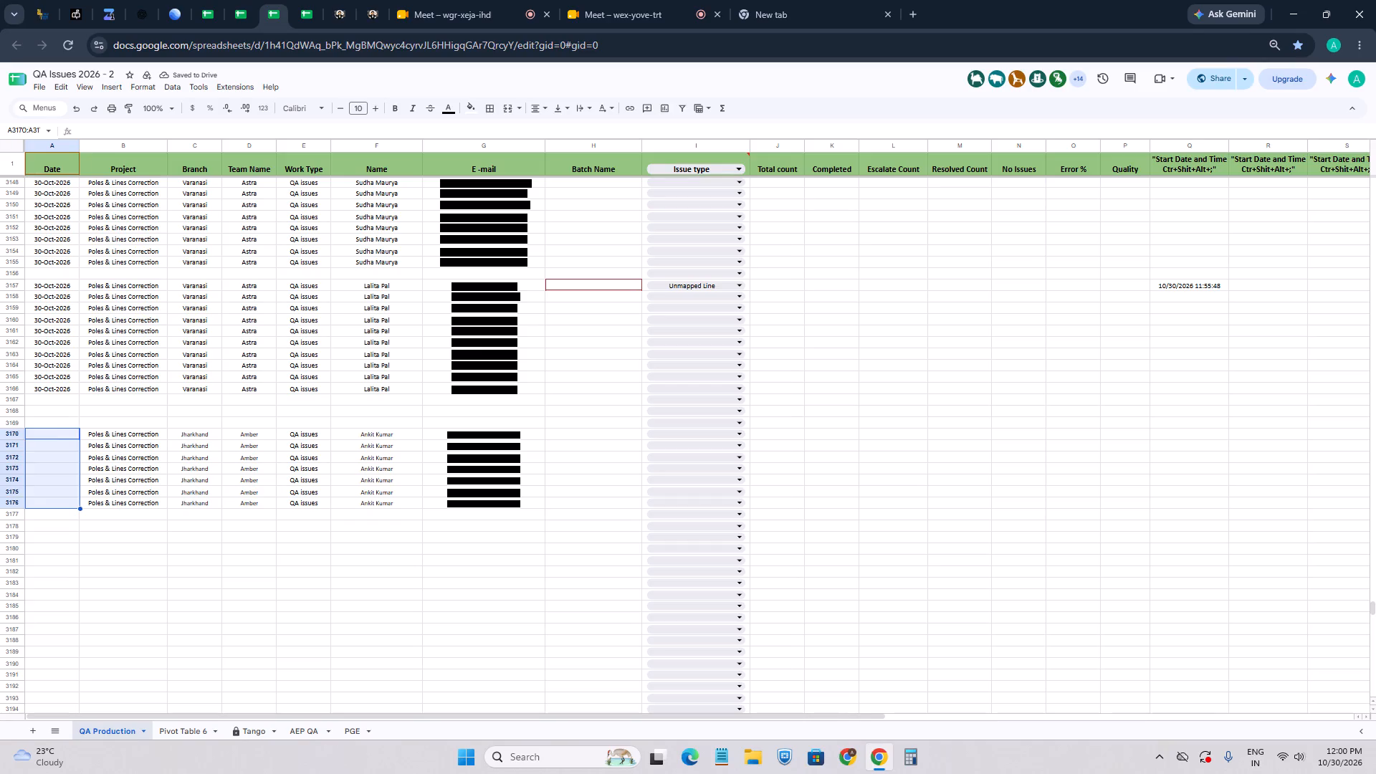
key(ctrl+semicolon)
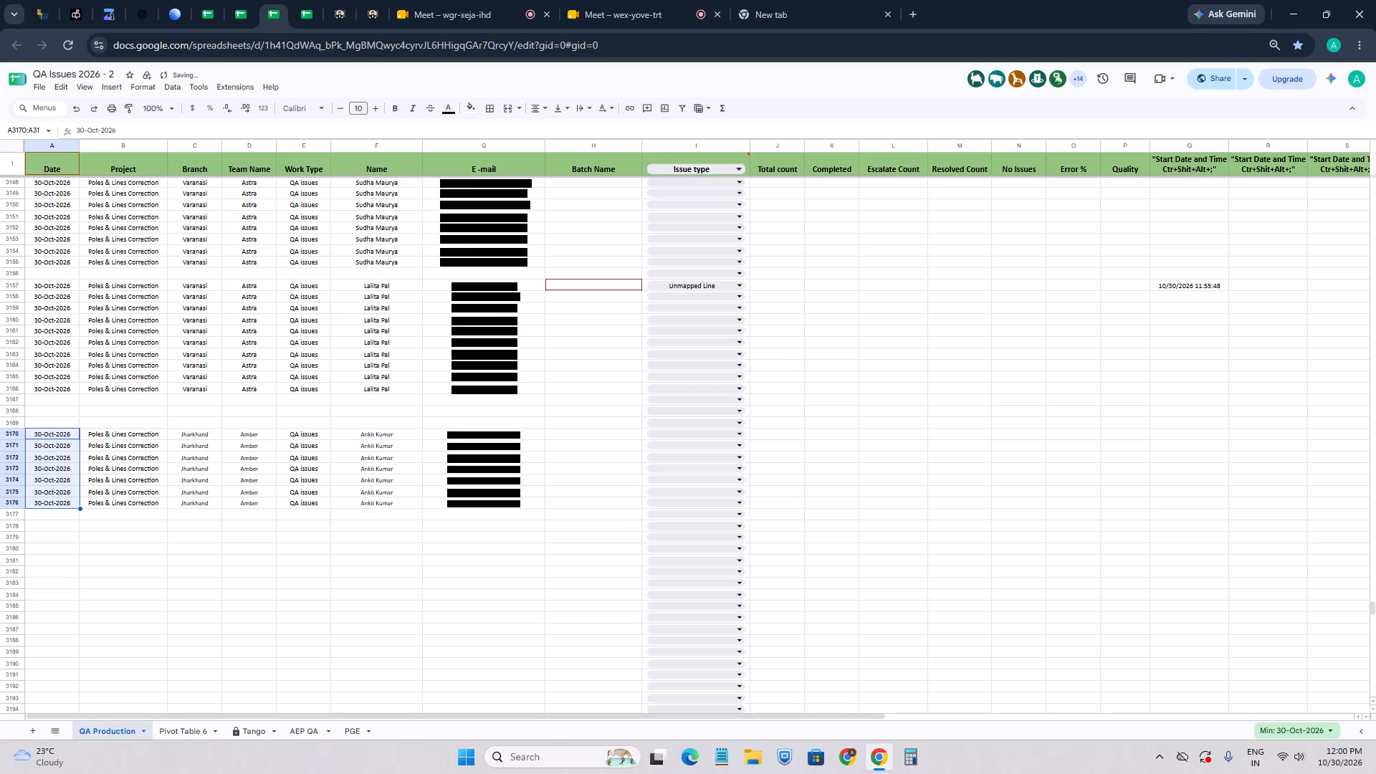
Select the first new row's batch name cell, H3170, and check how the other 30-Oct-2026 rows are filled in.
click(575, 435)
scroll(575, 453, up, 6)
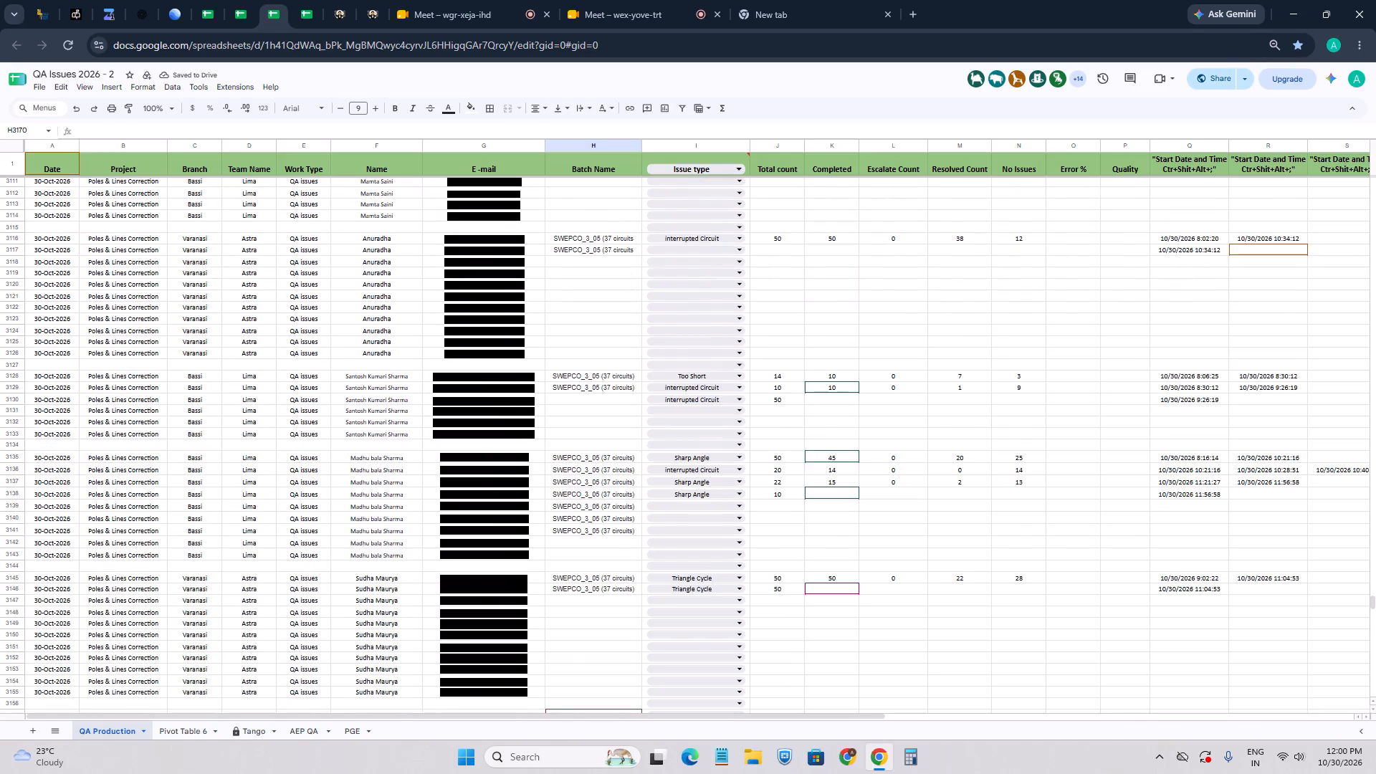
scroll(567, 524, up, 5)
scroll(563, 534, down, 4)
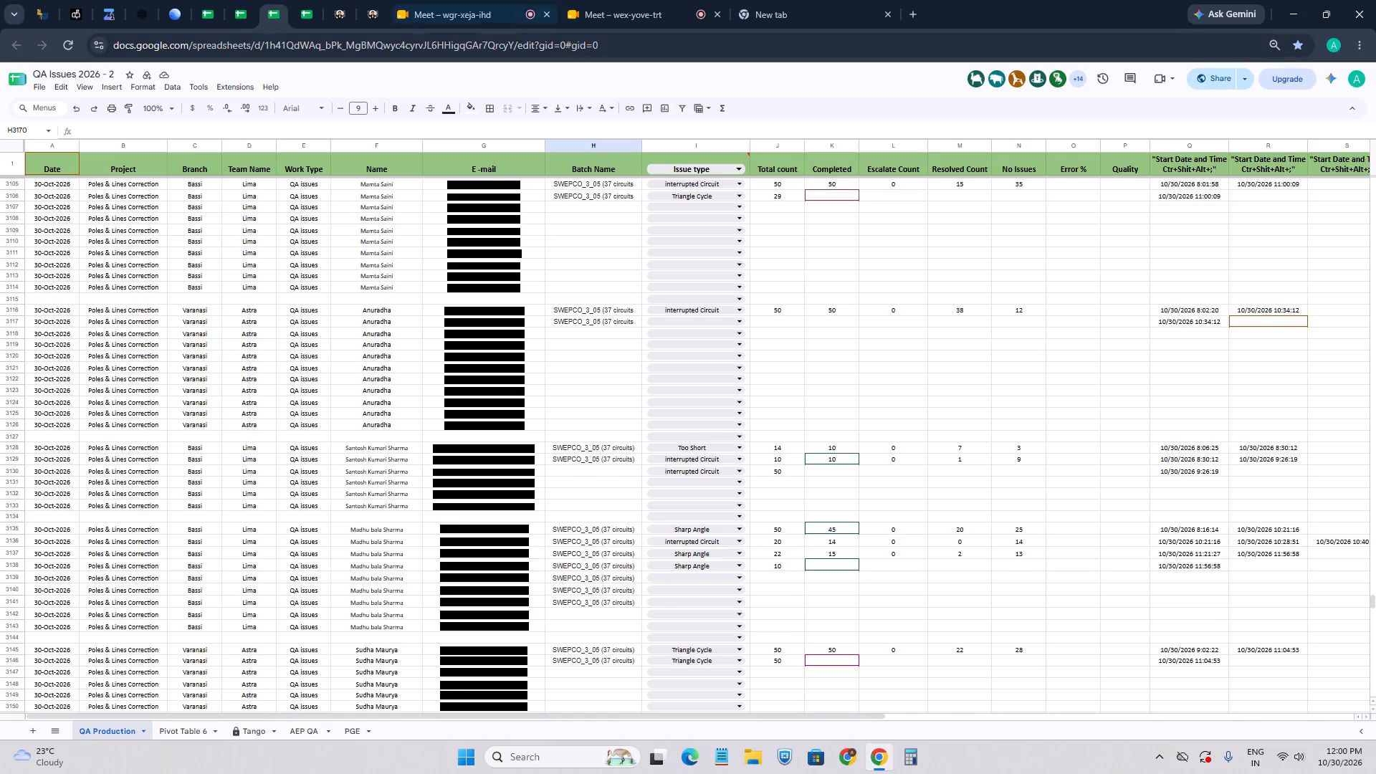
In AEP Scan 3 (2026), move the flagged pole of issue 1 of 25 to the nearby base of the pole shadow beside the intersection.
click(349, 11)
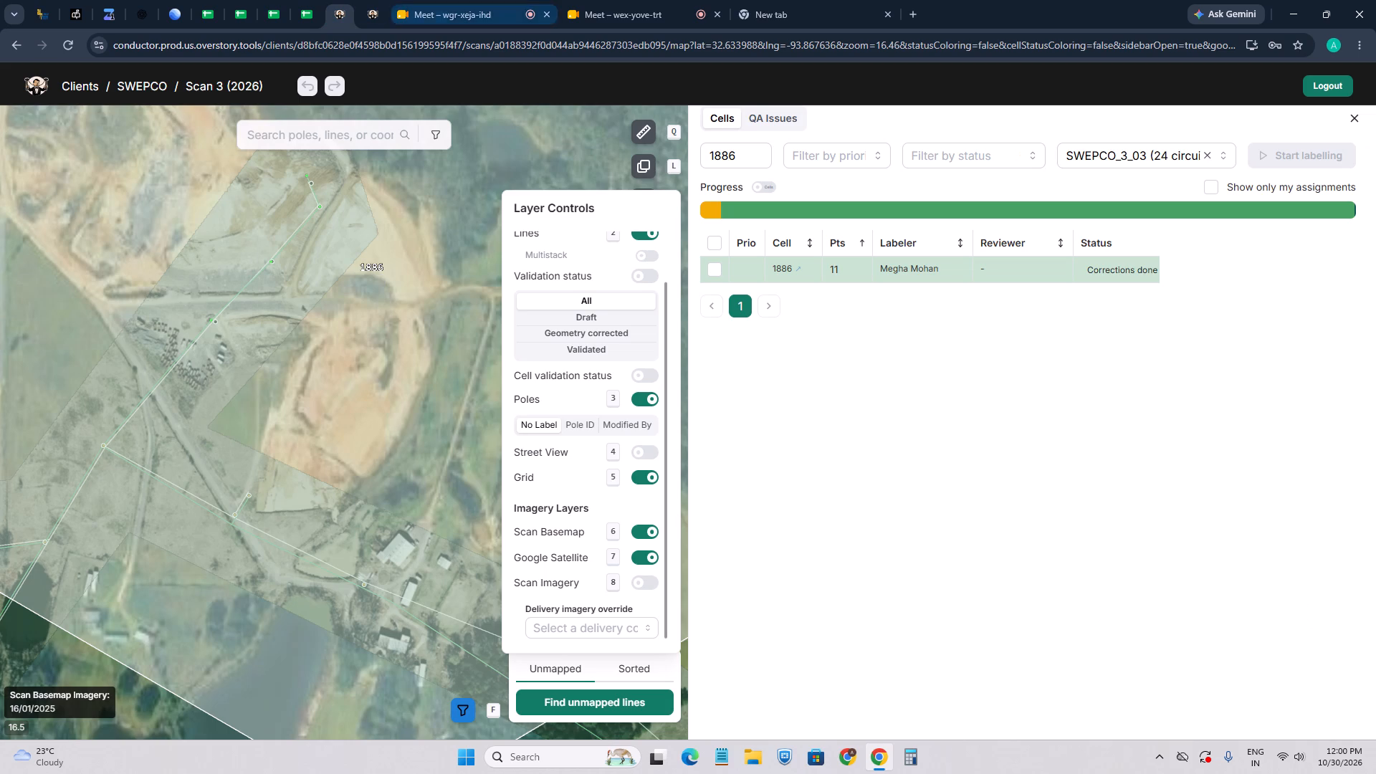
click(373, 18)
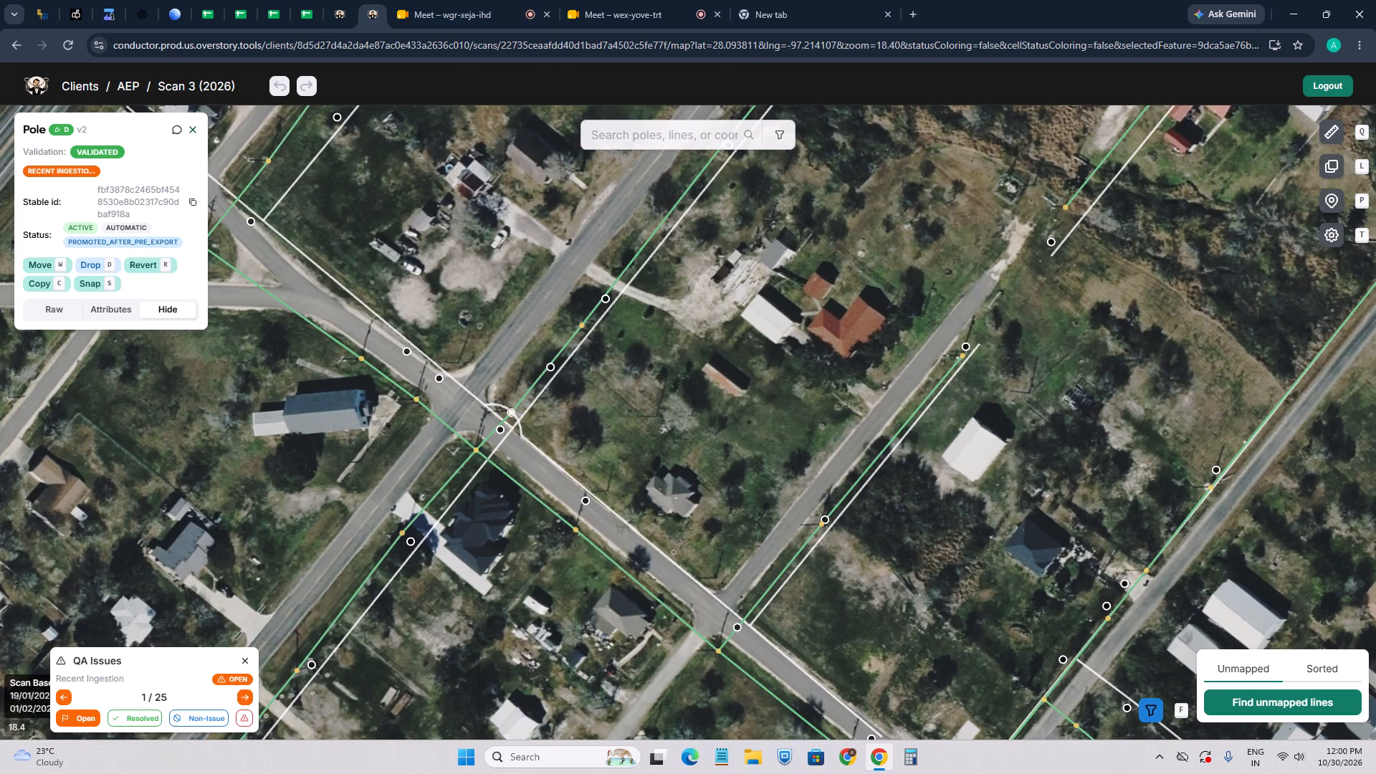
scroll(556, 425, up, 5)
drag(414, 395, 528, 458)
scroll(514, 469, down, 1)
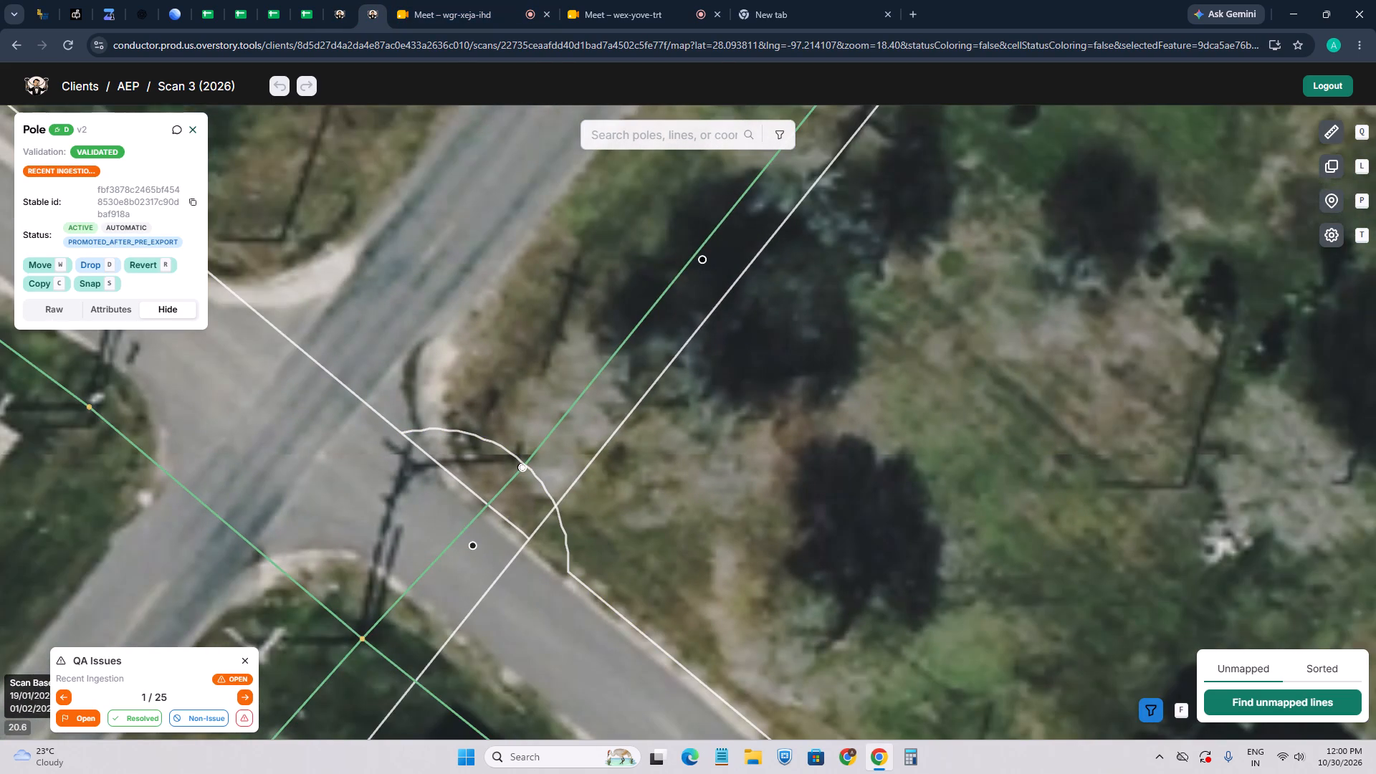
scroll(527, 454, up, 3)
key(w)
scroll(502, 467, up, 2)
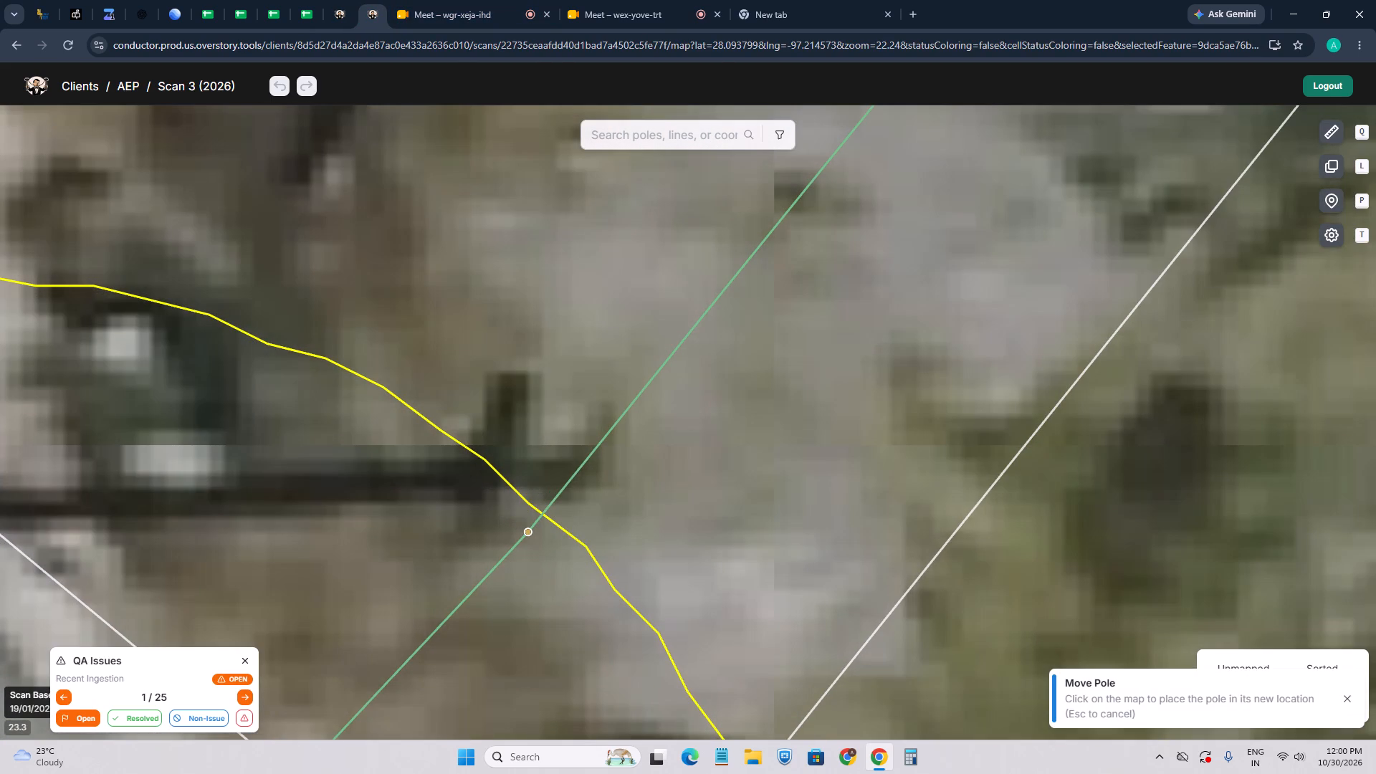
click(490, 471)
Examine the lines, neighbouring poles and imagery around the moved pole and along the adjoining roads.
scroll(494, 513, down, 5)
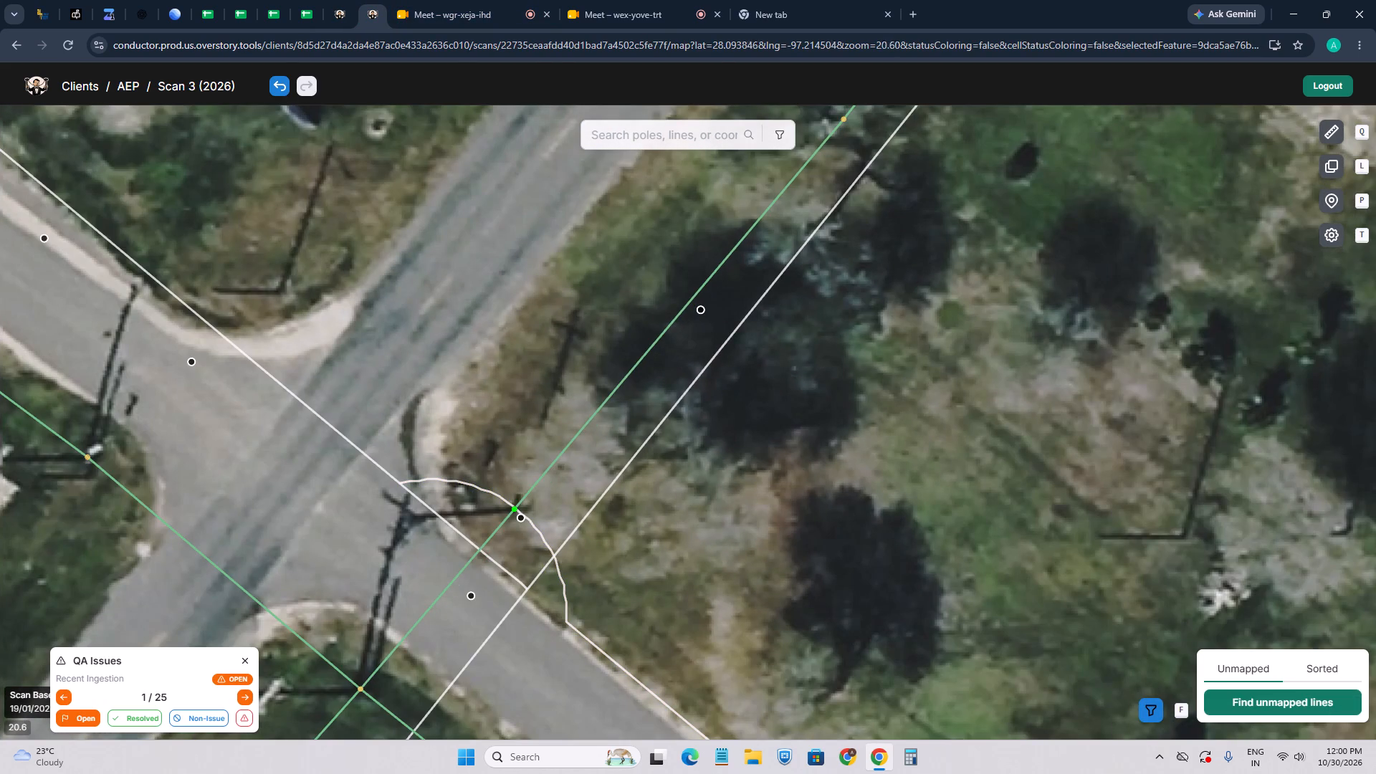
drag(598, 435, 552, 538)
scroll(632, 391, down, 1)
drag(669, 348, 591, 477)
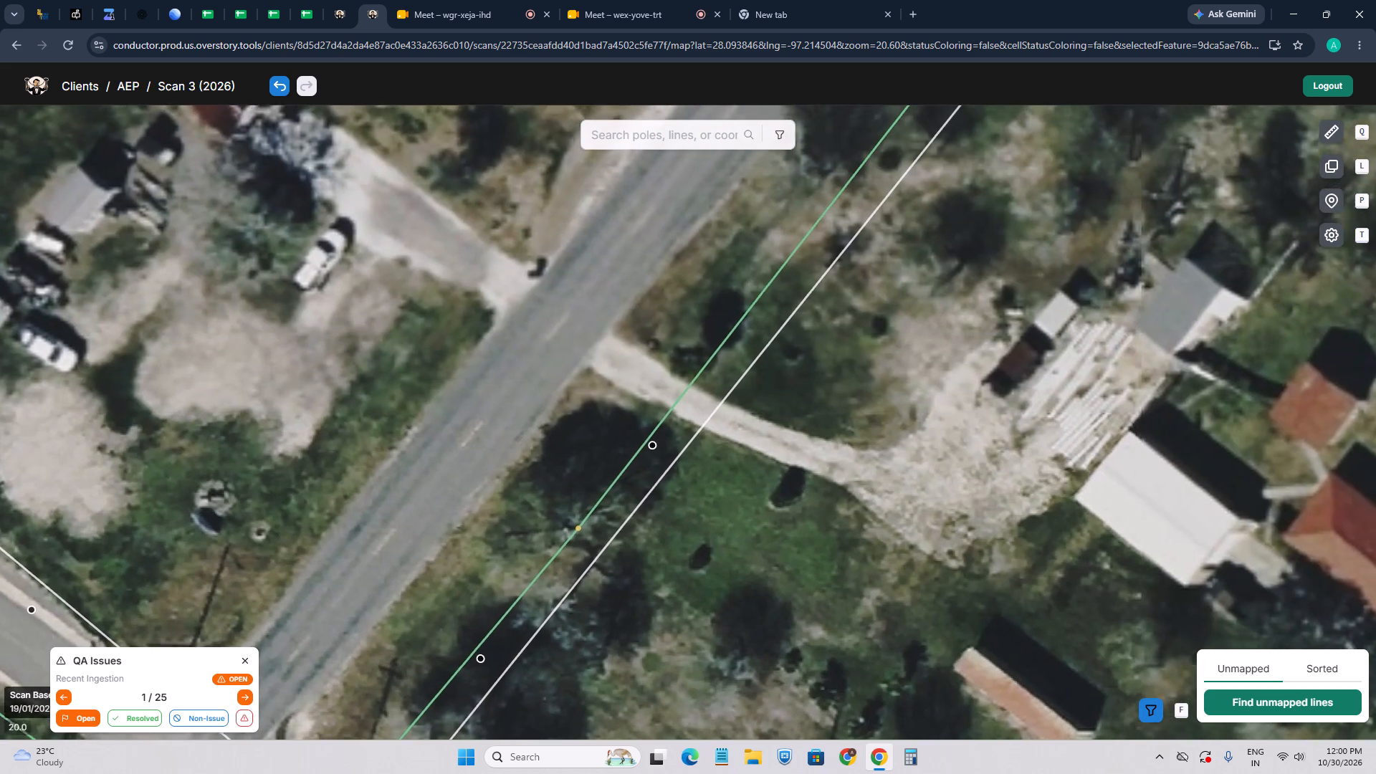
scroll(618, 472, down, 3)
drag(582, 584, 641, 388)
drag(621, 391, 507, 507)
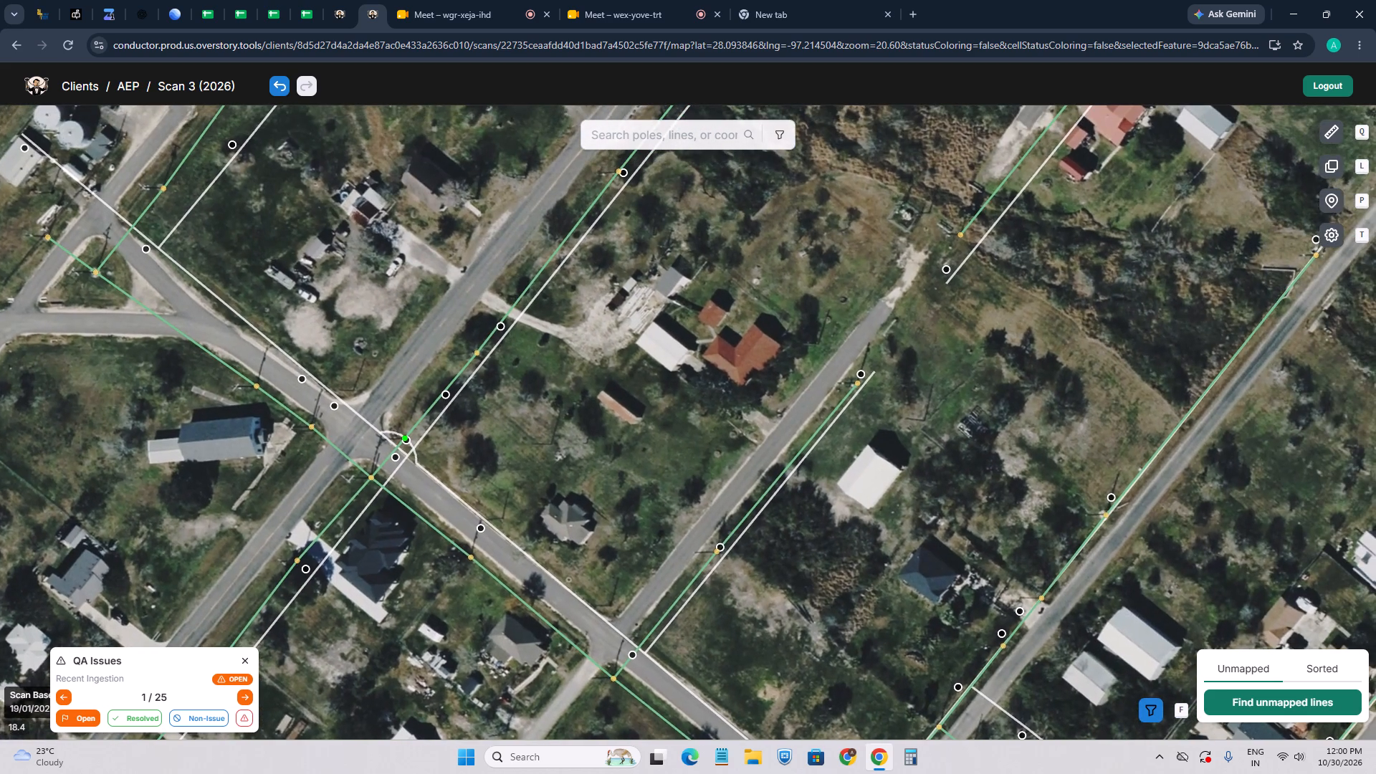
scroll(493, 390, up, 1)
scroll(550, 442, down, 2)
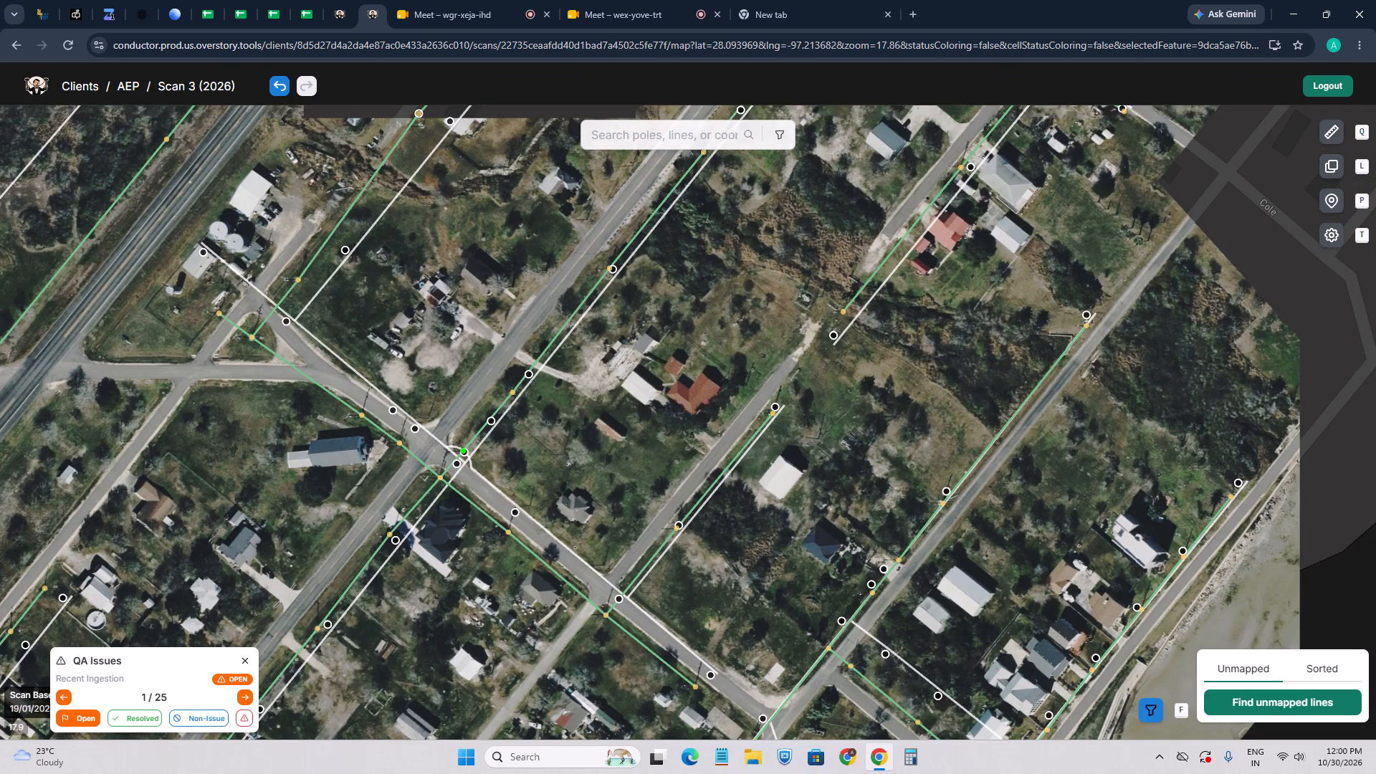
scroll(560, 453, up, 2)
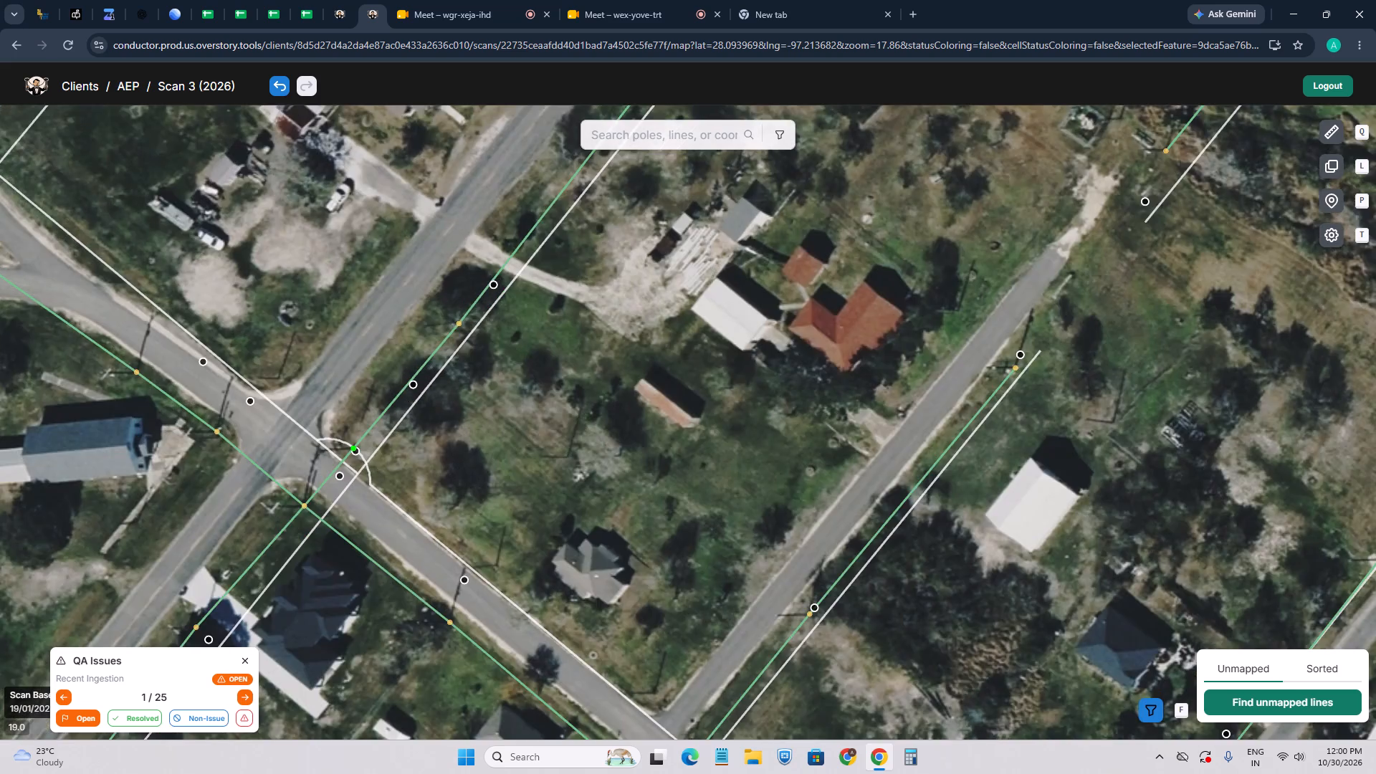
drag(516, 396, 696, 400)
drag(553, 422, 569, 412)
scroll(549, 421, up, 6)
scroll(527, 459, down, 5)
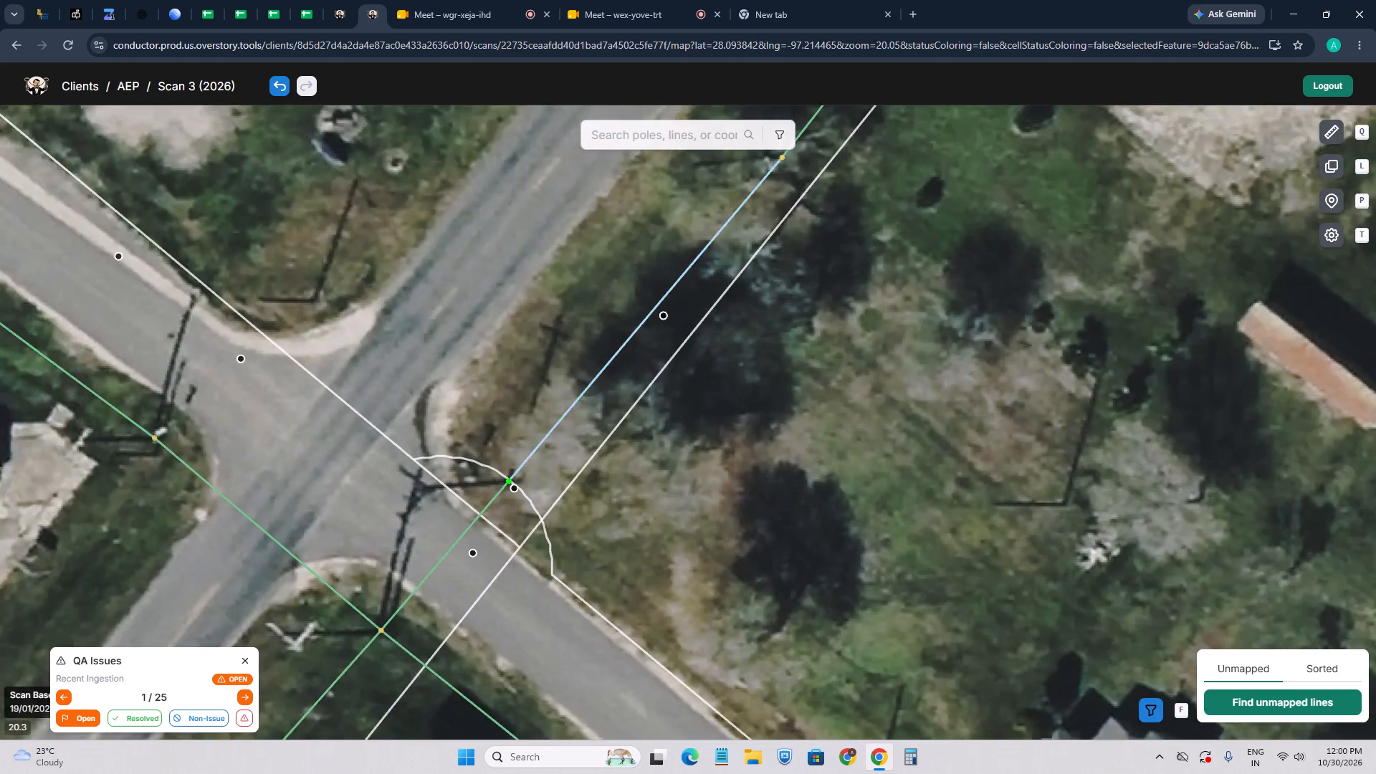
scroll(530, 450, down, 2)
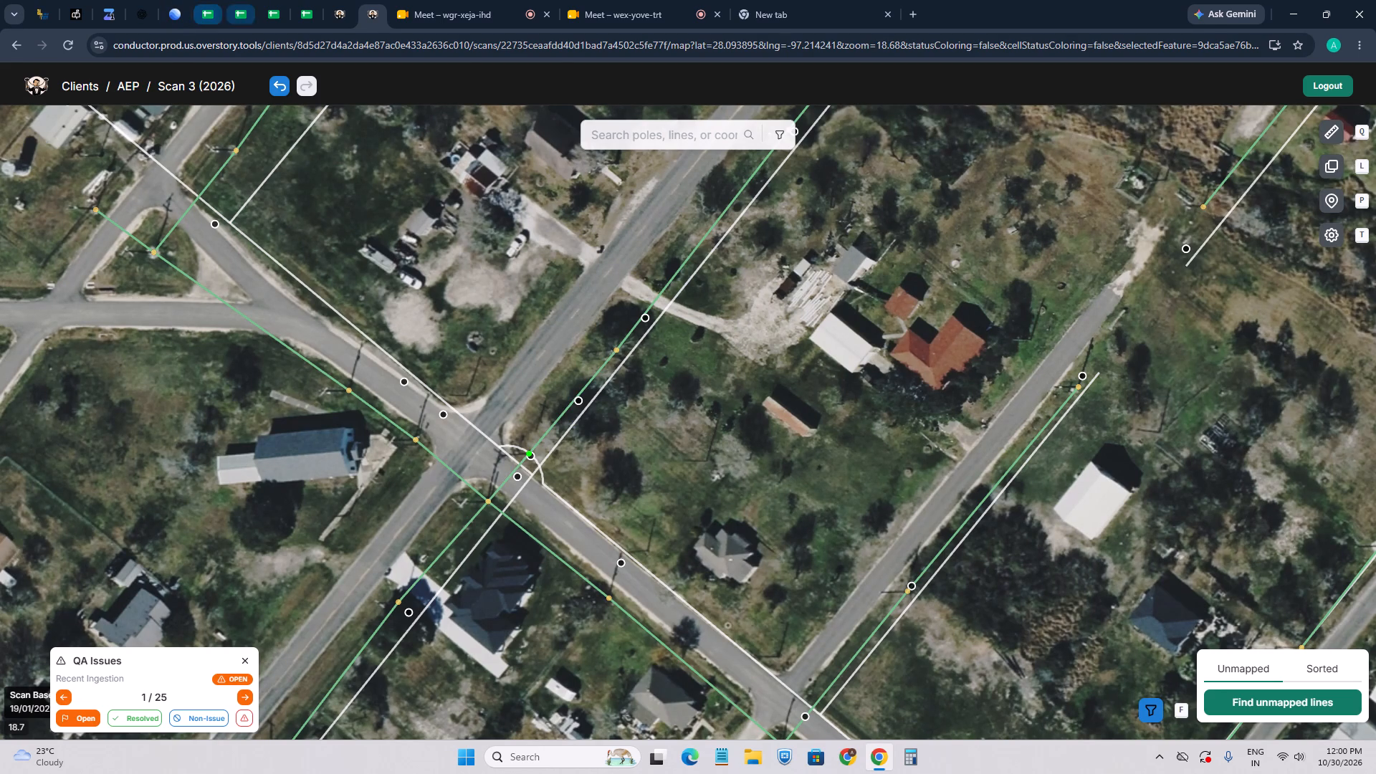
In the QA Production sheet, set row 3170's issue type to Recent Ingestion and its total count to 25.
click(236, 14)
click(284, 14)
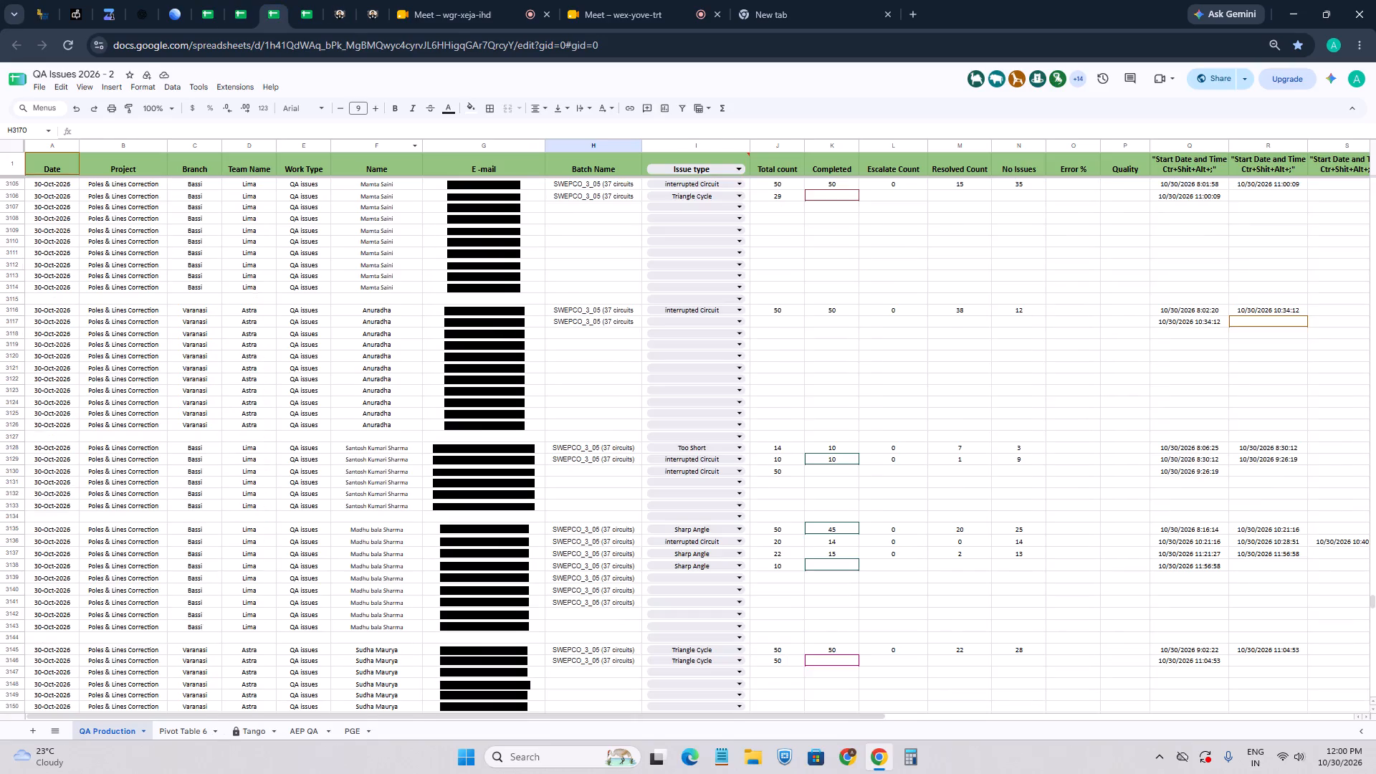
scroll(683, 446, down, 4)
scroll(732, 575, down, 1)
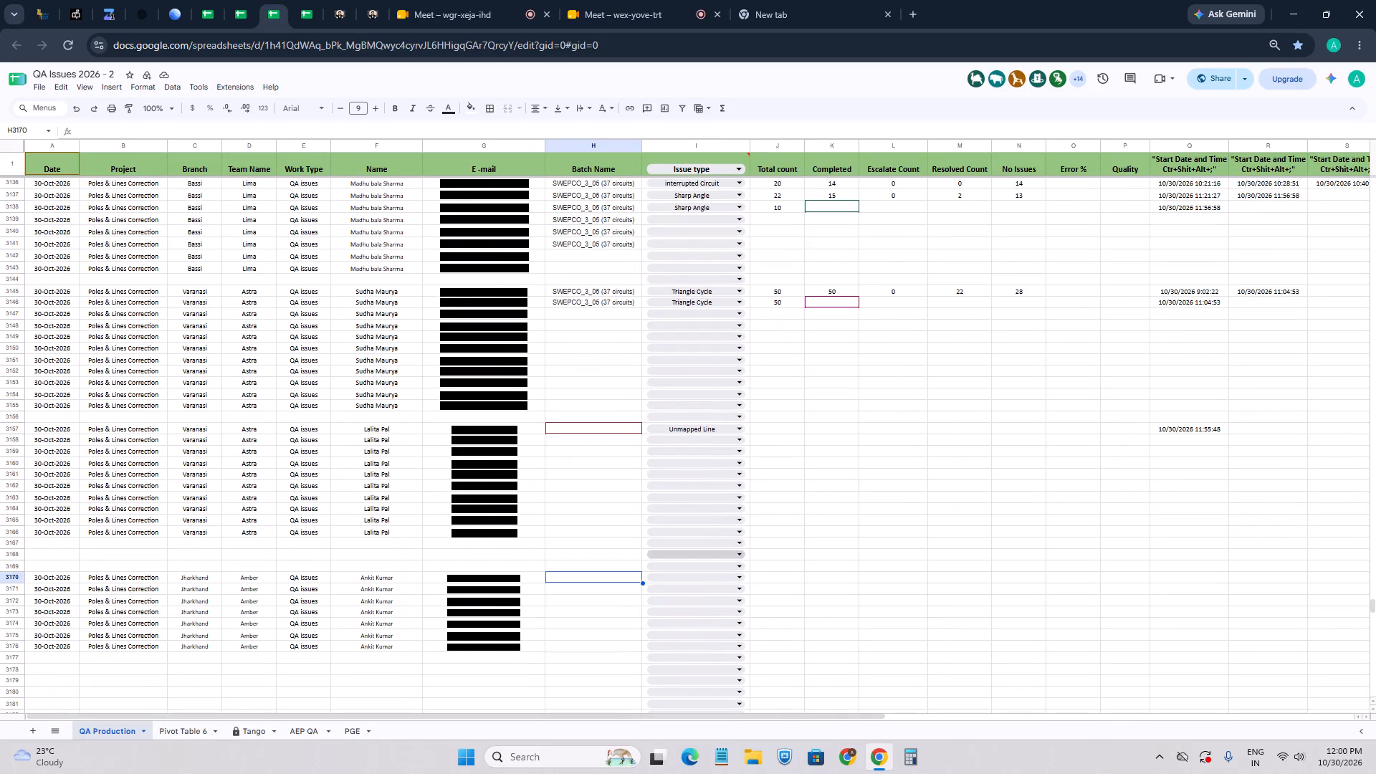
click(732, 580)
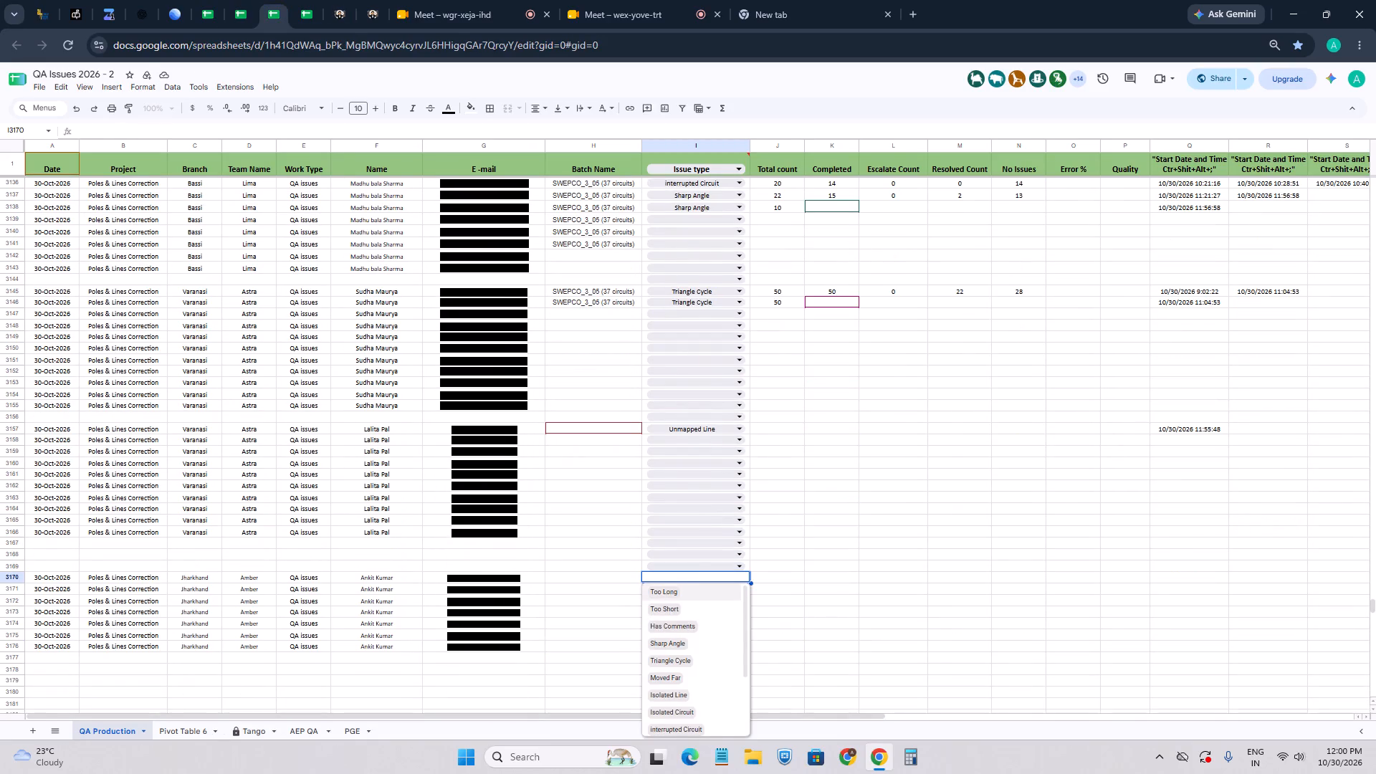
scroll(704, 598, down, 2)
click(684, 656)
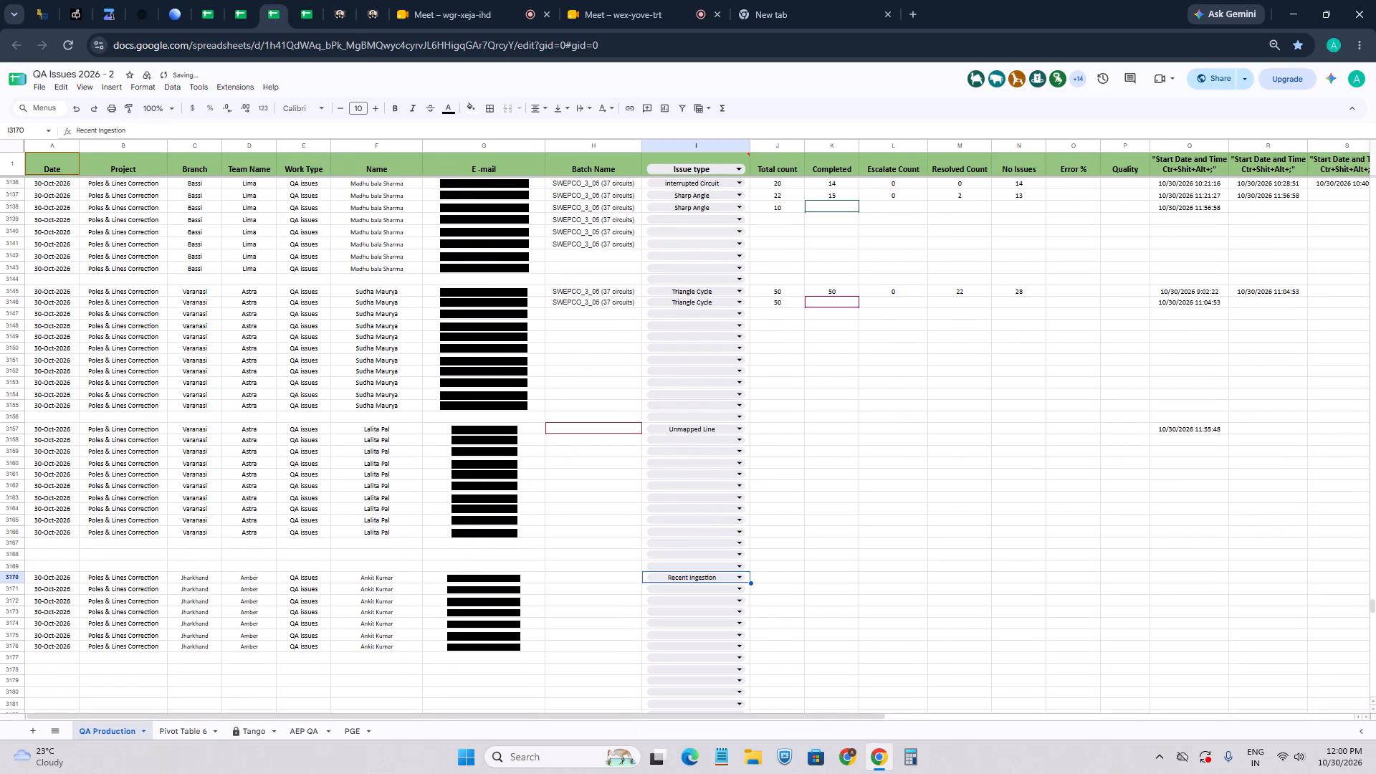
click(783, 580)
text(25)
key(Right)
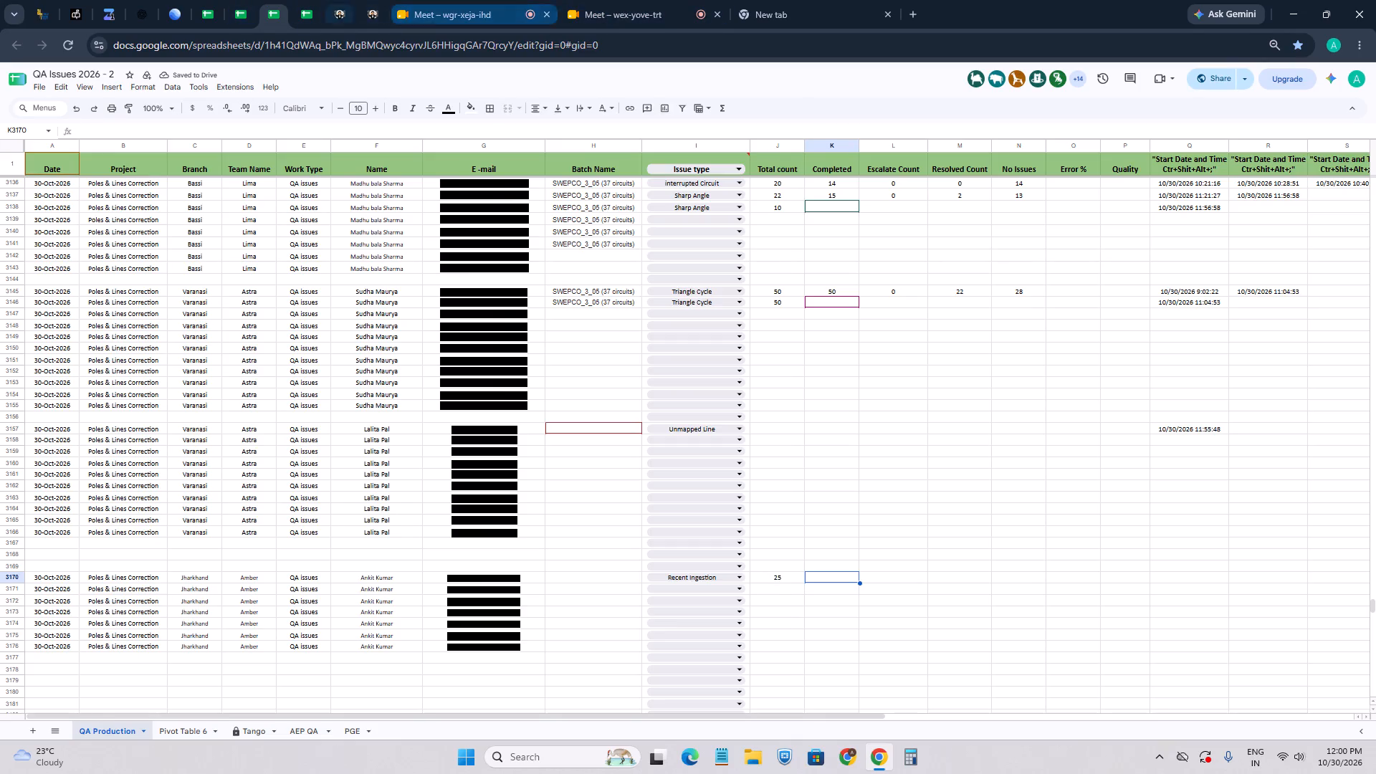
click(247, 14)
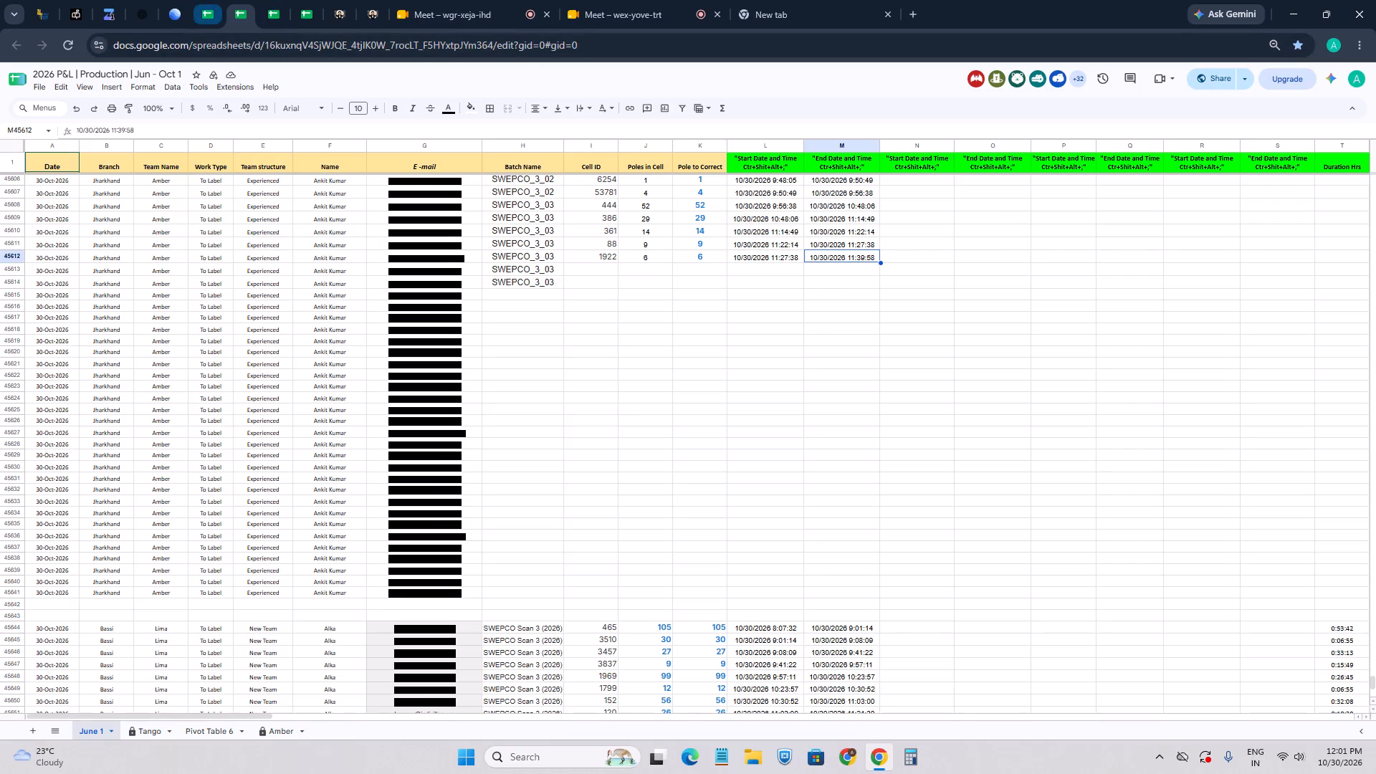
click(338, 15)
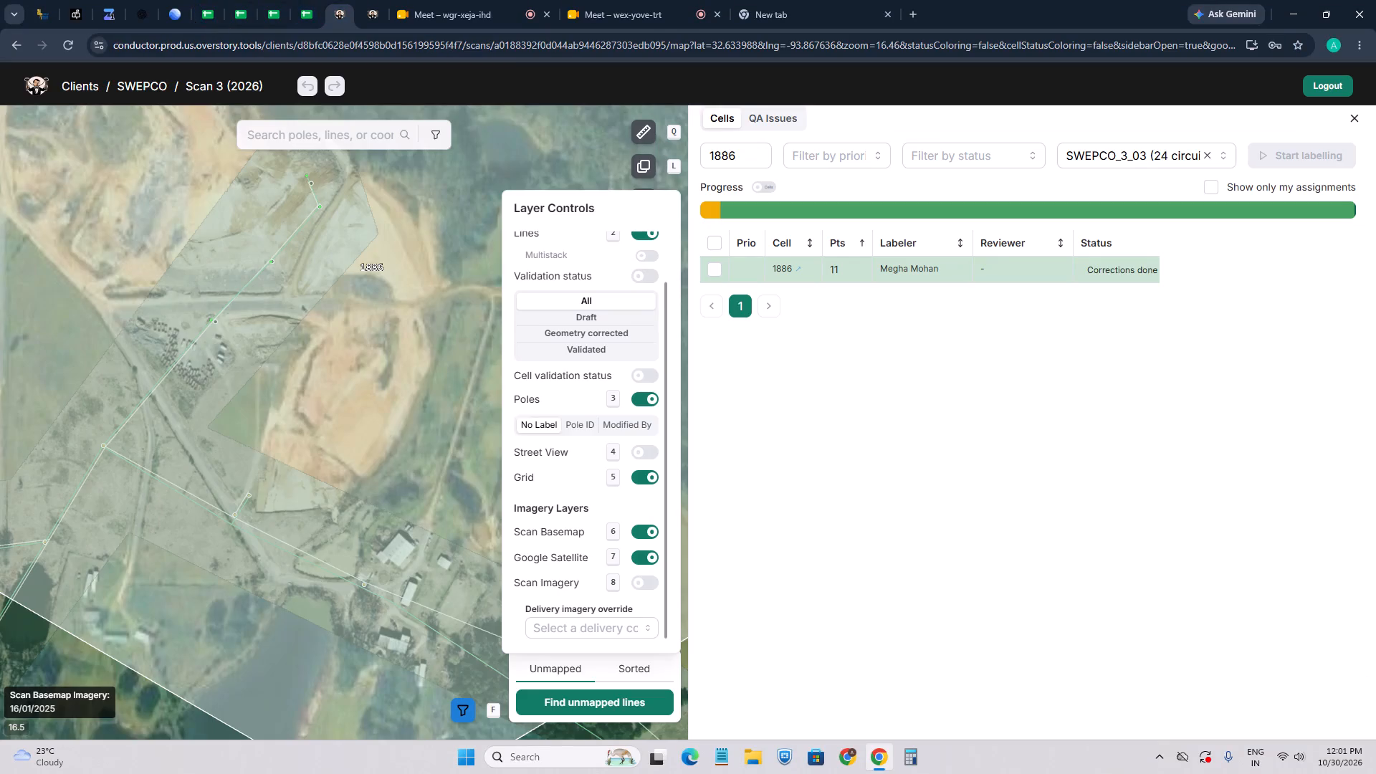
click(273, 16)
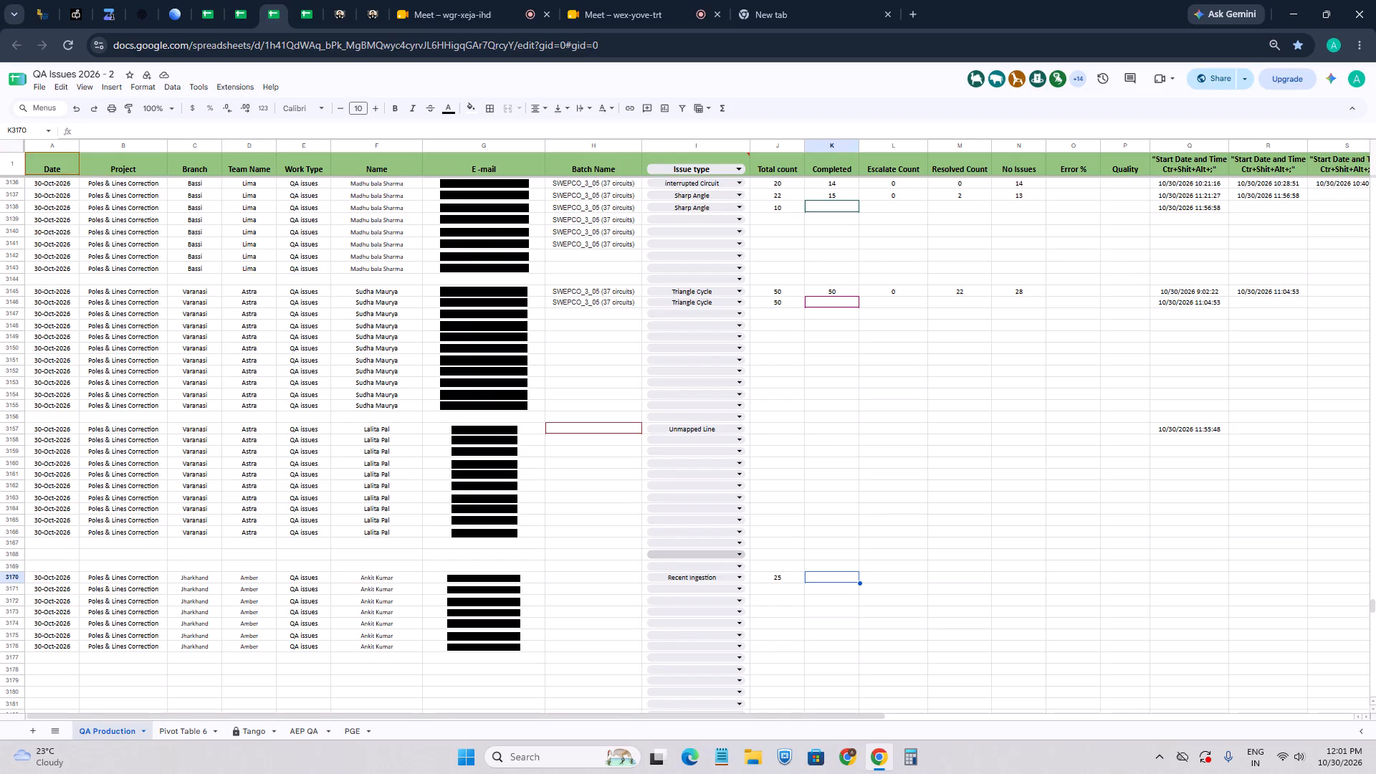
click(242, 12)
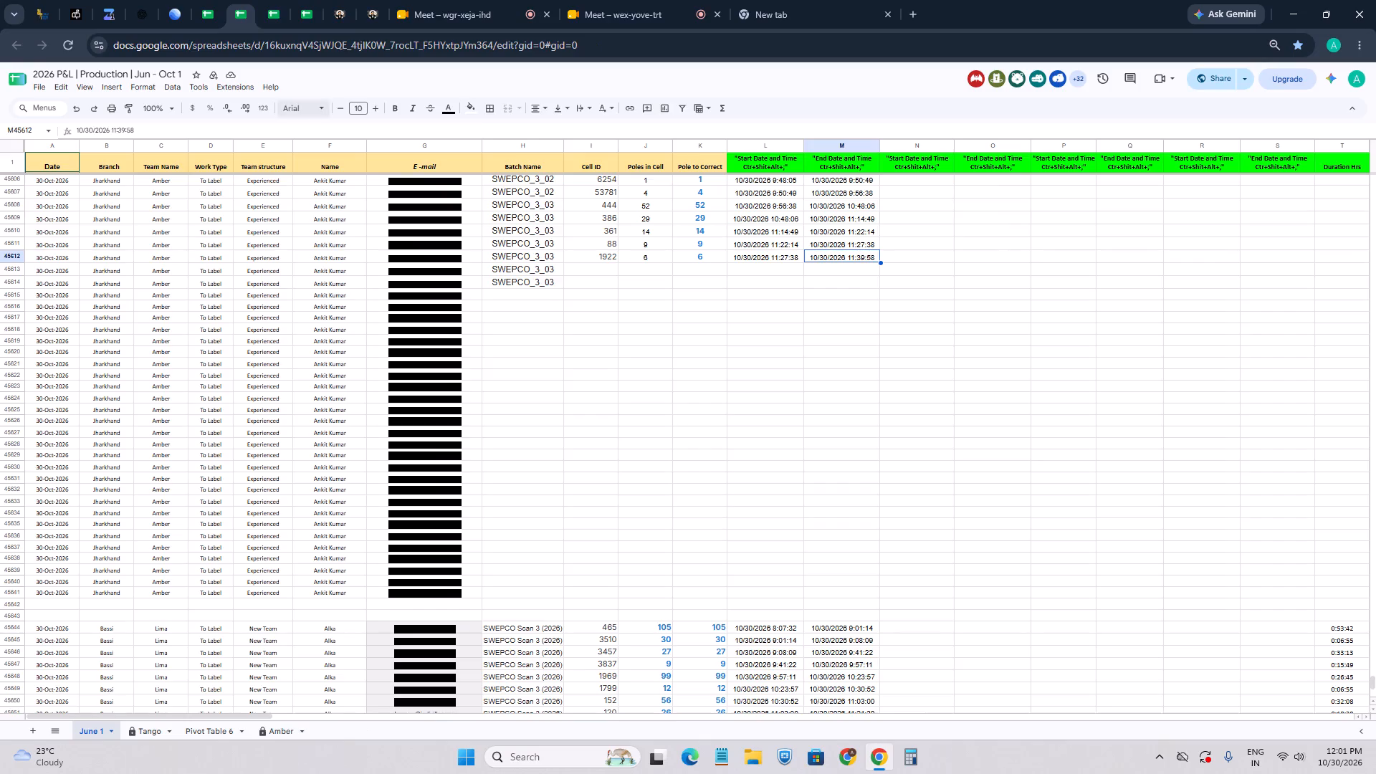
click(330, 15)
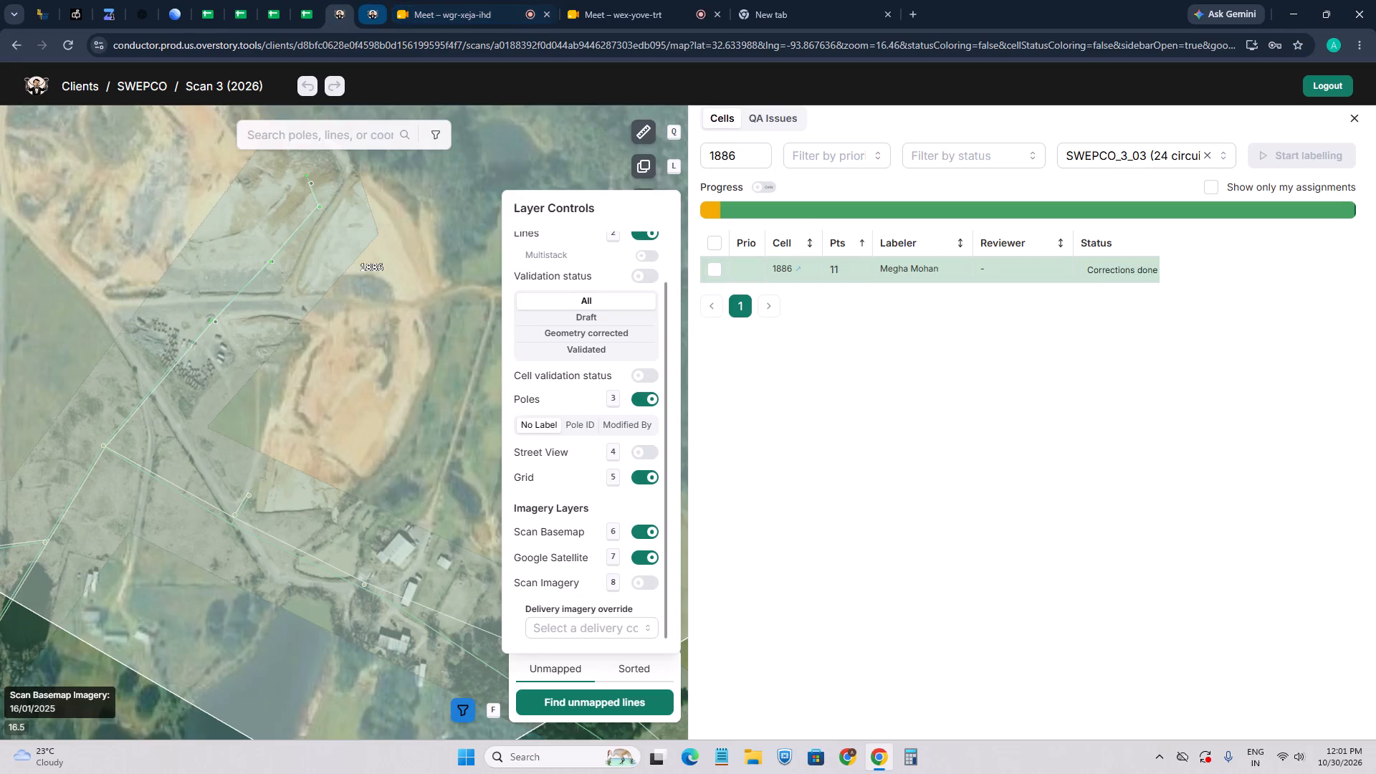
Return to AEP Scan 3 (2026) and examine the lines, poles and imagery around the intersection and along the adjoining roads.
drag(379, 16, 345, 21)
scroll(534, 353, down, 1)
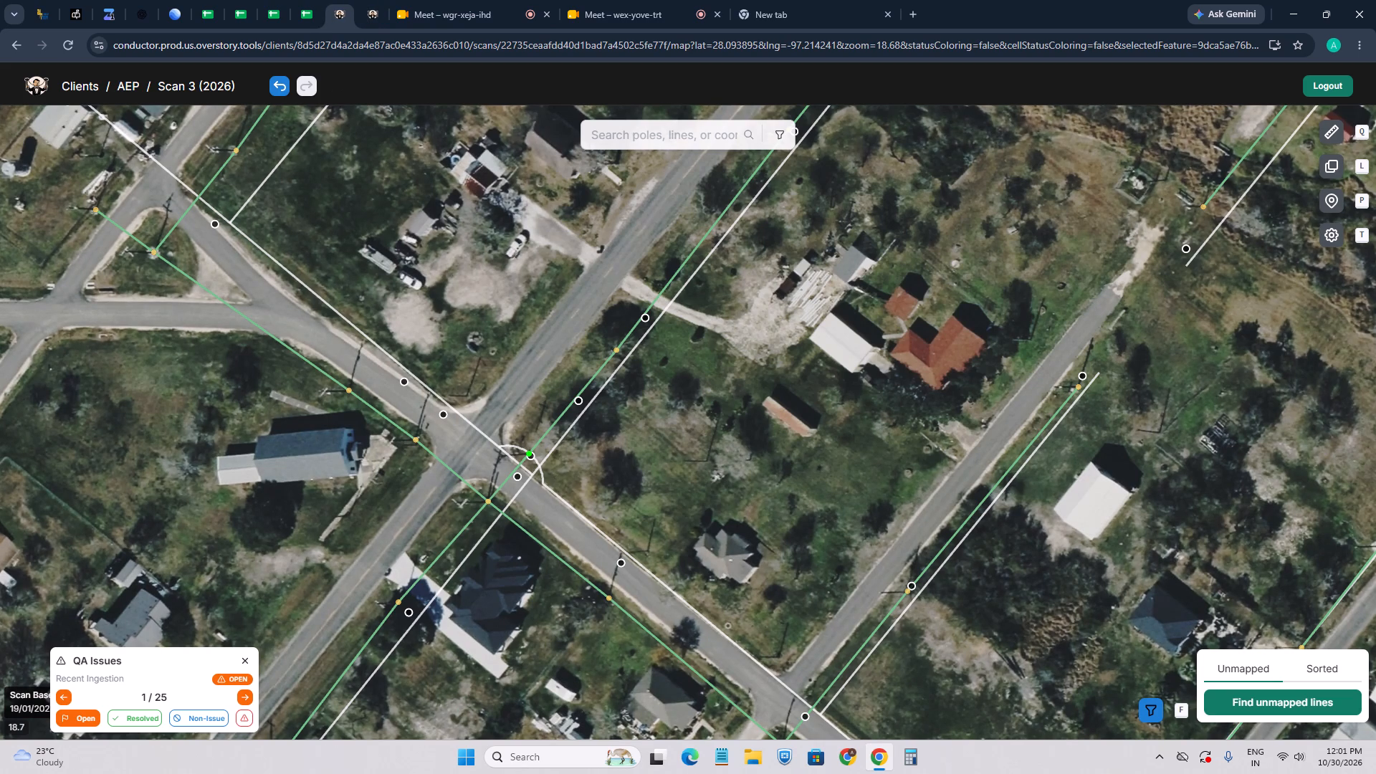
drag(598, 495, 480, 464)
scroll(623, 465, up, 4)
scroll(635, 469, down, 4)
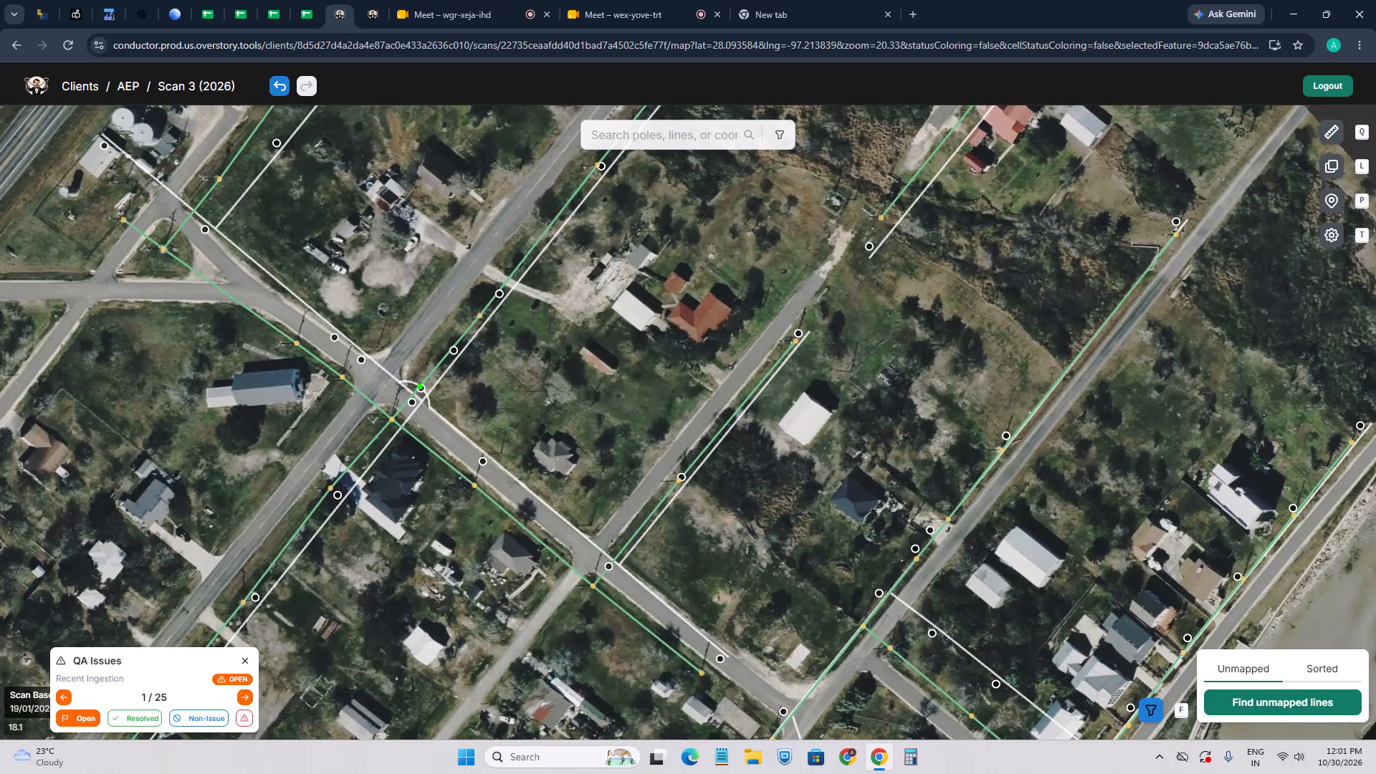
scroll(590, 494, up, 2)
drag(543, 491, 711, 412)
drag(656, 381, 715, 477)
drag(660, 431, 672, 467)
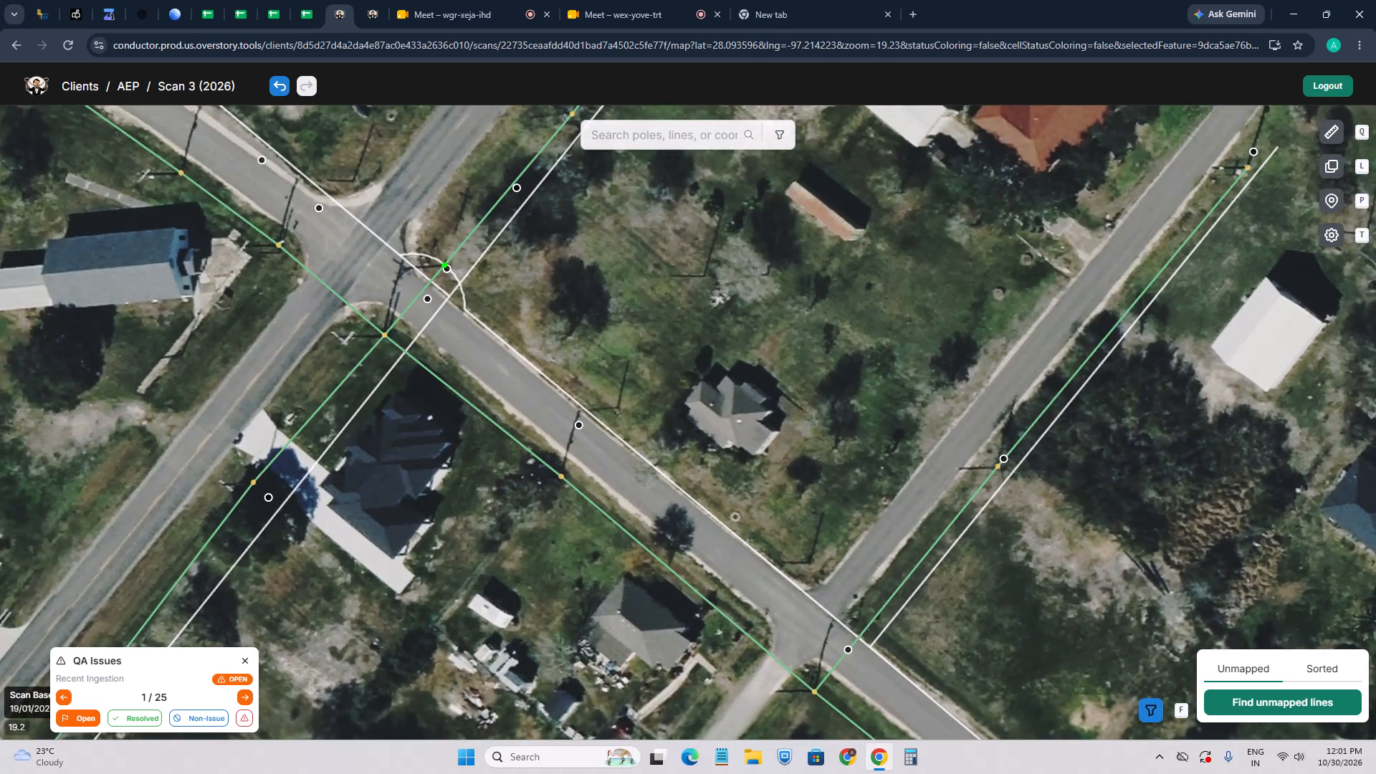
drag(672, 467, 684, 603)
drag(694, 529, 689, 550)
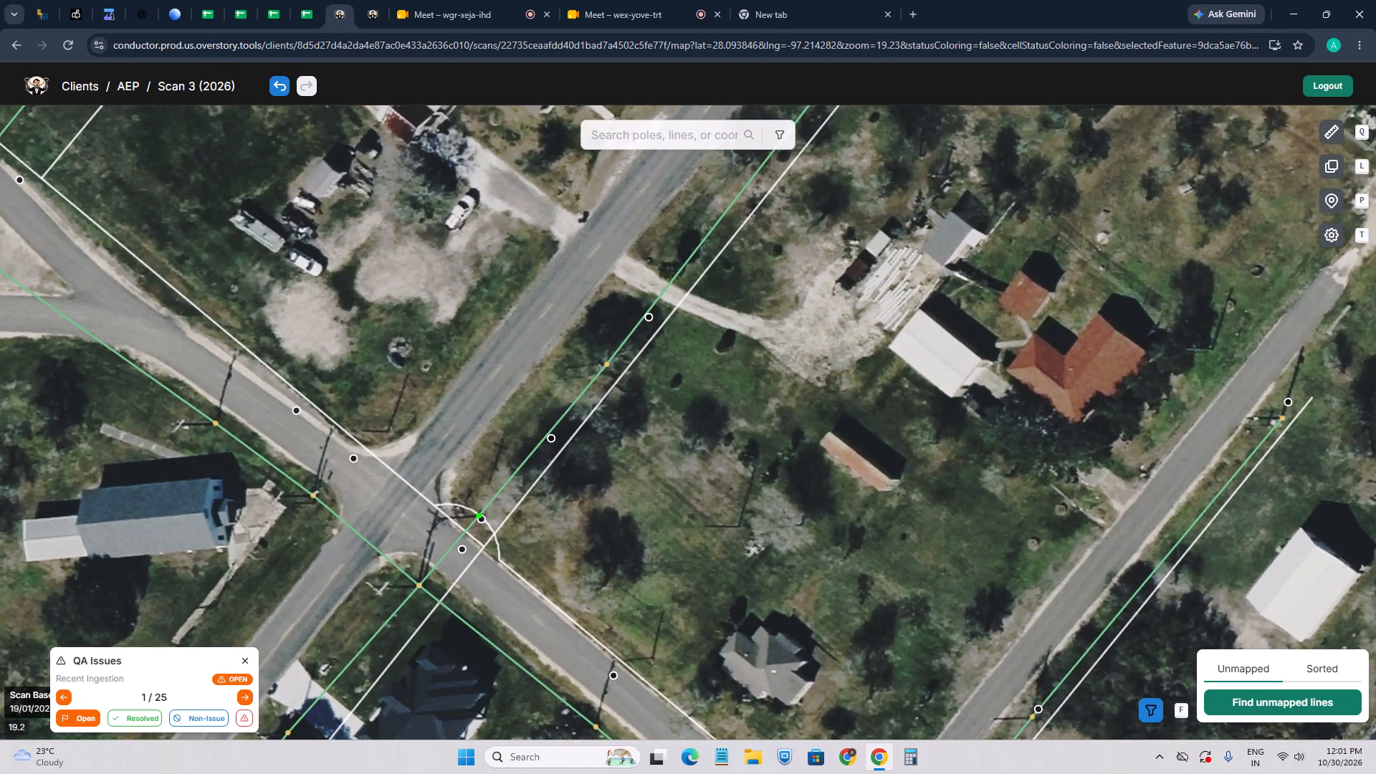
drag(707, 451, 691, 509)
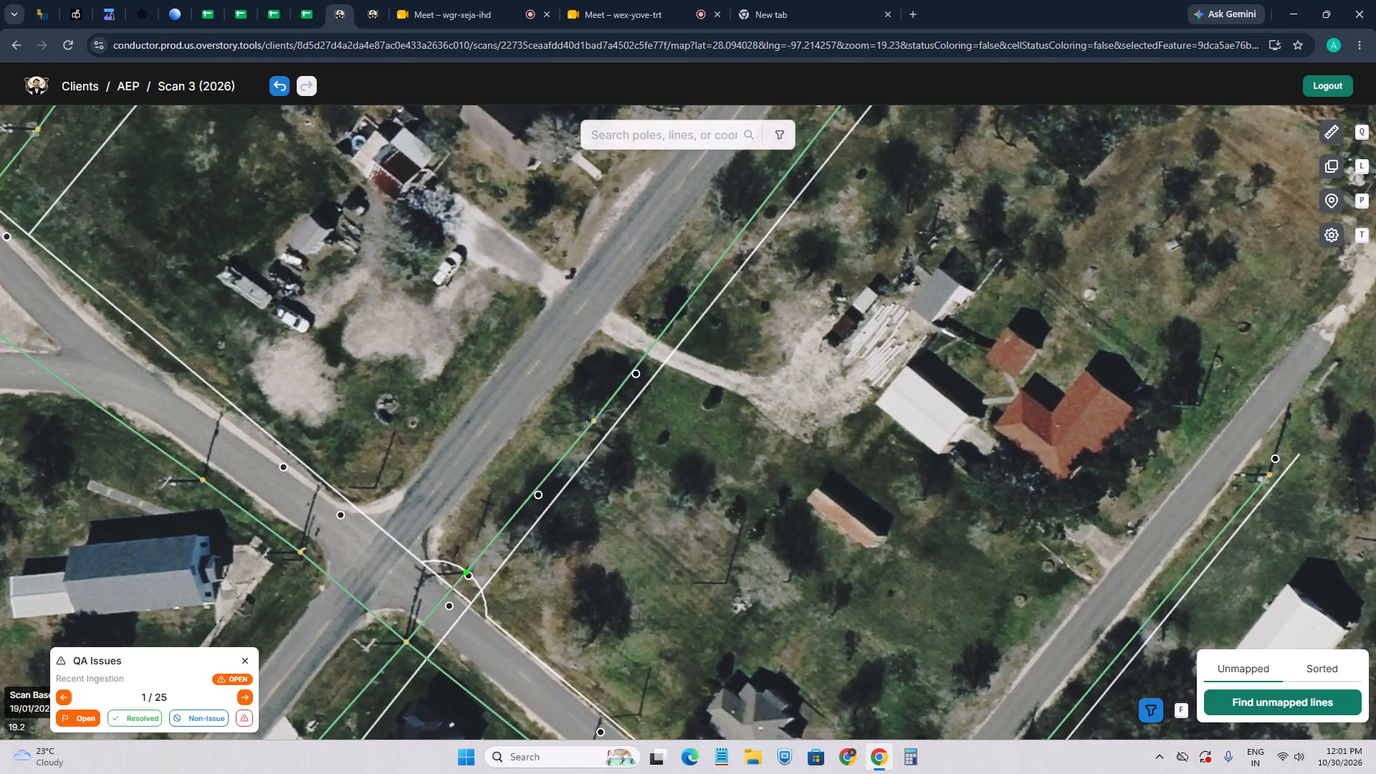
drag(487, 450, 664, 264)
scroll(662, 268, down, 2)
drag(666, 256, 694, 437)
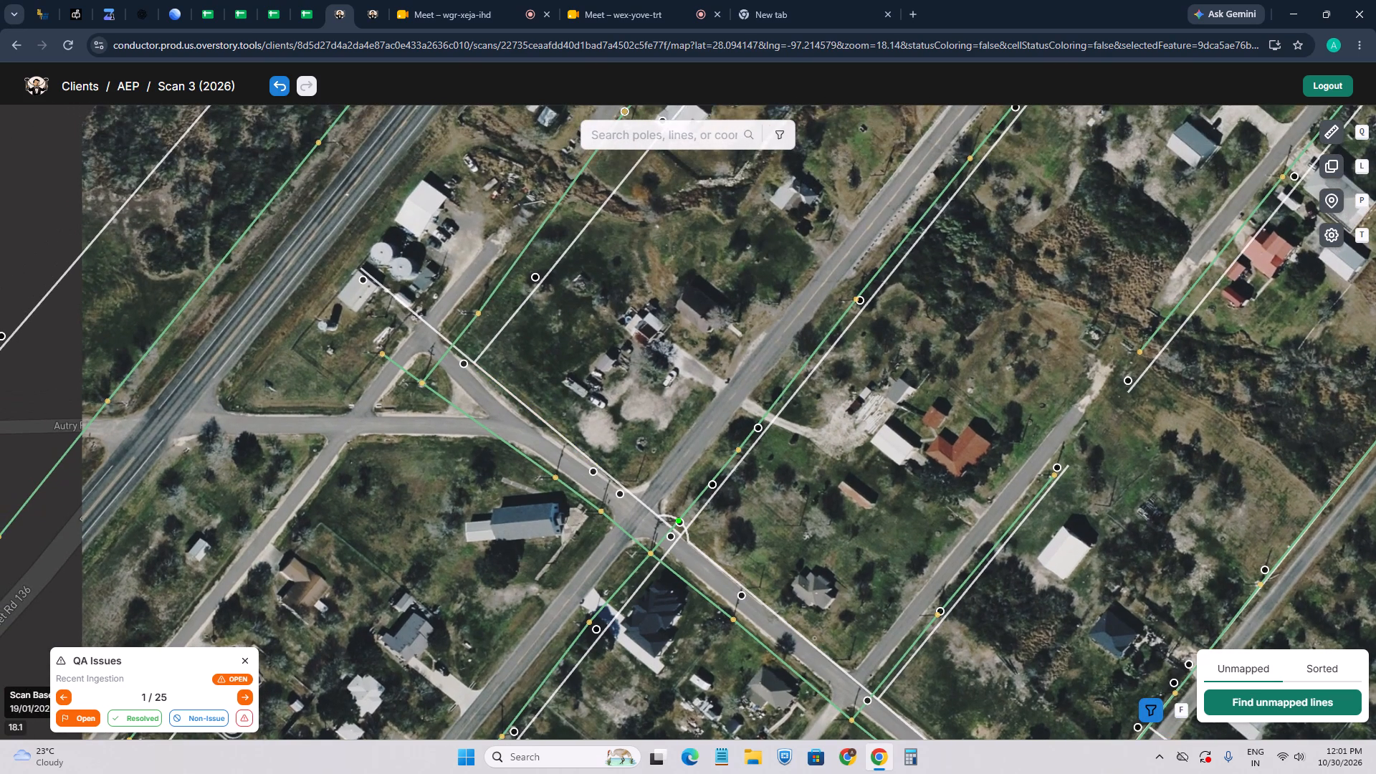
scroll(725, 535, up, 2)
click(627, 500)
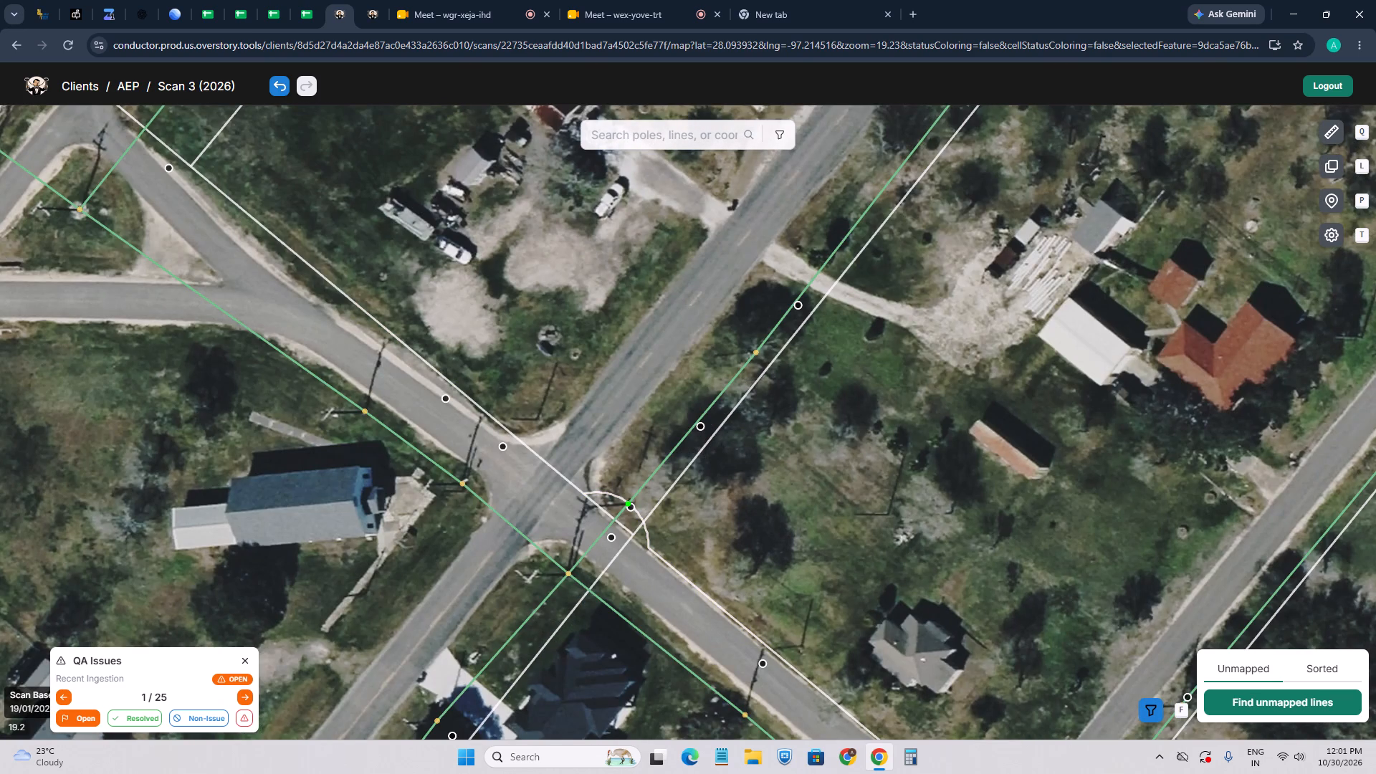
Mark Recent Ingestion issue 1 of 25 as resolved.
click(147, 716)
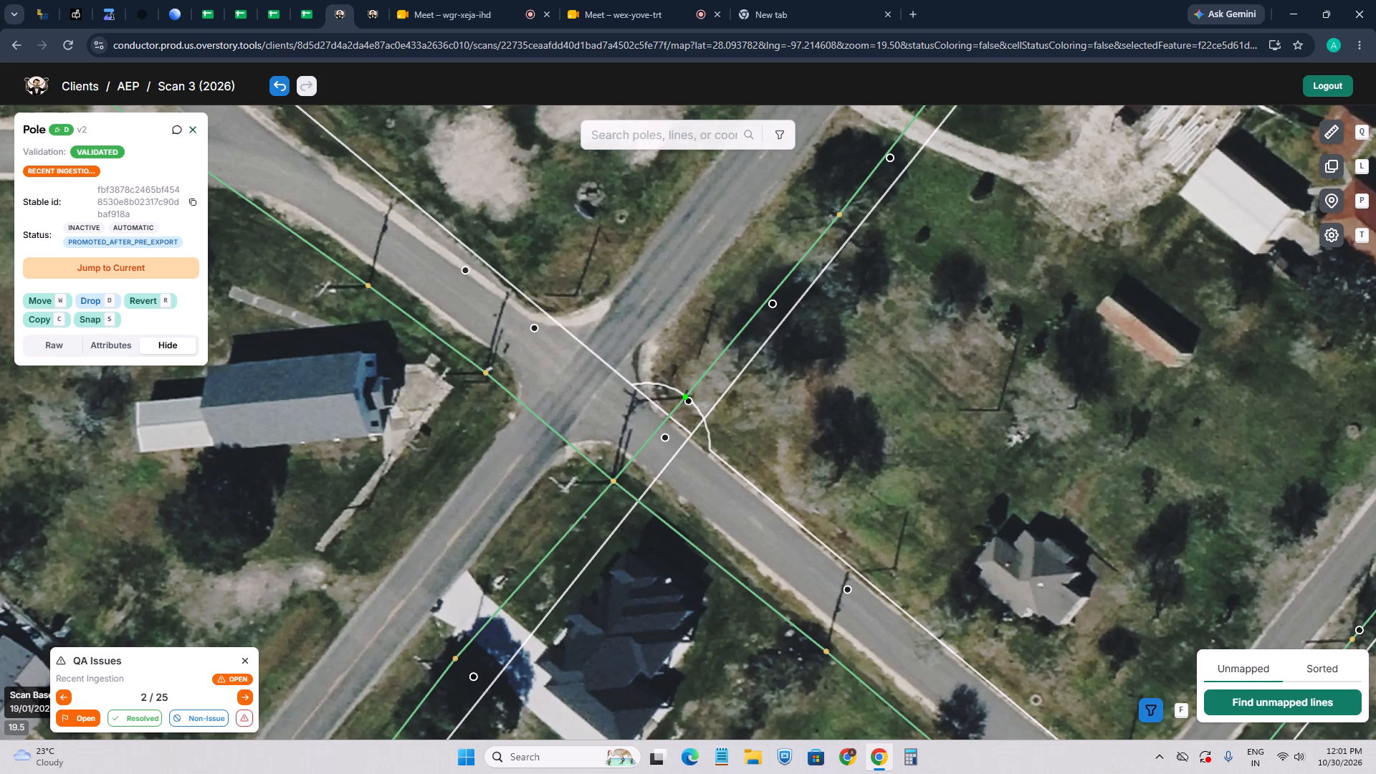
View issue 3 of 25, return to issue 2 and jump to the current version of its flagged pole.
click(248, 699)
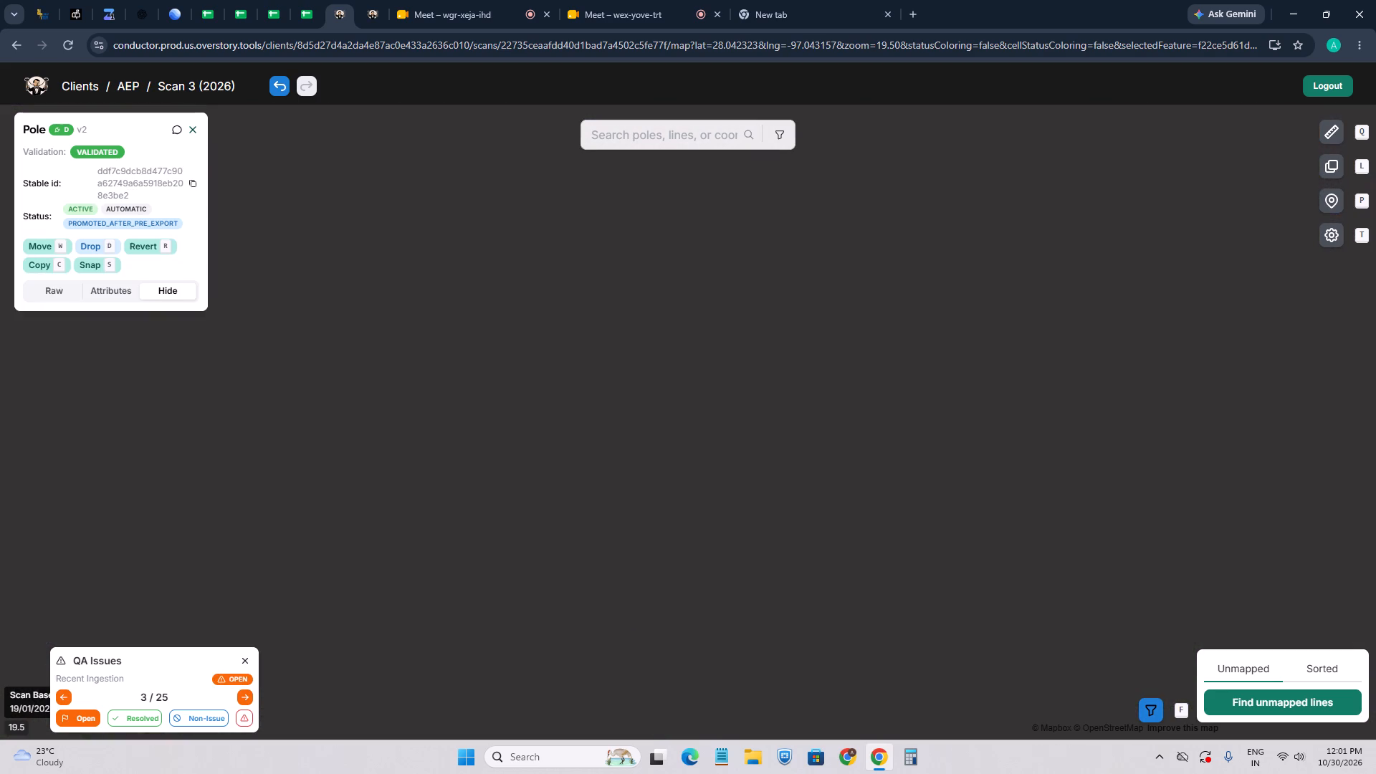
click(67, 699)
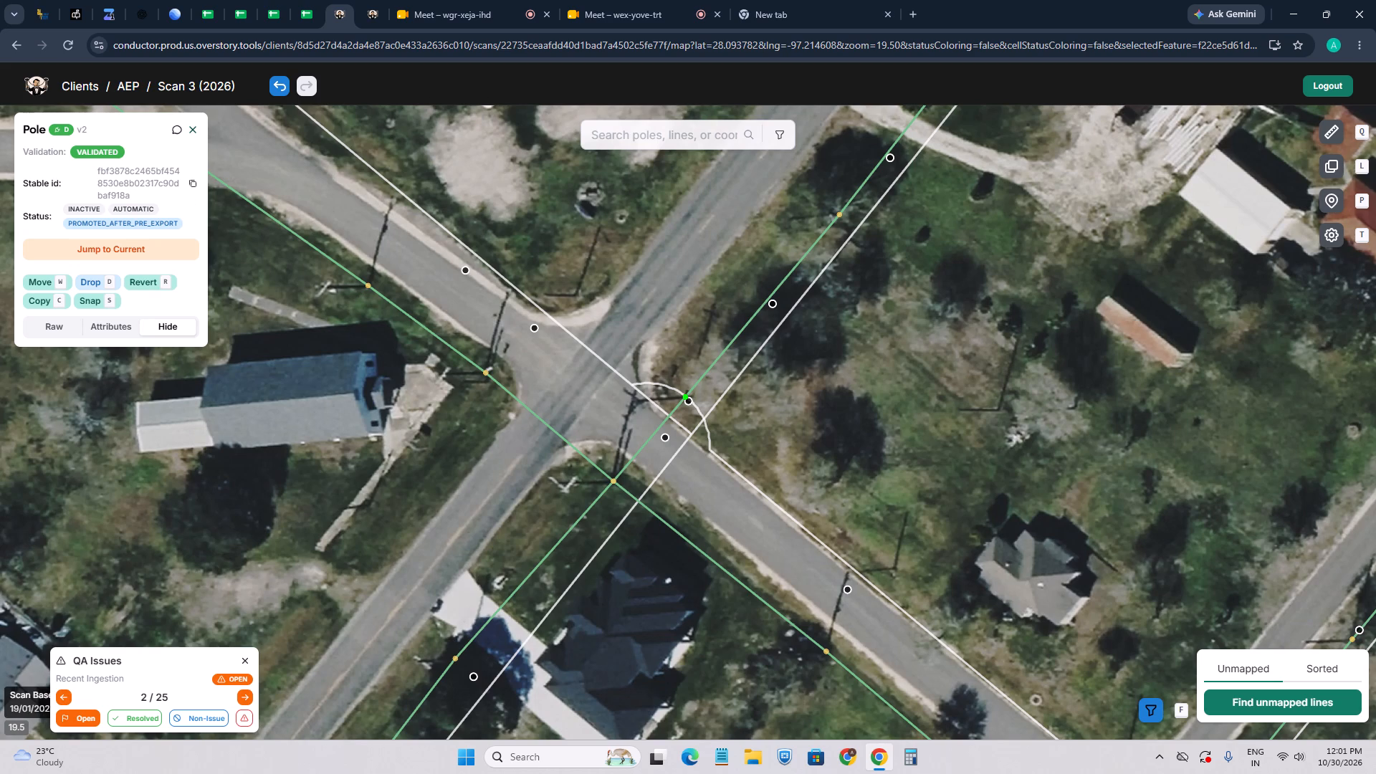
click(178, 259)
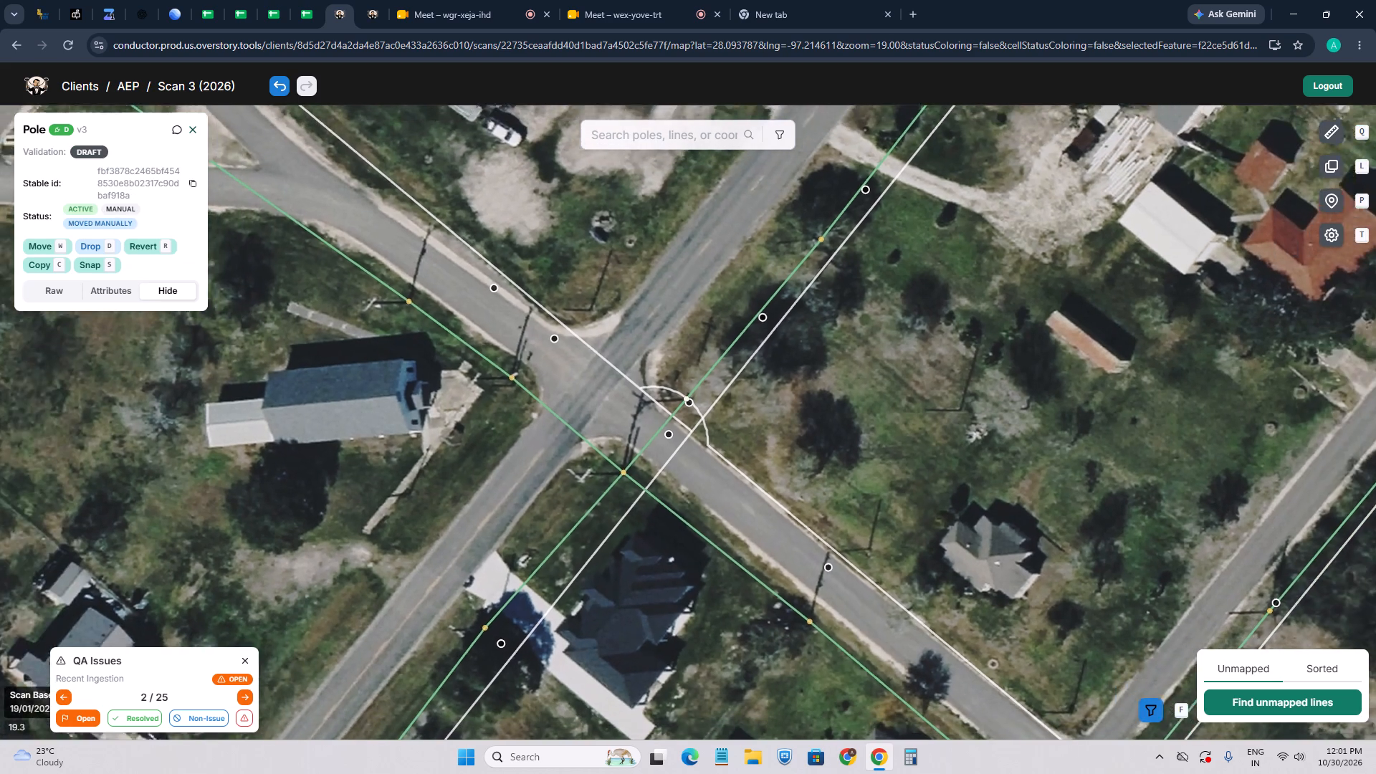
Go back to issue 1 of 25 and move its pole slightly northwest onto the white pole equipment visible beside Airport Rd.
click(62, 698)
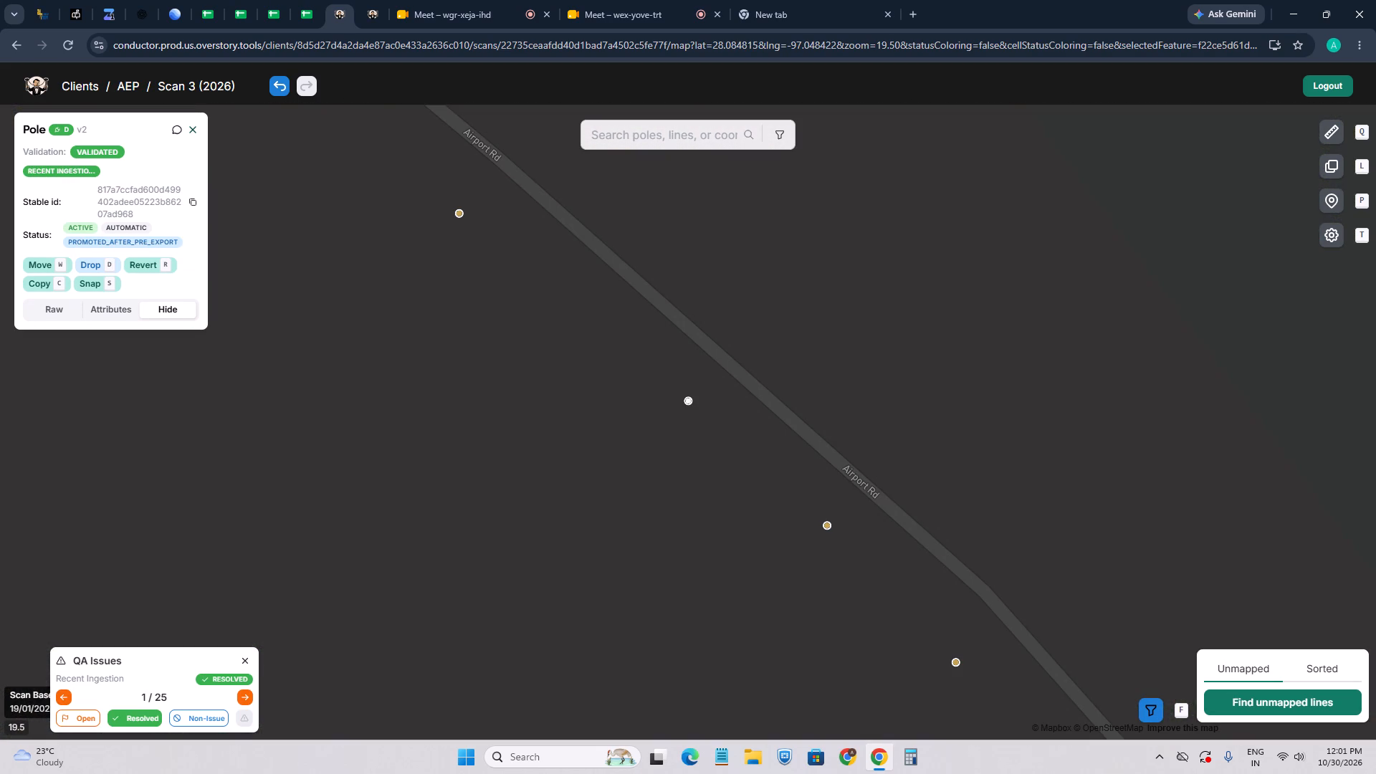
click(613, 502)
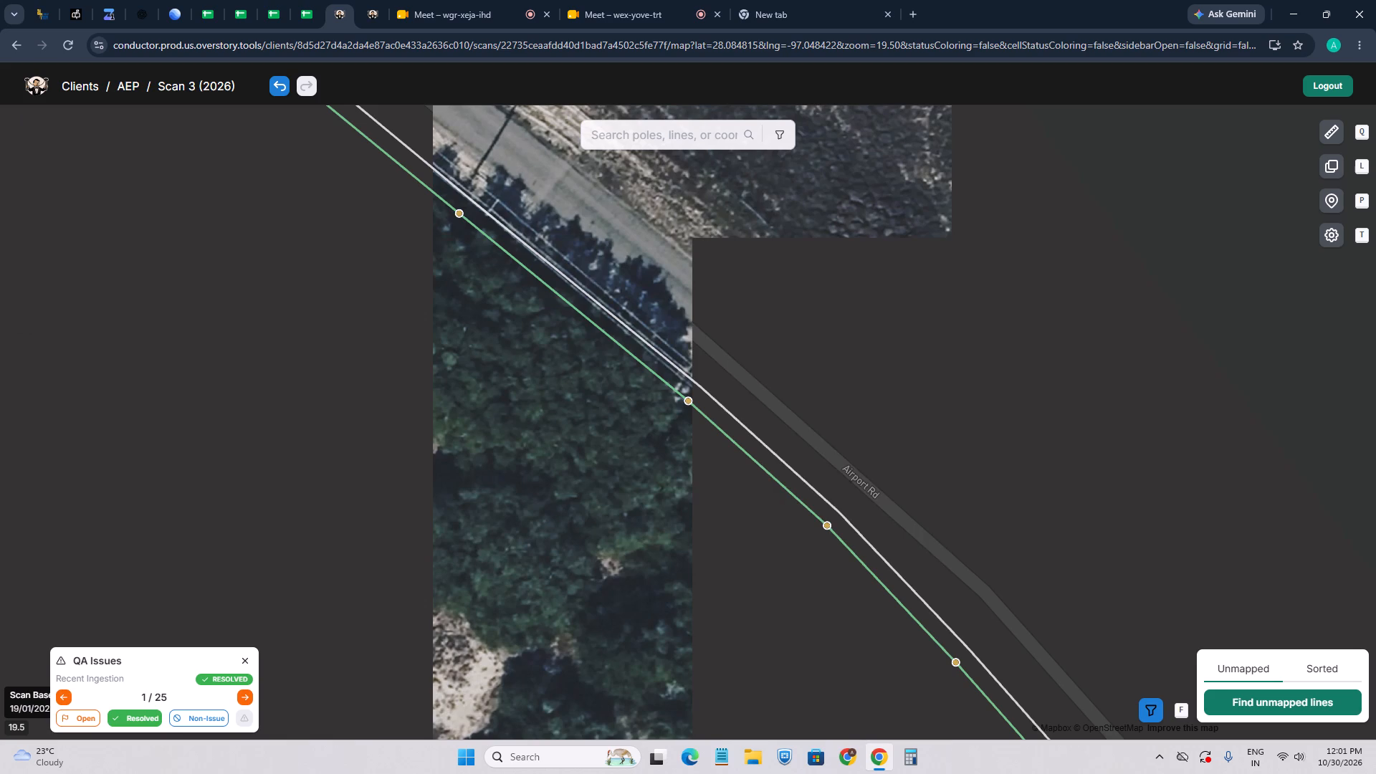
scroll(688, 398, up, 3)
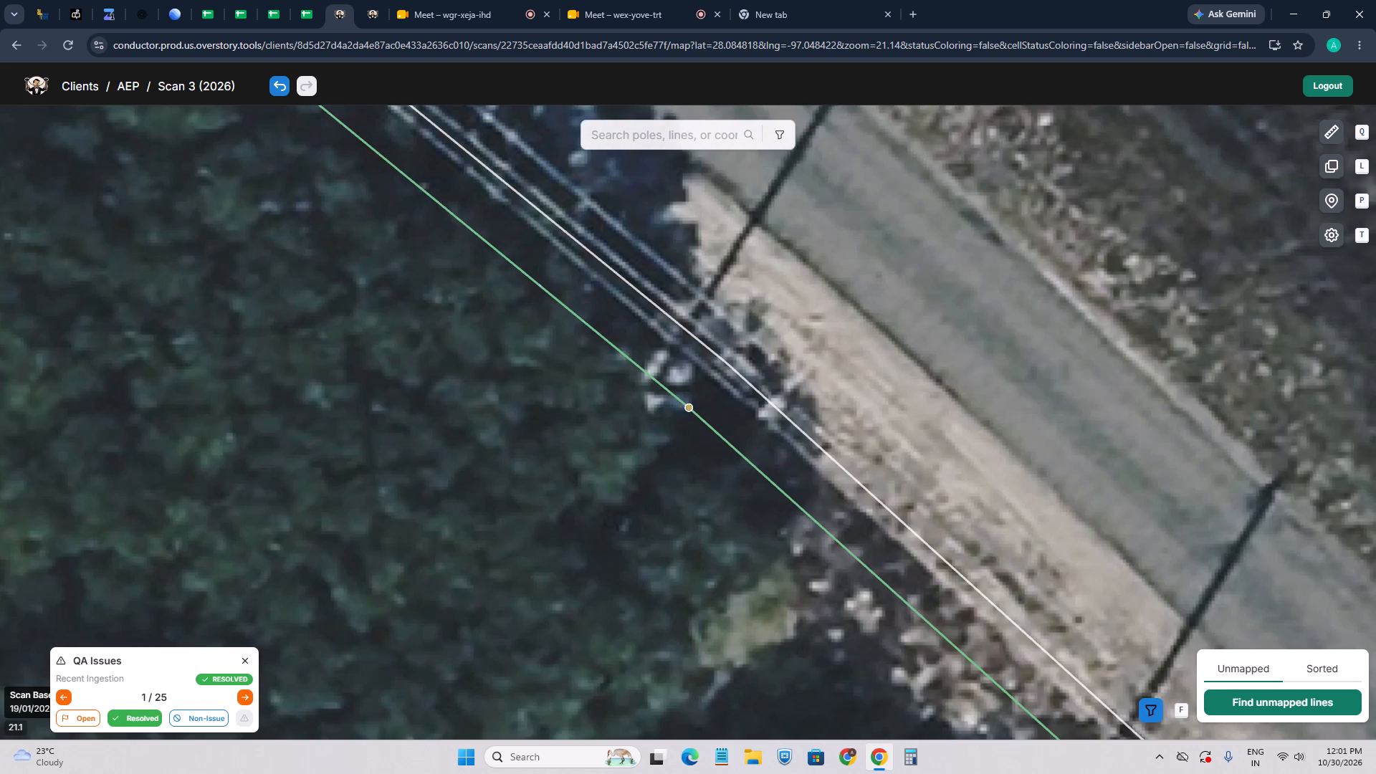
key(w)
scroll(672, 381, up, 2)
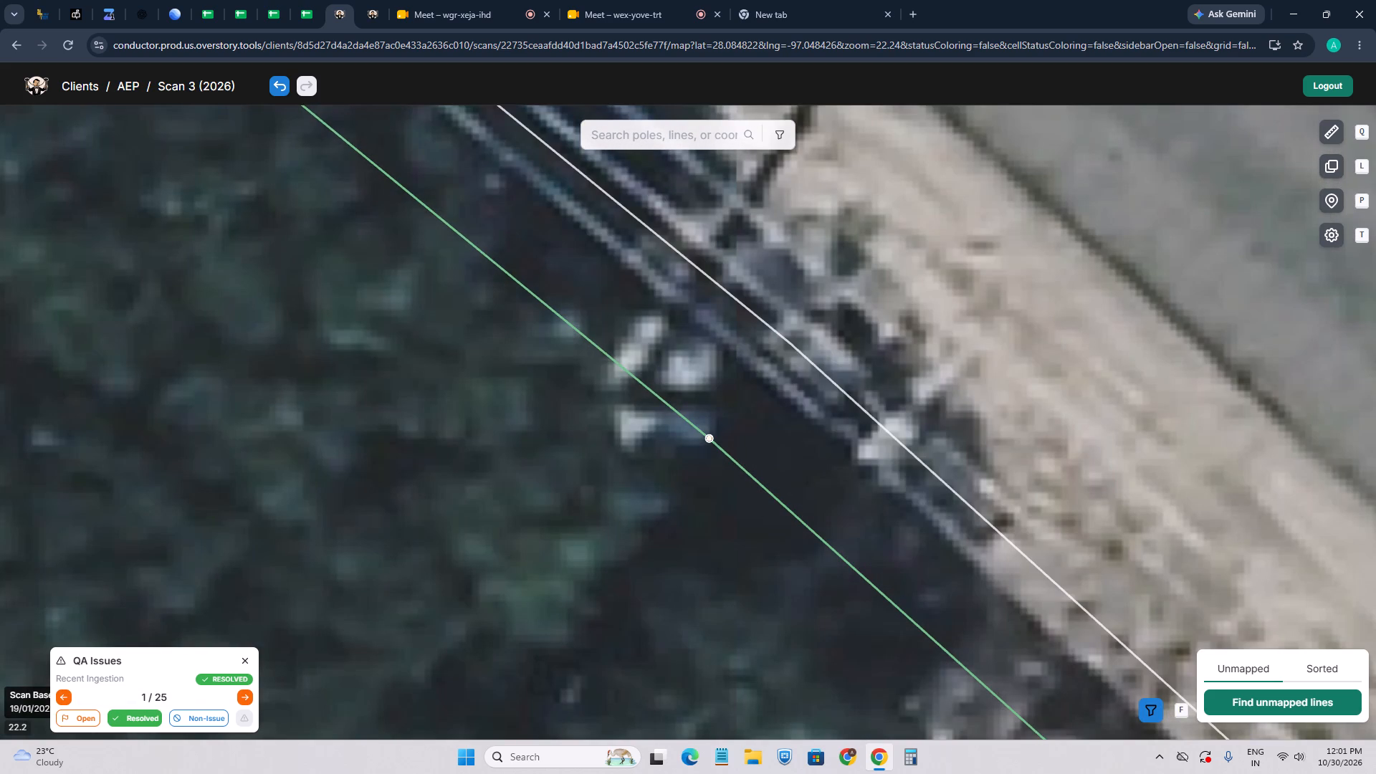
click(703, 439)
key(w)
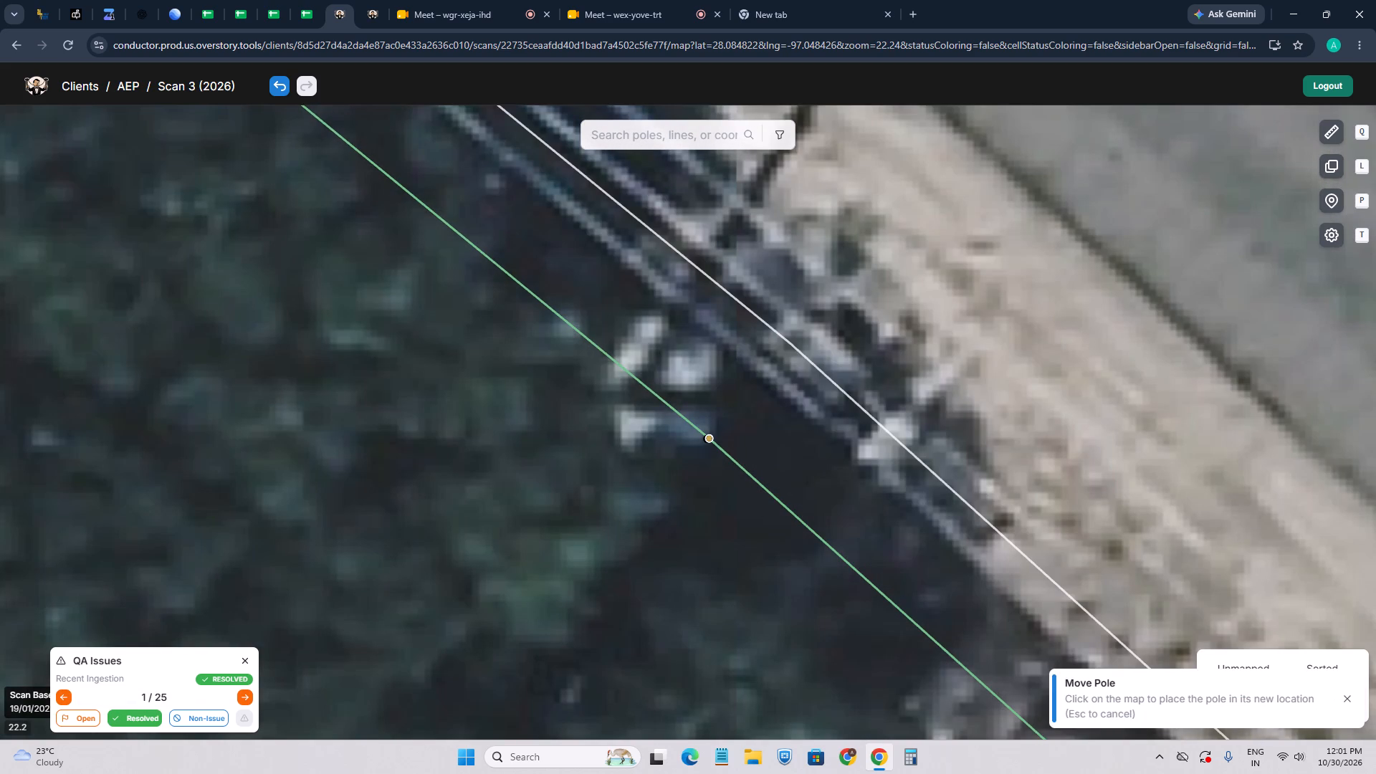
click(641, 398)
Examine the moved pole, its neighbouring poles and the lines along Airport Rd against the imagery and pole shadows.
scroll(639, 397, up, 2)
scroll(639, 397, down, 5)
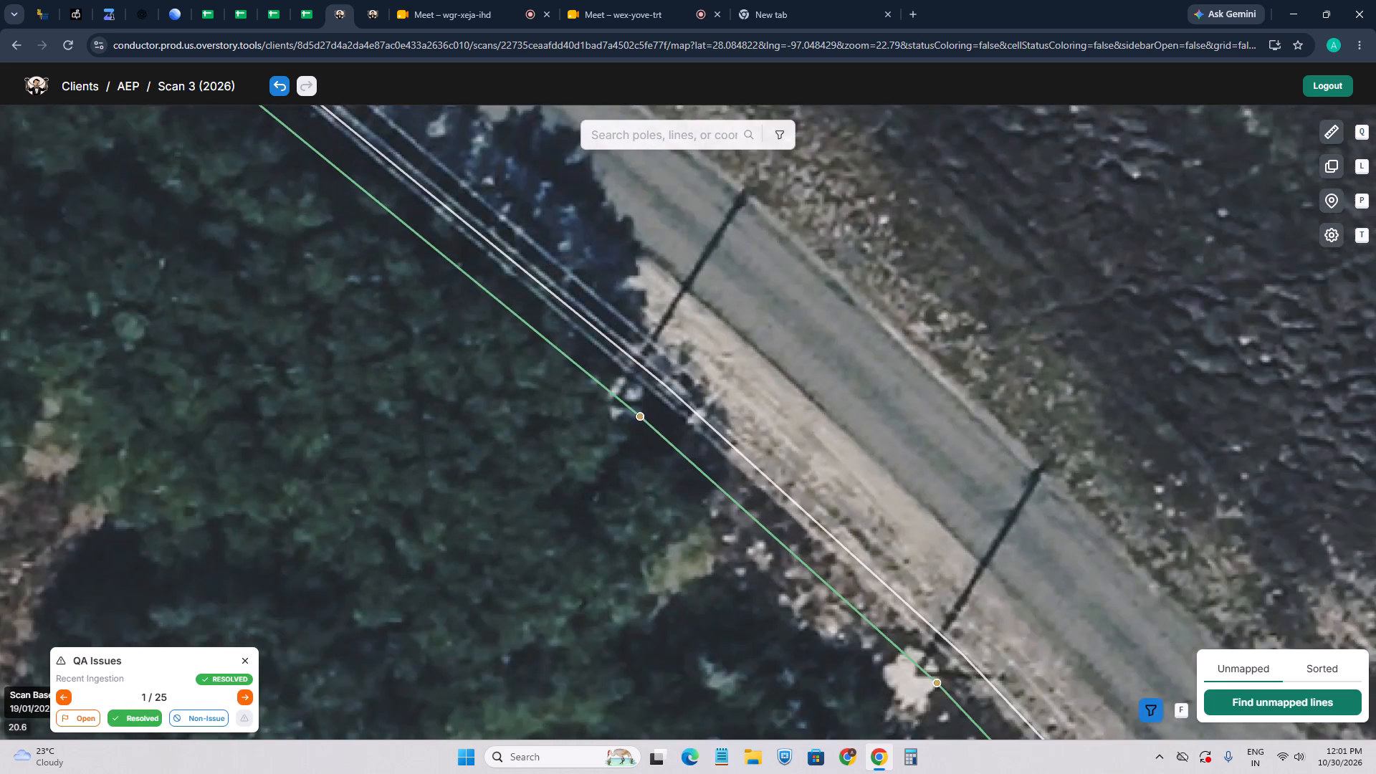
scroll(609, 406, down, 3)
scroll(626, 400, up, 7)
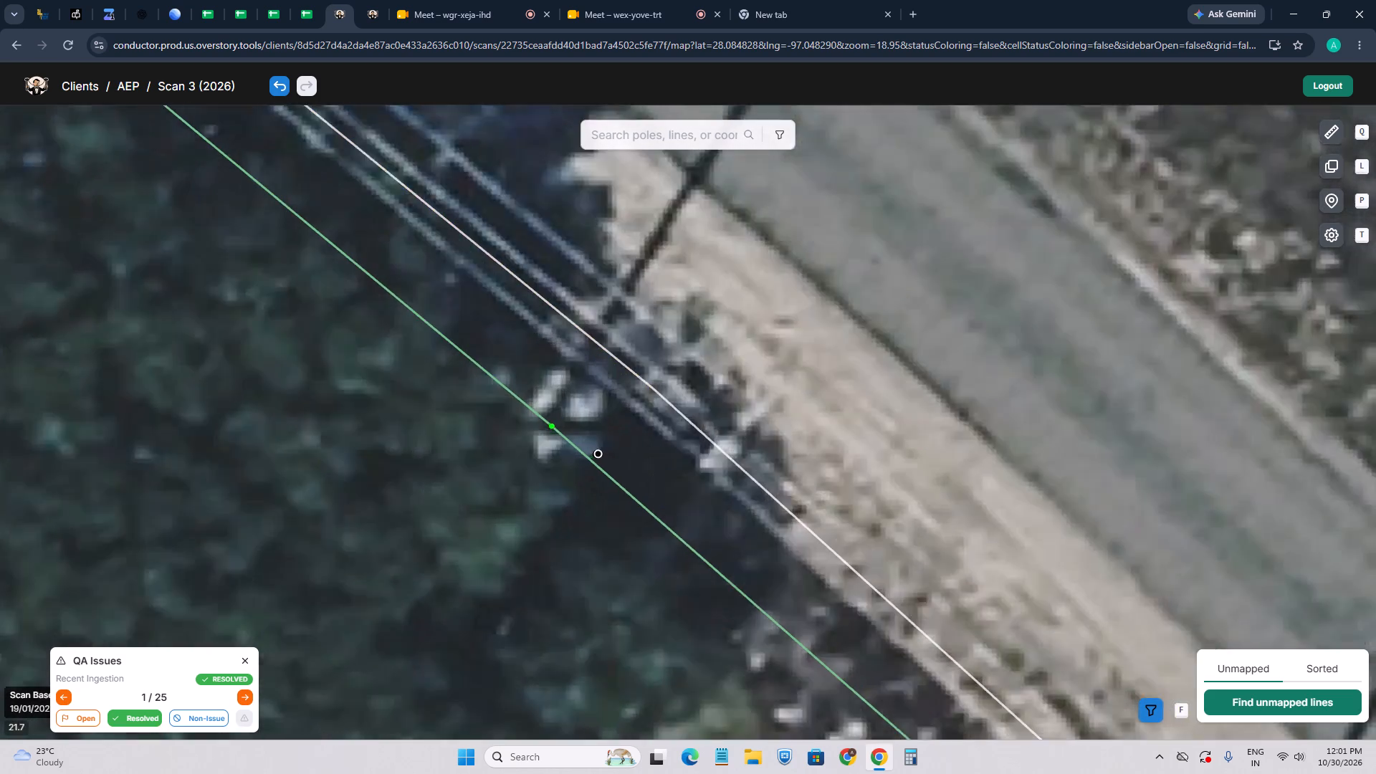
scroll(437, 216, down, 5)
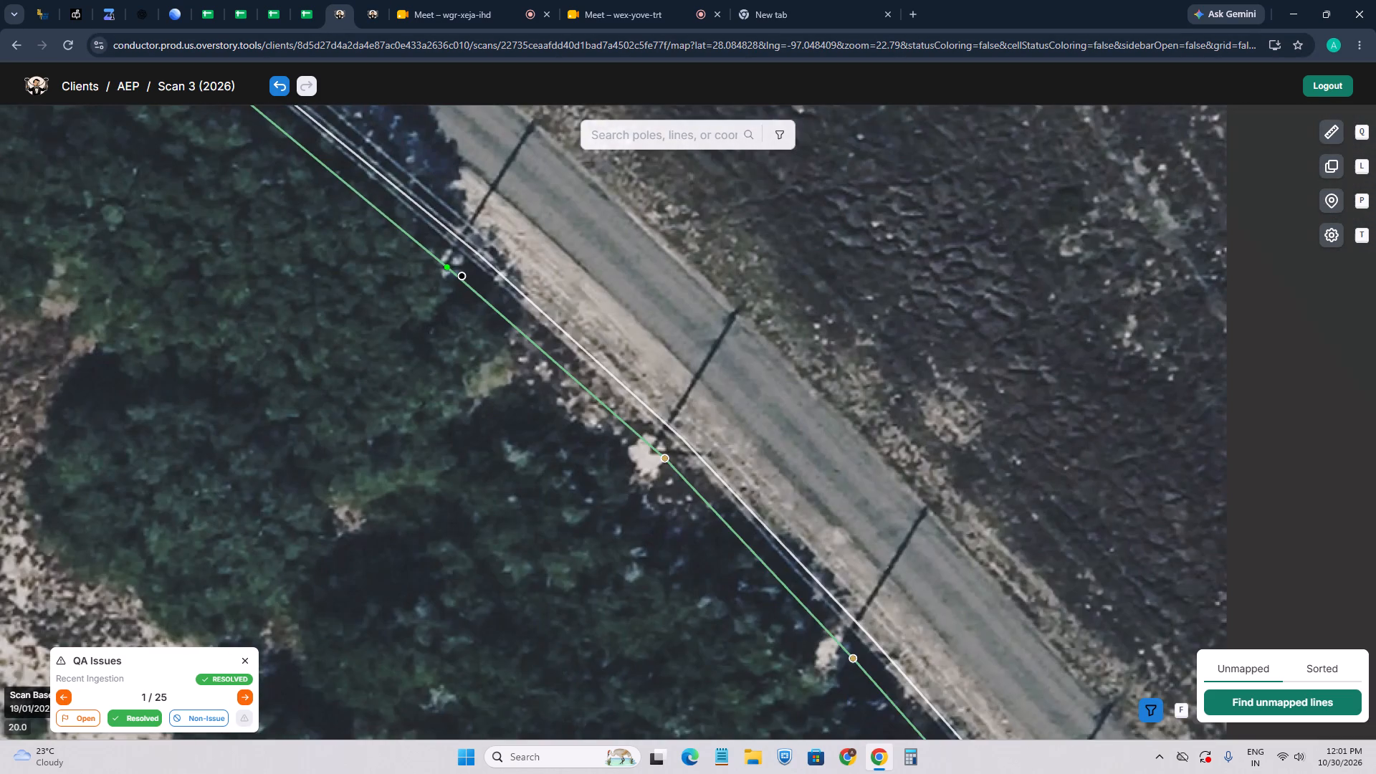
drag(458, 227, 505, 338)
scroll(654, 477, down, 1)
drag(736, 559, 620, 434)
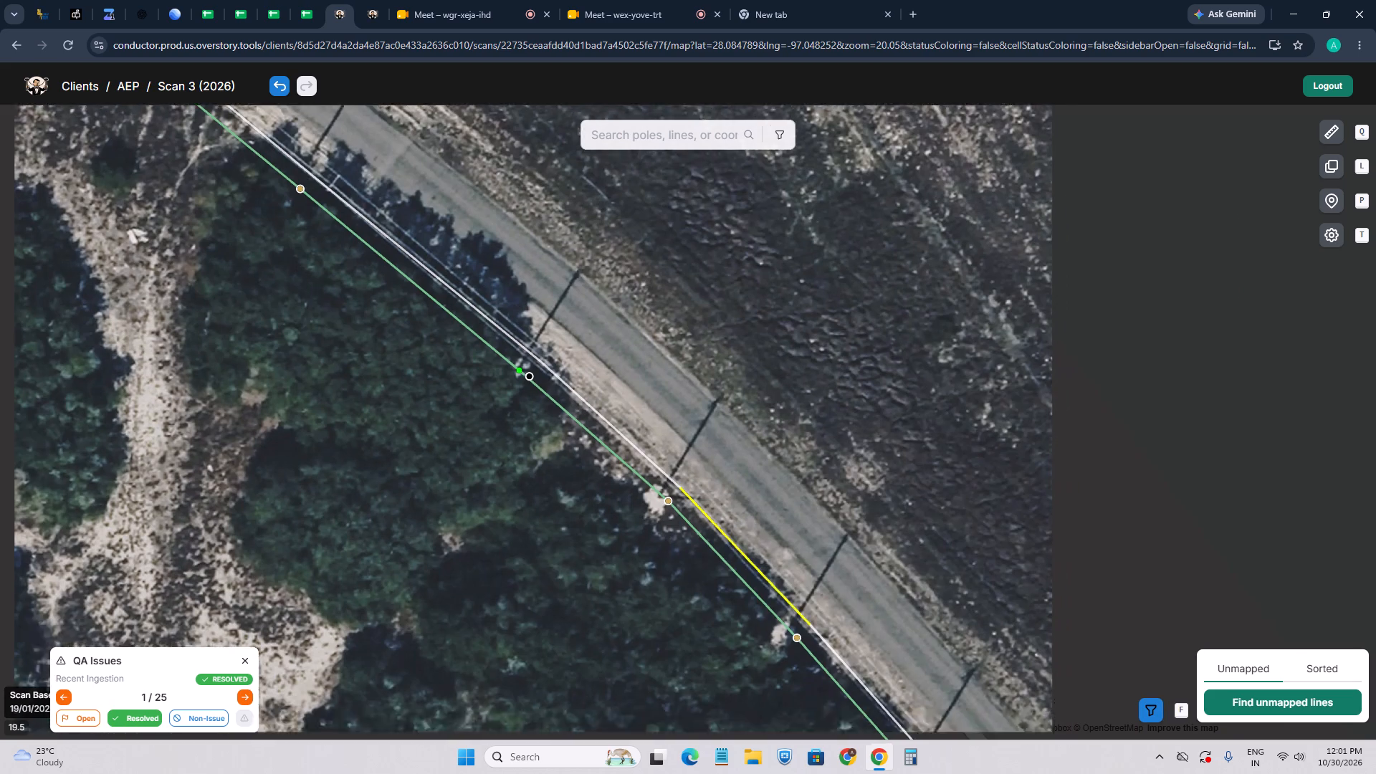
drag(620, 434, 613, 426)
click(574, 419)
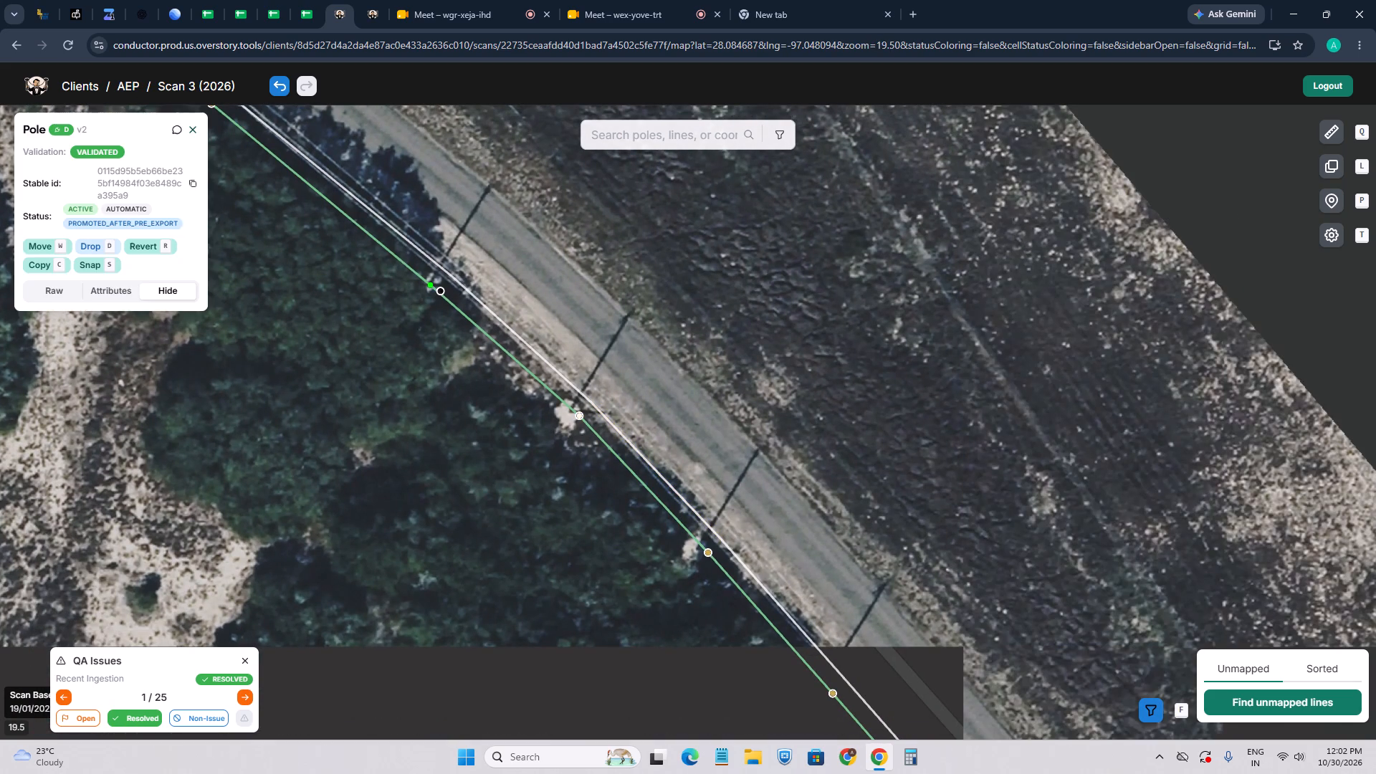
click(539, 459)
drag(400, 378, 441, 469)
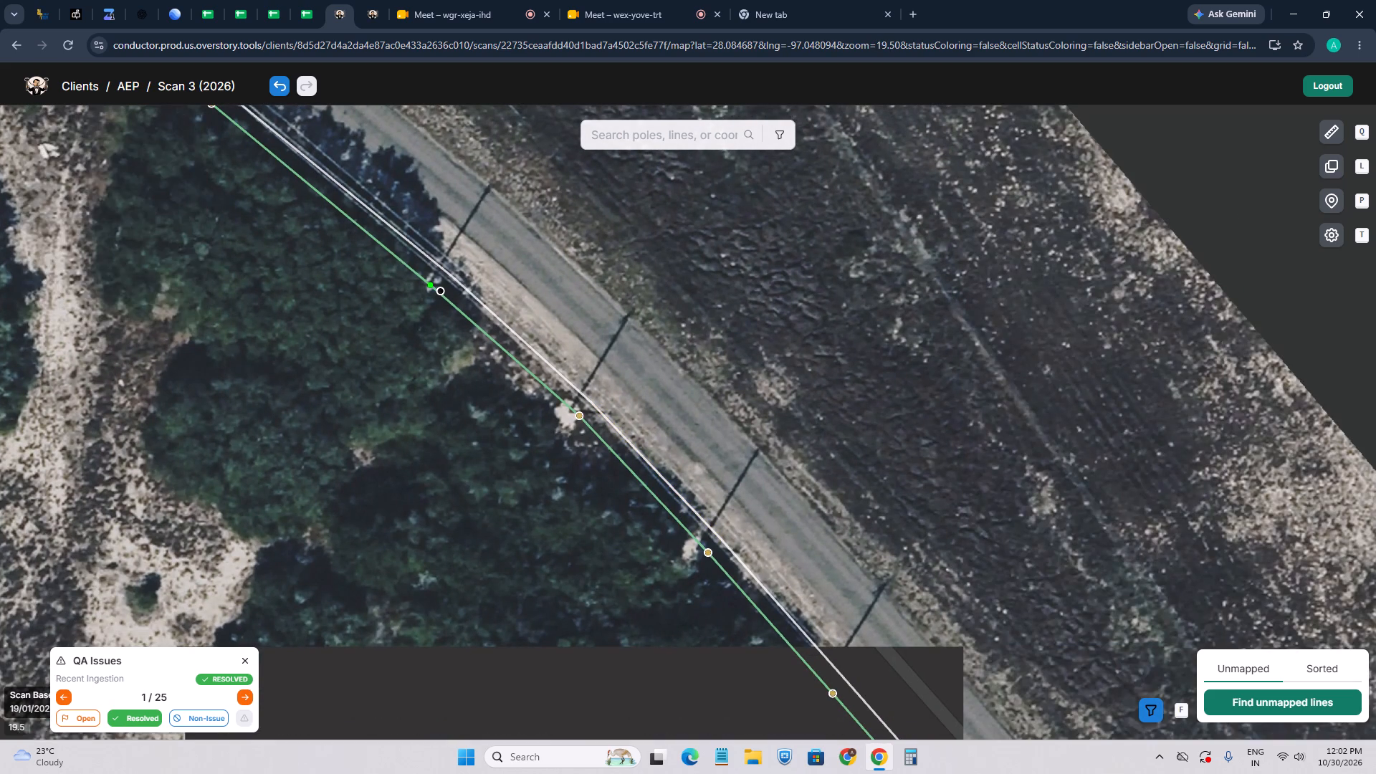
drag(441, 469, 442, 469)
scroll(444, 380, up, 5)
drag(587, 325, 561, 398)
scroll(558, 401, down, 5)
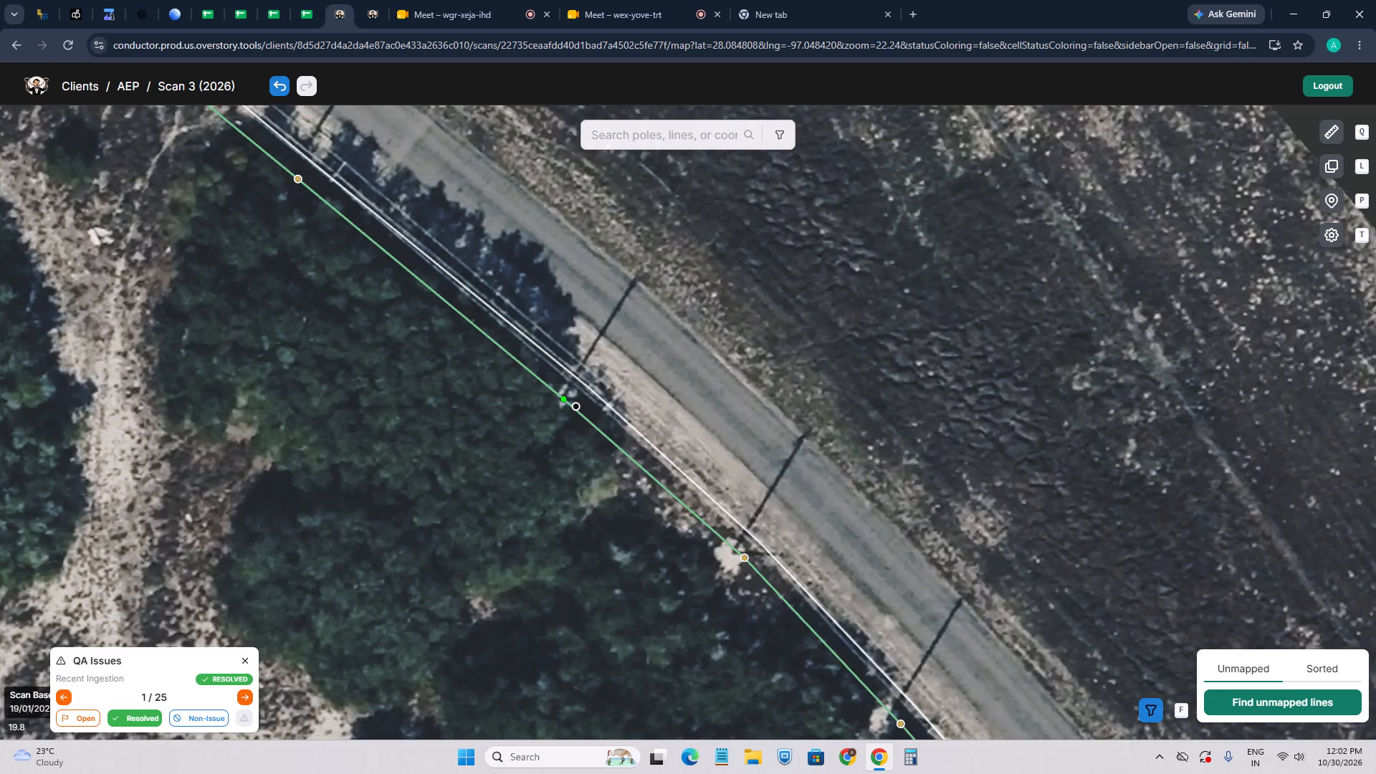
scroll(557, 403, down, 1)
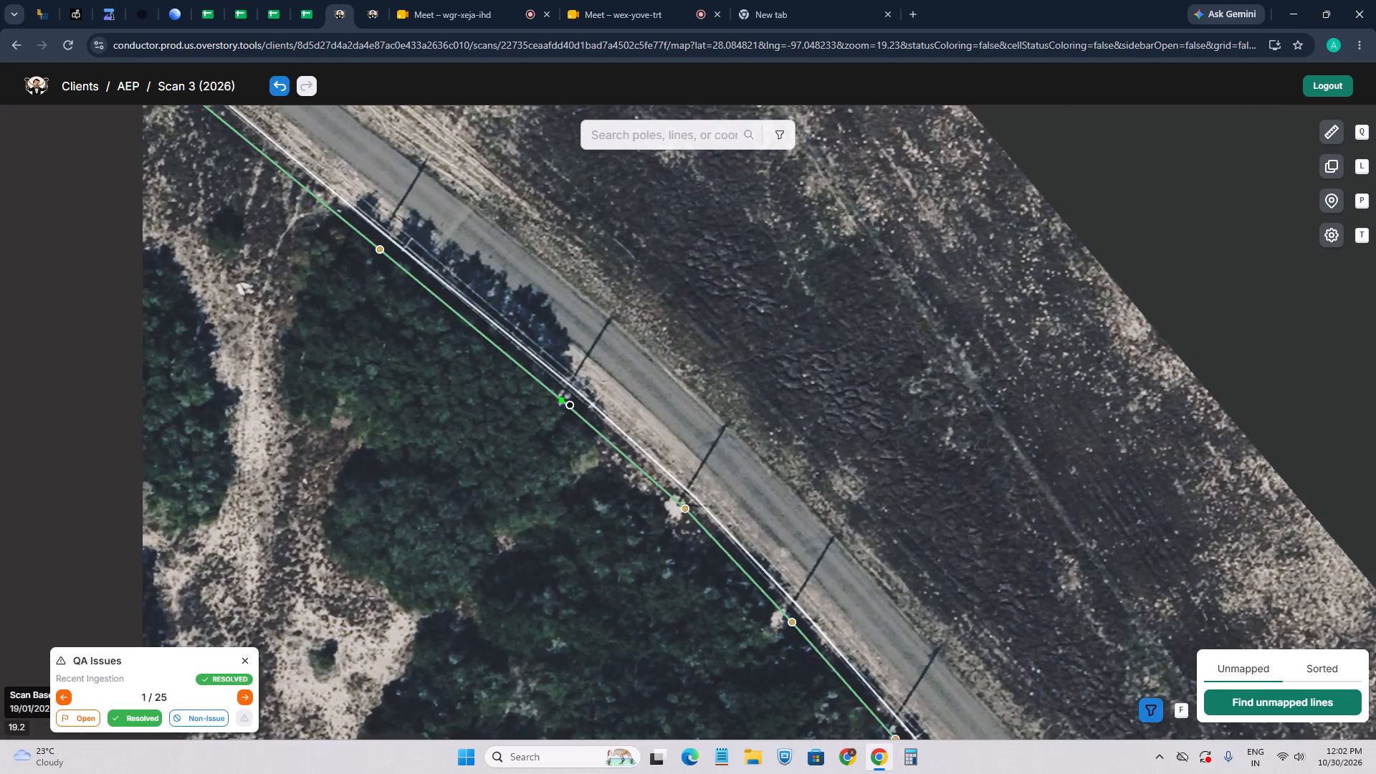
Advance the Recent Ingestion review to issue 2 of 25.
click(242, 692)
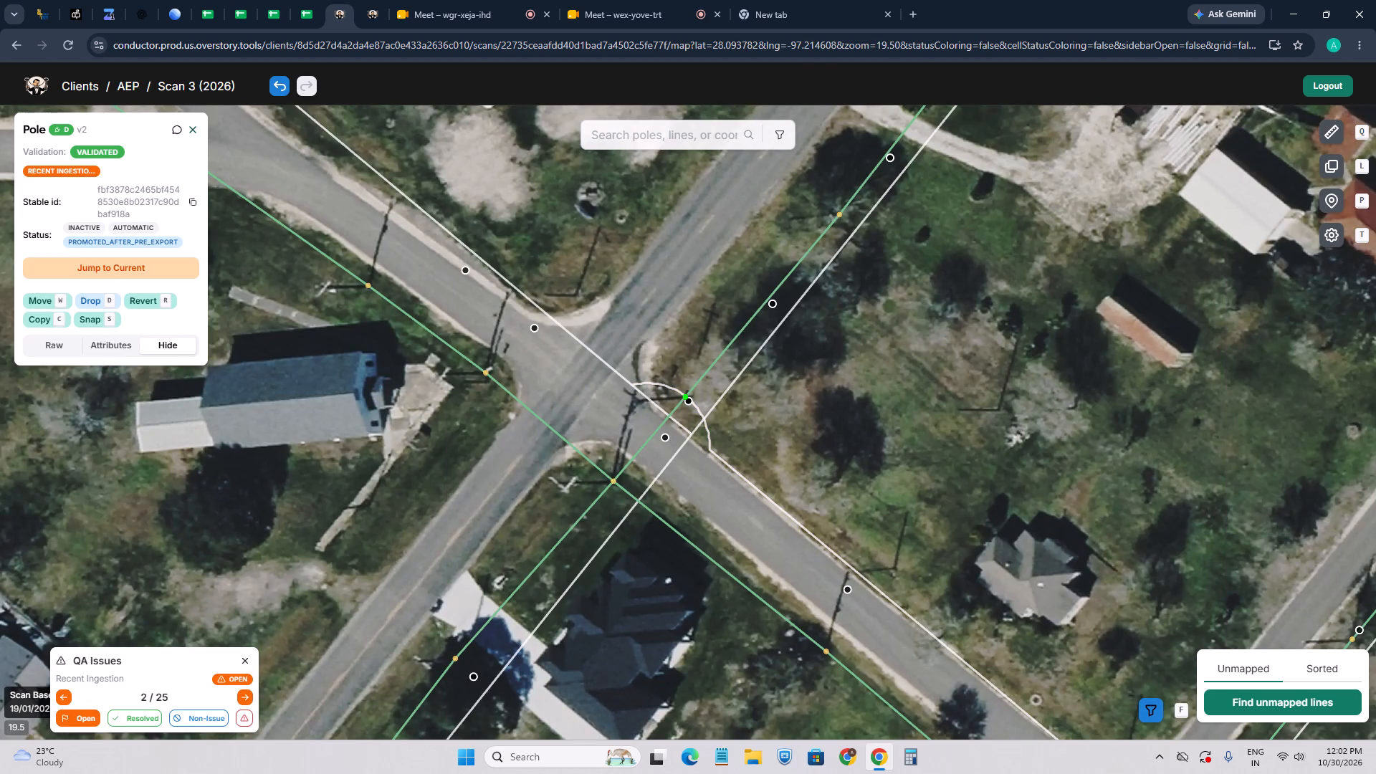
Jump to the current version of issue 2's flagged pole and mark the issue as resolved.
click(196, 277)
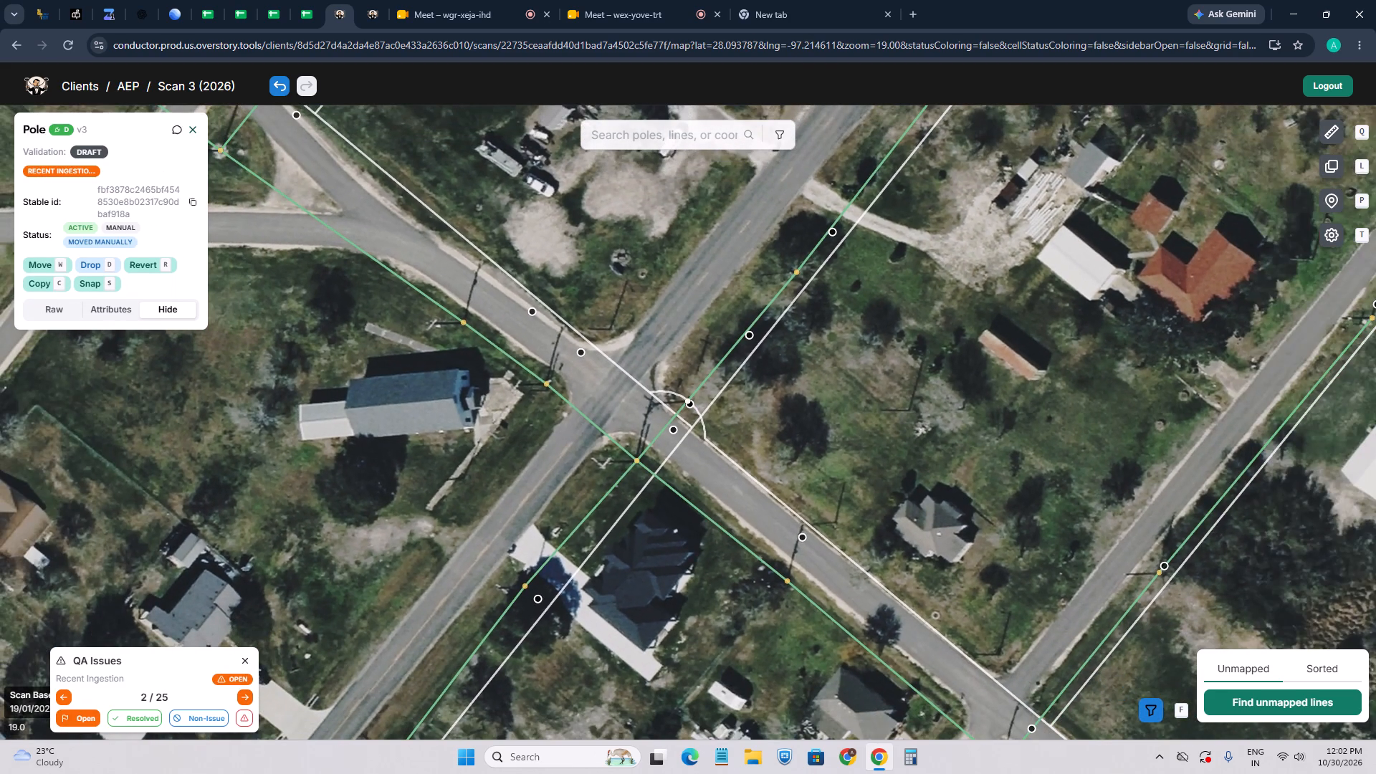
click(130, 722)
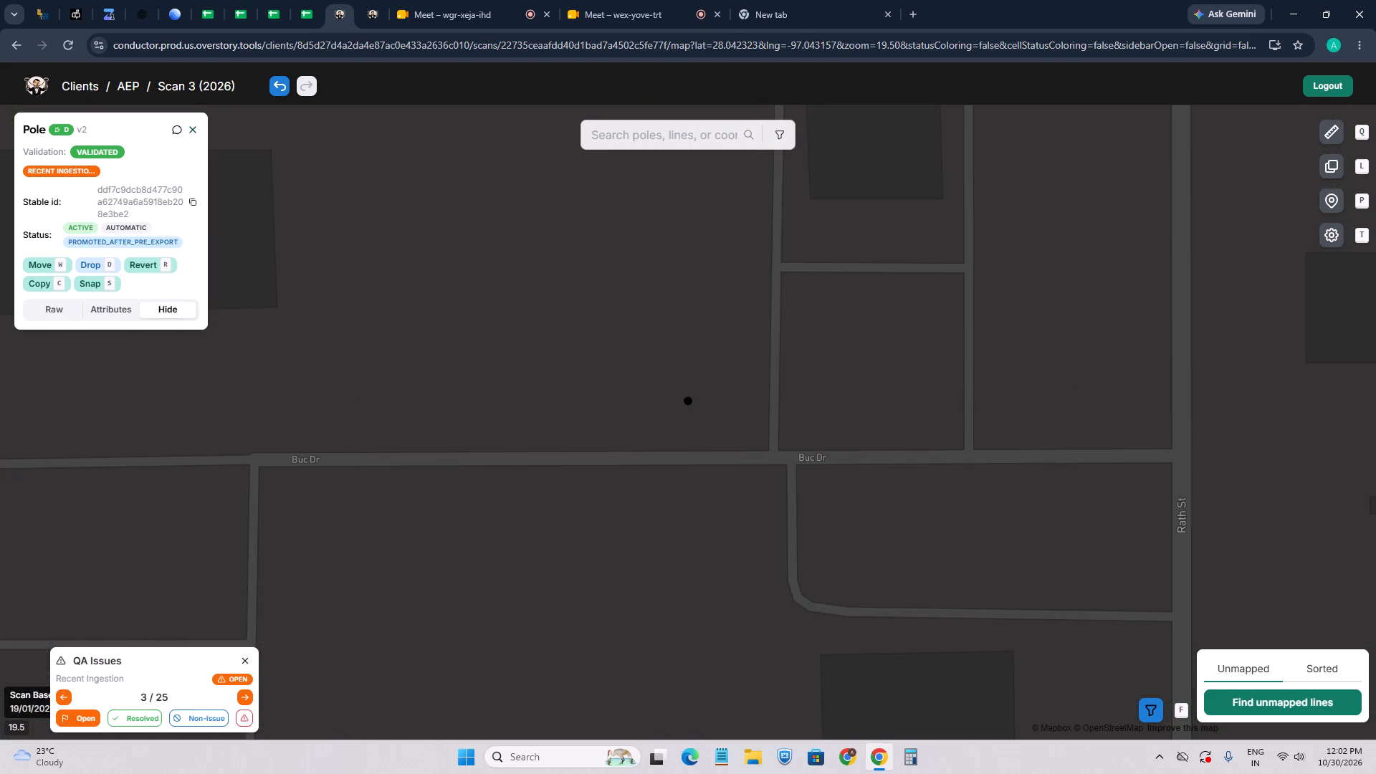
scroll(709, 406, up, 3)
drag(677, 420, 644, 498)
scroll(608, 479, down, 2)
key(4)
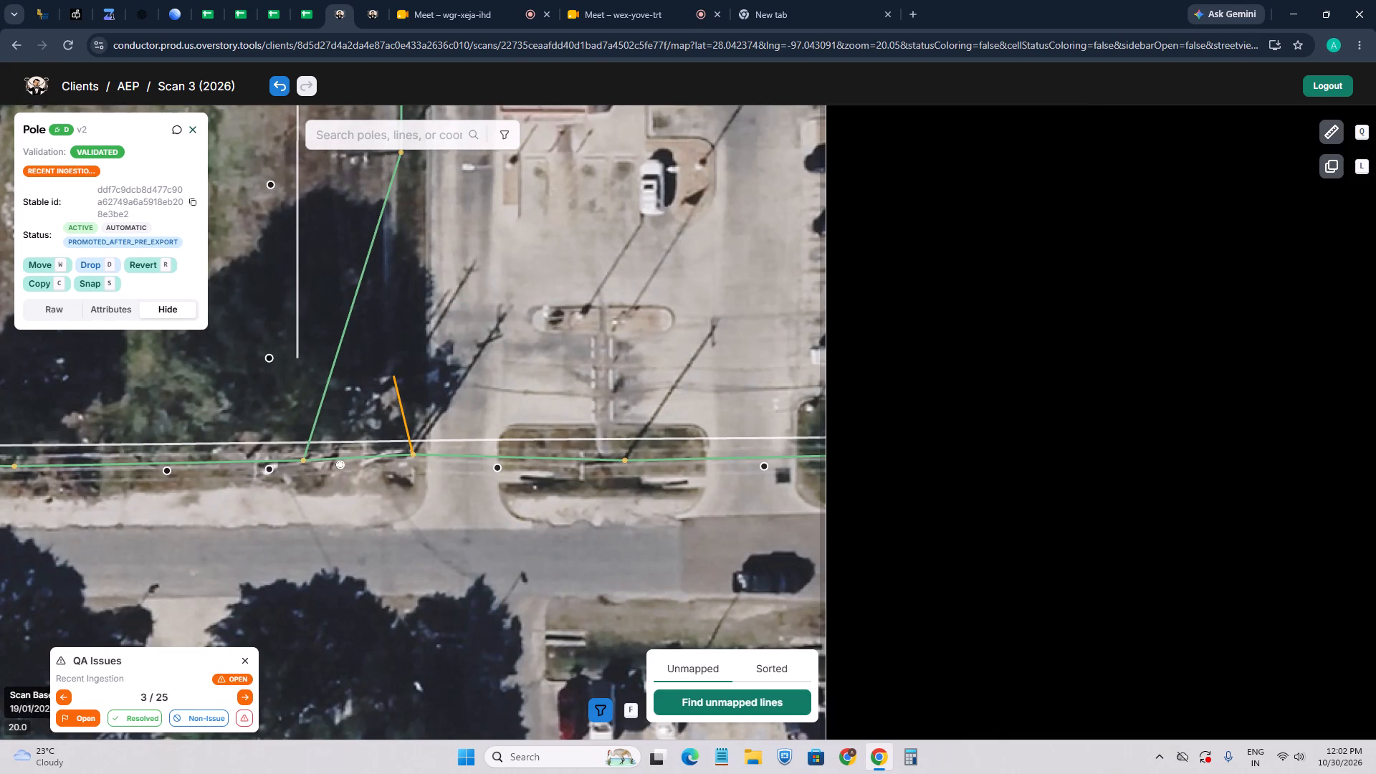
click(348, 550)
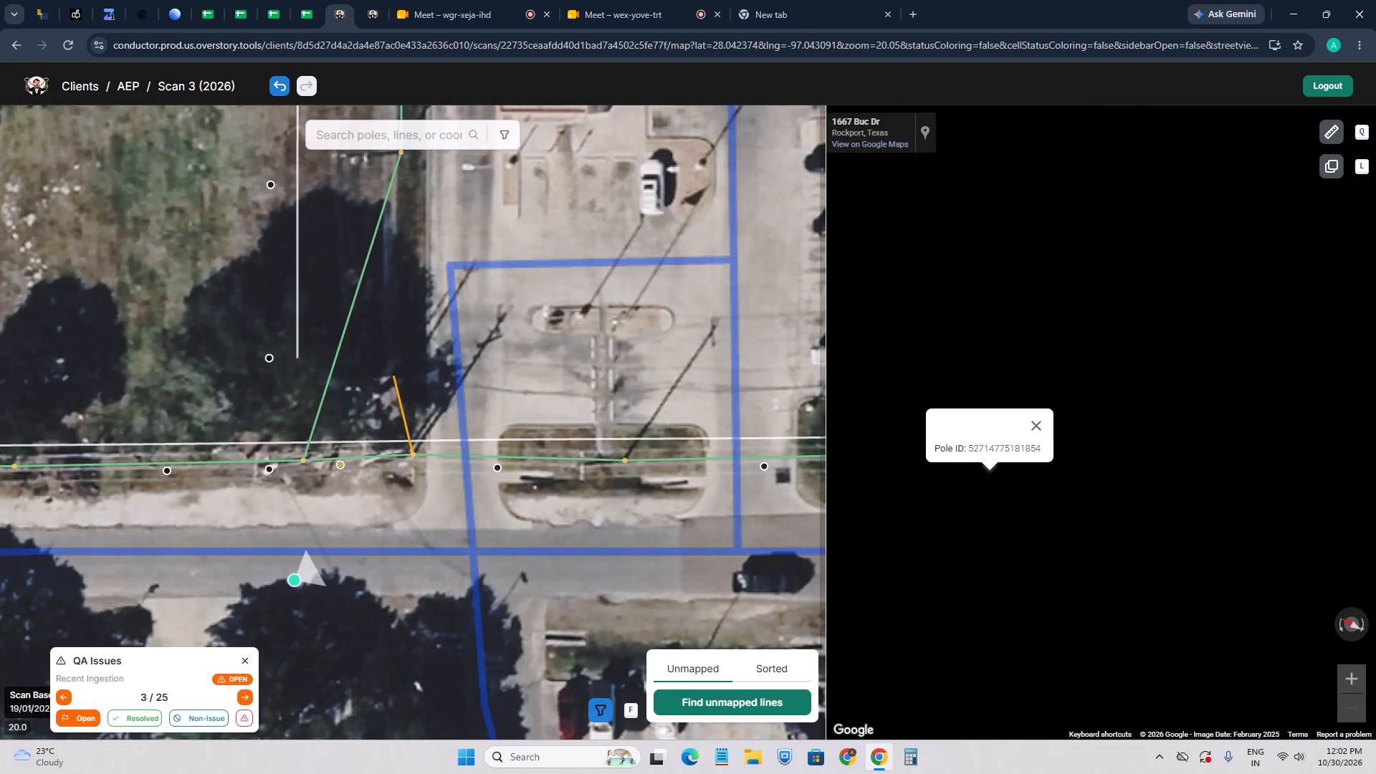
drag(957, 320, 1188, 322)
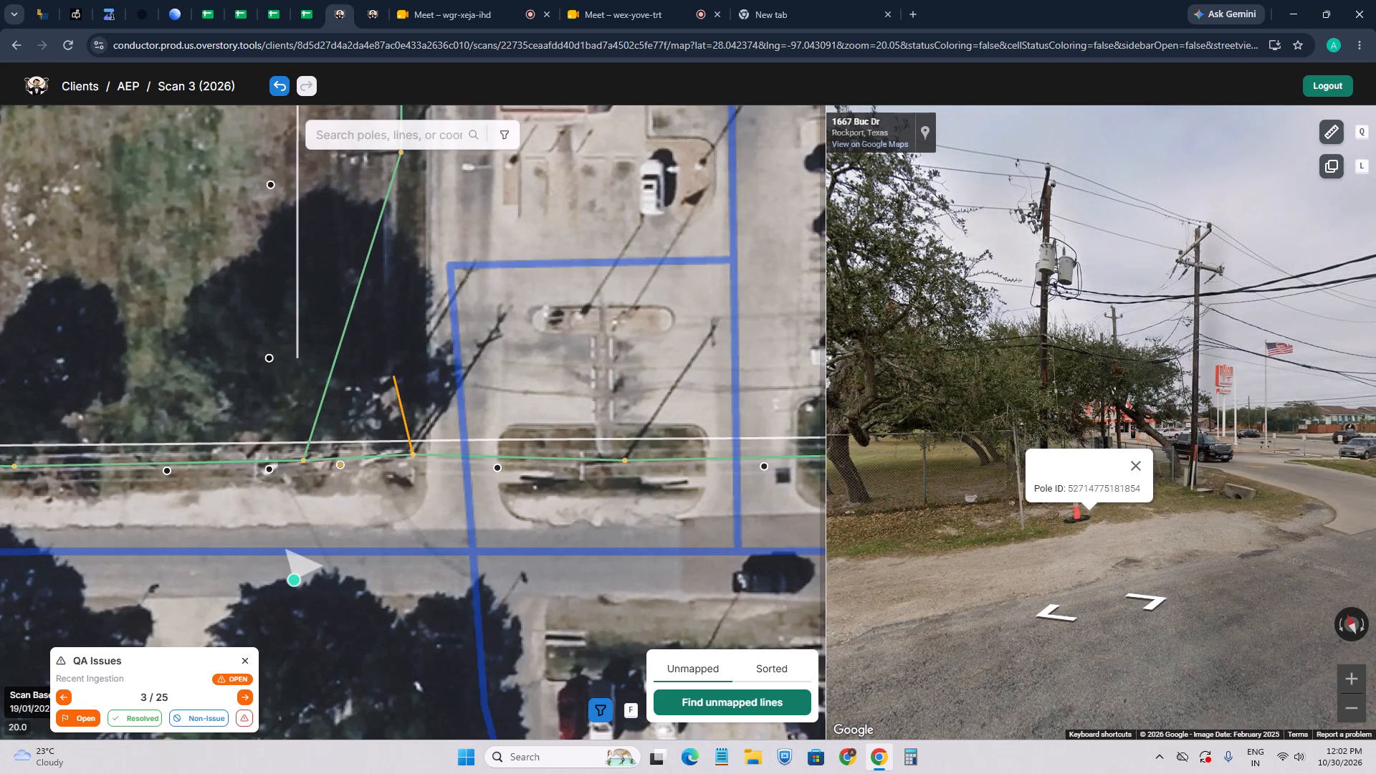
scroll(424, 408, up, 1)
scroll(429, 405, down, 3)
scroll(394, 437, up, 1)
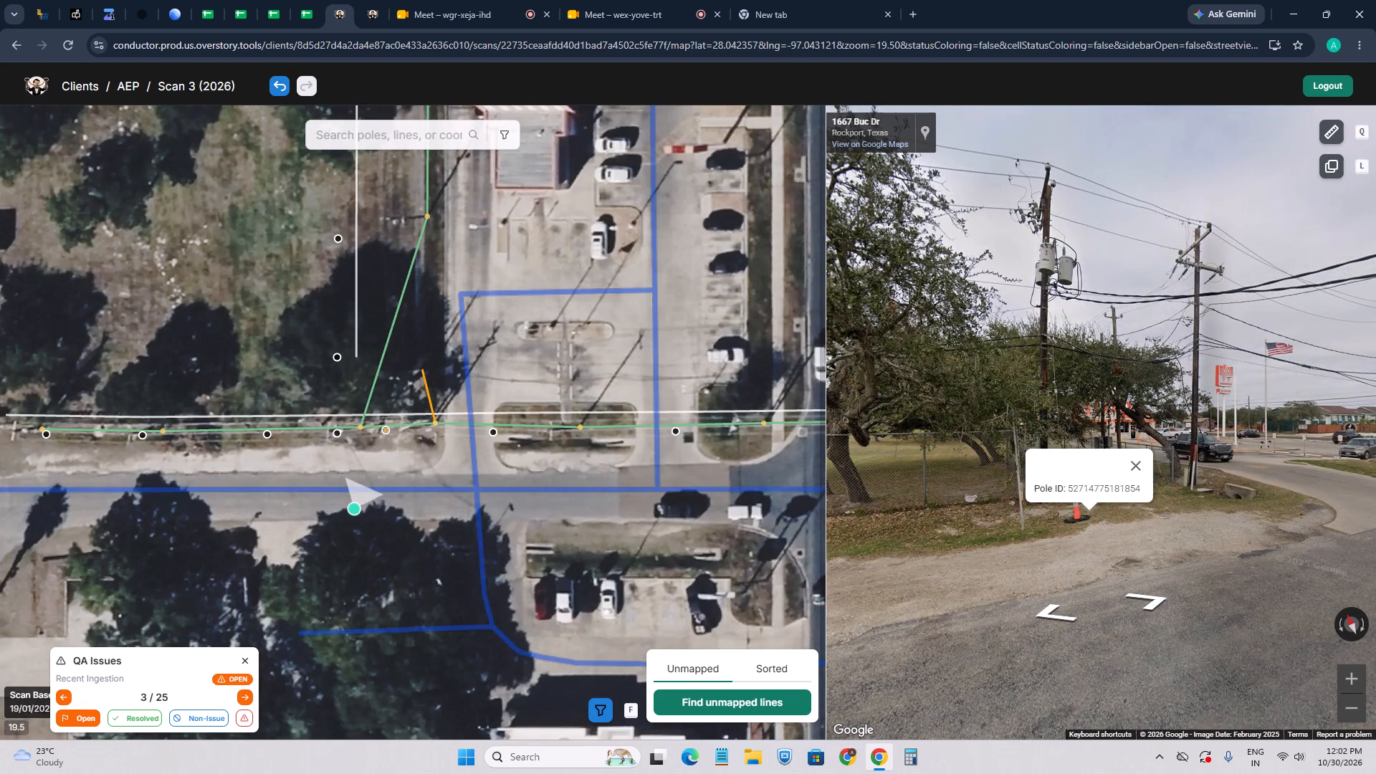
scroll(444, 382, up, 1)
Trace the original pole at the west end of the parking island north of Buc Dr to its current version.
click(513, 453)
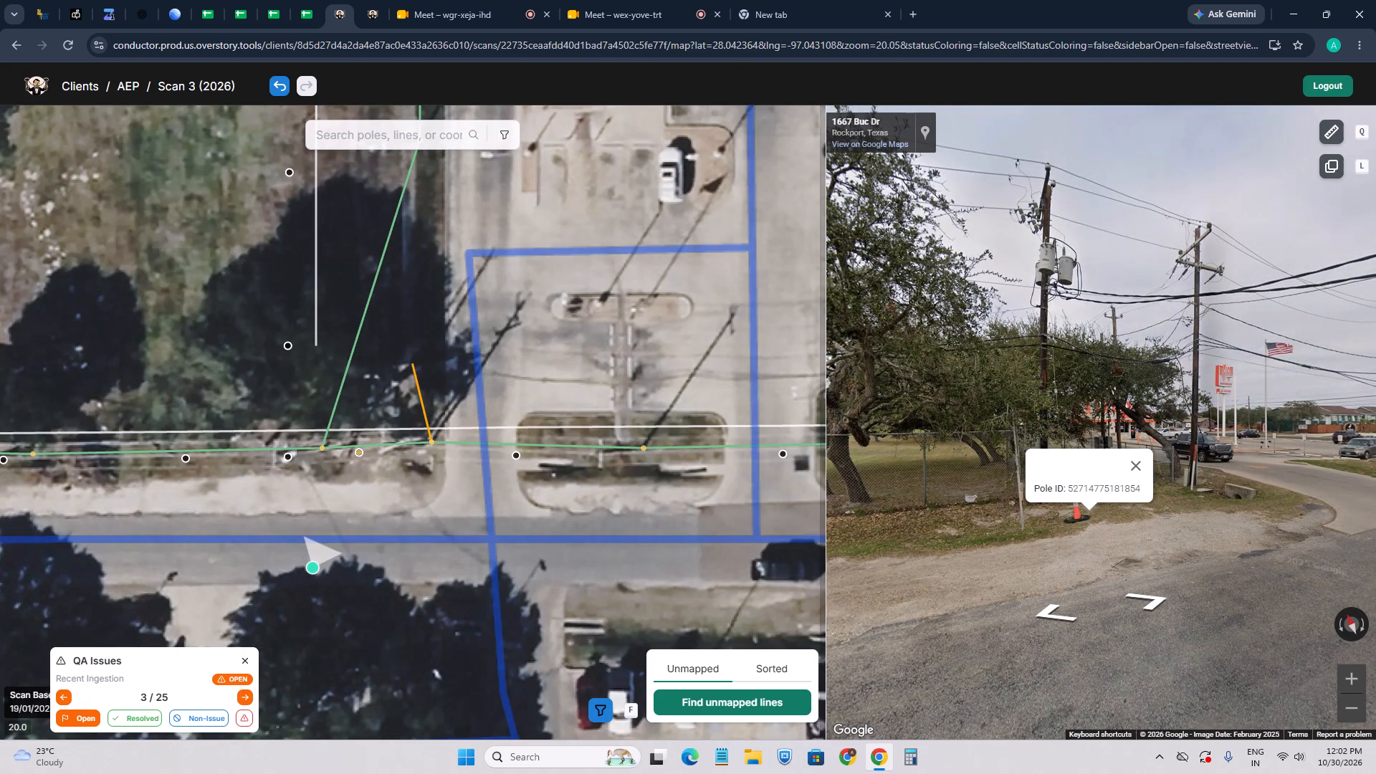
click(147, 222)
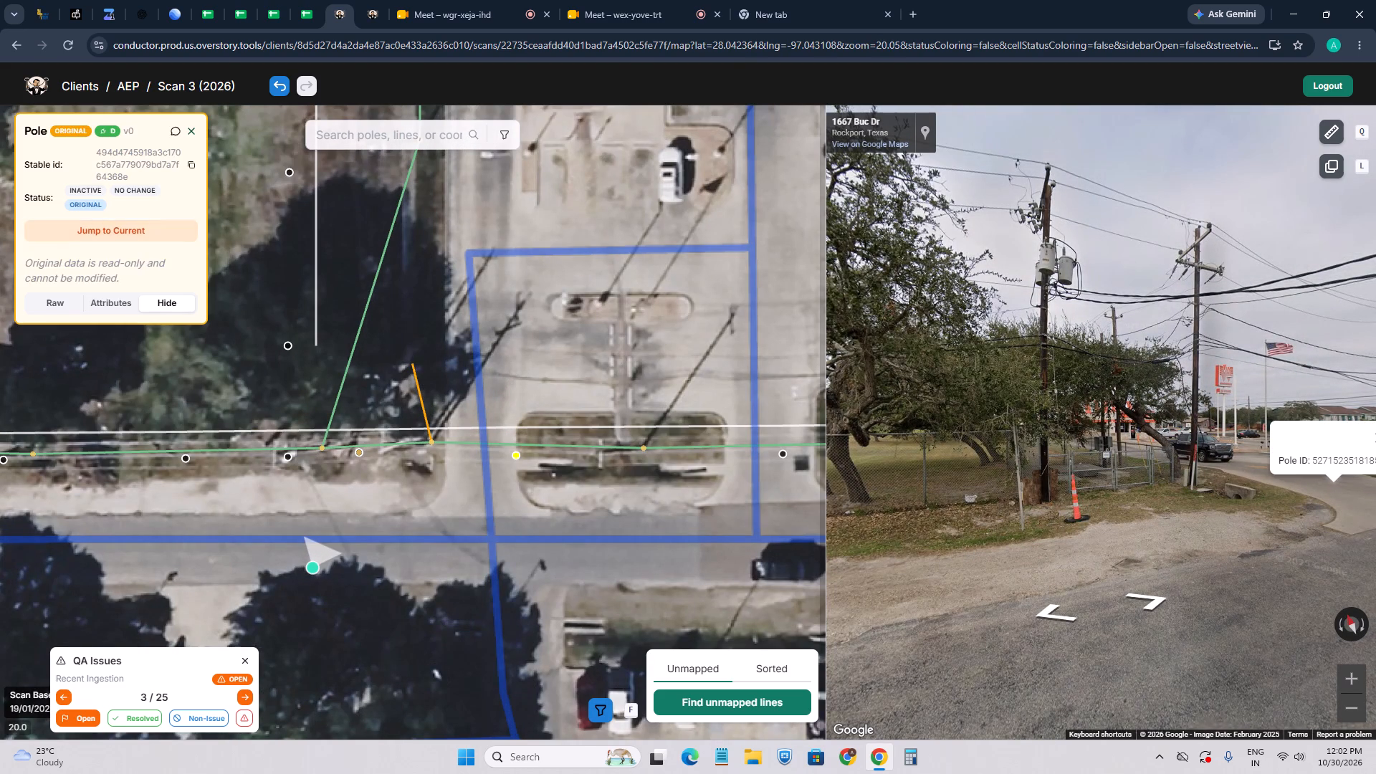
scroll(325, 425, up, 2)
drag(284, 398, 348, 479)
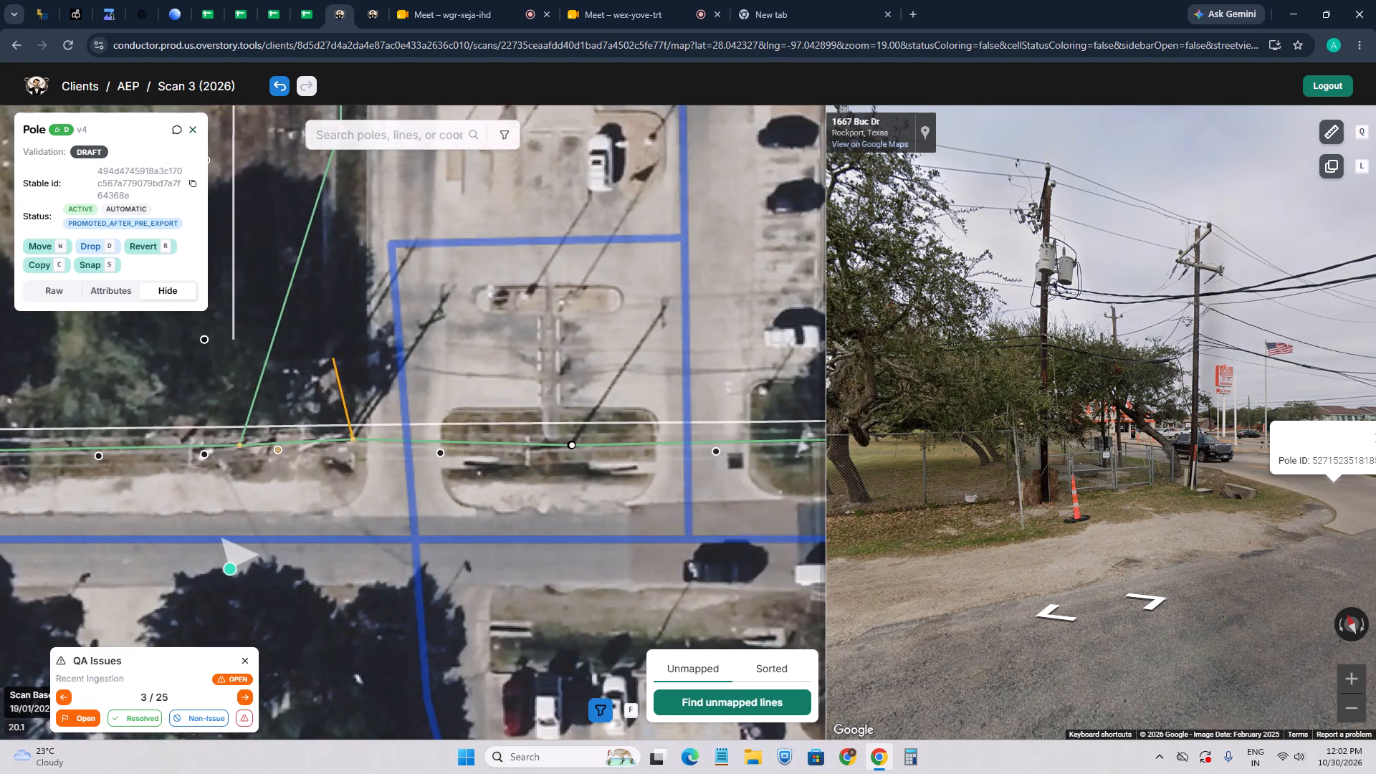
scroll(325, 466, up, 1)
Revert the pole at the south end of the orange line beside Buc Dr three times in succession.
click(376, 440)
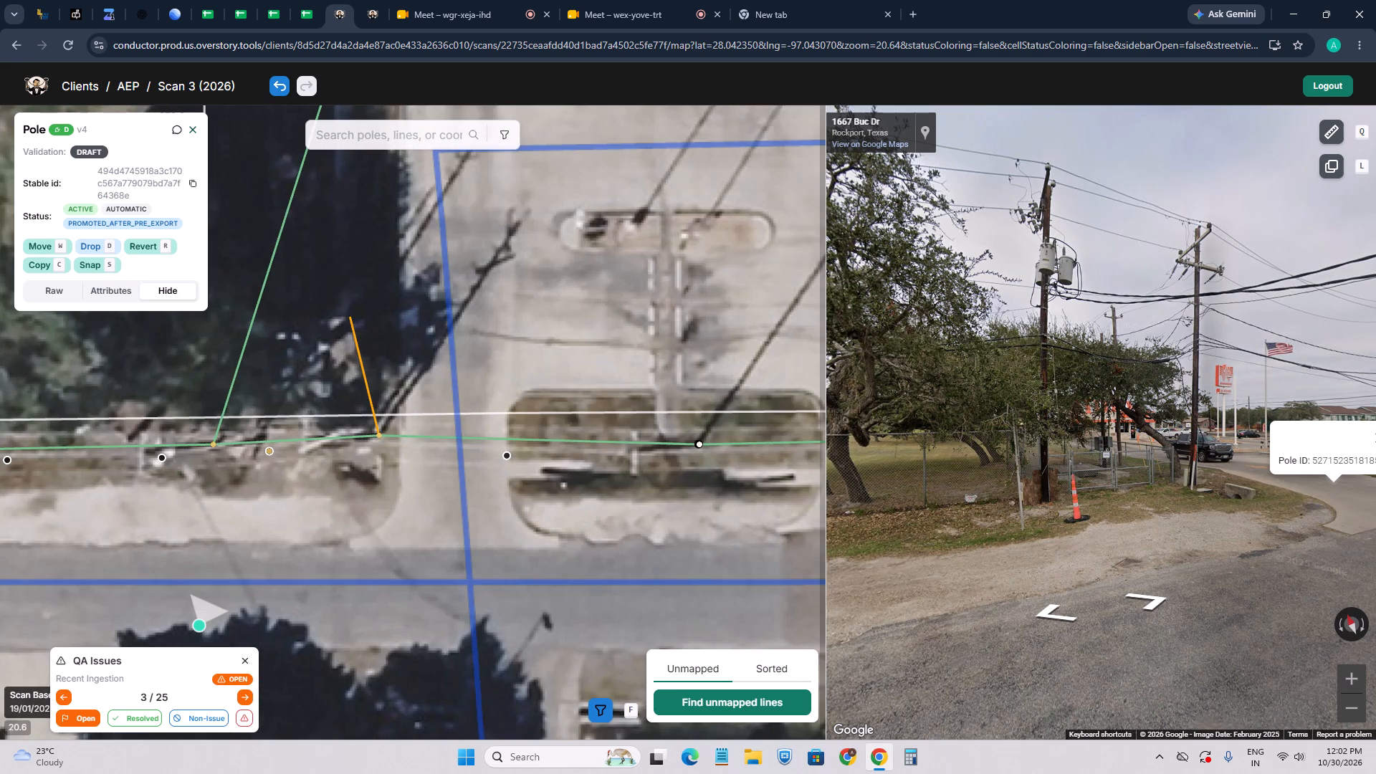
drag(339, 474, 397, 494)
scroll(401, 492, down, 3)
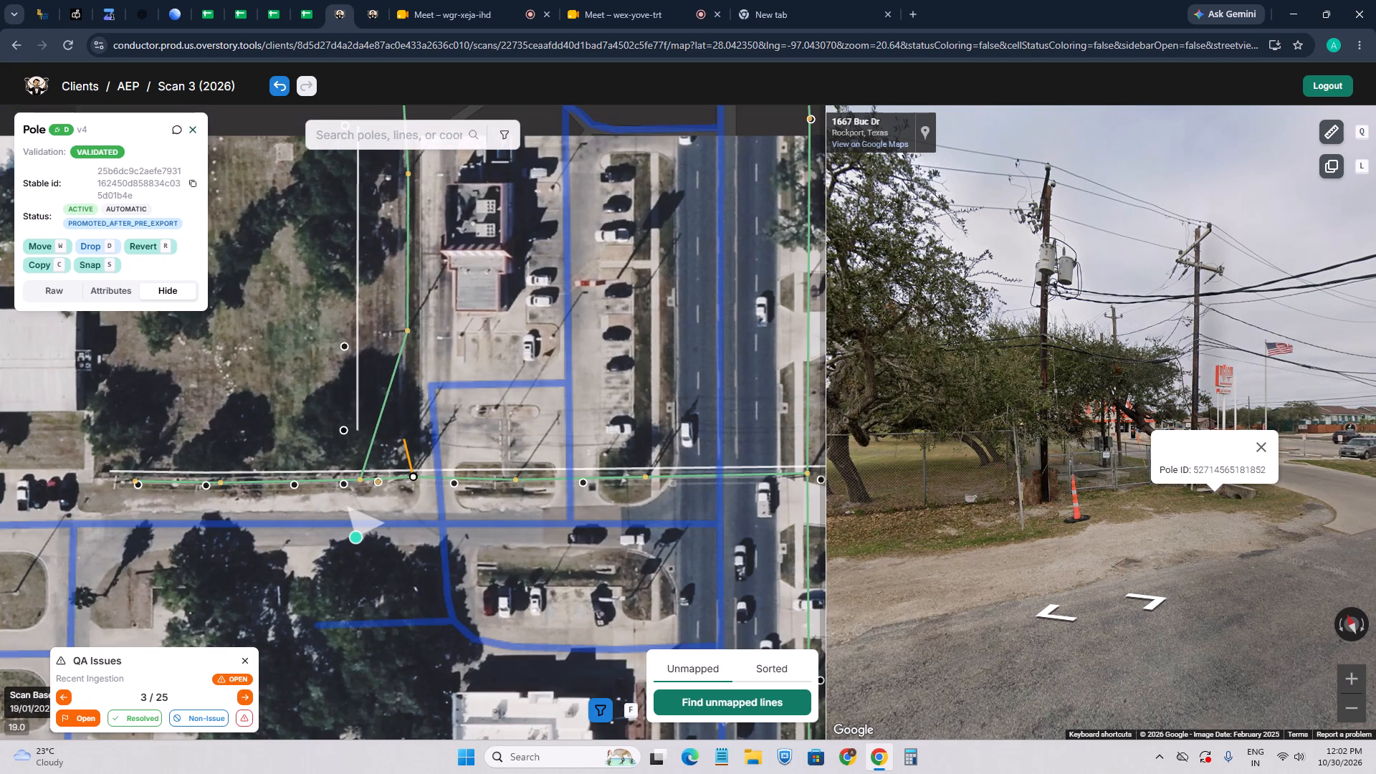
key(r)
key(y)
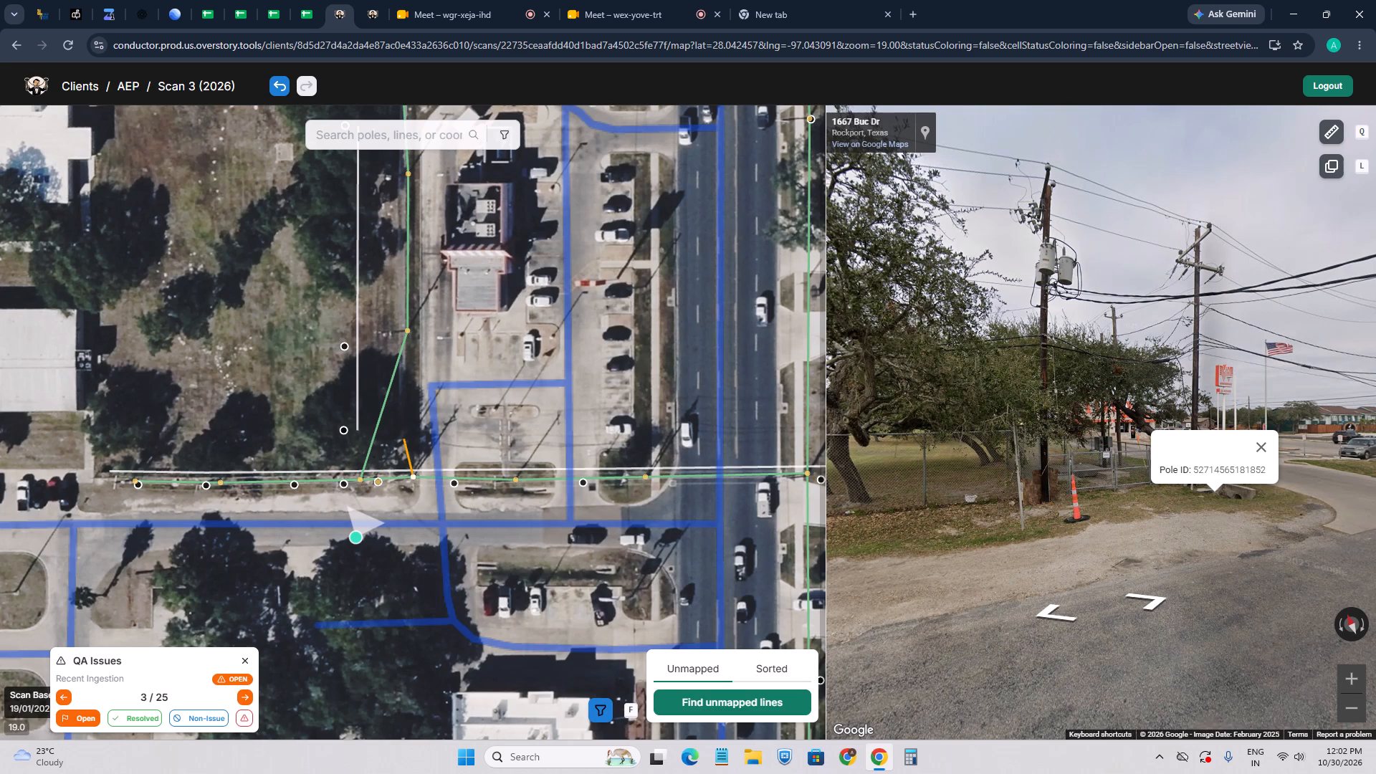
click(412, 479)
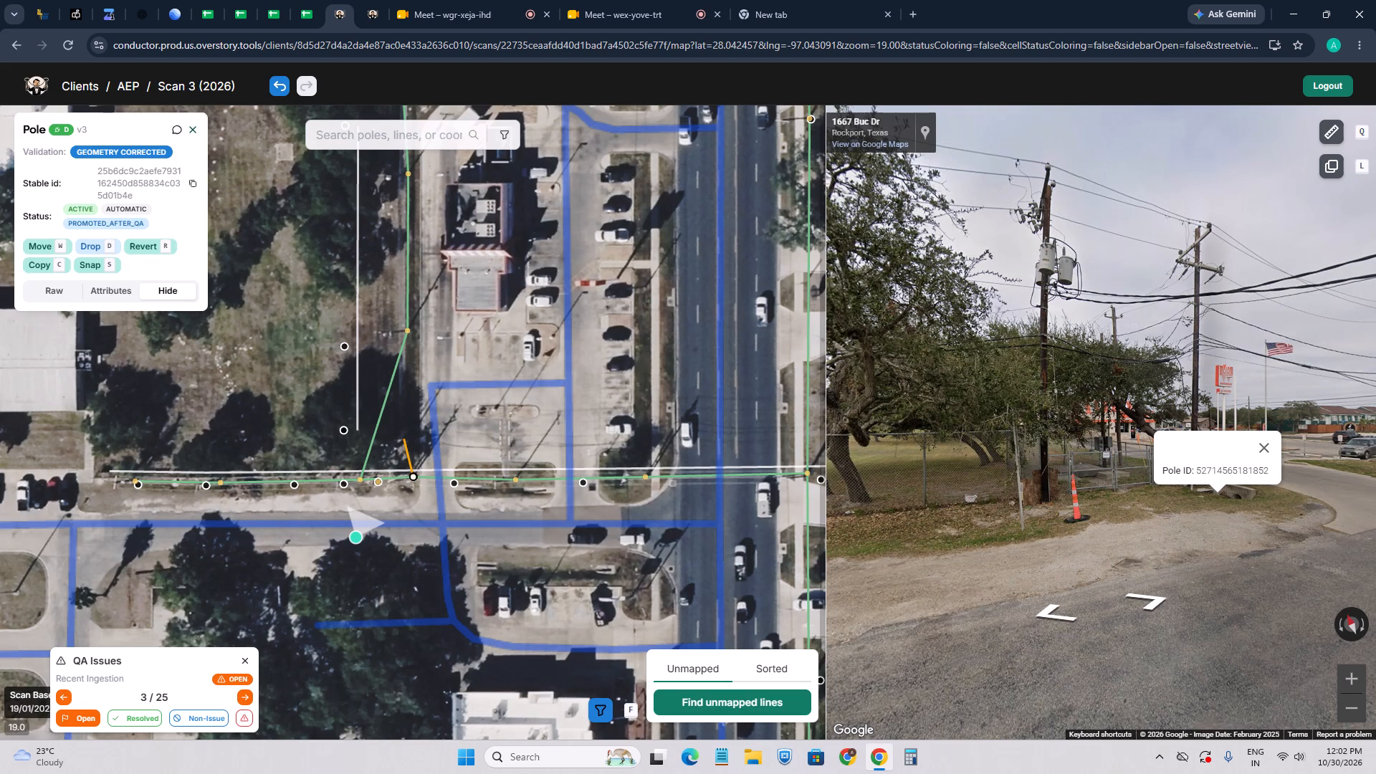
text(ry)
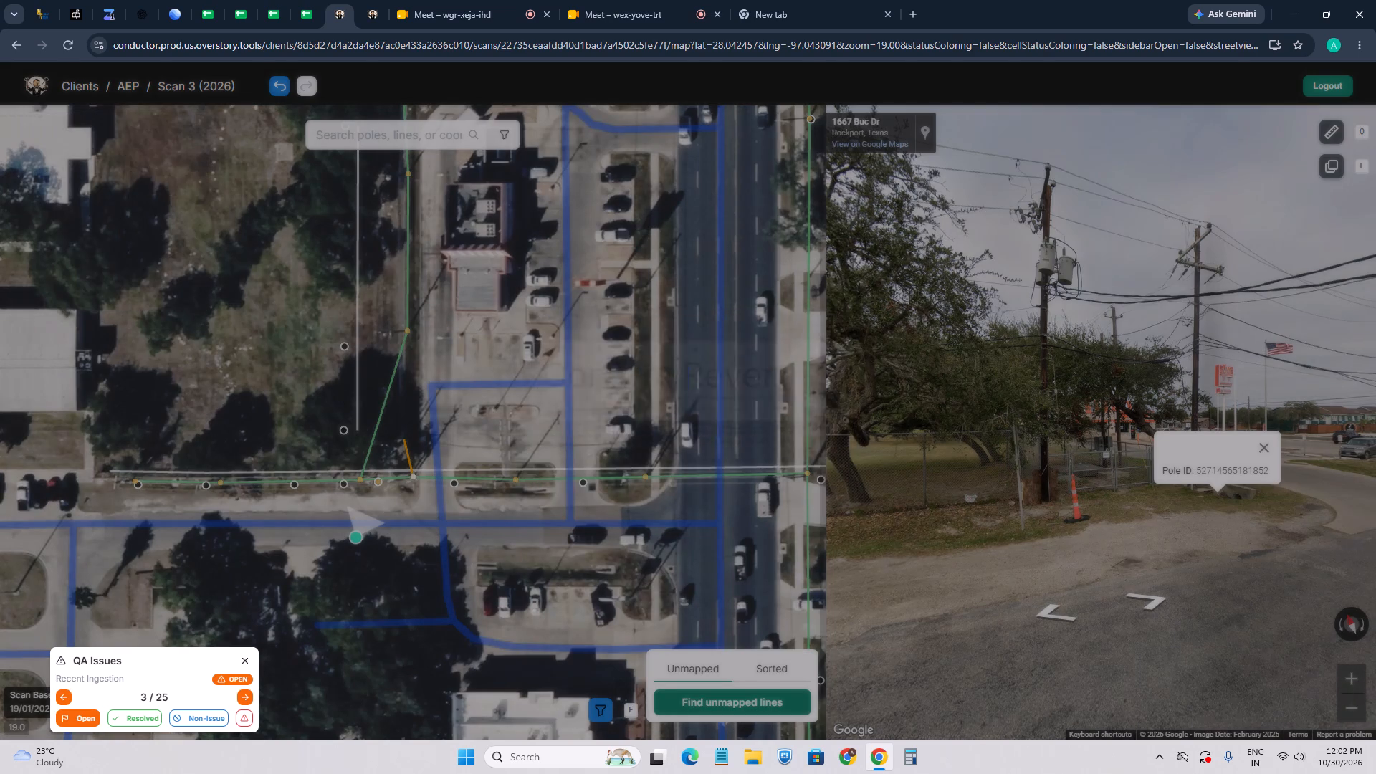
click(414, 481)
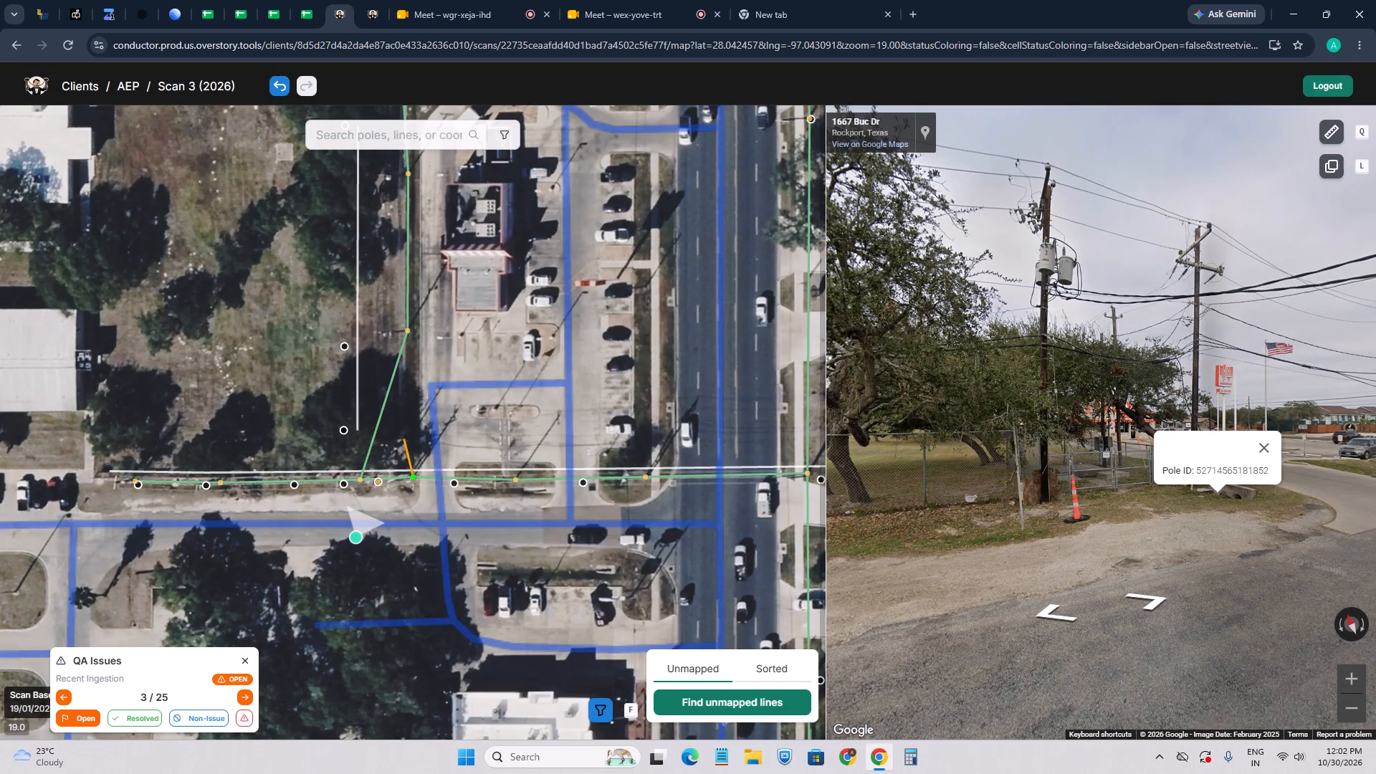
scroll(425, 476, up, 2)
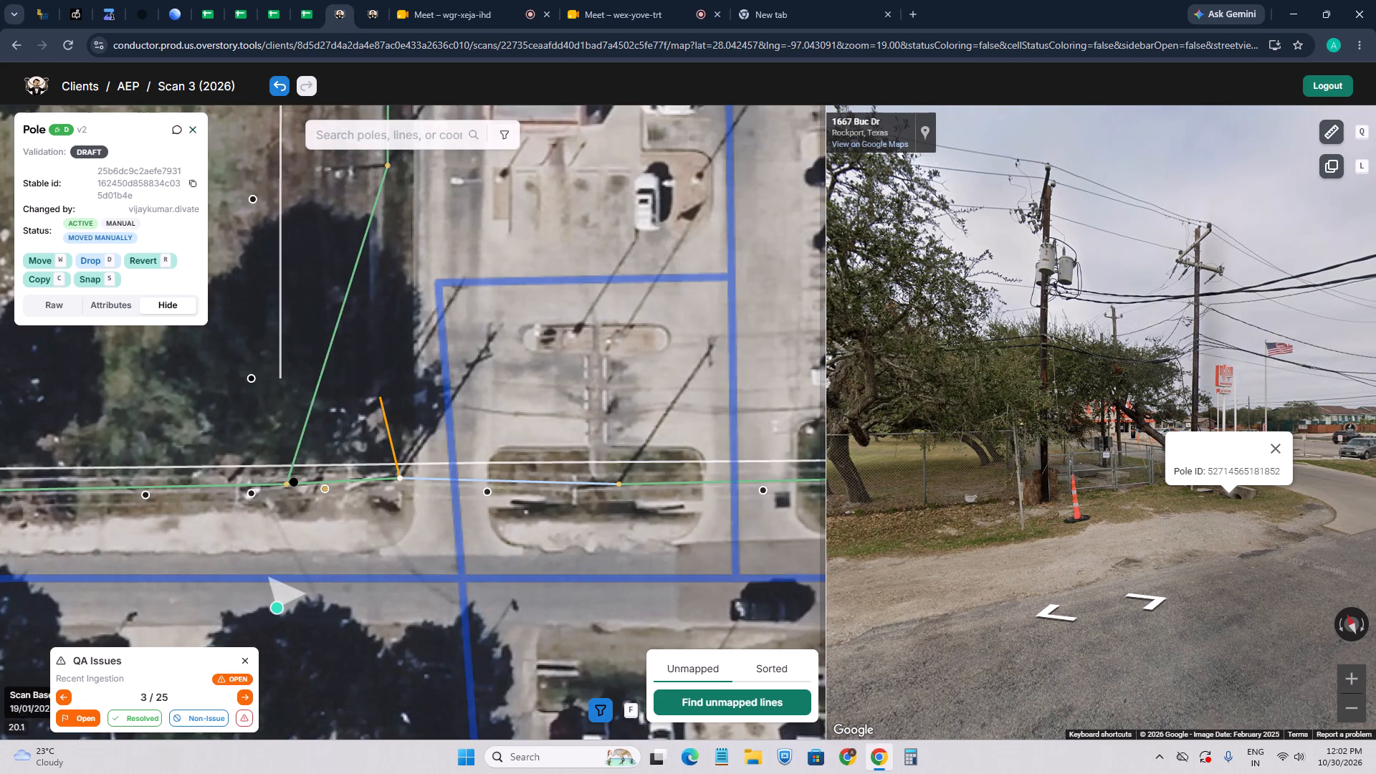
text(ry)
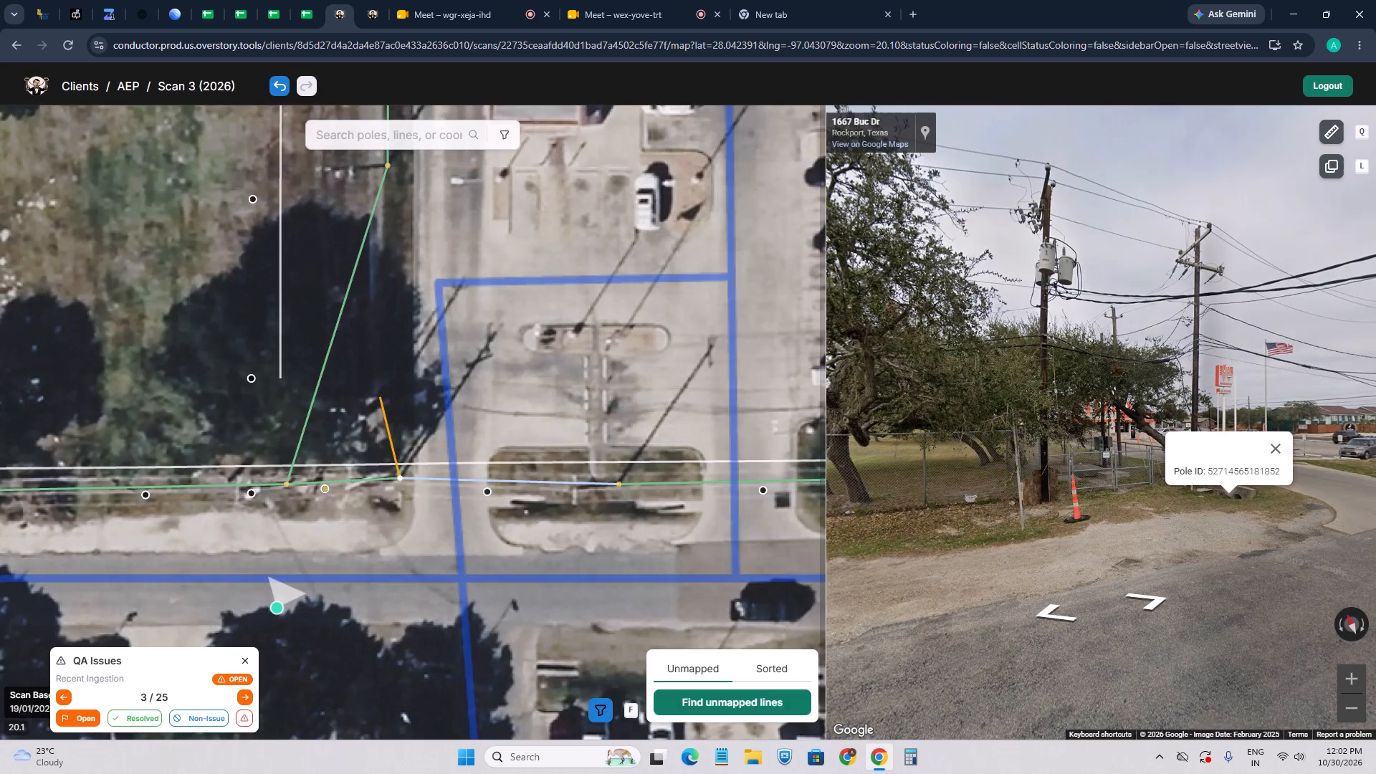
Examine the reverted pole's position and its connected lines against the imagery along Buc Dr.
scroll(394, 486, down, 4)
scroll(371, 492, up, 7)
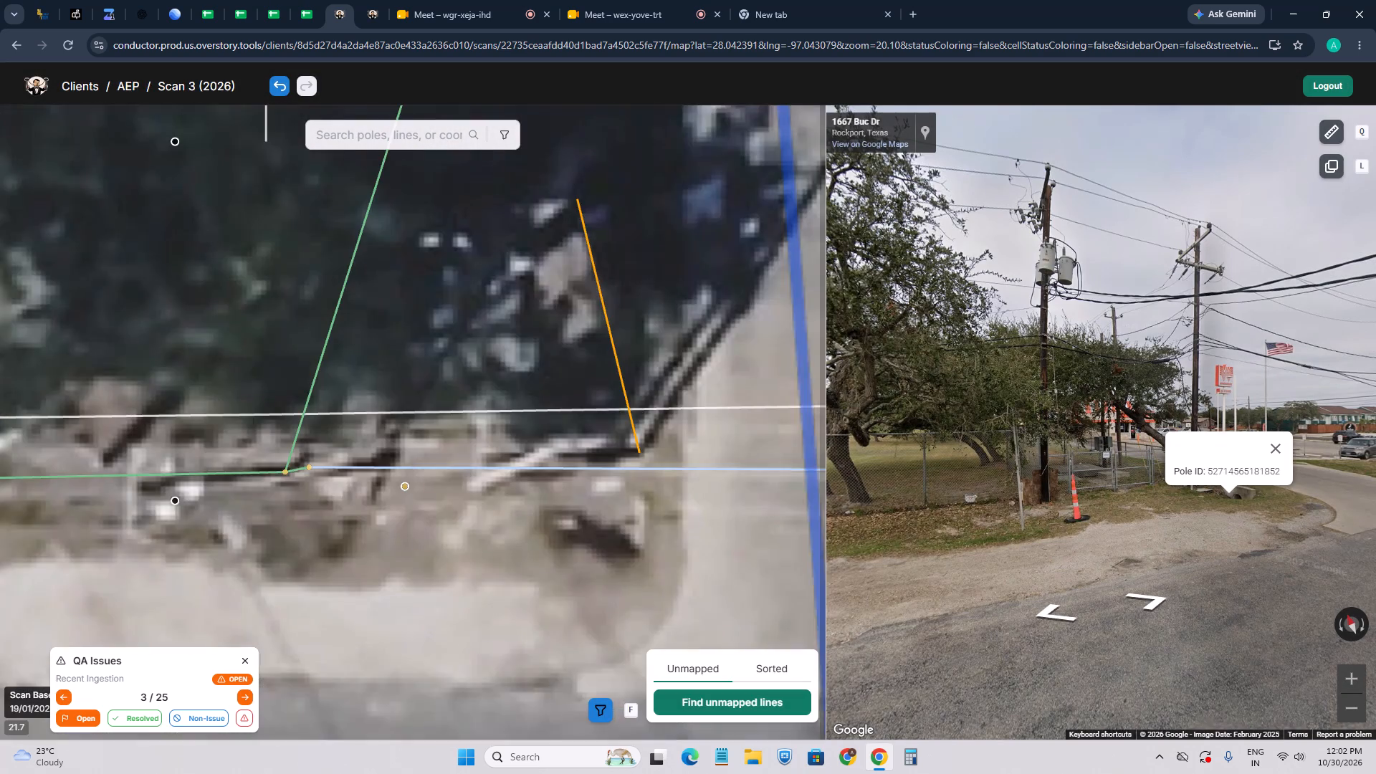
scroll(345, 473, up, 2)
scroll(335, 472, down, 3)
scroll(399, 488, down, 3)
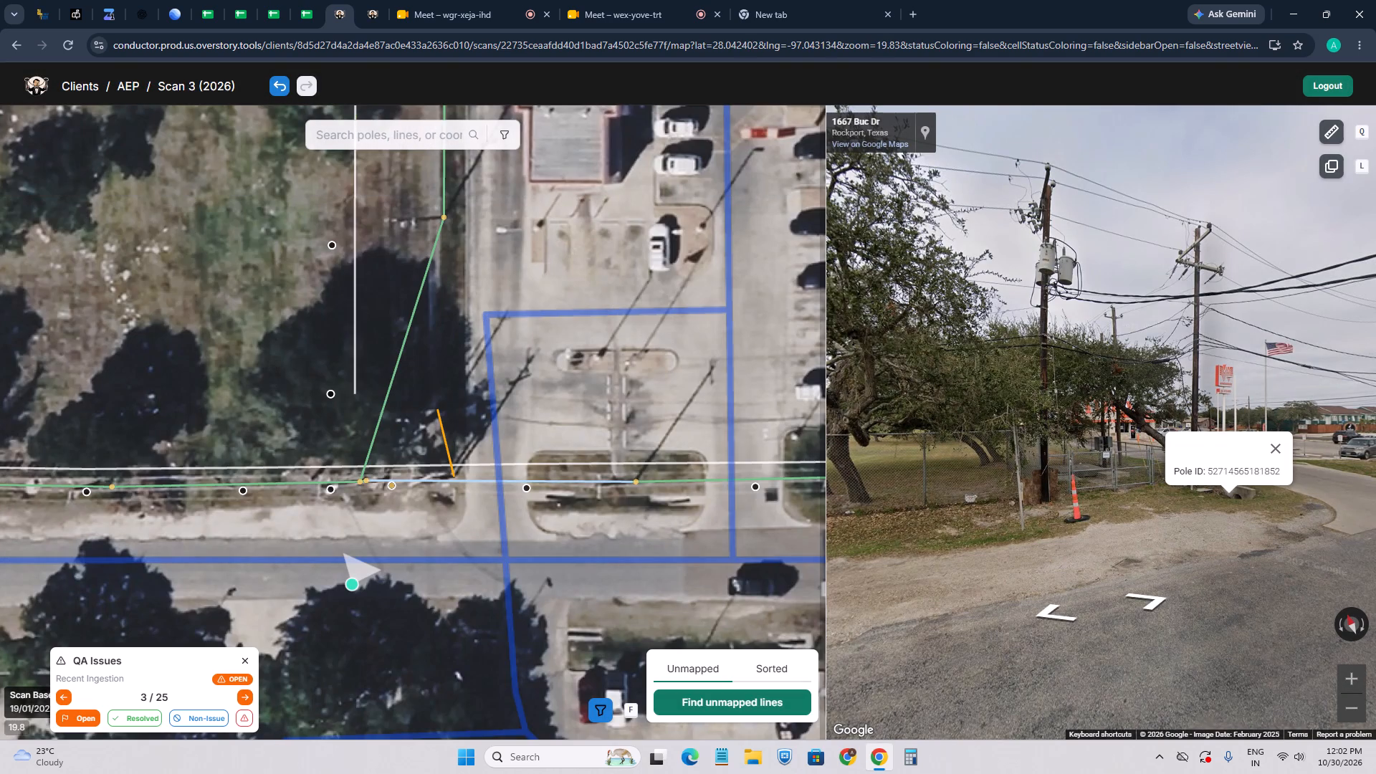
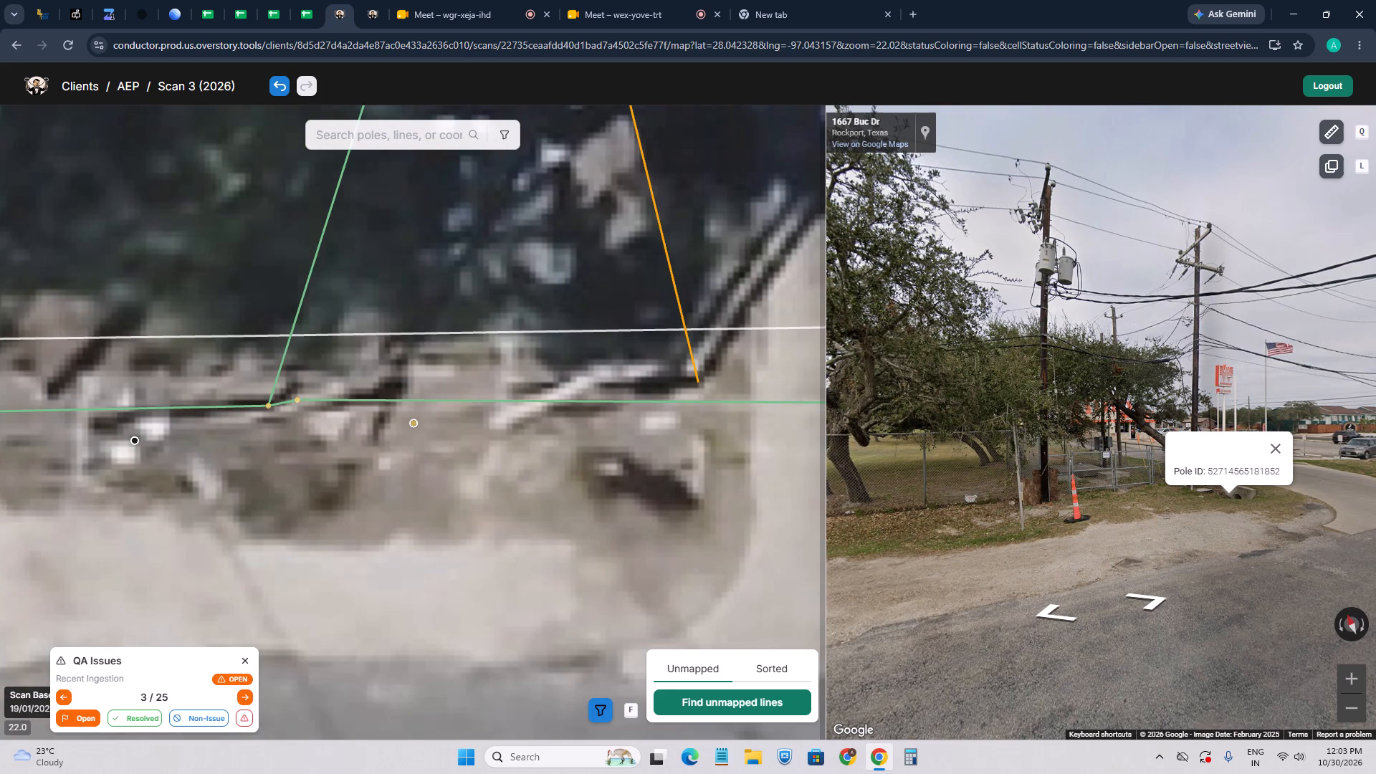
Move the pole on the green line along Buc Dr east to the south end of the orange line.
key(w)
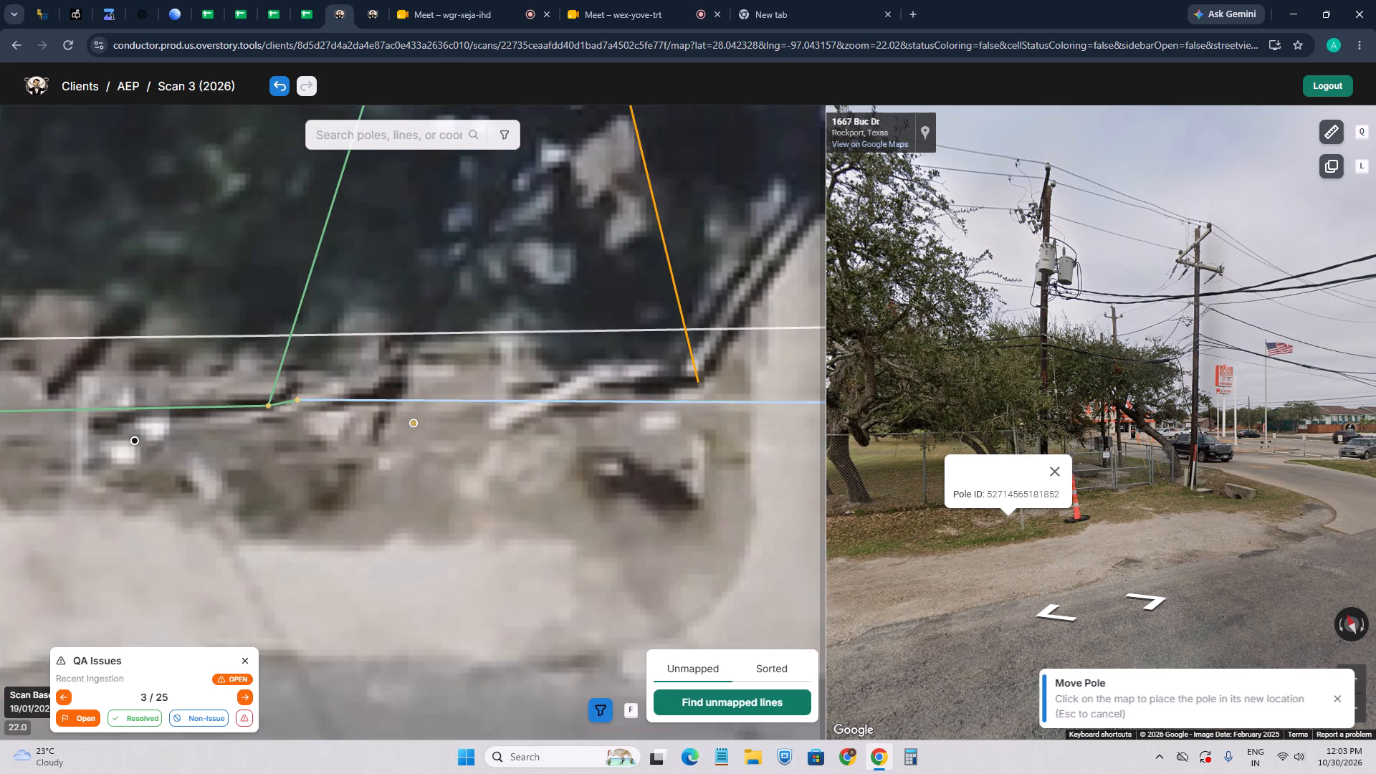
scroll(692, 379, up, 2)
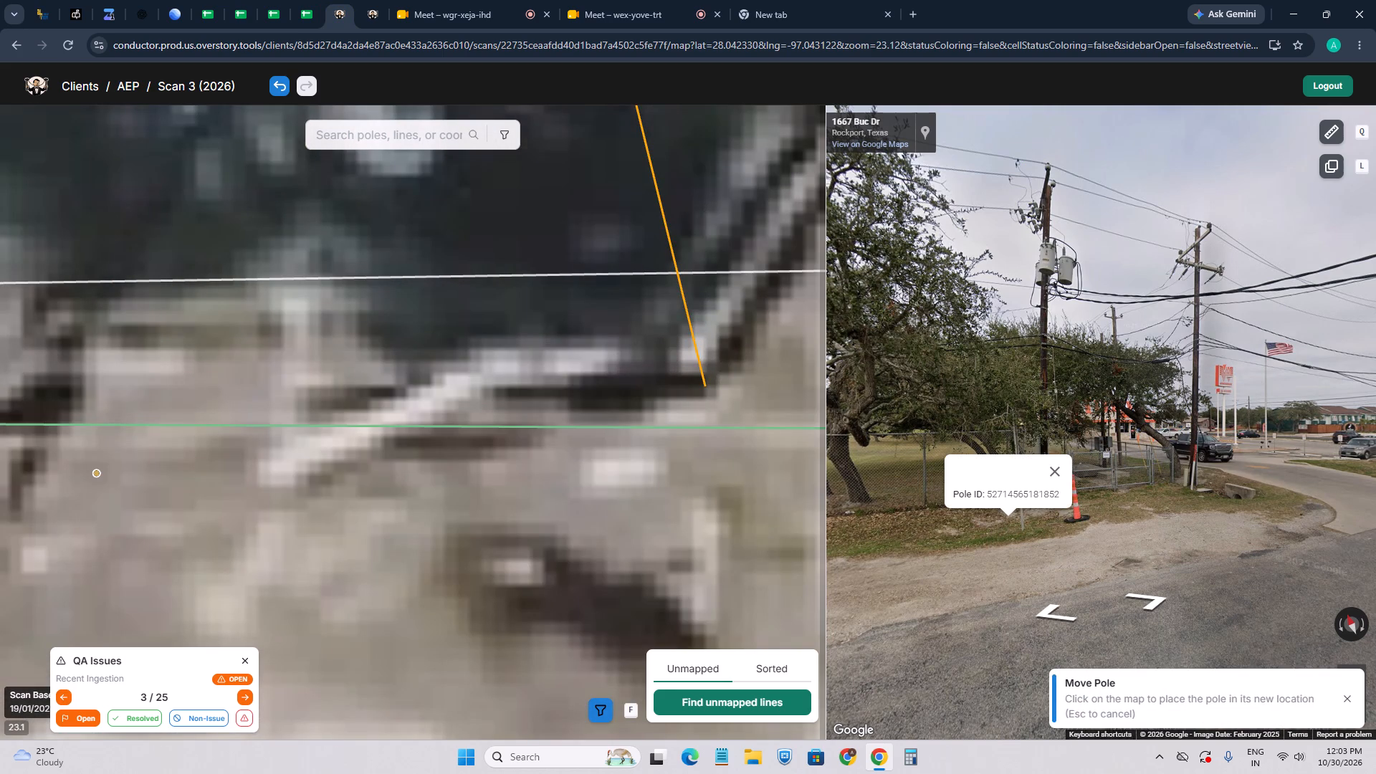
click(702, 386)
scroll(578, 453, down, 1)
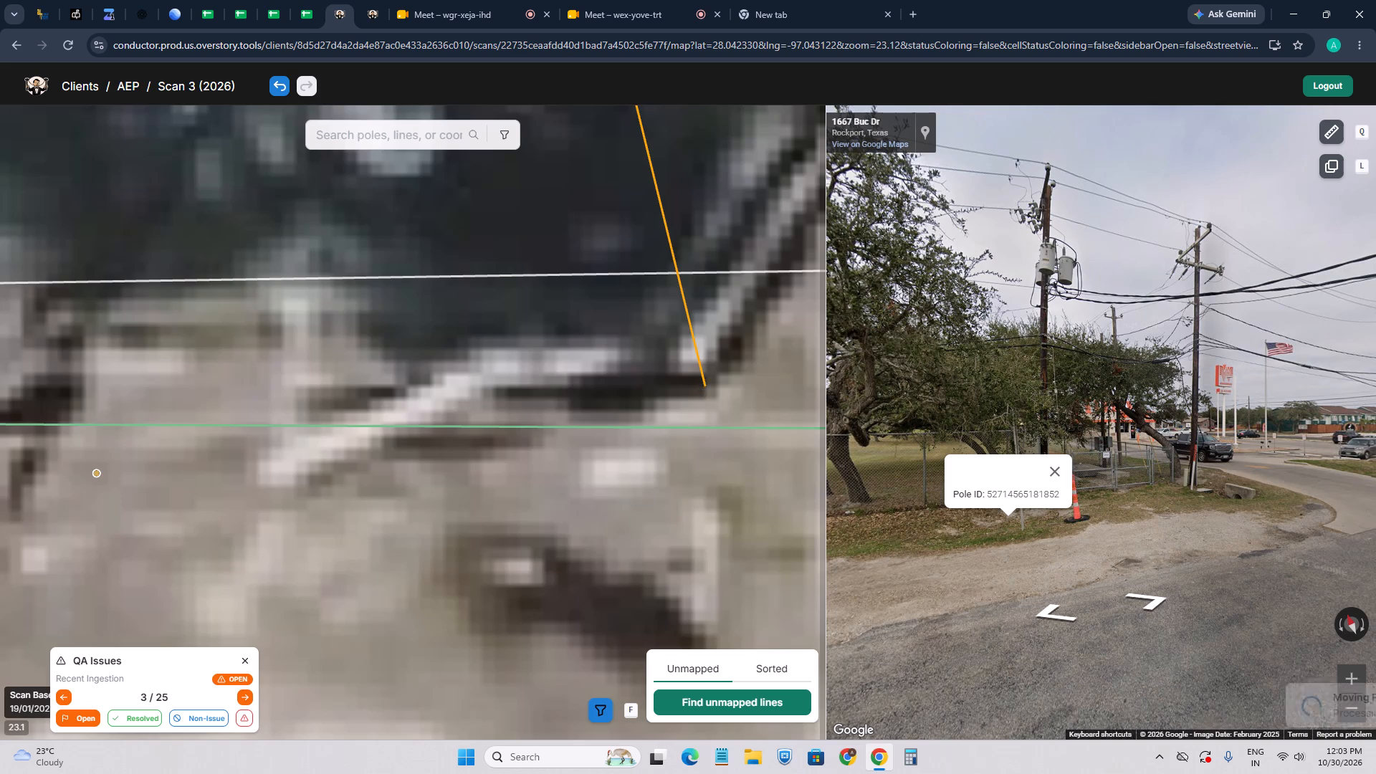
scroll(576, 454, down, 2)
Move the unconnected pole just south of the green line up under the trees, near the orange line's north end.
click(419, 460)
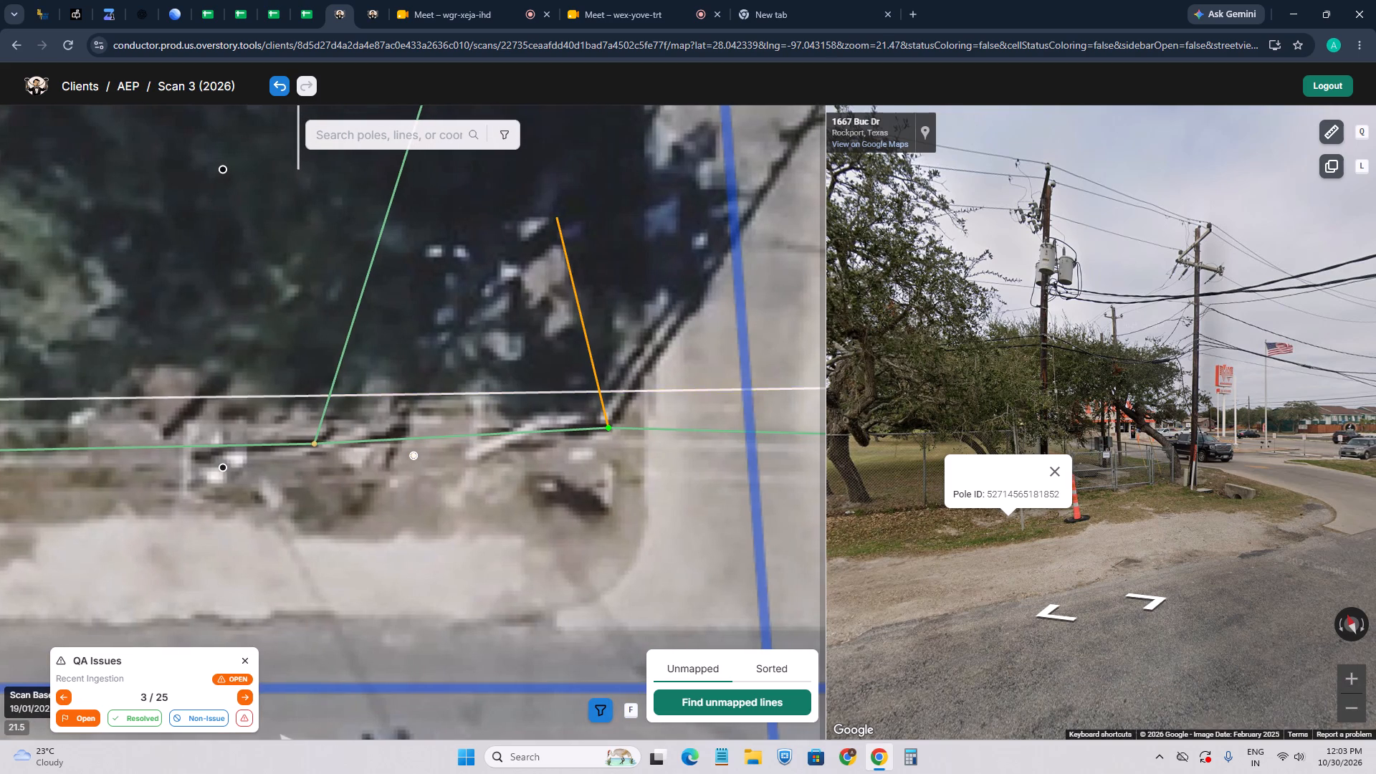
click(408, 457)
scroll(469, 373, down, 2)
key(w)
scroll(516, 304, up, 3)
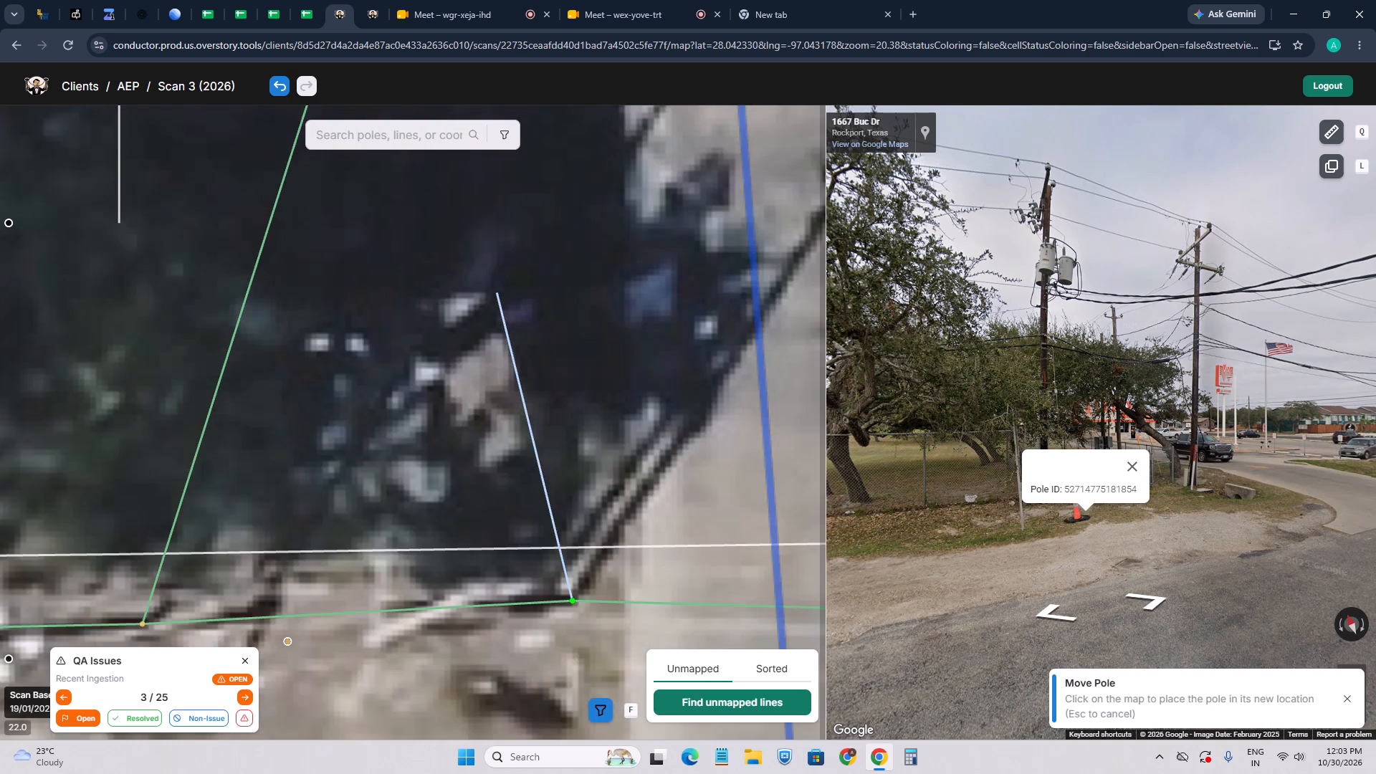
drag(500, 312, 492, 386)
scroll(480, 394, down, 1)
scroll(497, 381, up, 1)
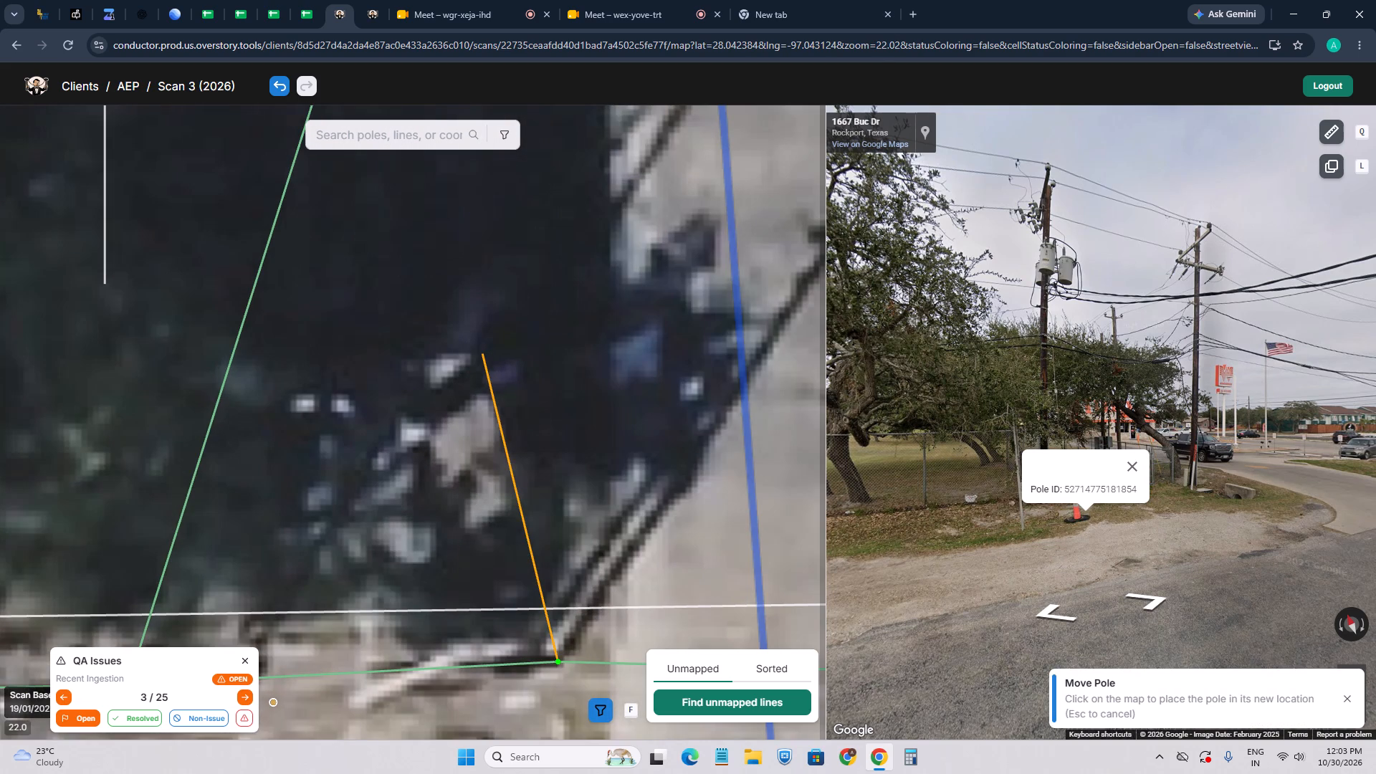
click(462, 388)
scroll(512, 458, down, 1)
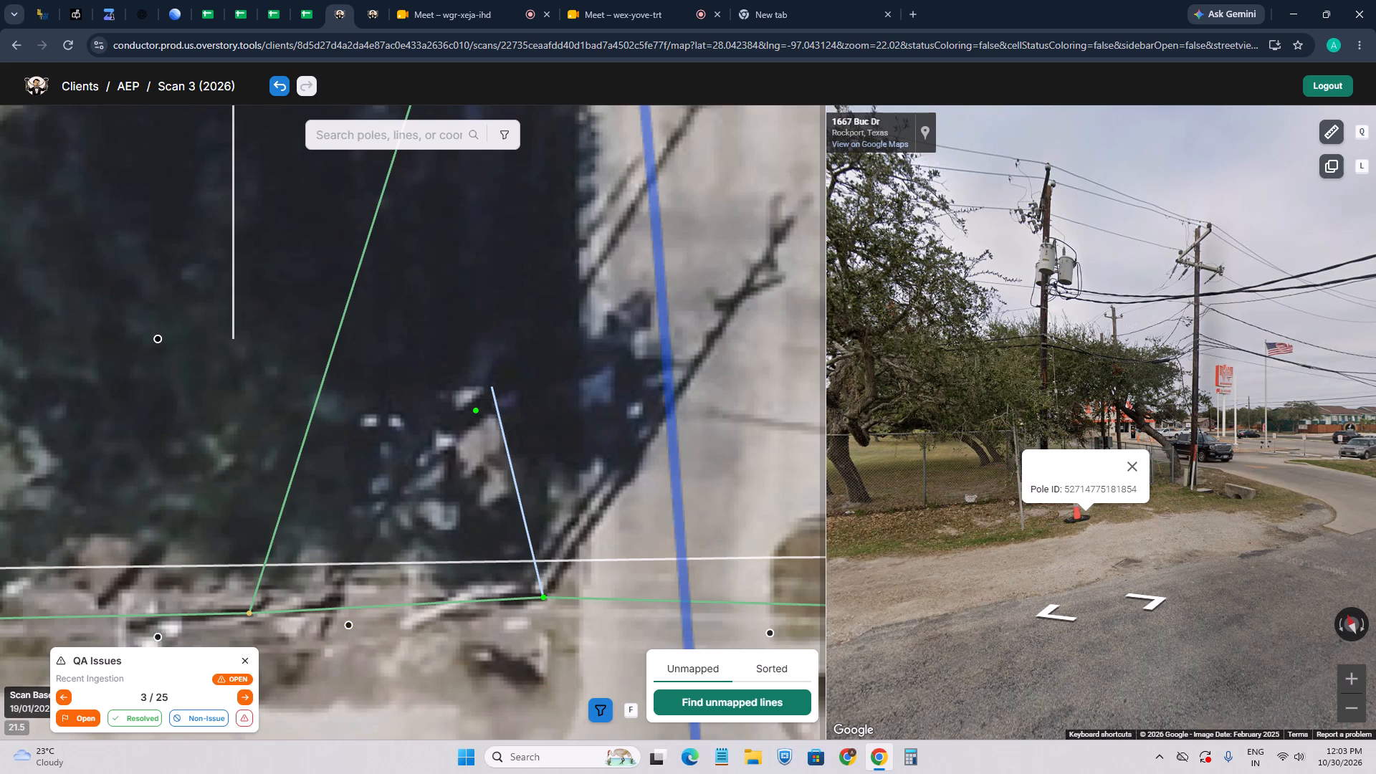
Re-attach the orange line between the relocated pole under the trees and the pole at the driveway corner.
click(515, 477)
key(a)
click(478, 405)
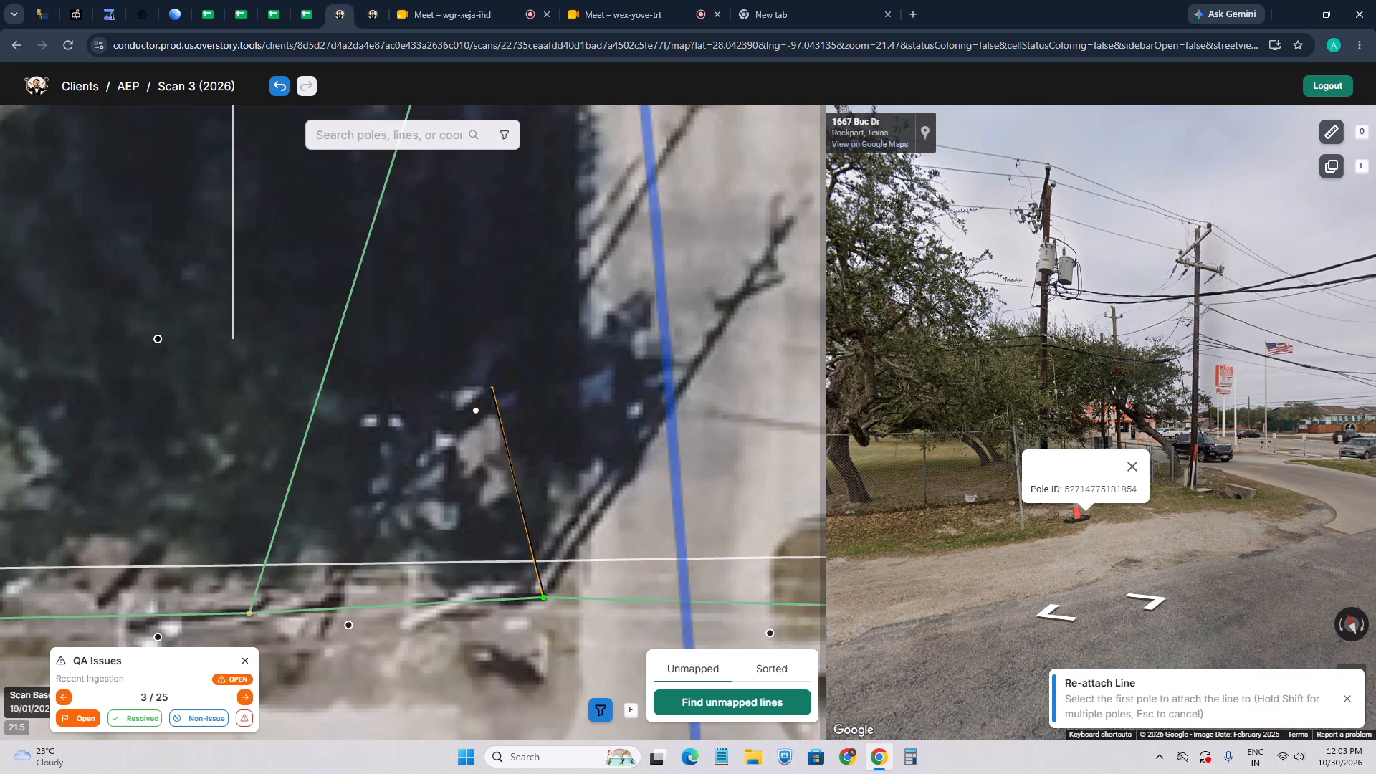
click(544, 588)
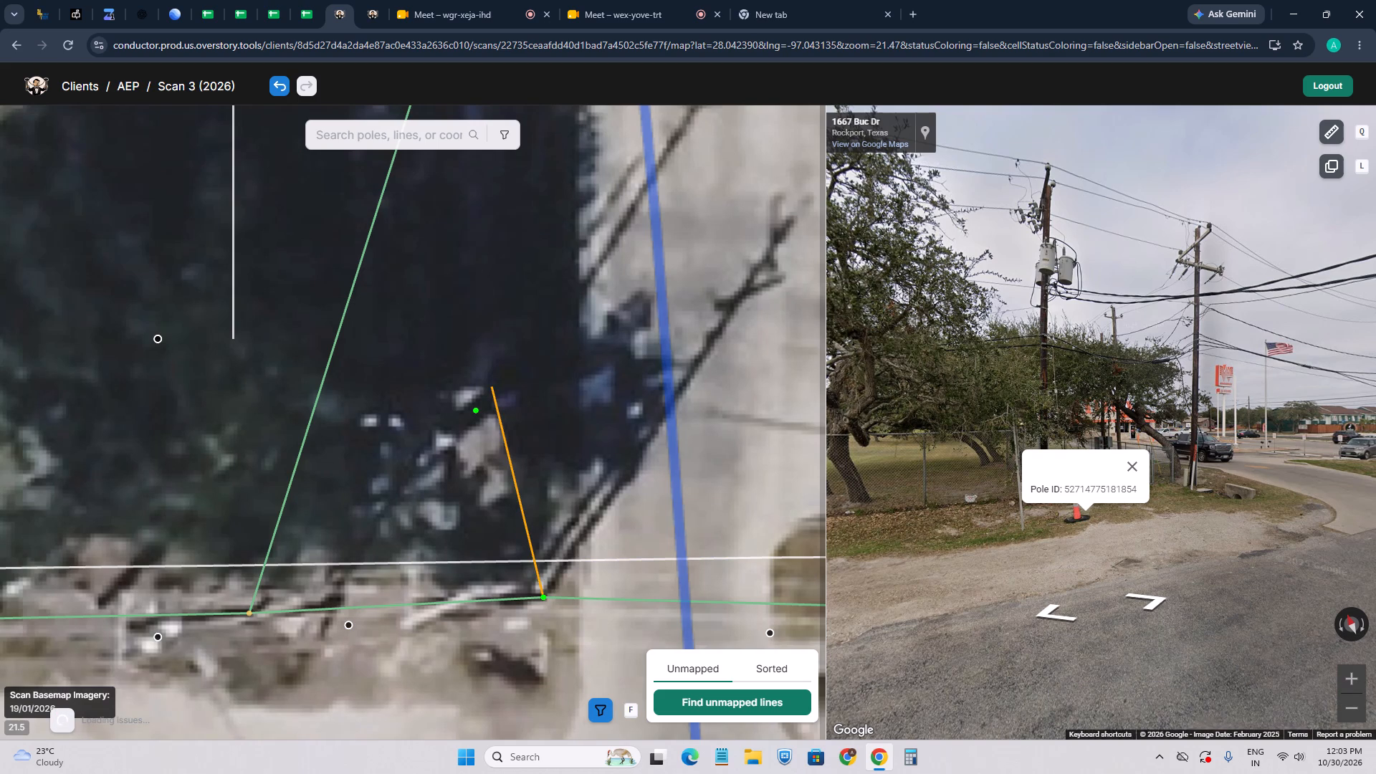
scroll(501, 465, down, 3)
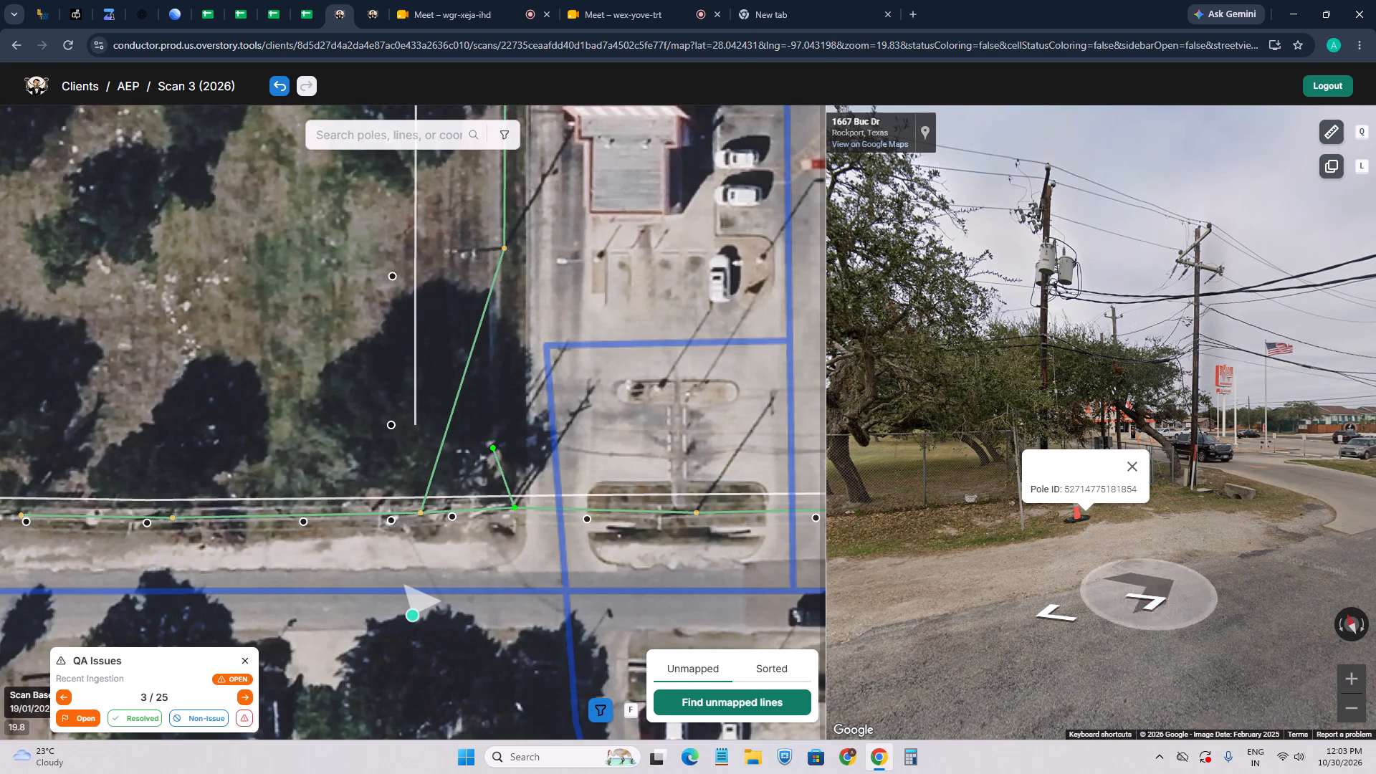
Compare the poles in Street View along Buc Dr and shift the pole under the trees slightly east.
click(1149, 607)
drag(1004, 368, 1222, 367)
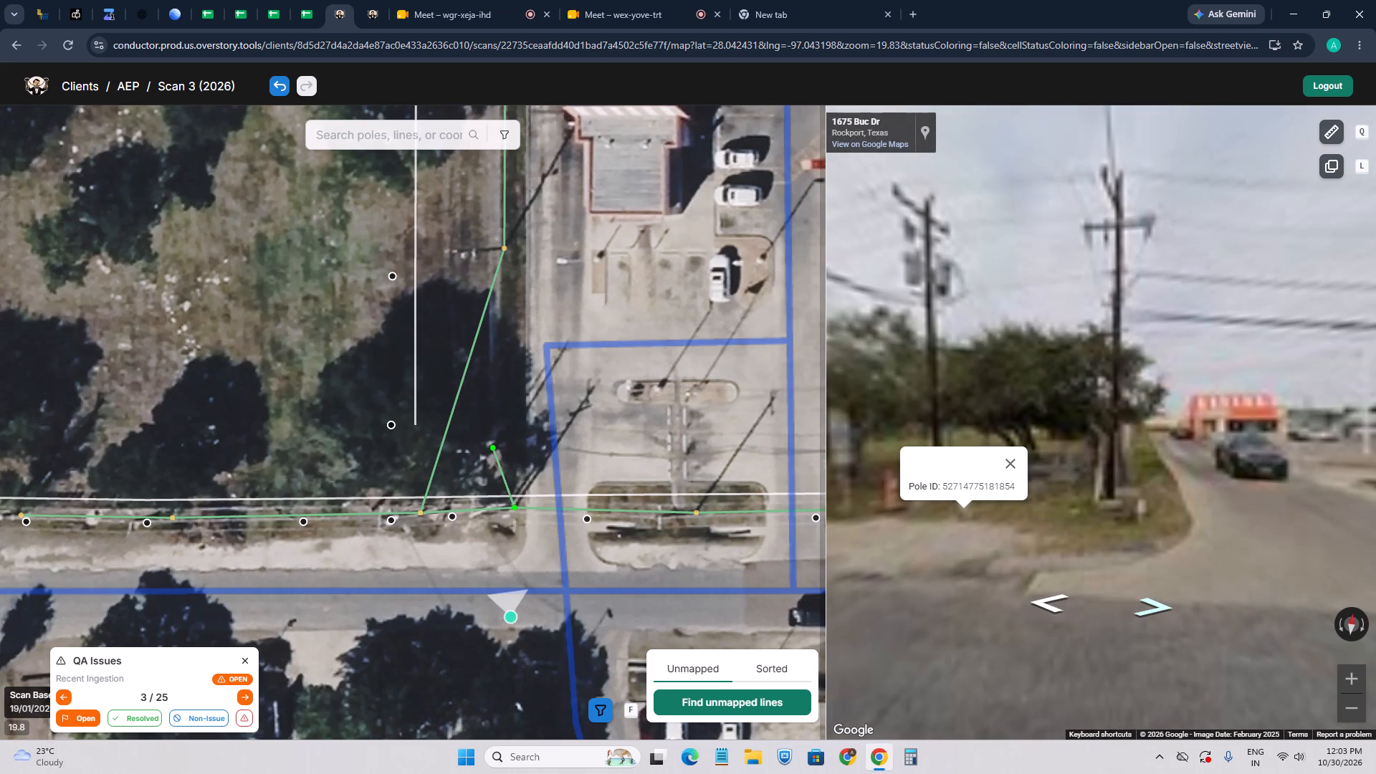
click(1162, 607)
drag(1005, 434, 1167, 435)
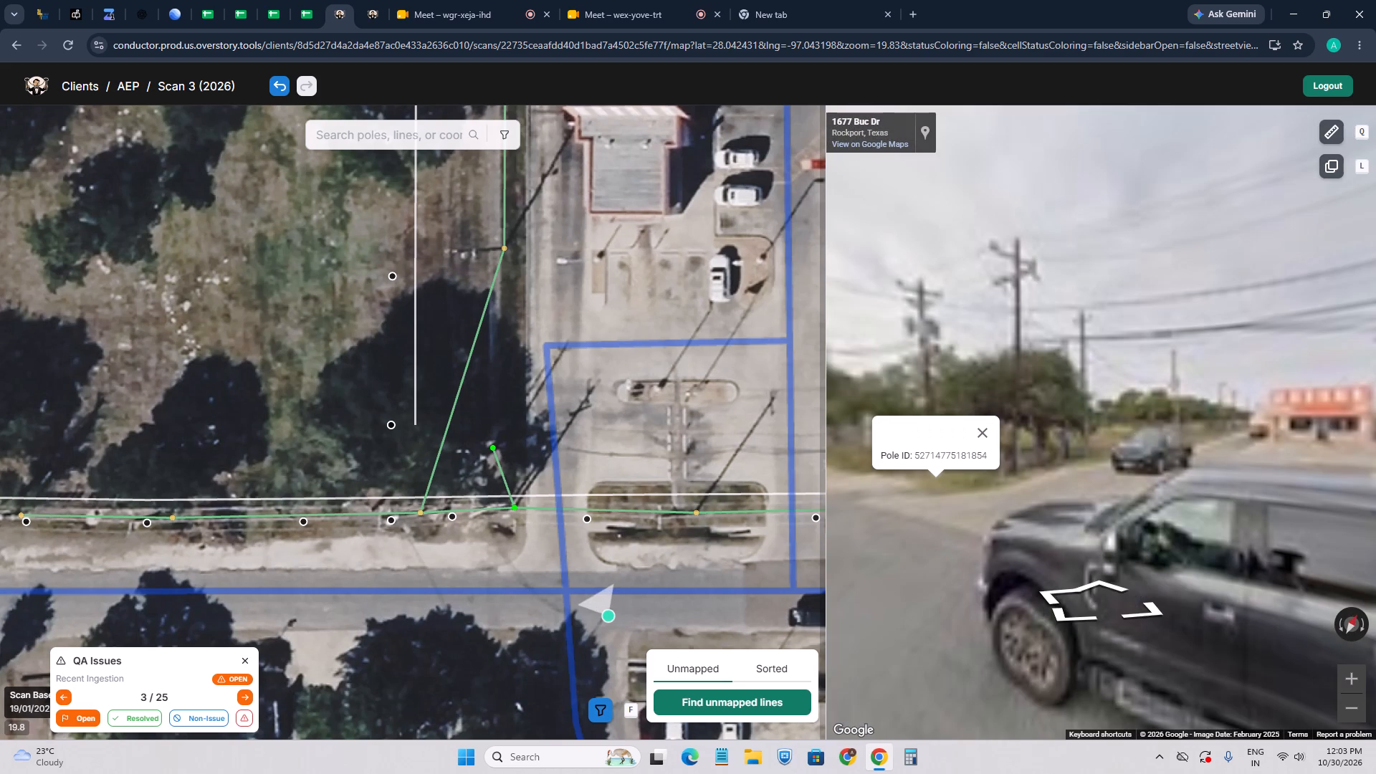
scroll(1096, 385, up, 3)
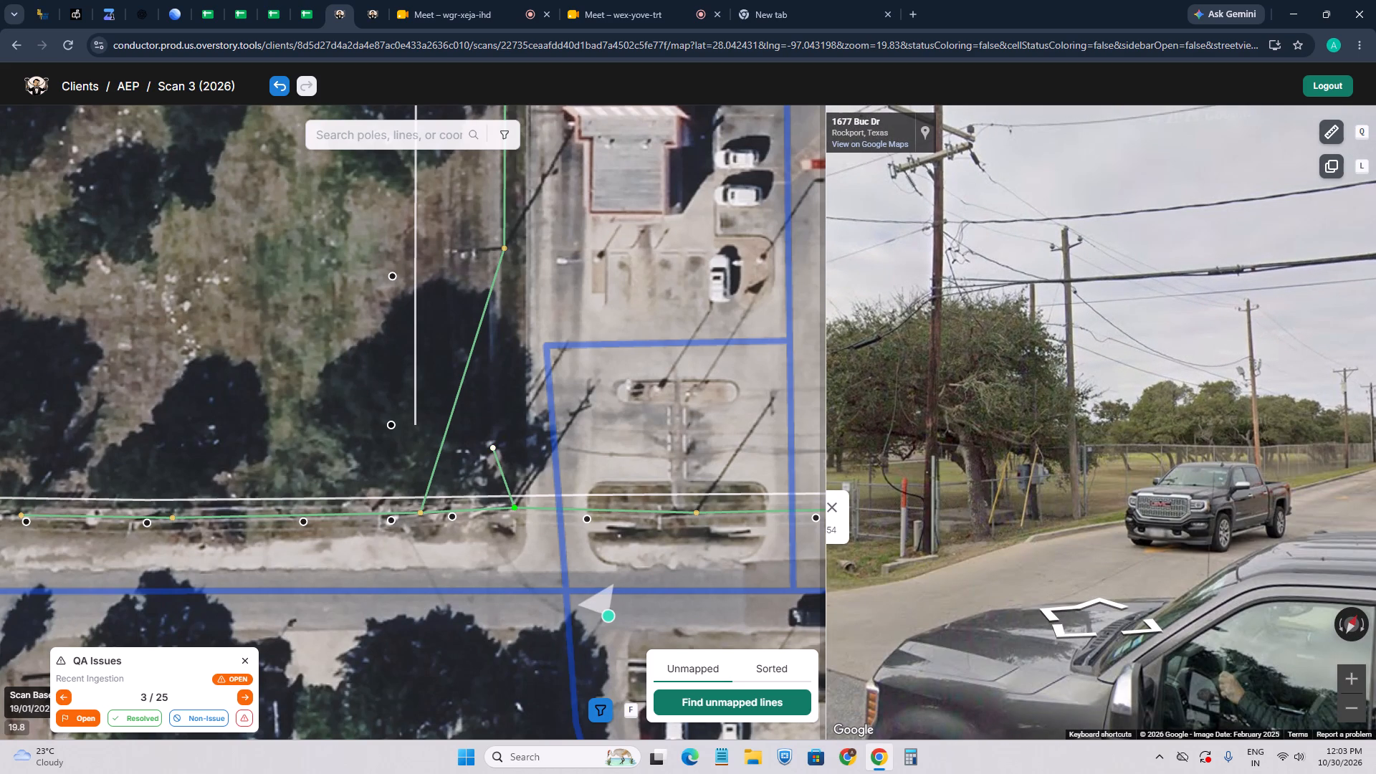
click(492, 448)
scroll(441, 467, up, 3)
key(w)
scroll(631, 404, up, 2)
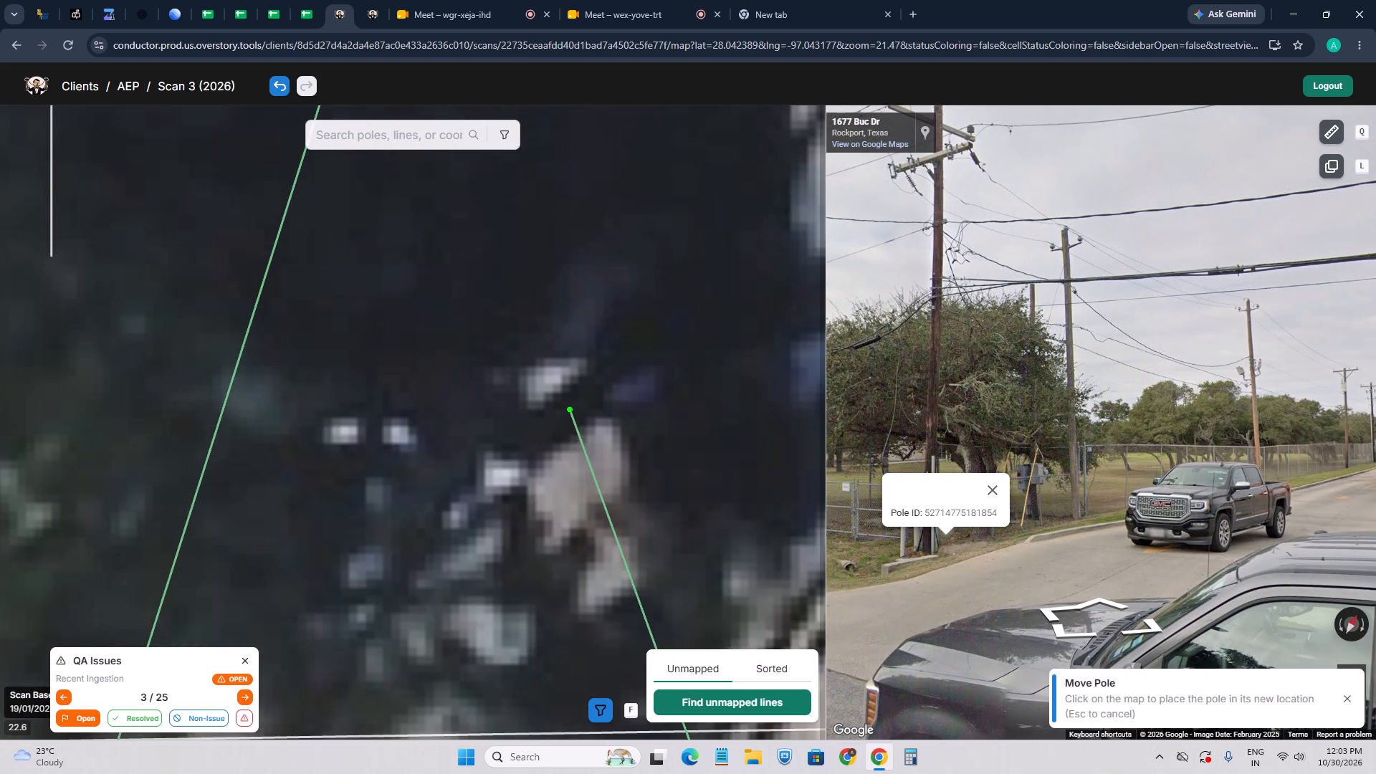
click(626, 412)
scroll(626, 412, down, 1)
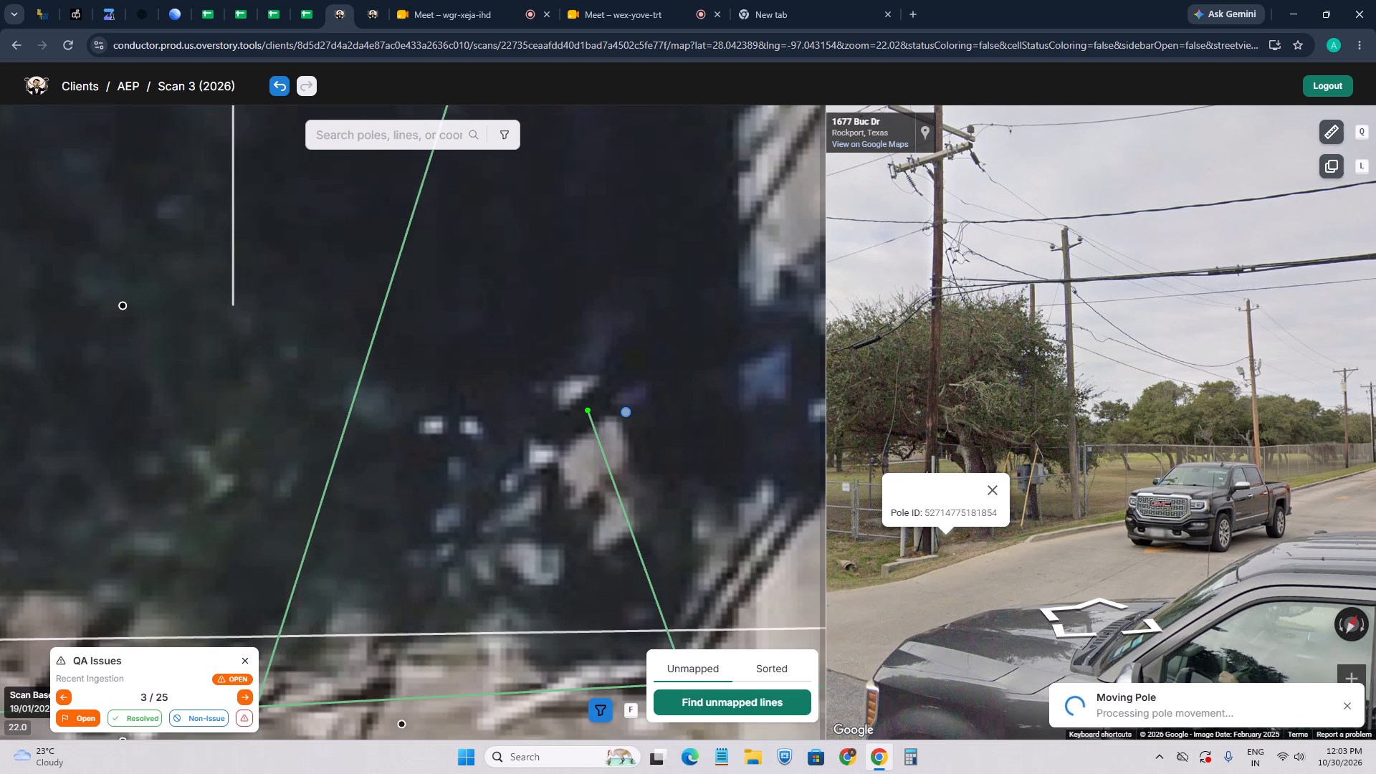
Re-attach the diagonal green line between the relocated pole under the trees and the next pole to its north.
scroll(622, 434, down, 4)
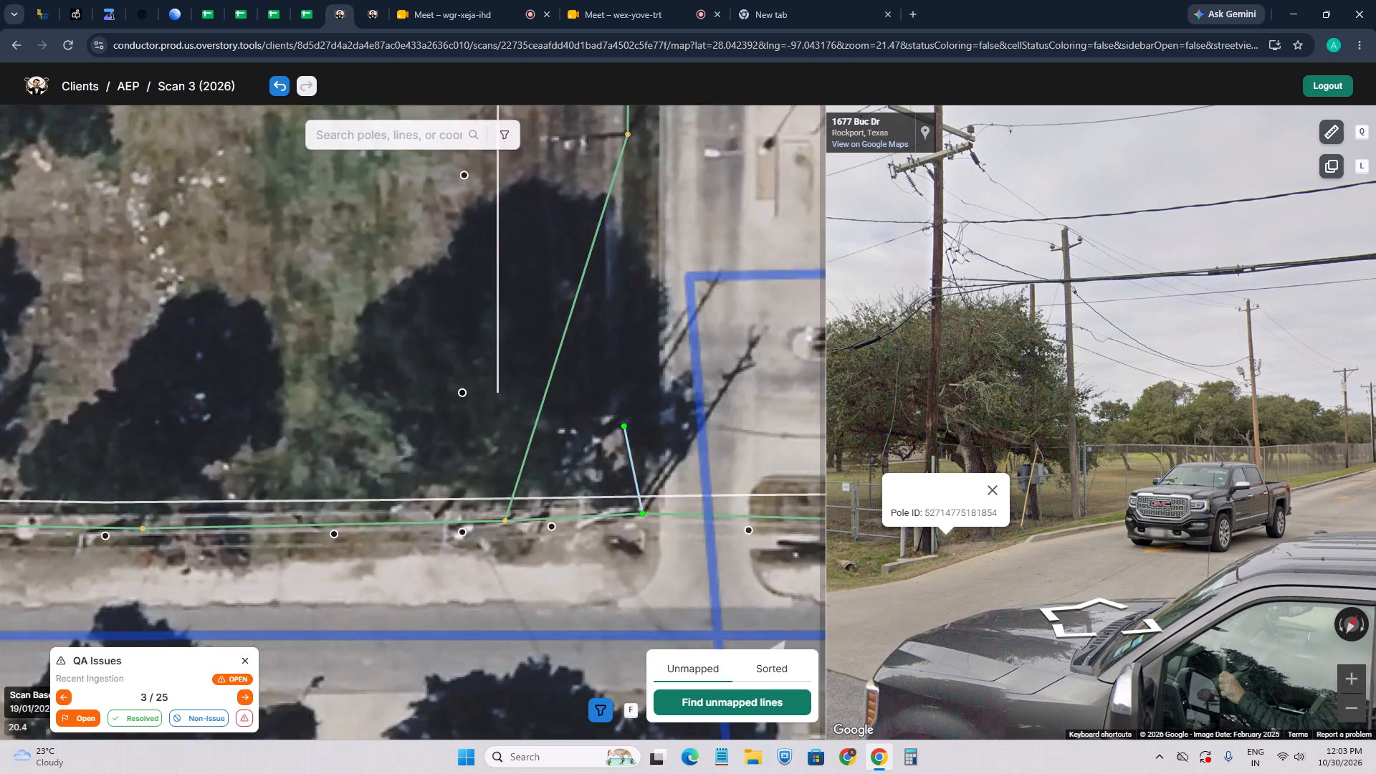
scroll(625, 421, down, 1)
drag(664, 365, 613, 464)
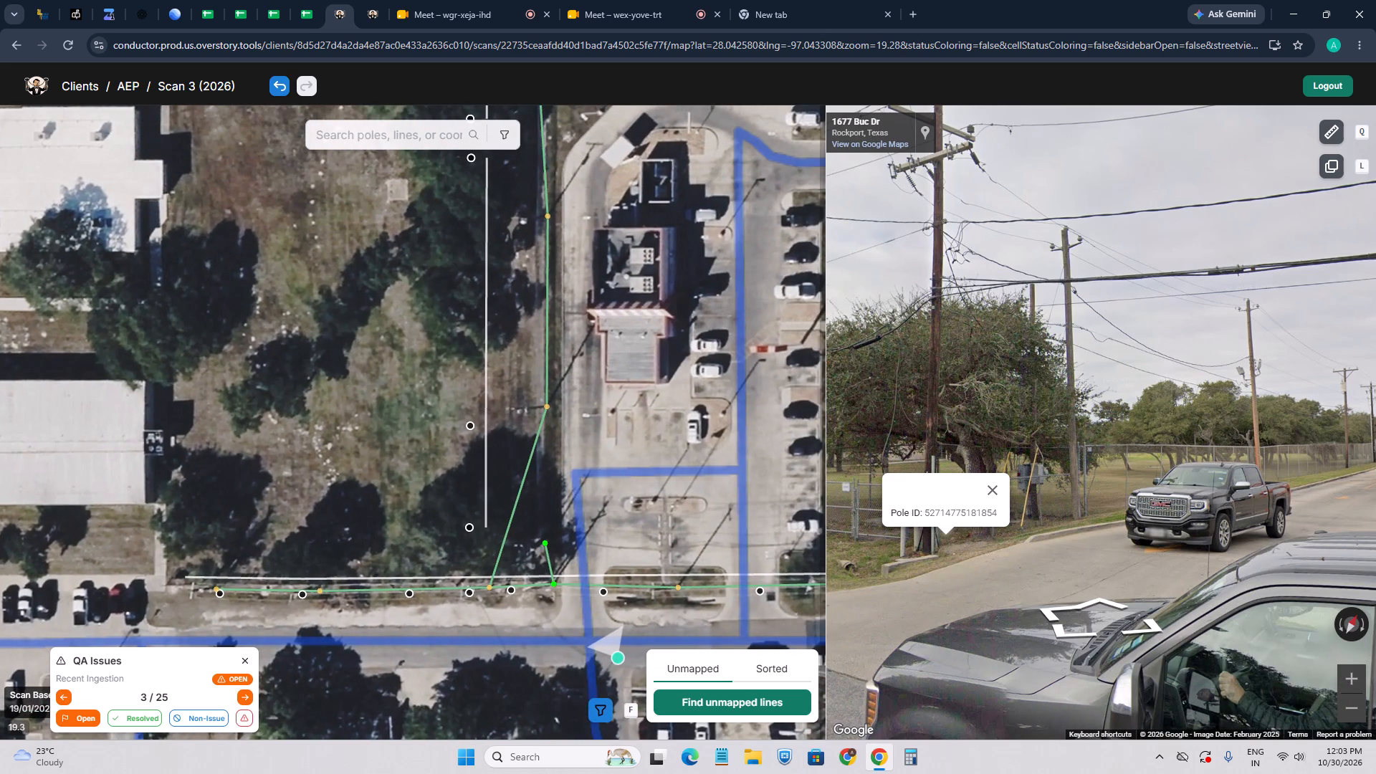
drag(1186, 431, 1136, 461)
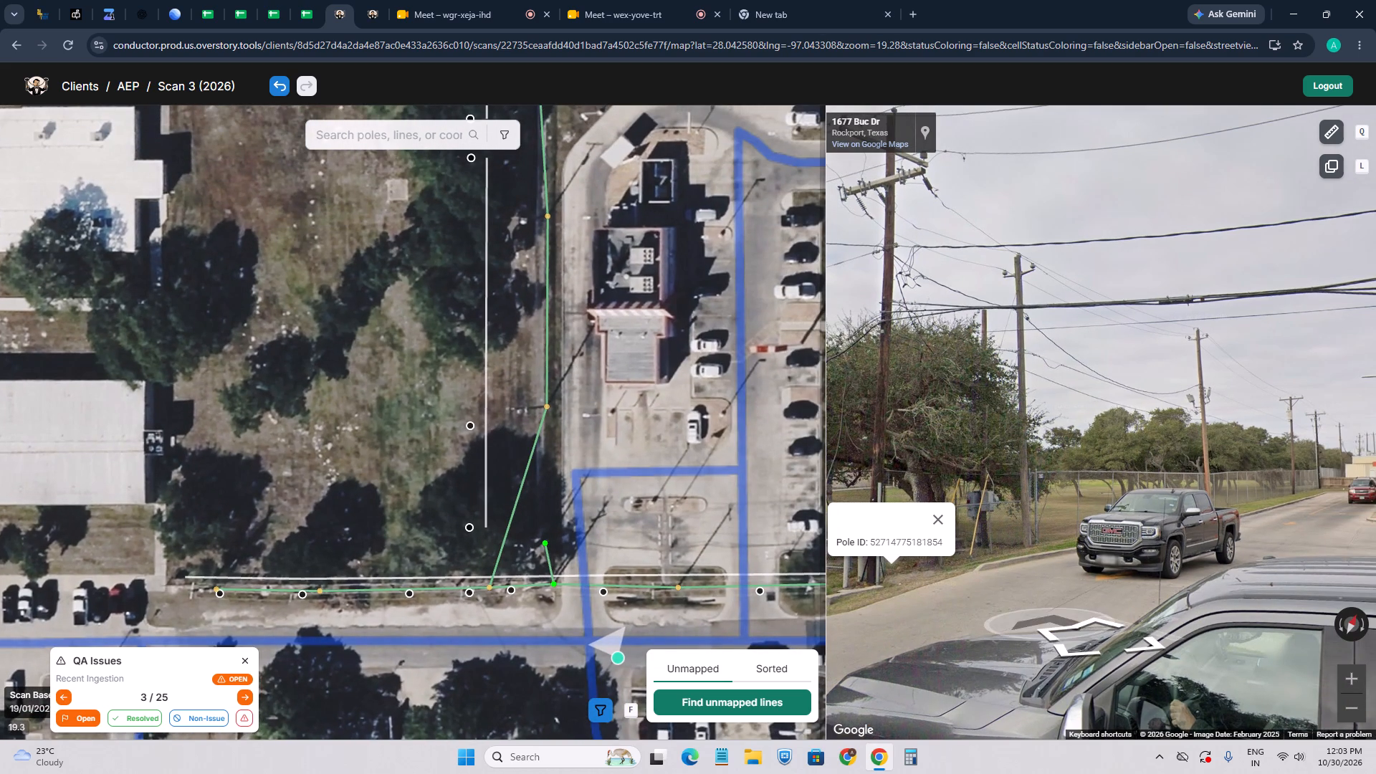
click(1049, 631)
drag(1117, 482, 1046, 522)
drag(1121, 474, 983, 535)
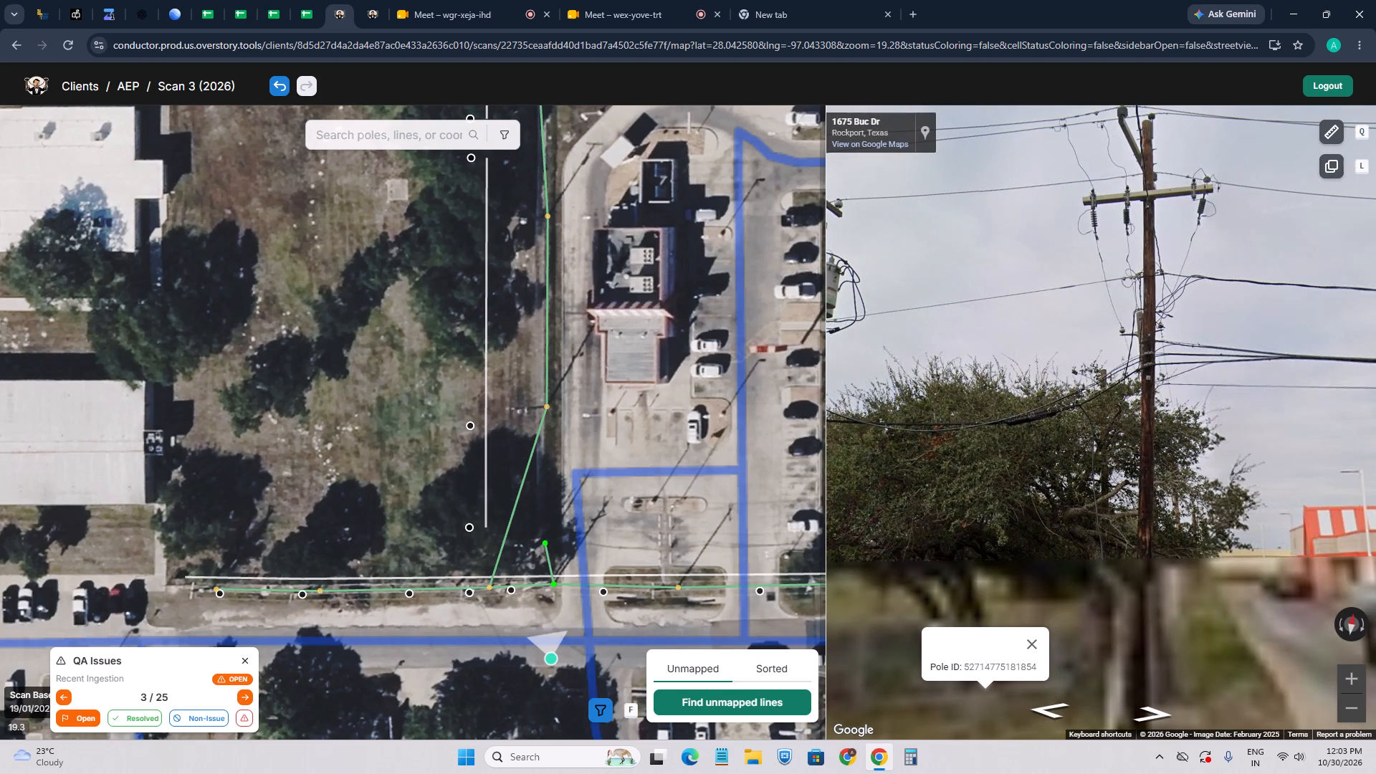
click(530, 469)
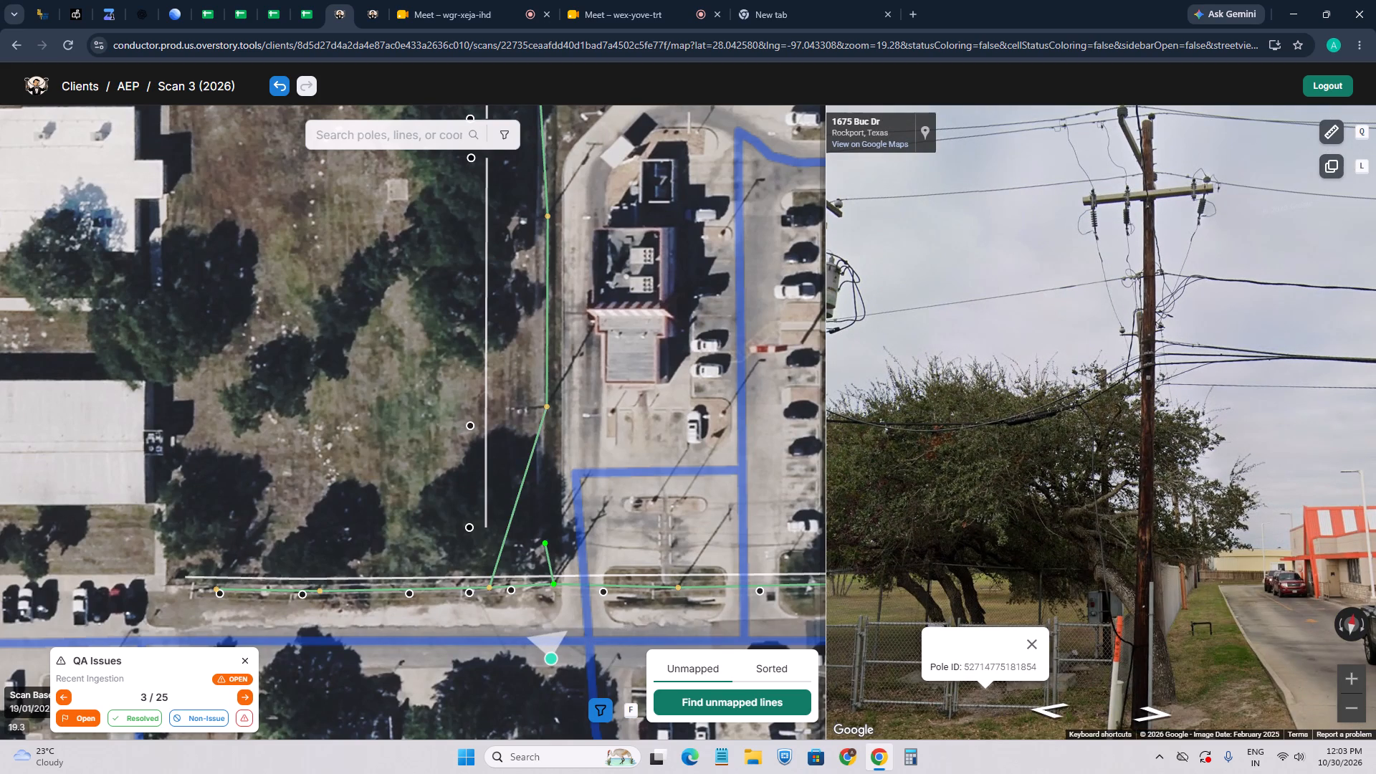
key(a)
click(547, 540)
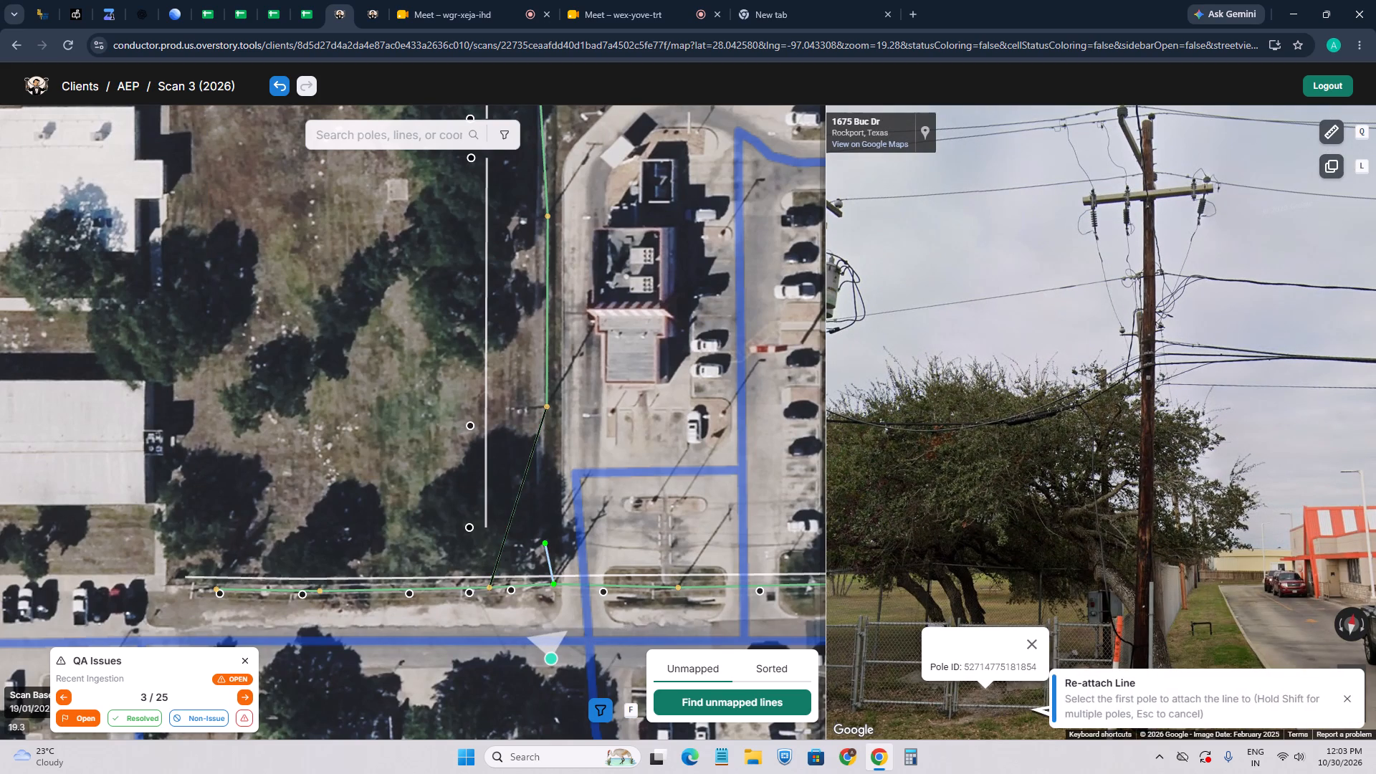
click(550, 406)
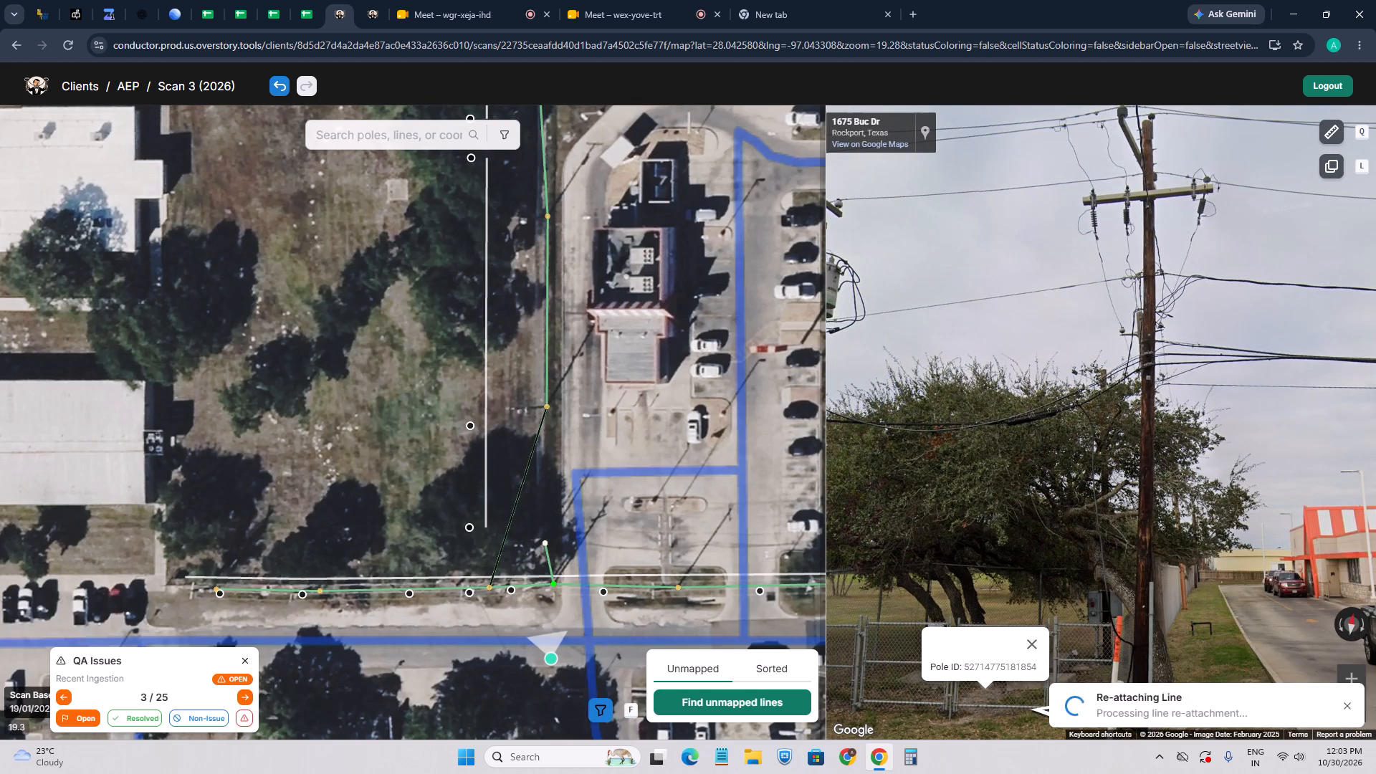
scroll(556, 484, down, 2)
scroll(556, 501, up, 2)
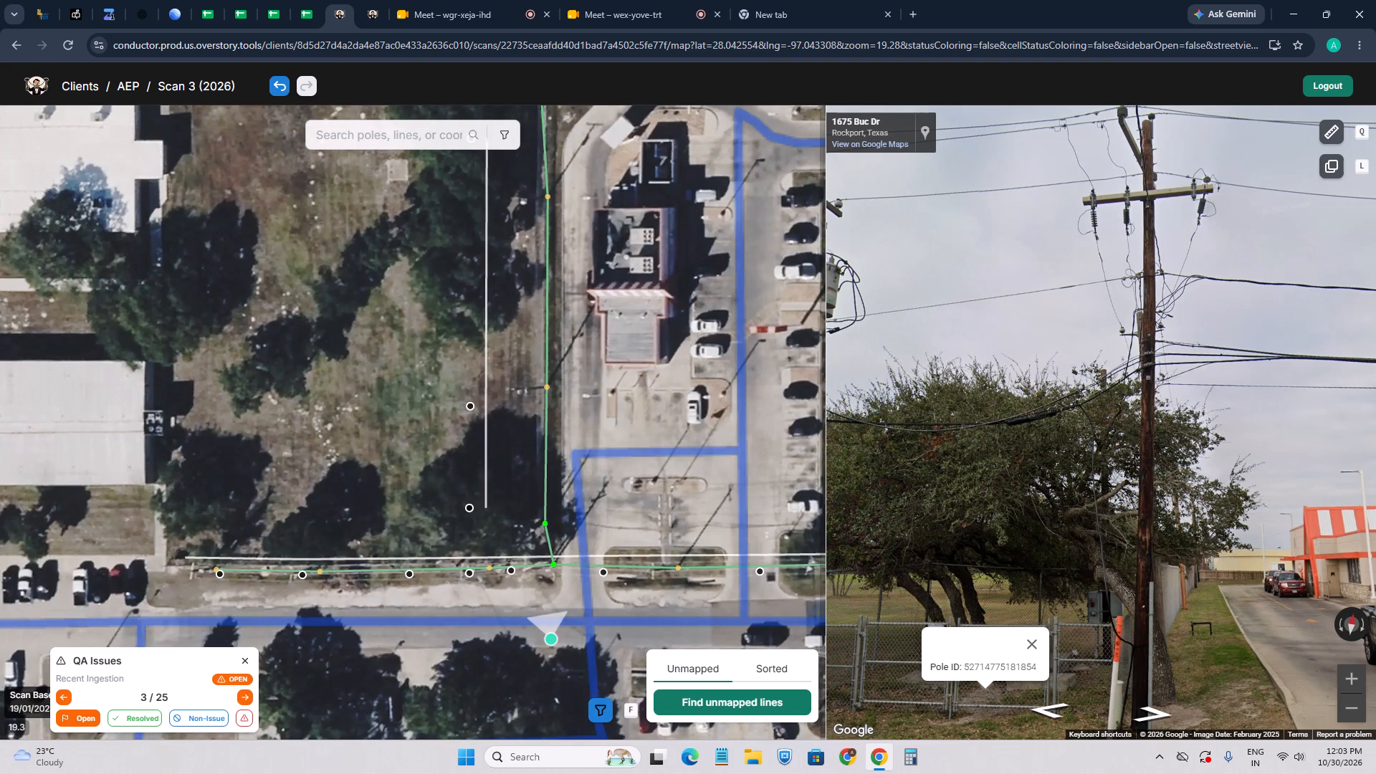
drag(1246, 417, 1149, 460)
drag(1133, 510, 1142, 401)
click(1149, 604)
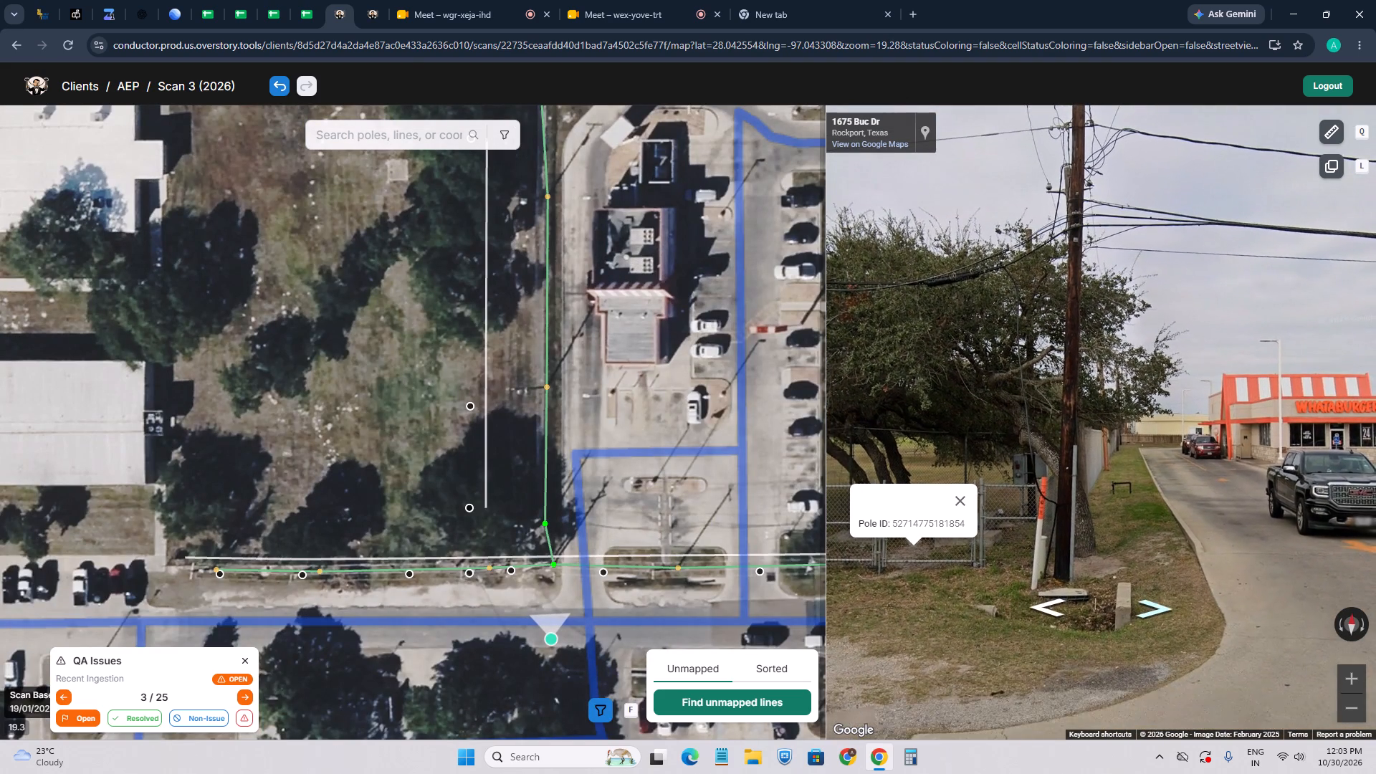
drag(1068, 406, 1247, 444)
drag(965, 330, 1231, 393)
scroll(1136, 358, up, 2)
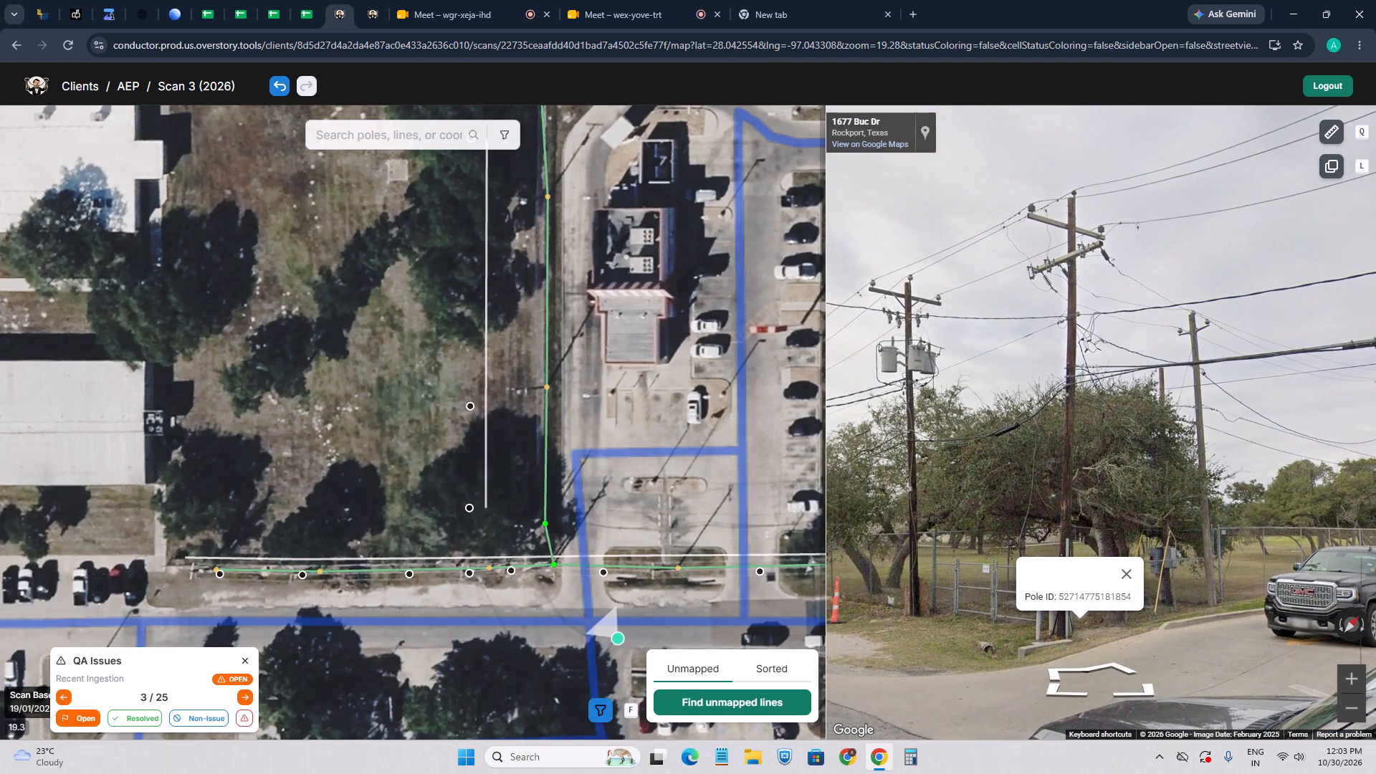
scroll(575, 568, up, 2)
scroll(565, 452, down, 2)
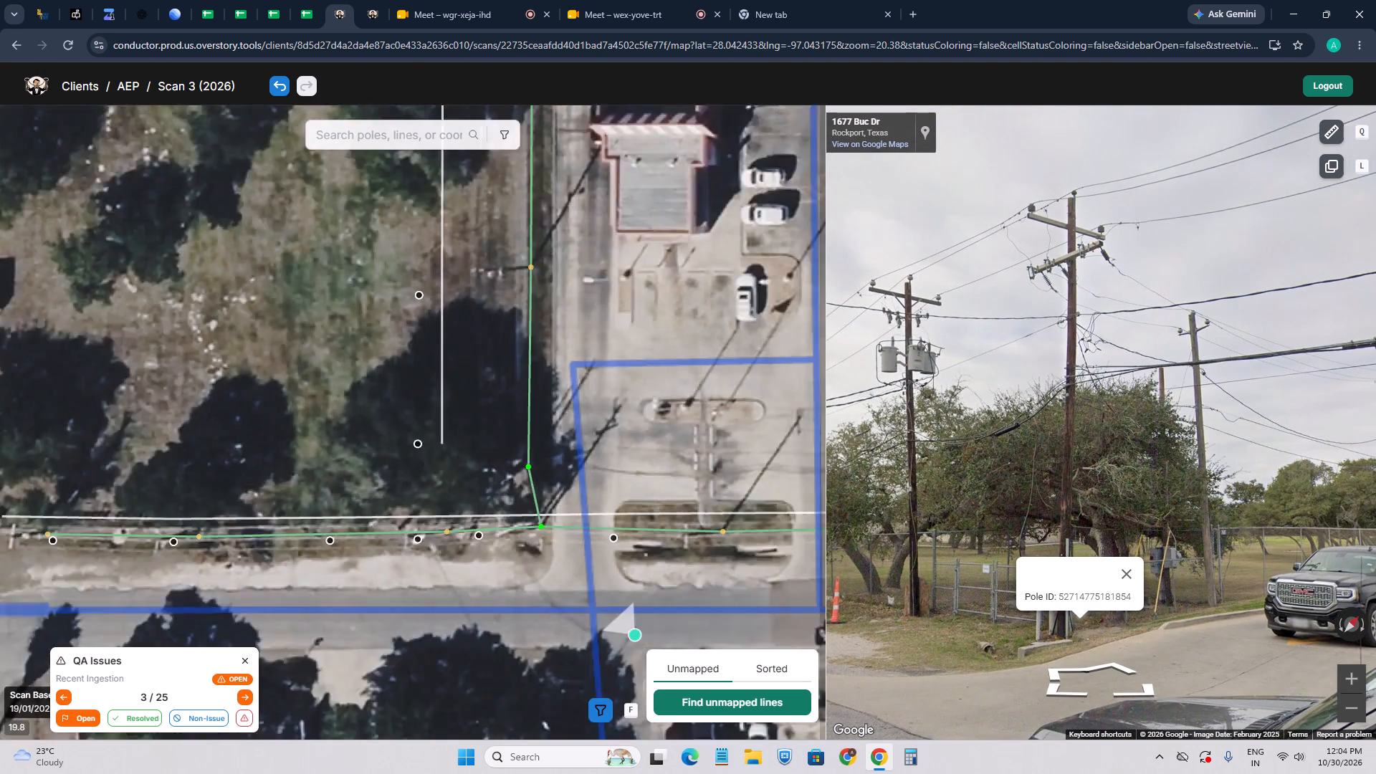
click(150, 719)
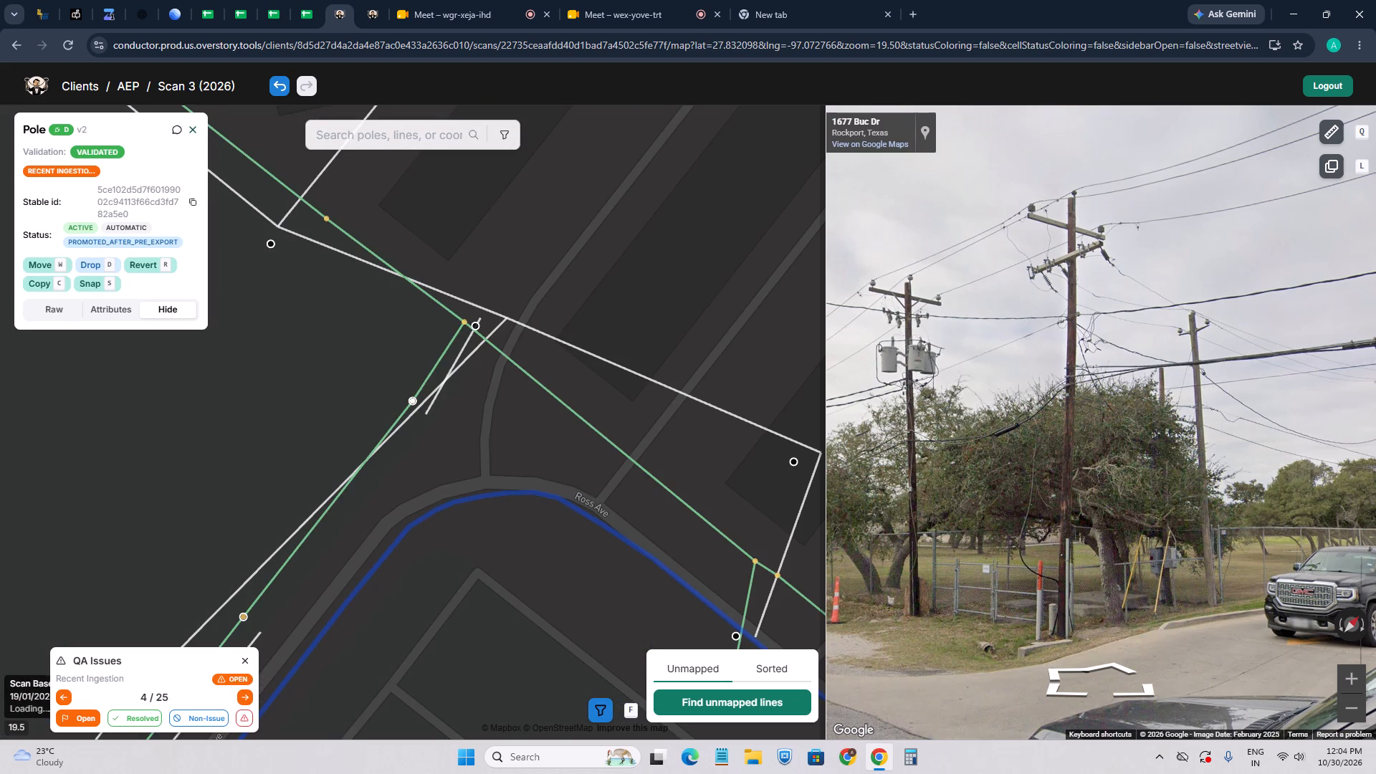
Open Street View at issue 4's flagged pole on Ross Ave and compare the poles and lines with the aerial imagery.
scroll(437, 430, up, 2)
click(416, 427)
scroll(416, 427, down, 3)
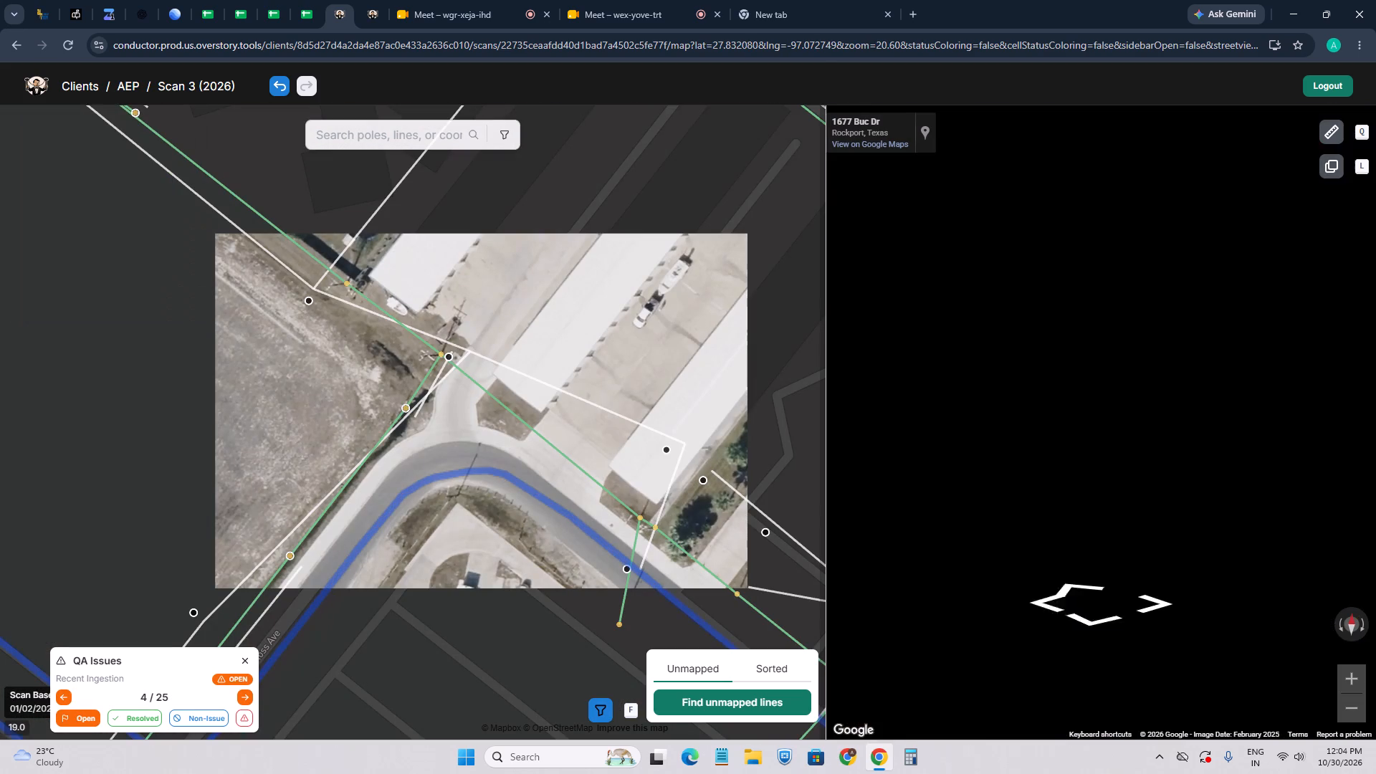
drag(1059, 364, 1132, 390)
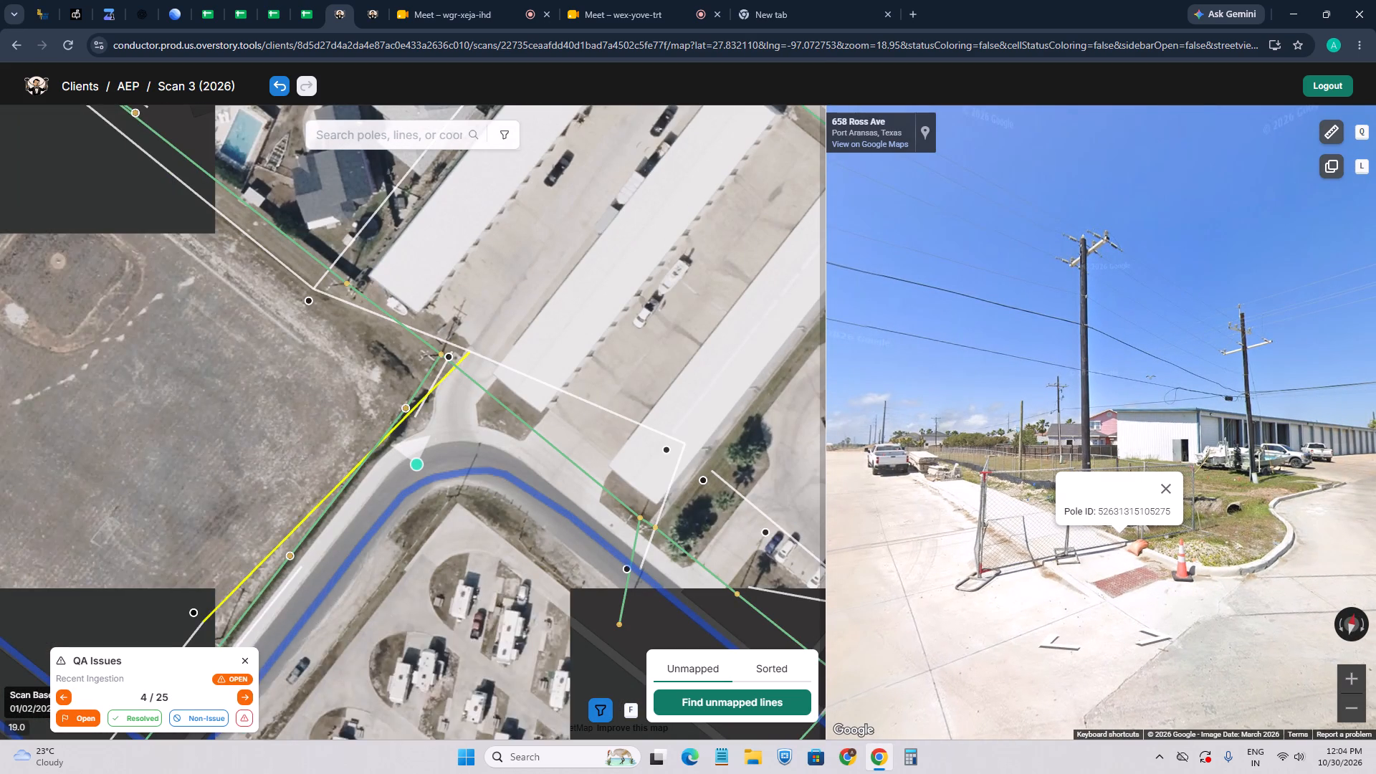
scroll(408, 406, up, 5)
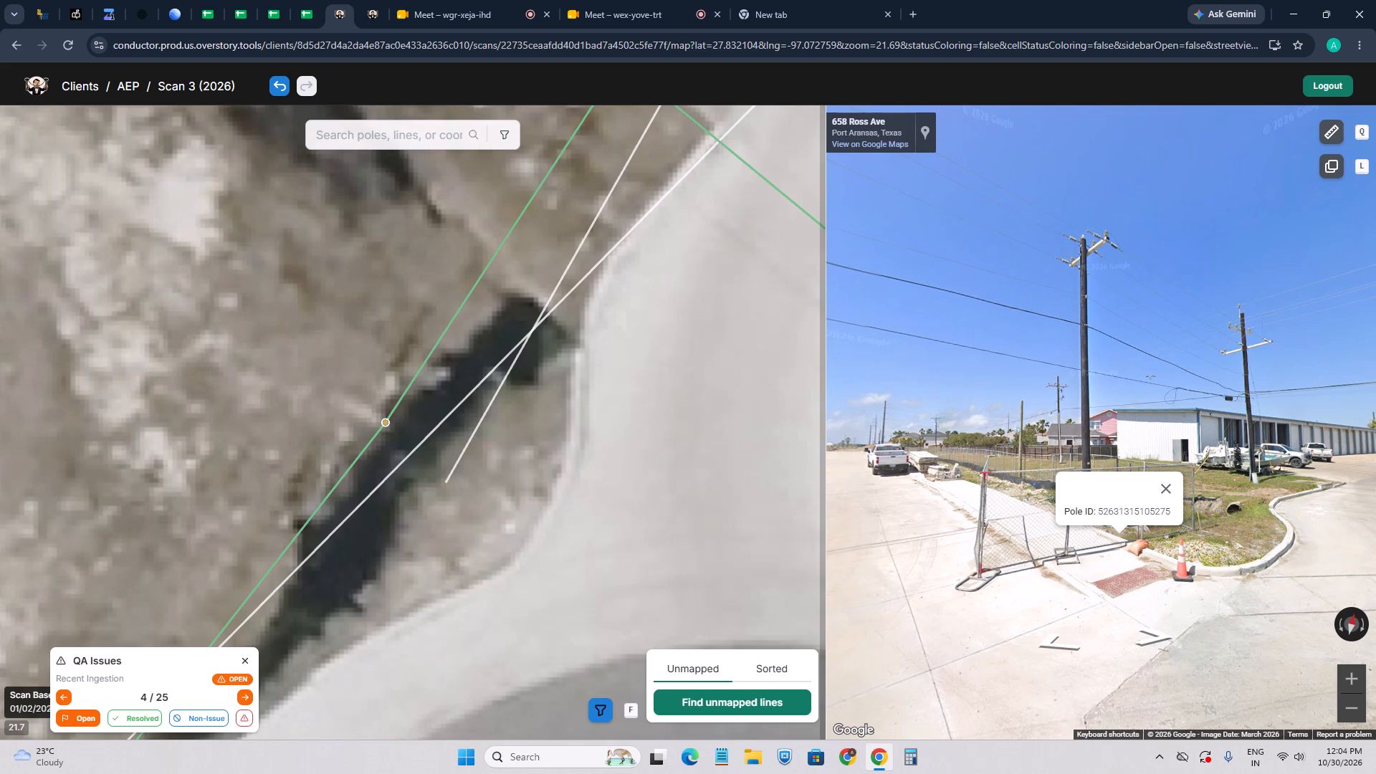
drag(1064, 378, 1189, 374)
scroll(401, 406, down, 4)
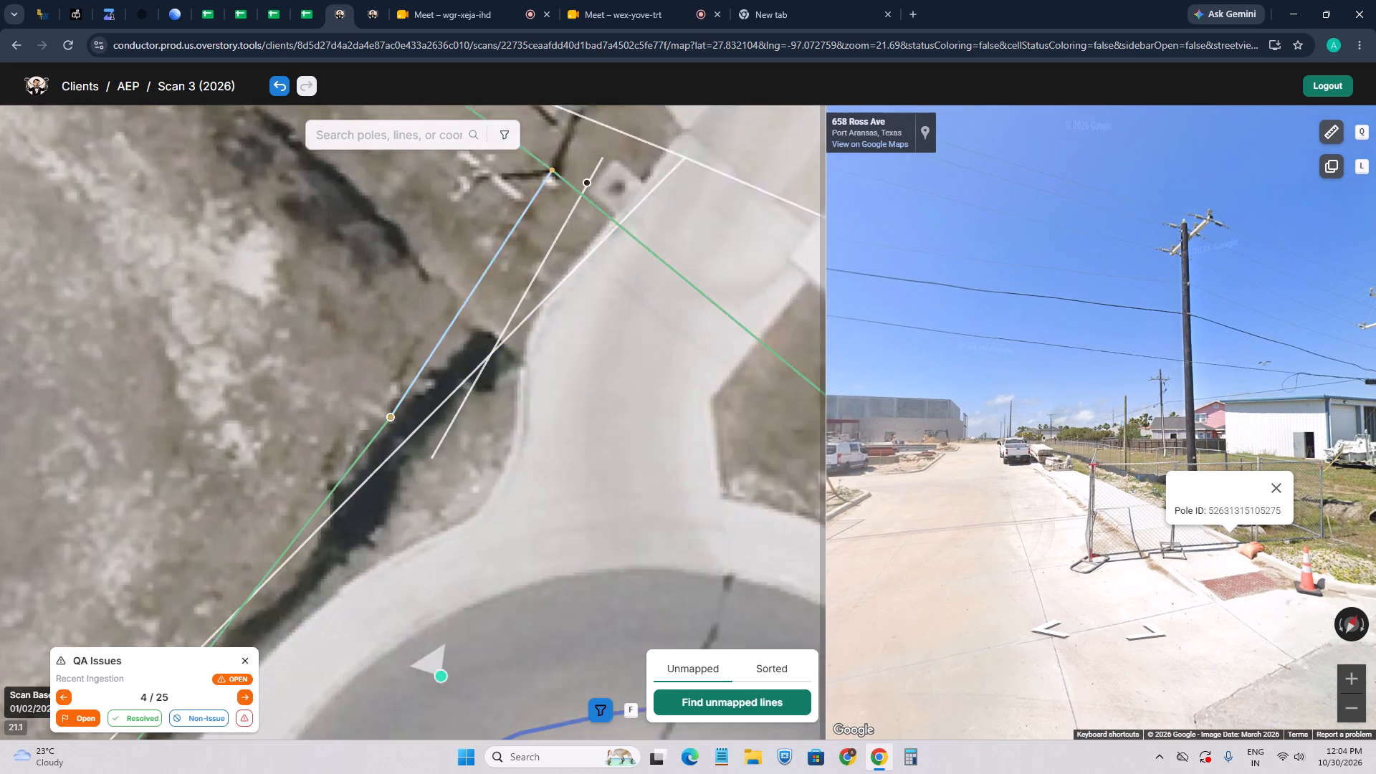
scroll(405, 419, up, 3)
scroll(406, 414, down, 1)
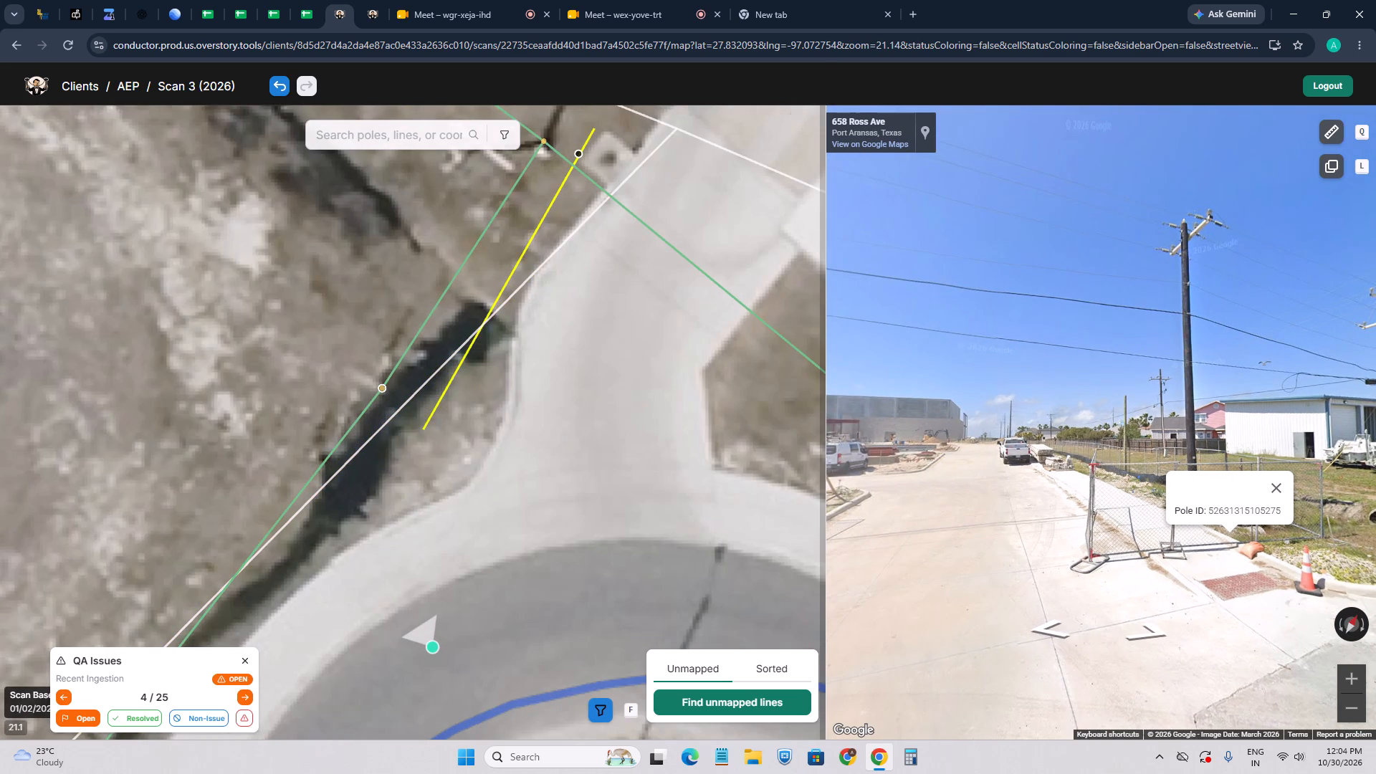
scroll(406, 414, down, 1)
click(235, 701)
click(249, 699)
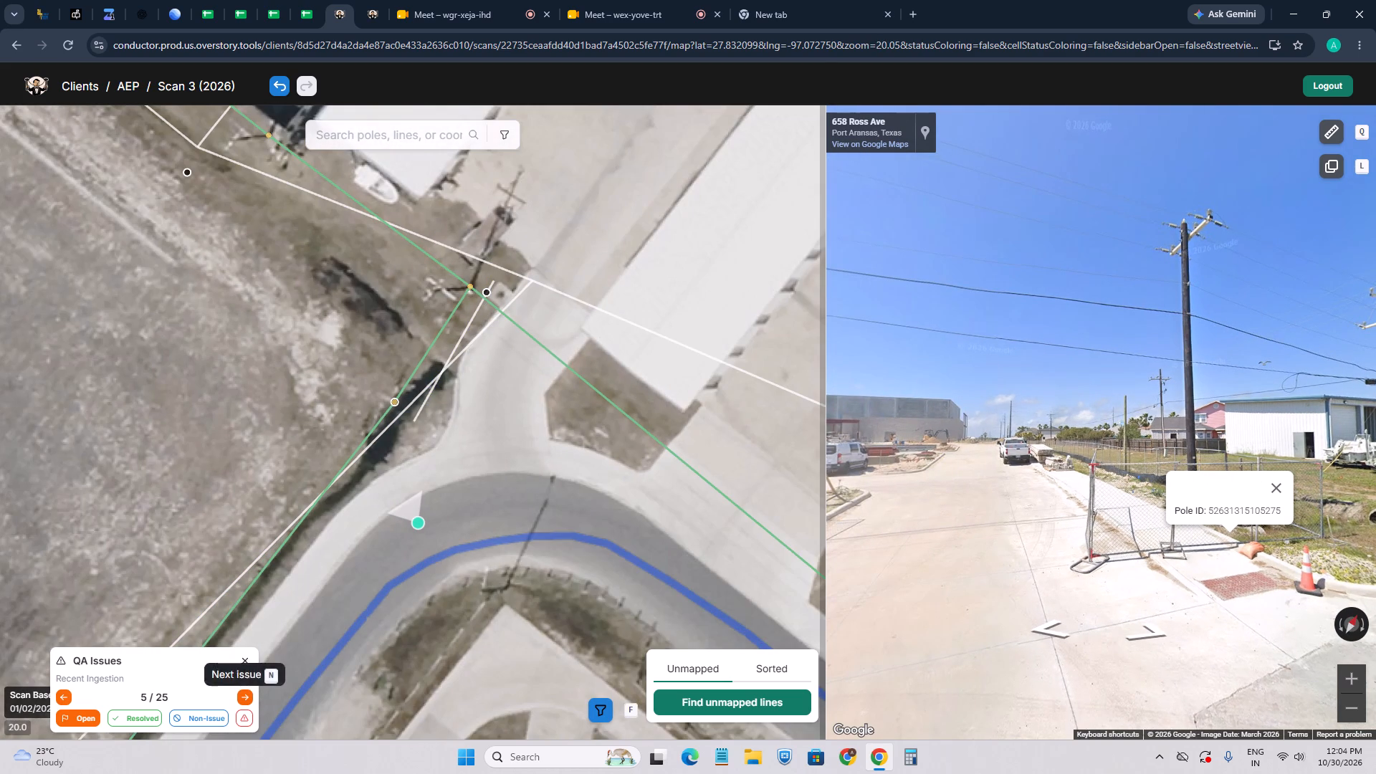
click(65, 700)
scroll(444, 399, up, 4)
scroll(302, 468, down, 3)
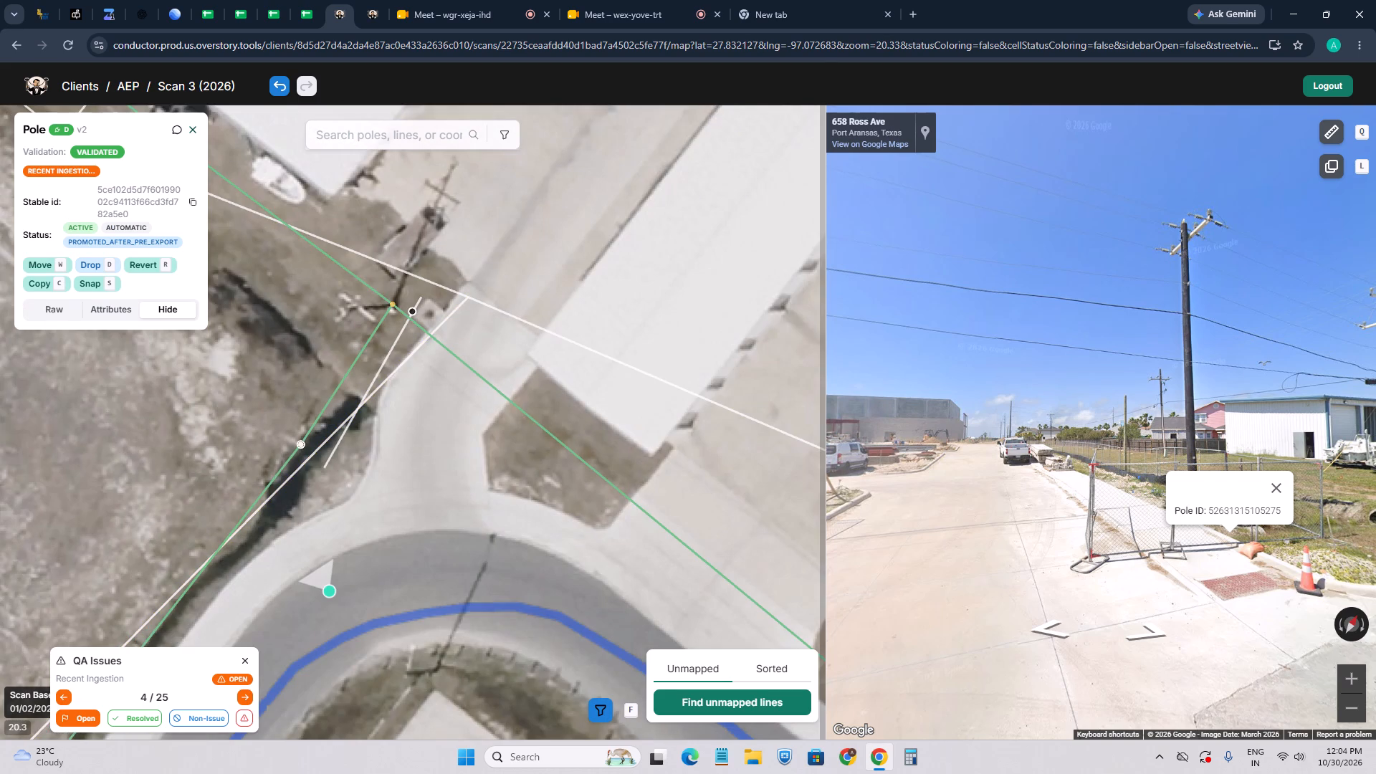
scroll(1134, 433, up, 6)
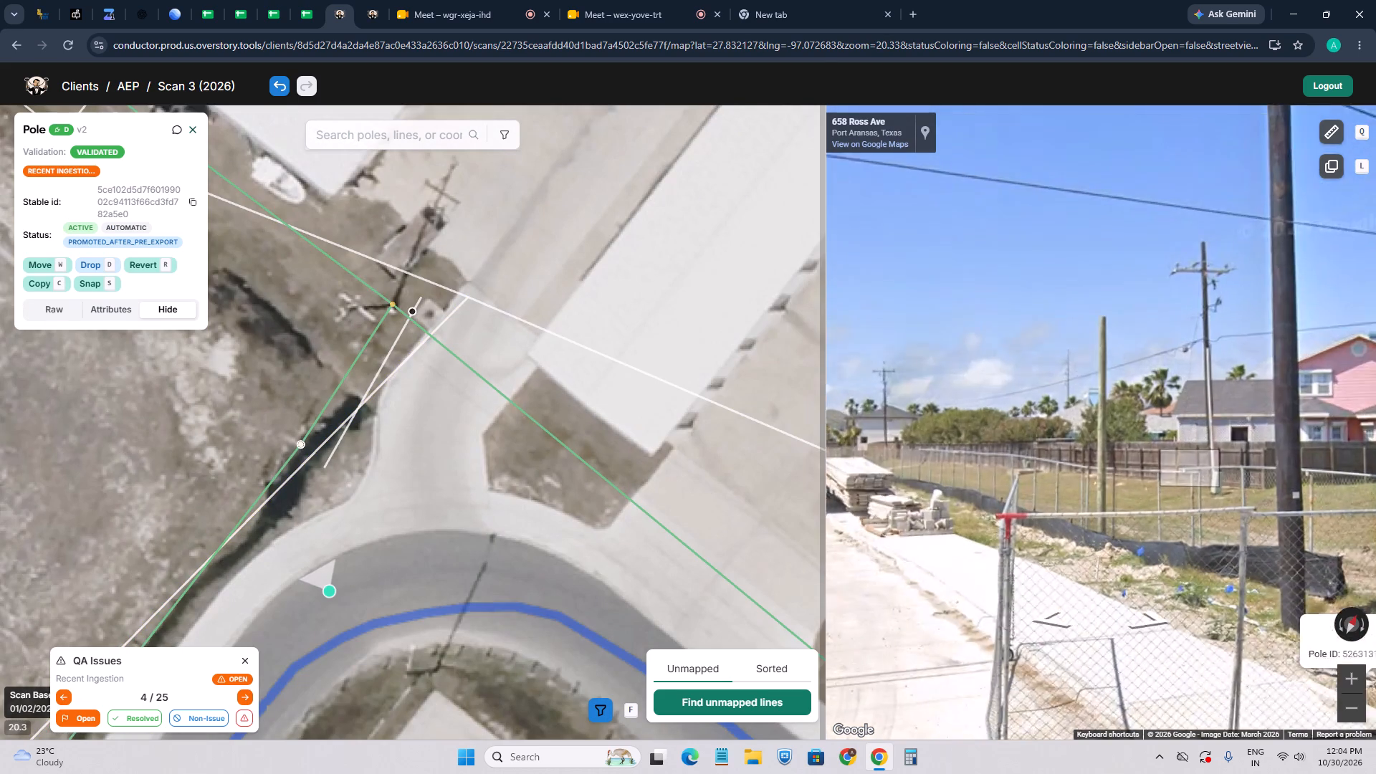
scroll(294, 455, up, 2)
click(309, 431)
scroll(312, 458, up, 2)
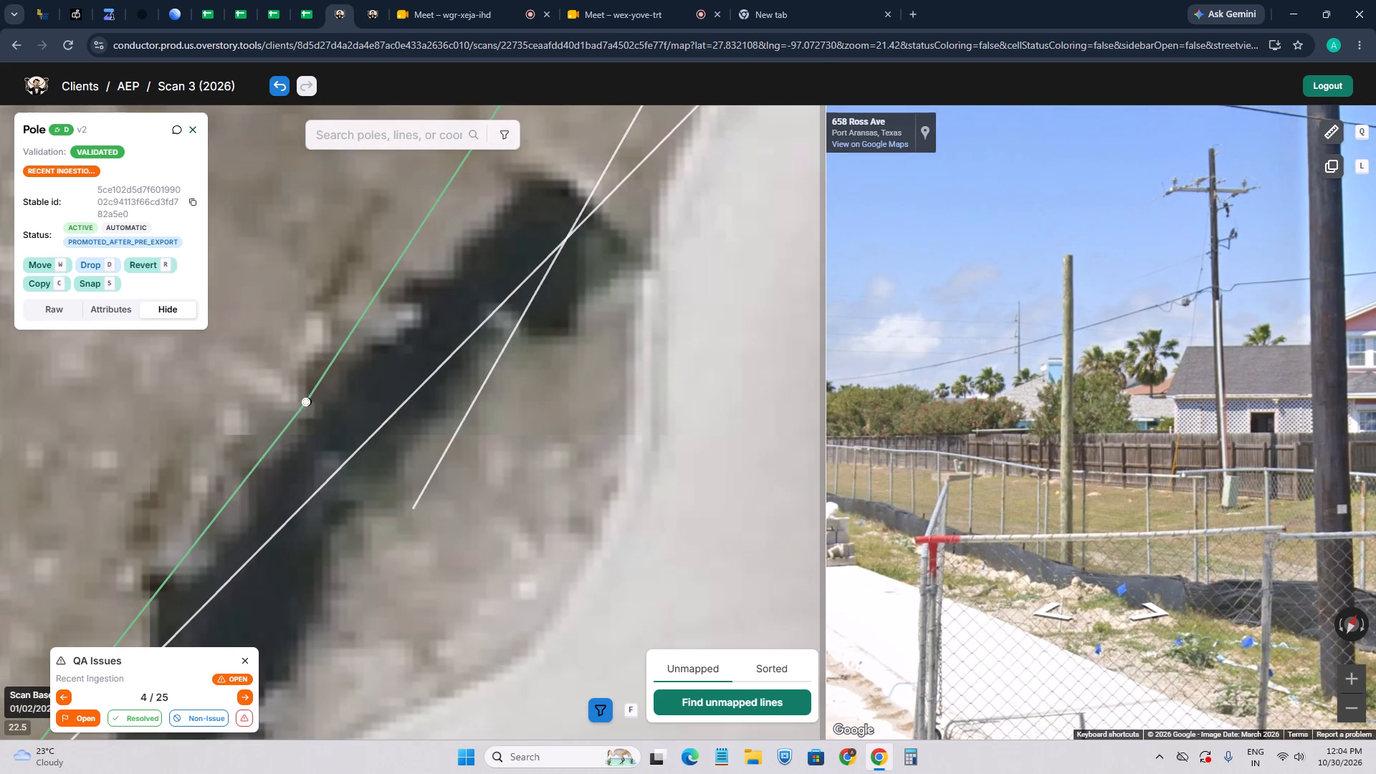
key(0)
scroll(309, 462, down, 3)
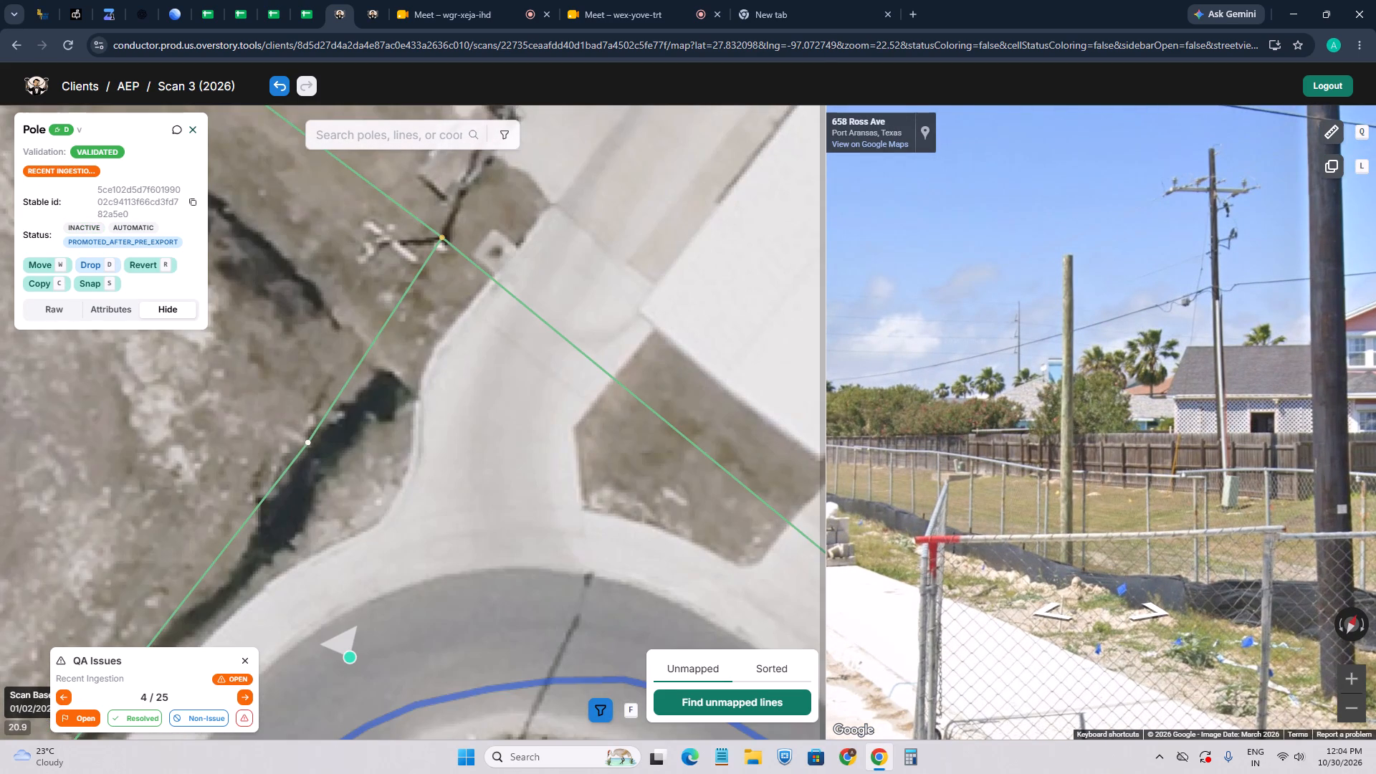
drag(1163, 495, 1083, 475)
scroll(1051, 432, down, 3)
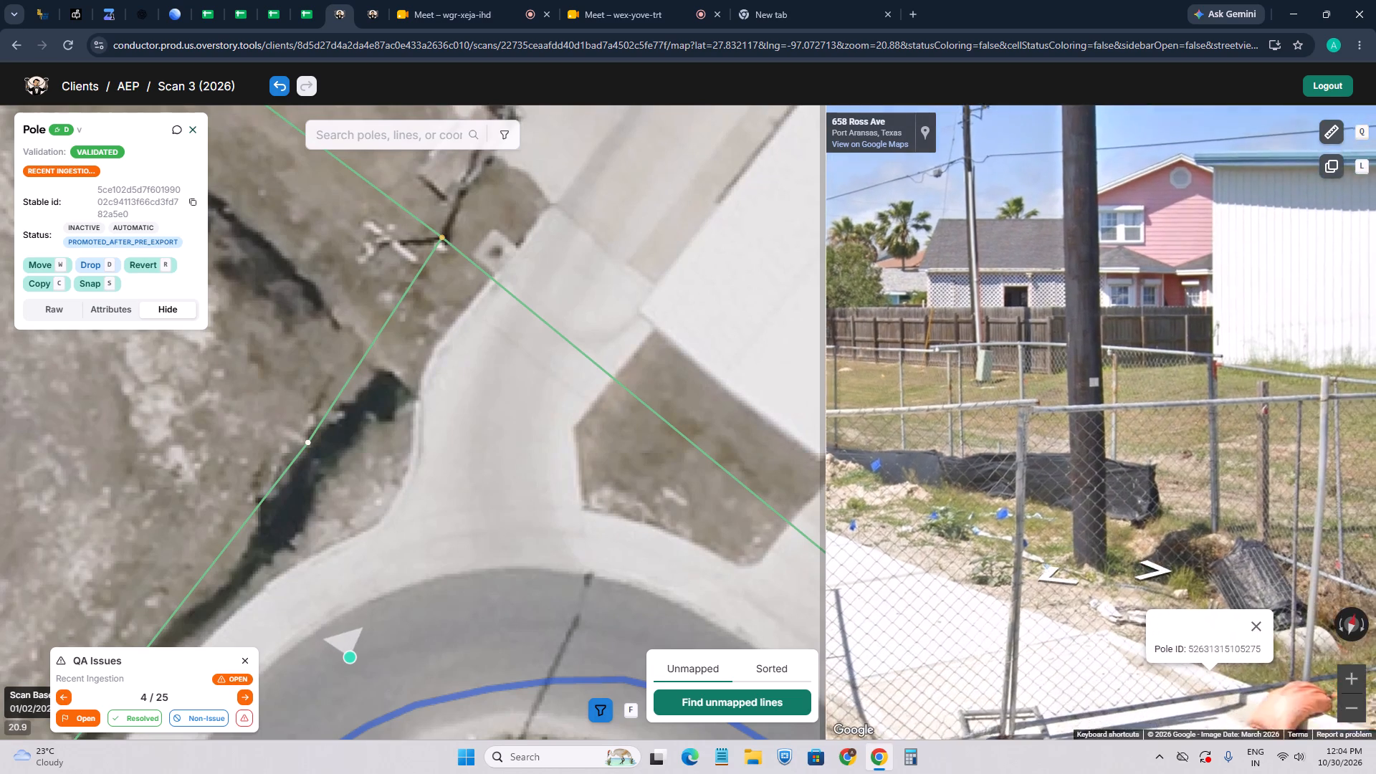
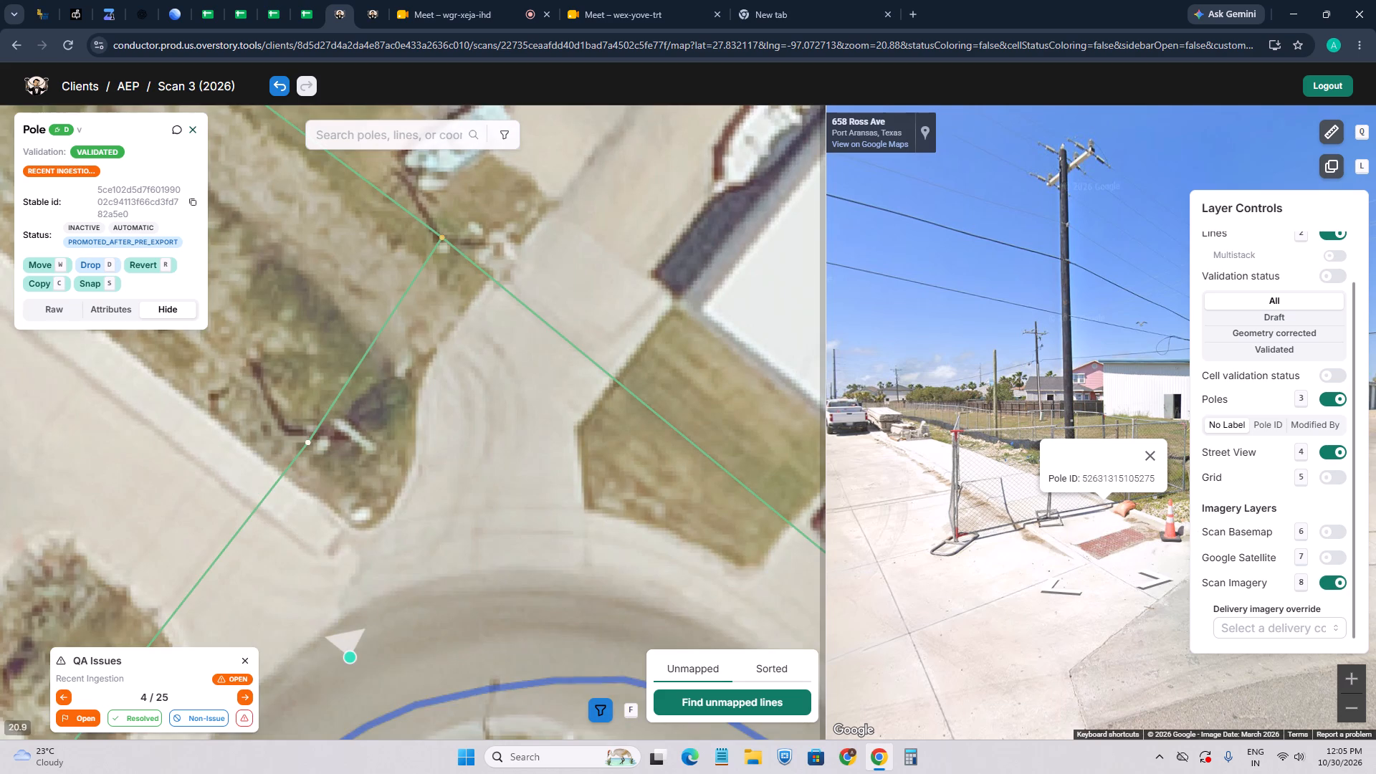
Compare issue 4's pole on Ross Ave and the neighbouring poles and lines in Scan Imagery and Scan Basemap.
drag(449, 330, 485, 422)
scroll(459, 467, down, 4)
scroll(440, 477, up, 2)
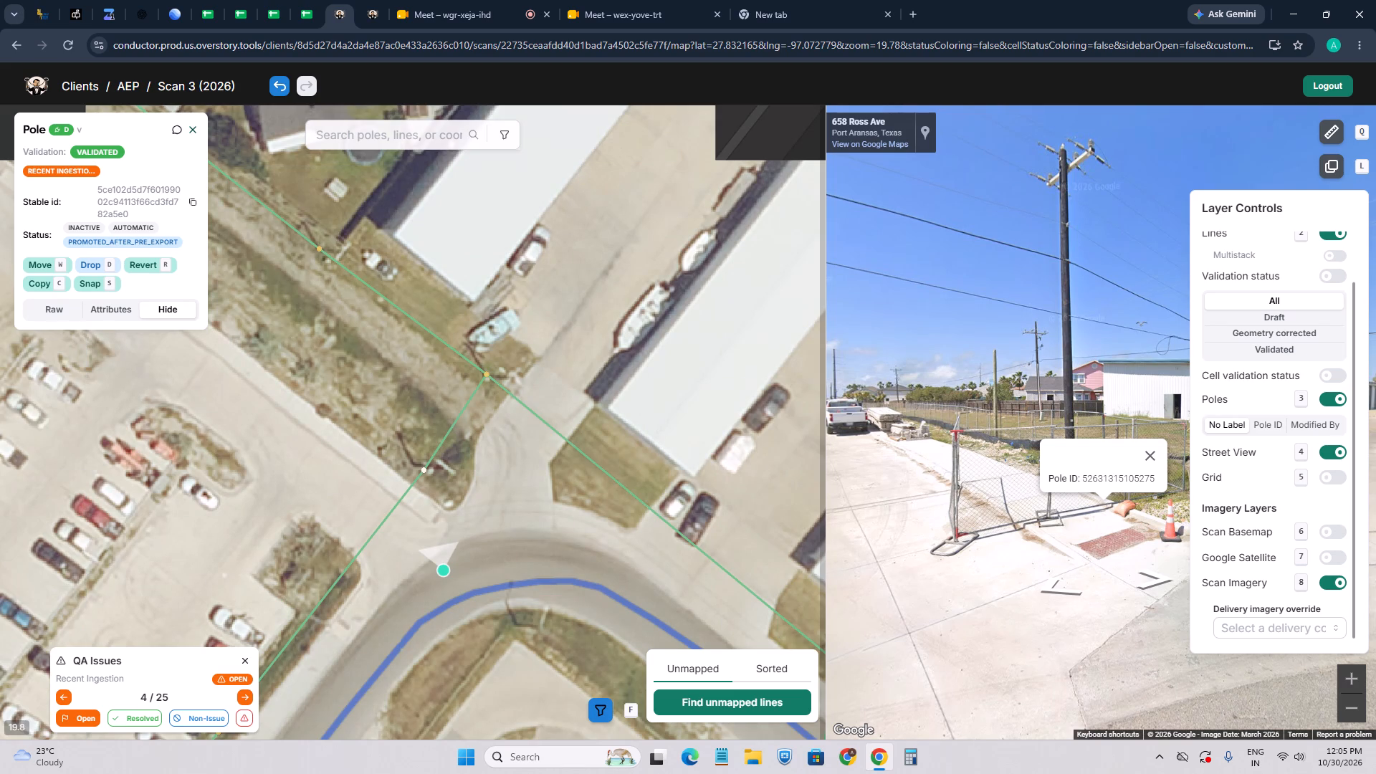
scroll(443, 472, up, 2)
click(1333, 528)
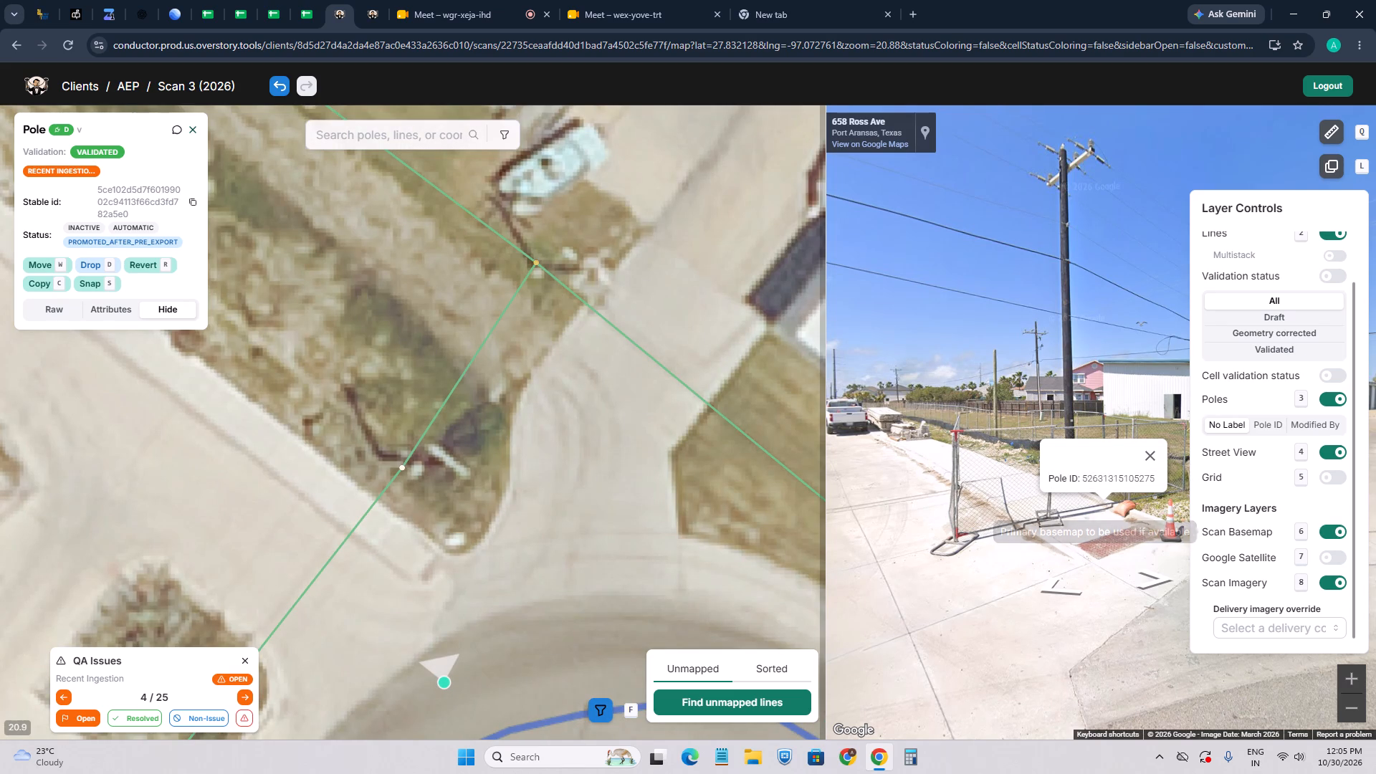
click(1334, 583)
scroll(458, 466, up, 3)
scroll(448, 462, down, 2)
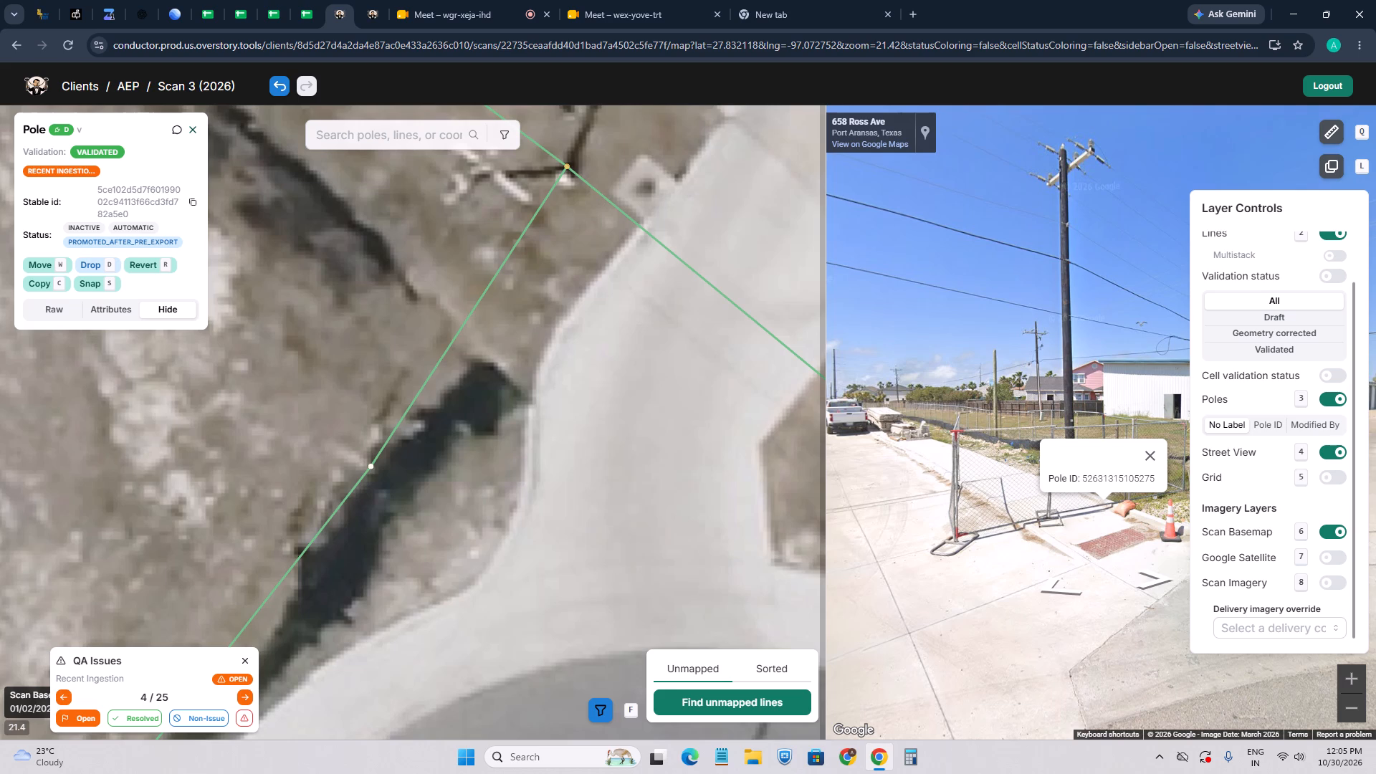
scroll(446, 422, down, 1)
drag(482, 386, 446, 494)
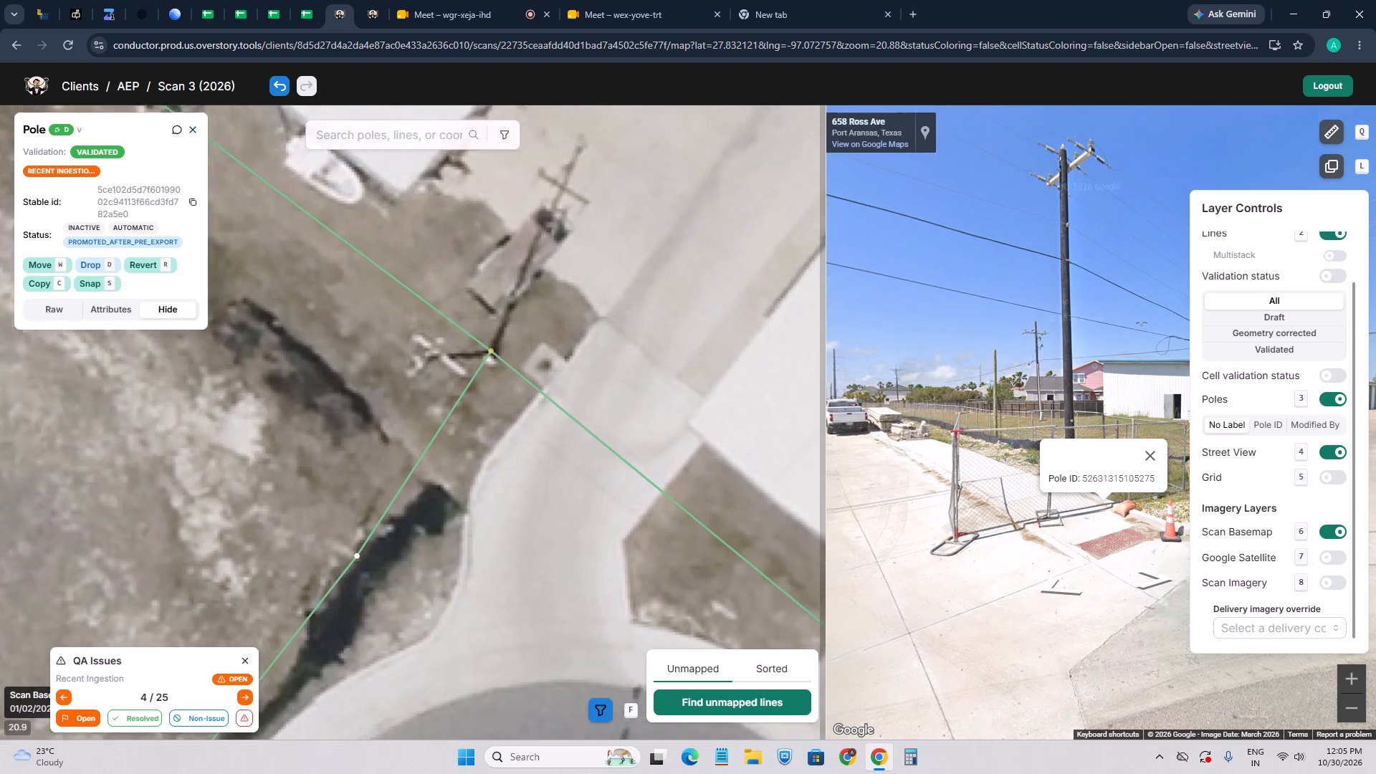
scroll(479, 441, down, 1)
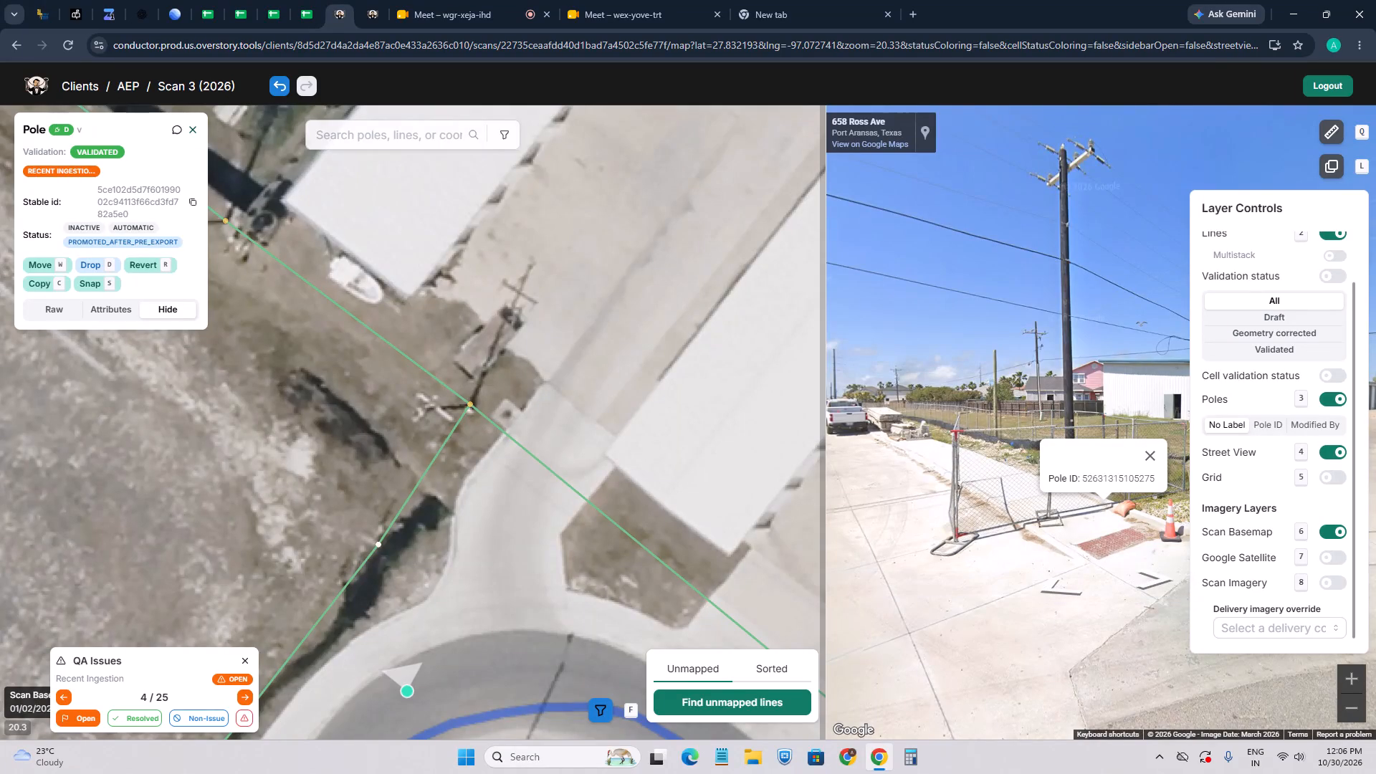
Revisit issue 1 near Airport Rd and check its corrected pole against Scan Imagery with Scan Basemap off.
triple_click(59, 698)
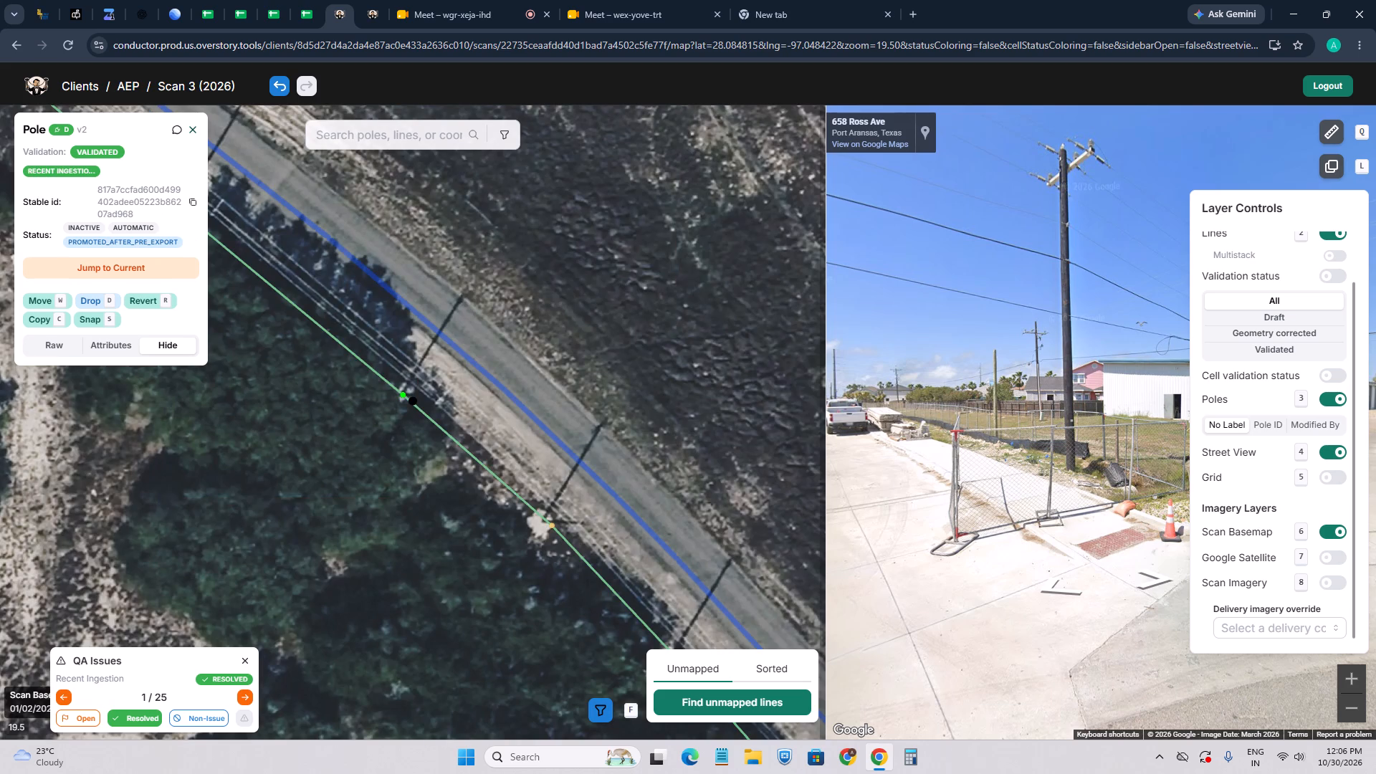
click(1341, 583)
click(1339, 532)
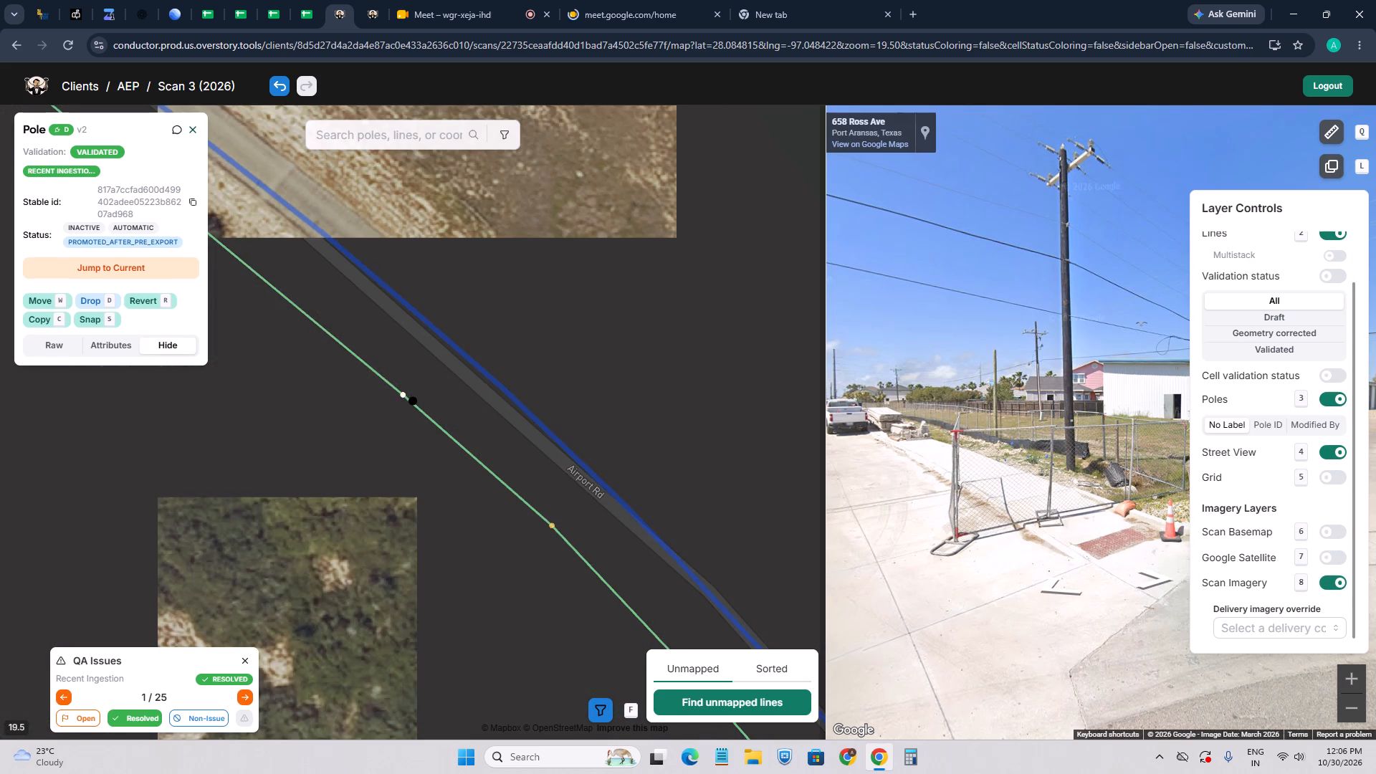
scroll(403, 390, up, 5)
scroll(406, 401, down, 1)
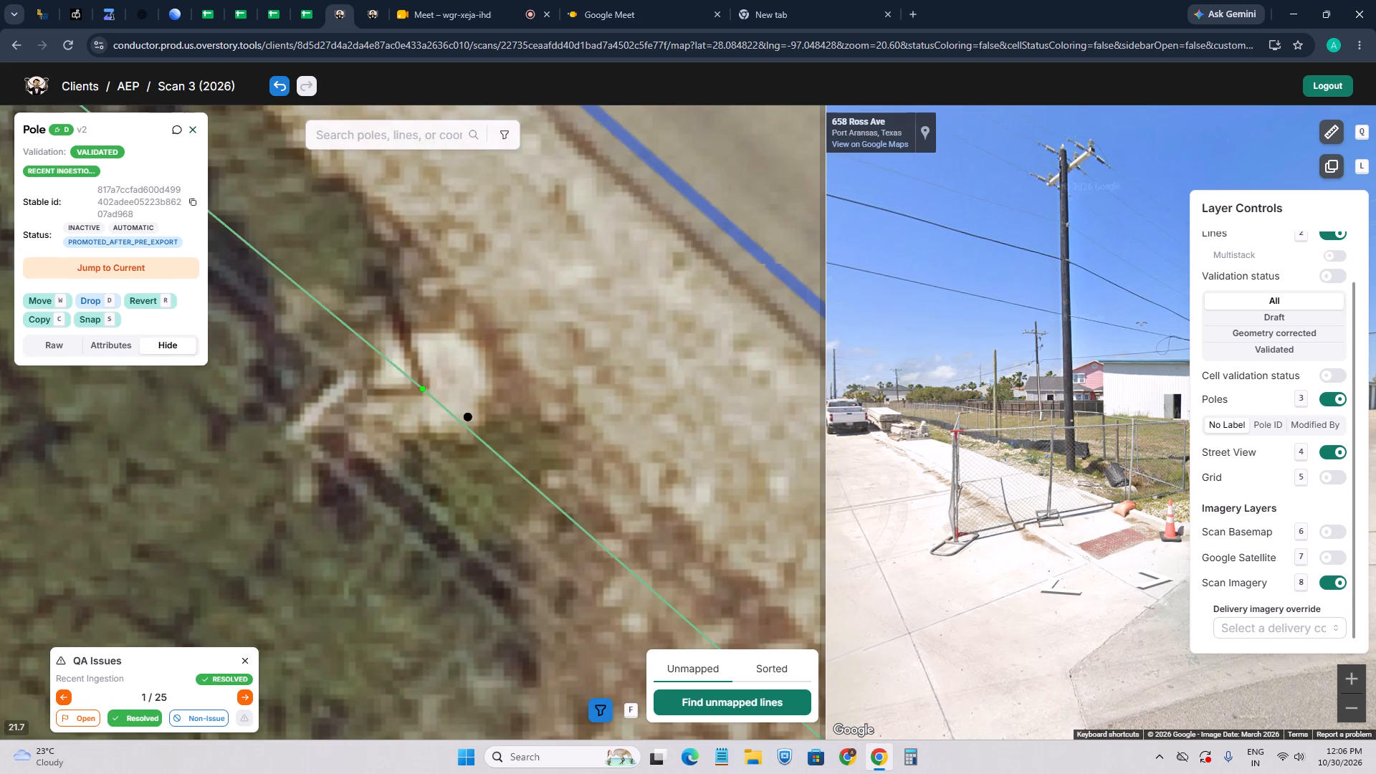
click(244, 693)
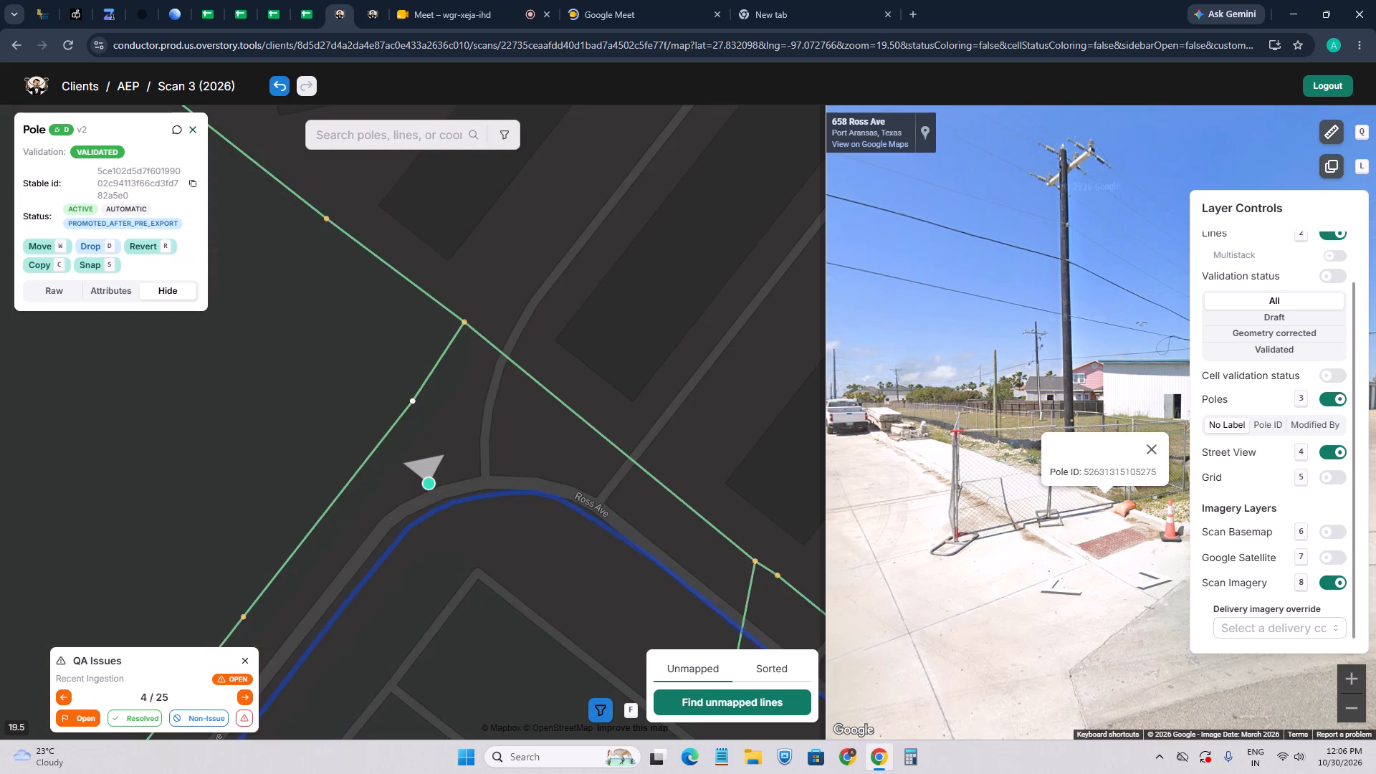
Return to issue 3, show its current version, and move the corner pole north of Buc Dr slightly northwest beside the trees.
click(64, 695)
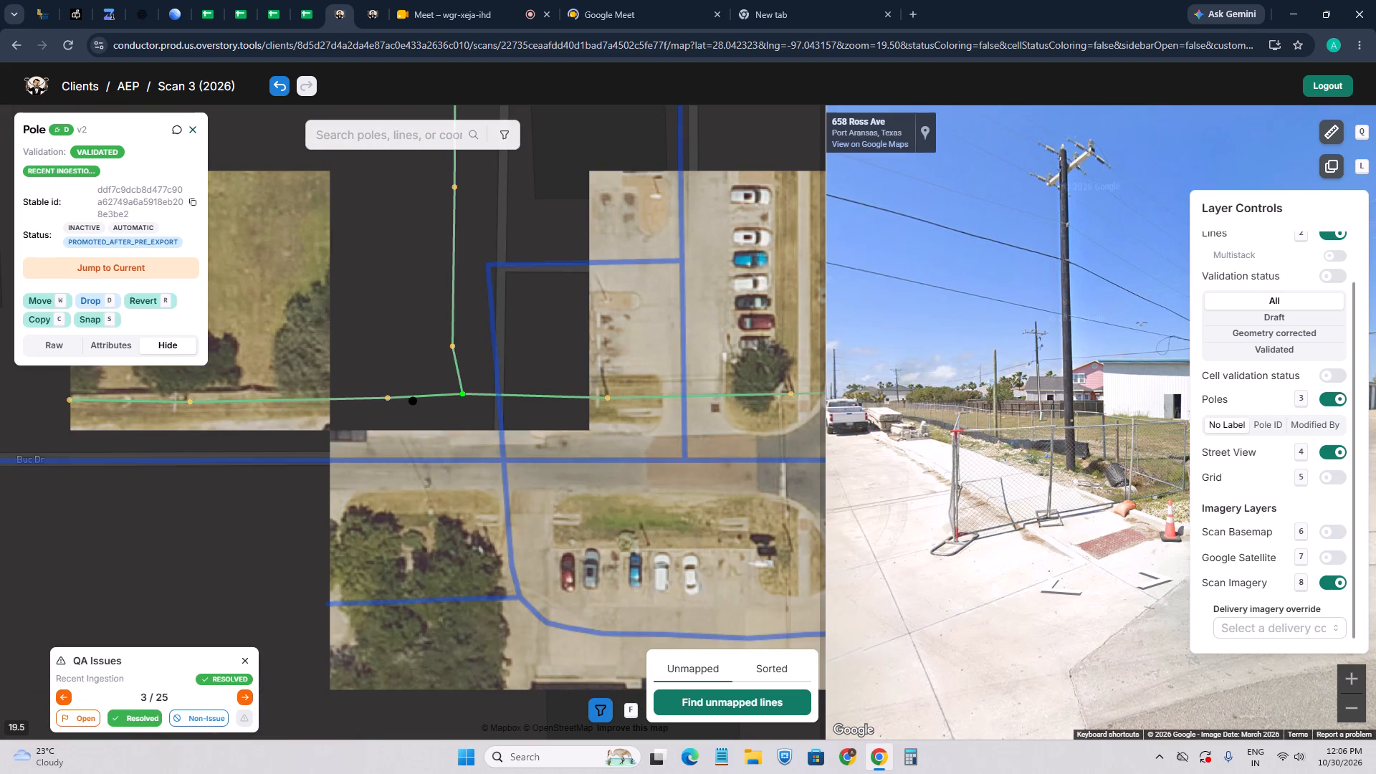
scroll(461, 376, up, 3)
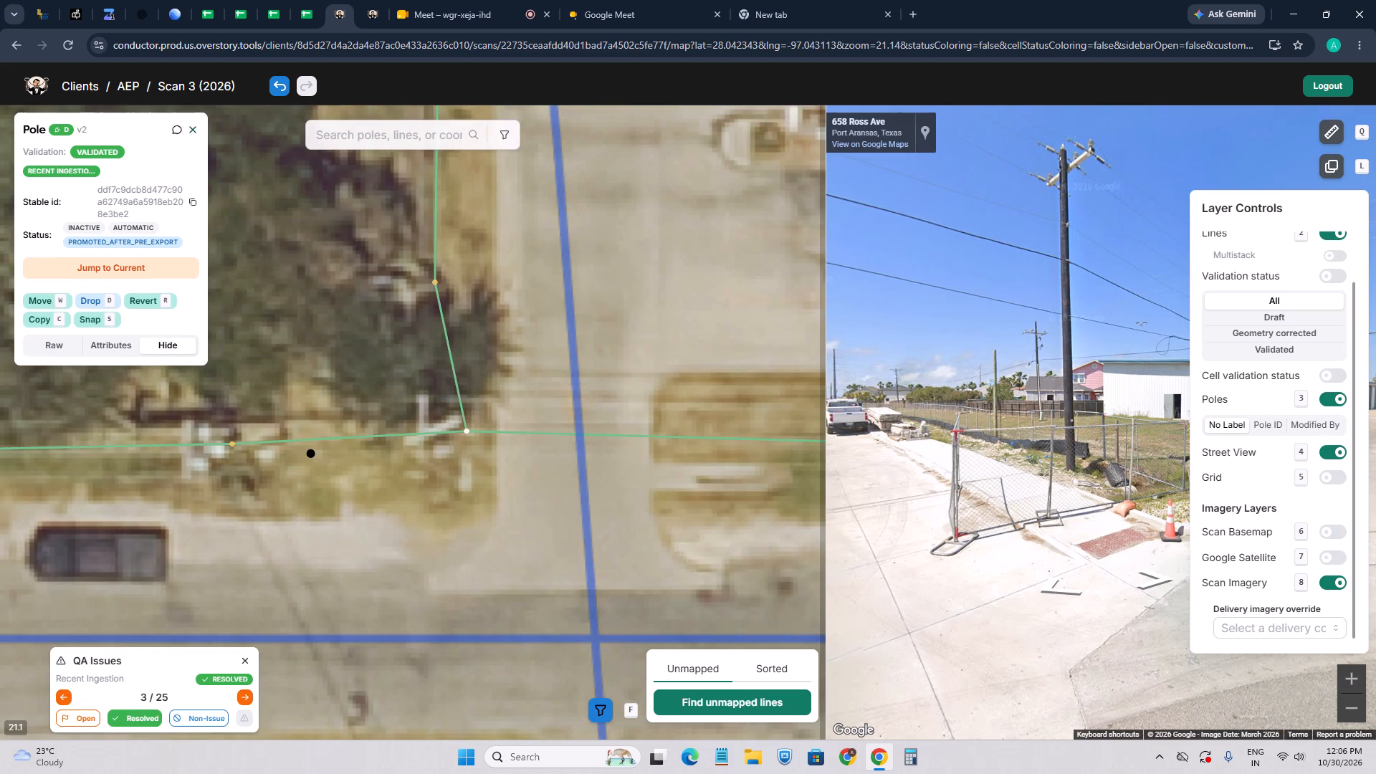
click(182, 268)
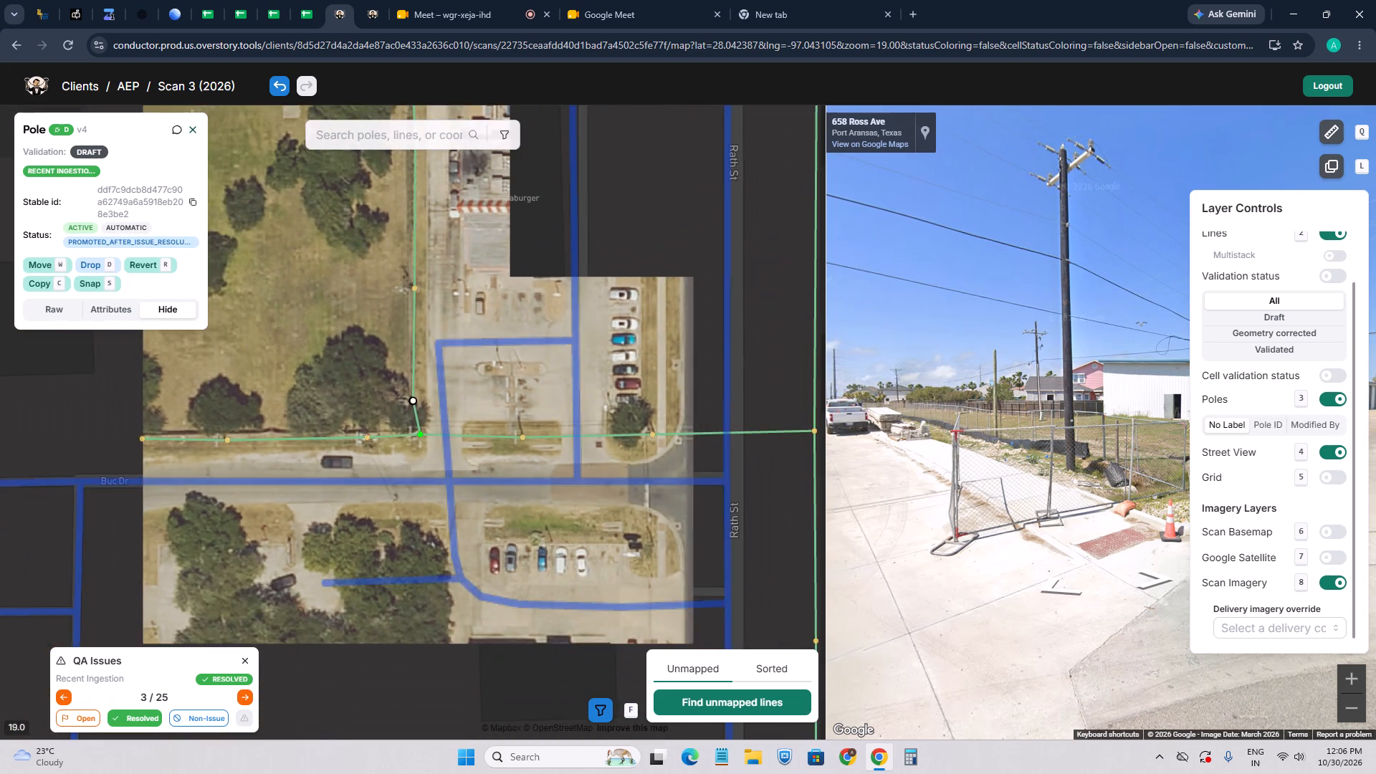
scroll(411, 447, up, 3)
click(439, 410)
scroll(436, 421, up, 3)
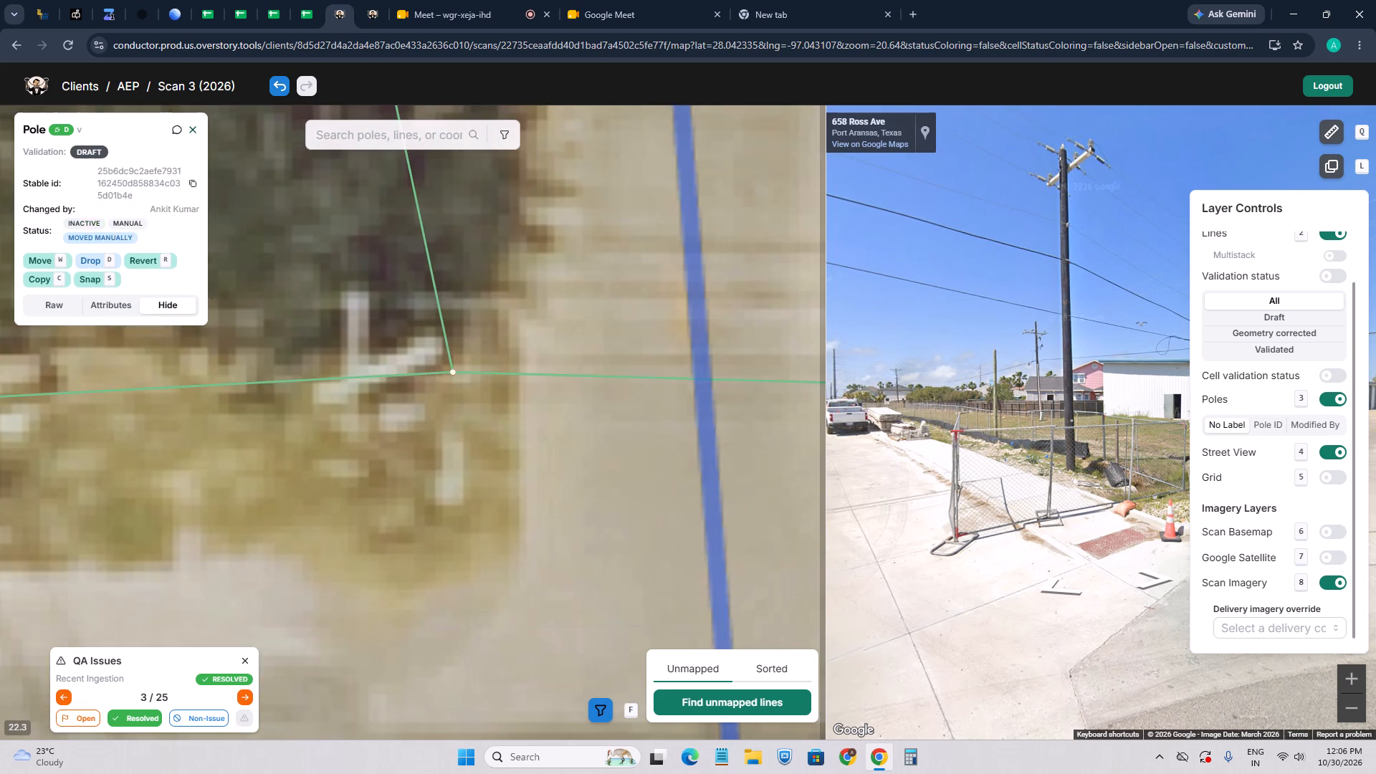
key(w)
click(436, 347)
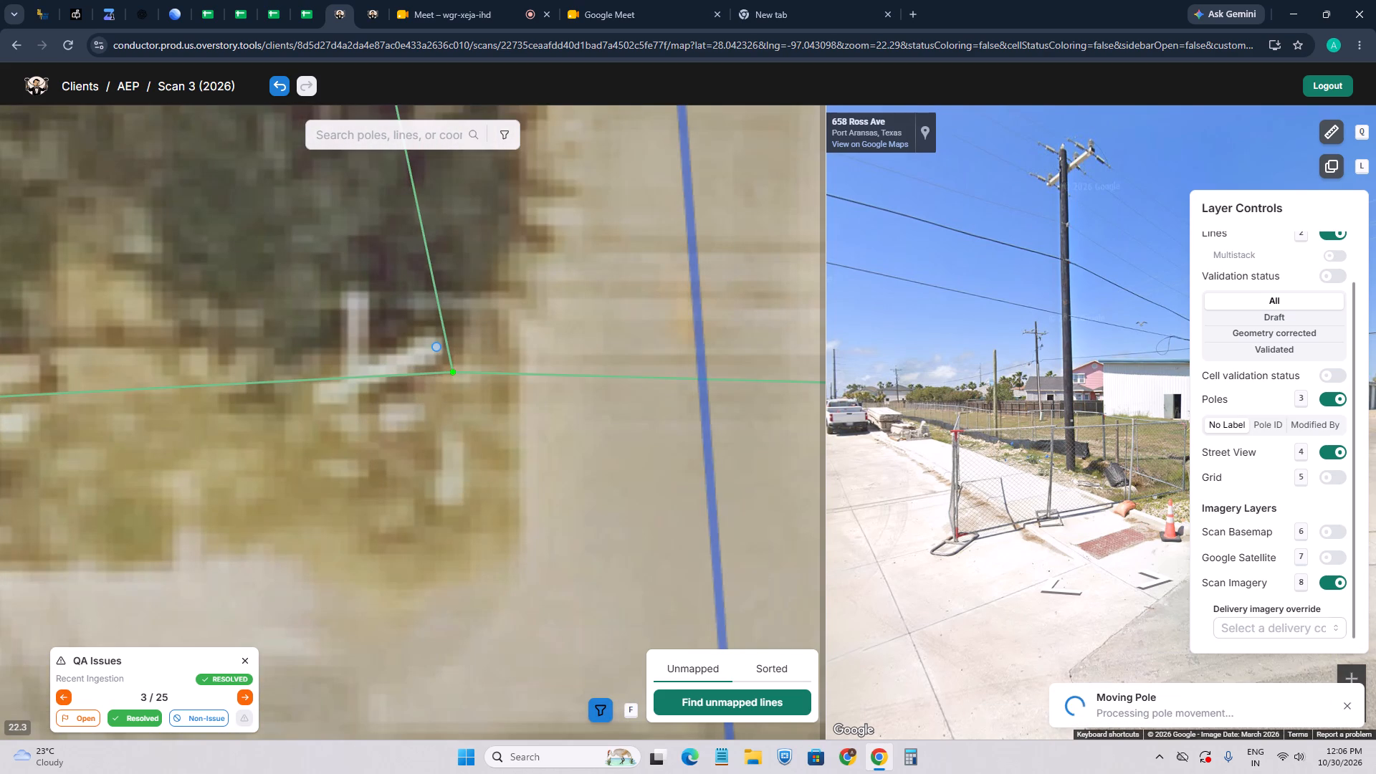
click(71, 697)
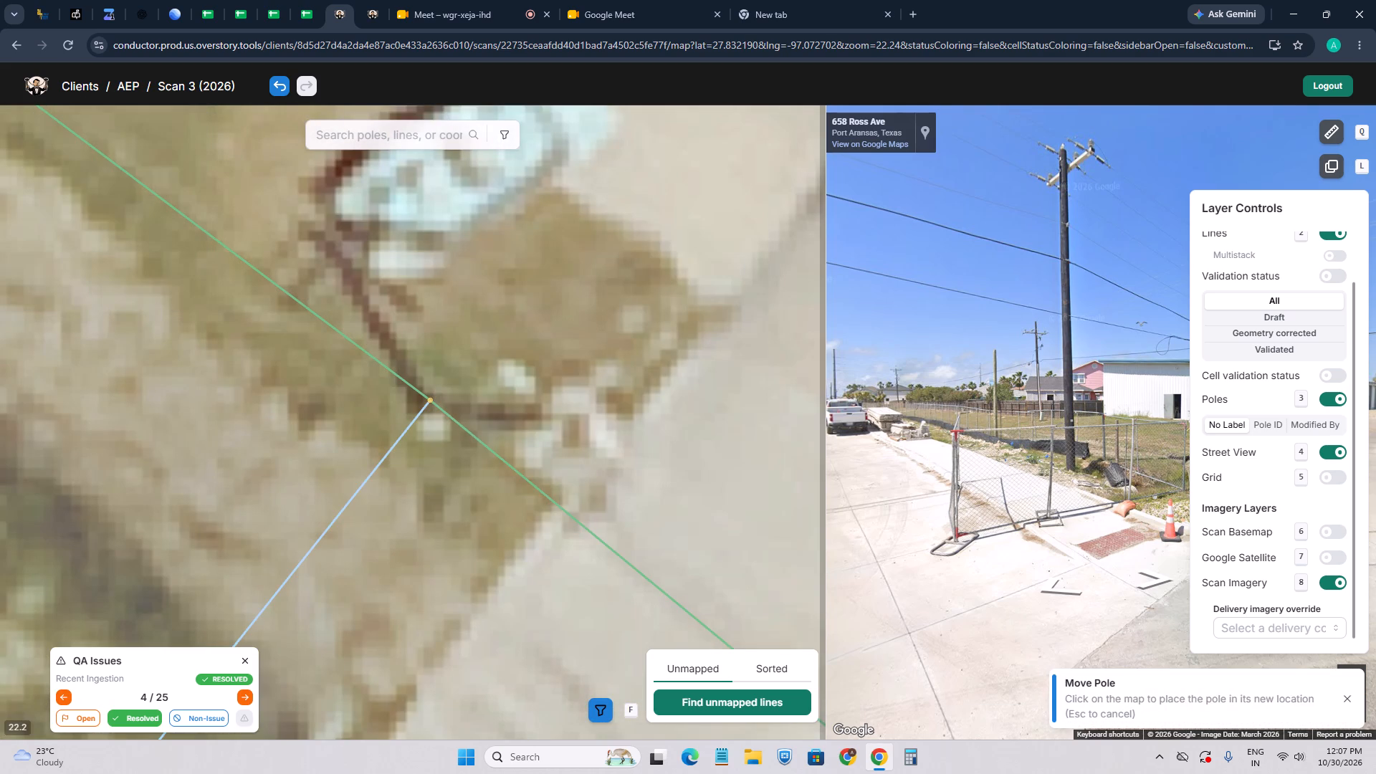
Move the pole beside the trees southeast along Ross Ave slightly southwest onto its base in the imagery.
scroll(411, 461, down, 4)
scroll(193, 258, up, 3)
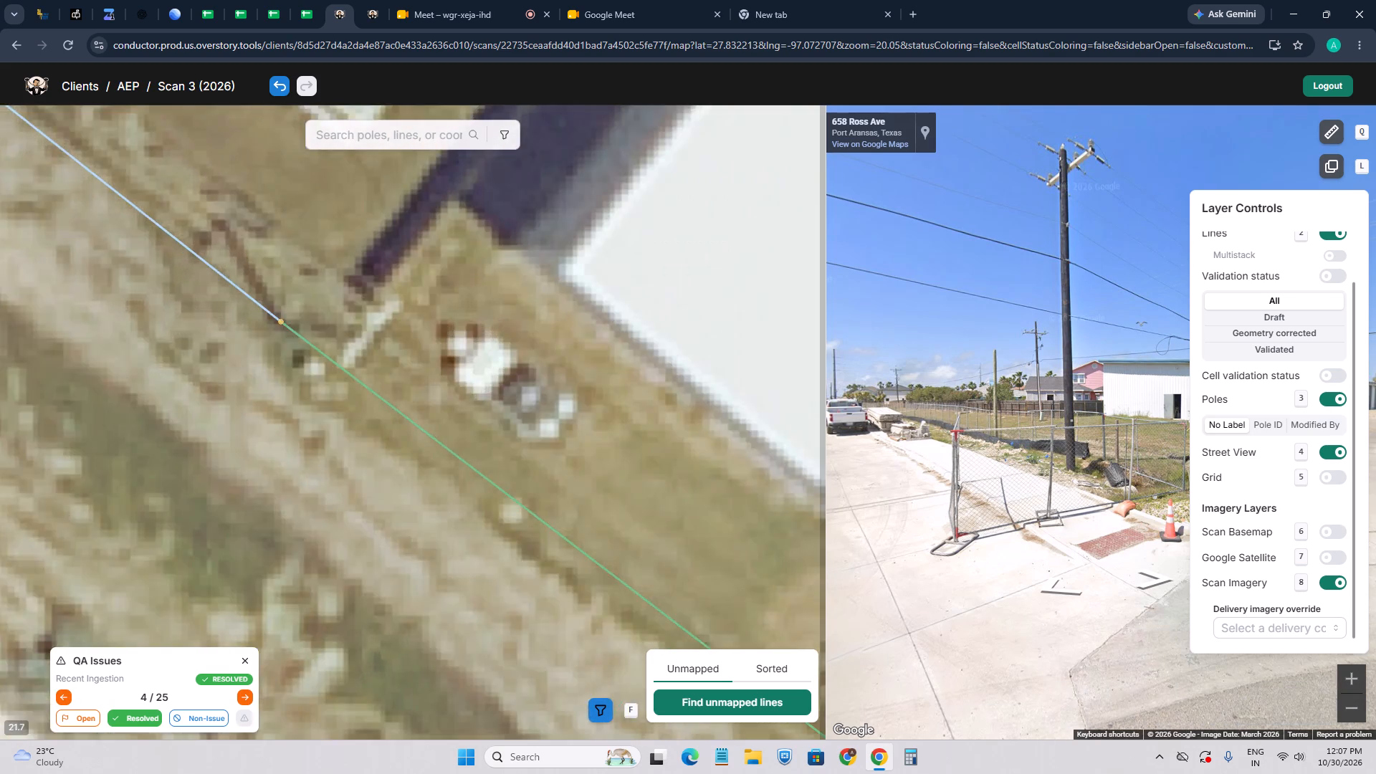
scroll(234, 279, down, 7)
scroll(434, 452, up, 4)
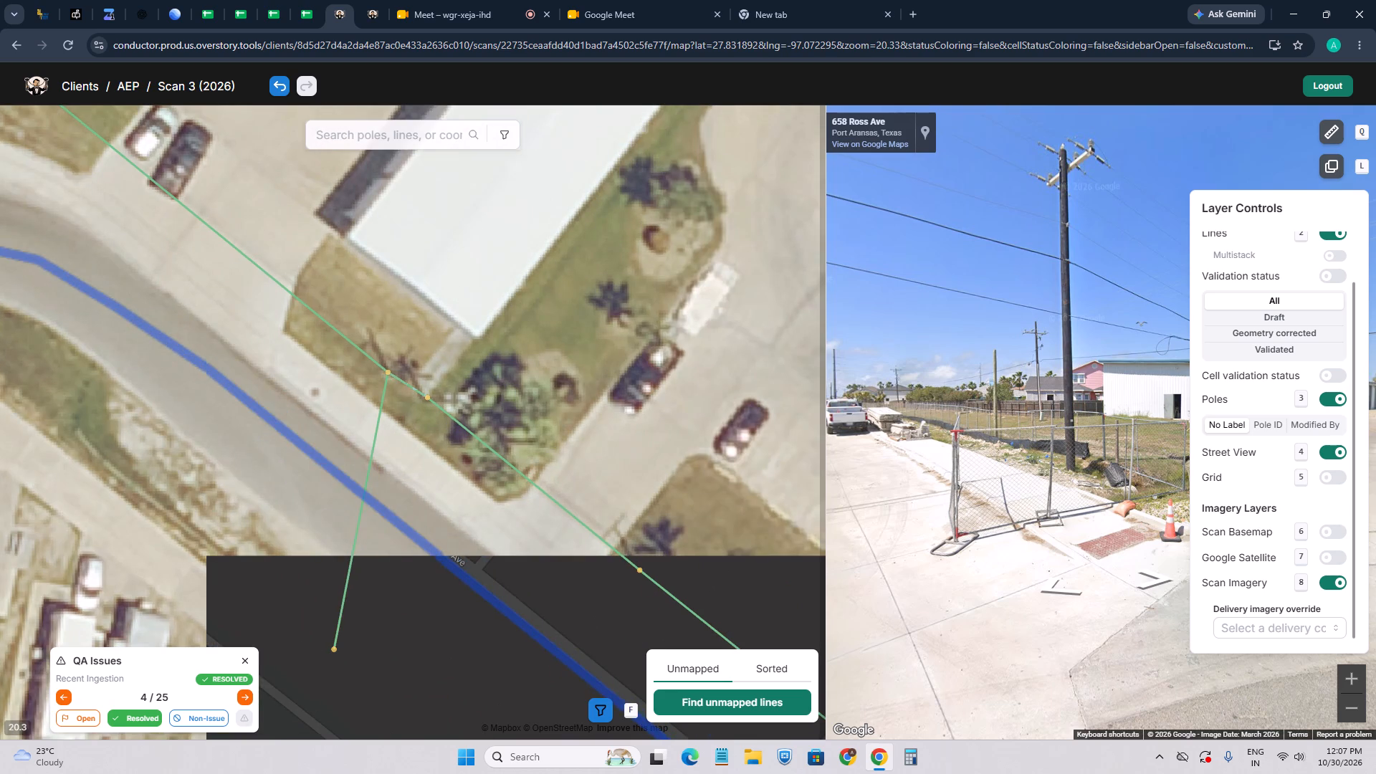
scroll(412, 386, up, 2)
click(445, 410)
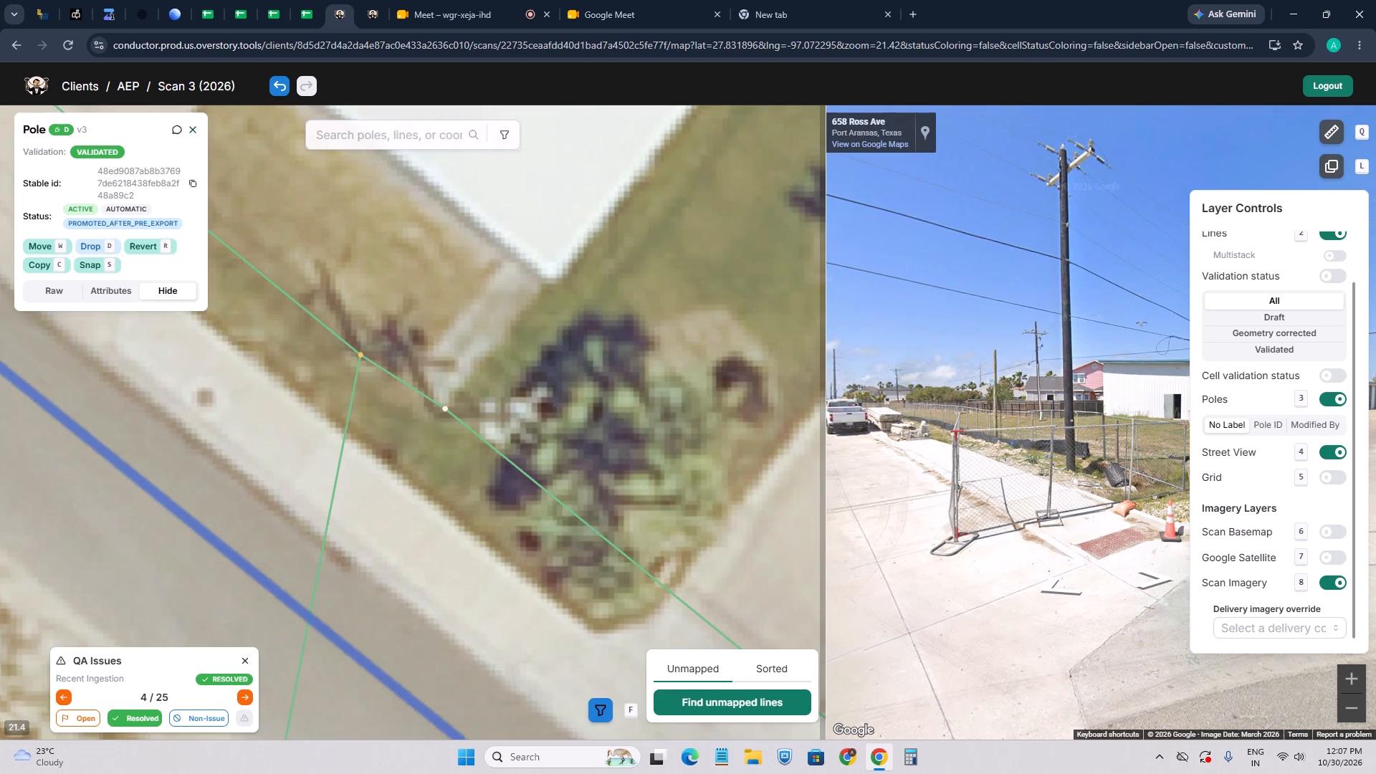
key(w)
scroll(450, 414, up, 4)
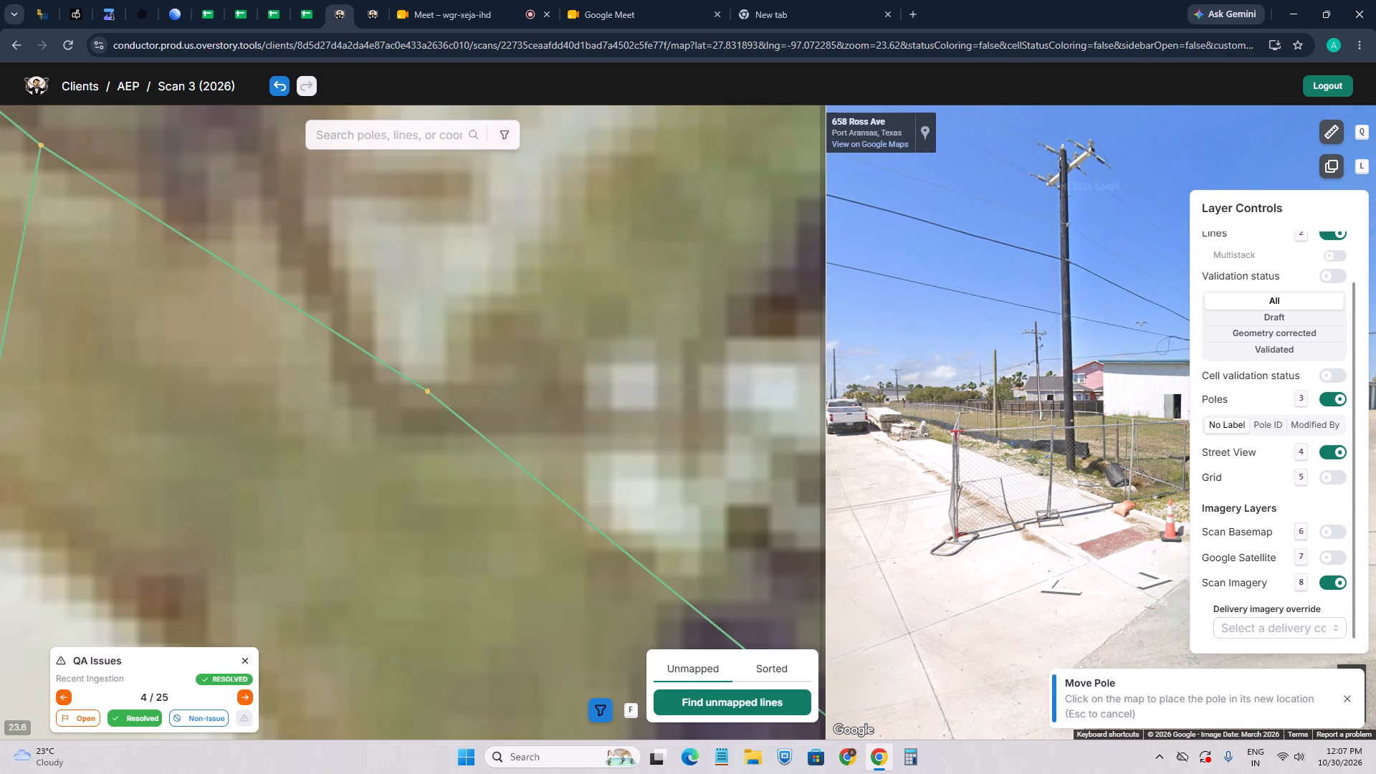
click(383, 415)
scroll(393, 411, up, 2)
scroll(393, 411, down, 1)
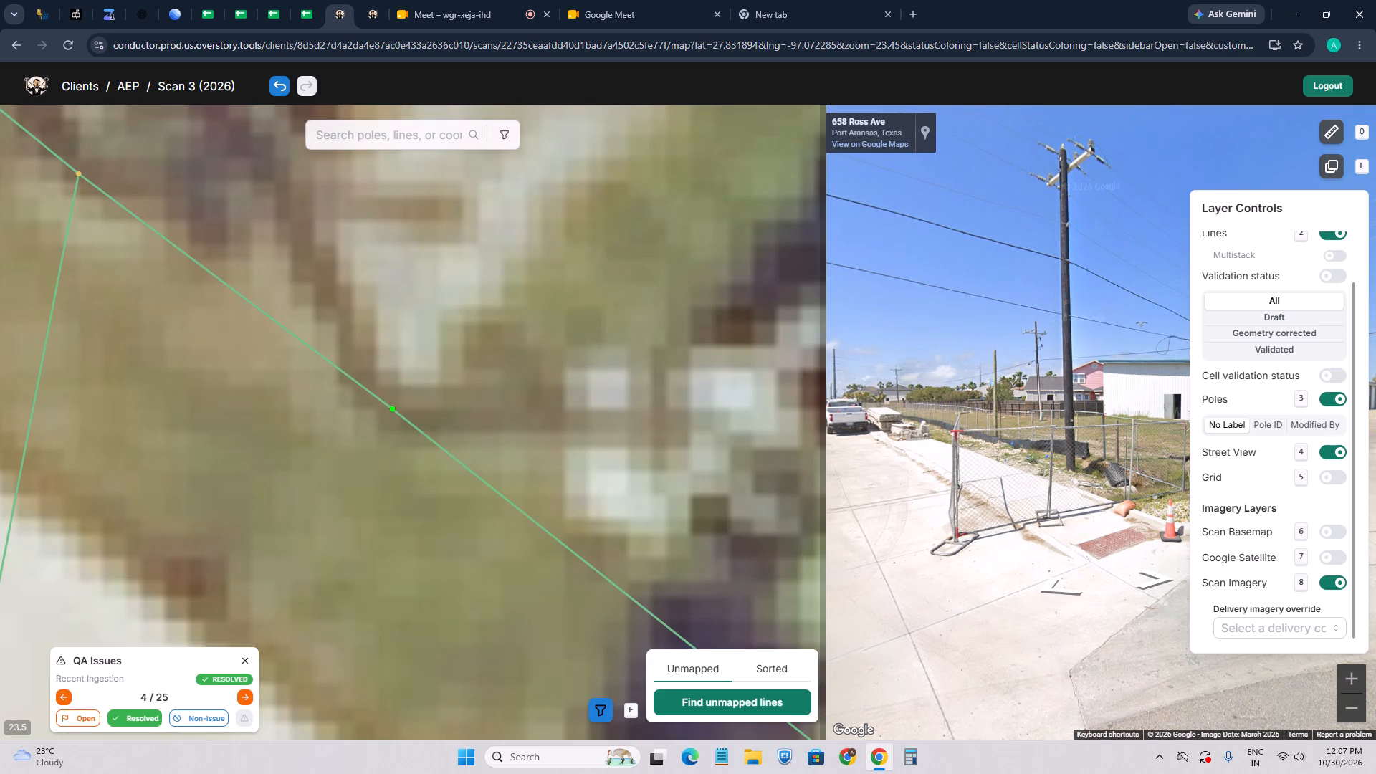
Examine the connected poles and line southwest of issue 4, checking their shadows in the imagery and the adjacent roadside in street view.
scroll(343, 459, down, 4)
drag(296, 549, 411, 329)
drag(339, 510, 426, 266)
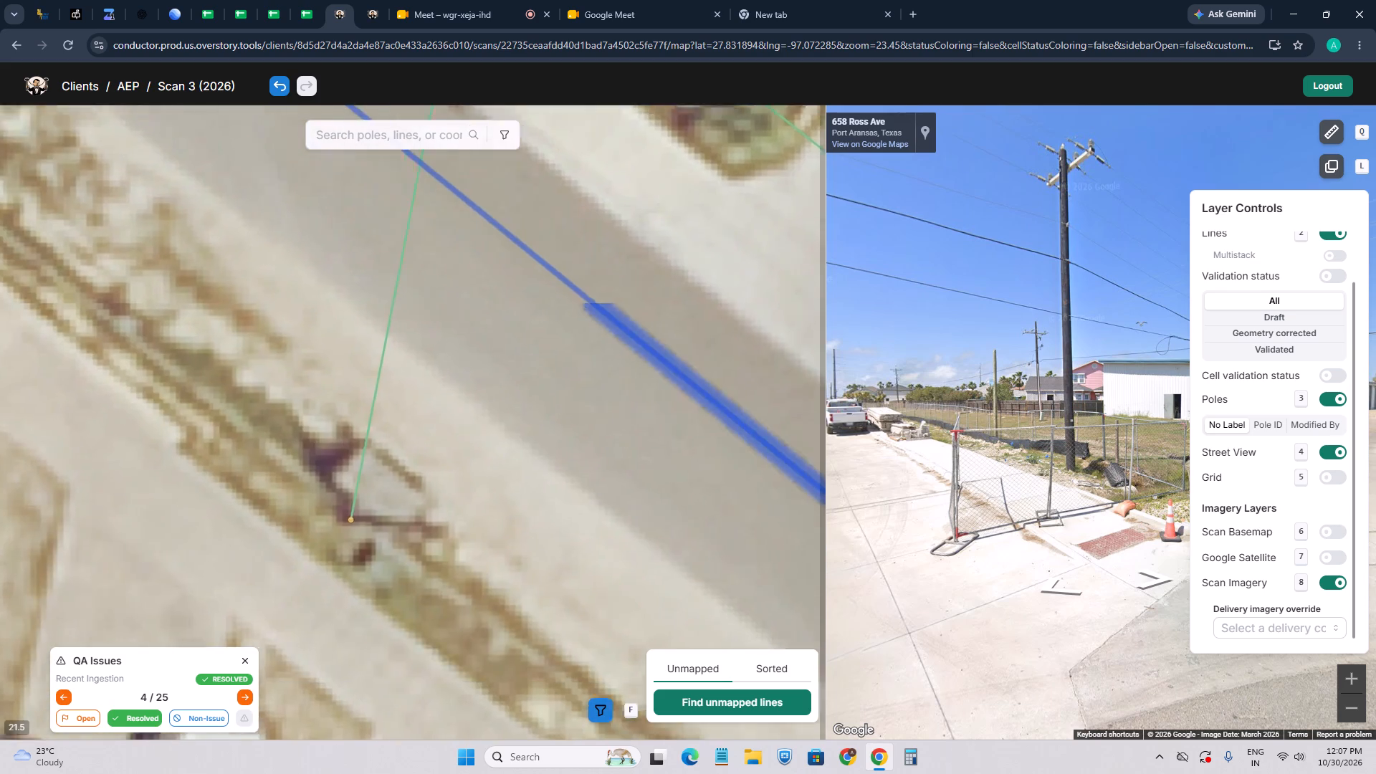
scroll(358, 505, down, 6)
drag(286, 378, 549, 390)
scroll(369, 418, up, 7)
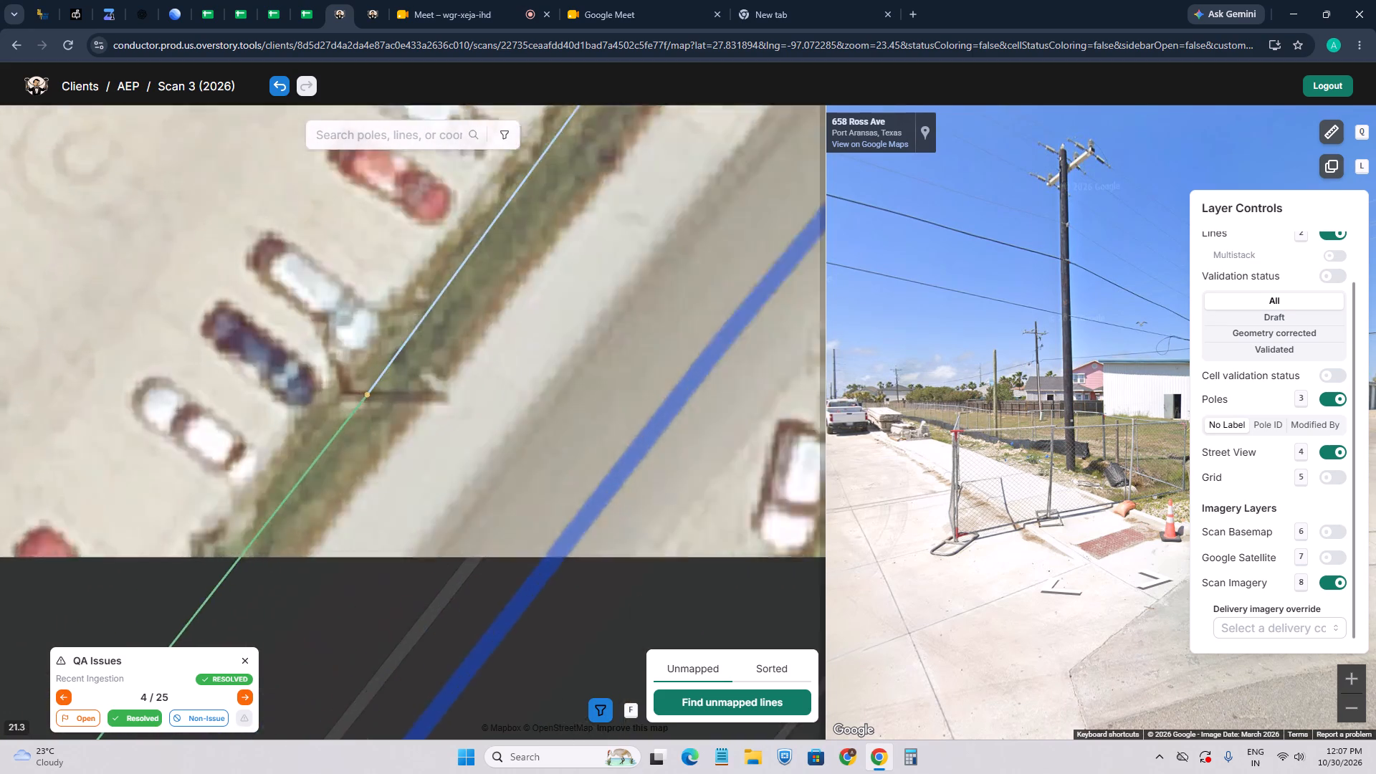
scroll(401, 363, up, 2)
click(297, 494)
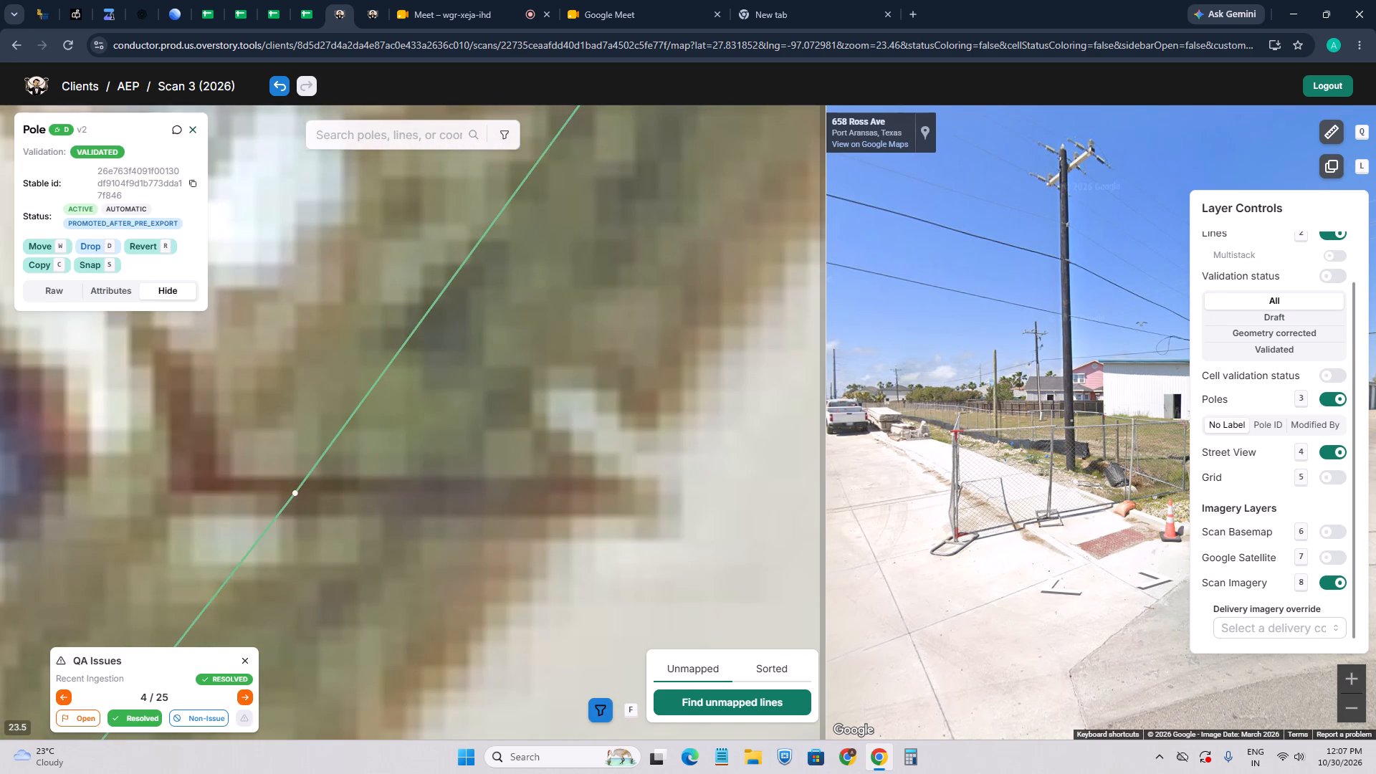
scroll(451, 420, down, 6)
click(570, 338)
scroll(570, 338, down, 4)
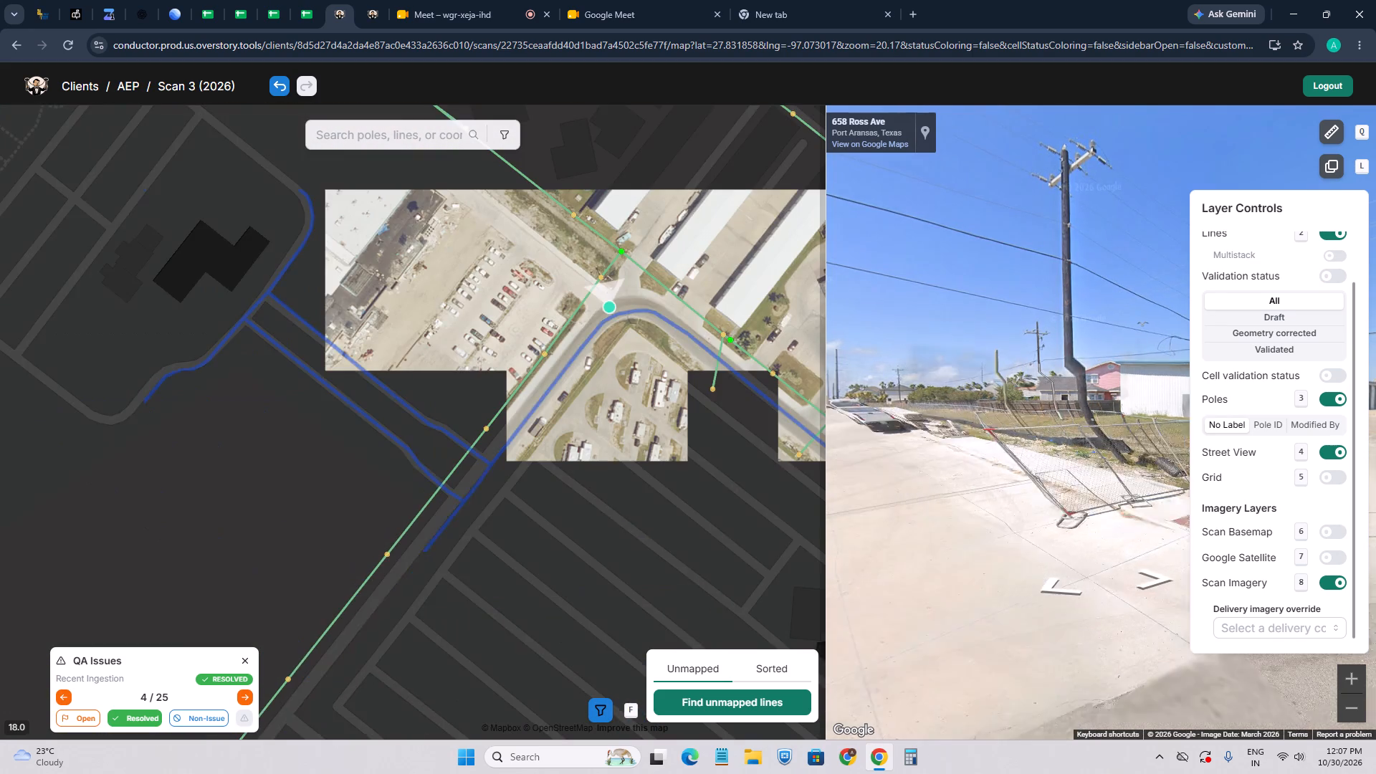
drag(616, 395, 507, 494)
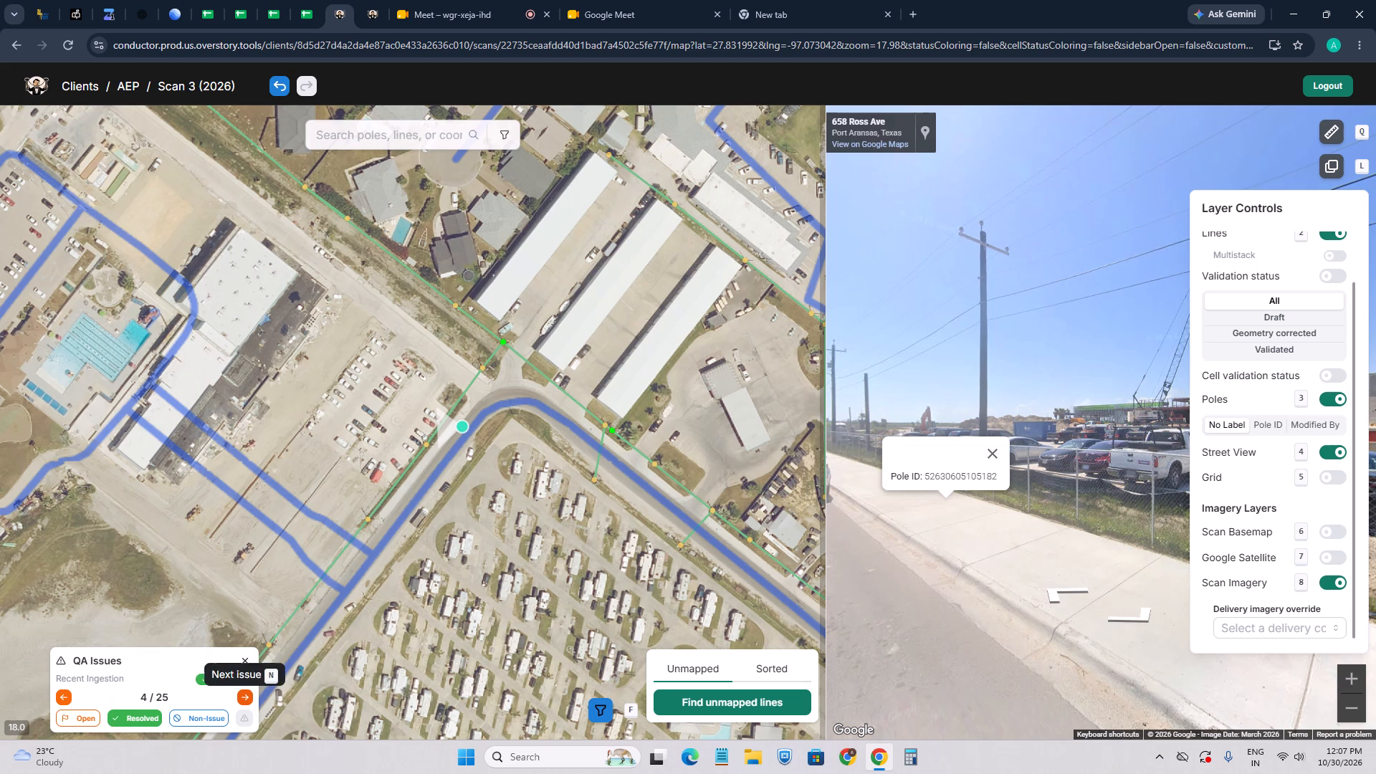
Go to issue 5 and move its pole slightly northwest onto the base of its shadow beside the fence corner.
click(249, 694)
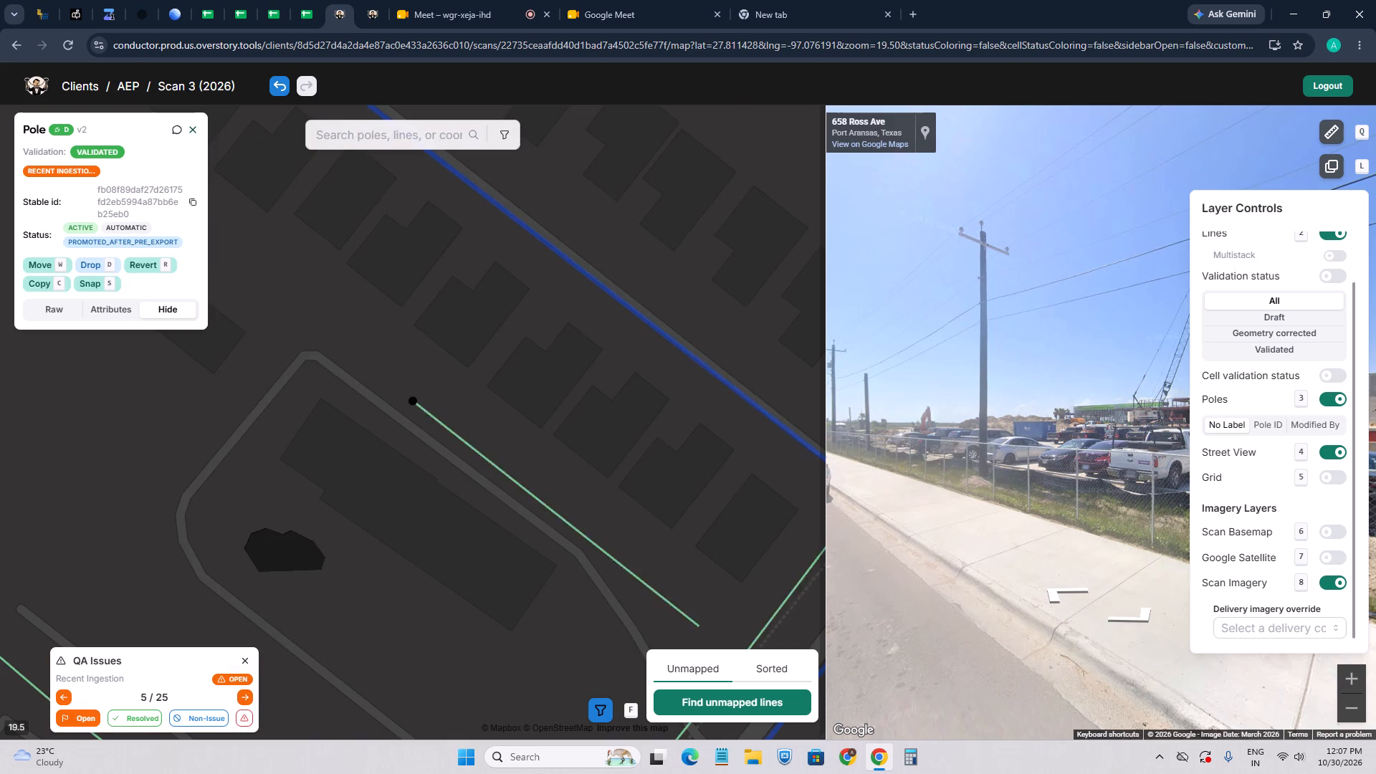
scroll(426, 400, up, 4)
key(w)
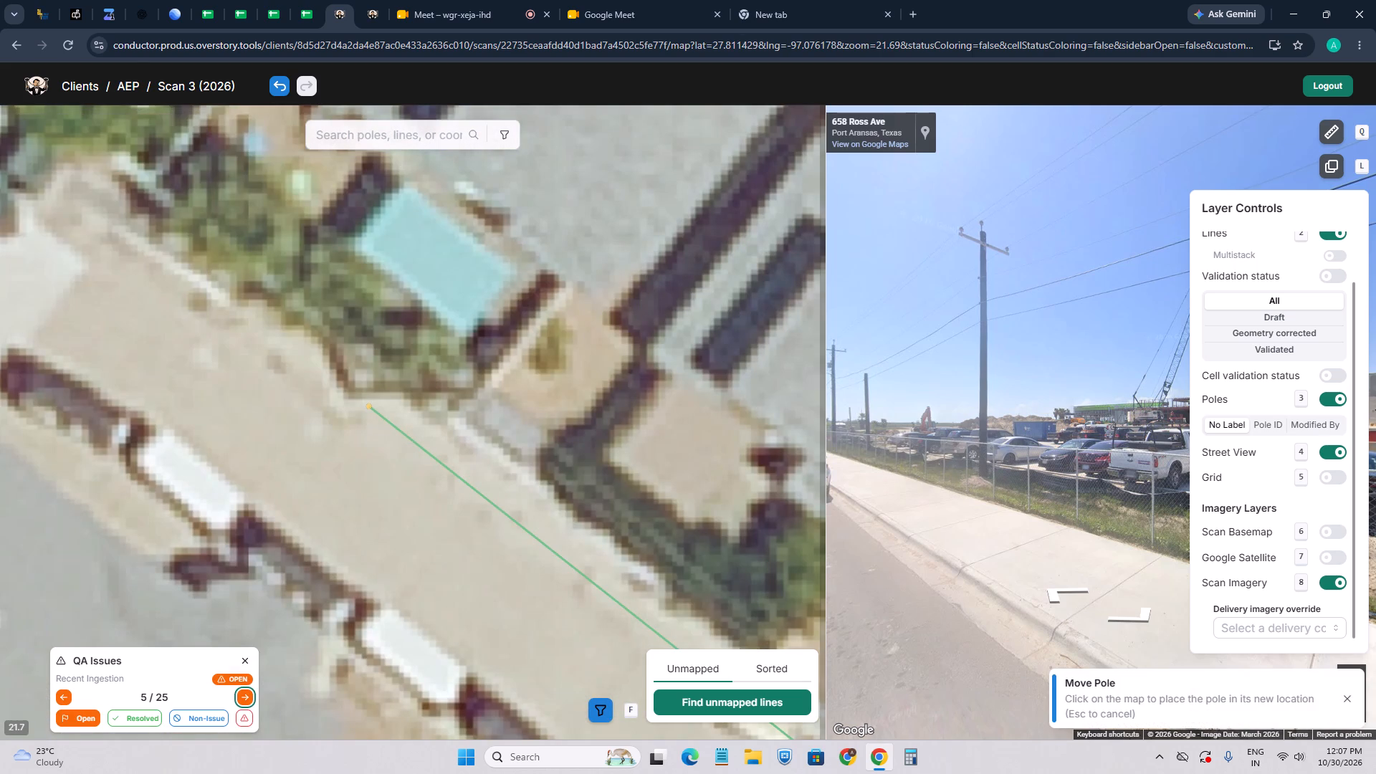
scroll(355, 395, up, 2)
click(350, 387)
Examine the pole at the southeast end of issue 5's line and its neighbours, using scan imagery and street view on Eleventh St.
scroll(350, 387, up, 3)
scroll(335, 398, down, 6)
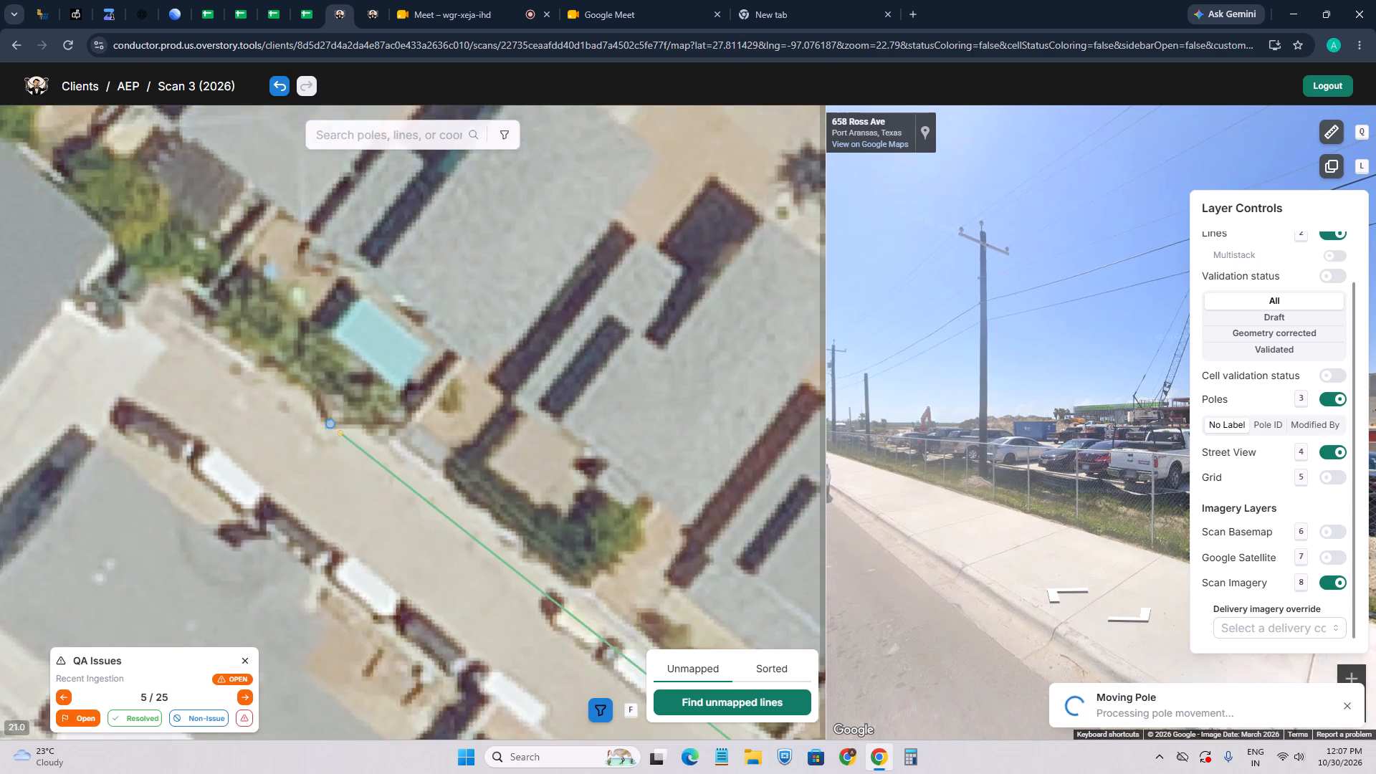
scroll(335, 451, down, 6)
scroll(489, 497, up, 4)
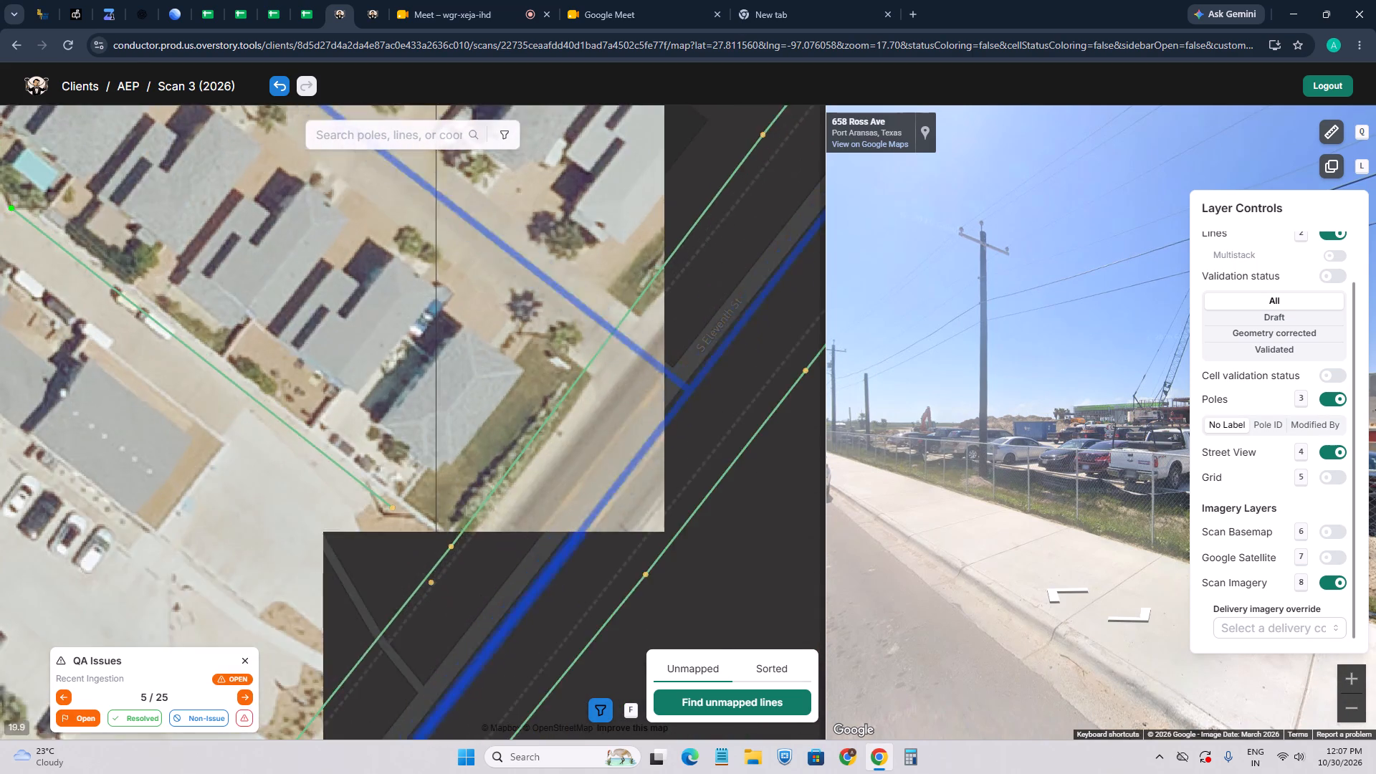
scroll(431, 450, up, 4)
drag(336, 572, 439, 425)
scroll(441, 416, down, 3)
click(407, 467)
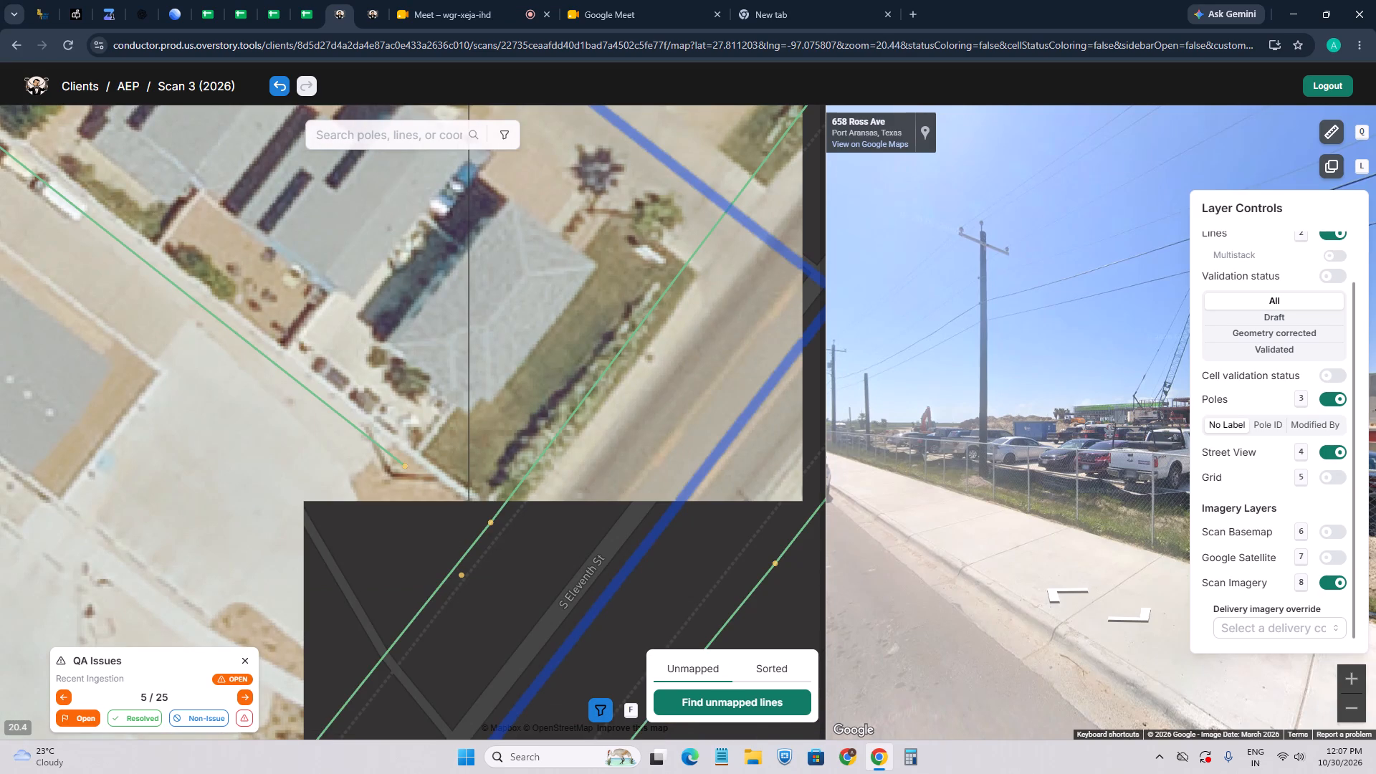
click(441, 347)
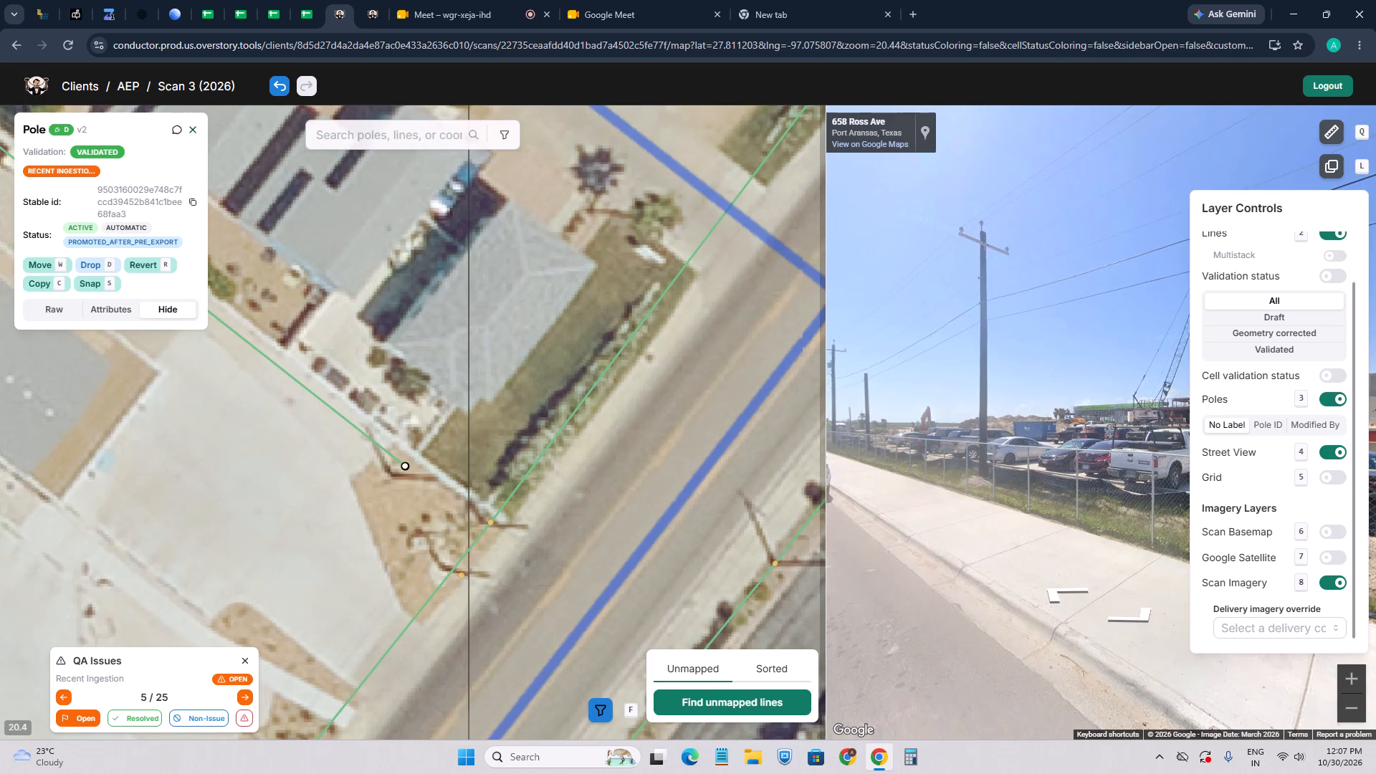
scroll(410, 464, down, 2)
scroll(414, 475, up, 3)
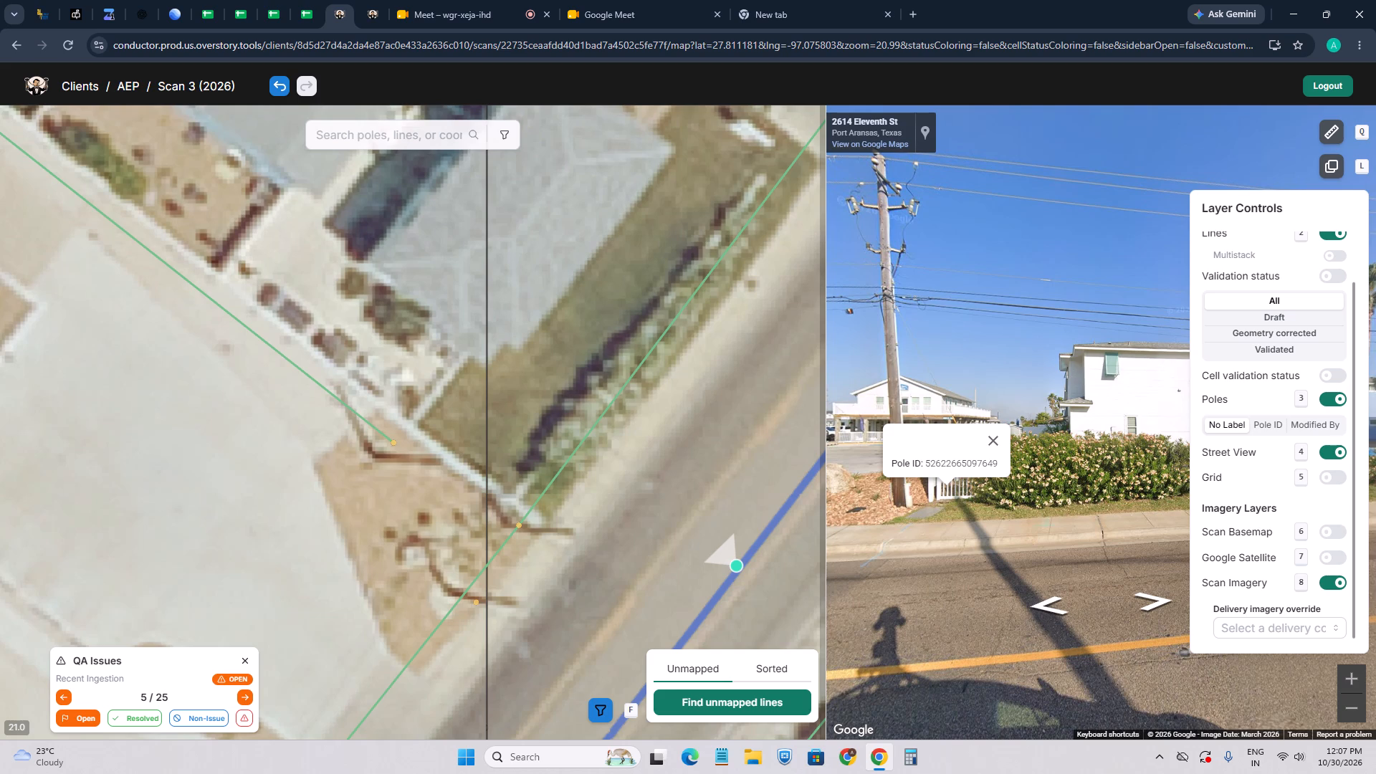
scroll(437, 441, down, 4)
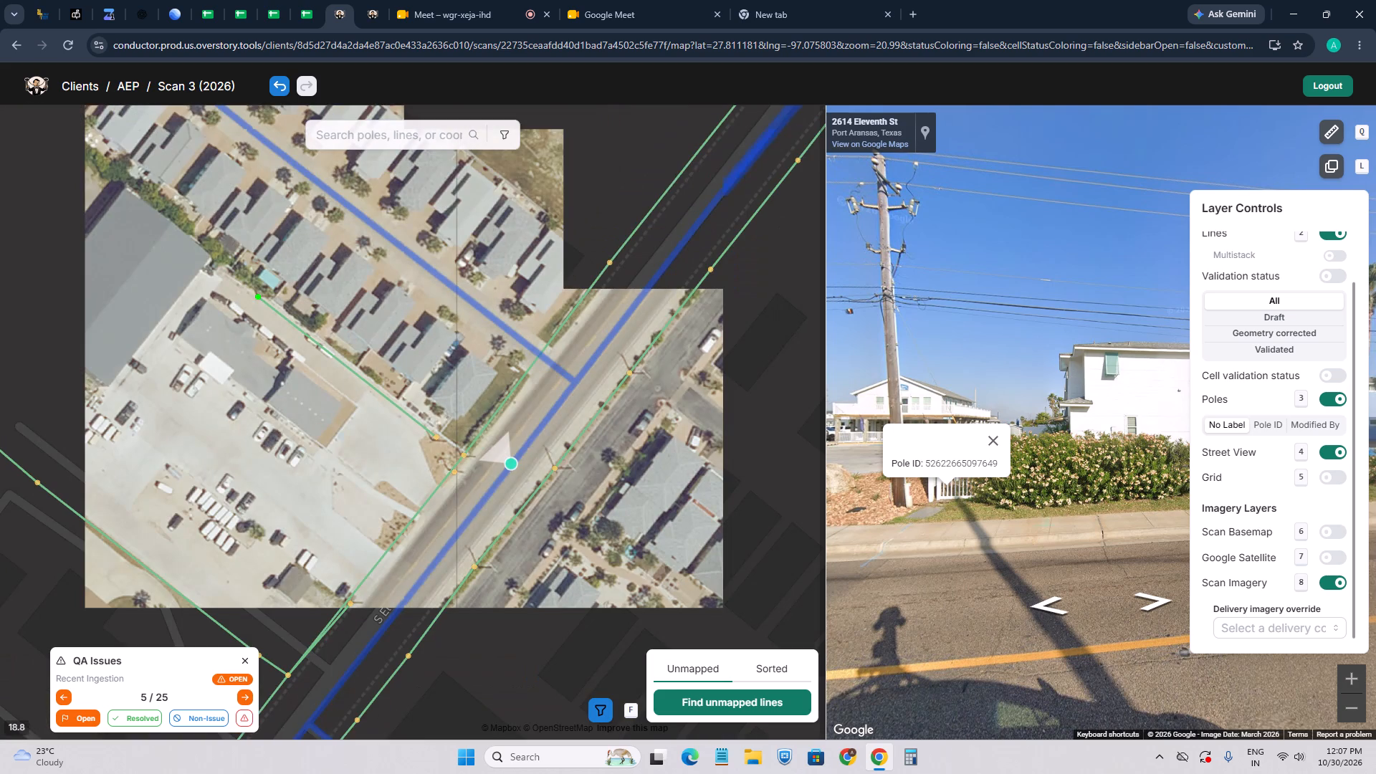
Inspect the line and roadside poles along S Eleventh St southwest of issue 5's end pole, hiding the layer controls for a clear street view.
drag(380, 610, 505, 489)
scroll(471, 489, up, 2)
drag(386, 575, 426, 504)
click(462, 496)
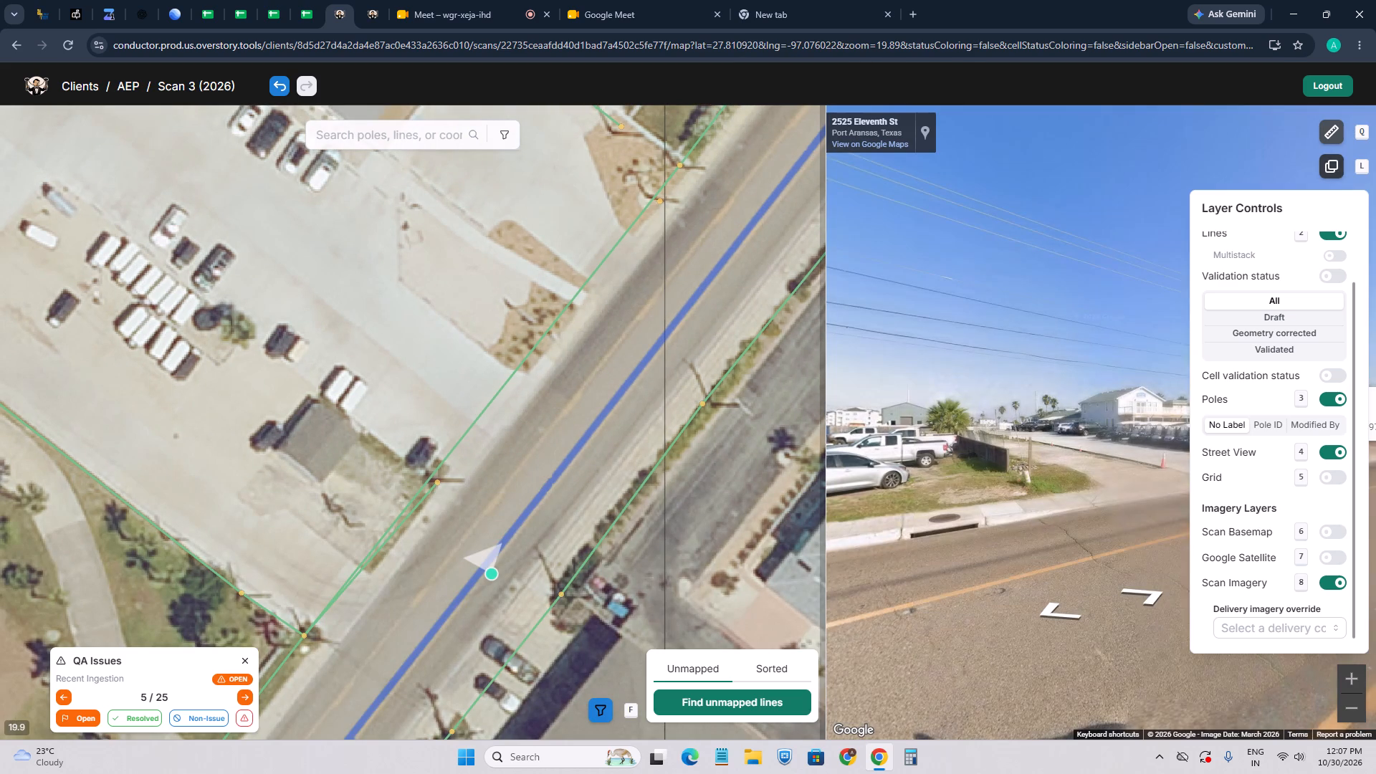
click(1339, 173)
drag(1074, 278, 1359, 284)
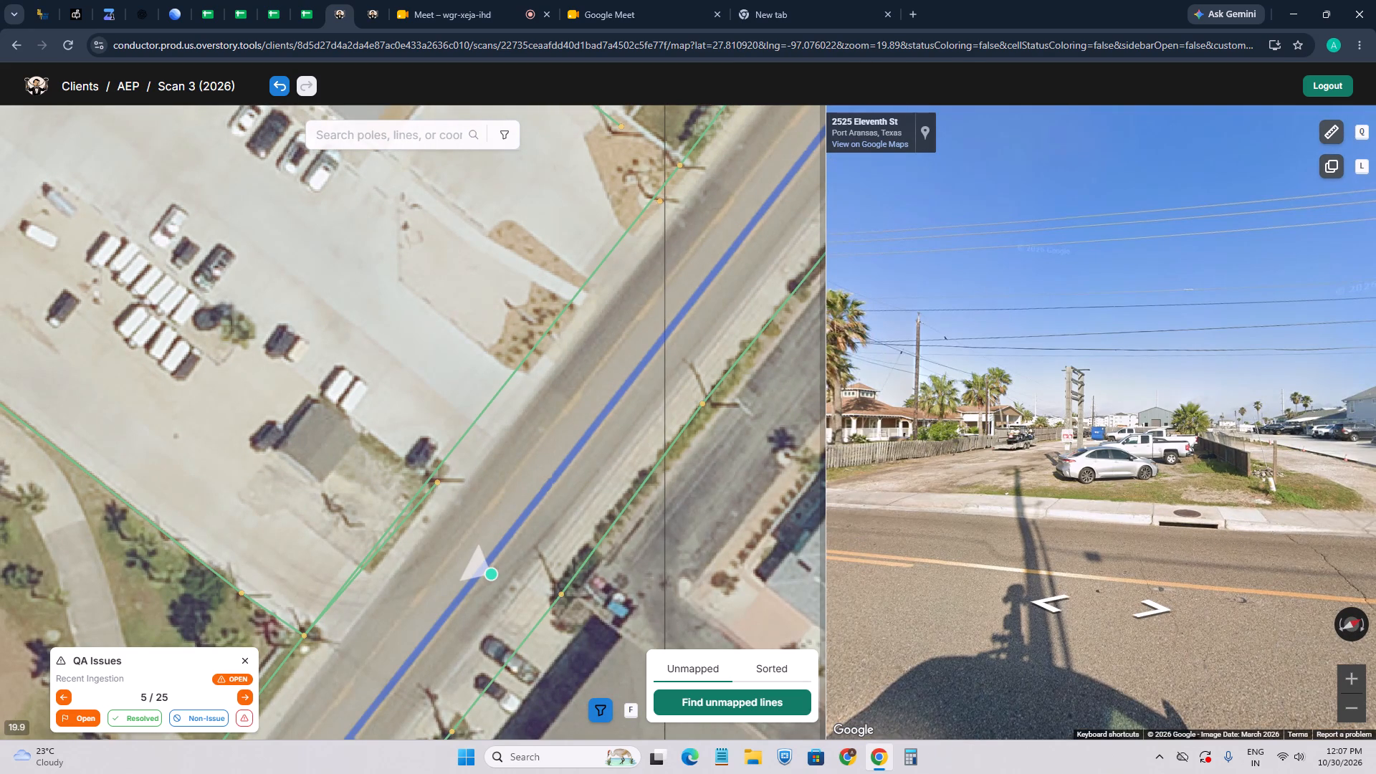
drag(1069, 343, 857, 363)
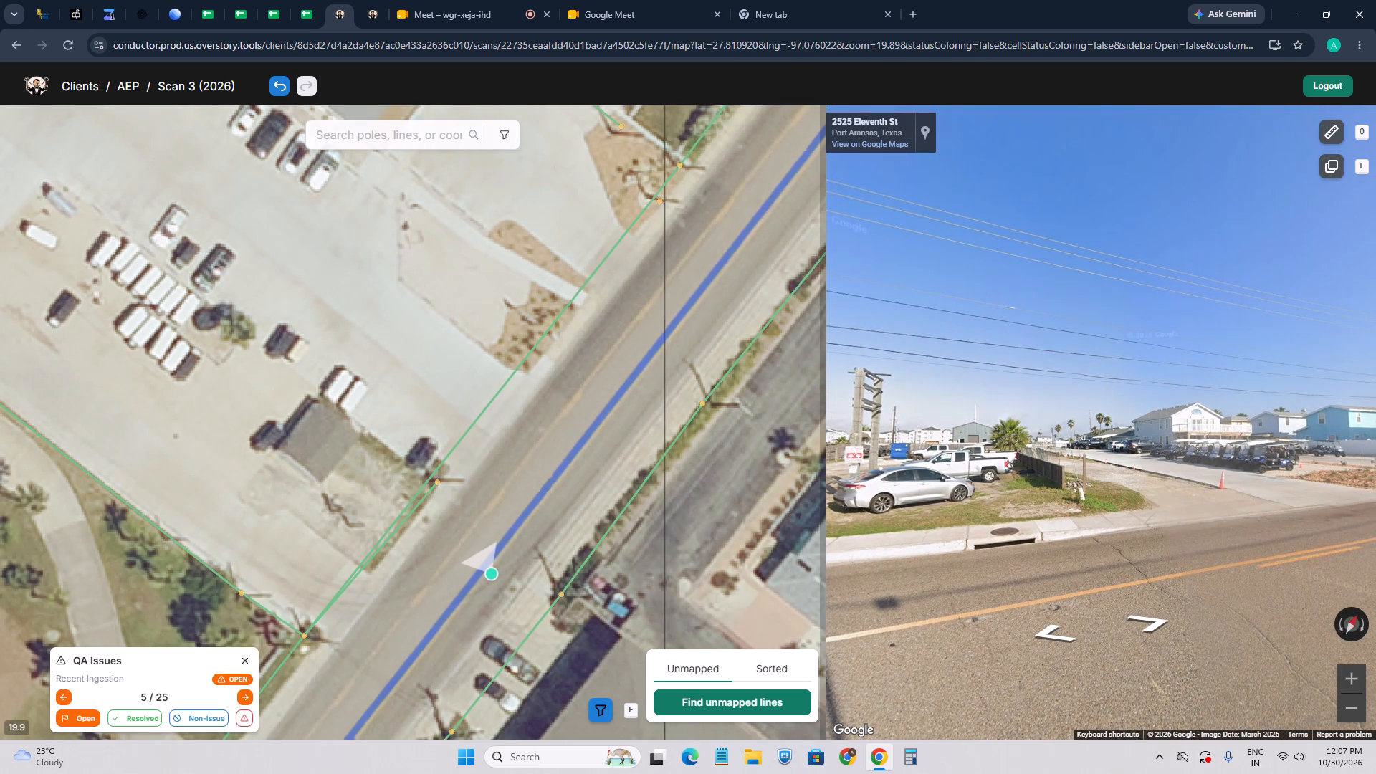
click(455, 450)
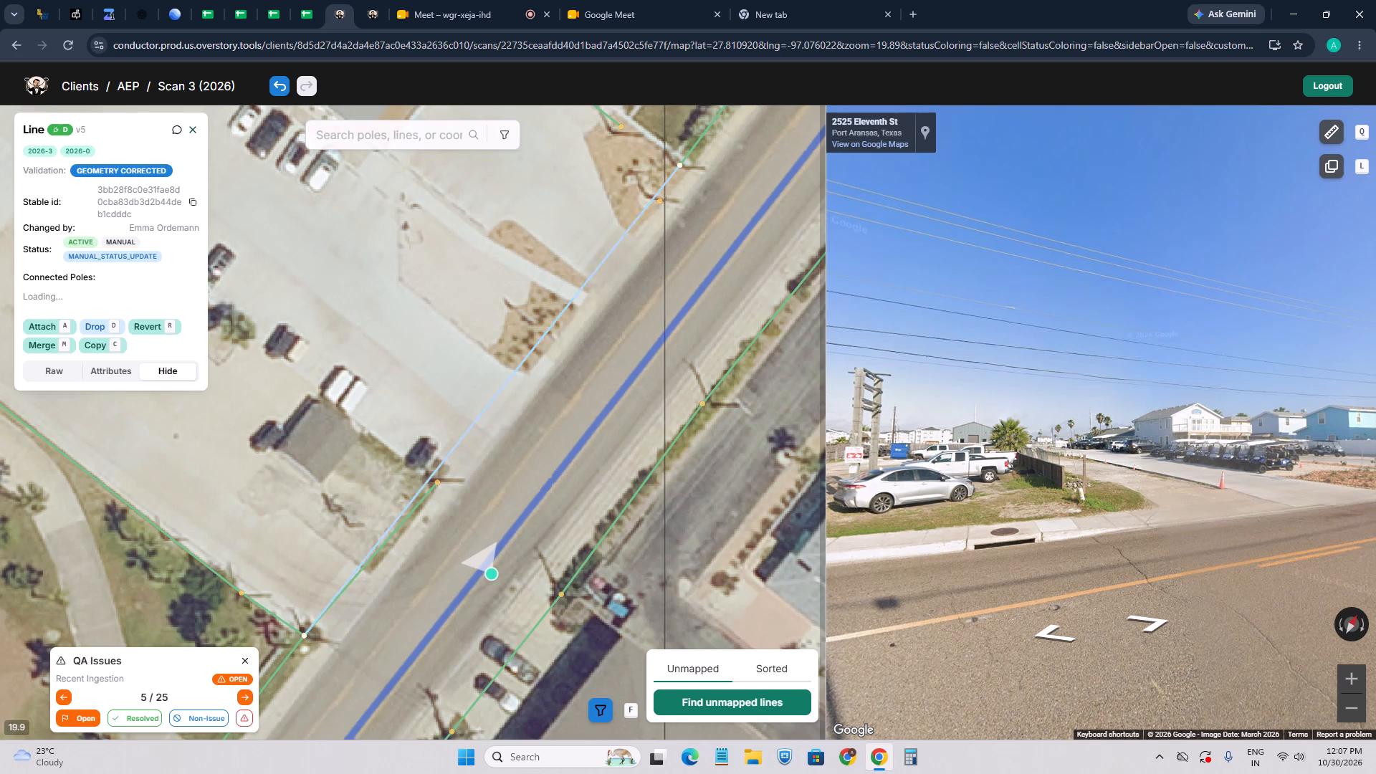
drag(571, 353, 462, 516)
click(558, 406)
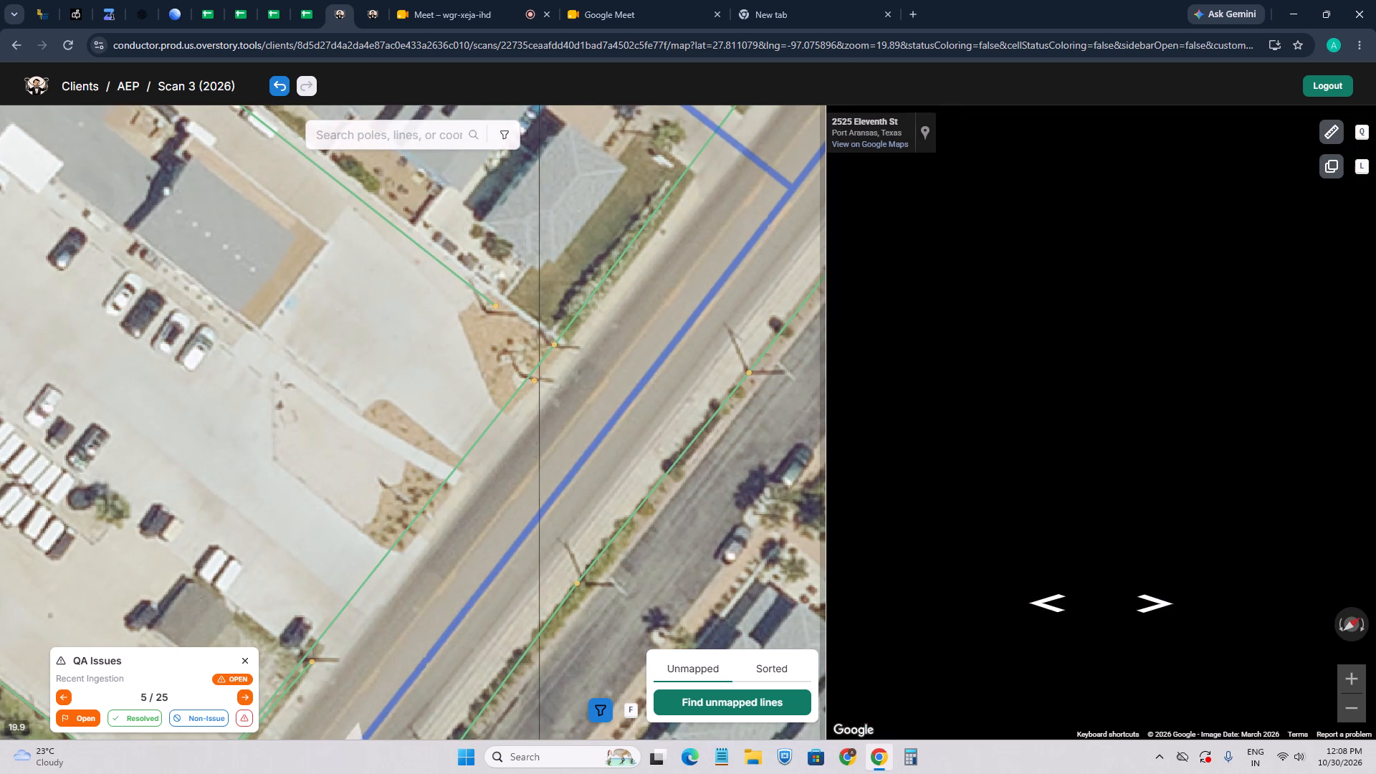
drag(1137, 311, 1086, 354)
drag(1162, 350, 1127, 373)
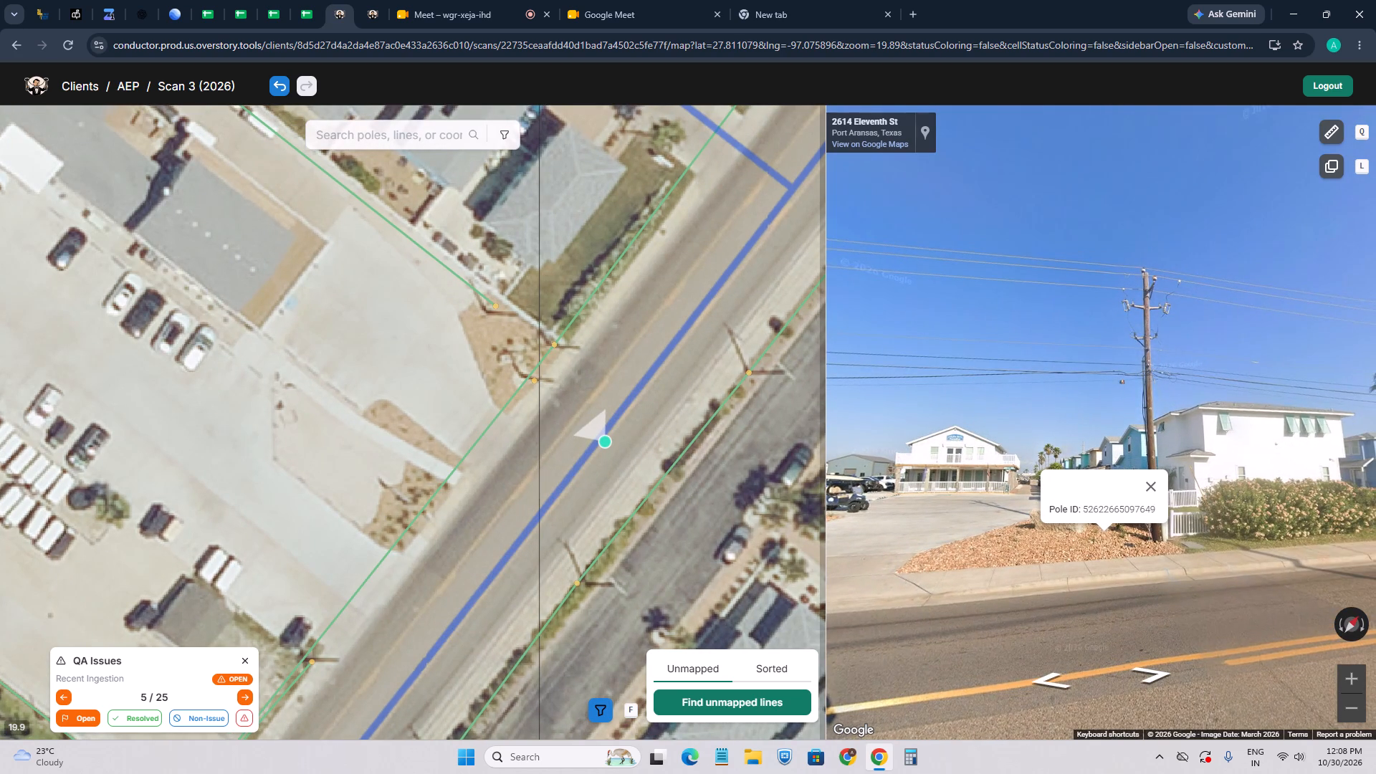
Compare the poles near issue 5's line end on S Eleventh St against the Scan Basemap, restoring the scan imagery view when done.
scroll(513, 383, down, 2)
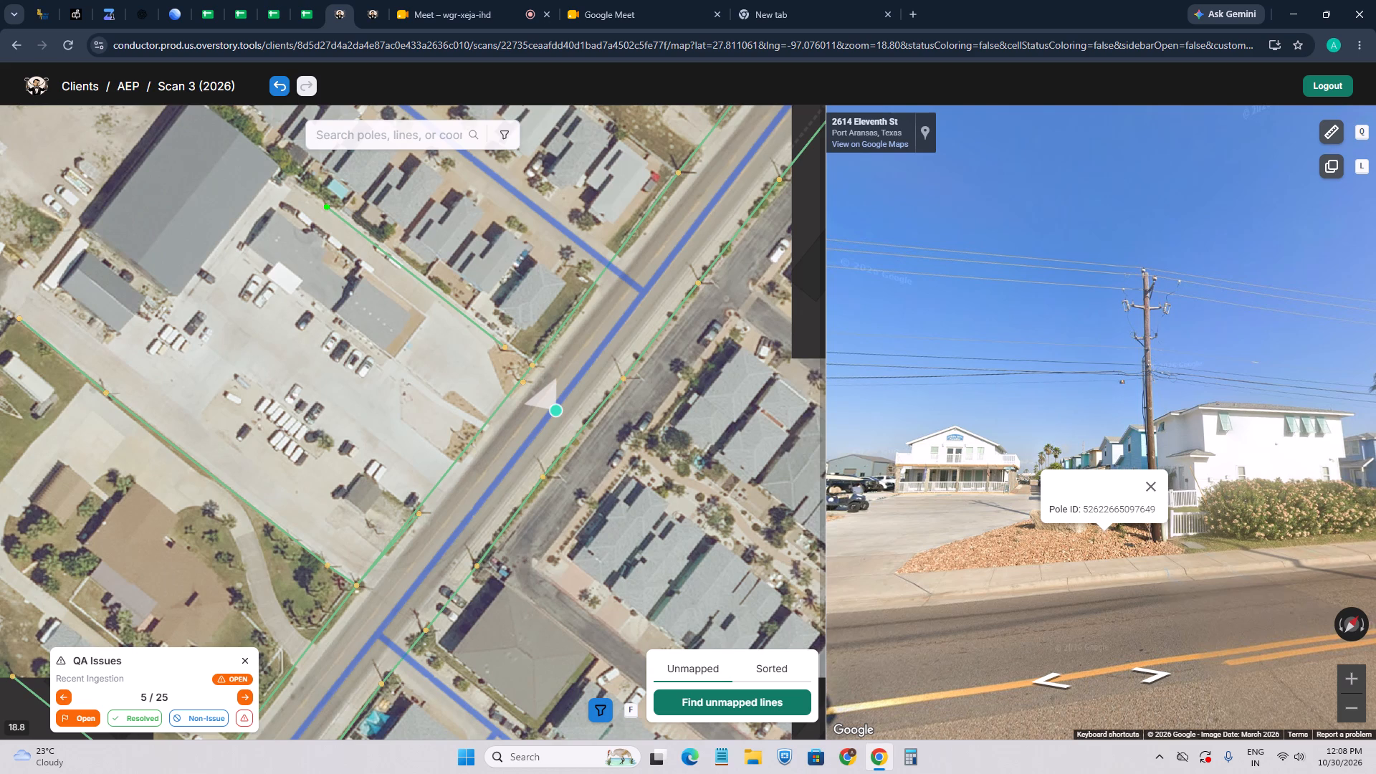
key(6)
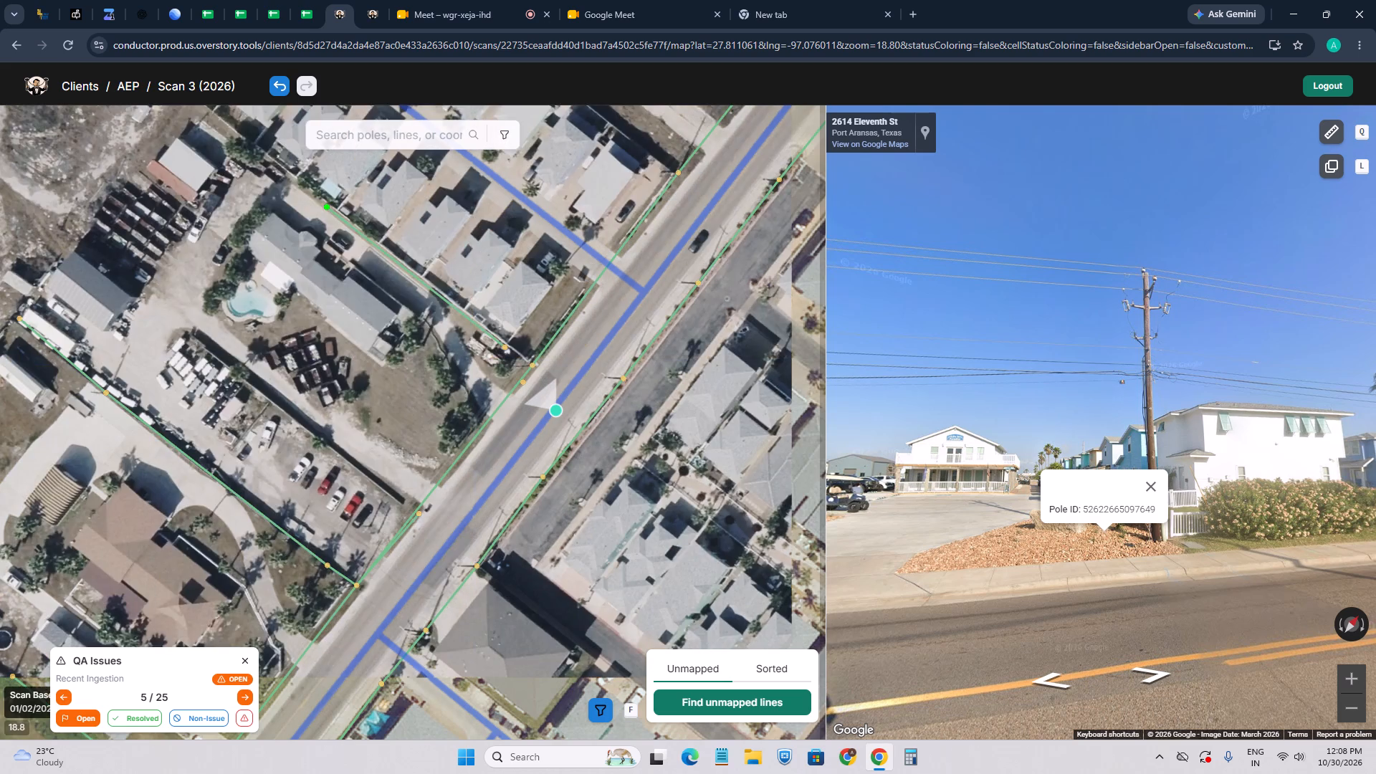
scroll(539, 372, up, 4)
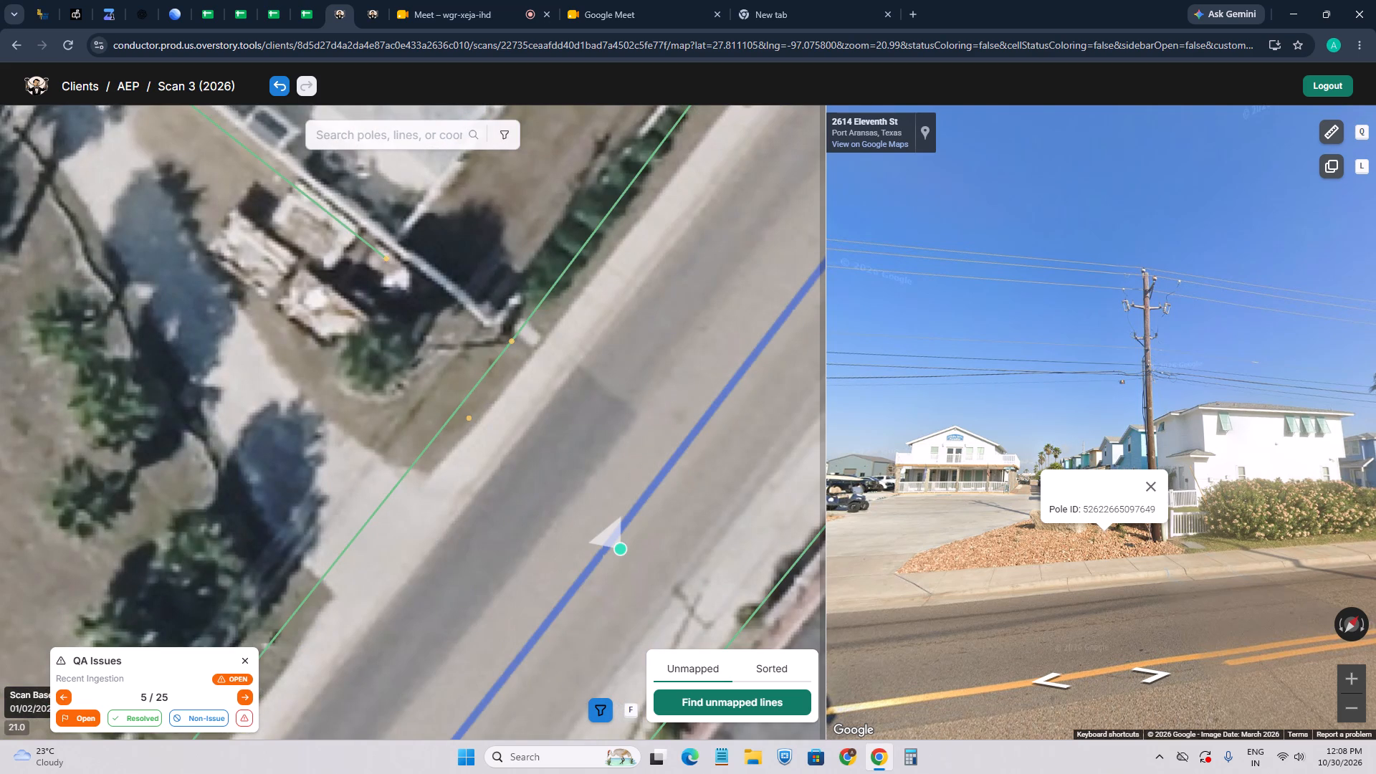
key(6)
scroll(573, 339, down, 2)
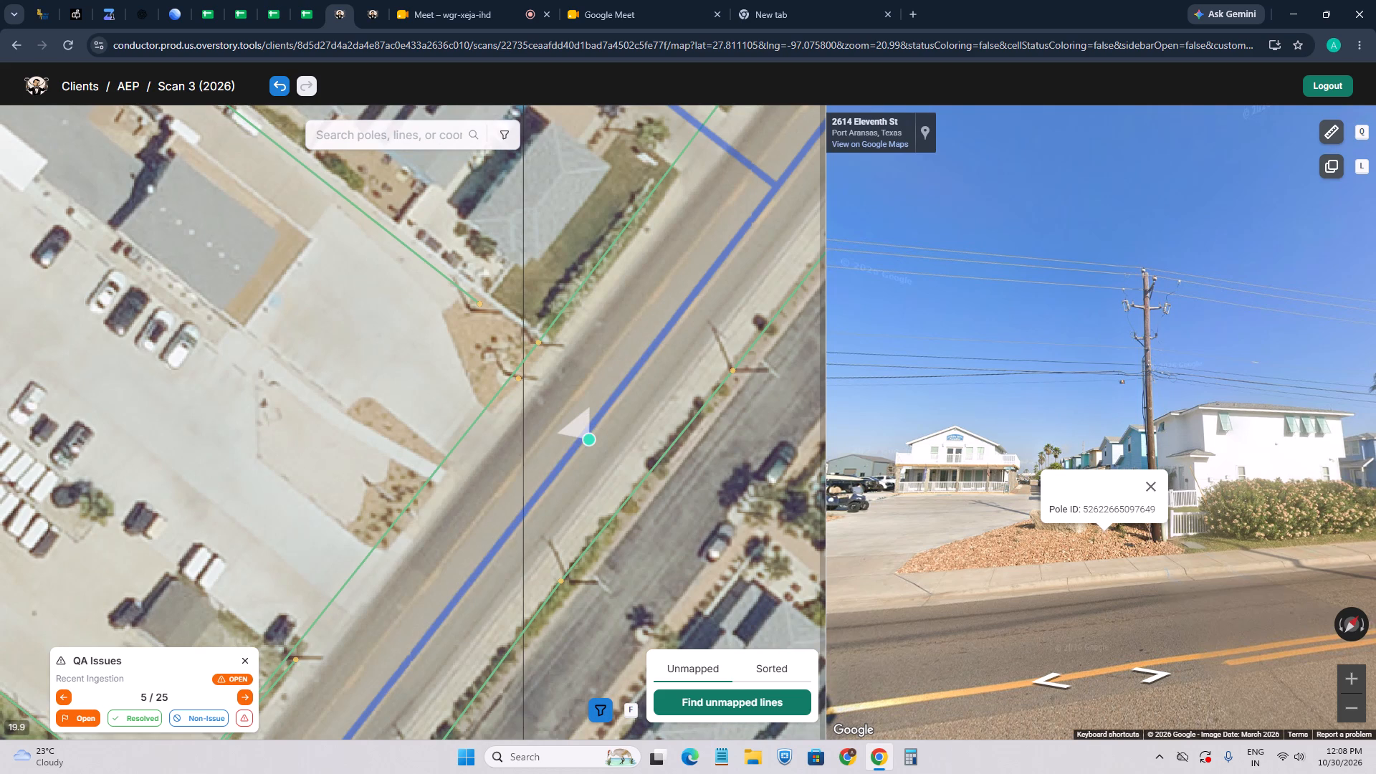
Copy the coordinates beside the roadside pole at issue 5's line end and search for them in Google Earth.
right_click(549, 351)
click(554, 327)
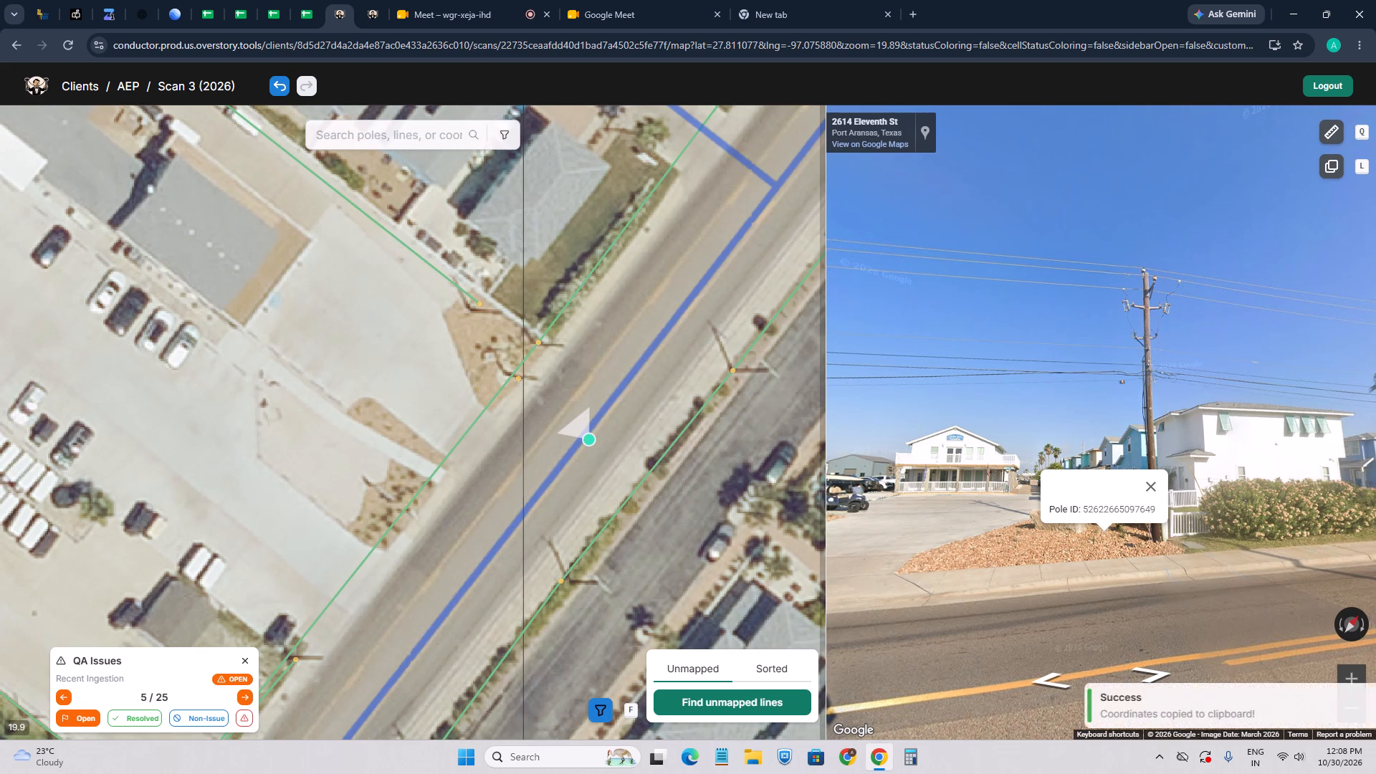
click(169, 10)
click(181, 127)
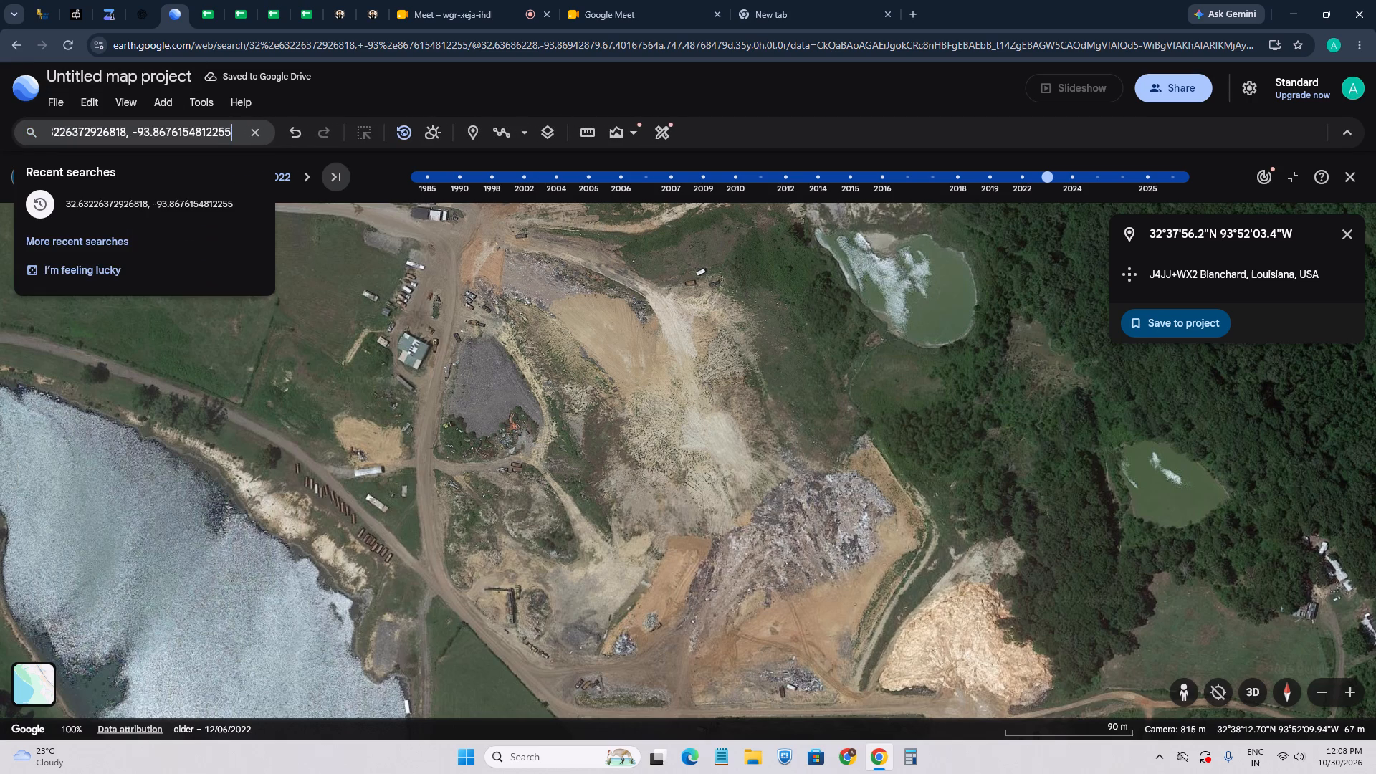
drag(239, 131, 248, 143)
click(262, 138)
click(223, 135)
key(ctrl+v)
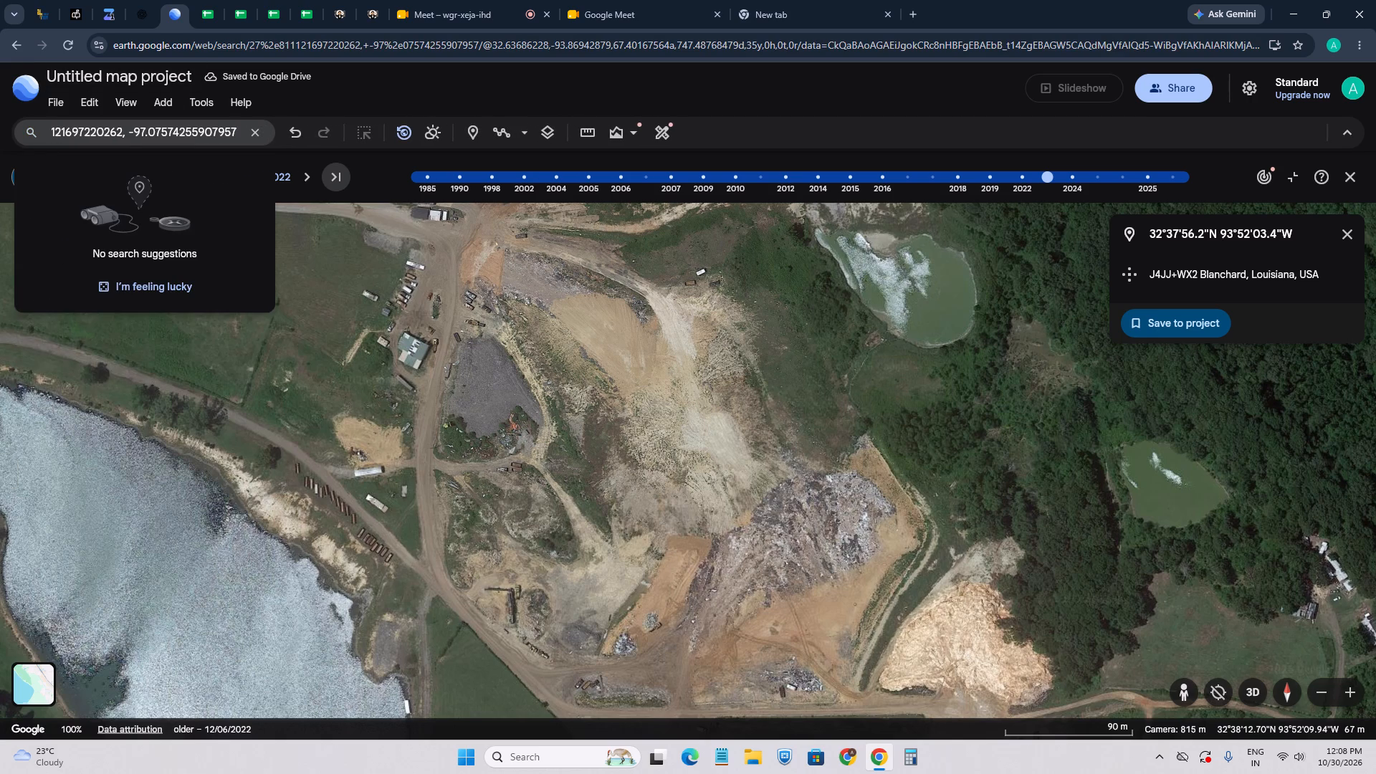
key(Return)
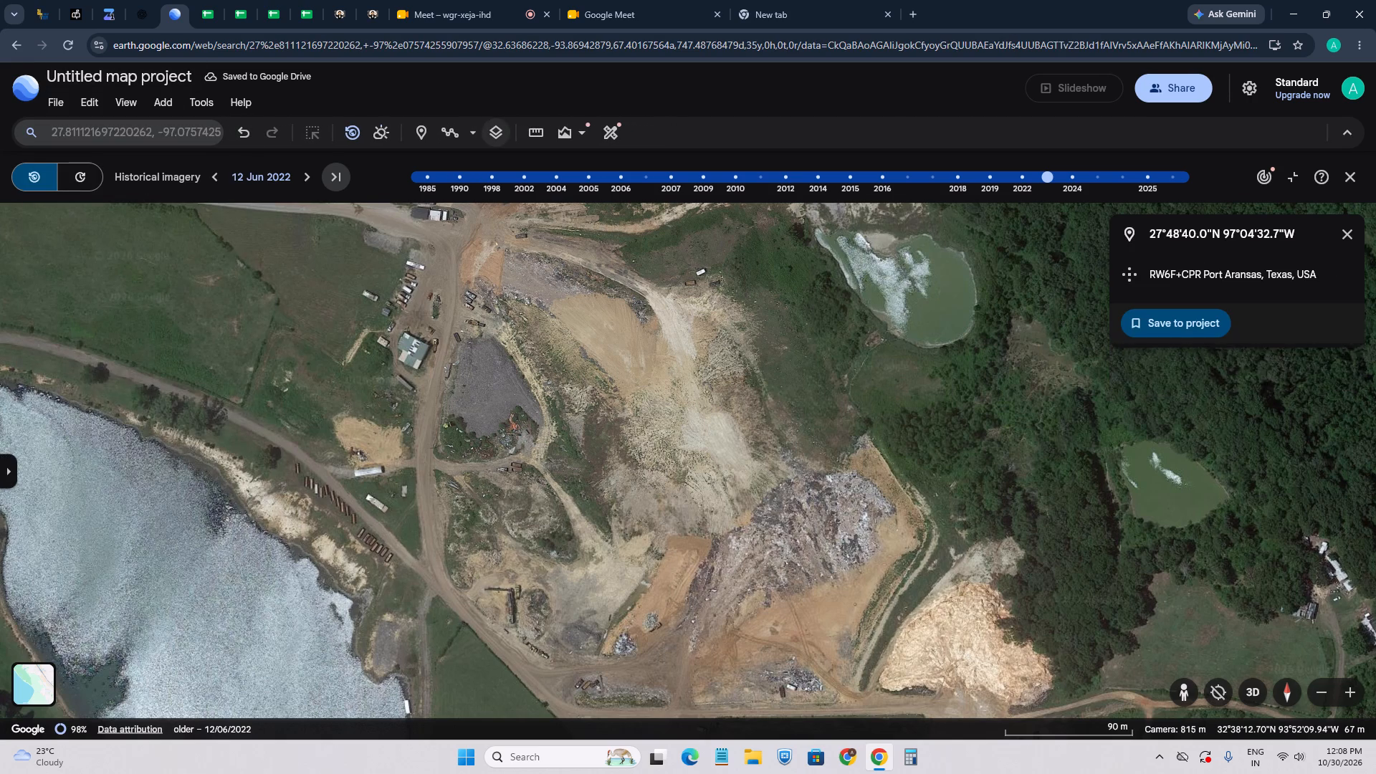
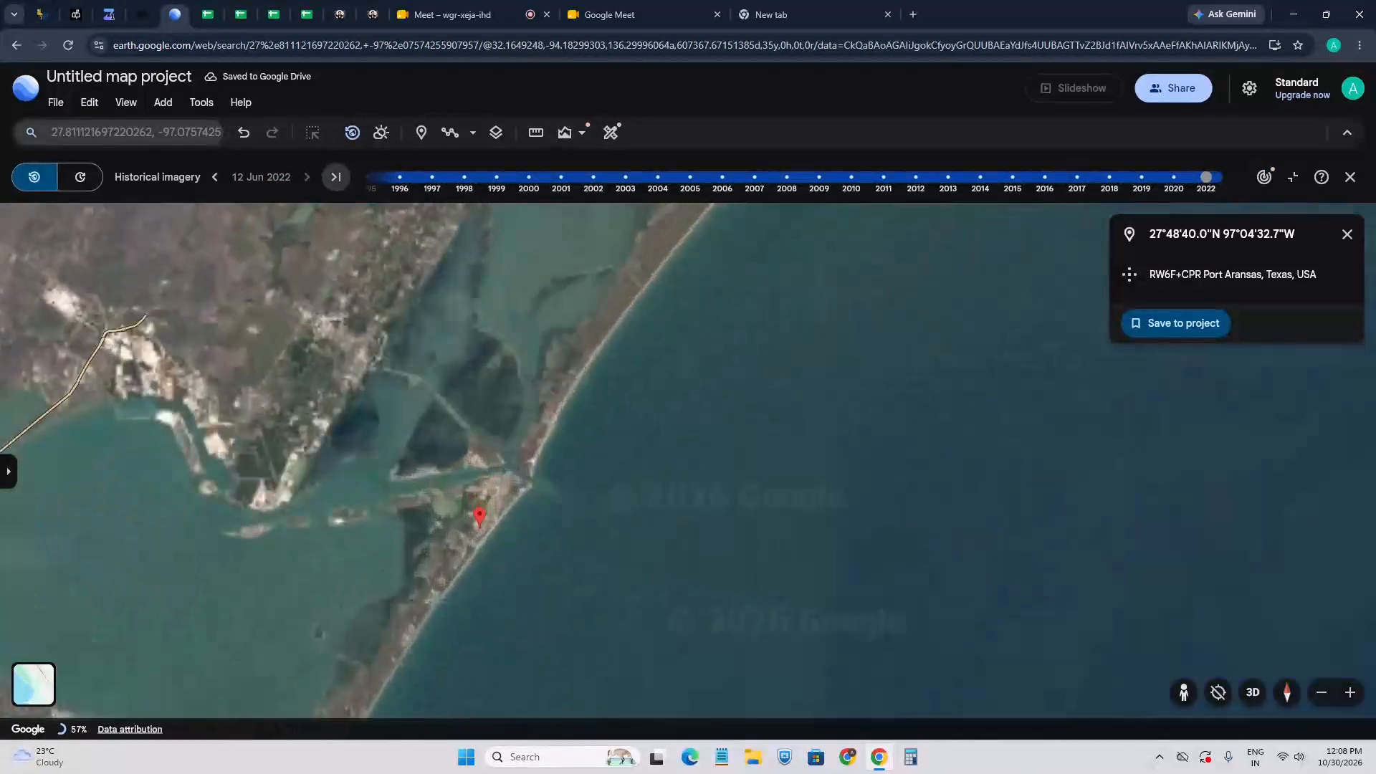
Examine the searched spot beside S Eleventh St up close in Google Earth, using the most recent imagery dated 27 Jan 2026.
scroll(441, 528, up, 7)
drag(653, 544, 520, 522)
scroll(624, 517, up, 6)
drag(770, 477, 390, 517)
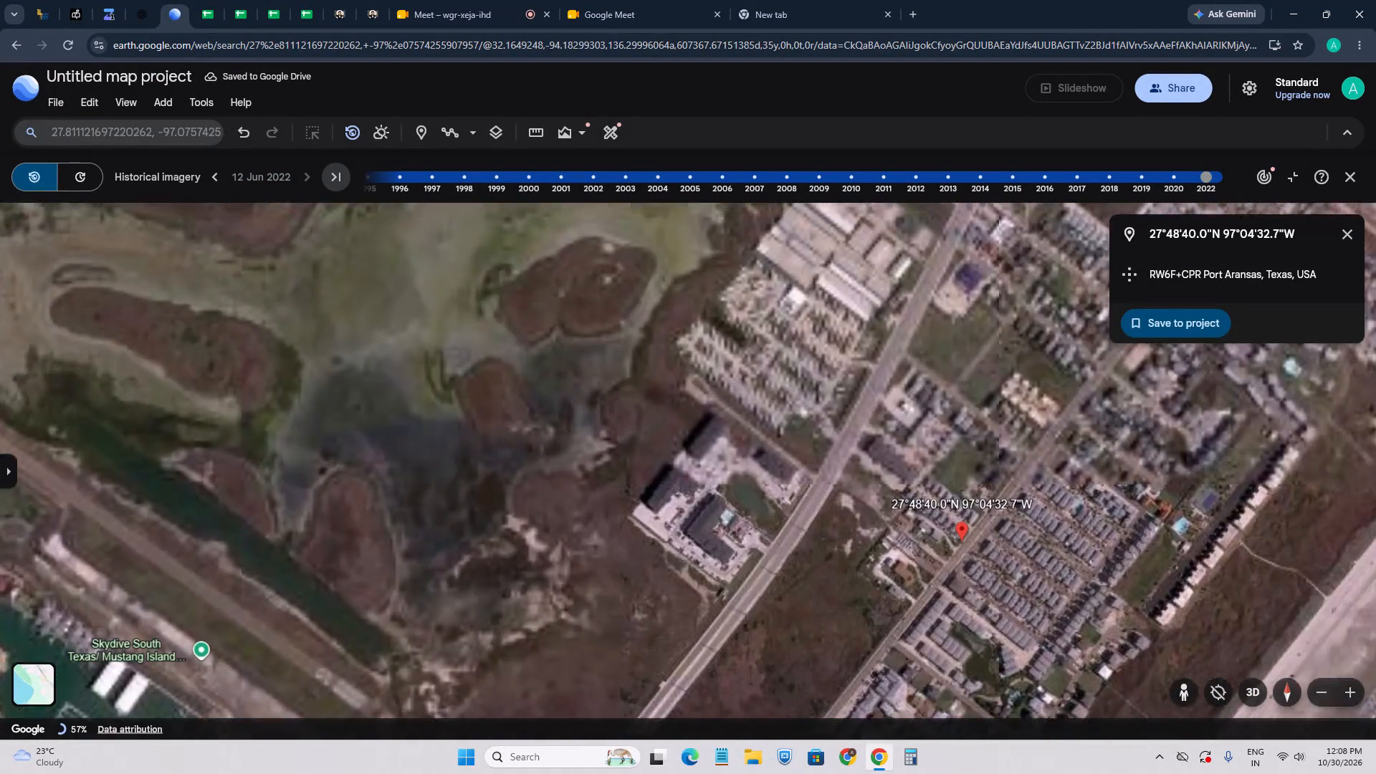
scroll(790, 547, up, 3)
click(338, 182)
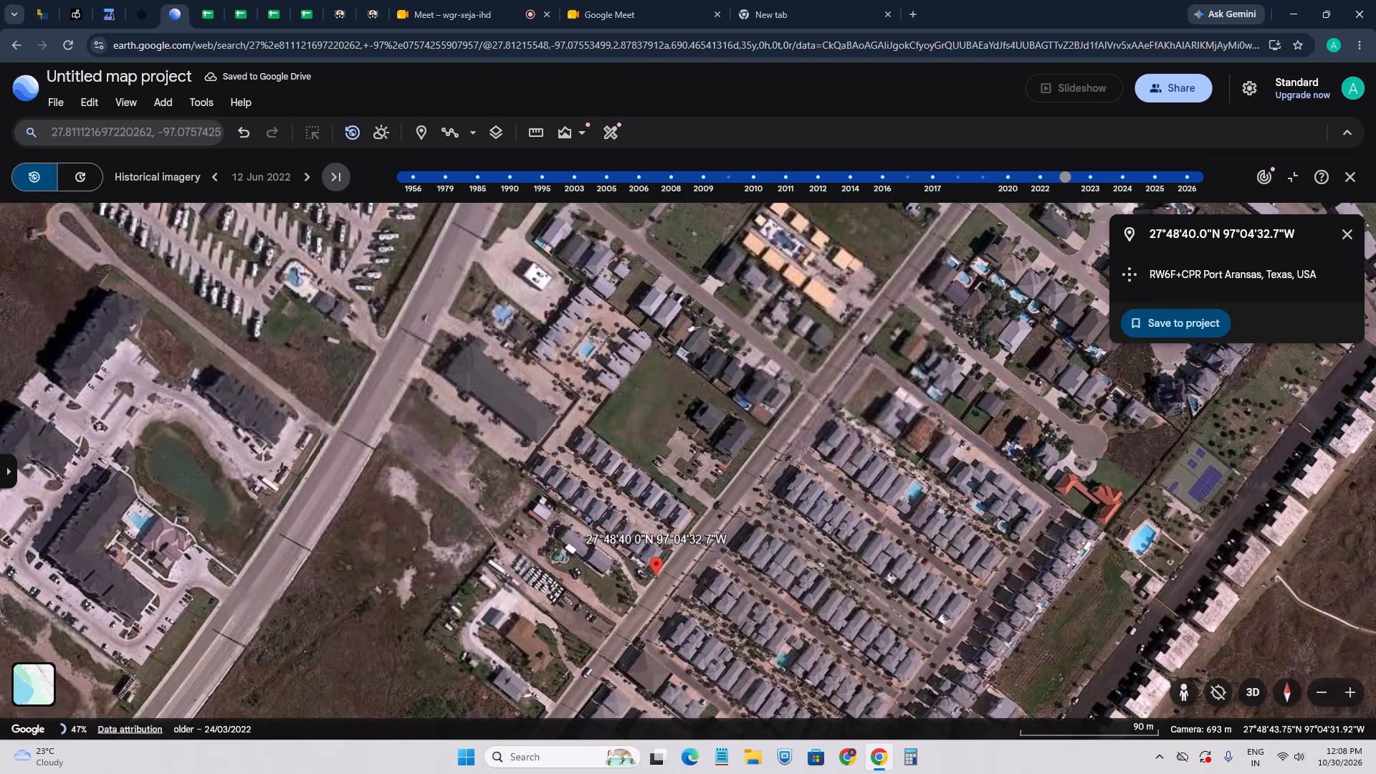
scroll(636, 564, up, 3)
drag(669, 591, 631, 512)
scroll(631, 512, up, 3)
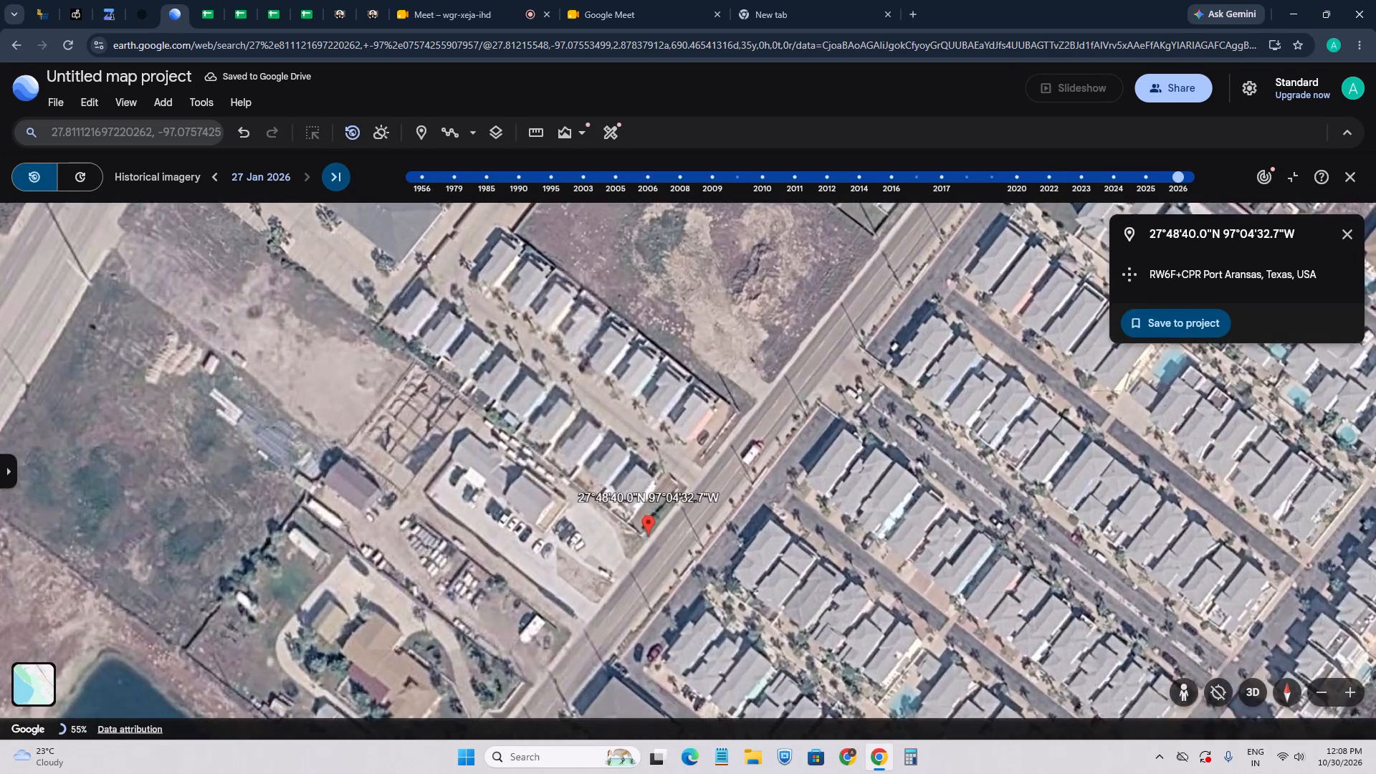
scroll(629, 514, up, 3)
drag(675, 572, 623, 502)
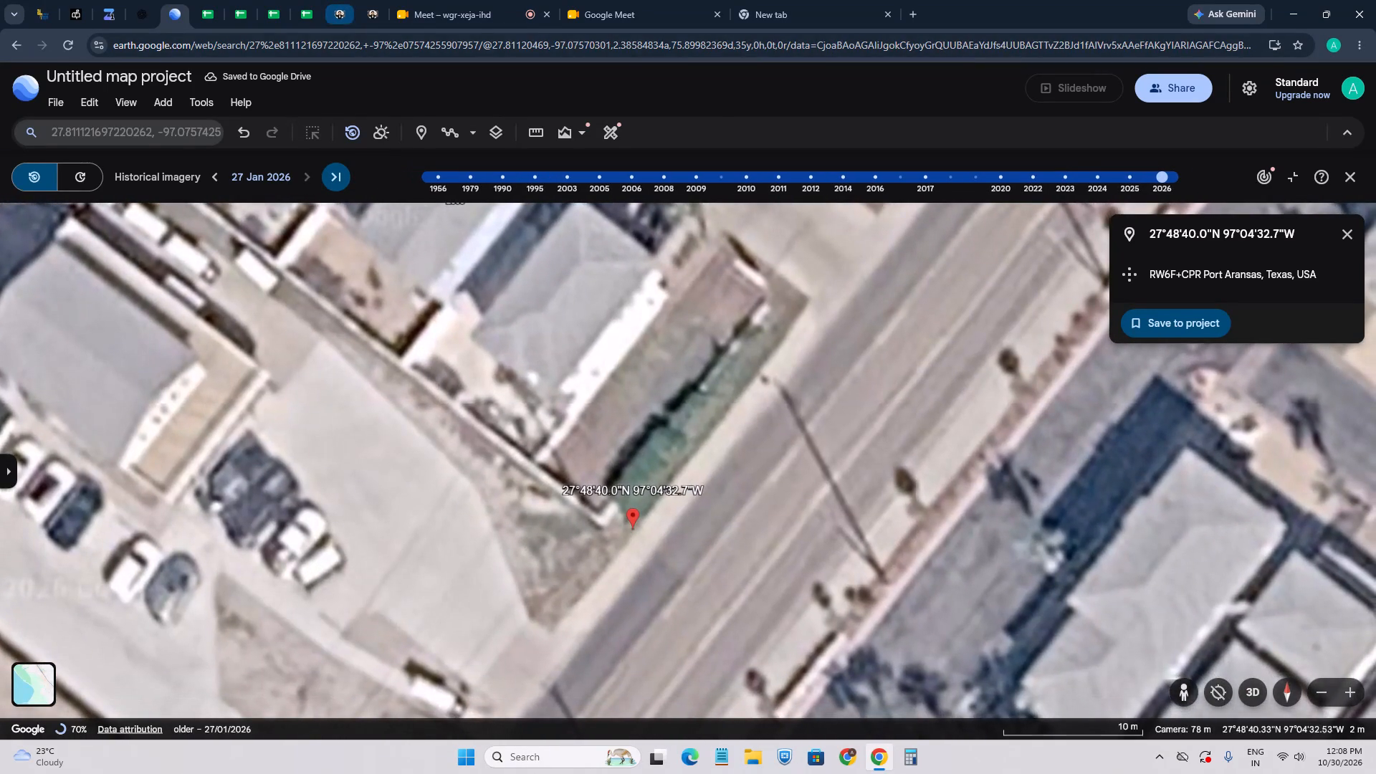
Return to the Scan 3 map and inspect the roadside poles and lines southwest of issue 5's line end on Eleventh St.
click(332, 4)
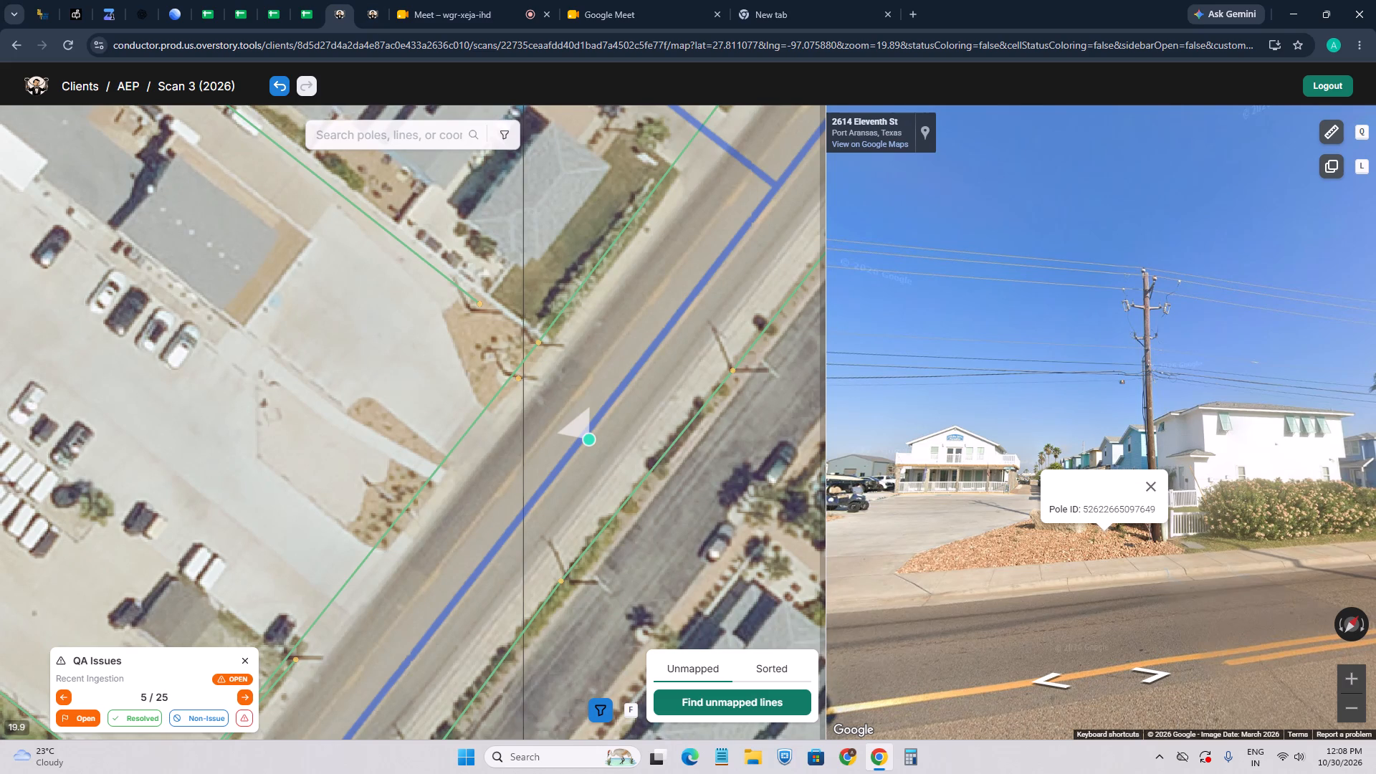
scroll(567, 330, up, 2)
scroll(509, 356, down, 4)
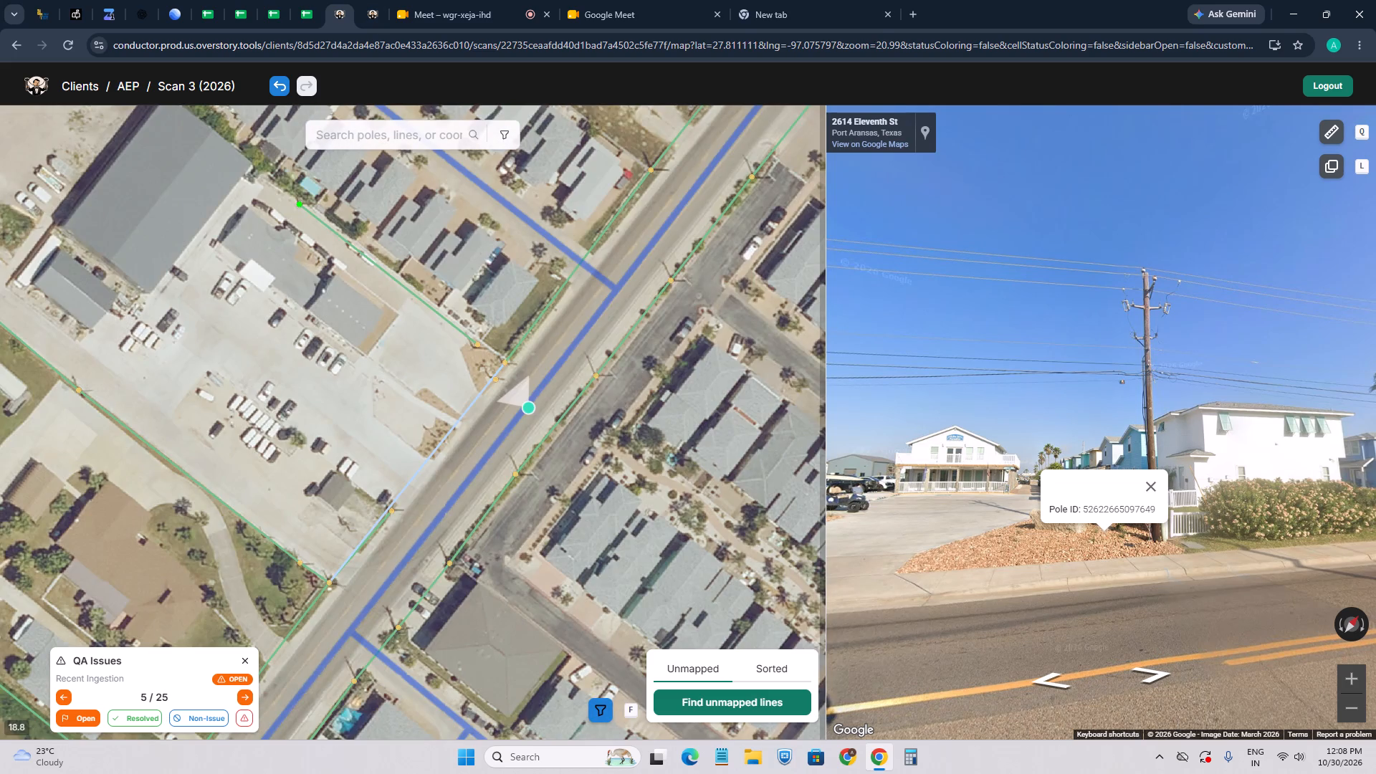
scroll(492, 387, up, 1)
scroll(494, 384, down, 2)
scroll(466, 426, up, 3)
drag(411, 505, 489, 417)
scroll(461, 467, up, 1)
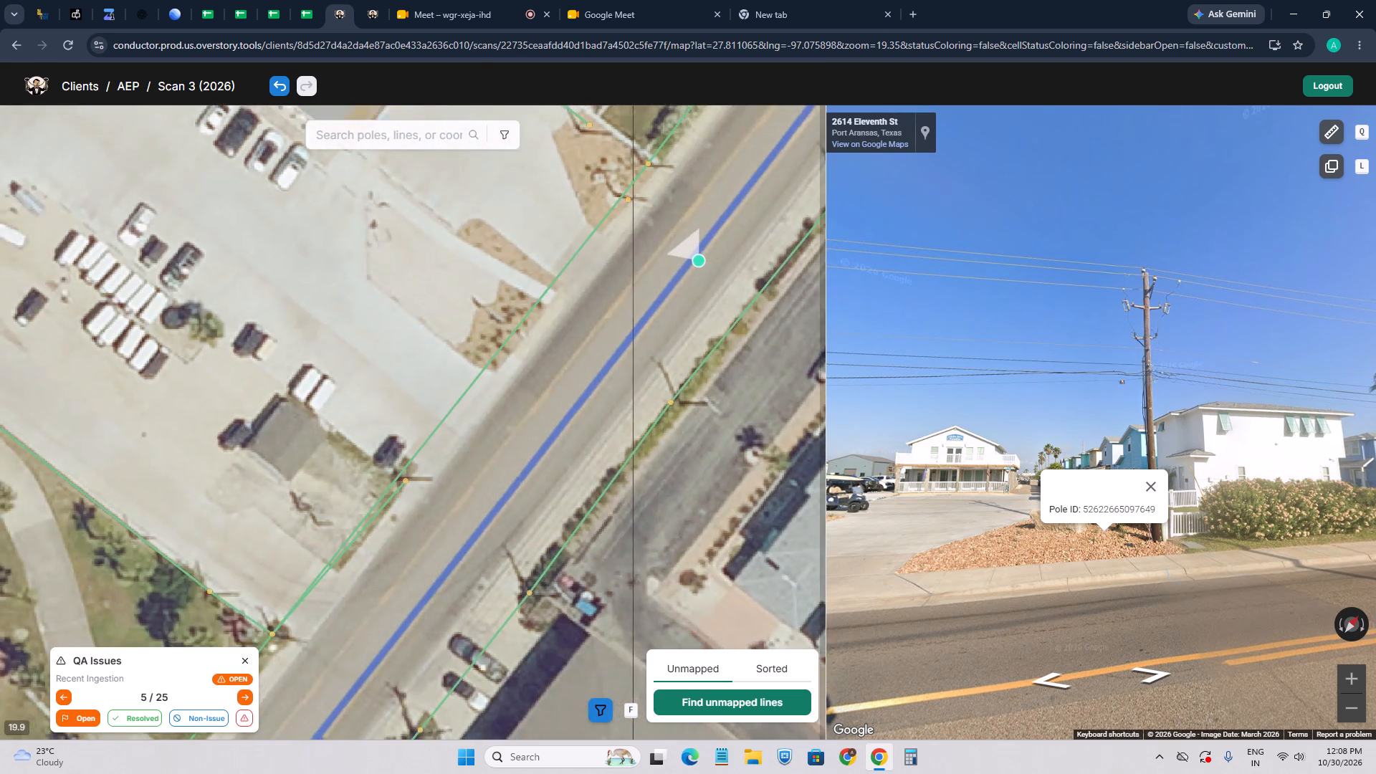
drag(419, 528, 451, 436)
scroll(454, 418, down, 5)
drag(514, 272, 484, 429)
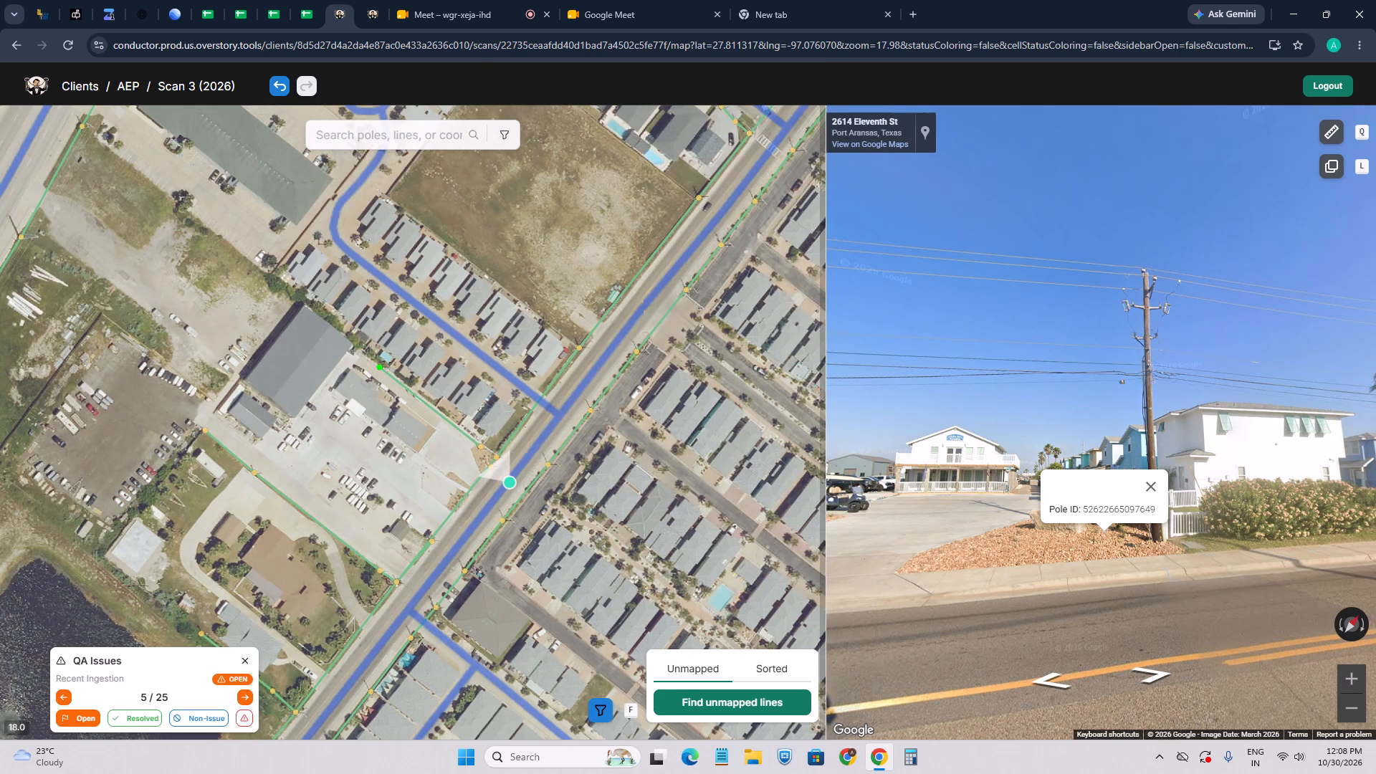
drag(350, 643, 401, 540)
scroll(488, 453, up, 3)
drag(408, 544, 492, 448)
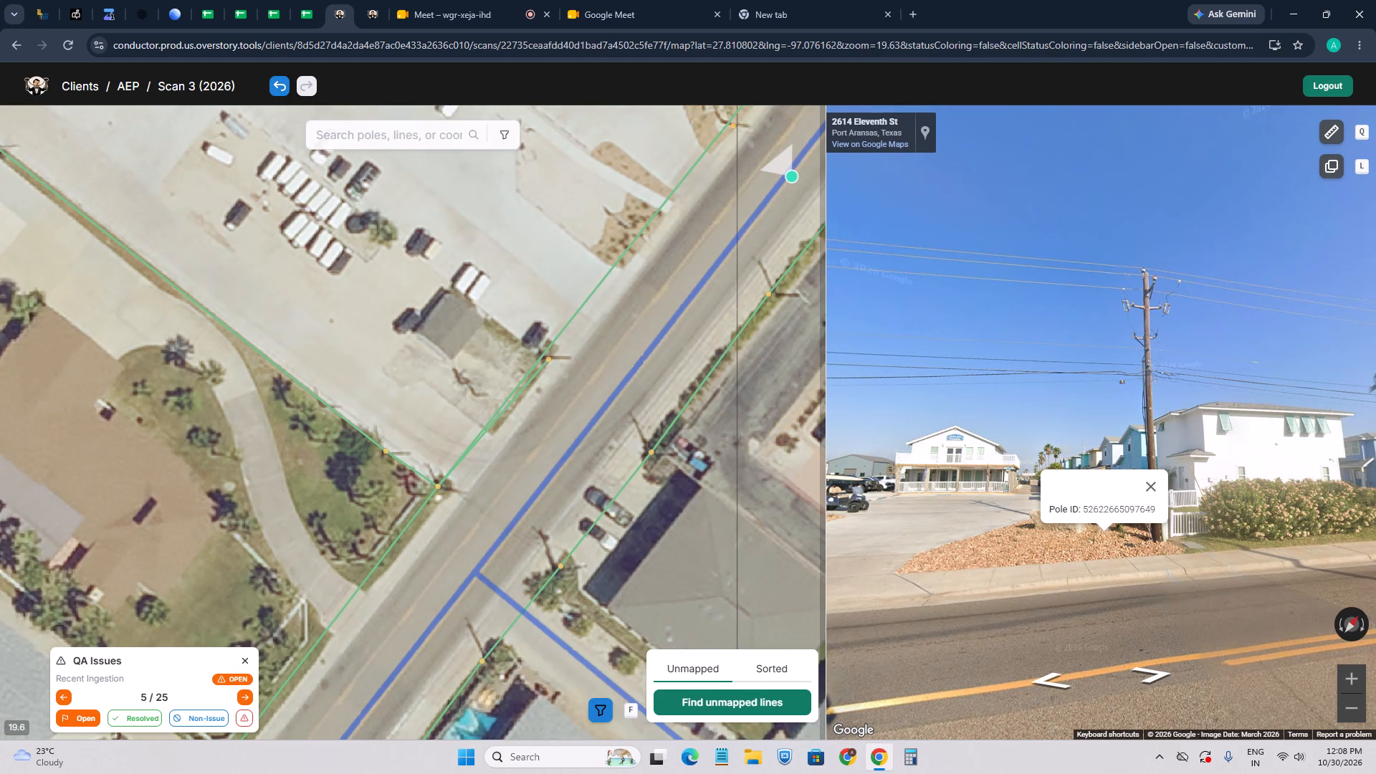
Check the same roadside stretch southwest of the marker in Google Earth for matching poles.
click(183, 14)
scroll(555, 375, down, 3)
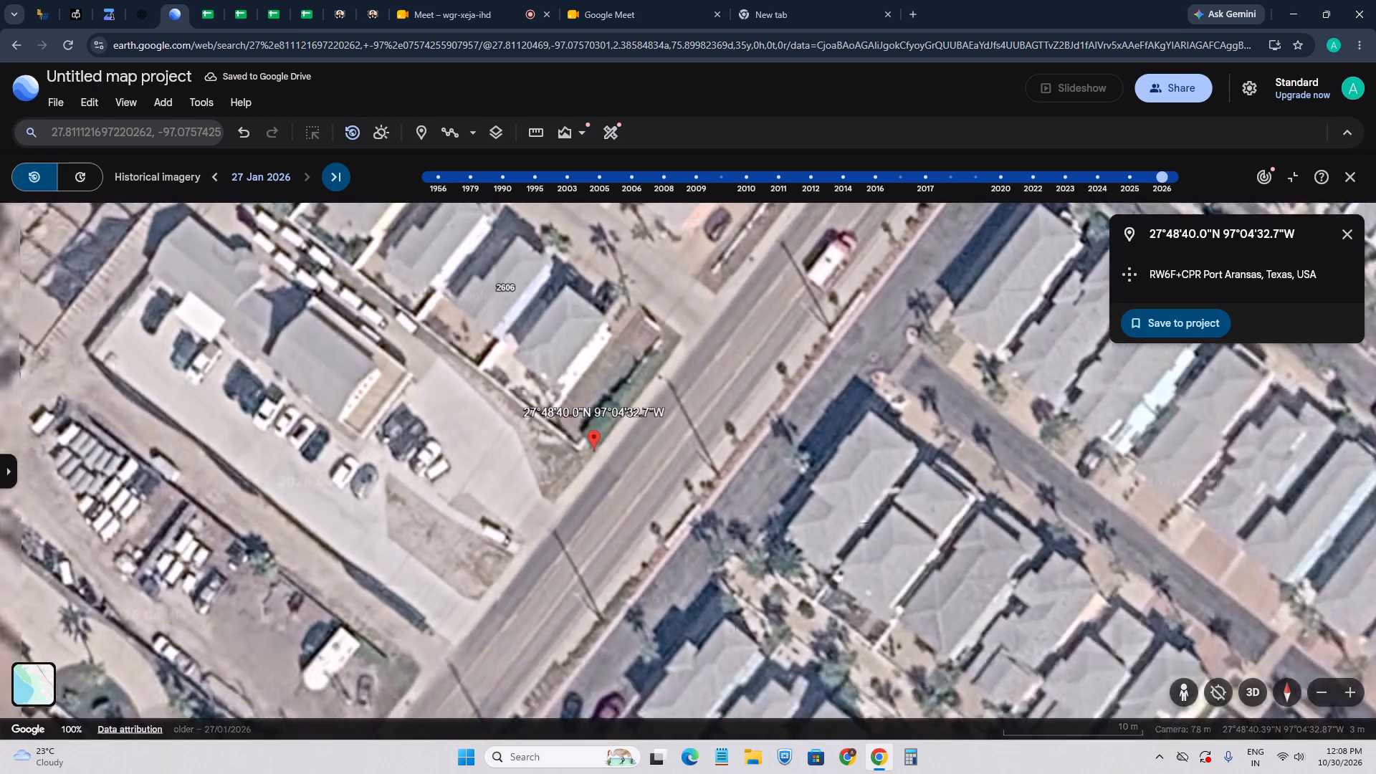
drag(505, 520, 578, 388)
scroll(462, 553, up, 1)
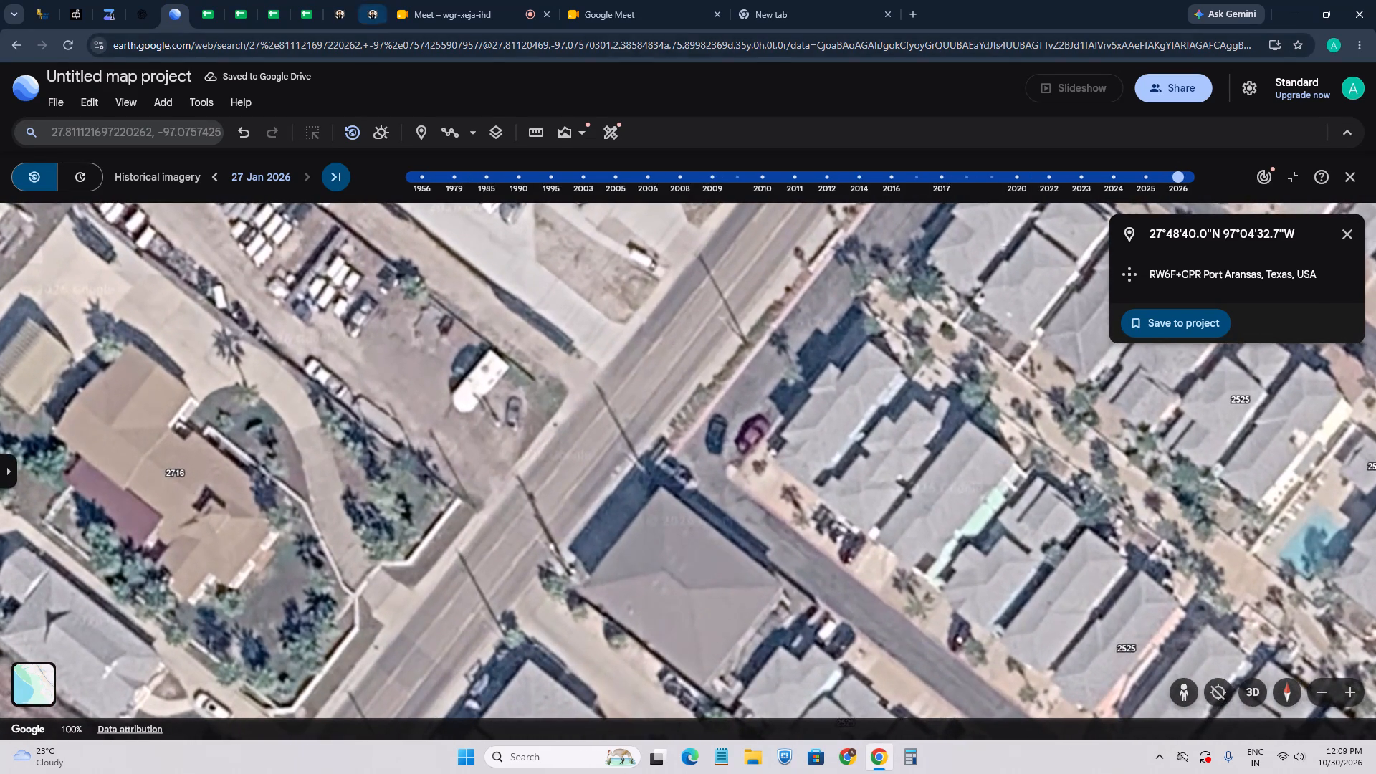
click(332, 9)
click(562, 401)
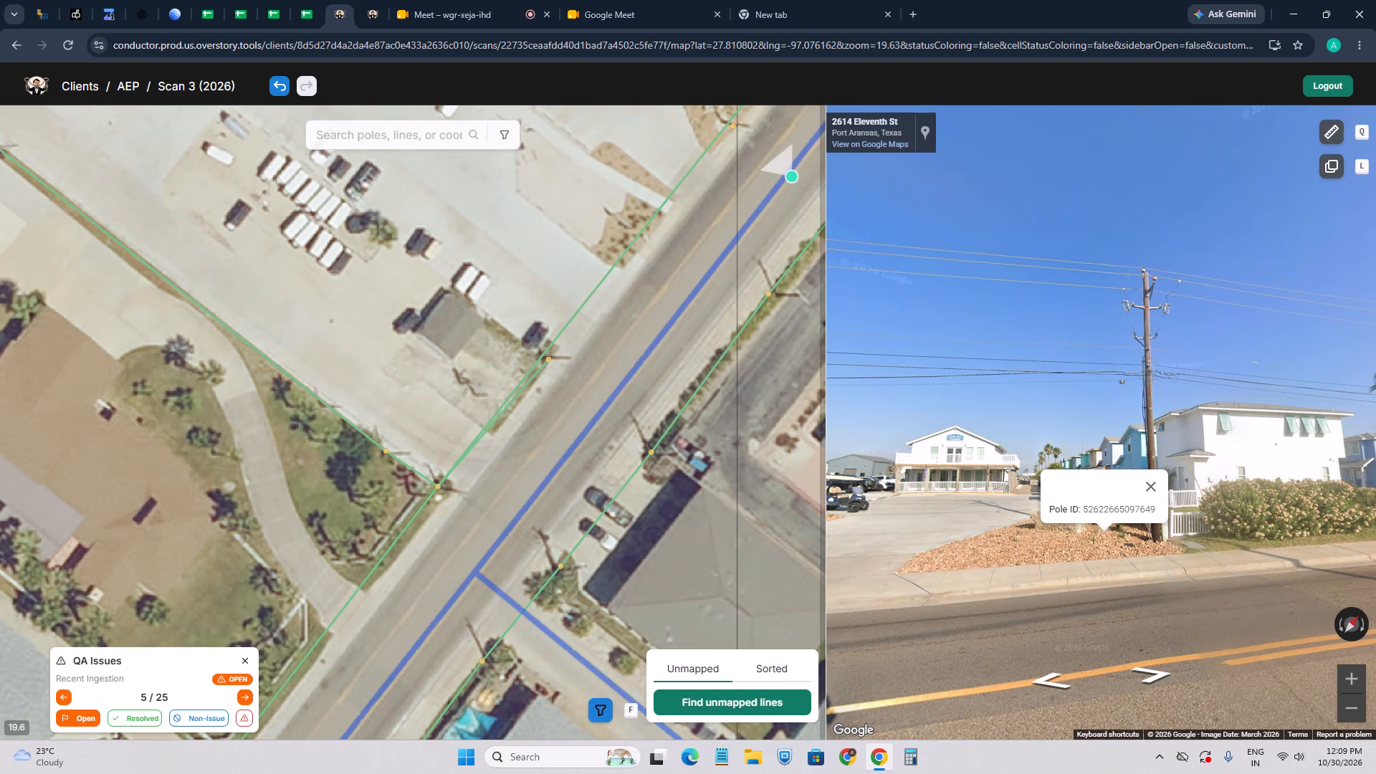
drag(1069, 401, 1061, 402)
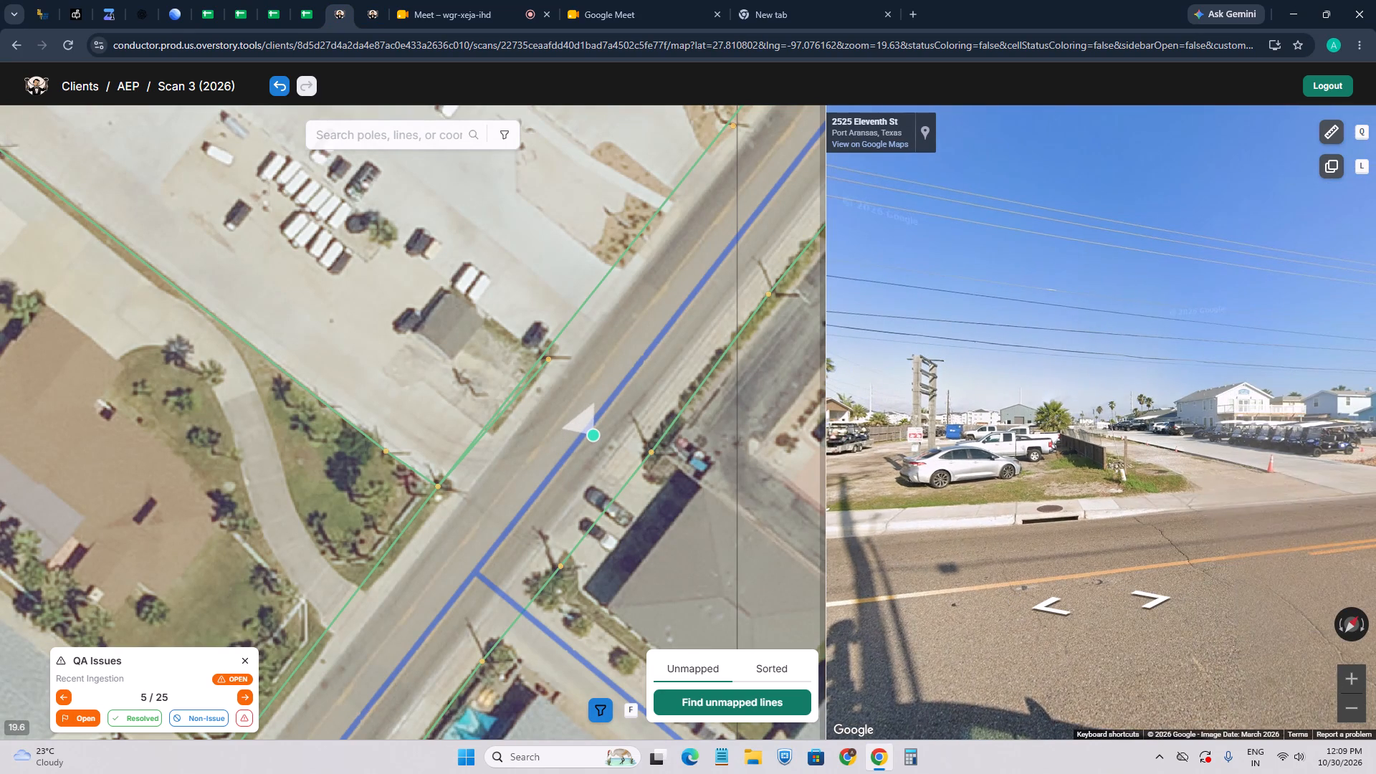
drag(599, 358, 543, 457)
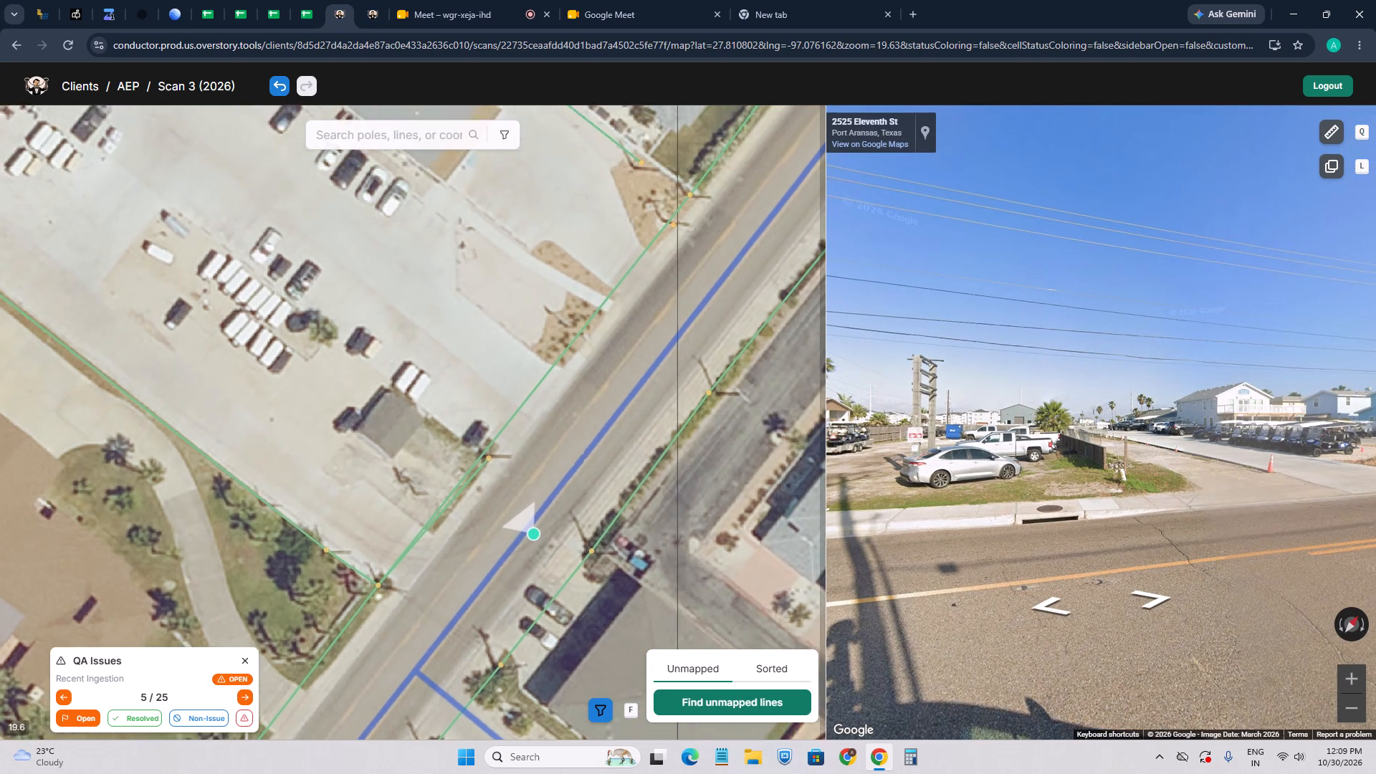
scroll(523, 447, up, 1)
scroll(474, 466, down, 1)
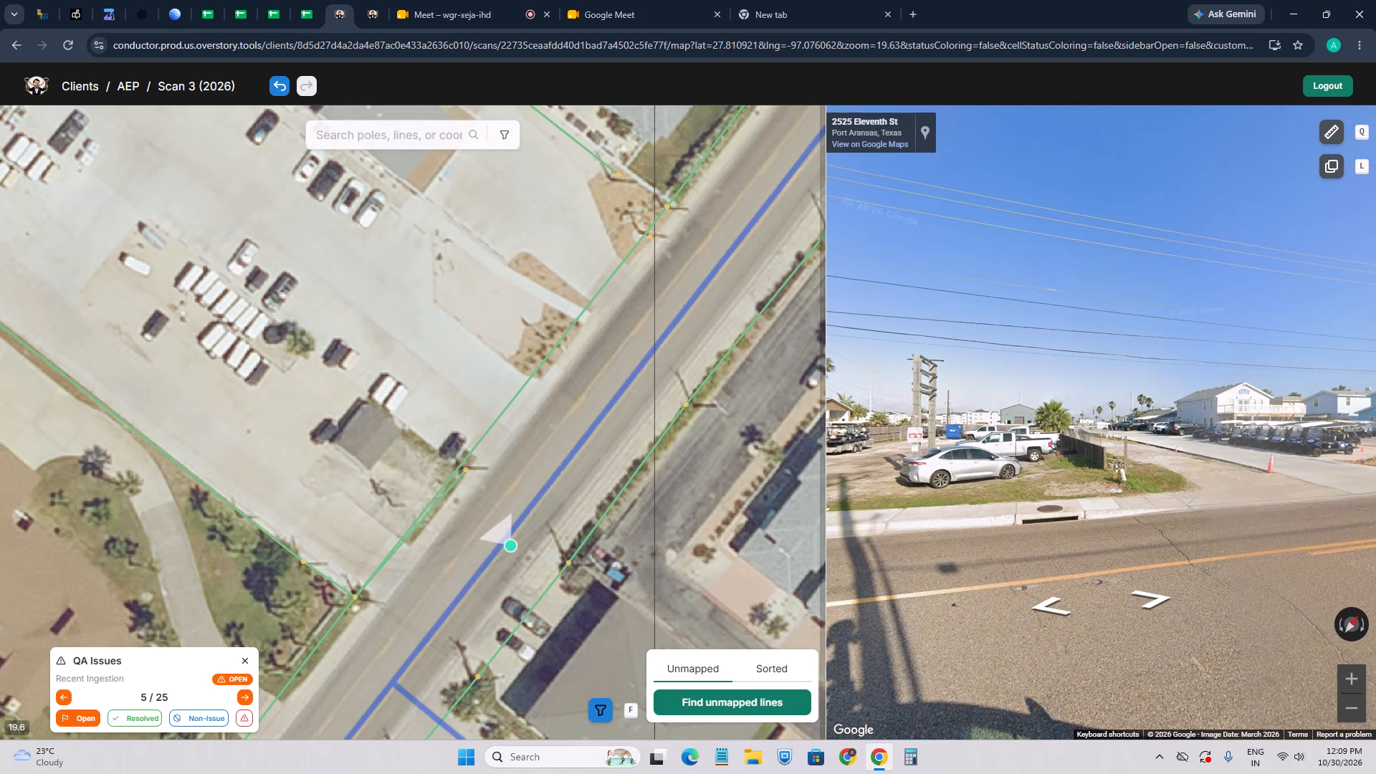
scroll(523, 454, up, 1)
scroll(525, 417, down, 3)
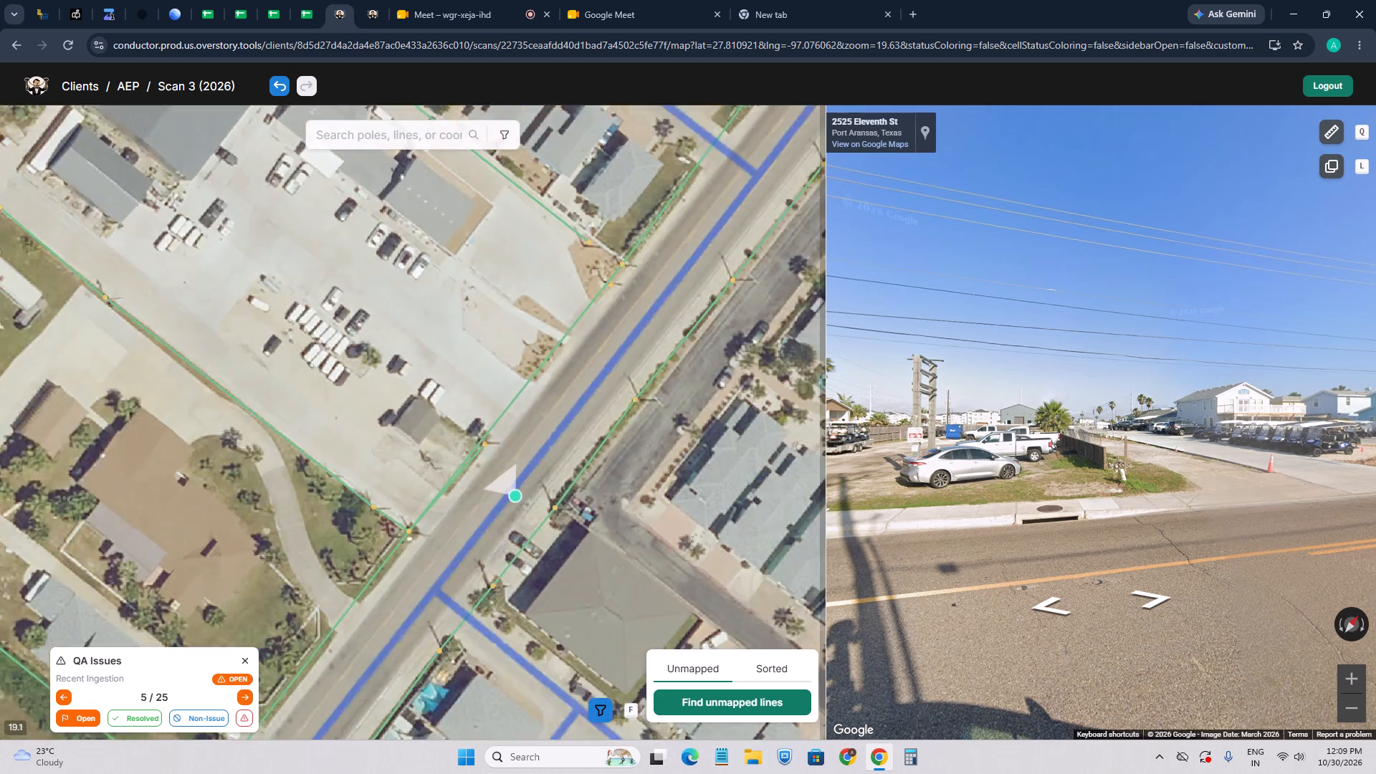
drag(579, 350, 548, 447)
scroll(719, 214, up, 5)
scroll(632, 275, down, 7)
scroll(480, 492, up, 3)
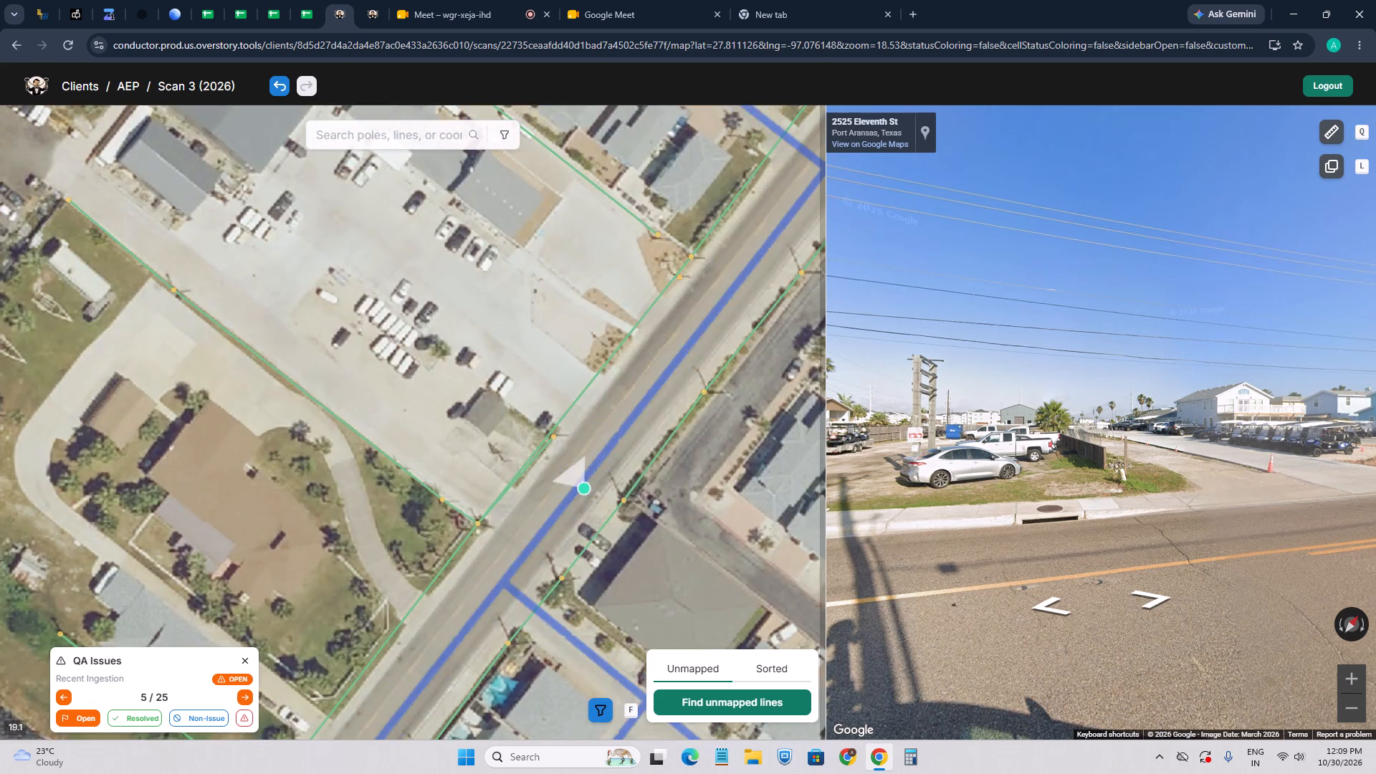
scroll(543, 467, up, 3)
drag(591, 393, 562, 460)
key(0)
scroll(551, 456, down, 3)
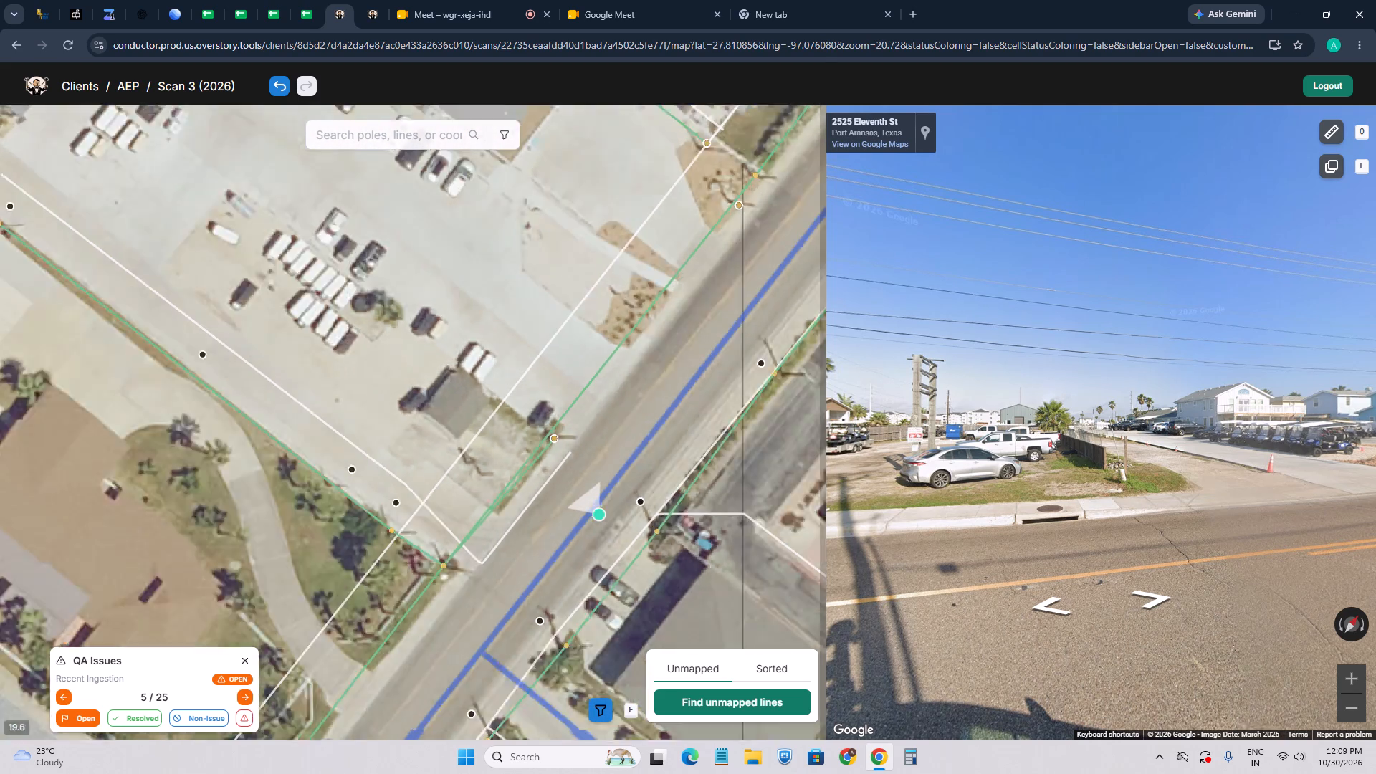
drag(541, 540, 550, 487)
scroll(545, 421, up, 2)
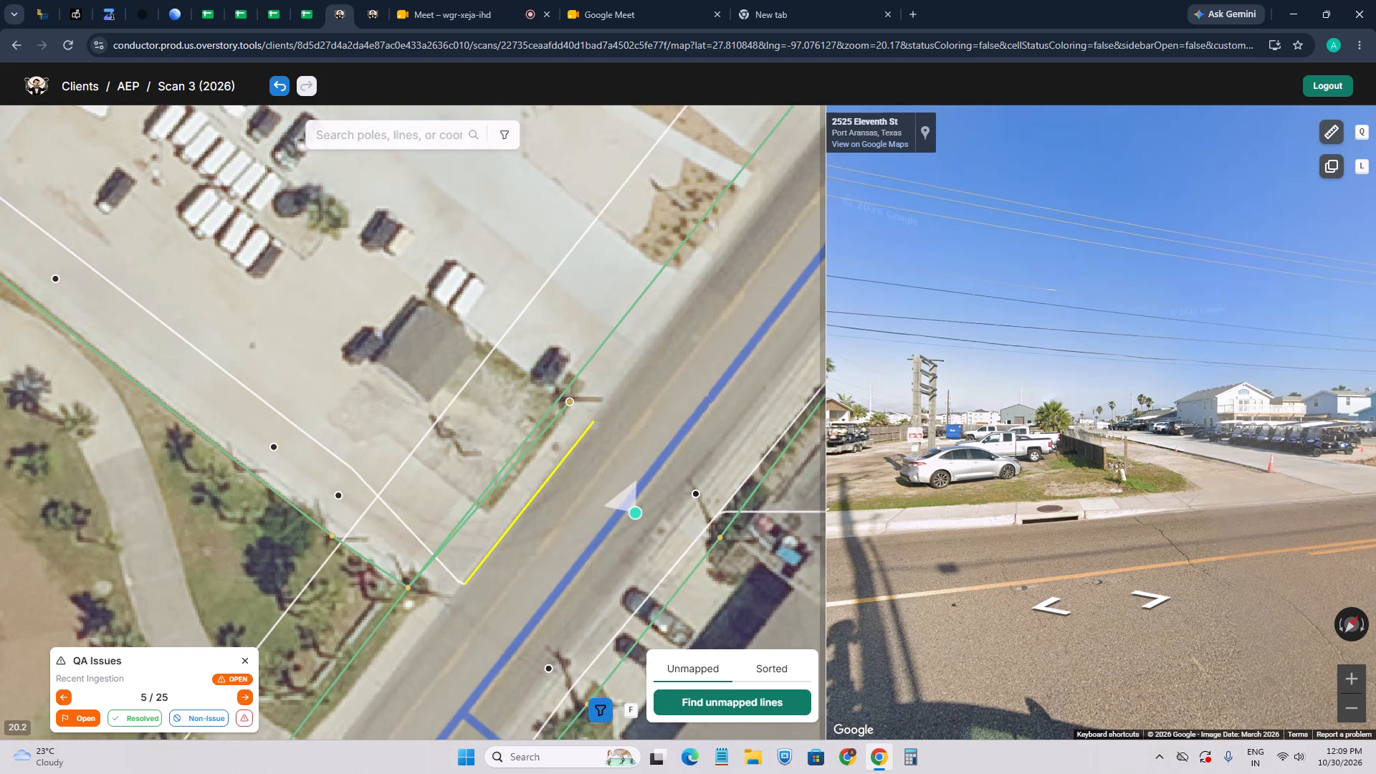
click(545, 475)
click(109, 291)
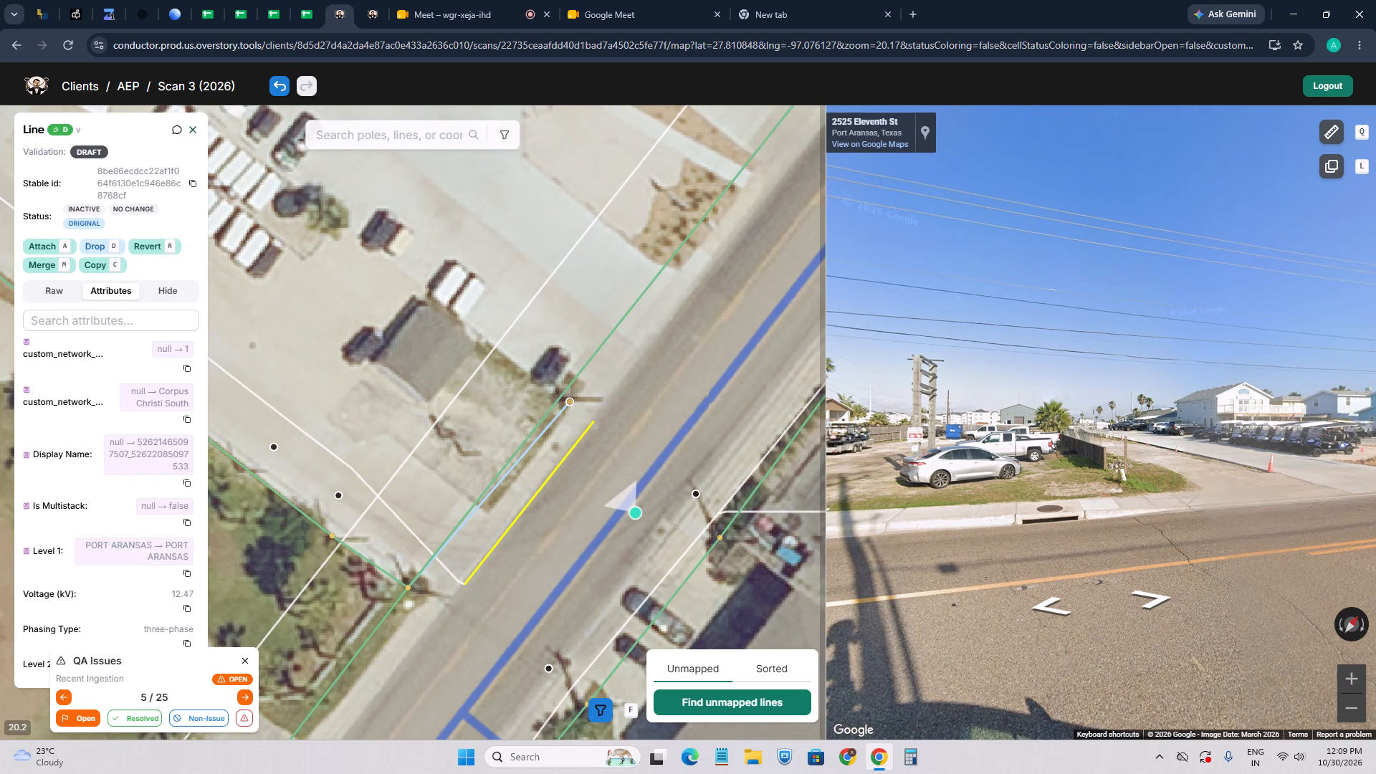
click(531, 451)
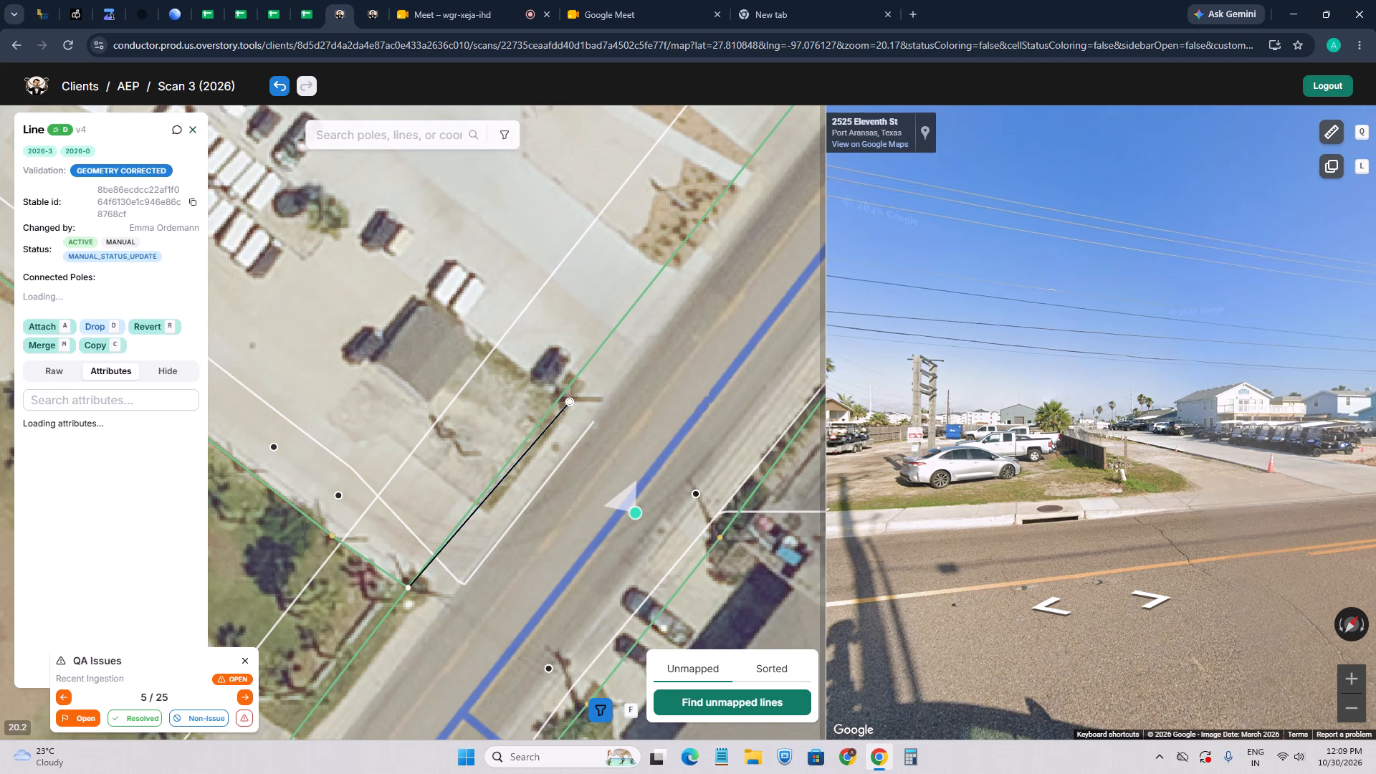
scroll(173, 517, down, 3)
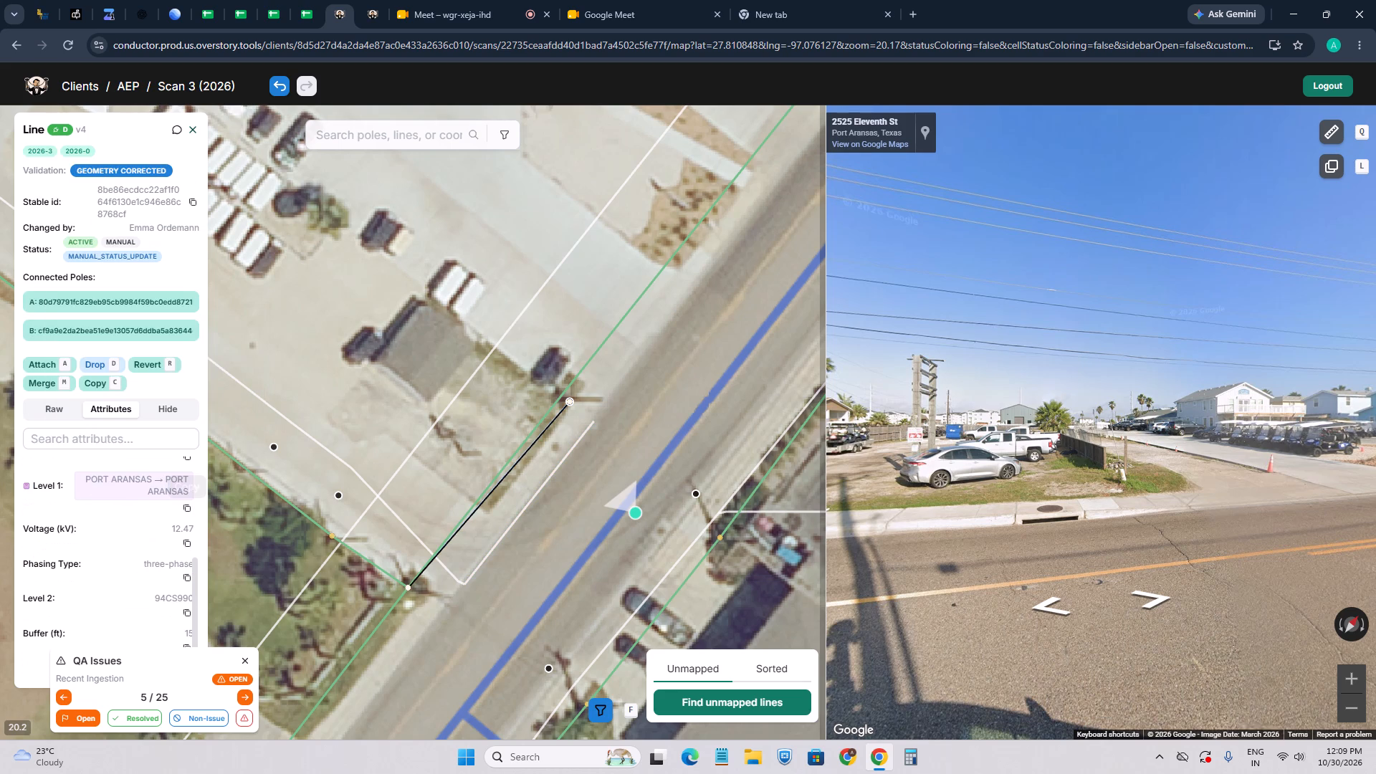
scroll(551, 441, up, 3)
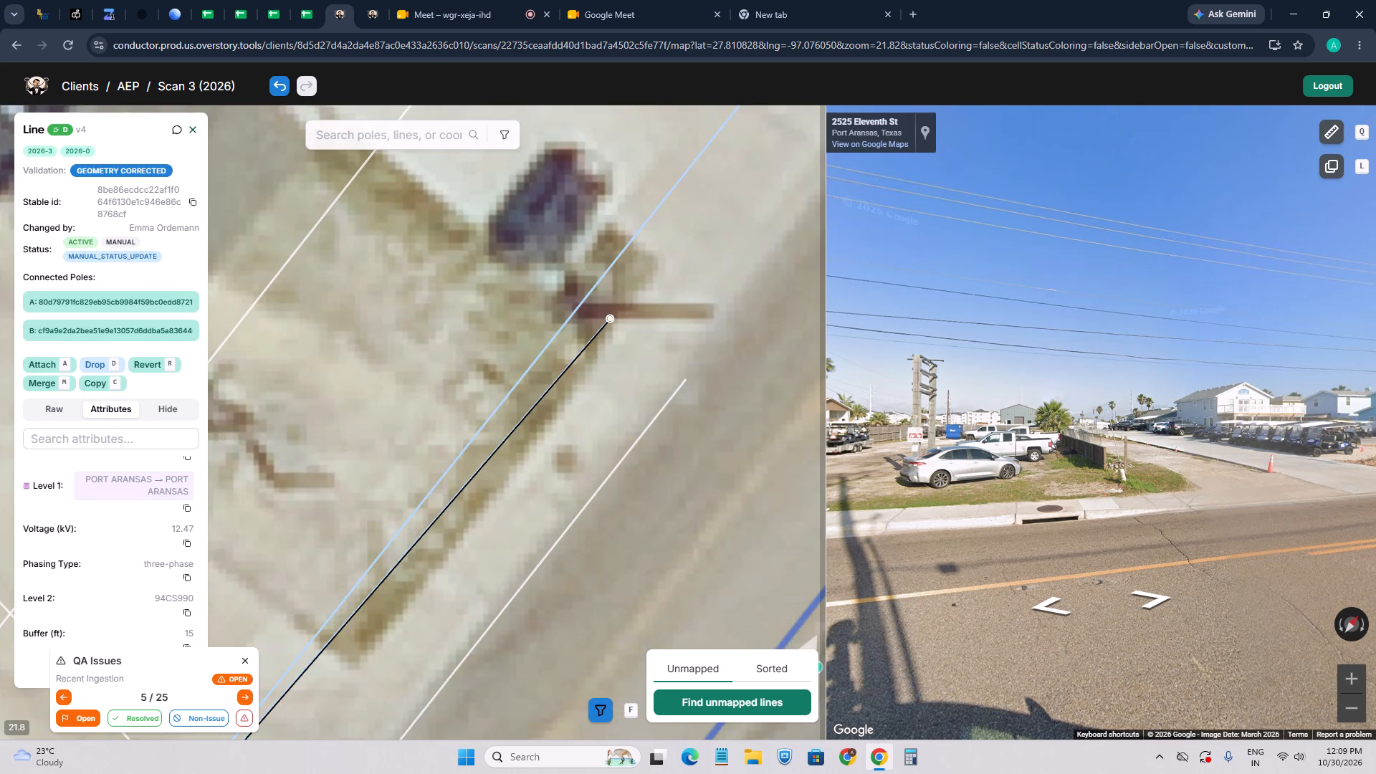
Compare the attributes and connected poles of the two corrected lines running side by side along the northwest edge of Eleventh St.
click(483, 429)
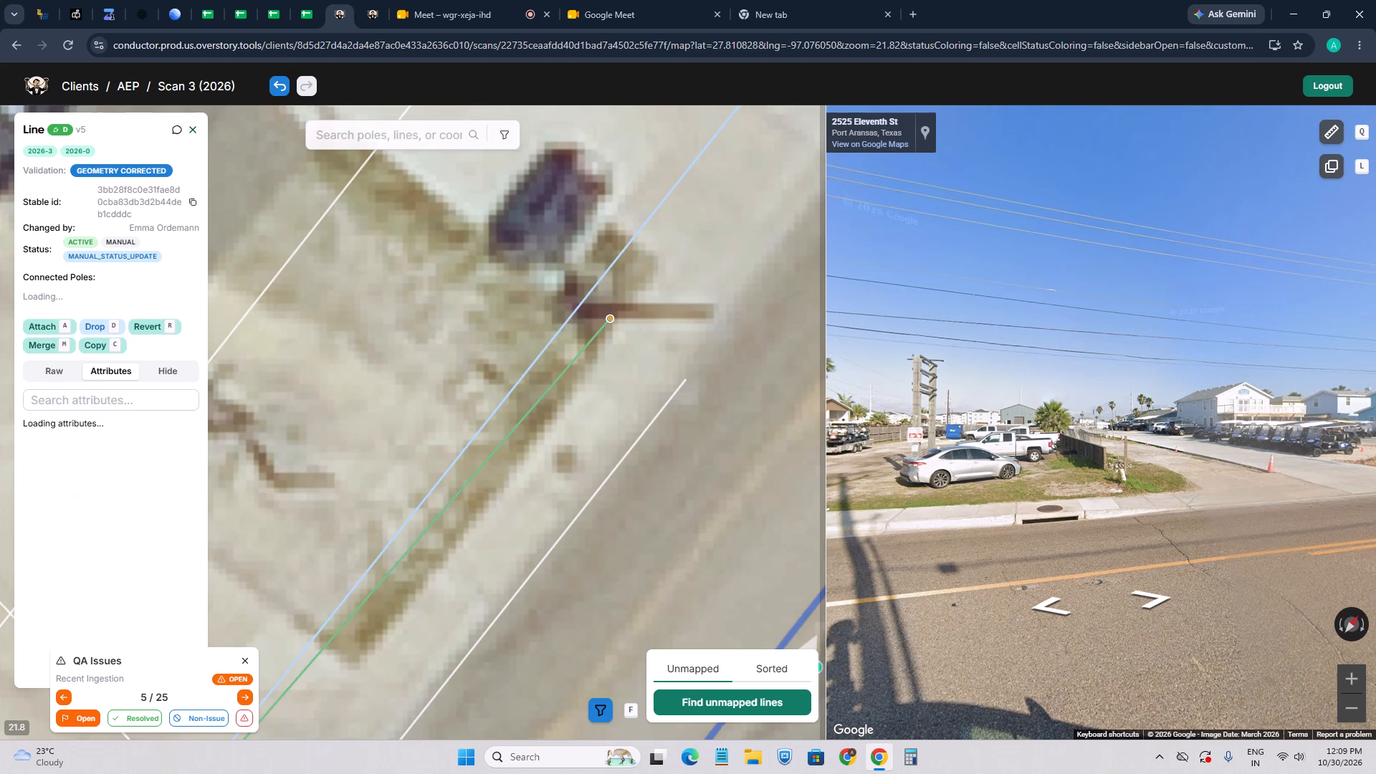
scroll(64, 586, down, 1)
scroll(125, 539, down, 2)
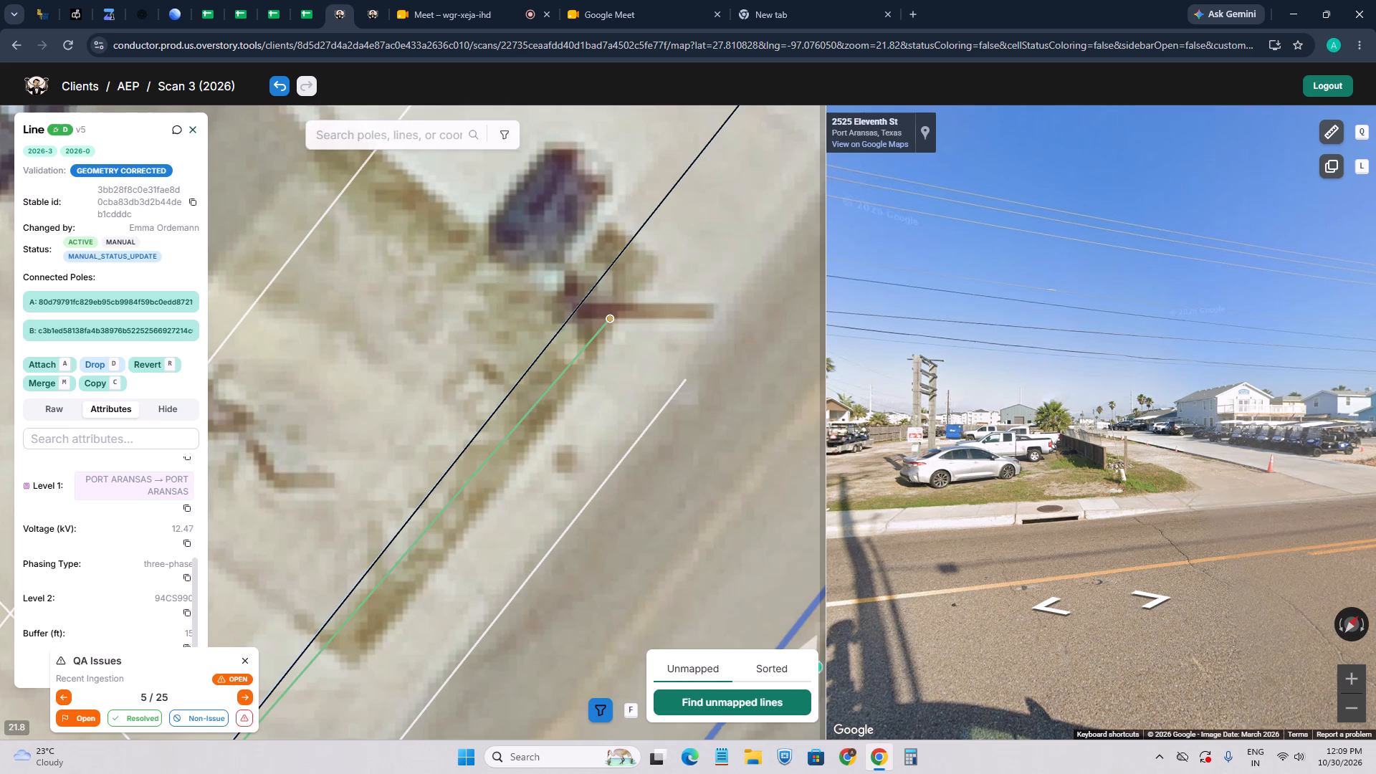
scroll(163, 596, up, 1)
scroll(165, 580, down, 5)
scroll(166, 580, up, 2)
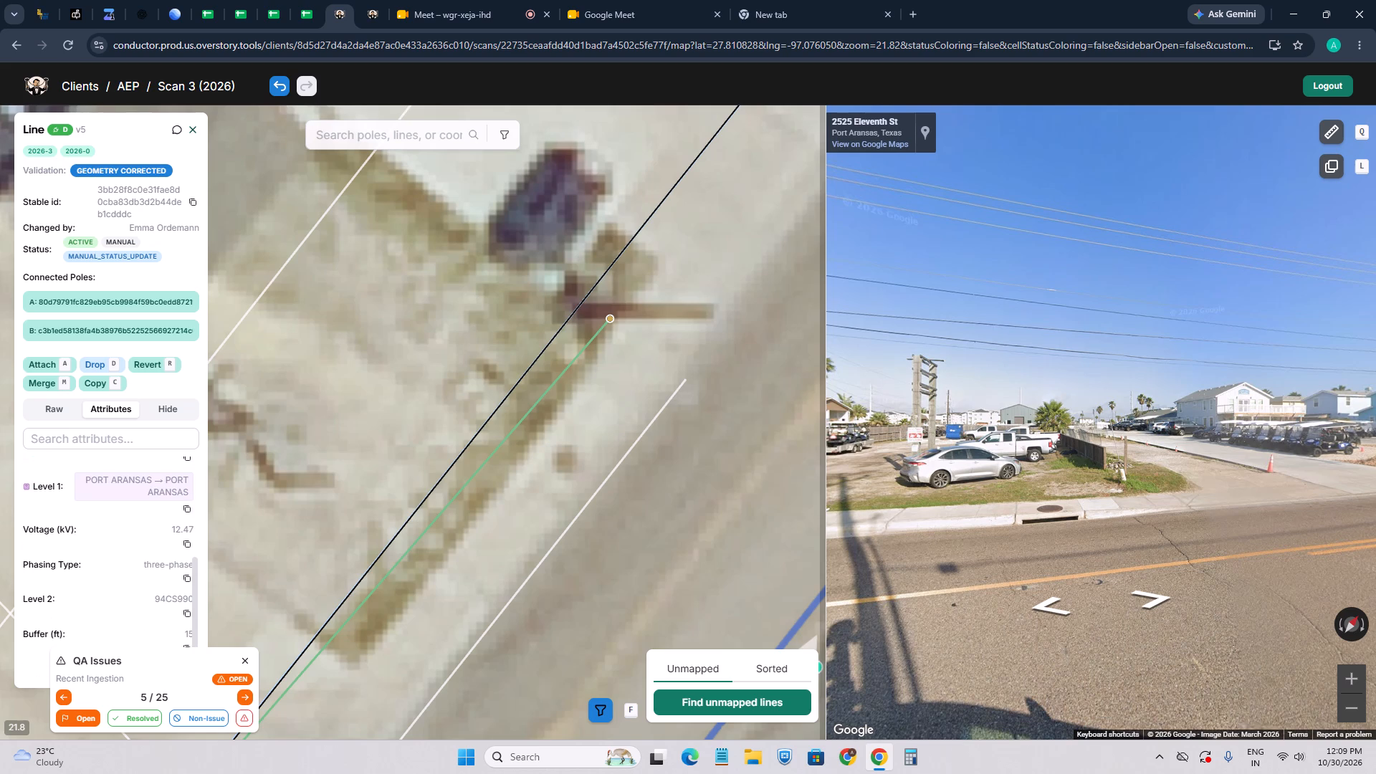
scroll(166, 580, up, 1)
scroll(161, 618, down, 1)
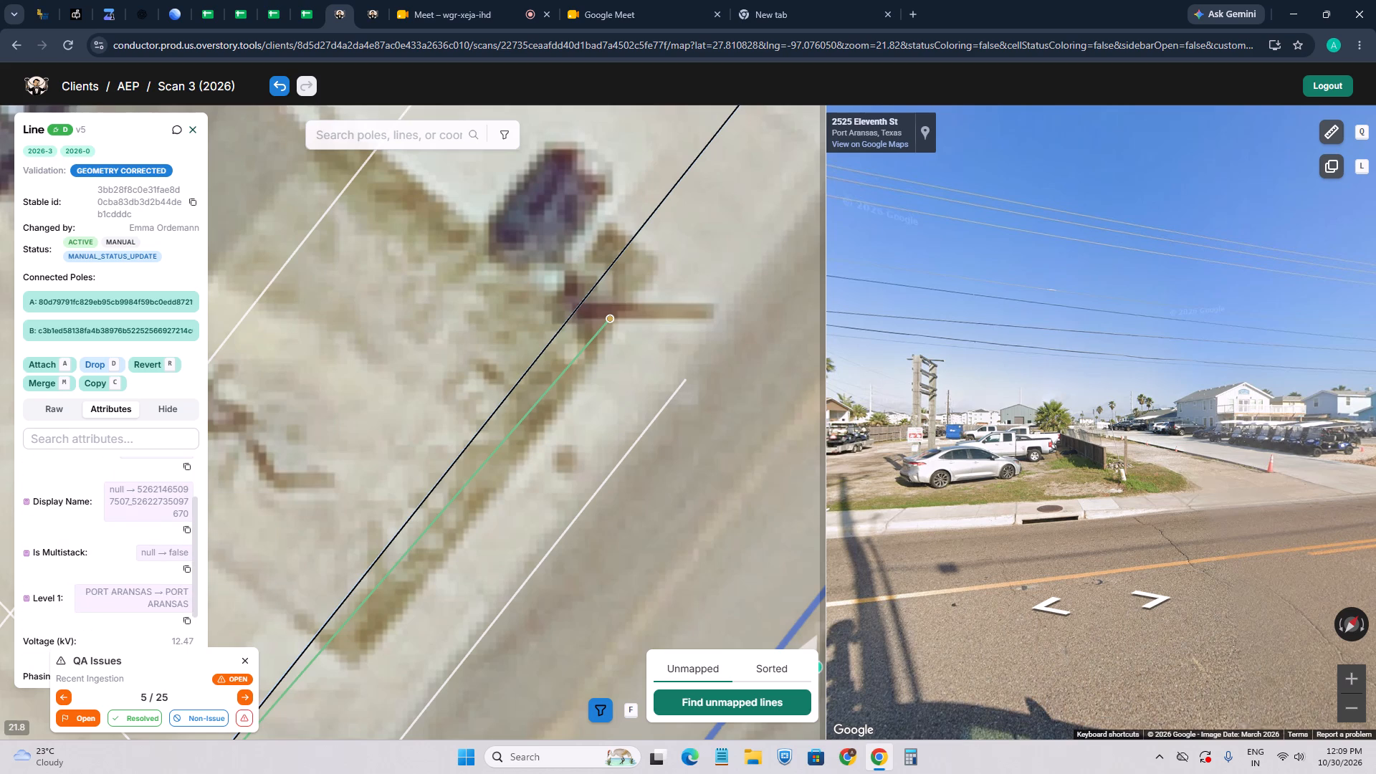
scroll(171, 588, down, 1)
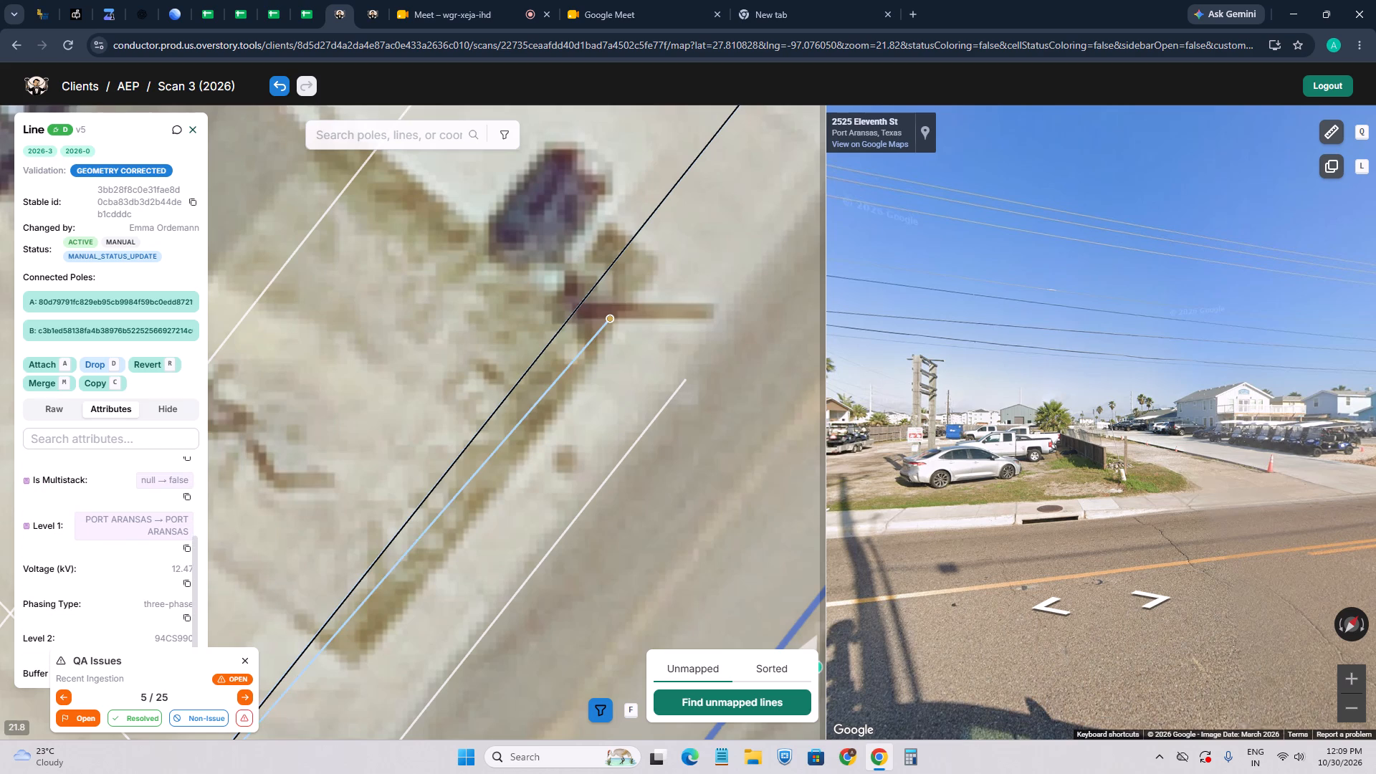
click(467, 477)
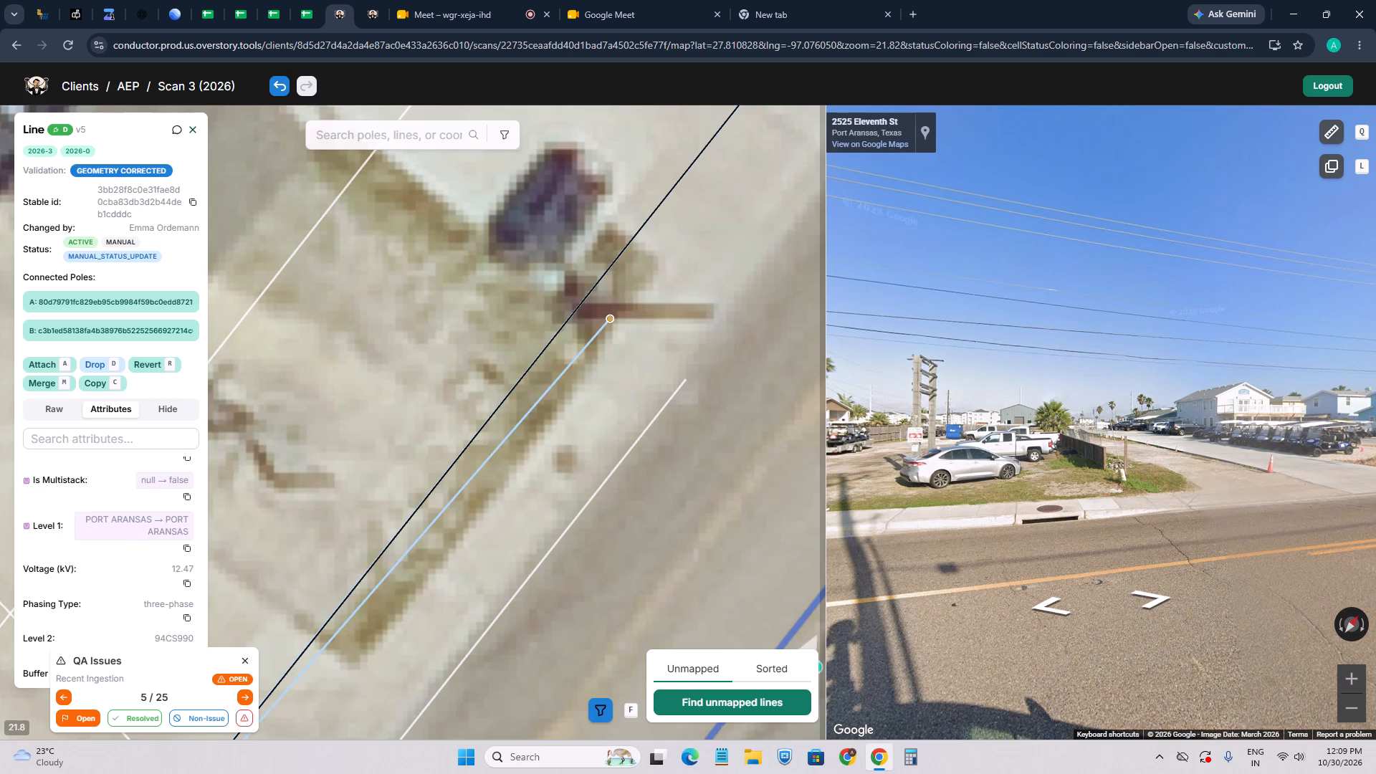
scroll(187, 520, down, 2)
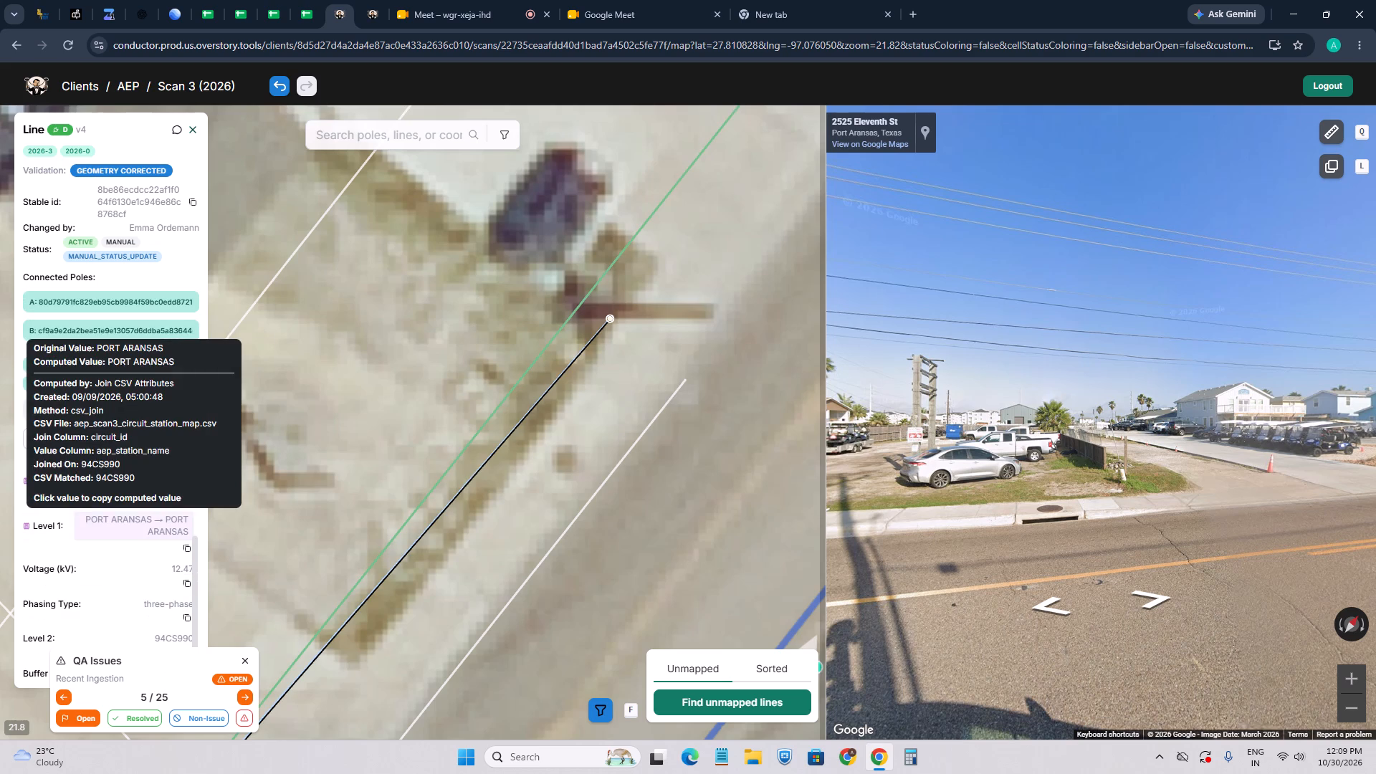
scroll(427, 515, down, 2)
scroll(494, 493, down, 2)
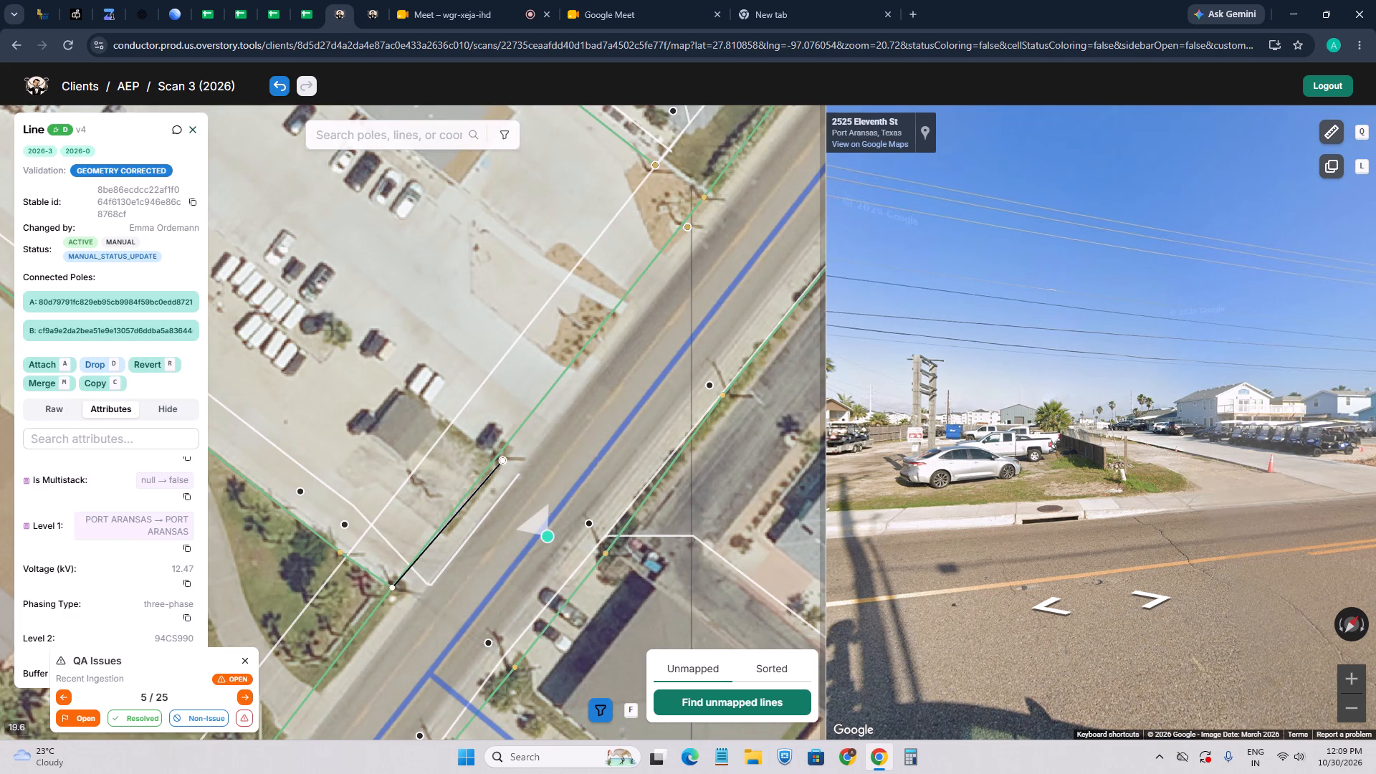
Take a last street view look at the roadside poles, close street view, and mark issue 5 as resolved.
drag(984, 448, 1072, 454)
scroll(498, 440, down, 2)
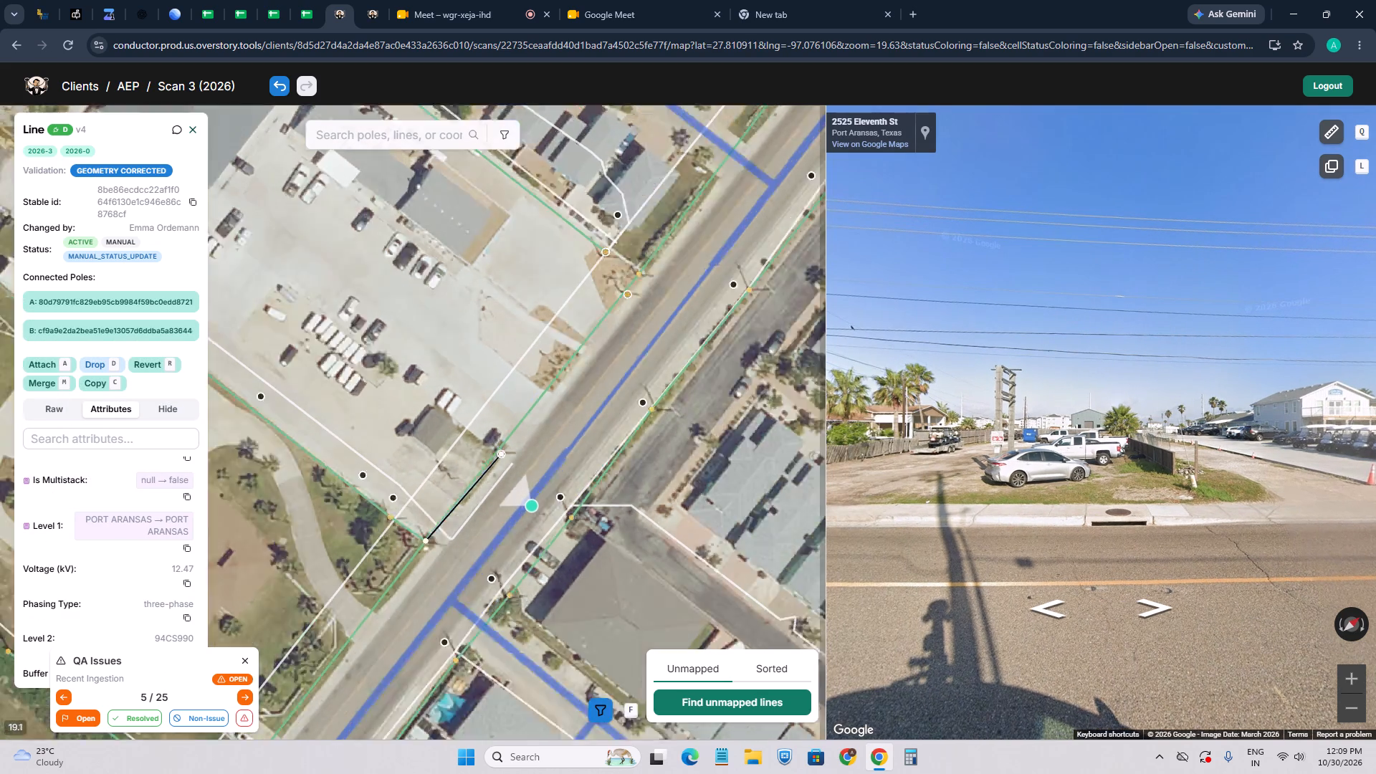
key(4)
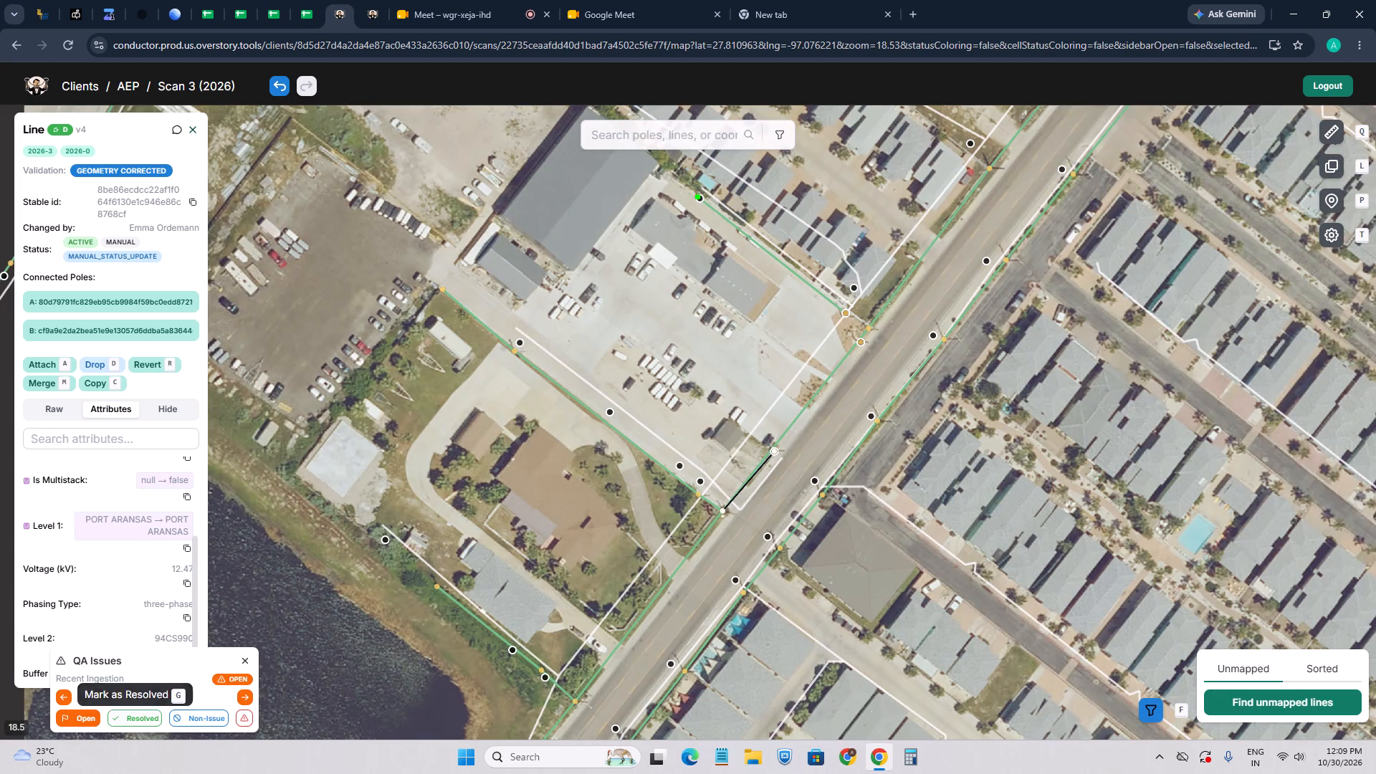
click(138, 724)
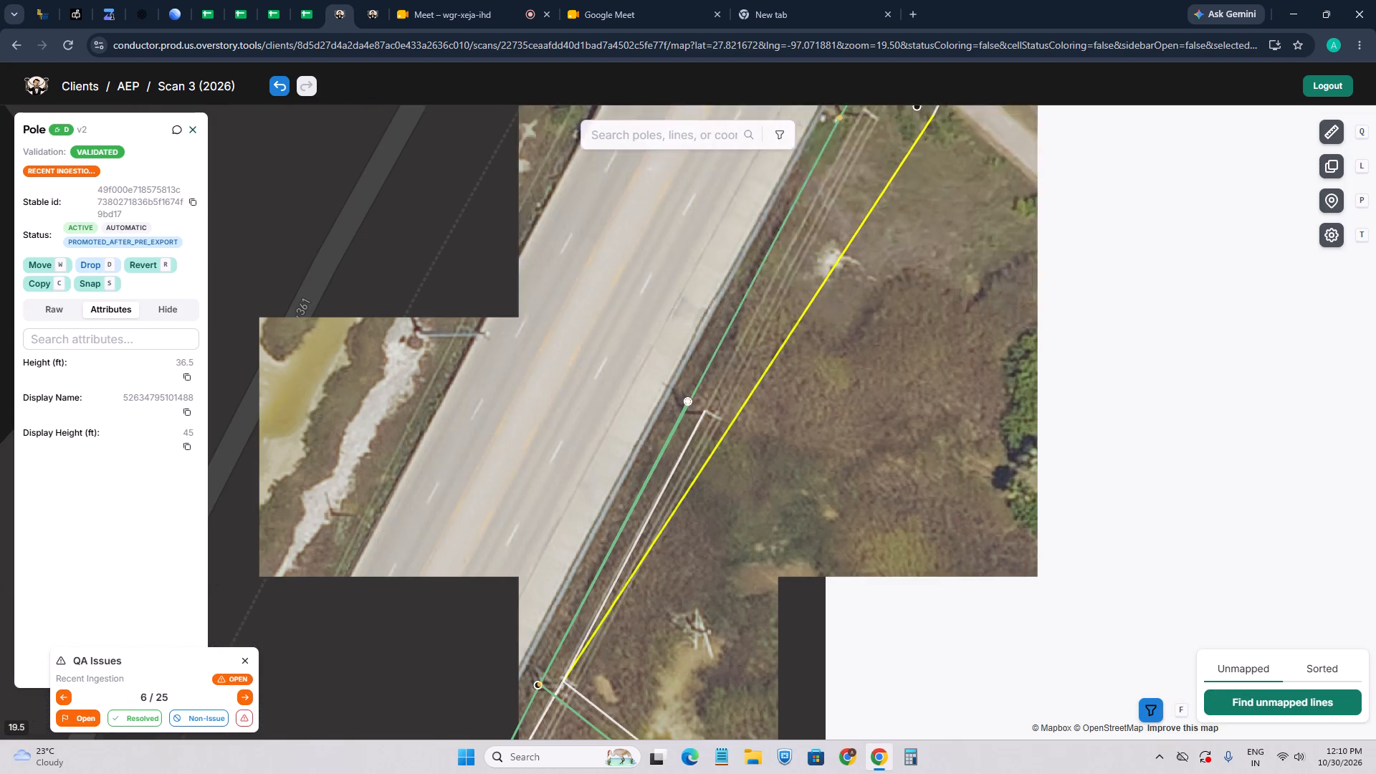
scroll(720, 442, down, 1)
drag(750, 440, 703, 501)
scroll(677, 467, up, 1)
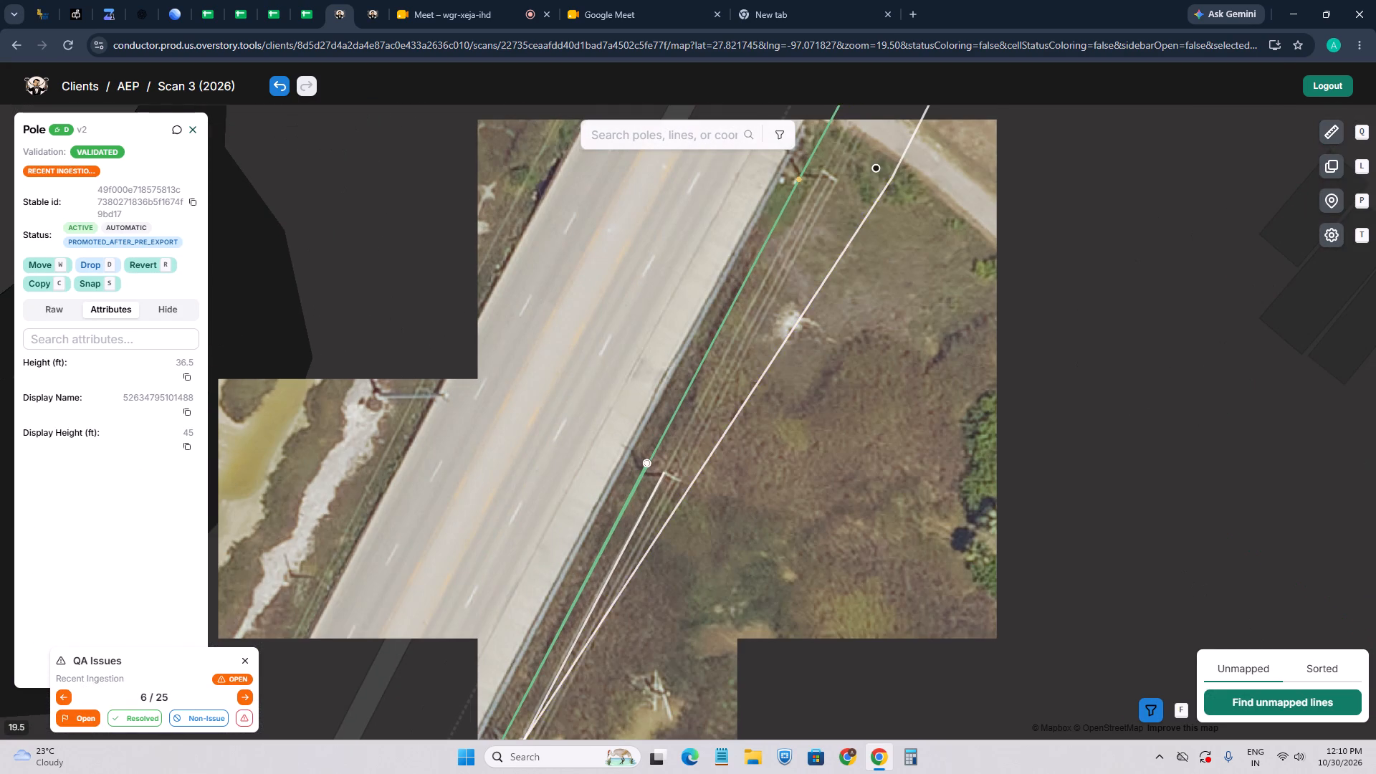
scroll(665, 489, down, 1)
drag(674, 564, 727, 459)
scroll(763, 341, up, 3)
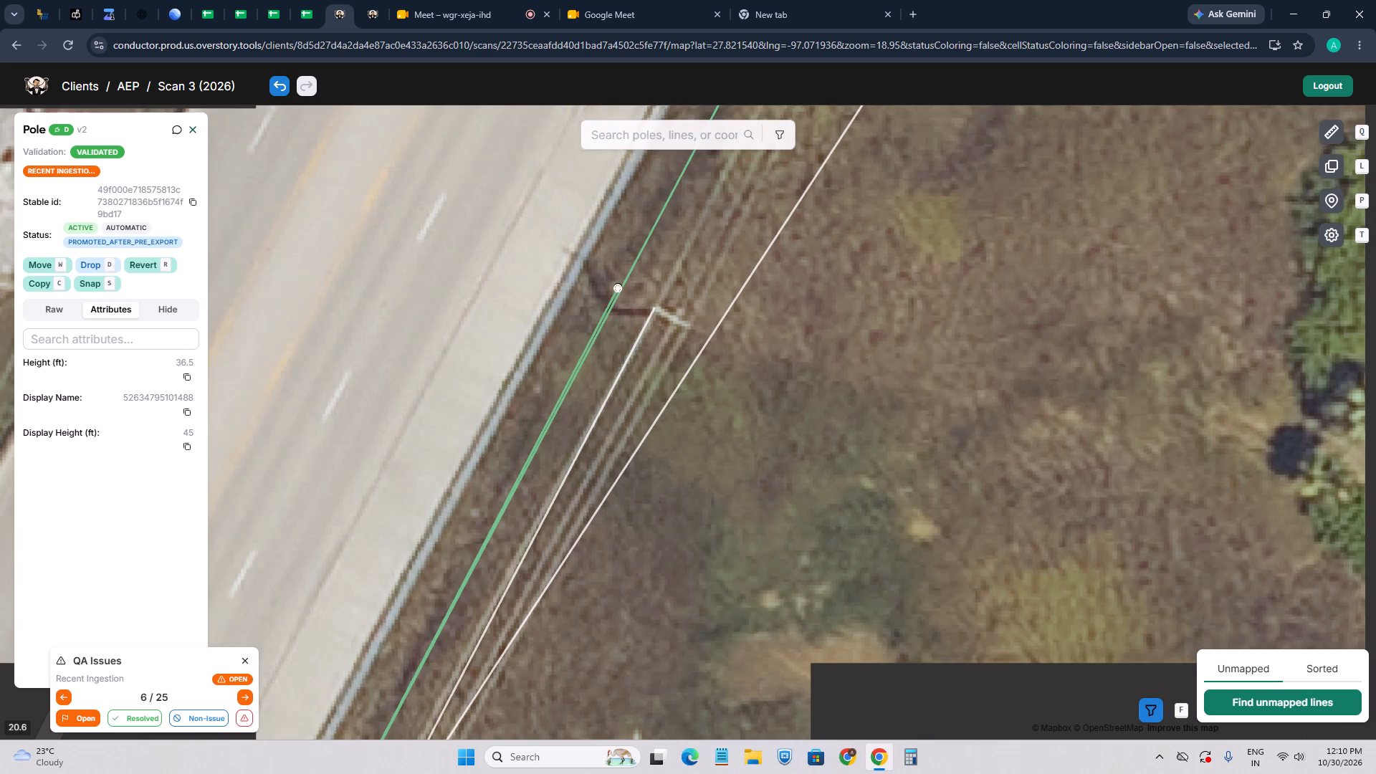
click(626, 384)
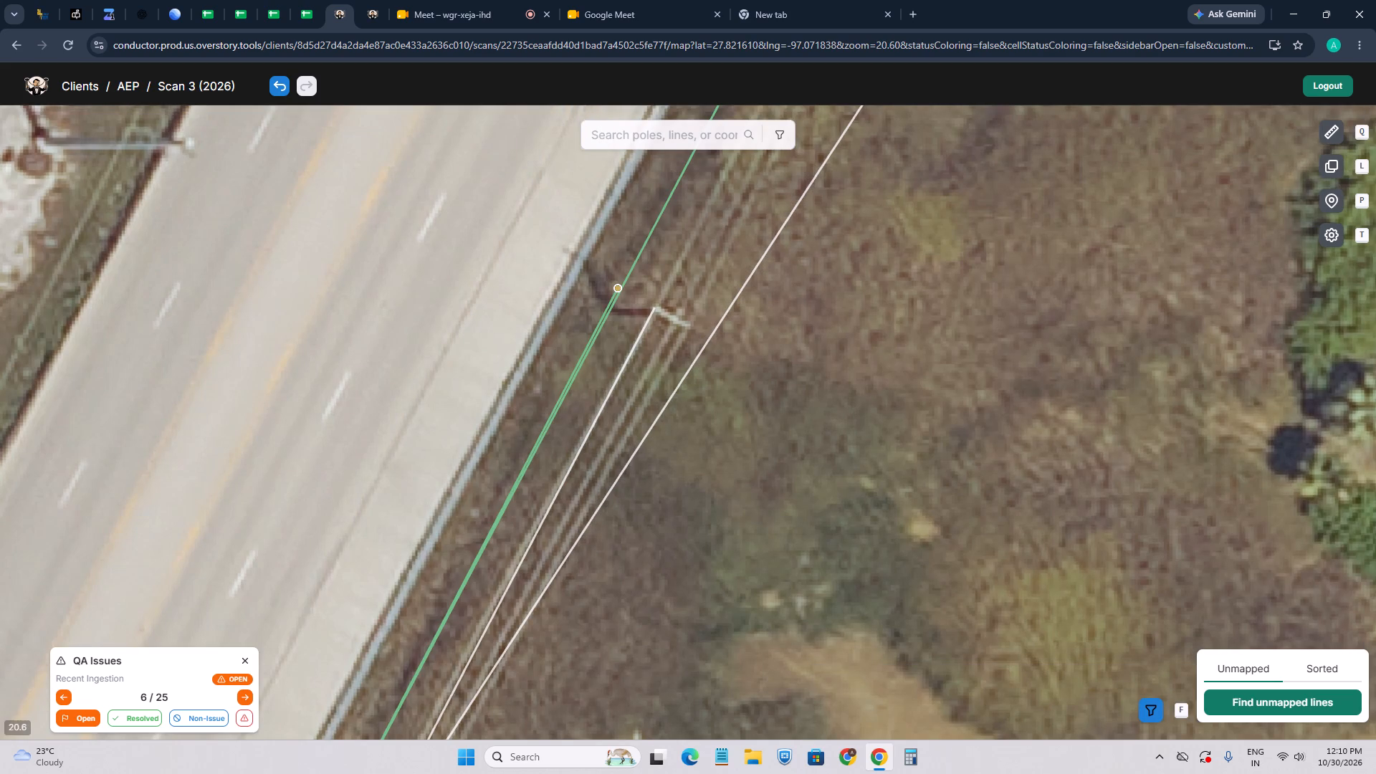
click(622, 384)
click(617, 384)
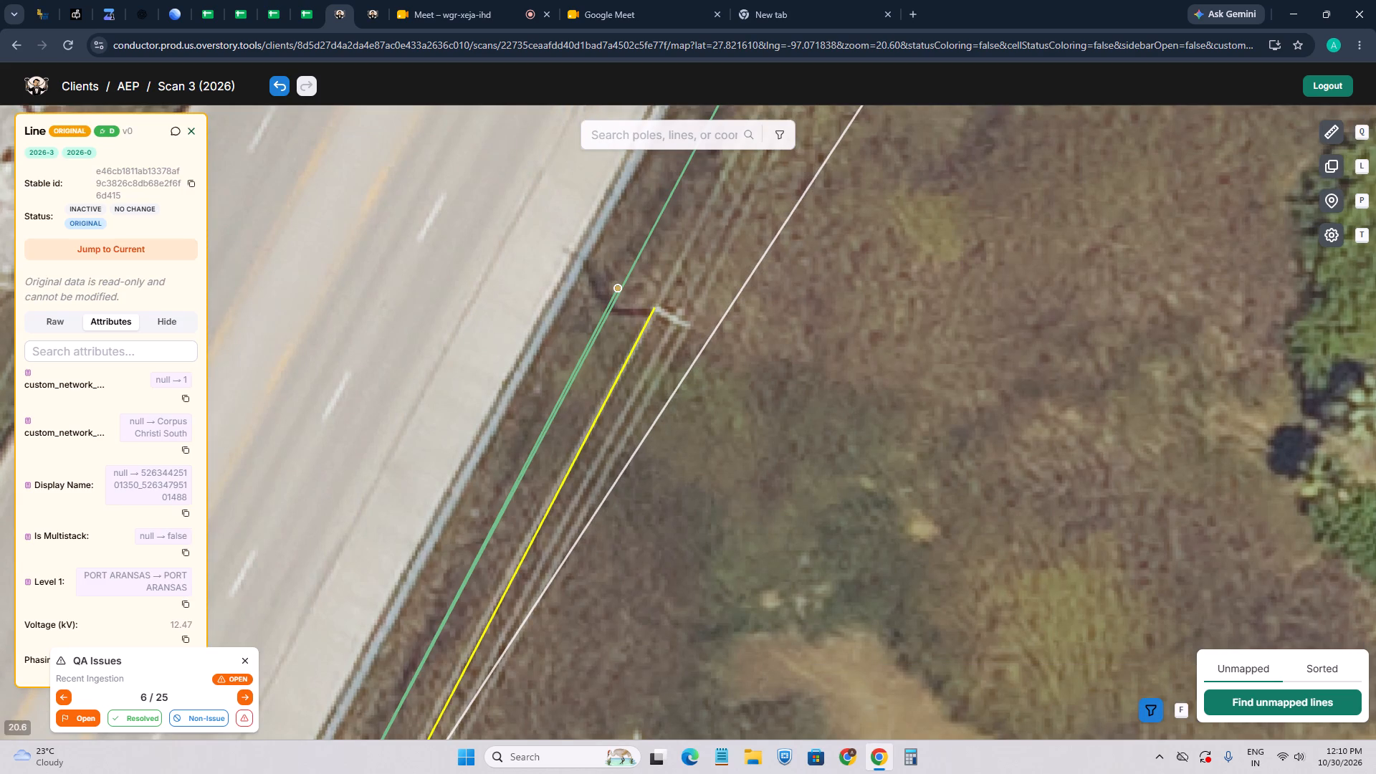
scroll(157, 459, down, 2)
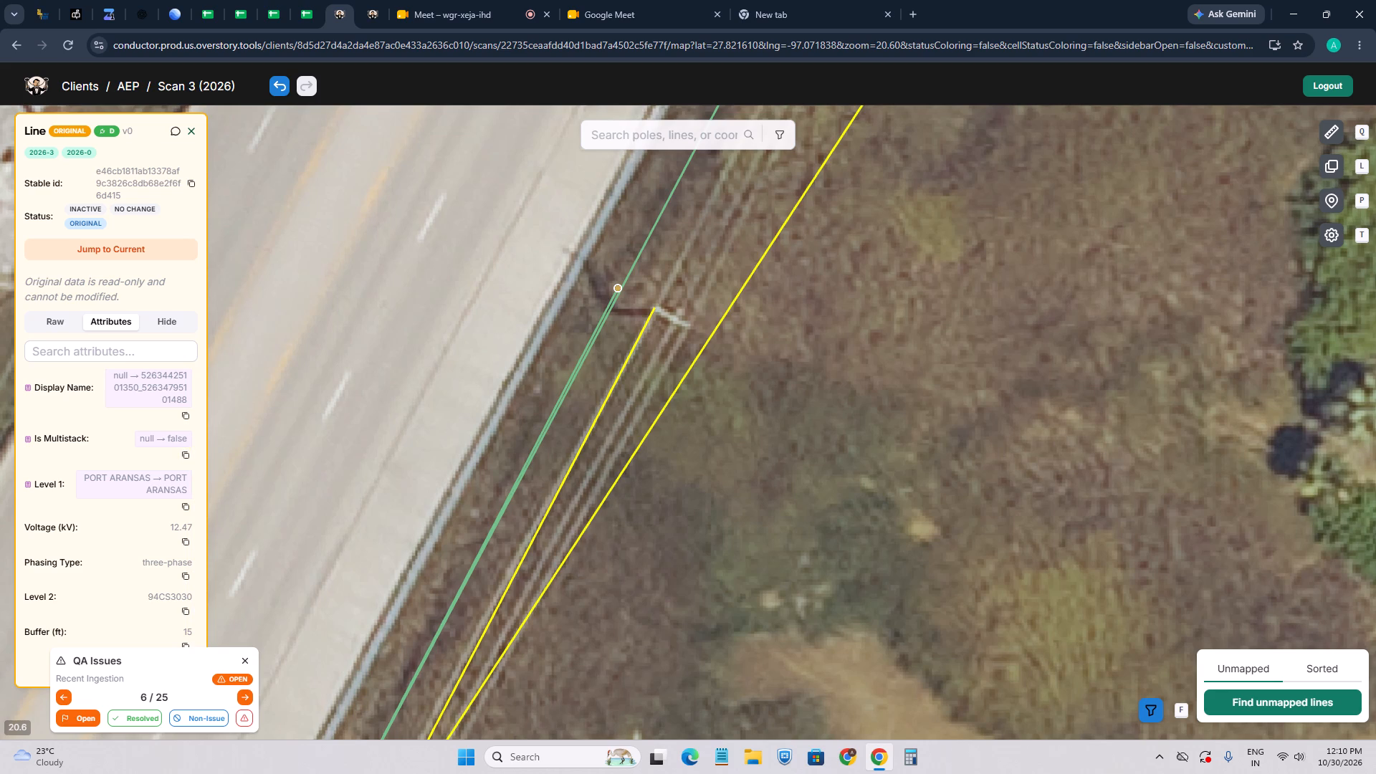
click(663, 407)
scroll(171, 503, down, 2)
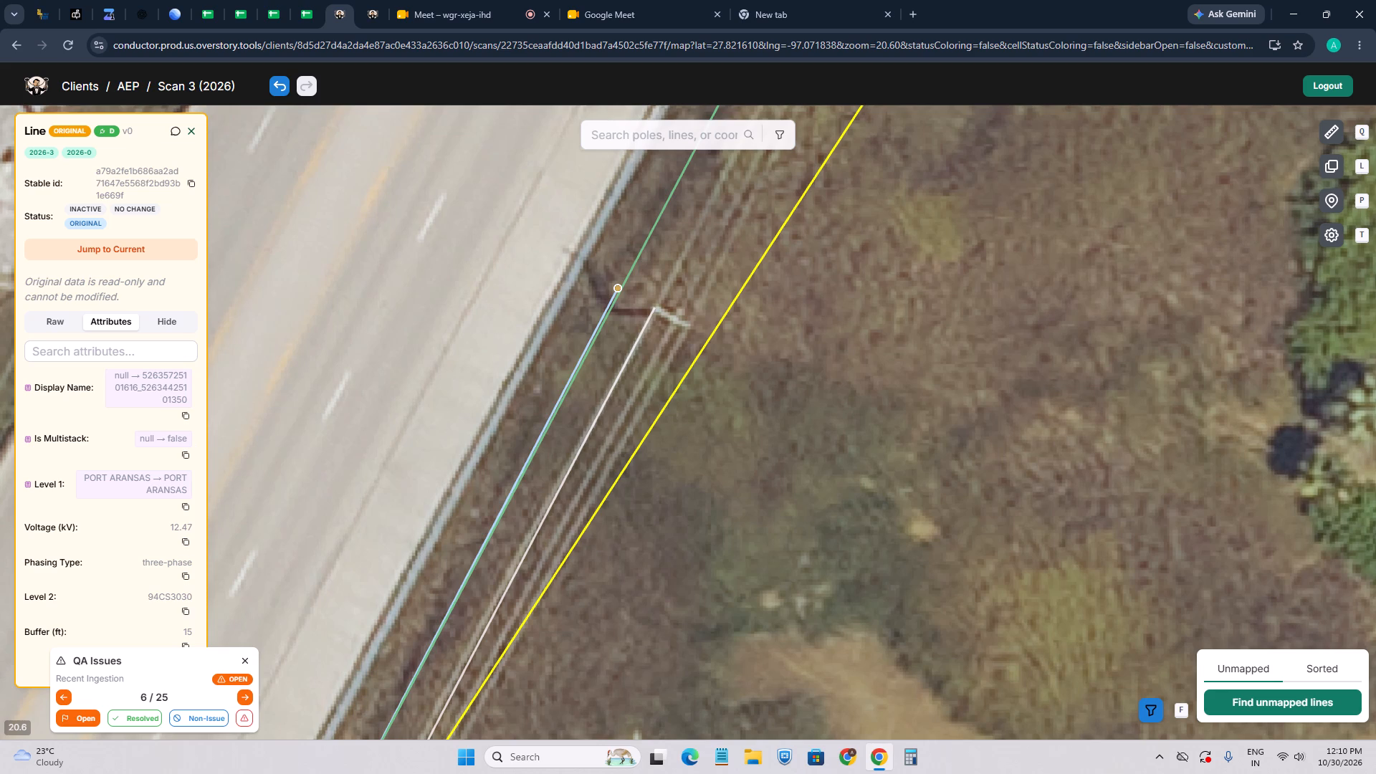
click(592, 426)
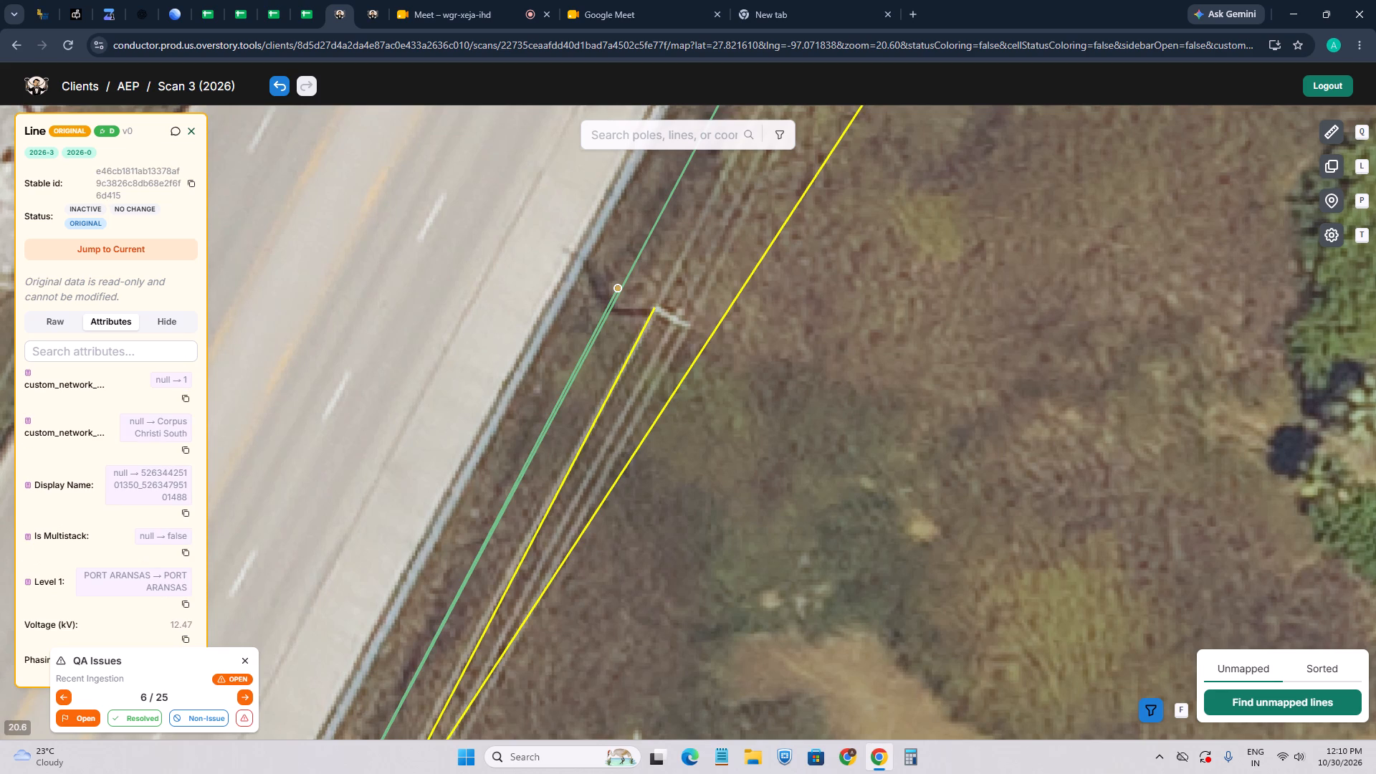
scroll(213, 518, down, 5)
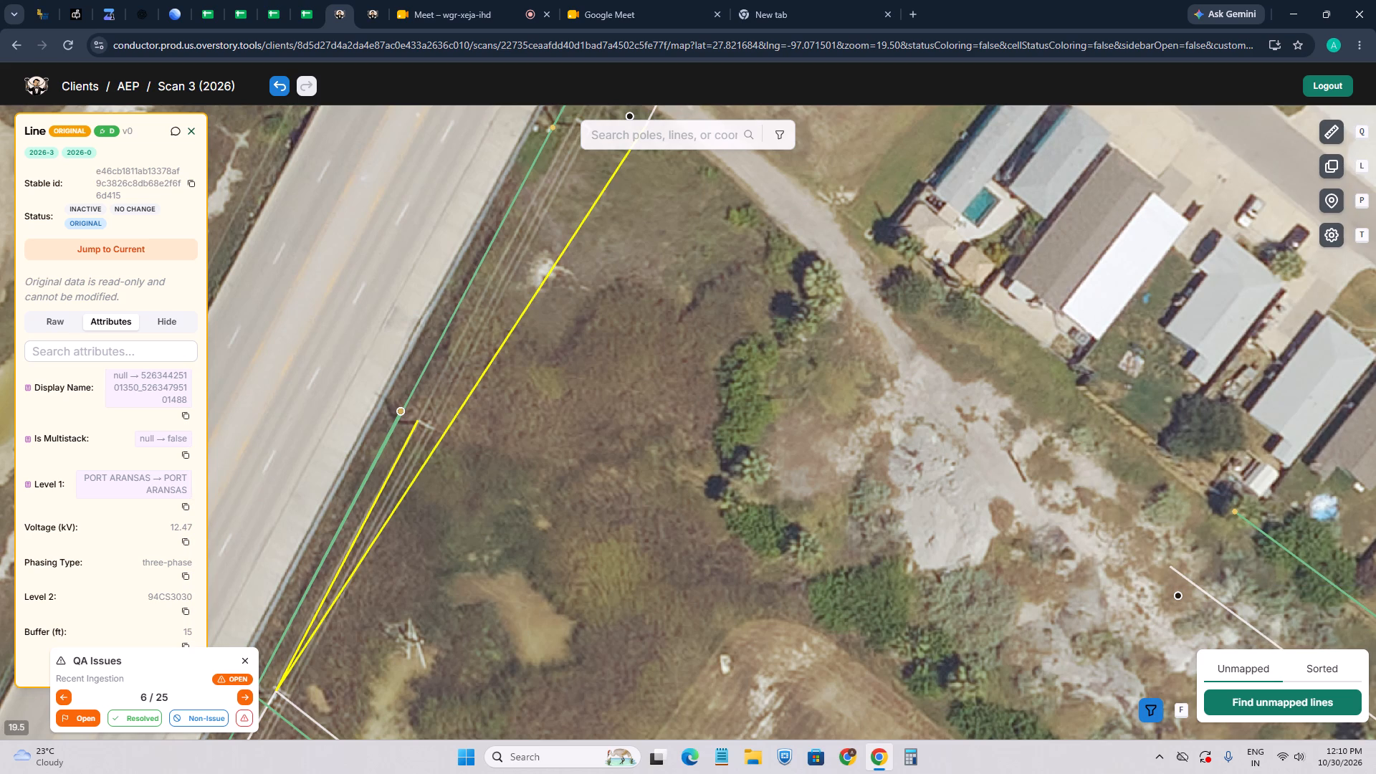
click(415, 488)
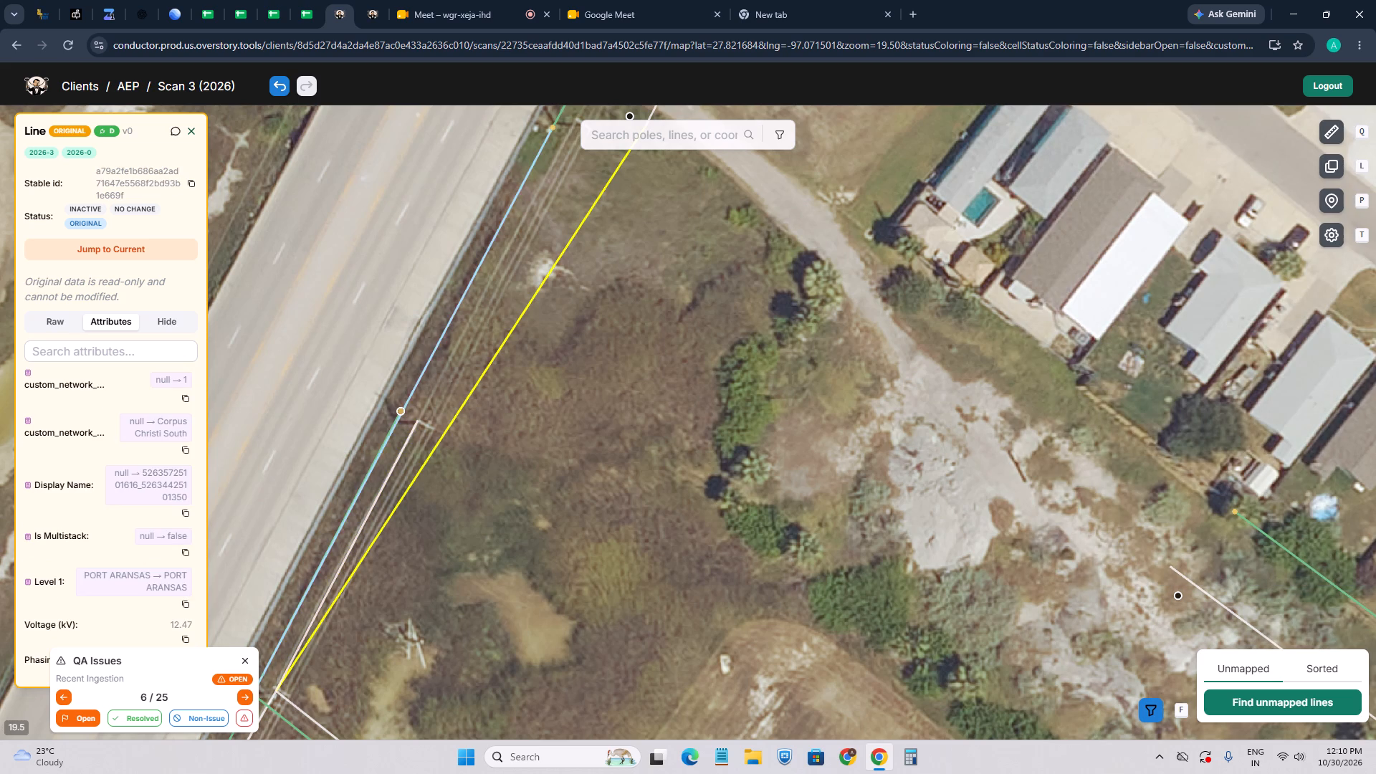
click(403, 414)
scroll(417, 436, up, 2)
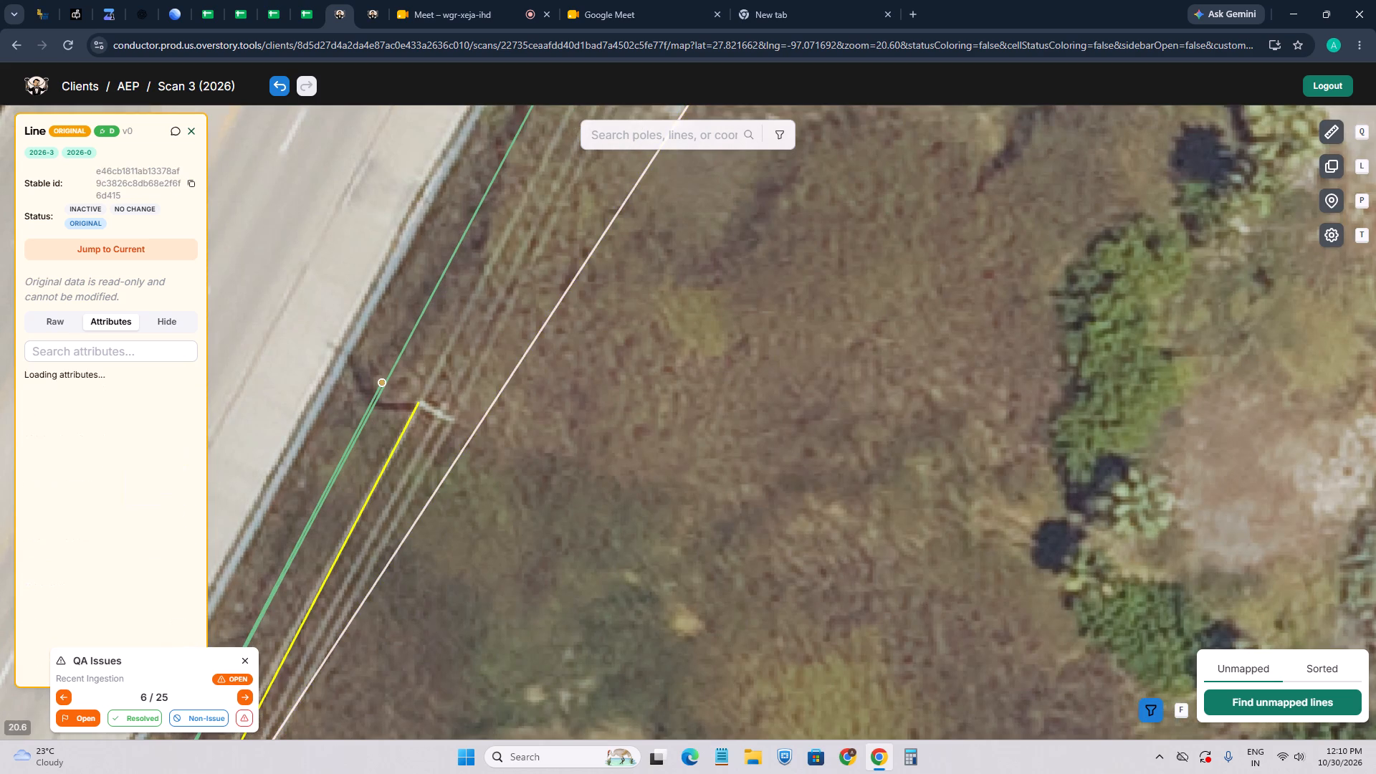
scroll(379, 386, up, 2)
click(383, 379)
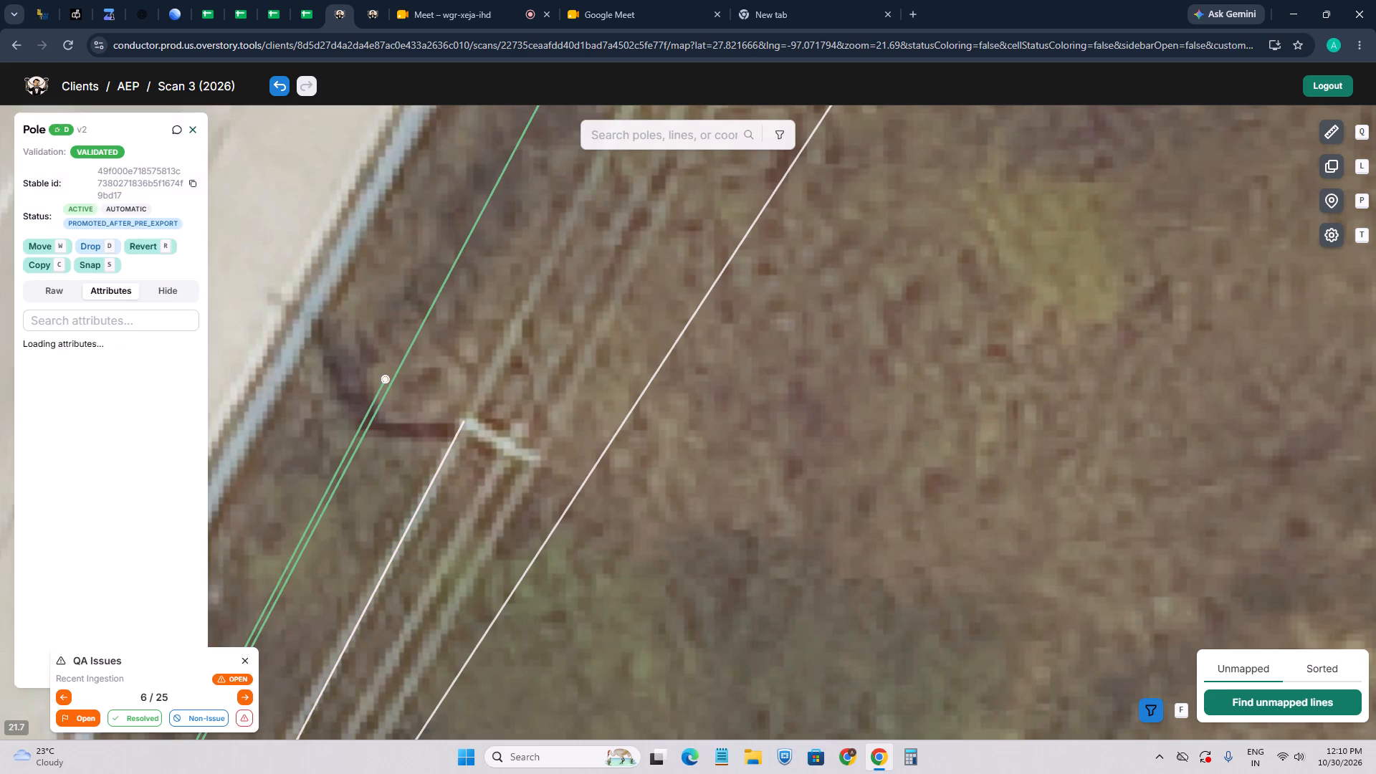
key(w)
scroll(375, 423, up, 2)
click(354, 429)
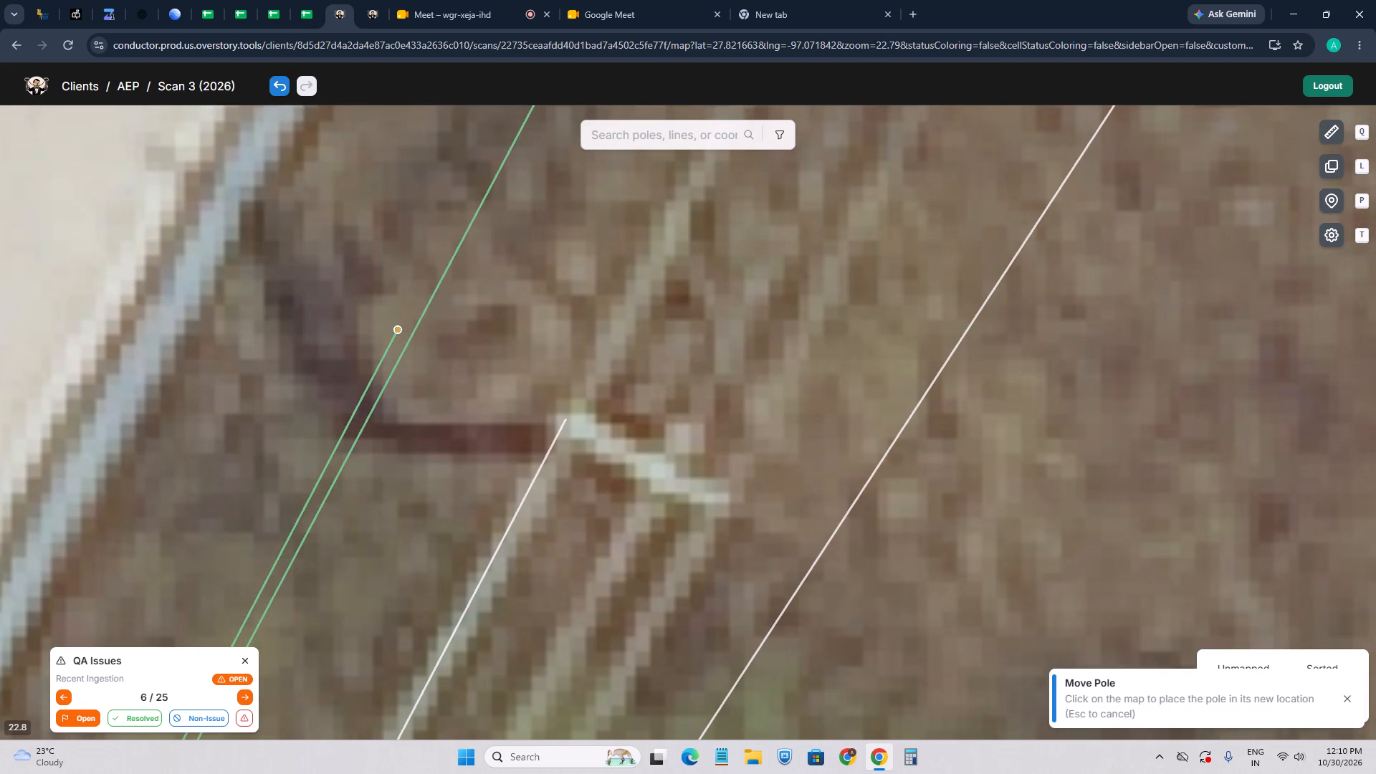
scroll(391, 477, down, 3)
key(4)
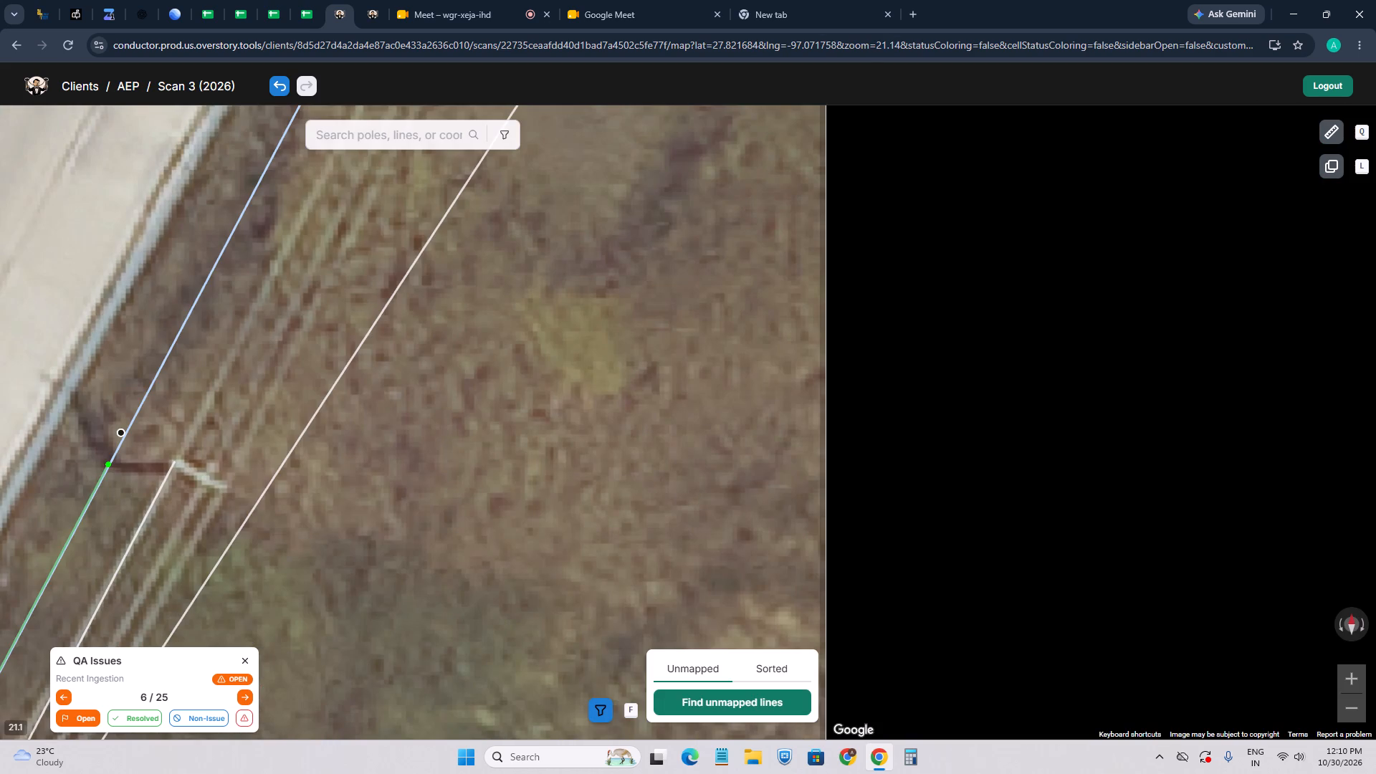
drag(44, 262, 182, 317)
click(151, 335)
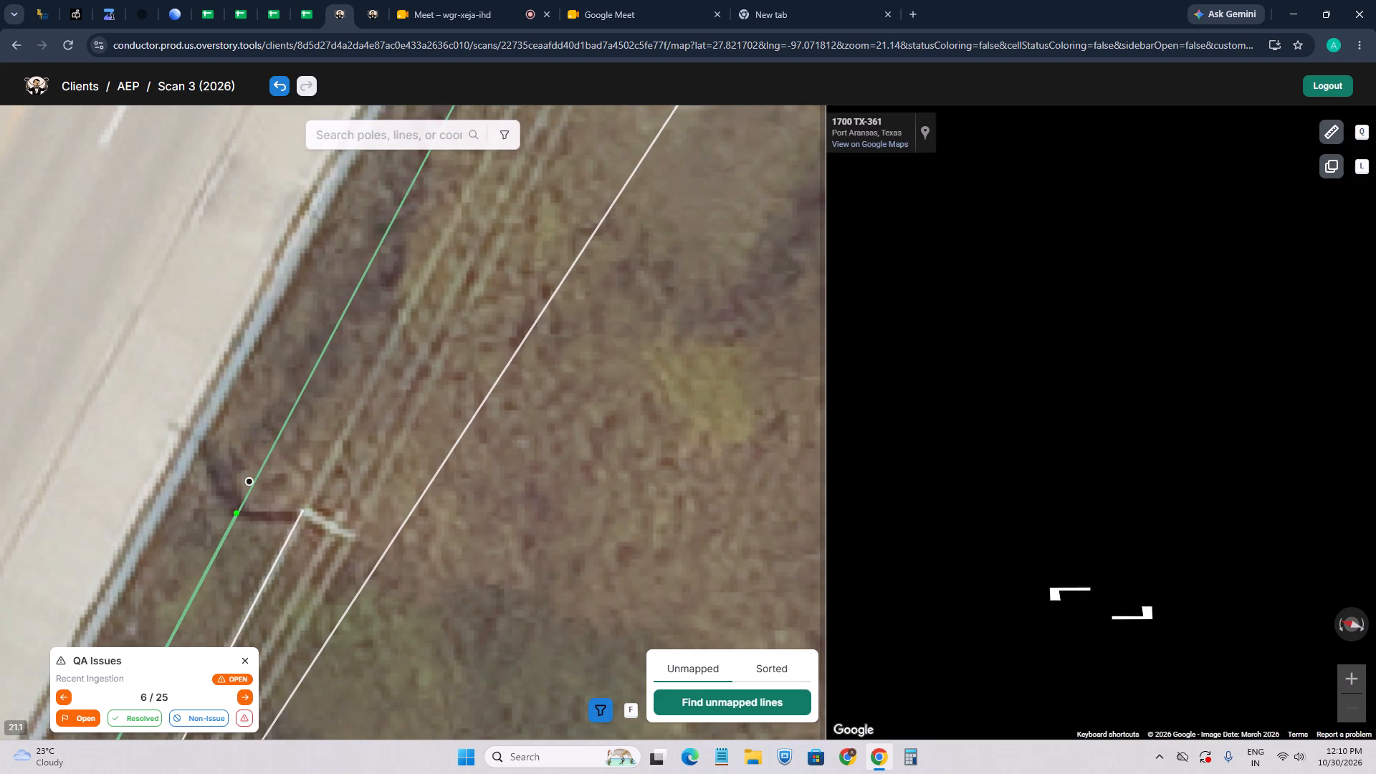
scroll(160, 336, down, 2)
drag(1250, 401, 965, 441)
drag(1141, 409, 1132, 457)
scroll(1088, 302, up, 2)
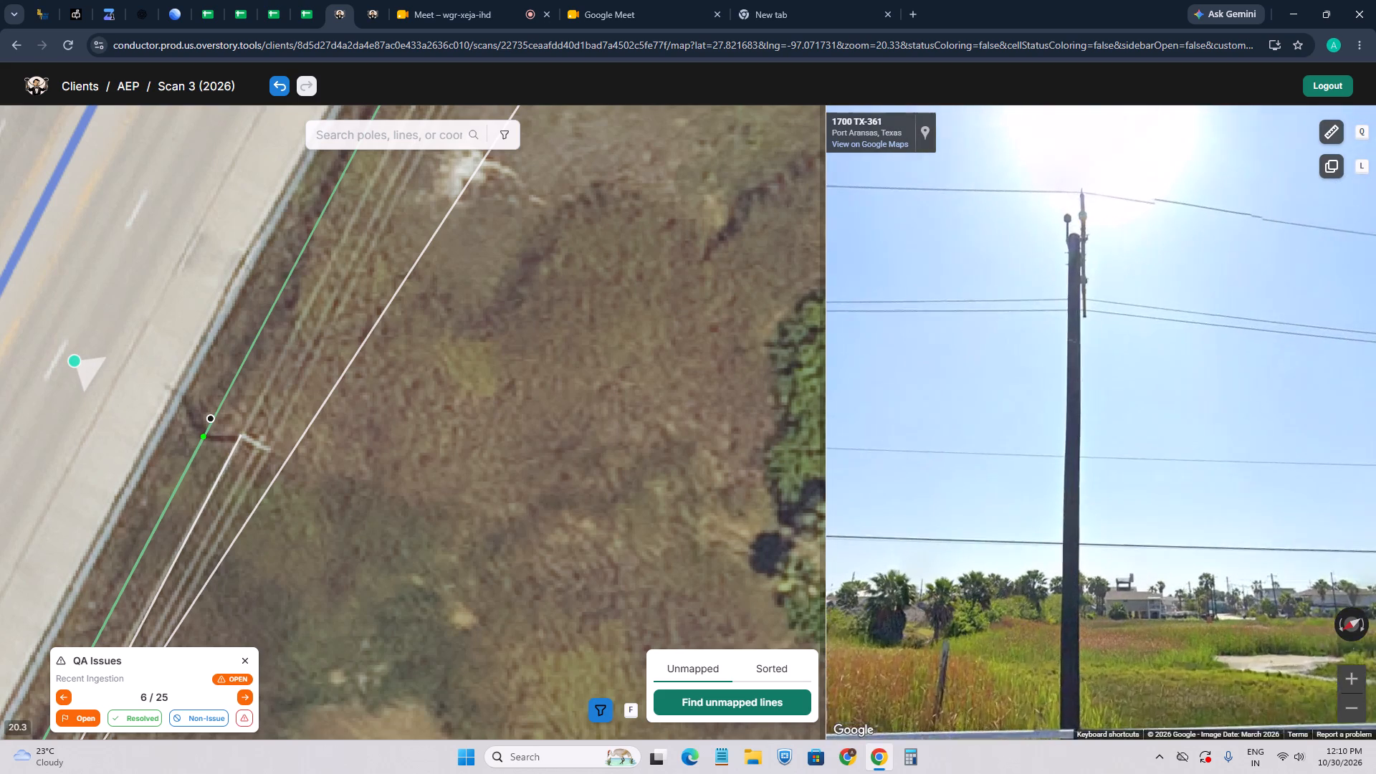
scroll(1096, 356, down, 3)
drag(1206, 443, 921, 450)
scroll(1185, 454, up, 11)
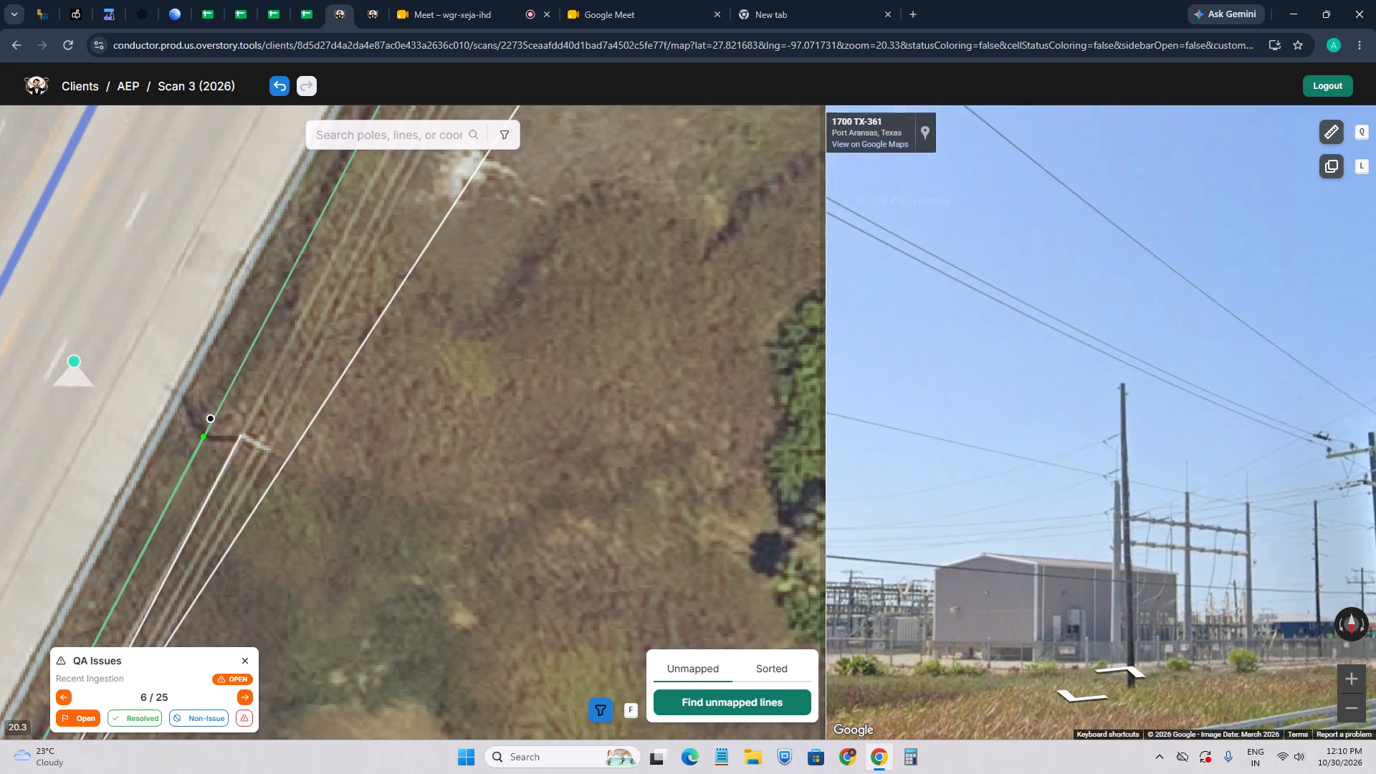
scroll(1254, 494, down, 3)
drag(1305, 532, 1177, 527)
scroll(1212, 517, up, 2)
scroll(1151, 414, down, 2)
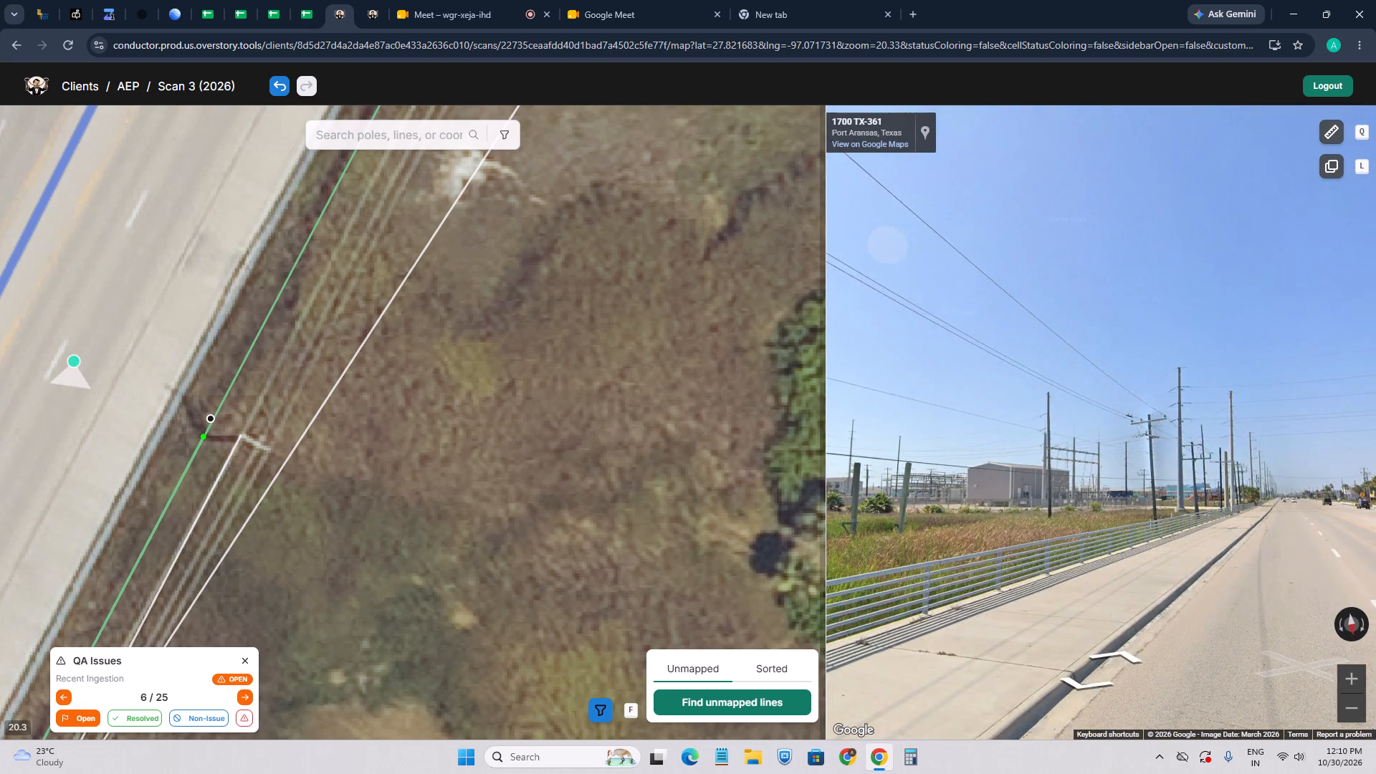
drag(1038, 406, 1366, 457)
drag(1087, 397, 1375, 451)
drag(988, 395, 1276, 413)
scroll(419, 343, down, 4)
drag(419, 330, 425, 412)
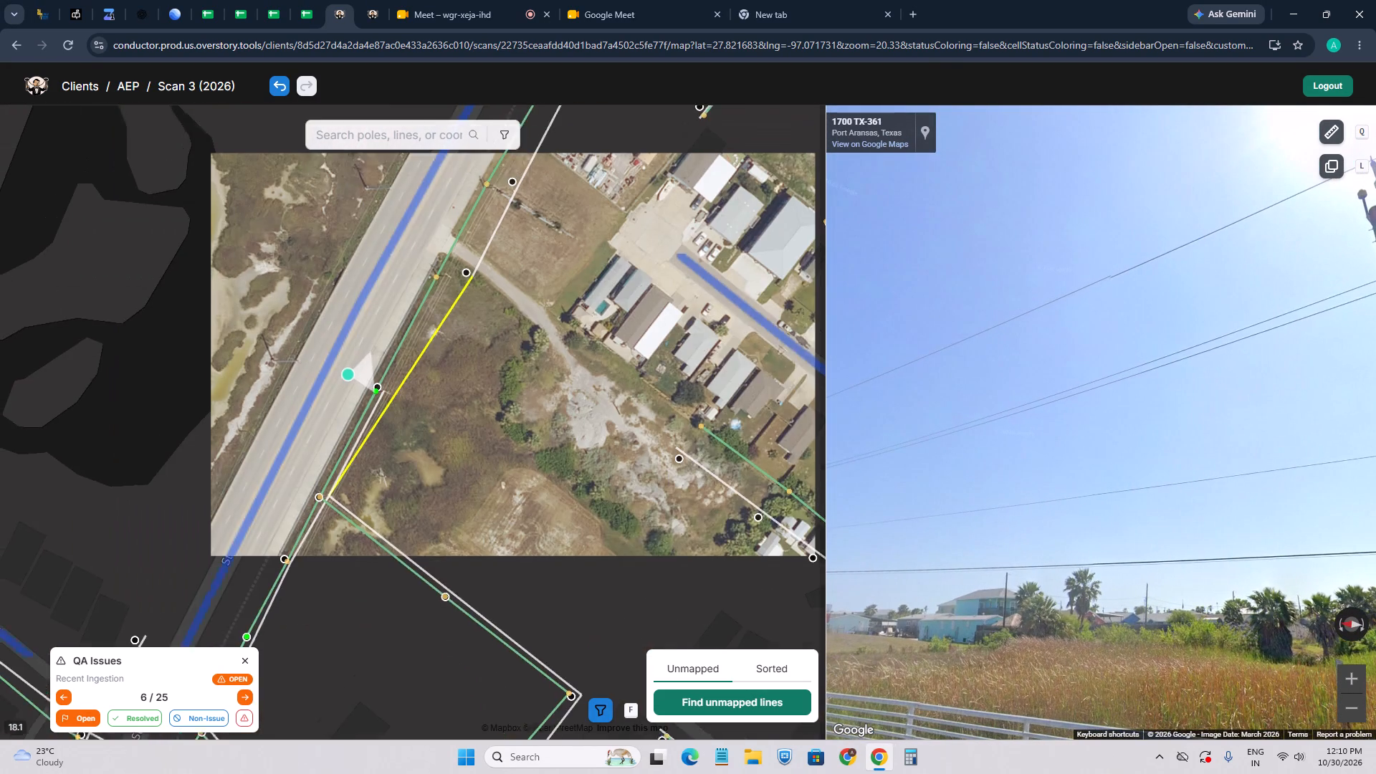
drag(425, 412, 425, 435)
scroll(428, 423, up, 1)
click(388, 419)
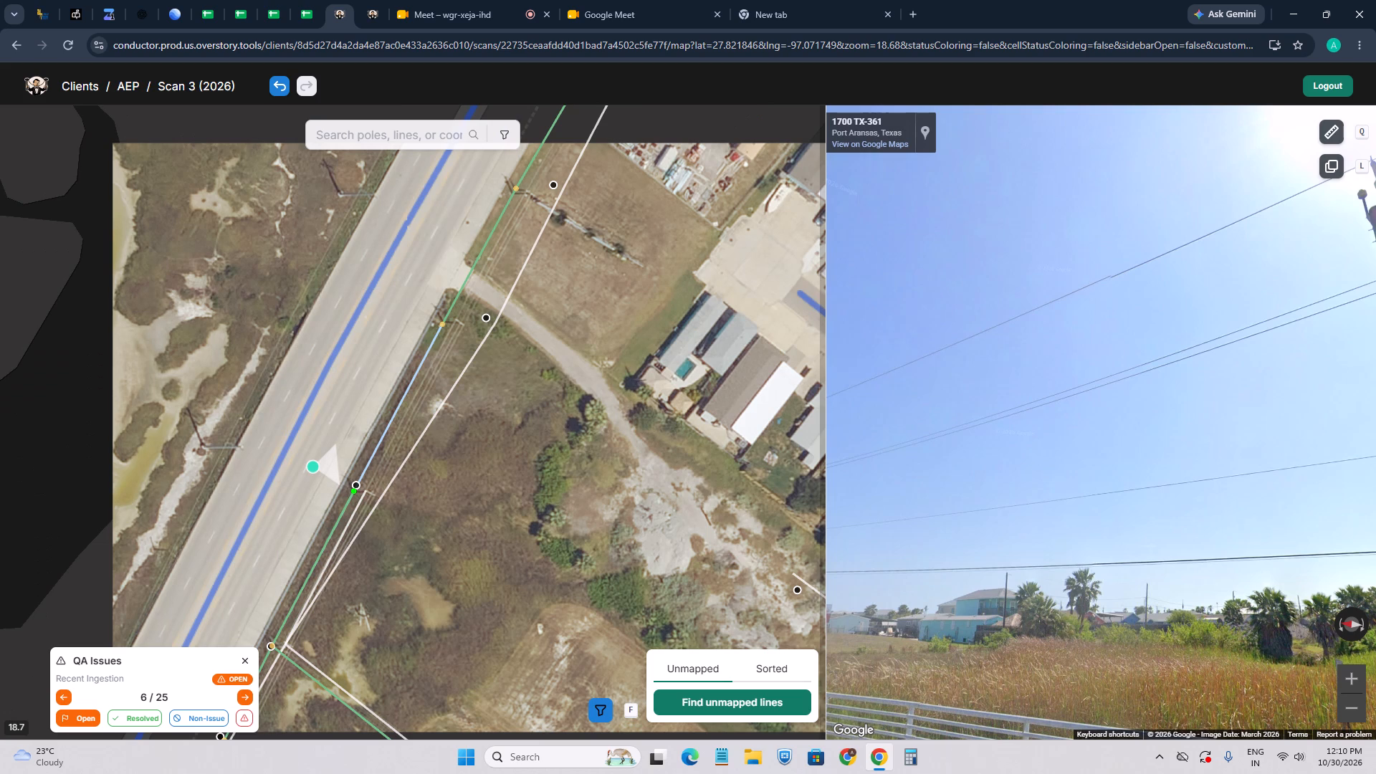
key(a)
click(351, 488)
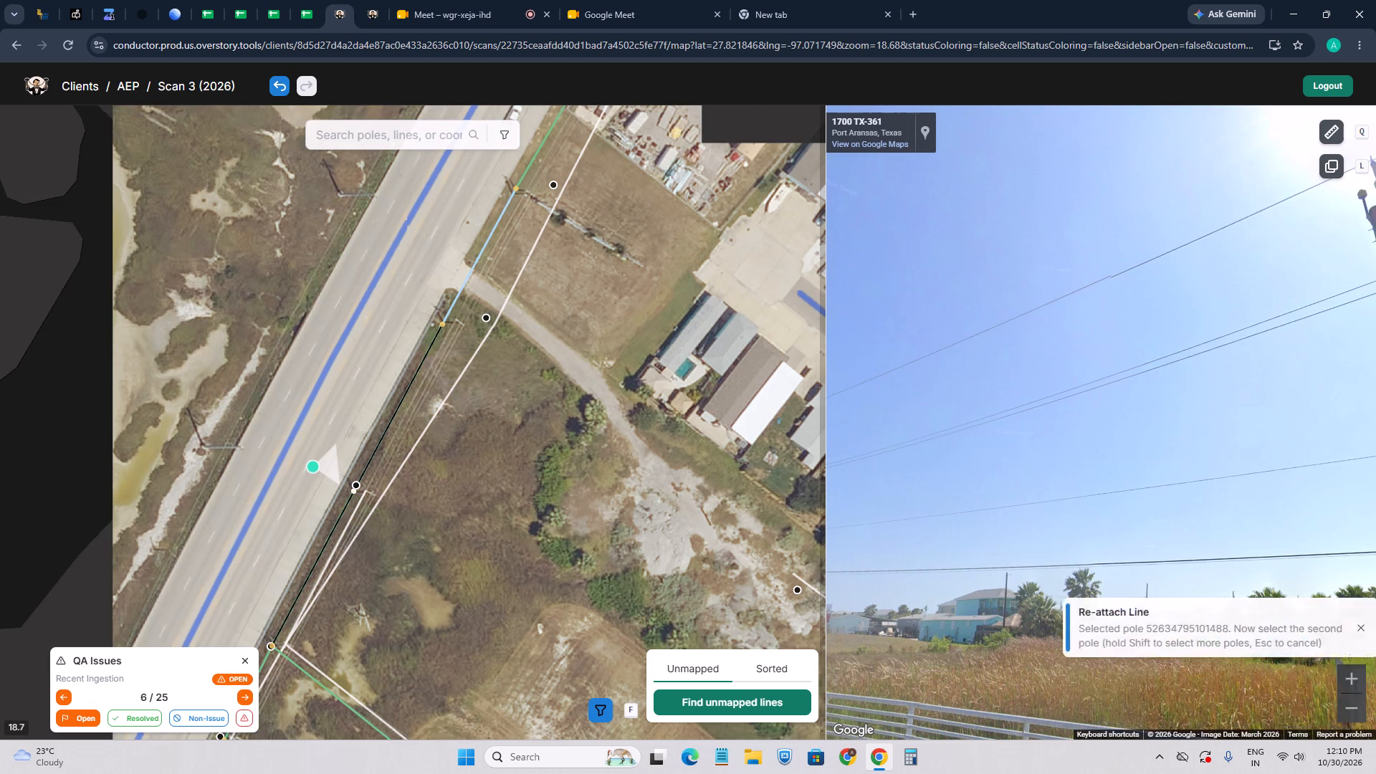
click(450, 320)
scroll(377, 487, up, 2)
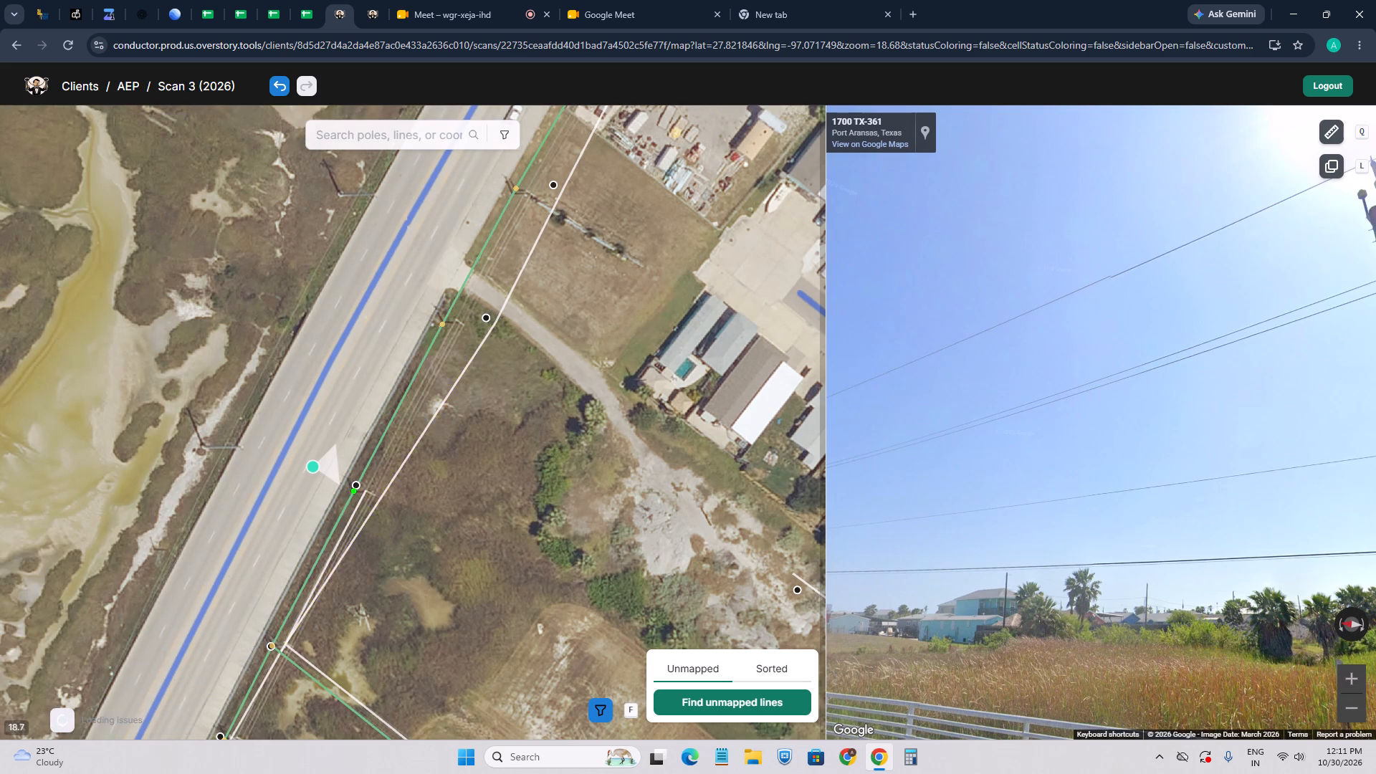
Check the corrected and original lines along TX-361 from the moved pole southwest to the junction with the southeast branch.
scroll(340, 502, down, 2)
drag(335, 540, 403, 459)
scroll(403, 458, up, 2)
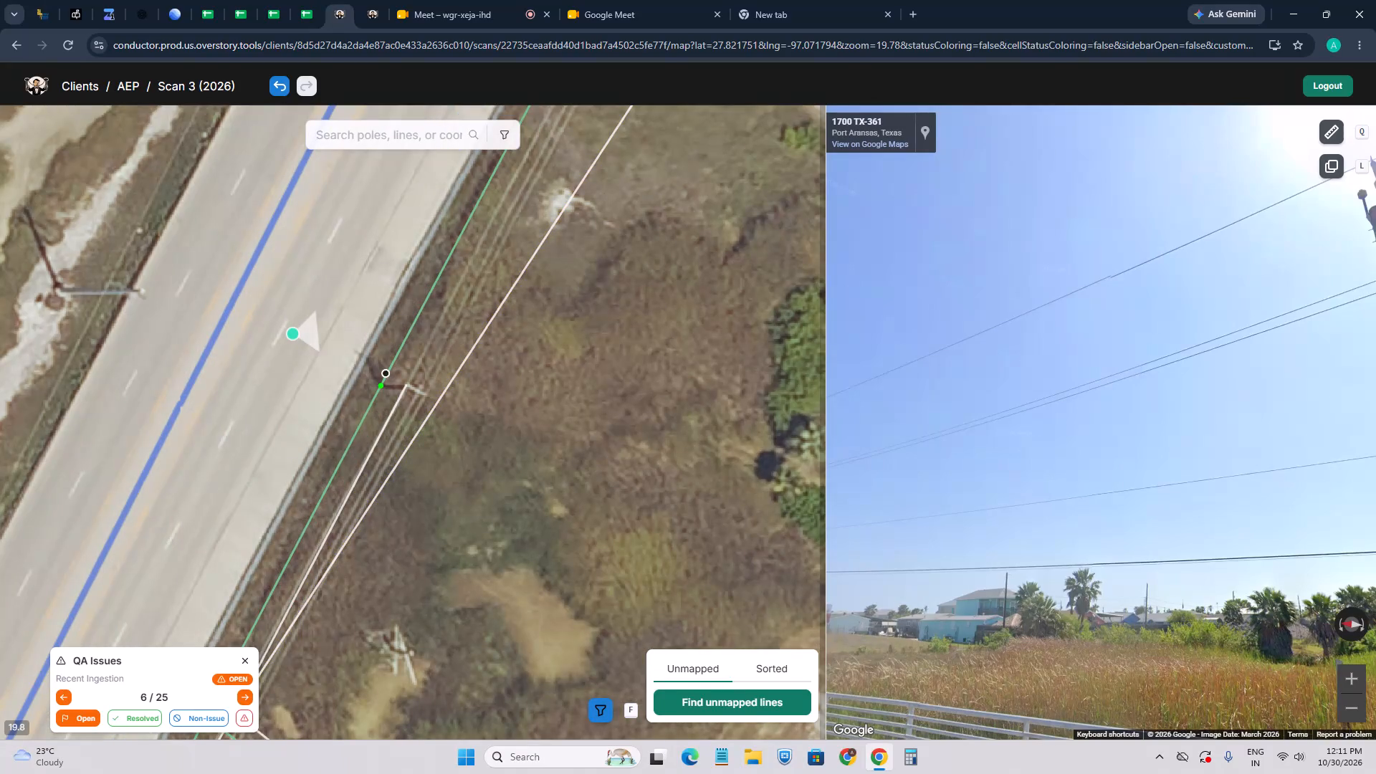
drag(391, 464, 436, 347)
scroll(438, 333, down, 3)
scroll(414, 373, up, 4)
drag(397, 438, 421, 383)
scroll(421, 383, down, 3)
scroll(382, 428, up, 2)
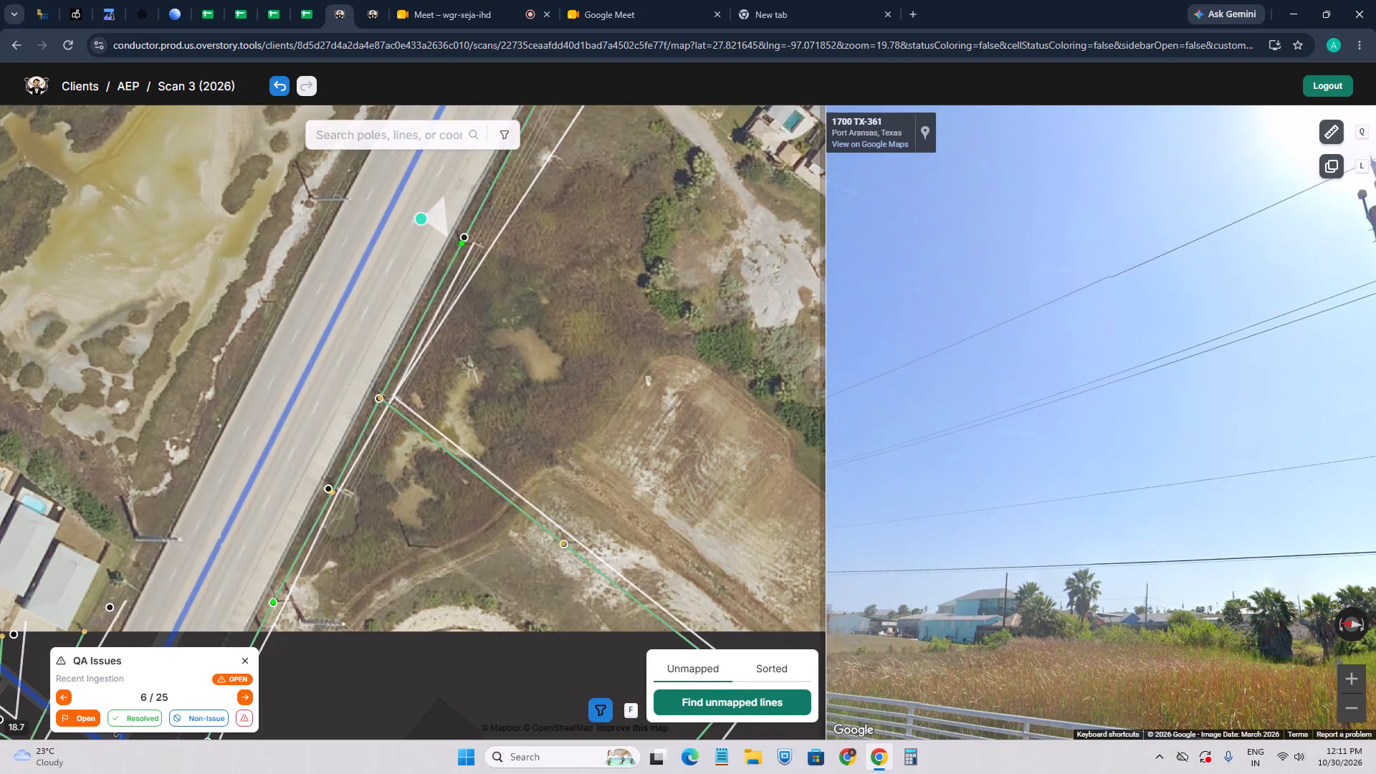
drag(376, 474, 399, 355)
drag(462, 358, 322, 591)
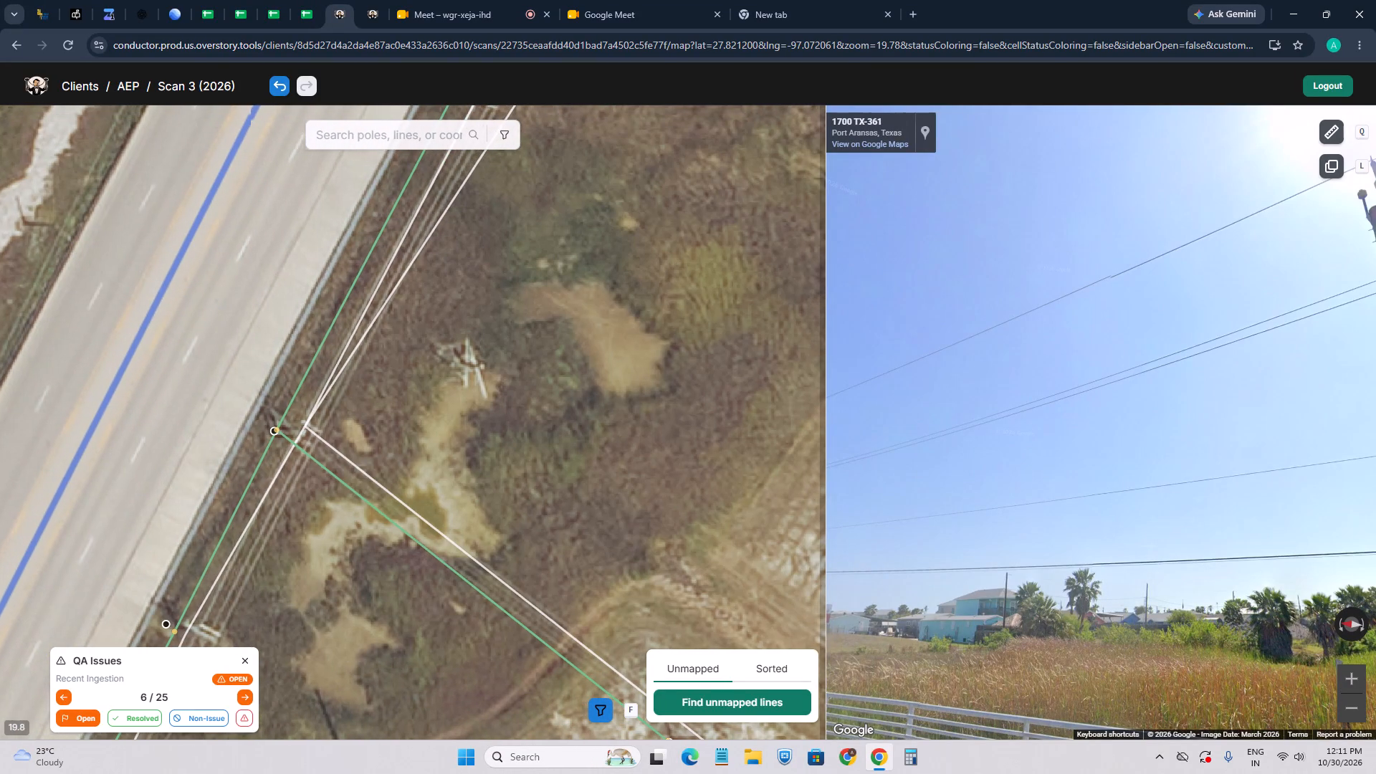
Examine the moved roadside pole and its neighbours from another street view position along TX-361.
scroll(1009, 296, down, 7)
drag(1132, 378, 959, 414)
scroll(1098, 410, up, 5)
drag(1099, 530, 1096, 383)
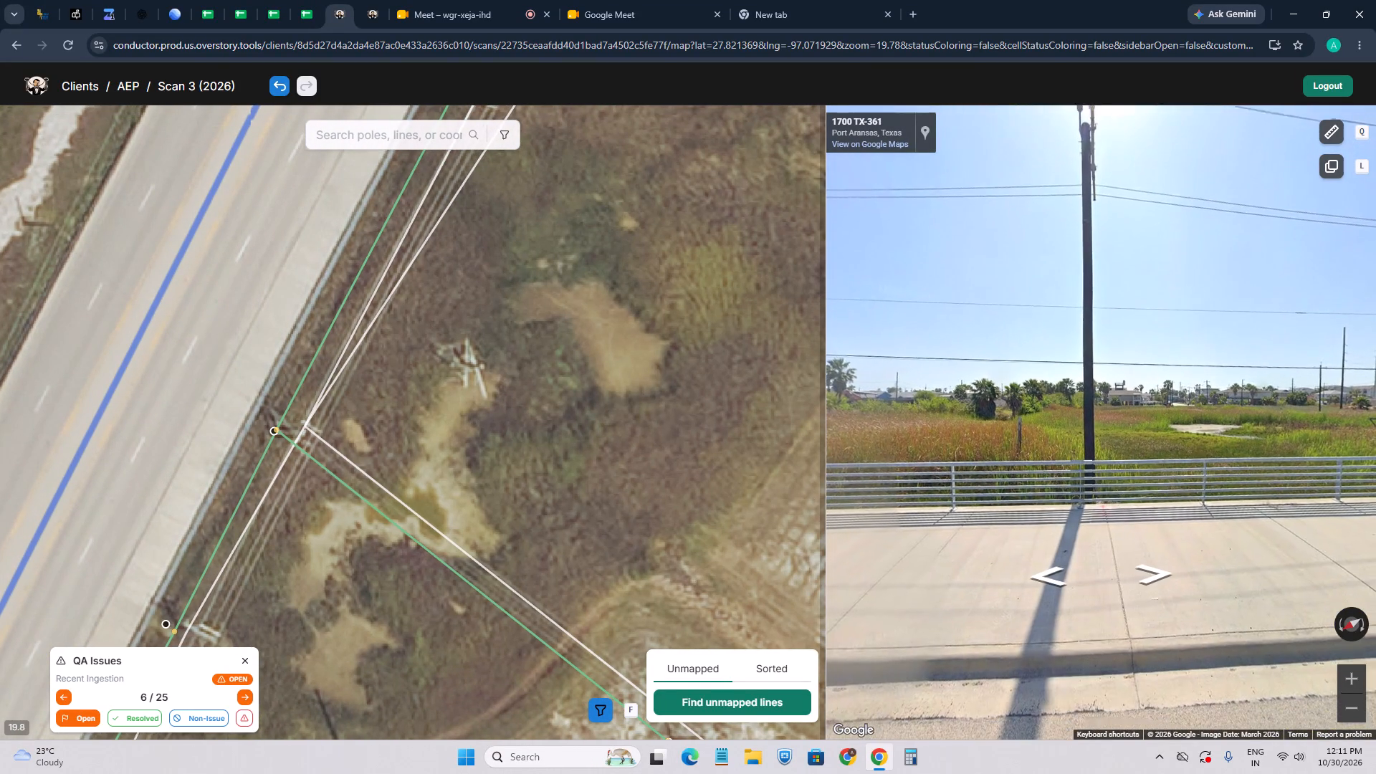
click(1160, 571)
drag(1069, 408, 1228, 424)
scroll(1008, 325, up, 7)
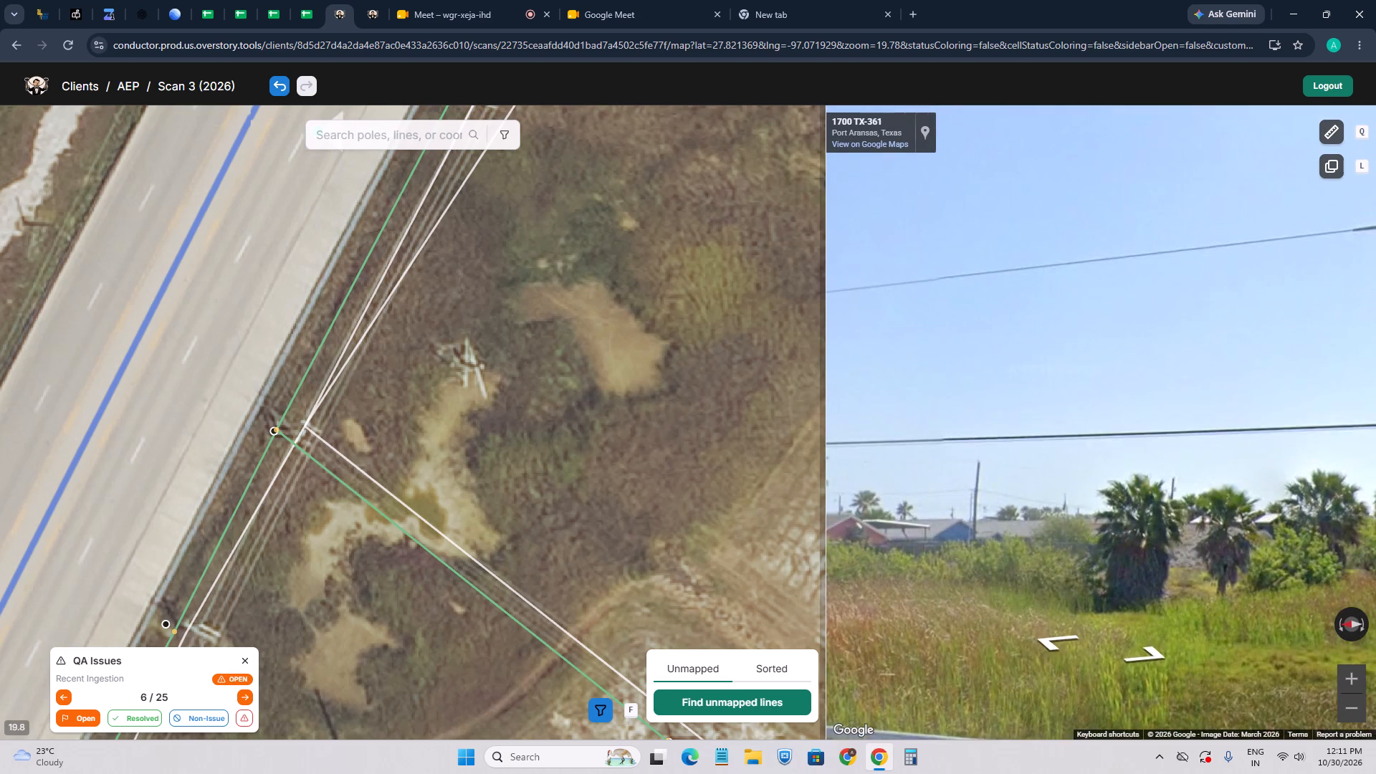
scroll(1033, 307, down, 2)
drag(1007, 324, 1246, 312)
scroll(1122, 317, up, 2)
scroll(1152, 306, down, 2)
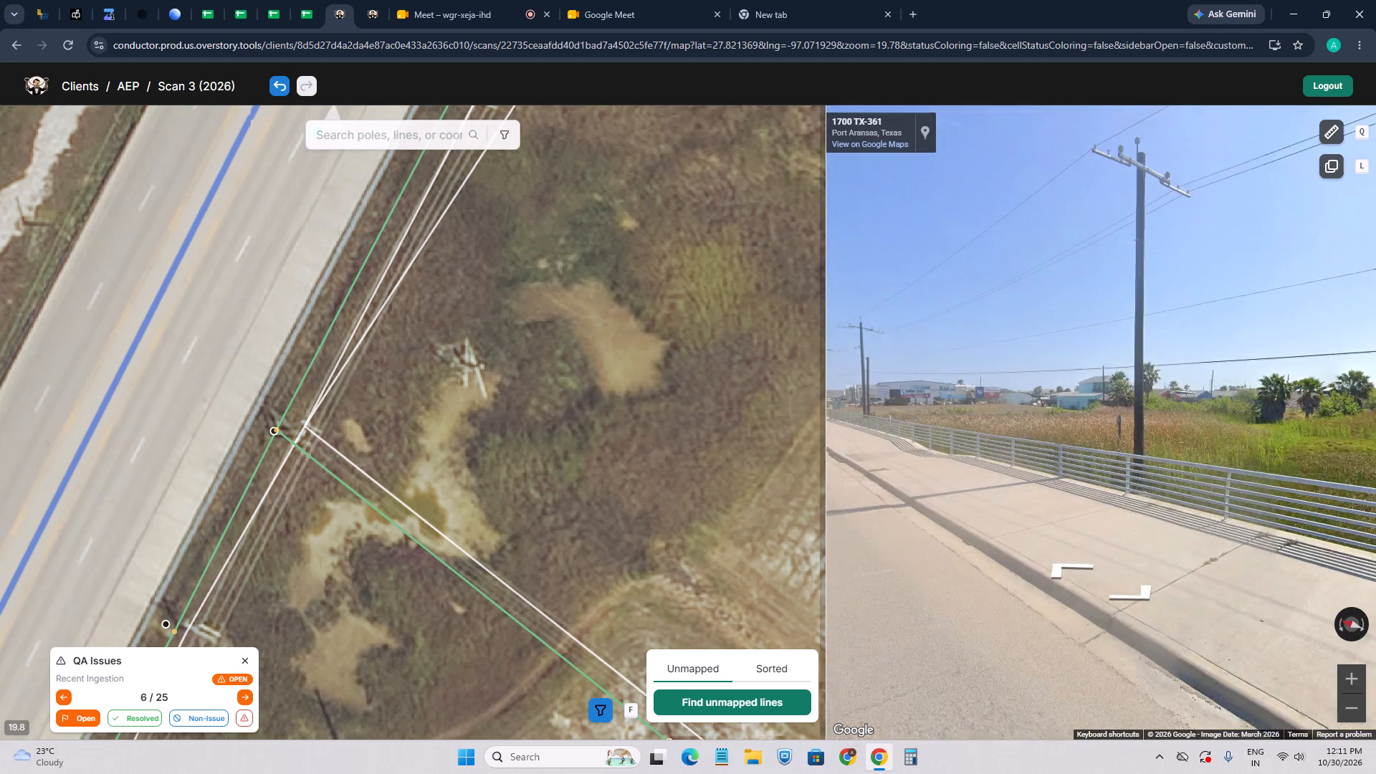
drag(942, 341, 1099, 328)
scroll(1066, 360, up, 6)
scroll(937, 371, down, 2)
drag(520, 269, 506, 465)
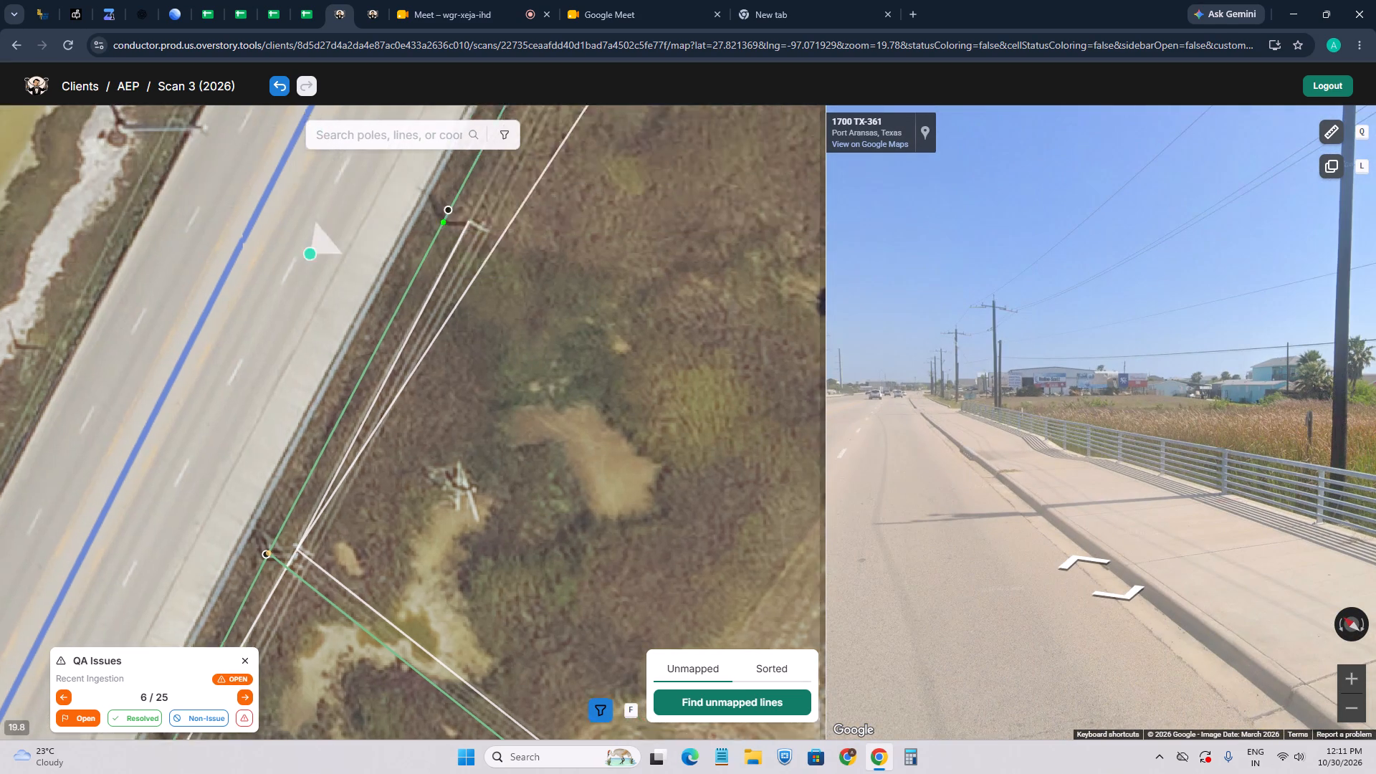
drag(546, 282, 540, 350)
scroll(483, 418, down, 2)
drag(535, 321, 526, 345)
scroll(548, 308, up, 1)
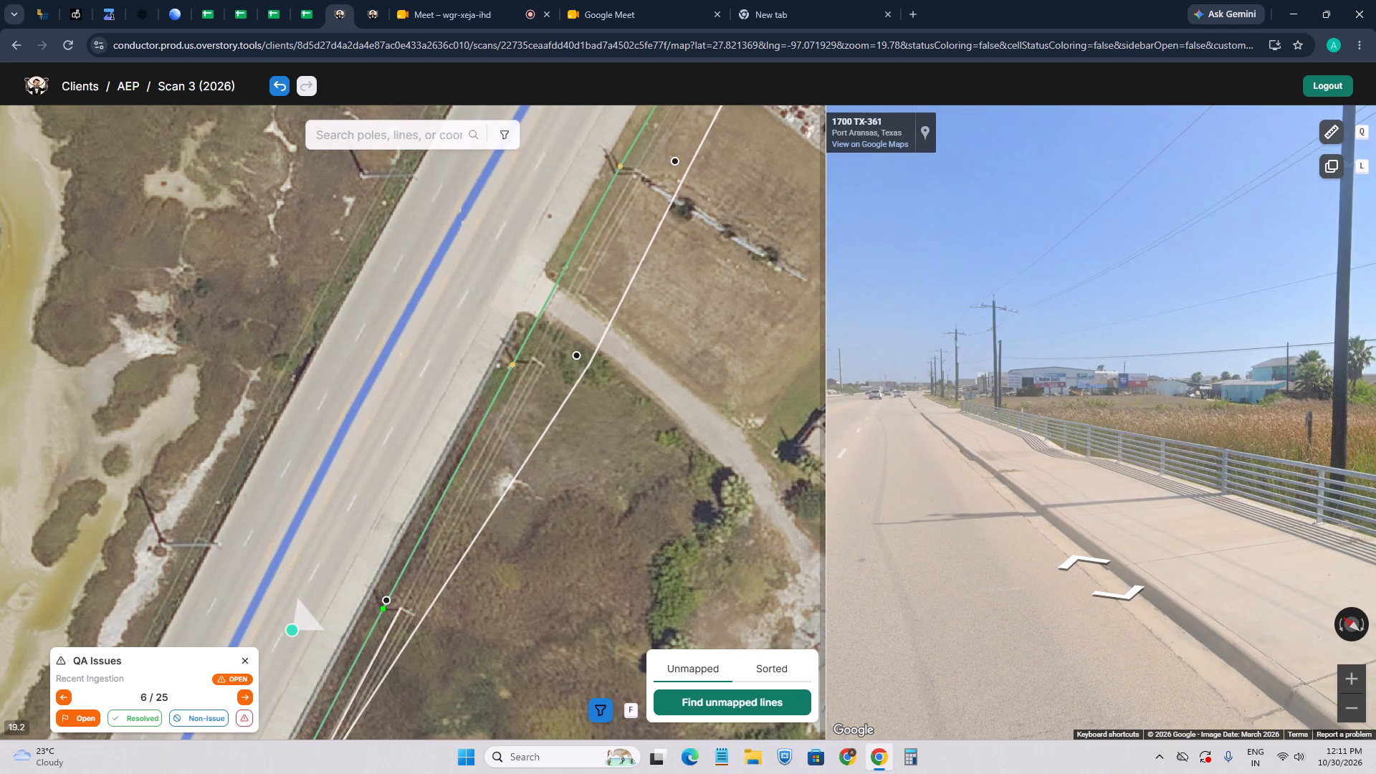
click(520, 365)
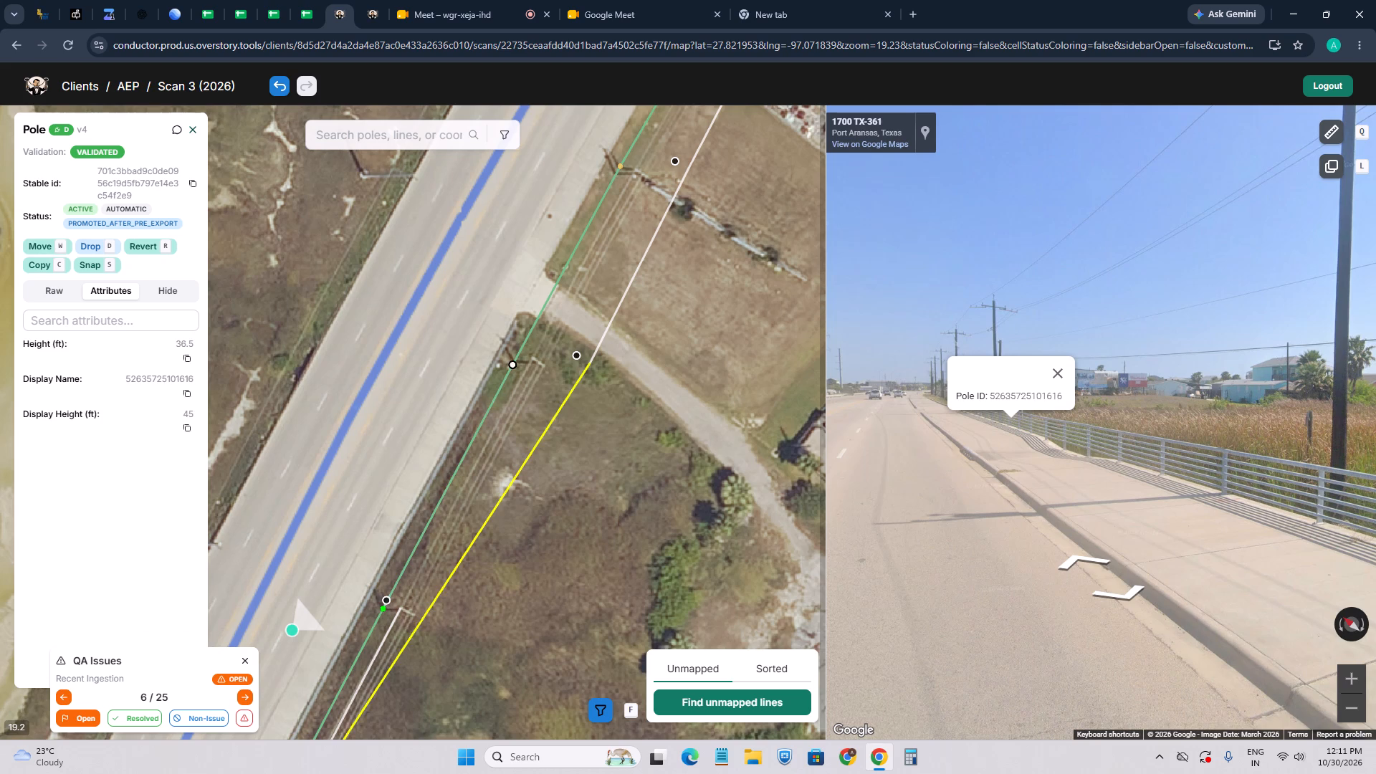
drag(656, 359, 656, 428)
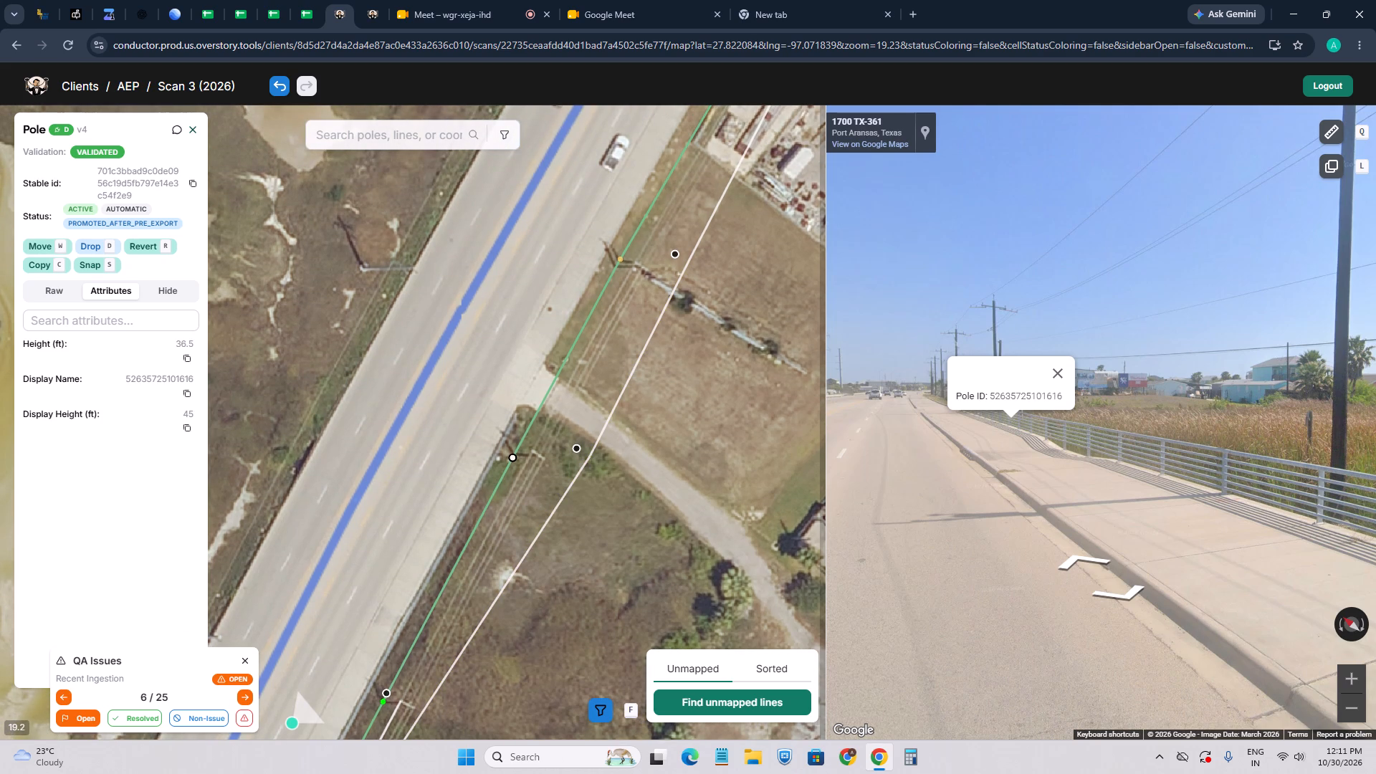
scroll(535, 462, up, 4)
key(w)
scroll(462, 448, up, 4)
click(353, 342)
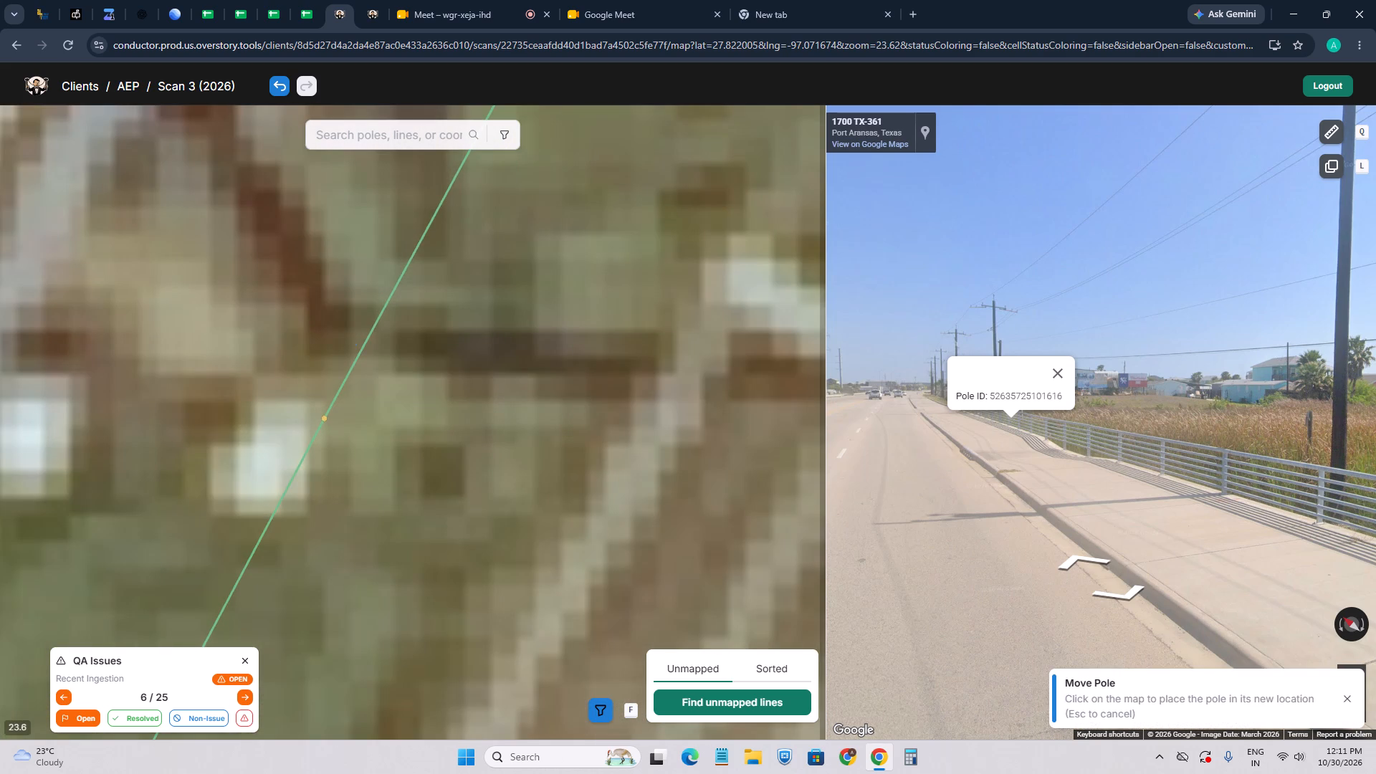
Move the TX-361 pole just northeast of the dirt track slightly southwest onto its base in the scan imagery.
scroll(368, 340, down, 8)
drag(459, 264, 426, 446)
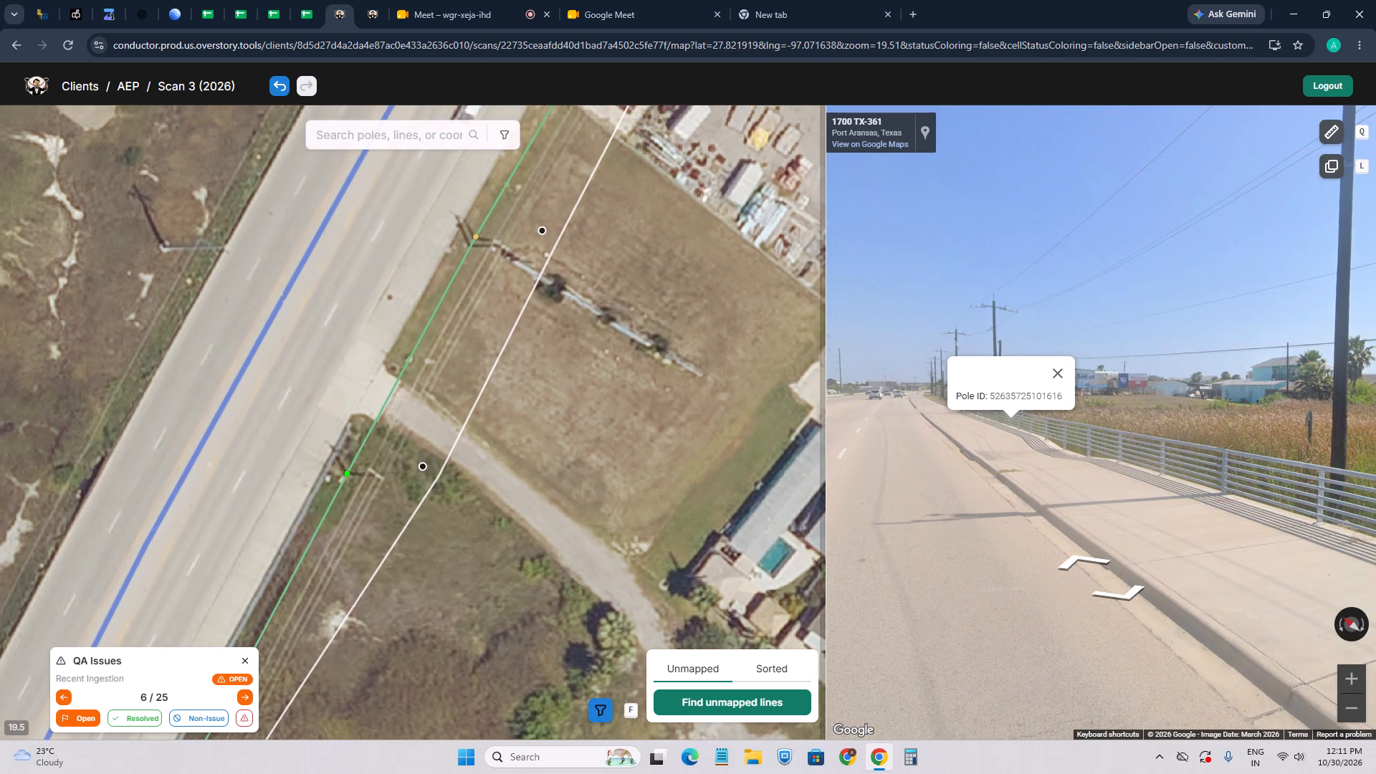
key(5)
scroll(417, 358, down, 3)
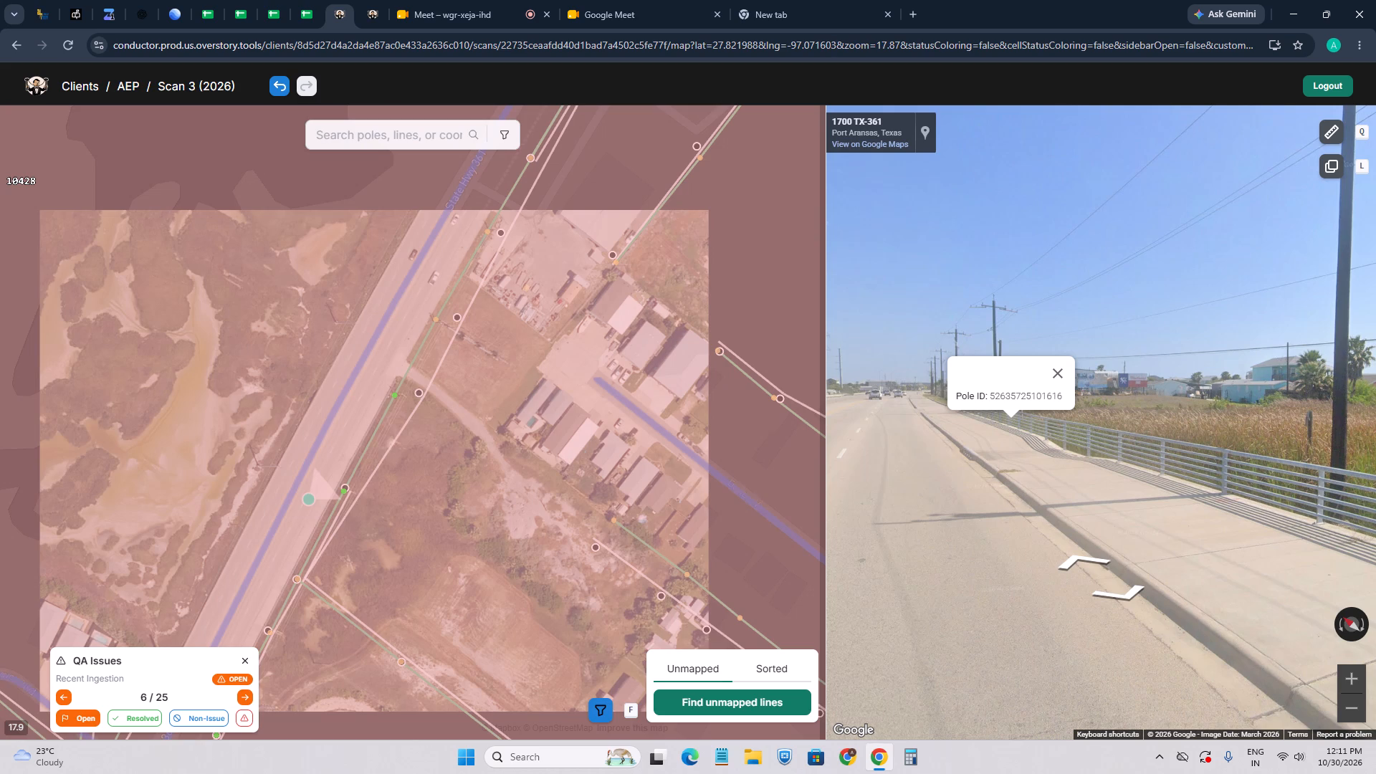
key(5)
scroll(451, 315, up, 4)
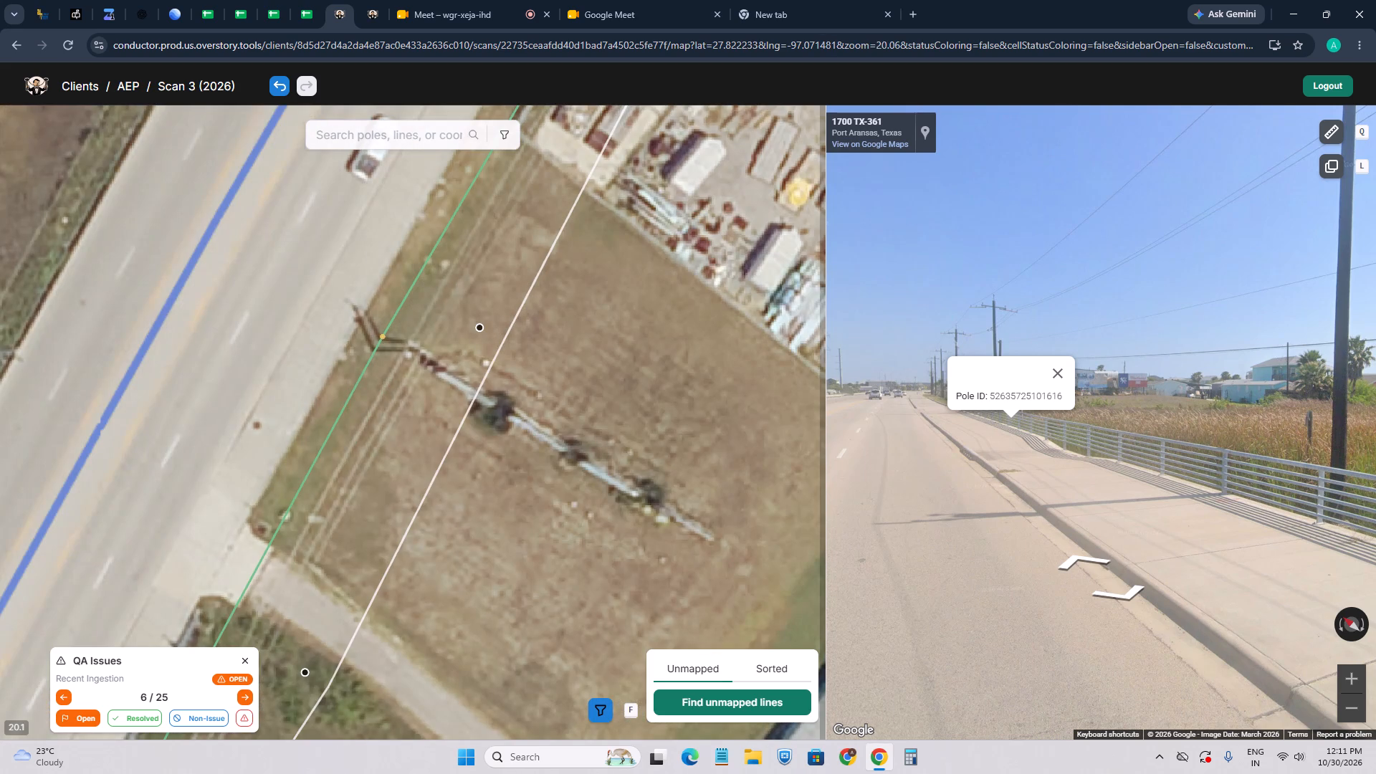
click(391, 341)
key(w)
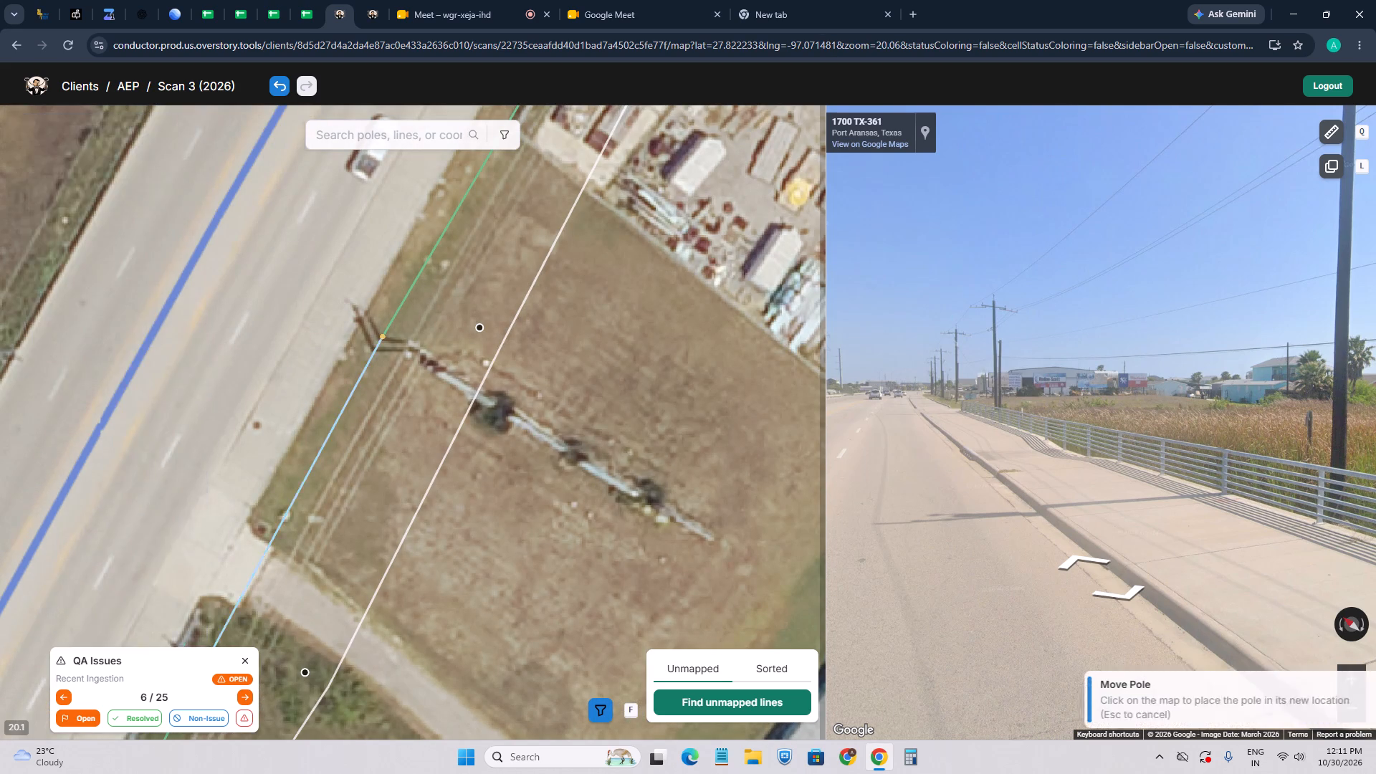
scroll(381, 345, up, 5)
click(353, 364)
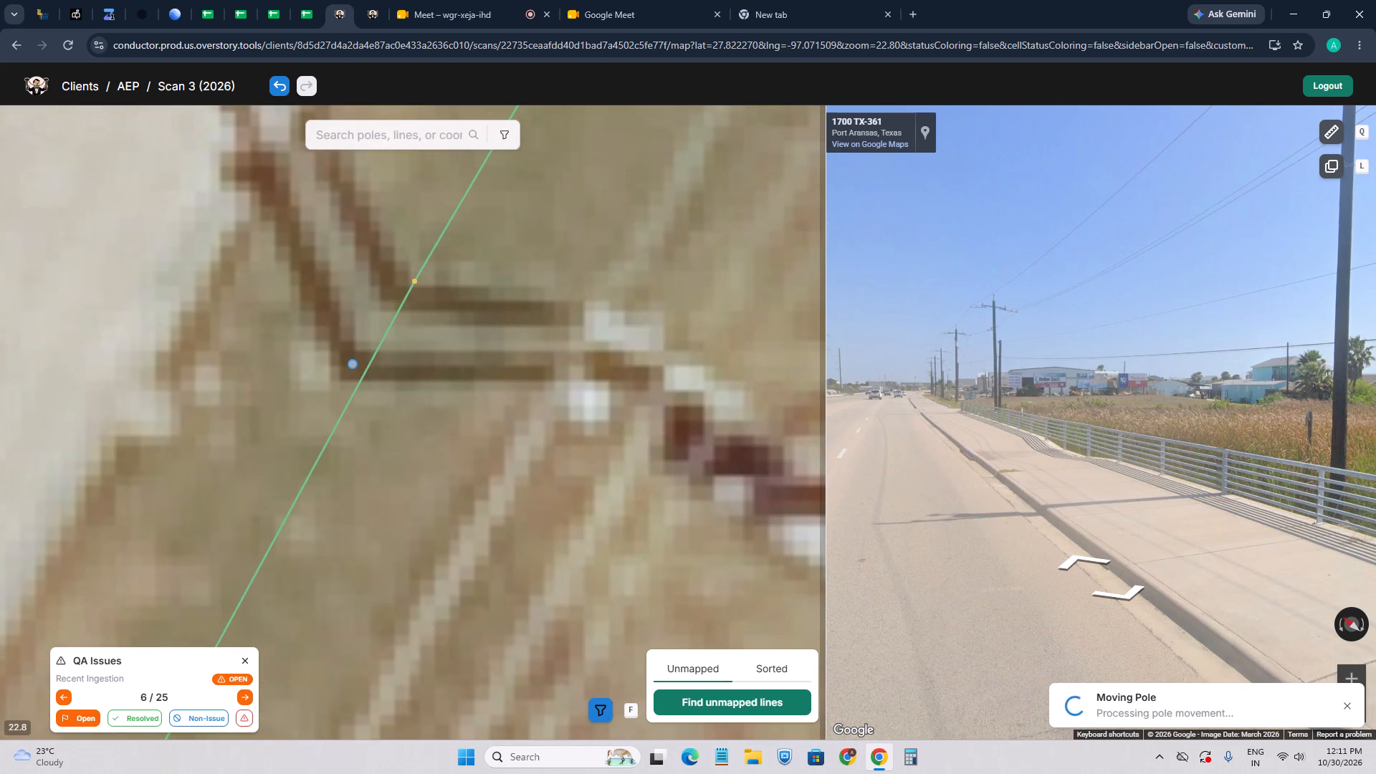
scroll(352, 364, down, 3)
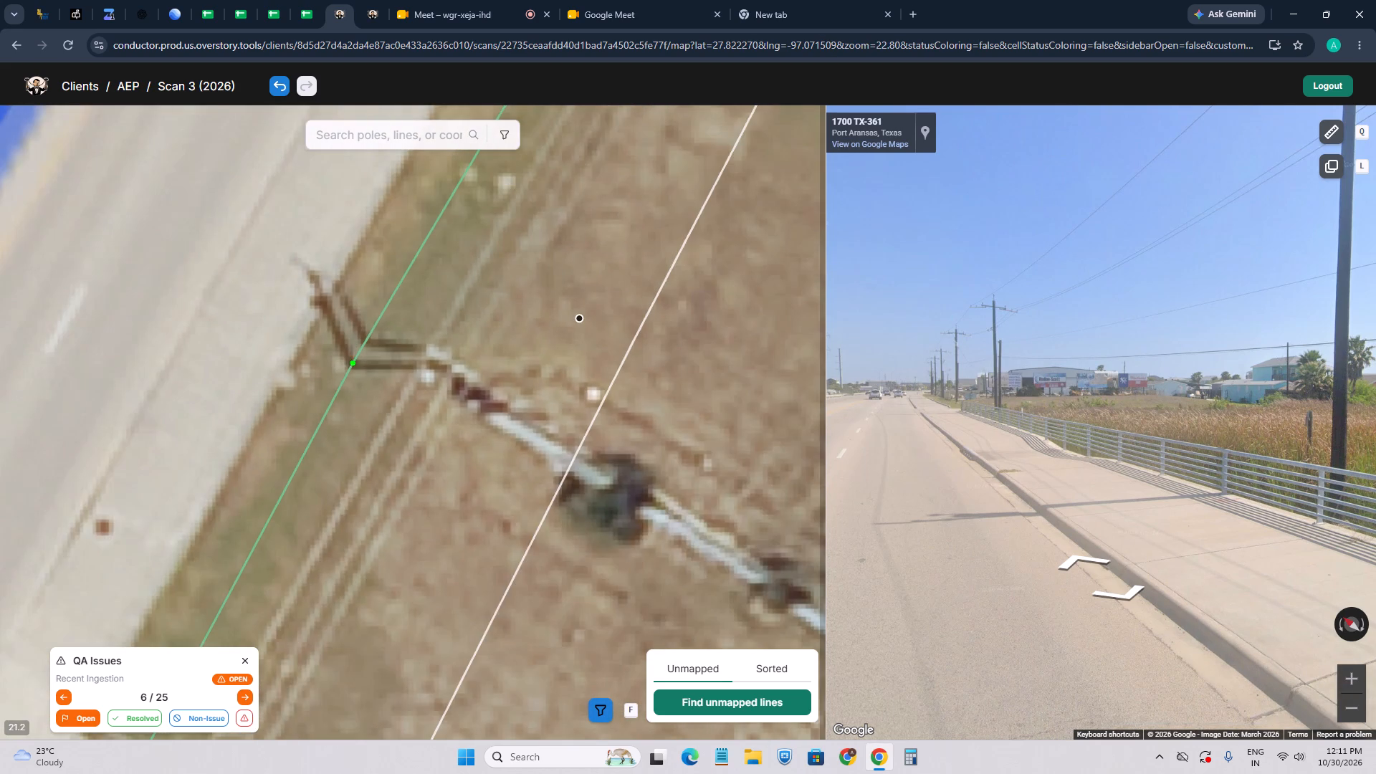
scroll(322, 360, down, 3)
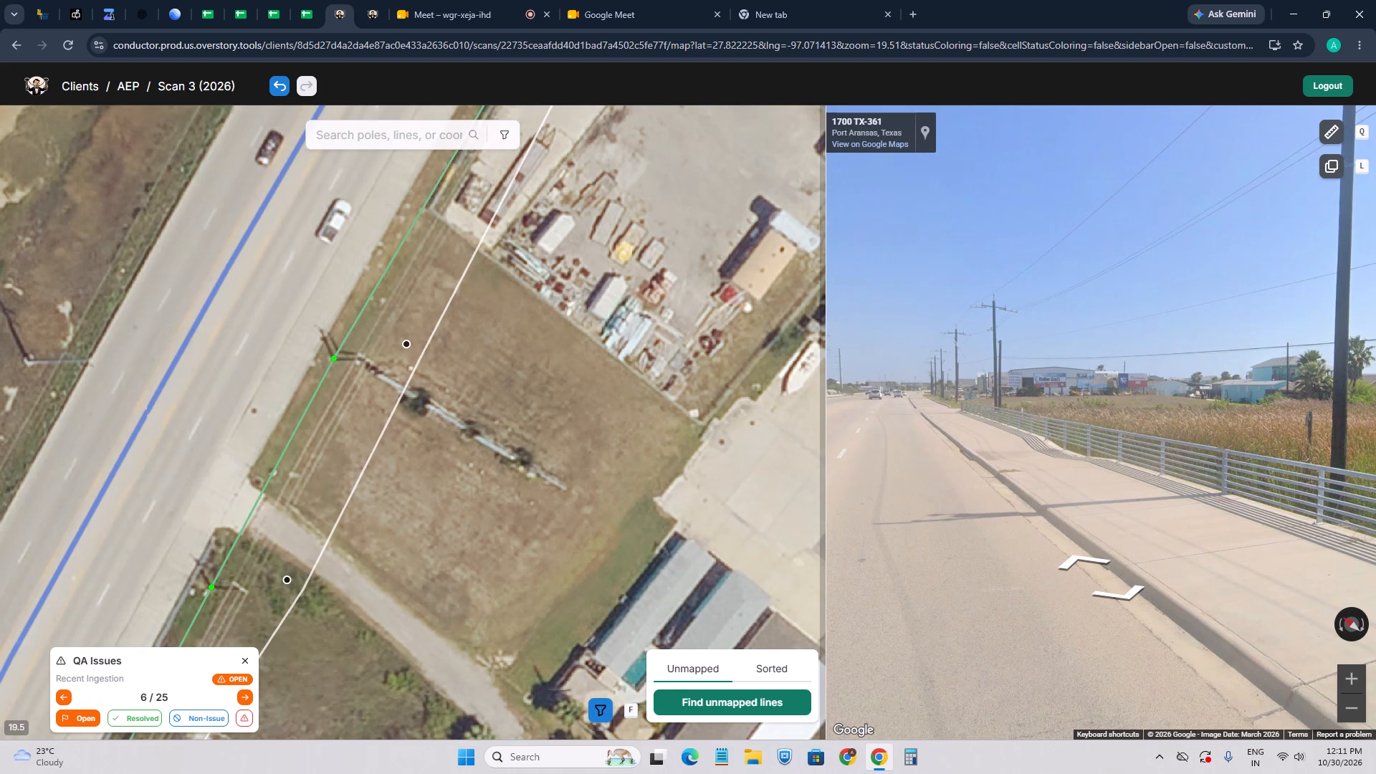
Examine the roadside poles southwest to the southeast-branch junction on TX-361, checking the junction pole in street view.
drag(342, 412, 425, 330)
drag(352, 456, 442, 341)
drag(381, 479, 454, 368)
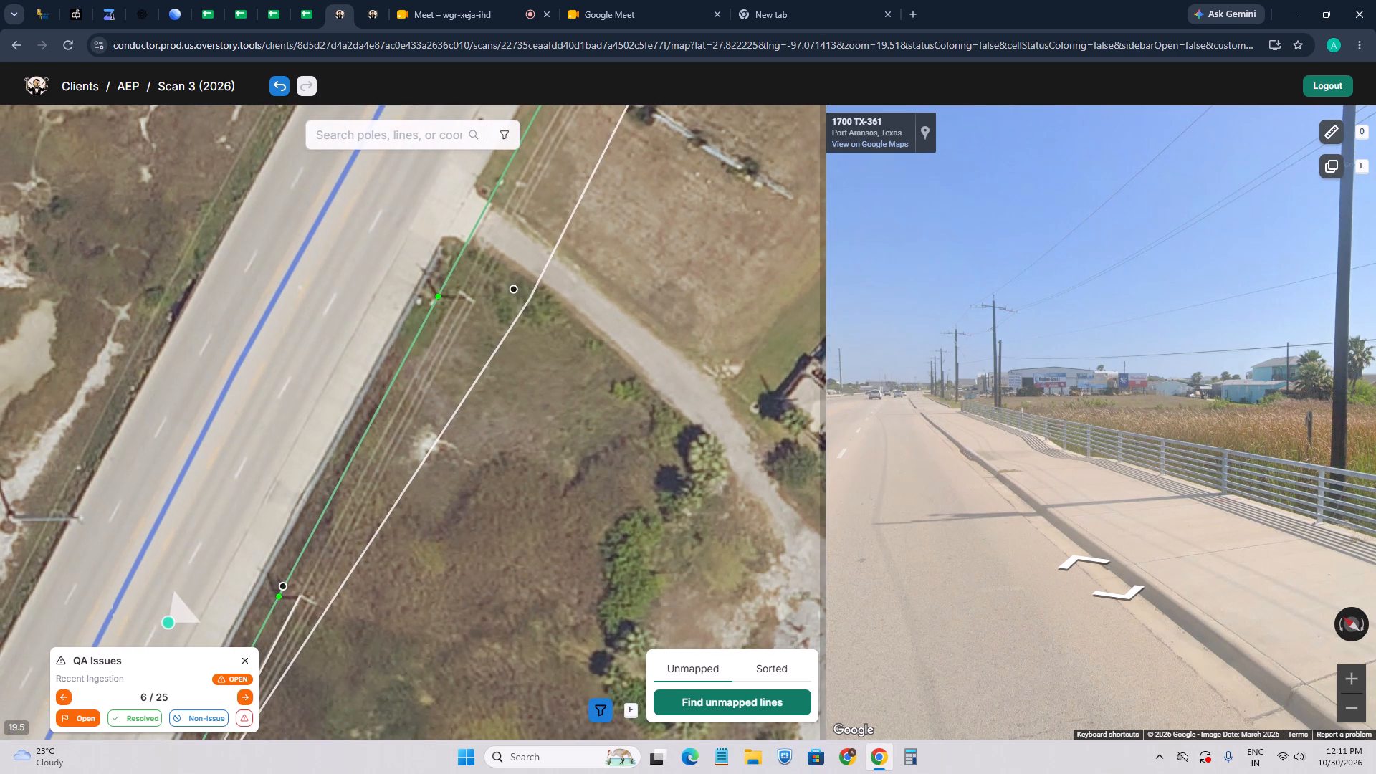
scroll(456, 368, down, 2)
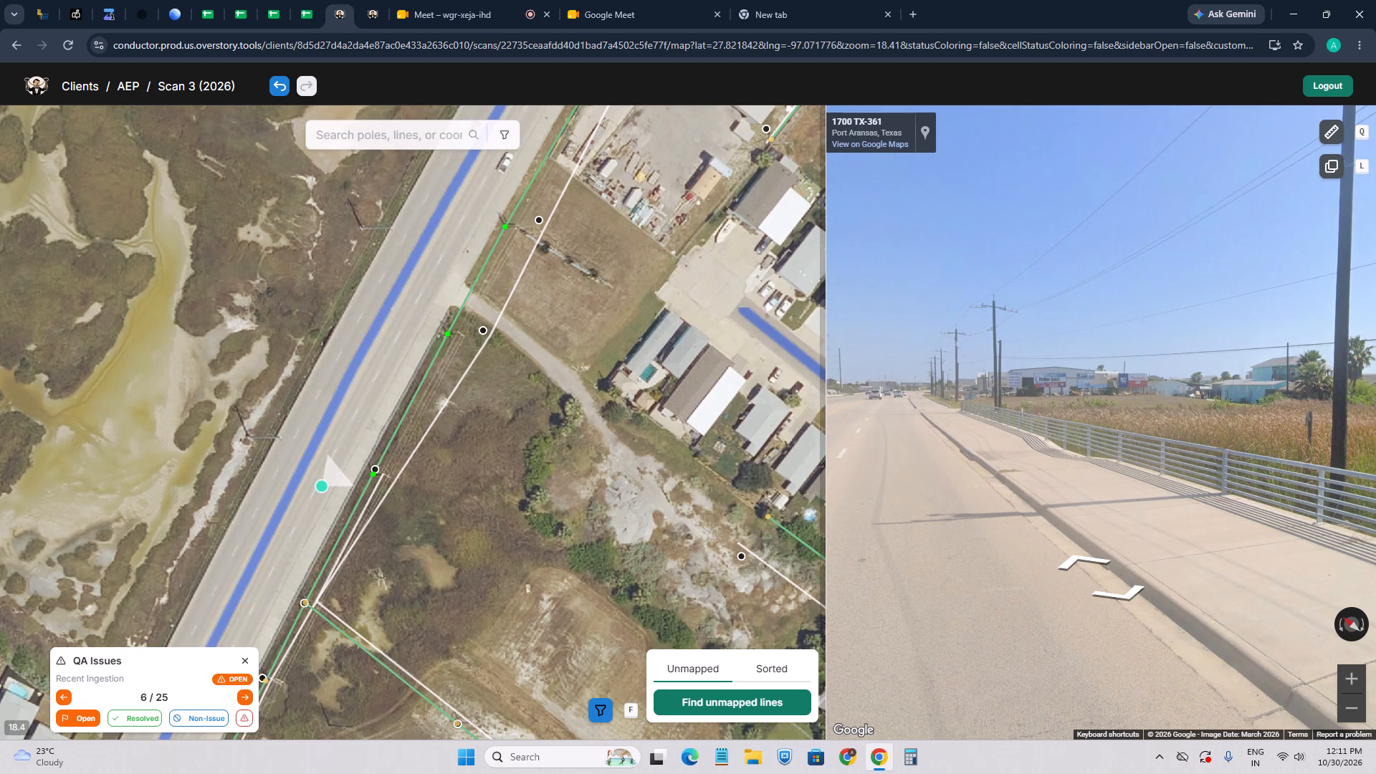
drag(421, 446, 498, 302)
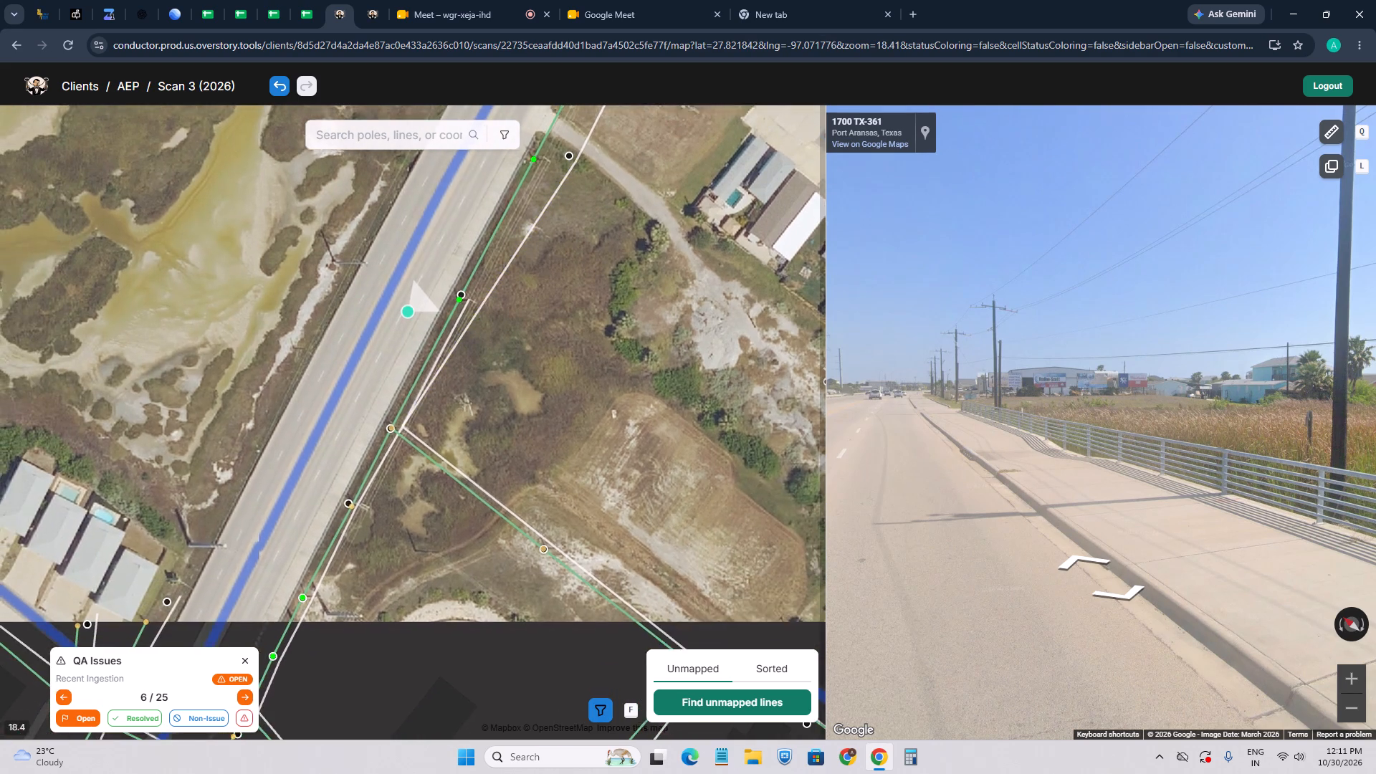
scroll(440, 386, up, 4)
drag(345, 495, 444, 355)
scroll(323, 450, up, 1)
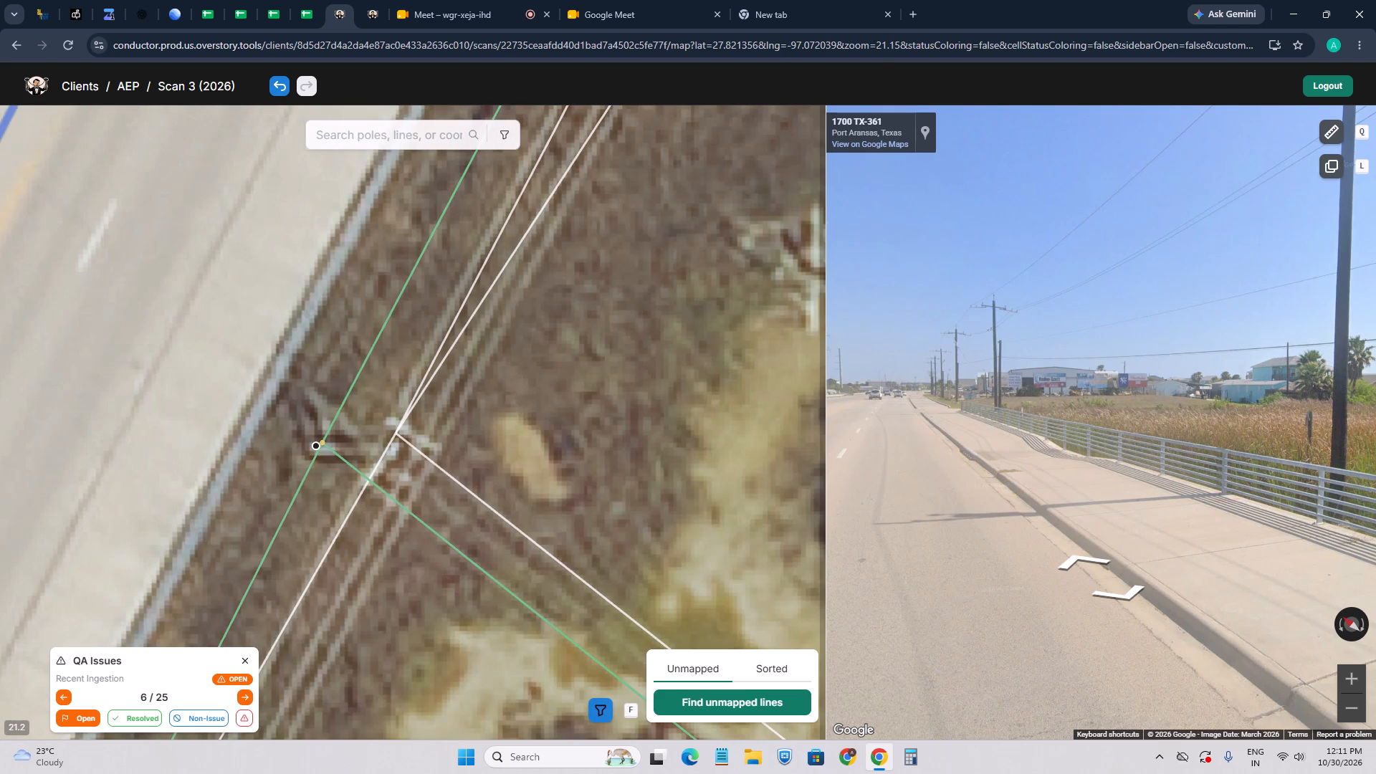
click(271, 447)
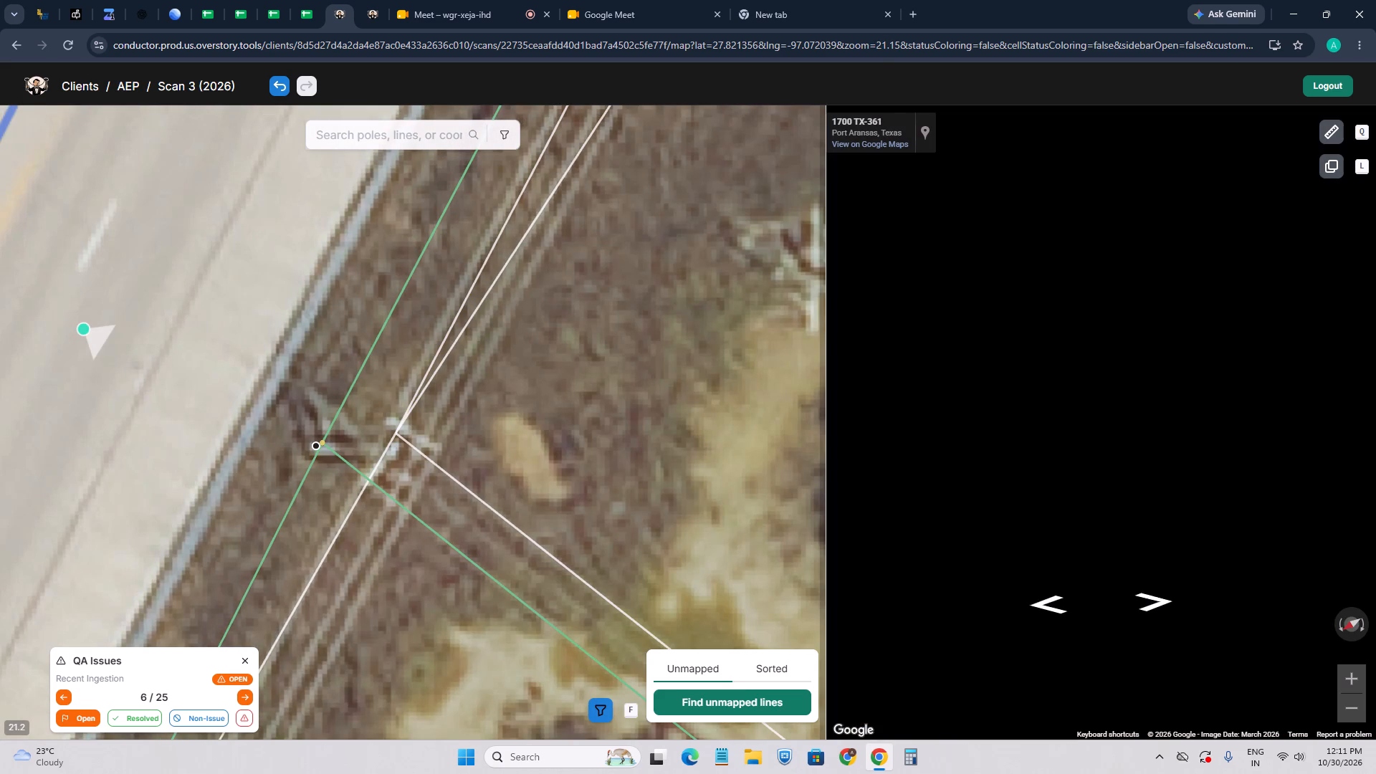
drag(1069, 374, 1047, 408)
scroll(333, 433, up, 4)
scroll(334, 457, down, 1)
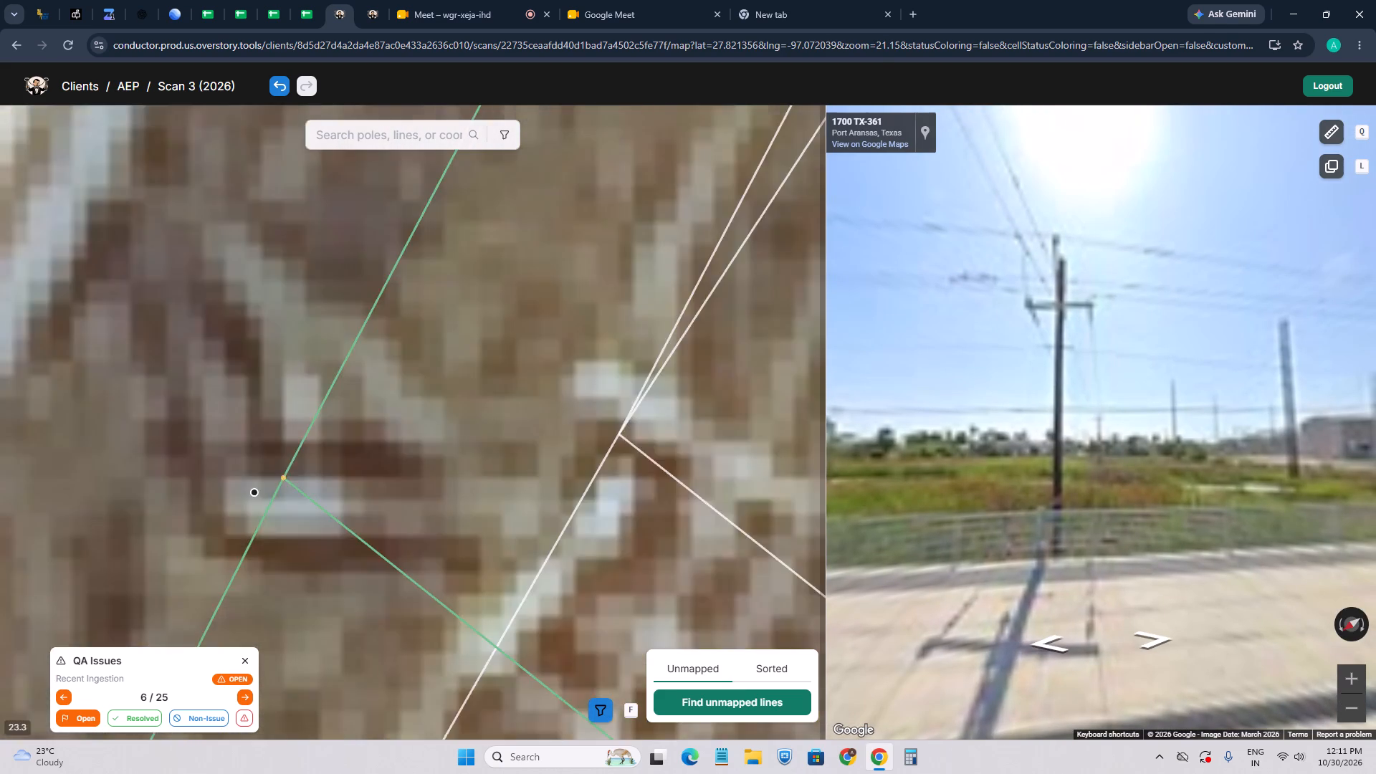
scroll(333, 457, down, 6)
click(310, 452)
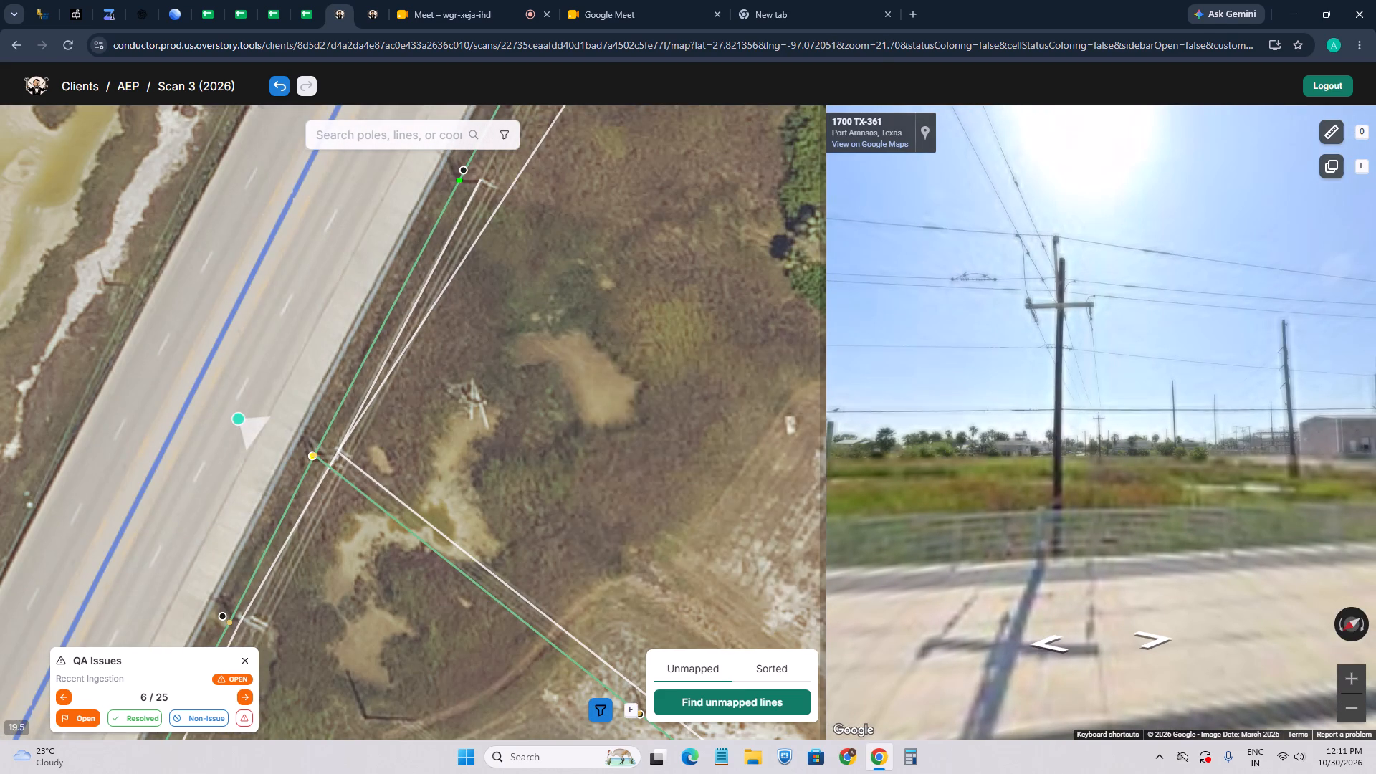
drag(356, 553, 368, 406)
scroll(262, 437, up, 4)
drag(245, 448, 370, 378)
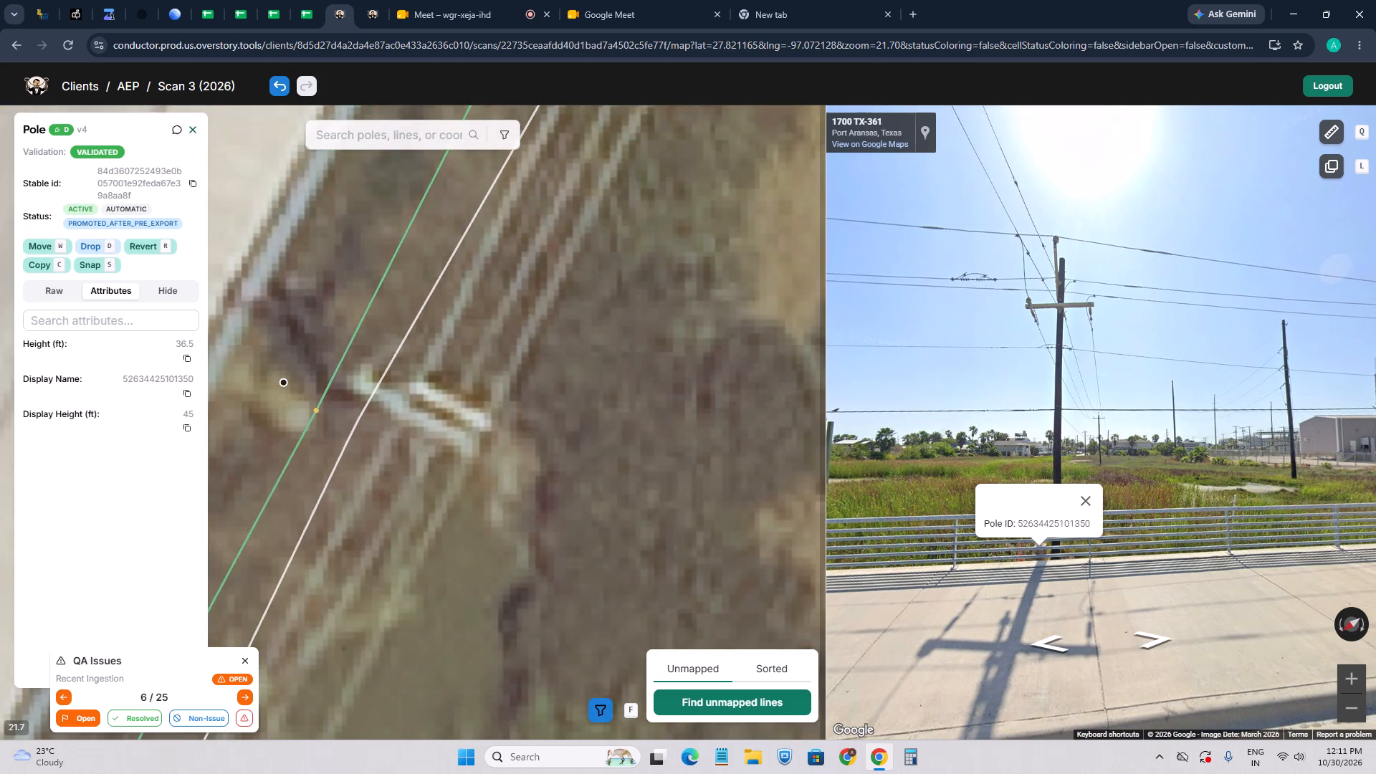
click(338, 400)
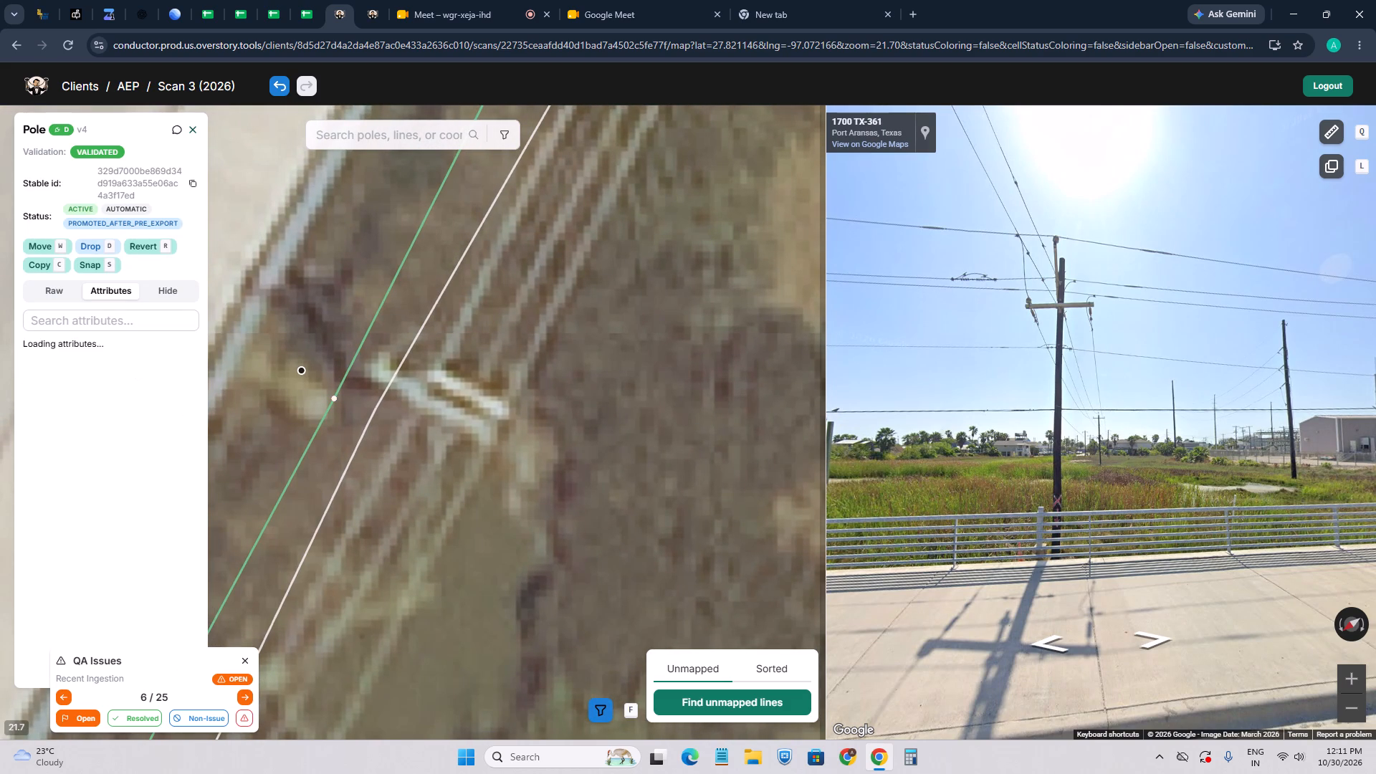
key(w)
scroll(357, 377, up, 3)
click(305, 378)
scroll(311, 388, down, 1)
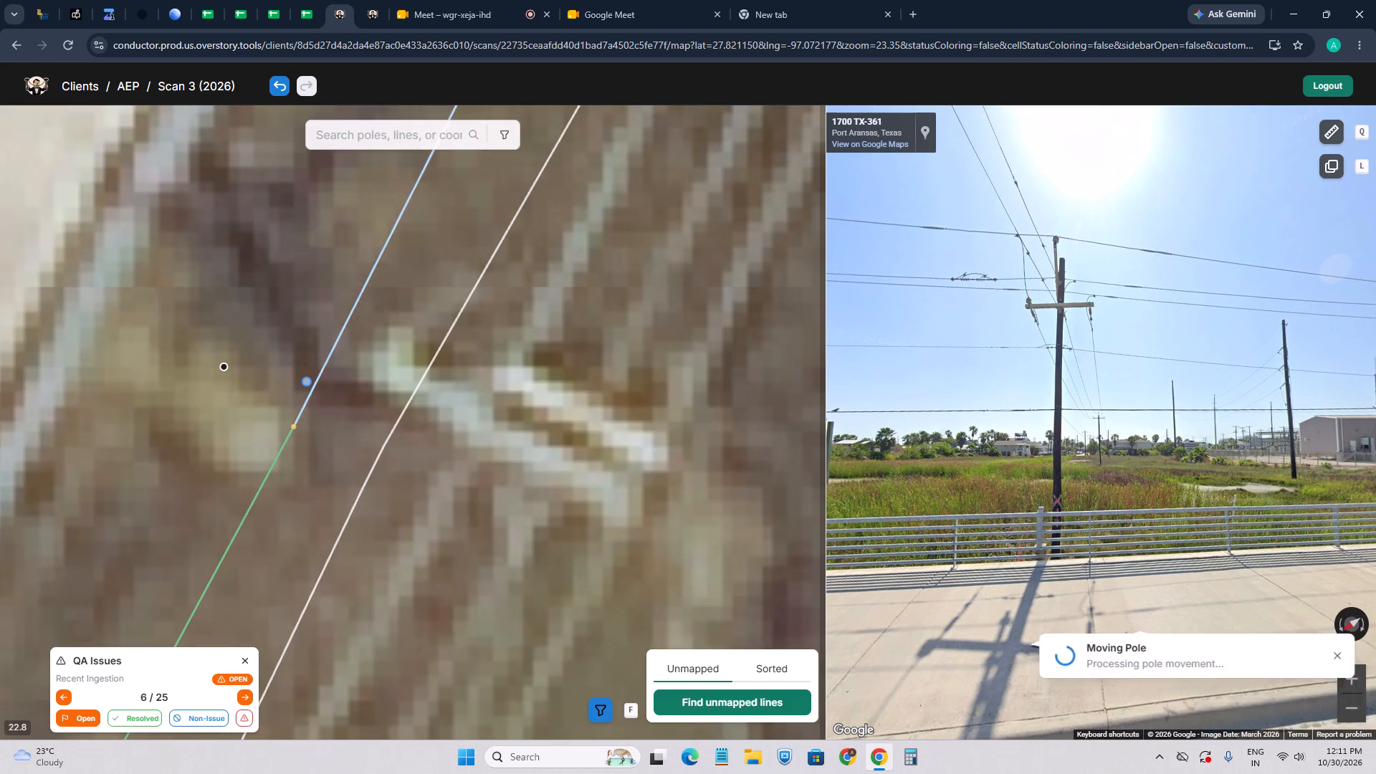
scroll(316, 411, down, 4)
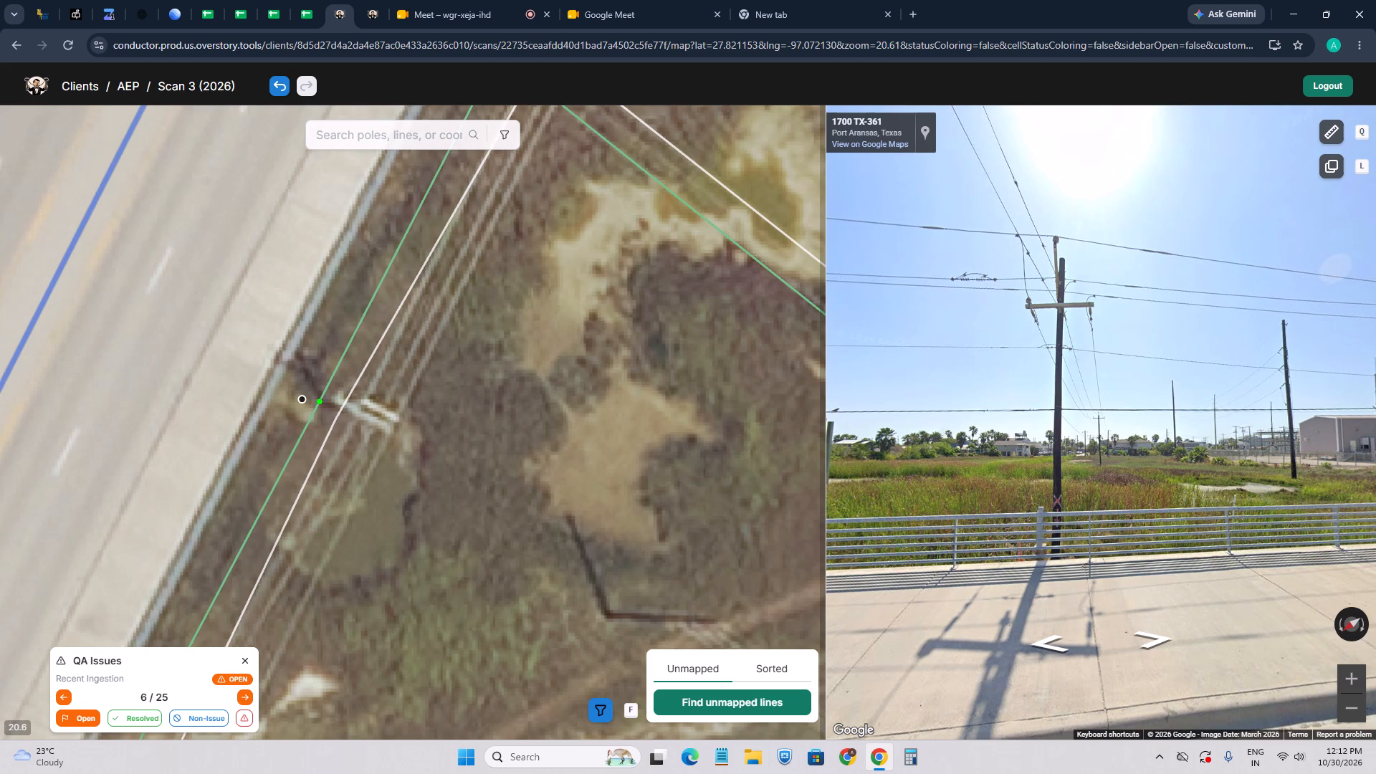
scroll(376, 355, down, 6)
scroll(513, 403, up, 5)
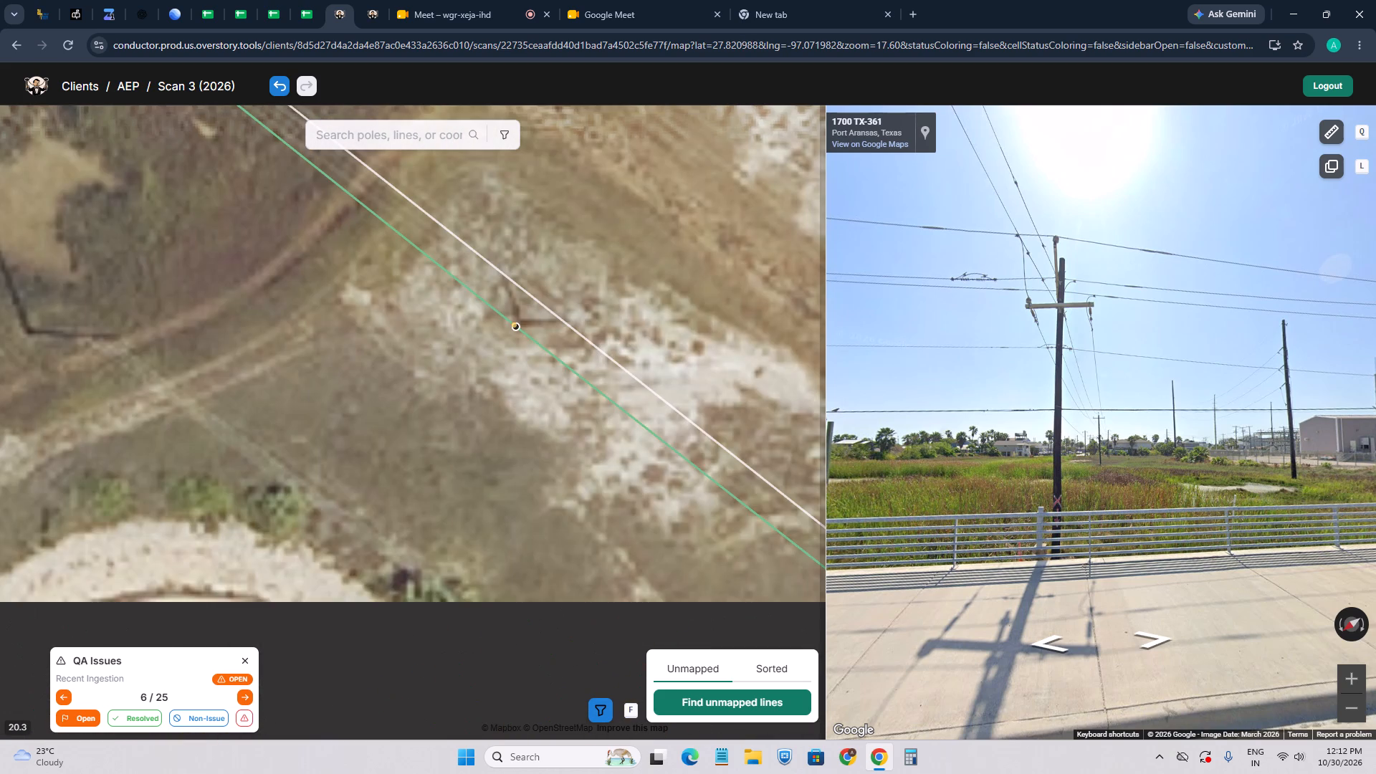
click(512, 328)
scroll(474, 373, up, 2)
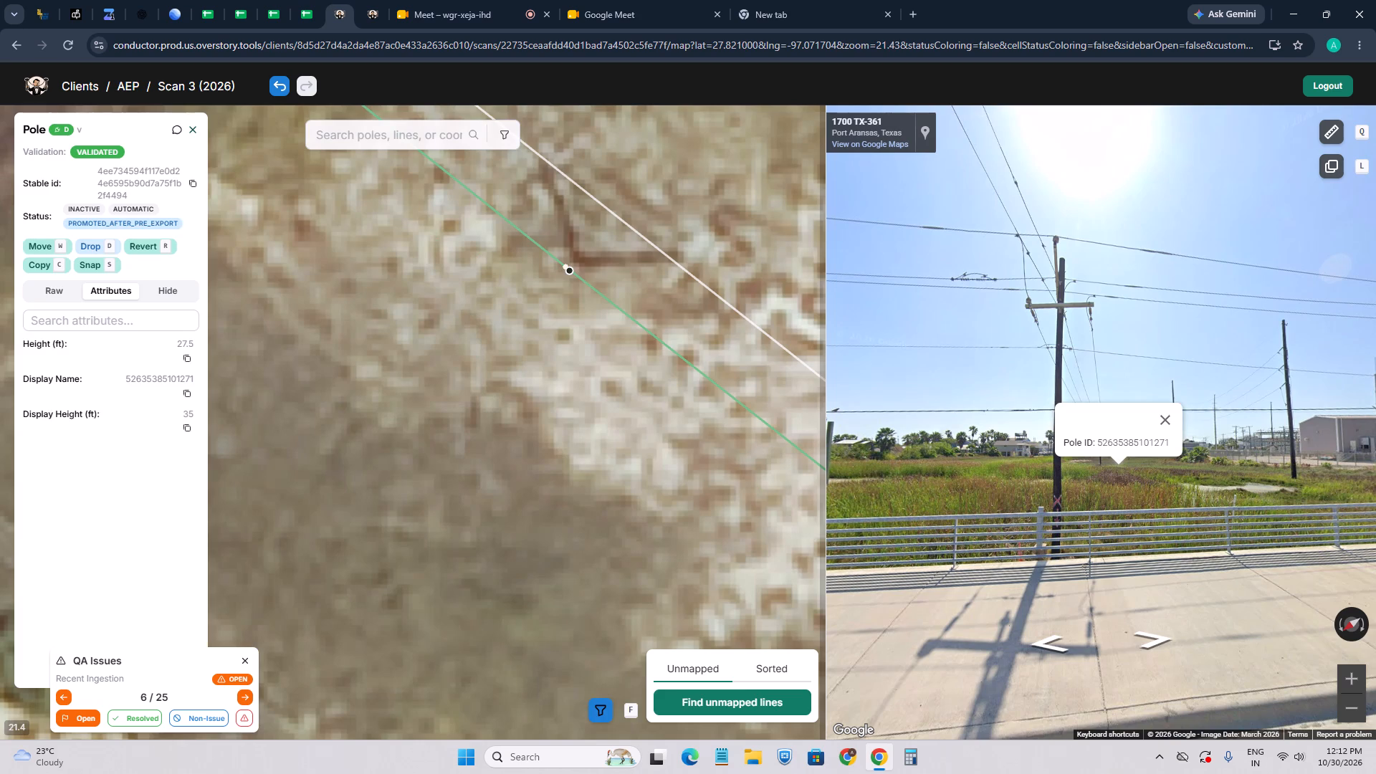
drag(484, 324, 411, 460)
scroll(447, 439, up, 1)
key(w)
scroll(519, 387, up, 2)
click(505, 393)
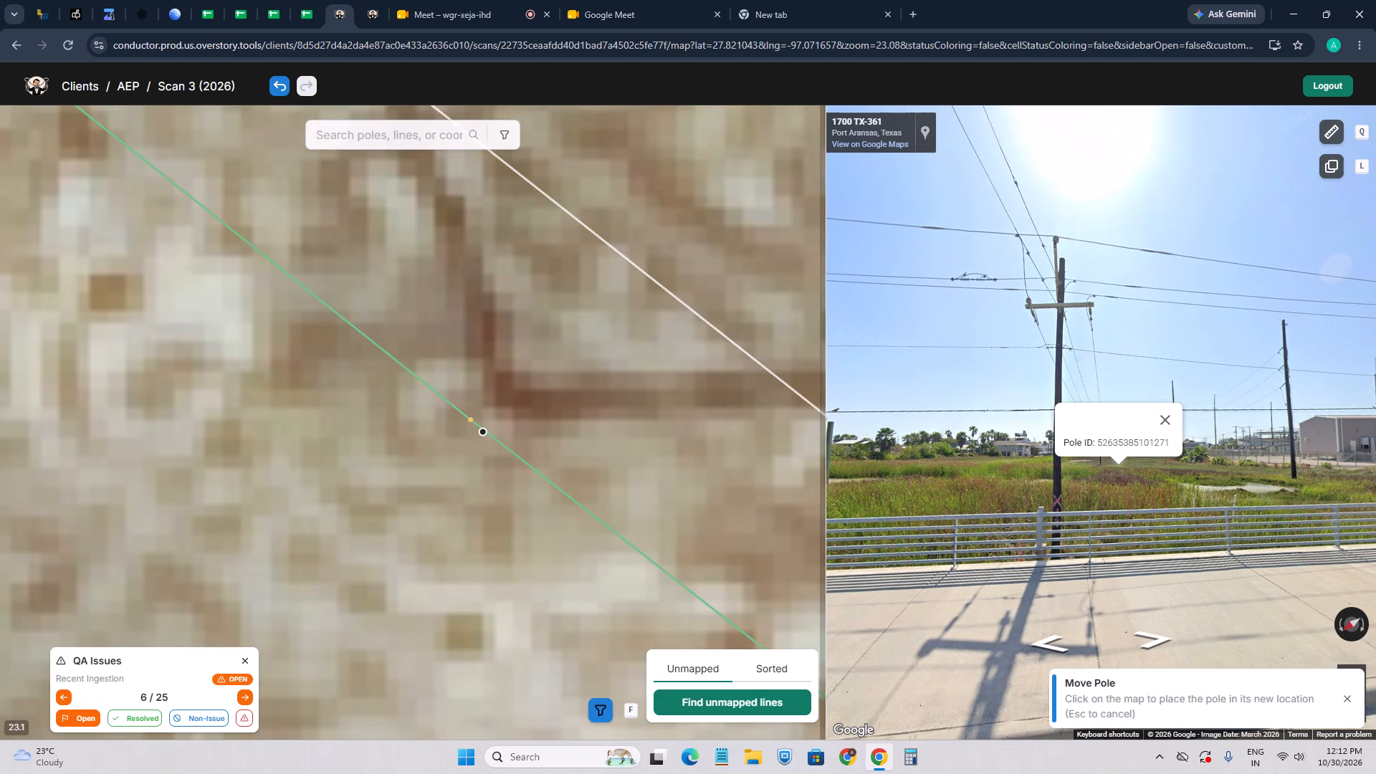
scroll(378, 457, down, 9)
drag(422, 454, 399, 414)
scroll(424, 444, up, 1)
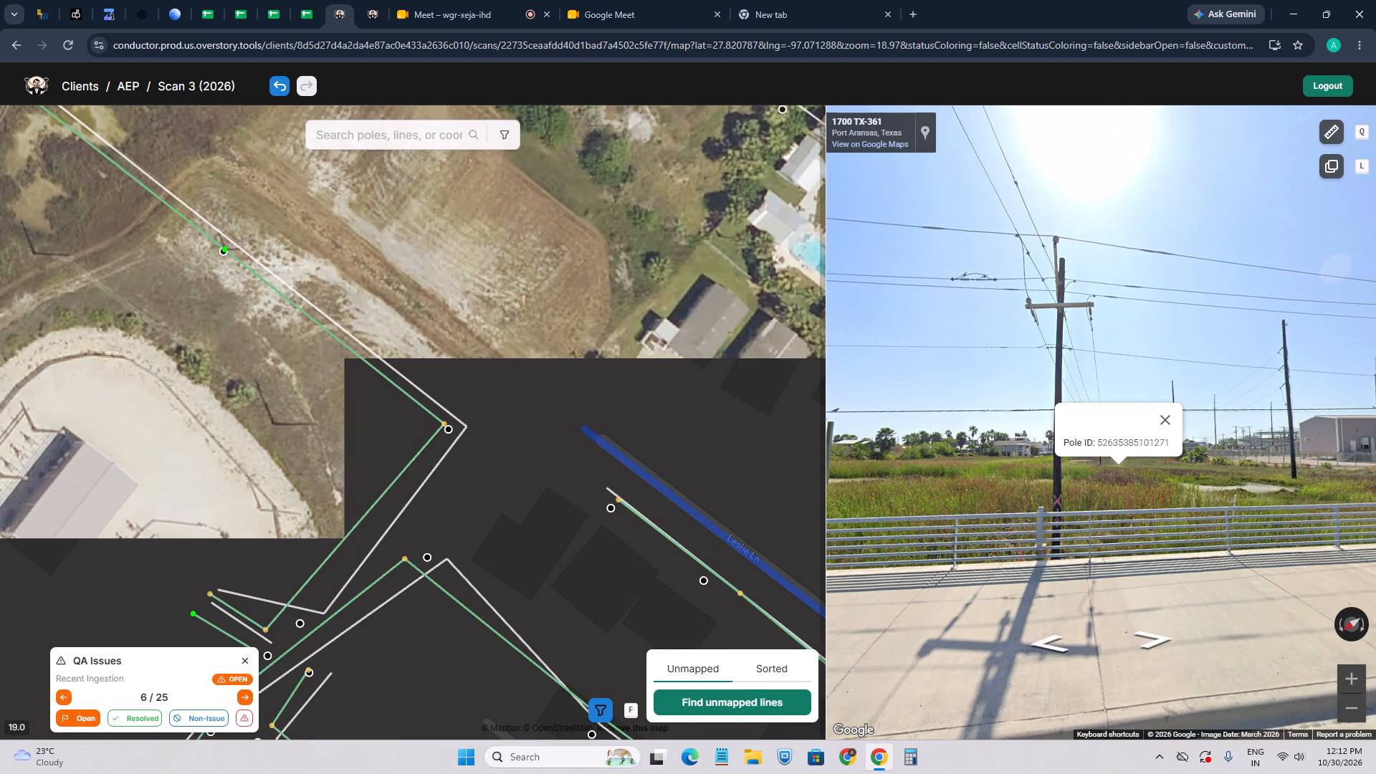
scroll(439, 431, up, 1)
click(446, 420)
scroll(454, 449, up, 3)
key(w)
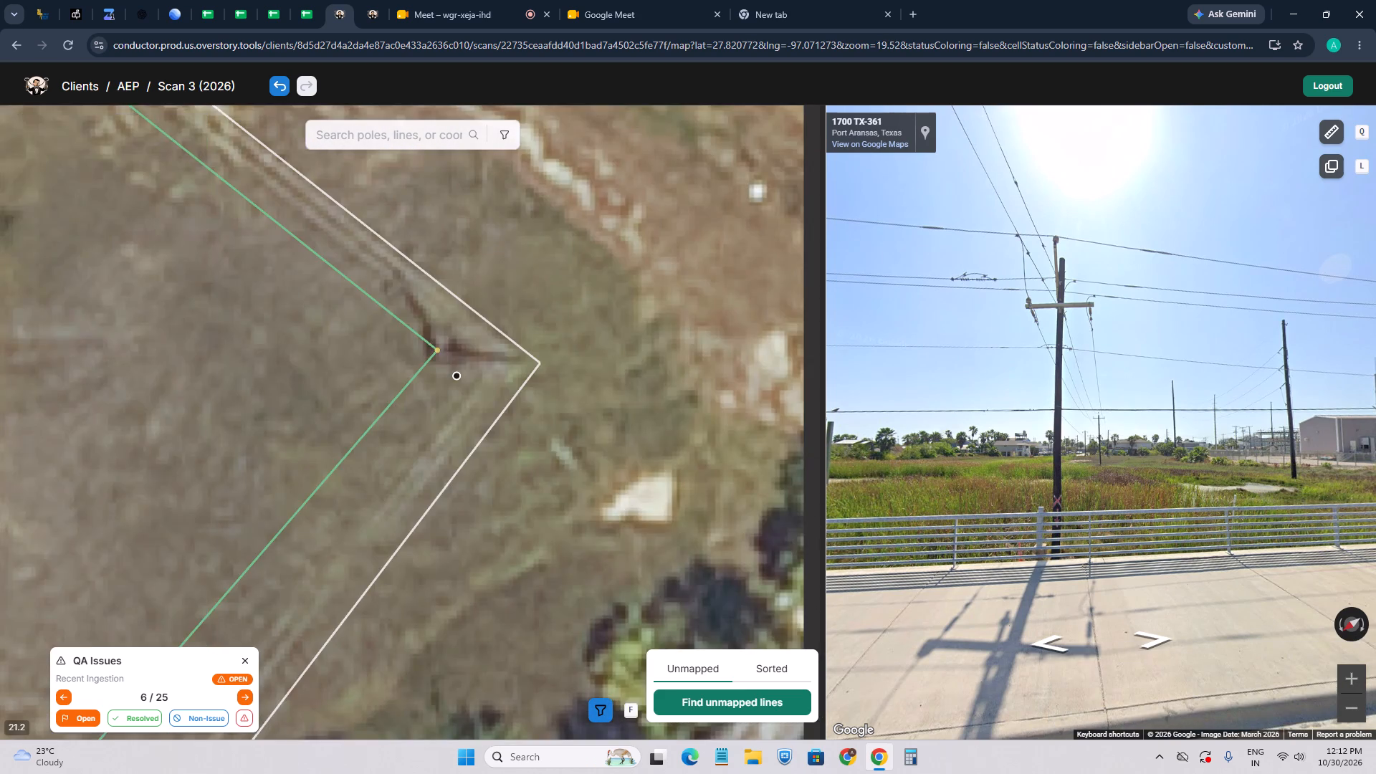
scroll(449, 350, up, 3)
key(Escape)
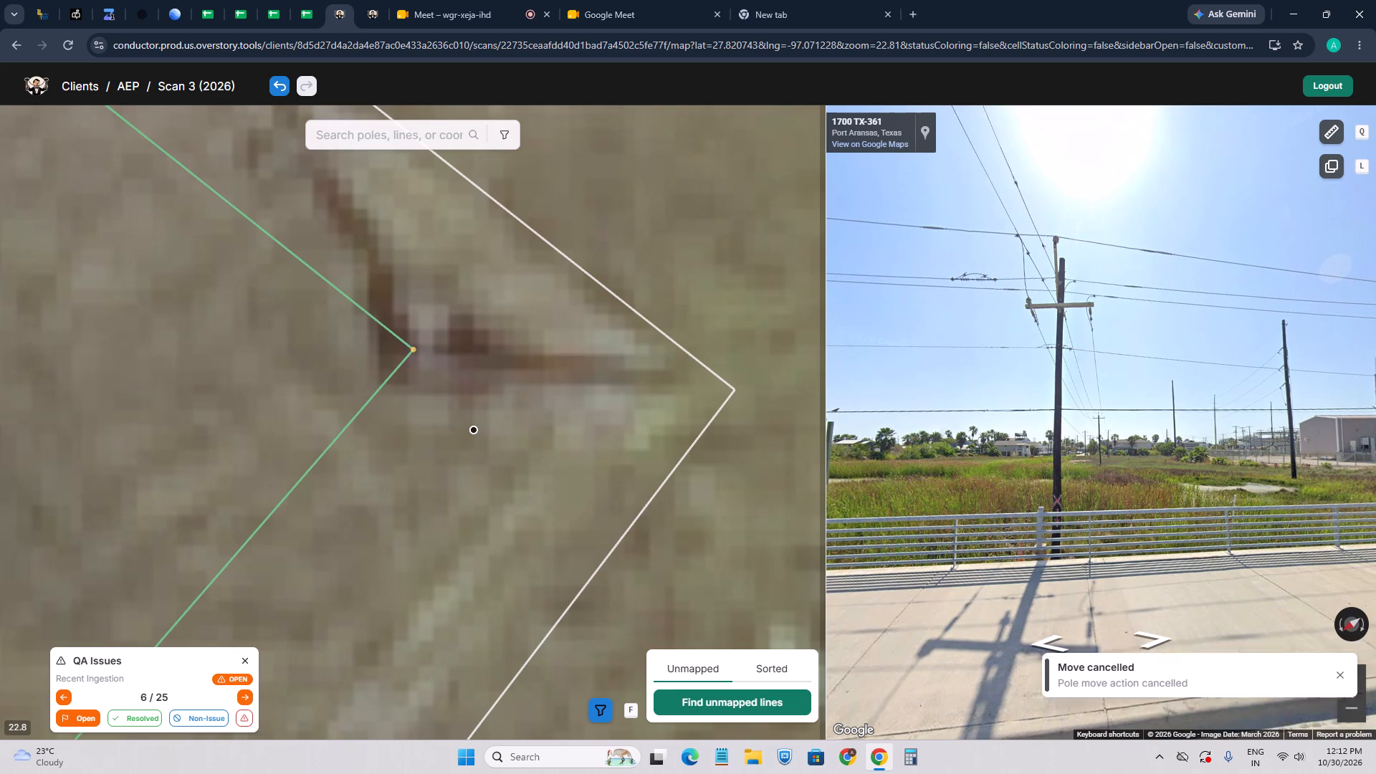
Move the TX-361 roadside pole beside the storage yard slightly northeast onto its base in the scan imagery.
scroll(420, 374, down, 14)
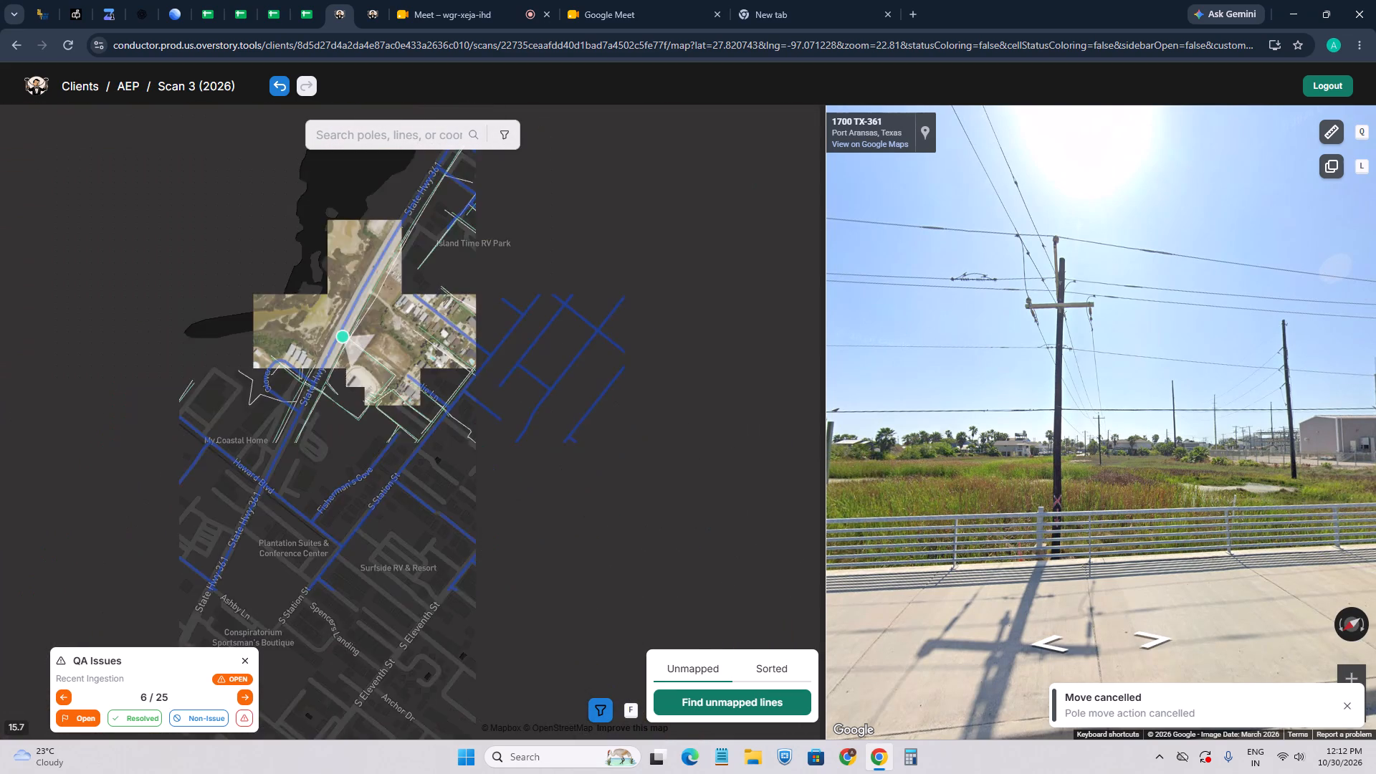
scroll(402, 363, down, 2)
scroll(332, 315, up, 4)
drag(492, 347, 380, 415)
scroll(494, 388, up, 4)
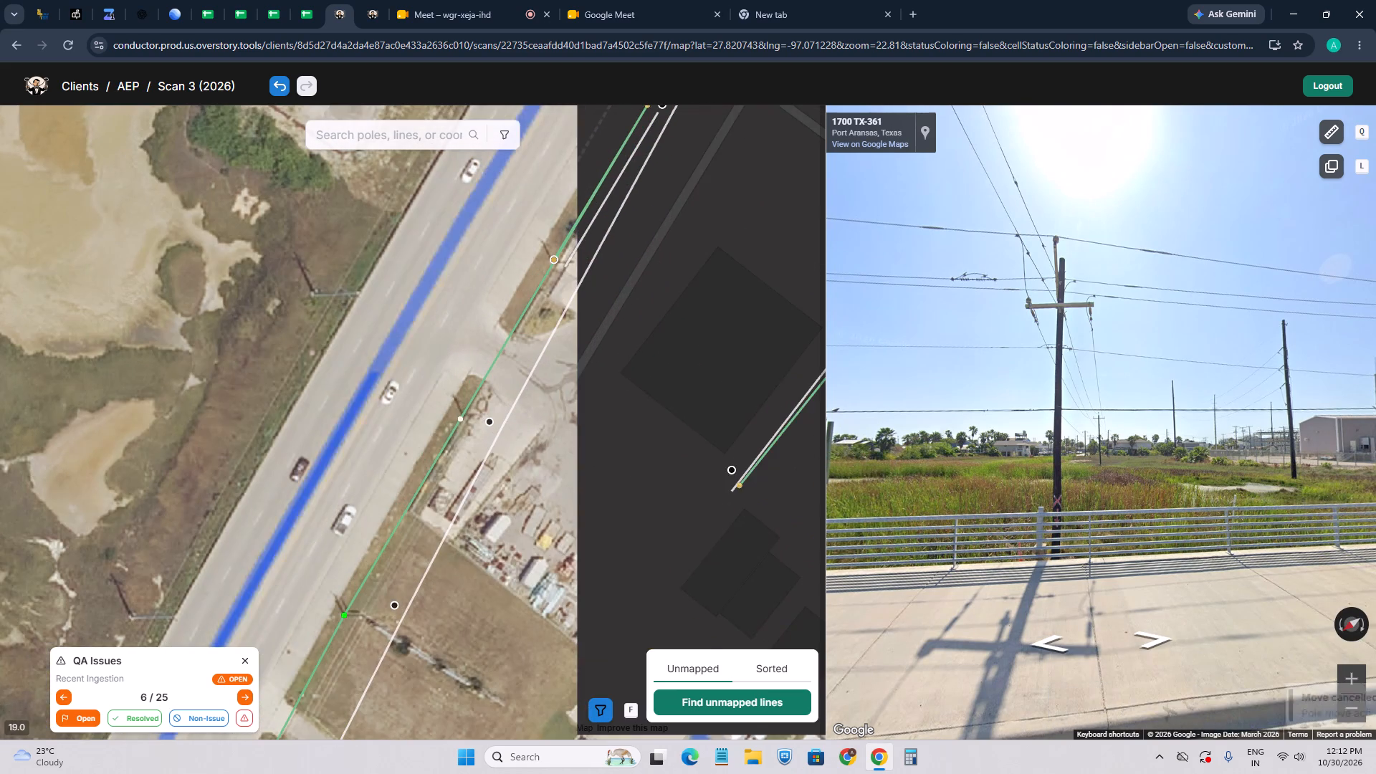
click(464, 424)
scroll(464, 451, up, 3)
key(w)
scroll(479, 326, up, 4)
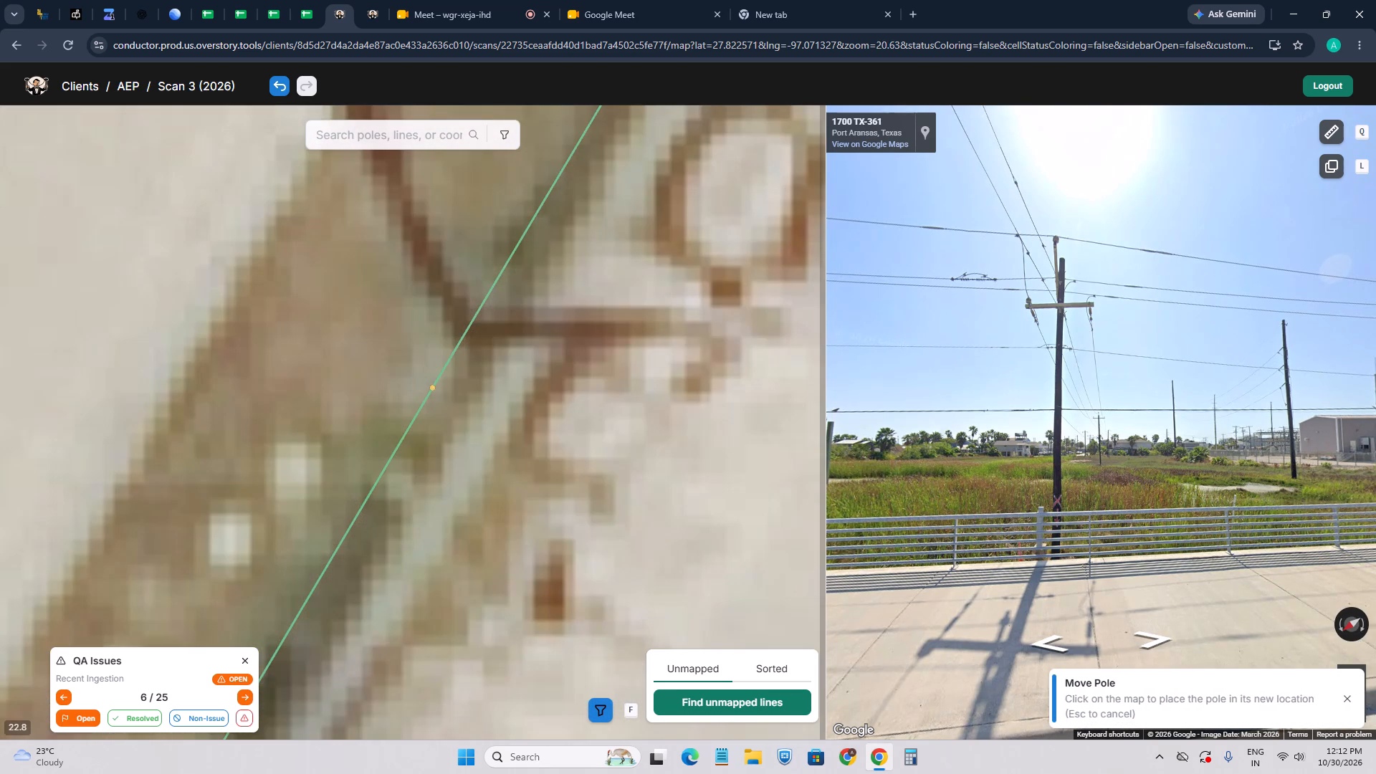
click(463, 327)
scroll(469, 331, up, 2)
scroll(469, 331, down, 8)
drag(484, 267, 412, 430)
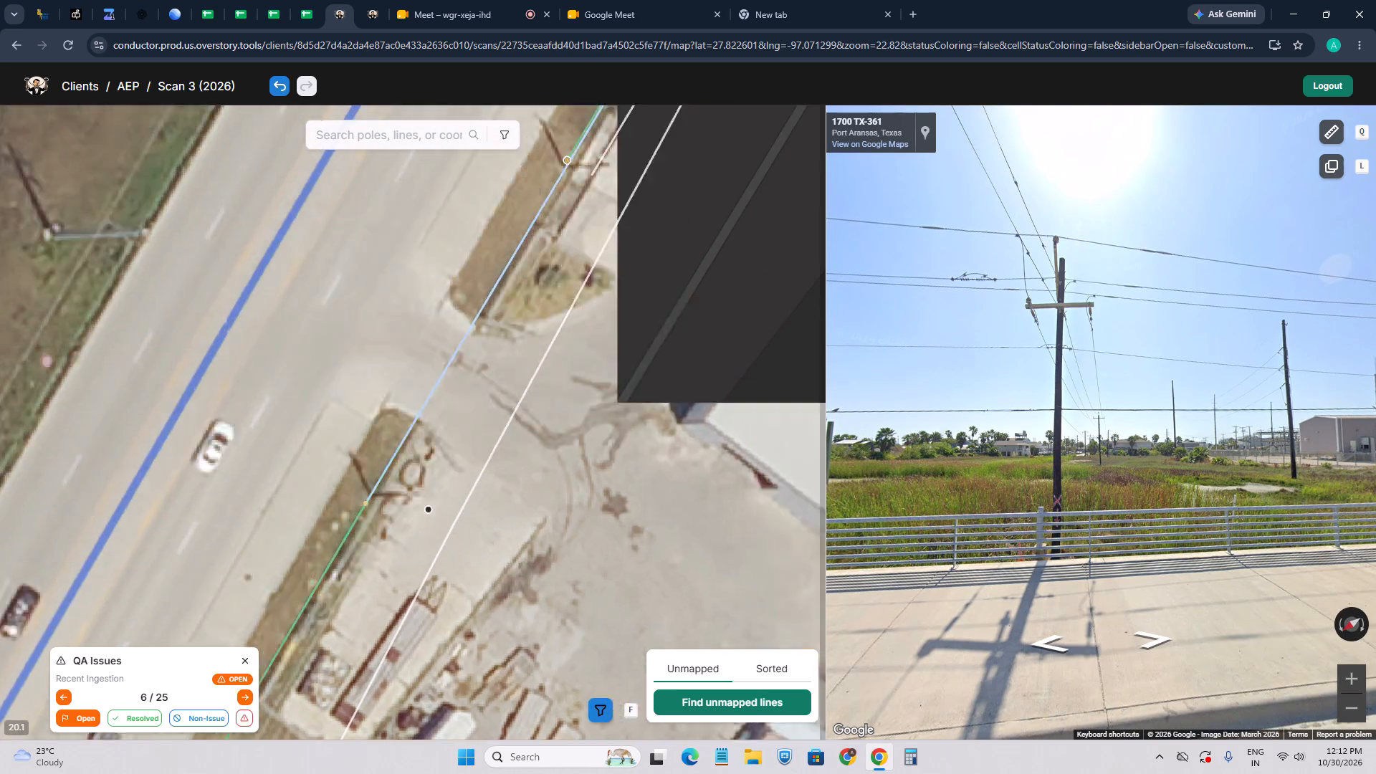
scroll(502, 318, up, 3)
scroll(468, 330, down, 4)
drag(444, 353, 398, 403)
click(480, 327)
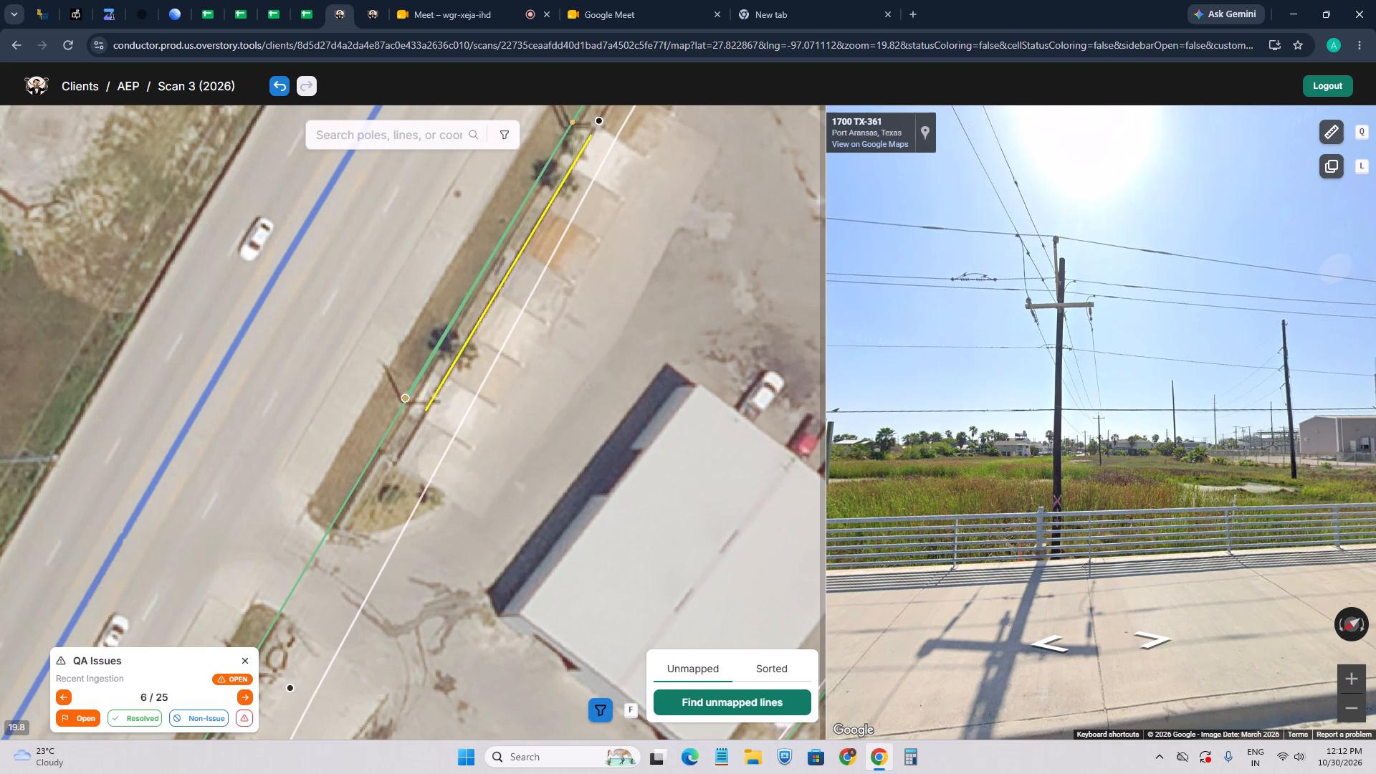
click(354, 421)
scroll(354, 418, down, 1)
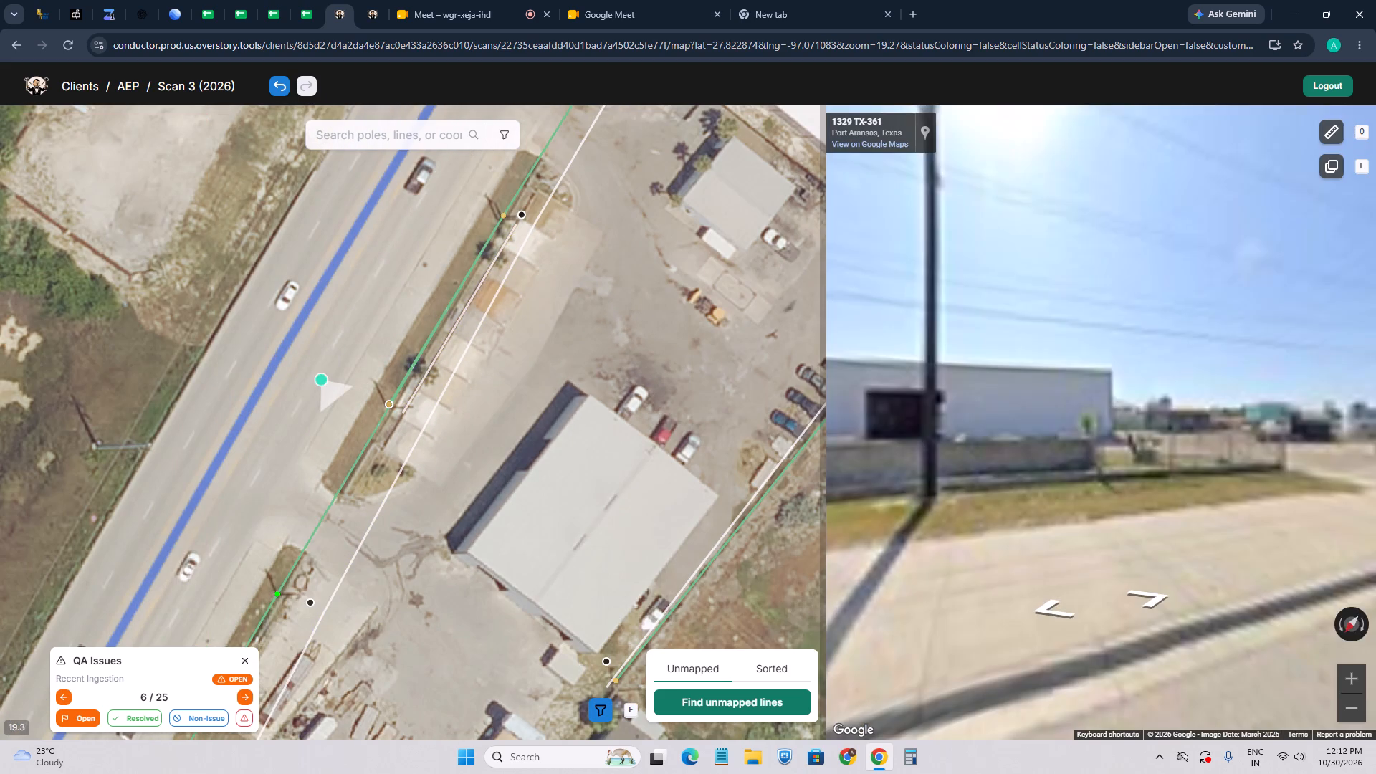
drag(955, 371, 1038, 444)
drag(982, 325, 988, 419)
scroll(1016, 294, up, 1)
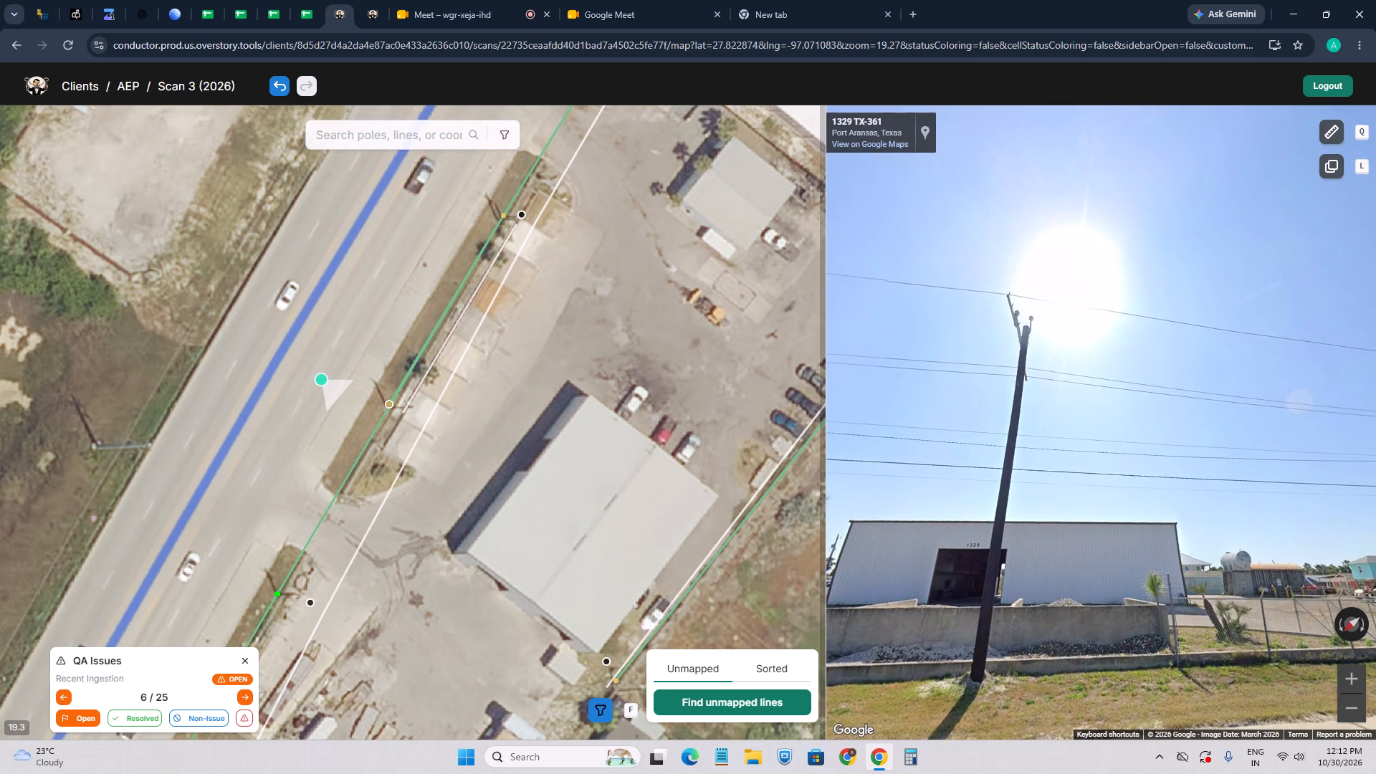
scroll(300, 373, up, 2)
scroll(467, 417, down, 1)
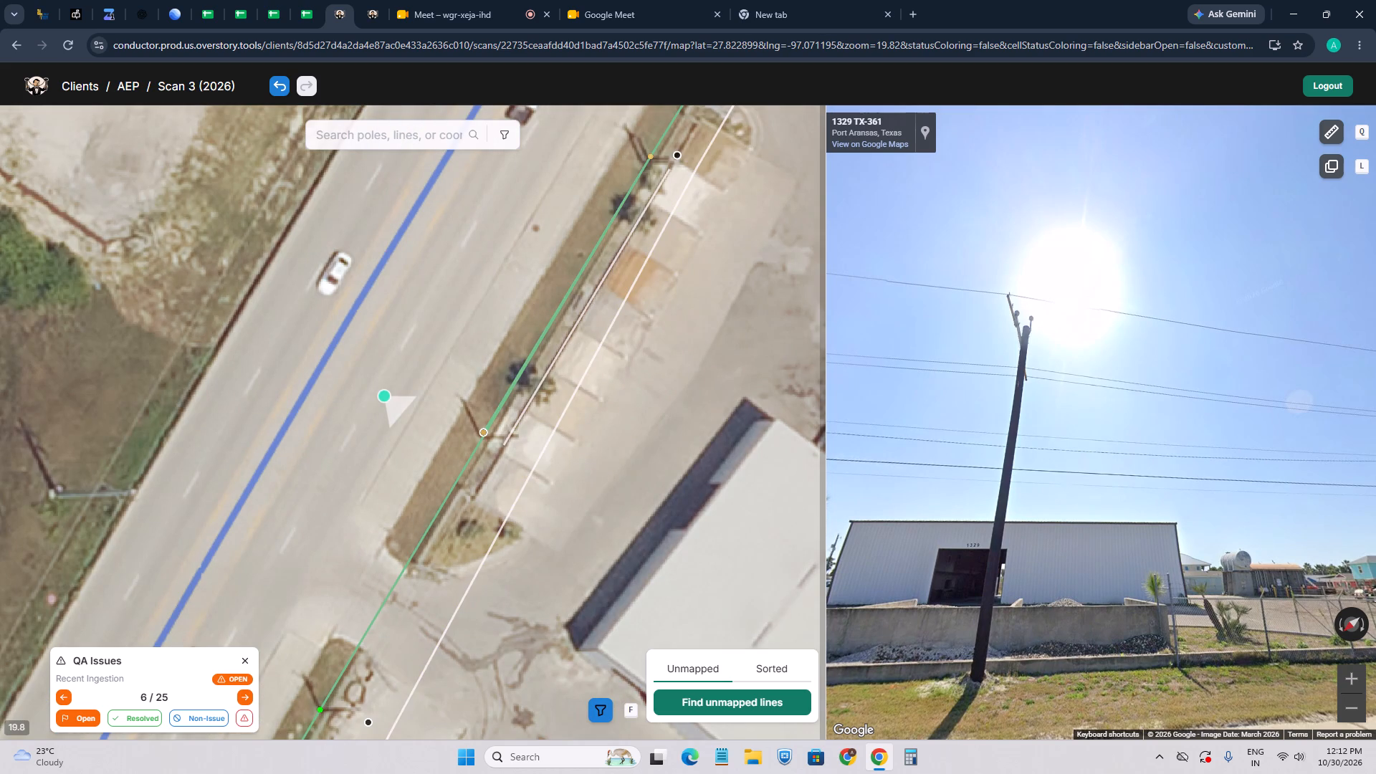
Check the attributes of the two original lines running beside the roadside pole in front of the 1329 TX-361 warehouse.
click(529, 466)
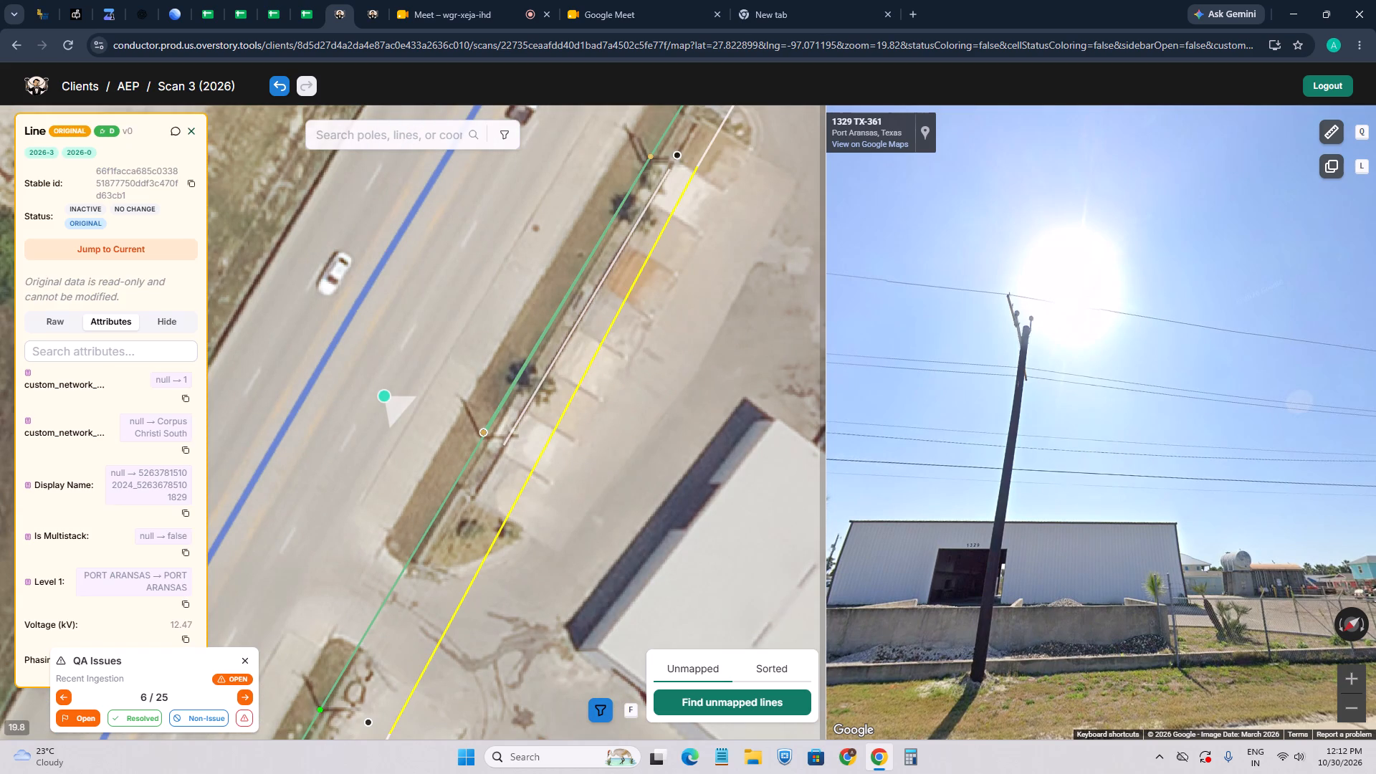
scroll(111, 467, down, 2)
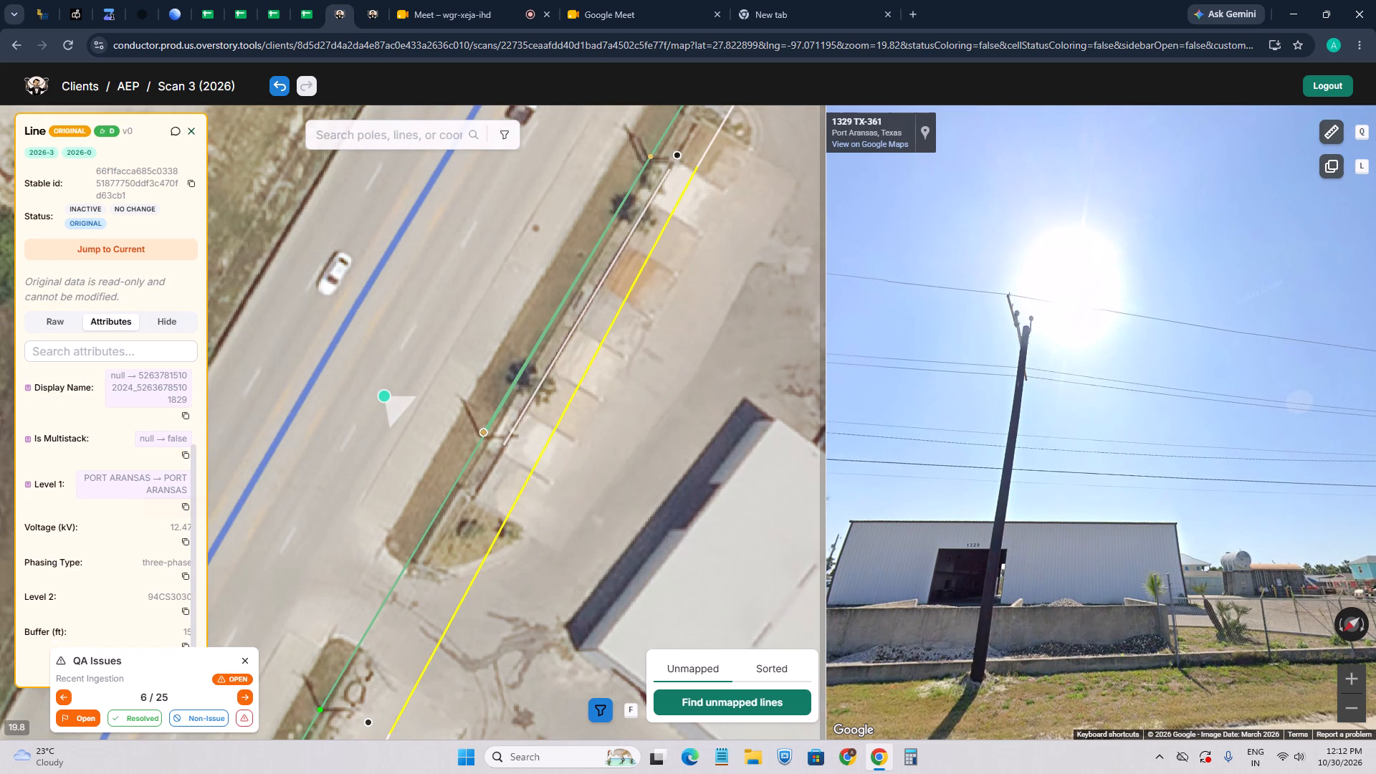
click(526, 414)
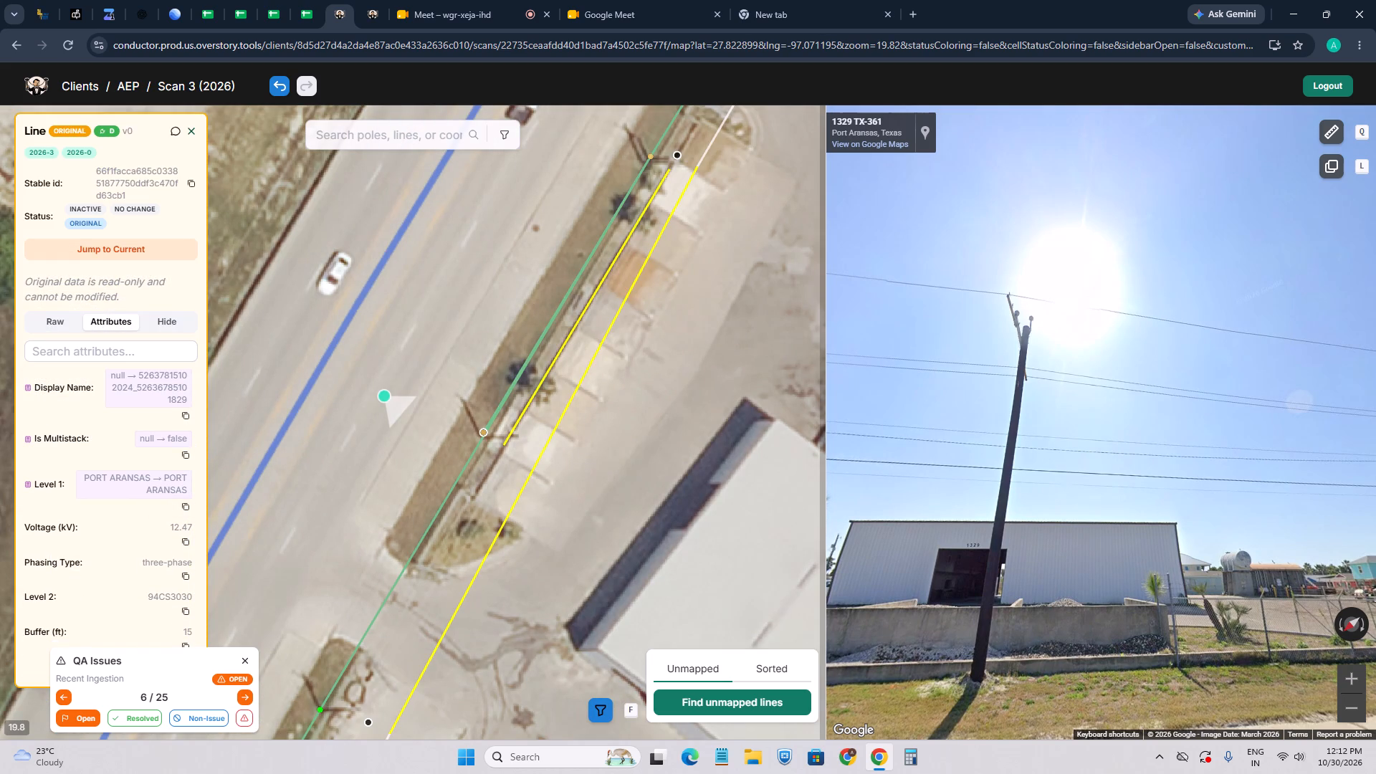
scroll(123, 487, down, 2)
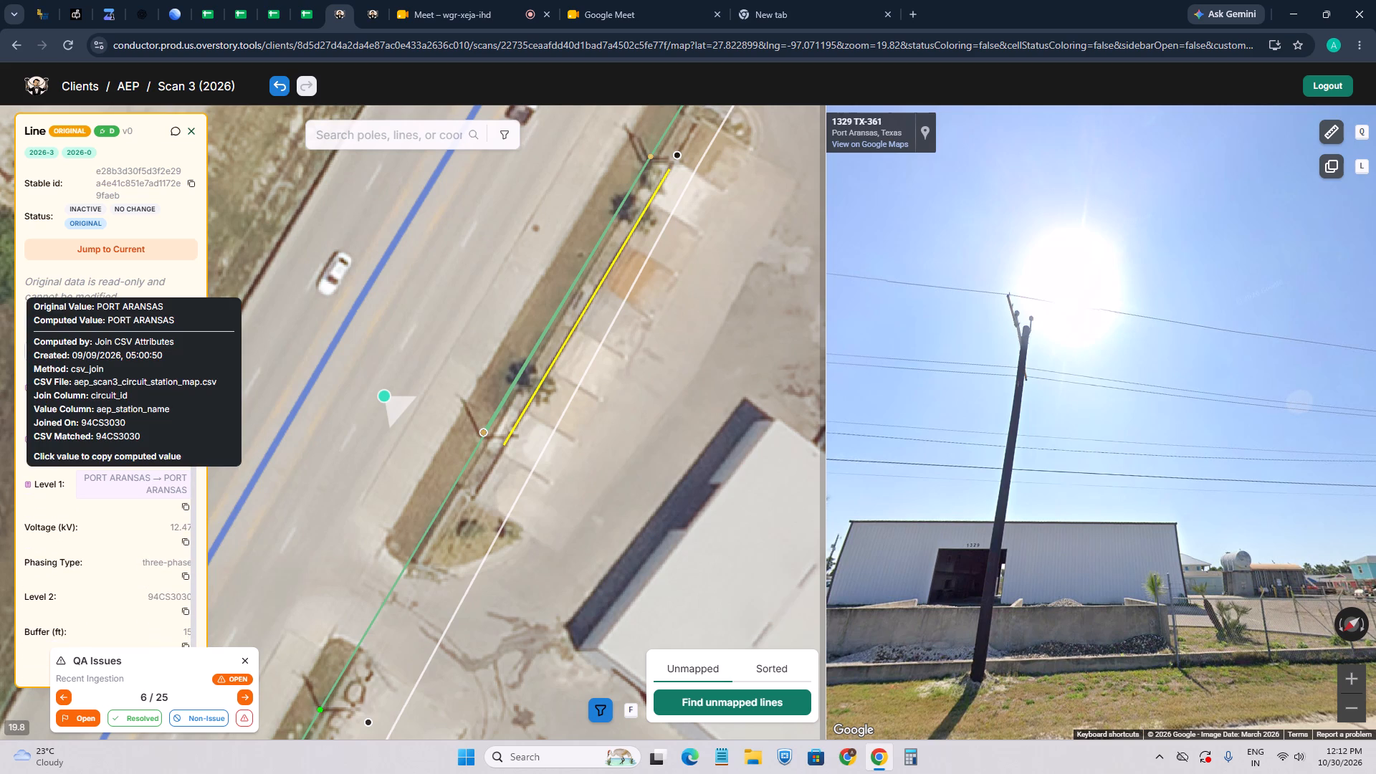
click(517, 489)
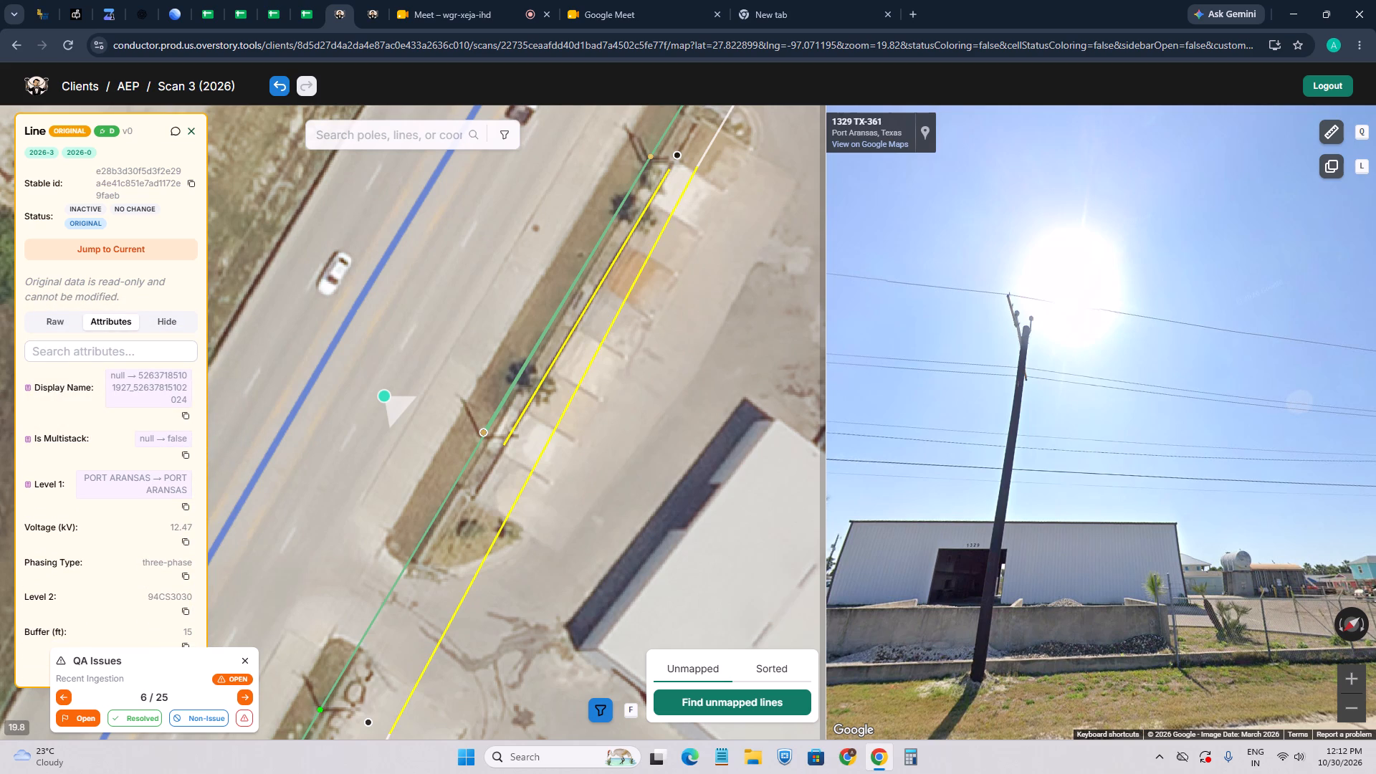
scroll(161, 474, down, 2)
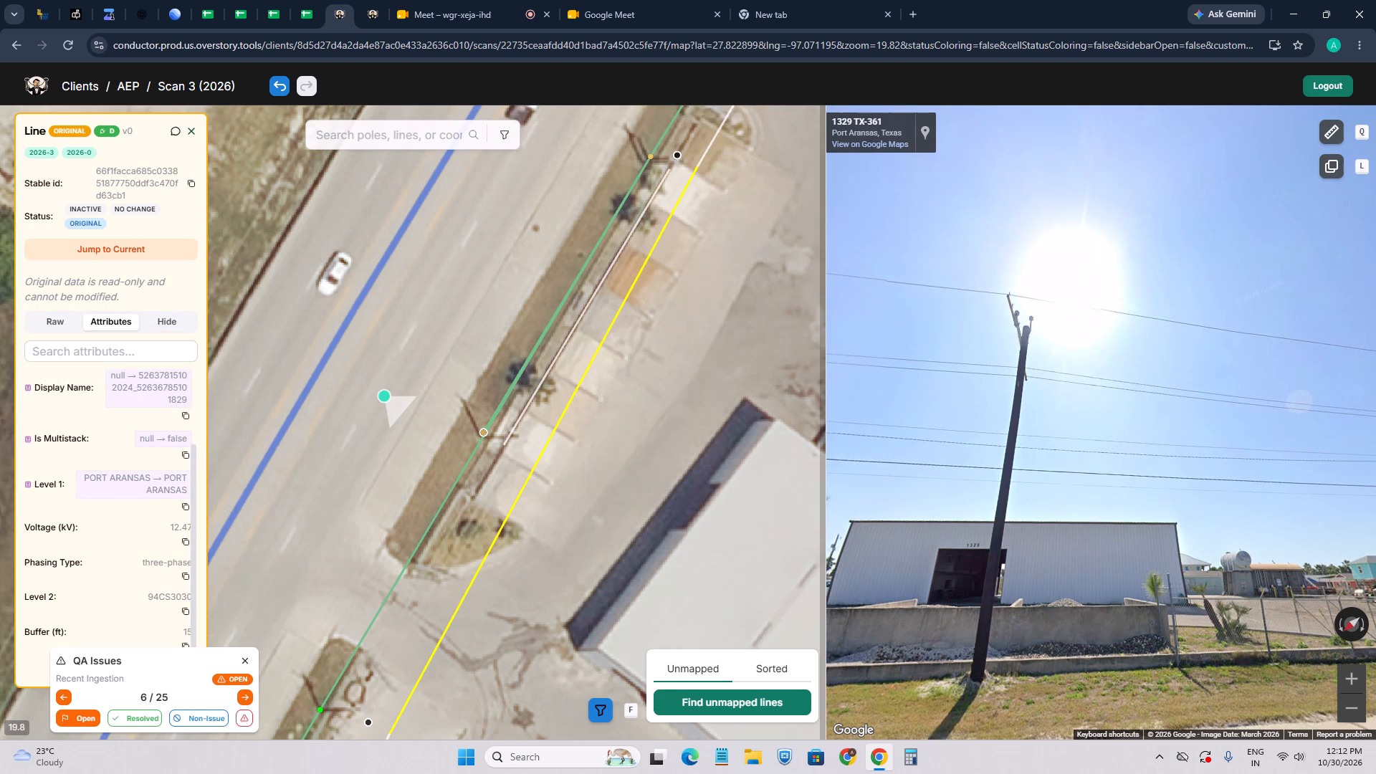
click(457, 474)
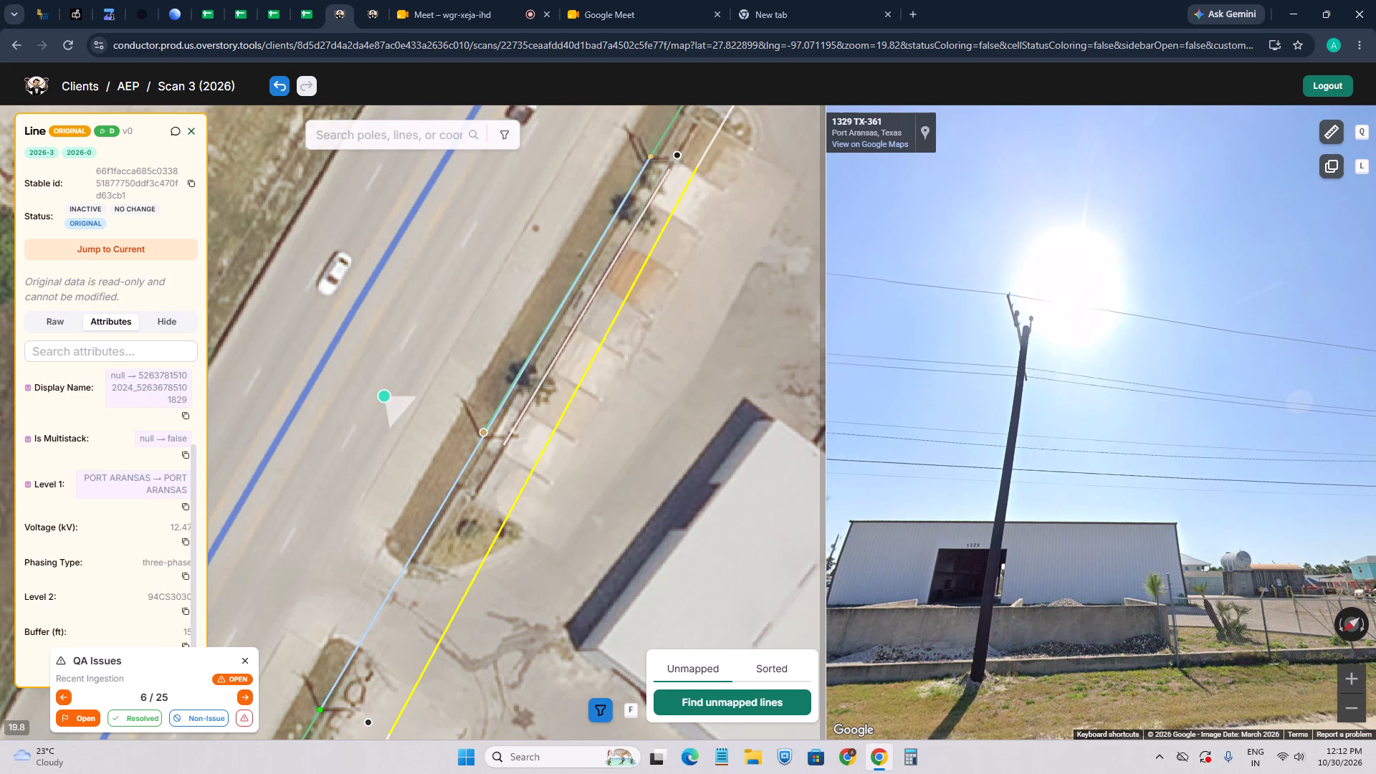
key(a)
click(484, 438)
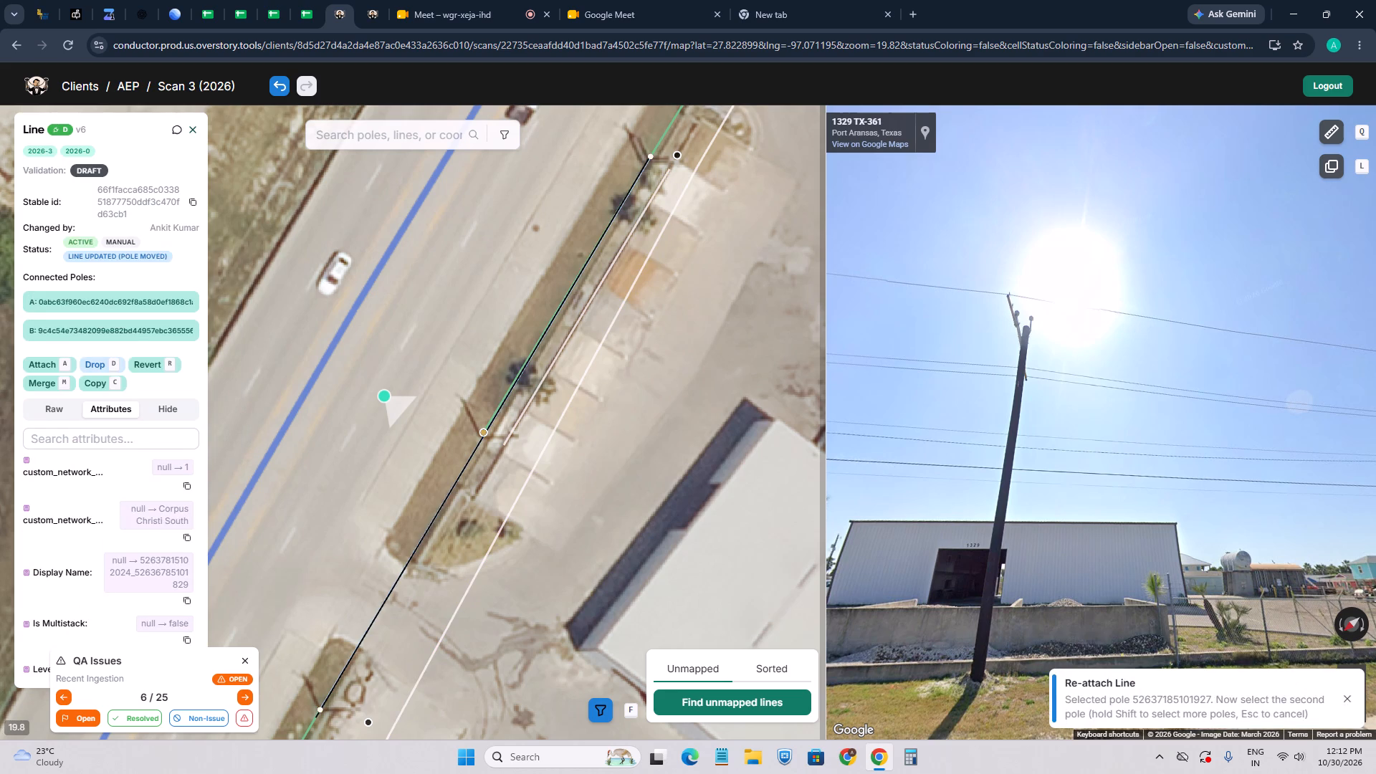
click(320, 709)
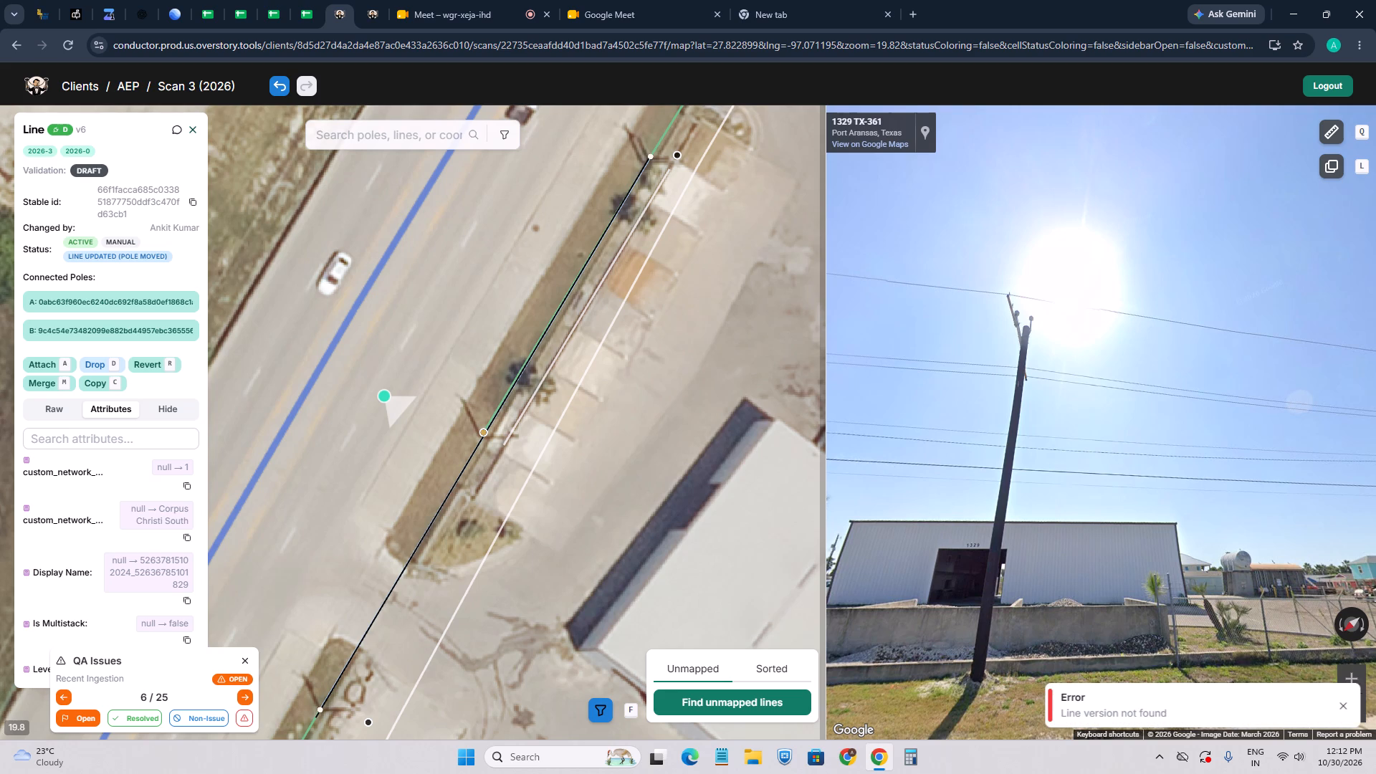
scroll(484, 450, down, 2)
click(464, 479)
scroll(469, 501, up, 1)
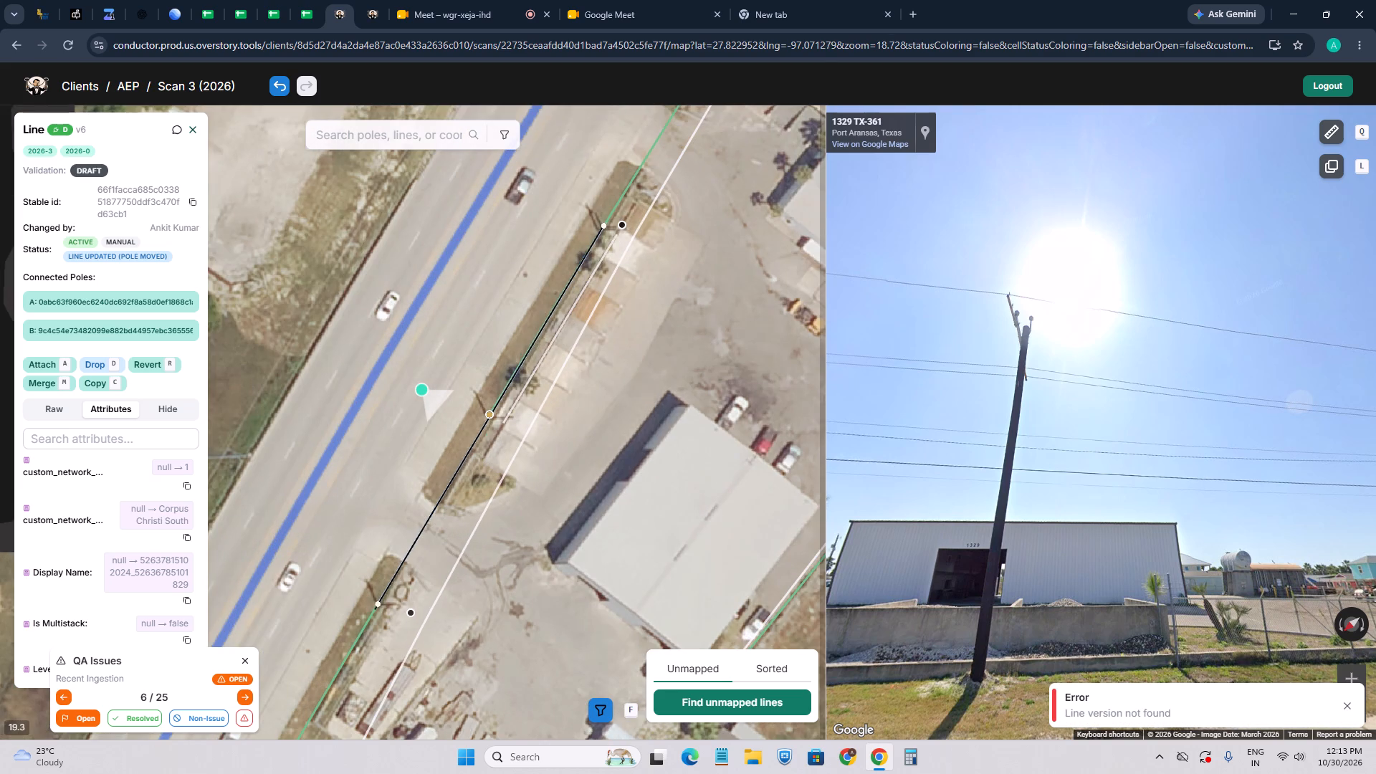
click(530, 502)
scroll(425, 477, up, 1)
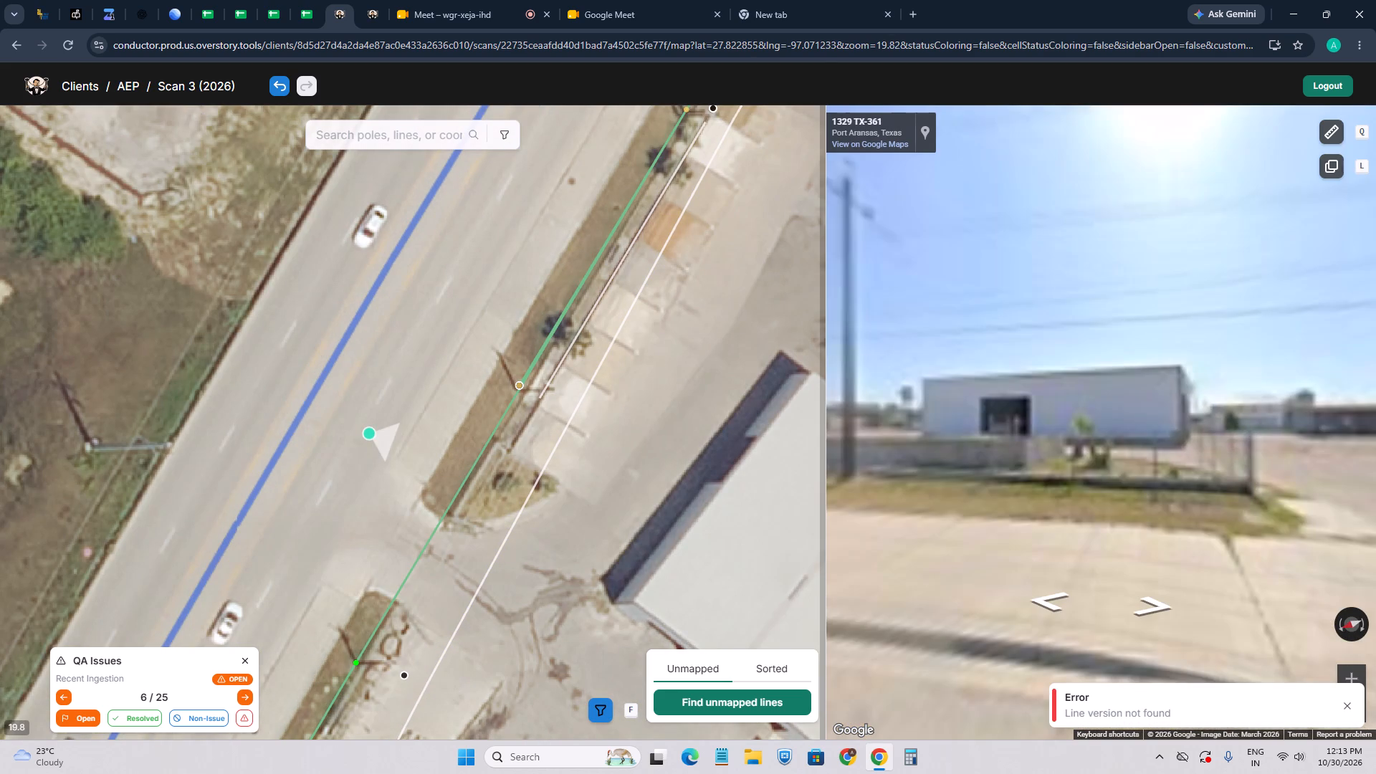
click(468, 477)
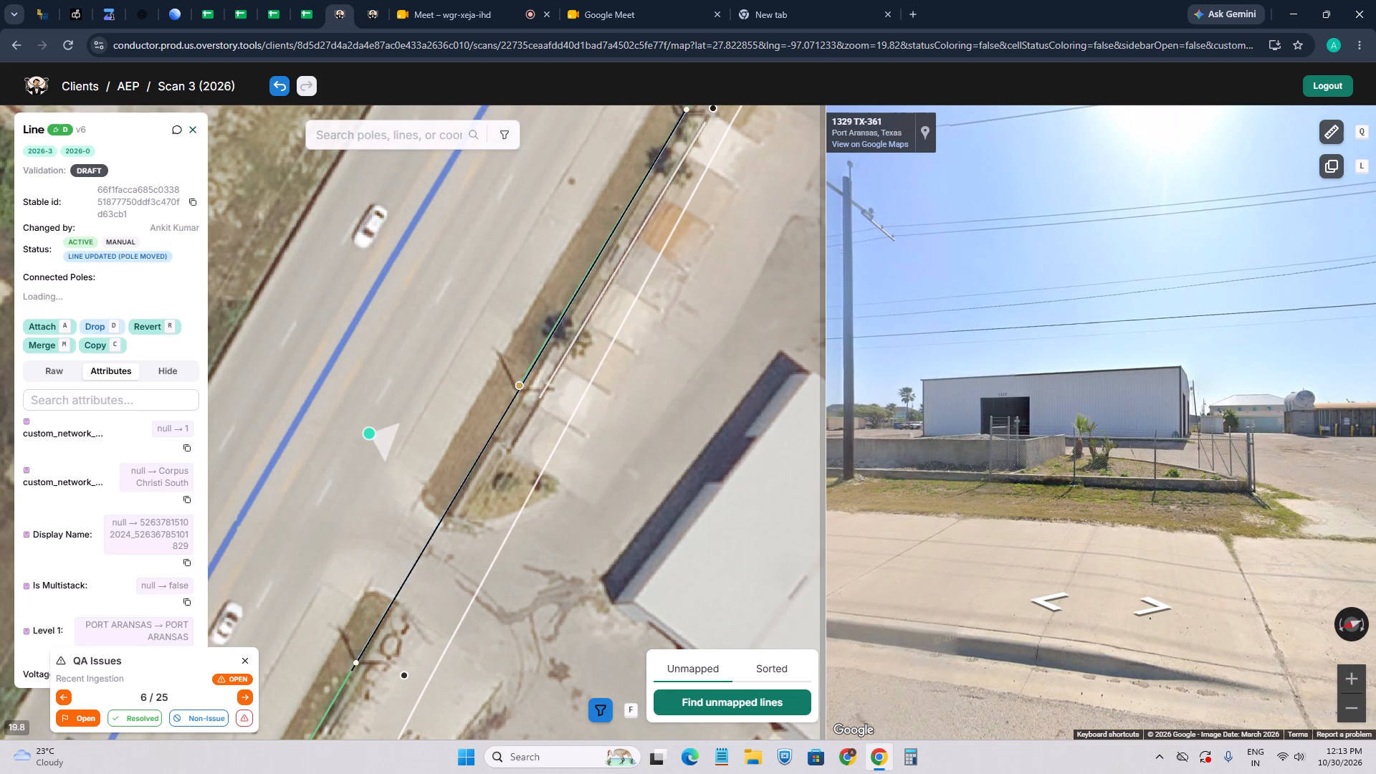
scroll(439, 459, down, 2)
key(a)
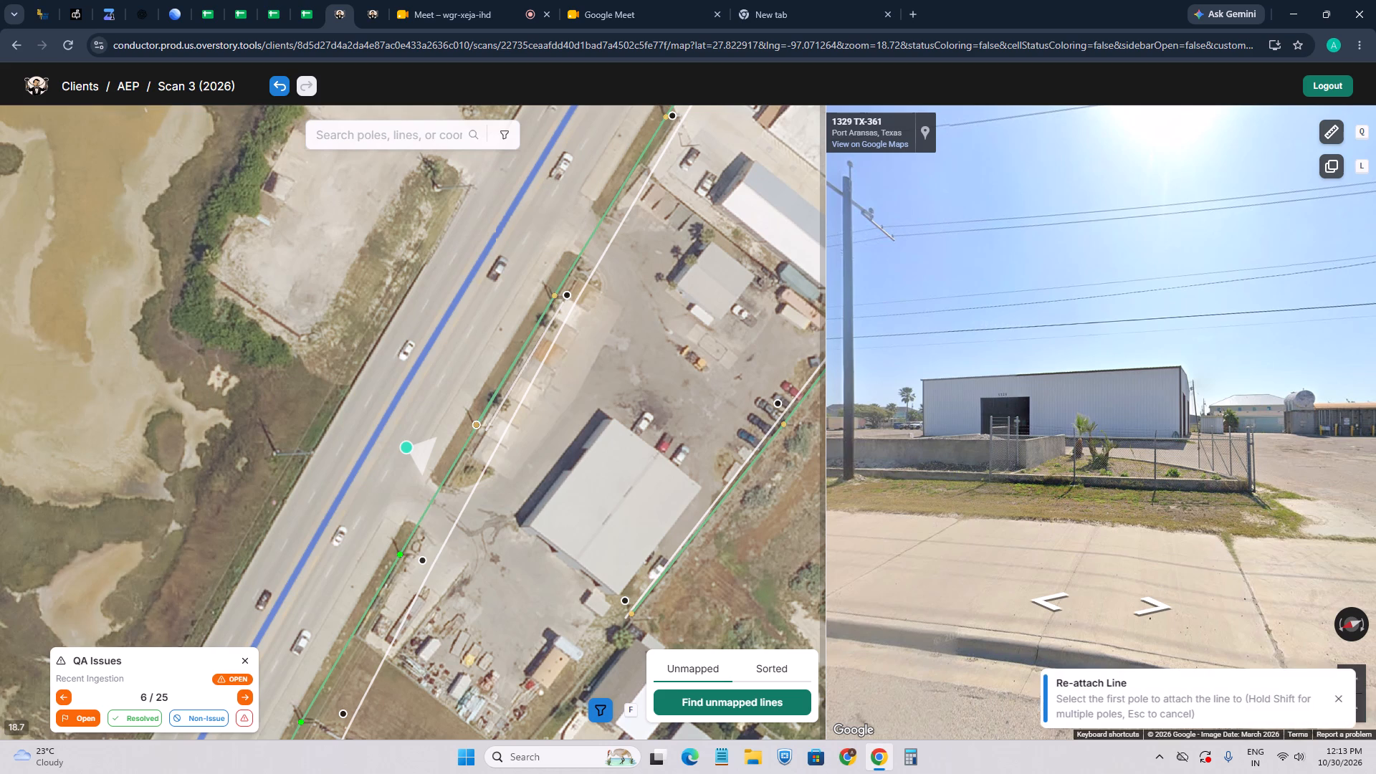
click(476, 425)
click(397, 555)
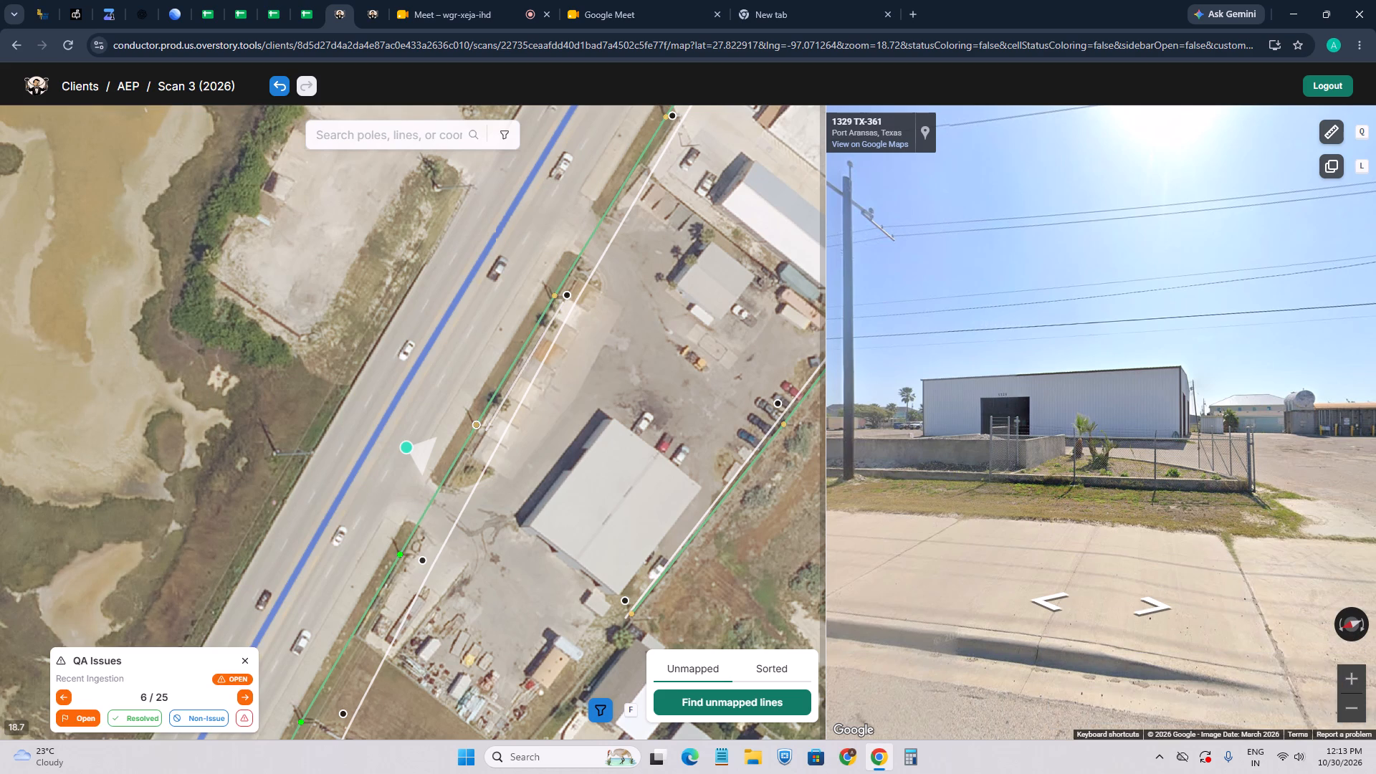
scroll(484, 398, up, 3)
scroll(469, 474, up, 2)
click(451, 494)
scroll(448, 541, up, 2)
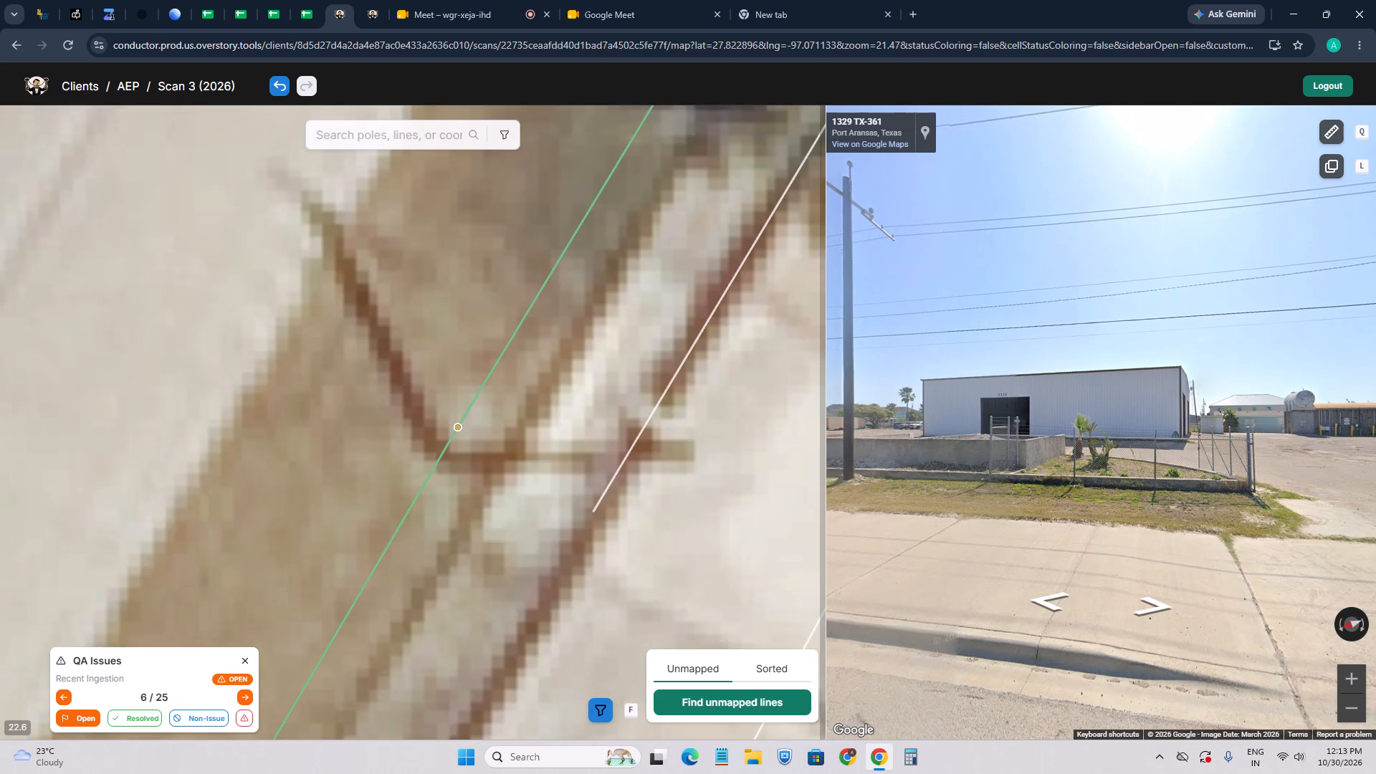
scroll(475, 419, down, 4)
click(414, 405)
scroll(414, 405, down, 2)
drag(509, 317, 499, 383)
scroll(498, 383, down, 4)
drag(469, 472, 516, 388)
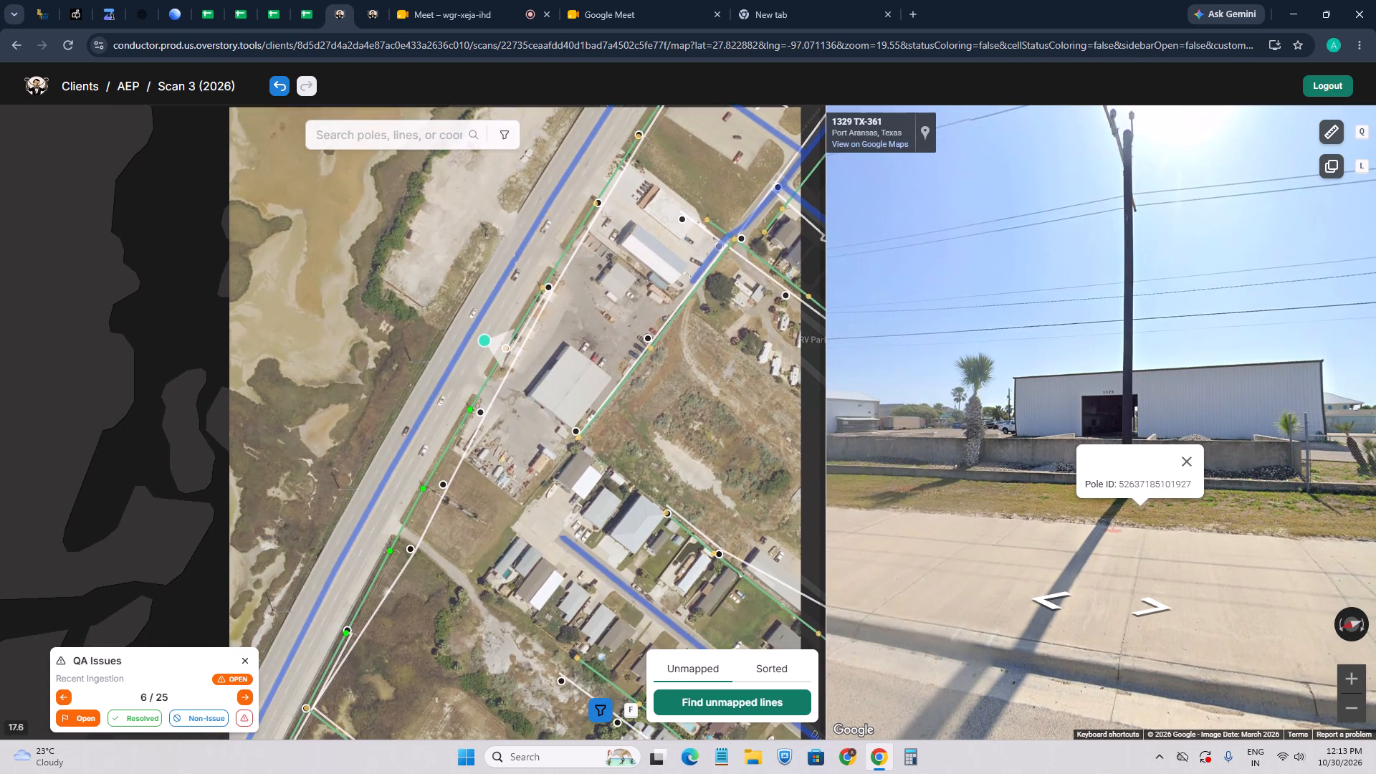
key(4)
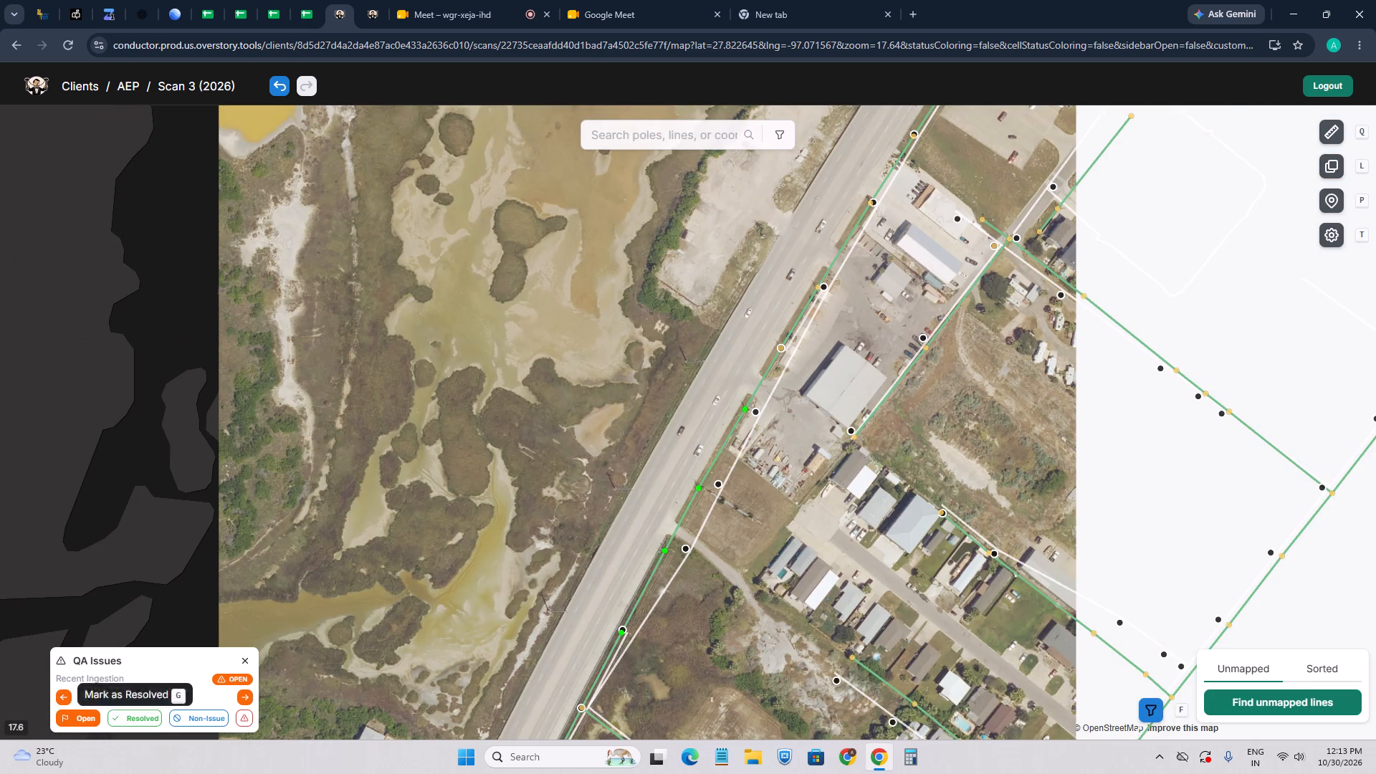
click(249, 694)
click(67, 699)
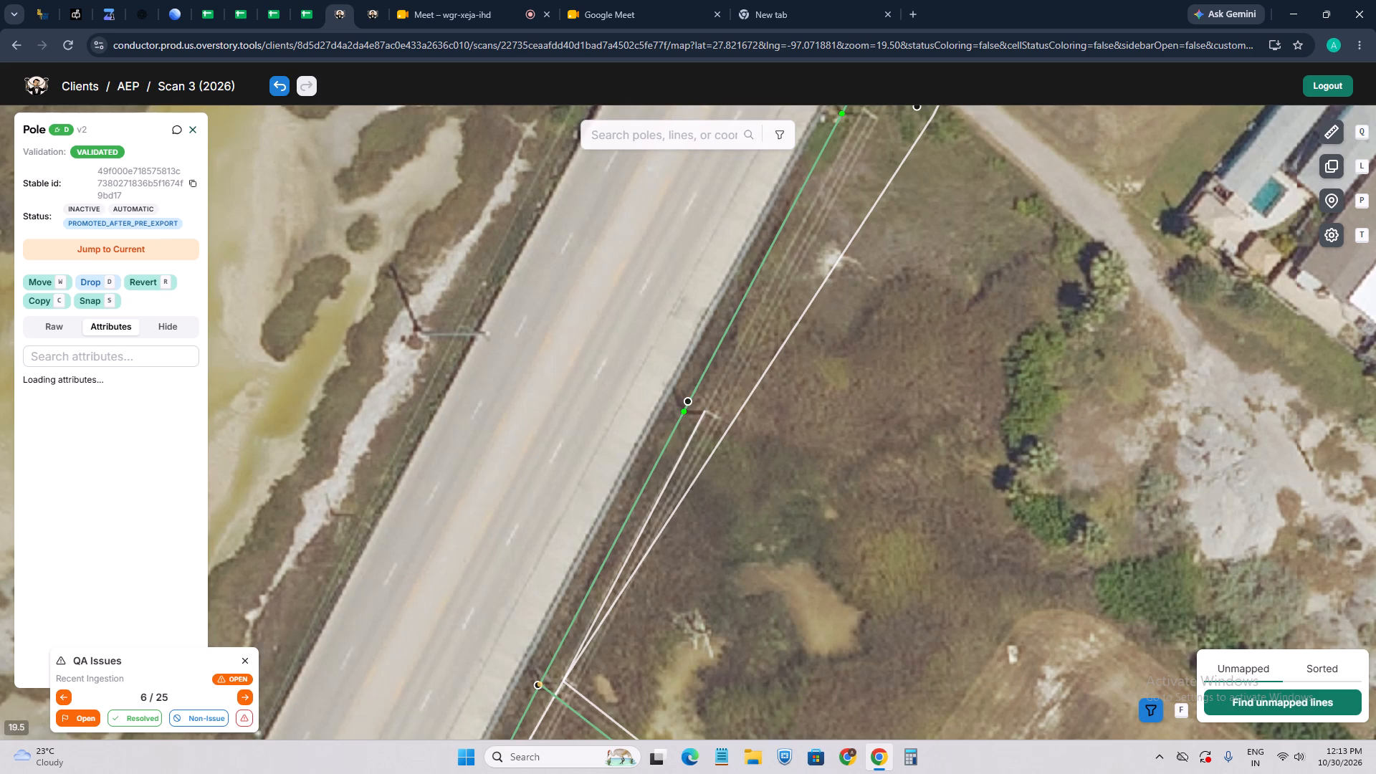
click(170, 271)
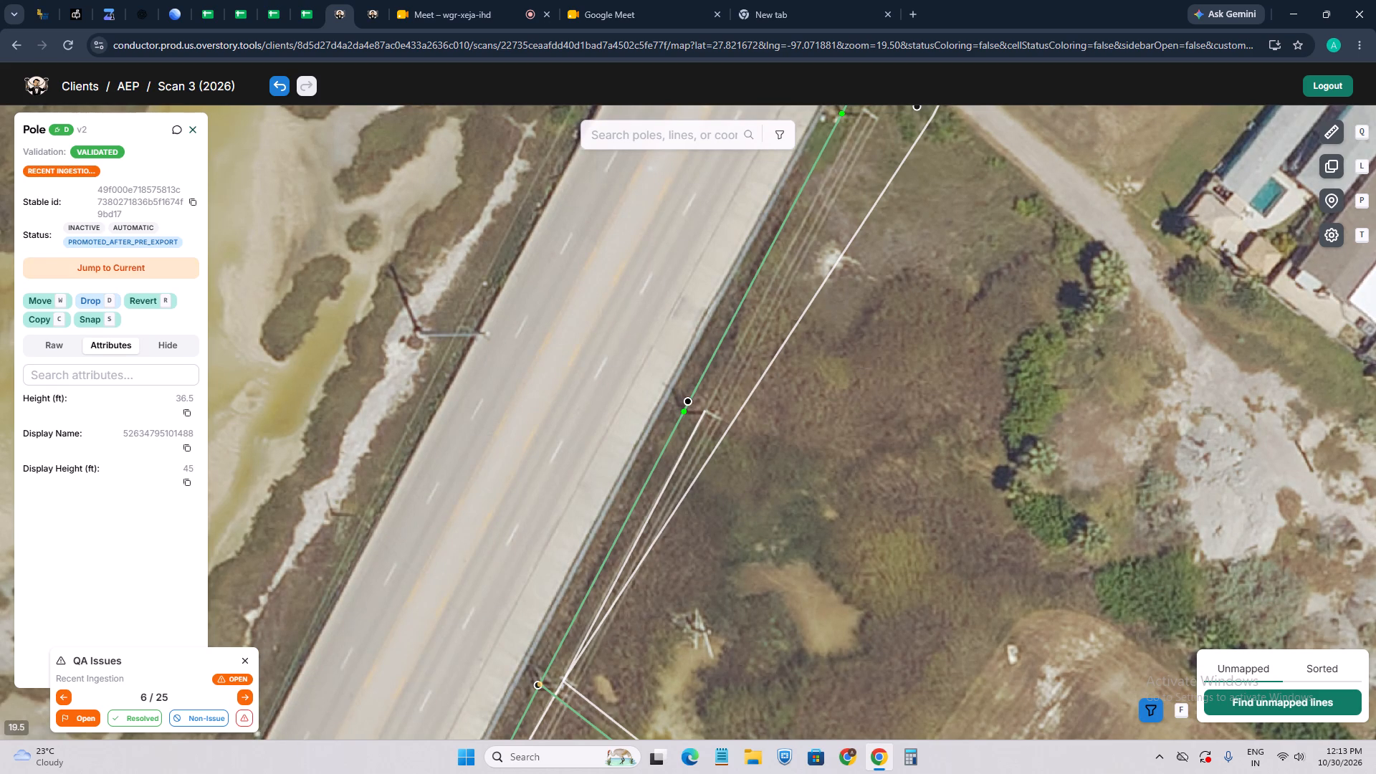
click(128, 717)
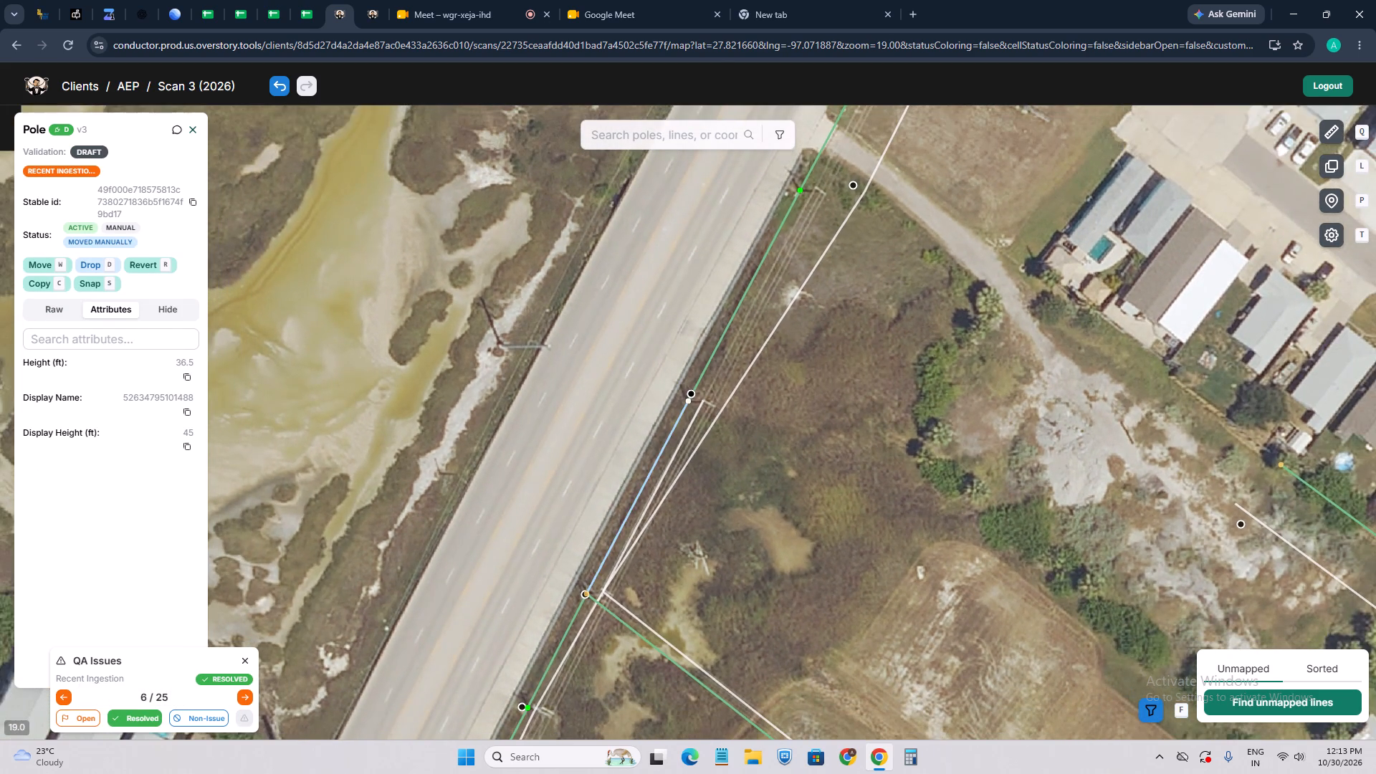
click(67, 697)
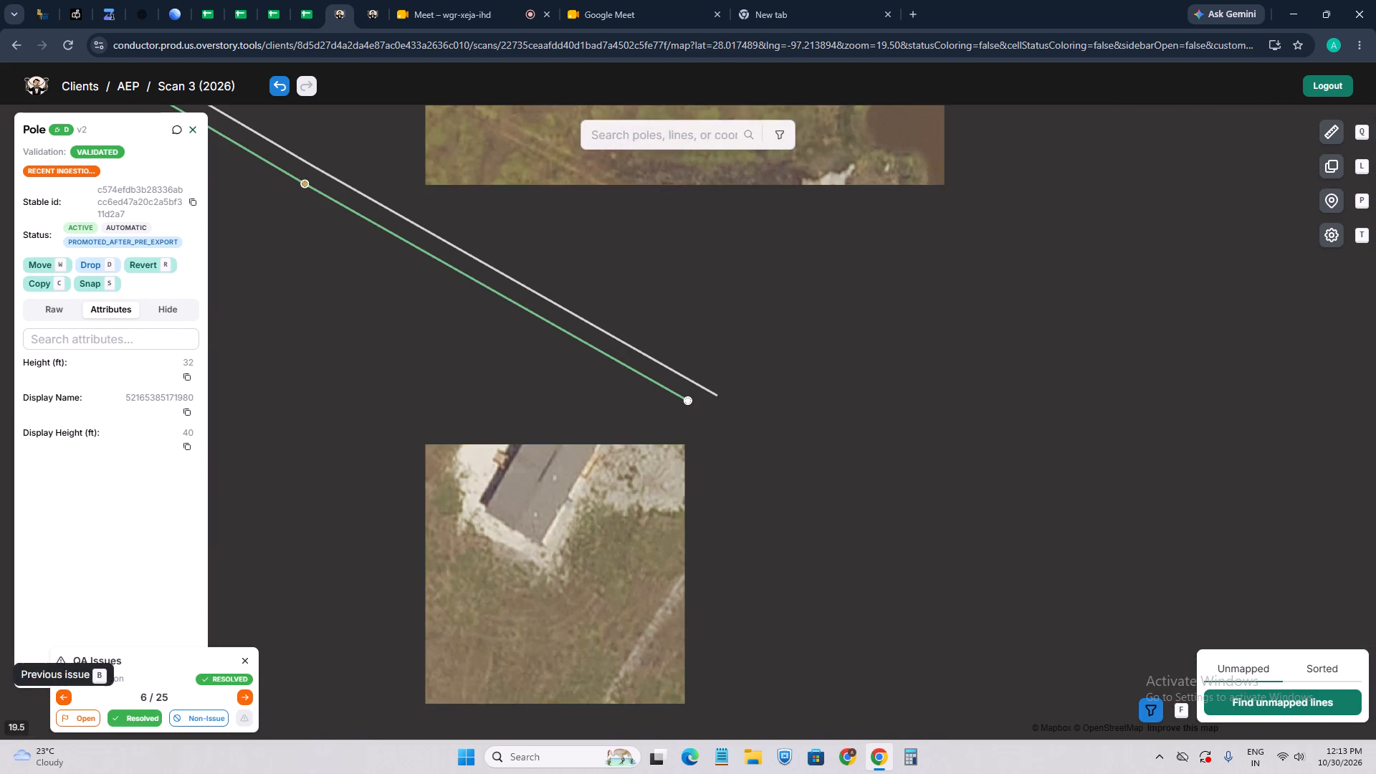
scroll(692, 421, up, 2)
drag(579, 572, 723, 304)
scroll(533, 636, up, 3)
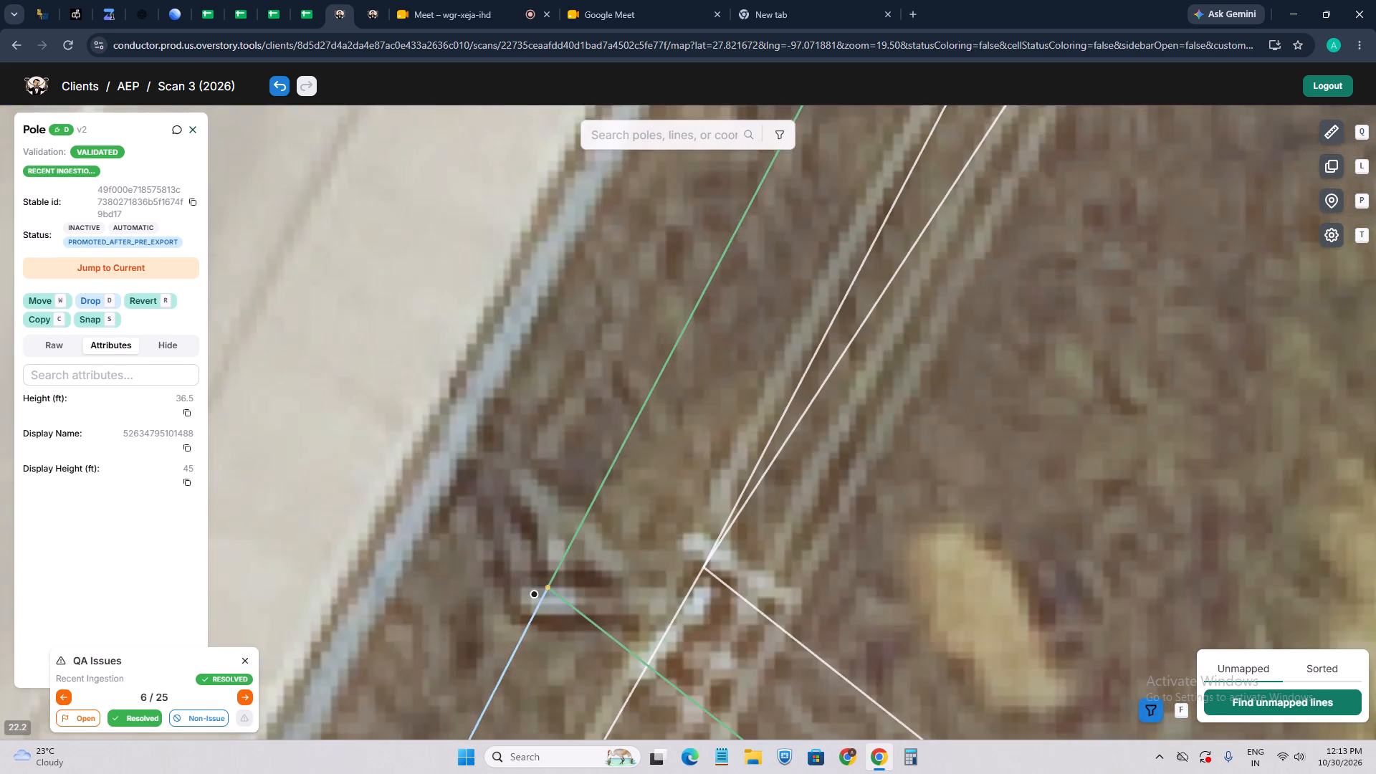
scroll(547, 586, down, 4)
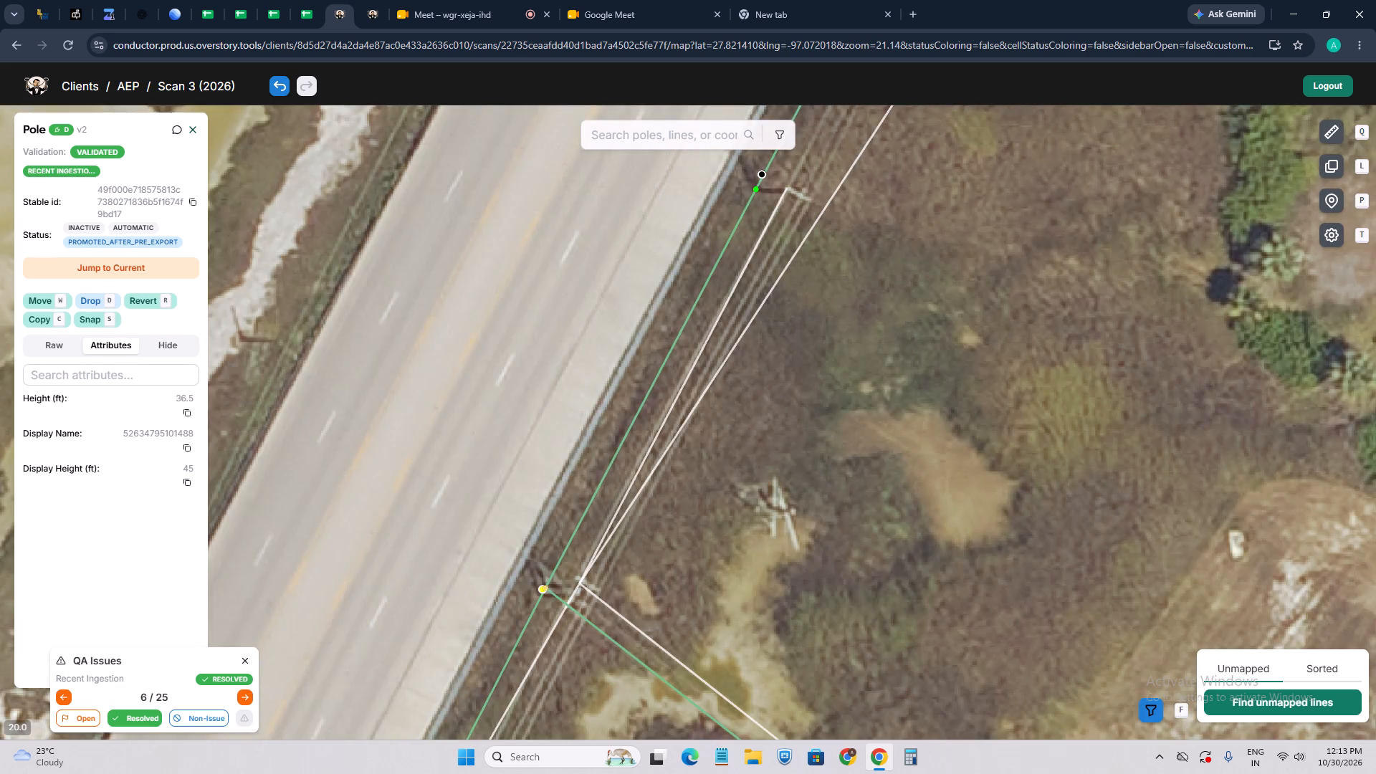
scroll(541, 593, up, 2)
scroll(547, 578, down, 5)
drag(557, 597, 578, 417)
drag(576, 421, 500, 644)
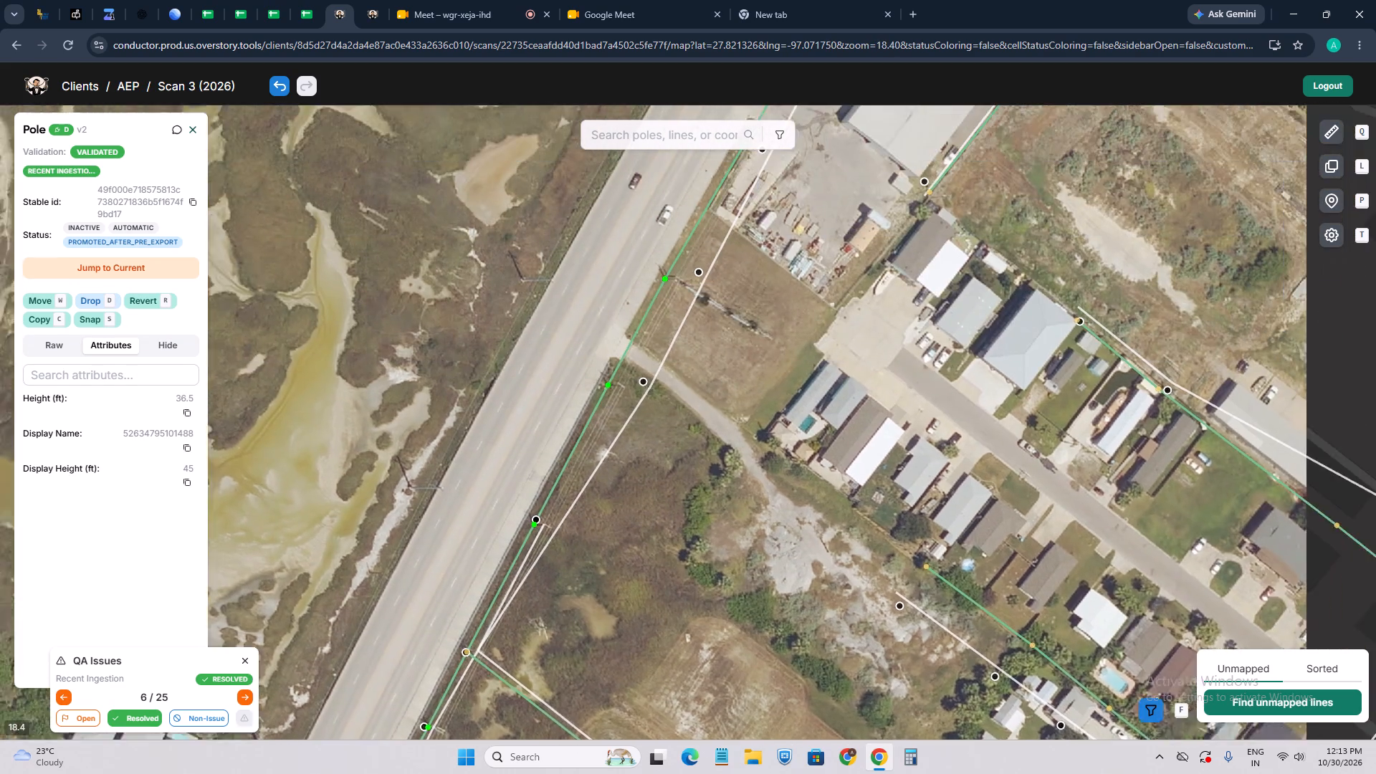
drag(653, 388, 623, 531)
click(250, 696)
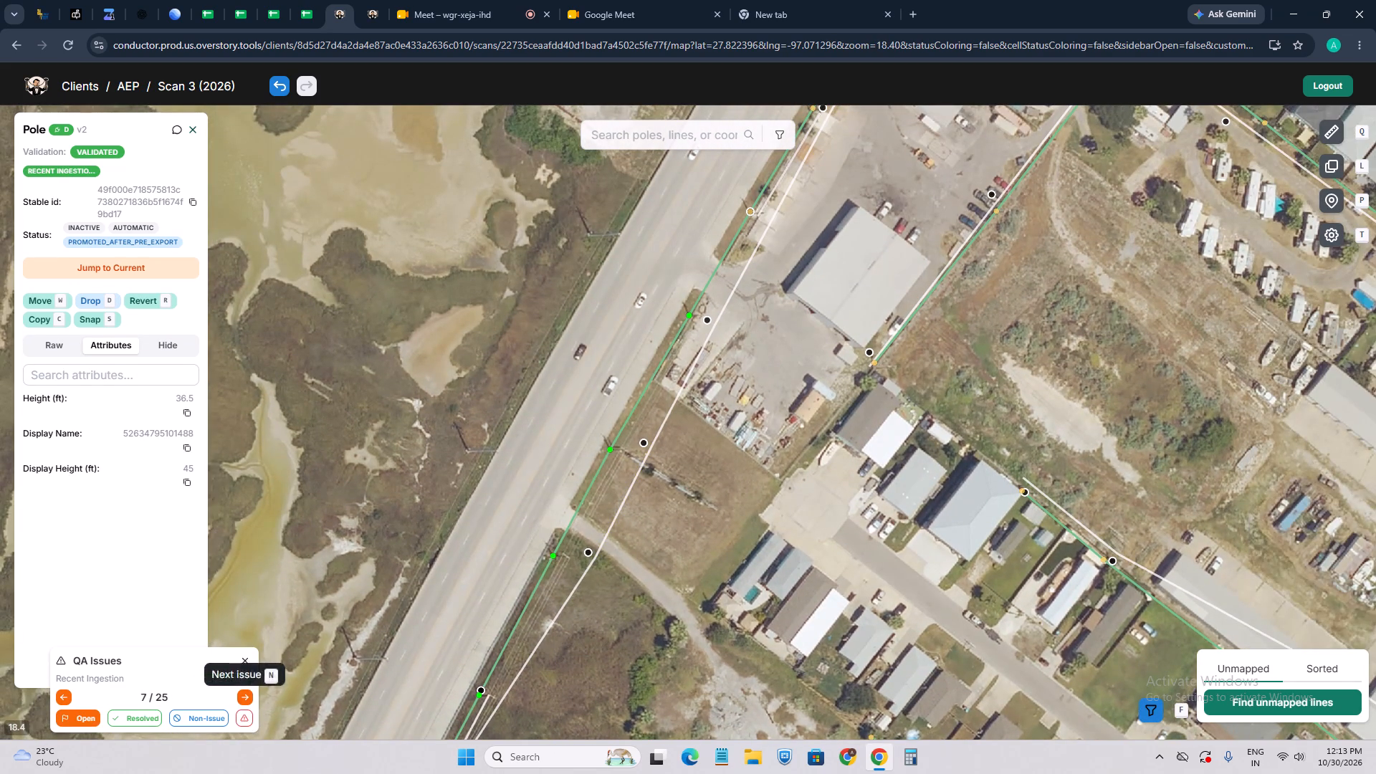
scroll(693, 395, up, 3)
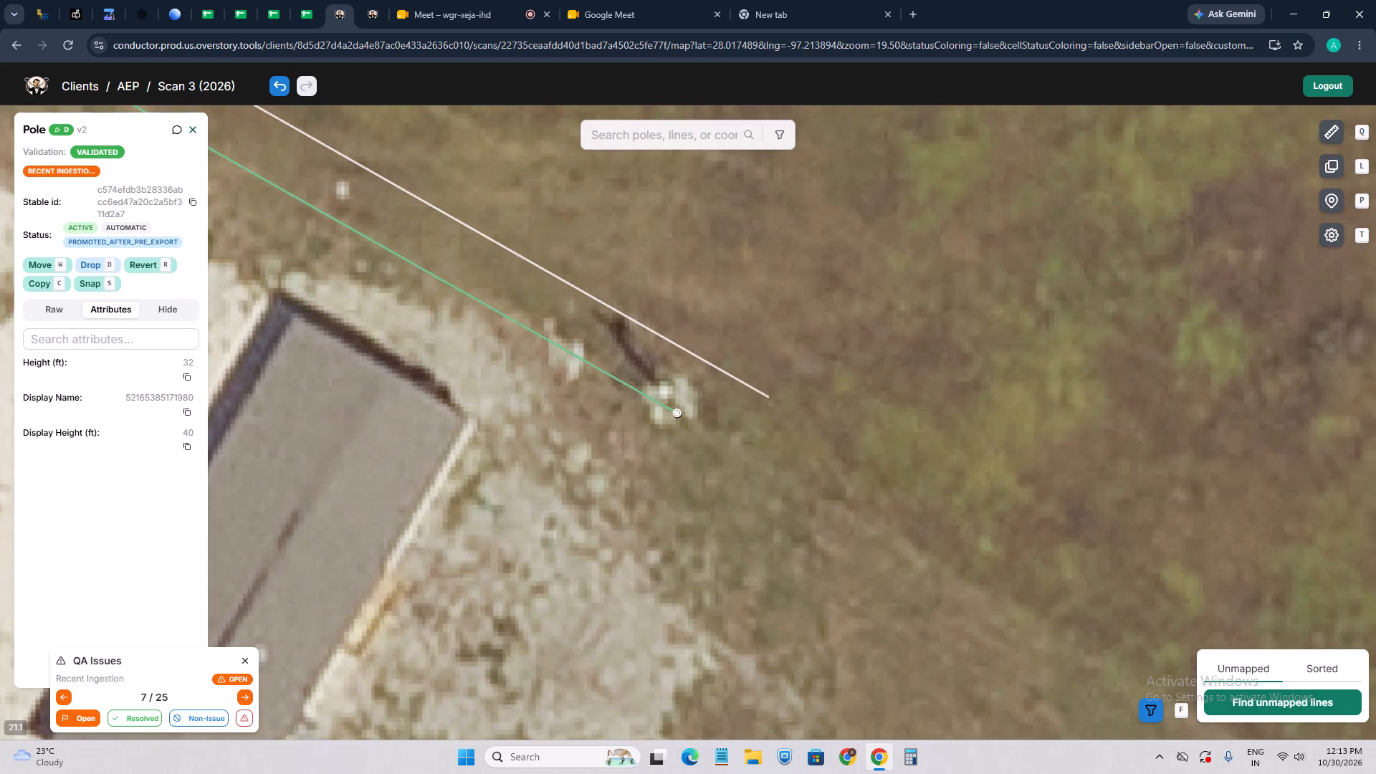
key(w)
scroll(664, 389, up, 2)
click(663, 389)
scroll(651, 470, down, 2)
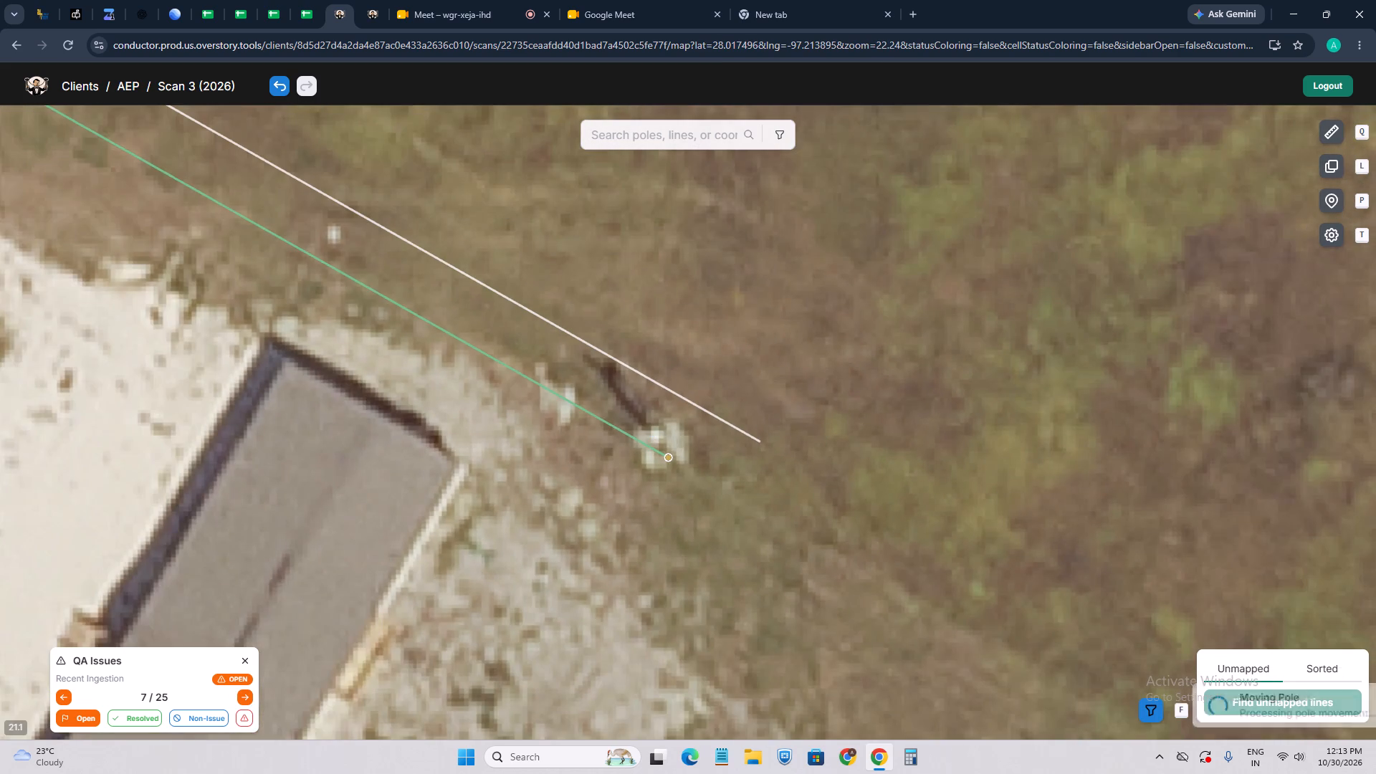
scroll(646, 469, down, 3)
drag(526, 469, 555, 487)
drag(381, 411, 481, 527)
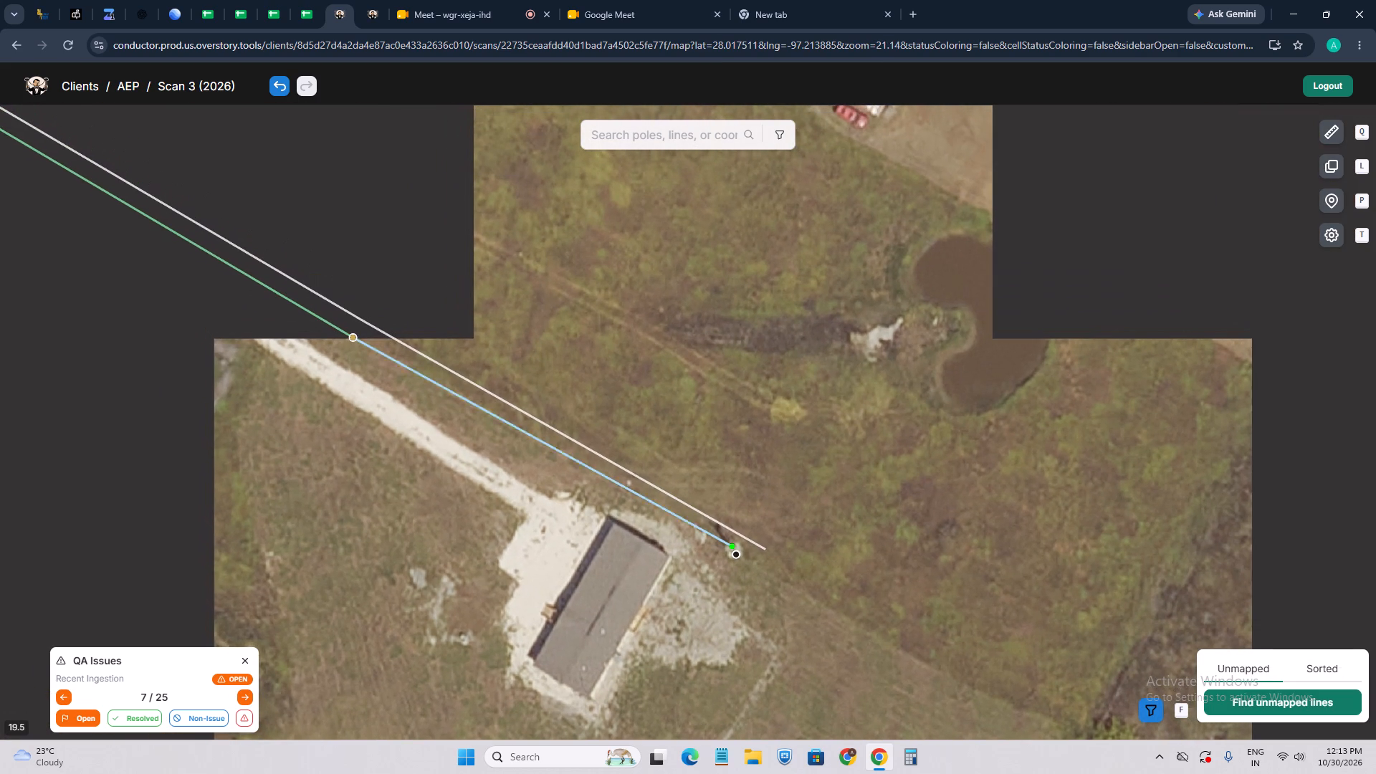
click(347, 342)
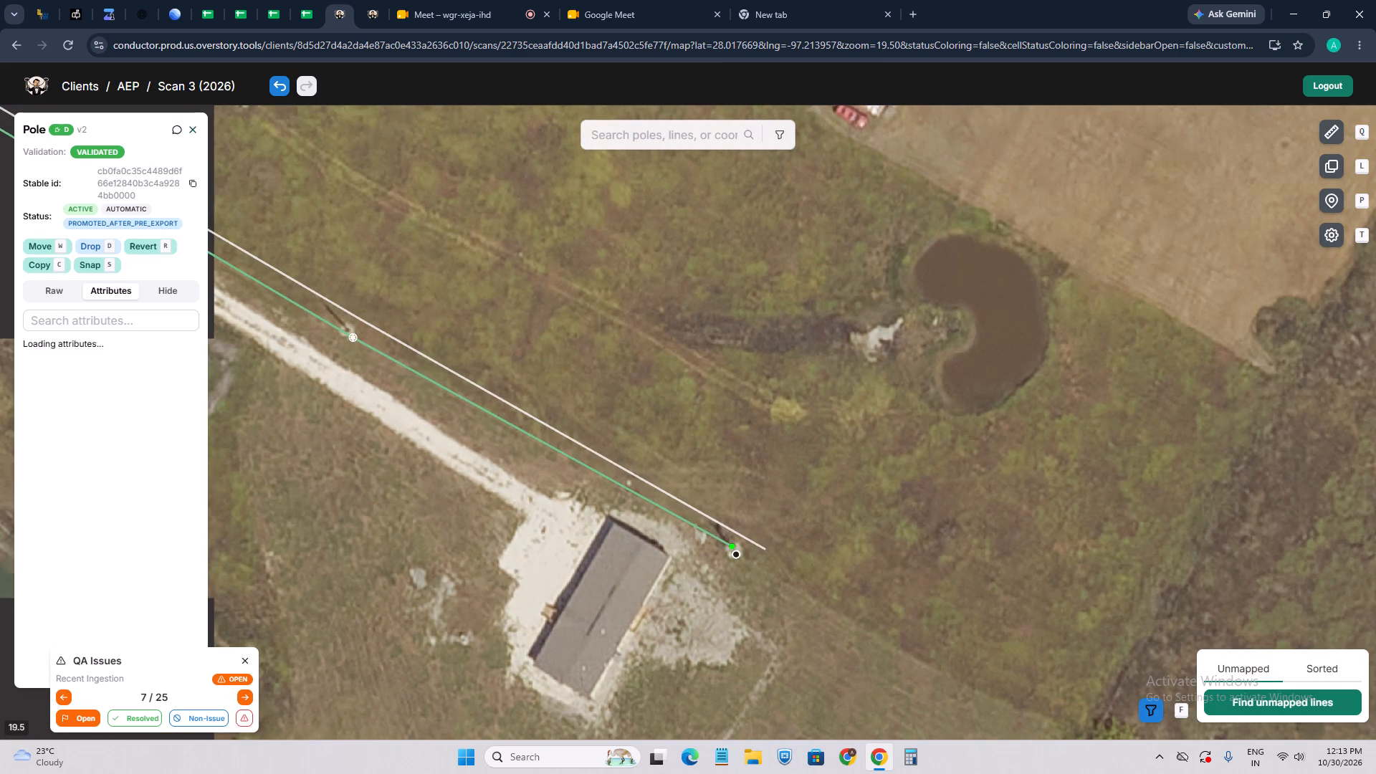
drag(325, 365, 378, 482)
click(464, 345)
scroll(464, 345, down, 1)
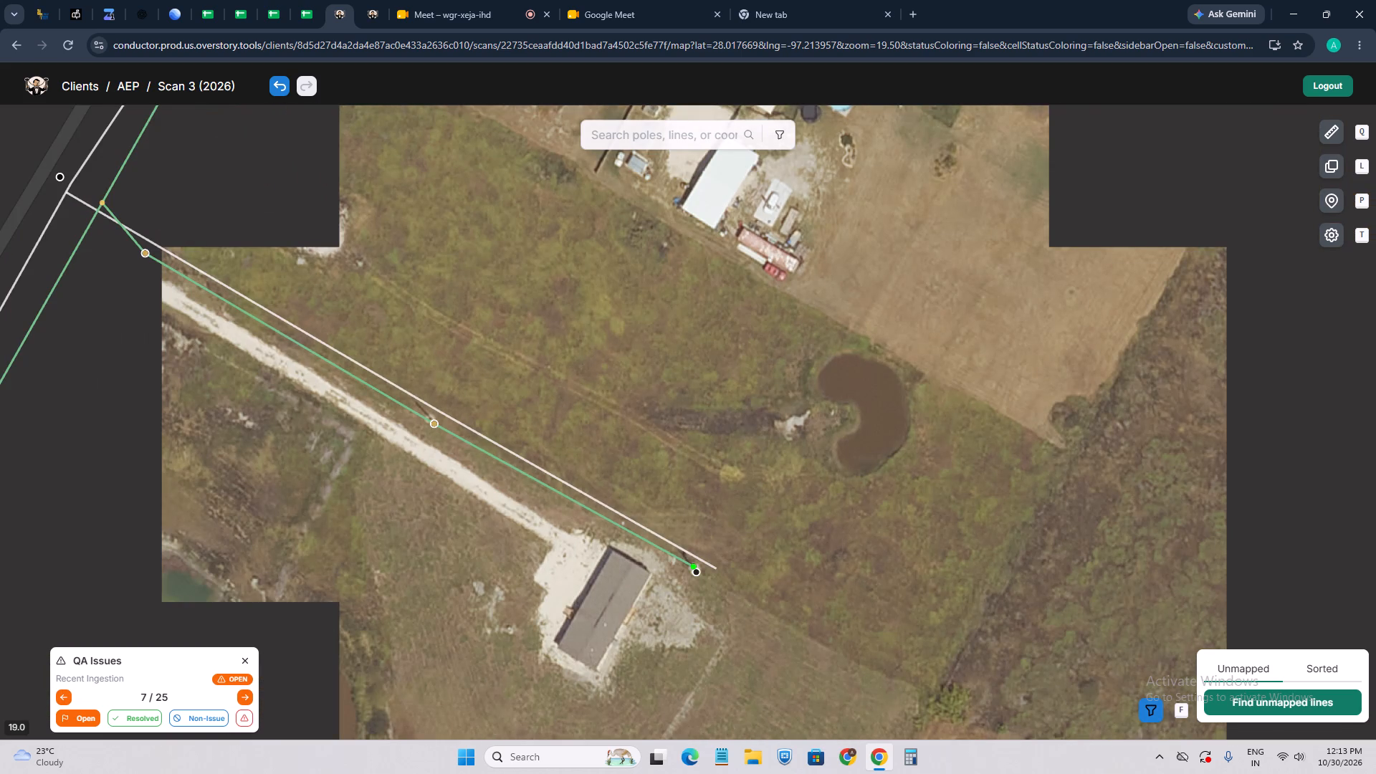
drag(181, 332, 369, 446)
click(328, 370)
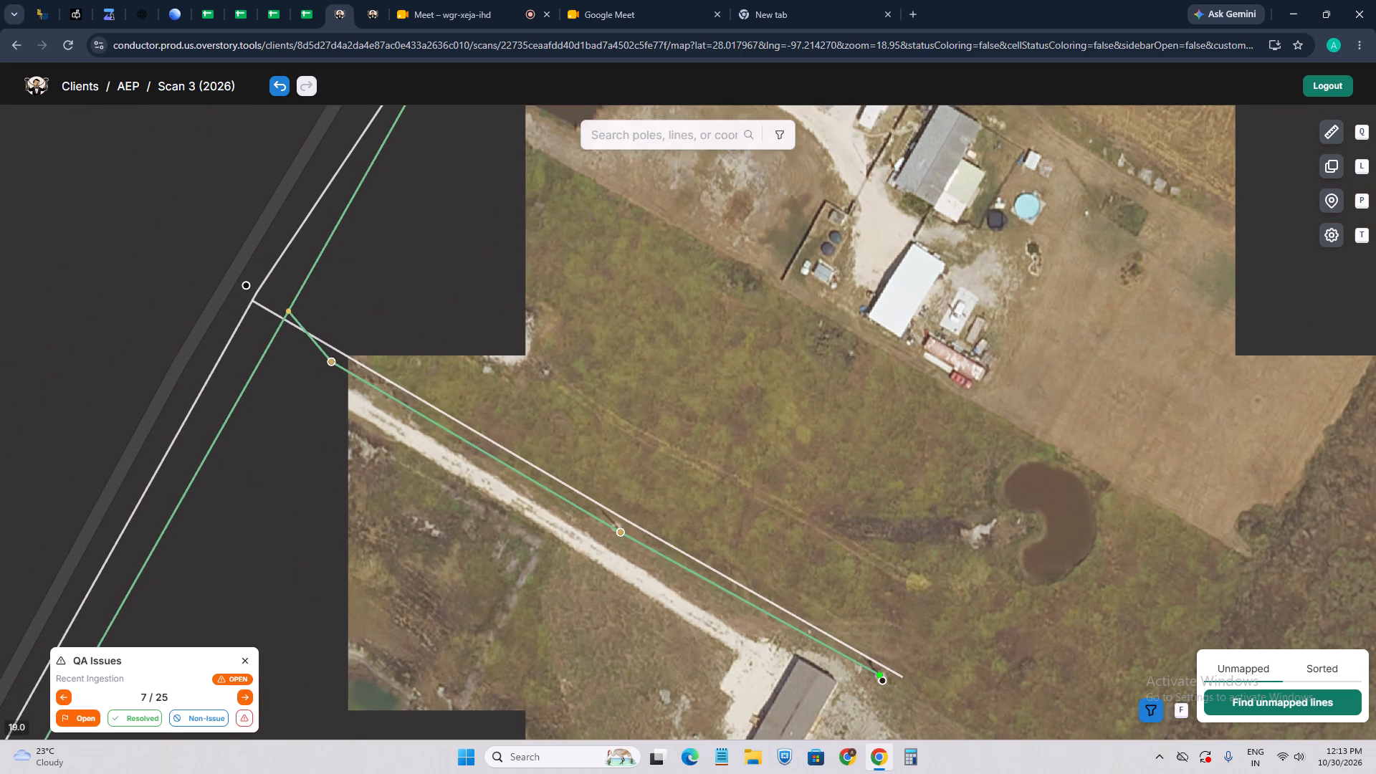
drag(451, 290, 533, 371)
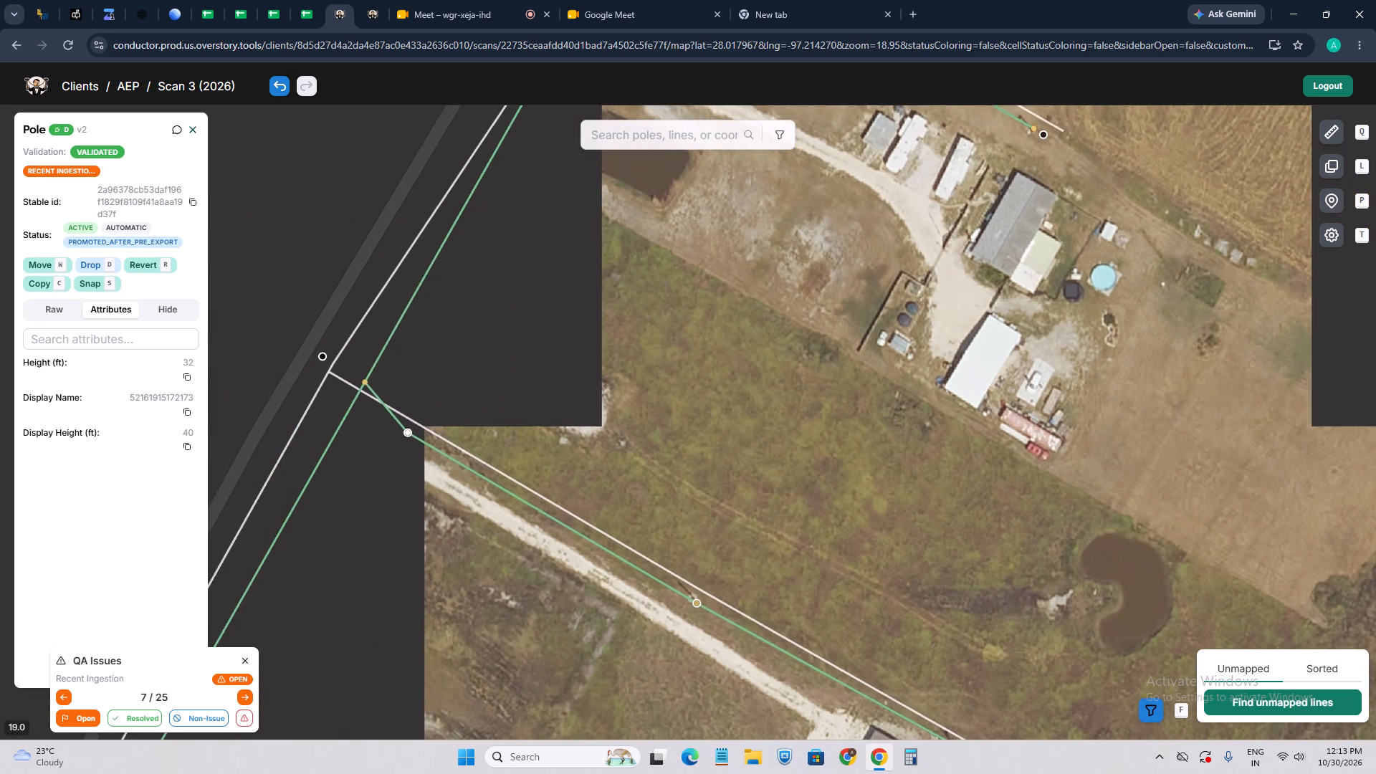
click(505, 363)
Move the end pole of the next branch north, beside the farm buildings, slightly southwest onto its base in the scan imagery.
scroll(555, 368, down, 1)
drag(762, 472, 678, 462)
drag(727, 293, 674, 532)
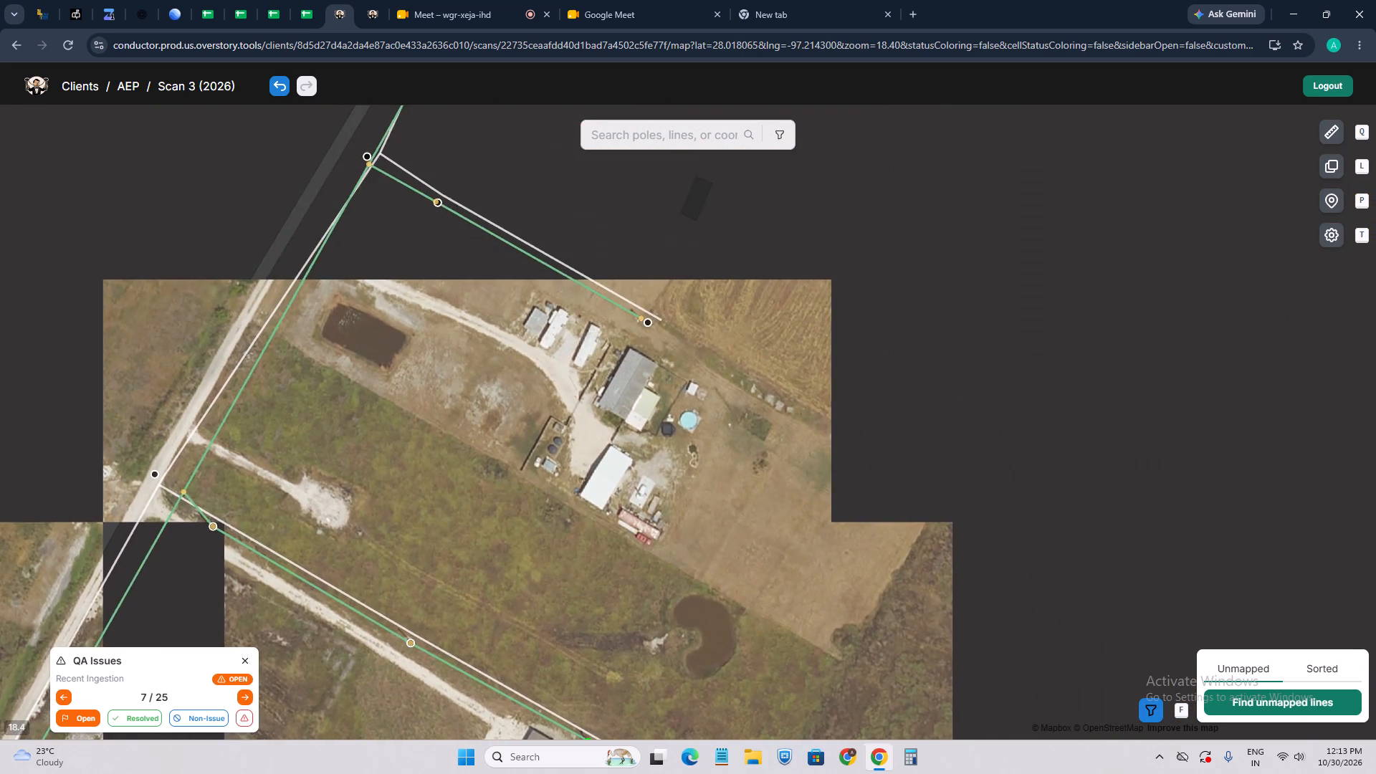
scroll(639, 345, up, 2)
click(642, 297)
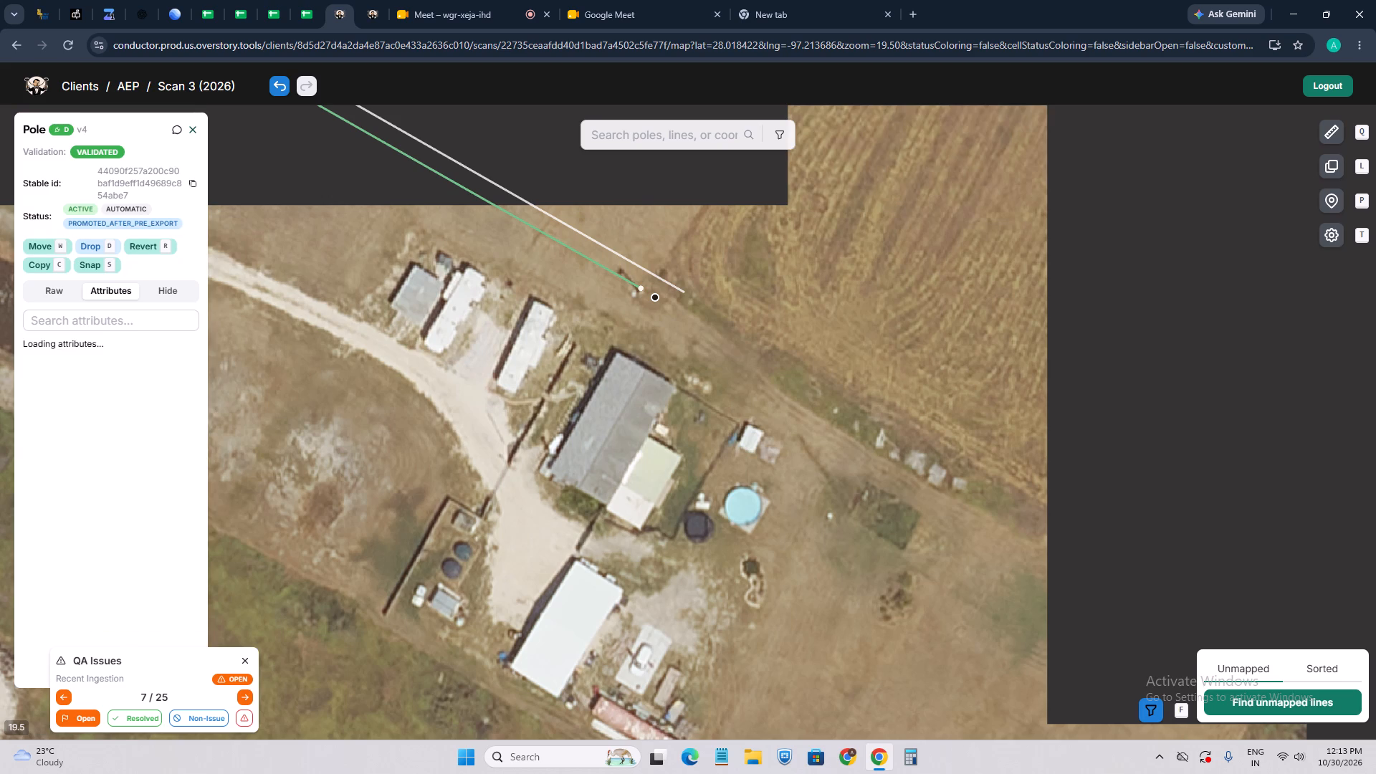
drag(644, 319, 625, 491)
key(w)
scroll(602, 521, up, 5)
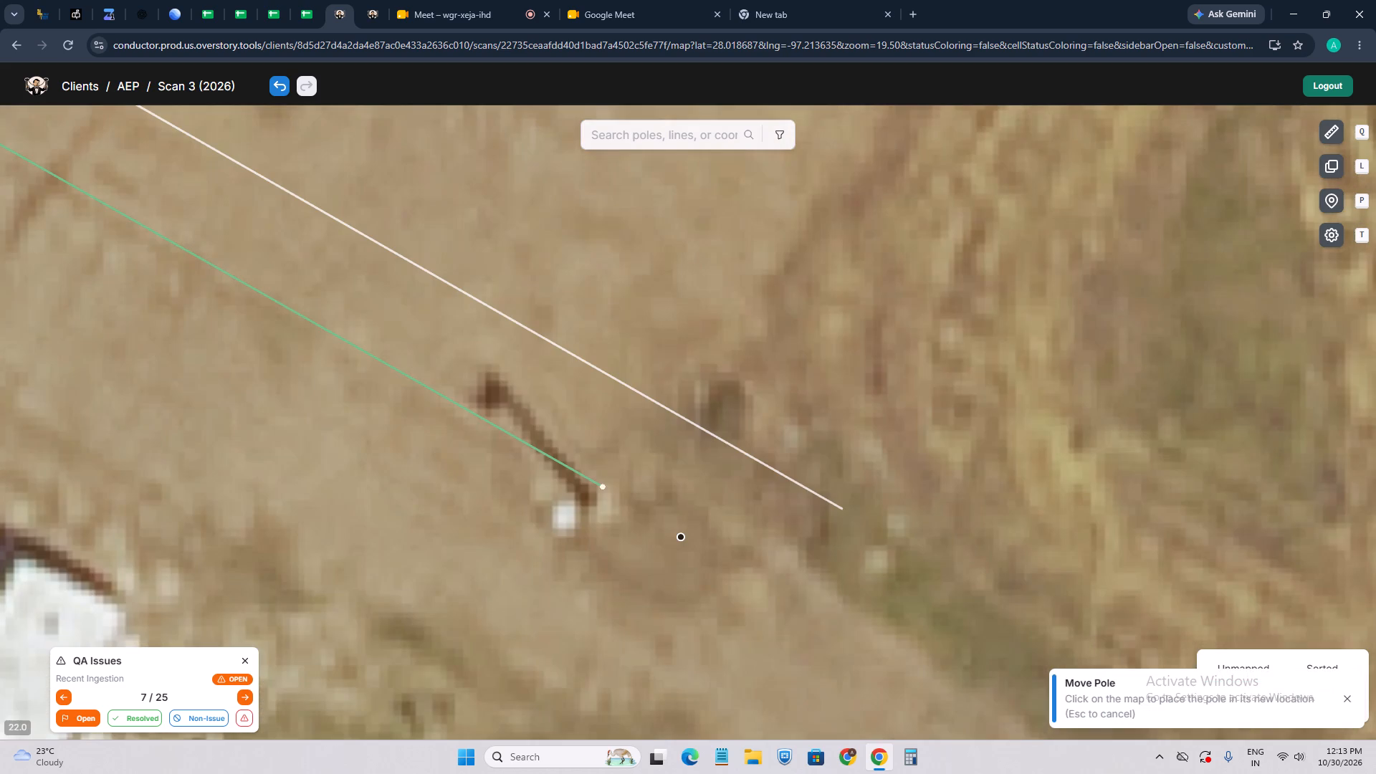
click(588, 500)
scroll(588, 500, up, 2)
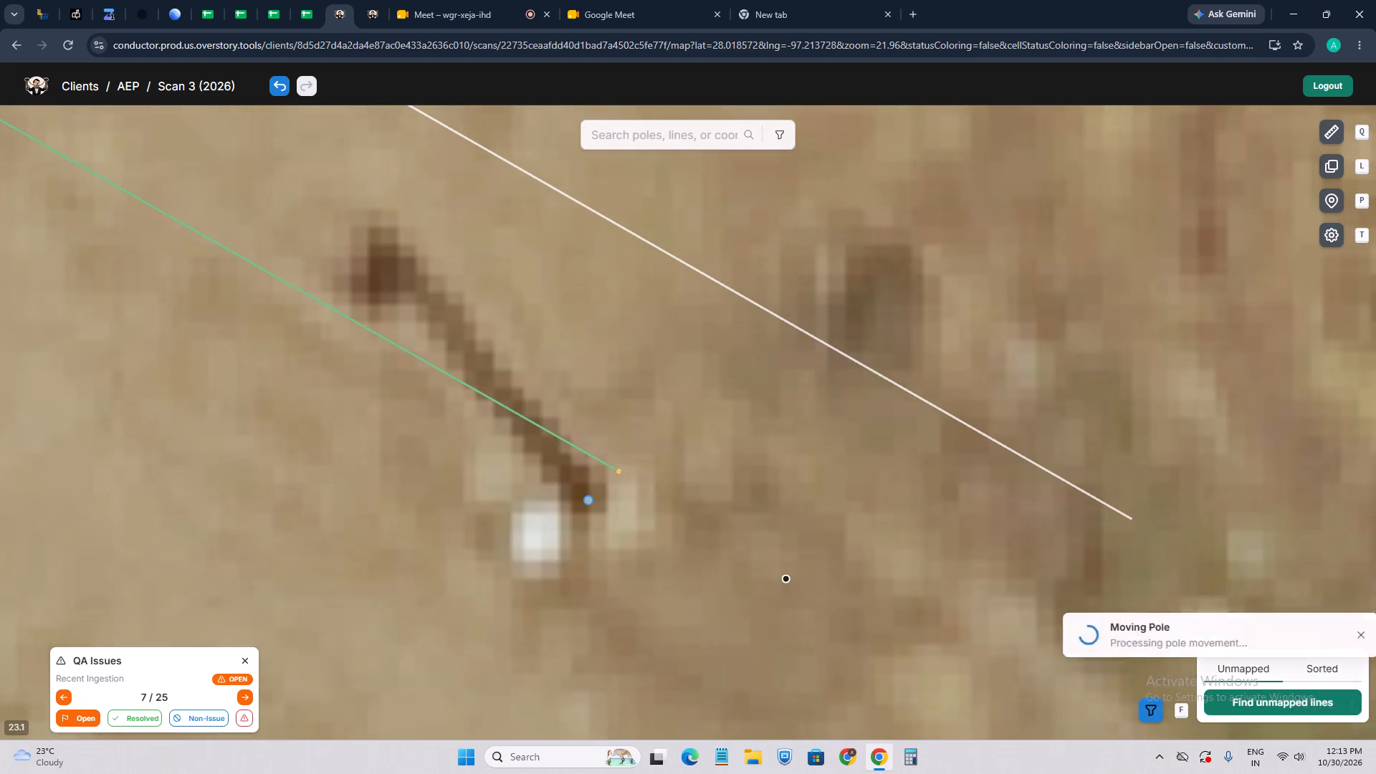
Move the middle pole of that northern branch slightly southwest onto the base of its shadow in the imagery.
scroll(469, 546, down, 6)
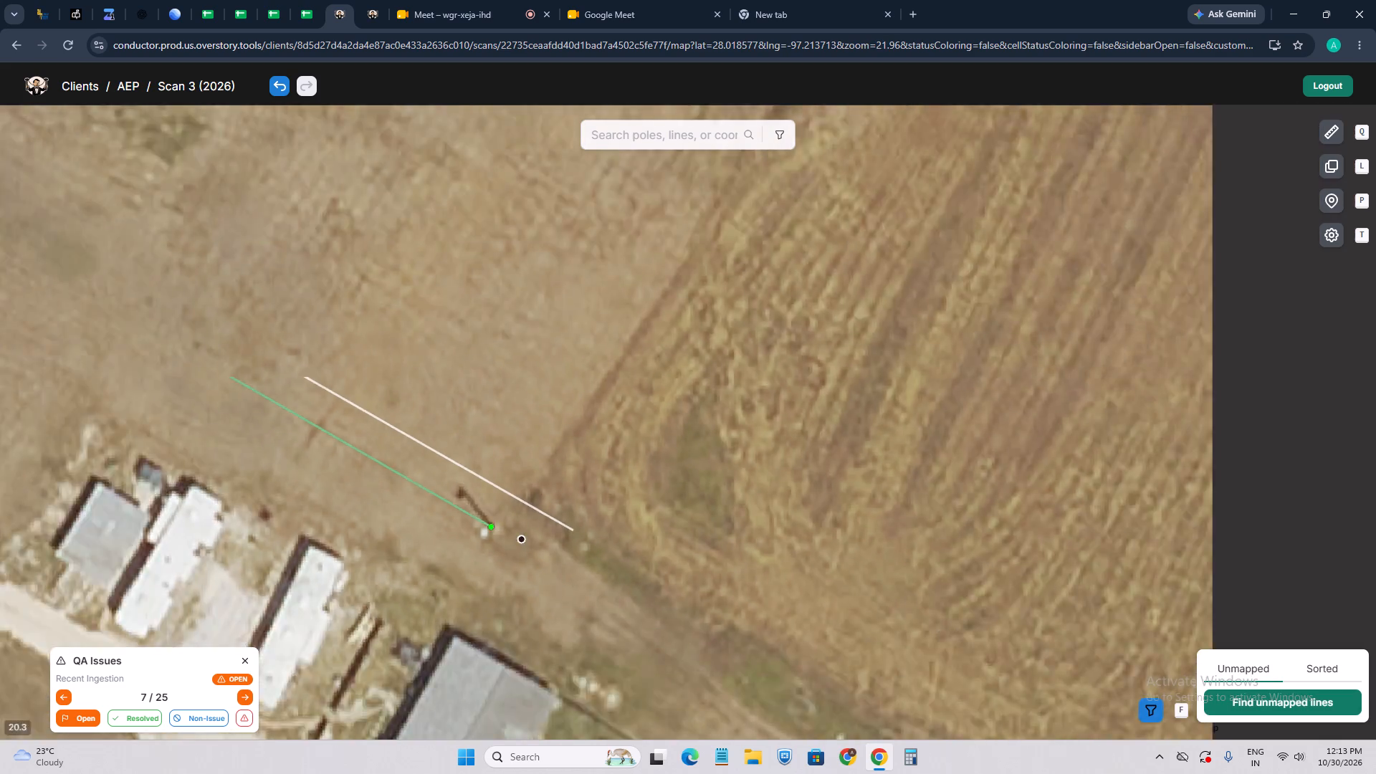
scroll(478, 526, down, 1)
drag(142, 373, 507, 563)
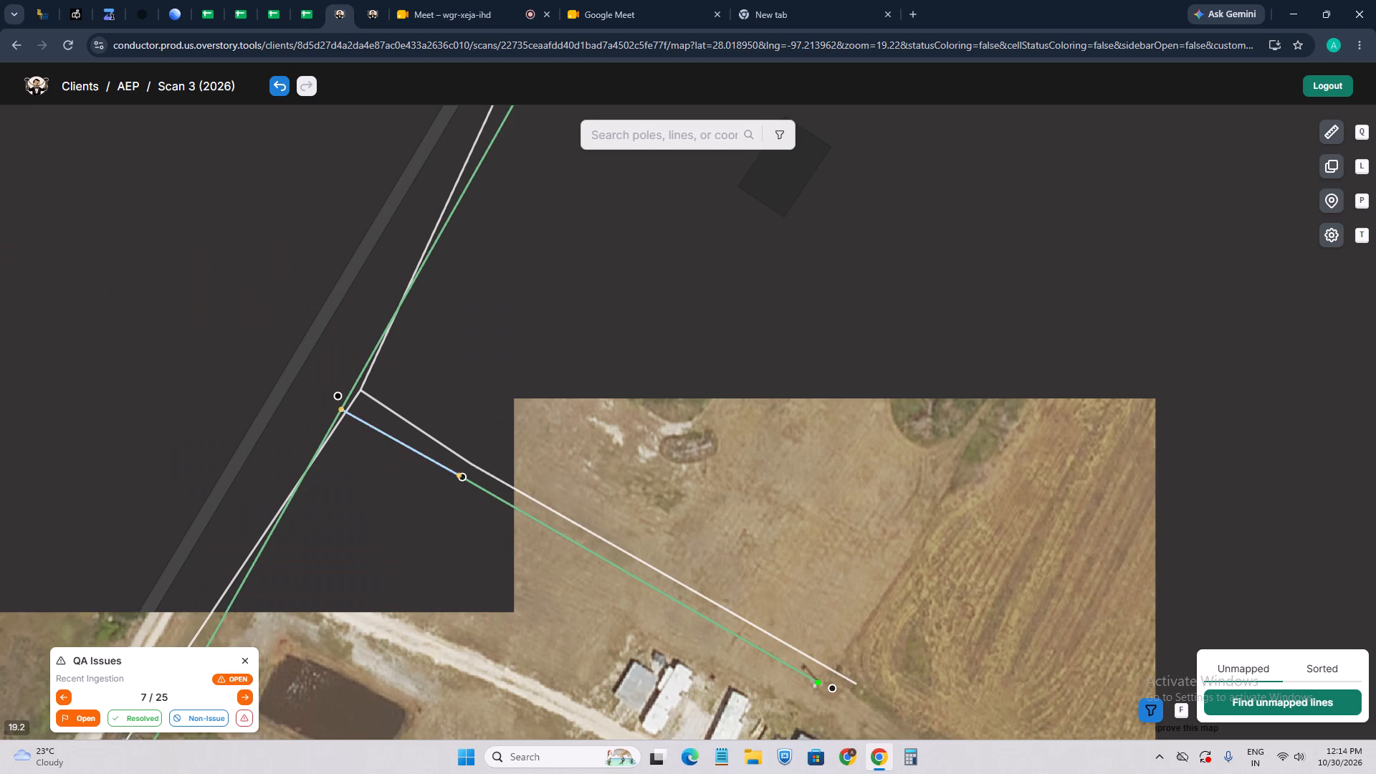
click(338, 409)
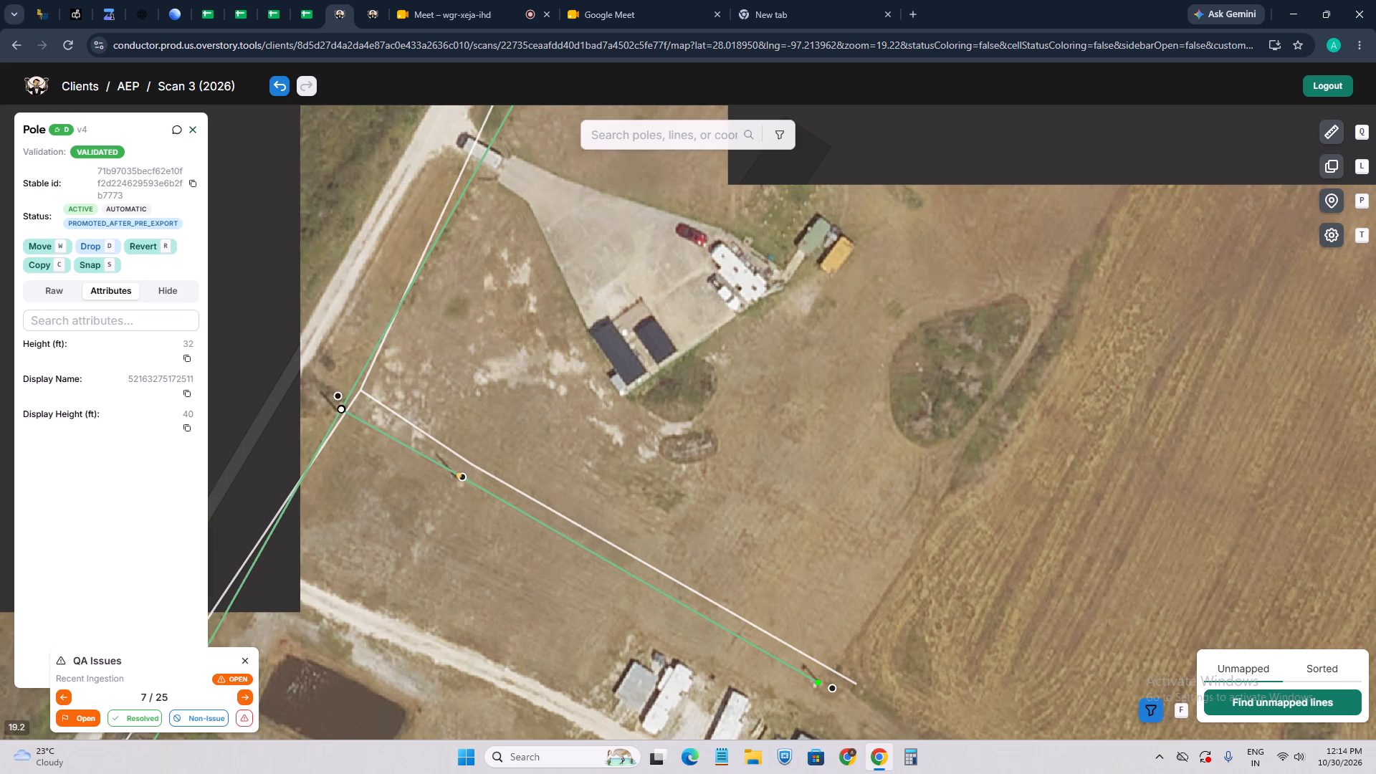
scroll(451, 492, up, 4)
scroll(459, 470, down, 1)
click(473, 439)
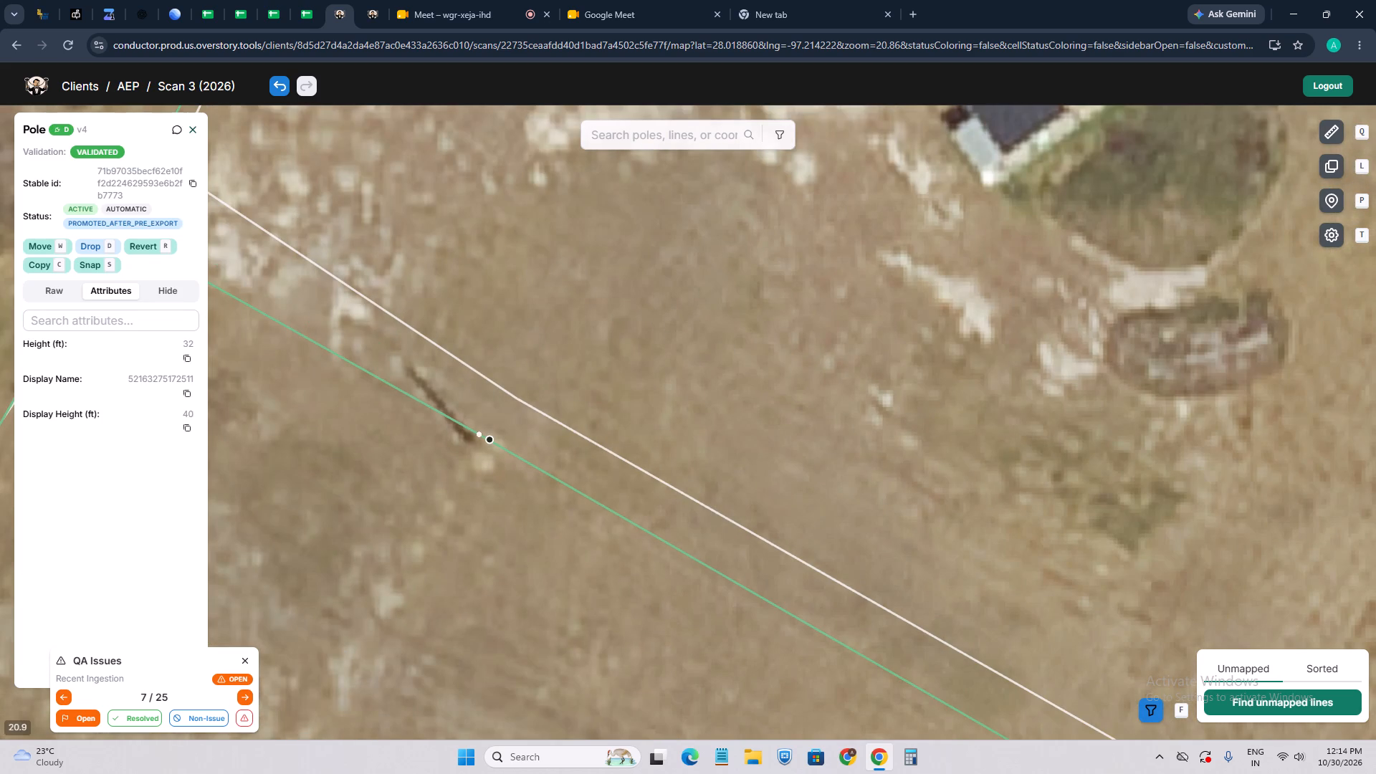
key(w)
scroll(471, 441, up, 3)
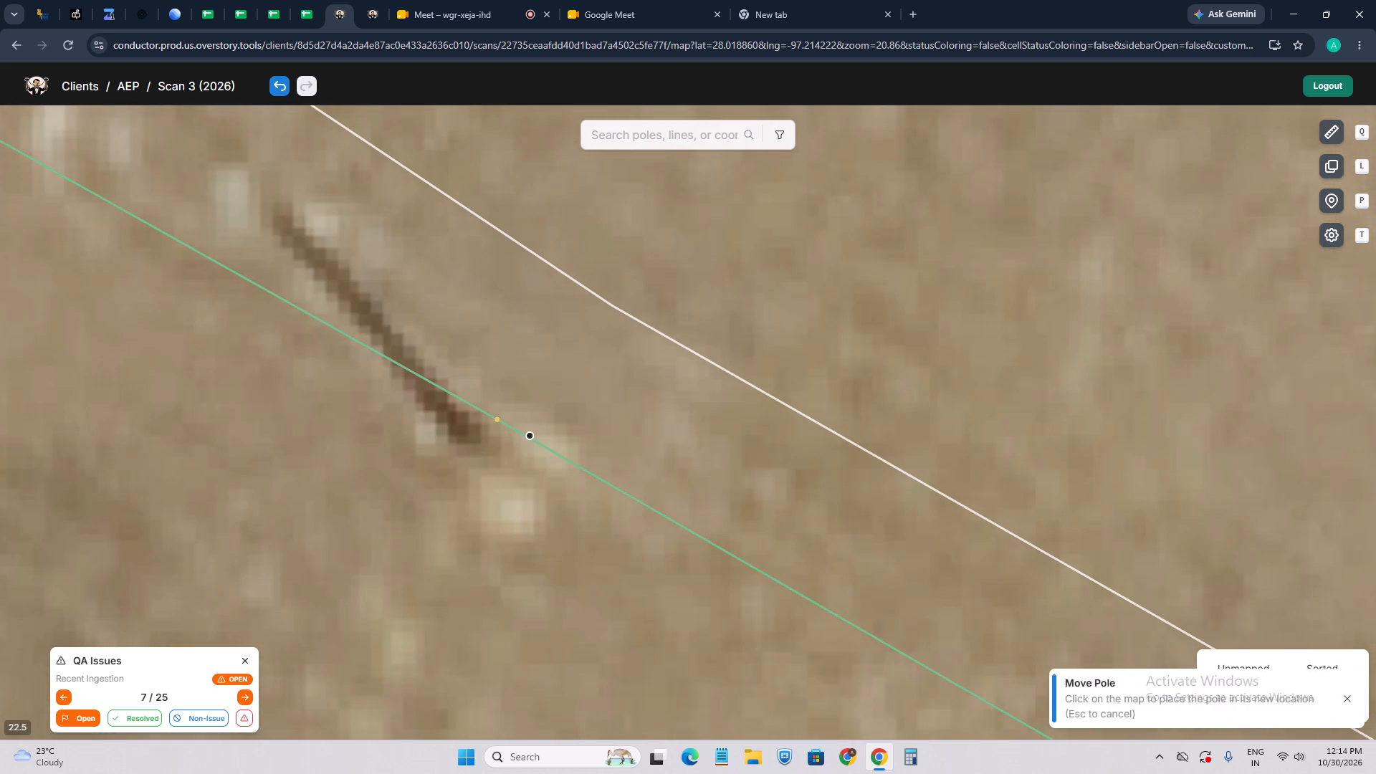
click(470, 436)
scroll(450, 494, down, 3)
drag(294, 383, 586, 525)
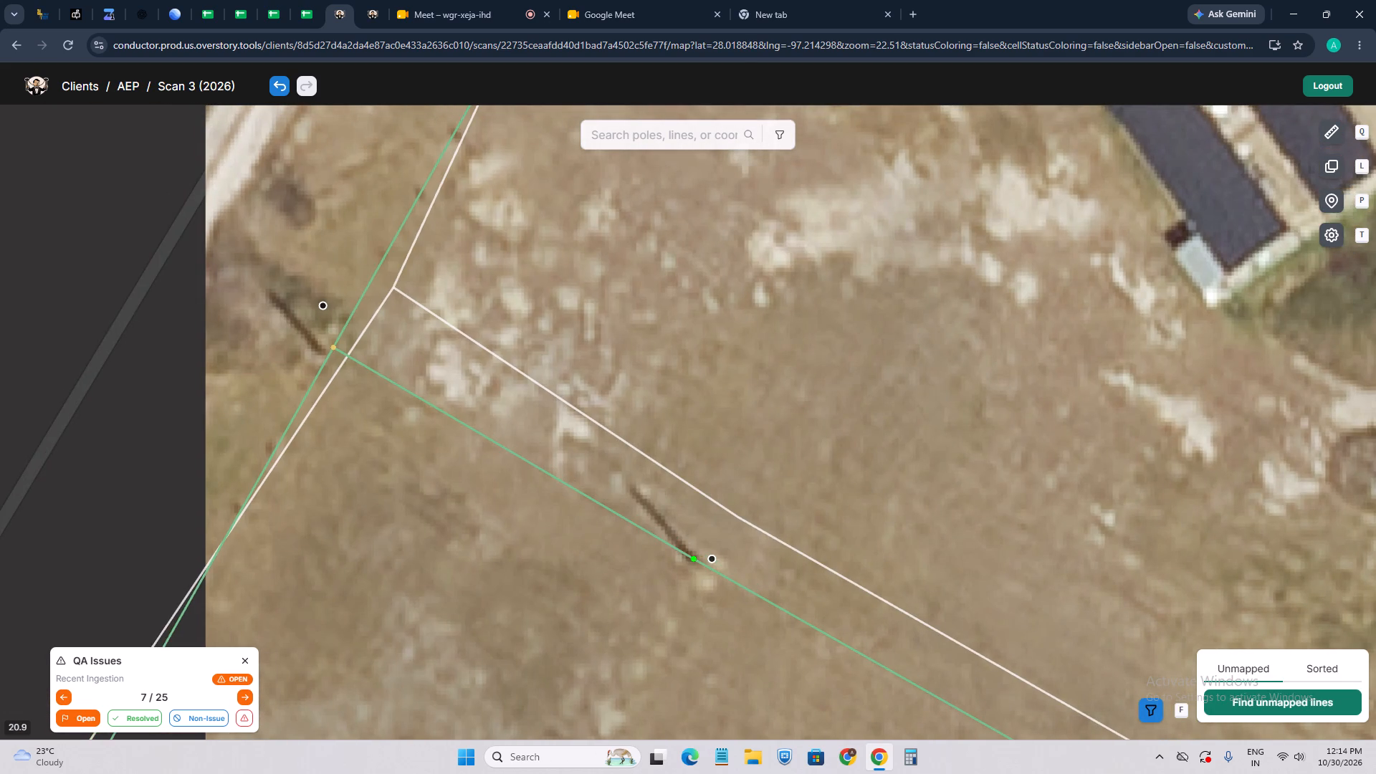
click(332, 346)
scroll(269, 371, up, 2)
key(w)
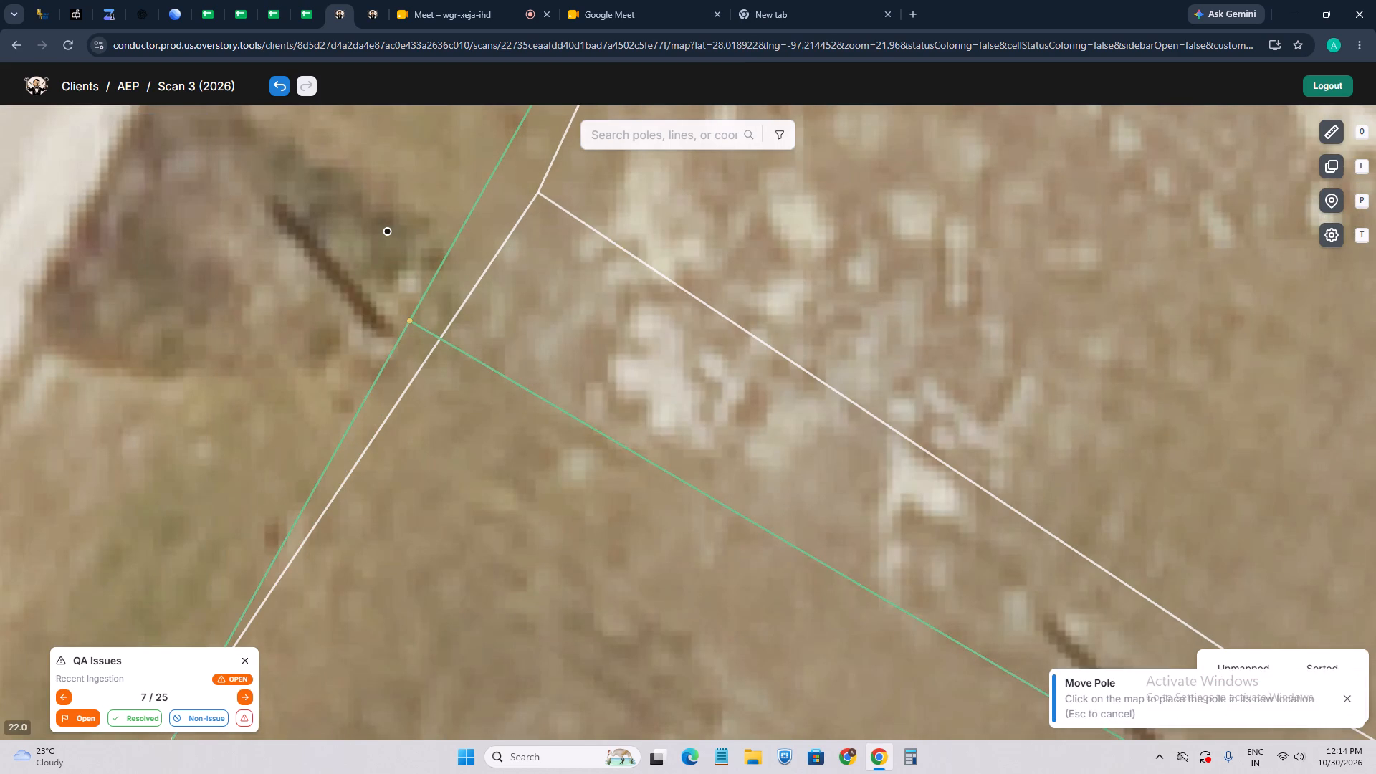
click(387, 331)
scroll(376, 439, down, 7)
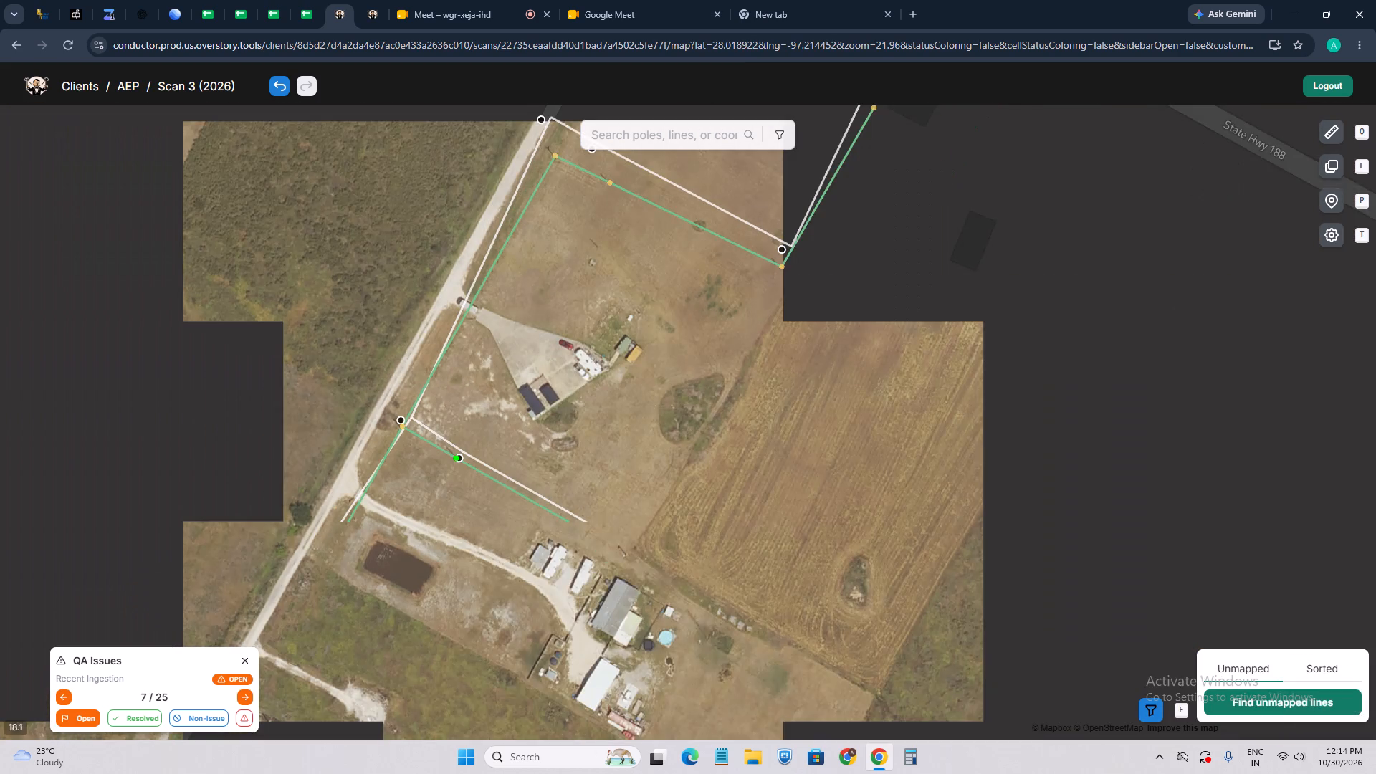
drag(511, 341, 495, 416)
click(565, 288)
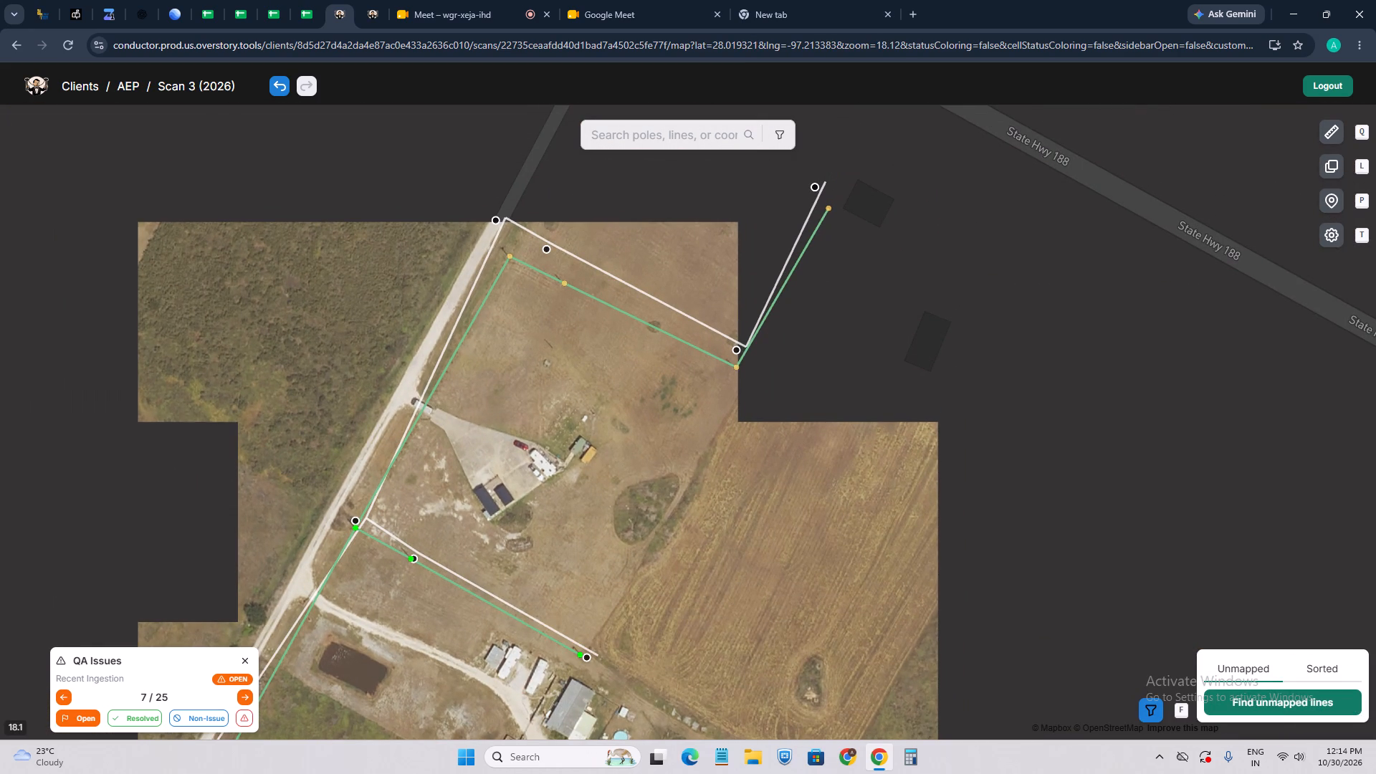
drag(551, 383, 540, 563)
scroll(549, 449, up, 5)
drag(539, 532, 561, 429)
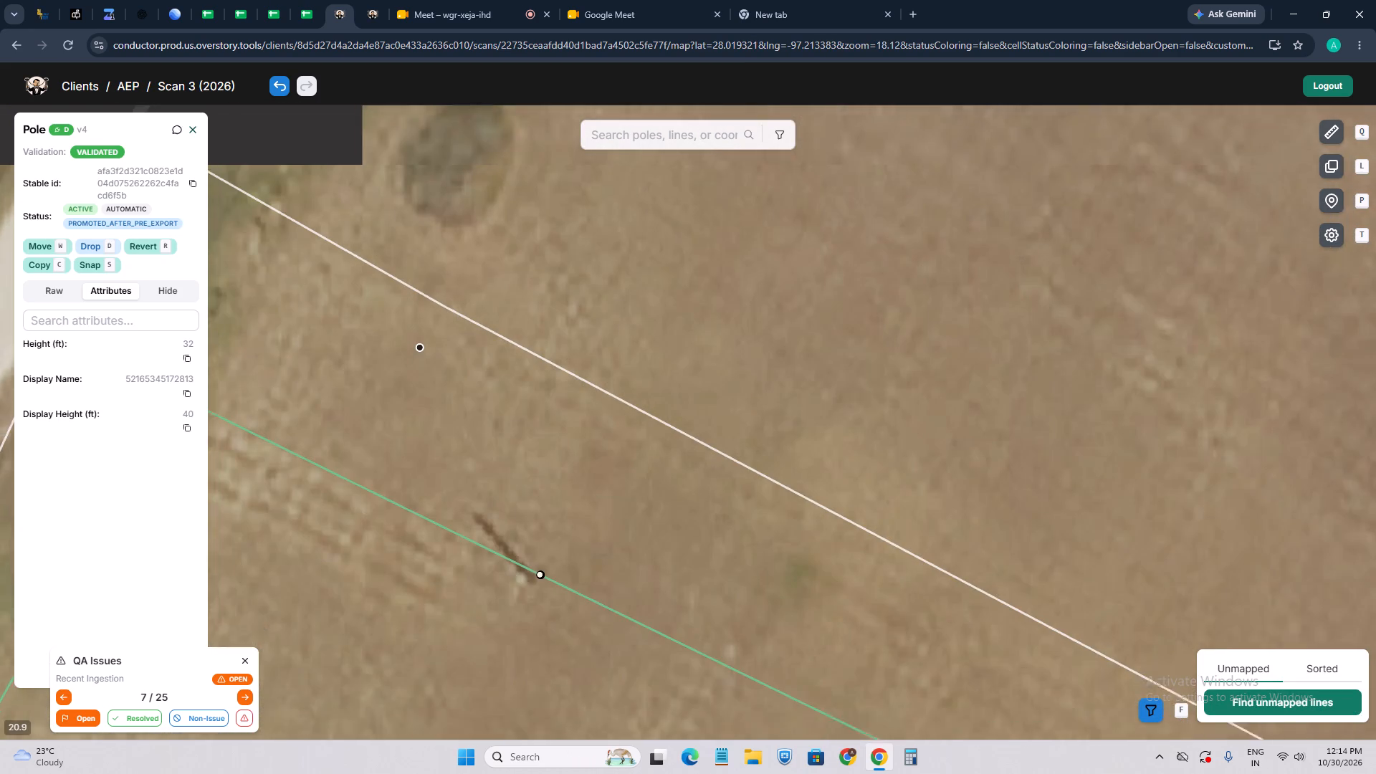
drag(561, 429, 563, 424)
key(w)
scroll(548, 504, up, 4)
click(540, 531)
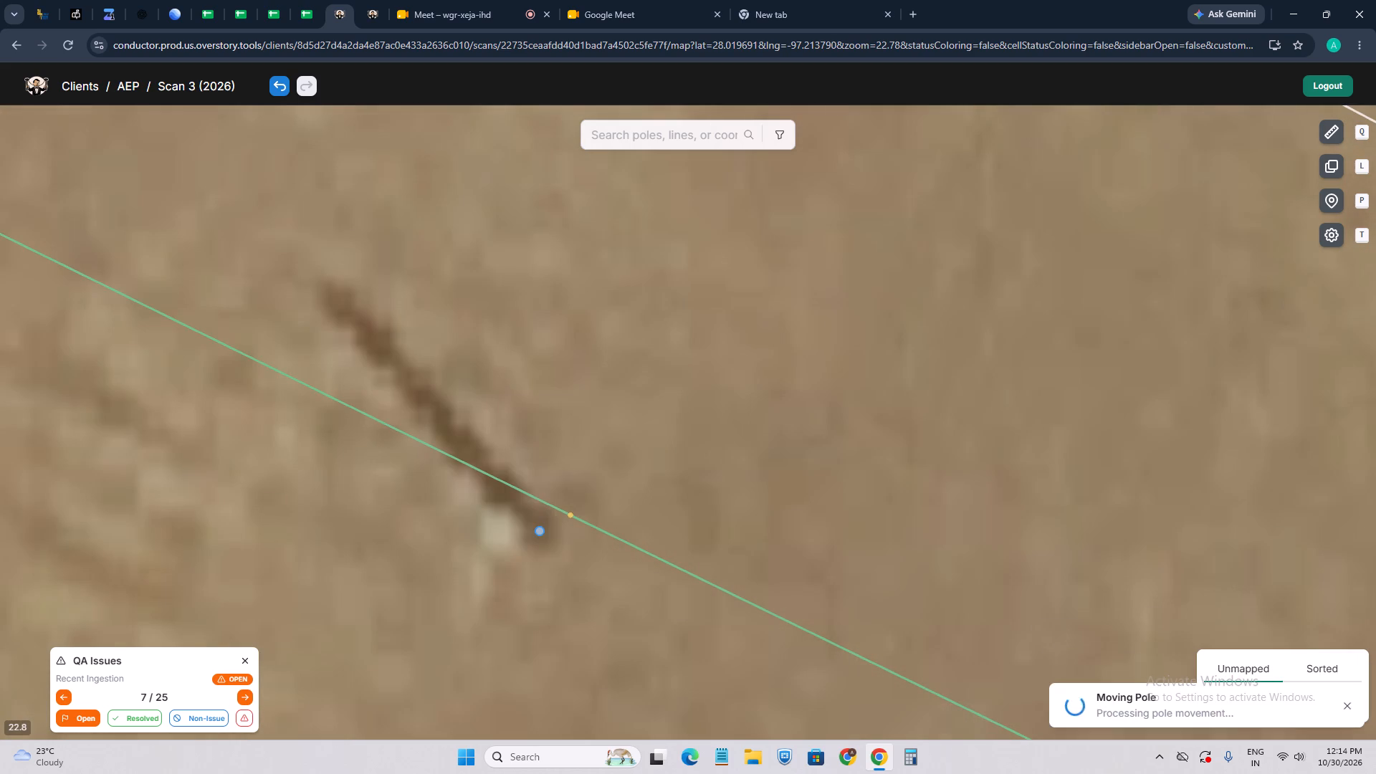
scroll(513, 502, down, 5)
click(310, 386)
scroll(295, 401, up, 4)
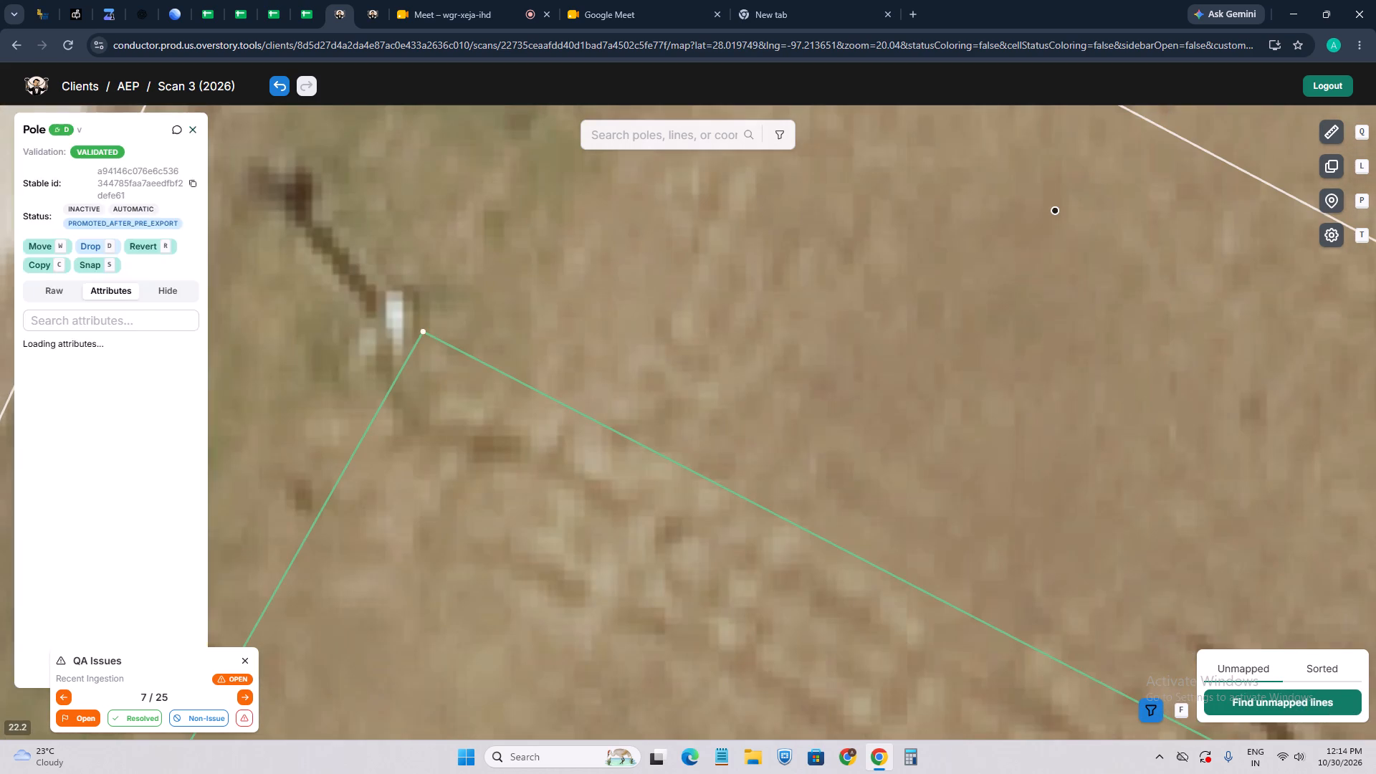
key(w)
click(389, 325)
scroll(386, 443, down, 7)
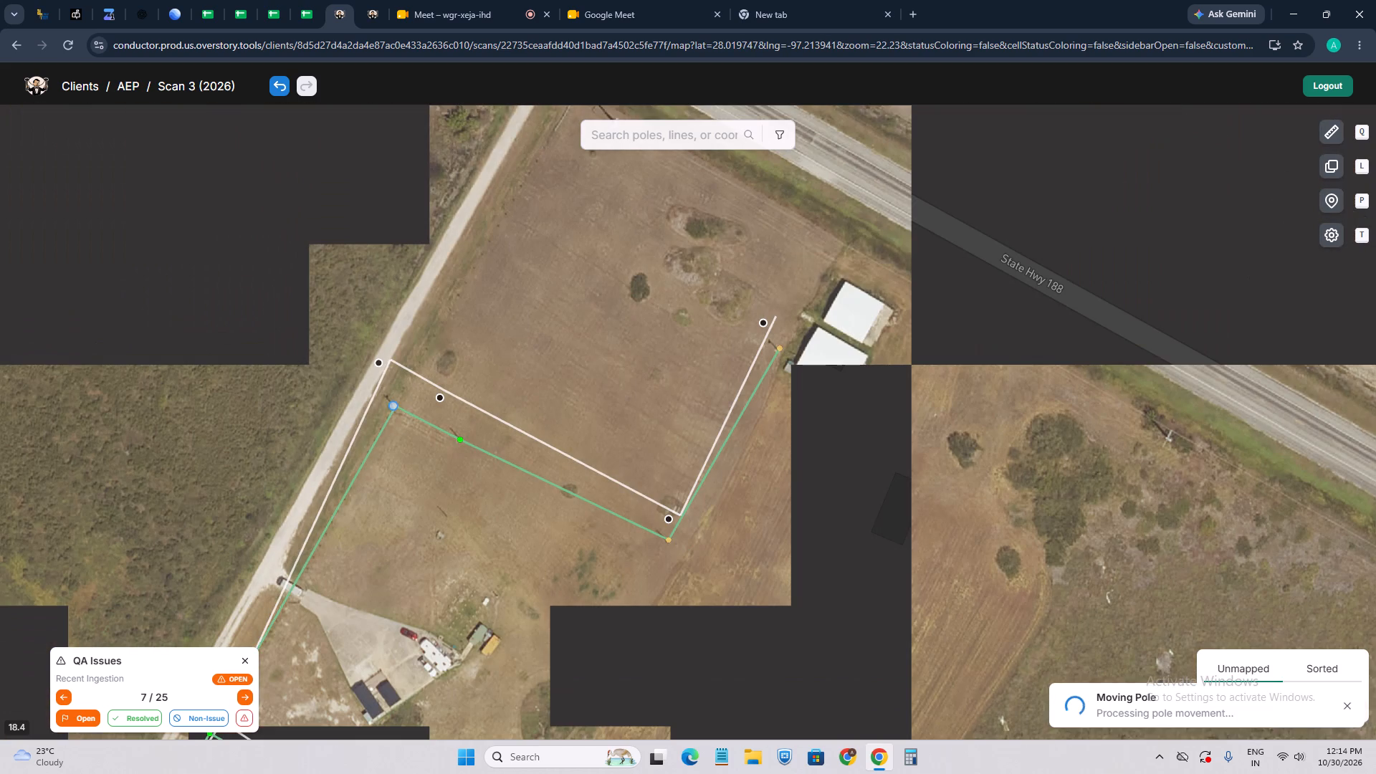
click(671, 543)
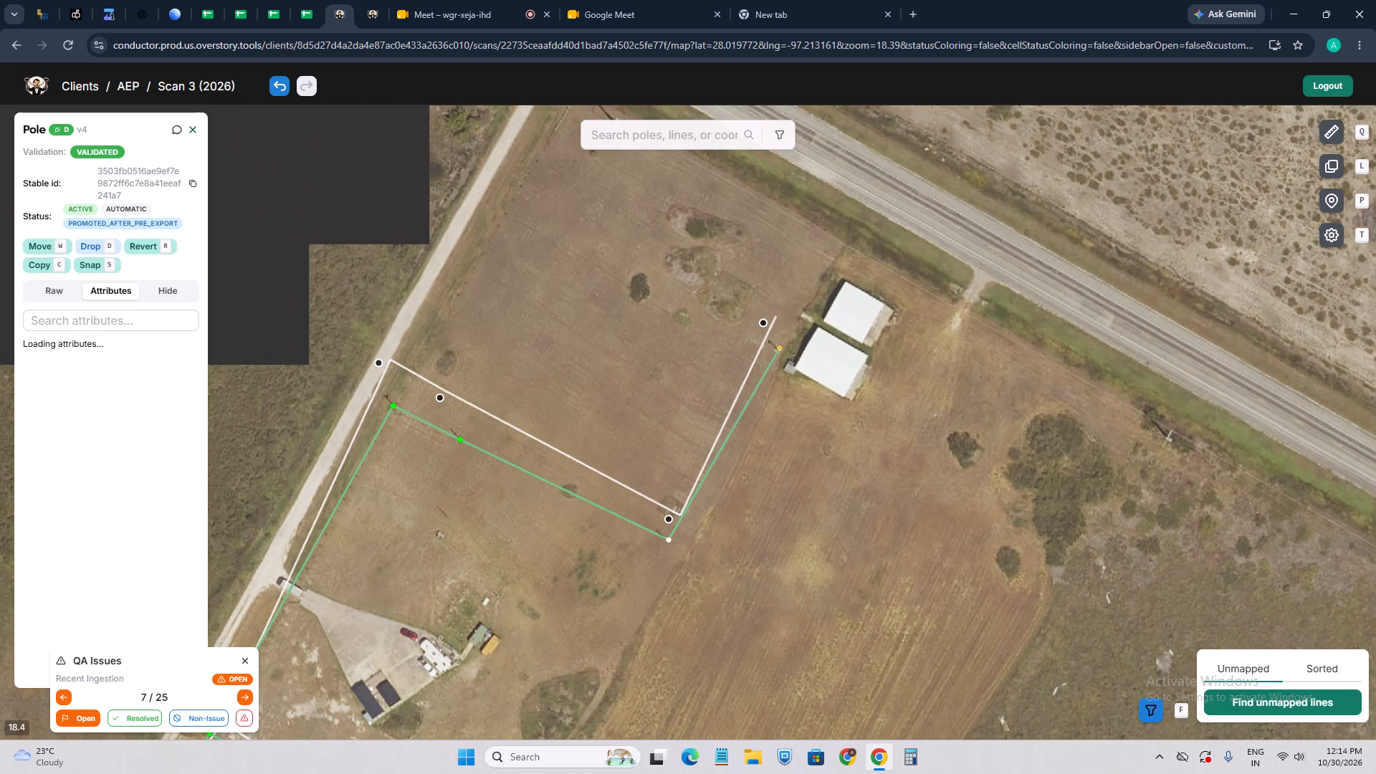
key(5)
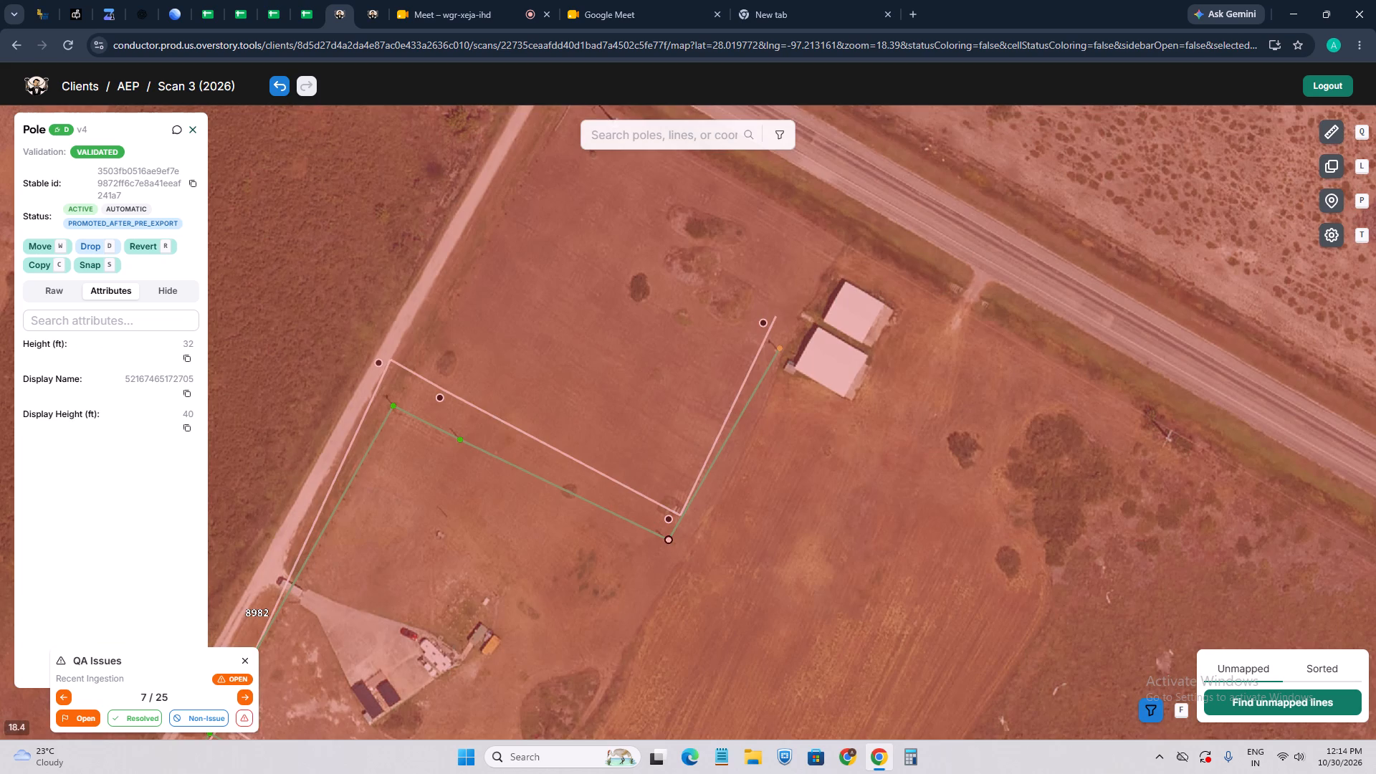
text(5w)
scroll(684, 552, up, 6)
scroll(568, 469, up, 2)
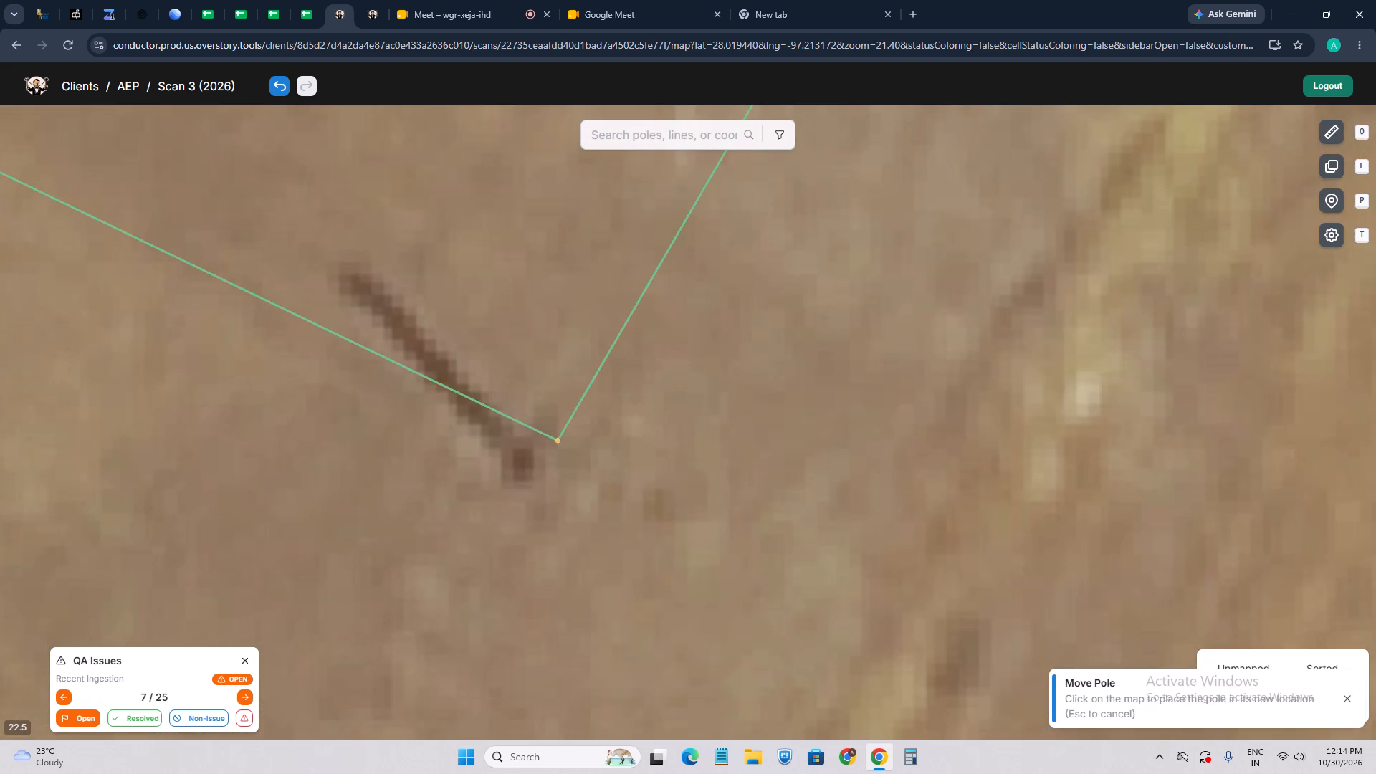
click(517, 460)
Move the end pole of the northernmost branch, beside the two white-roofed buildings, slightly southwest onto its base.
scroll(534, 507, down, 6)
drag(653, 389, 614, 553)
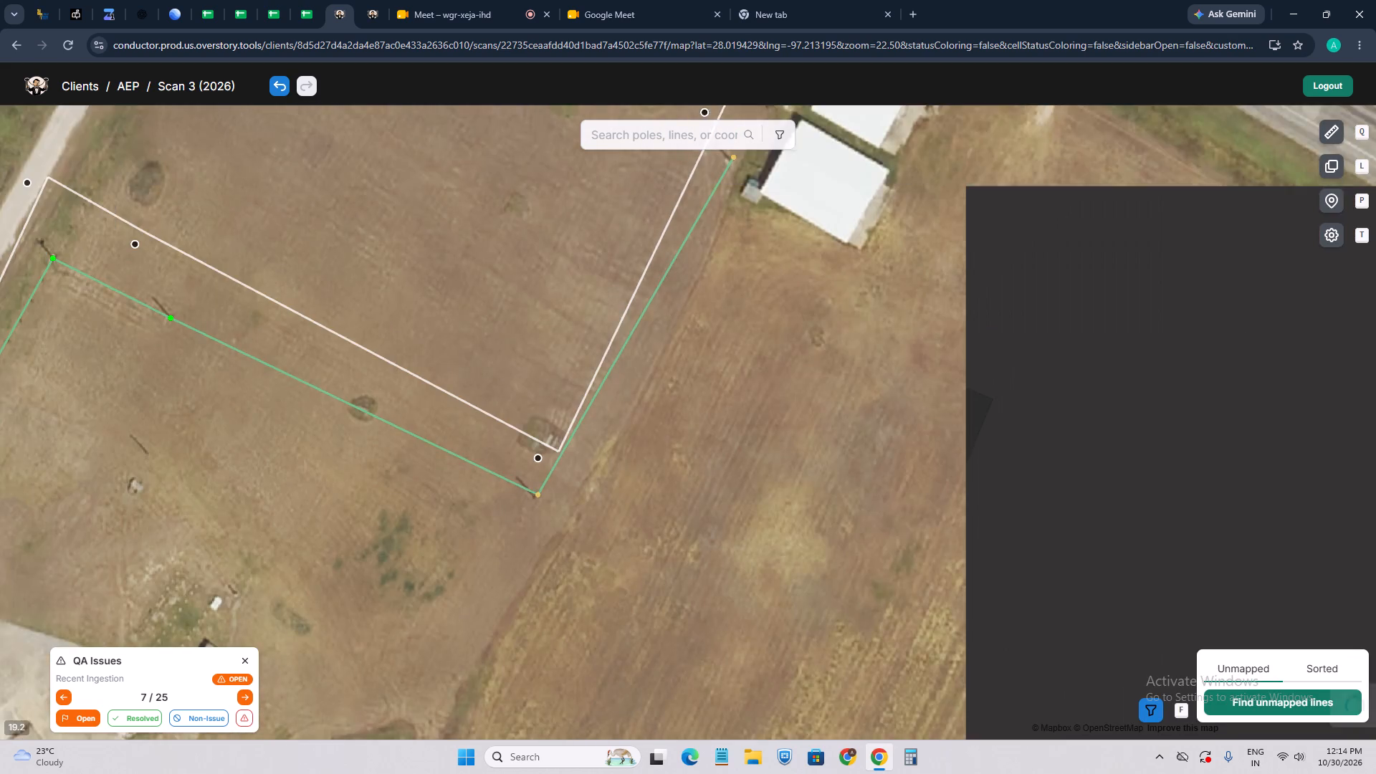
drag(614, 553, 606, 575)
click(656, 391)
scroll(682, 421, up, 2)
key(w)
scroll(616, 361, up, 3)
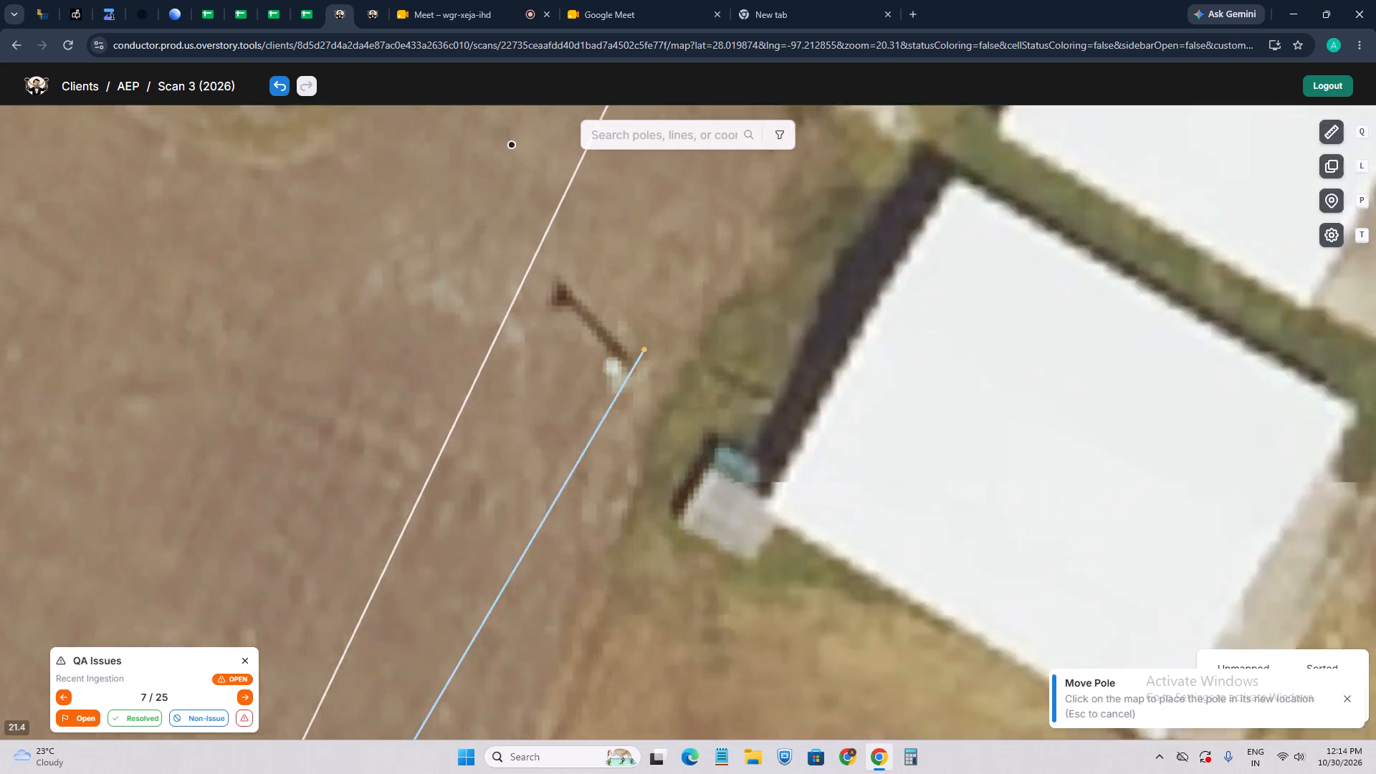
scroll(634, 369, up, 2)
click(622, 355)
Check the corrected branches around issue 7 of 25 and mark the issue as Resolved.
scroll(496, 473, down, 5)
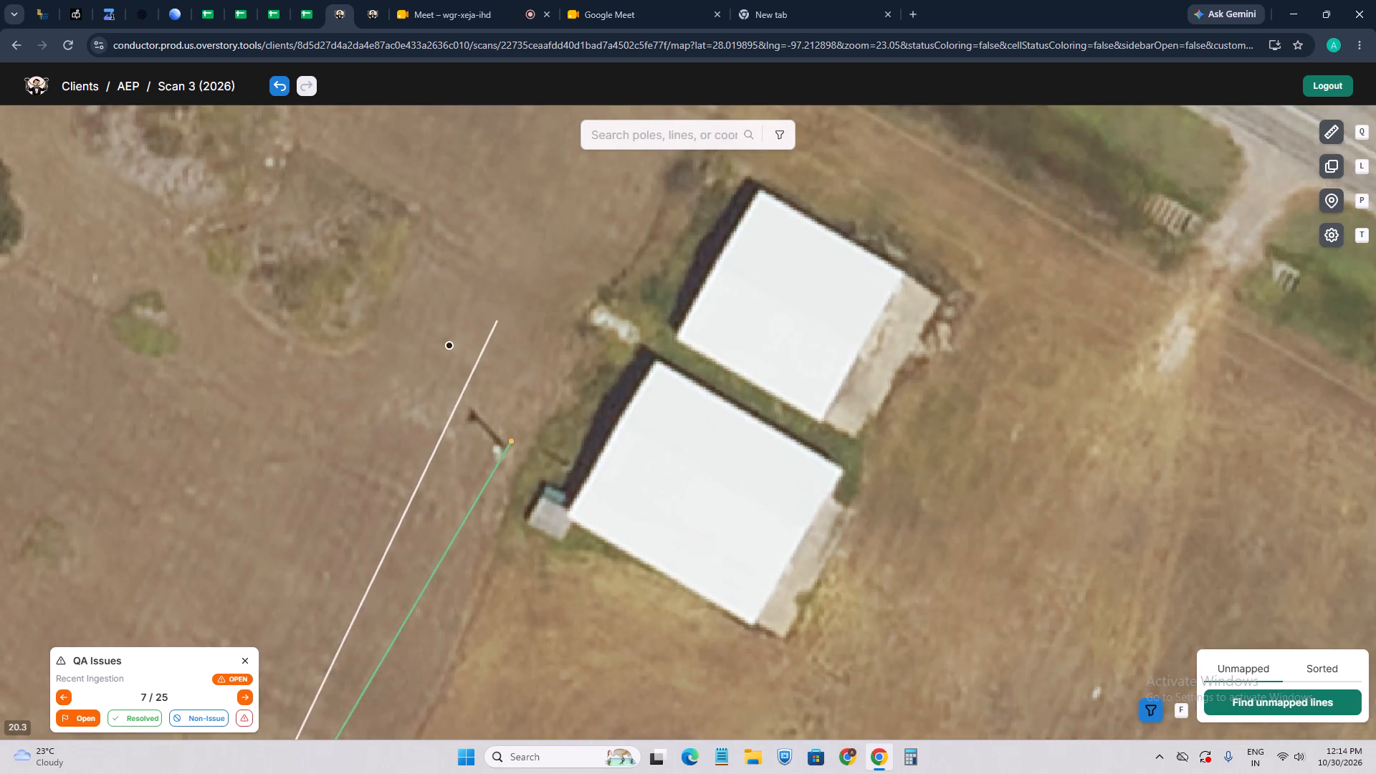
scroll(490, 464, down, 6)
drag(457, 572, 505, 426)
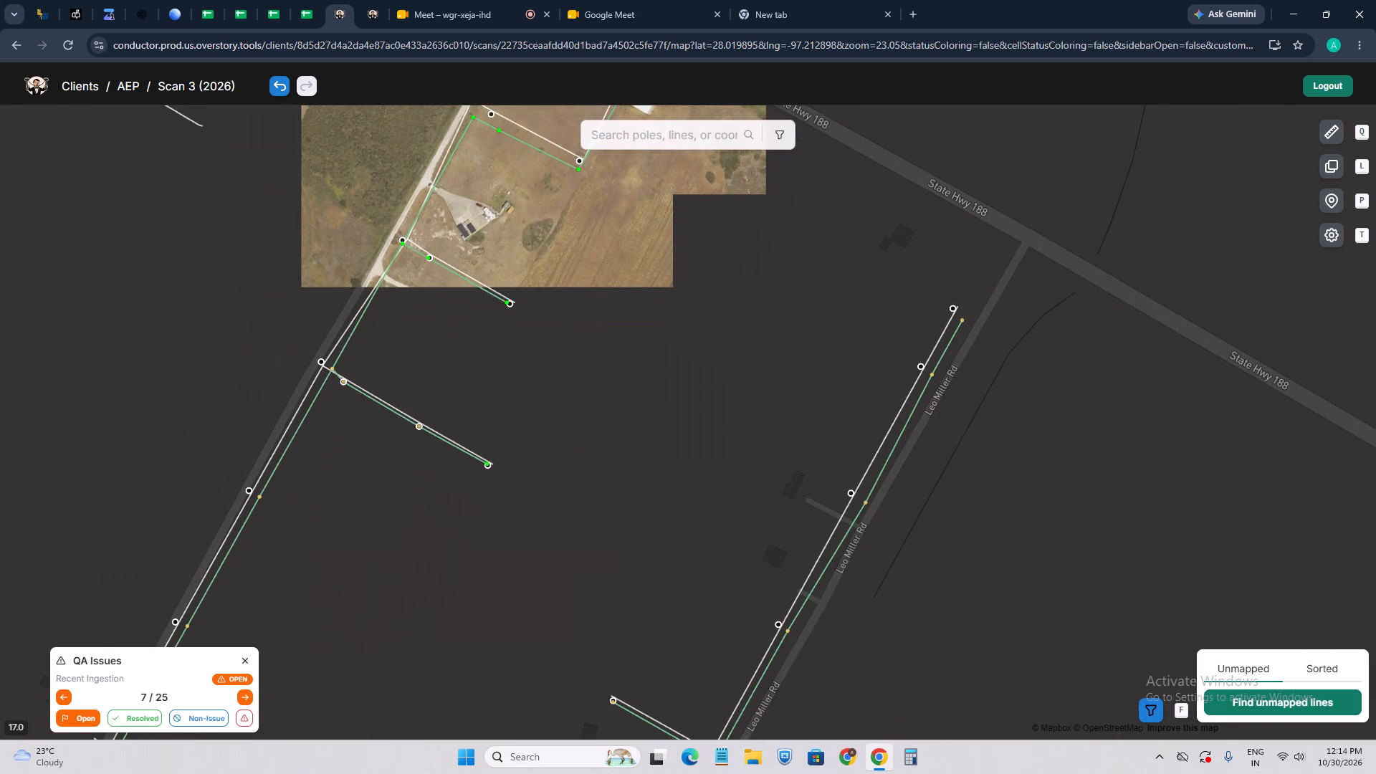
scroll(431, 428, up, 2)
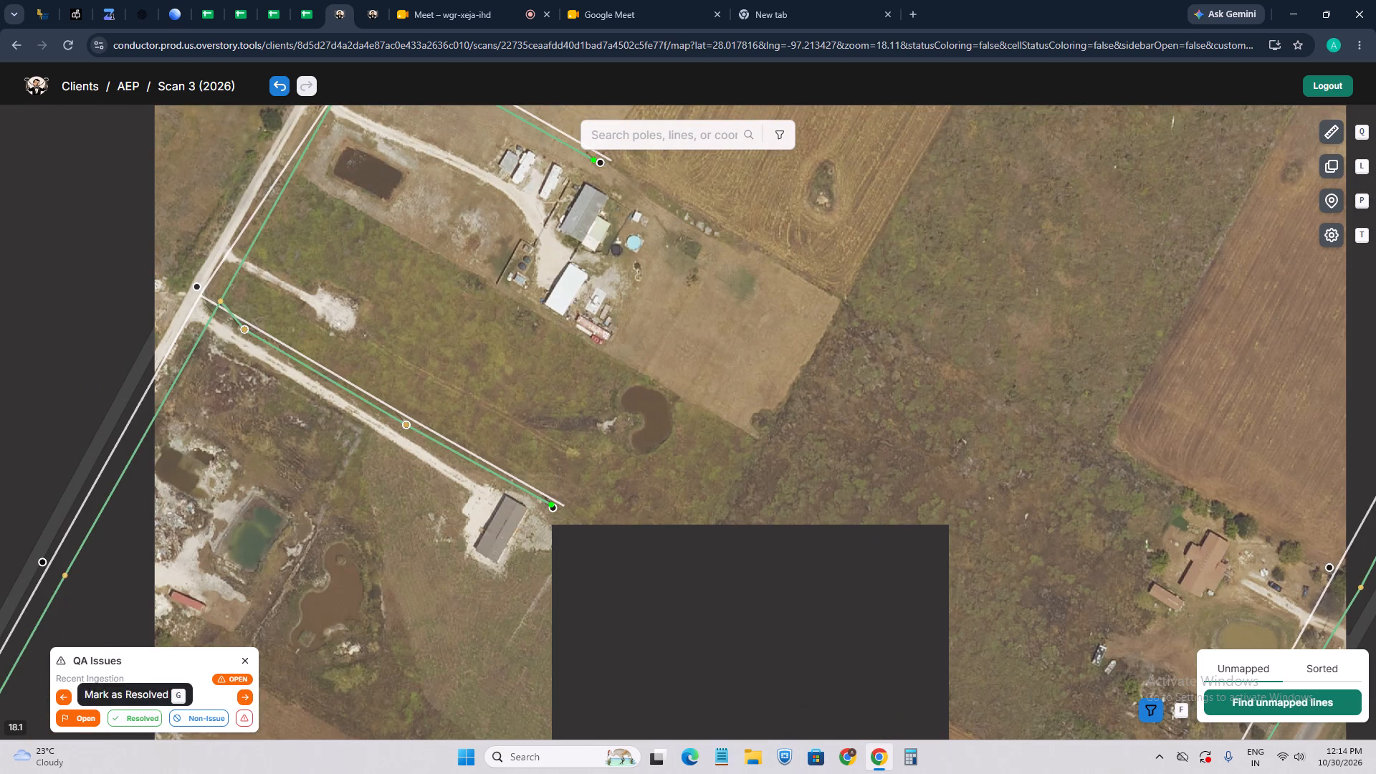
click(145, 720)
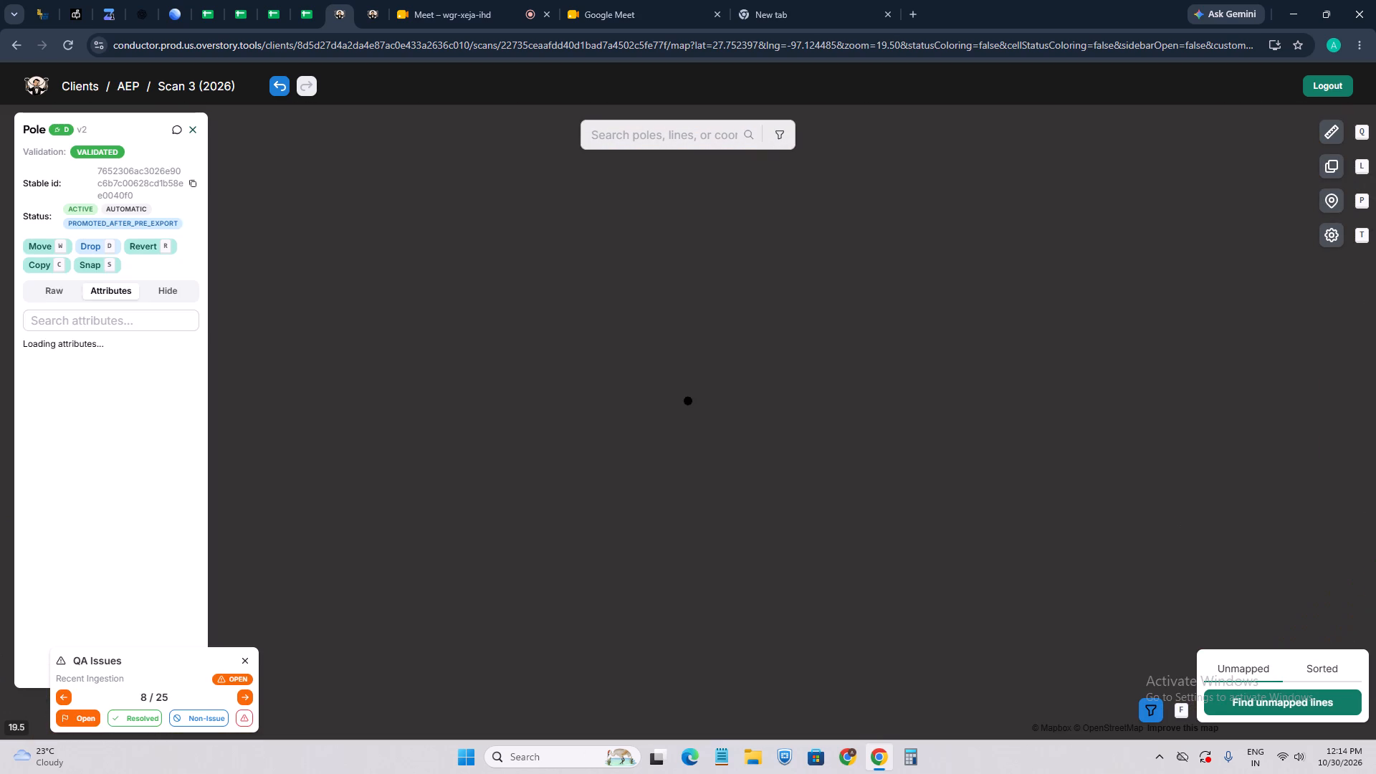
click(56, 698)
scroll(352, 522, down, 3)
drag(307, 510, 765, 452)
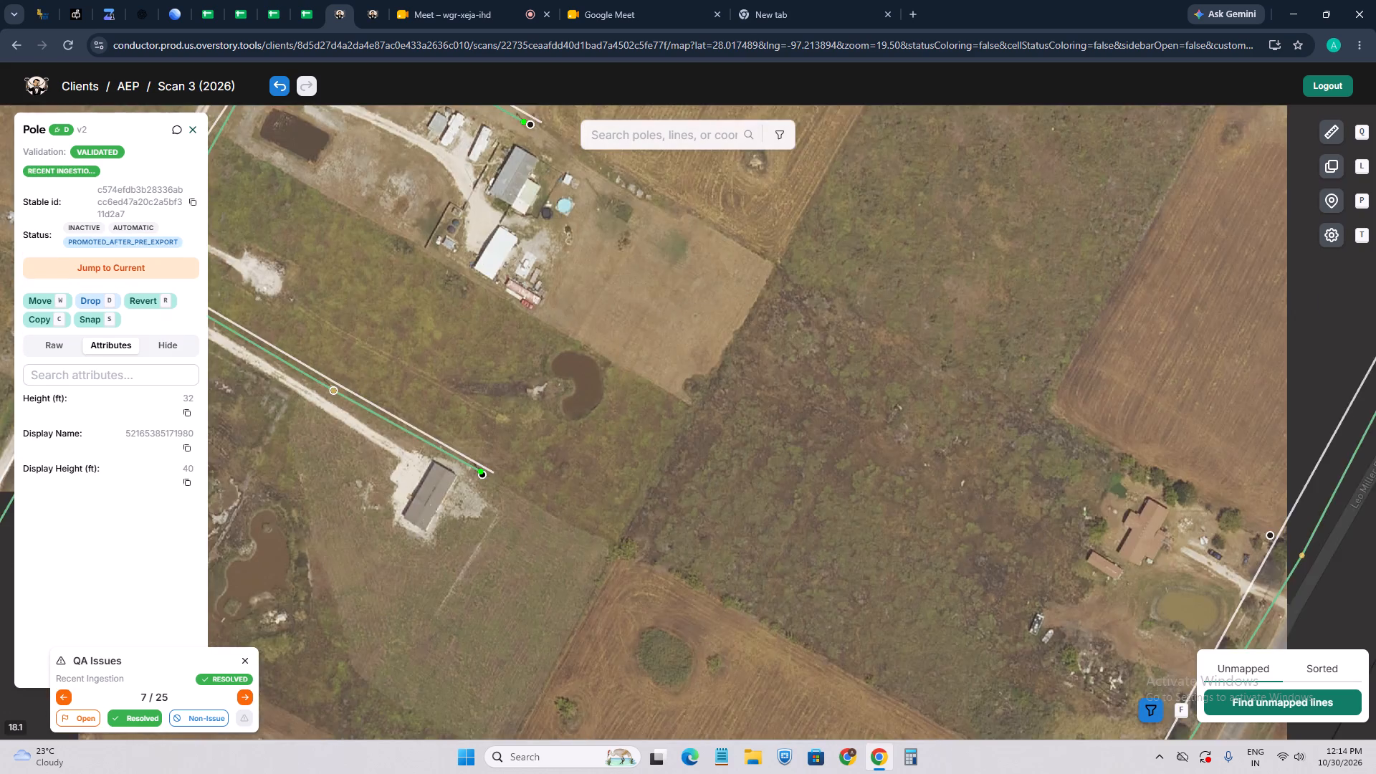
drag(765, 452, 772, 450)
click(487, 474)
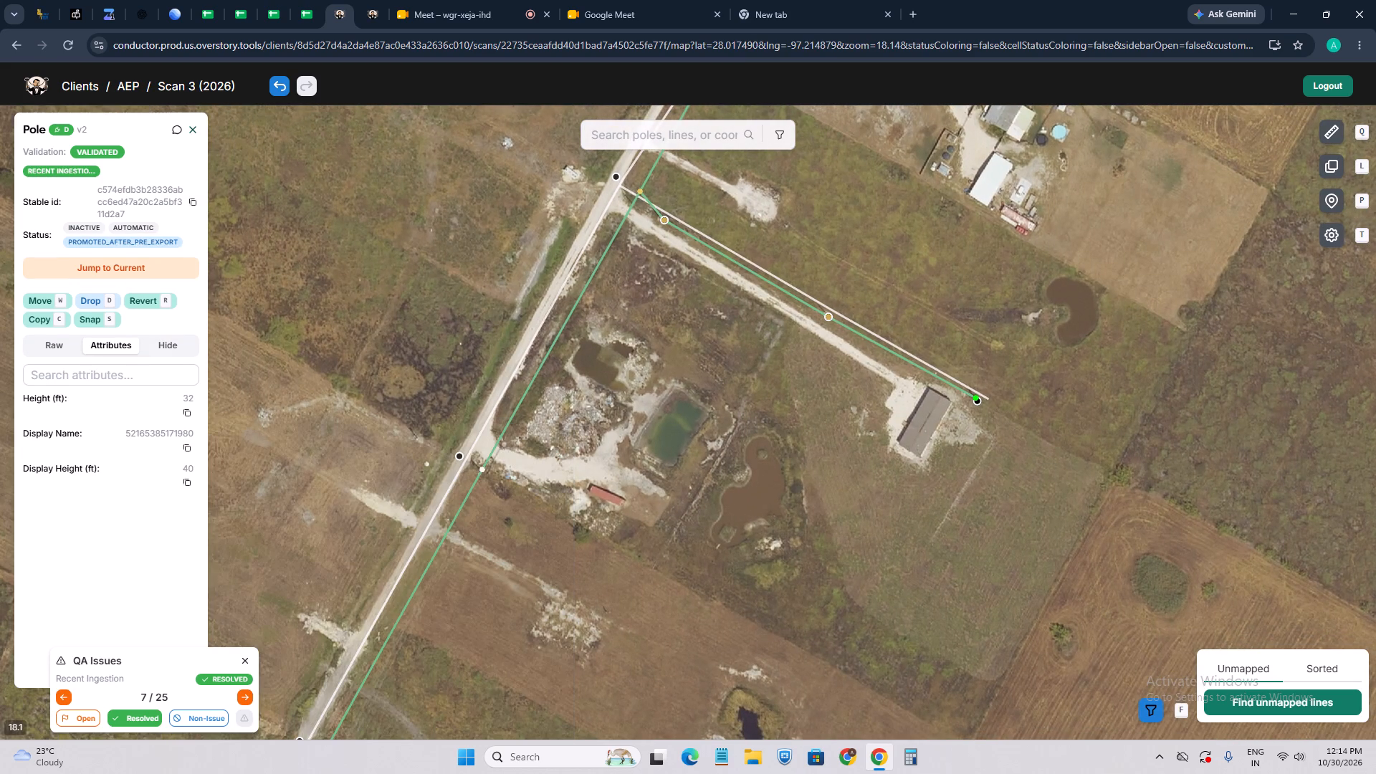
scroll(487, 474, up, 6)
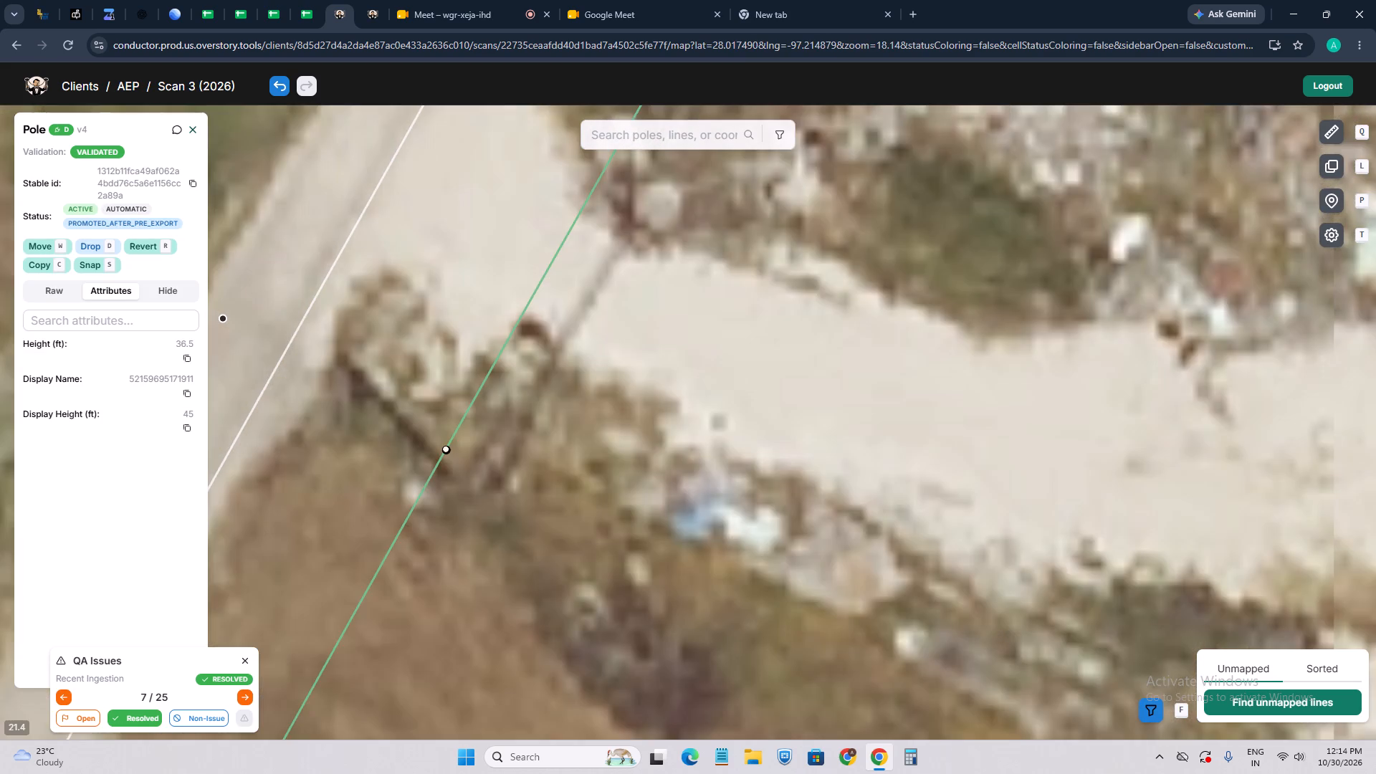
key(w)
scroll(448, 459, up, 3)
click(440, 497)
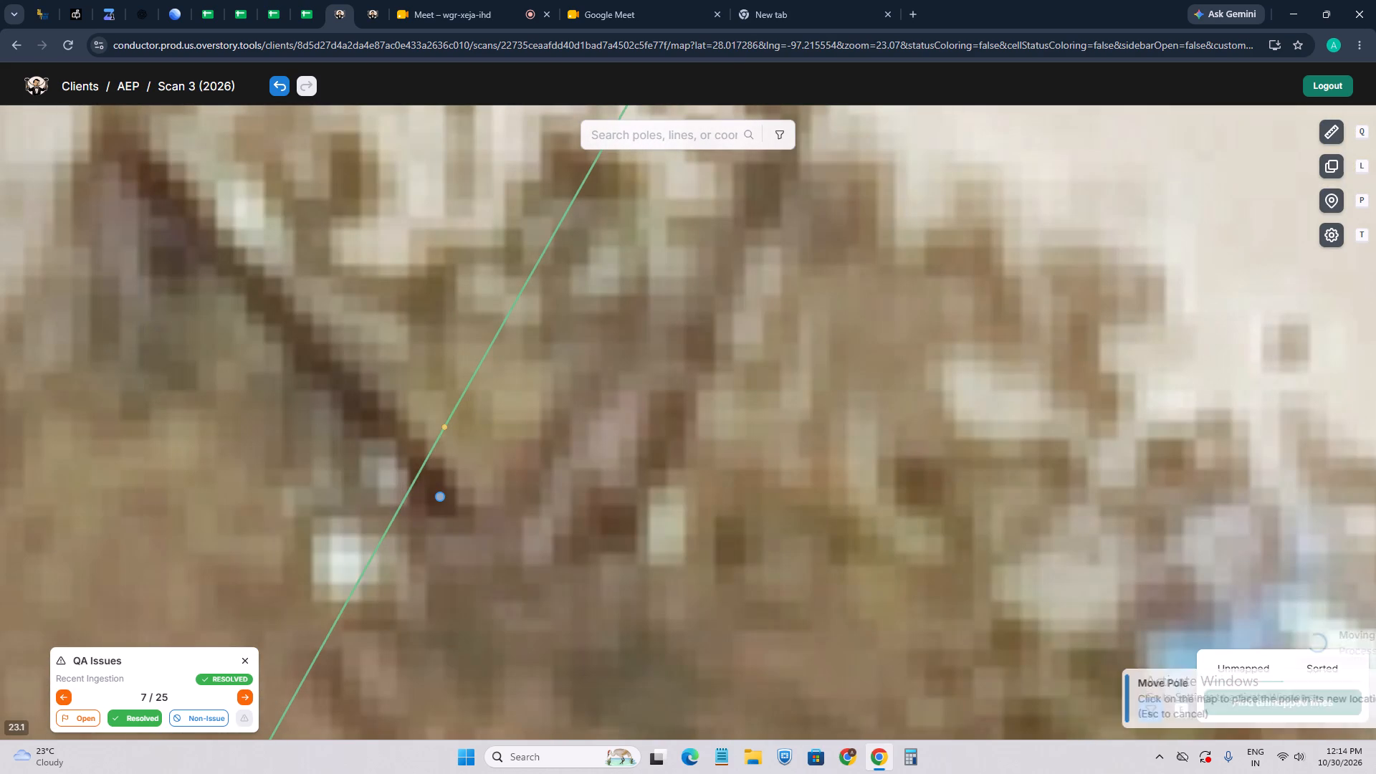
scroll(451, 532, down, 5)
drag(460, 549, 487, 475)
drag(441, 543, 515, 383)
scroll(520, 368, down, 3)
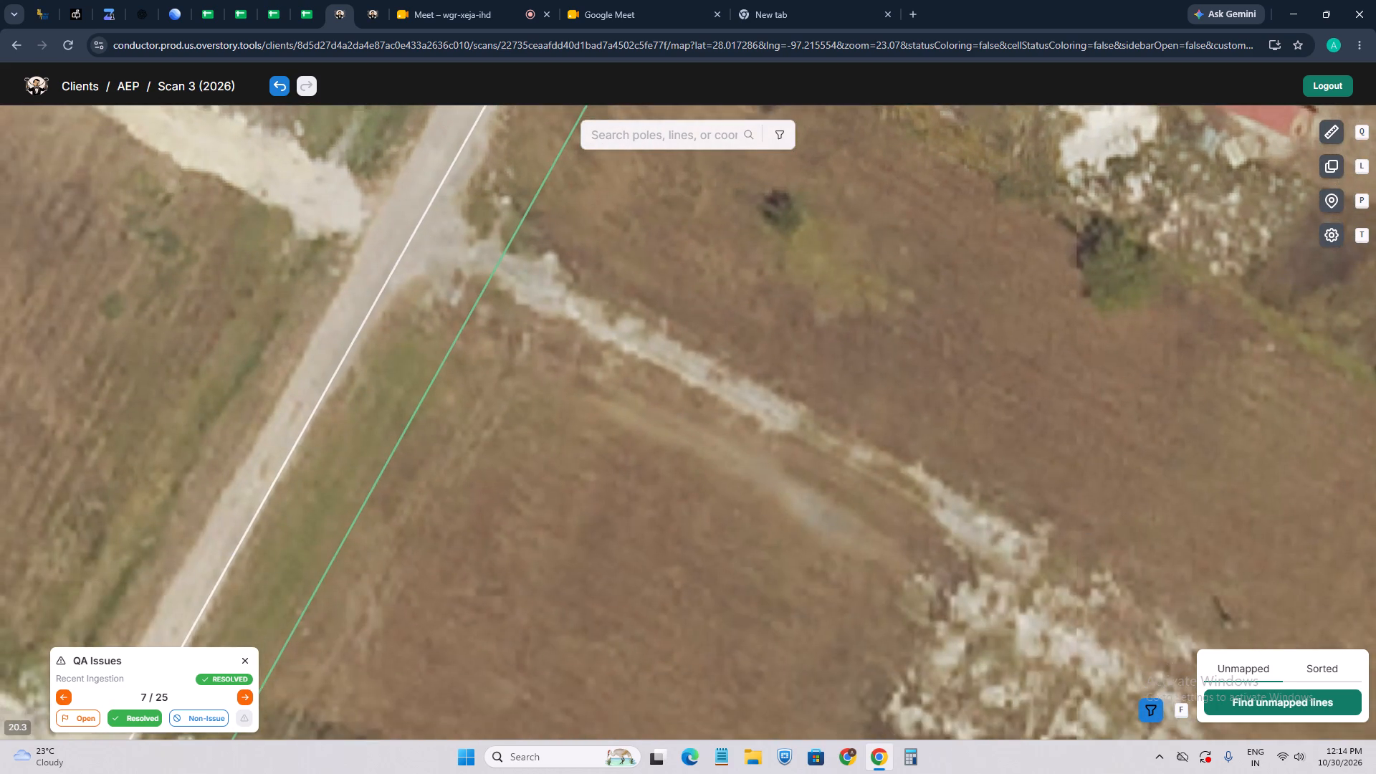
drag(446, 558, 502, 394)
click(369, 512)
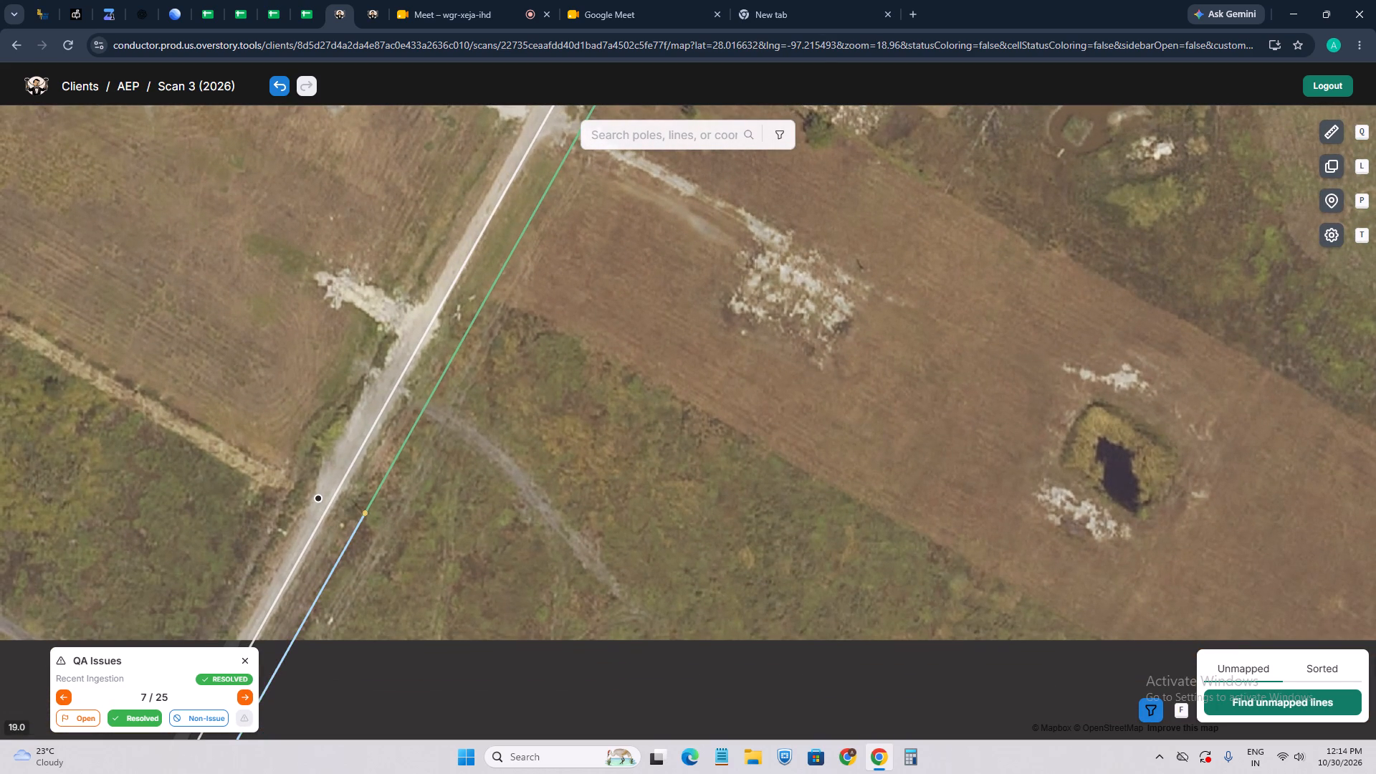
key(w)
scroll(365, 521, up, 5)
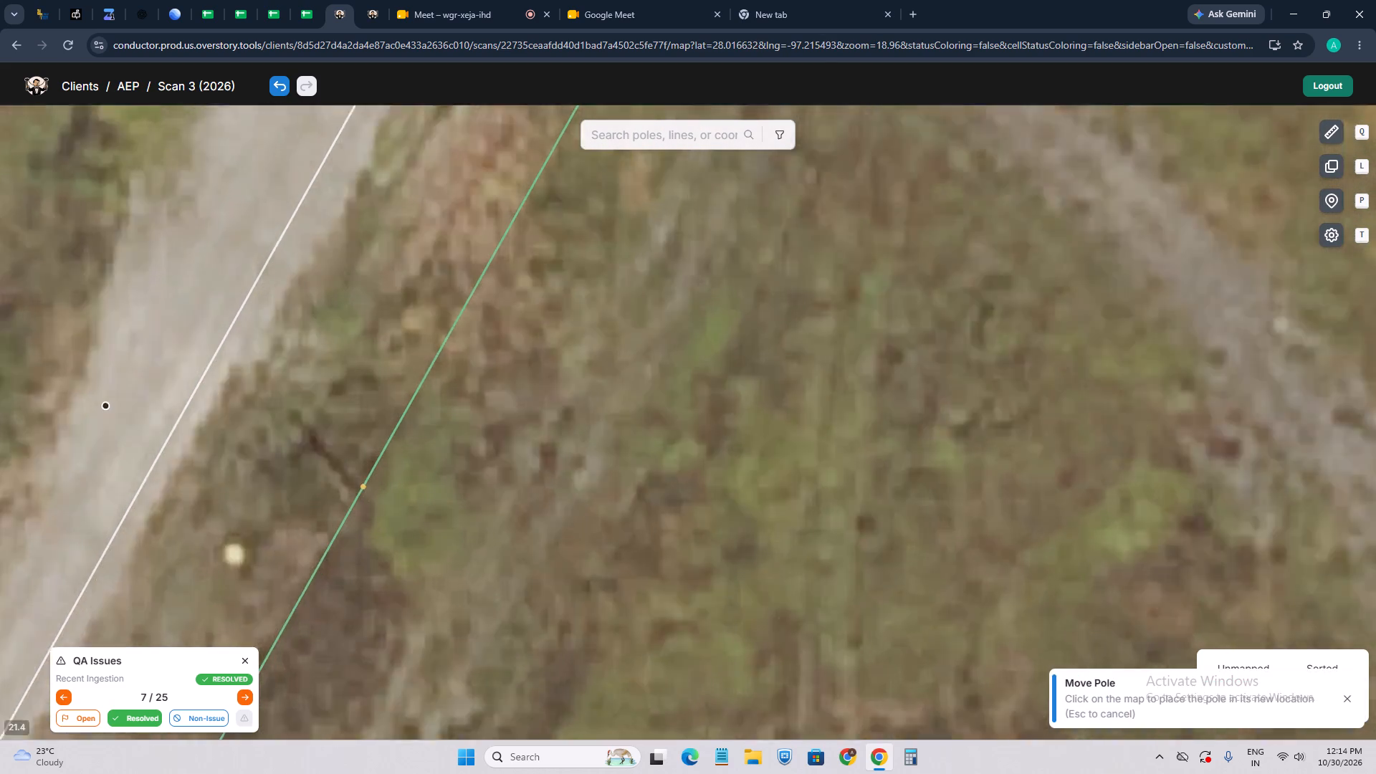
scroll(365, 500, up, 4)
click(340, 471)
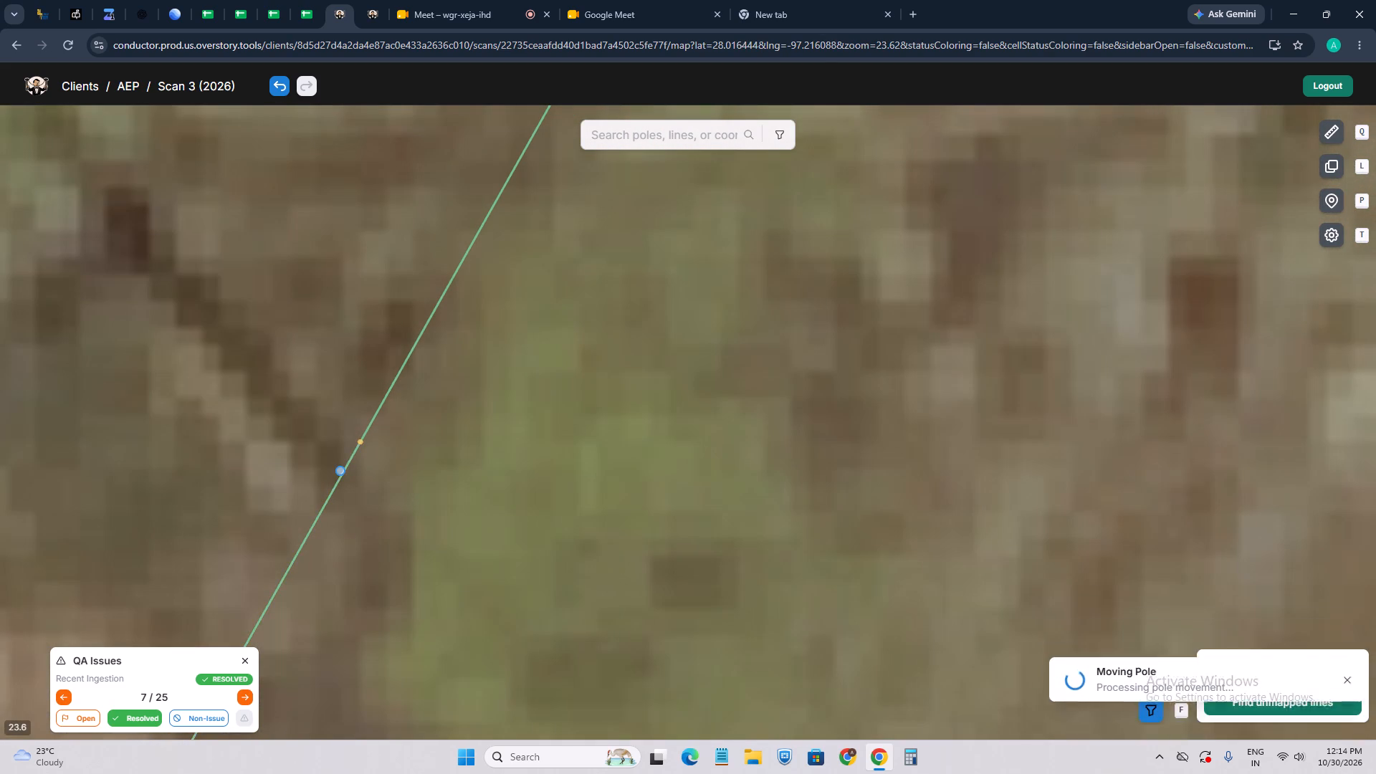
scroll(335, 519, down, 9)
drag(588, 331, 558, 418)
scroll(557, 418, down, 3)
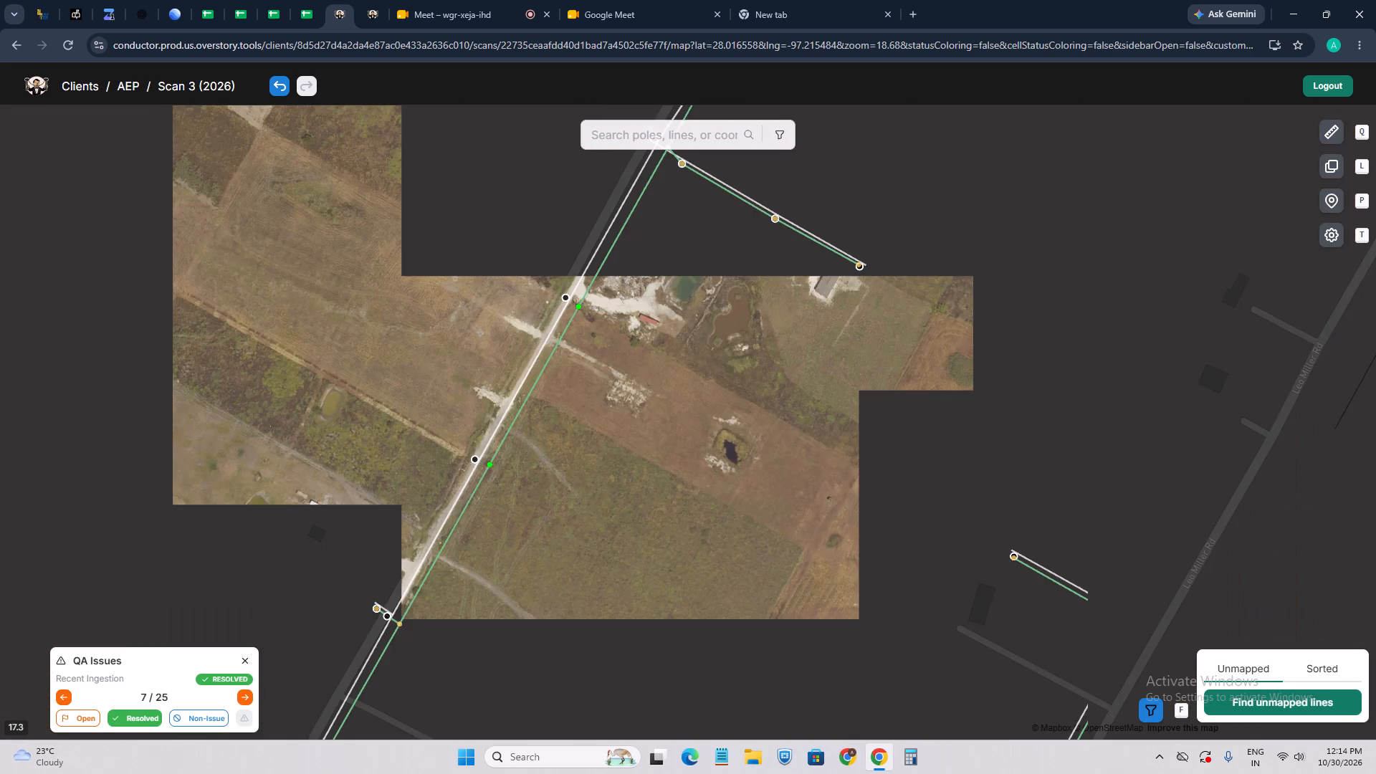
drag(634, 381, 477, 538)
drag(662, 480, 590, 568)
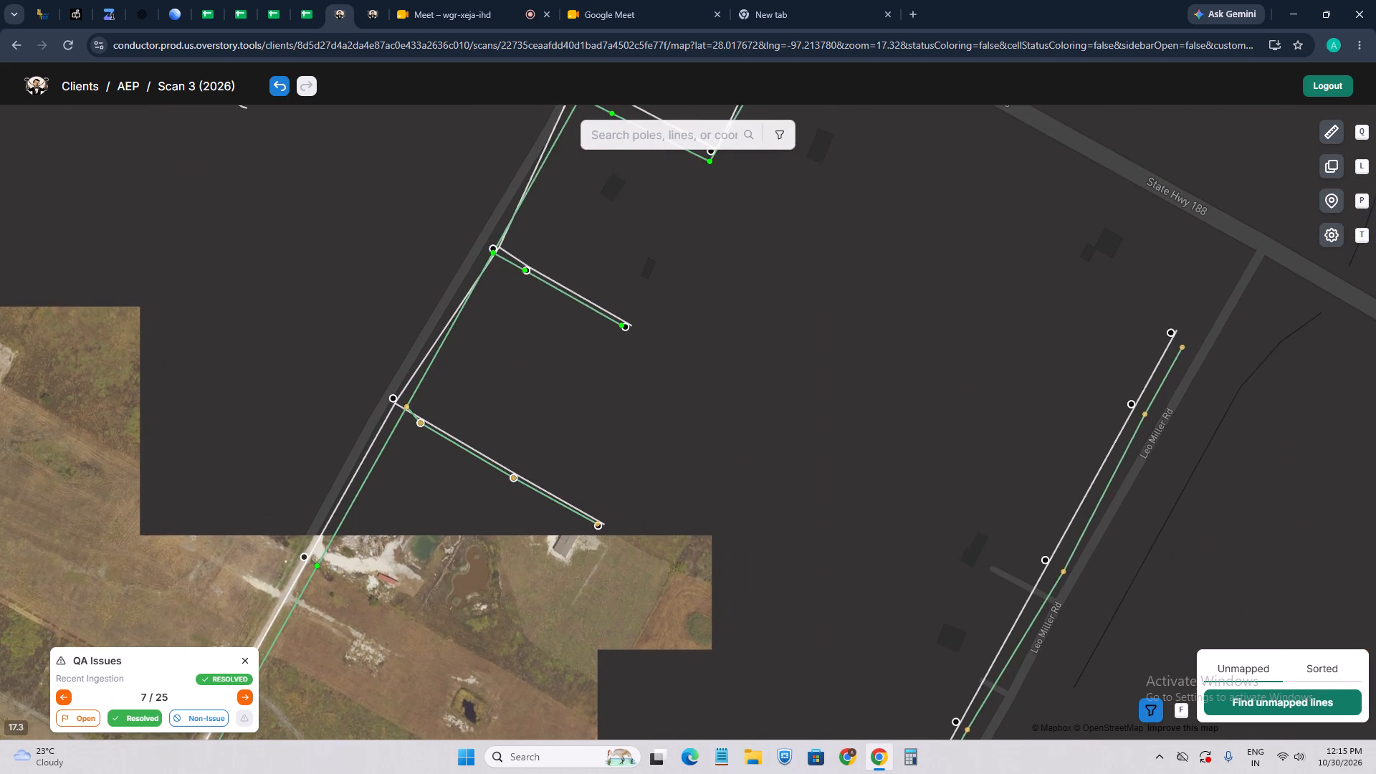
drag(851, 560, 709, 494)
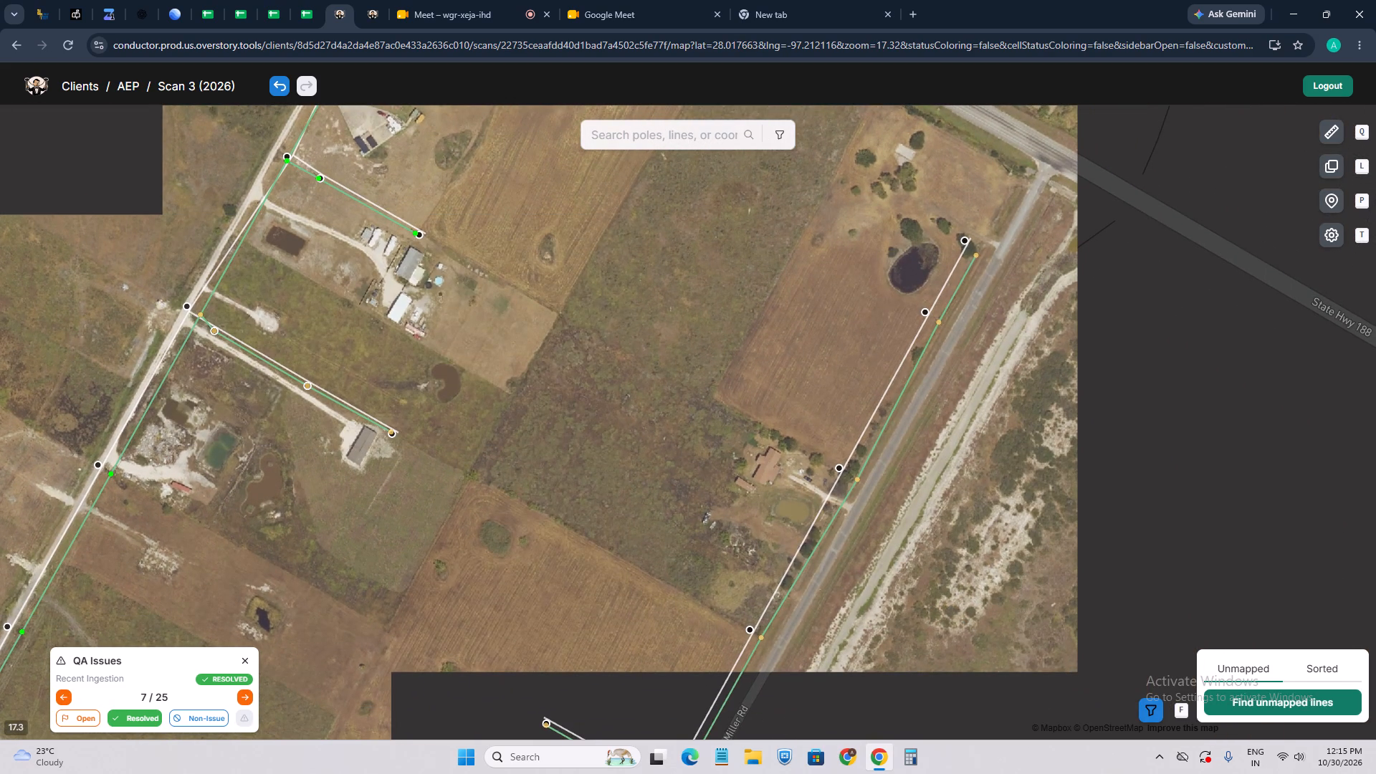
click(760, 639)
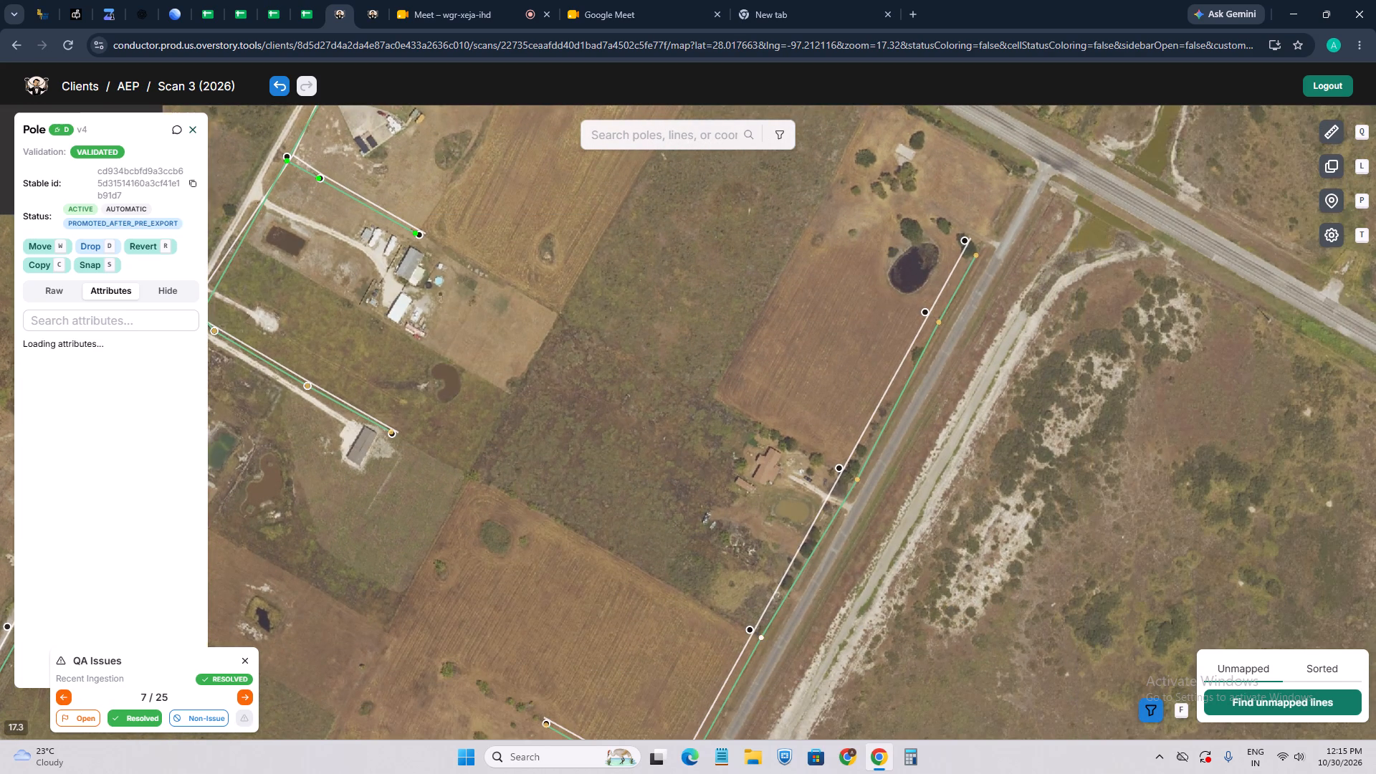
drag(586, 446, 520, 411)
scroll(657, 569, up, 4)
drag(649, 573, 616, 477)
scroll(607, 479, up, 3)
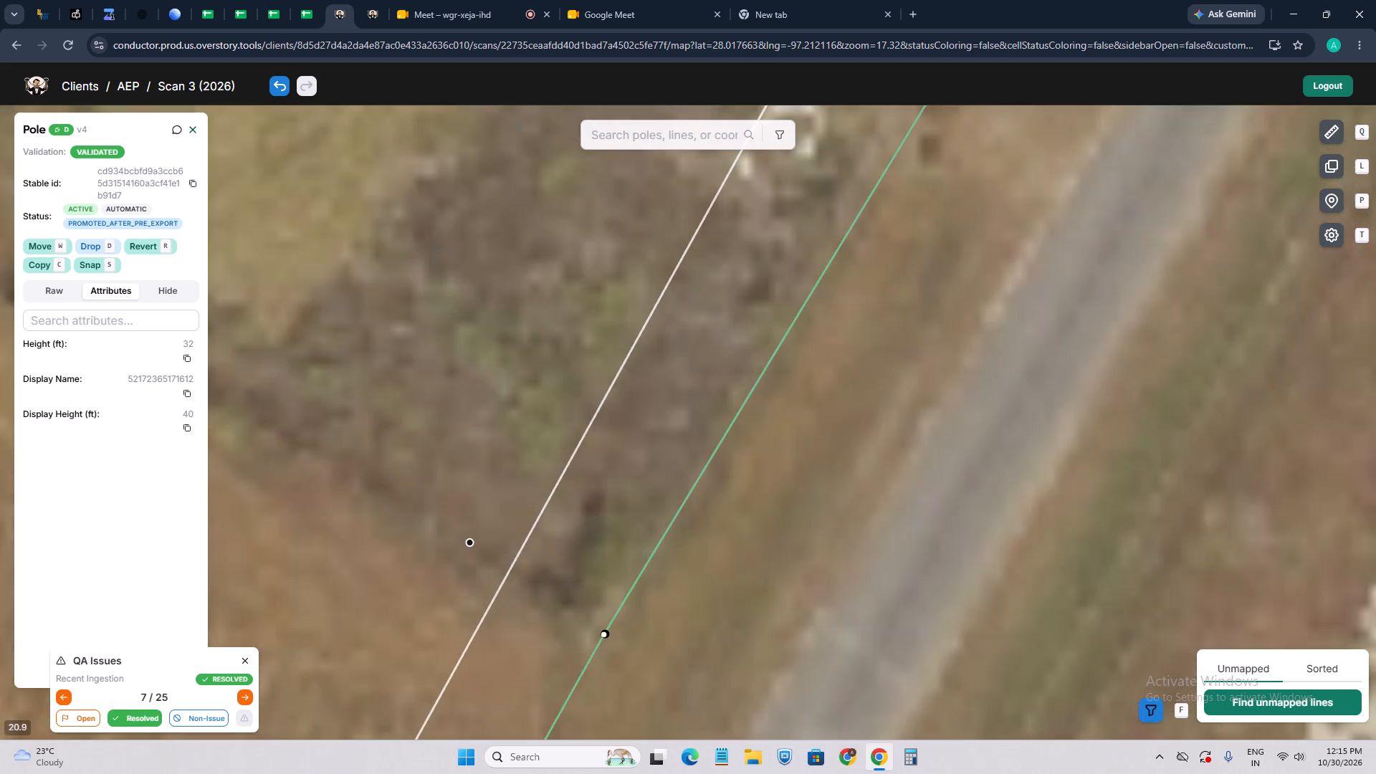
drag(651, 464, 644, 325)
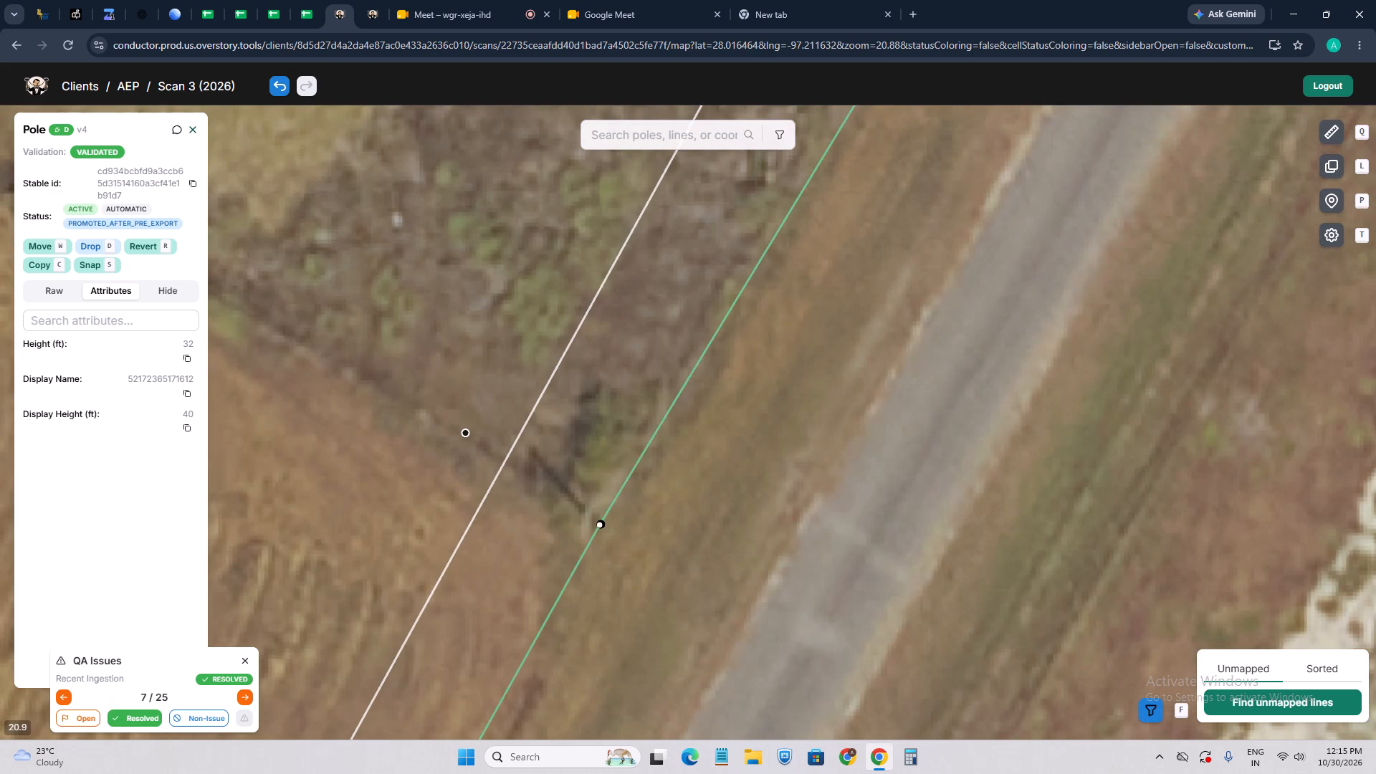
key(w)
scroll(582, 517, up, 4)
scroll(629, 546, down, 3)
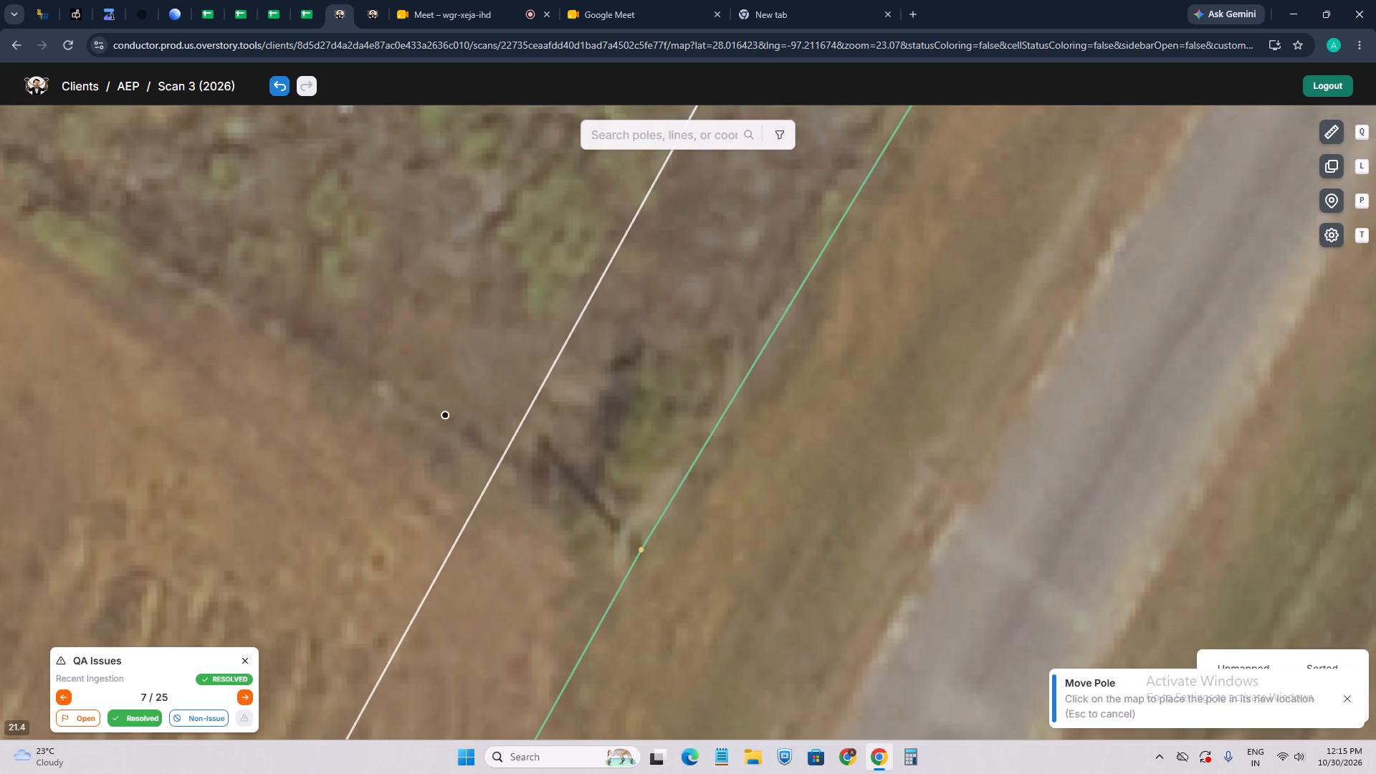
key(Escape)
scroll(636, 498, down, 4)
drag(742, 297, 706, 418)
drag(799, 297, 693, 462)
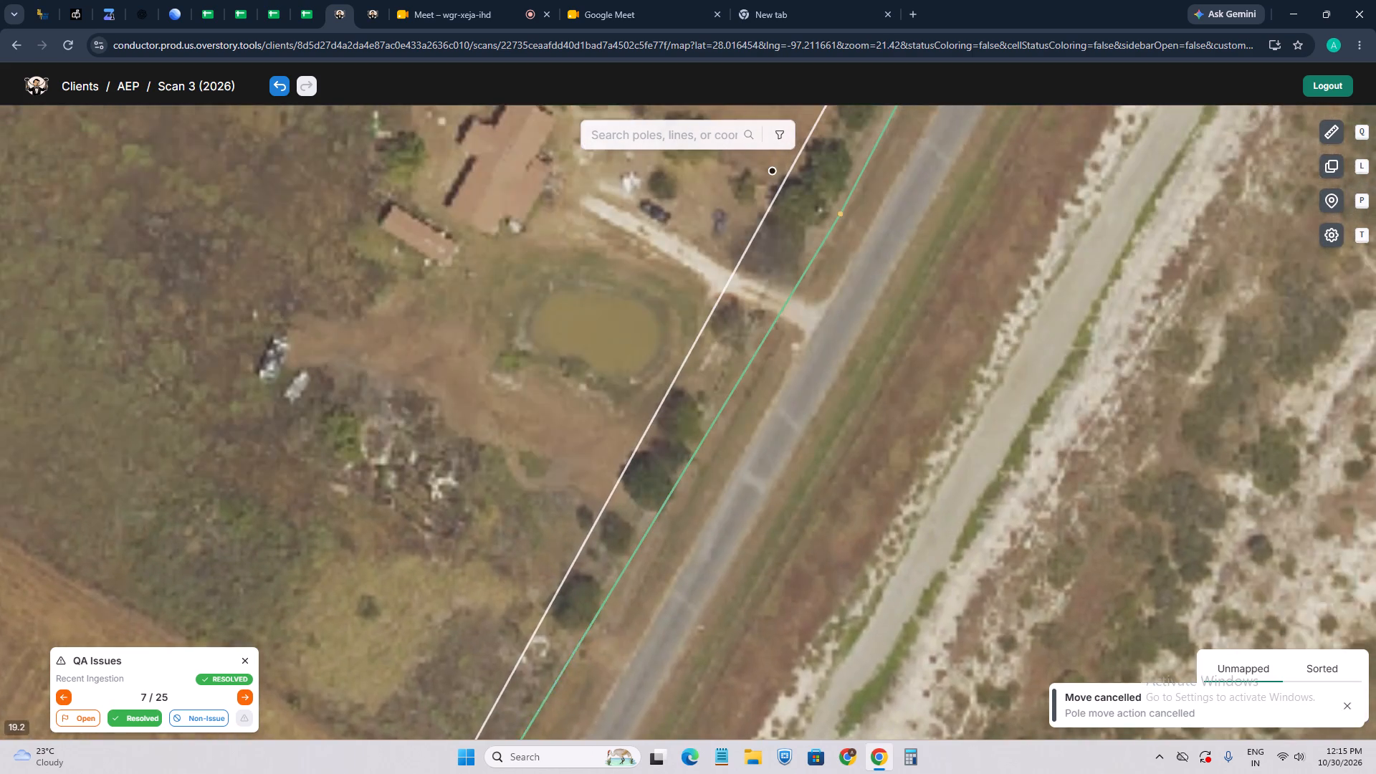
scroll(809, 287, up, 1)
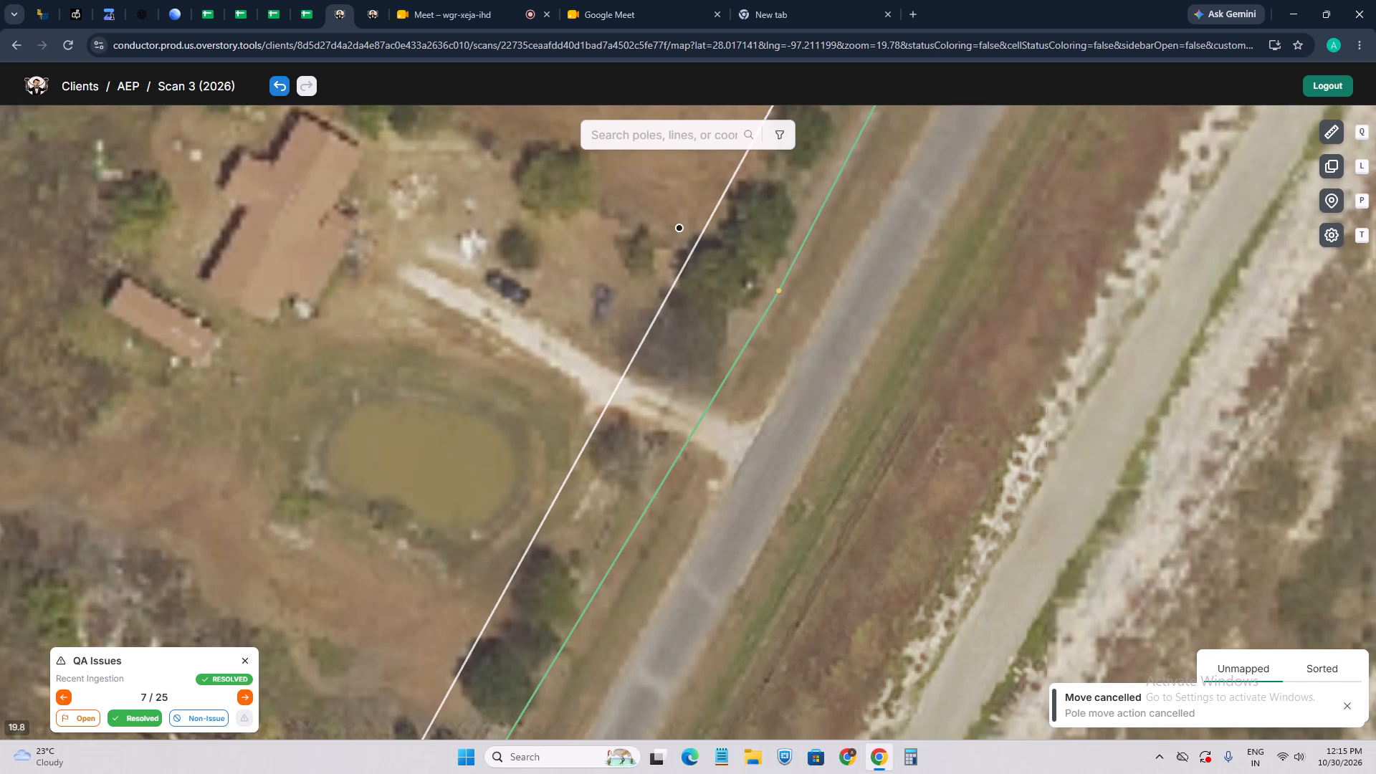
scroll(807, 279, up, 5)
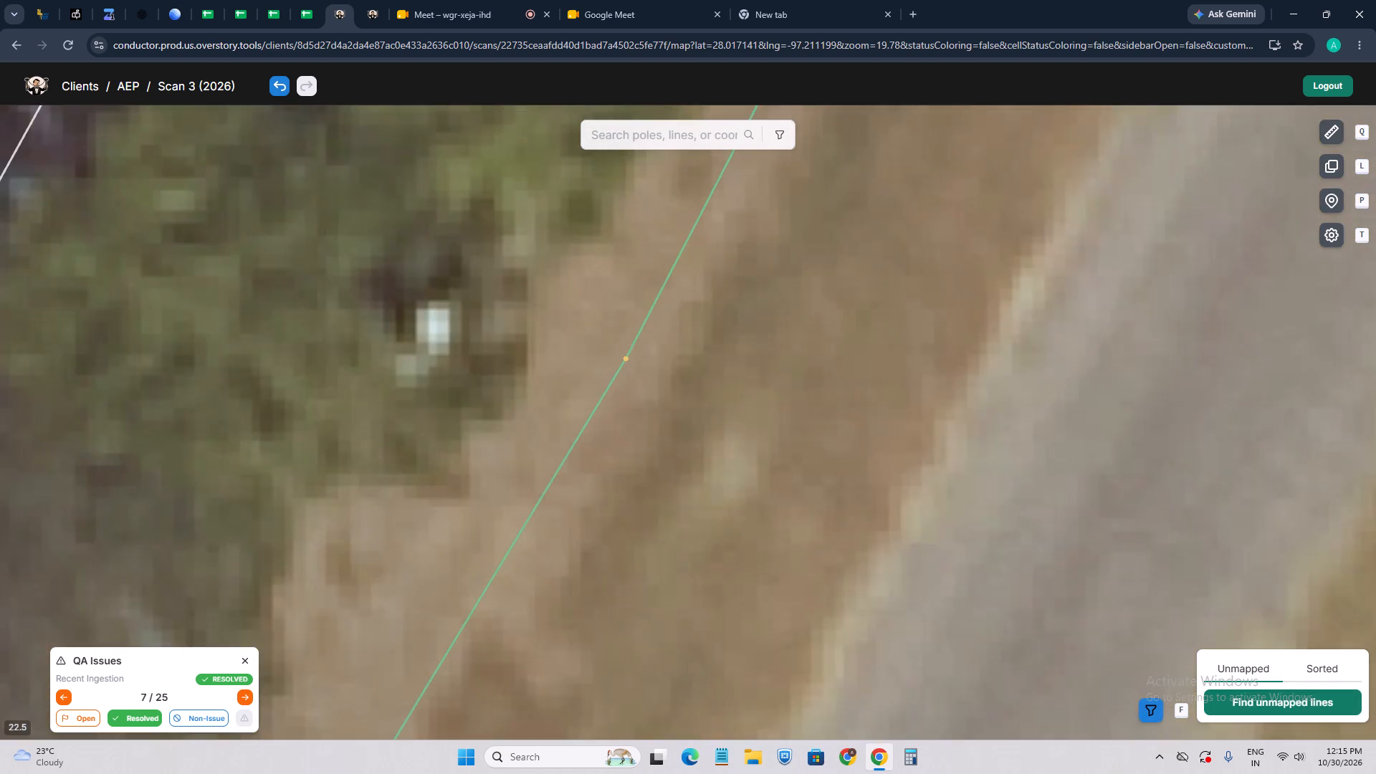
scroll(706, 347, down, 4)
key(4)
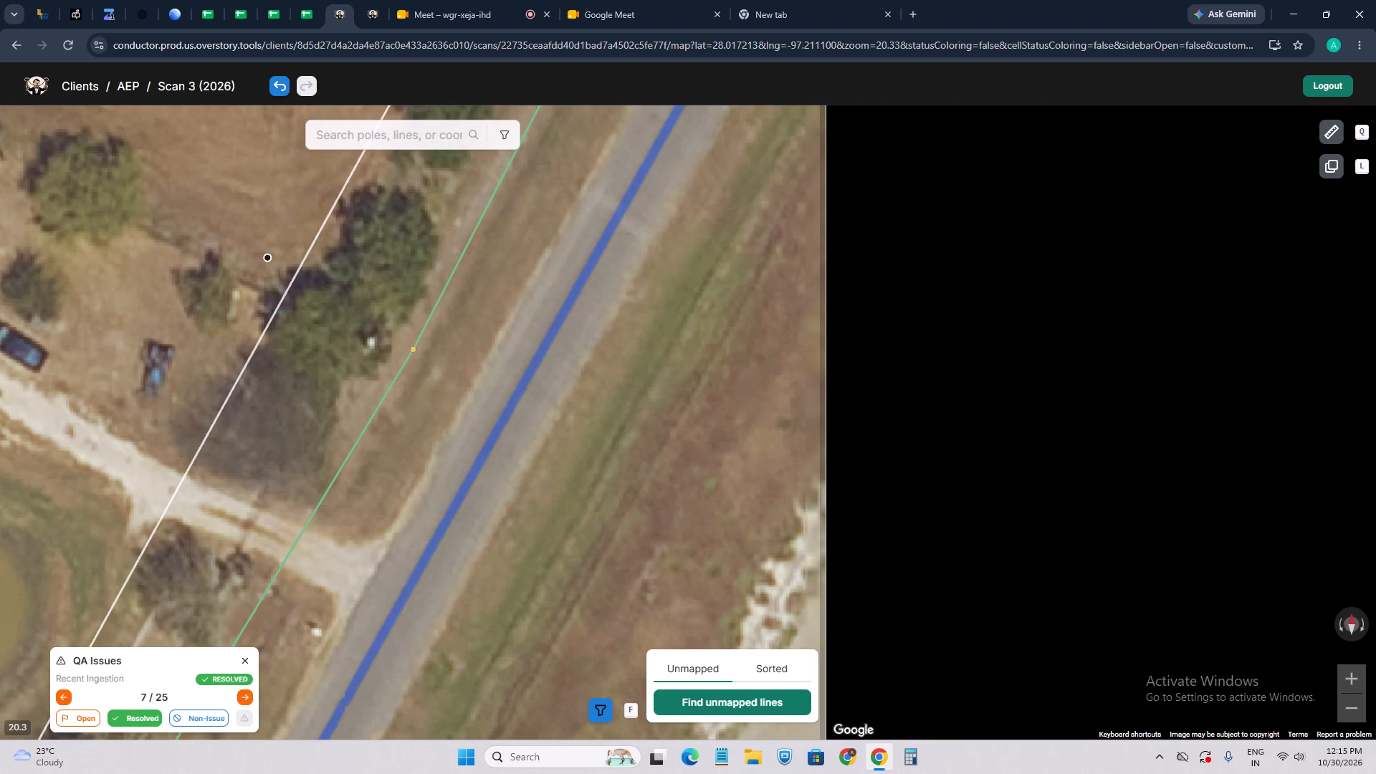
click(455, 401)
drag(897, 350, 995, 358)
click(419, 349)
scroll(408, 363, up, 3)
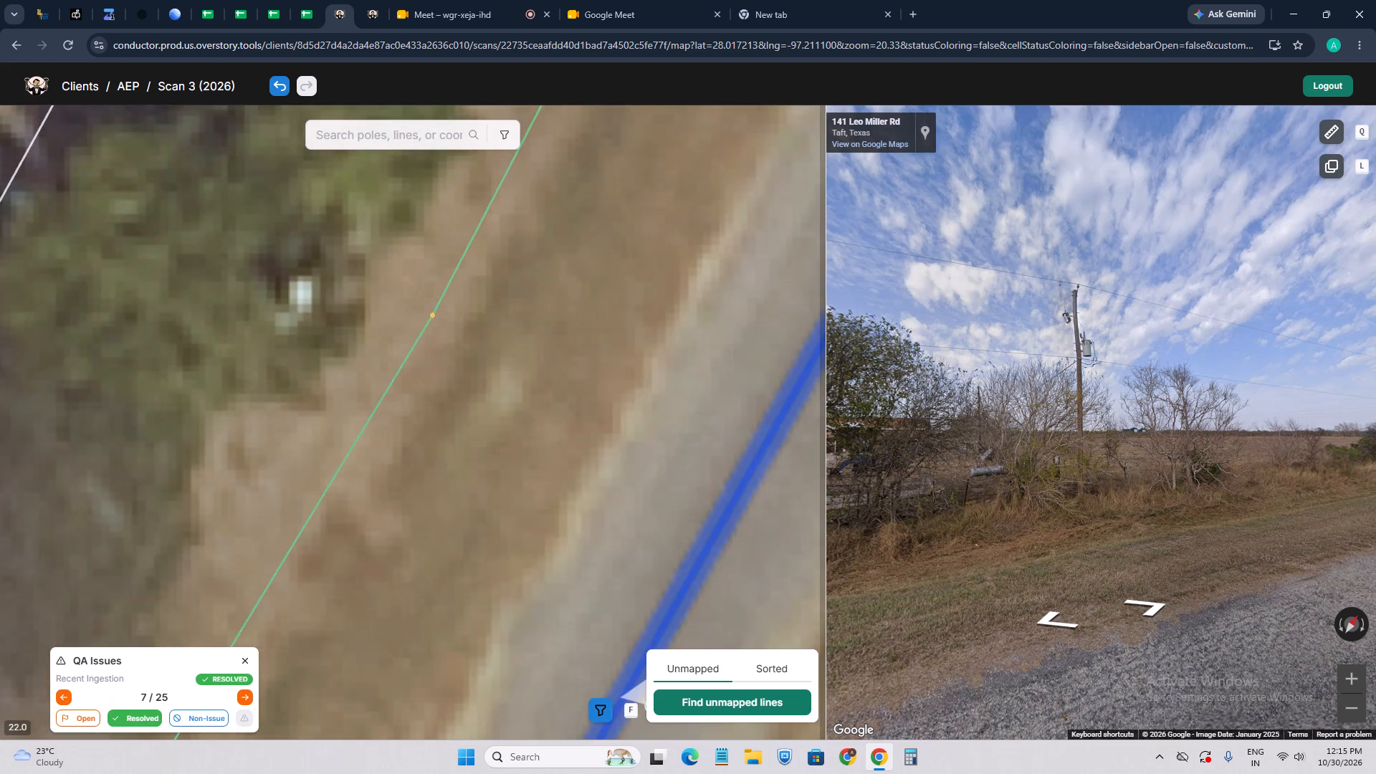
key(w)
click(439, 320)
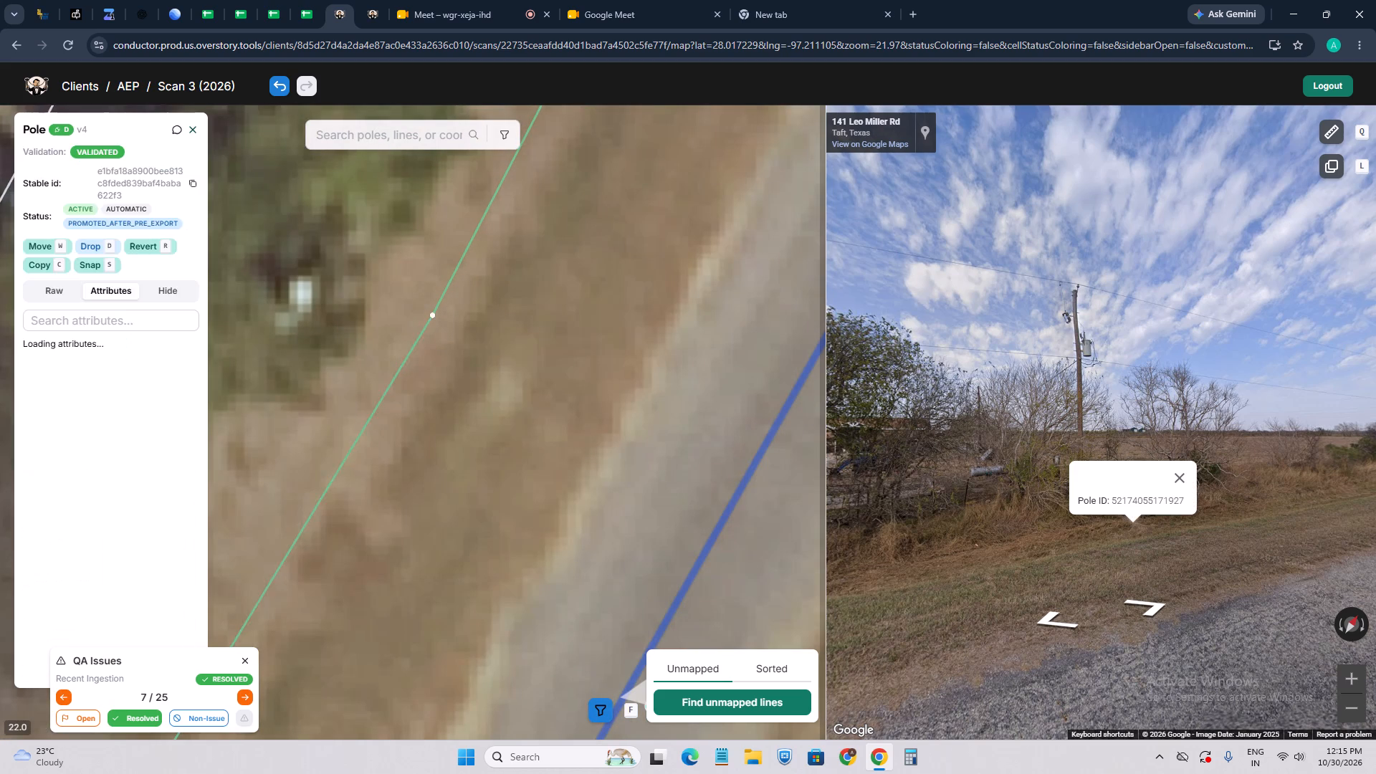
key(w)
click(305, 288)
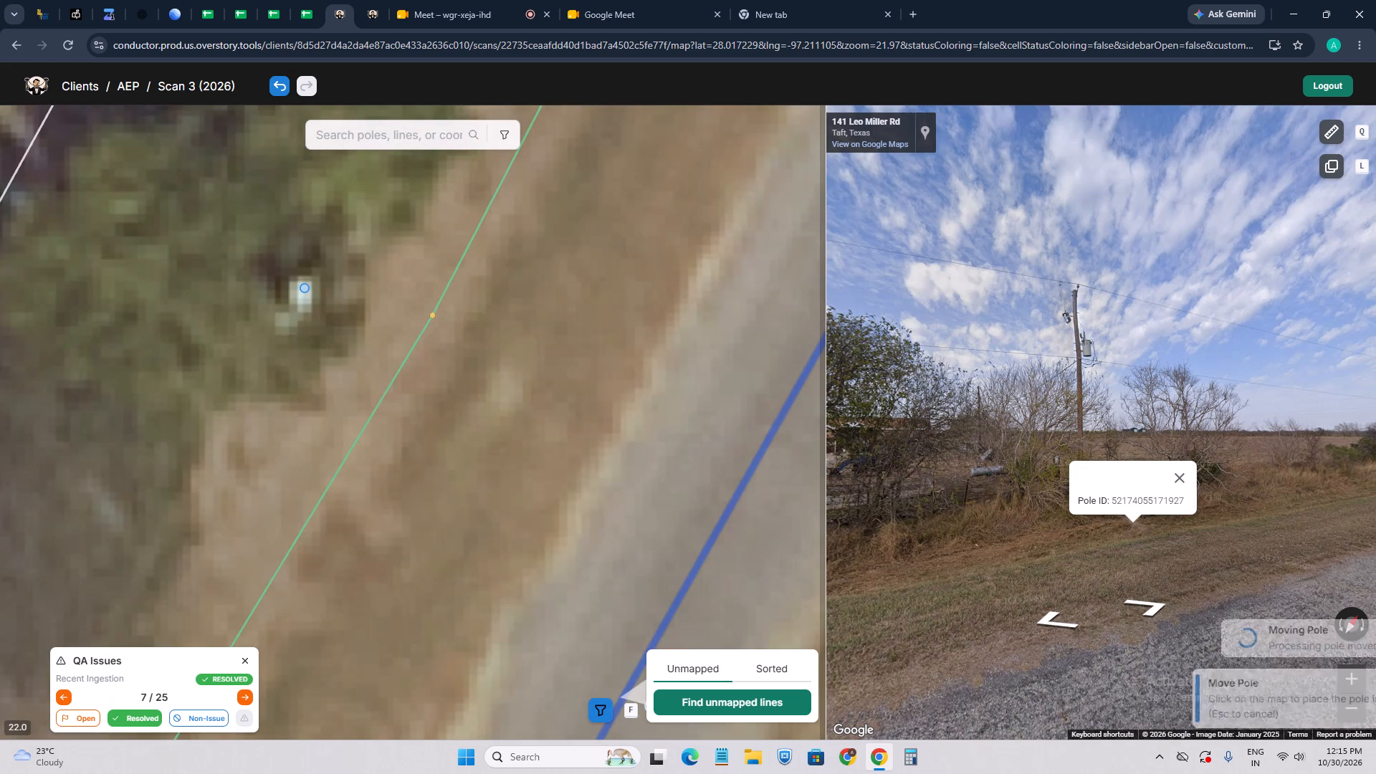
Examine the next pole northeast along Leo Miller Rd, southeast of the pond, against its shadow.
scroll(325, 325, down, 4)
drag(465, 266, 436, 422)
drag(523, 271, 449, 465)
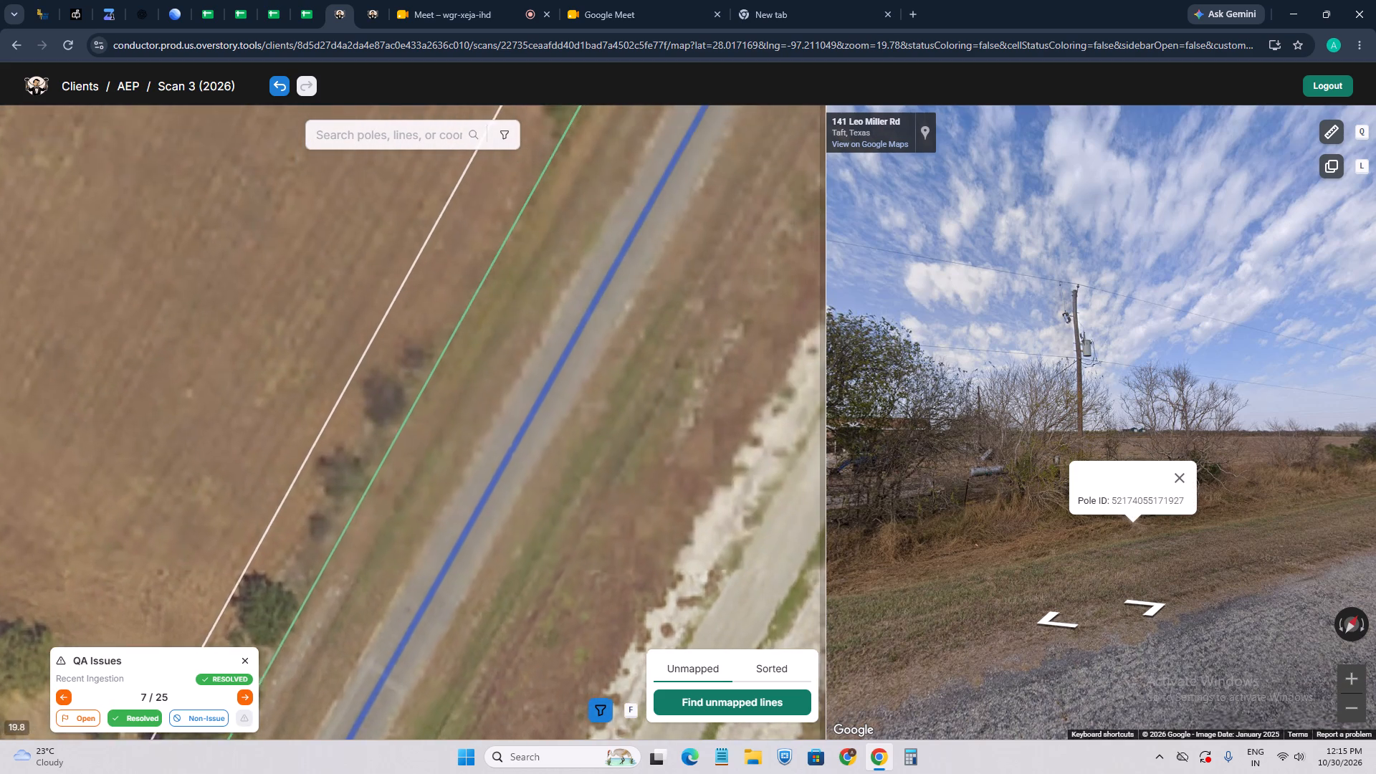
drag(559, 330, 477, 495)
drag(550, 267, 424, 525)
drag(505, 354, 484, 517)
scroll(502, 441, up, 2)
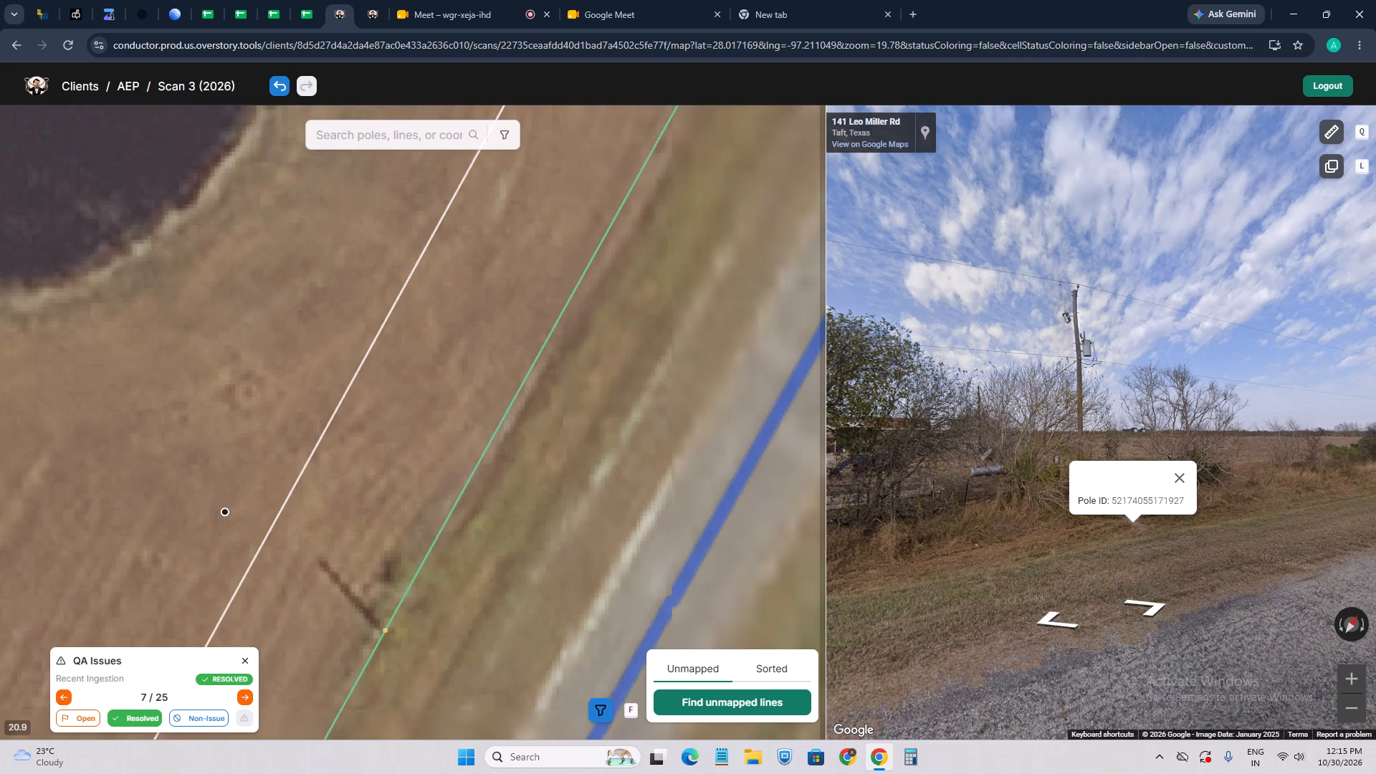
drag(419, 606, 474, 522)
scroll(401, 560, up, 1)
scroll(464, 510, down, 4)
Check the northern end pole of the Leo Miller Rd line against the aerial and street-level imagery.
drag(534, 363, 477, 521)
scroll(519, 508, up, 1)
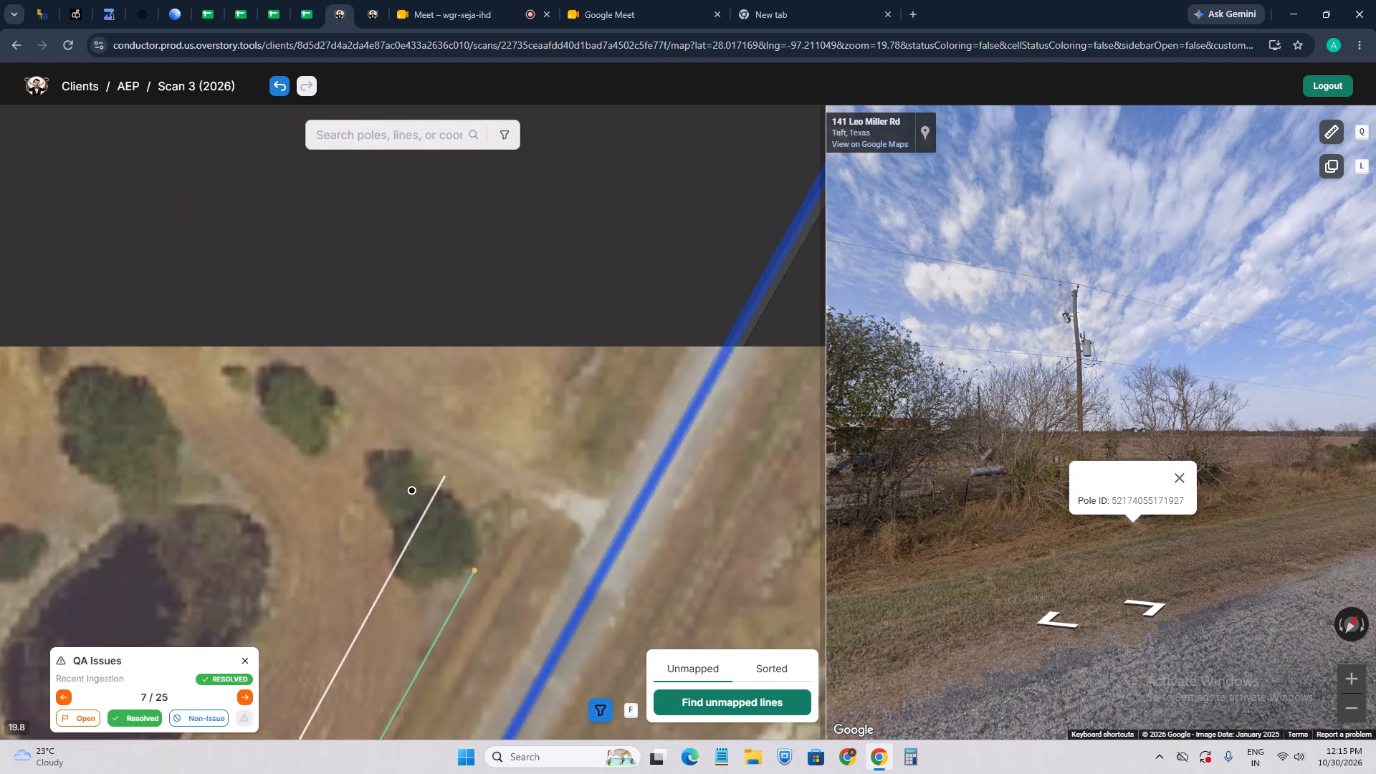
scroll(486, 555, up, 2)
drag(487, 586, 483, 472)
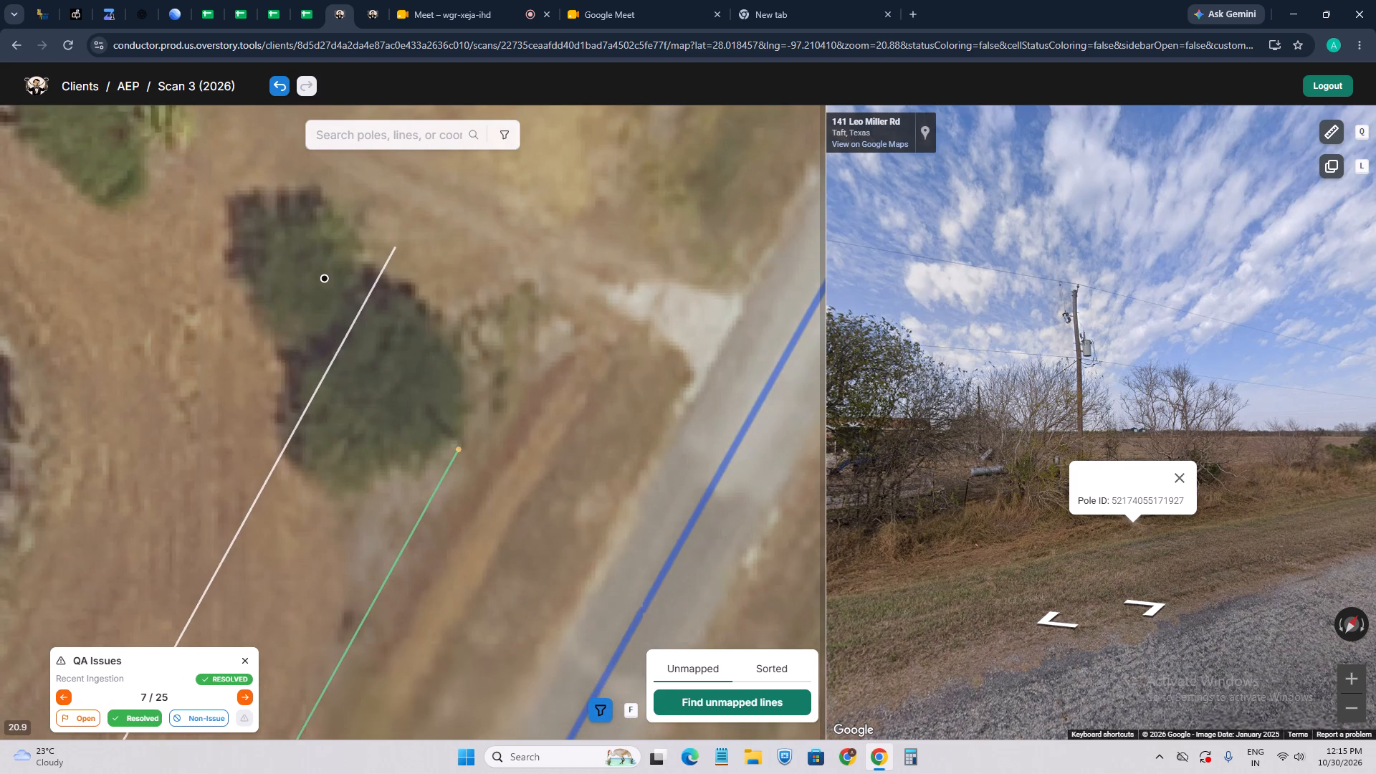
scroll(492, 438, down, 7)
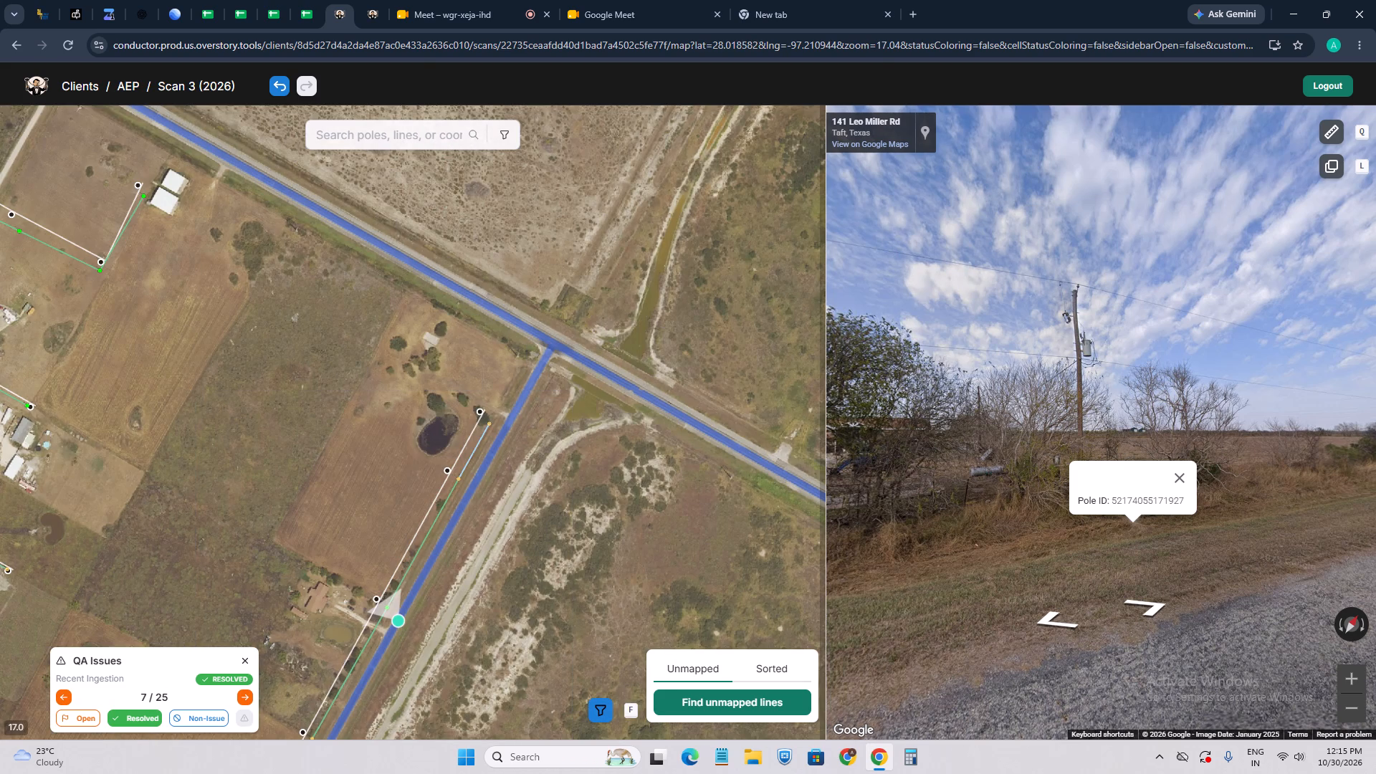
click(496, 439)
drag(1023, 411, 876, 457)
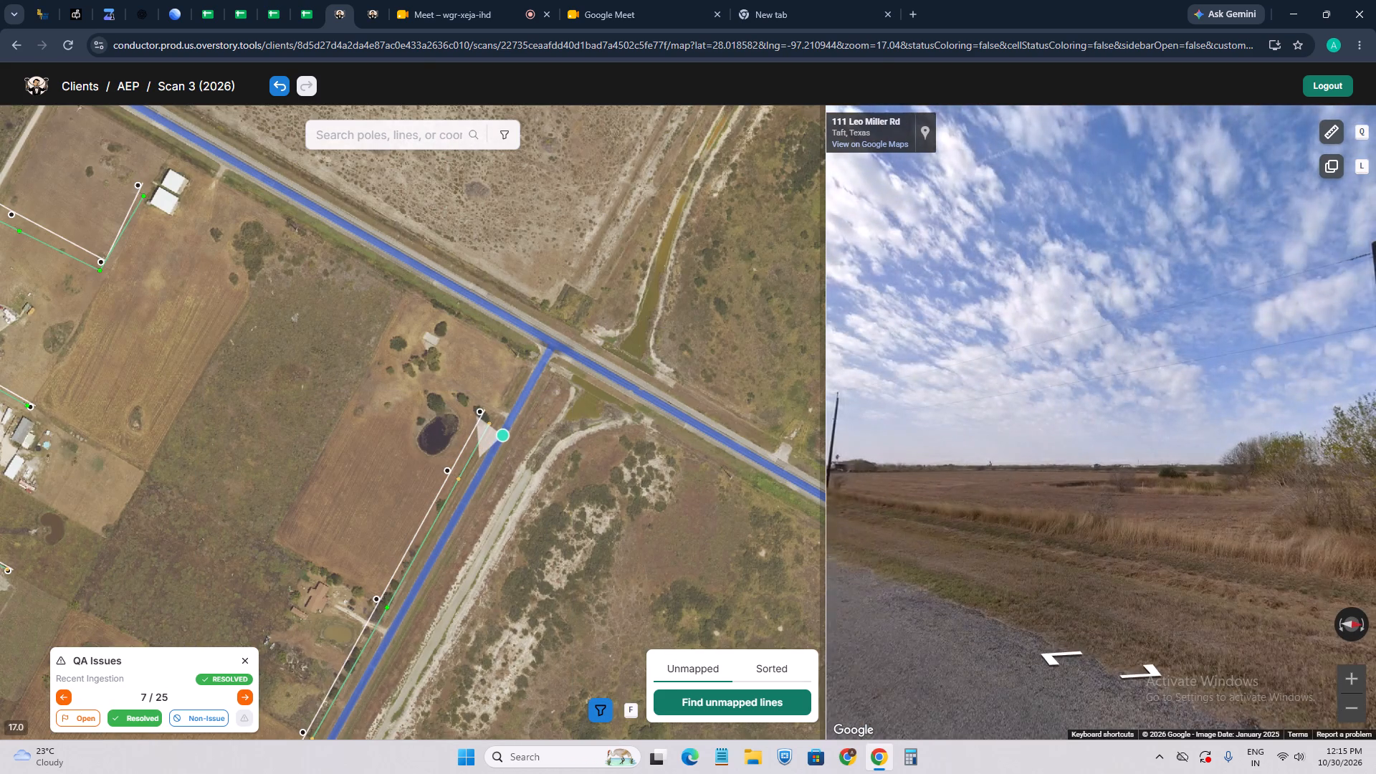
drag(961, 432, 763, 426)
drag(1094, 393, 1045, 407)
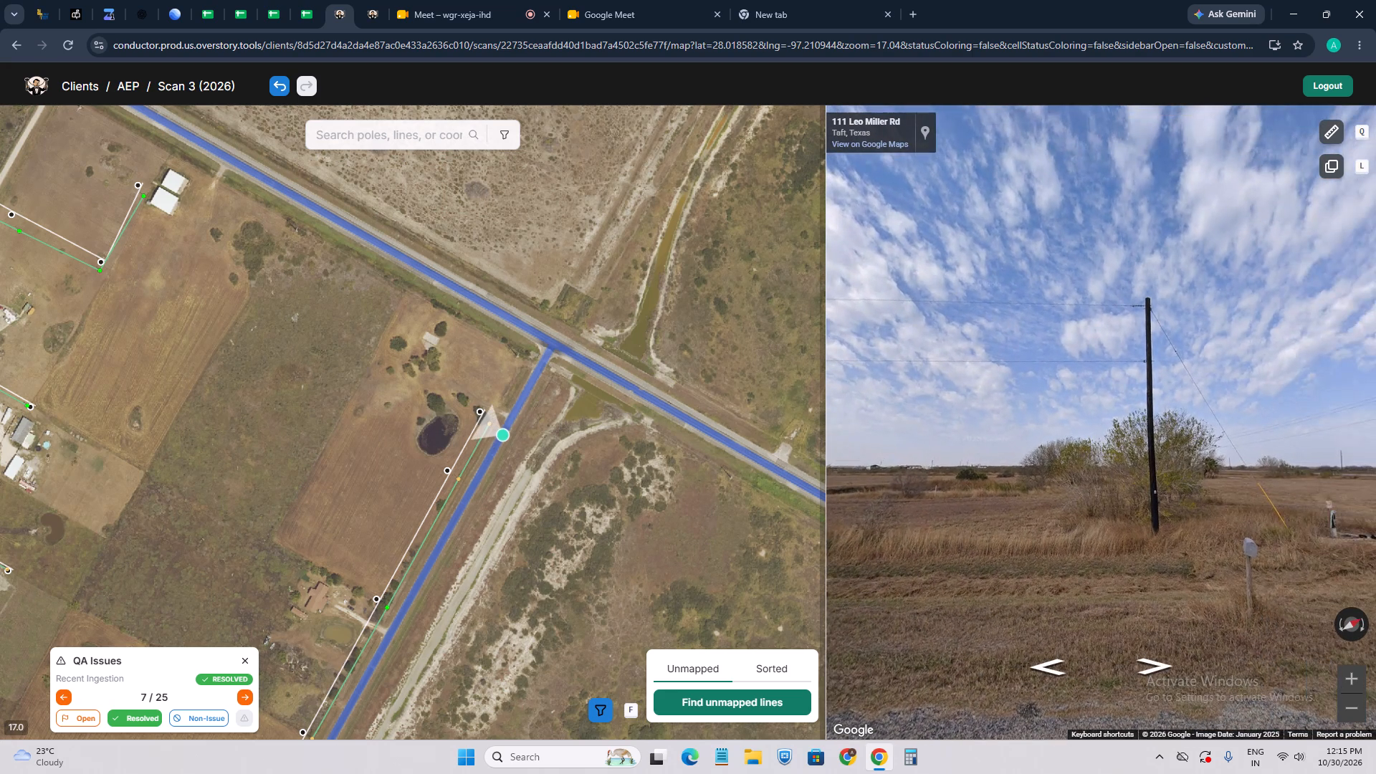
scroll(494, 409, up, 5)
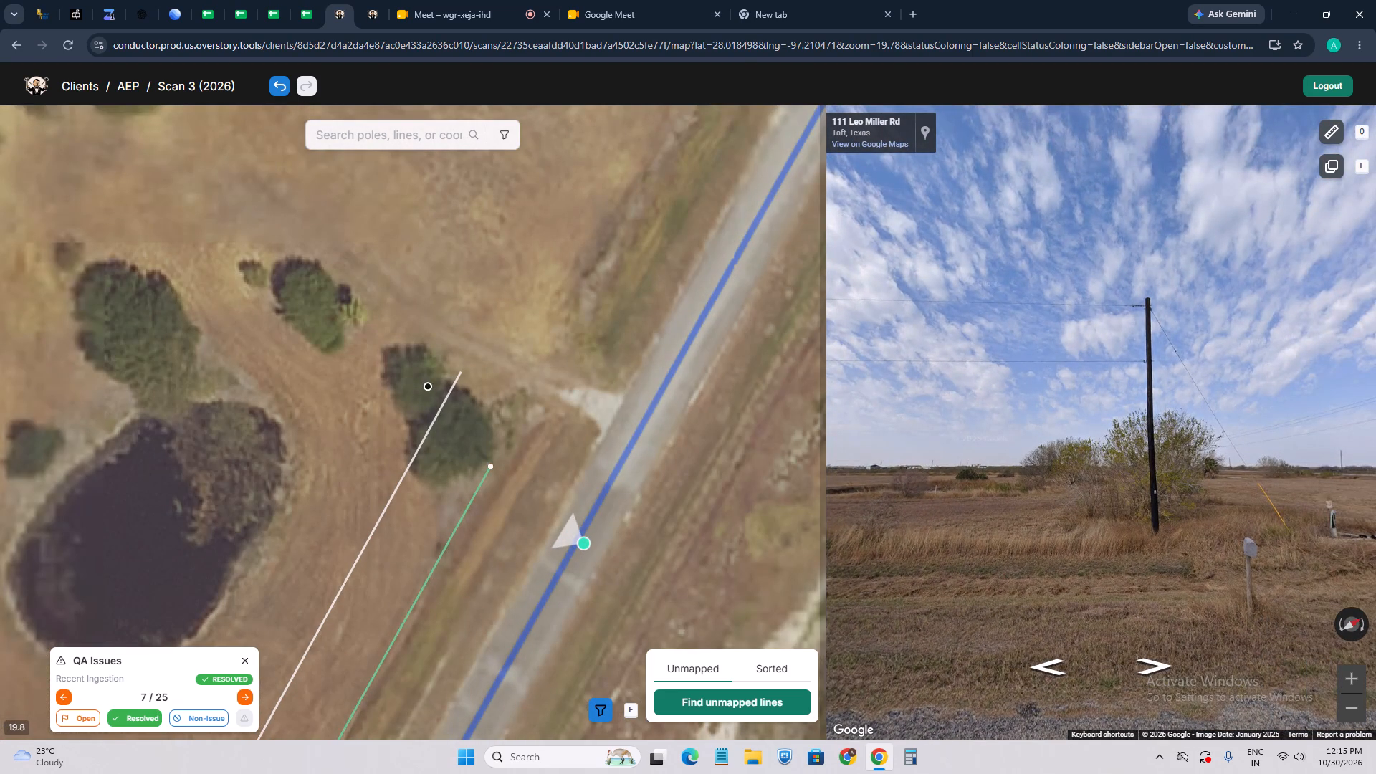
scroll(490, 466, up, 2)
scroll(492, 451, down, 4)
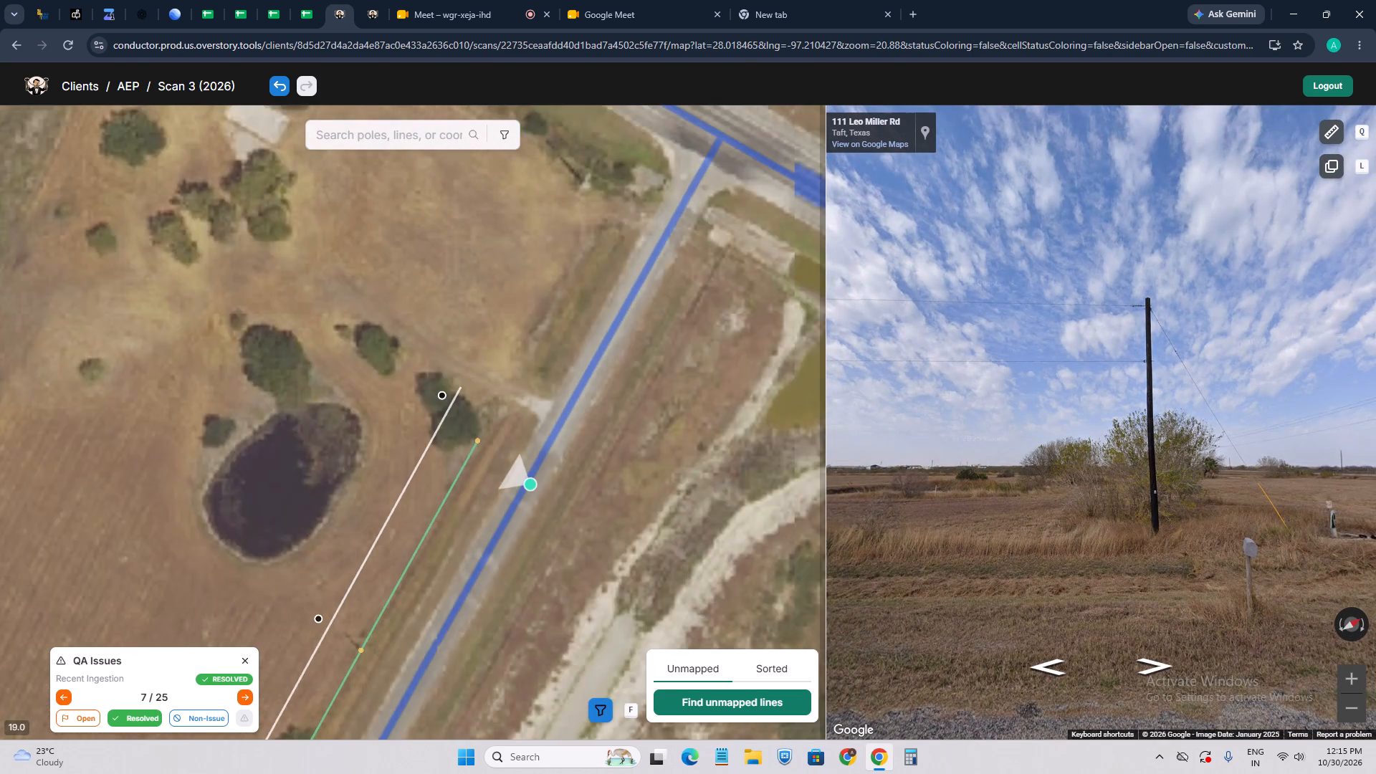
scroll(417, 384, down, 5)
drag(260, 398, 500, 444)
key(4)
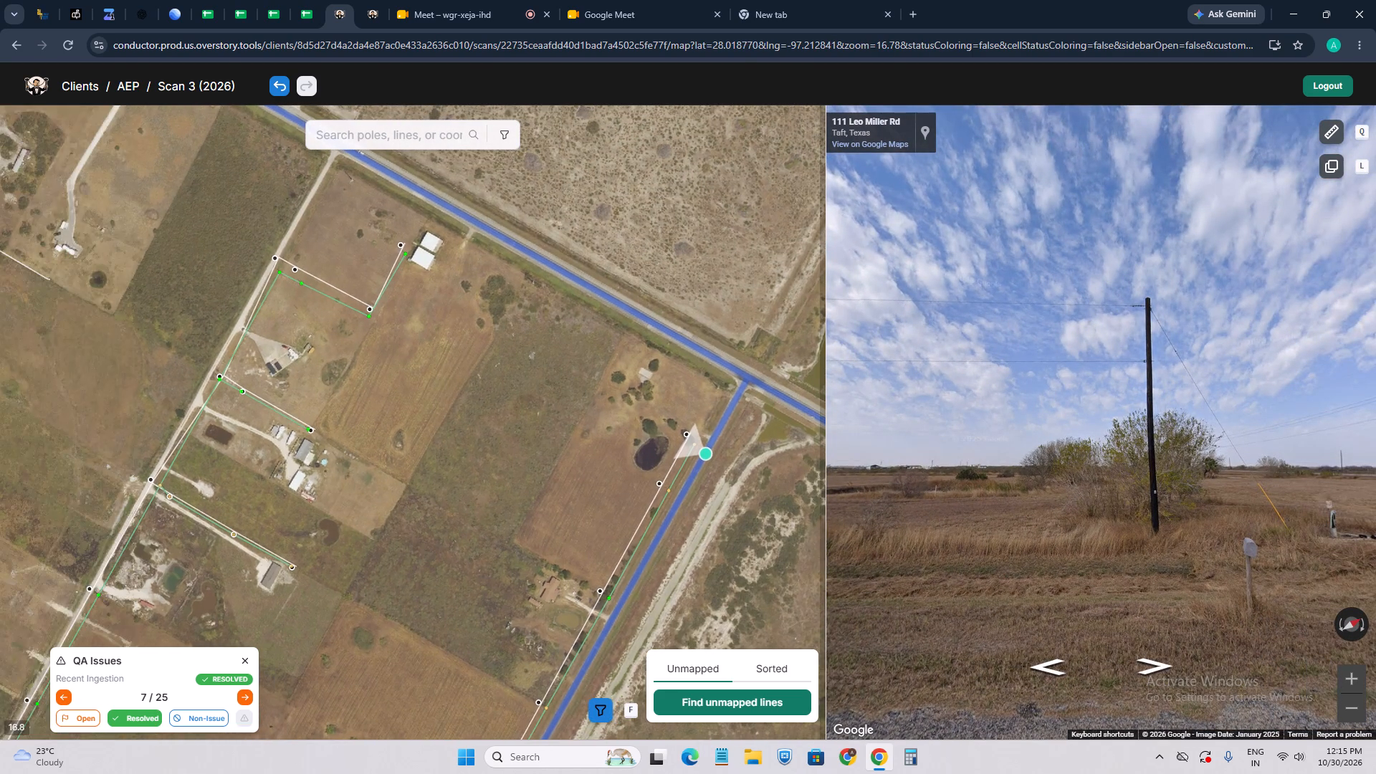
click(246, 696)
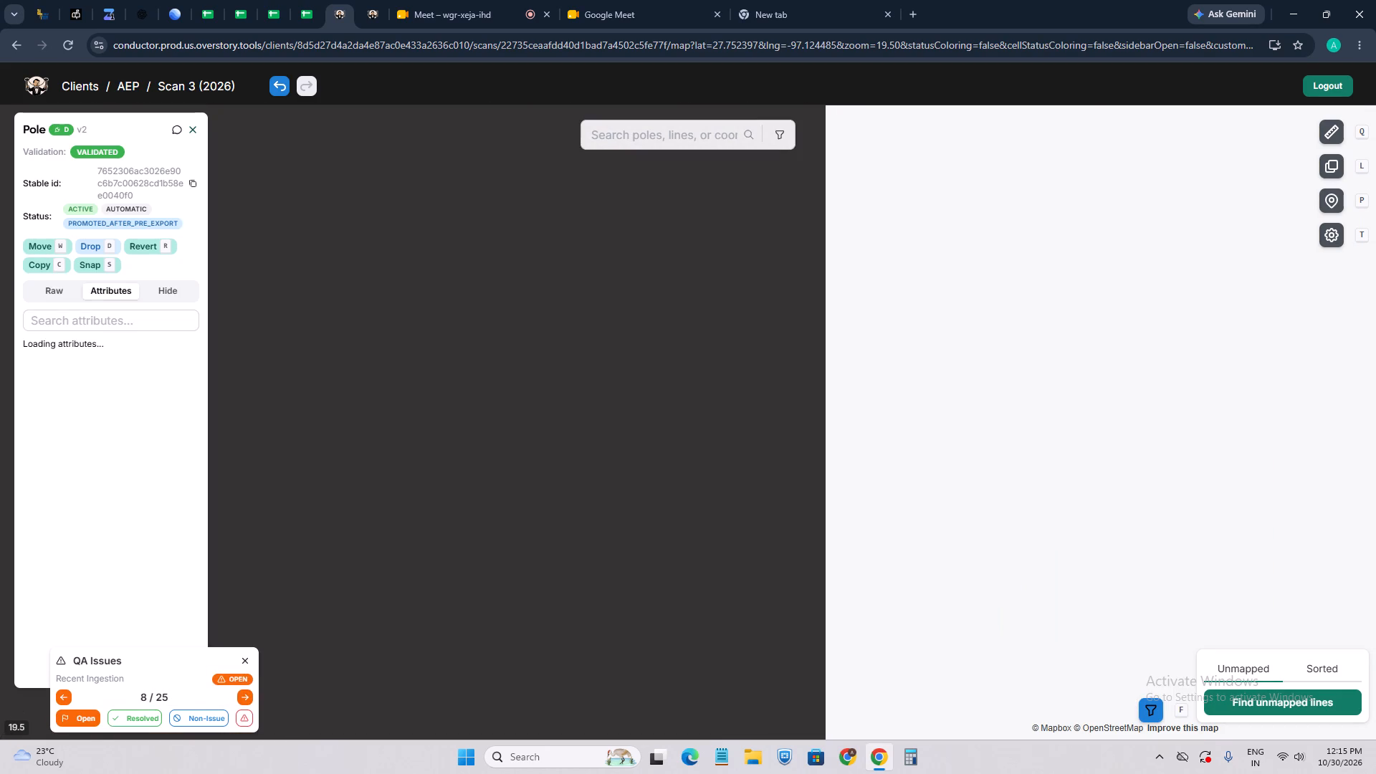
scroll(725, 396, up, 3)
key(w)
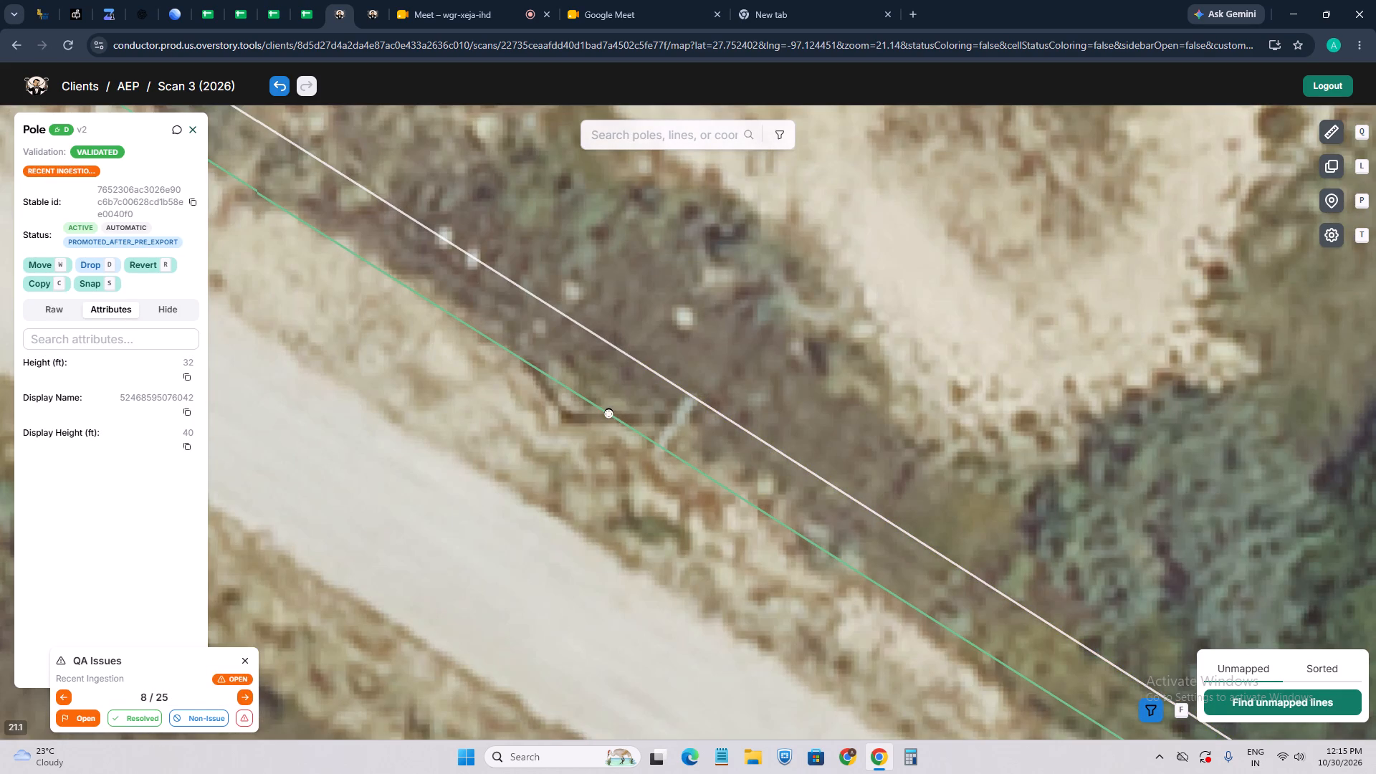
scroll(570, 421, up, 3)
click(561, 412)
scroll(451, 414, down, 3)
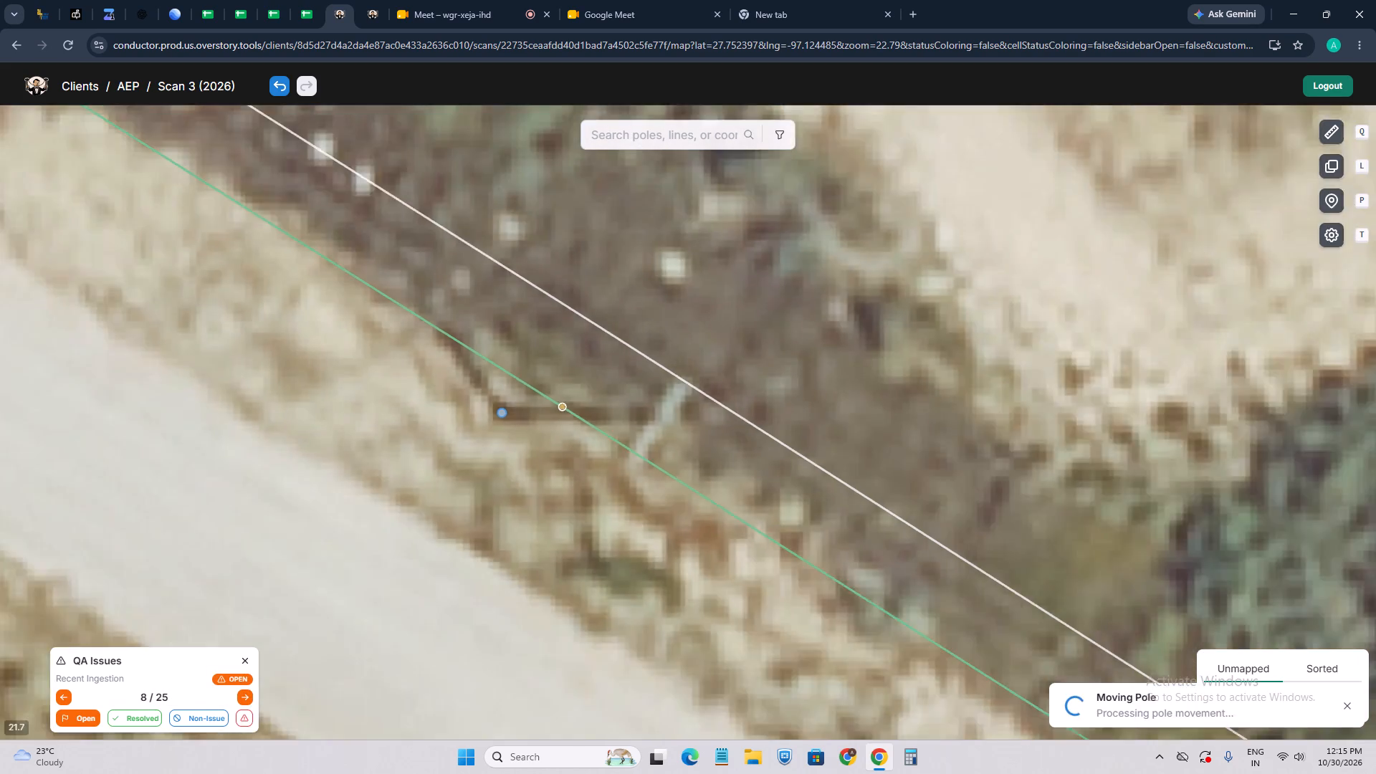
scroll(445, 404, down, 4)
drag(570, 486, 487, 444)
click(569, 467)
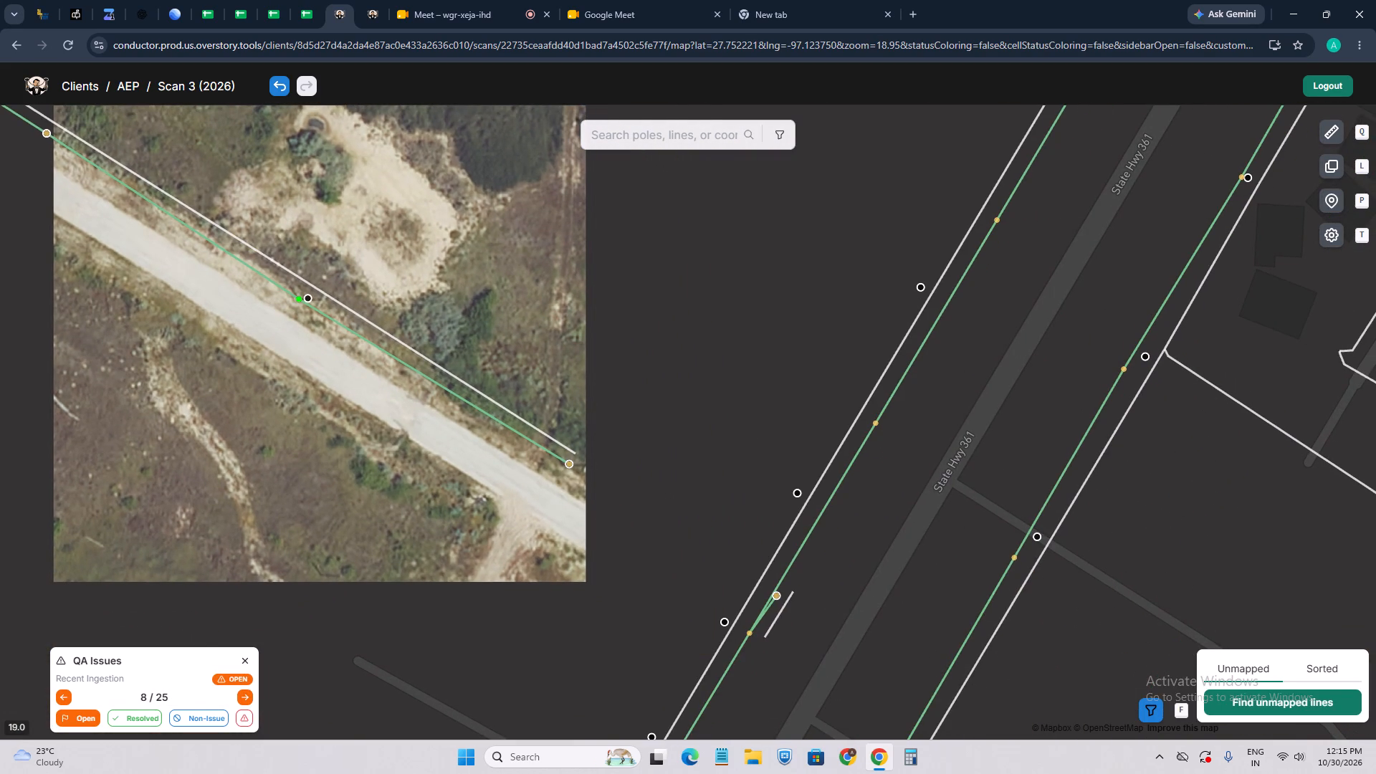
drag(311, 397, 607, 618)
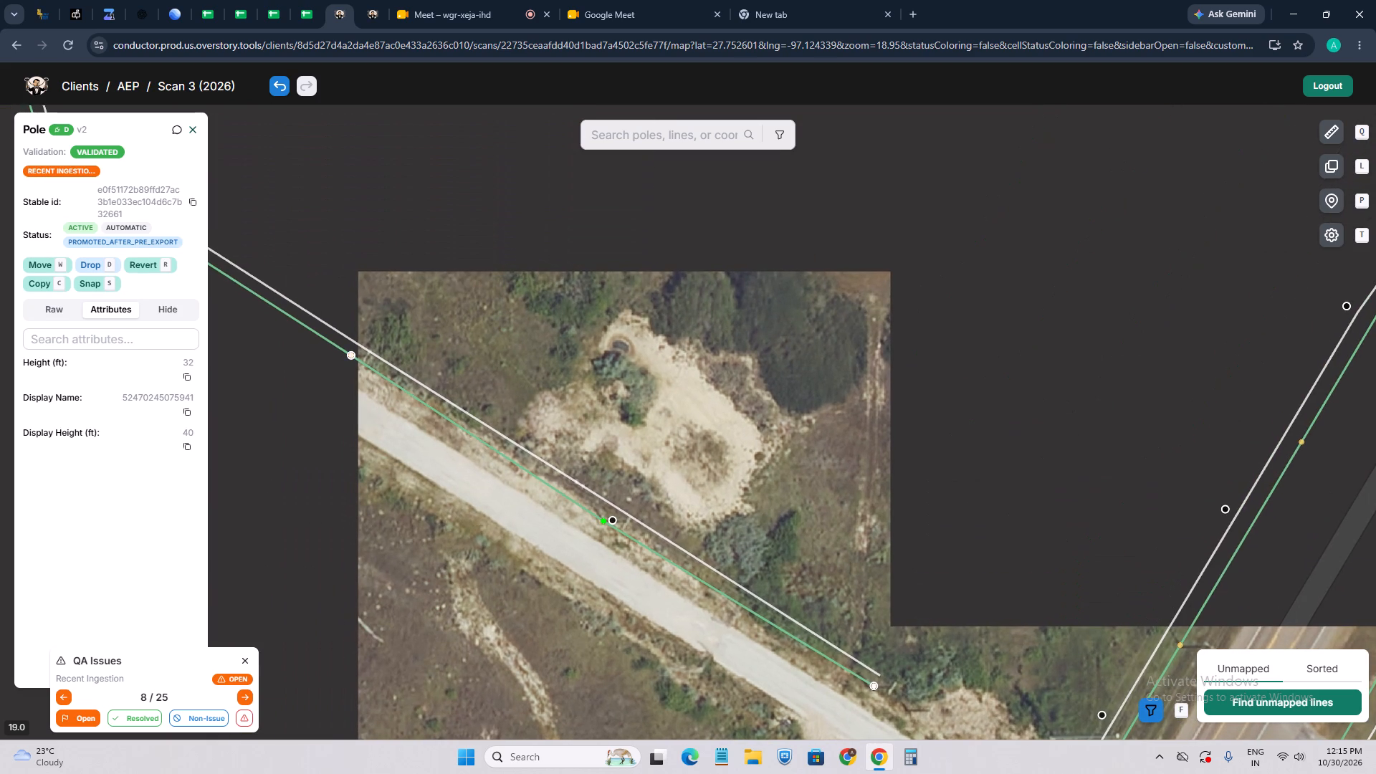
click(353, 356)
drag(331, 419, 507, 561)
scroll(511, 562, down, 2)
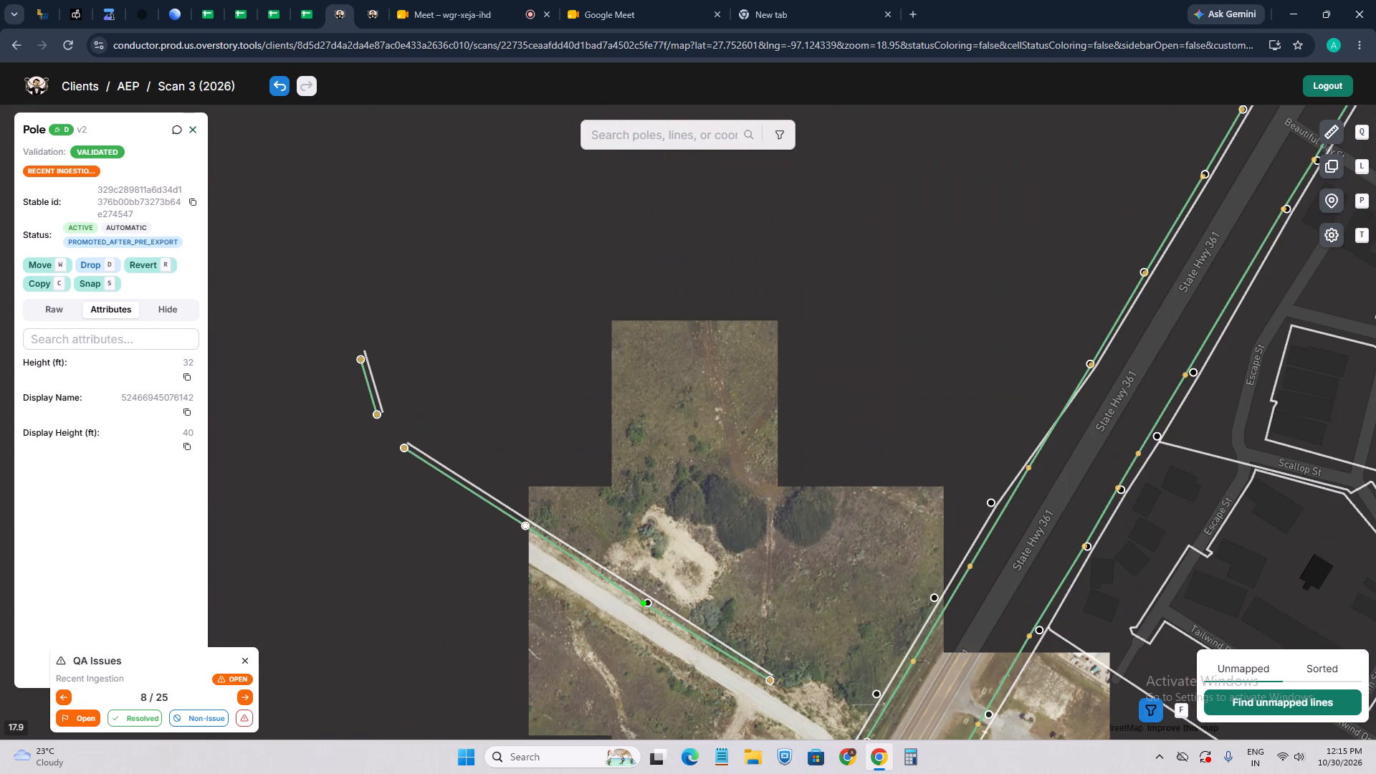
click(375, 420)
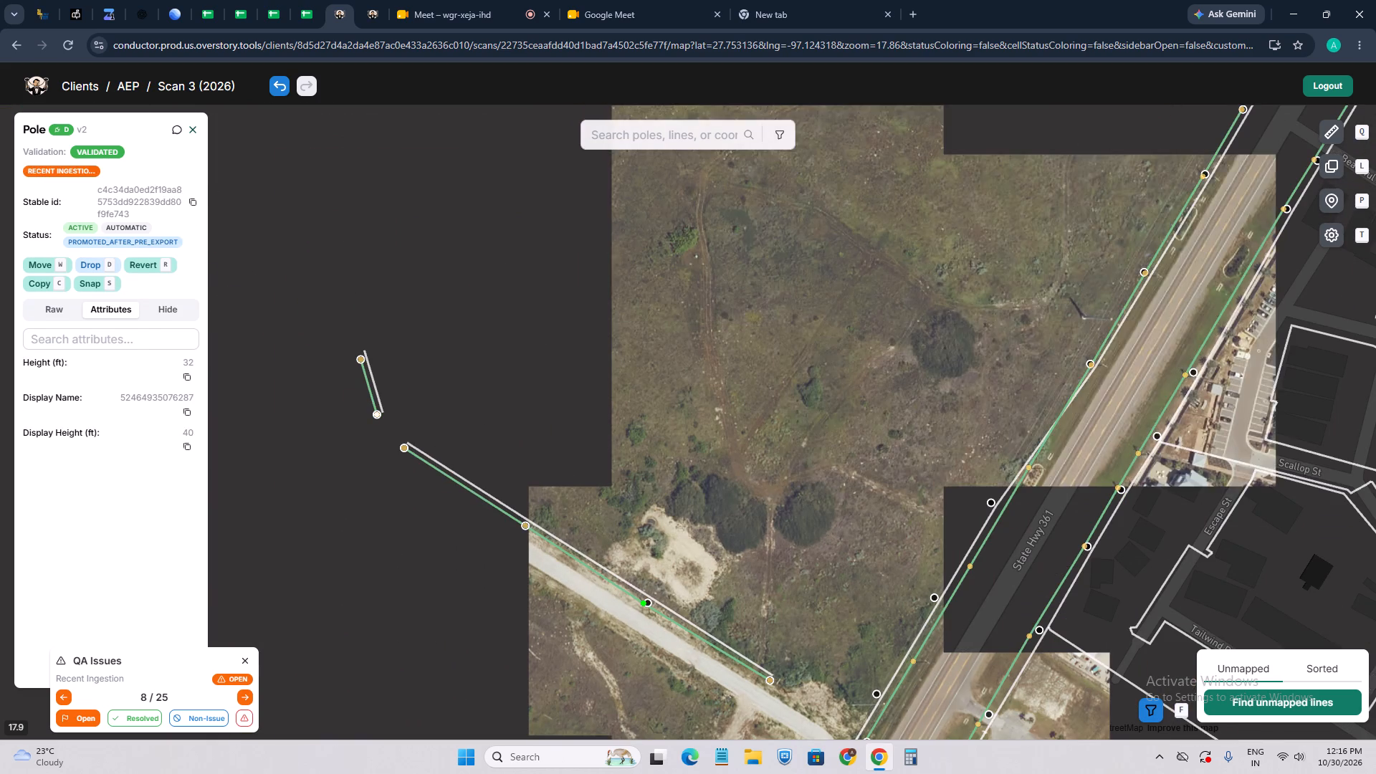
click(522, 385)
Move the pole on the west side of State Hwy 361, northeast of the dirt road junction, slightly southeast onto its shadow base.
drag(741, 531, 650, 437)
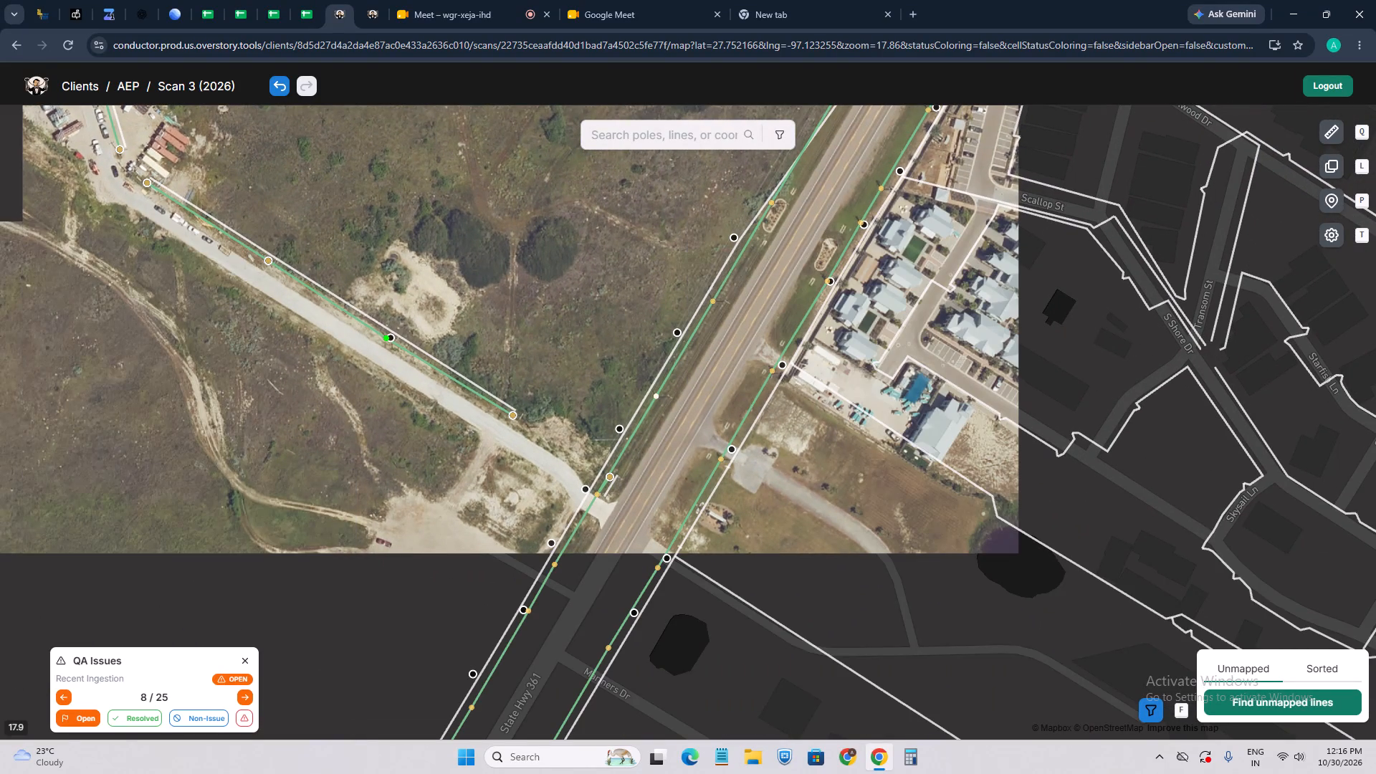
click(659, 399)
drag(706, 403, 651, 514)
scroll(689, 412, up, 1)
click(577, 514)
drag(535, 639, 597, 515)
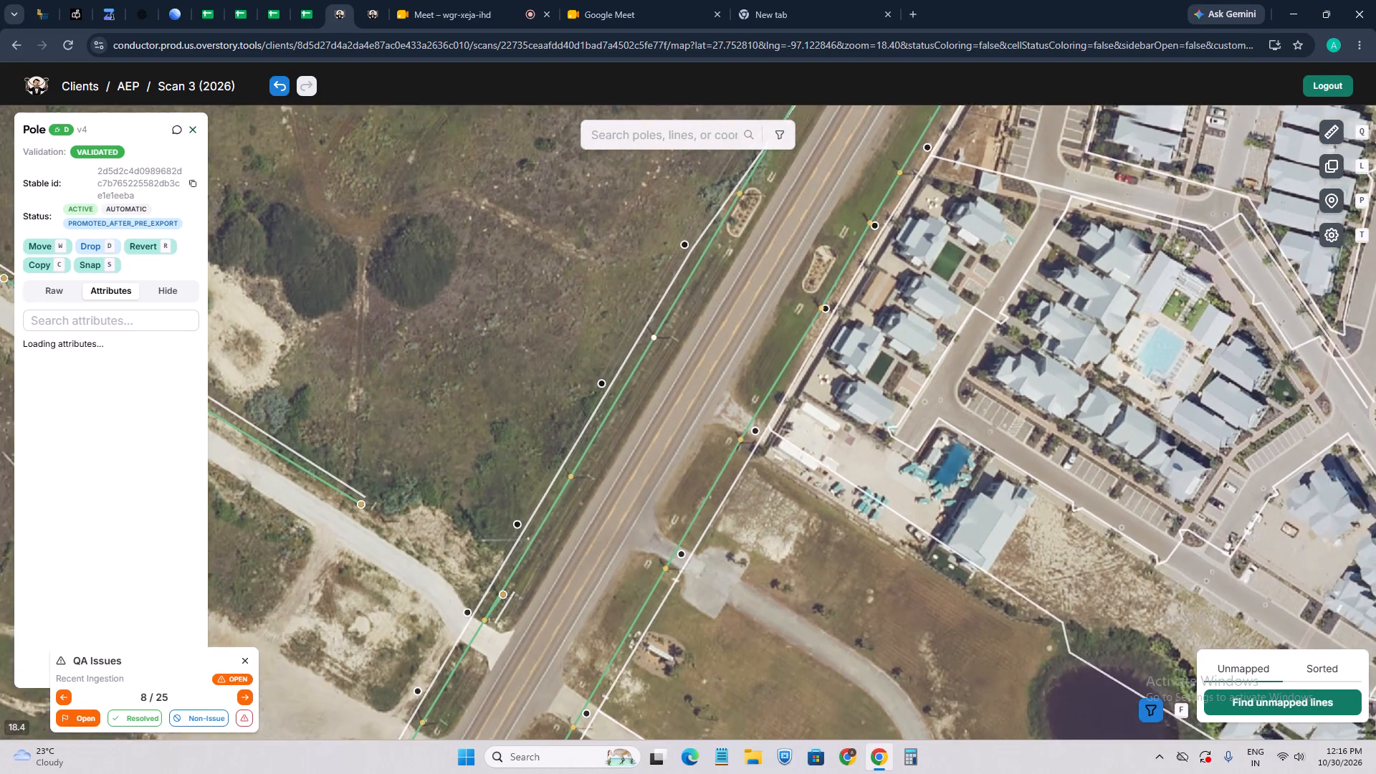
scroll(603, 424, up, 3)
scroll(543, 414, up, 1)
click(553, 429)
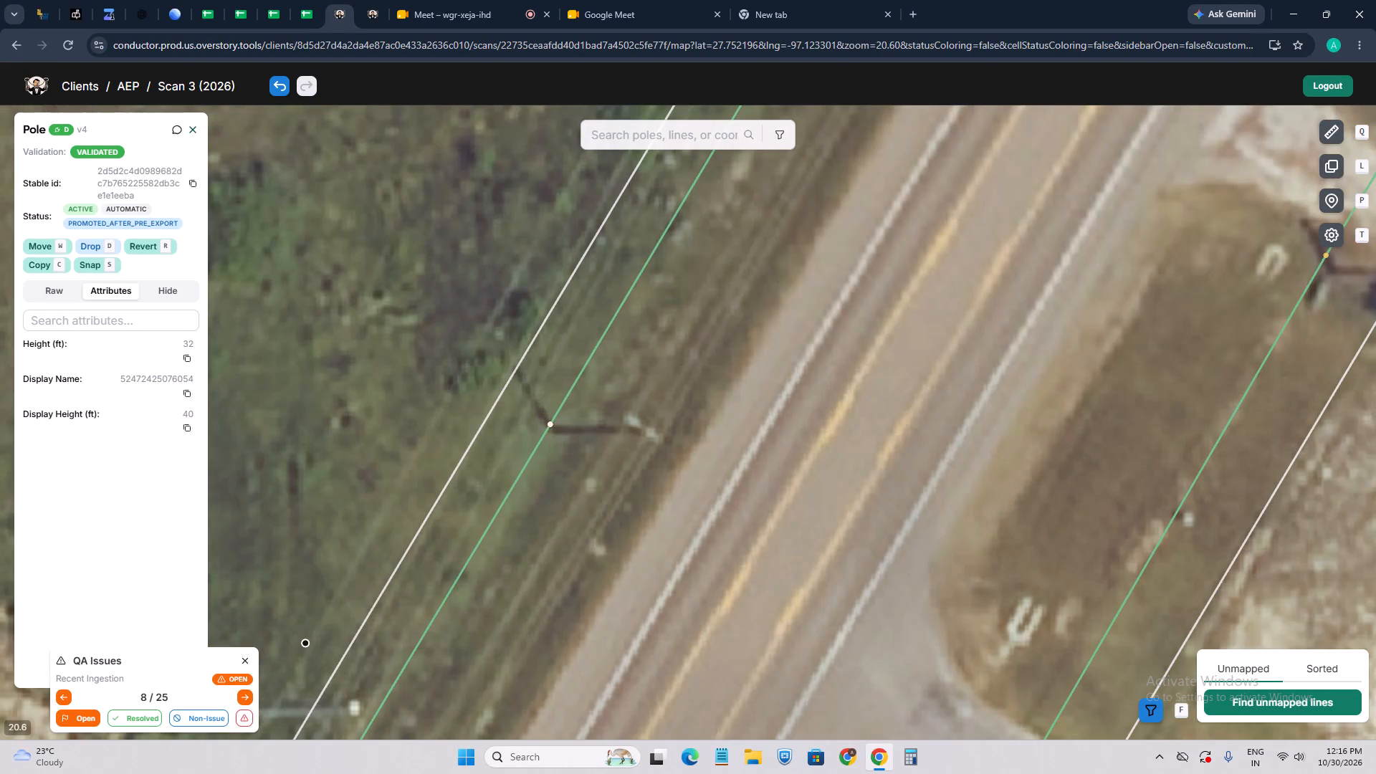
scroll(563, 445, up, 7)
key(w)
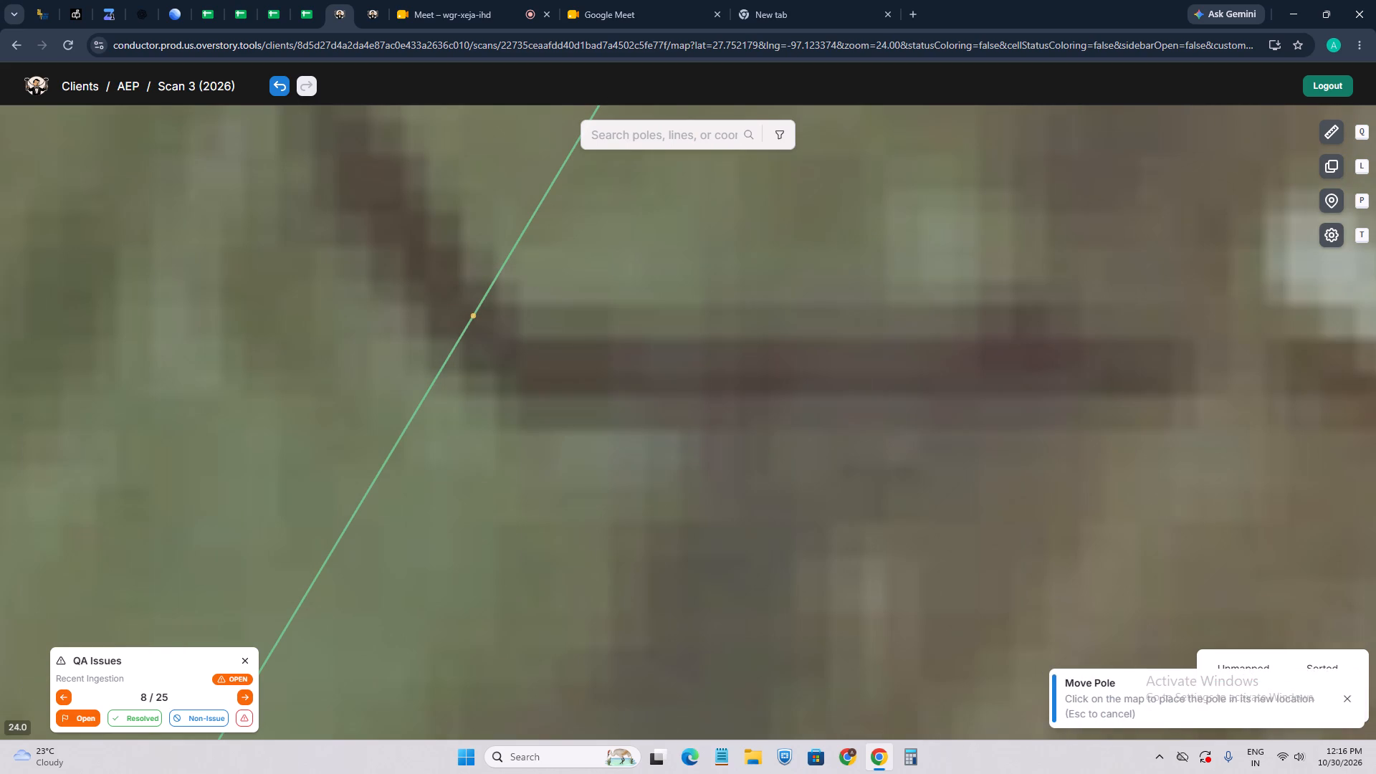
click(508, 358)
scroll(528, 491, down, 7)
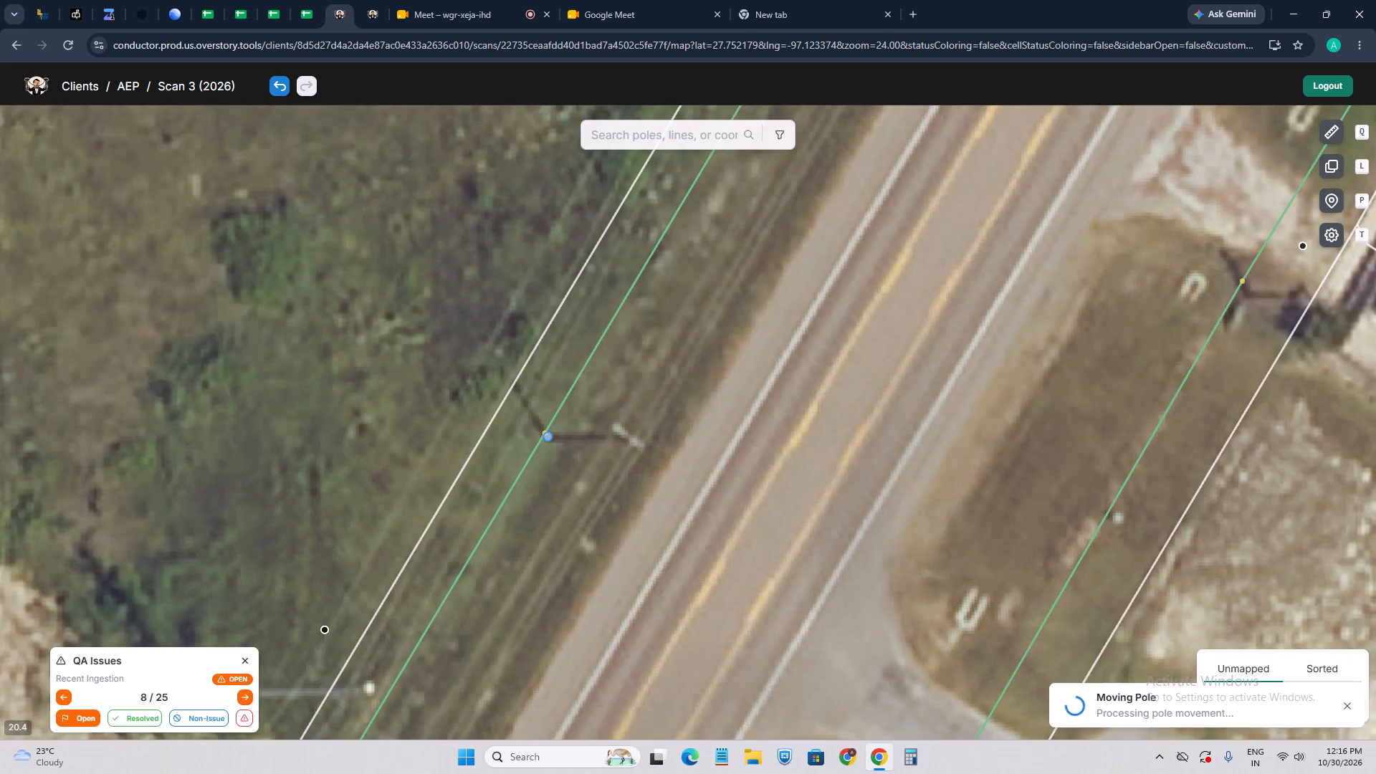
Move the next pole northeast on the west side of State Hwy 361 slightly east onto the base of its shadow.
drag(652, 358, 525, 506)
drag(608, 376, 486, 592)
click(603, 263)
scroll(628, 282, up, 3)
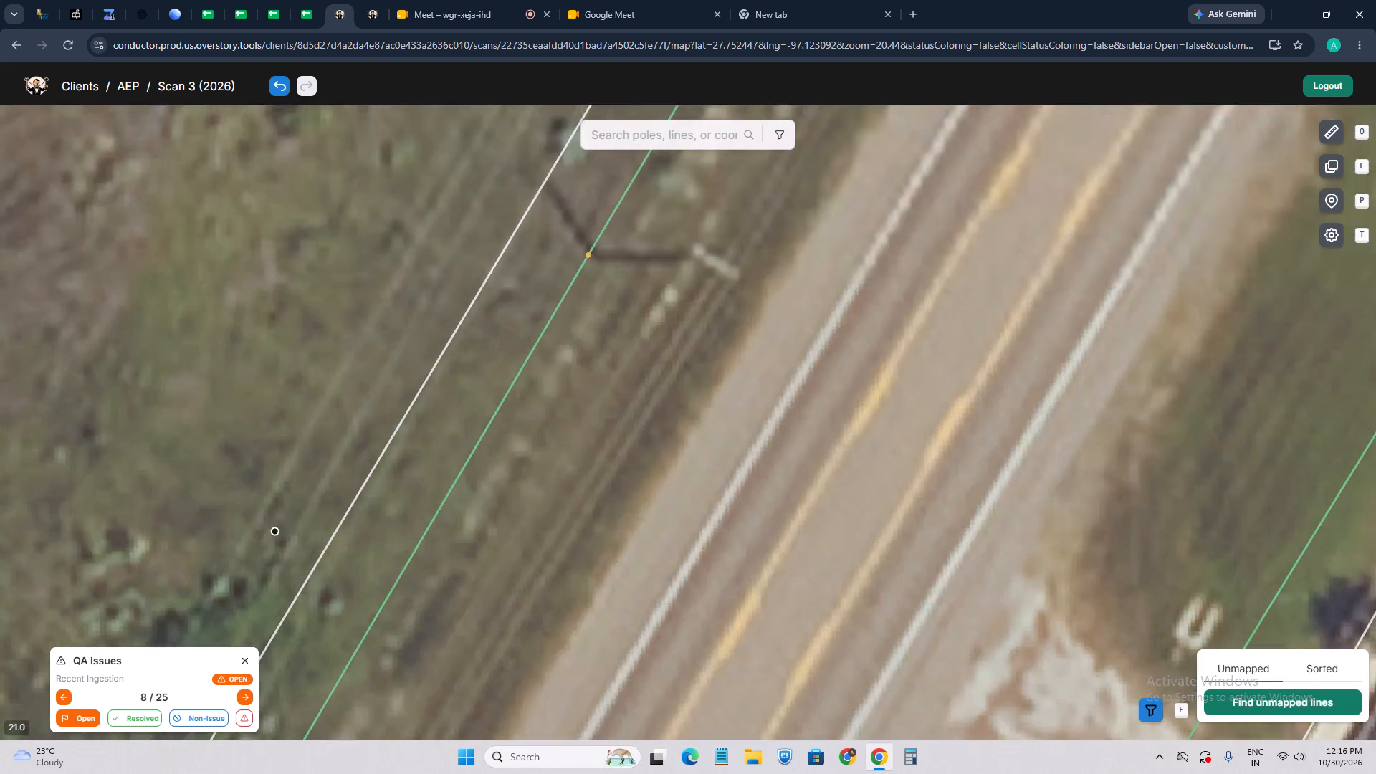
scroll(617, 289, up, 1)
key(w)
drag(535, 196, 532, 379)
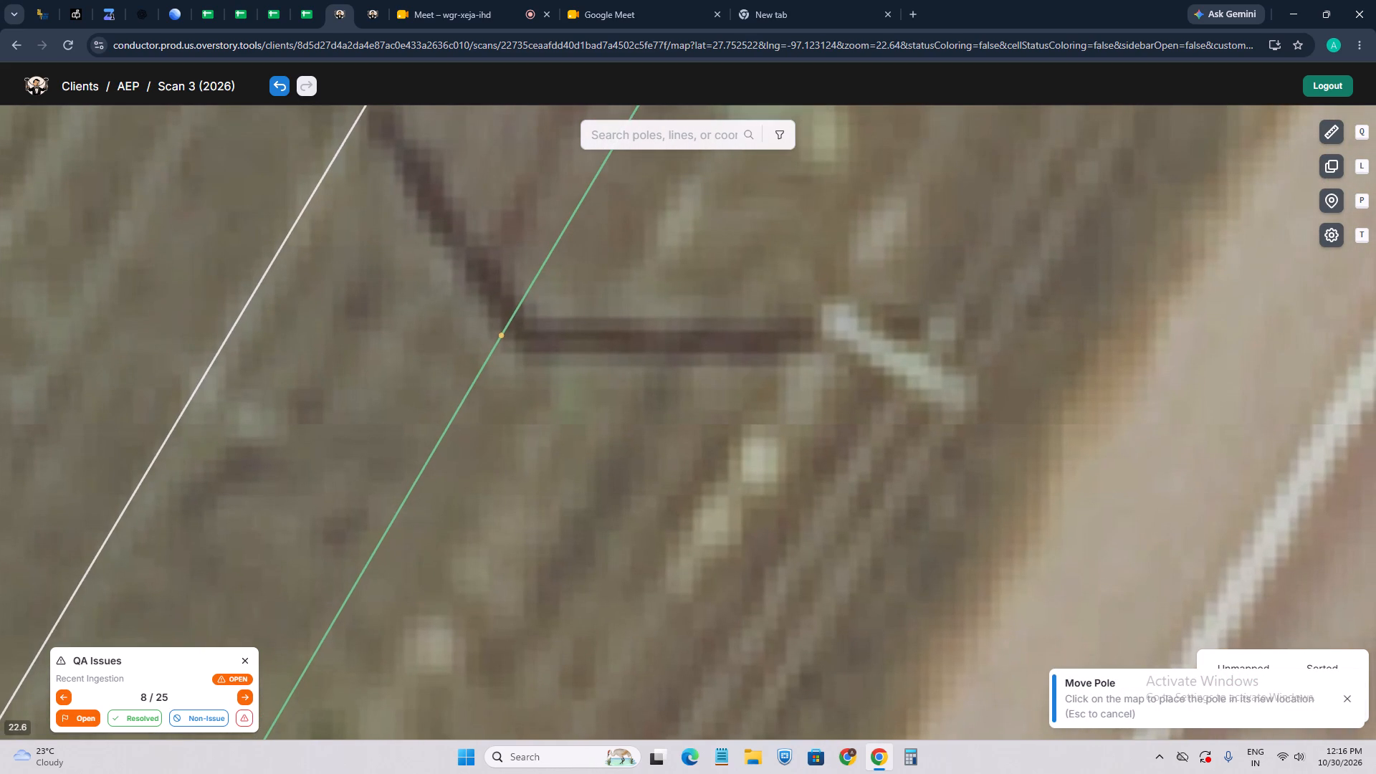
click(525, 335)
scroll(525, 335, up, 2)
scroll(562, 363, down, 4)
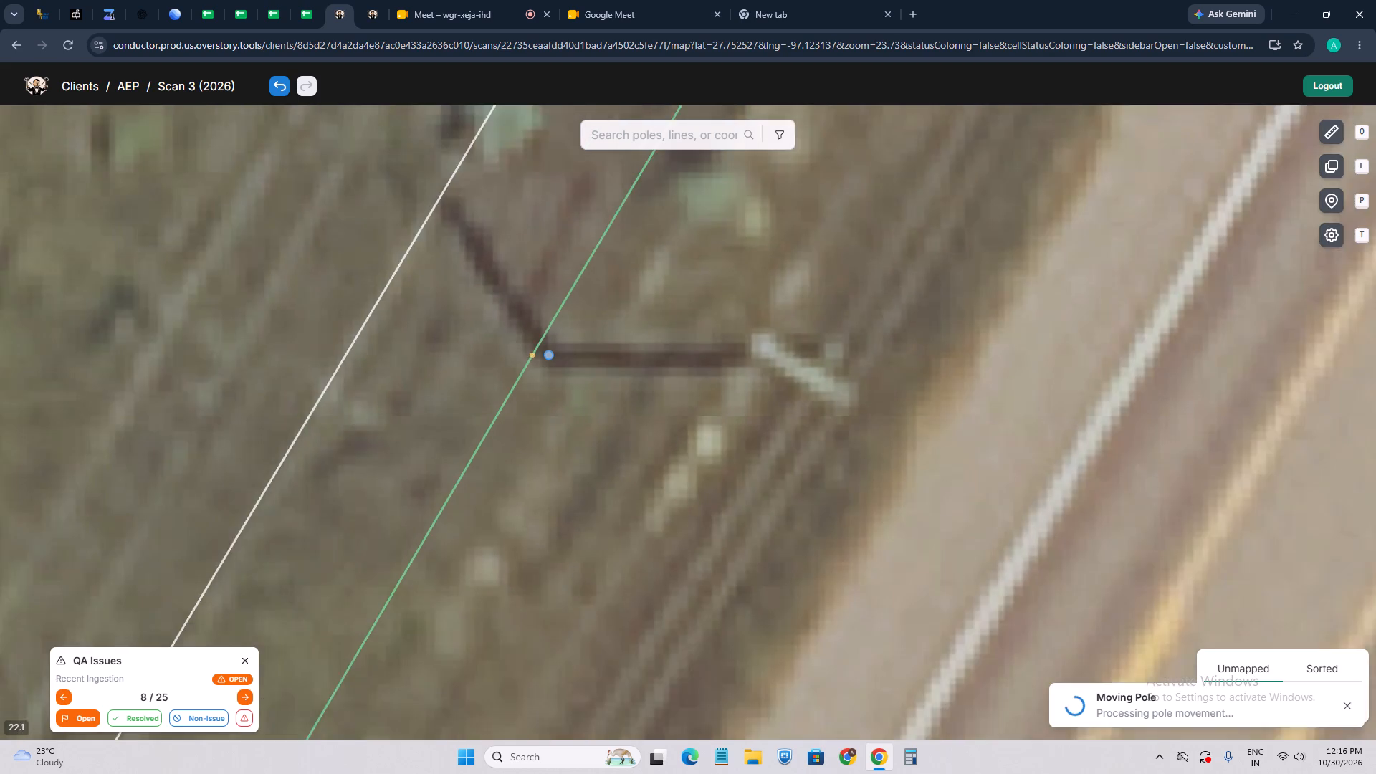
scroll(555, 368, down, 5)
Examine the pole positions further northeast along both sides of State Hwy 361 against their shadows.
drag(646, 314, 550, 439)
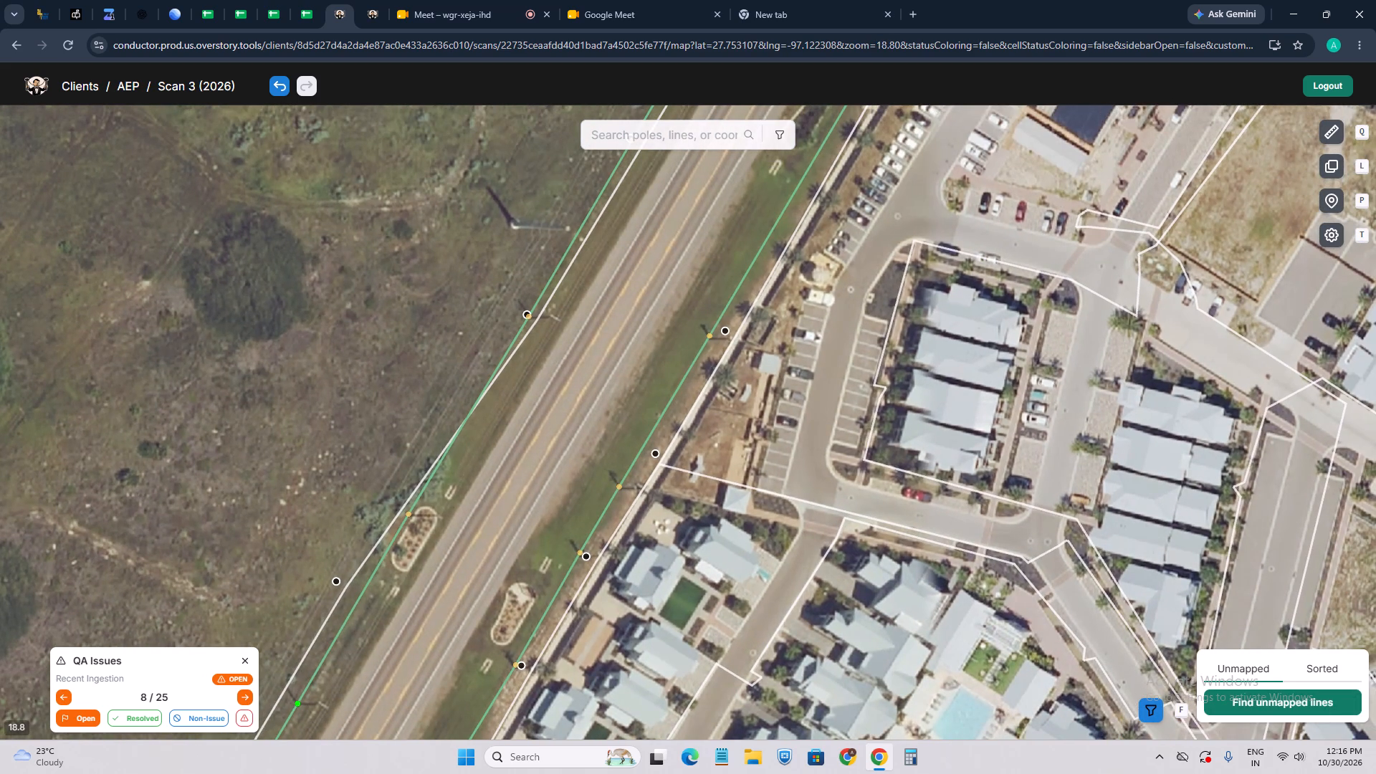
scroll(532, 306, up, 4)
scroll(527, 365, down, 3)
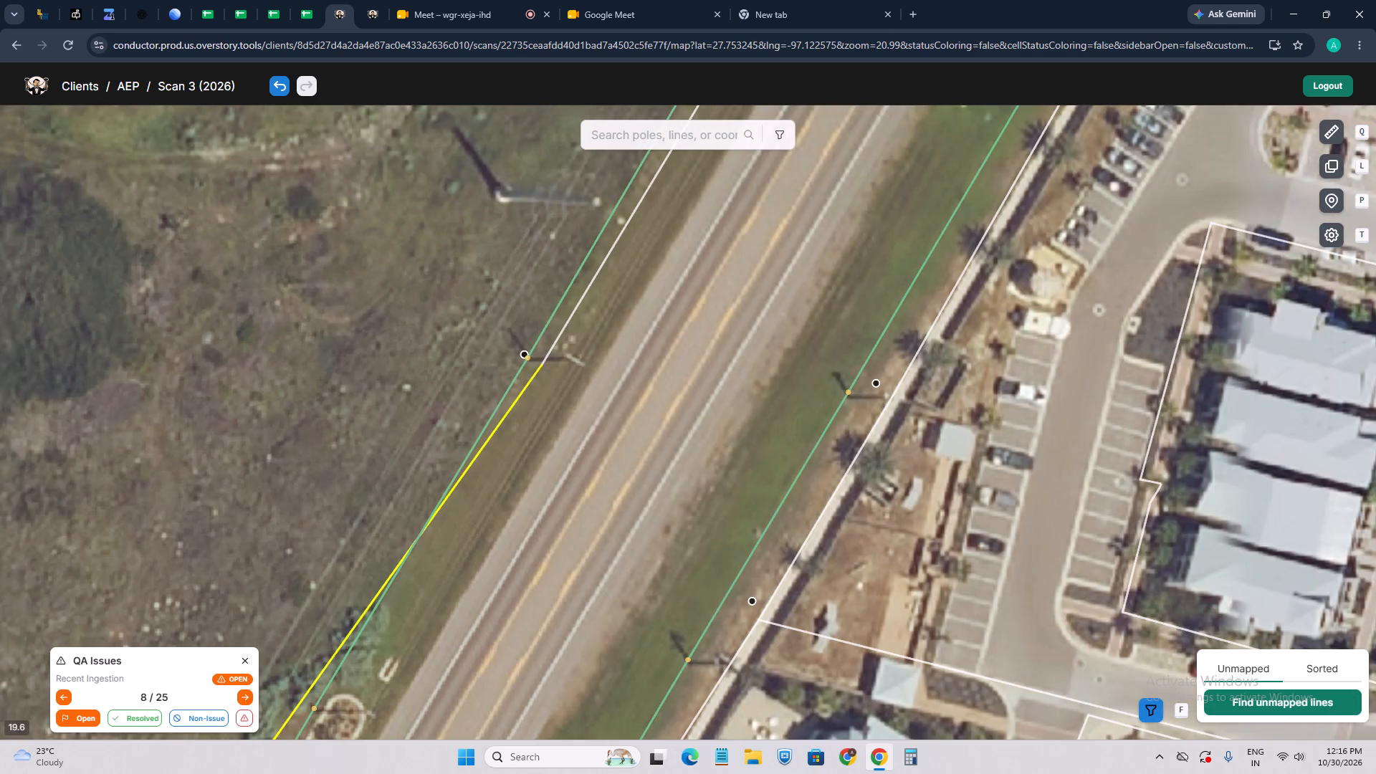
drag(445, 527, 547, 377)
scroll(480, 477, up, 3)
scroll(457, 464, down, 5)
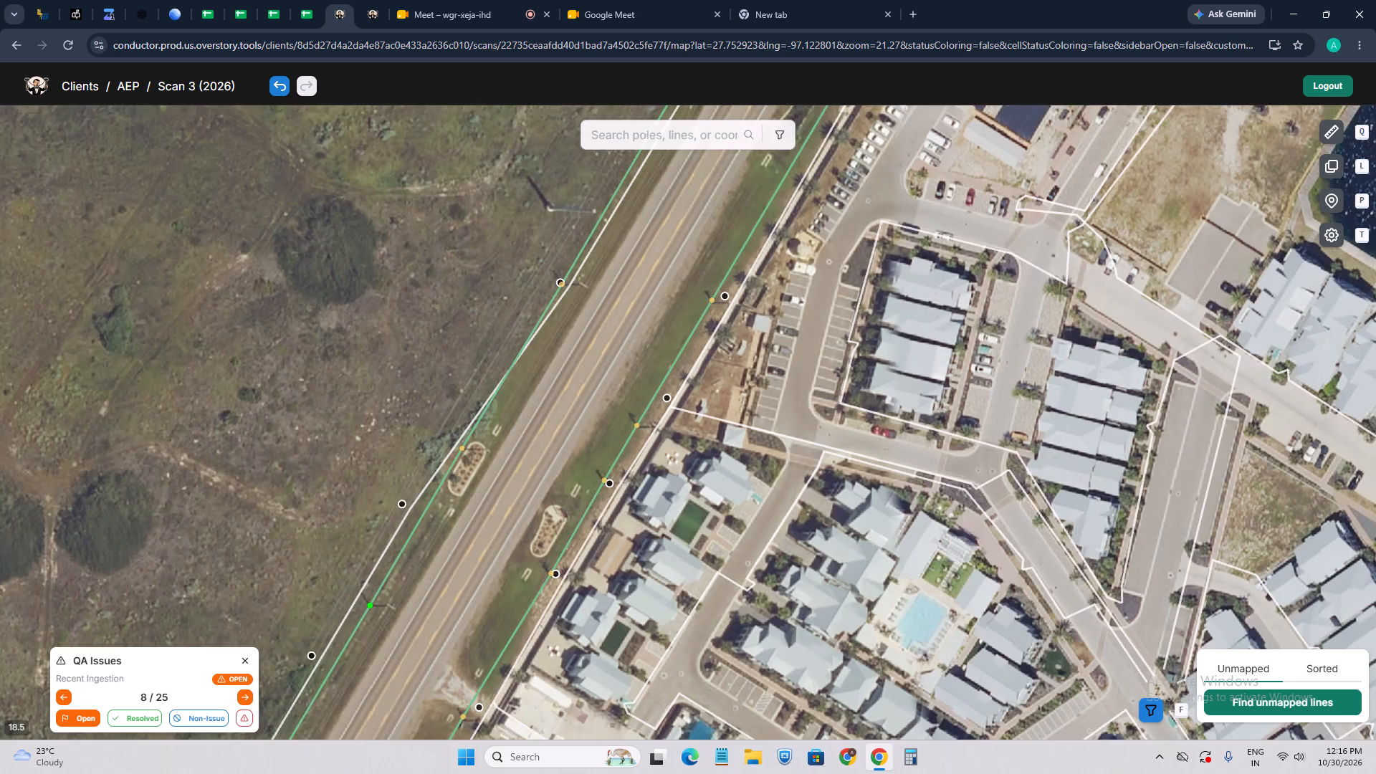
Inspect the attributes of the long and short original lines beside the dirt road junction west of State Hwy 361.
drag(441, 580, 540, 358)
scroll(386, 441, up, 3)
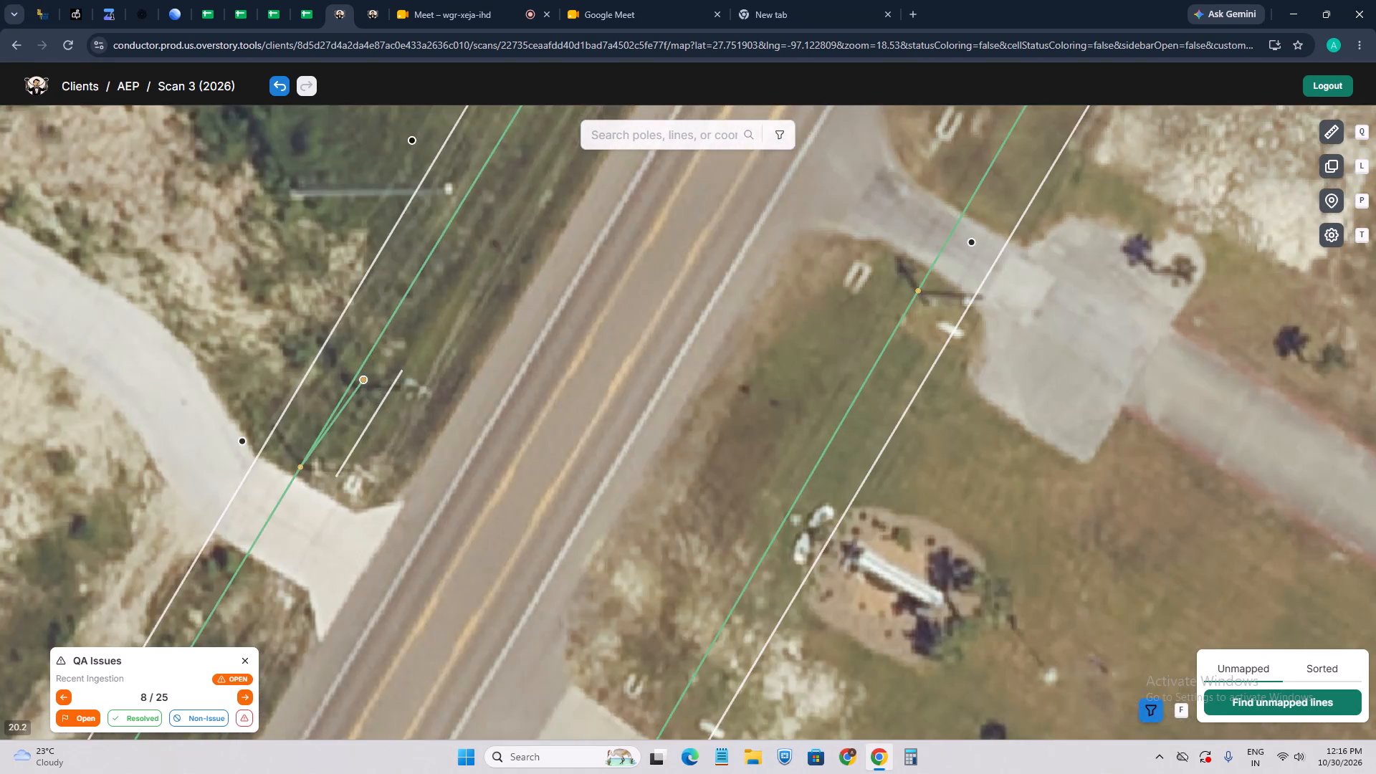
scroll(408, 372, down, 2)
scroll(416, 357, up, 2)
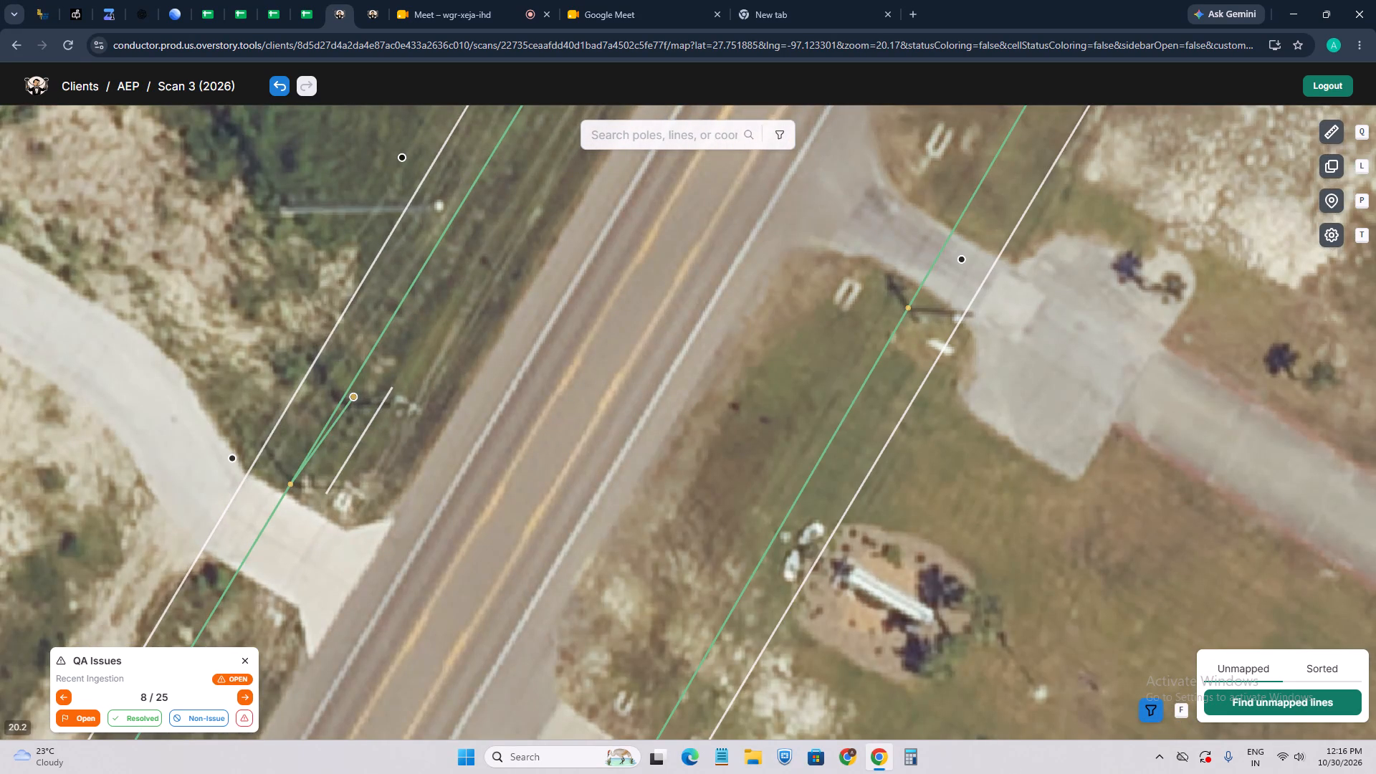
click(303, 385)
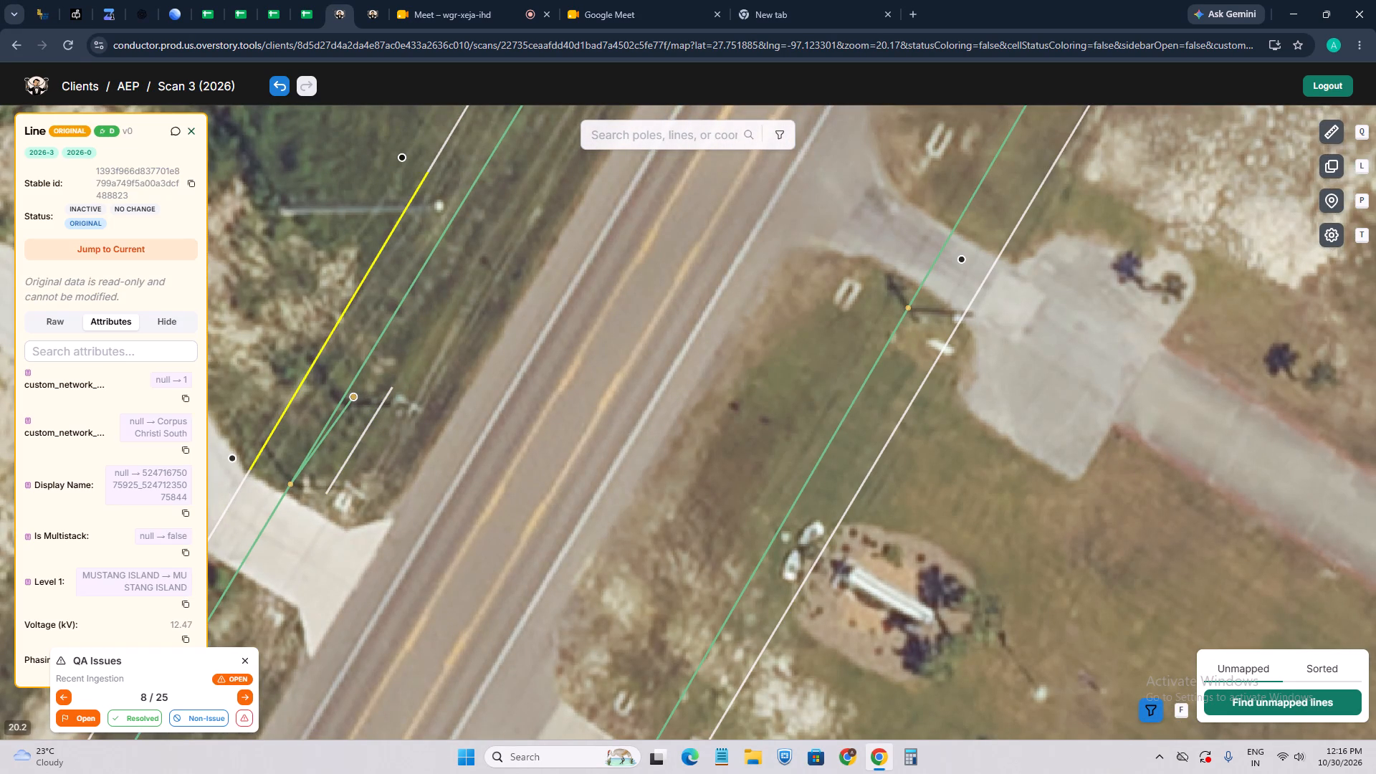
scroll(178, 482, down, 4)
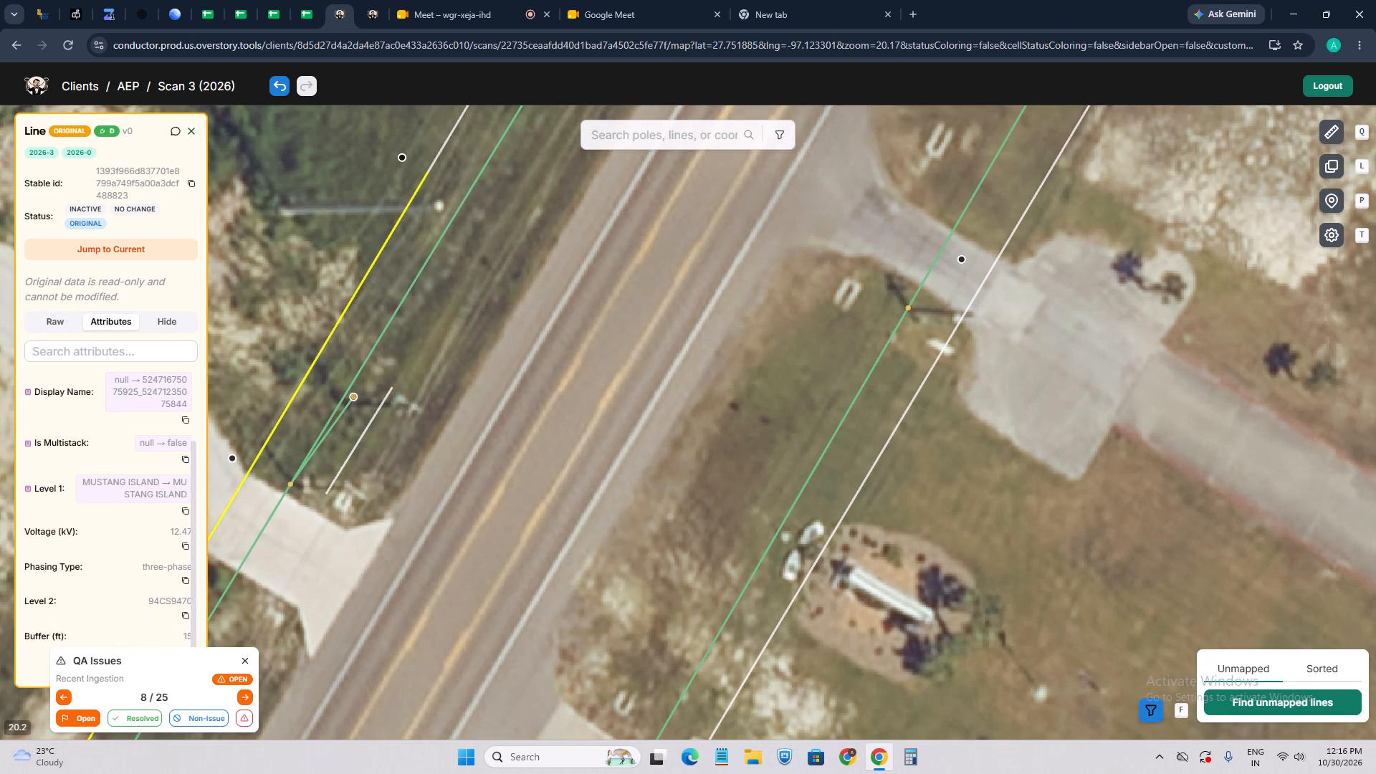
click(354, 450)
scroll(172, 535, down, 2)
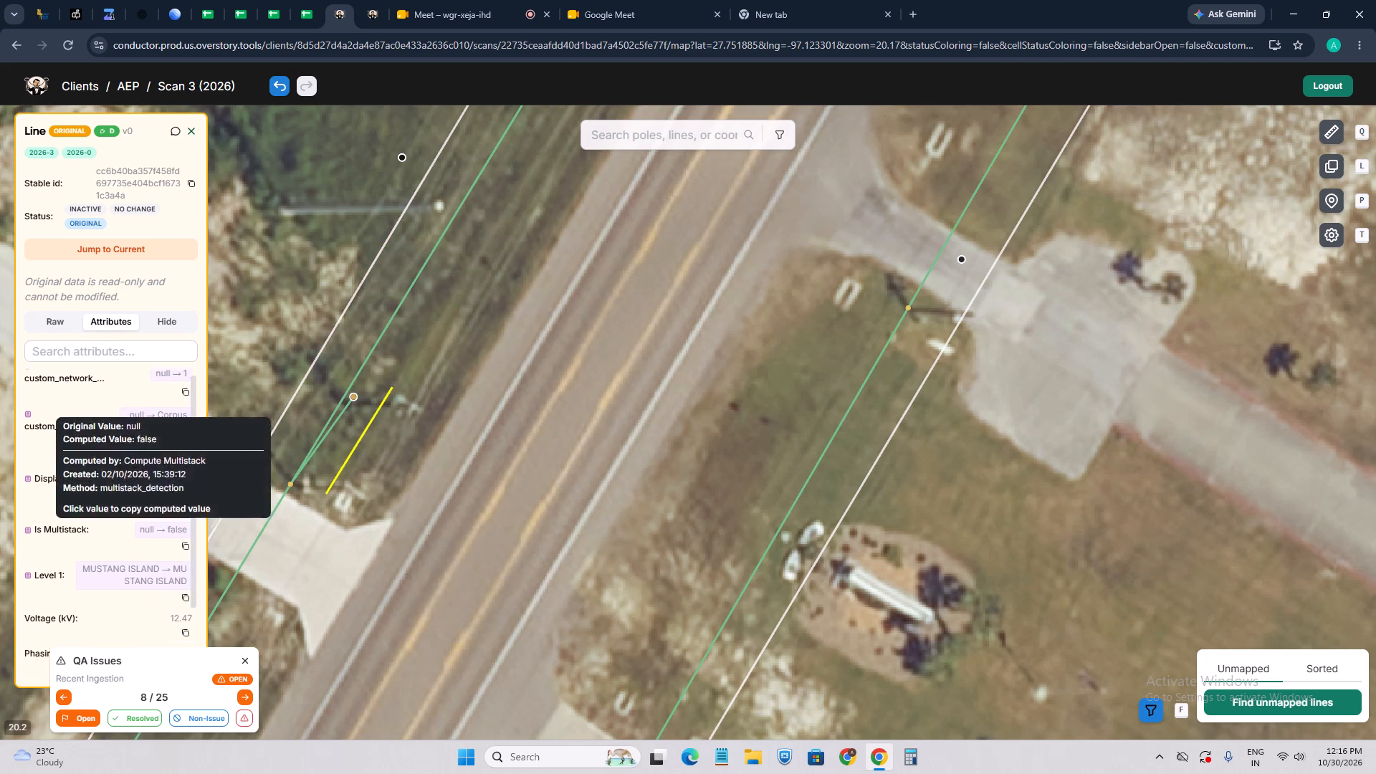
scroll(172, 535, down, 1)
scroll(398, 396, down, 4)
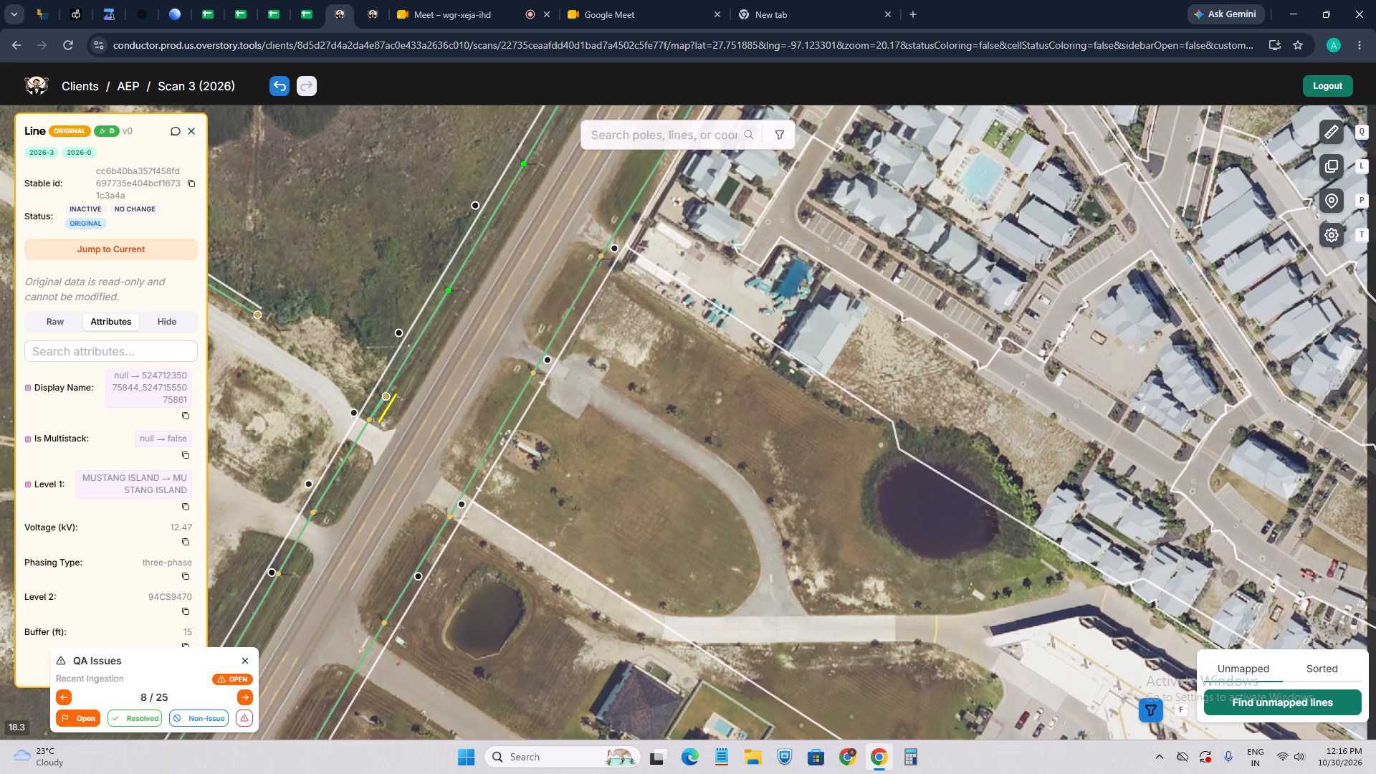
drag(436, 363, 439, 422)
scroll(410, 411, up, 2)
drag(364, 535, 473, 421)
click(483, 336)
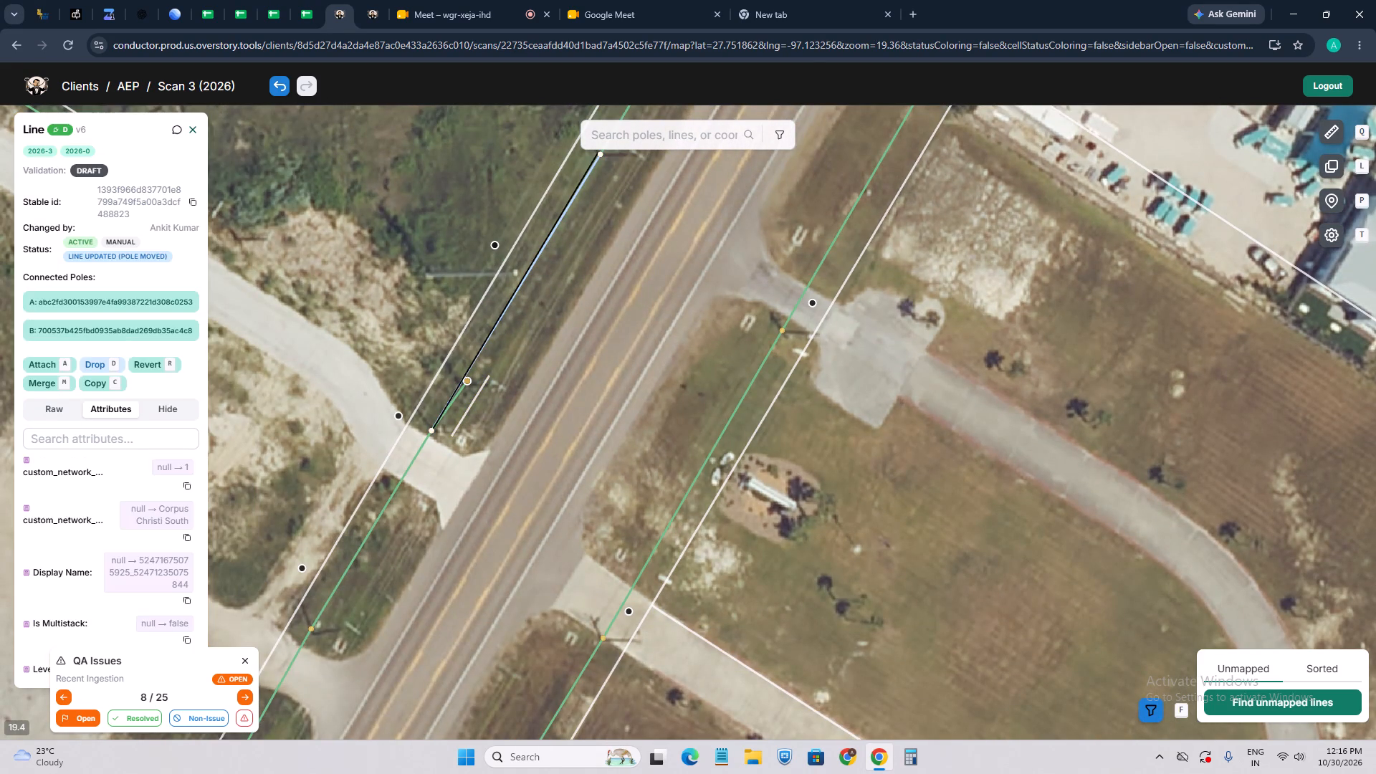
key(a)
click(466, 378)
drag(556, 291, 490, 494)
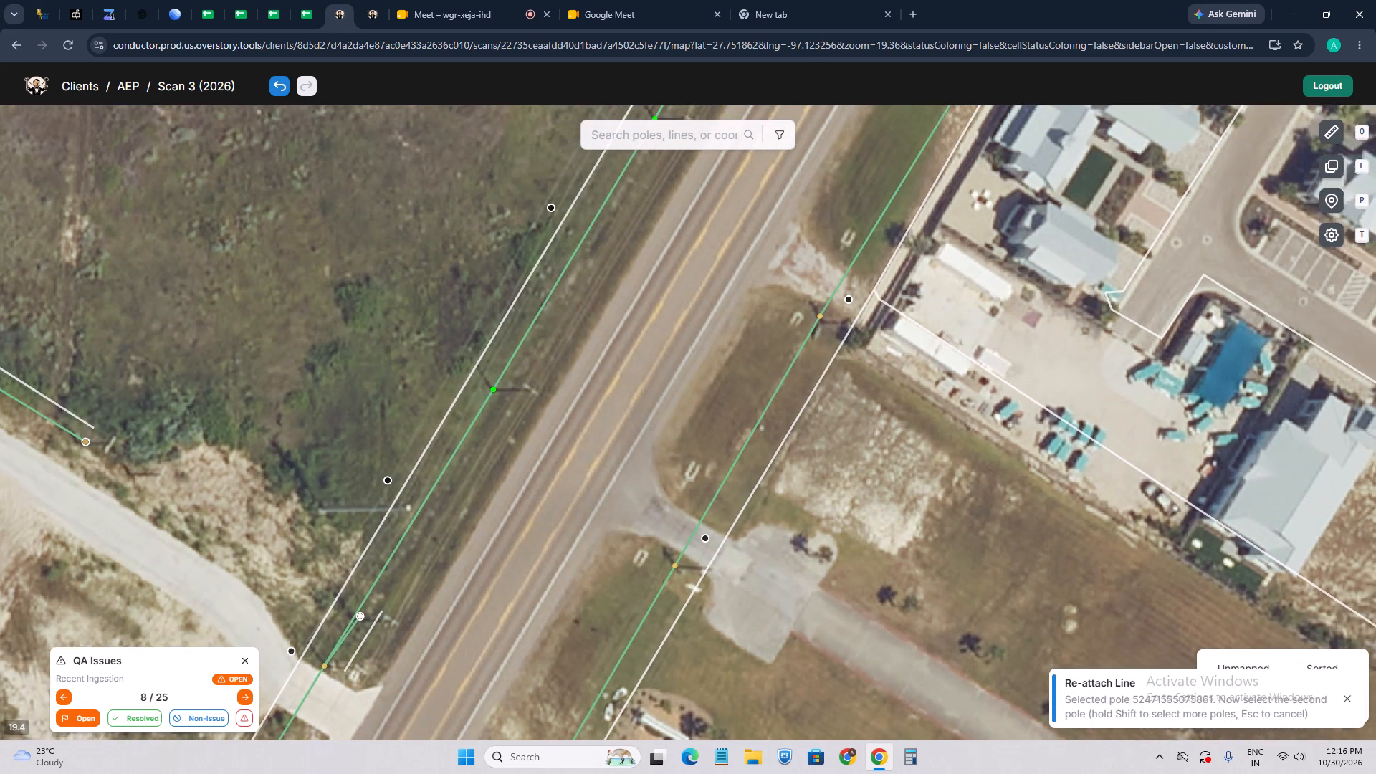
click(488, 401)
drag(419, 589, 448, 542)
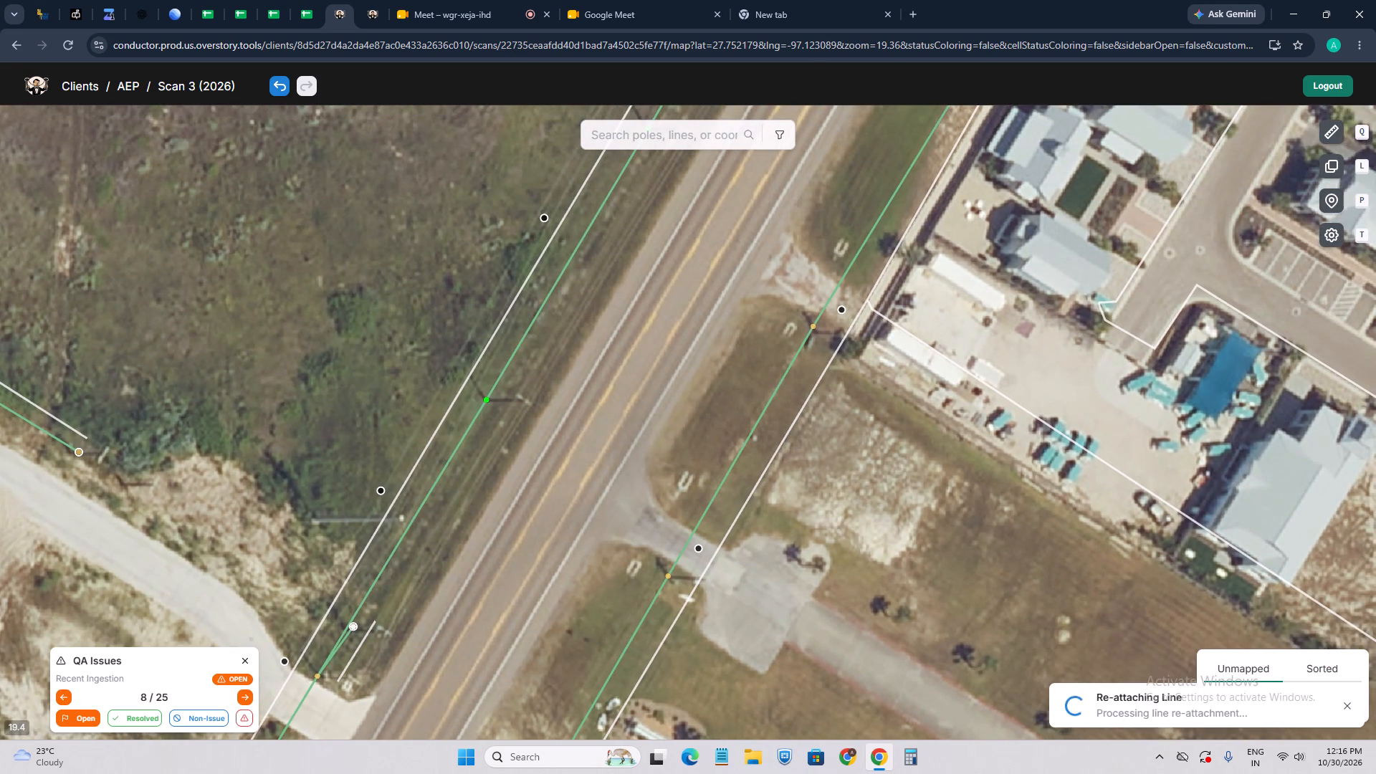
drag(448, 542, 462, 517)
Check the poles at the dirt road junction and their overhead connections in street-level imagery from State Hwy 361.
key(4)
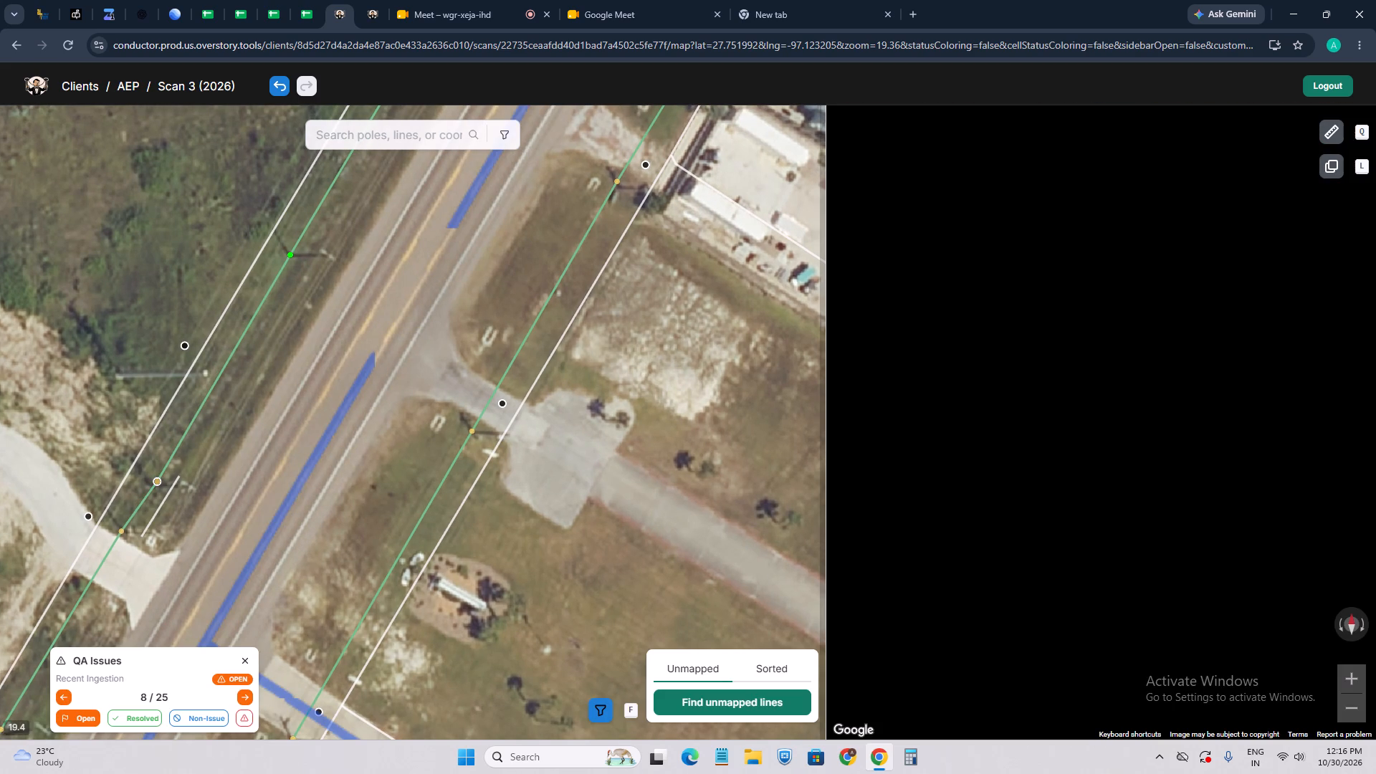
click(166, 533)
click(182, 525)
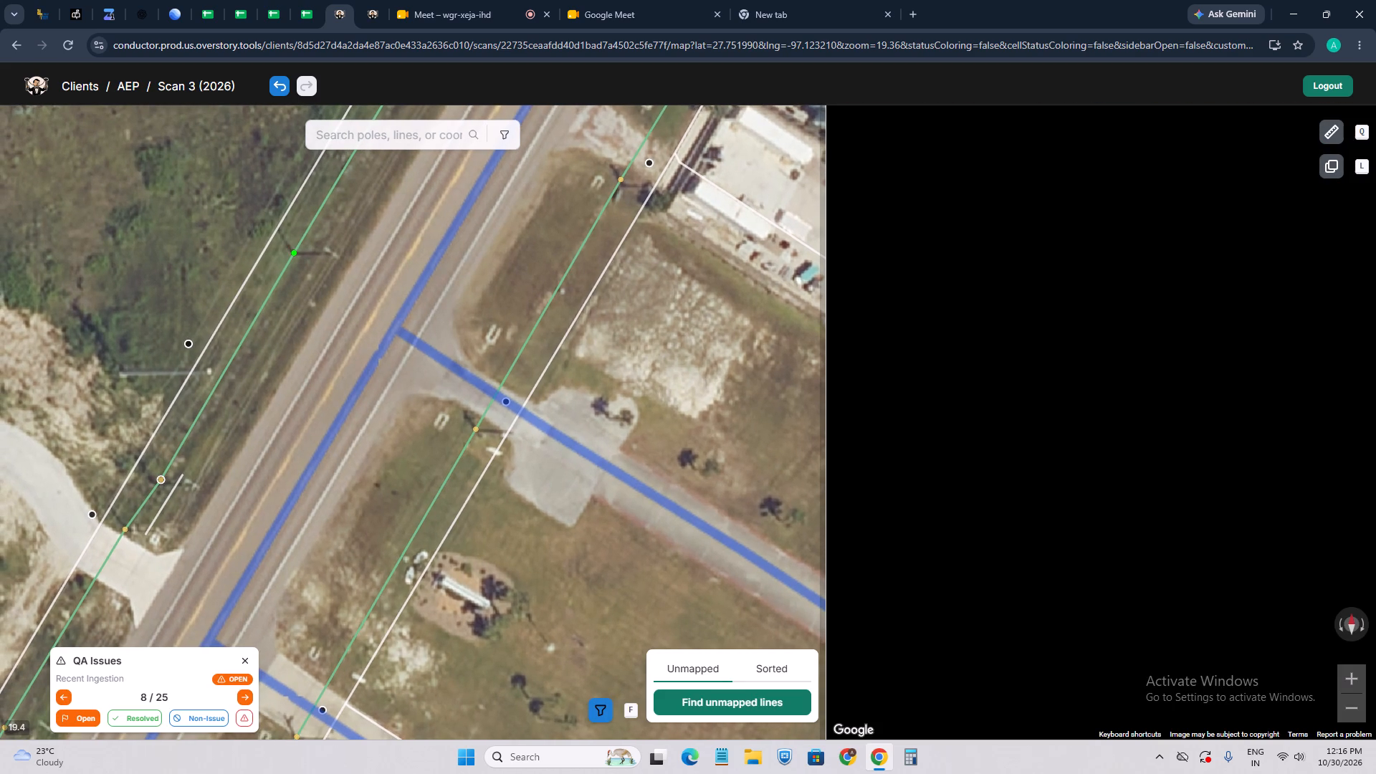
drag(1280, 432, 1209, 538)
scroll(1053, 374, up, 3)
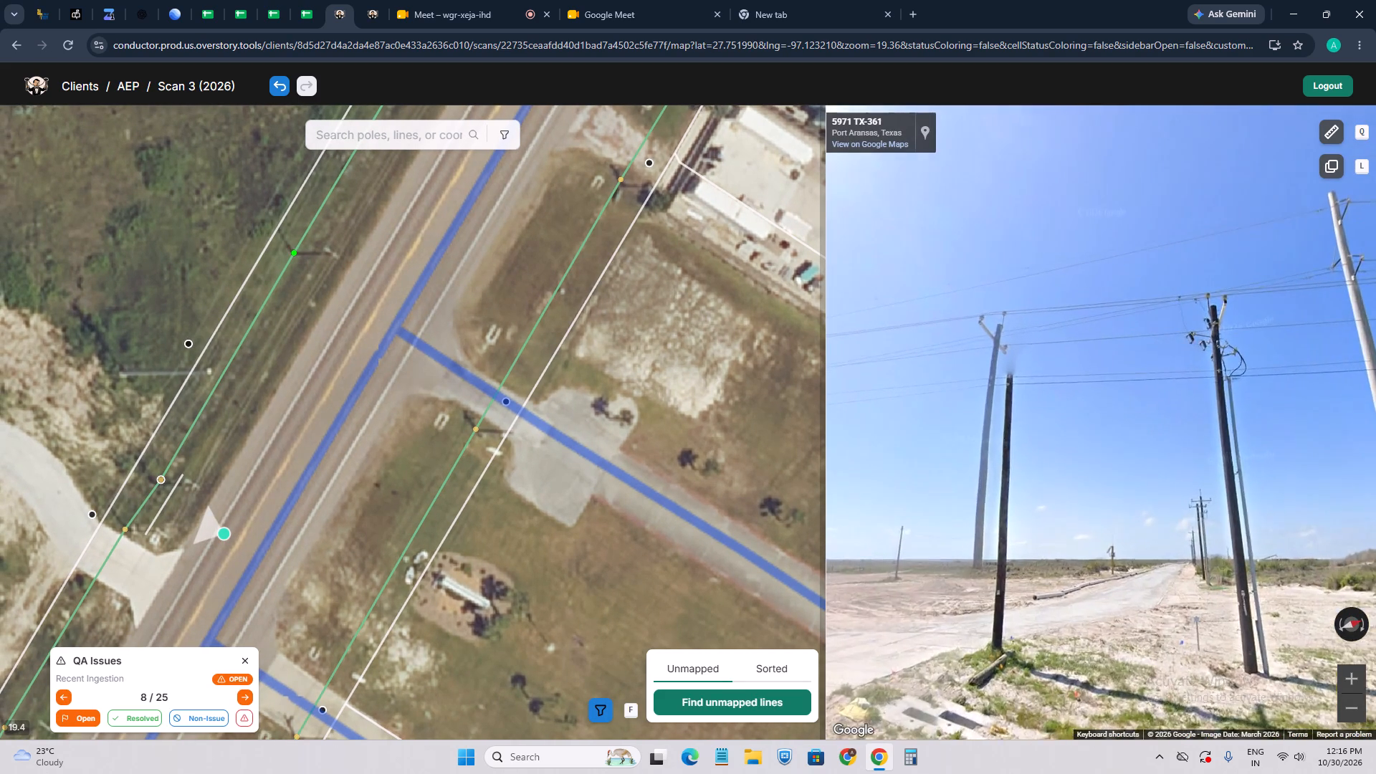
scroll(1053, 374, down, 4)
drag(1059, 497, 1060, 388)
click(1054, 619)
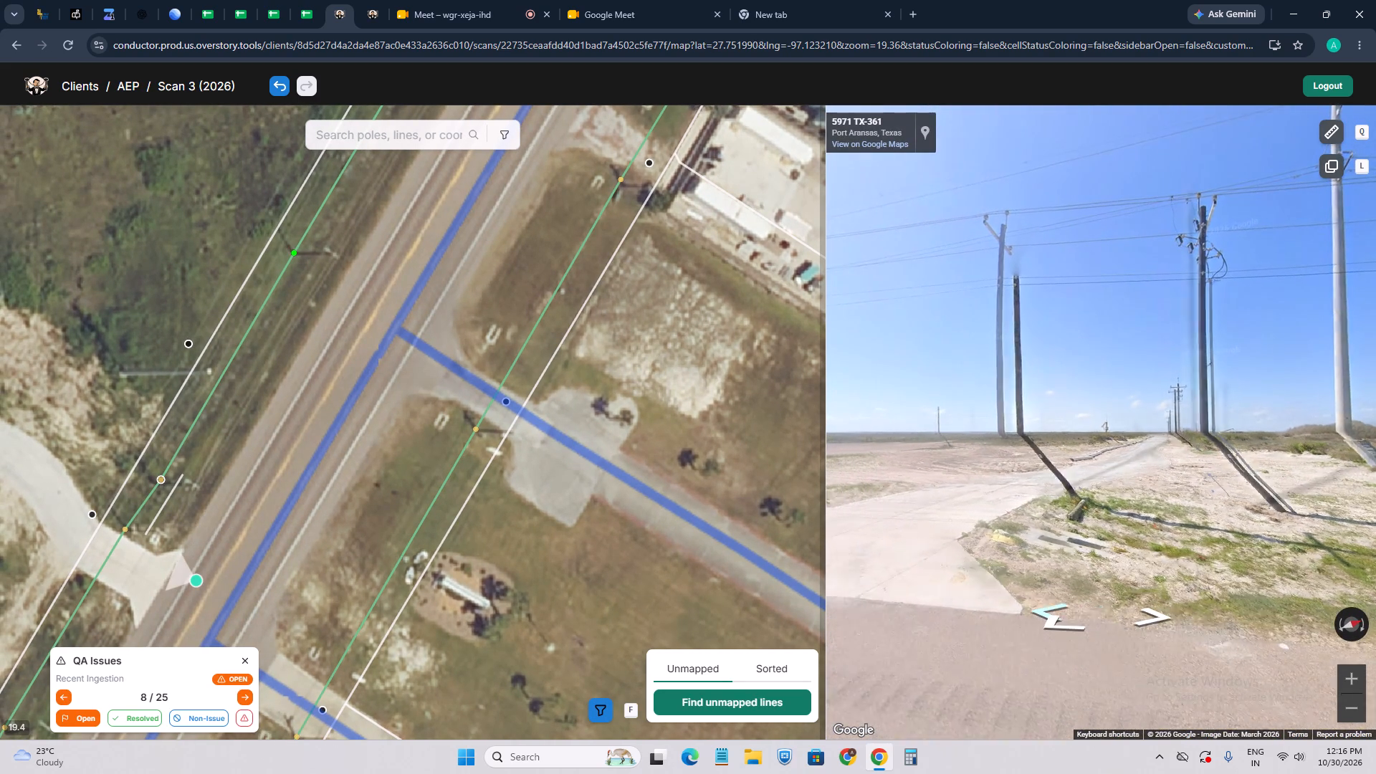
drag(1096, 475, 844, 561)
scroll(1083, 313, up, 6)
drag(1139, 335, 1041, 406)
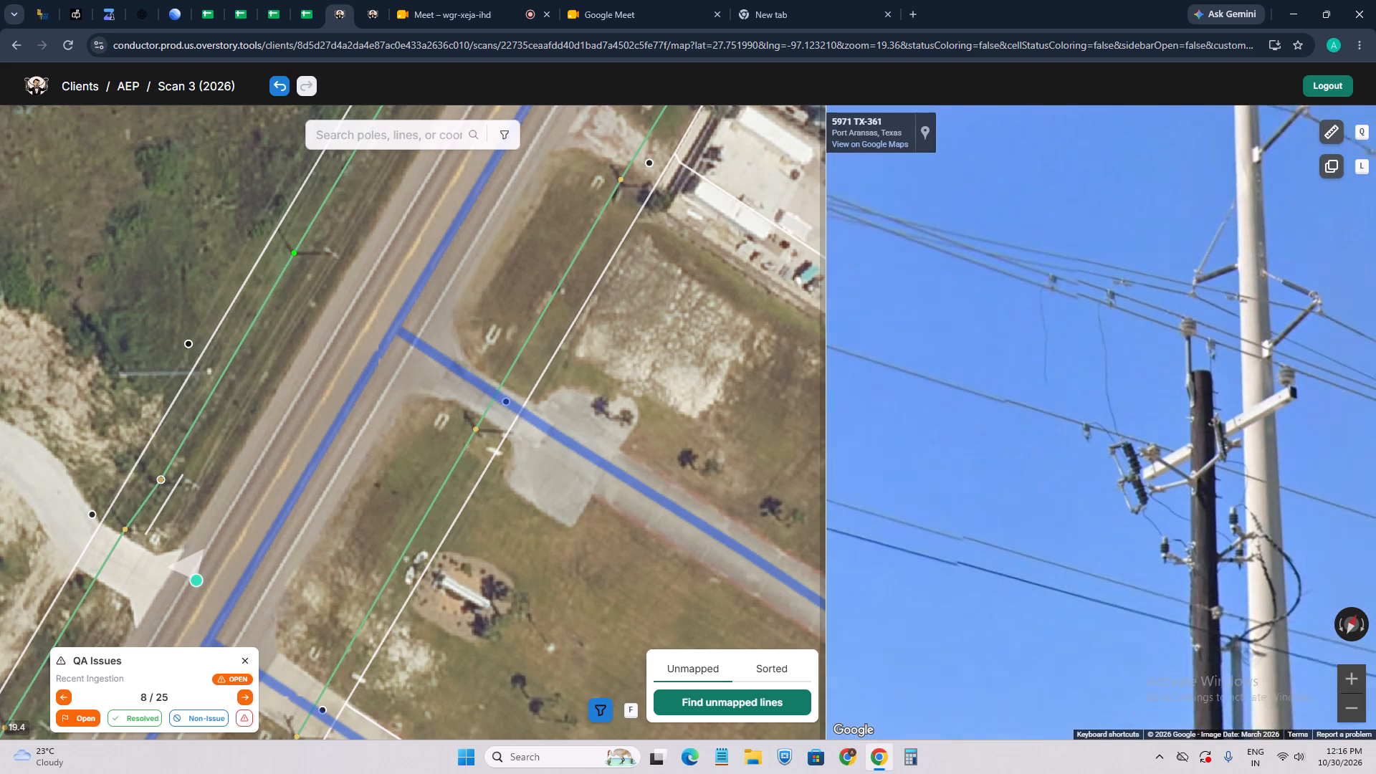
drag(1041, 406, 1040, 406)
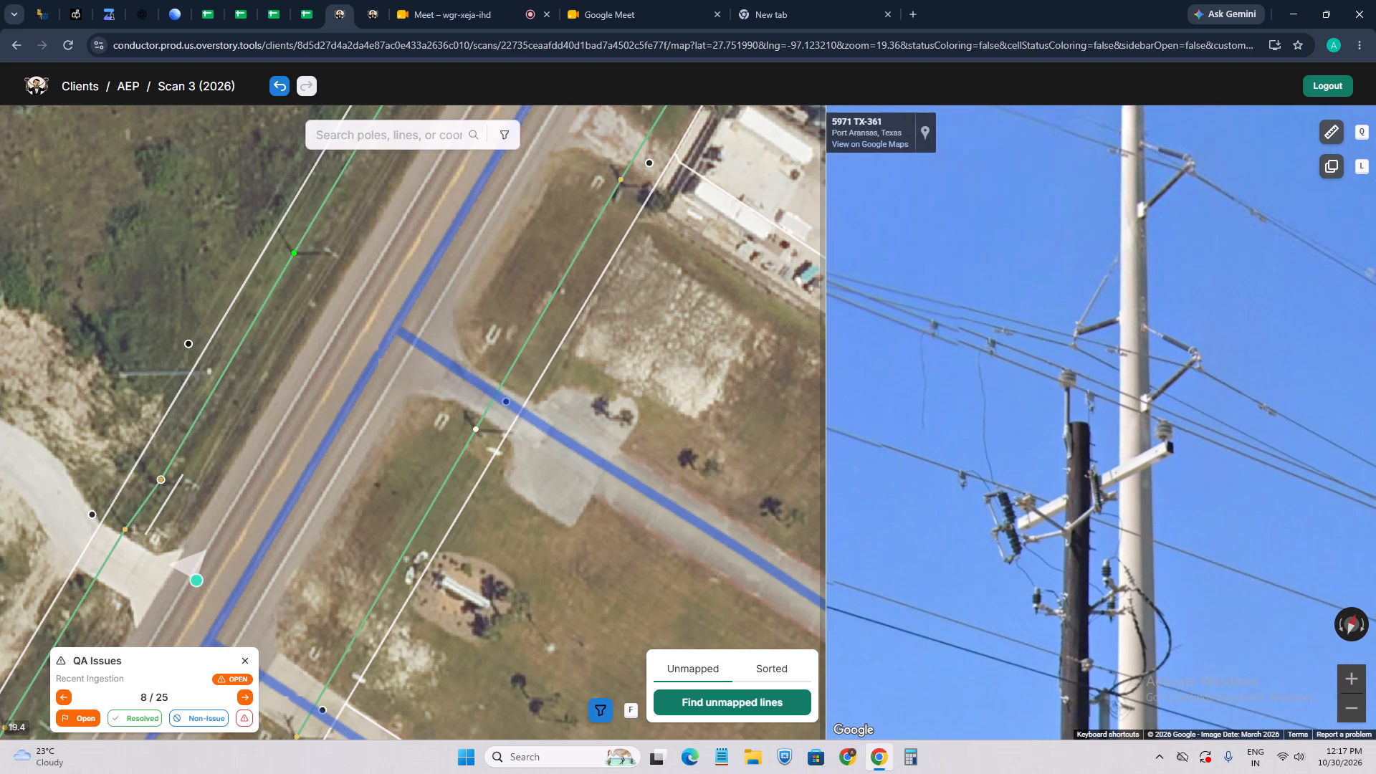
drag(224, 467, 275, 431)
scroll(838, 403, down, 4)
drag(947, 516, 1027, 353)
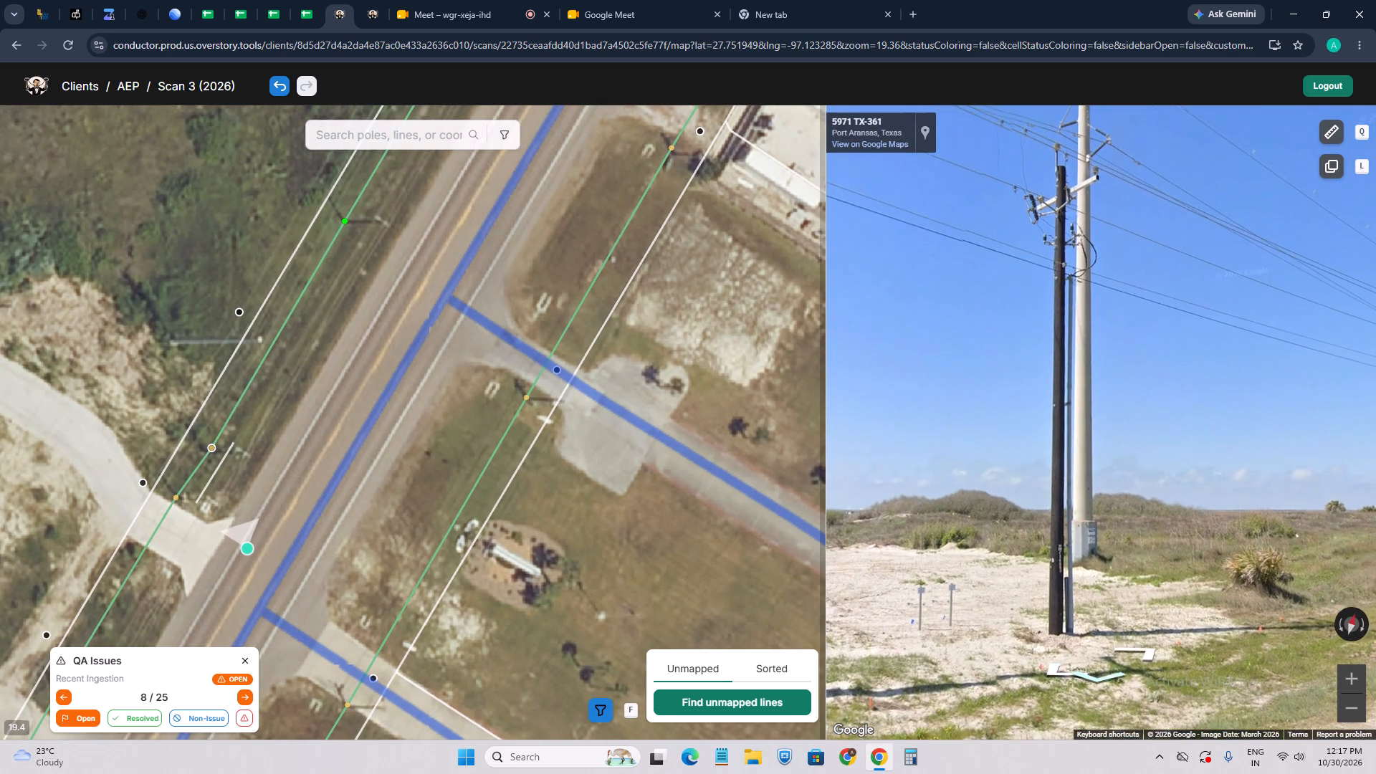
Trace the overhead wires from the junction poles northeast along State Hwy 361 in street-level imagery.
click(1129, 646)
drag(1010, 483, 1338, 543)
drag(1083, 434, 1251, 534)
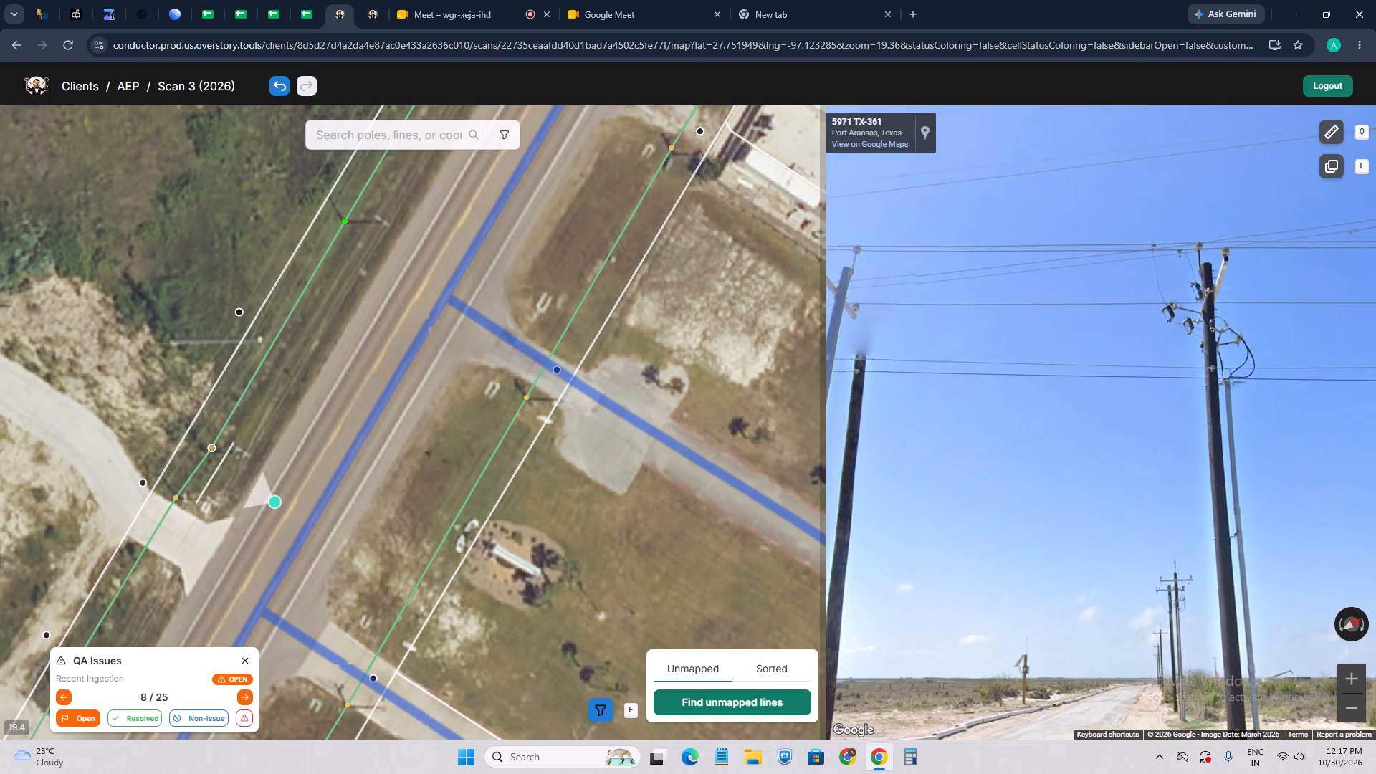
drag(1061, 492, 1129, 449)
drag(1091, 554, 1089, 414)
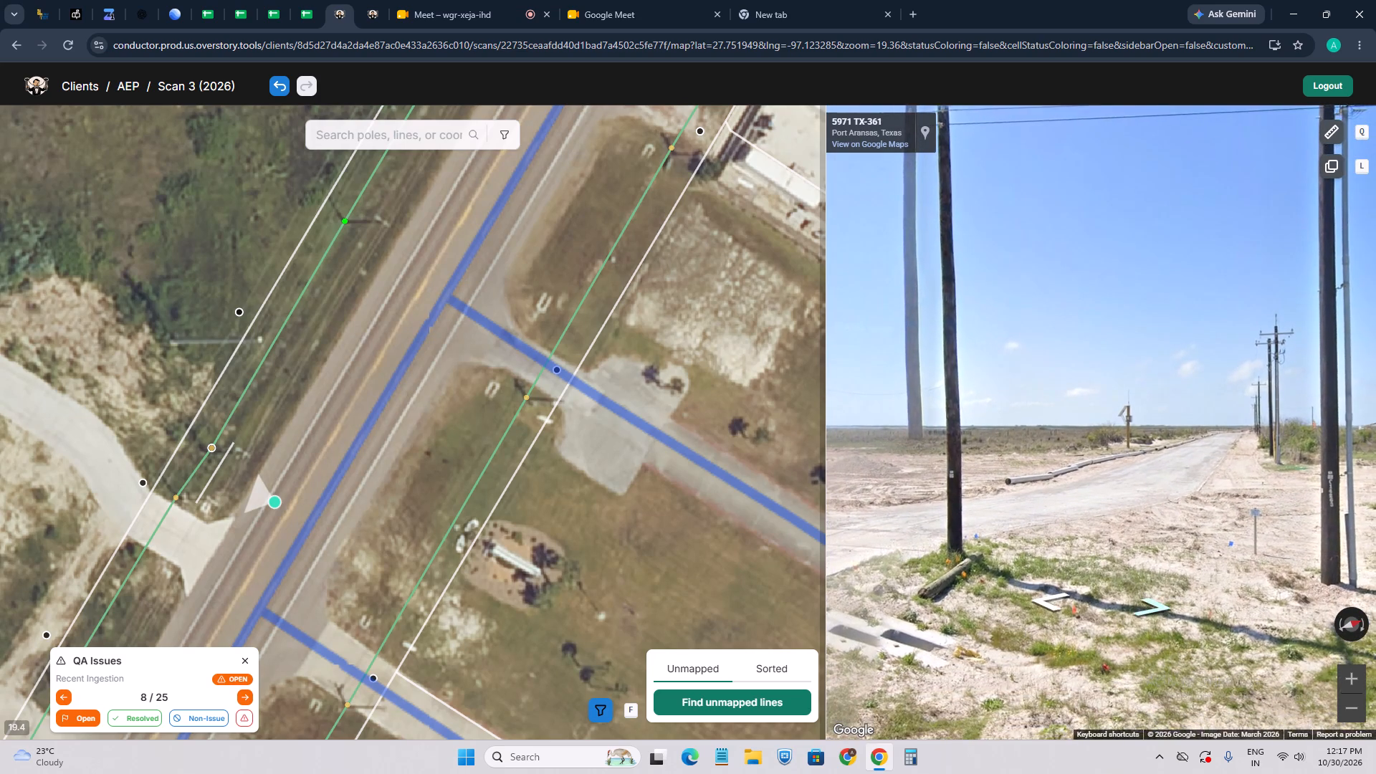
click(1152, 615)
drag(1056, 369, 1124, 481)
drag(1018, 328, 1114, 482)
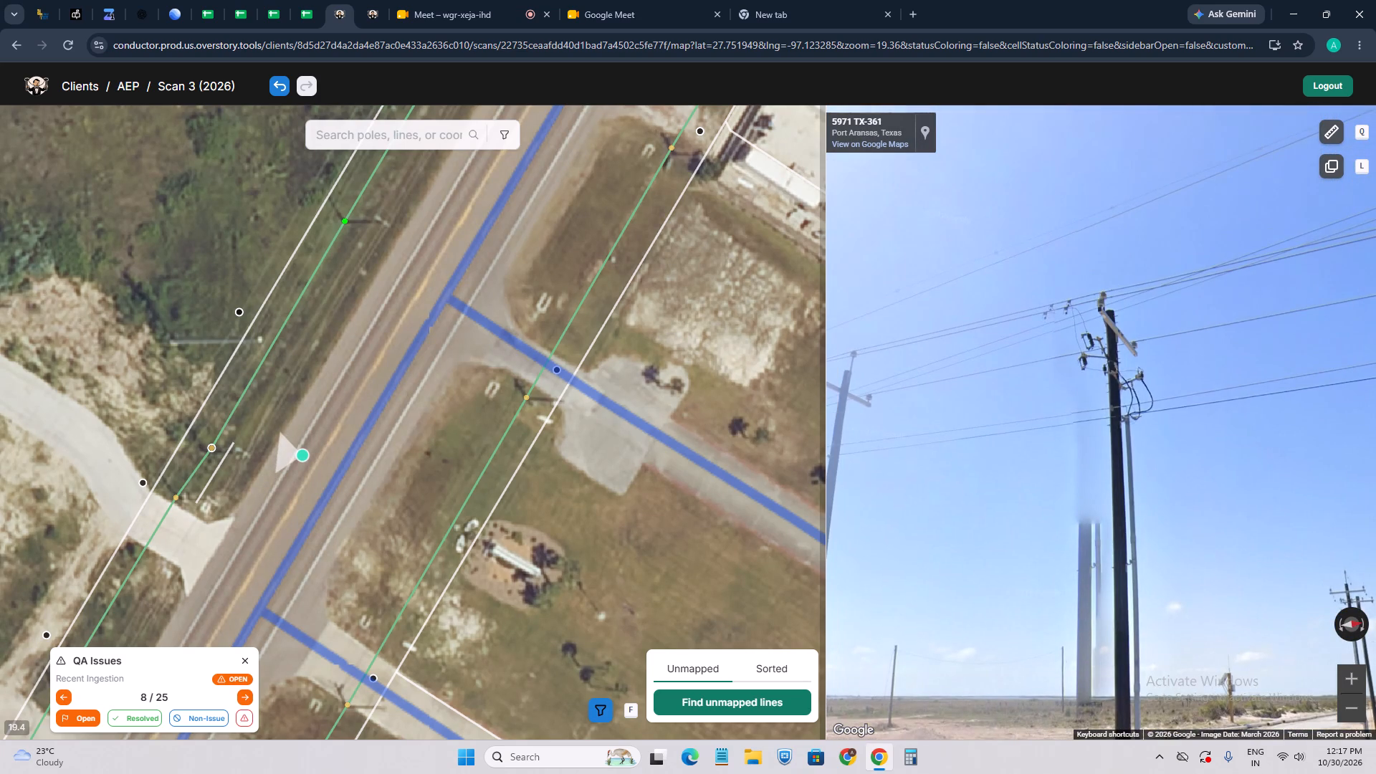
drag(987, 380, 1170, 384)
drag(1167, 390, 984, 454)
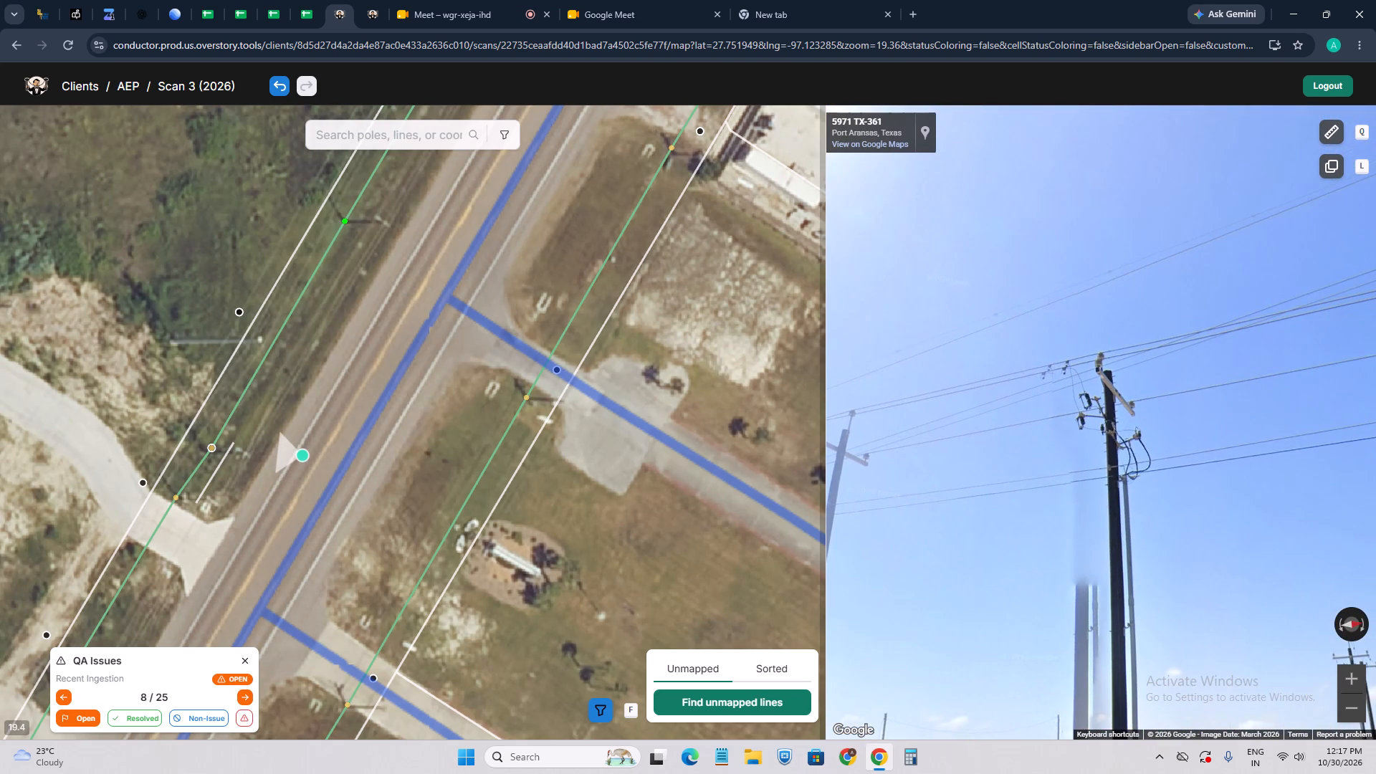
drag(998, 425, 942, 413)
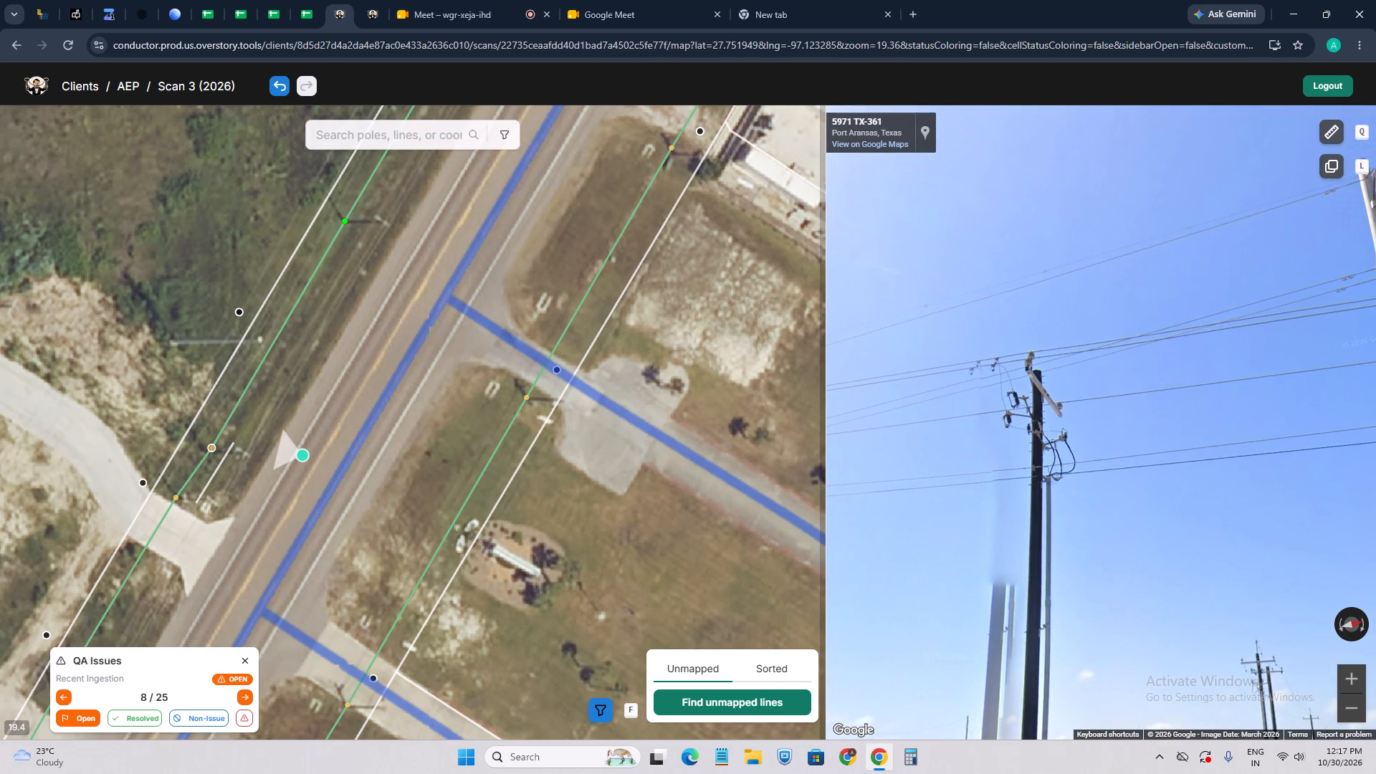
drag(1134, 421, 881, 437)
drag(1155, 436, 864, 431)
drag(1176, 467, 1036, 446)
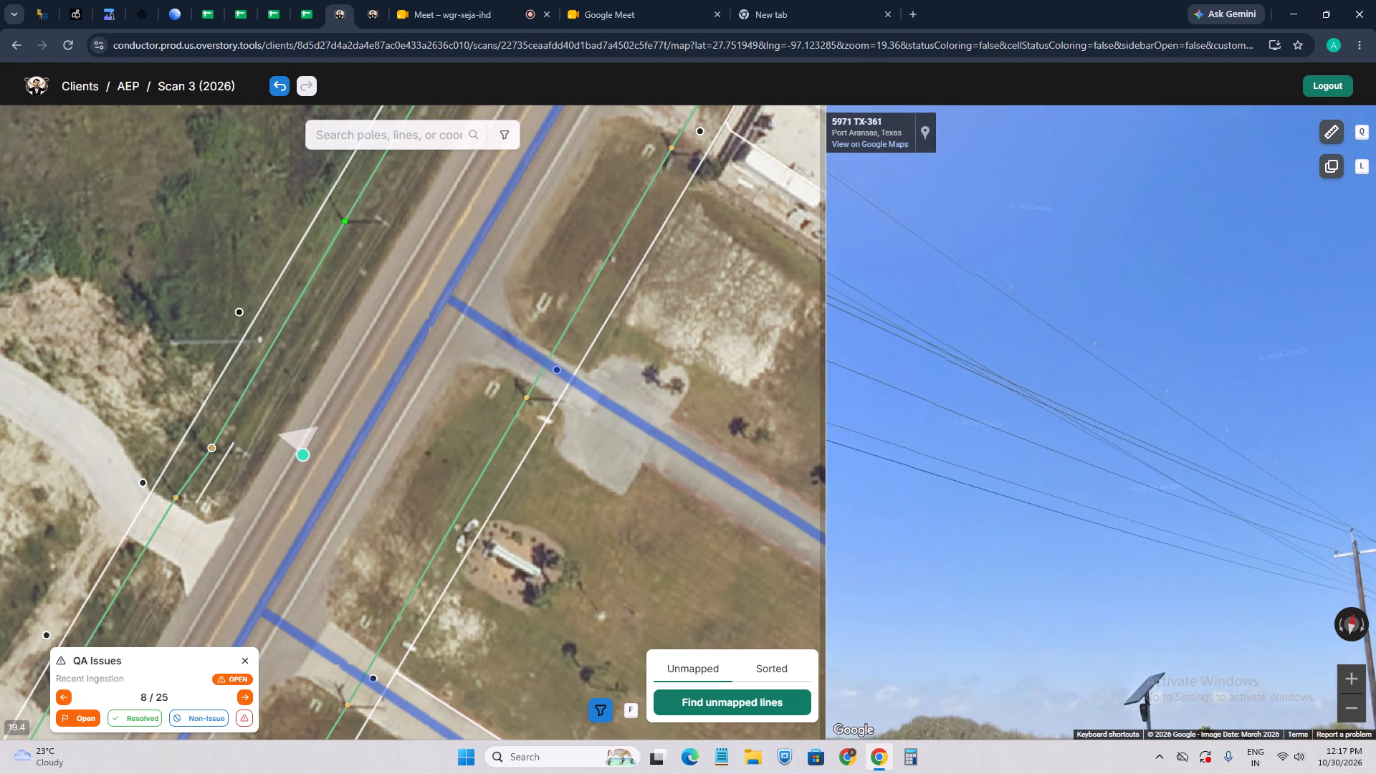
drag(1160, 507, 1003, 452)
drag(325, 505, 461, 377)
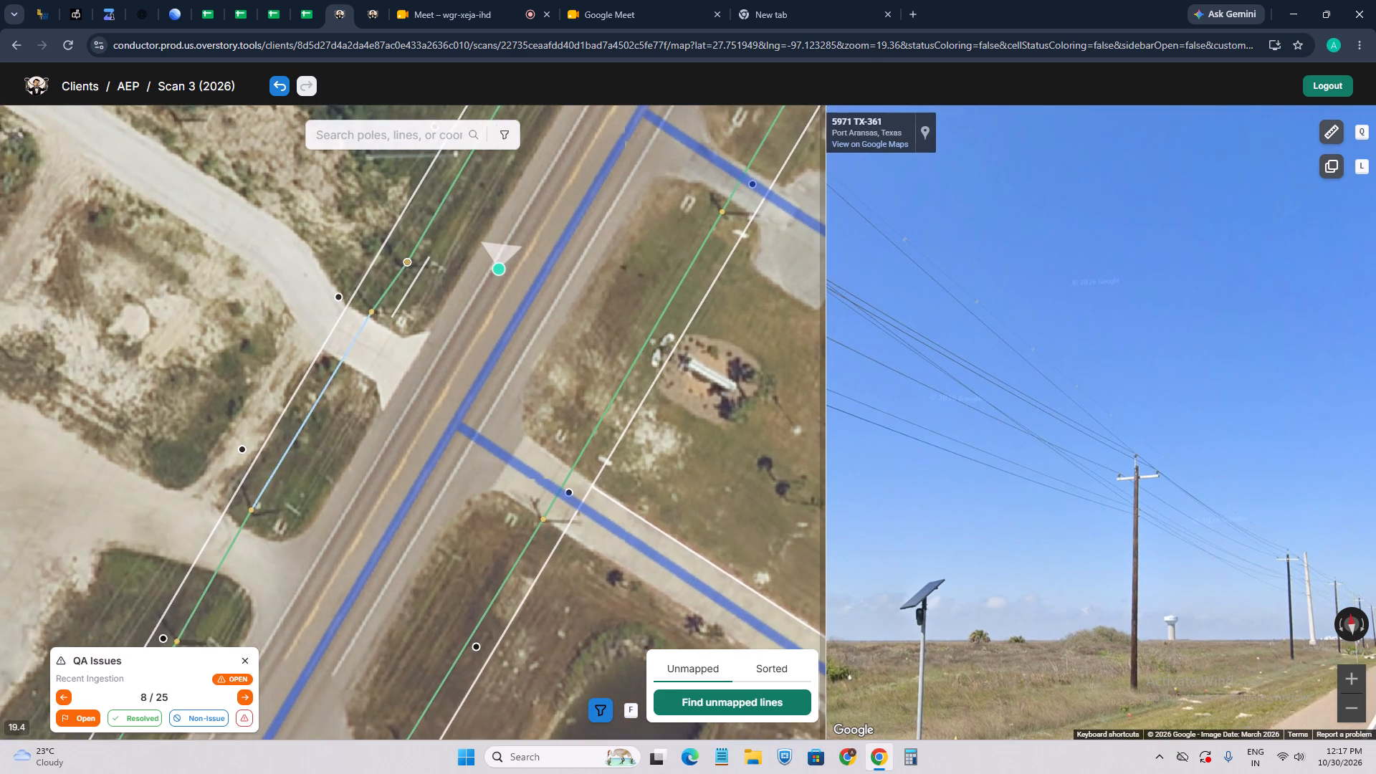
drag(429, 288, 414, 430)
click(396, 404)
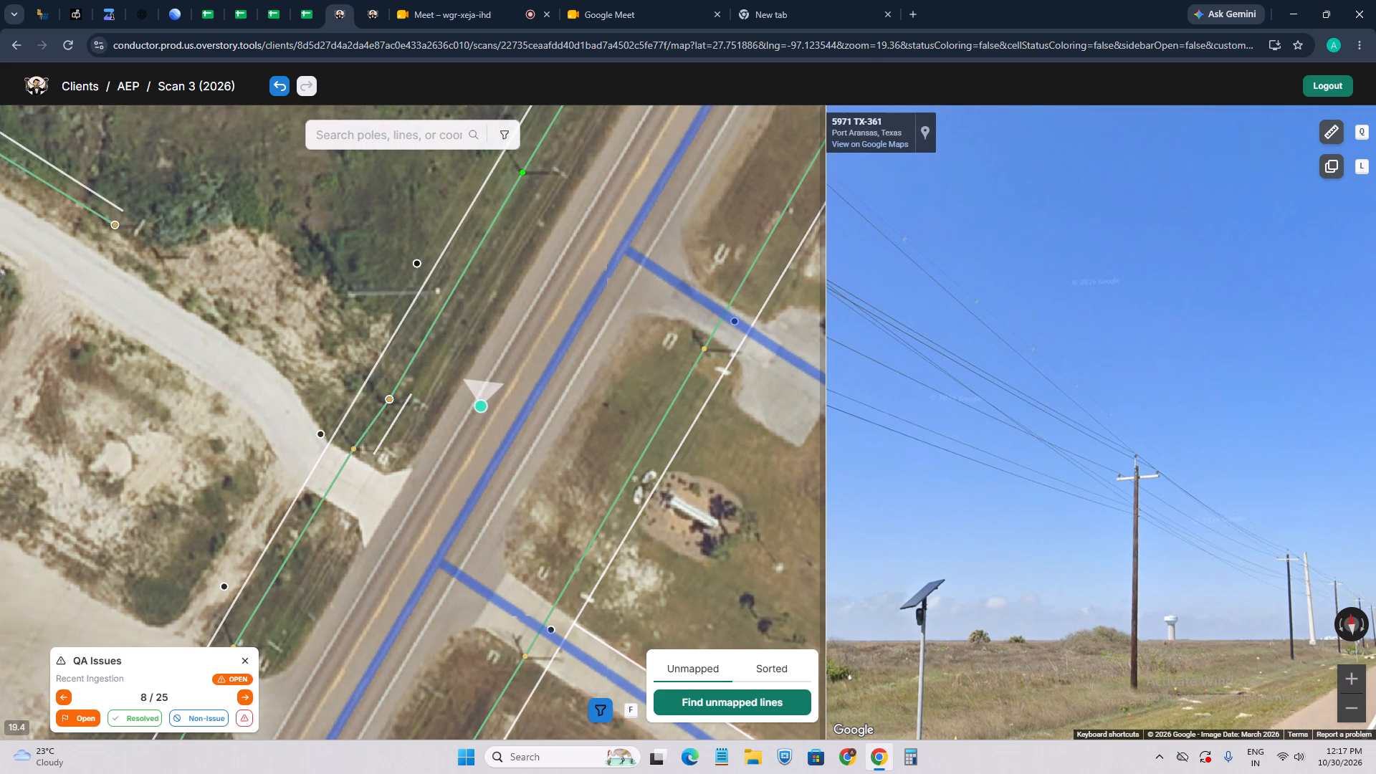
click(465, 460)
scroll(363, 467, up, 3)
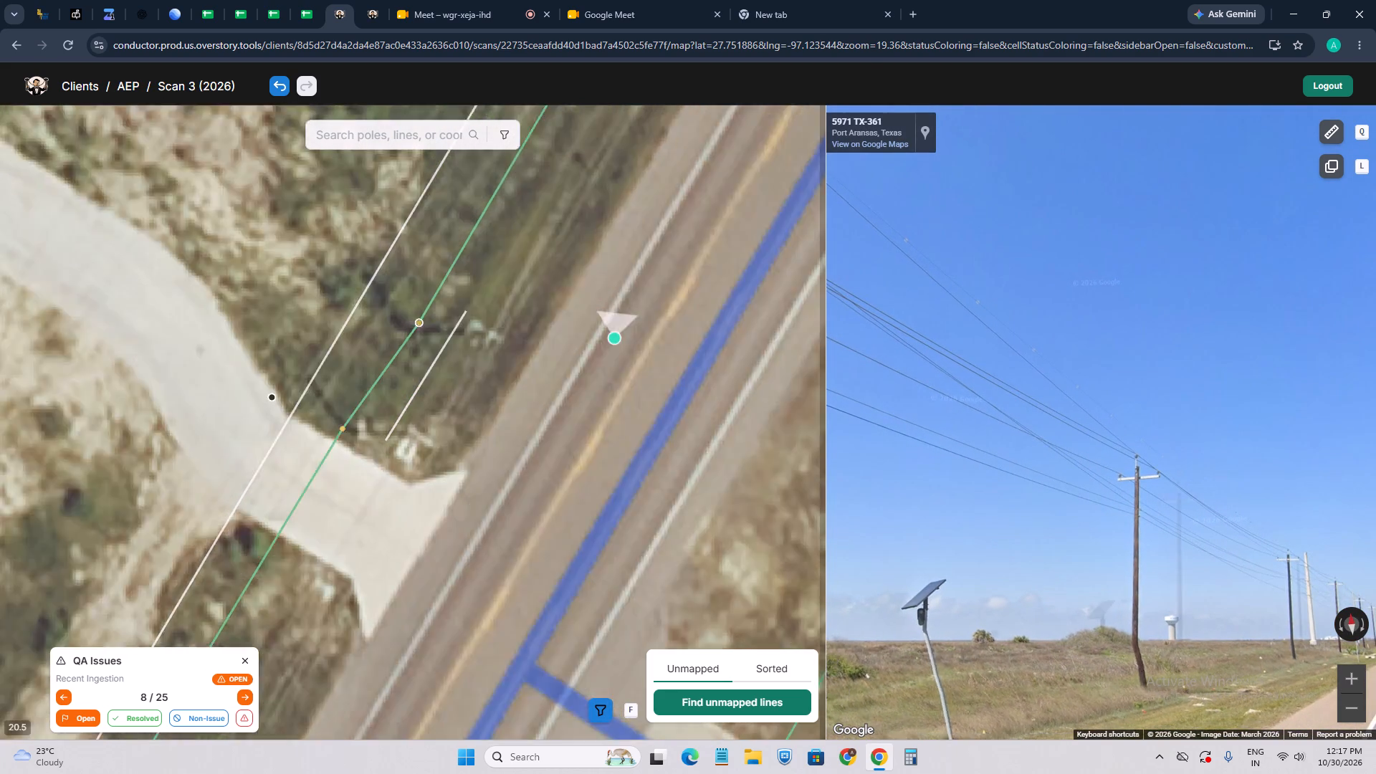
scroll(363, 467, up, 1)
click(320, 388)
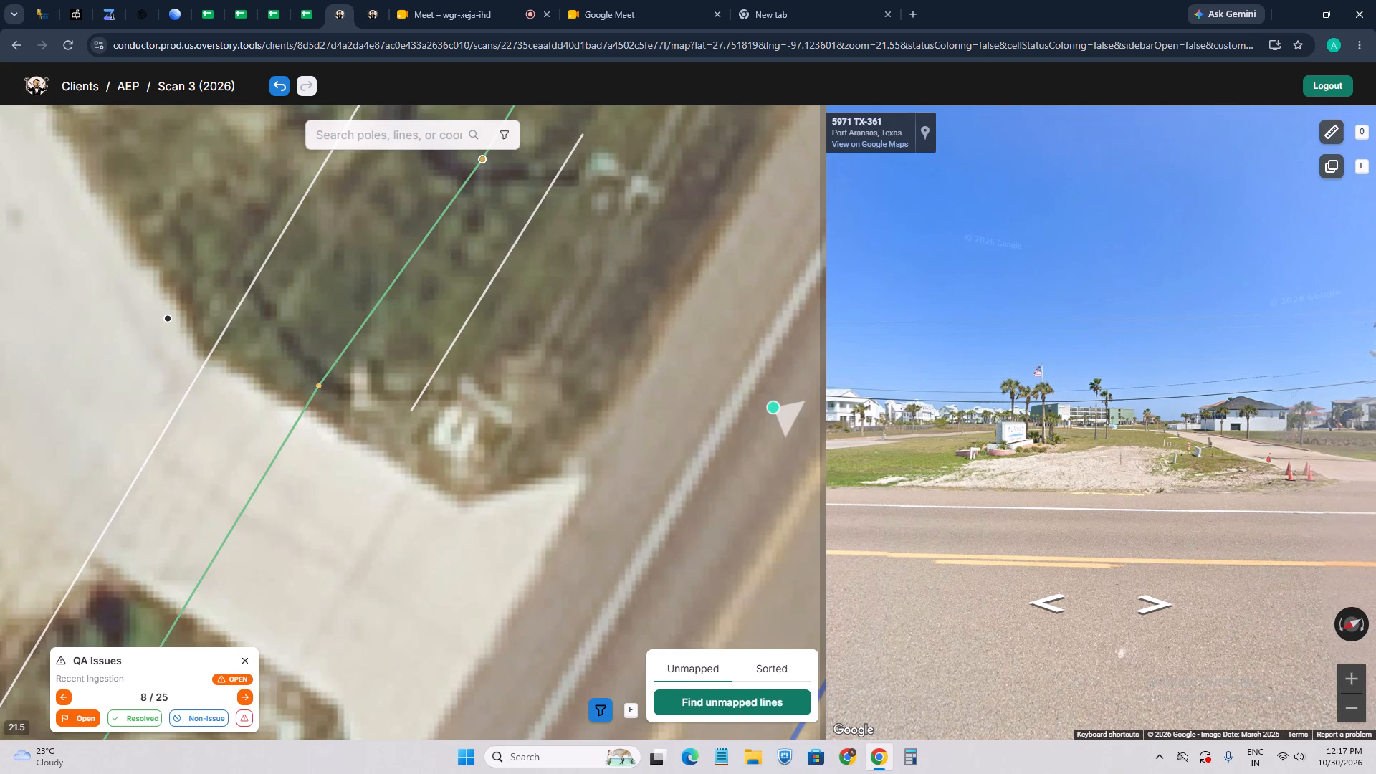
key(w)
scroll(340, 383, up, 3)
click(315, 399)
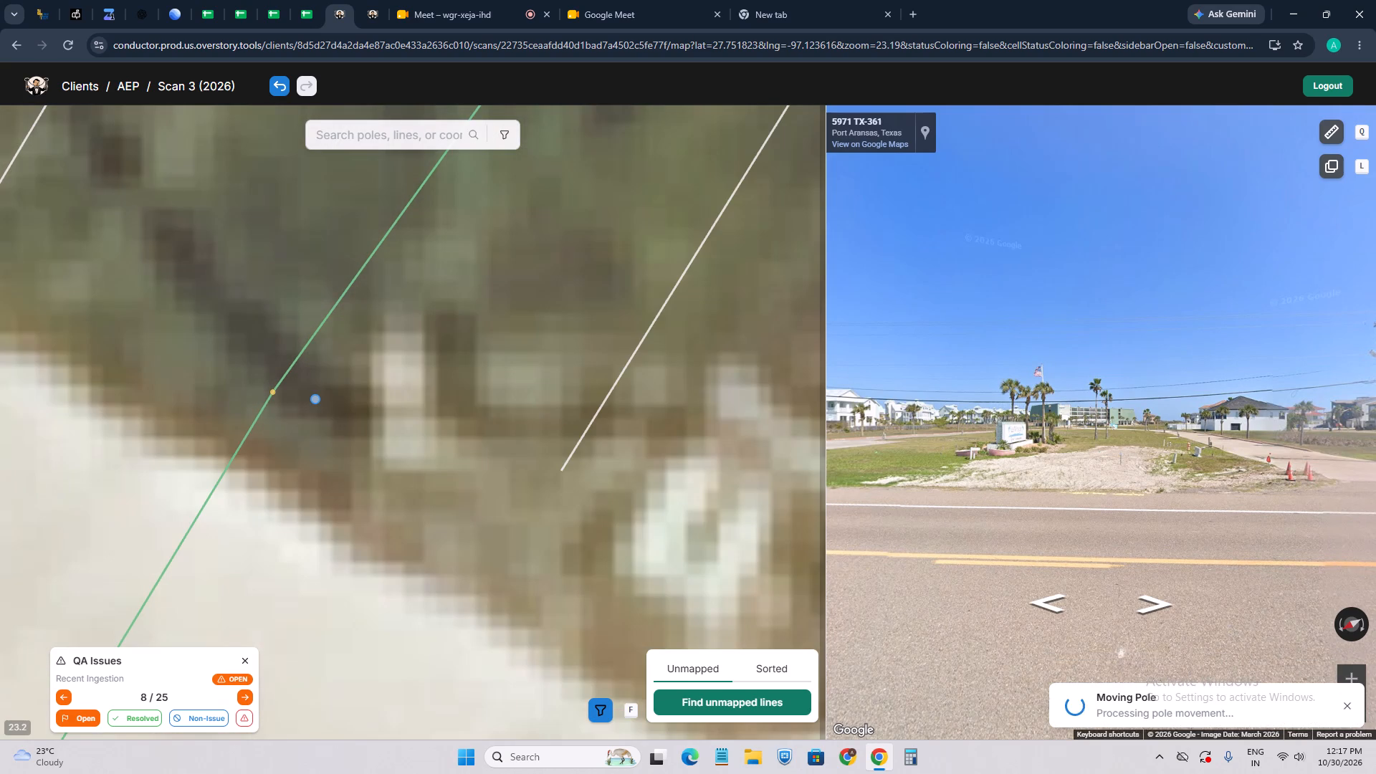
scroll(346, 450, down, 8)
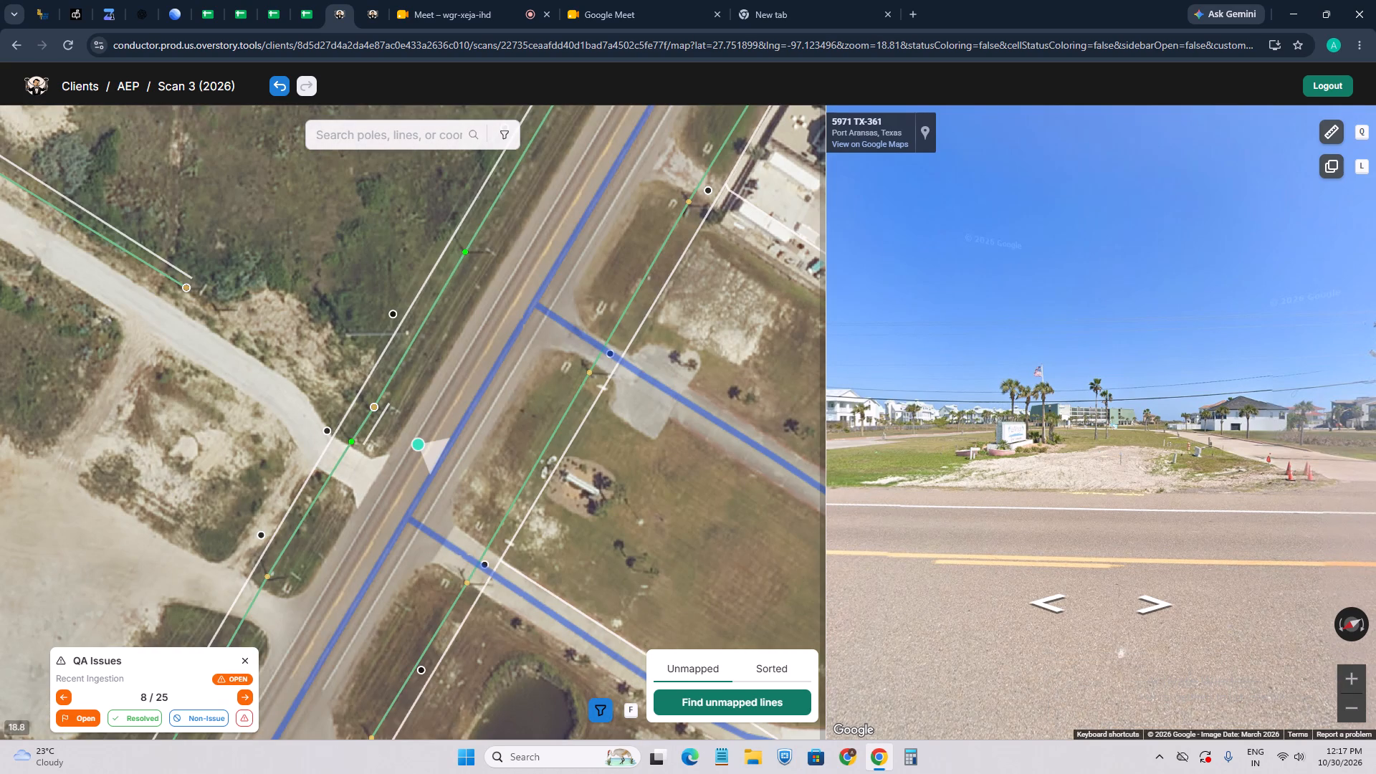
Move the pole at the side road corner on the southeast side of State Hwy 361 slightly southwest onto its shadow base.
scroll(497, 549, up, 3)
drag(456, 610, 524, 448)
scroll(505, 498, up, 1)
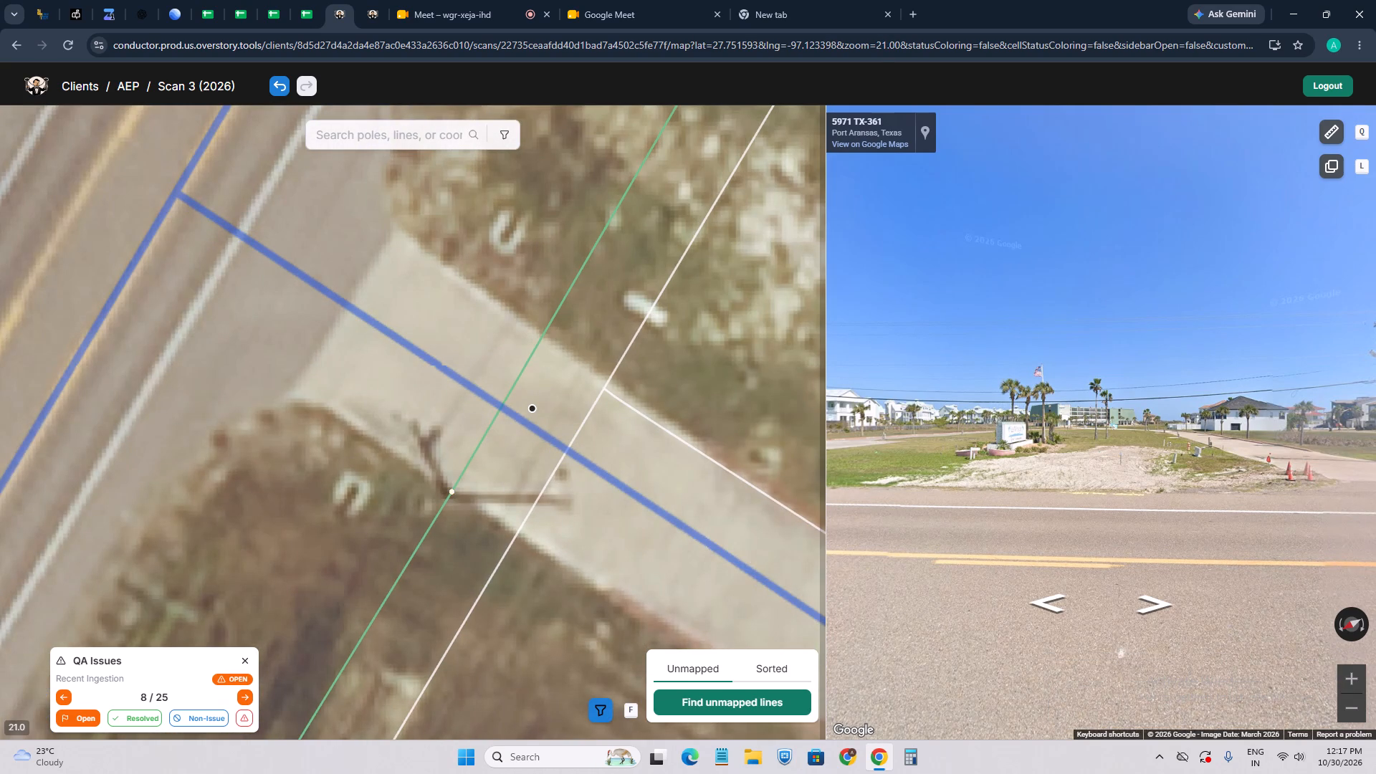
click(459, 491)
scroll(461, 520, up, 1)
key(w)
scroll(455, 487, up, 4)
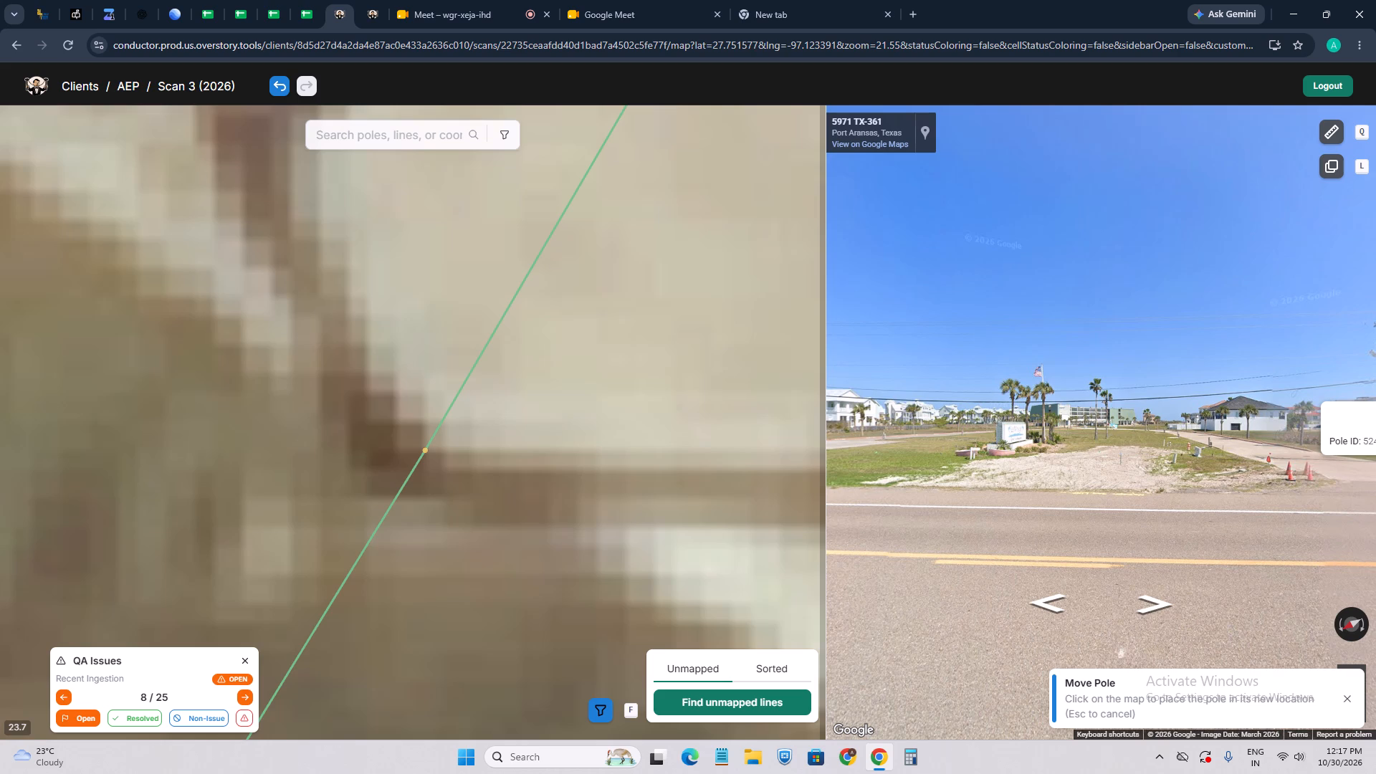
click(403, 476)
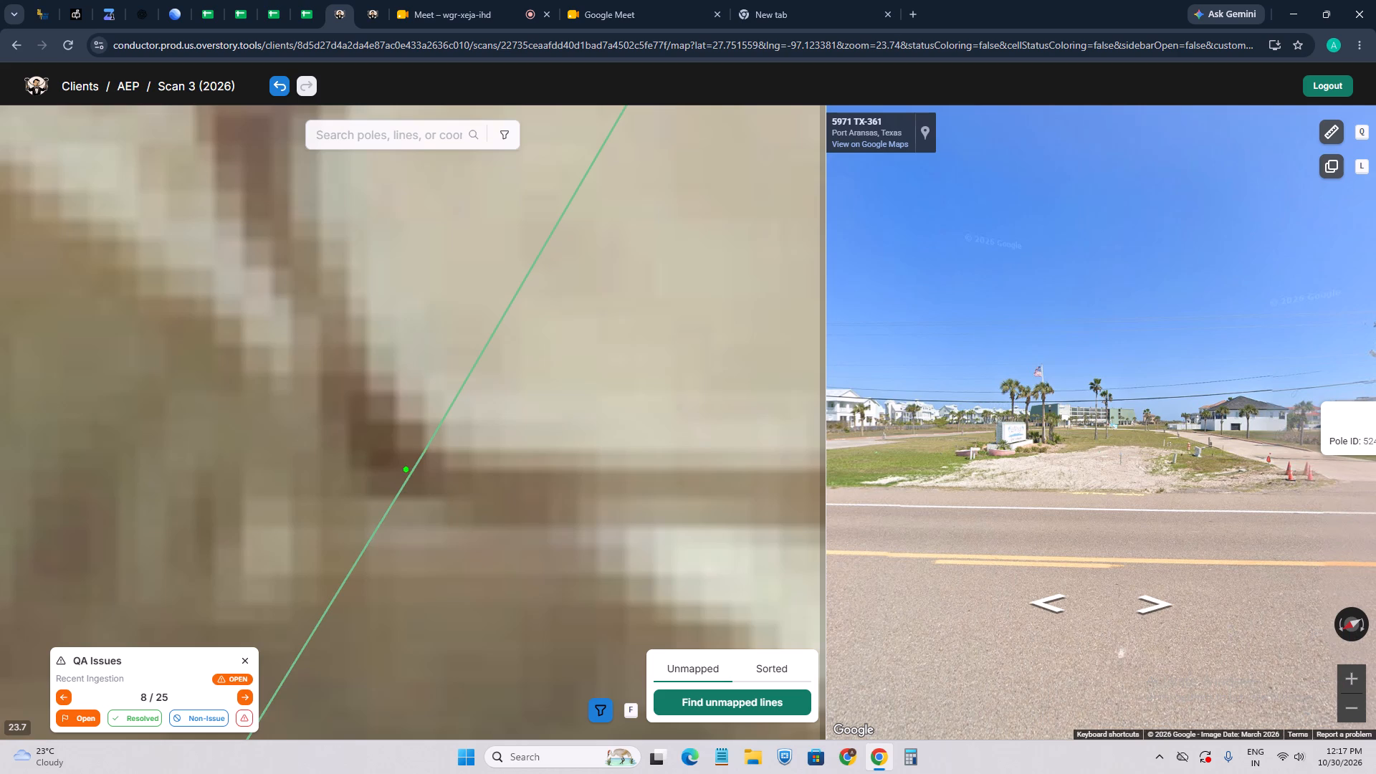
scroll(404, 522, down, 7)
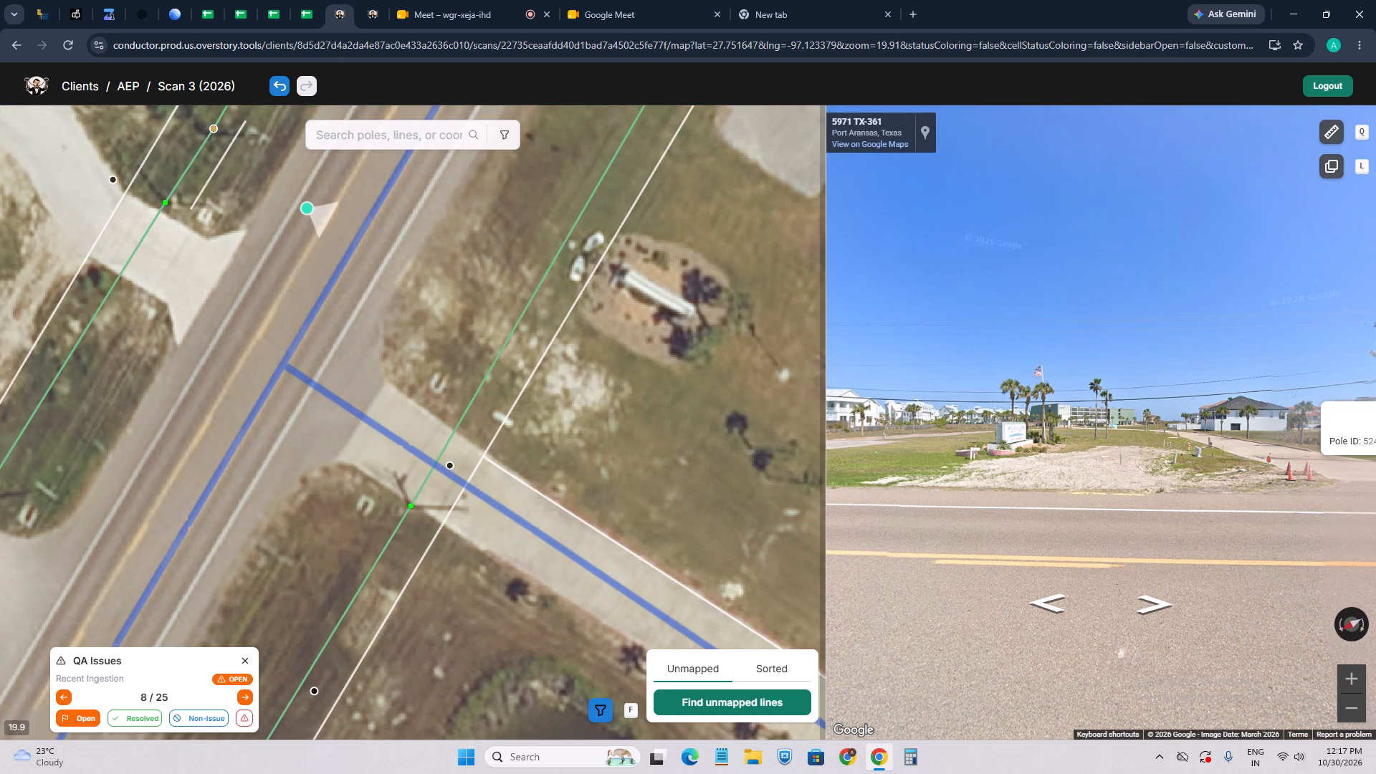
scroll(463, 433, down, 3)
scroll(317, 449, up, 6)
click(343, 565)
scroll(343, 565, down, 3)
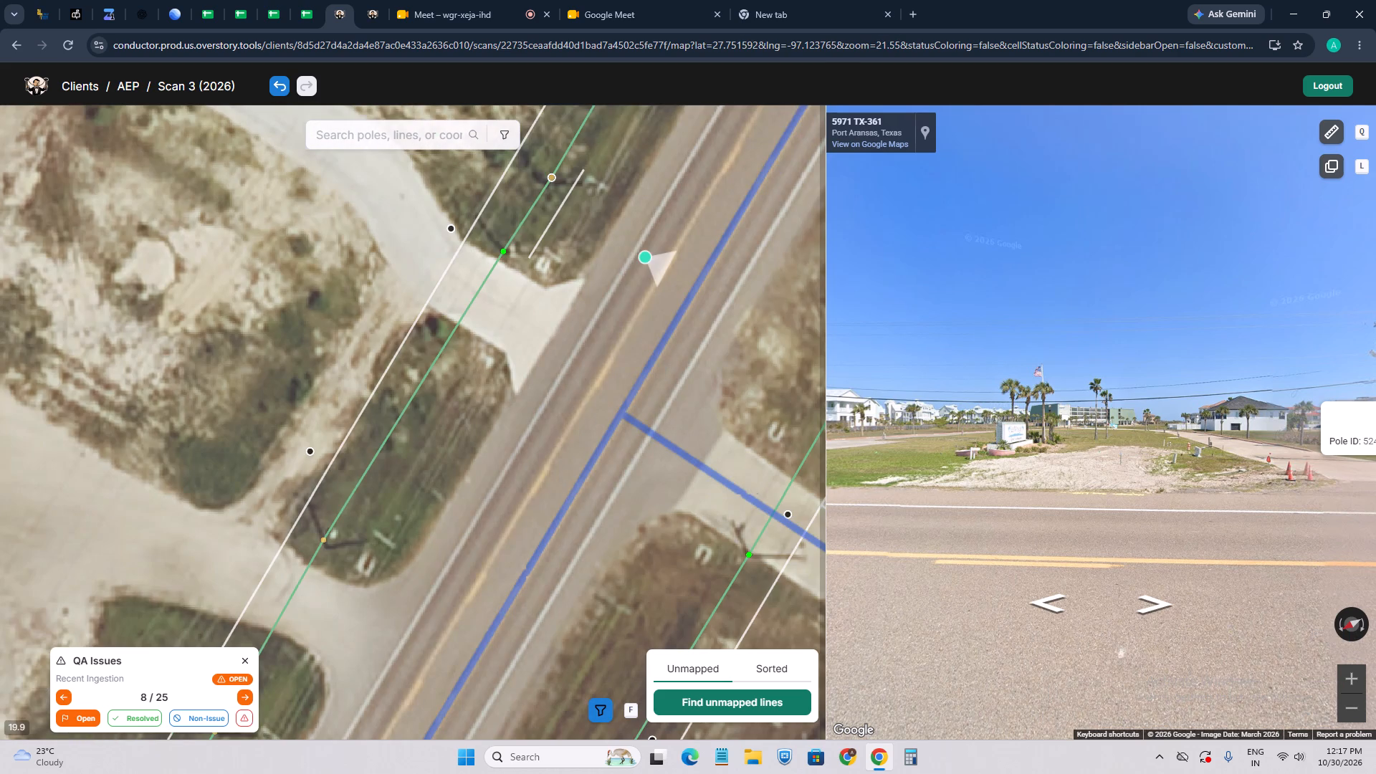
click(348, 580)
drag(1059, 434, 970, 444)
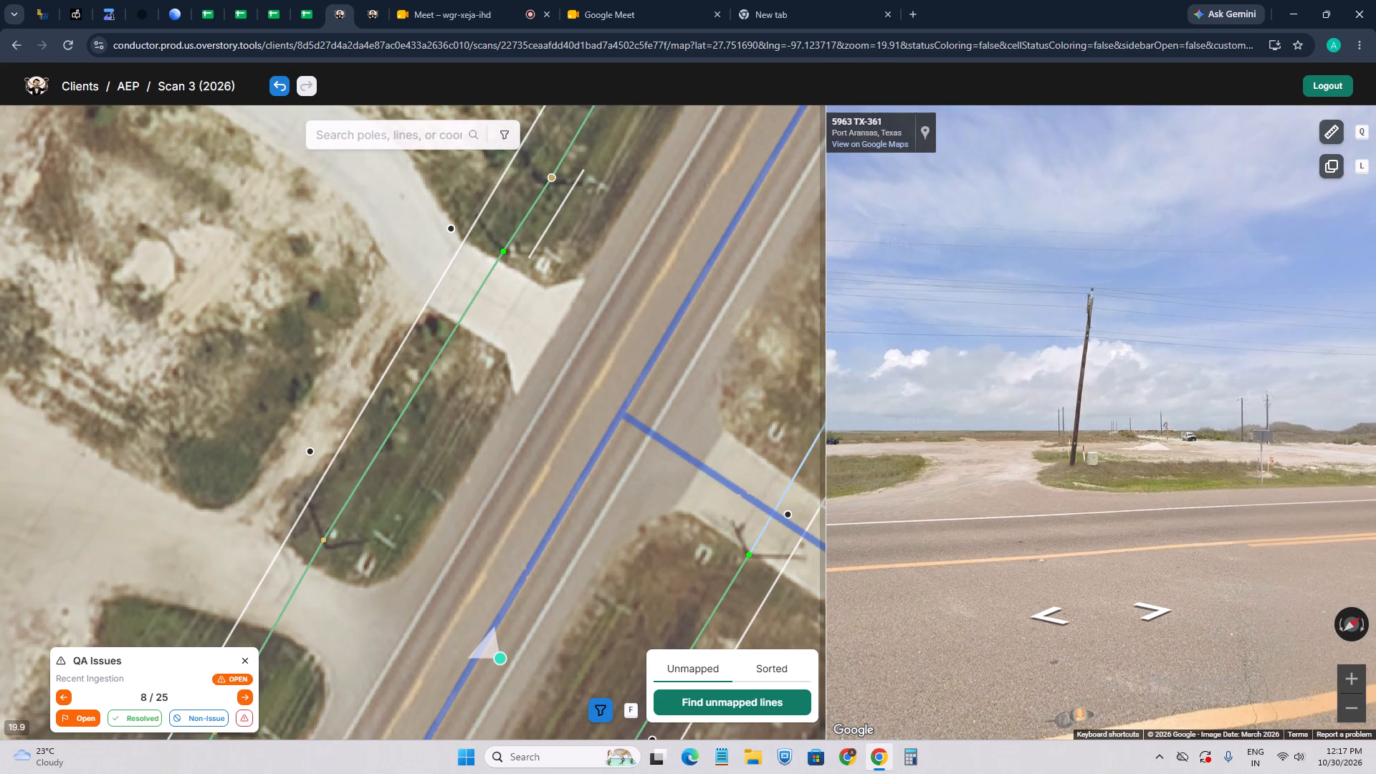
scroll(1069, 403, up, 3)
drag(1051, 451, 1071, 408)
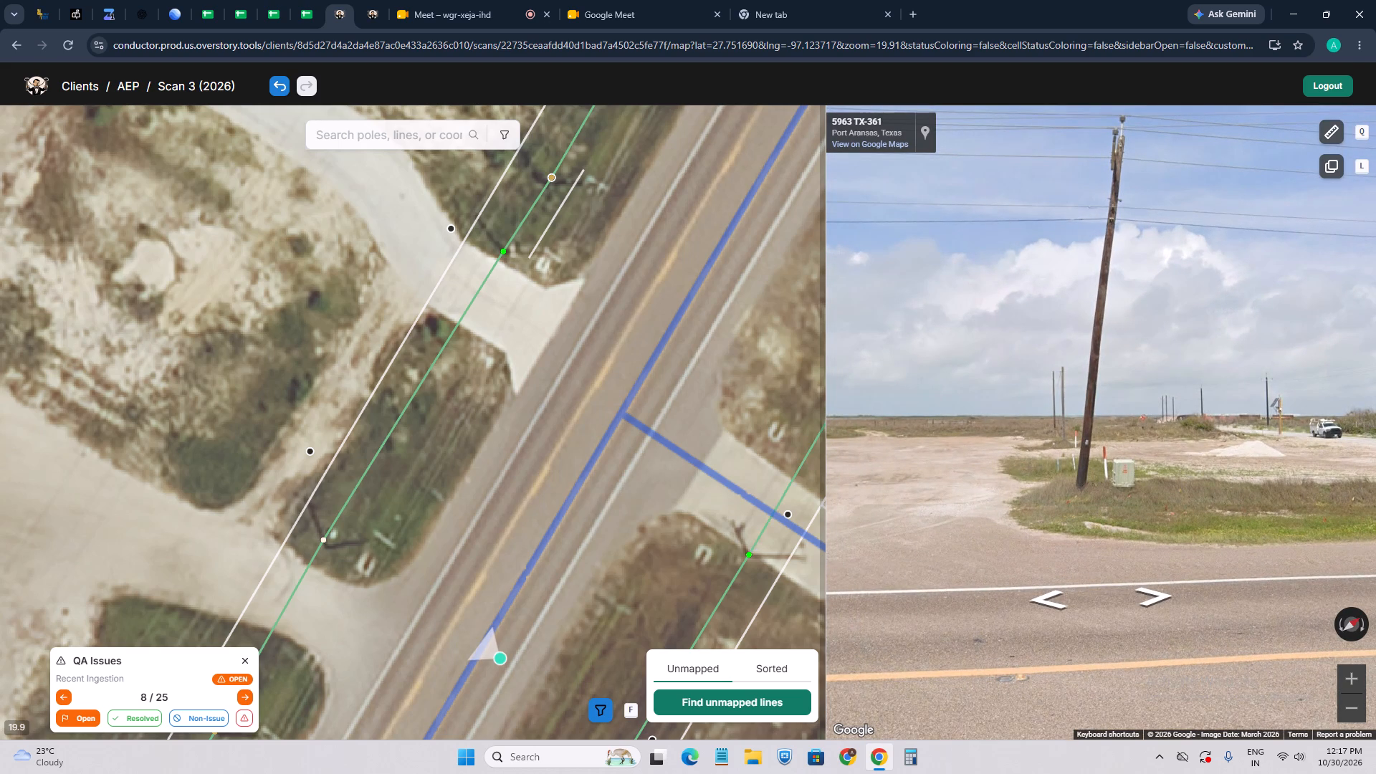
click(327, 541)
scroll(328, 543, up, 5)
key(w)
click(325, 536)
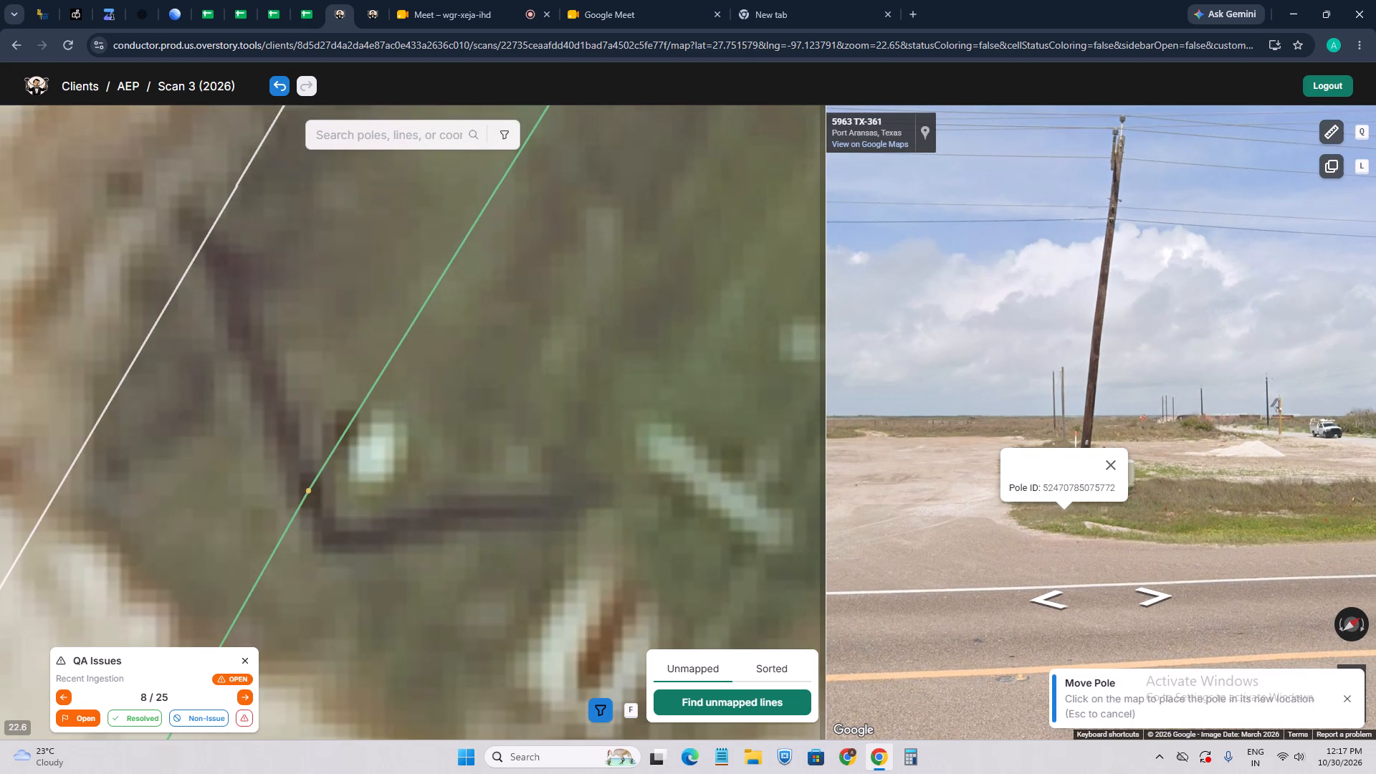
Check the next pole southwest, beyond the sandy lot entrance, in street-level imagery and survey its neighbouring poles along the highway.
scroll(333, 565, down, 7)
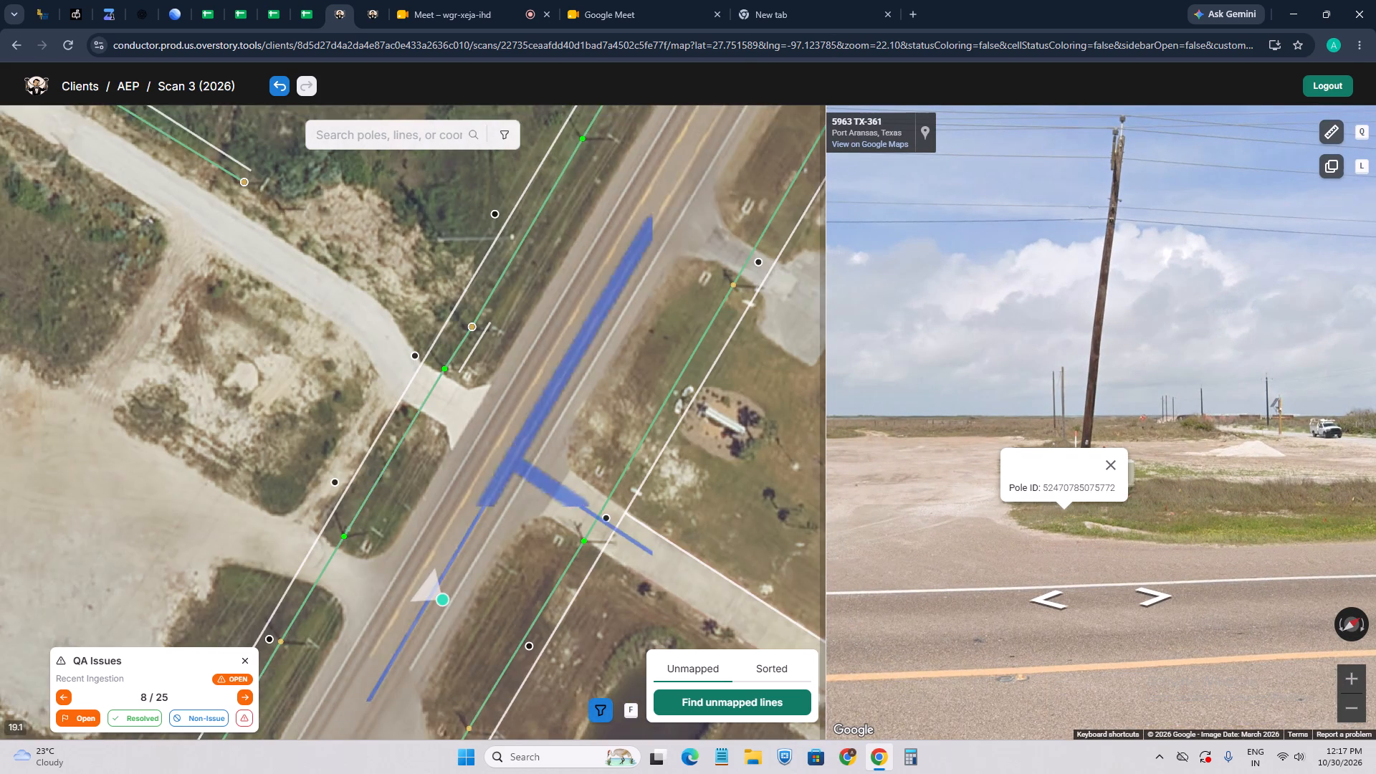
drag(338, 610, 413, 481)
scroll(363, 531, up, 2)
click(370, 587)
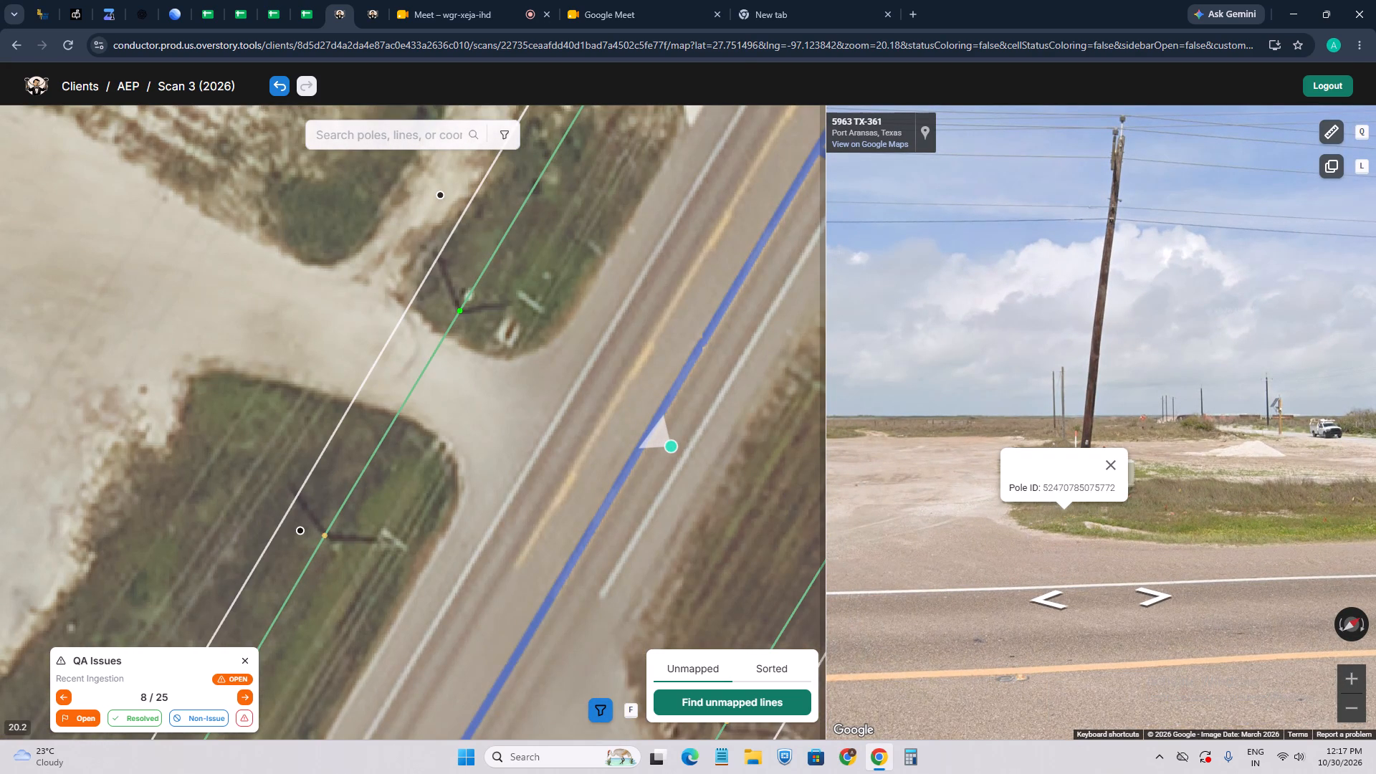
click(363, 590)
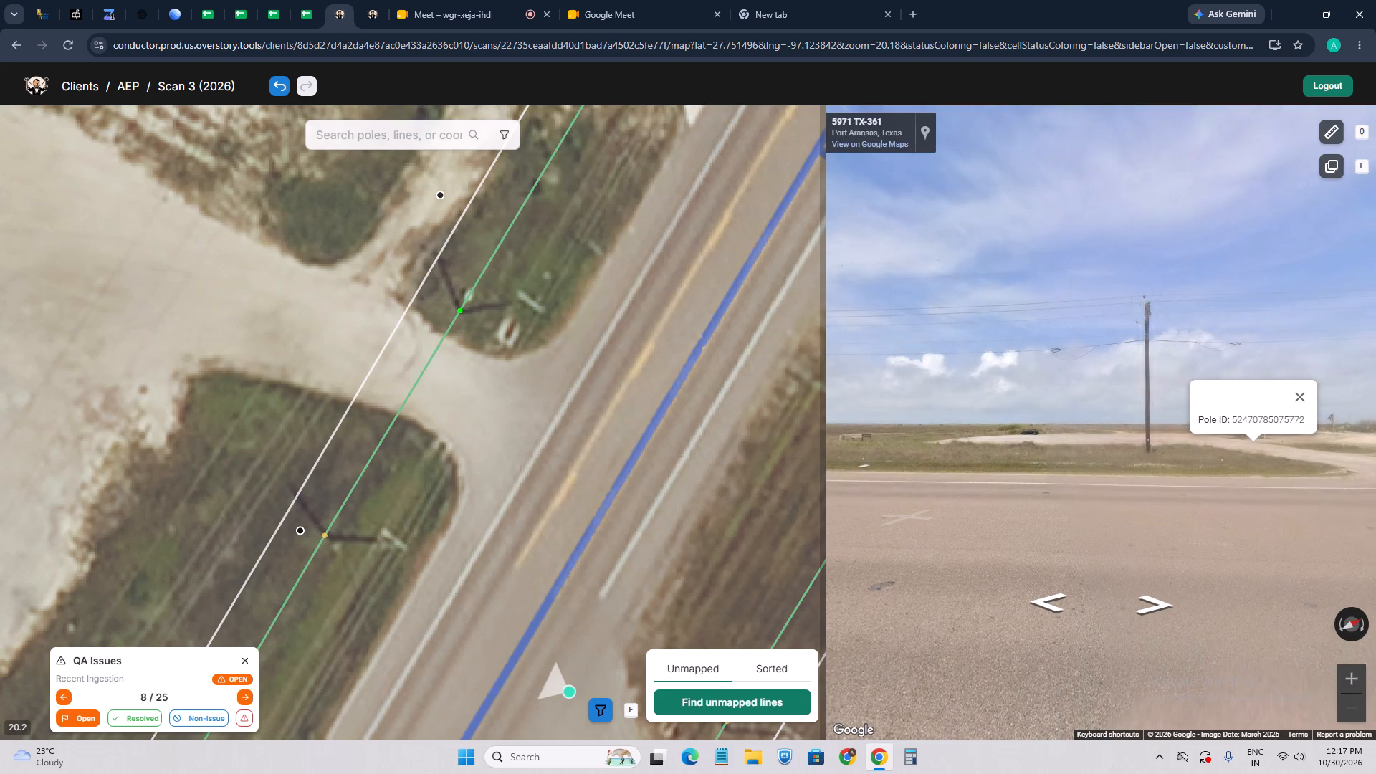
scroll(345, 541, down, 4)
drag(336, 591, 404, 439)
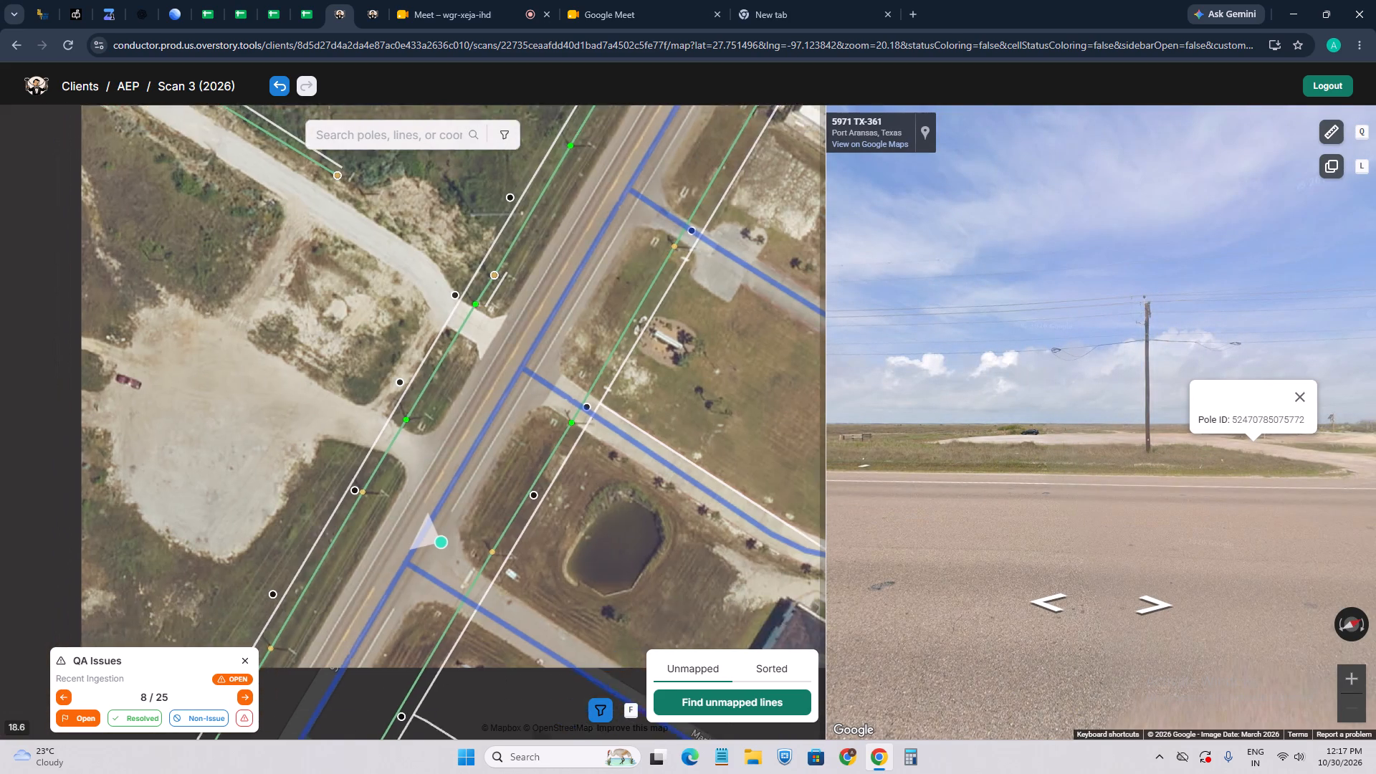
drag(404, 439, 408, 422)
scroll(362, 469, up, 3)
scroll(366, 463, down, 2)
drag(457, 365, 365, 486)
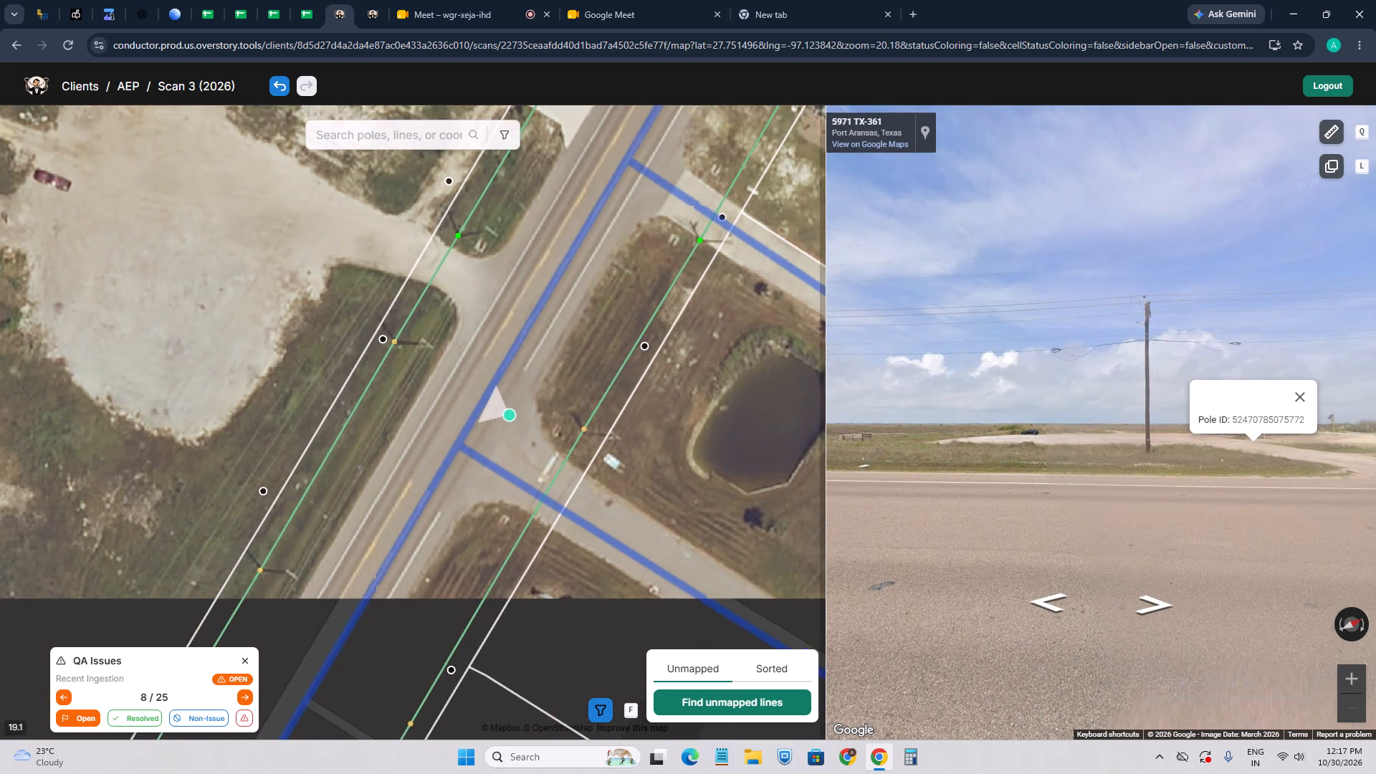
scroll(392, 381, down, 5)
drag(426, 352, 380, 497)
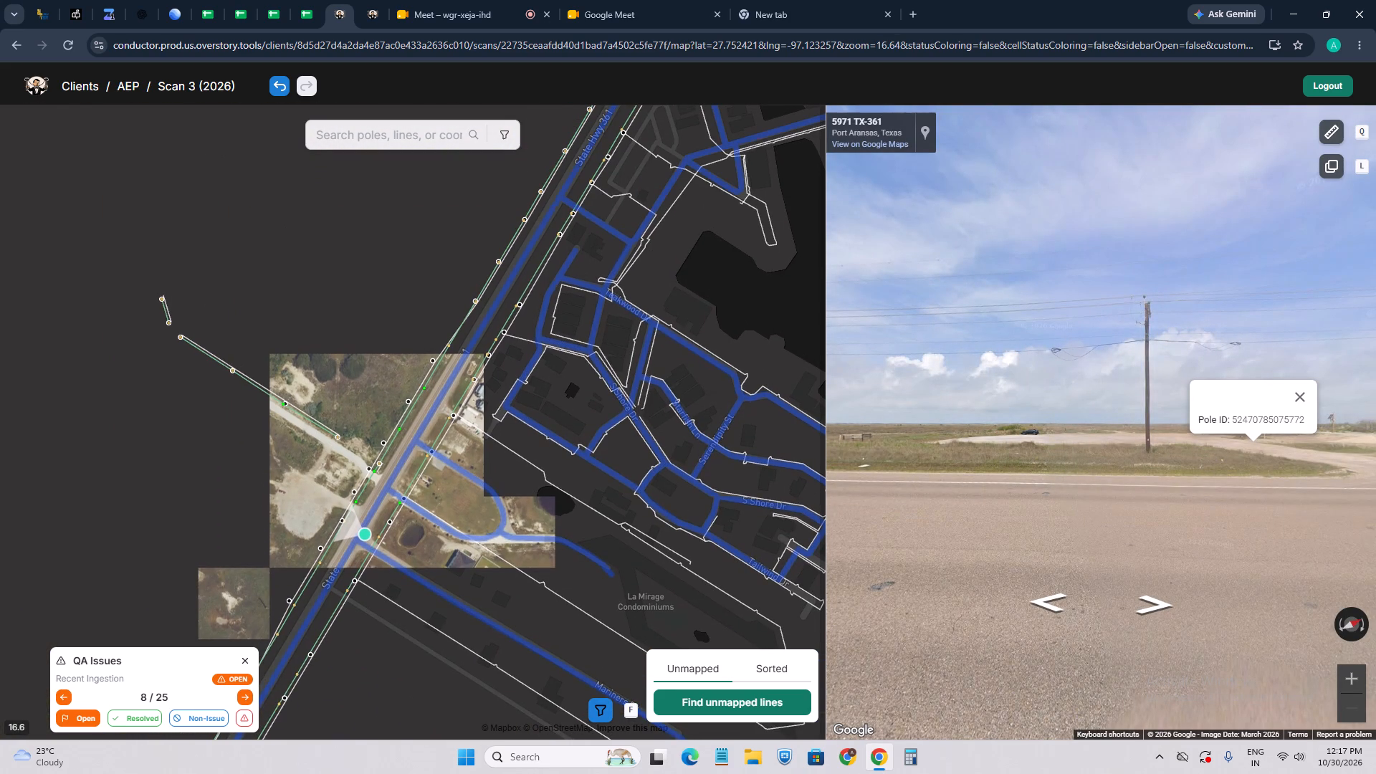
scroll(348, 514, up, 3)
click(338, 537)
scroll(345, 543, up, 8)
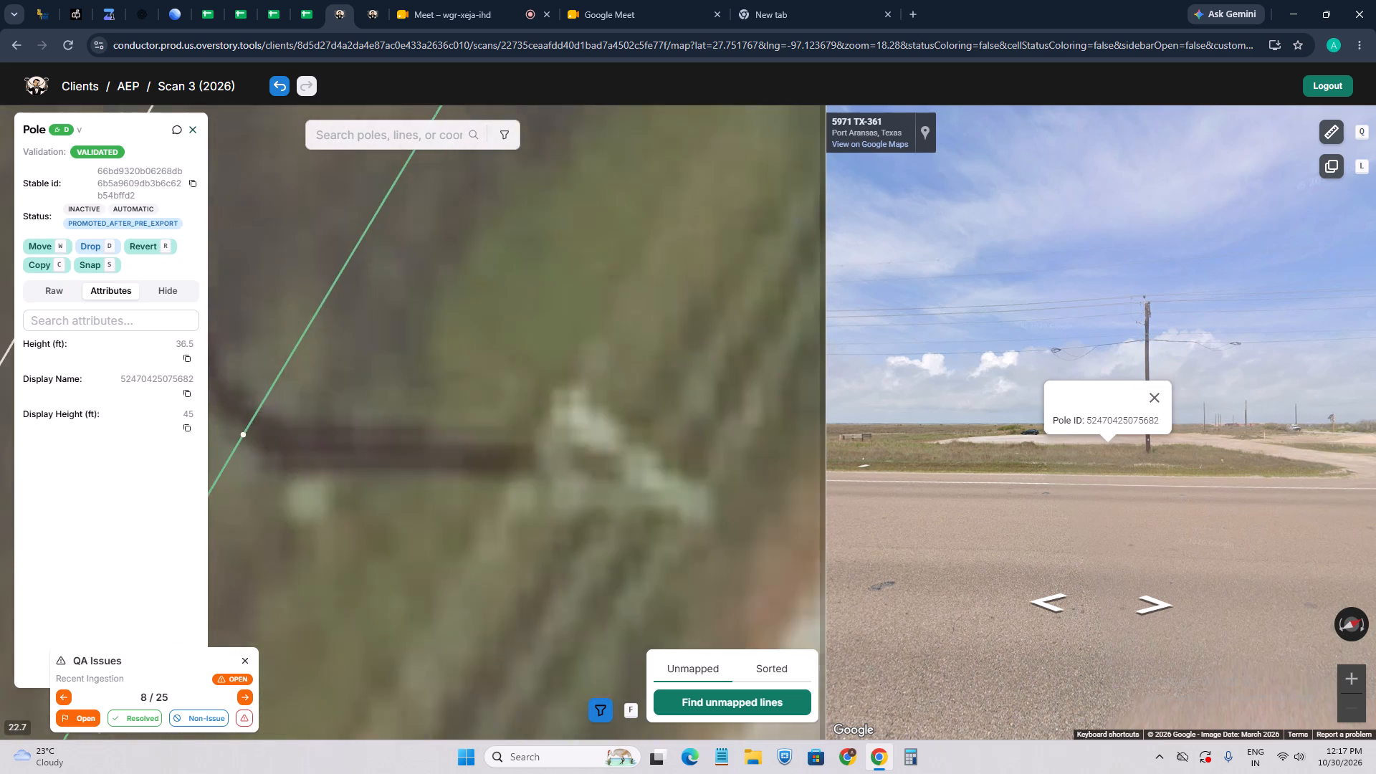
scroll(276, 480, down, 2)
scroll(276, 463, up, 3)
key(w)
click(274, 469)
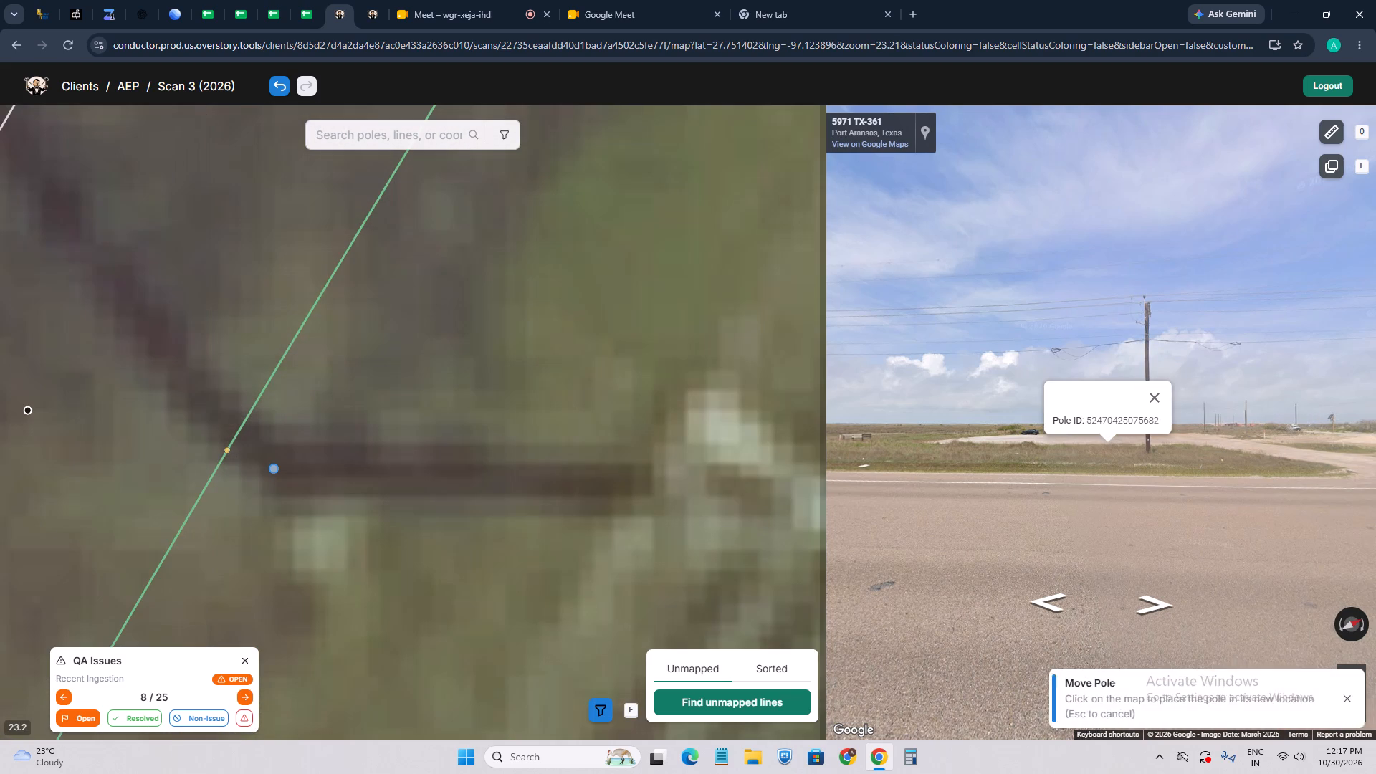
scroll(278, 510, down, 4)
drag(267, 599, 349, 496)
scroll(355, 440, down, 3)
drag(303, 563, 403, 415)
drag(290, 547, 385, 462)
scroll(376, 478, up, 2)
click(407, 457)
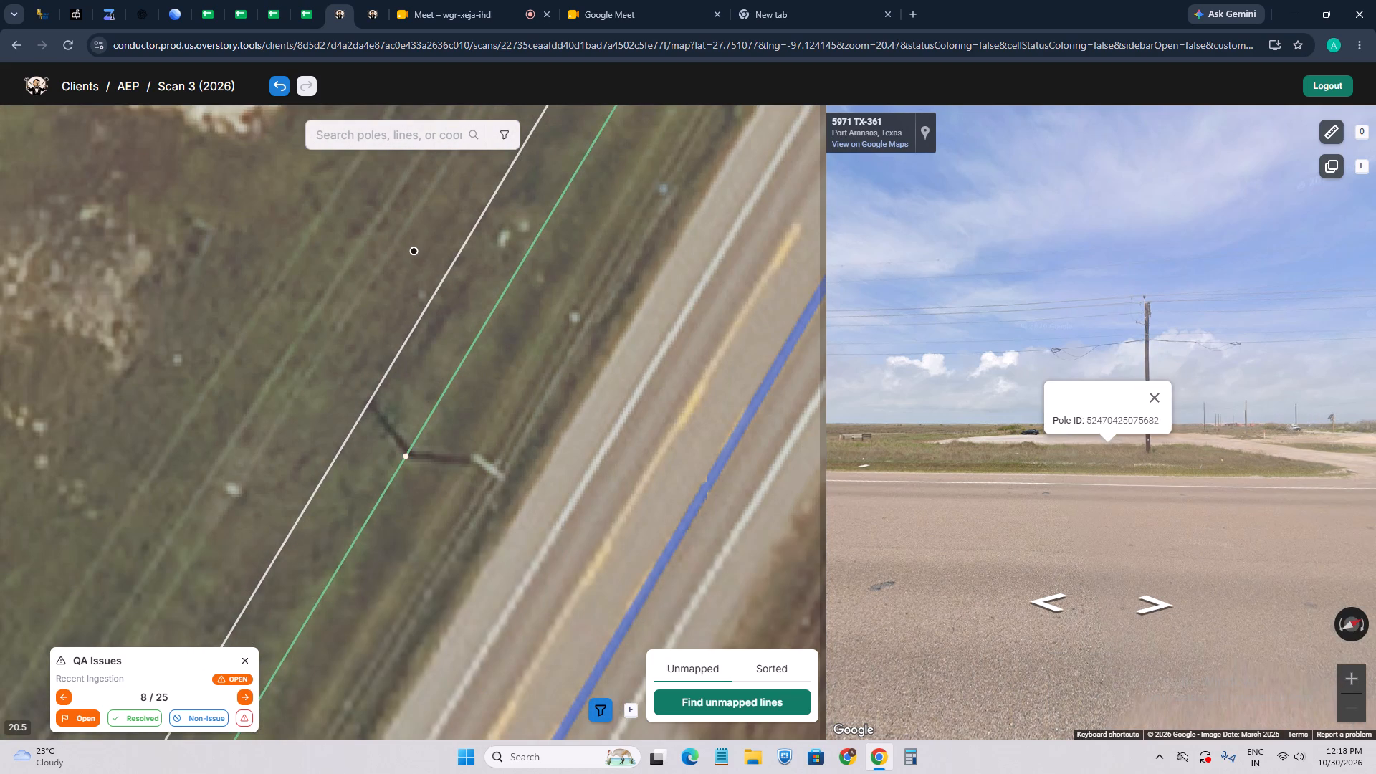
scroll(417, 462, up, 6)
key(w)
click(404, 398)
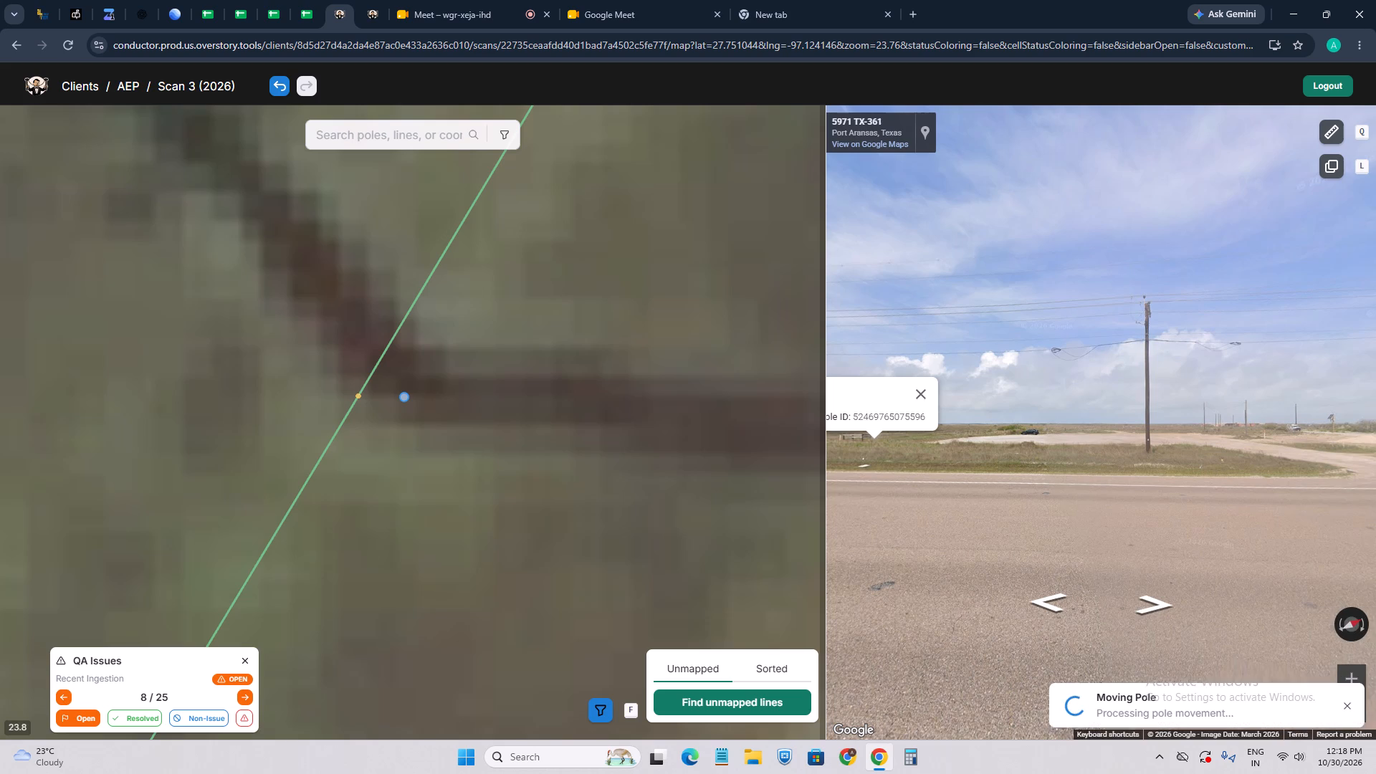
scroll(346, 495, down, 10)
drag(329, 588, 410, 455)
scroll(387, 473, up, 3)
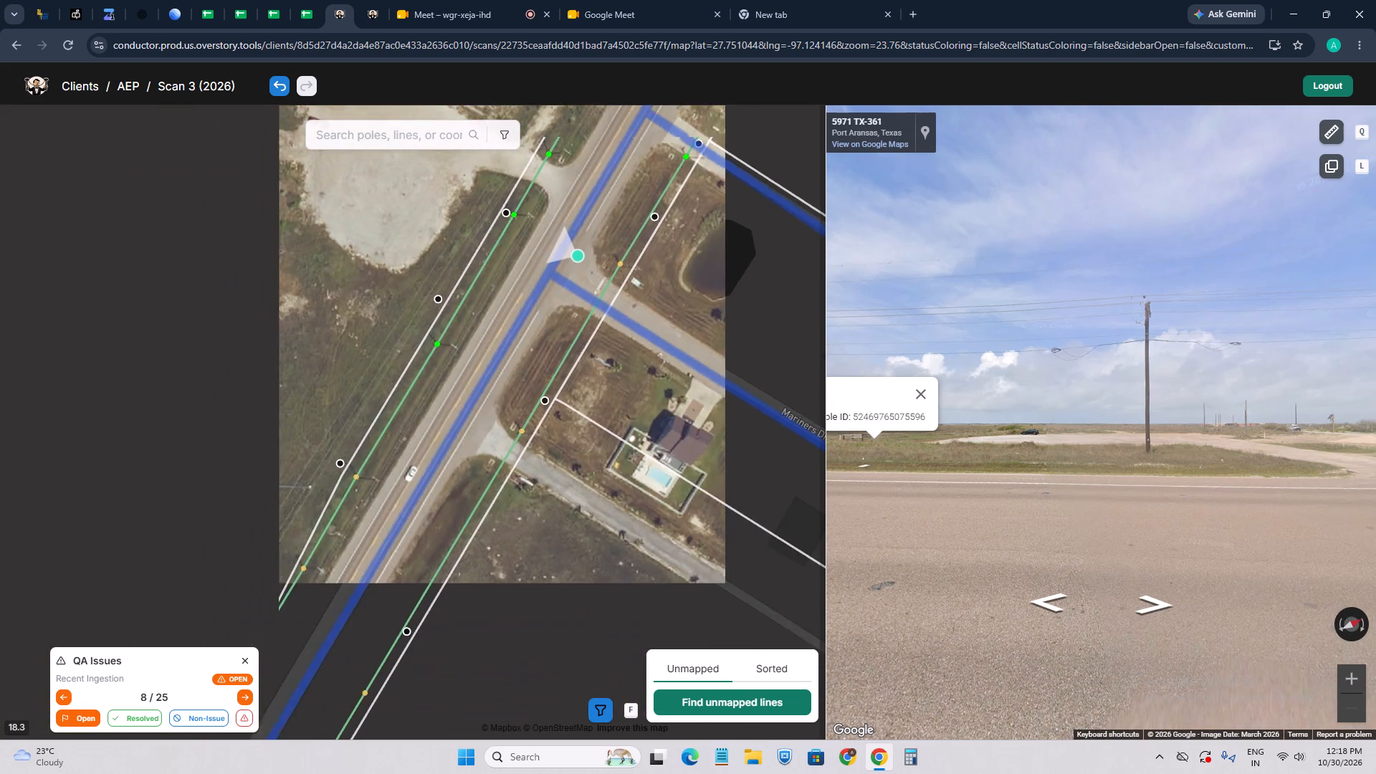
scroll(364, 484, up, 3)
scroll(285, 484, down, 6)
drag(269, 565, 381, 434)
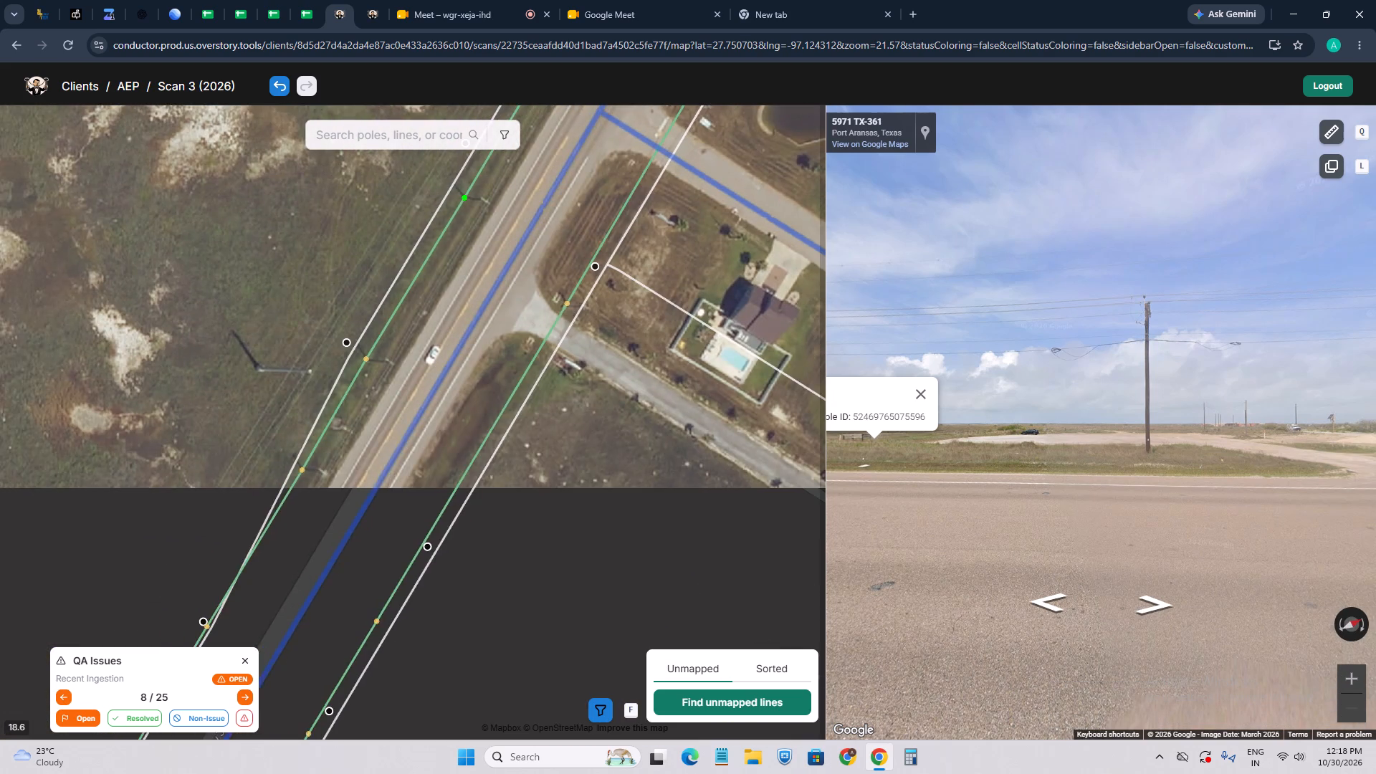
scroll(350, 401, up, 4)
drag(425, 229, 426, 445)
scroll(435, 408, up, 2)
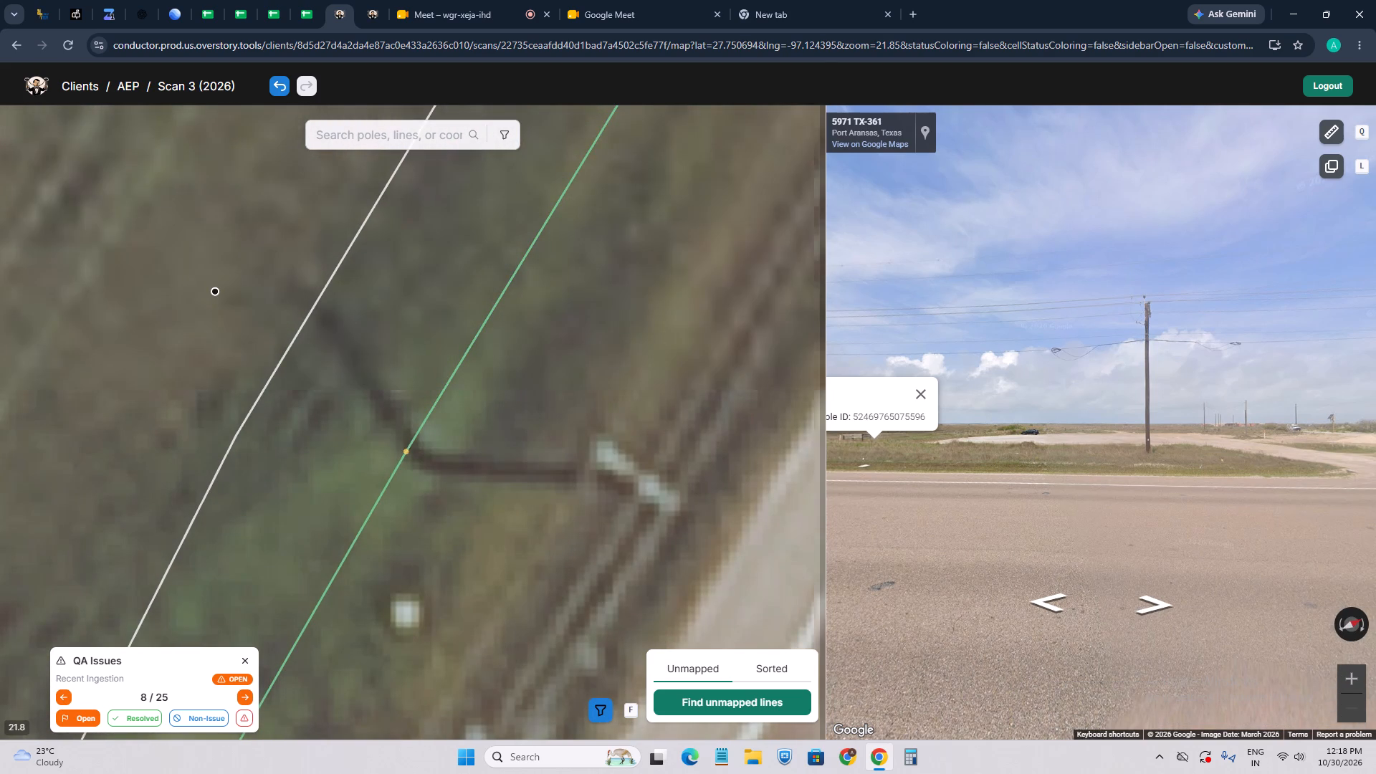
click(409, 454)
scroll(439, 478, up, 3)
key(w)
click(390, 414)
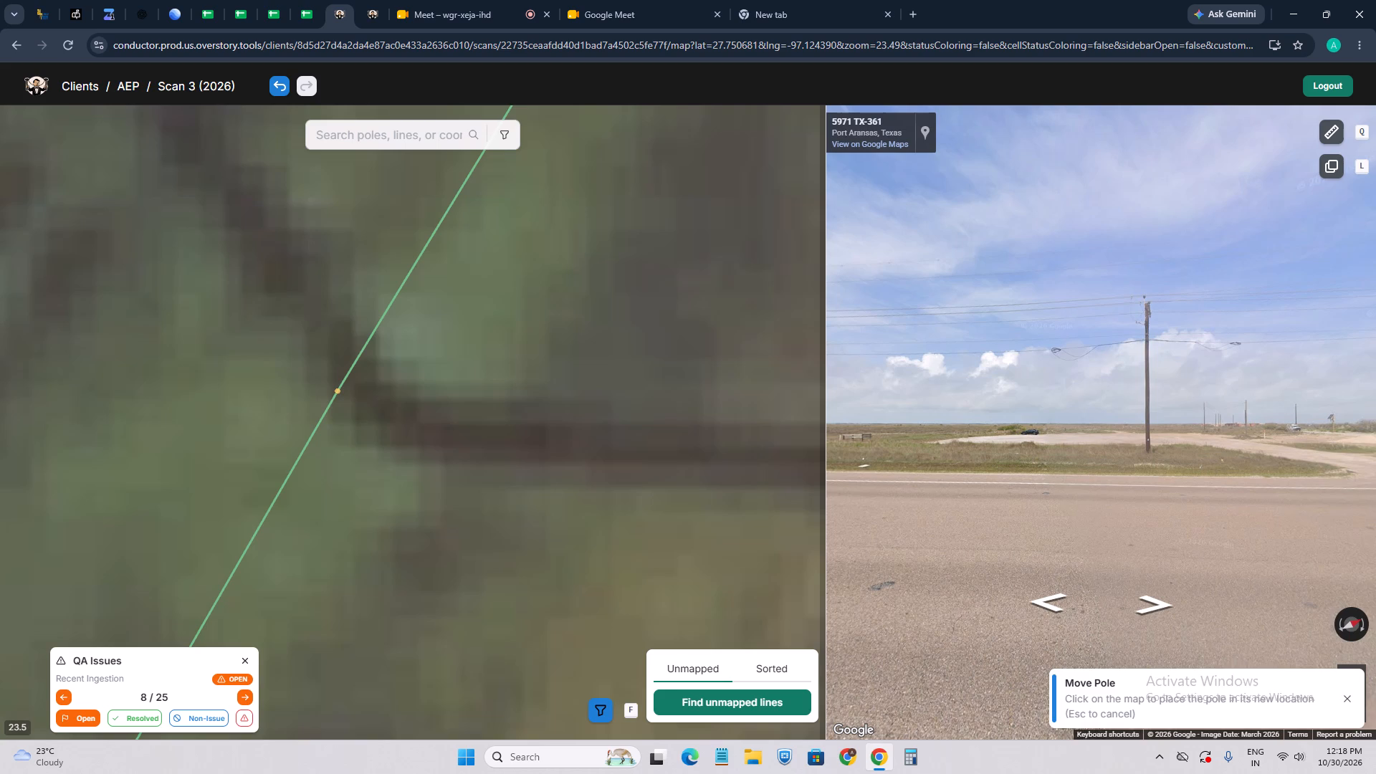
Mark QA issue 8 of 25 as resolved and close the street-level imagery.
scroll(399, 512, down, 11)
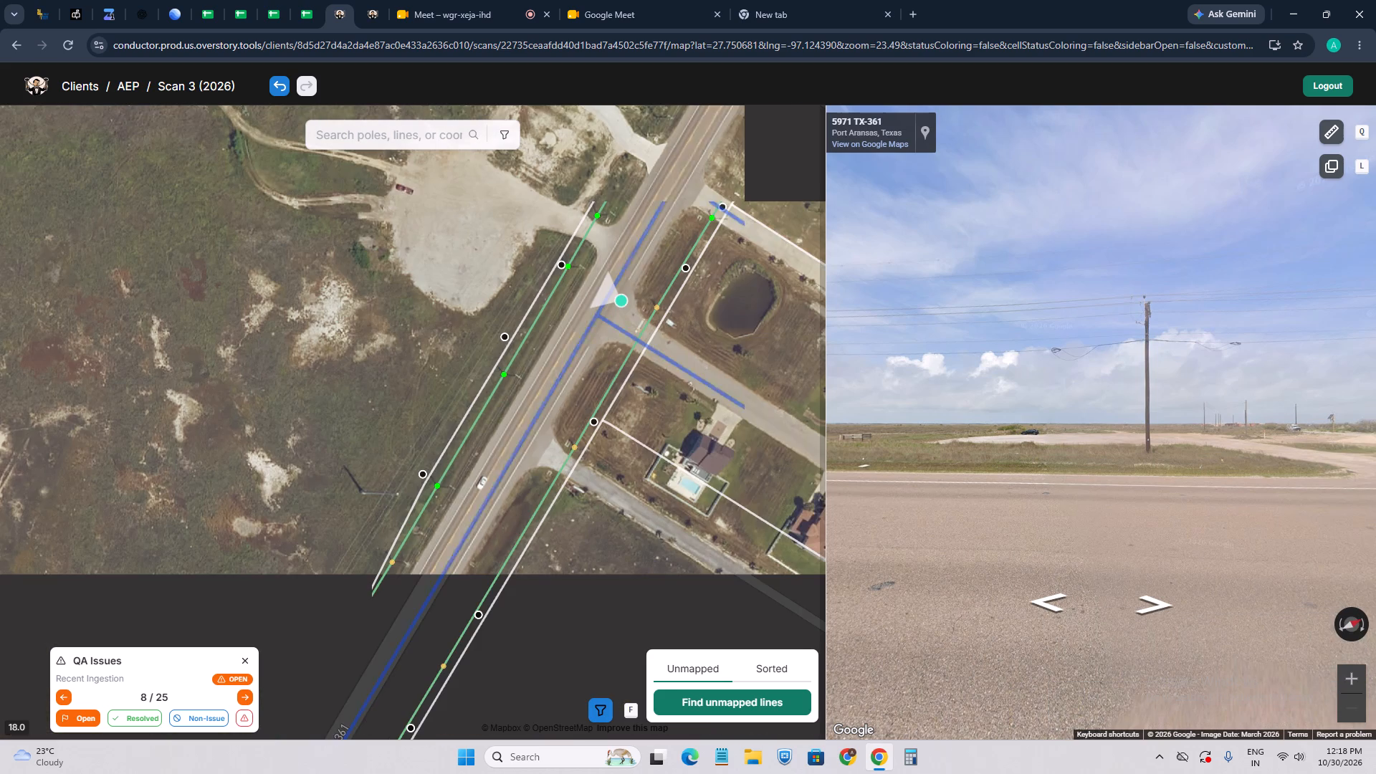
drag(555, 427, 439, 646)
drag(555, 393, 398, 671)
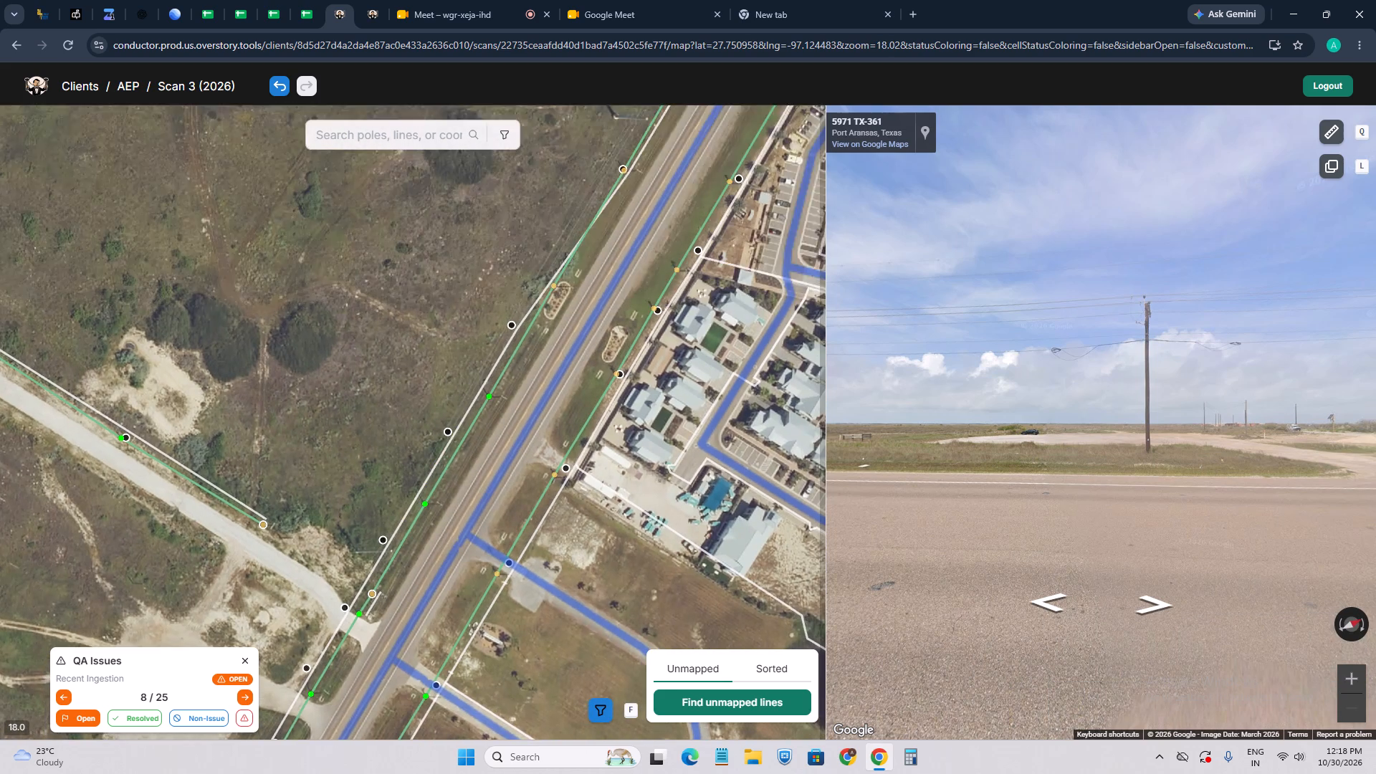
drag(325, 472, 375, 525)
scroll(305, 548, up, 1)
drag(281, 541, 451, 531)
click(137, 708)
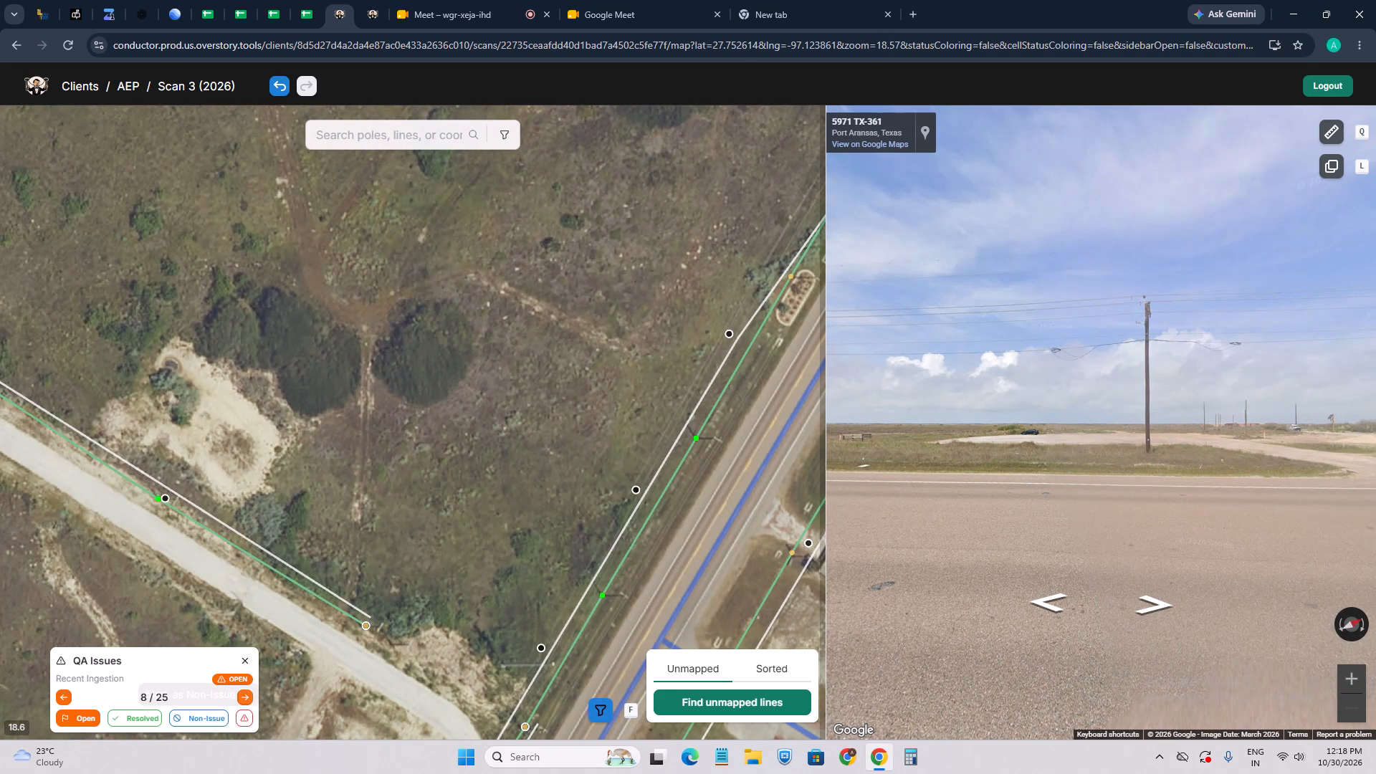
click(134, 718)
key(4)
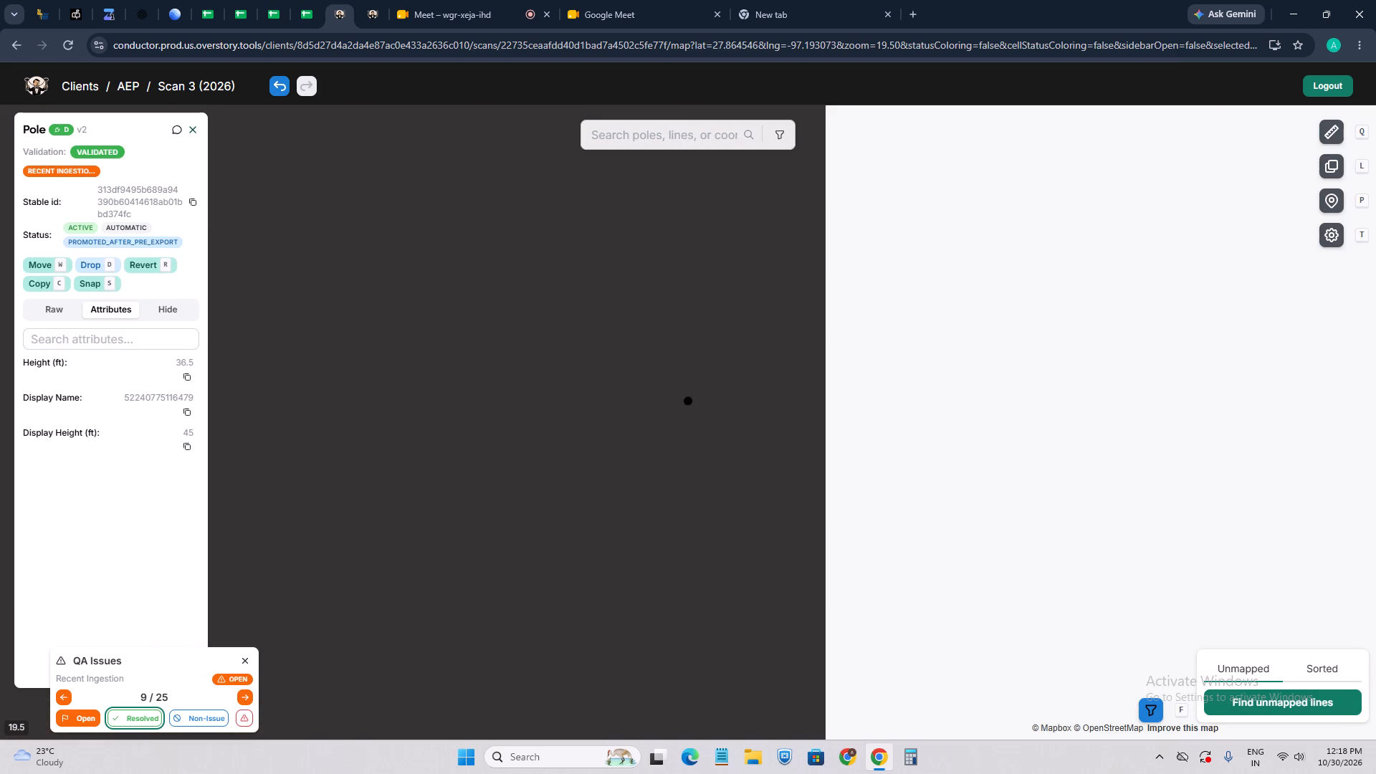
drag(580, 345, 511, 398)
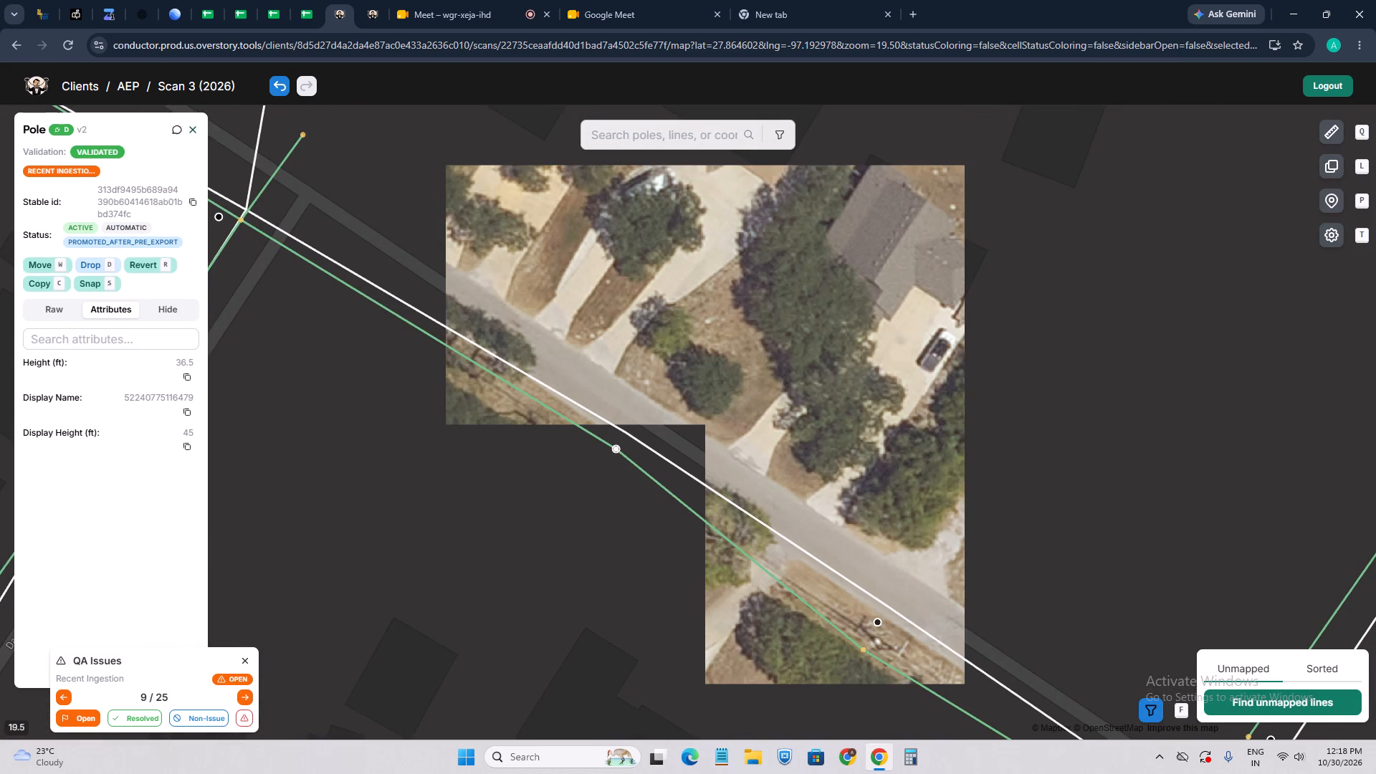
scroll(616, 449, up, 3)
key(w)
scroll(611, 529, up, 1)
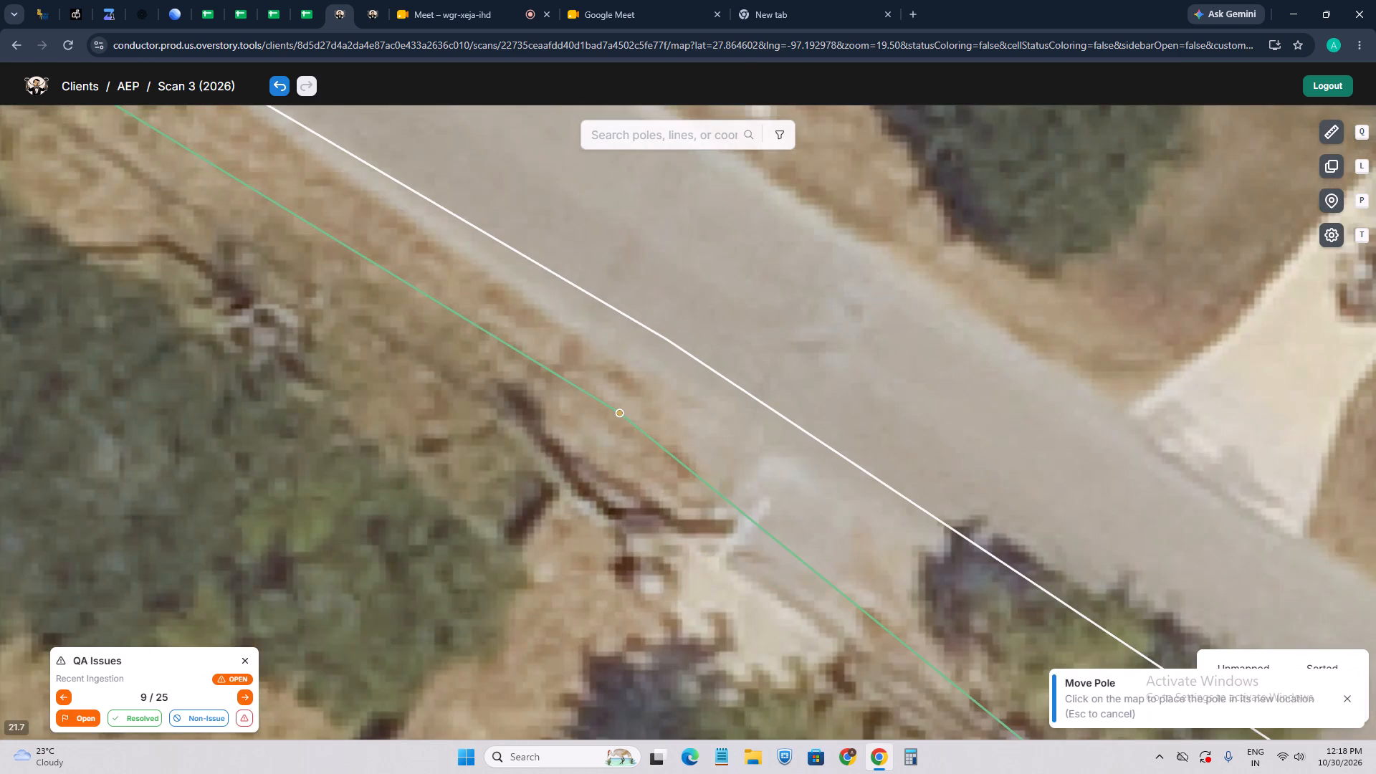
click(611, 512)
scroll(611, 512, up, 3)
scroll(533, 534, down, 4)
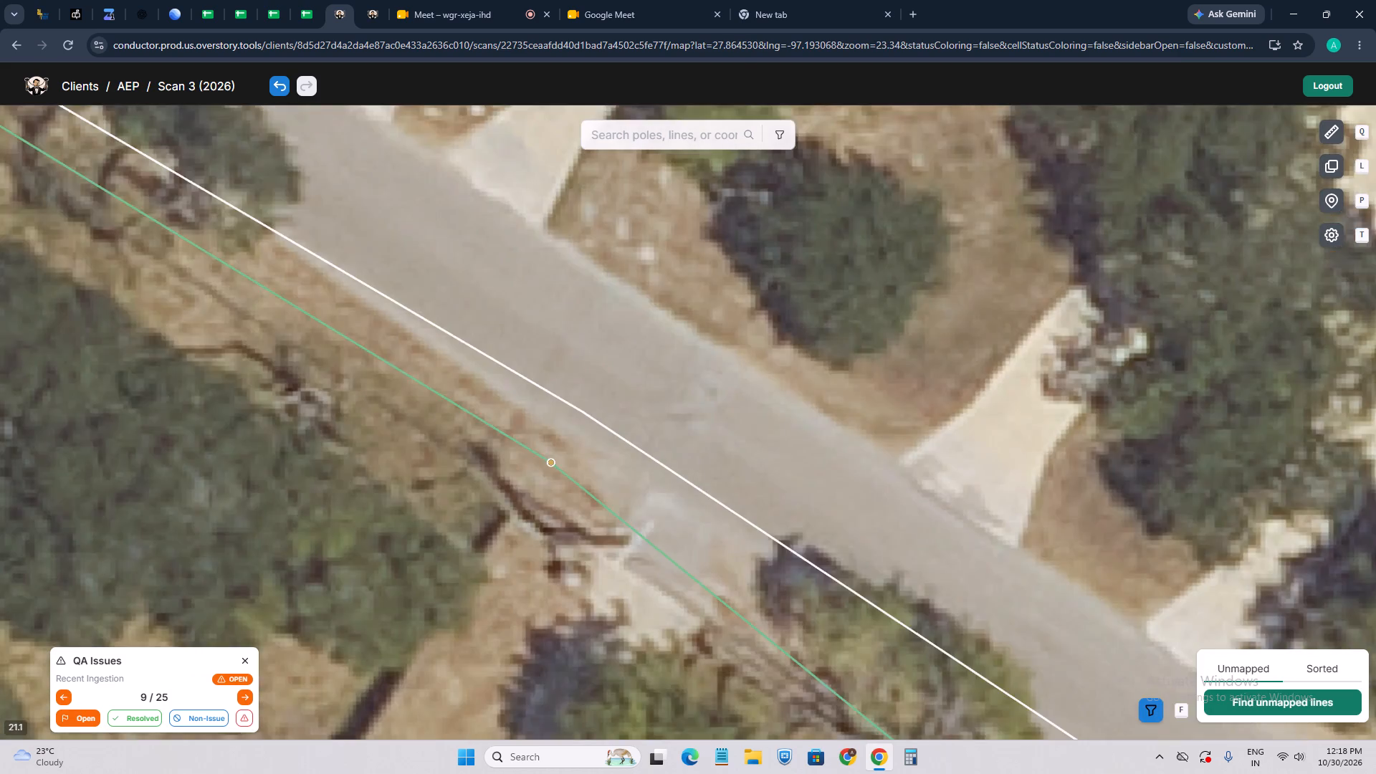
Inspect the original line running northeast from the 4th St junction and jump to its current version.
scroll(525, 532, down, 4)
scroll(310, 302, up, 3)
drag(365, 285, 397, 419)
scroll(391, 391, down, 4)
scroll(393, 405, up, 2)
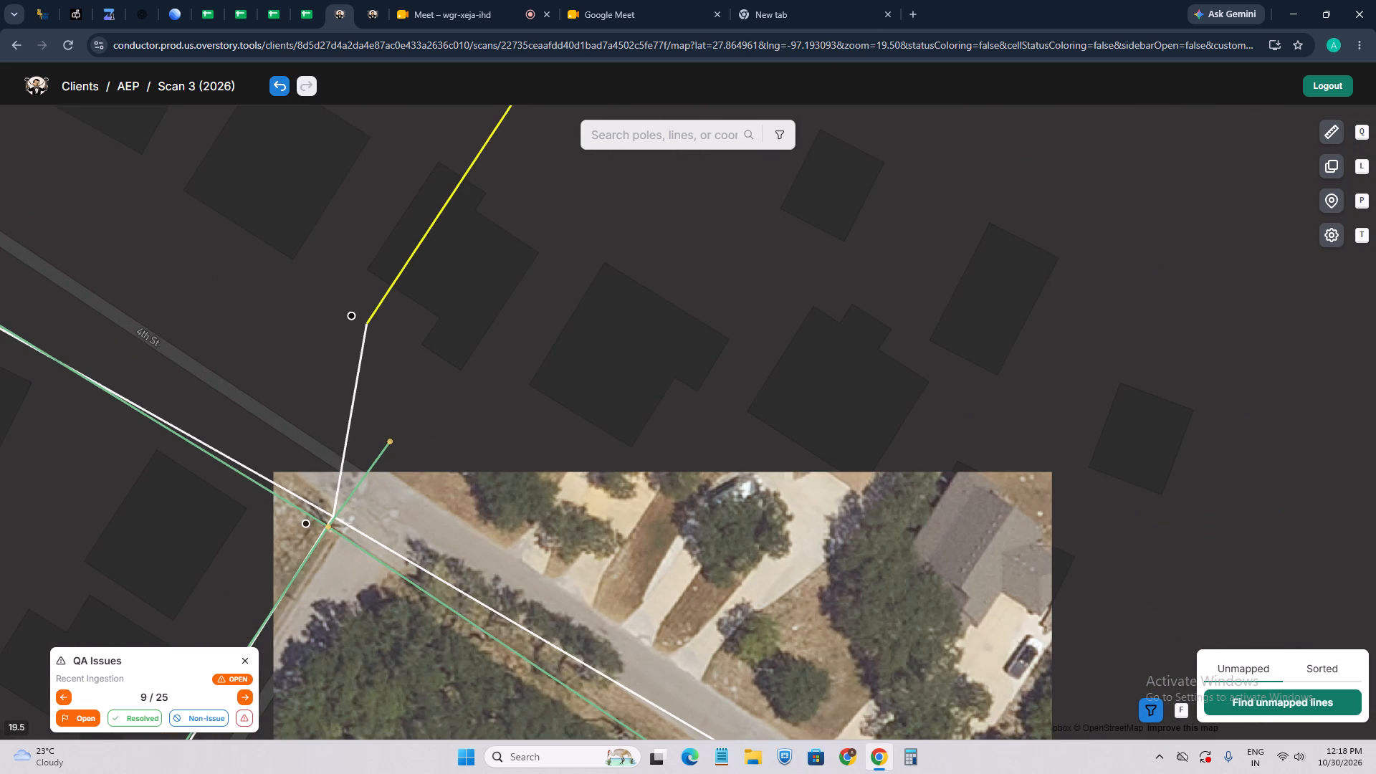
click(403, 268)
click(154, 253)
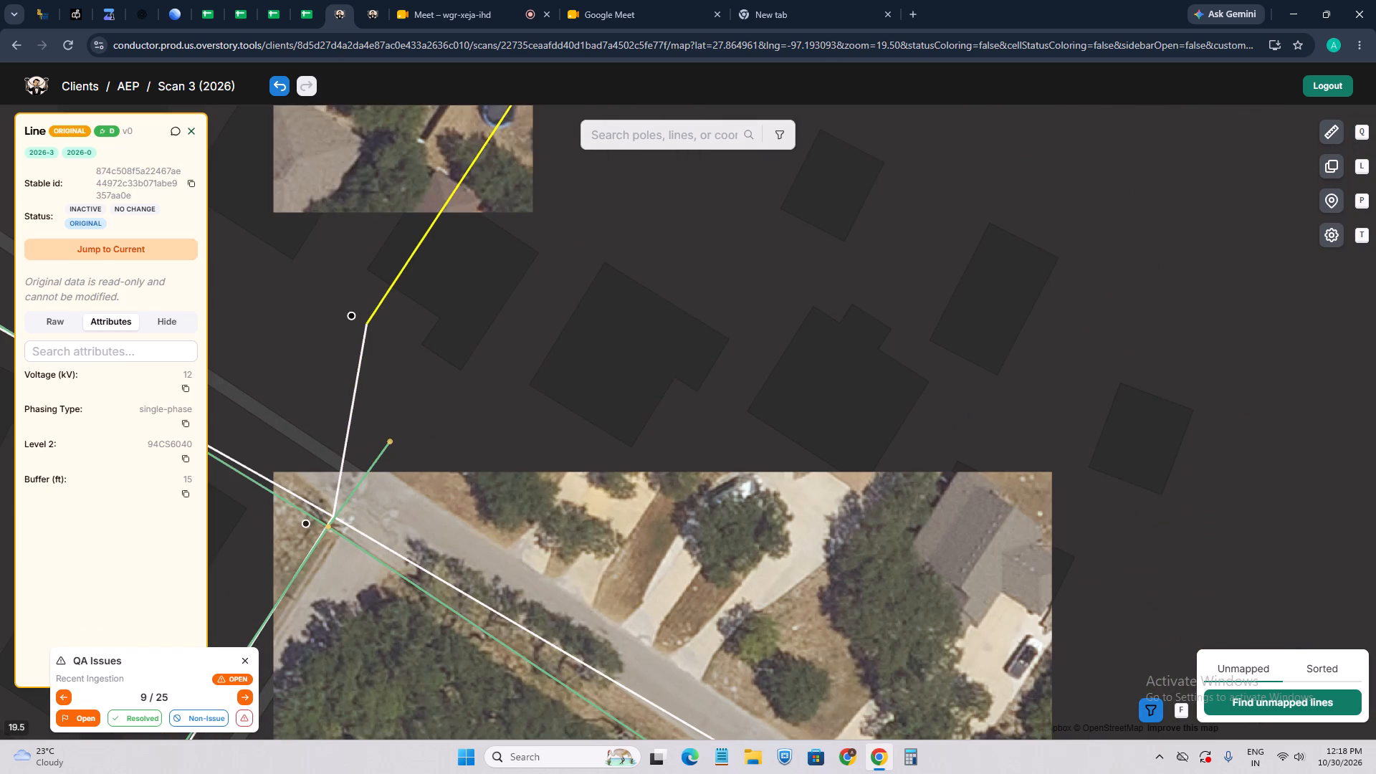
click(719, 347)
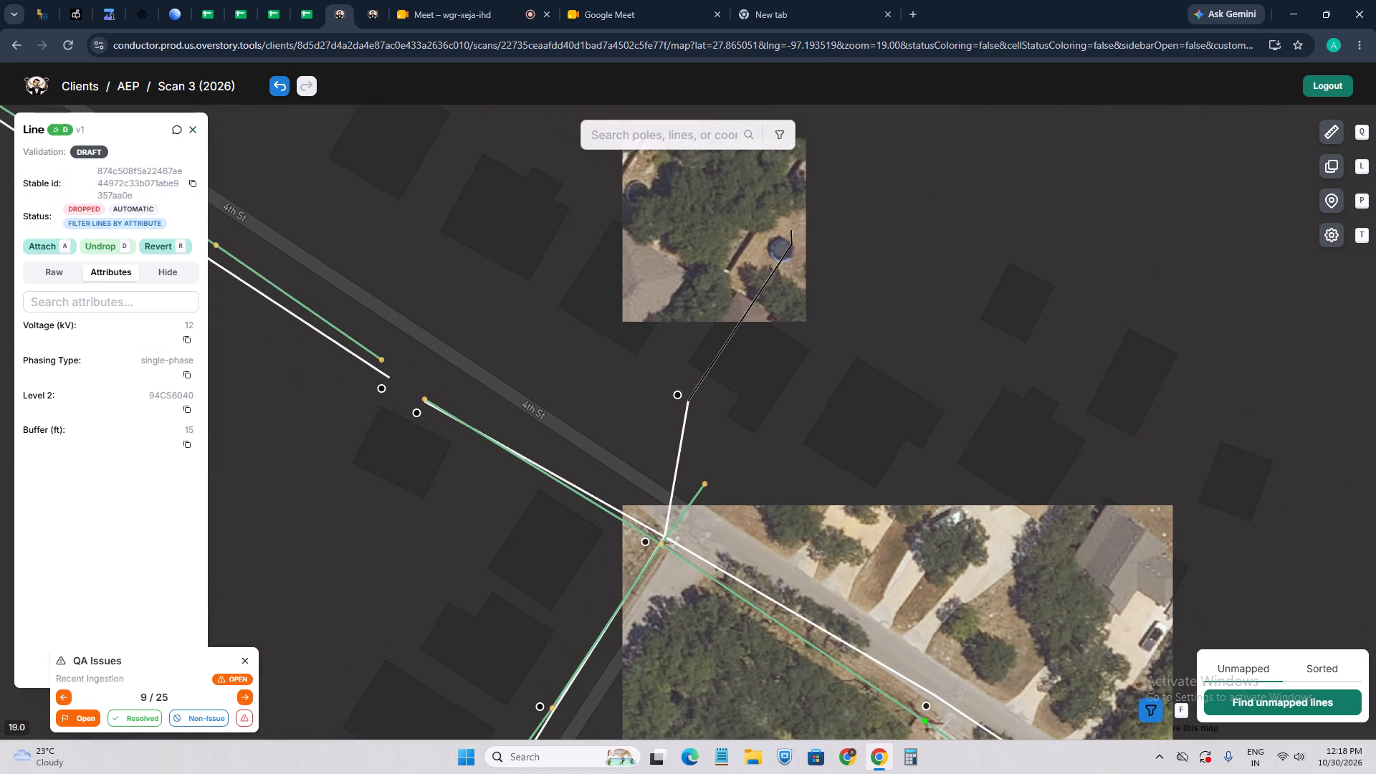
click(744, 467)
Examine the poles and wires at the 4th St and Danforth Ln junction in street-level imagery.
scroll(722, 493, up, 2)
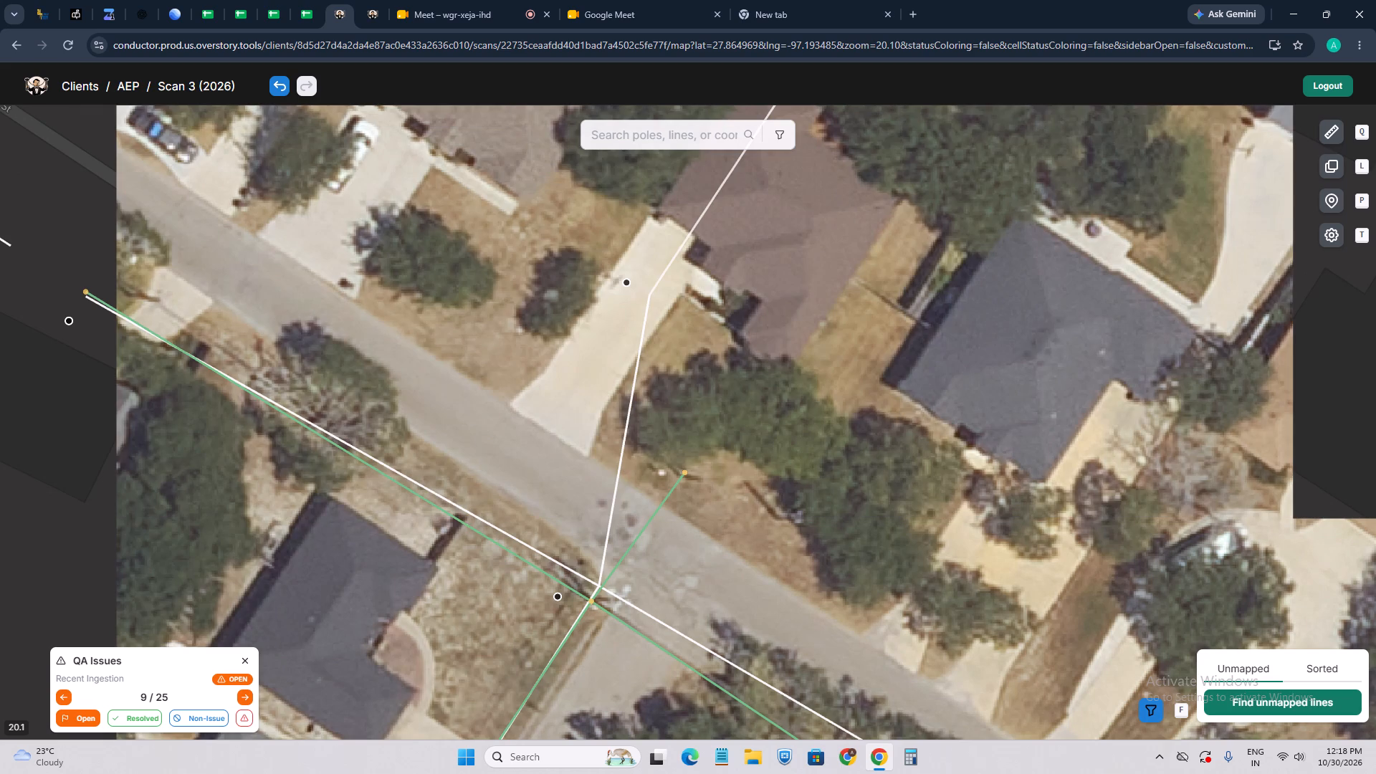
key(4)
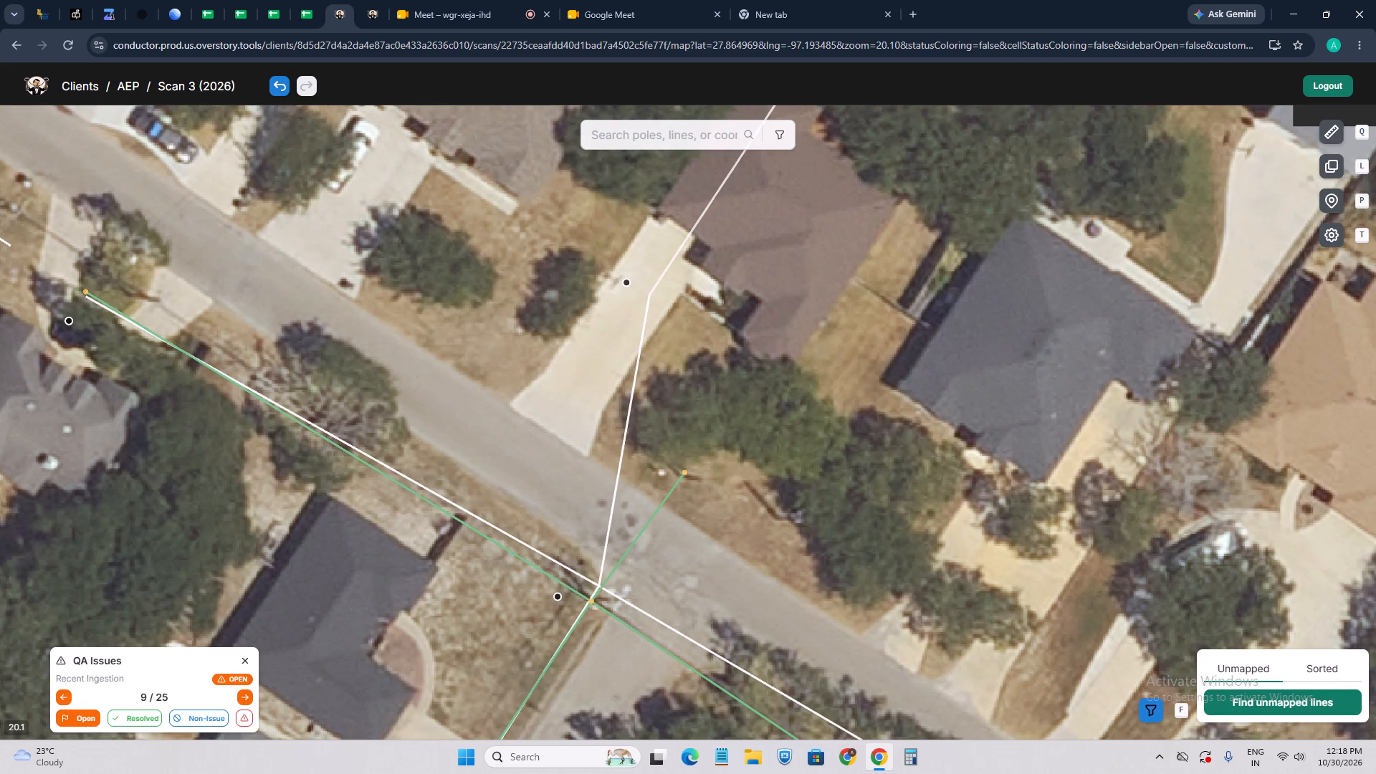
click(422, 562)
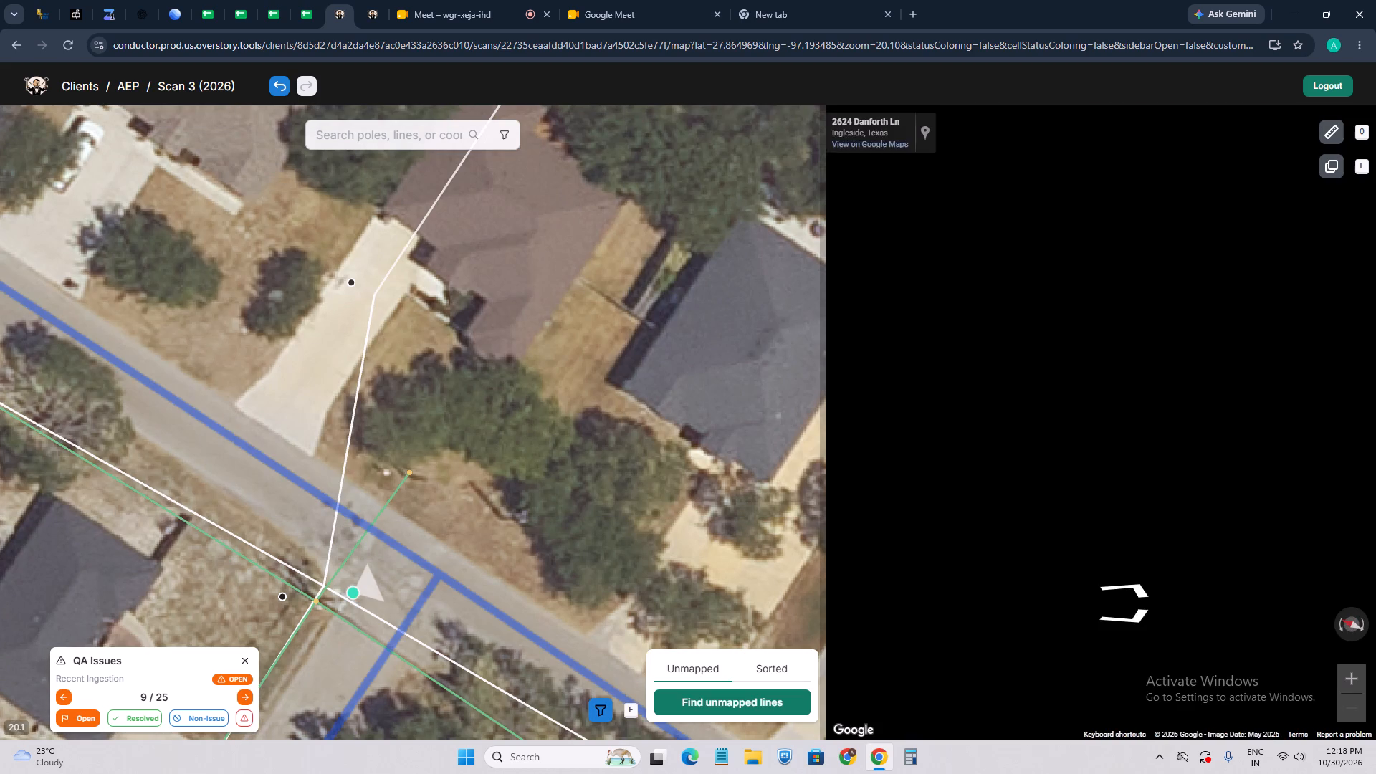
drag(1061, 368, 1054, 426)
drag(1055, 421, 1298, 438)
drag(1145, 435, 1240, 423)
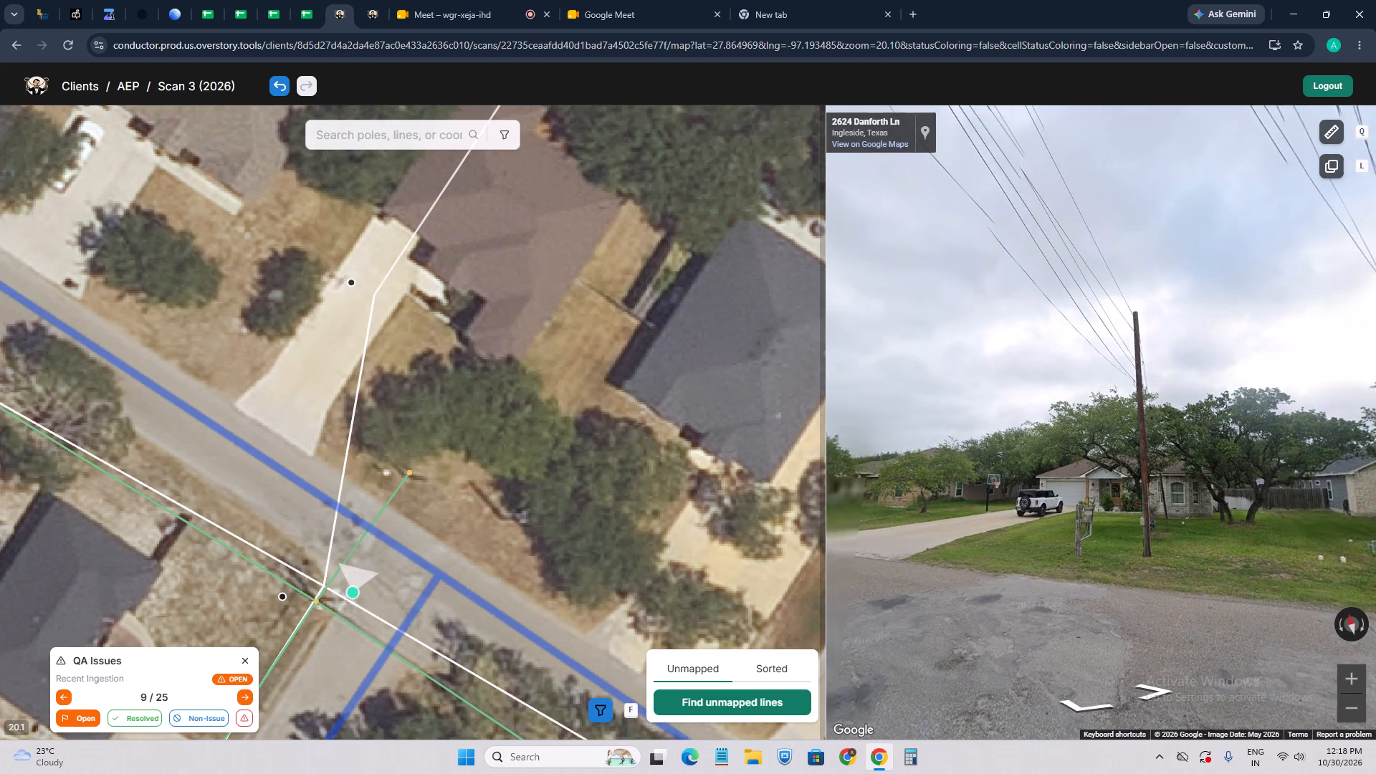
drag(1077, 401, 1275, 606)
drag(1098, 385, 1254, 424)
drag(1016, 417, 1309, 409)
drag(1002, 461, 1012, 457)
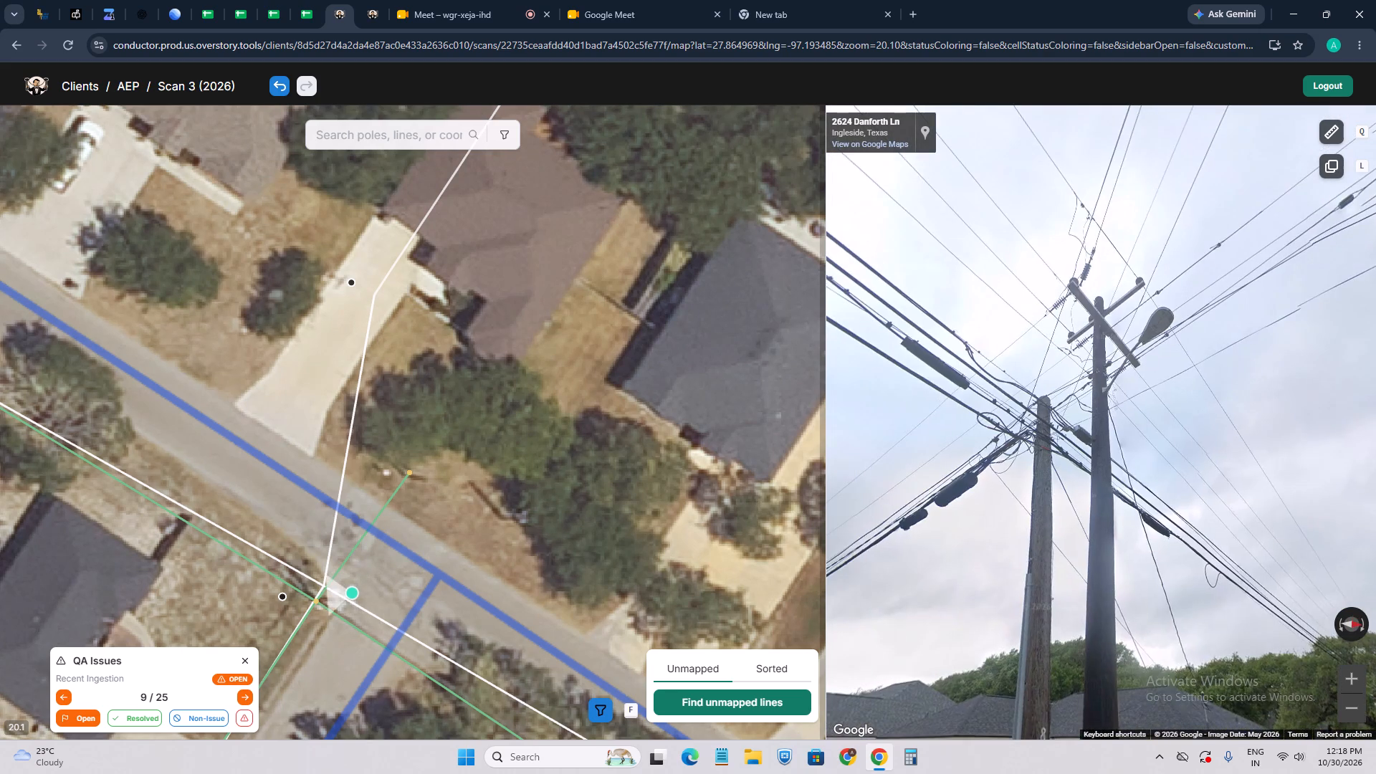
drag(1012, 457, 1116, 376)
drag(436, 519, 377, 391)
scroll(373, 373, down, 1)
scroll(344, 411, up, 1)
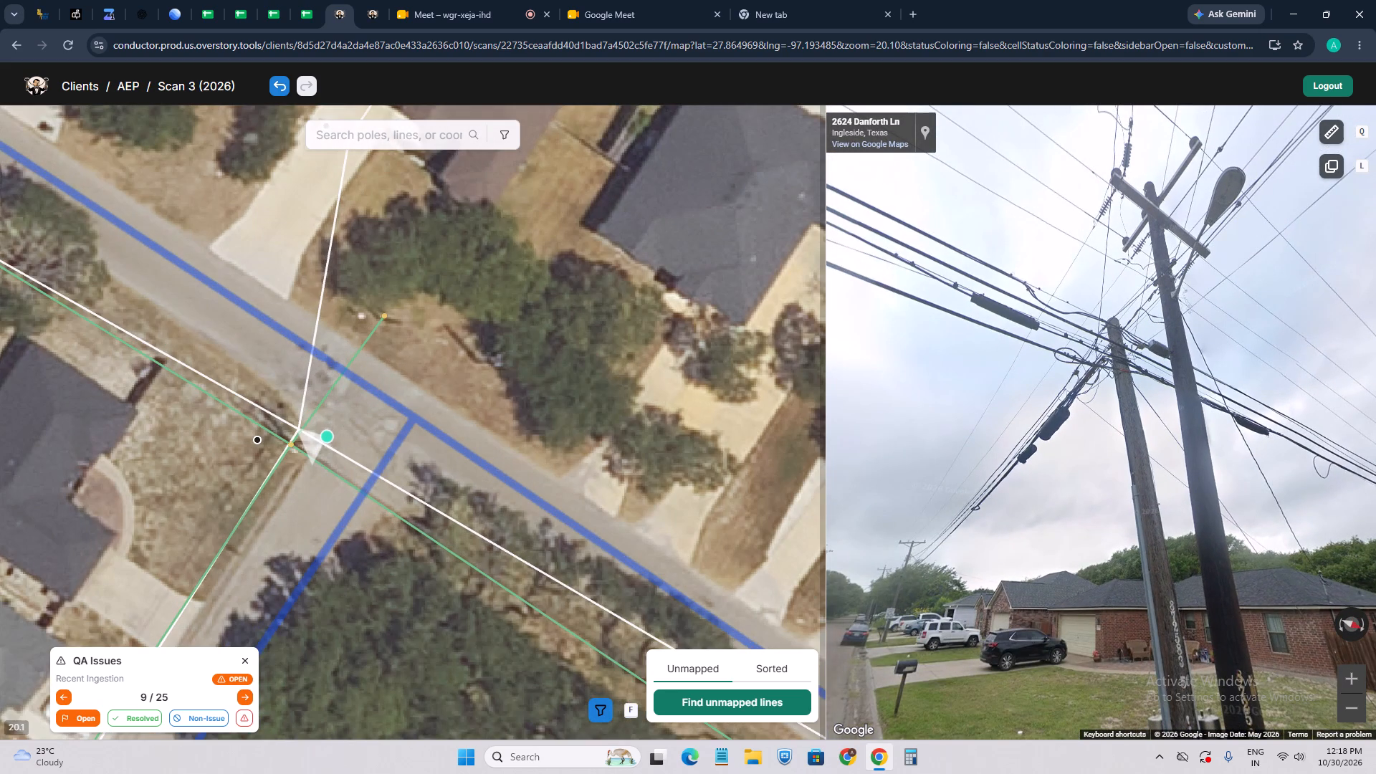
scroll(853, 376, down, 1)
drag(1325, 405, 724, 500)
drag(1304, 495, 935, 474)
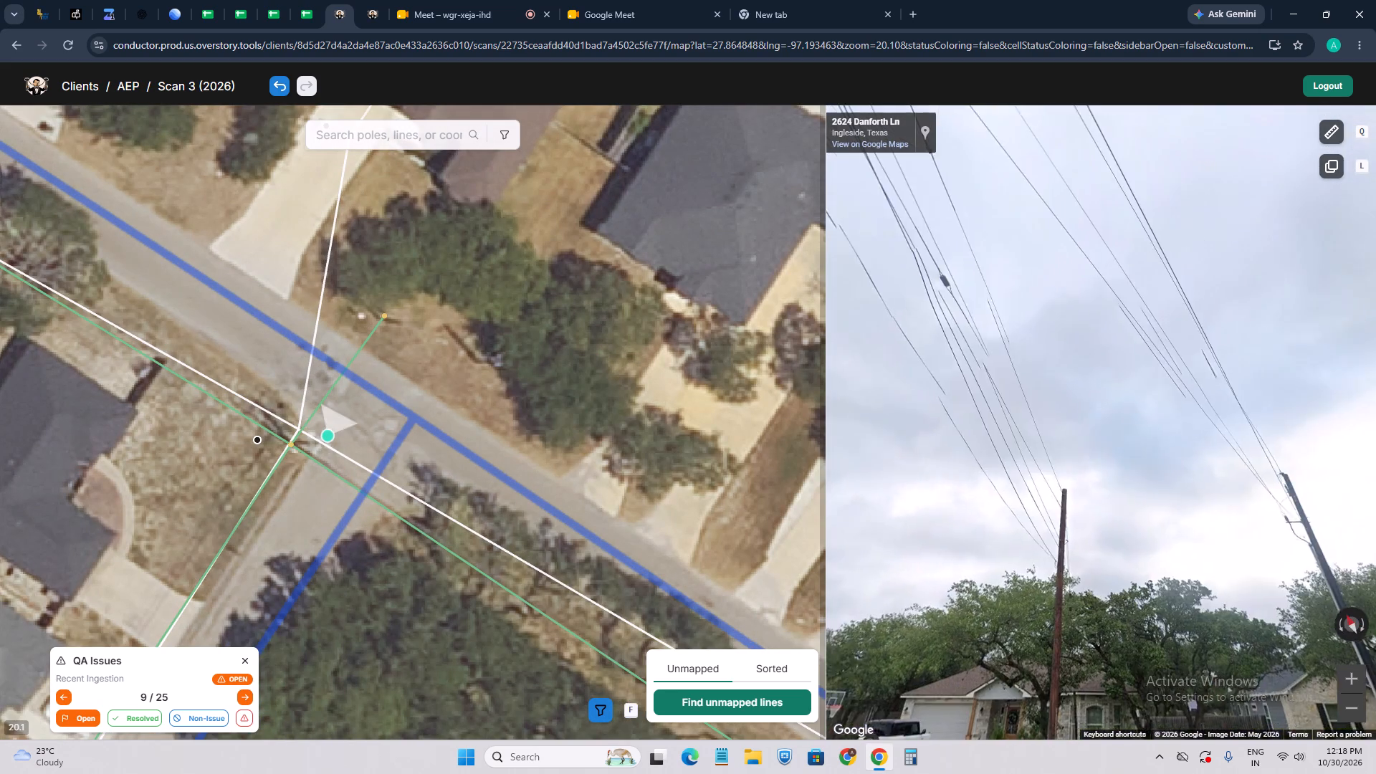
drag(1367, 489, 1096, 441)
drag(1030, 445, 1157, 403)
scroll(899, 343, up, 4)
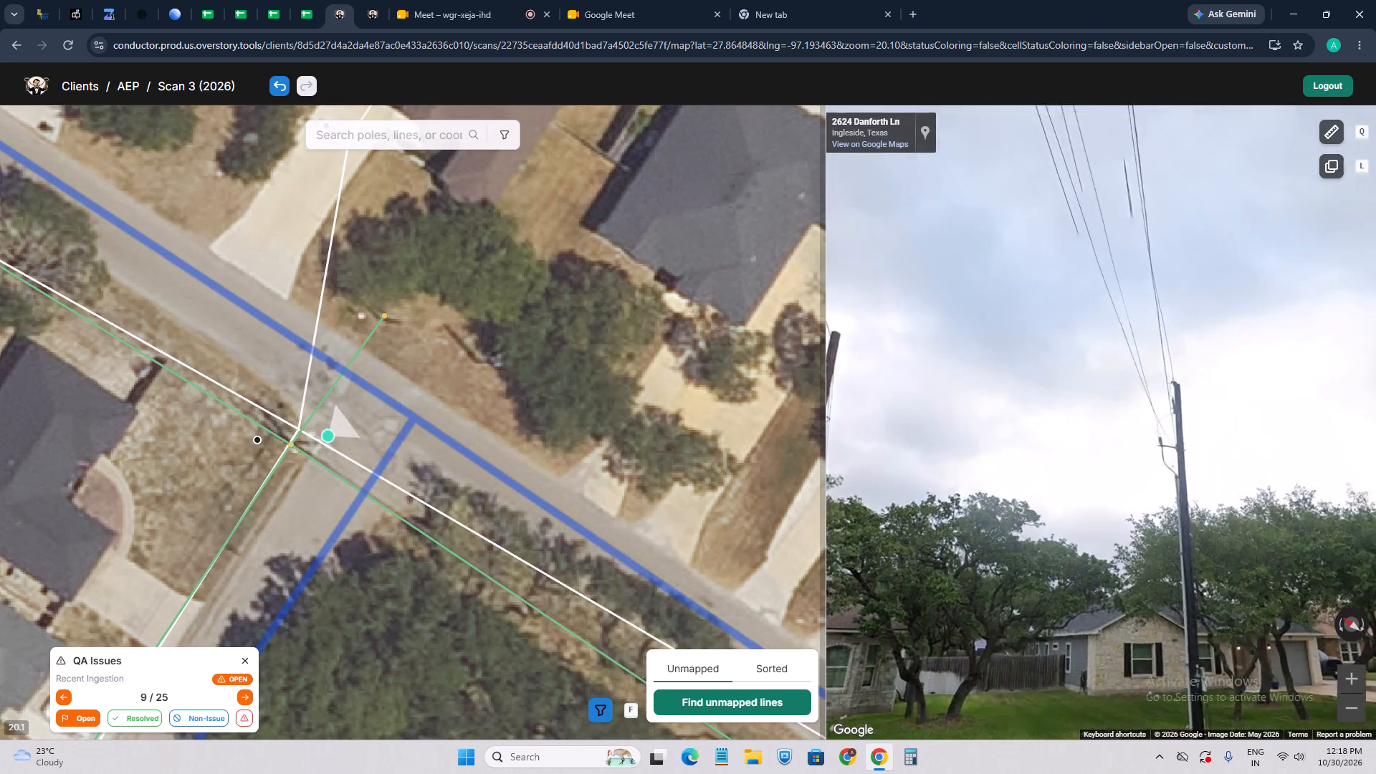
drag(827, 373, 1154, 348)
click(391, 310)
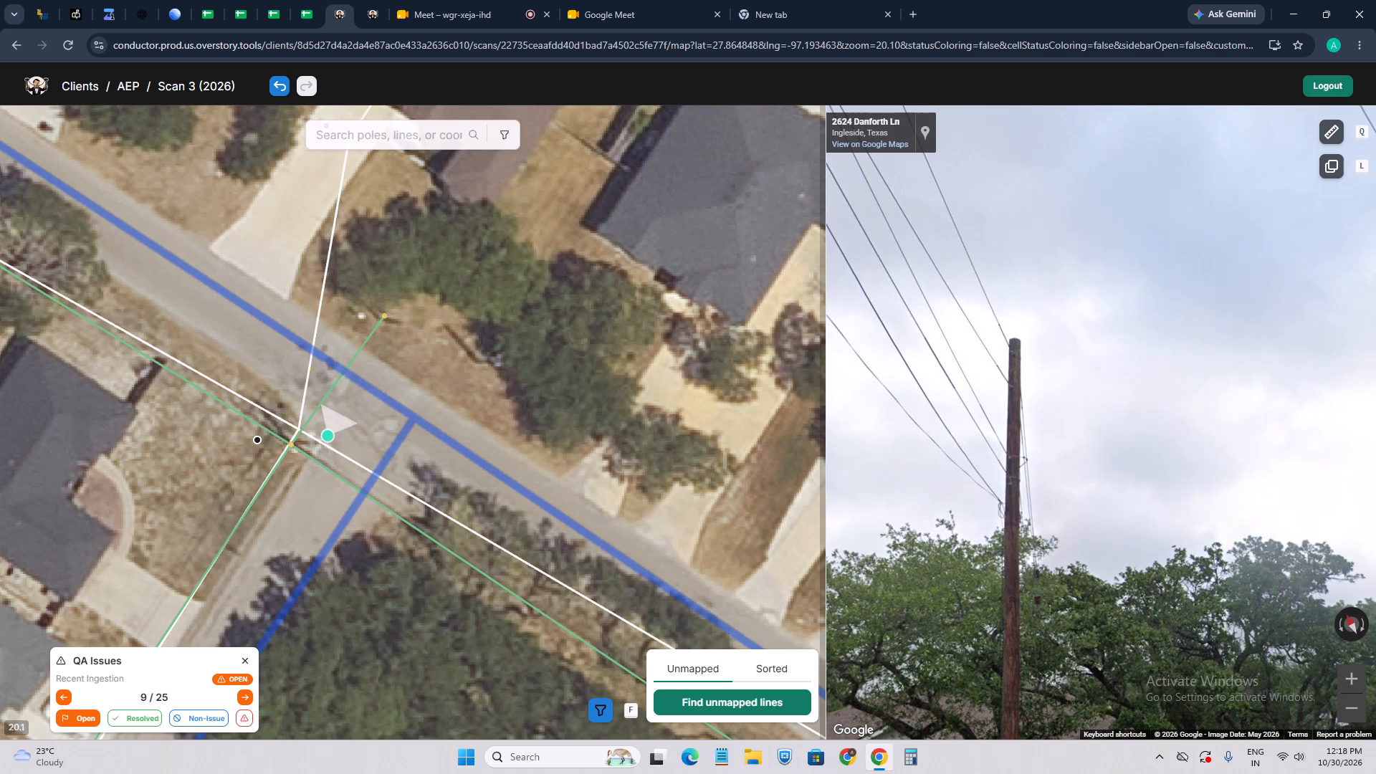
click(47, 249)
scroll(472, 361, up, 3)
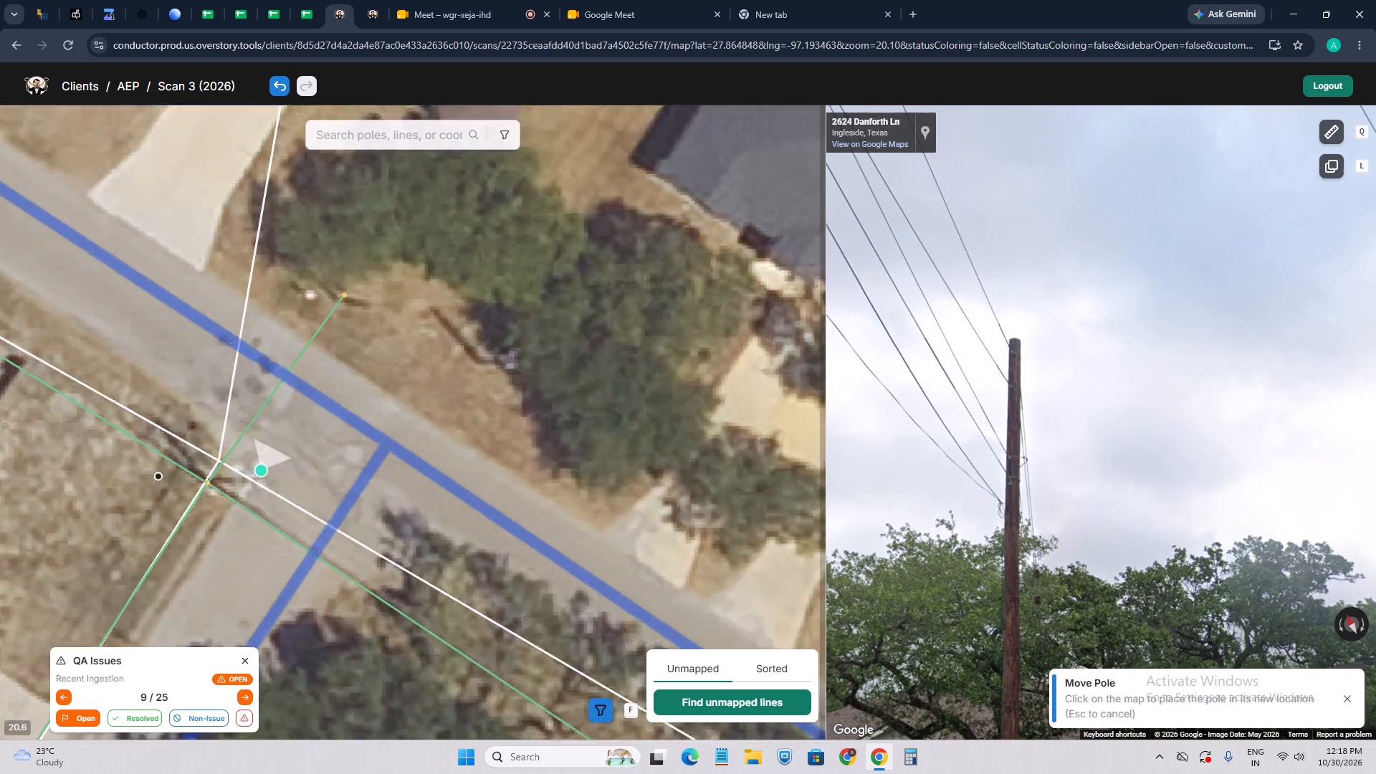
click(486, 360)
scroll(464, 388, down, 1)
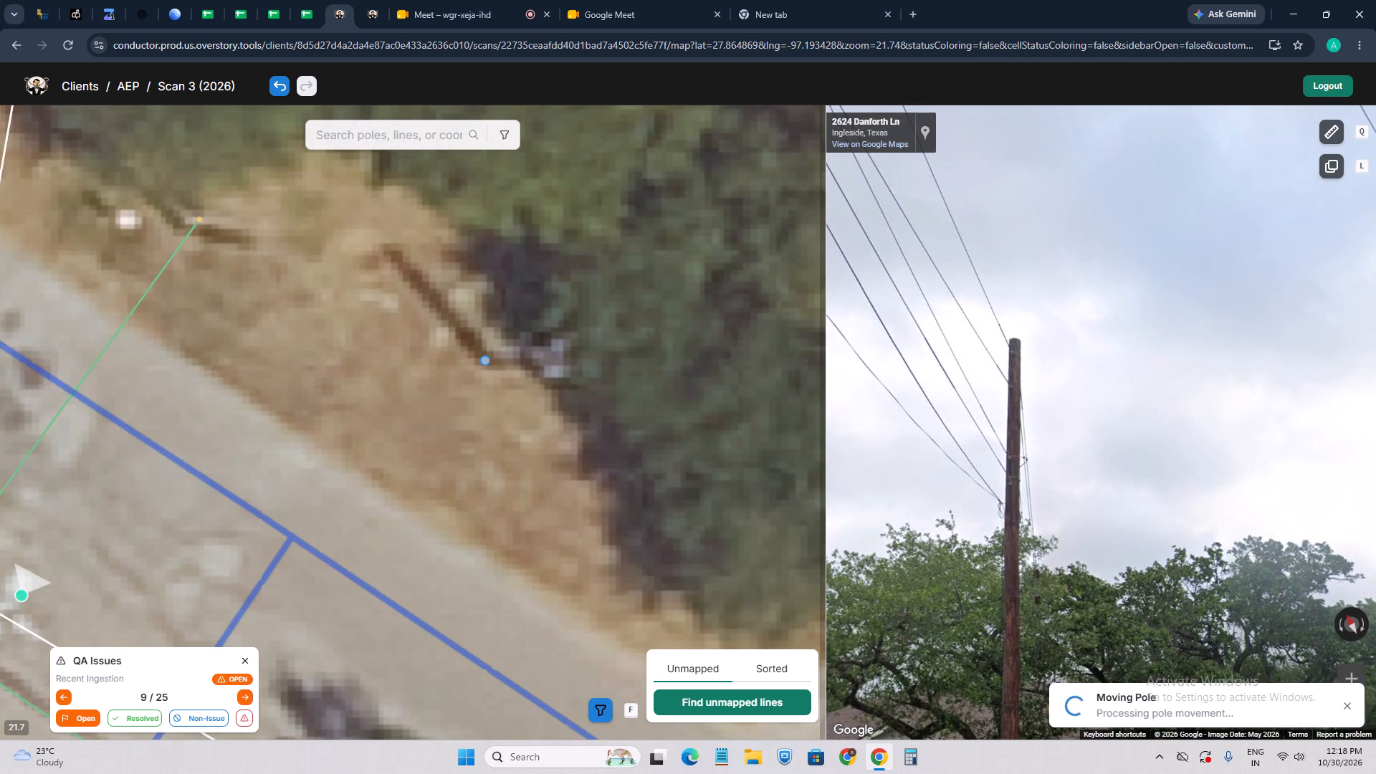
scroll(464, 388, down, 3)
scroll(450, 415, up, 2)
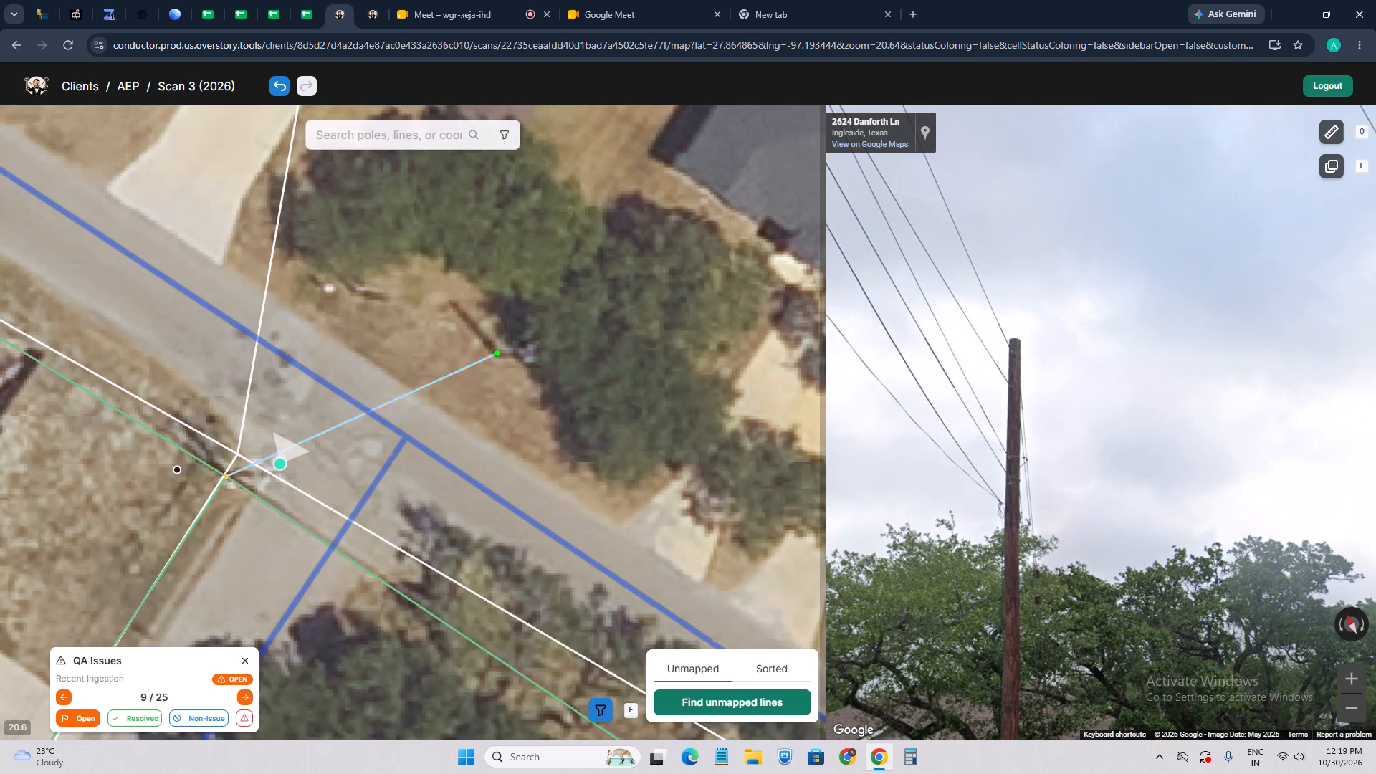
scroll(250, 467, up, 2)
scroll(270, 419, down, 7)
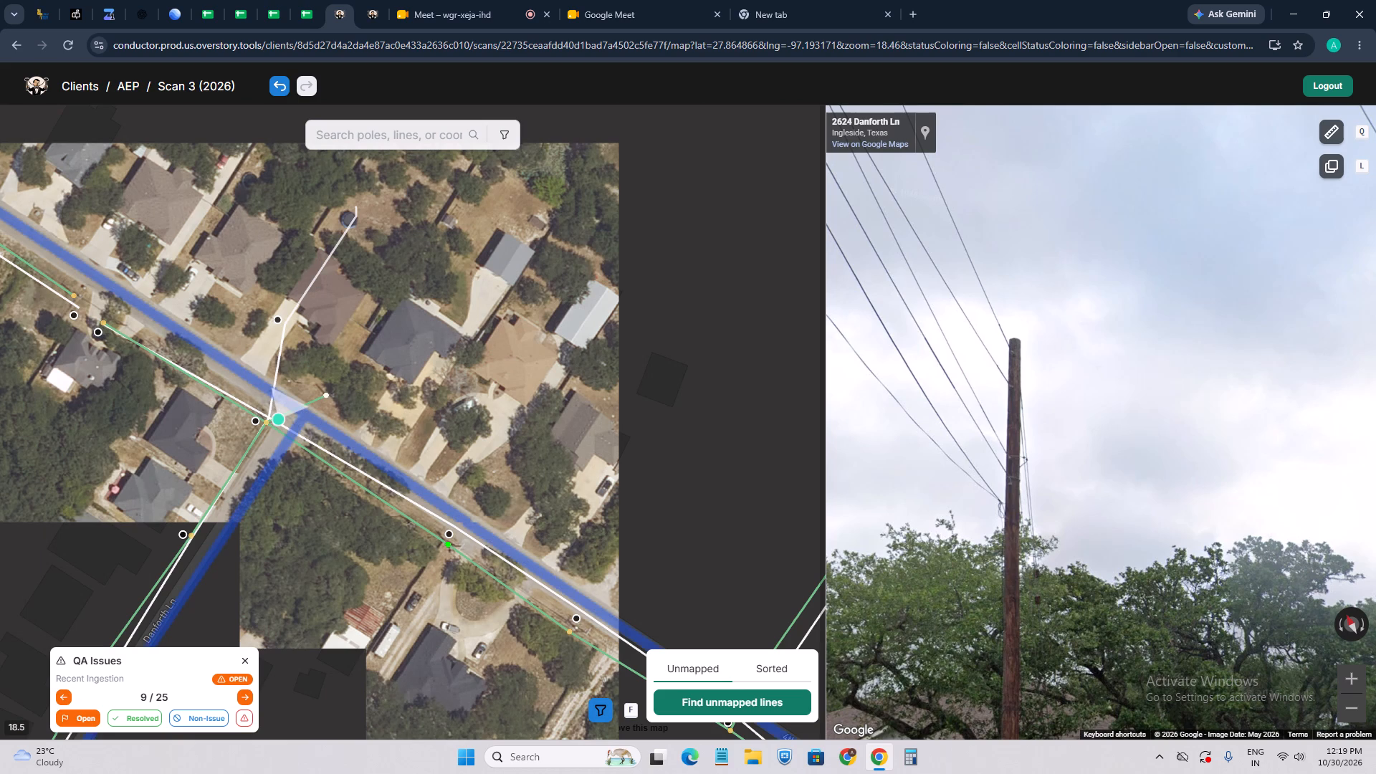
click(333, 391)
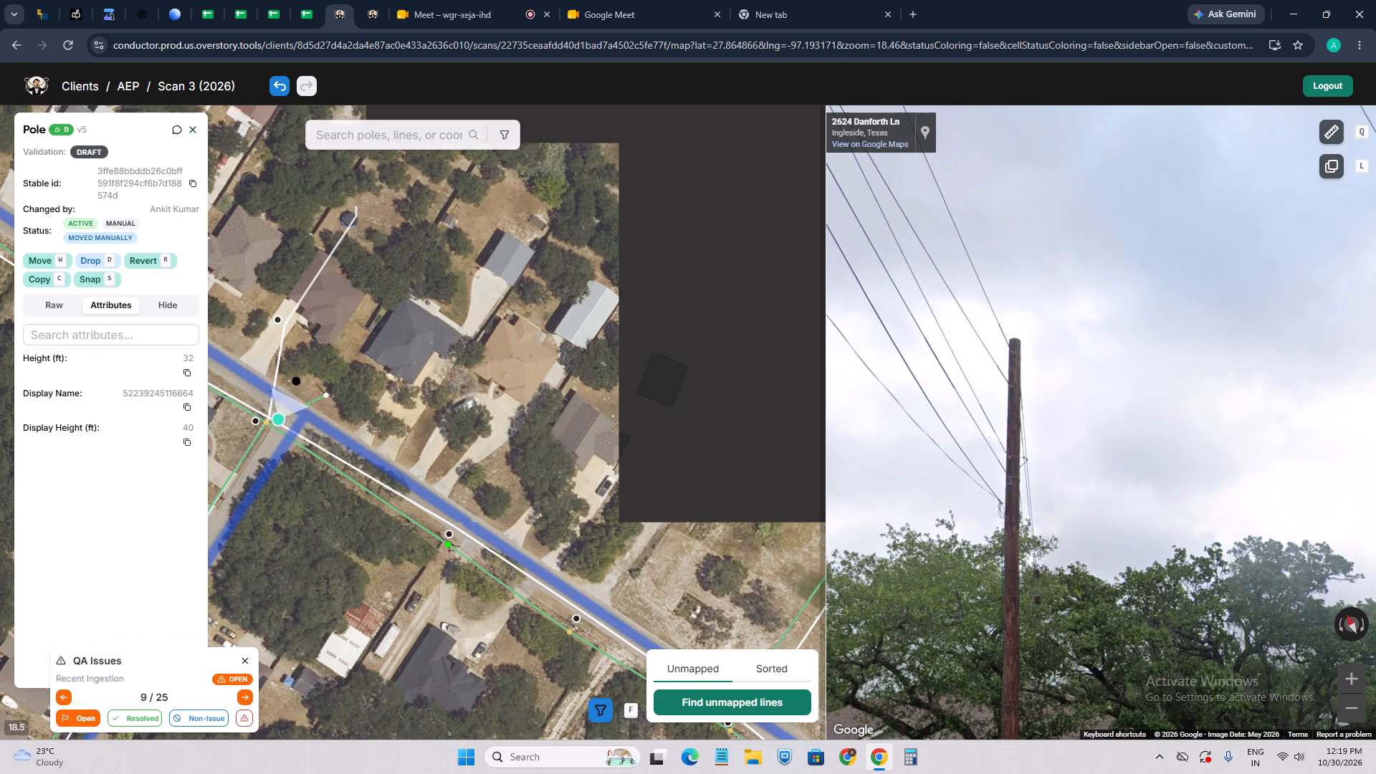
drag(410, 398, 603, 290)
scroll(367, 433, up, 4)
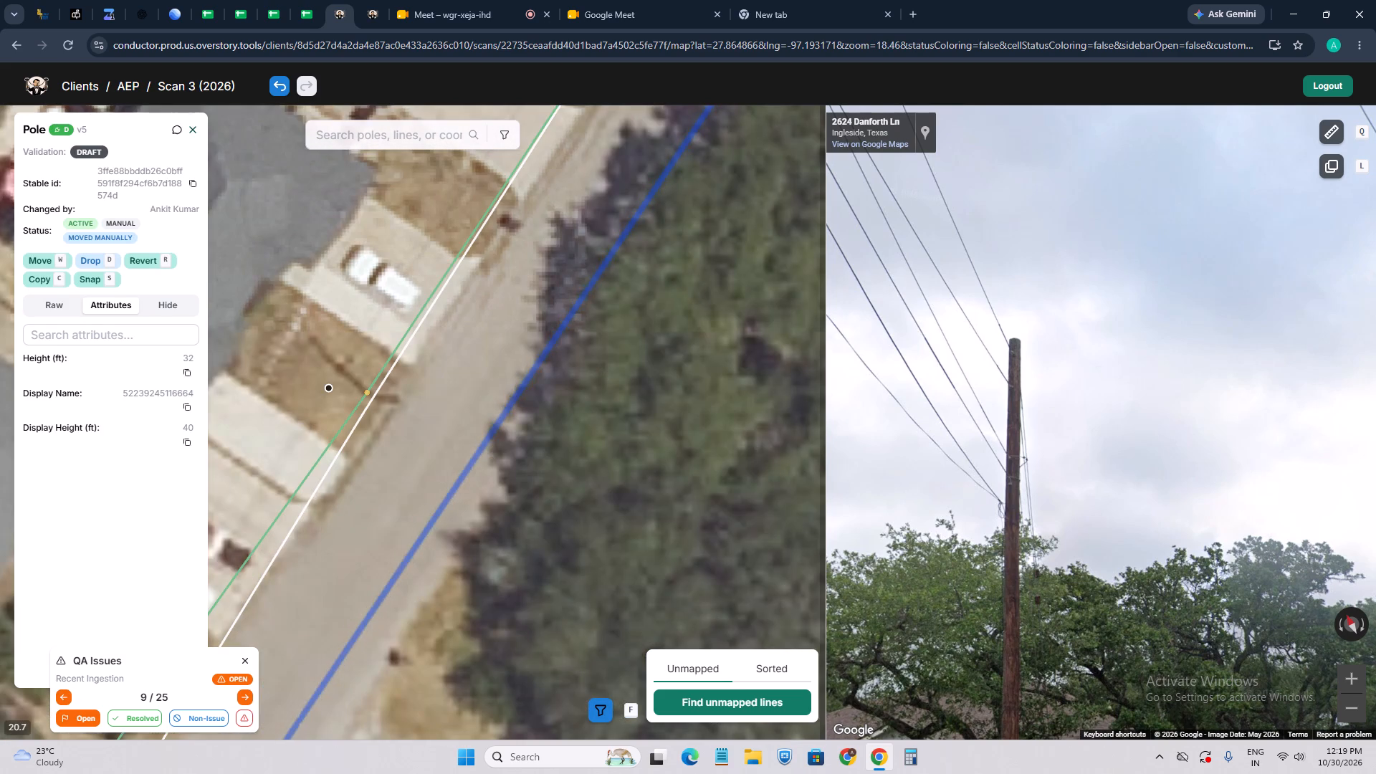
drag(465, 335, 316, 464)
scroll(343, 451, down, 4)
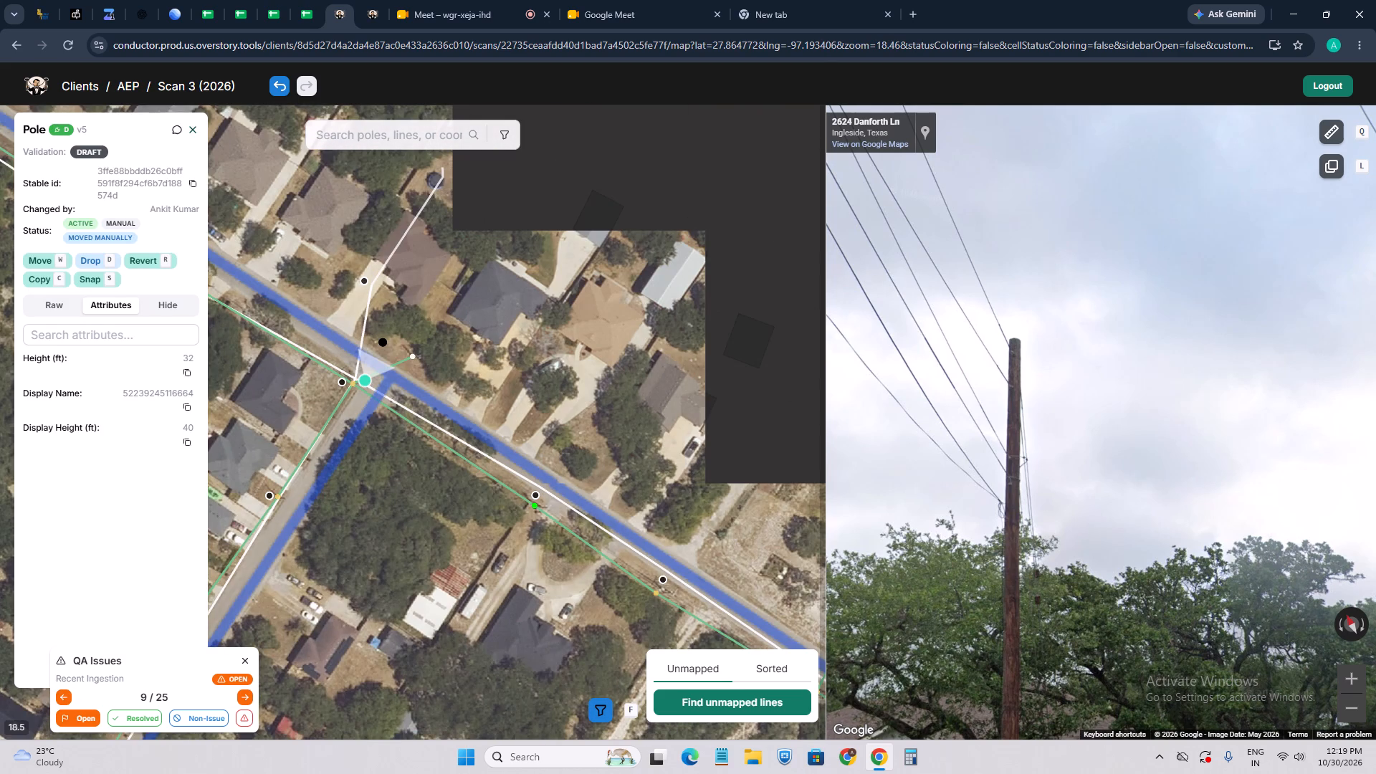
drag(516, 467, 450, 349)
scroll(511, 382, up, 2)
drag(538, 420, 321, 453)
scroll(433, 418, up, 2)
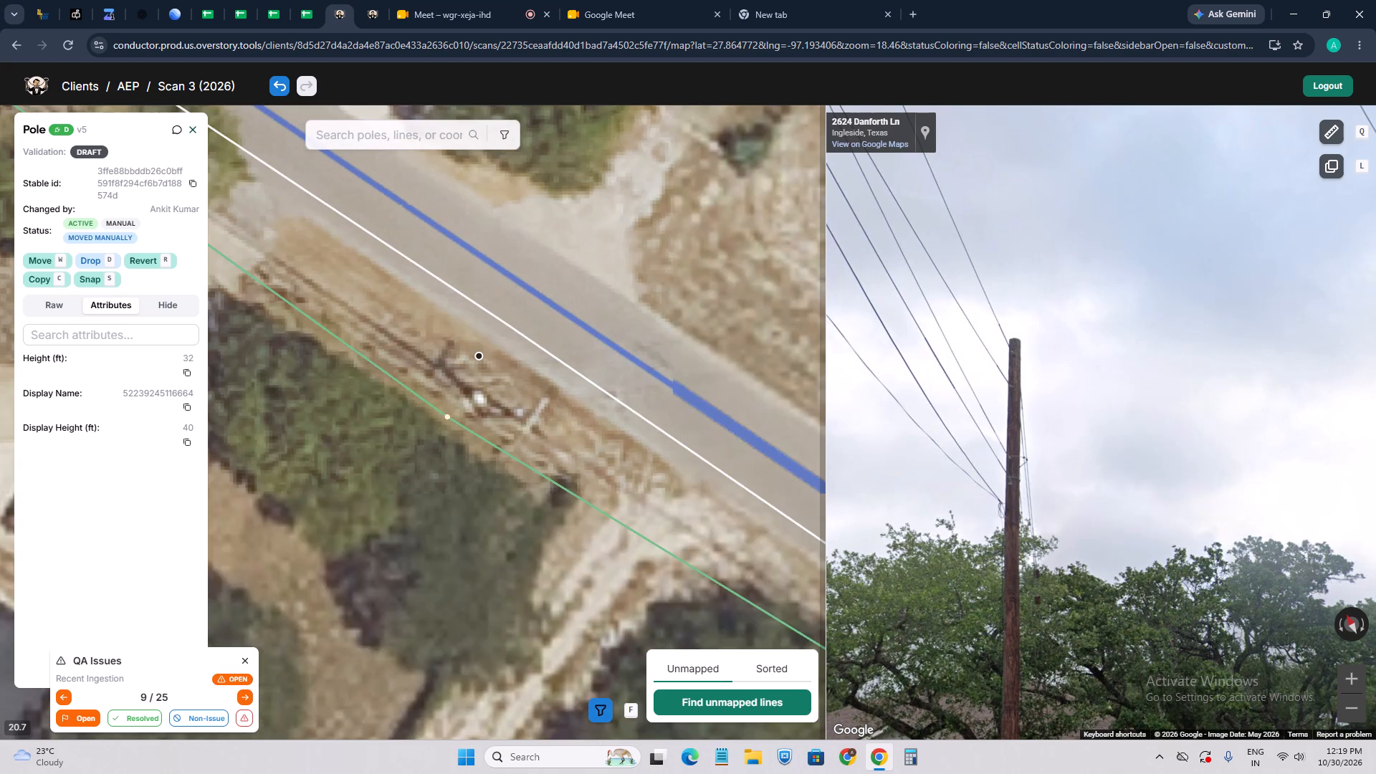
click(469, 385)
scroll(469, 385, down, 1)
click(449, 406)
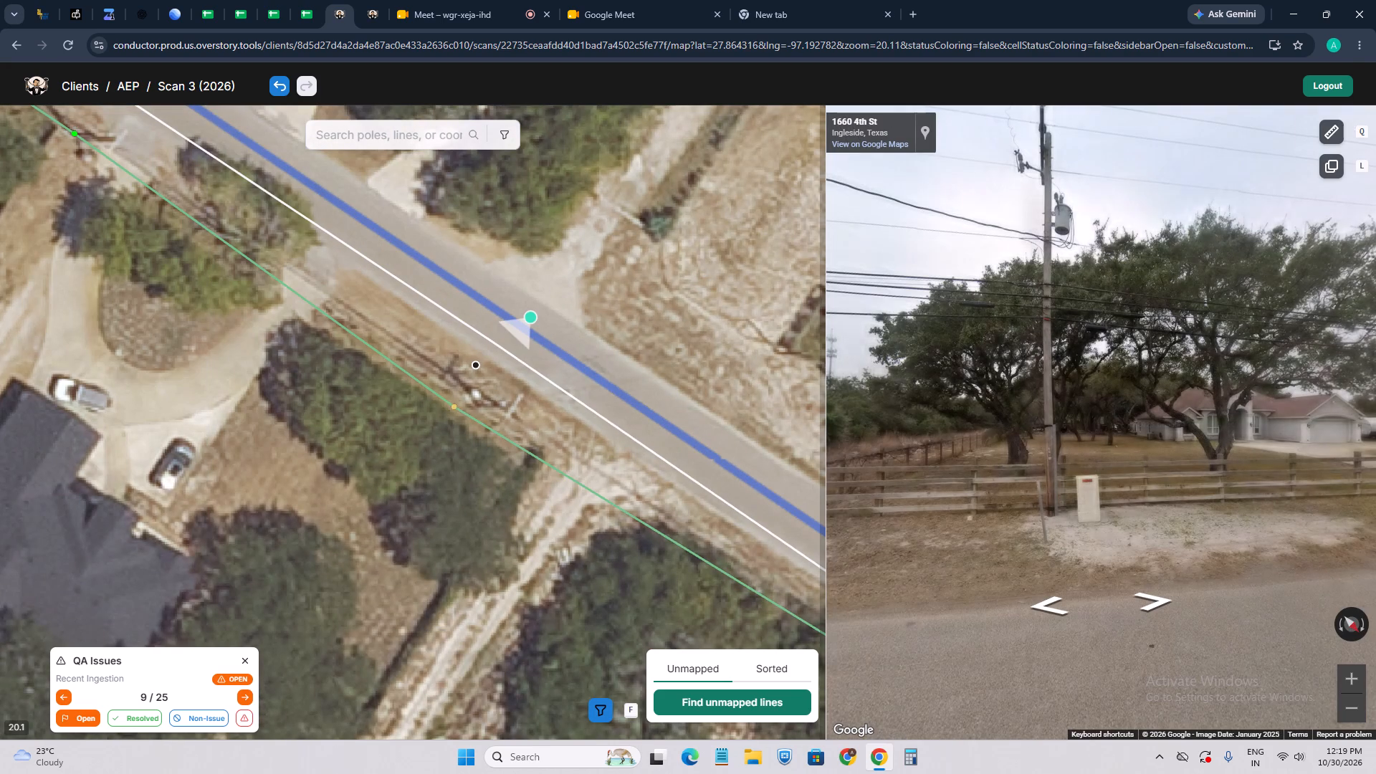
click(34, 244)
scroll(465, 374, up, 3)
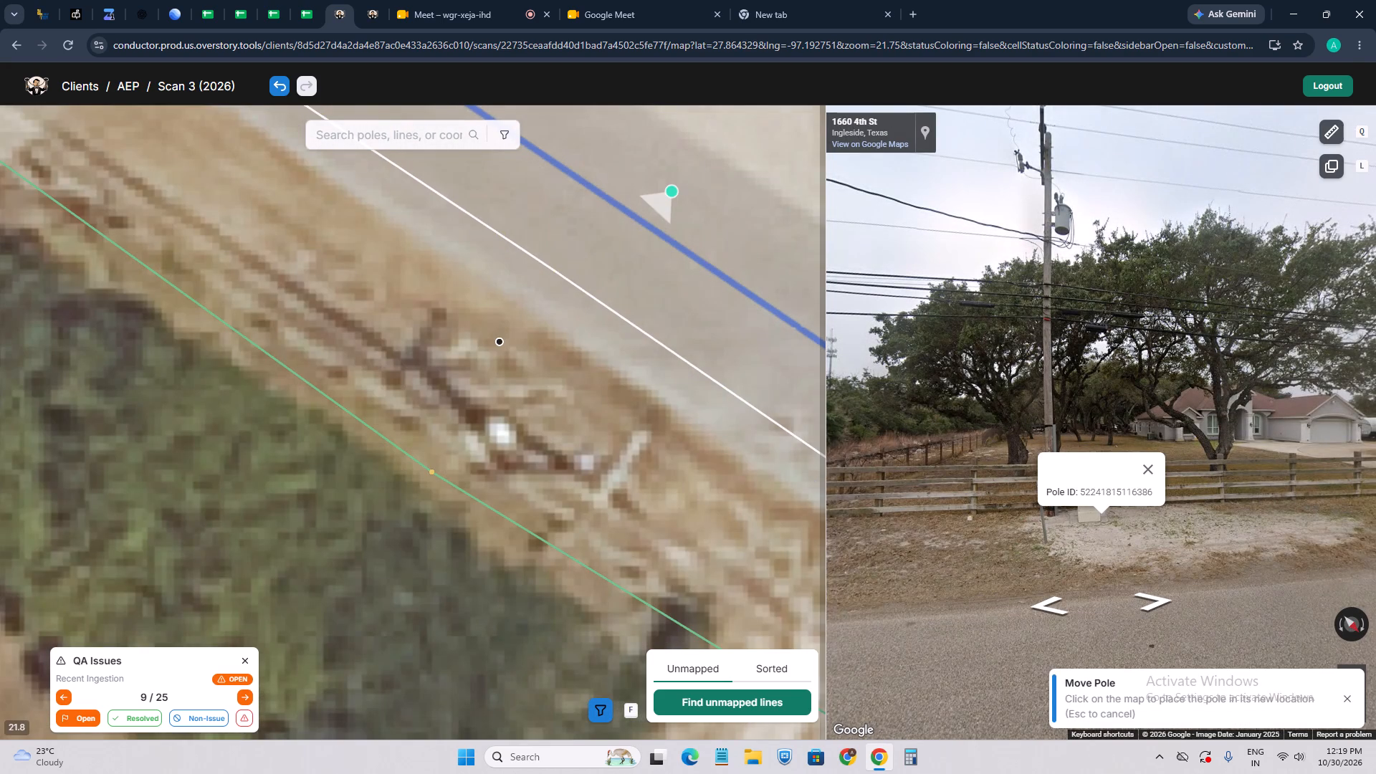
click(507, 470)
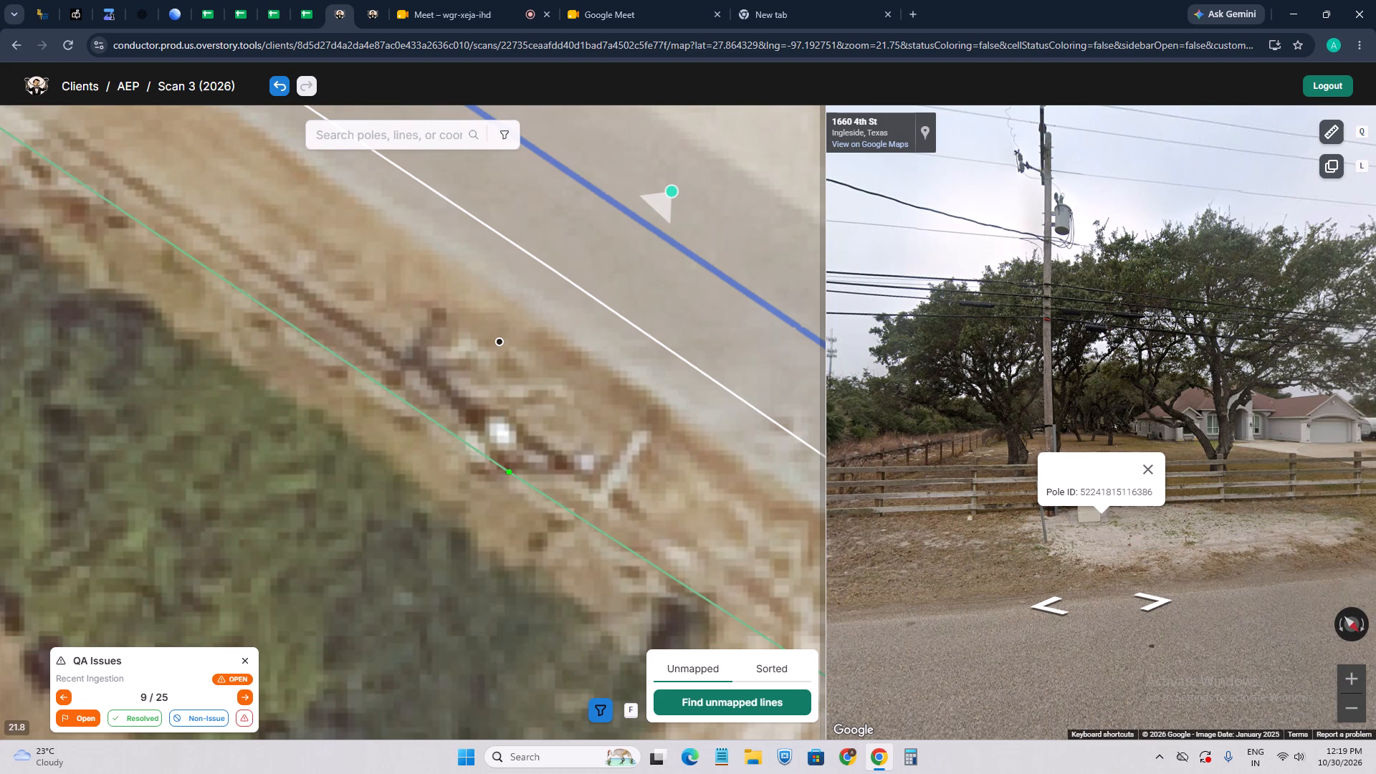
scroll(510, 457, up, 3)
scroll(523, 484, down, 6)
drag(646, 563, 568, 494)
drag(578, 525, 375, 488)
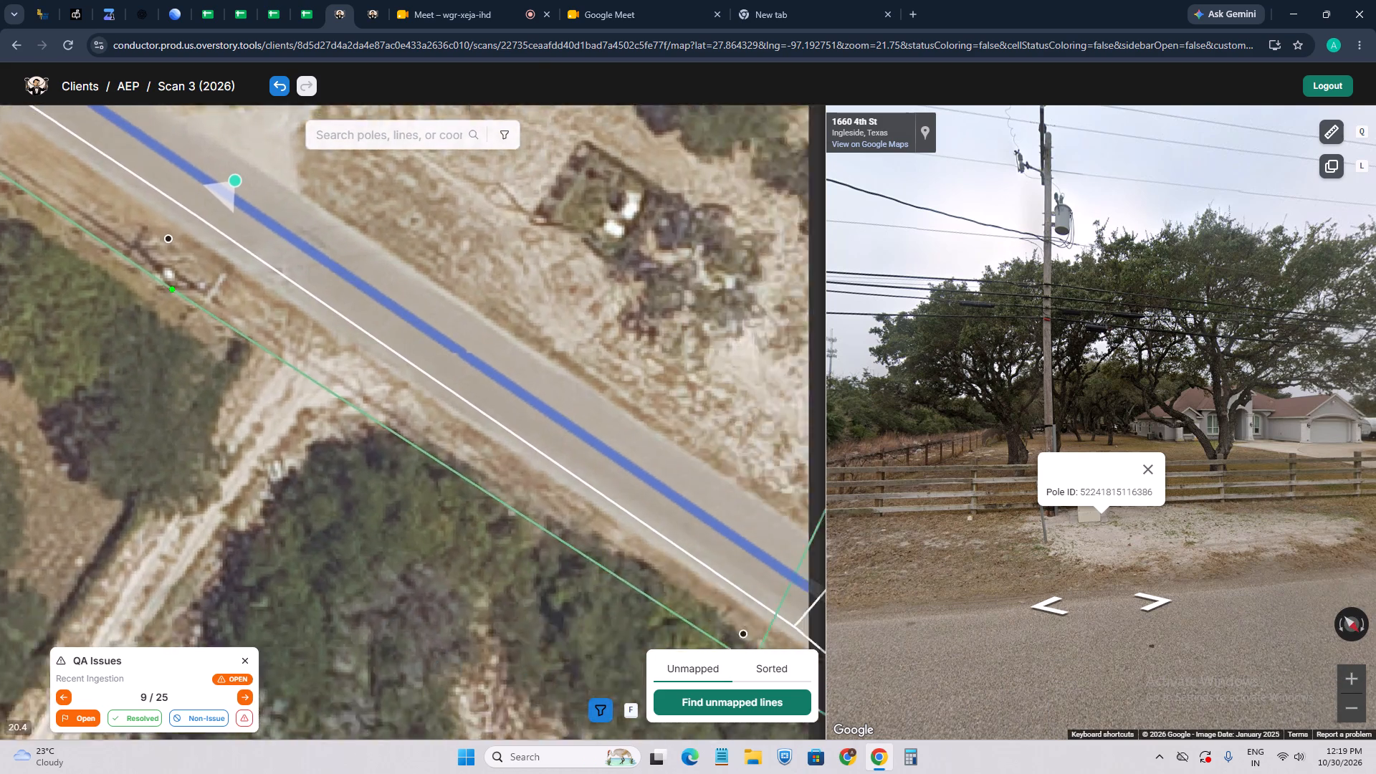
drag(482, 564, 446, 505)
scroll(431, 536, up, 1)
click(401, 486)
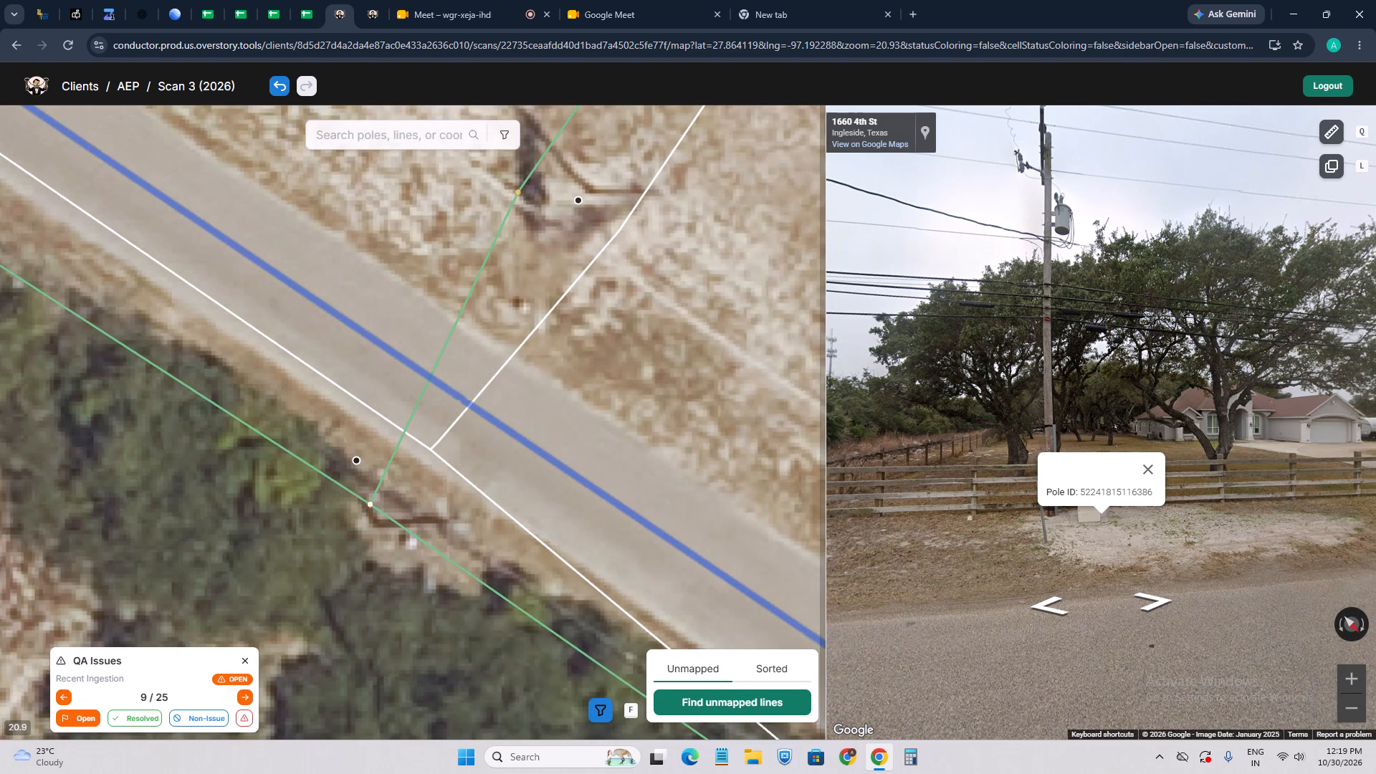
click(368, 503)
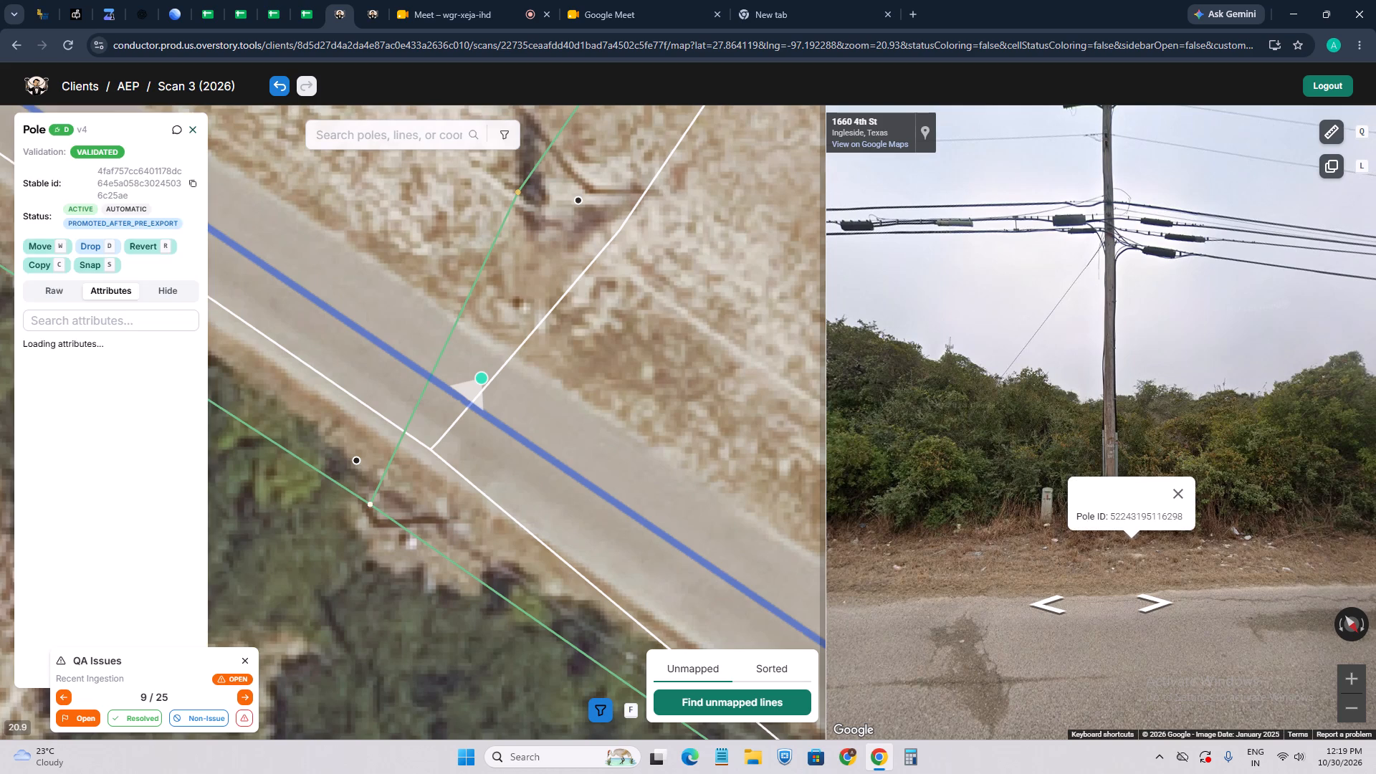
key(w)
scroll(375, 522, up, 4)
click(382, 525)
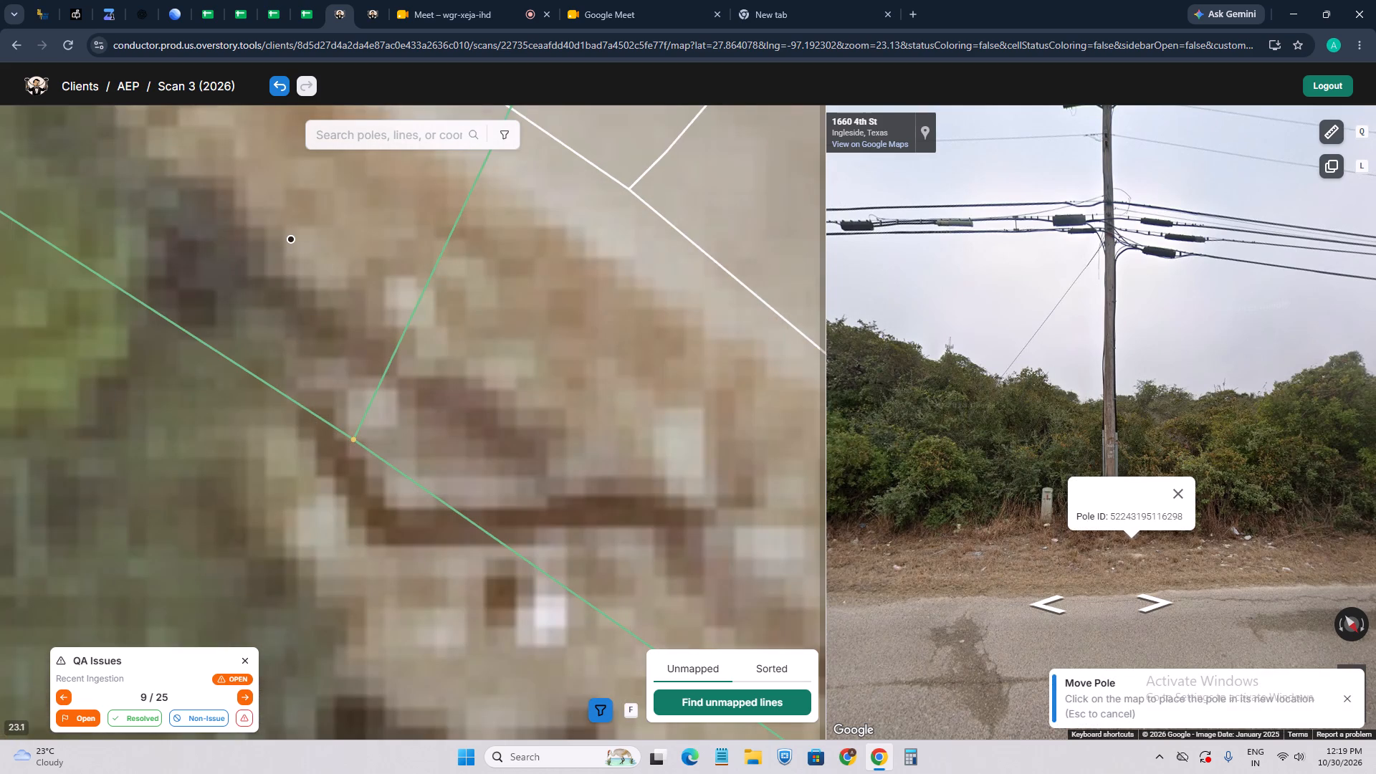
scroll(381, 529, down, 2)
right_click(375, 549)
scroll(429, 520, down, 1)
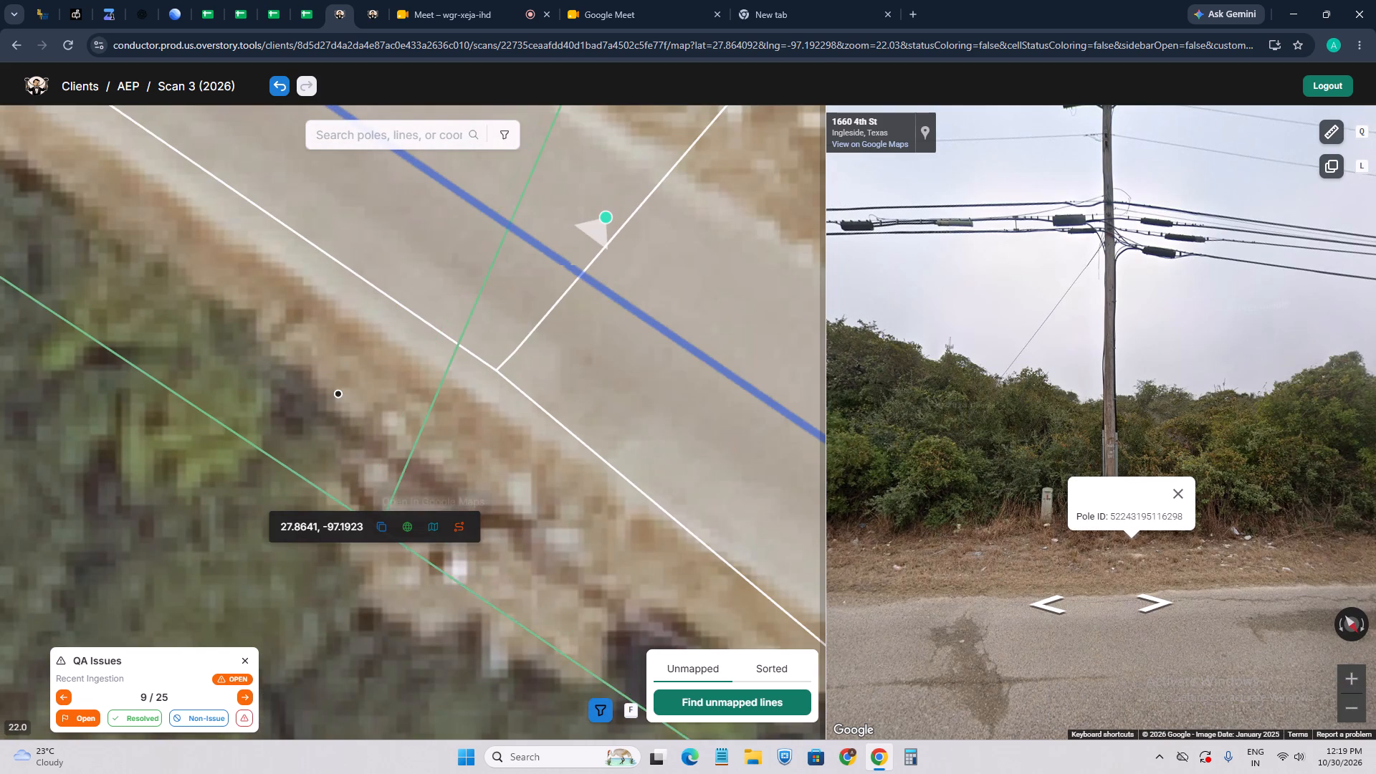
scroll(457, 464, down, 1)
scroll(467, 401, down, 3)
drag(515, 373, 505, 497)
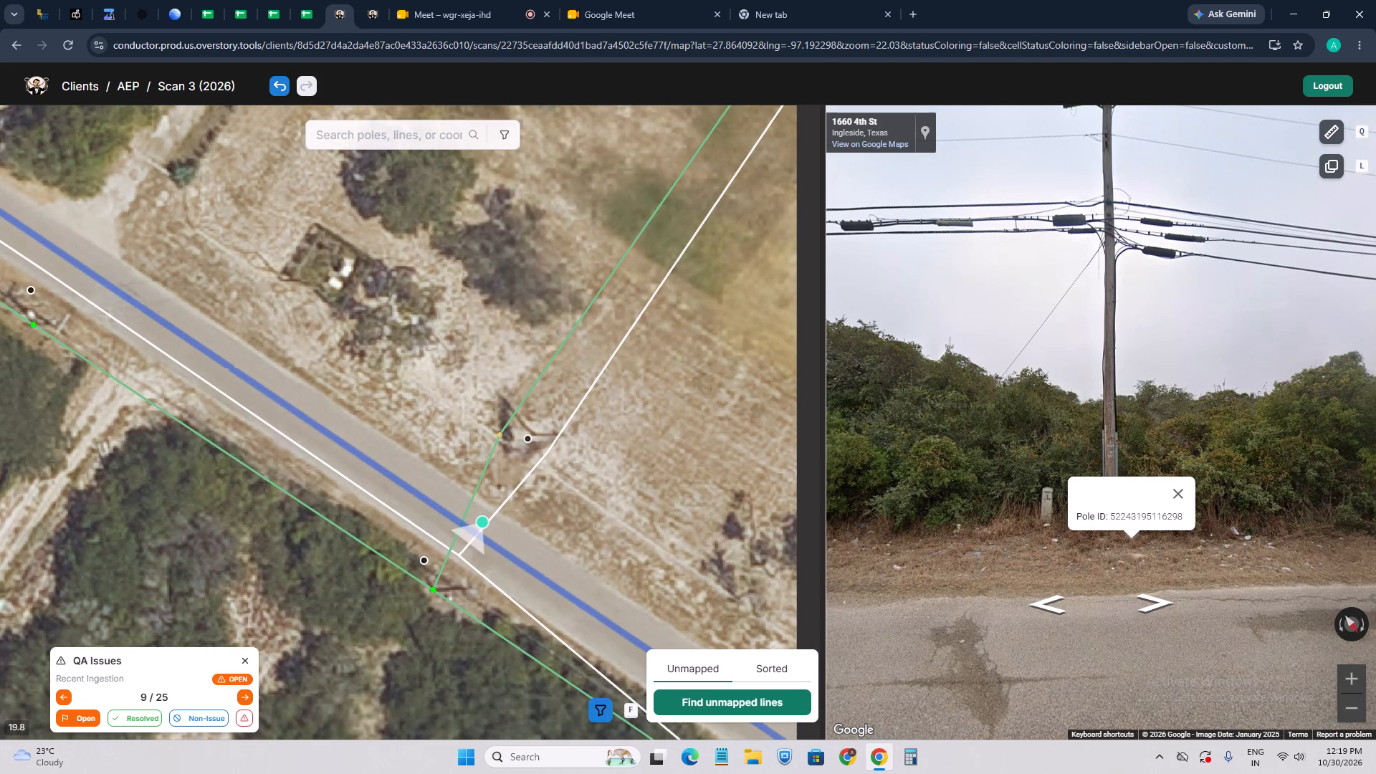
drag(1239, 398, 808, 468)
drag(1001, 469, 777, 477)
drag(1091, 464, 818, 496)
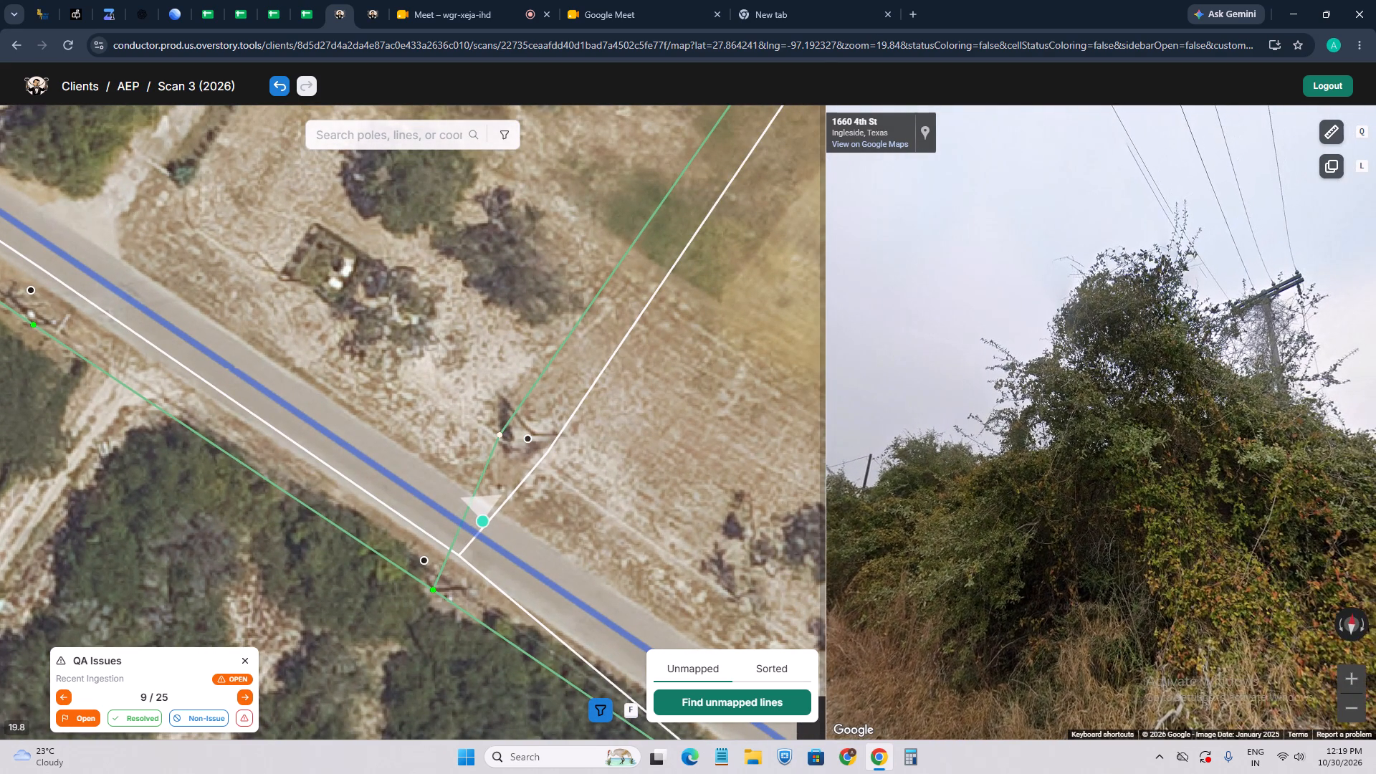
click(504, 439)
key(w)
scroll(527, 429, up, 4)
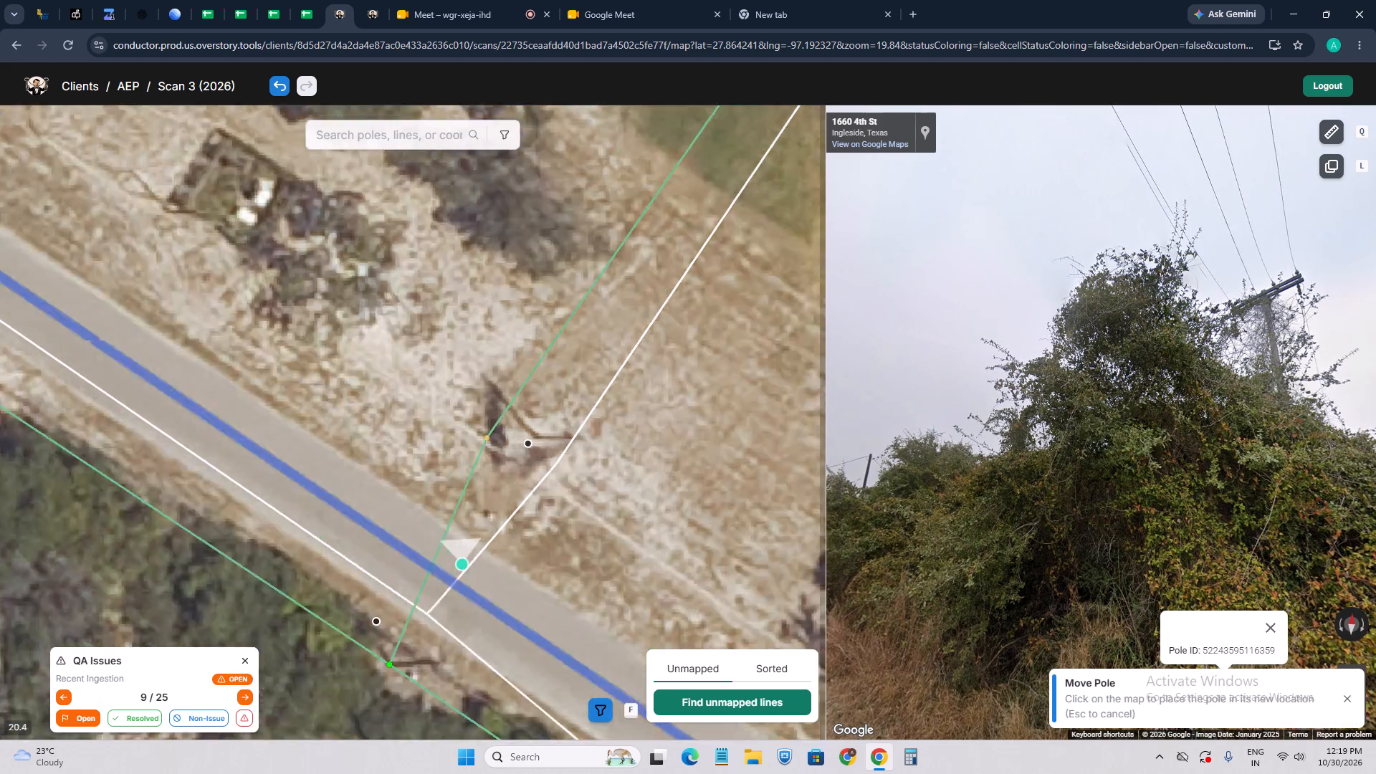
click(555, 454)
scroll(555, 454, up, 2)
scroll(553, 455, down, 1)
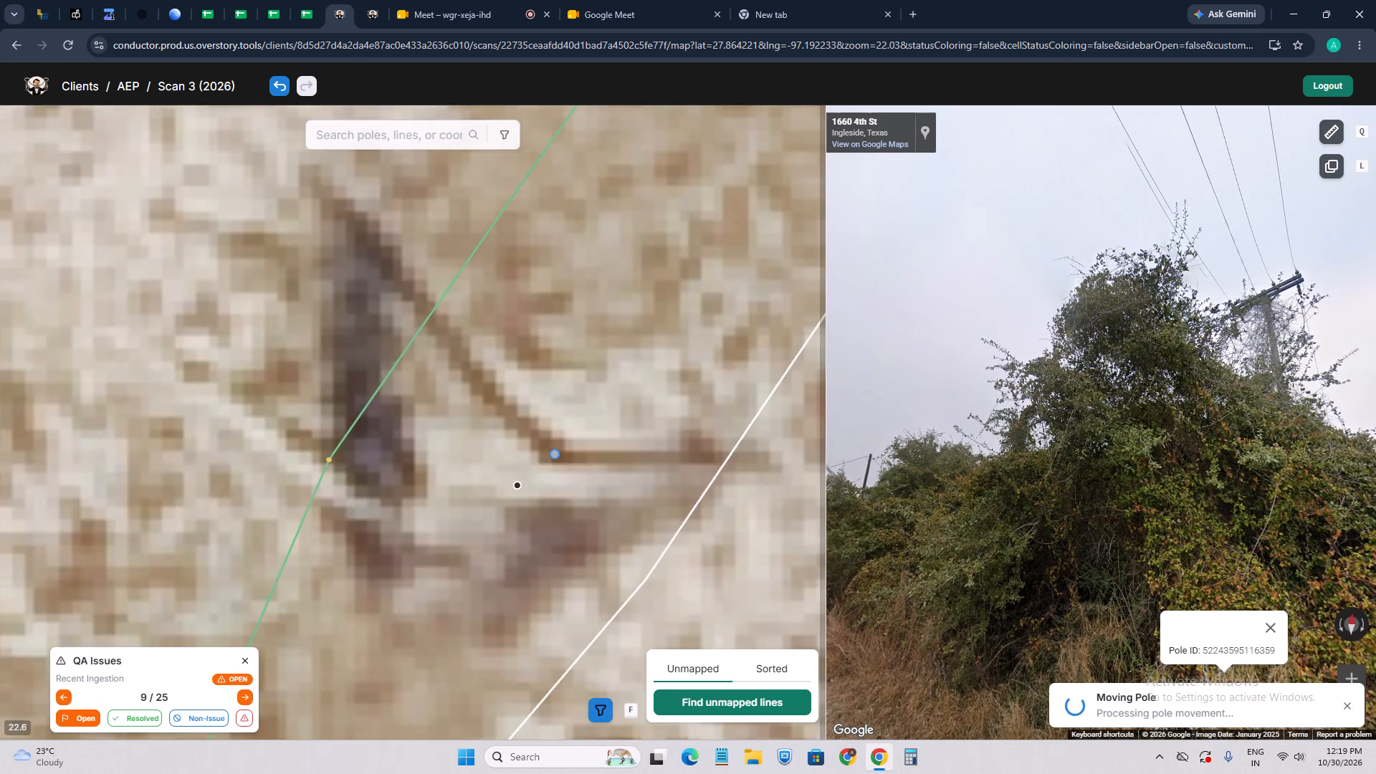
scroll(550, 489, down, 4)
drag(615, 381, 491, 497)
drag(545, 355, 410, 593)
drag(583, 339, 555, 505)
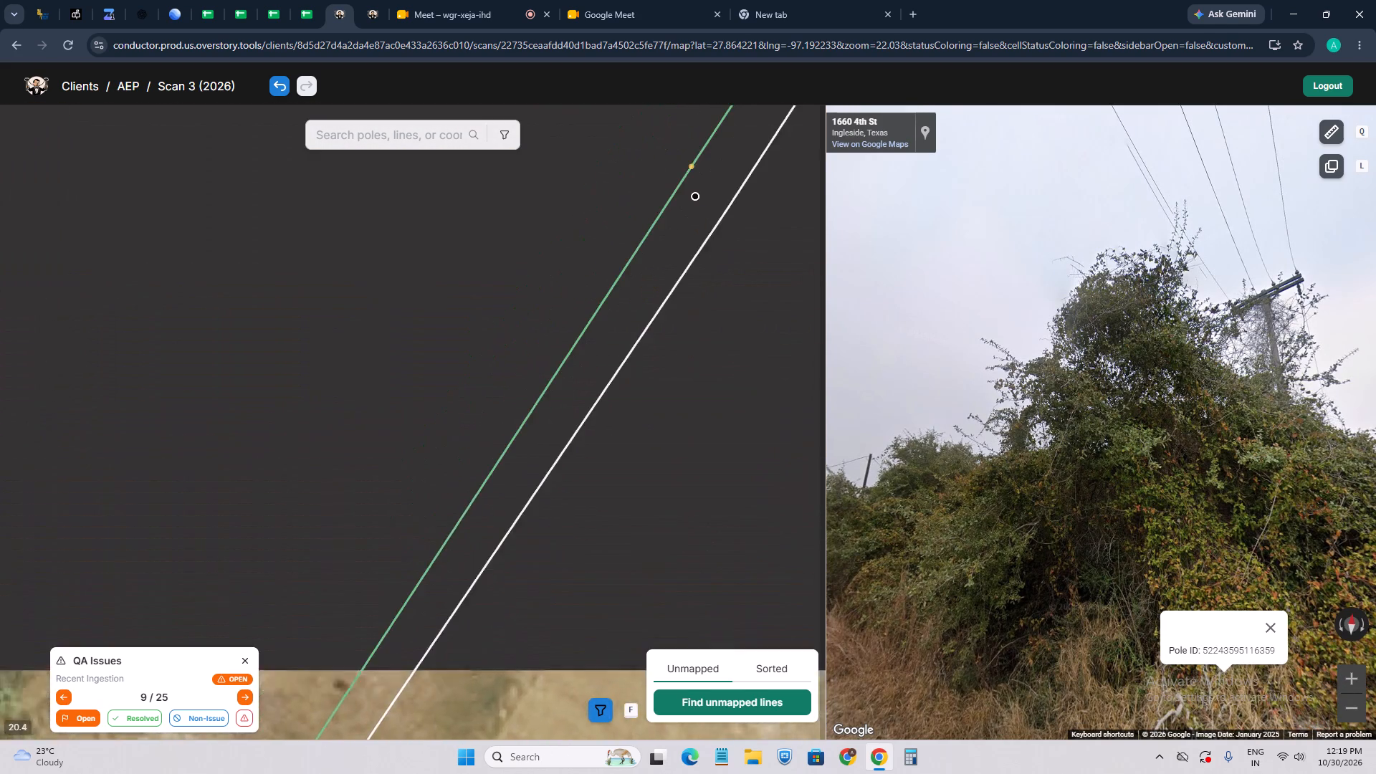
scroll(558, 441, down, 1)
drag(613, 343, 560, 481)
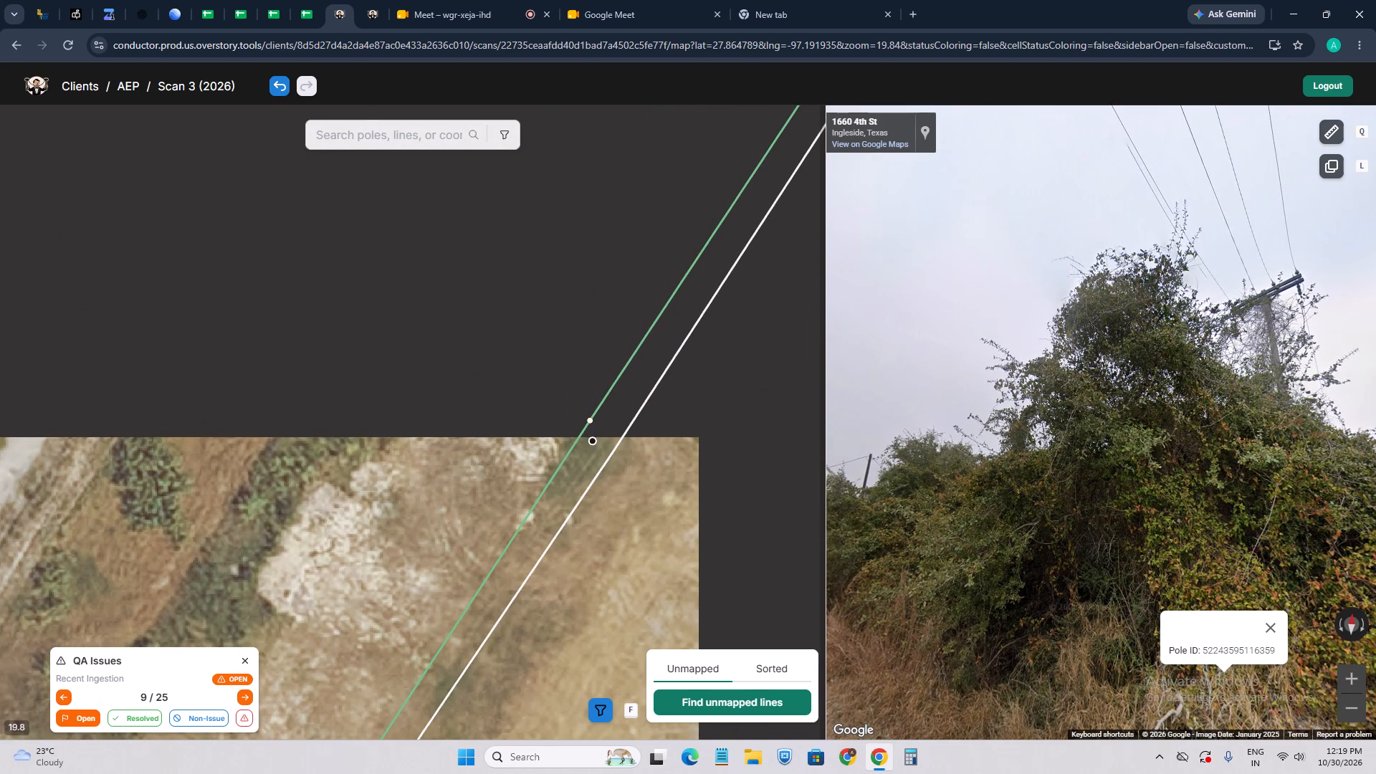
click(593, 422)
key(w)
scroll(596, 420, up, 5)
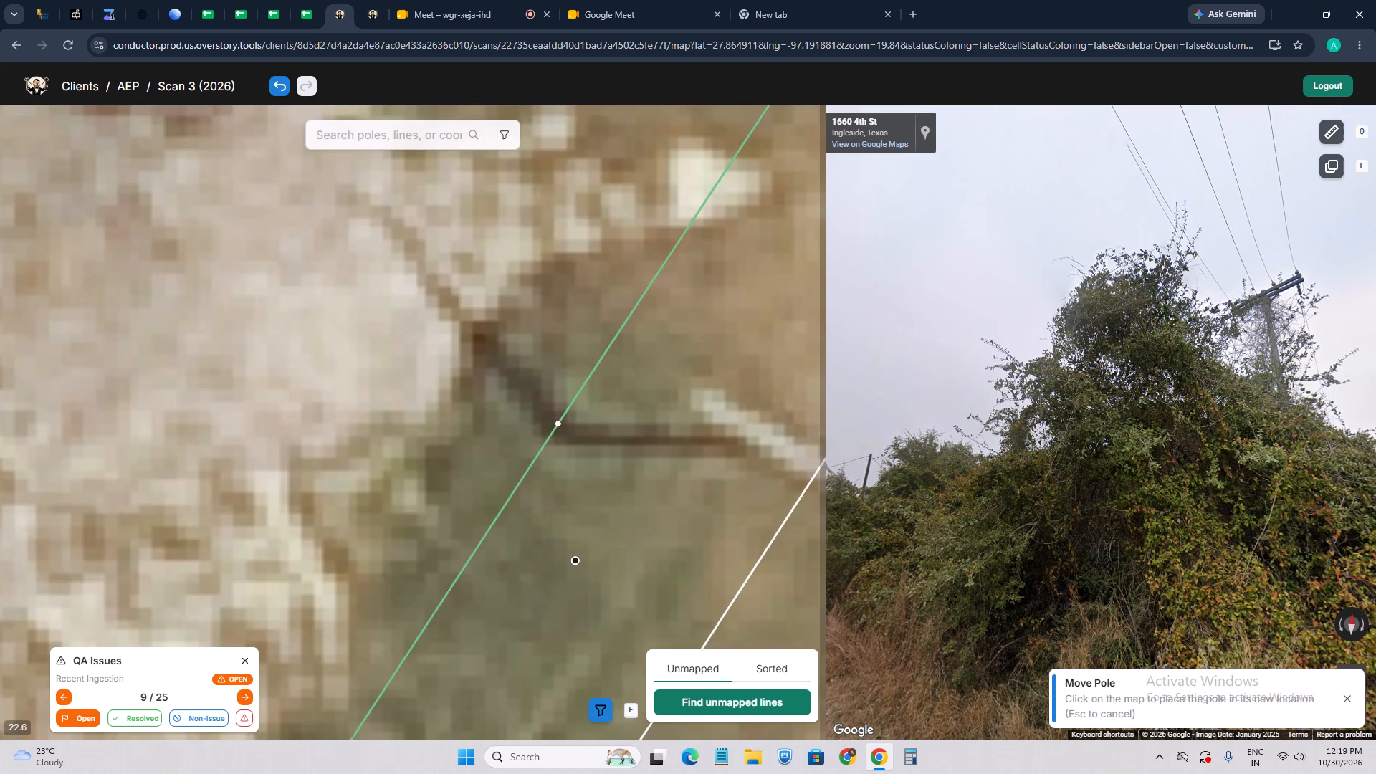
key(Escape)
Examine pole and line alignment along the rest of the northeast branch and back around Danforth Ln.
scroll(590, 425, down, 5)
drag(602, 408, 565, 479)
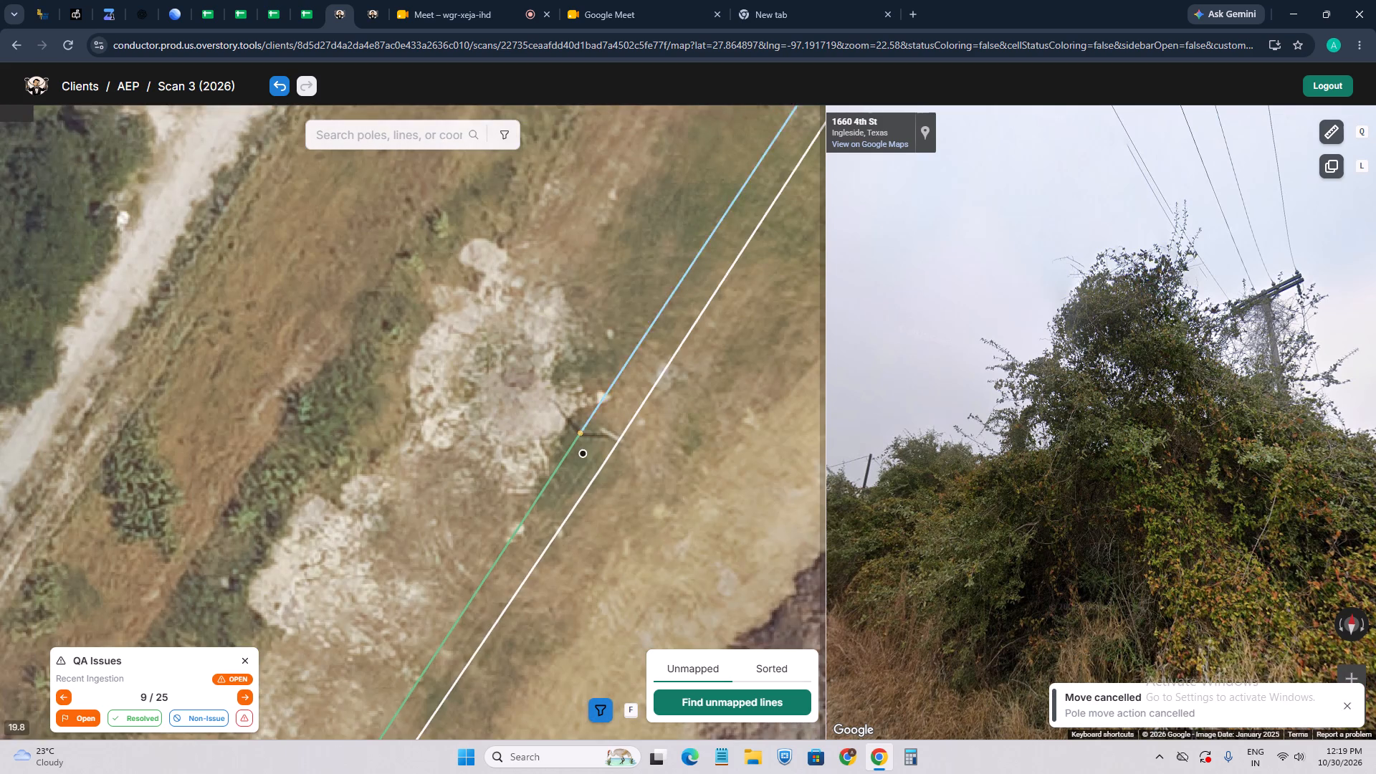
drag(565, 479, 554, 497)
scroll(540, 488, down, 3)
drag(621, 373, 599, 419)
scroll(581, 444, up, 3)
drag(478, 543, 576, 395)
scroll(568, 416, up, 1)
scroll(564, 411, down, 4)
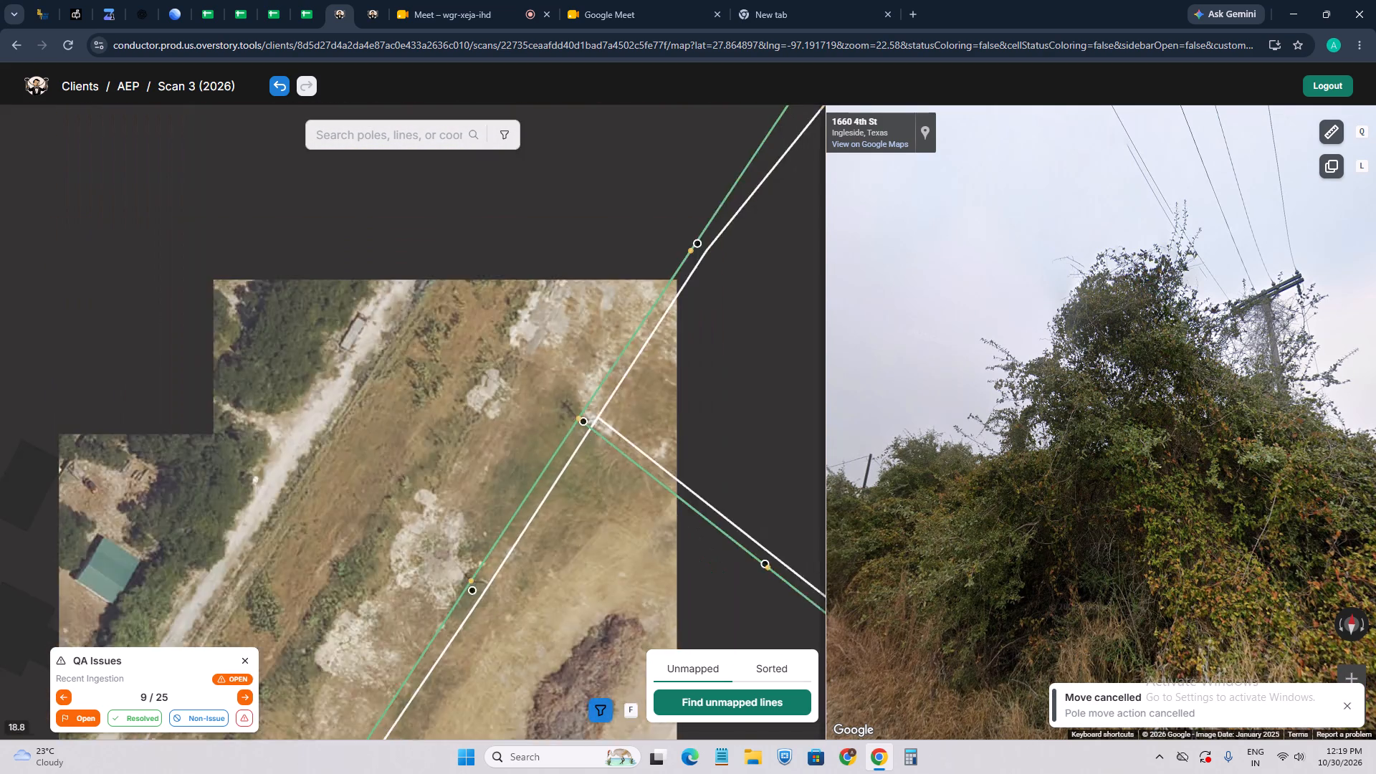
scroll(545, 413, down, 4)
drag(462, 493, 535, 444)
scroll(426, 489, up, 2)
drag(328, 511, 596, 429)
scroll(459, 393, up, 2)
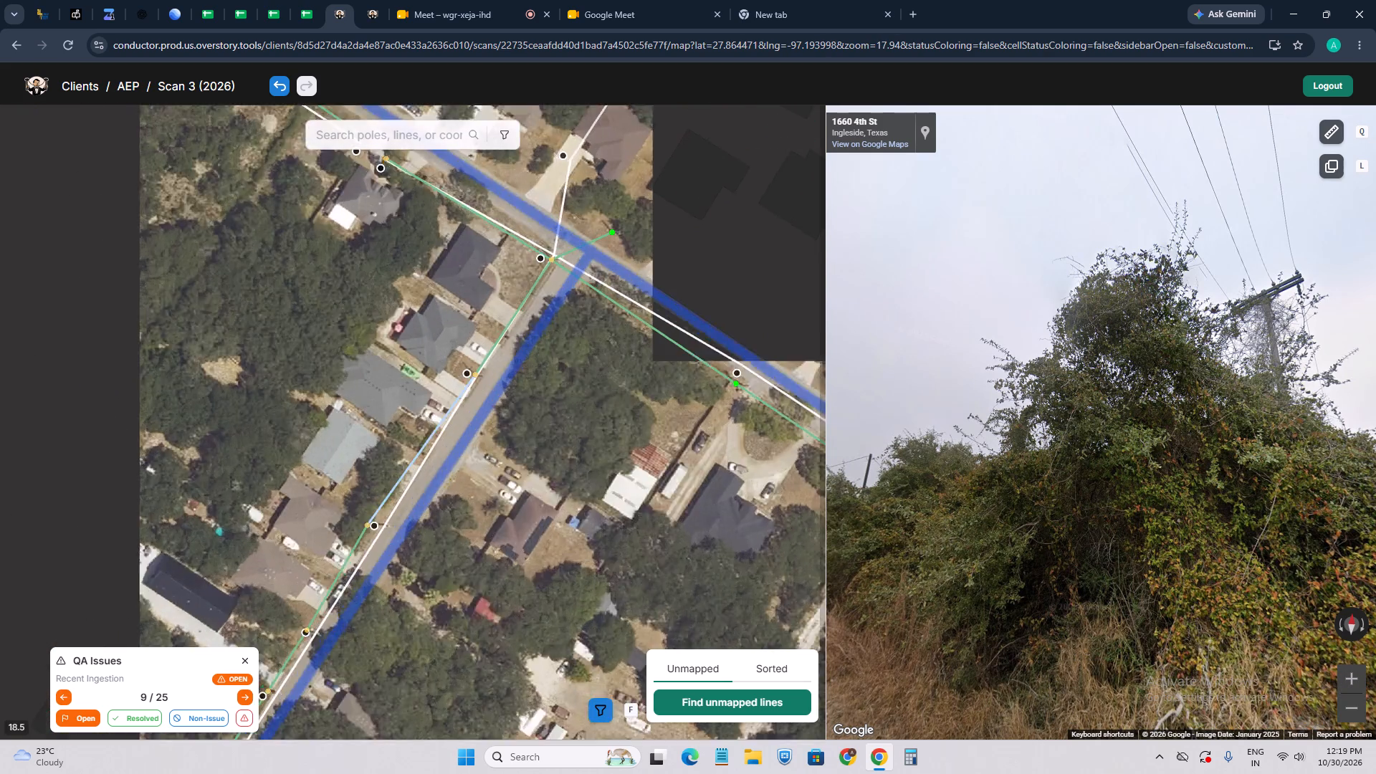
Move the second pole southwest of 4th St along Danforth Ln slightly east onto its shadow base beside the road.
scroll(506, 367, up, 5)
scroll(469, 375, down, 5)
drag(351, 531, 598, 351)
scroll(513, 449, up, 2)
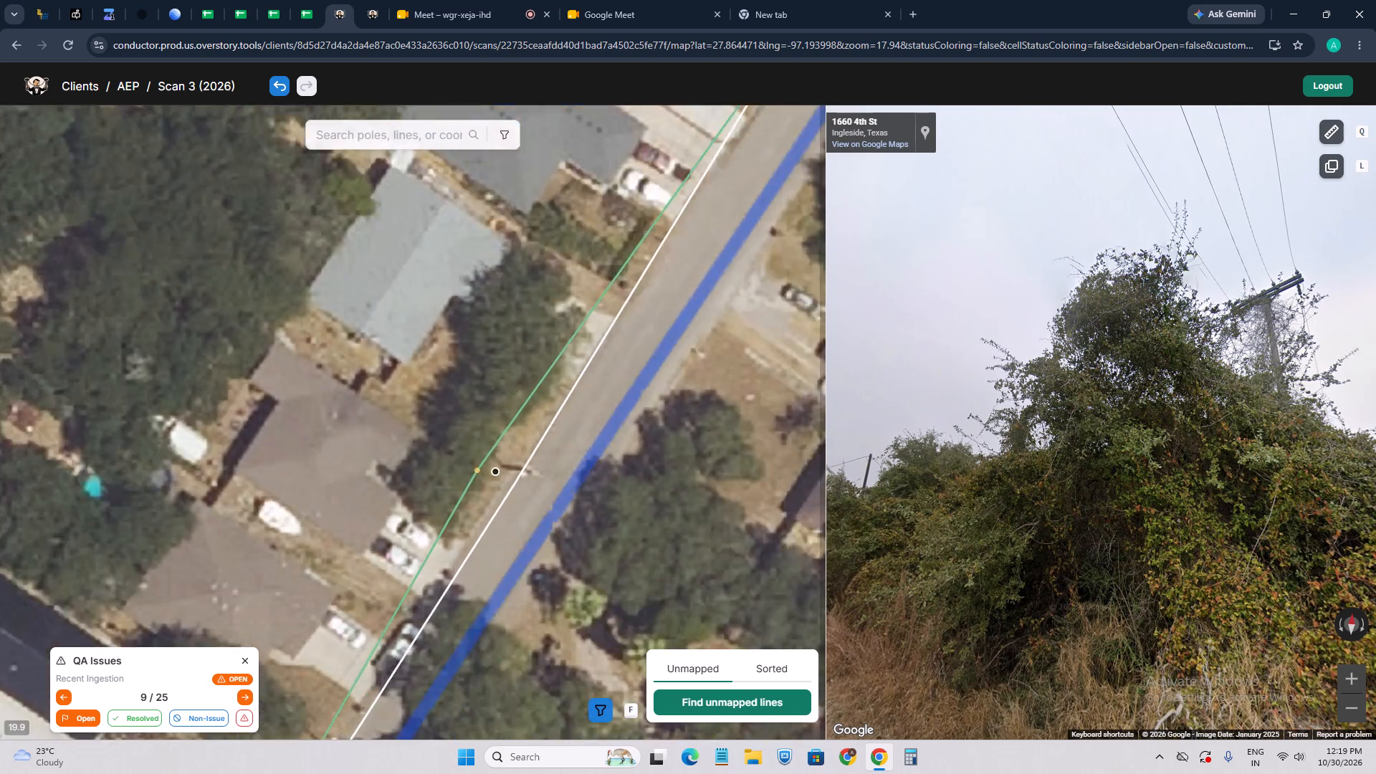
click(464, 484)
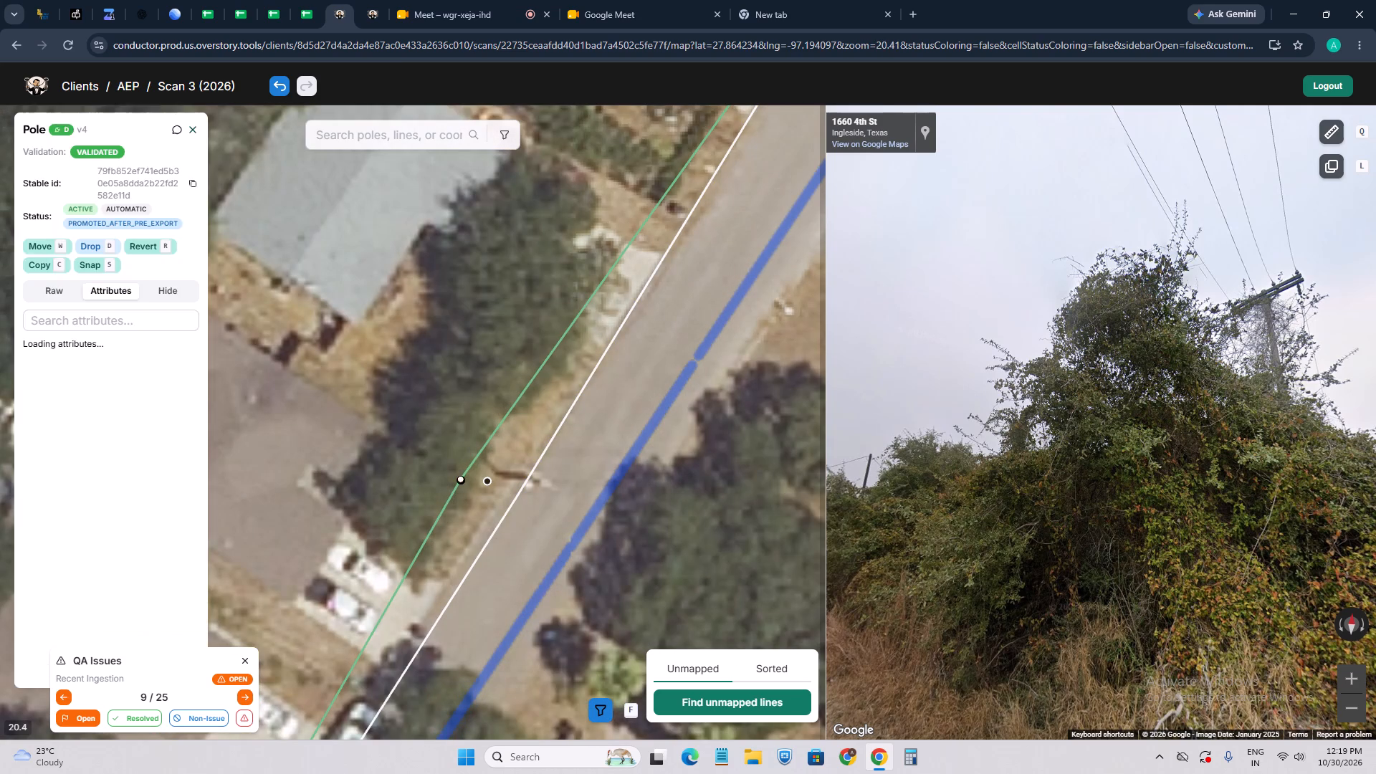
key(w)
scroll(507, 487, up, 3)
click(477, 444)
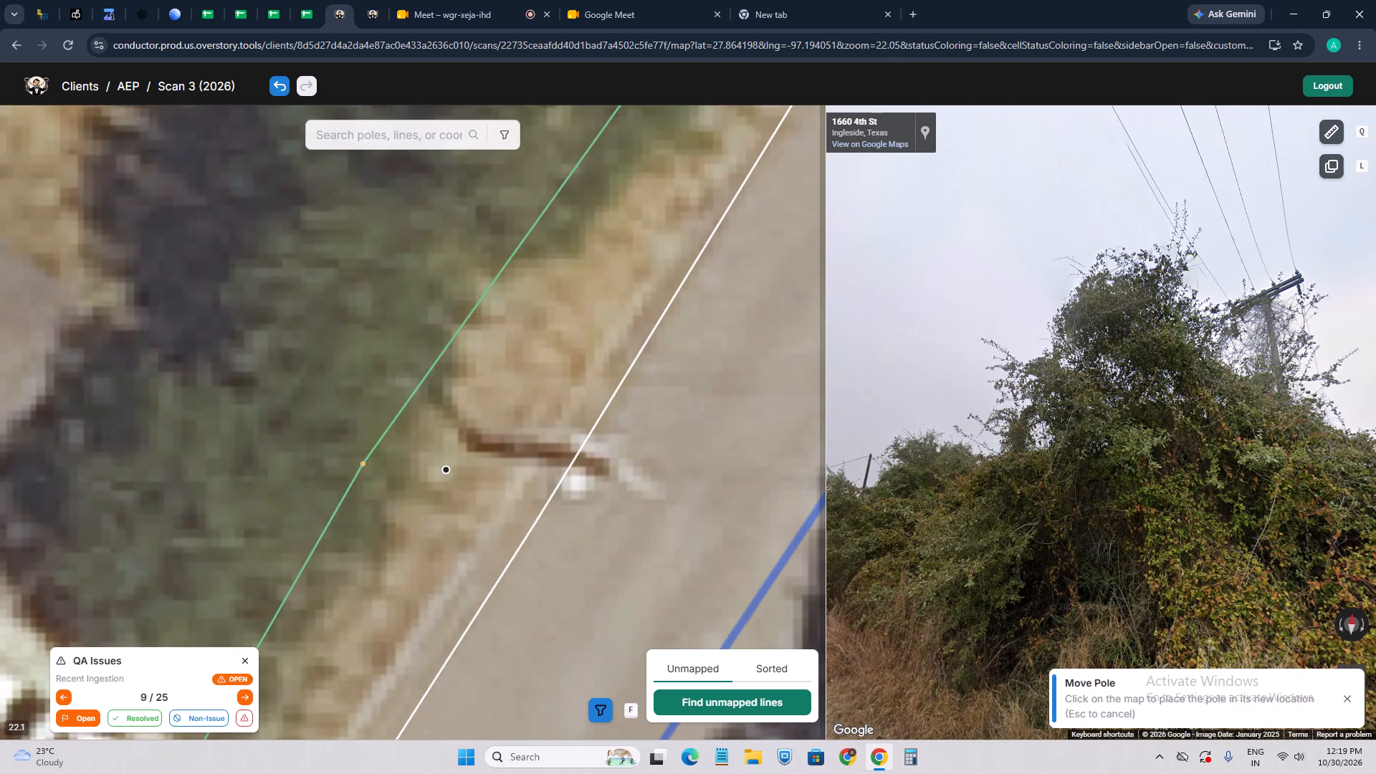
scroll(474, 472, down, 7)
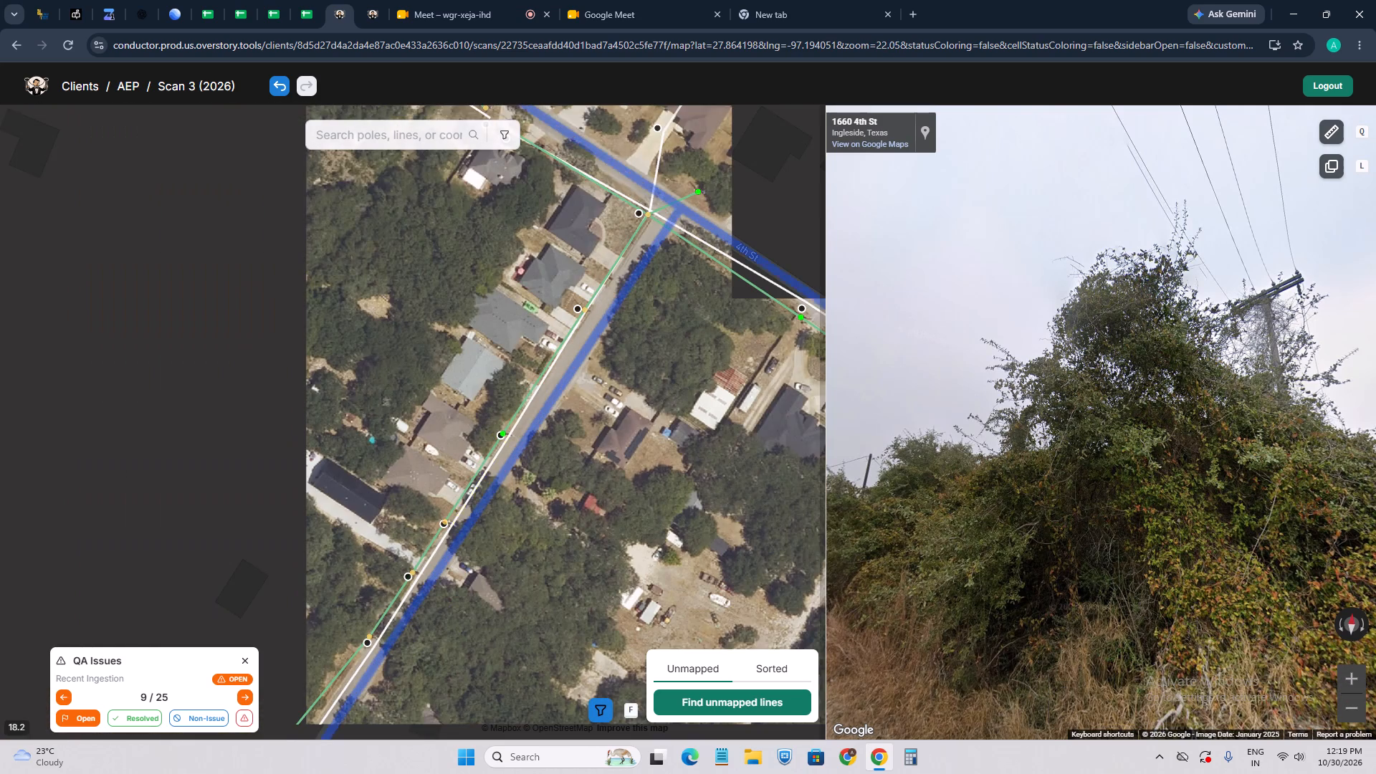
drag(453, 533, 525, 436)
drag(412, 599, 486, 434)
scroll(447, 476, up, 3)
drag(398, 542, 482, 415)
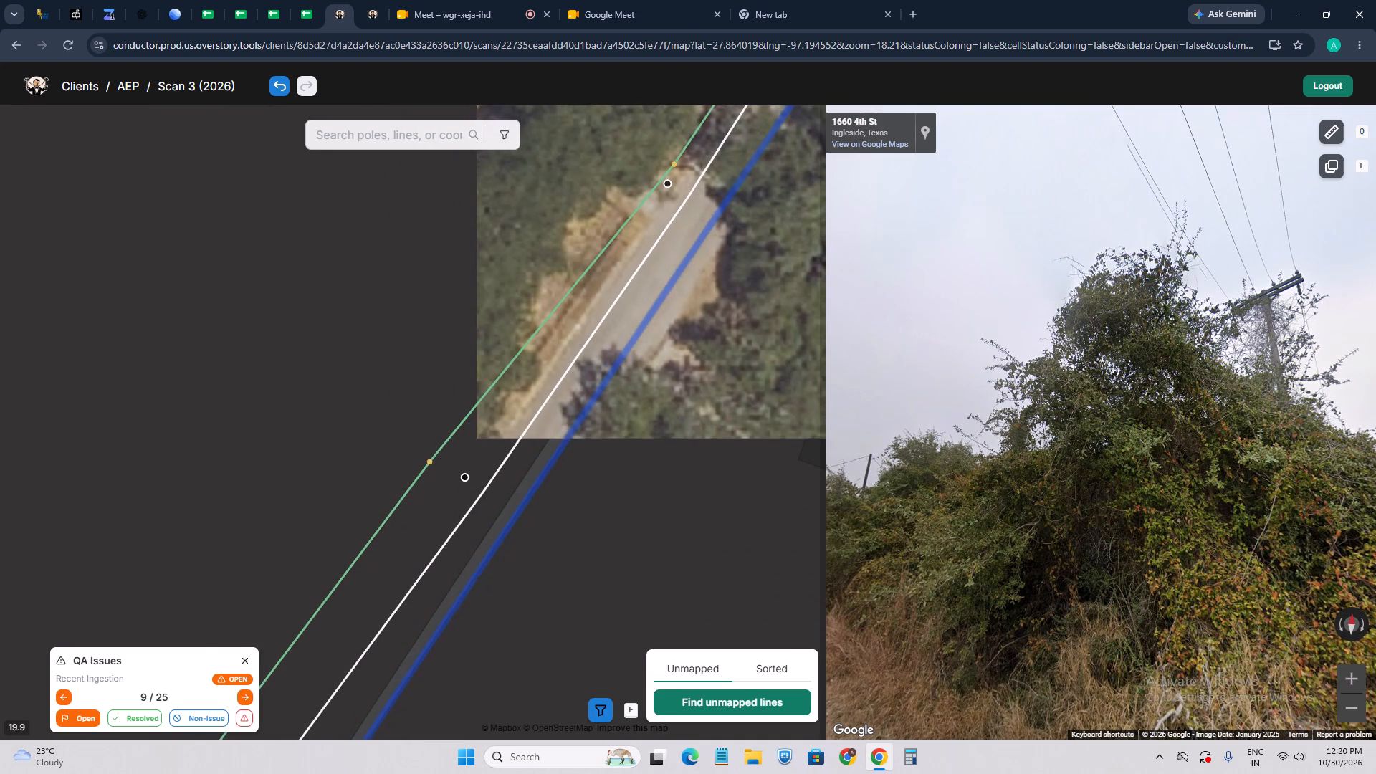
click(433, 459)
scroll(452, 519, up, 1)
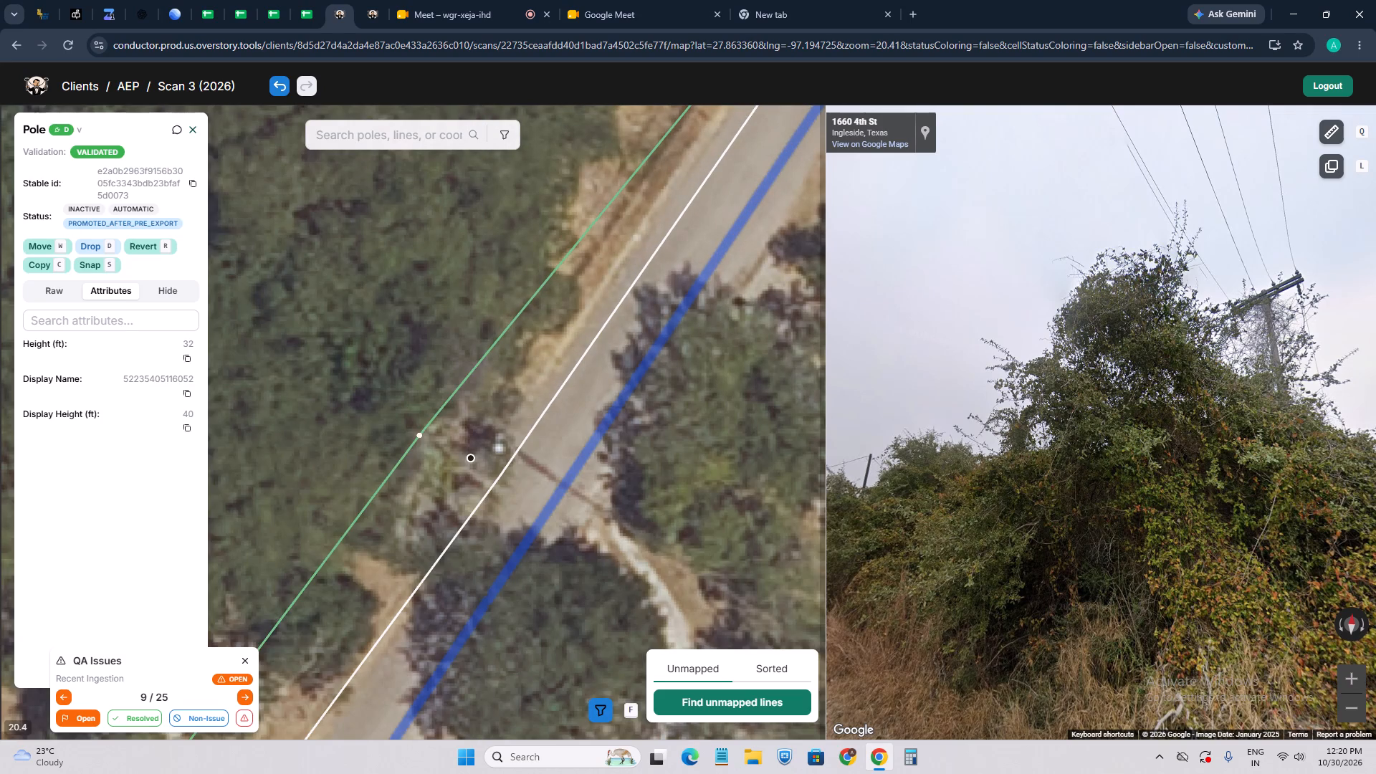
key(w)
scroll(501, 427, up, 3)
click(414, 449)
scroll(414, 481, down, 1)
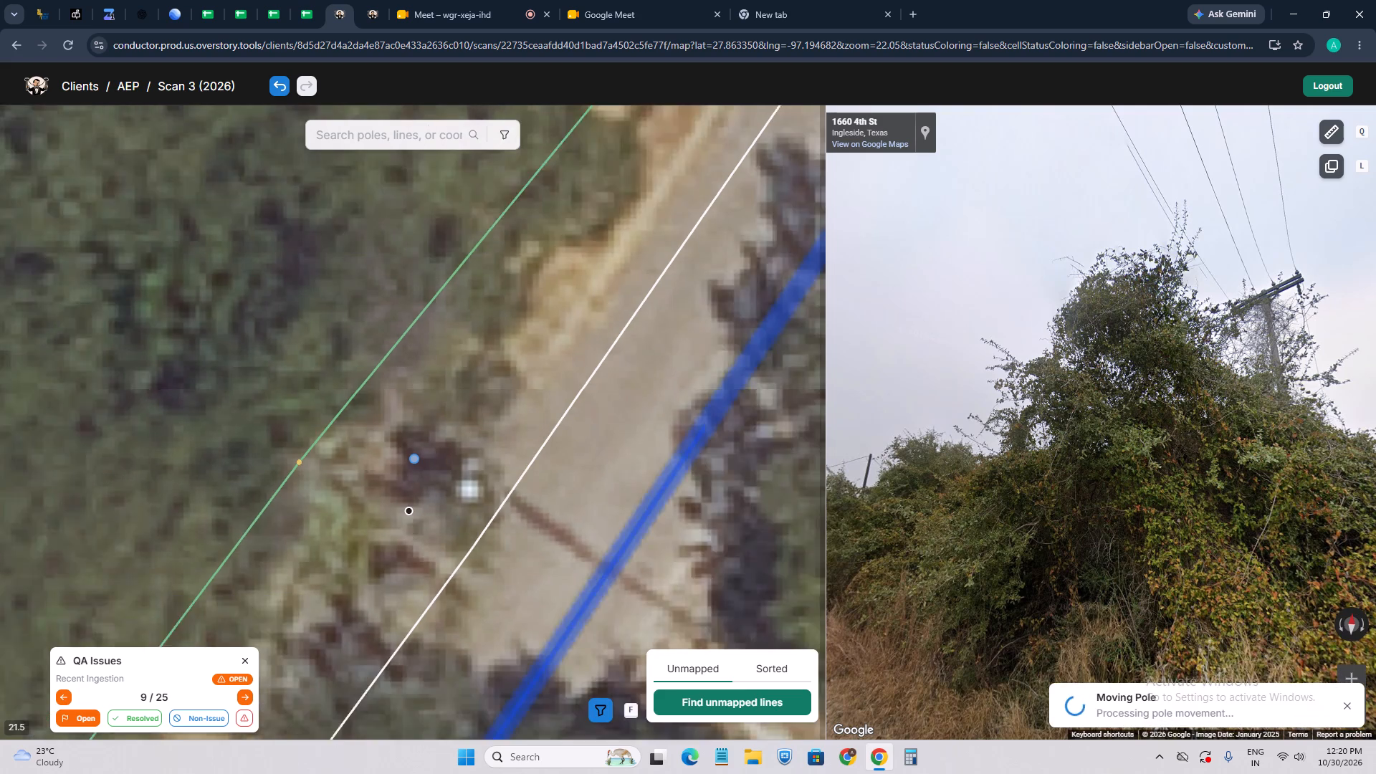
scroll(413, 487, down, 2)
drag(422, 512, 475, 363)
drag(400, 502, 486, 389)
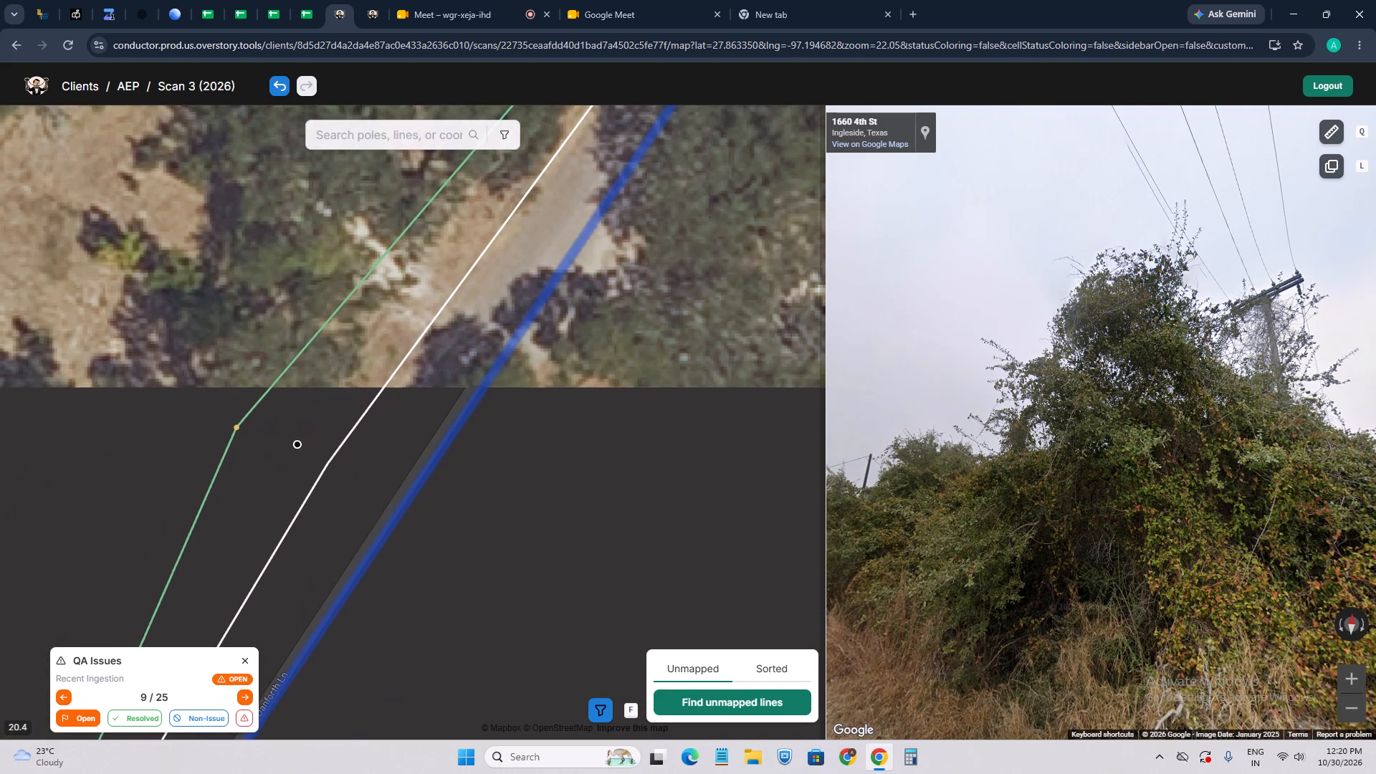
click(340, 511)
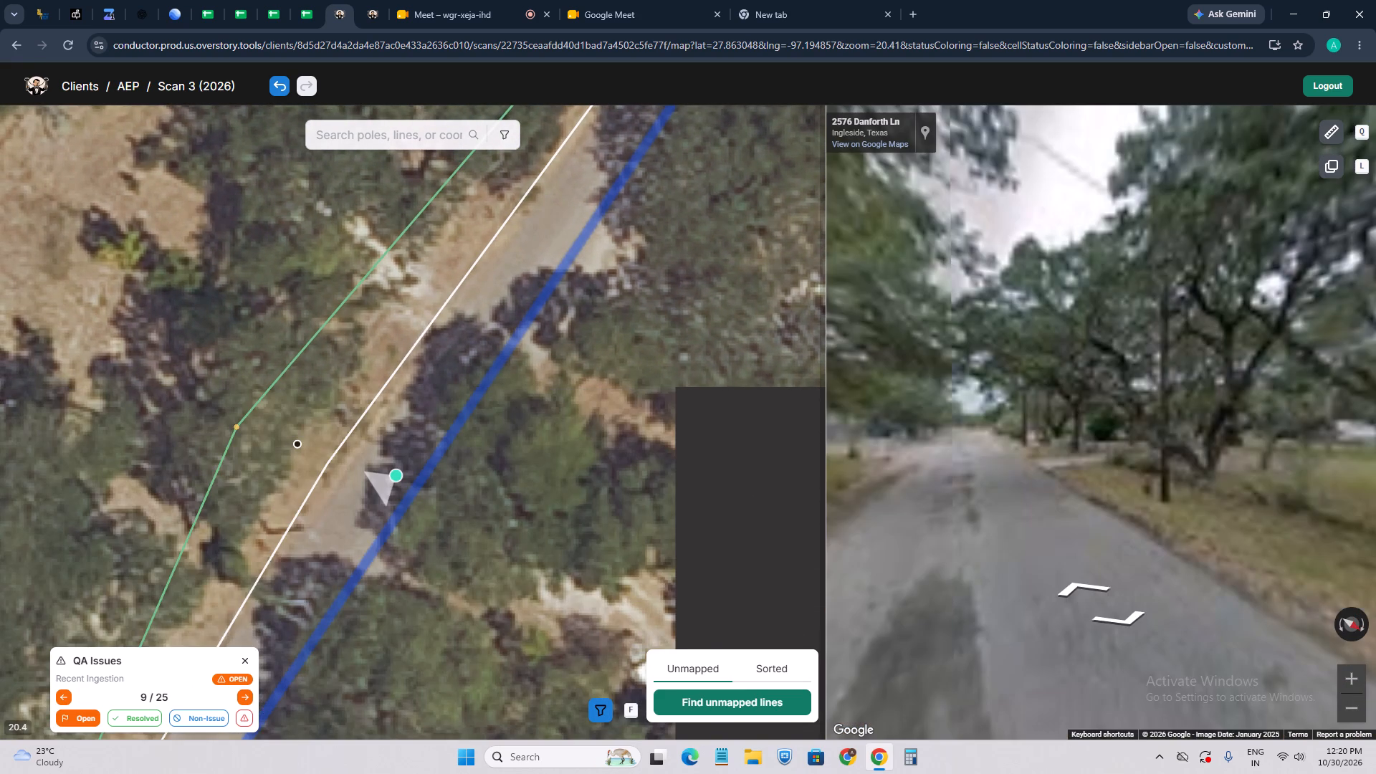
drag(1129, 380, 826, 431)
drag(1112, 413, 942, 453)
drag(1206, 443, 1261, 438)
drag(1008, 393, 1119, 394)
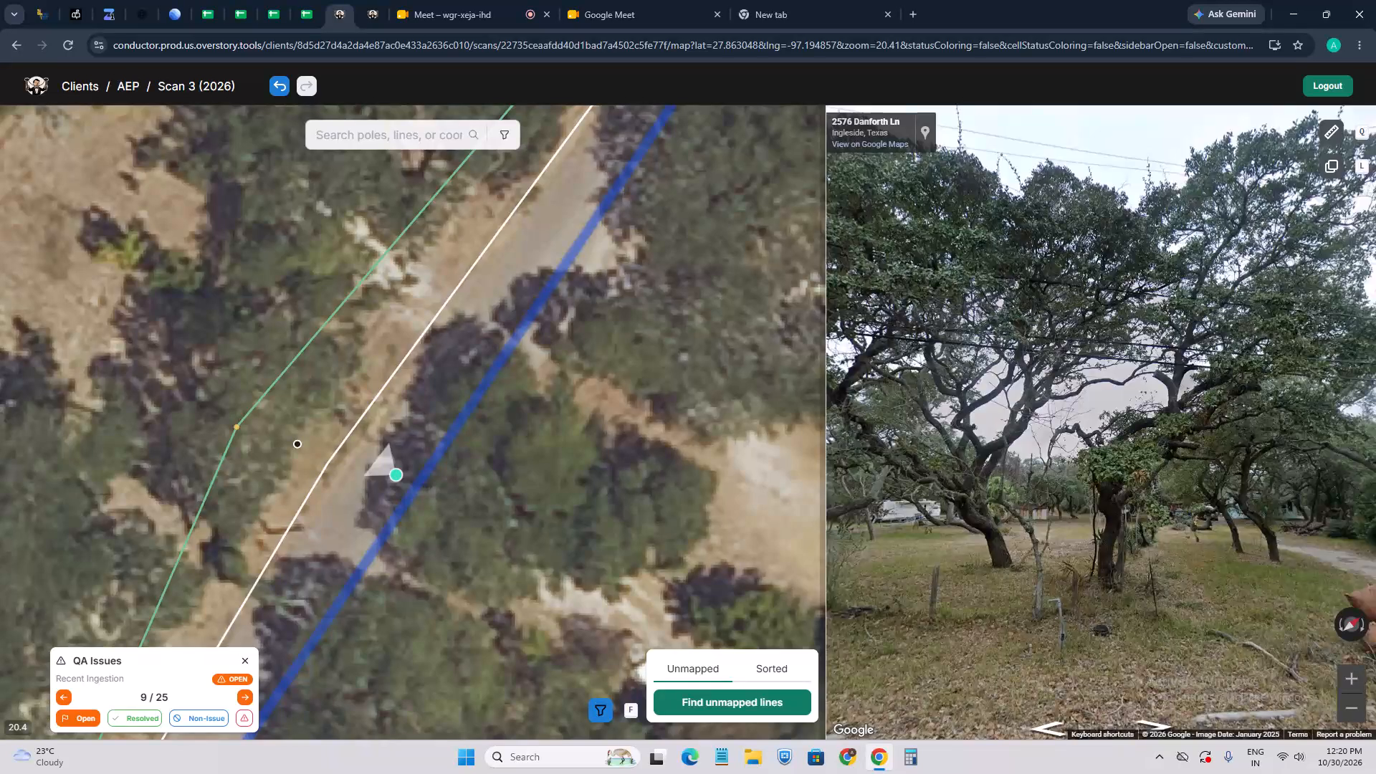
drag(1119, 394, 1324, 393)
scroll(1125, 335, up, 5)
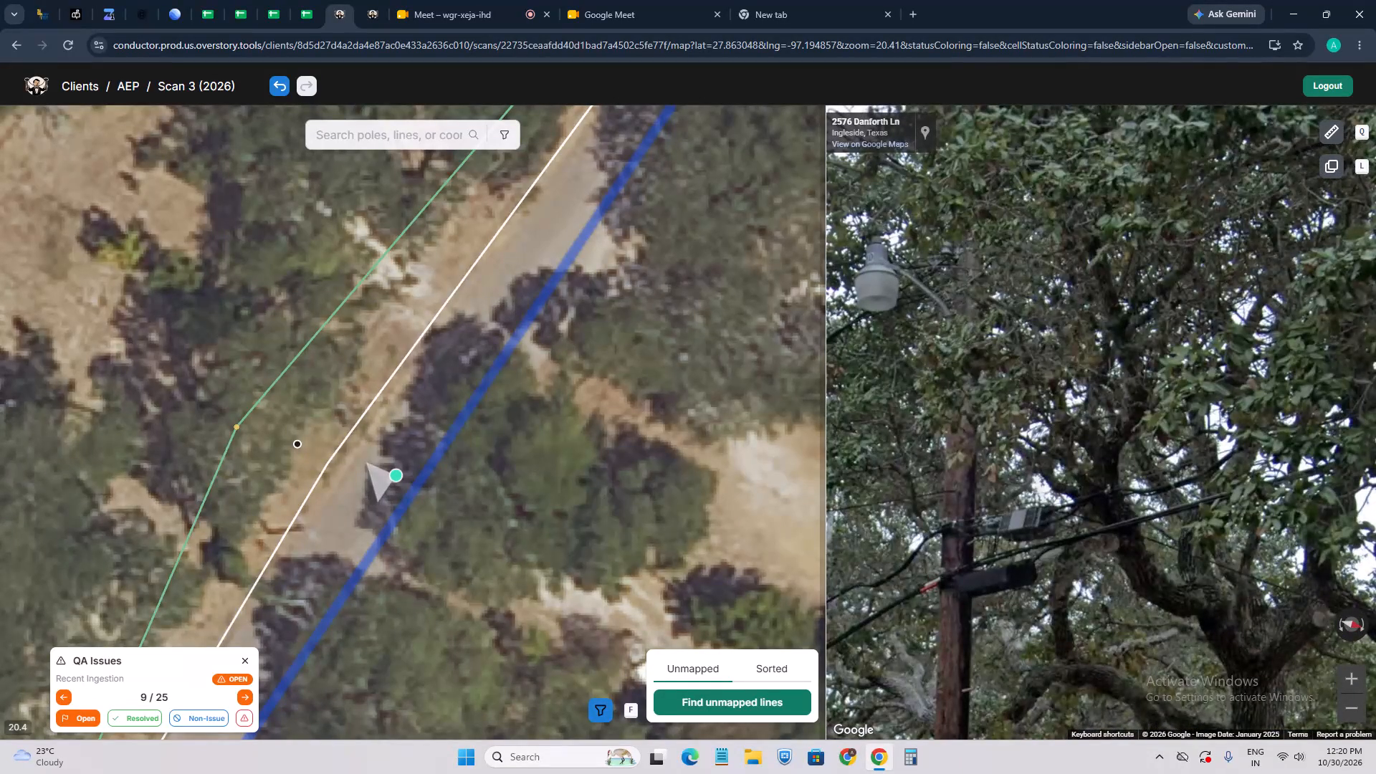
click(240, 425)
key(w)
scroll(268, 532, up, 4)
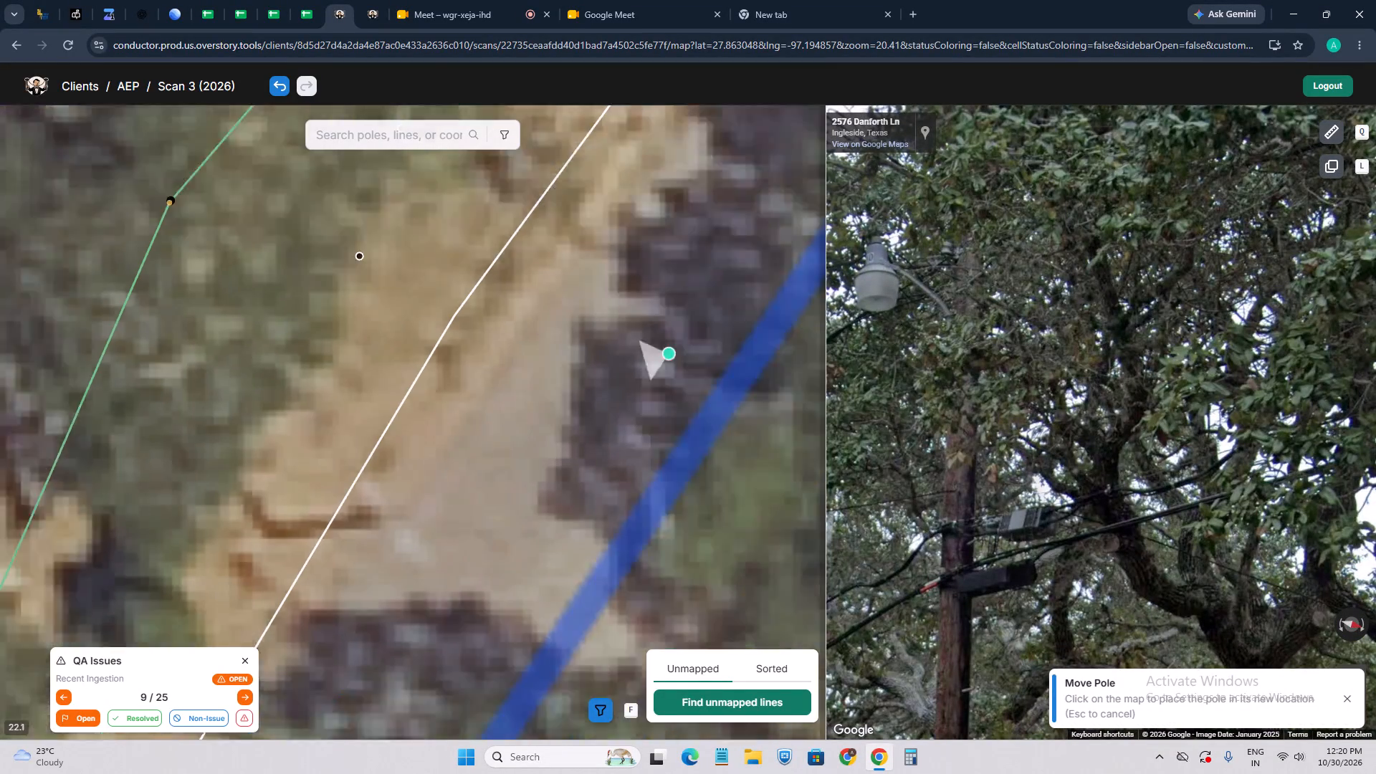
click(268, 527)
scroll(261, 525, down, 3)
scroll(318, 459, down, 3)
drag(299, 532, 358, 395)
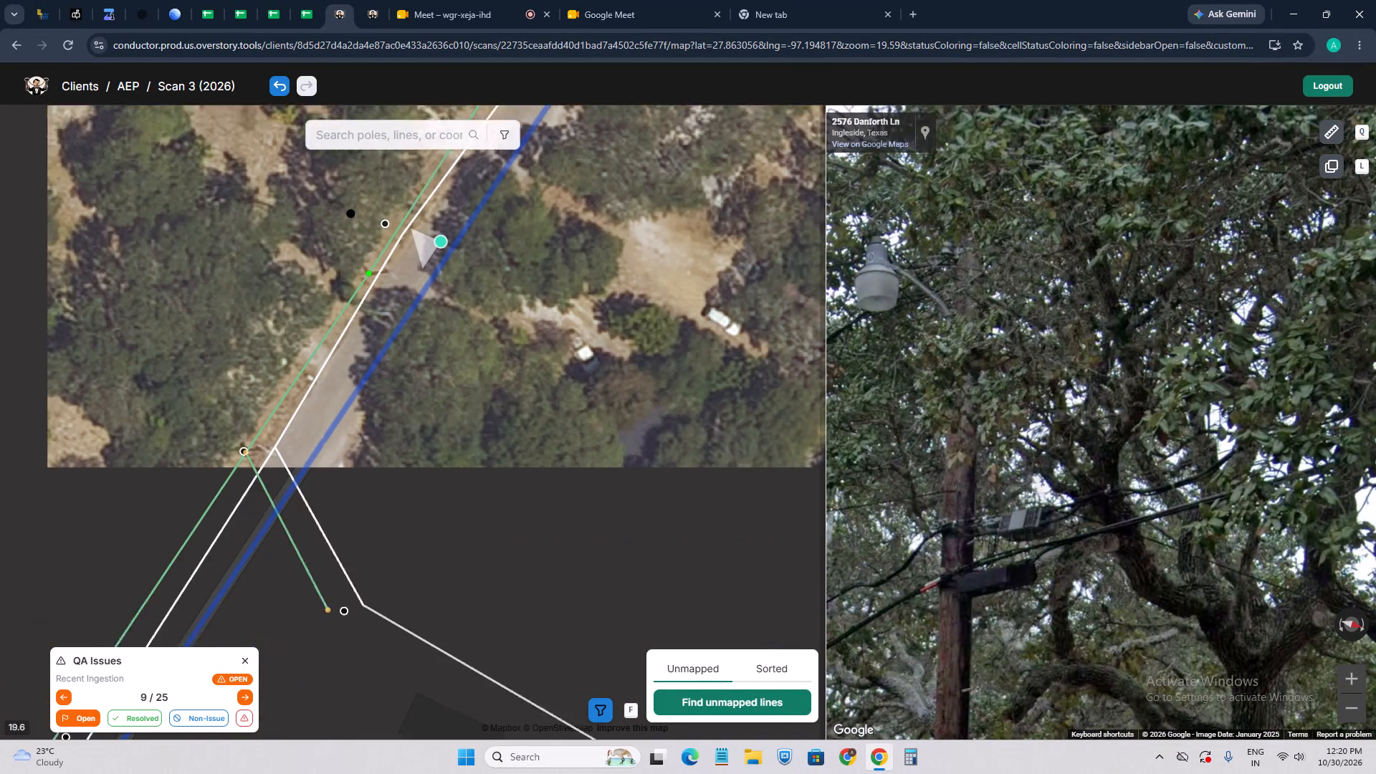
click(345, 414)
scroll(297, 394, up, 2)
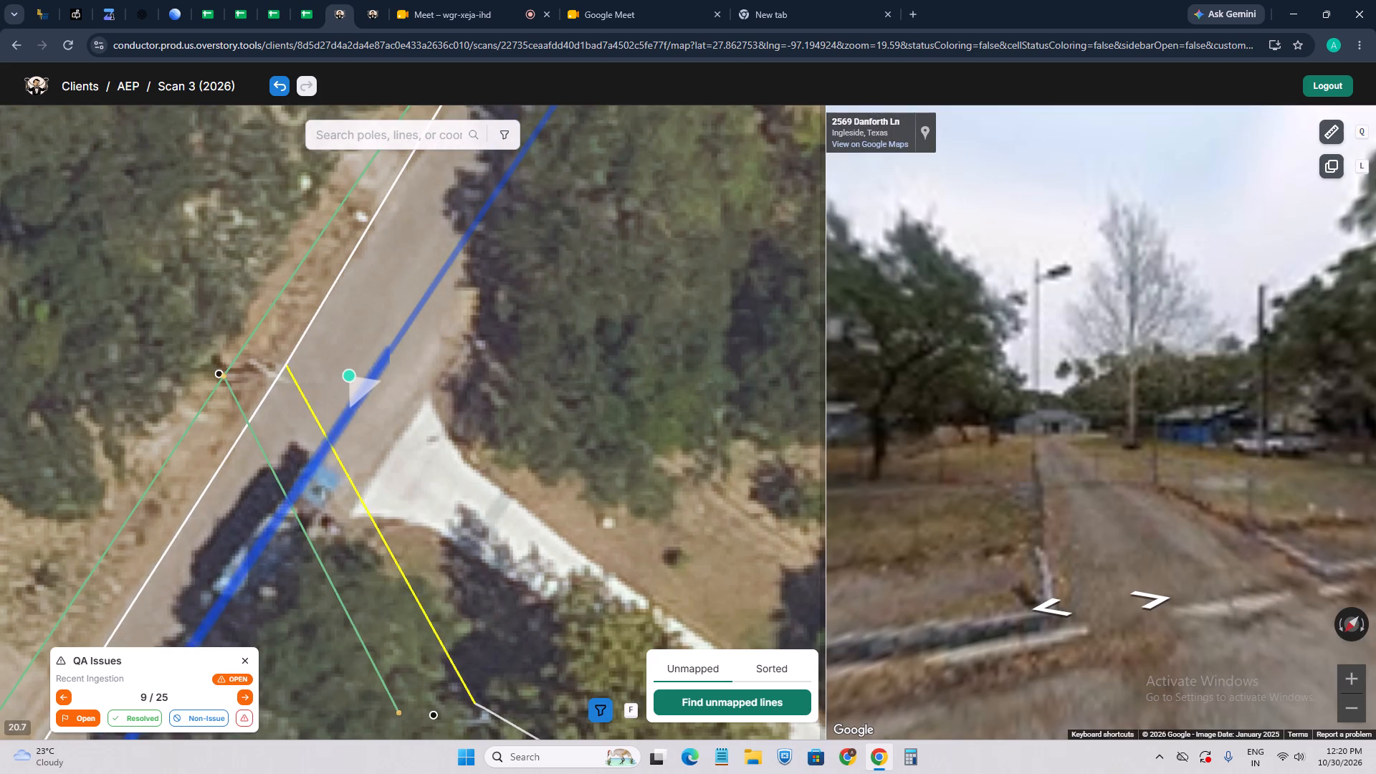
scroll(237, 388, up, 5)
click(214, 343)
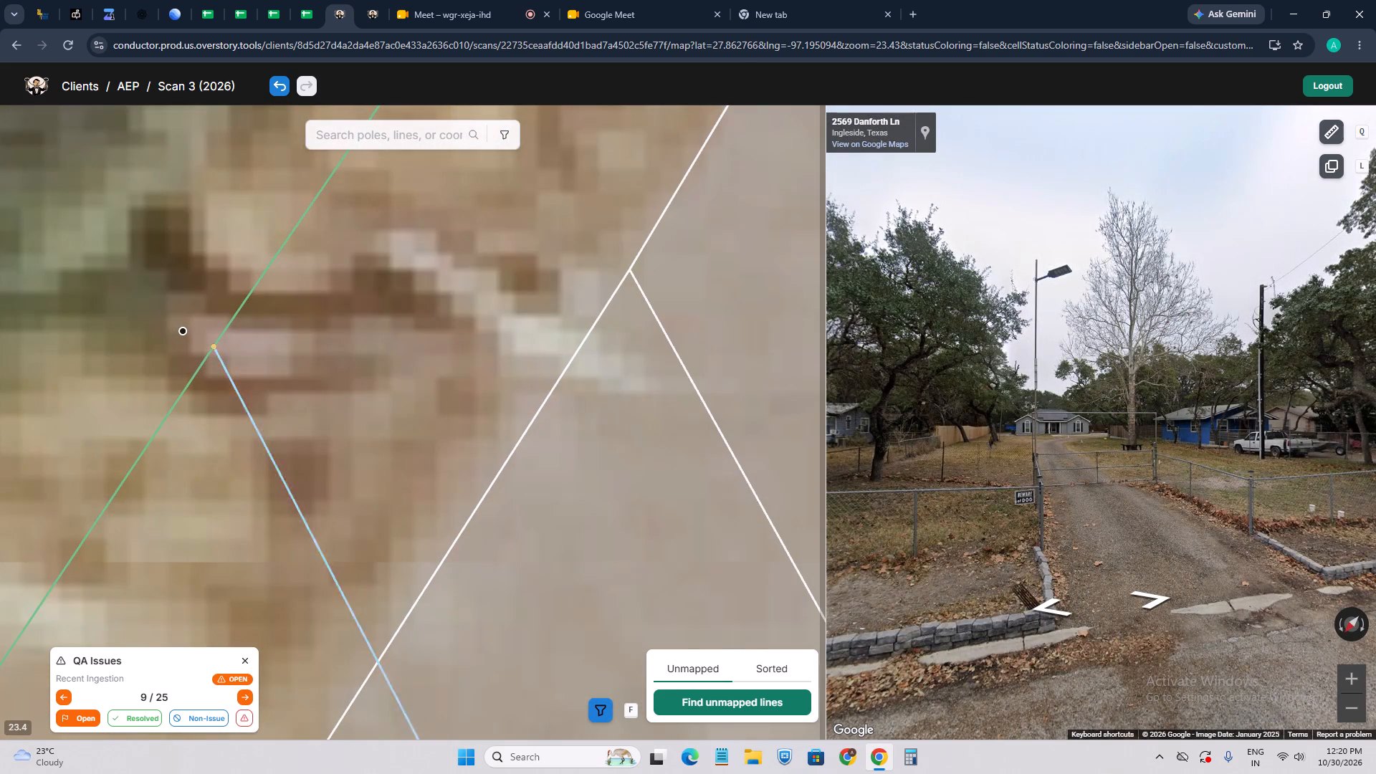
drag(258, 328, 396, 410)
key(w)
click(362, 381)
scroll(362, 382, up, 1)
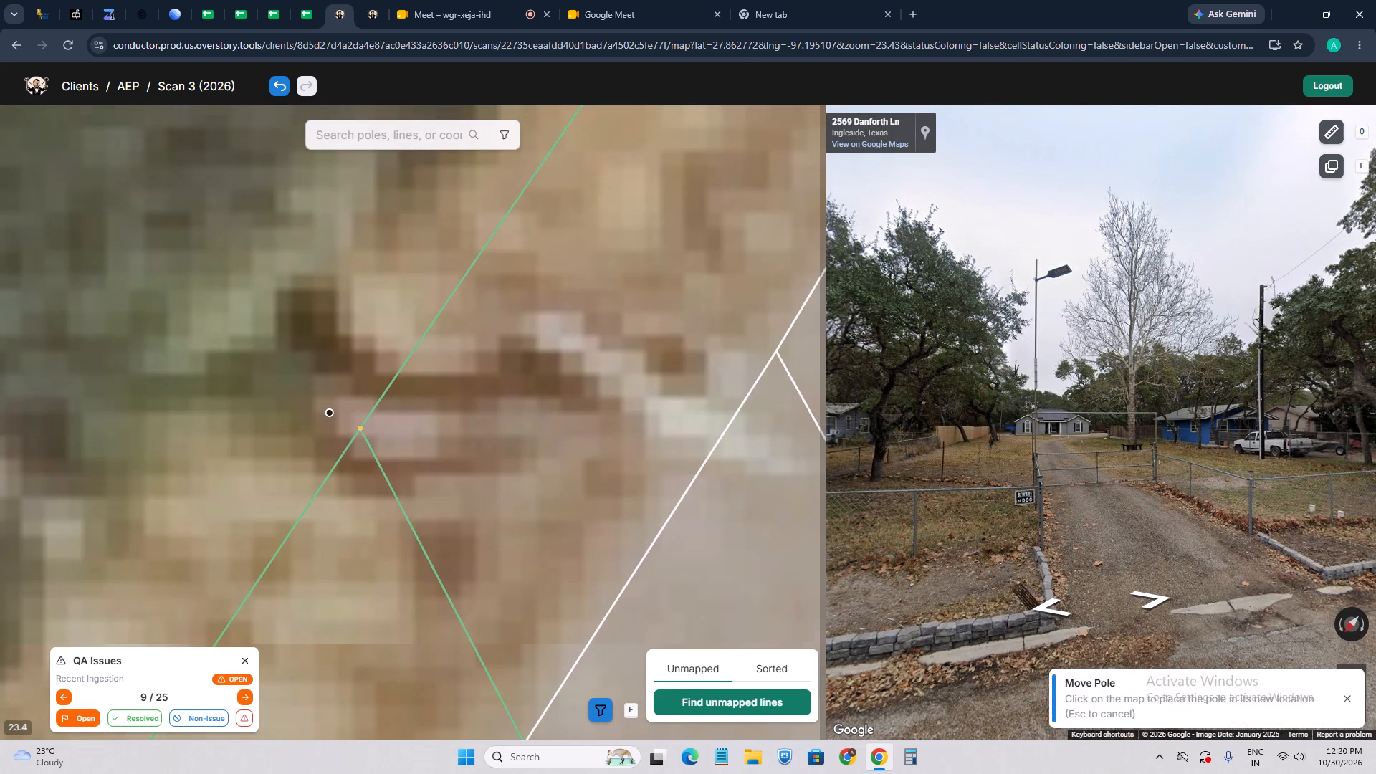
scroll(362, 383, up, 1)
scroll(360, 394, down, 5)
drag(466, 548, 414, 420)
drag(471, 418, 469, 408)
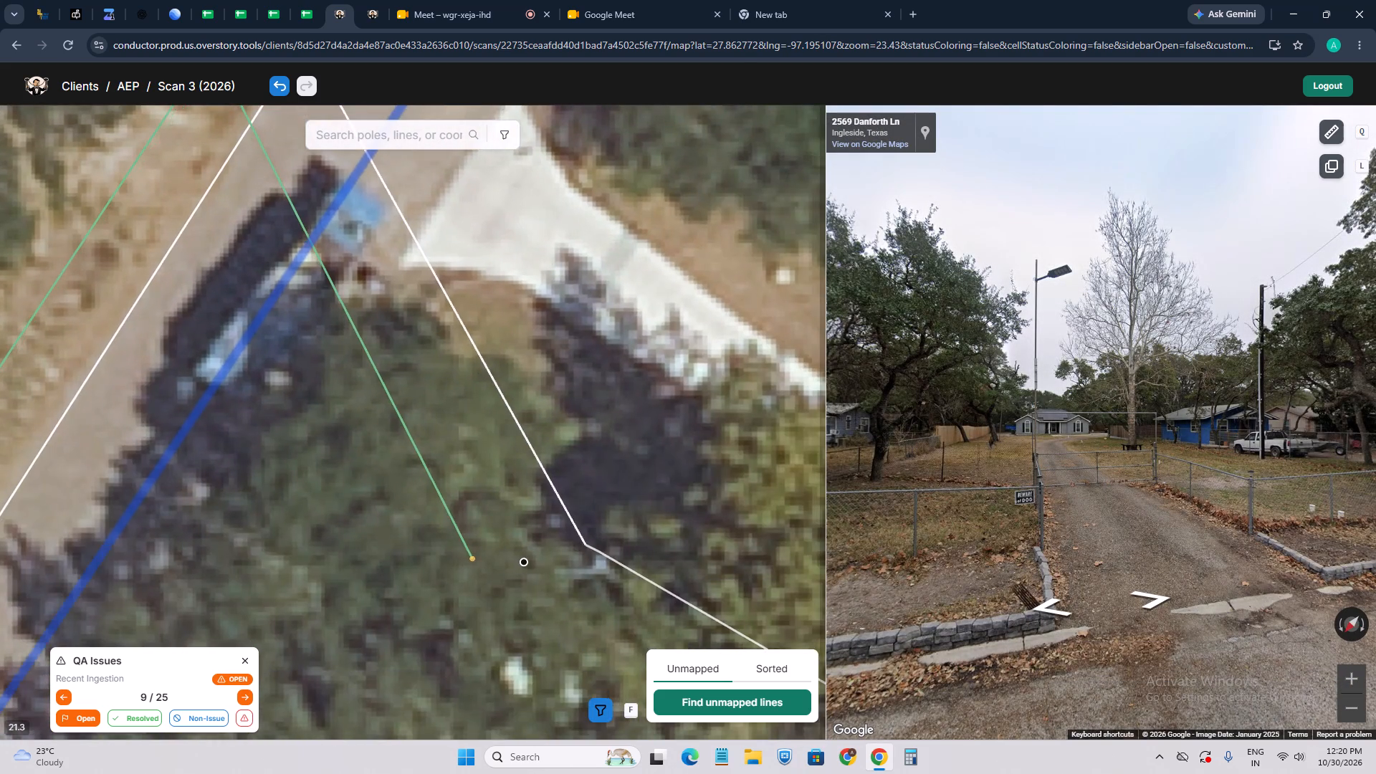
drag(469, 408, 466, 399)
scroll(512, 446, down, 2)
scroll(561, 506, up, 2)
click(534, 418)
scroll(534, 418, down, 2)
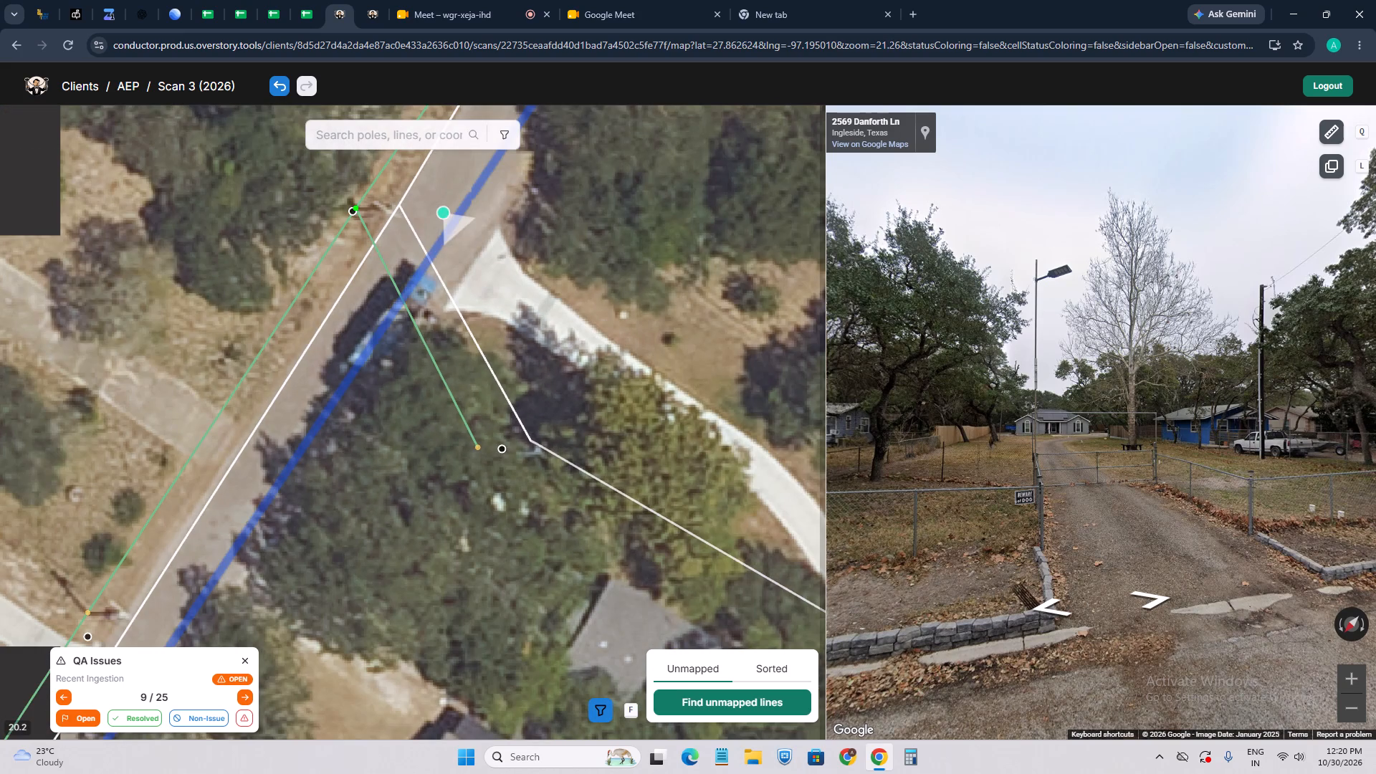
drag(1228, 374, 1152, 390)
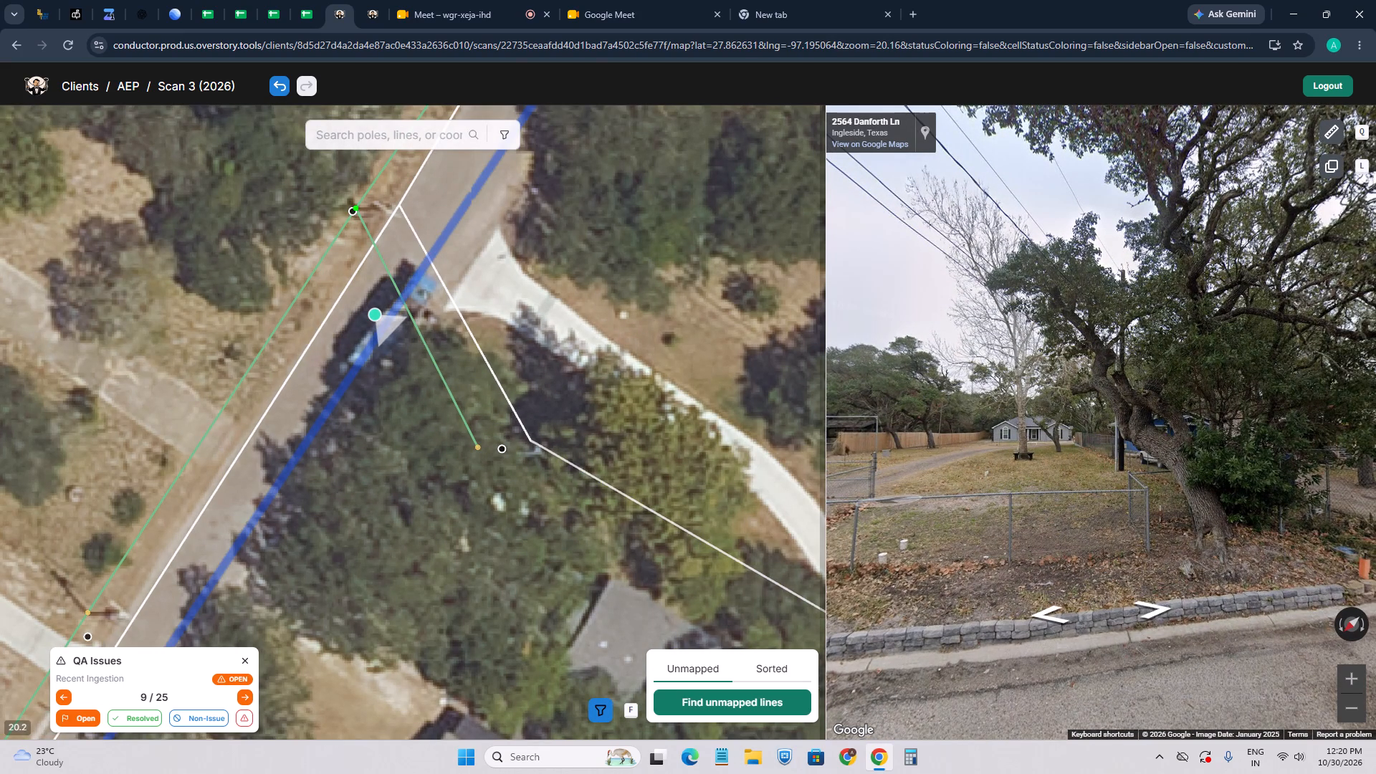
click(471, 446)
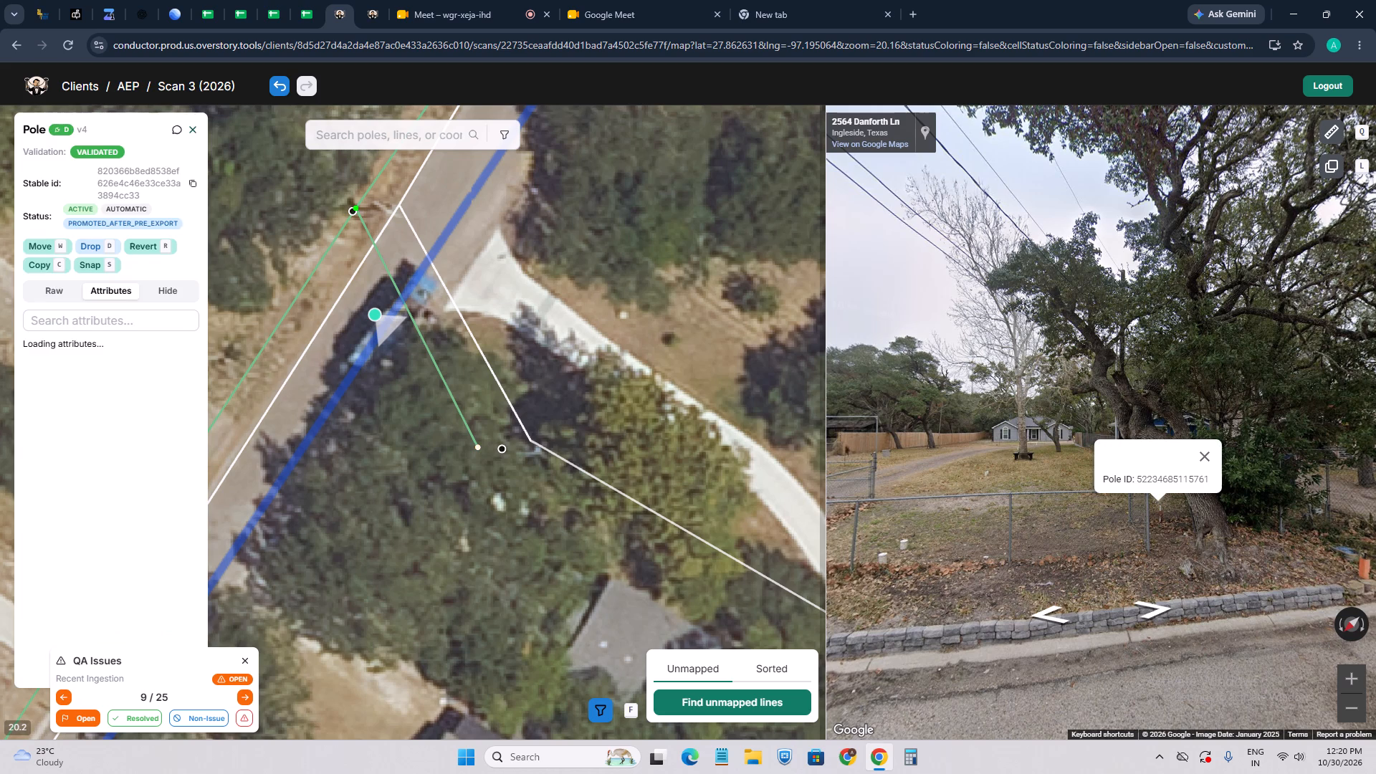
key(w)
scroll(537, 449, up, 4)
click(547, 450)
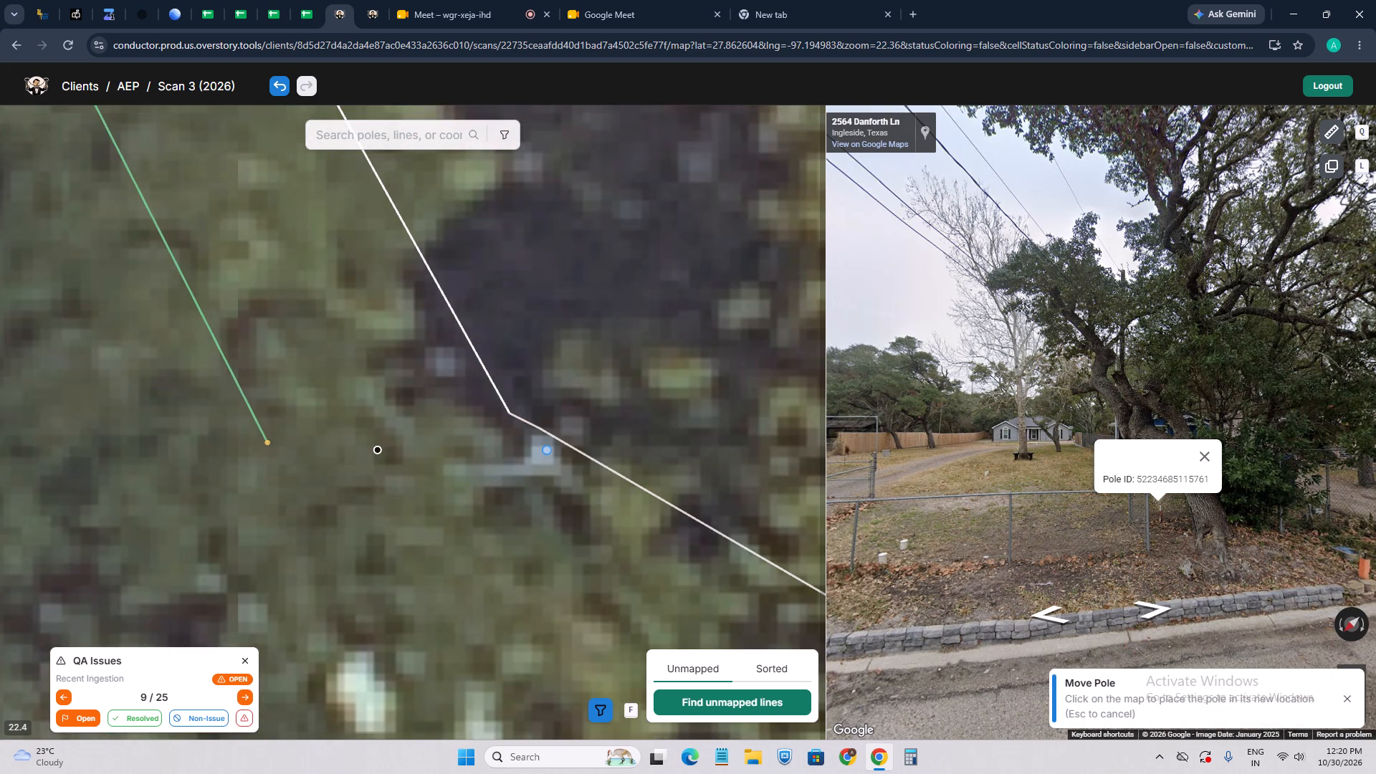
scroll(479, 460, down, 2)
scroll(502, 406, down, 3)
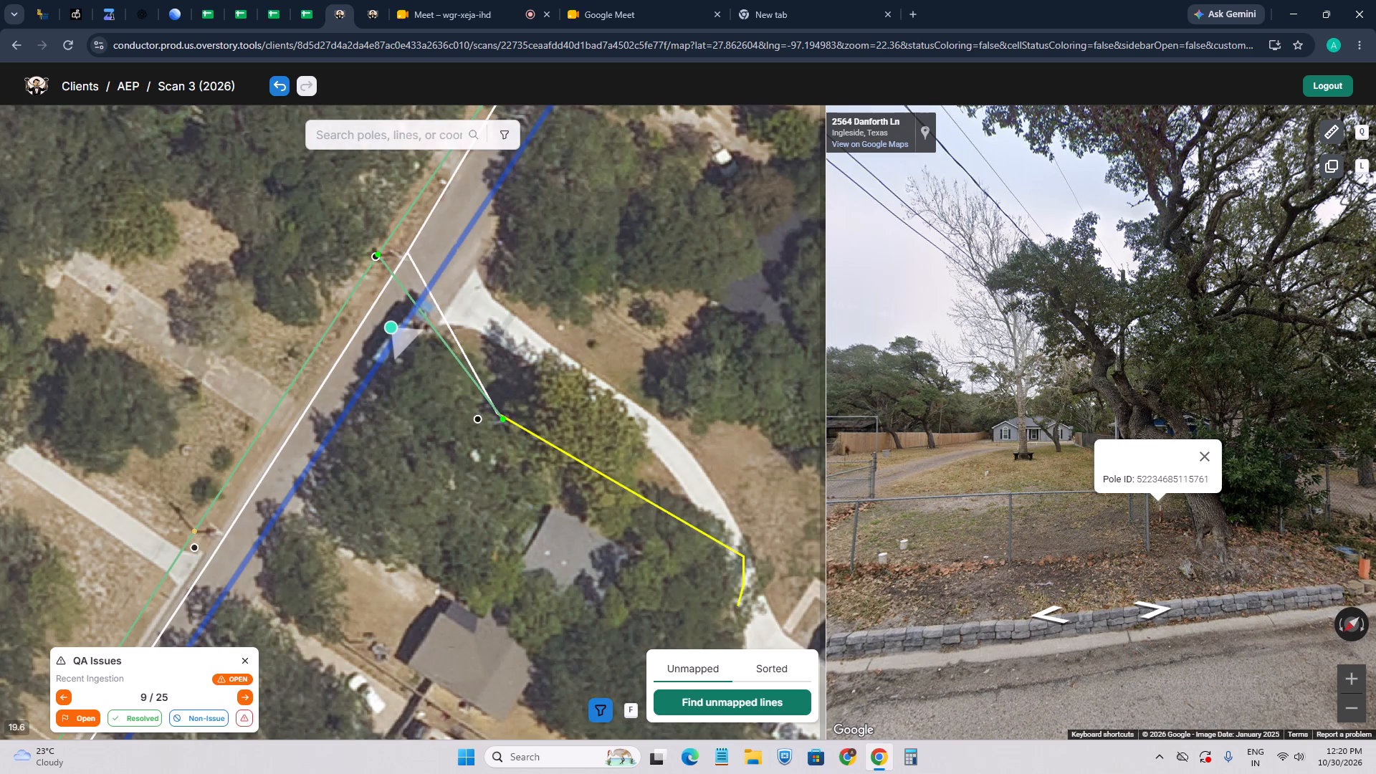
click(502, 416)
scroll(474, 455, down, 1)
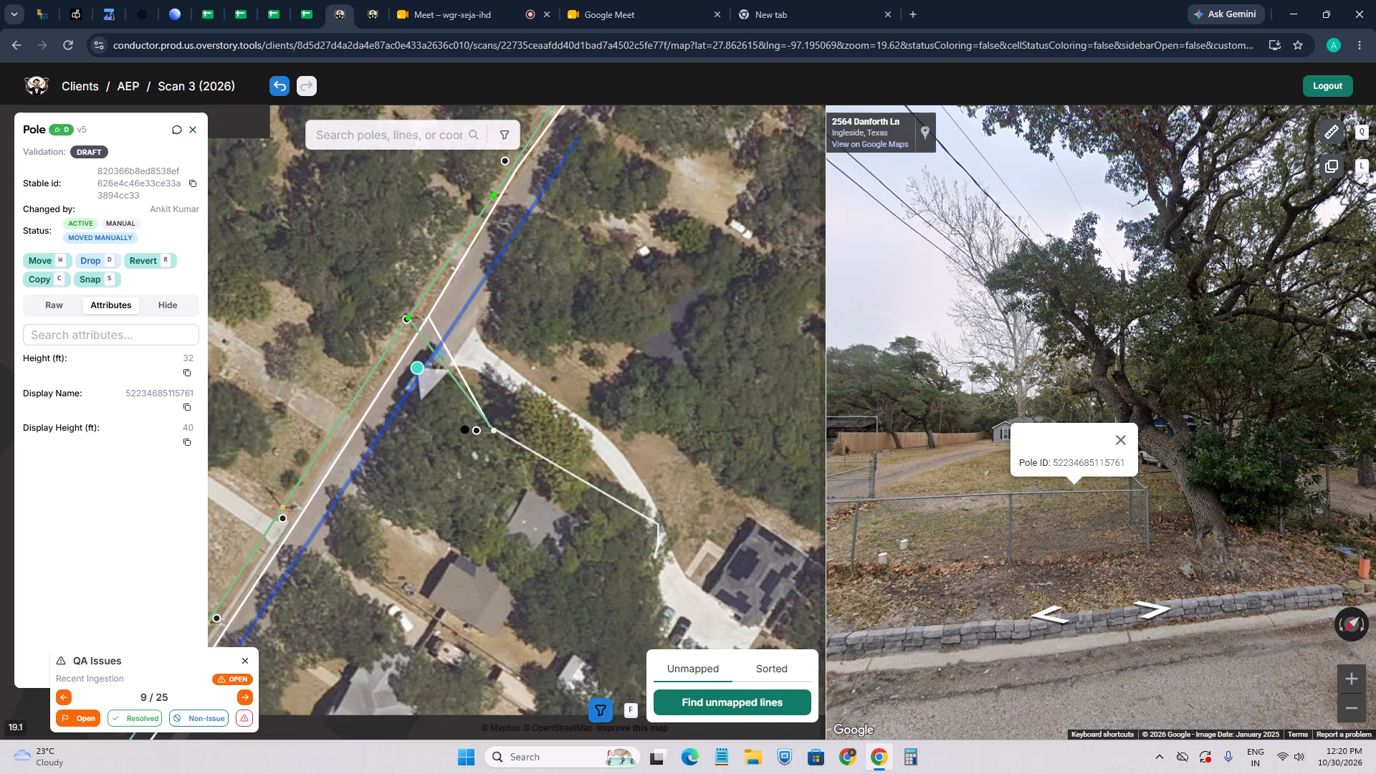
Examine pole and line alignment farther southwest along Danforth Ln and back at the 4th St junction, including street-level imagery.
drag(464, 525, 542, 471)
scroll(356, 477, up, 2)
drag(325, 478, 452, 414)
drag(423, 520, 509, 363)
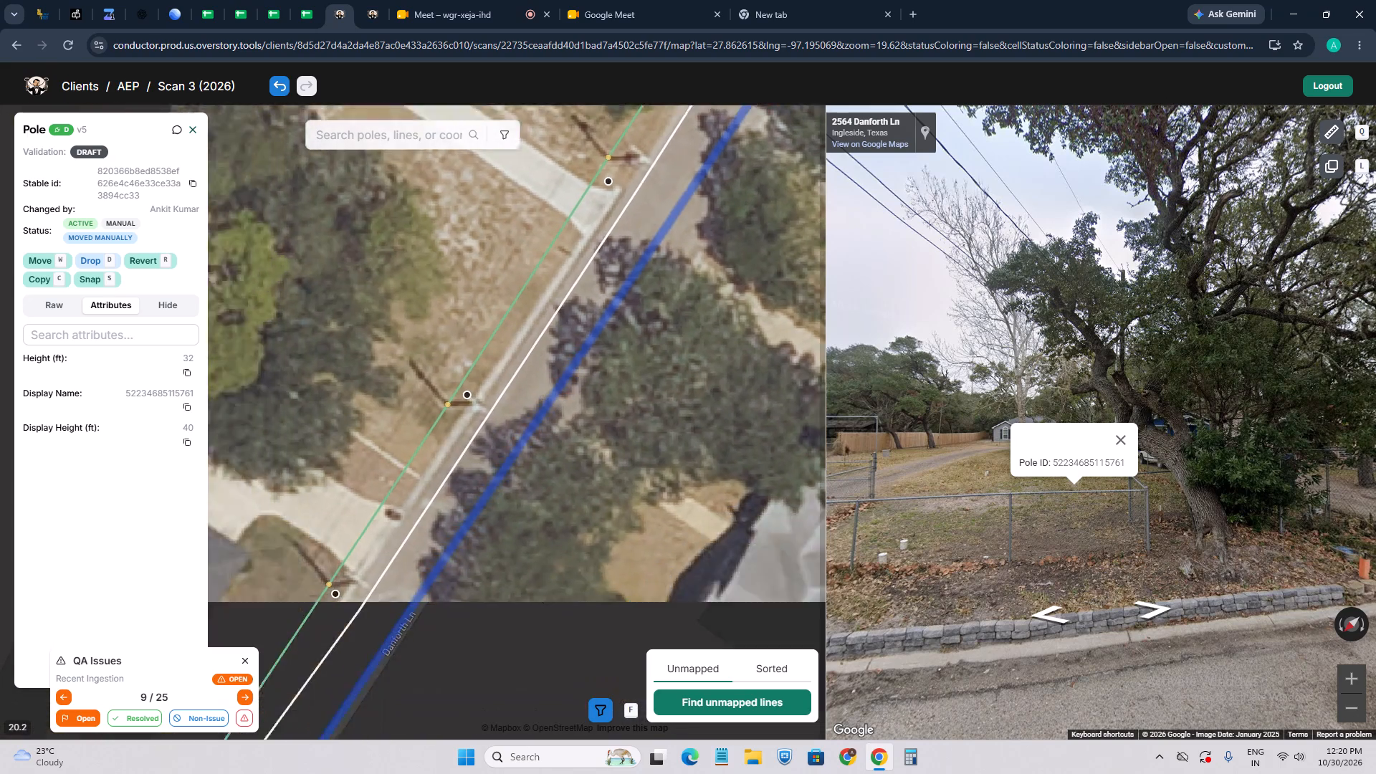
scroll(507, 344, down, 5)
scroll(469, 418, up, 2)
scroll(513, 323, up, 3)
drag(541, 264, 508, 383)
scroll(513, 366, down, 3)
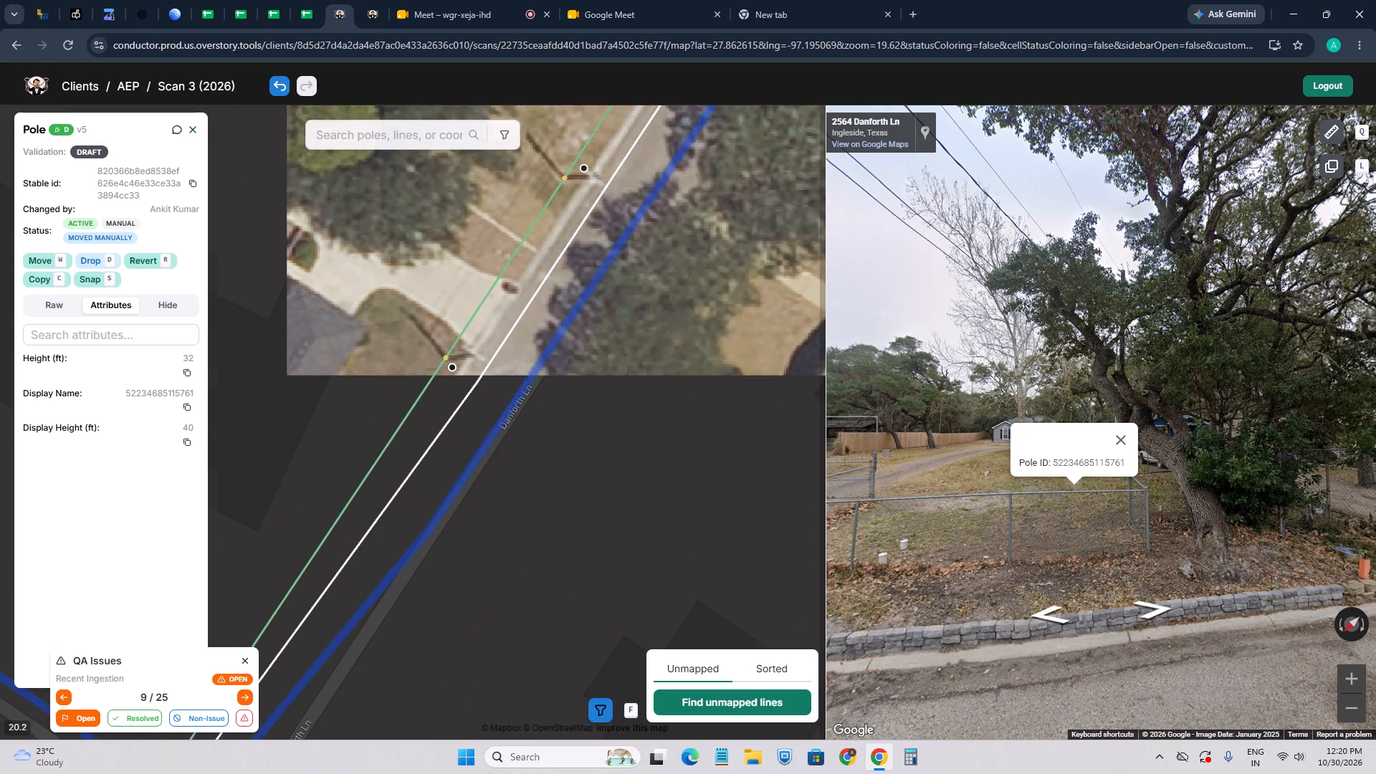
scroll(512, 366, down, 1)
drag(628, 321, 487, 547)
scroll(483, 543, down, 3)
drag(589, 371, 479, 560)
scroll(535, 472, up, 5)
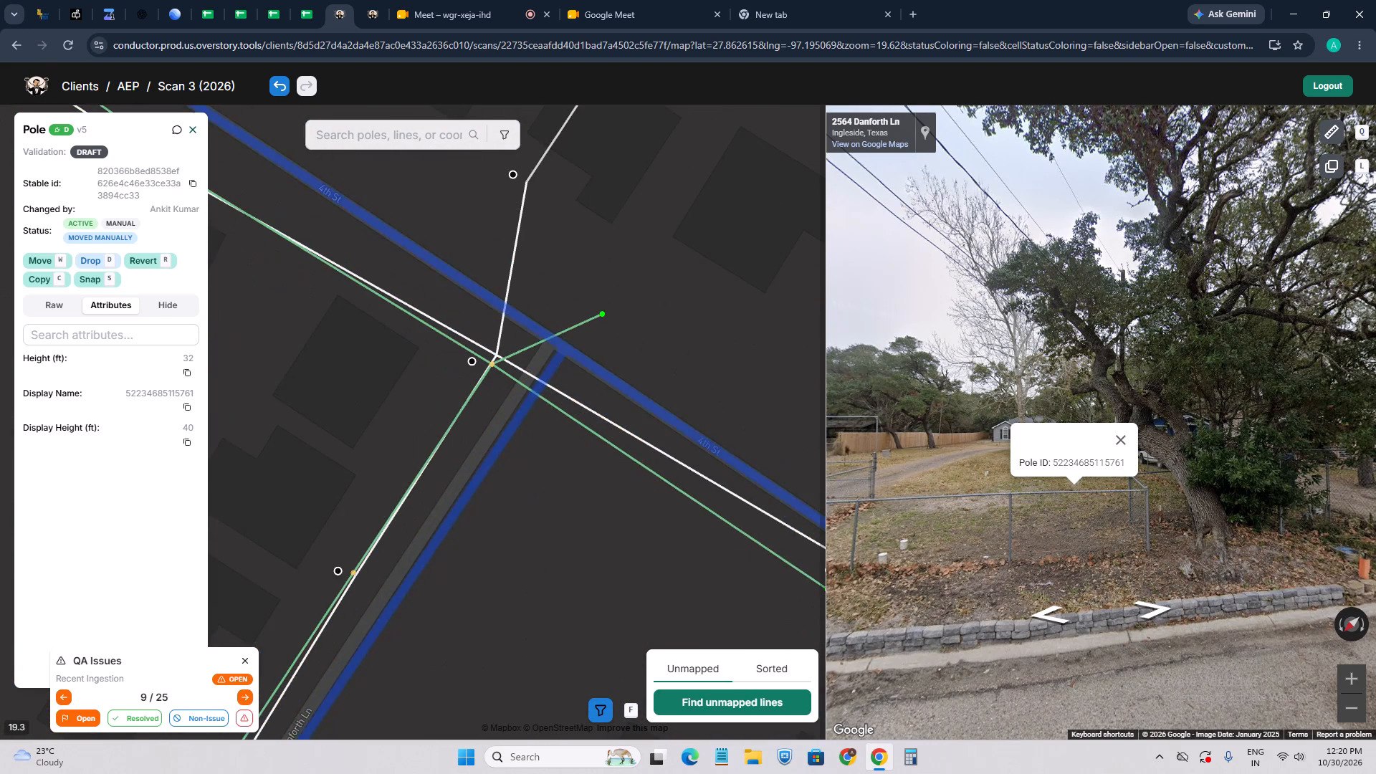
drag(524, 454, 421, 532)
click(564, 444)
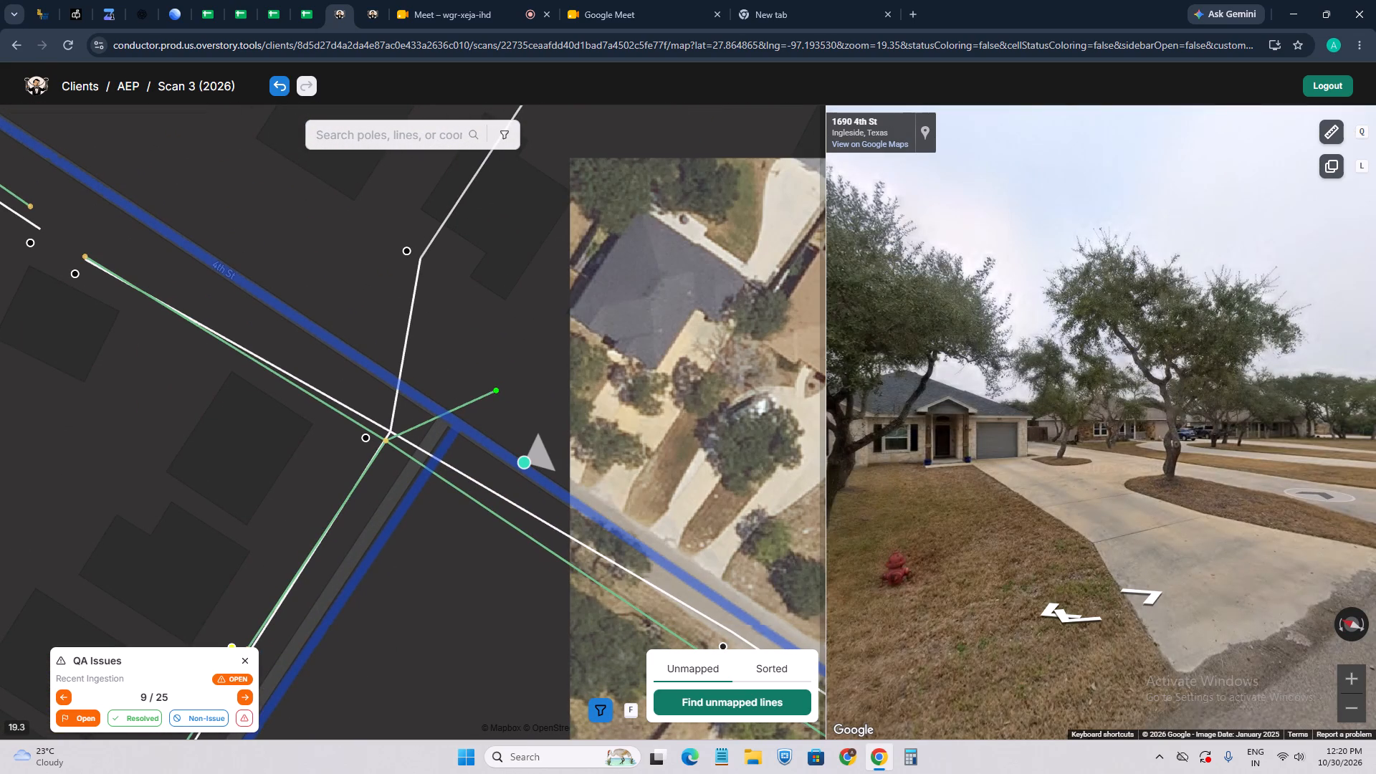
click(248, 699)
click(64, 699)
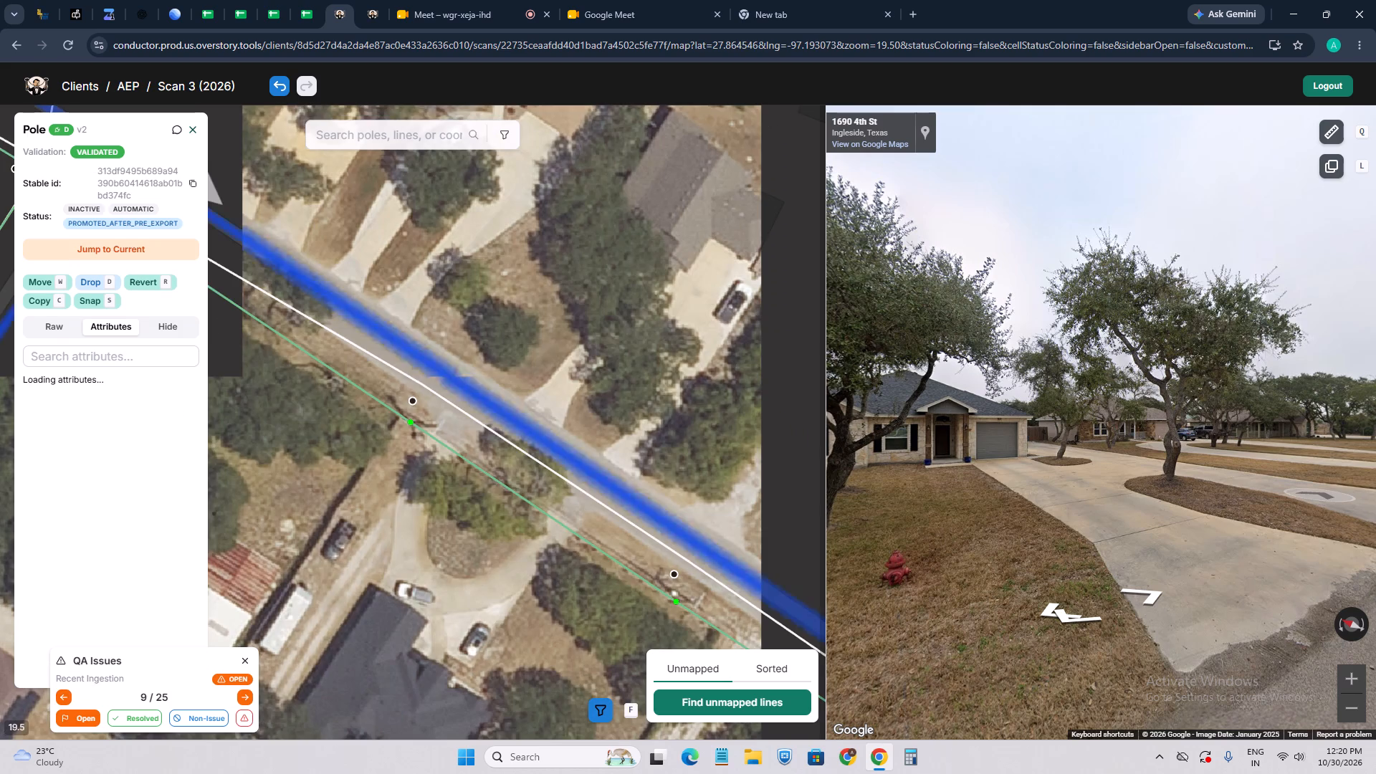
click(173, 267)
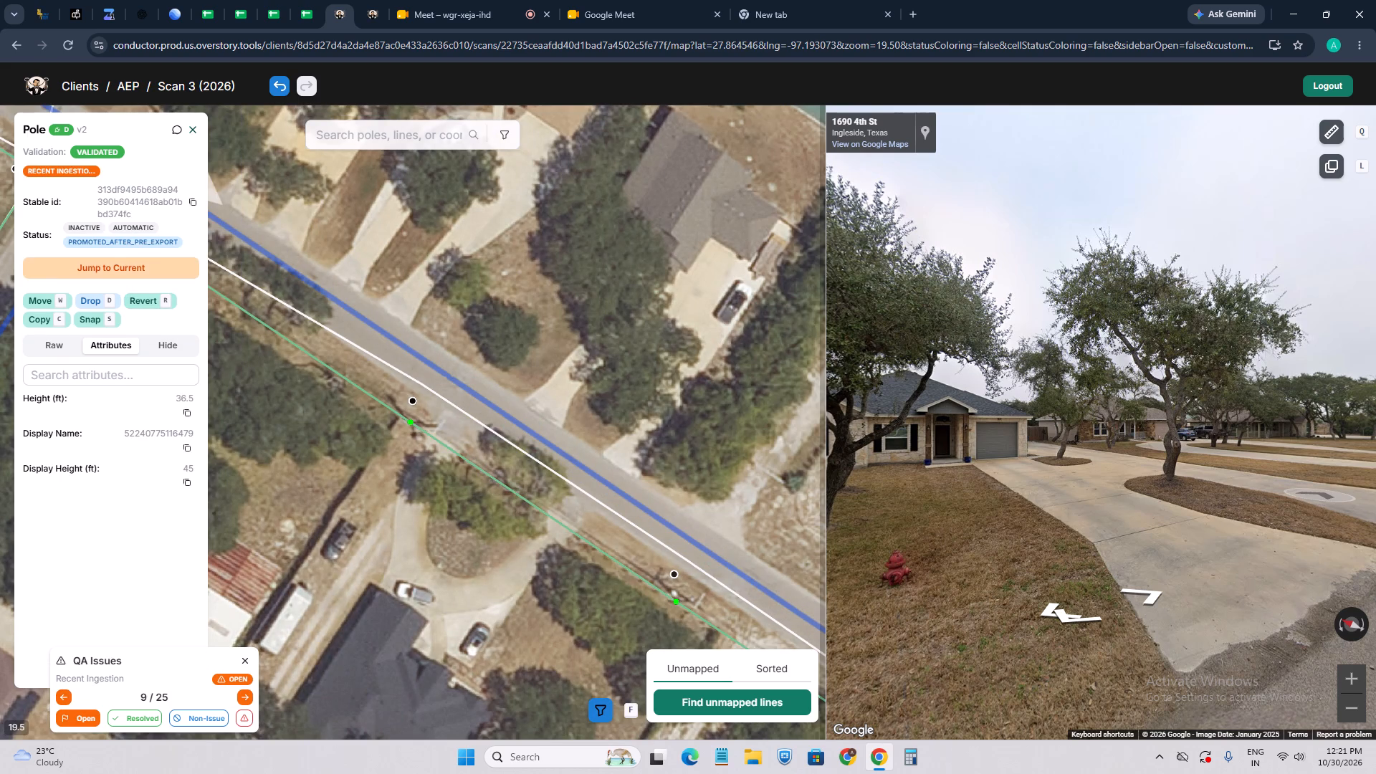
click(145, 718)
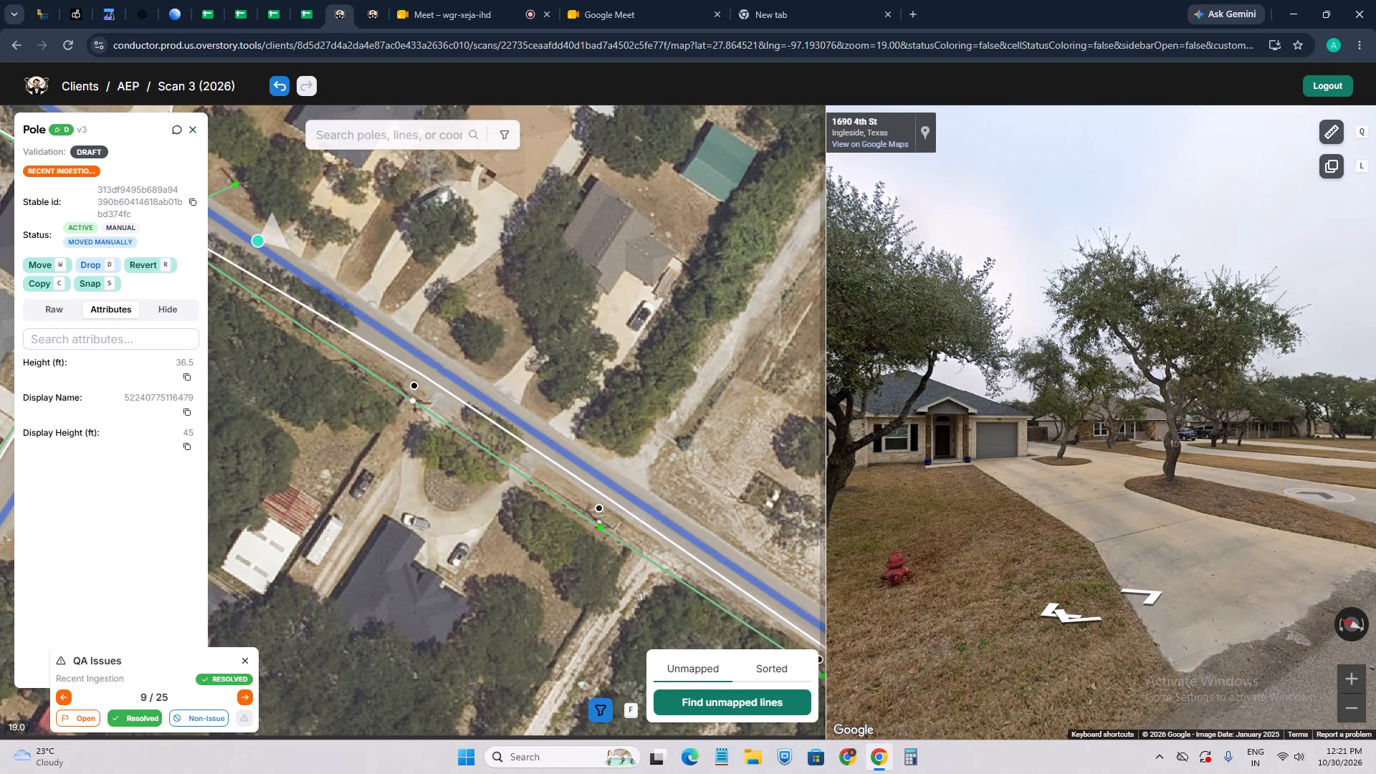
scroll(425, 416, up, 3)
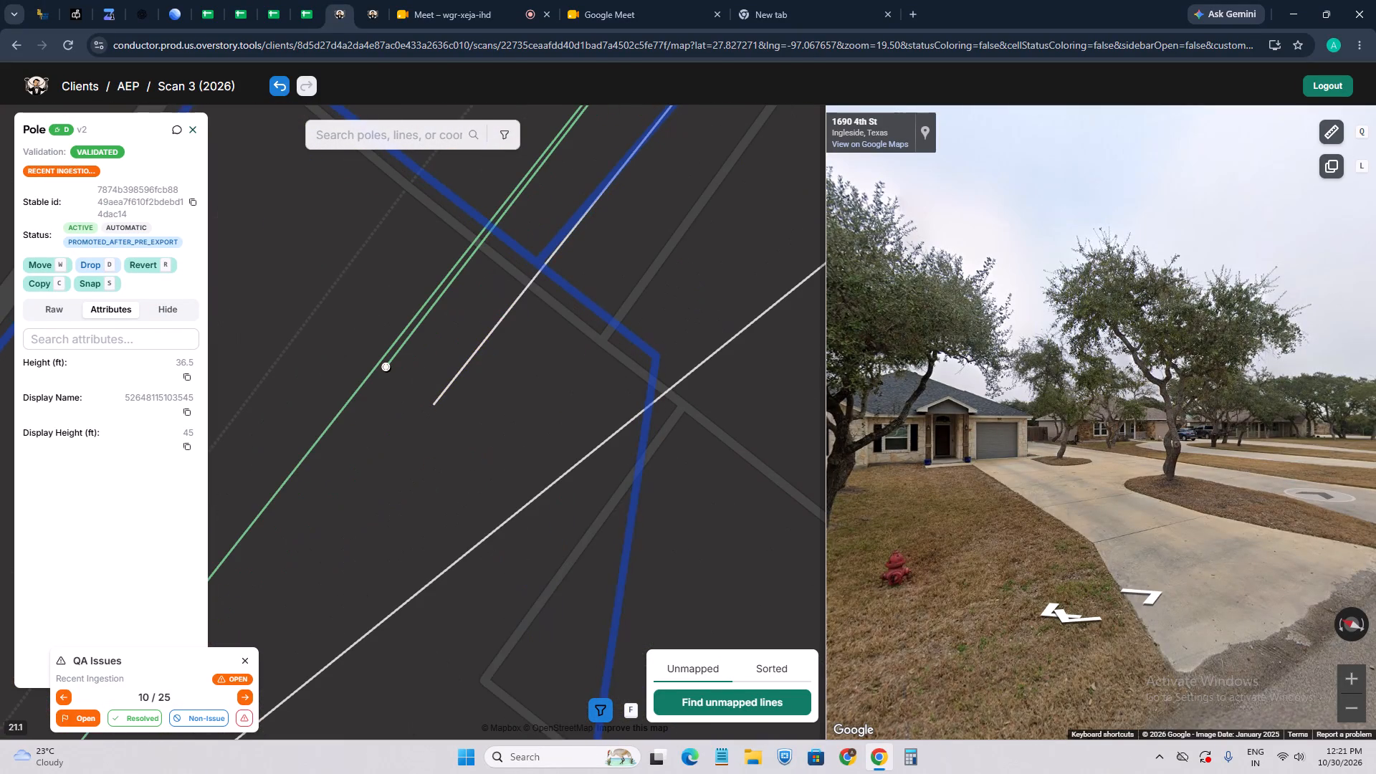
click(412, 419)
scroll(412, 378, down, 4)
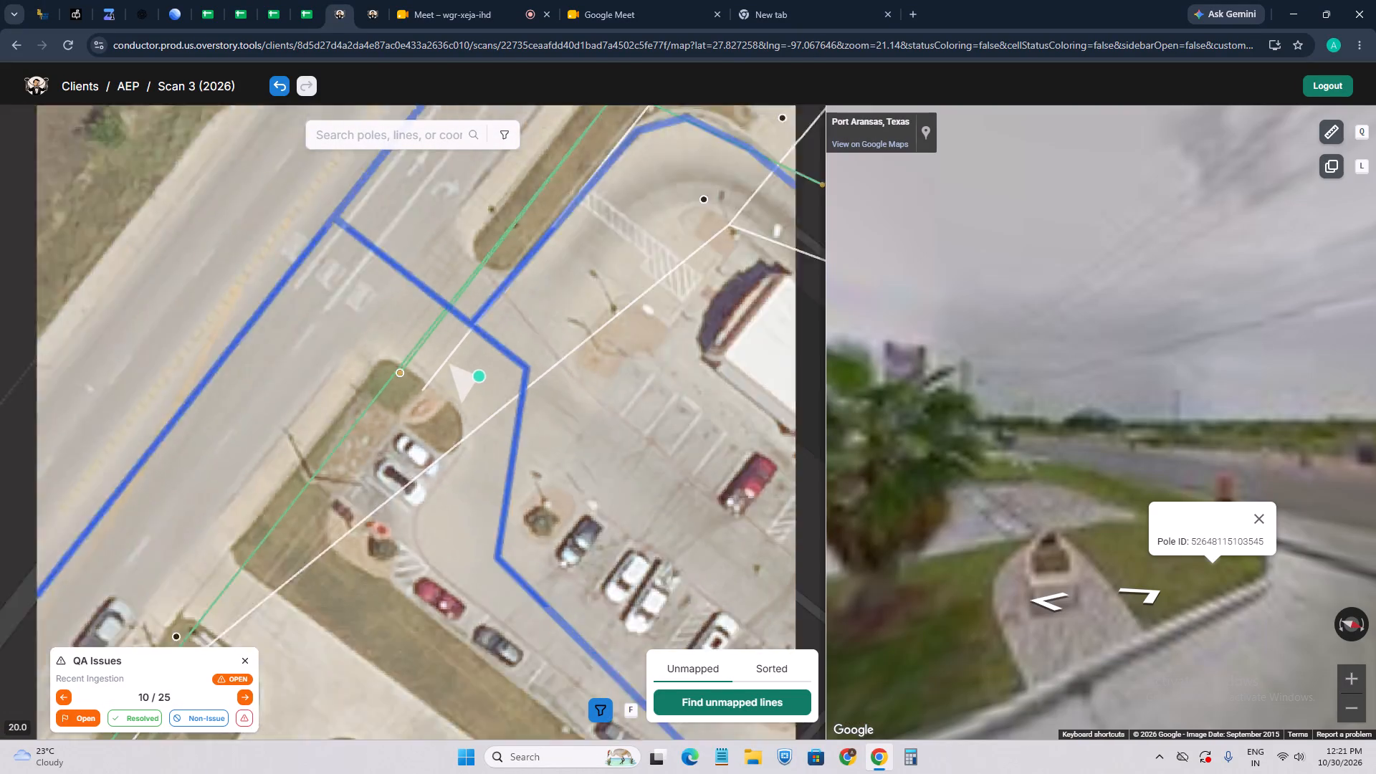
drag(1124, 389, 961, 416)
scroll(399, 448, up, 2)
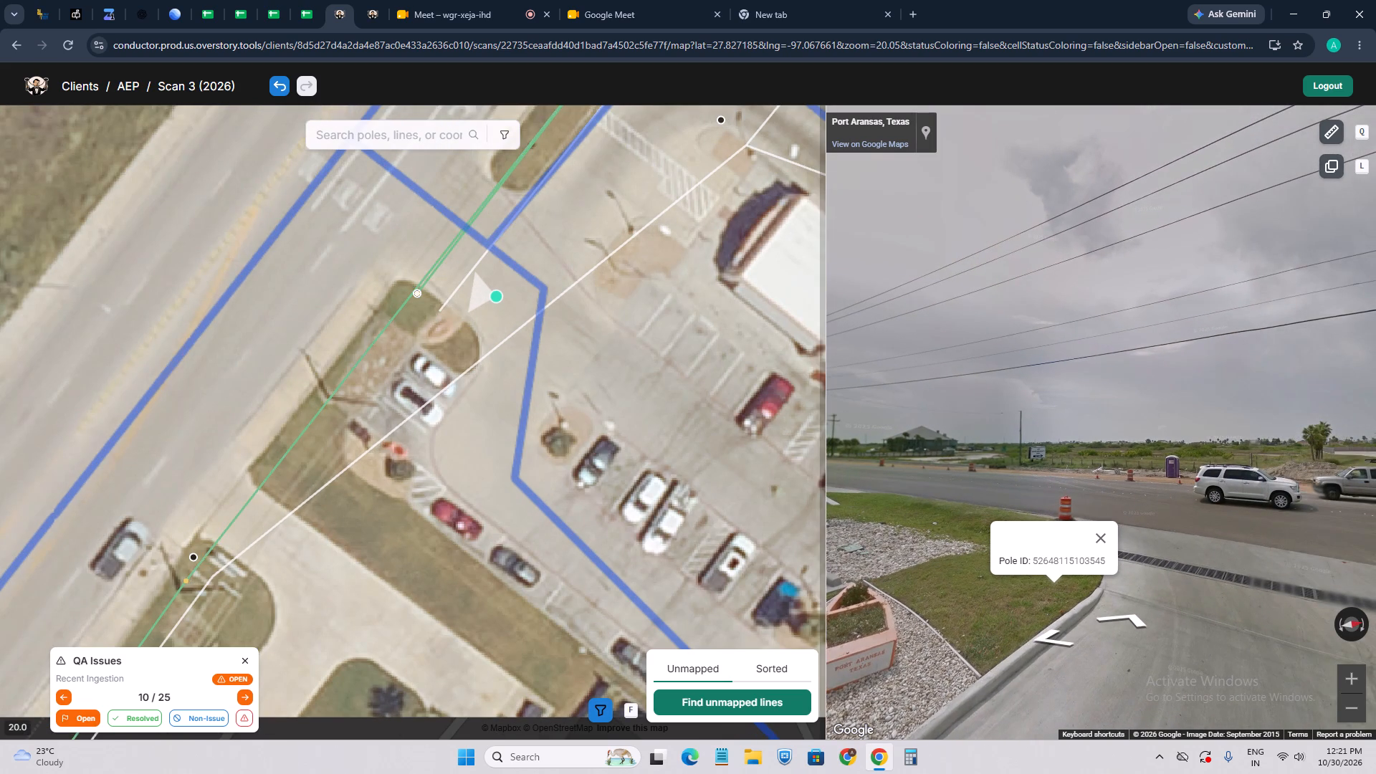
scroll(422, 300, down, 4)
scroll(422, 300, up, 2)
click(421, 300)
scroll(383, 363, up, 2)
key(w)
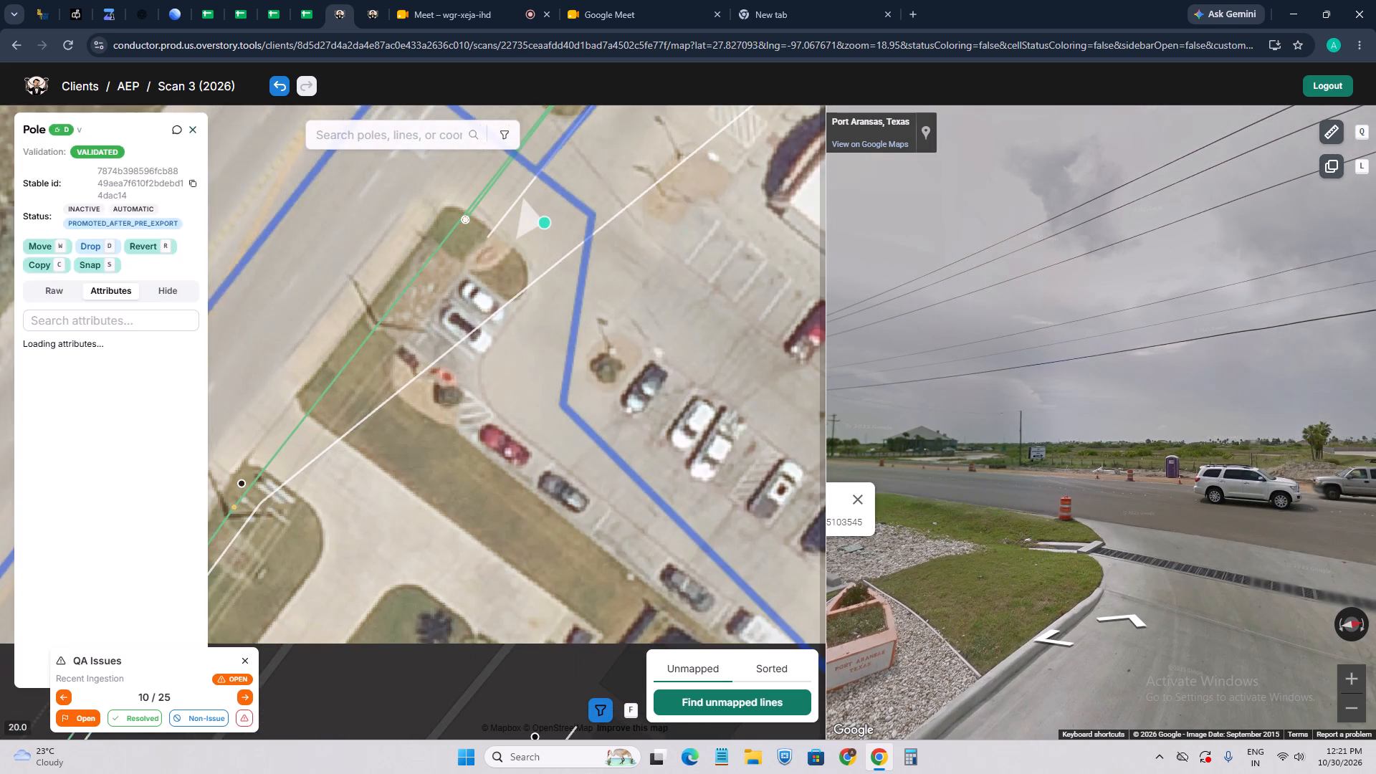
scroll(379, 336, up, 4)
click(364, 330)
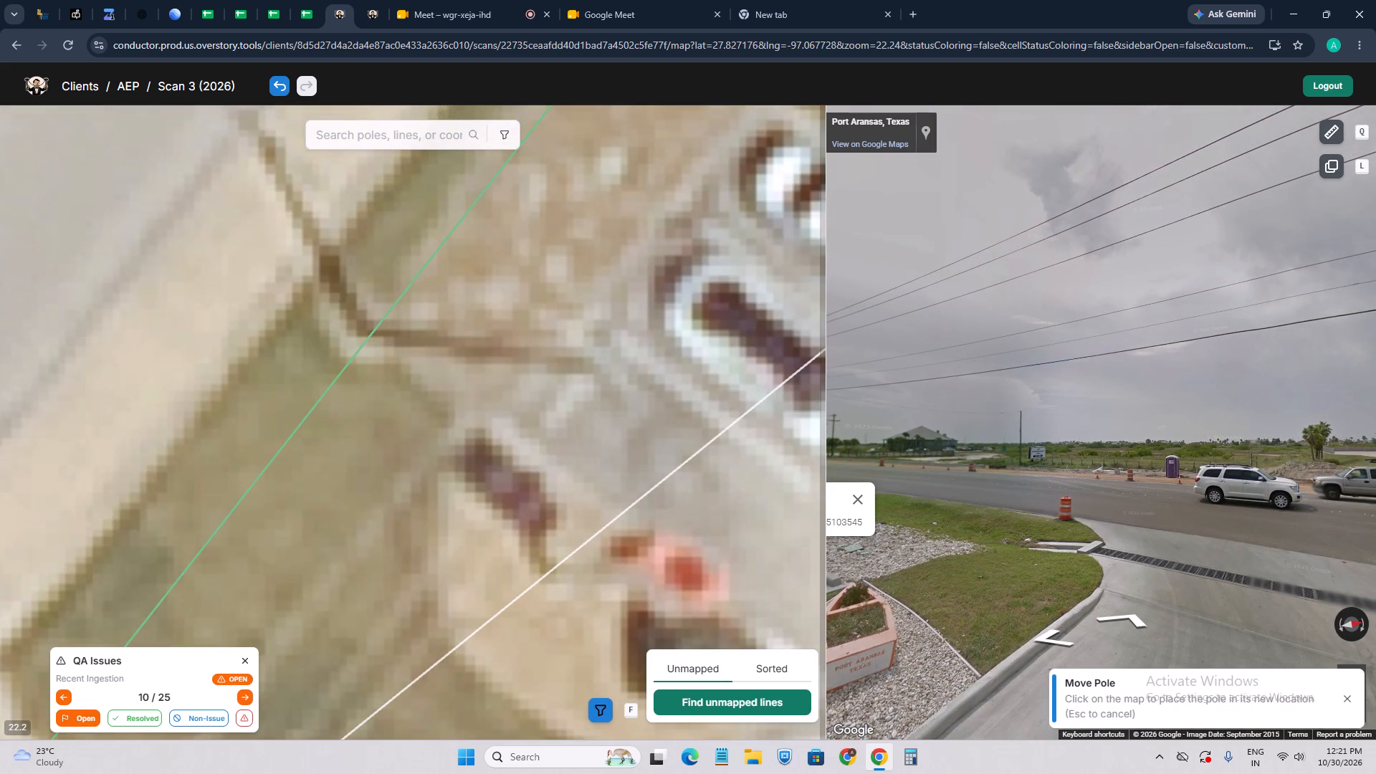
Re-attach the roadside line between the moved pole and the next pole to its southwest.
scroll(370, 378, down, 4)
drag(335, 436, 379, 417)
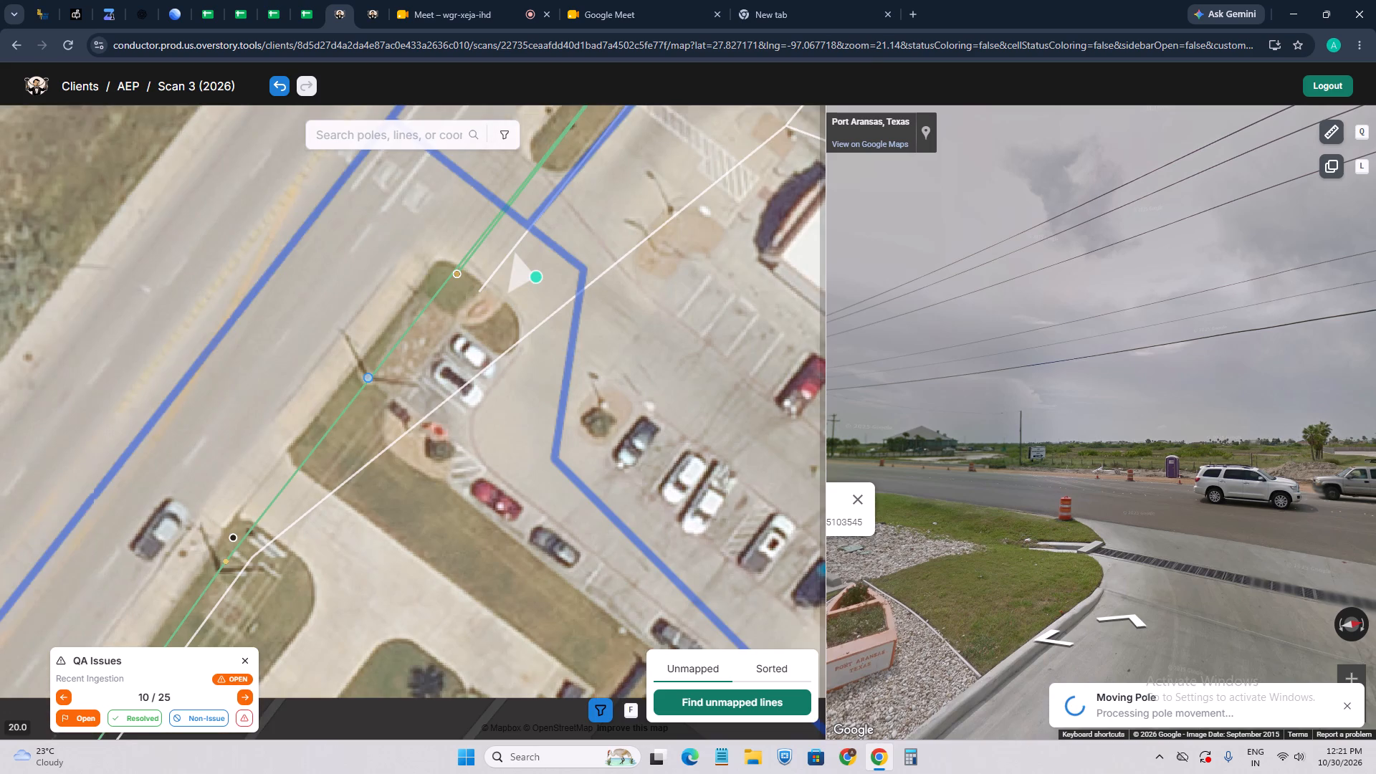
drag(379, 417, 420, 399)
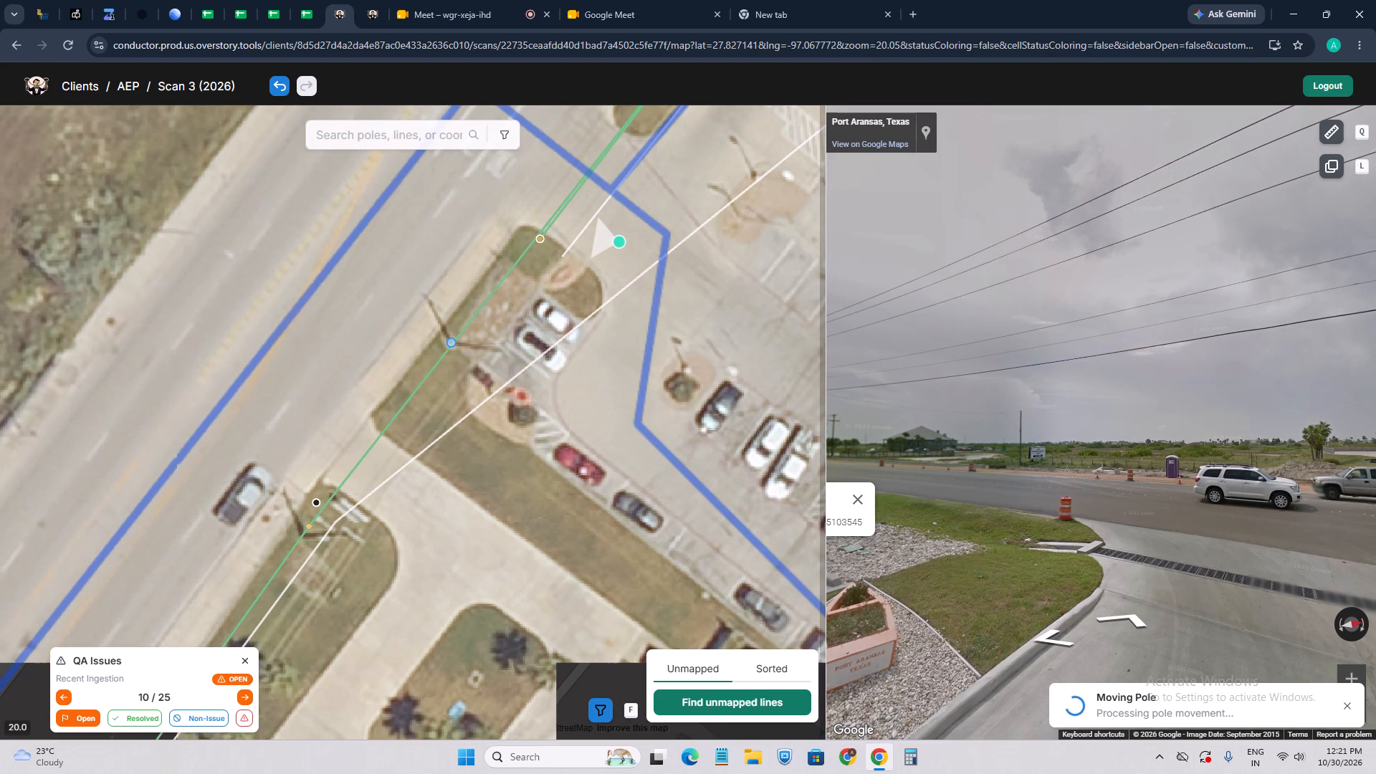
click(393, 427)
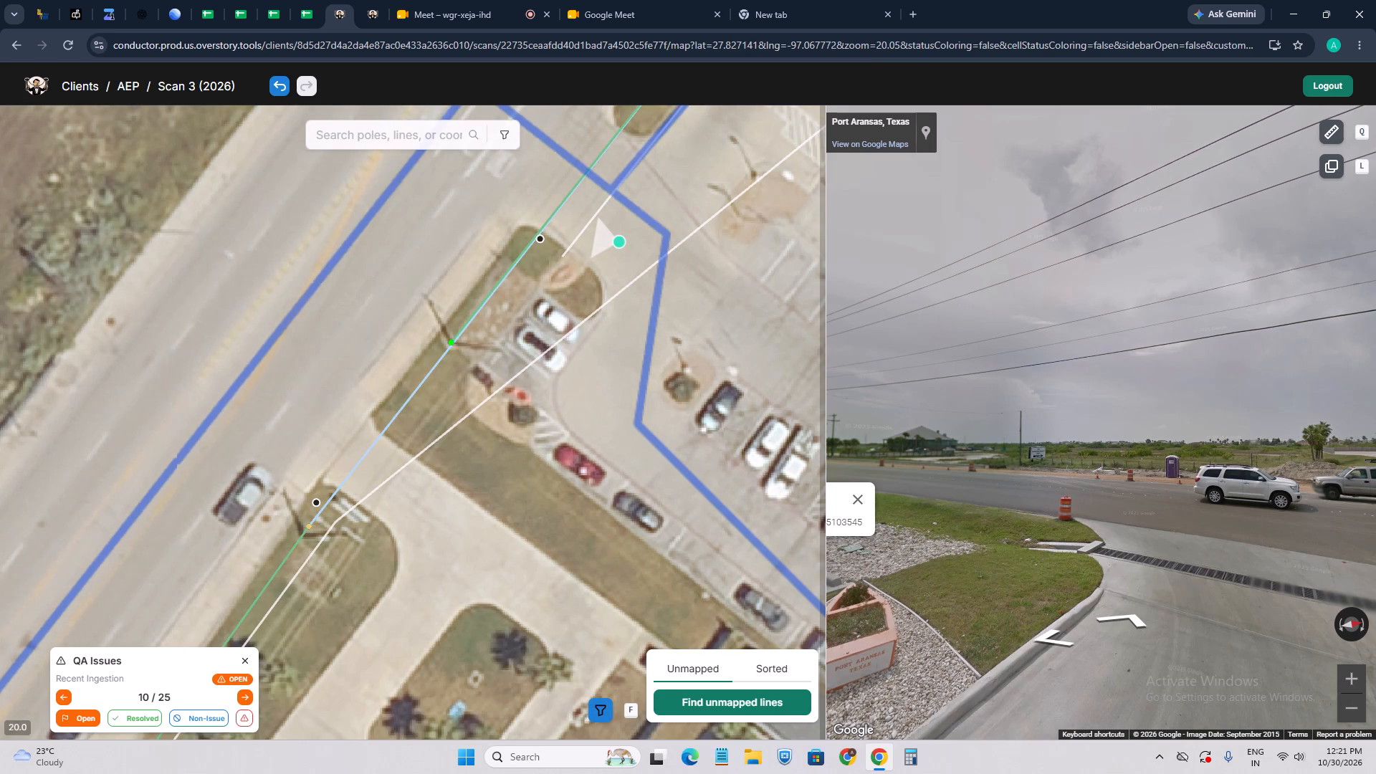
key(a)
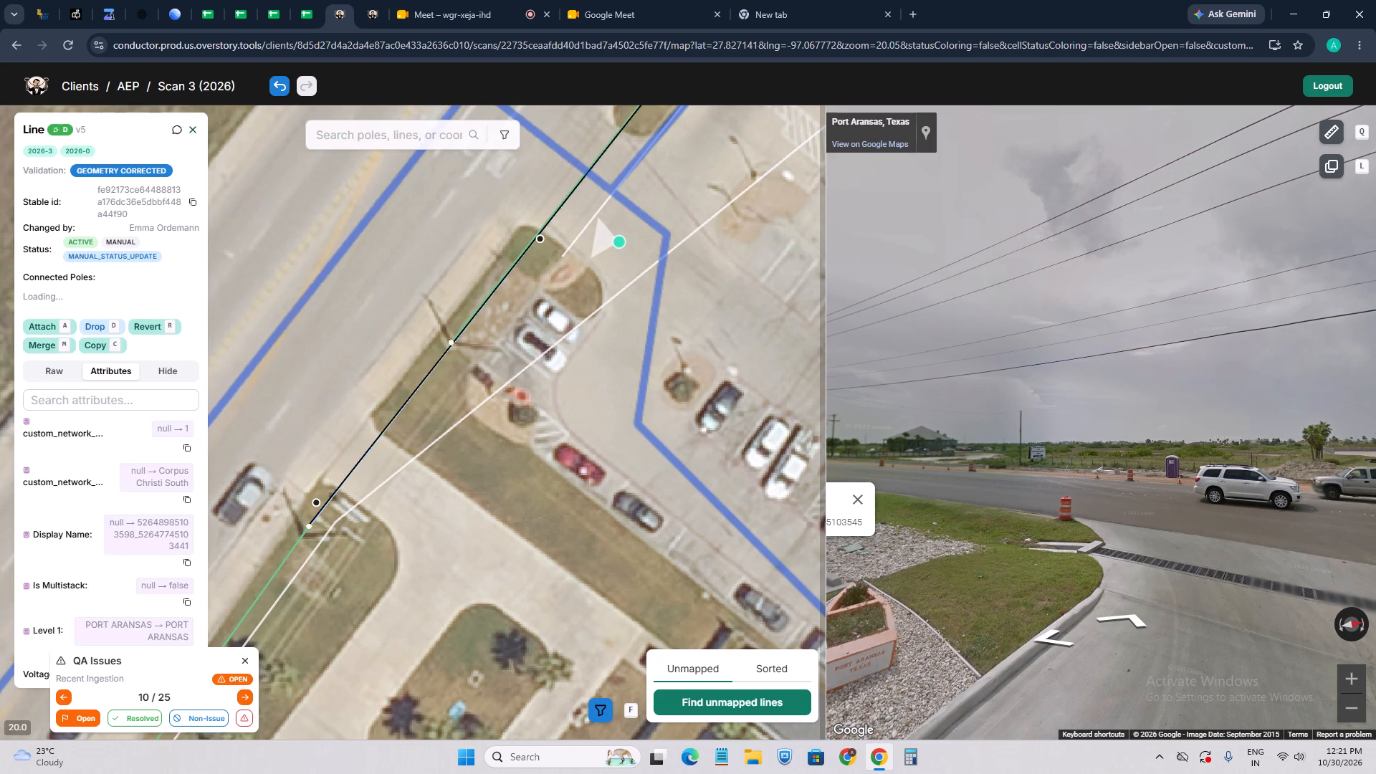
key(a)
click(449, 343)
click(314, 527)
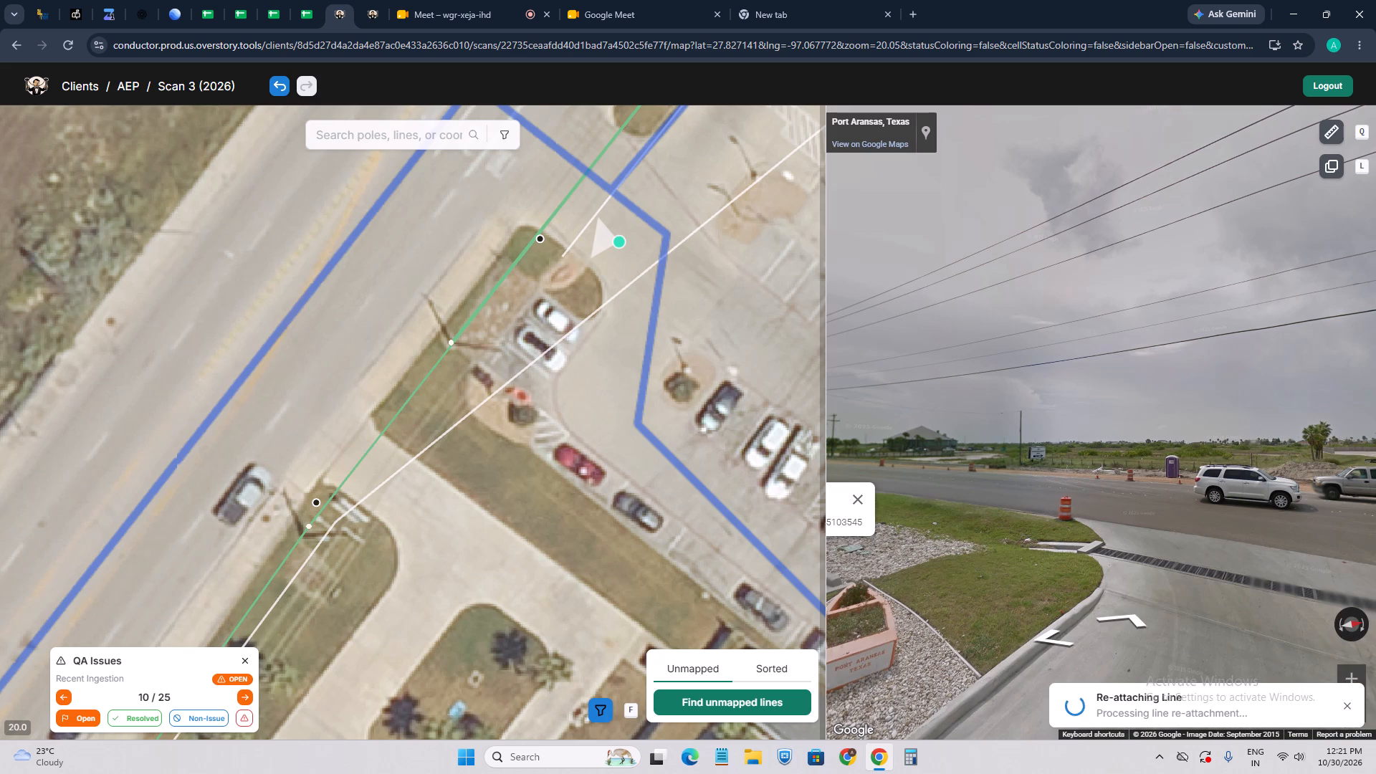
Inspect the original line crossing the restaurant parking lot and the original line by its entrance, including their attributes.
scroll(351, 501, down, 1)
drag(431, 407, 416, 460)
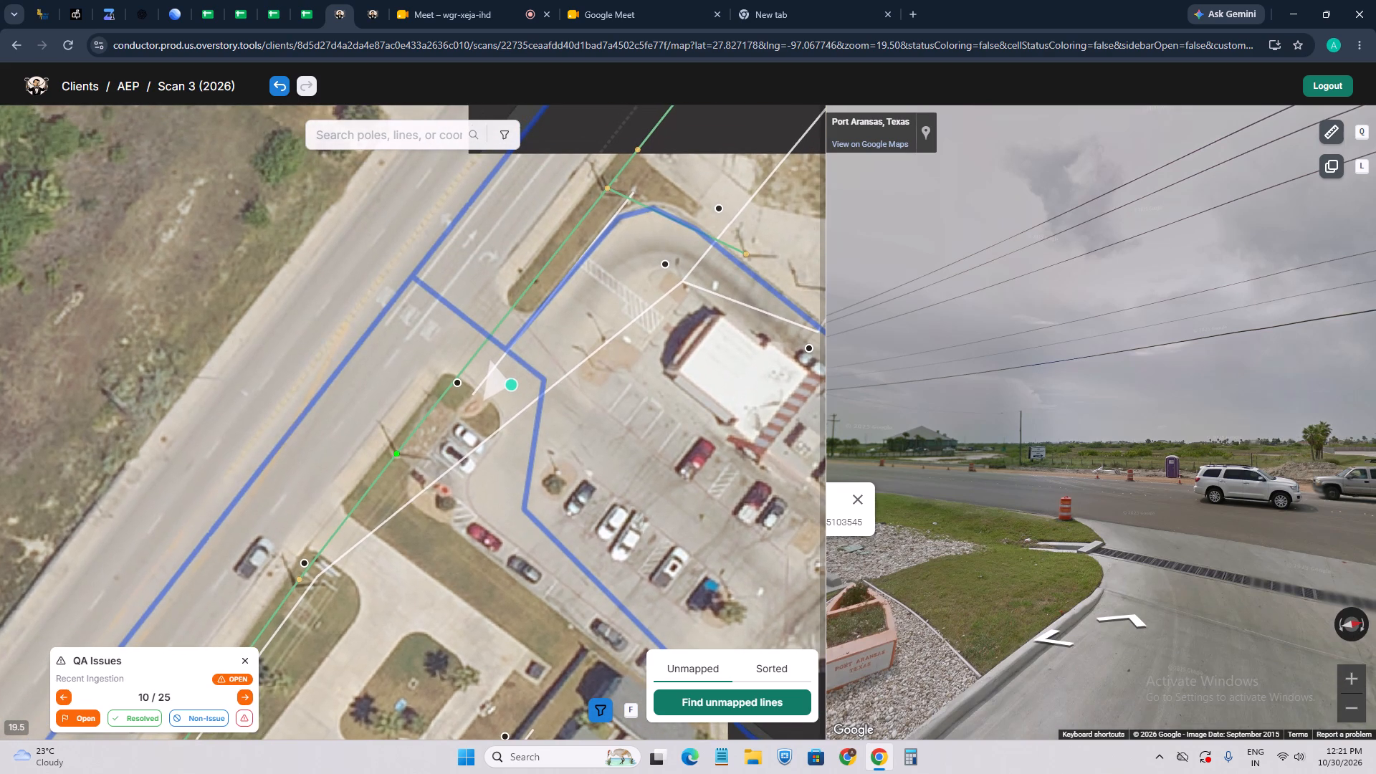
click(396, 516)
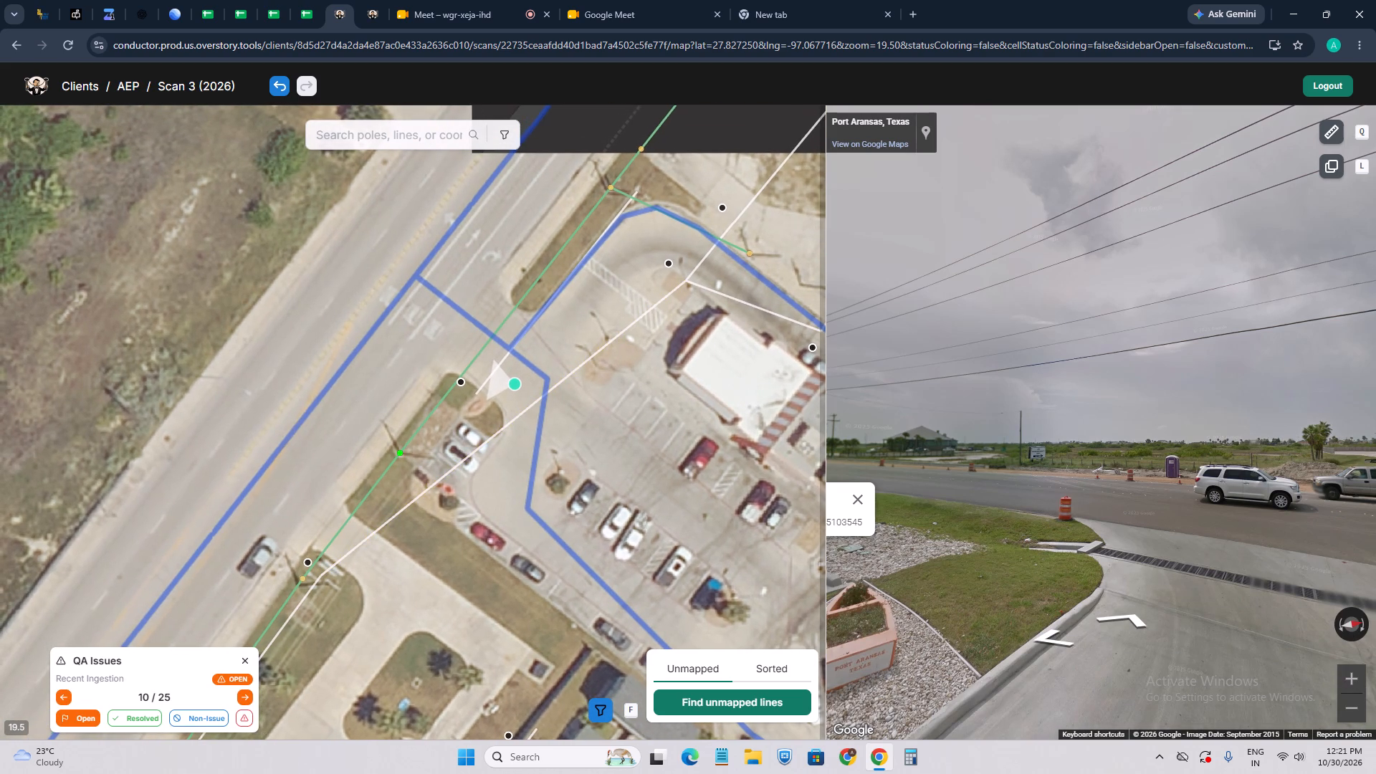
click(377, 523)
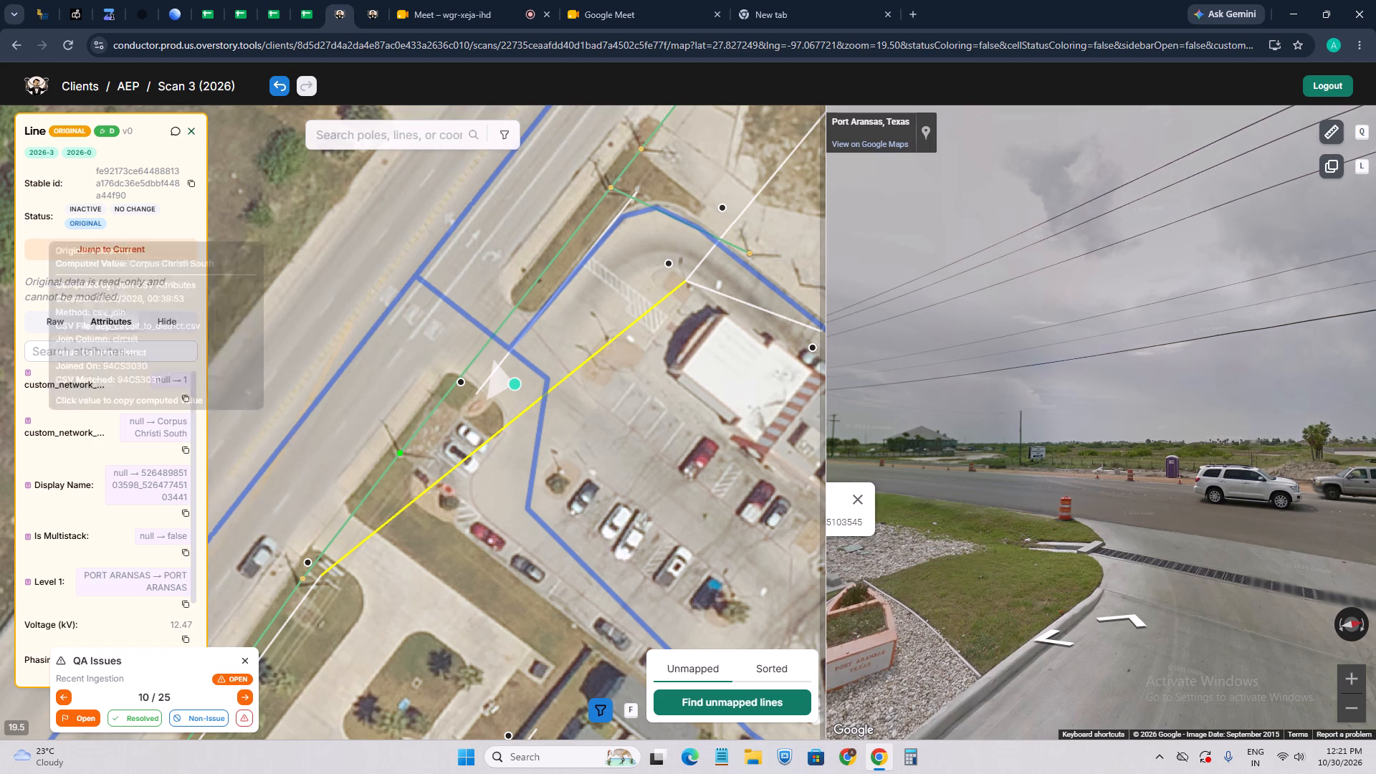
scroll(119, 484, down, 5)
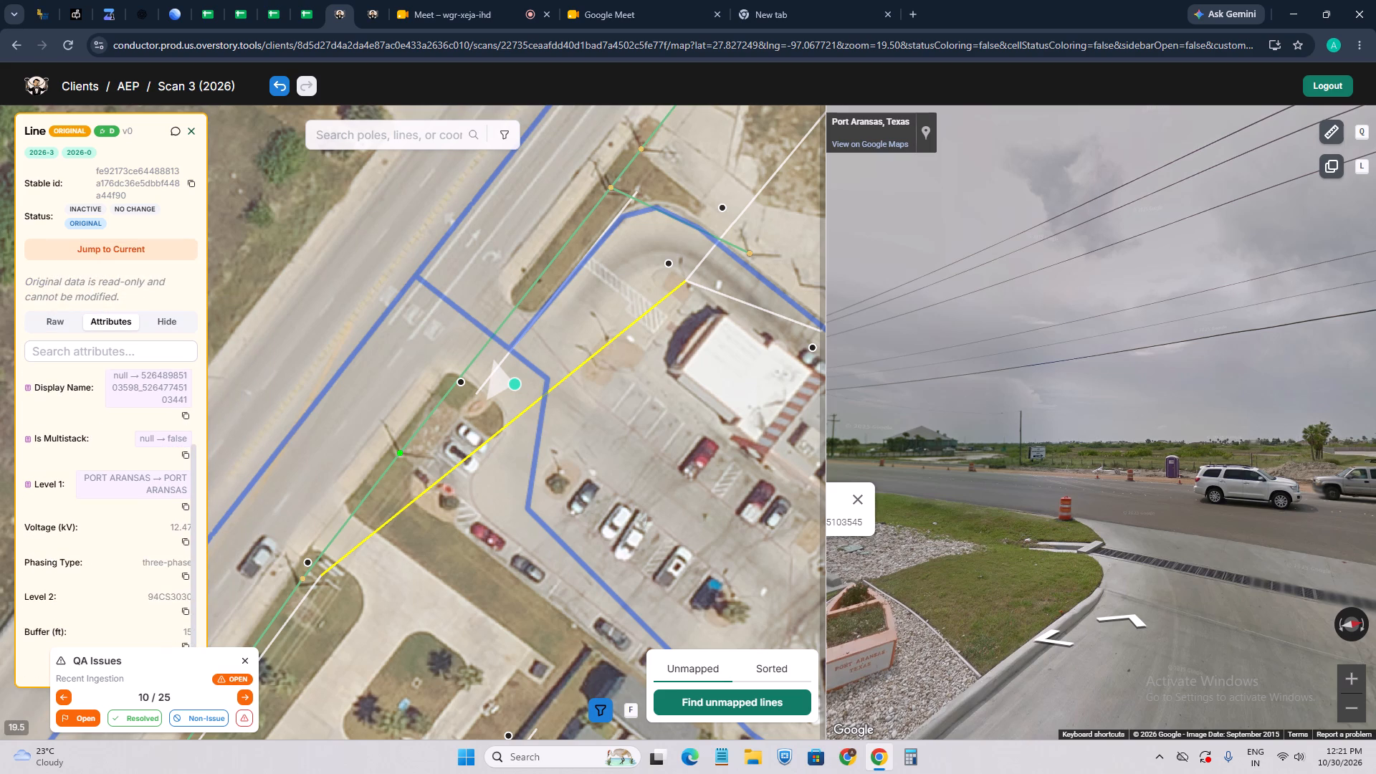
click(522, 340)
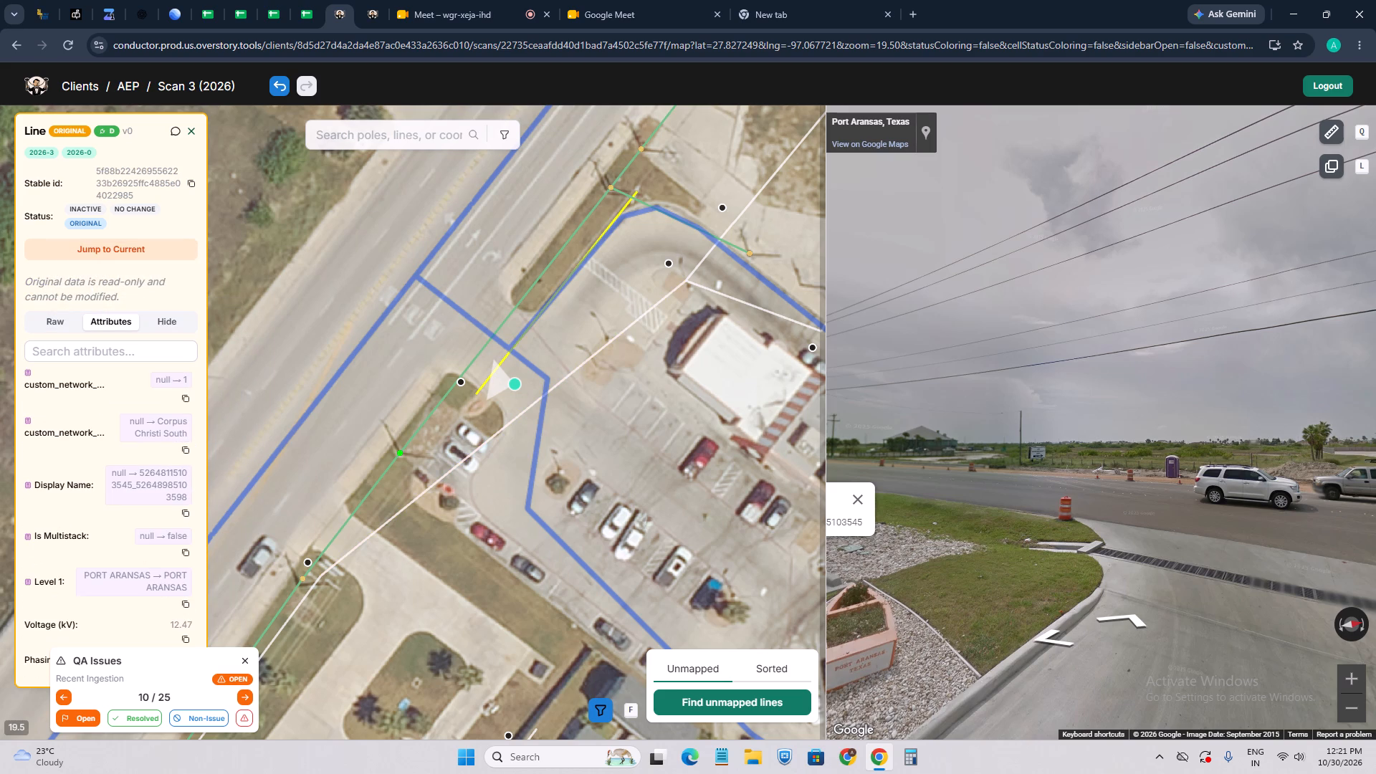
scroll(133, 477, down, 3)
Move the next roadside pole, on the grass island southwest of the parking lot, southwest onto its shadow base.
drag(315, 526, 392, 467)
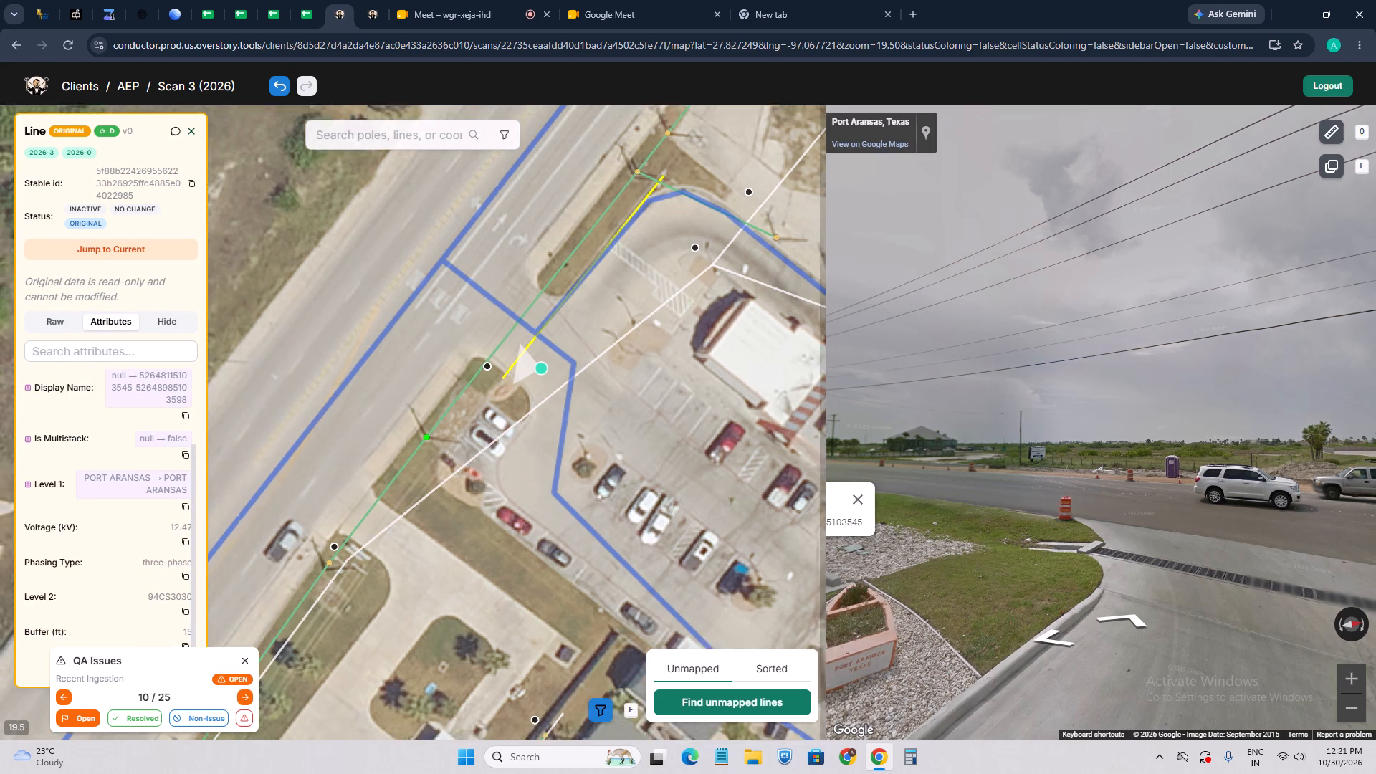
drag(392, 467, 399, 457)
click(397, 487)
scroll(395, 497, up, 2)
key(w)
scroll(393, 474, up, 1)
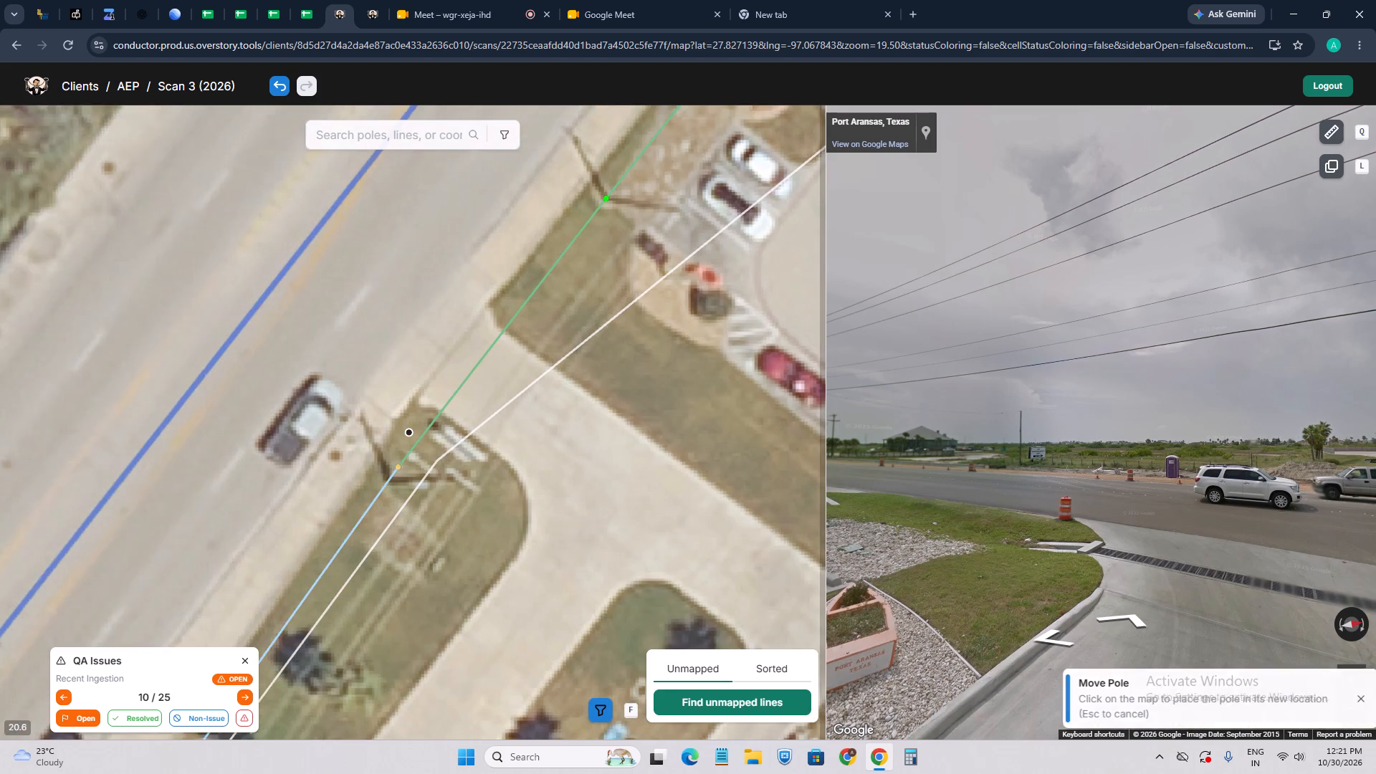
scroll(393, 474, up, 1)
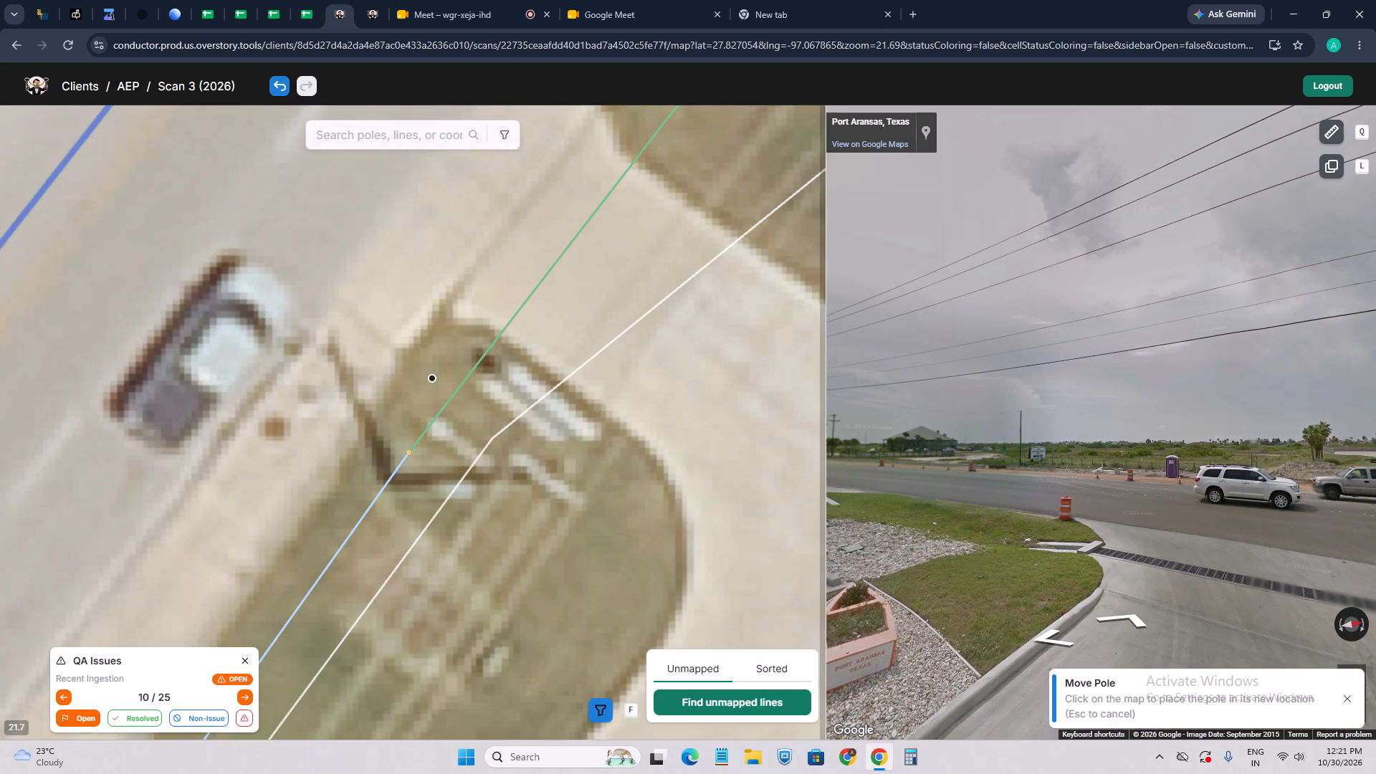
click(388, 479)
Examine the paired poles and the branch pole by the restaurant's northern driveway in aerial and street-level imagery.
scroll(378, 466, down, 3)
drag(518, 333, 491, 408)
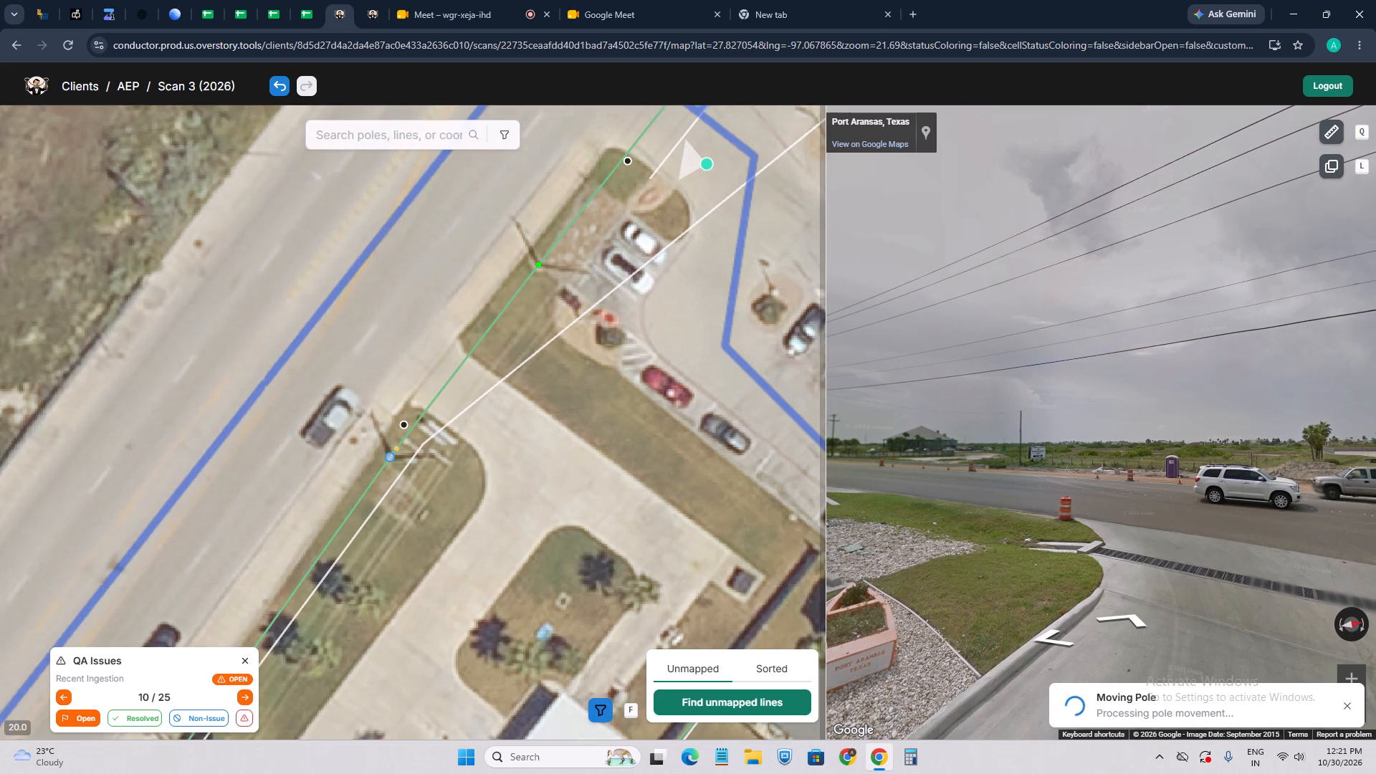
drag(537, 359, 484, 472)
drag(534, 338, 400, 544)
drag(537, 360, 489, 479)
click(480, 406)
scroll(480, 406, down, 1)
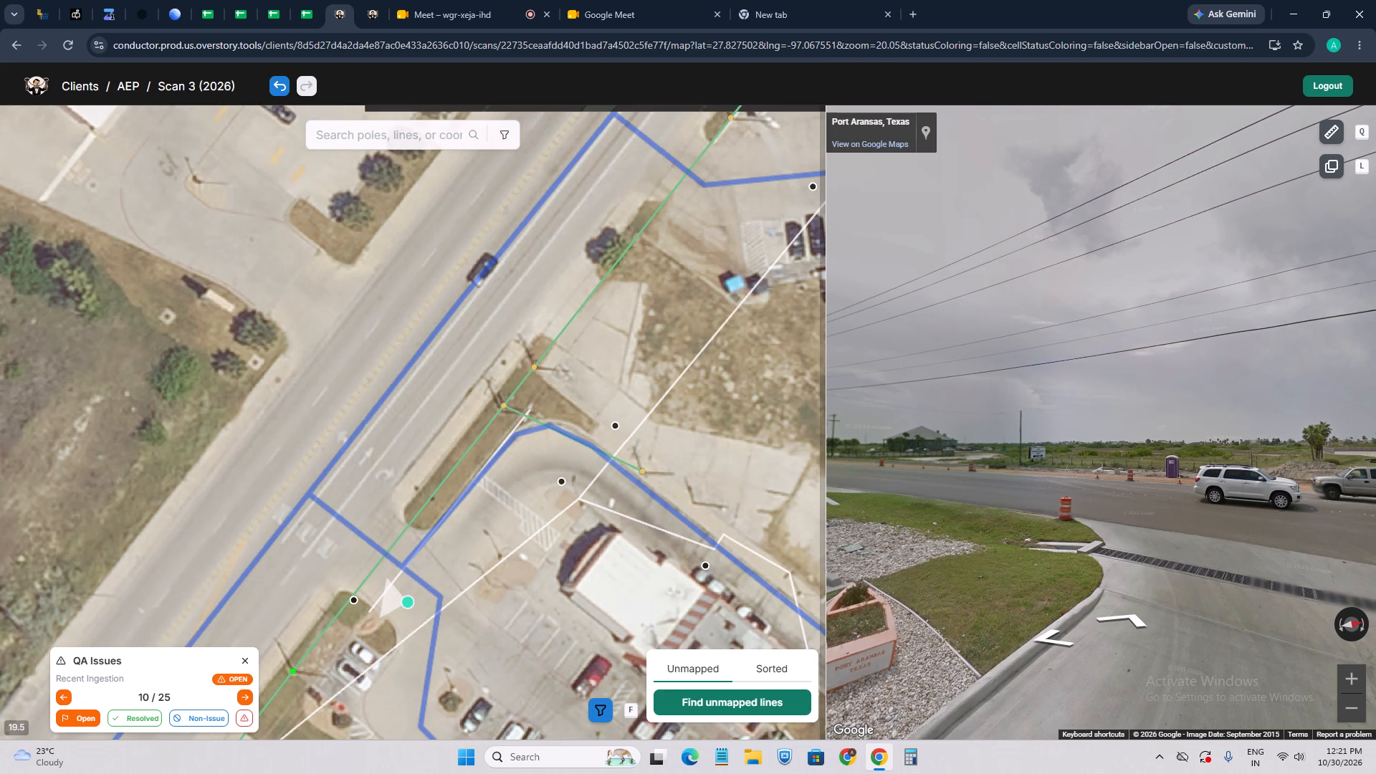
scroll(480, 406, up, 1)
drag(1090, 395, 1033, 441)
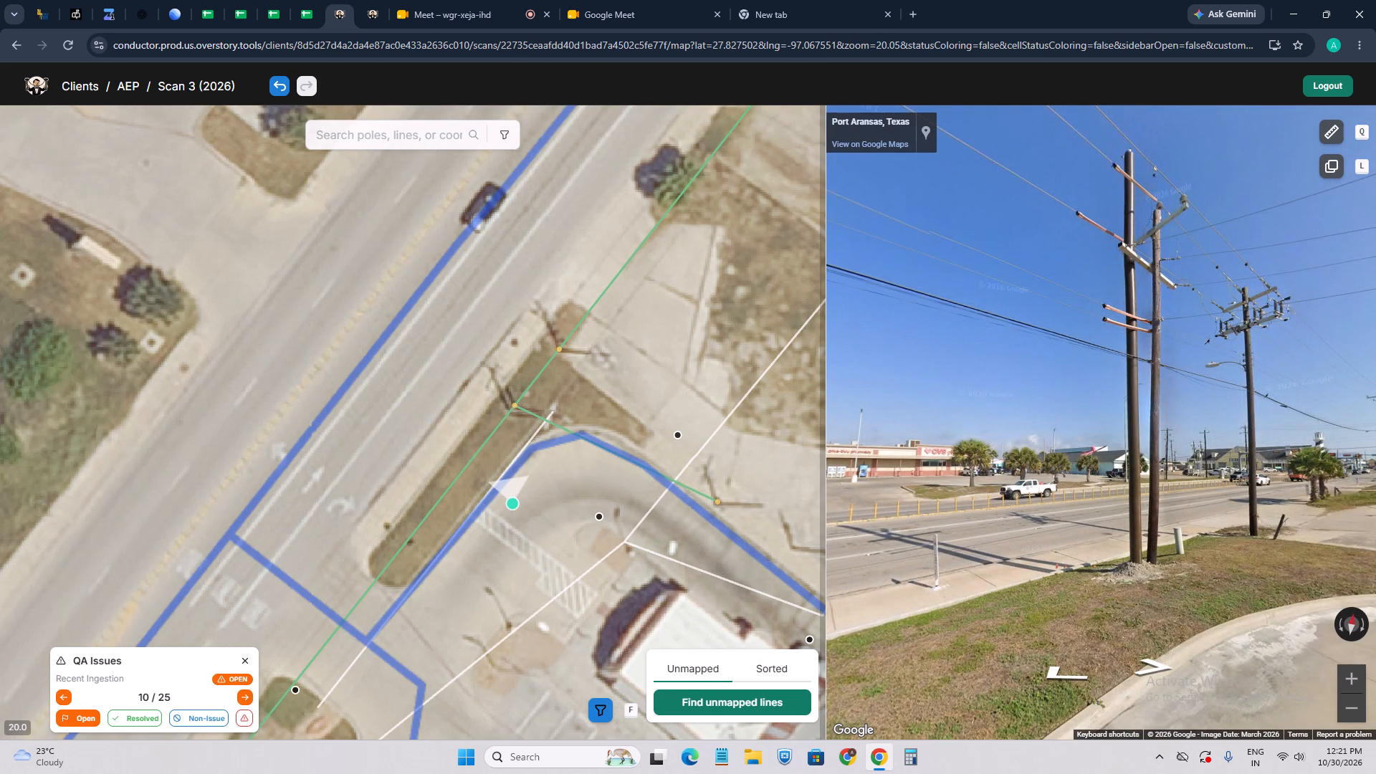
scroll(1180, 277, up, 2)
drag(1152, 429, 1166, 337)
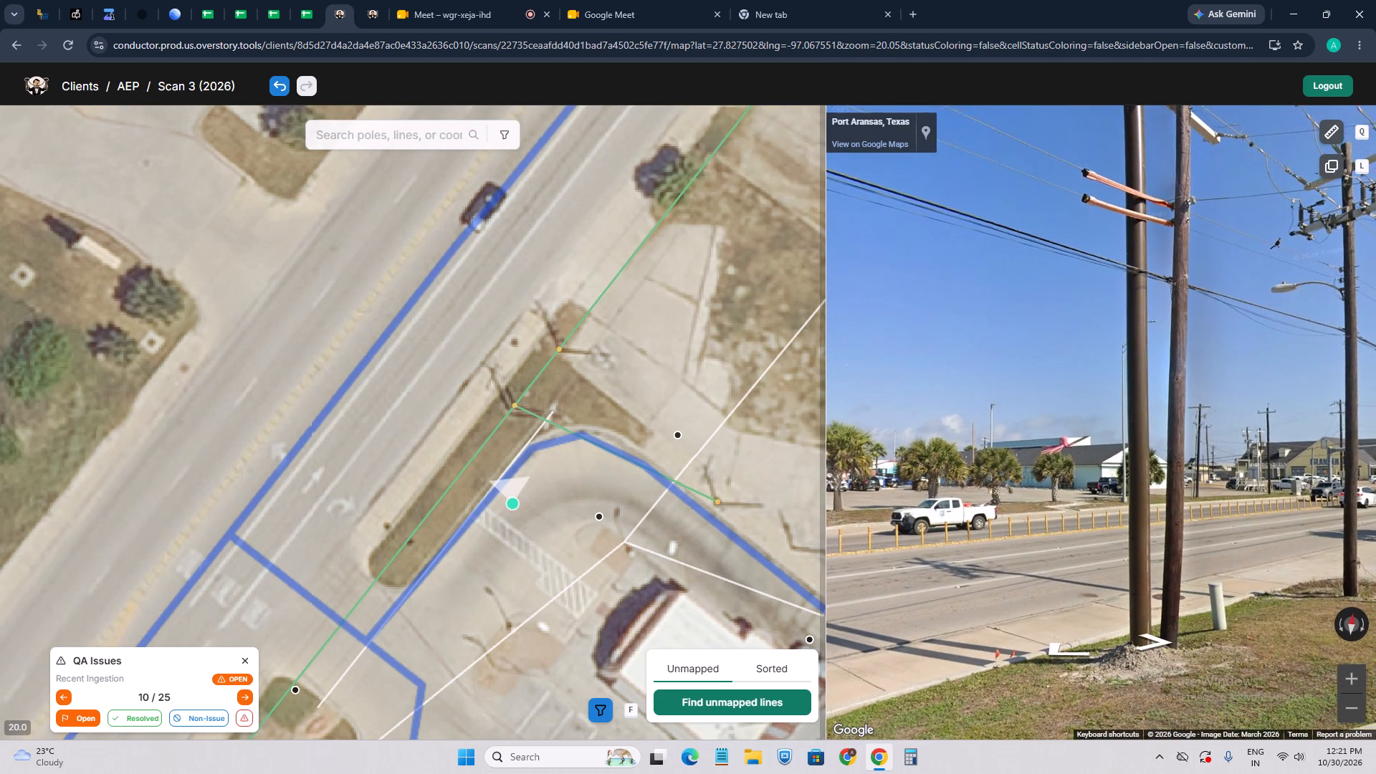
click(1145, 638)
drag(1050, 491, 1332, 589)
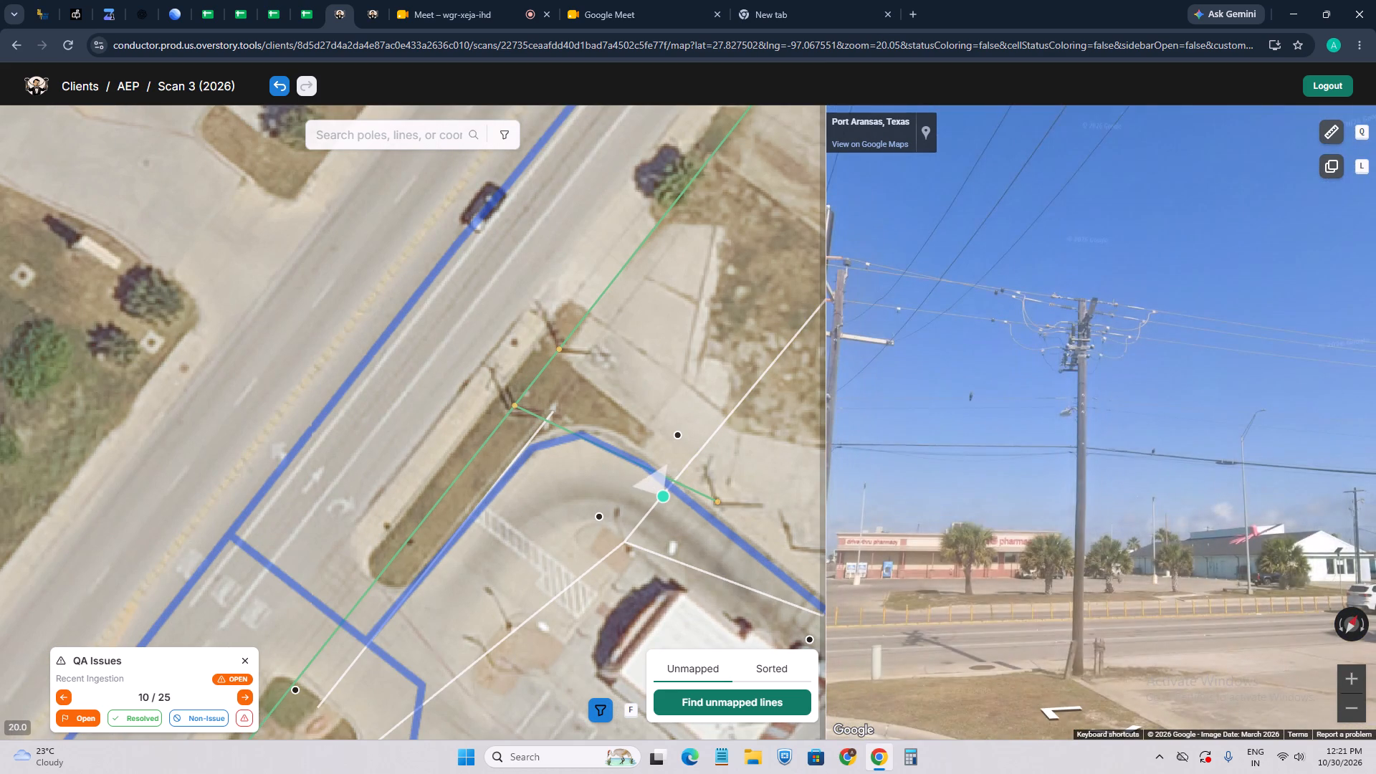
drag(992, 377, 1197, 376)
scroll(532, 396, up, 2)
scroll(520, 401, down, 3)
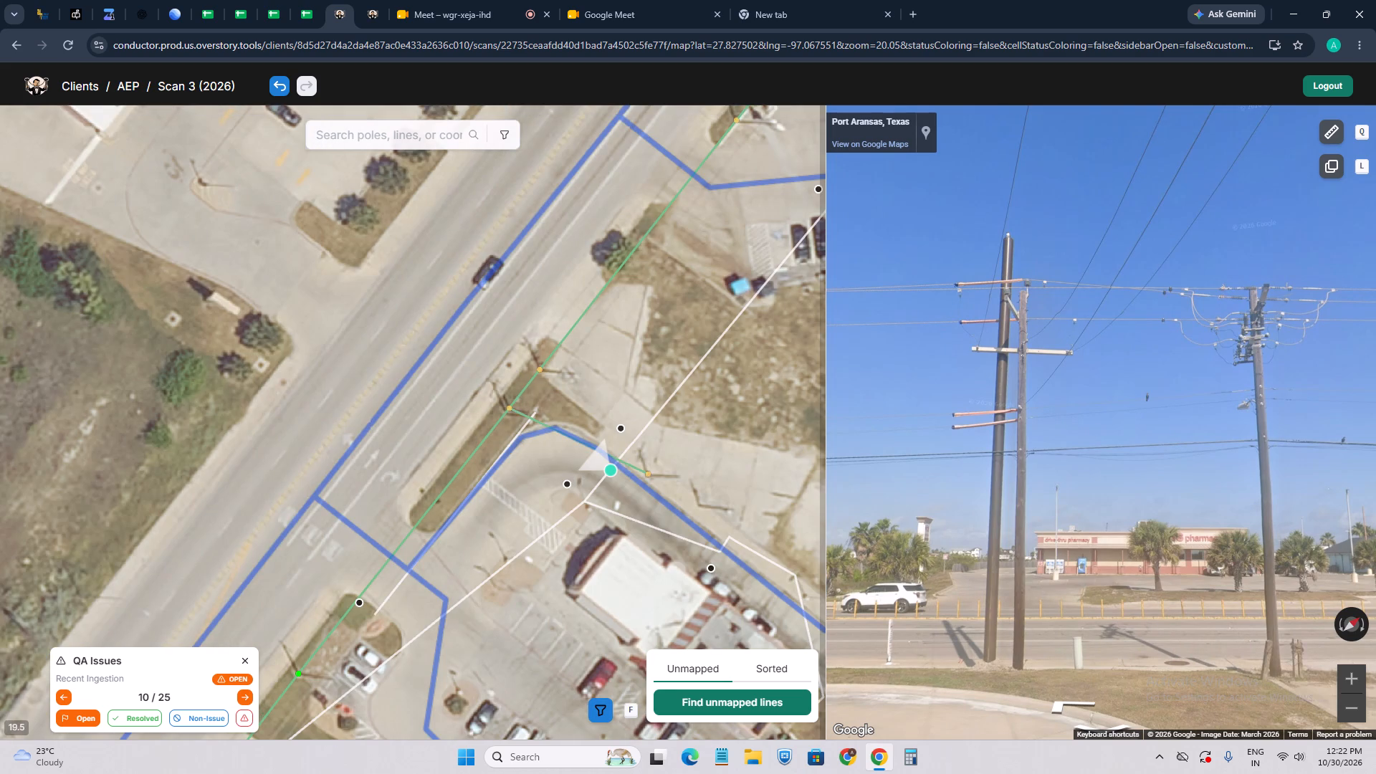
scroll(1032, 315, up, 3)
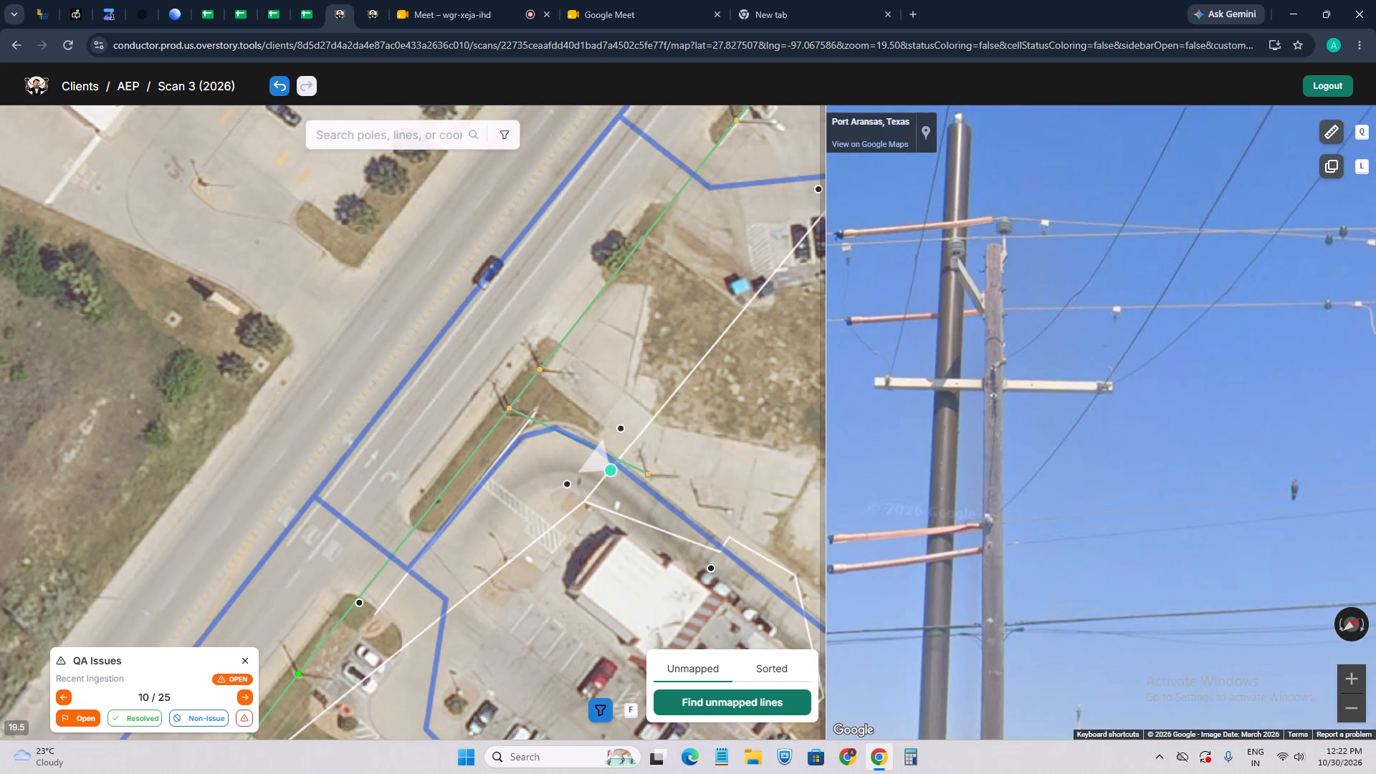
drag(990, 325, 1035, 381)
scroll(550, 398, up, 2)
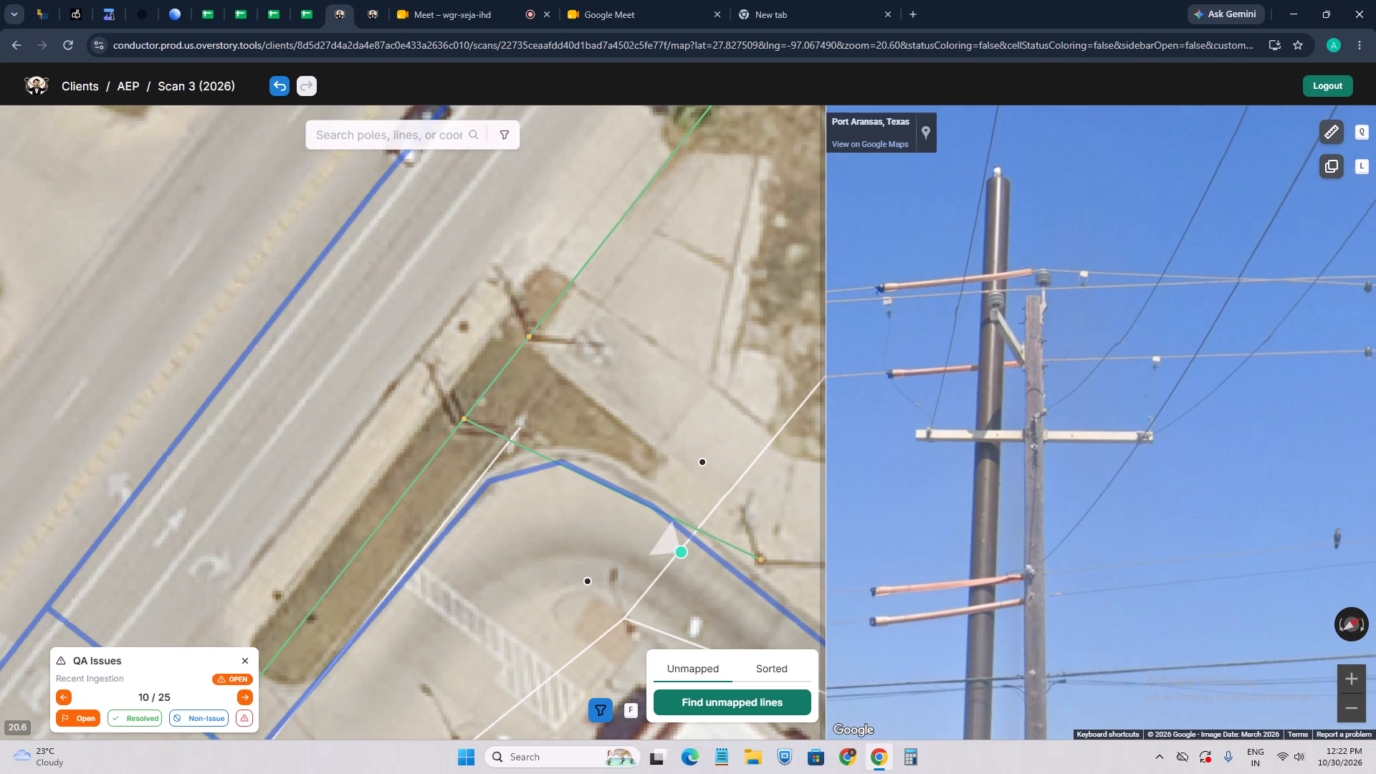
scroll(556, 363, down, 4)
scroll(621, 446, up, 2)
scroll(598, 391, up, 2)
scroll(596, 391, down, 3)
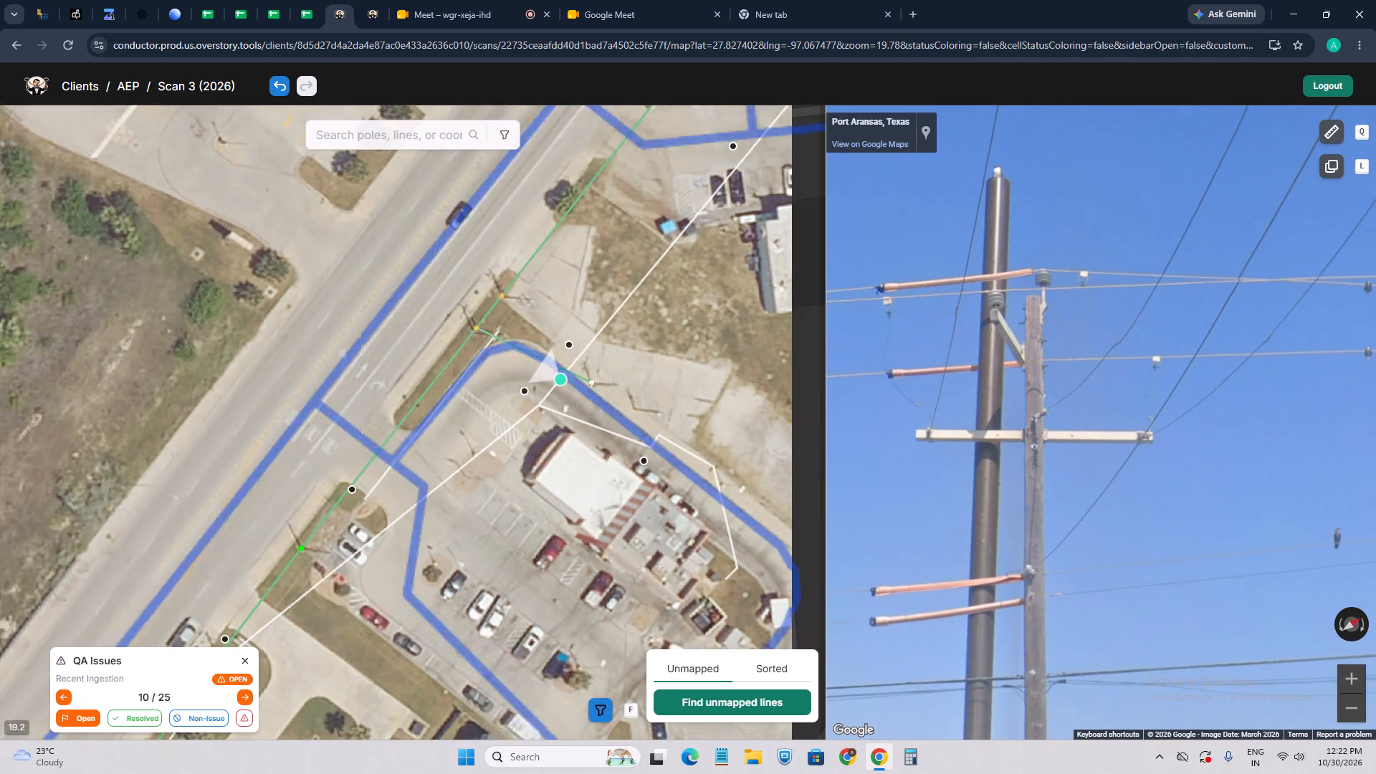
scroll(595, 392, down, 1)
drag(475, 532, 566, 406)
drag(411, 557, 512, 398)
scroll(444, 425, up, 3)
scroll(387, 430, up, 1)
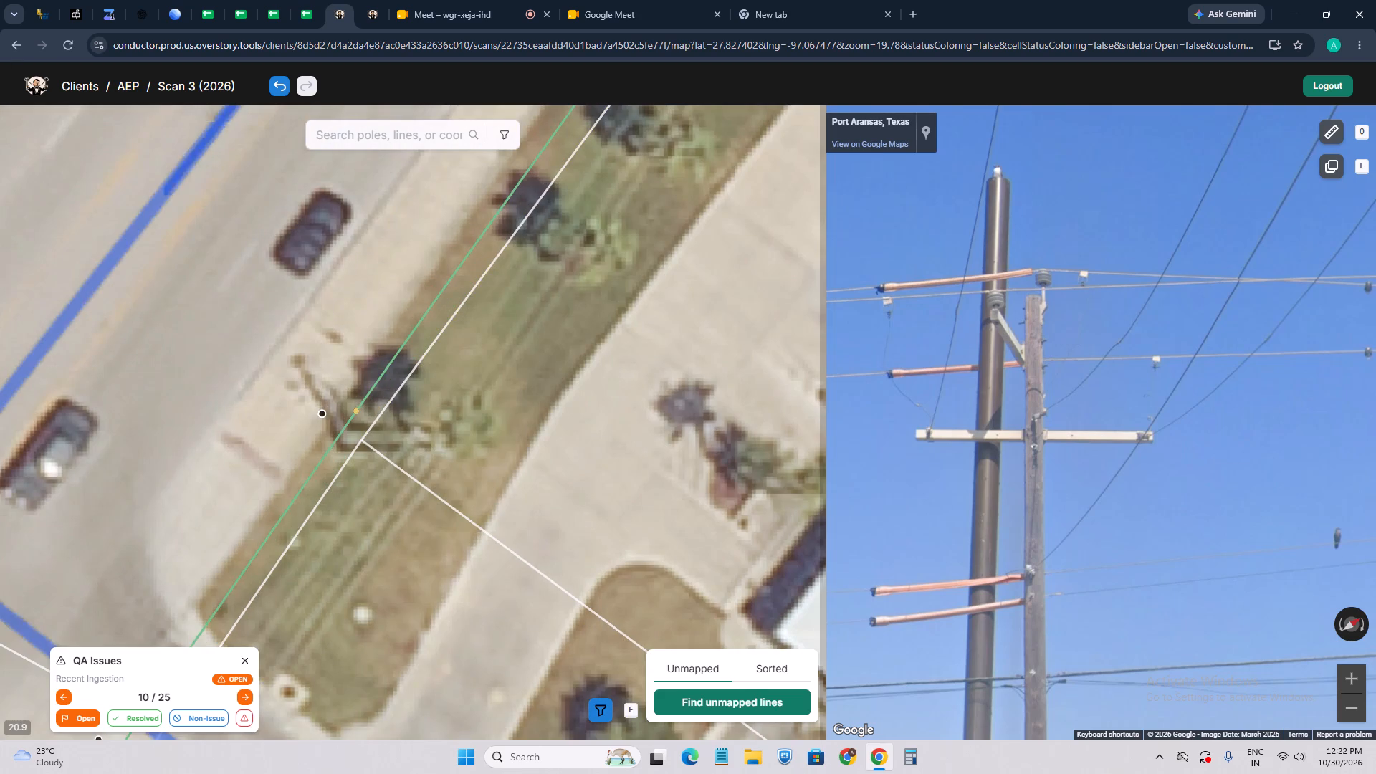
click(301, 421)
click(359, 411)
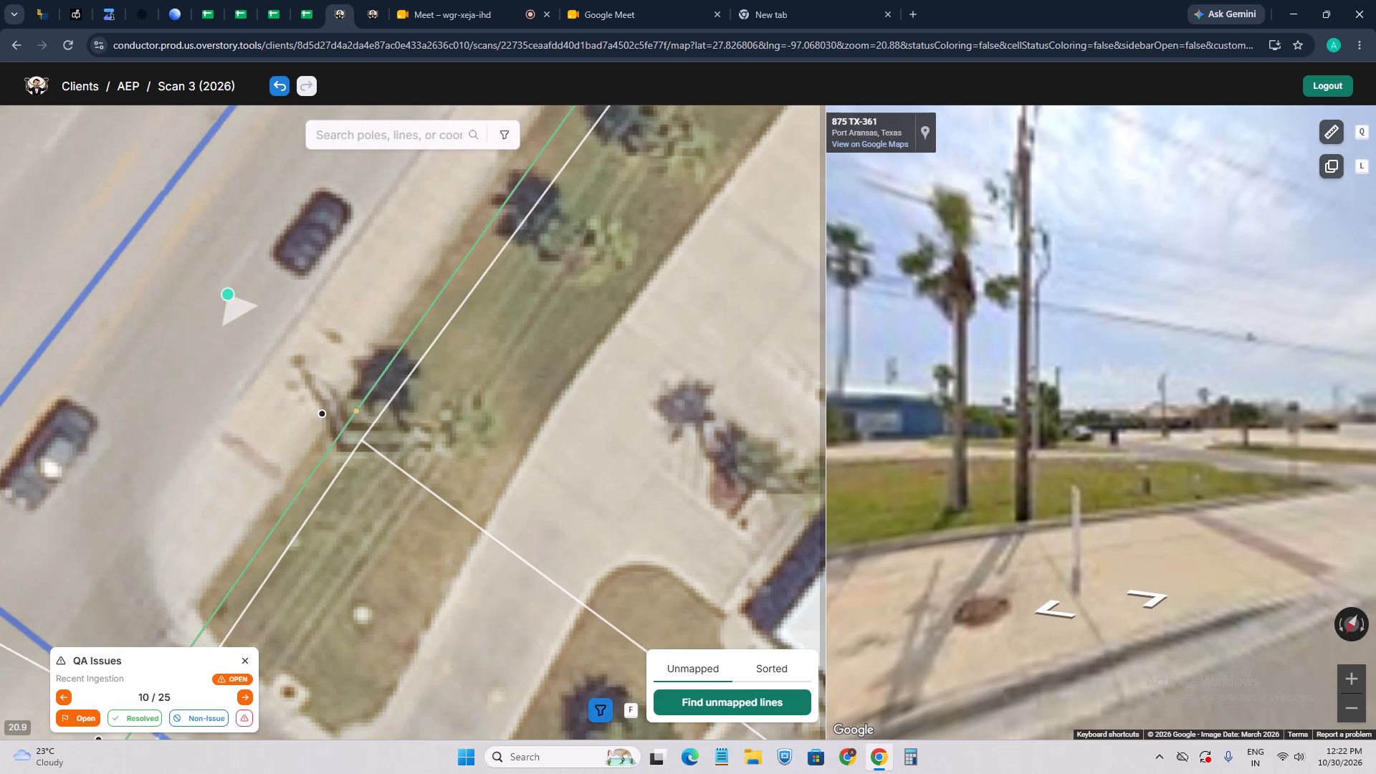
drag(1022, 394, 1117, 439)
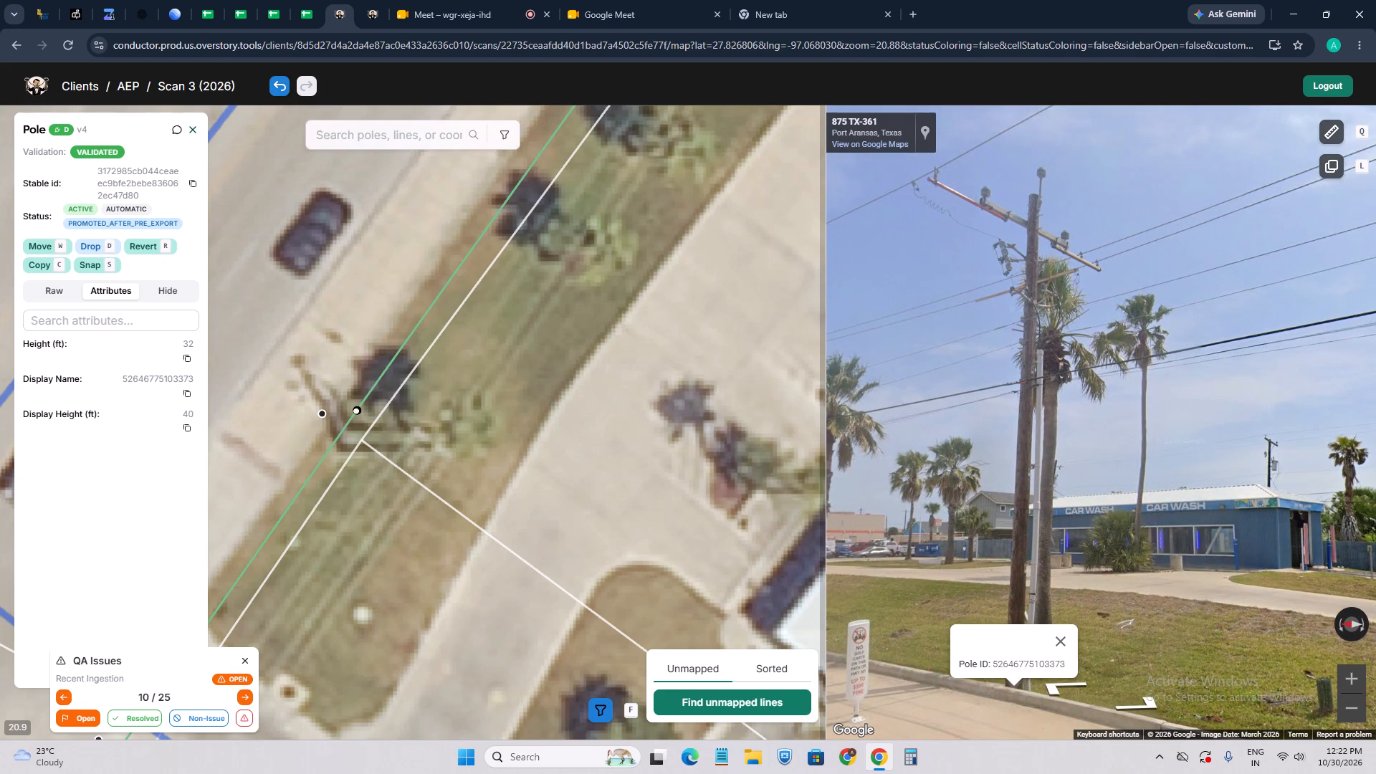
key(w)
scroll(348, 443, up, 3)
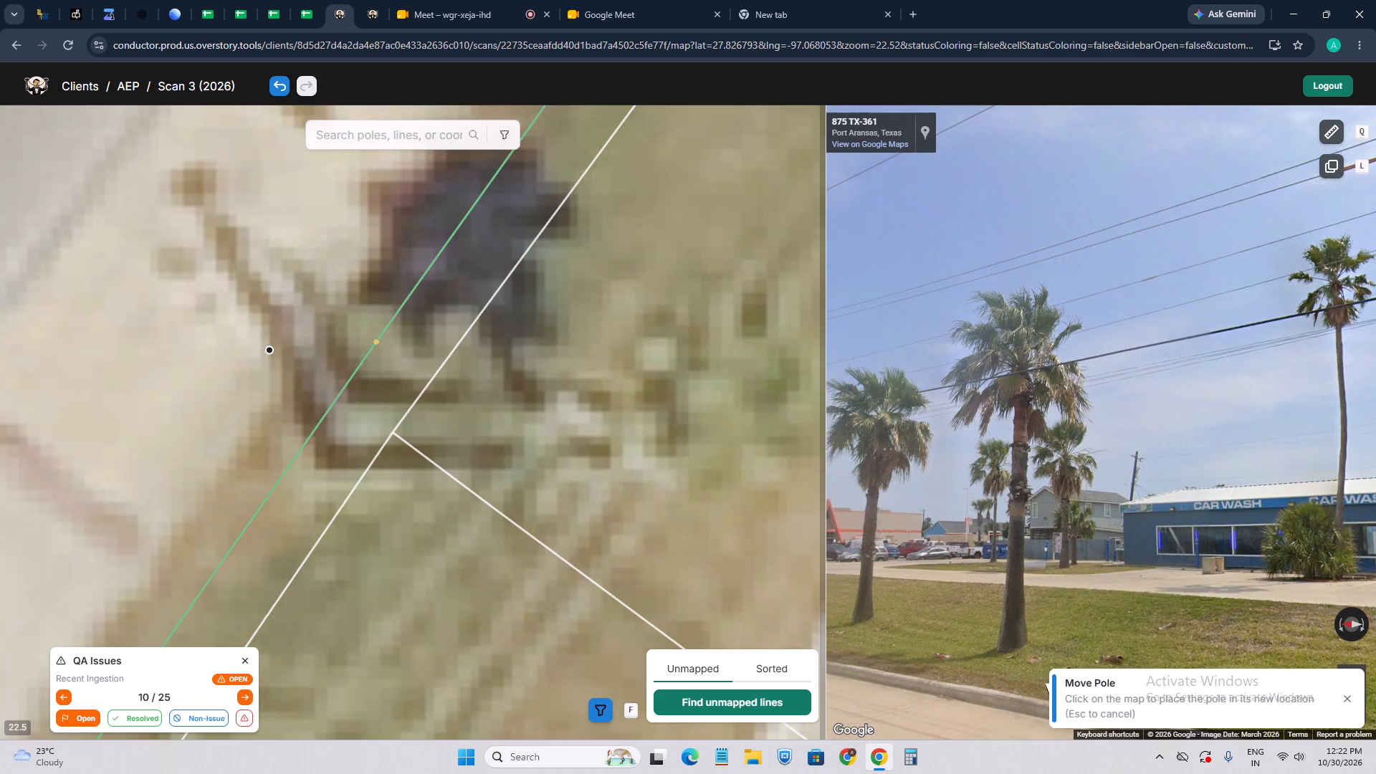
click(327, 455)
scroll(386, 417, down, 4)
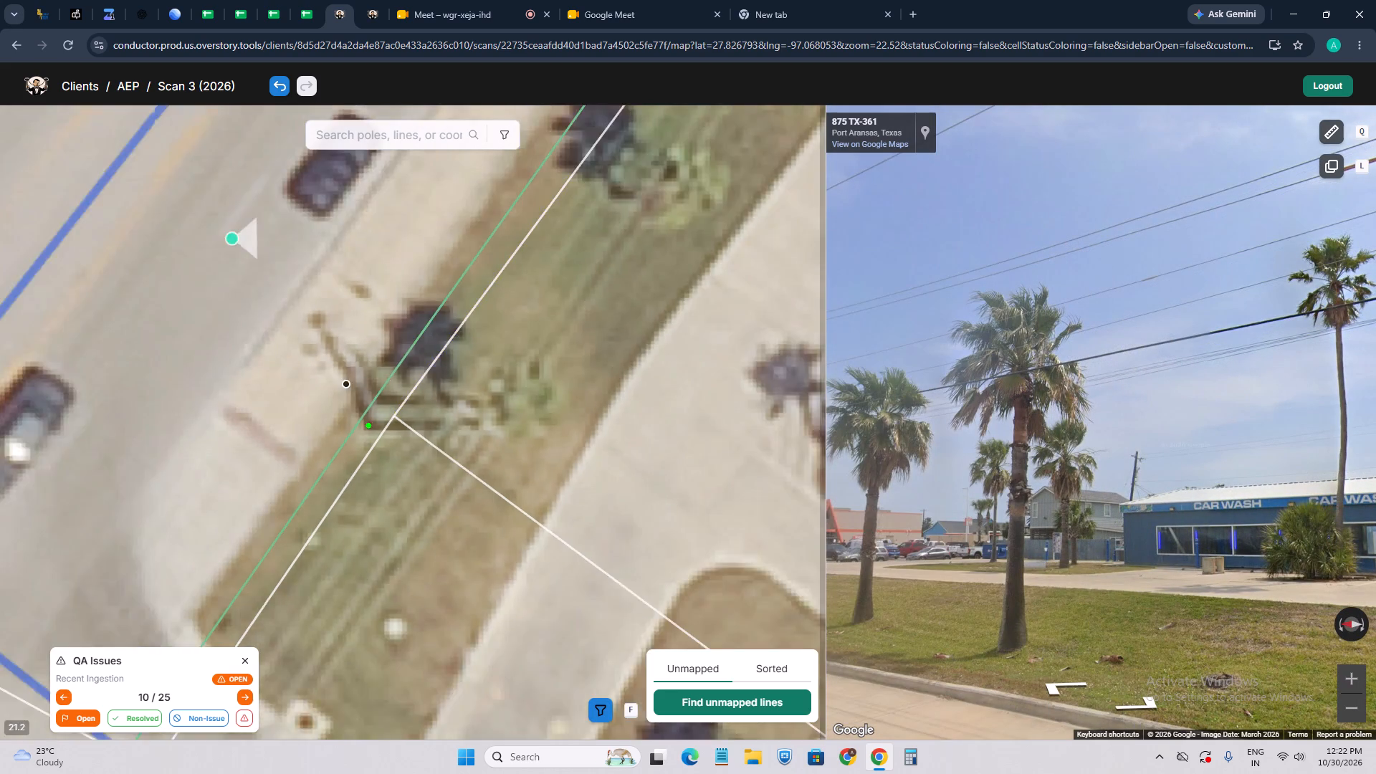
scroll(403, 395, down, 2)
drag(590, 505, 561, 443)
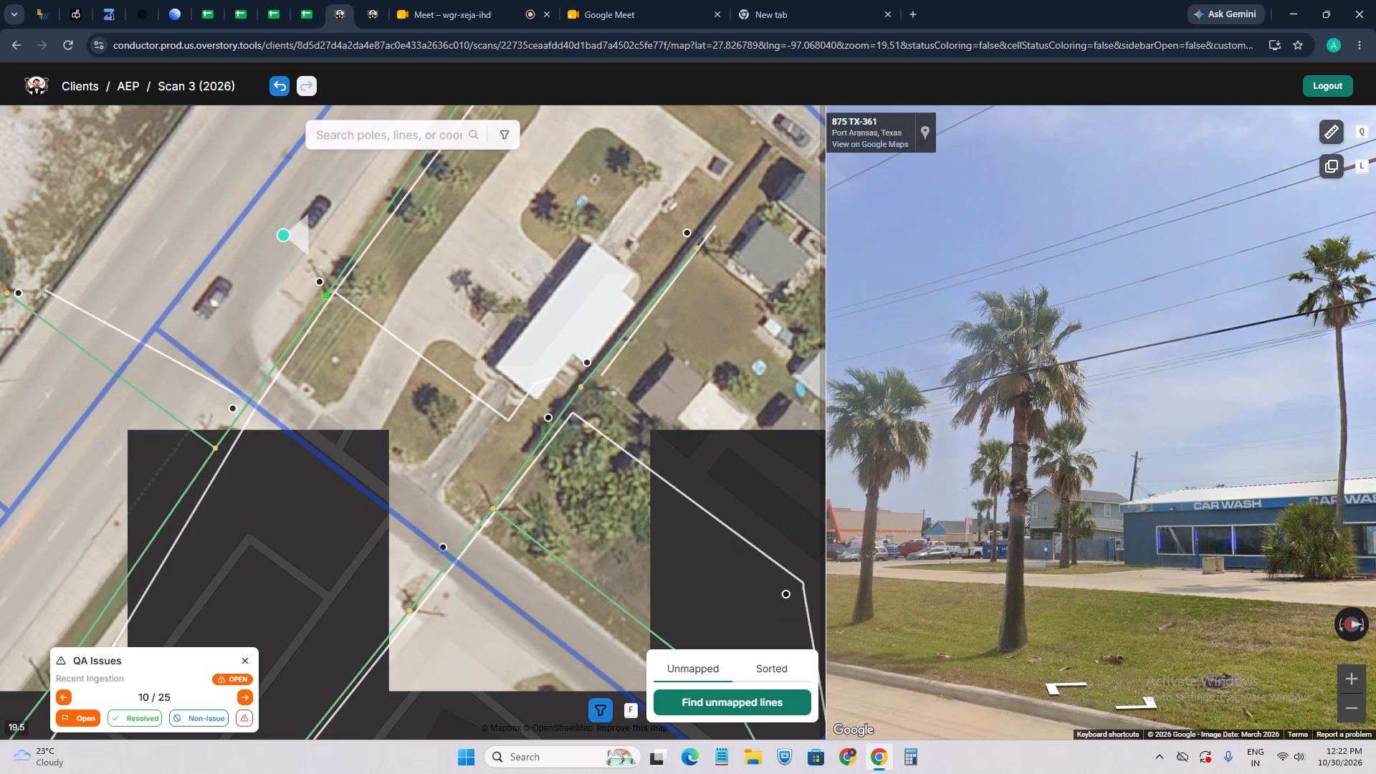
drag(315, 414, 375, 399)
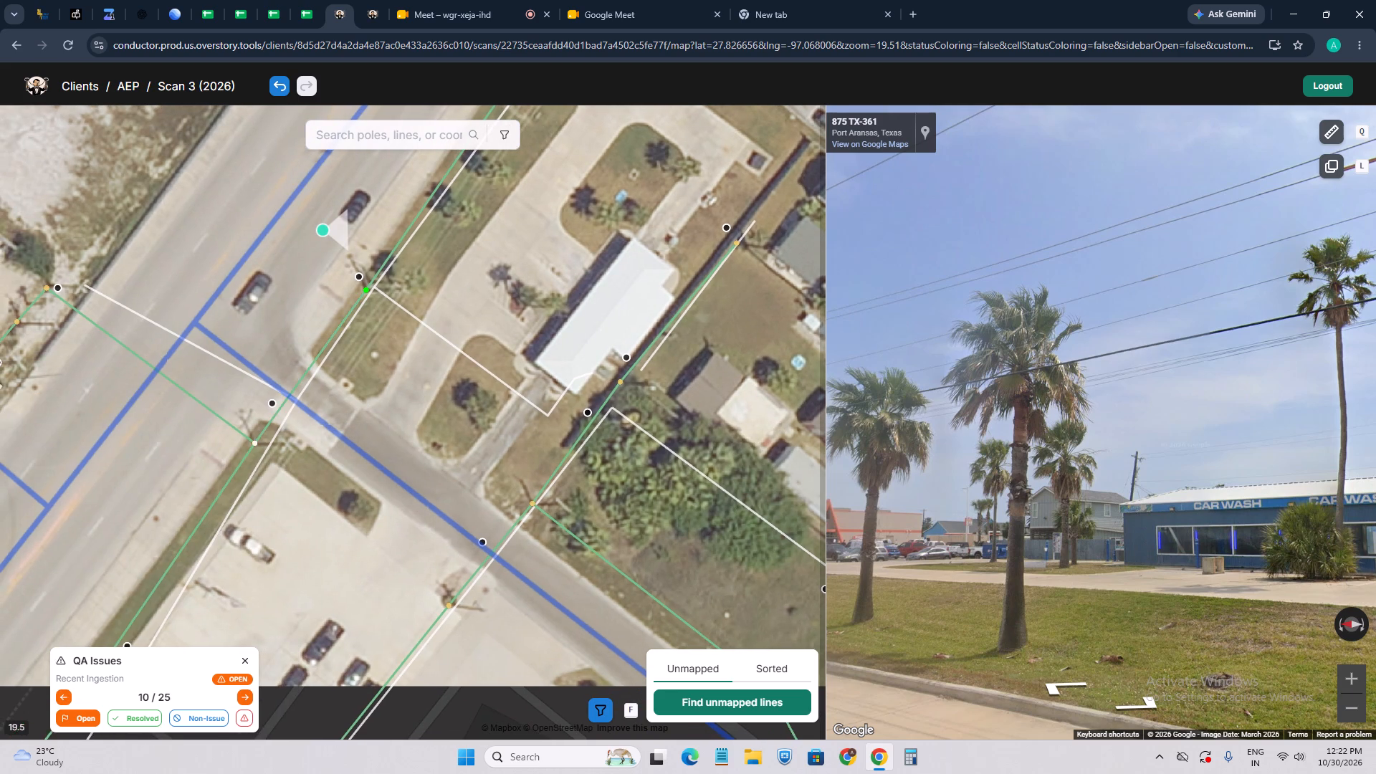
drag(269, 507, 479, 493)
click(267, 335)
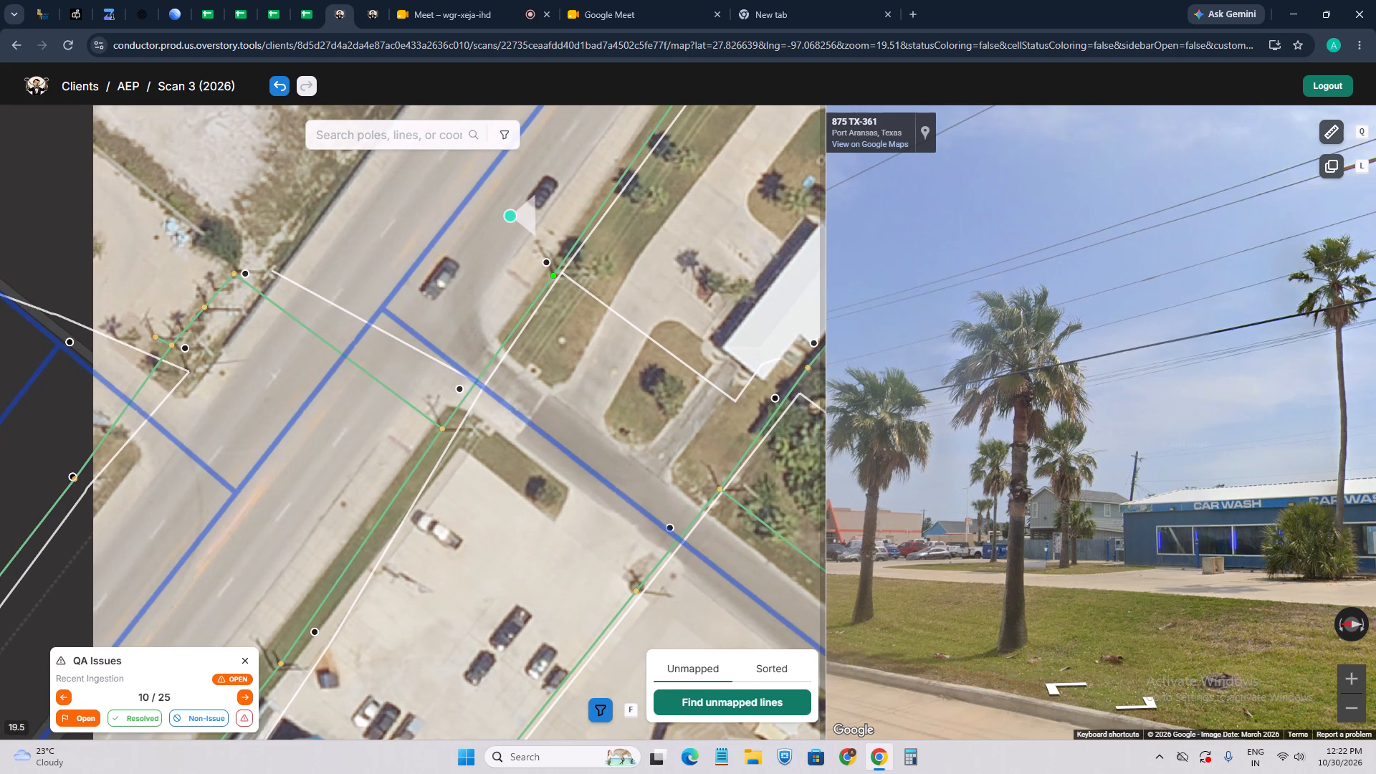
click(266, 338)
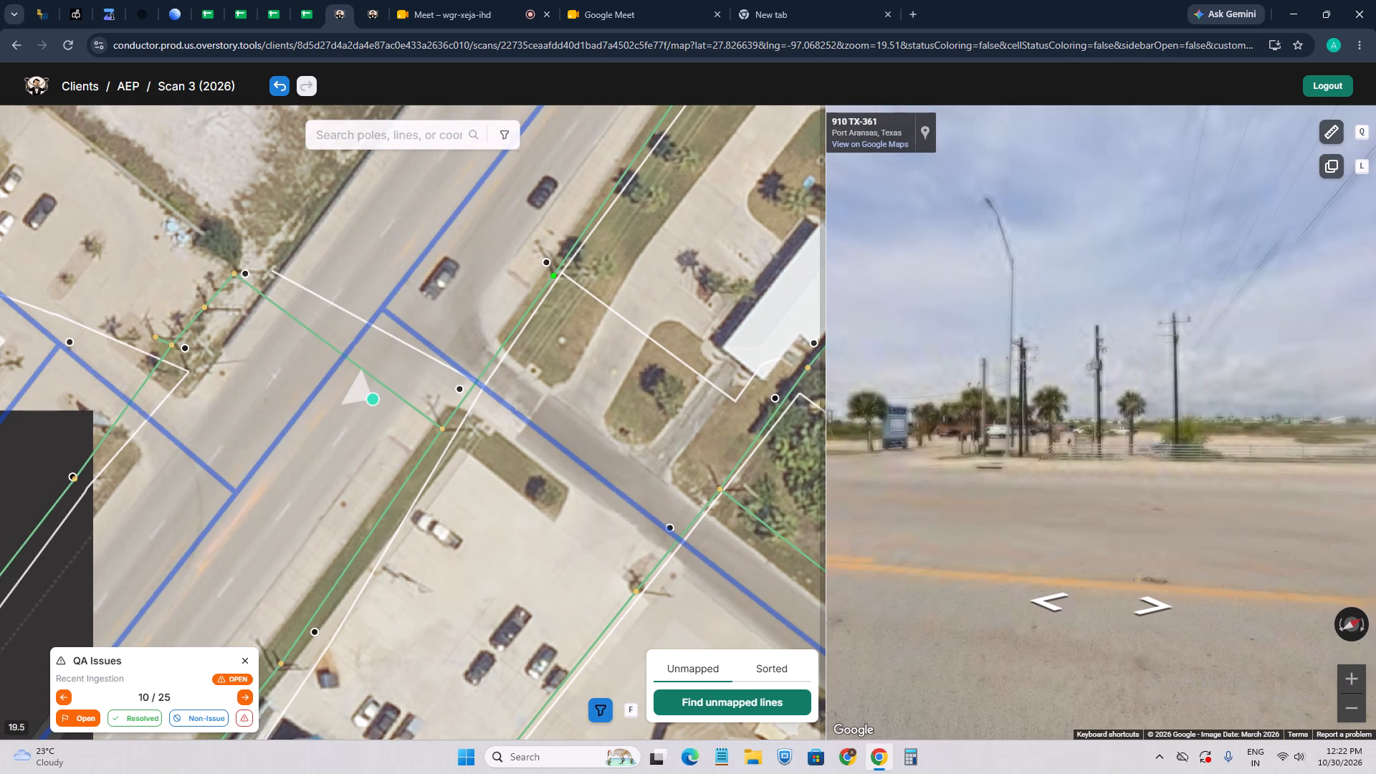
drag(1104, 338, 1030, 357)
scroll(1091, 355, up, 3)
scroll(259, 310, up, 2)
drag(212, 305, 517, 435)
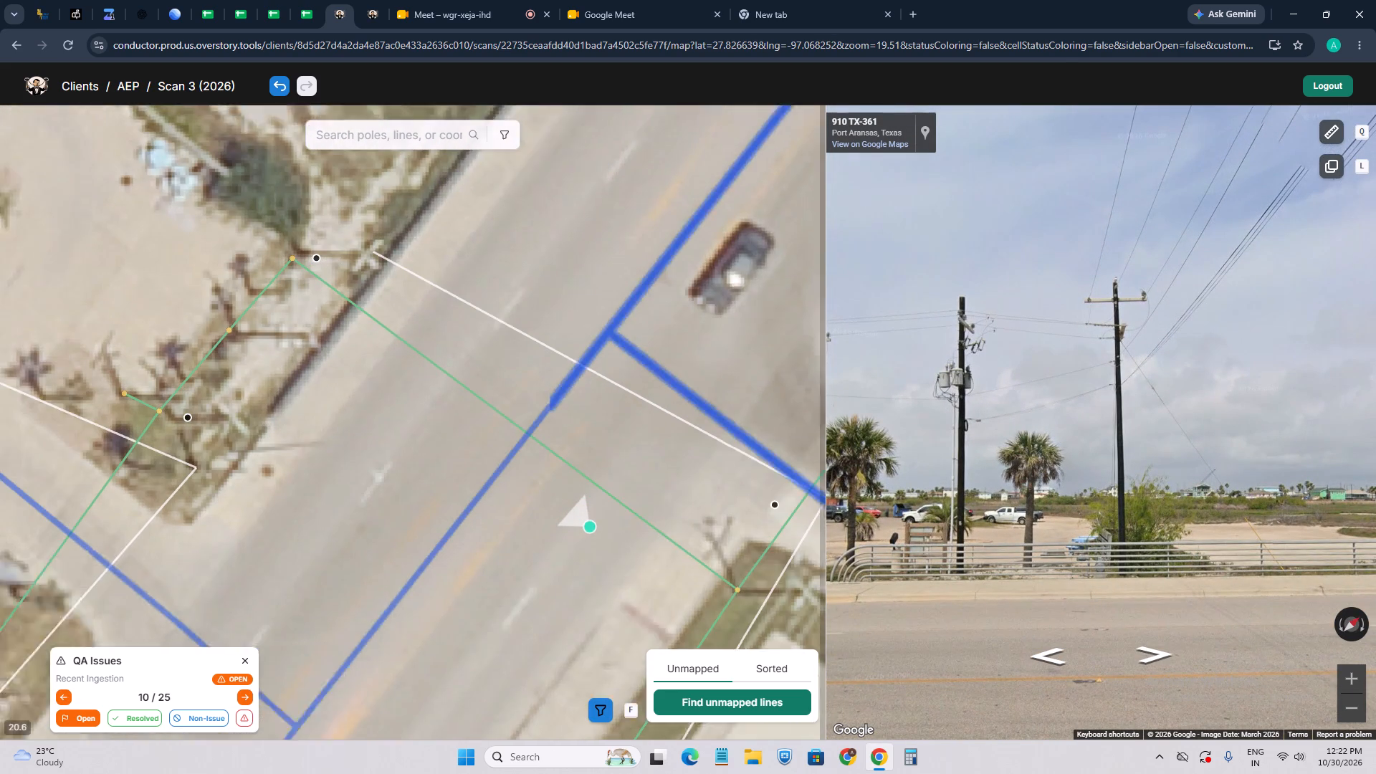
drag(517, 435, 520, 436)
drag(1116, 442, 1375, 450)
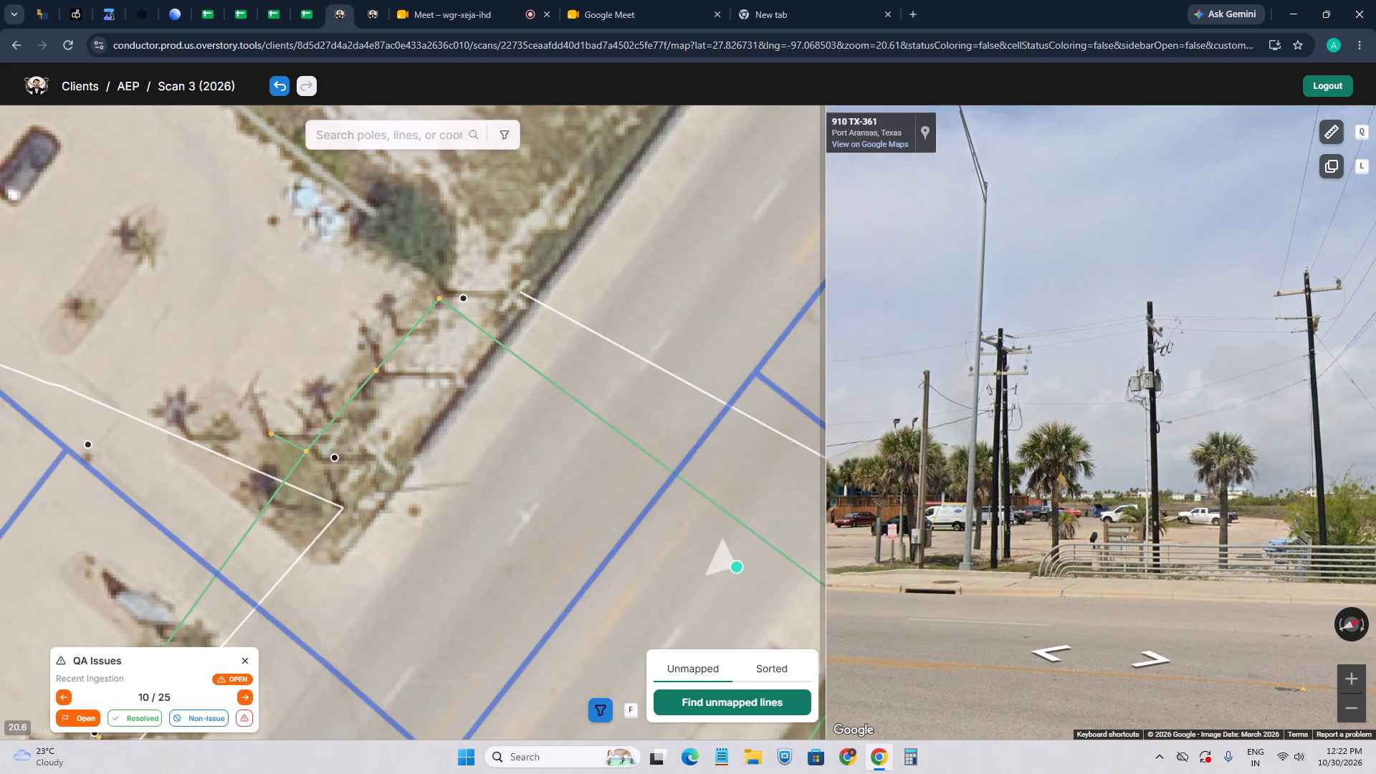
drag(1033, 459, 1096, 417)
drag(401, 459, 424, 446)
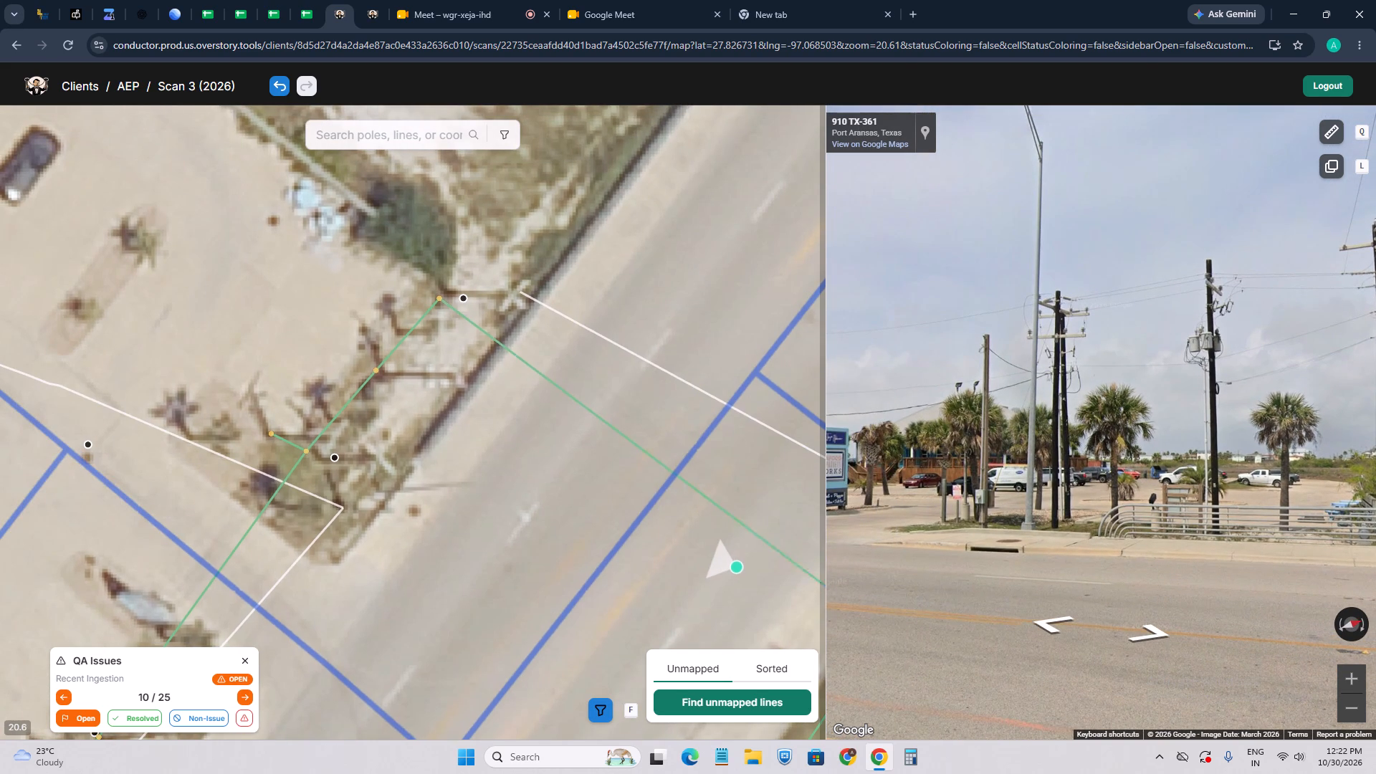
drag(424, 446, 456, 429)
drag(475, 404, 439, 478)
scroll(460, 464, down, 1)
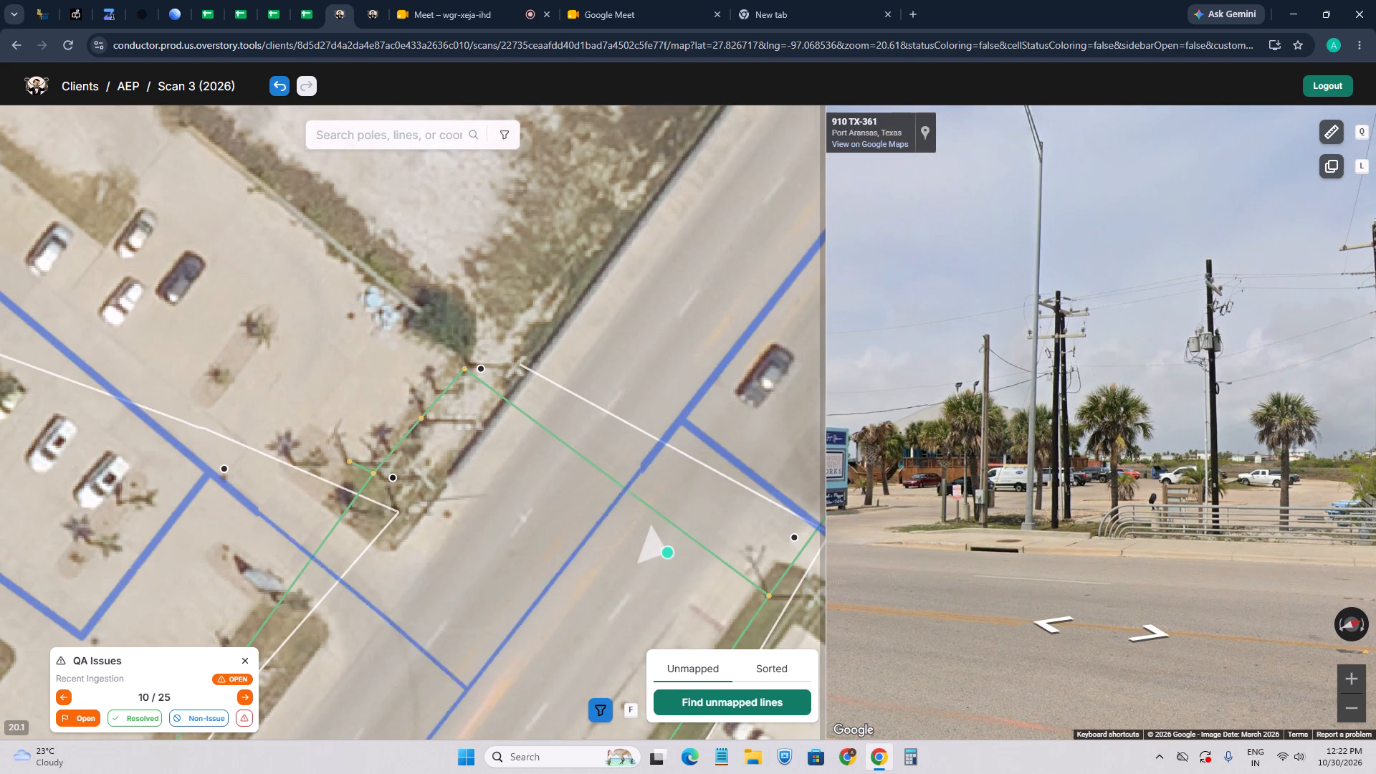
scroll(419, 469, up, 2)
drag(491, 419, 476, 479)
scroll(475, 468, down, 2)
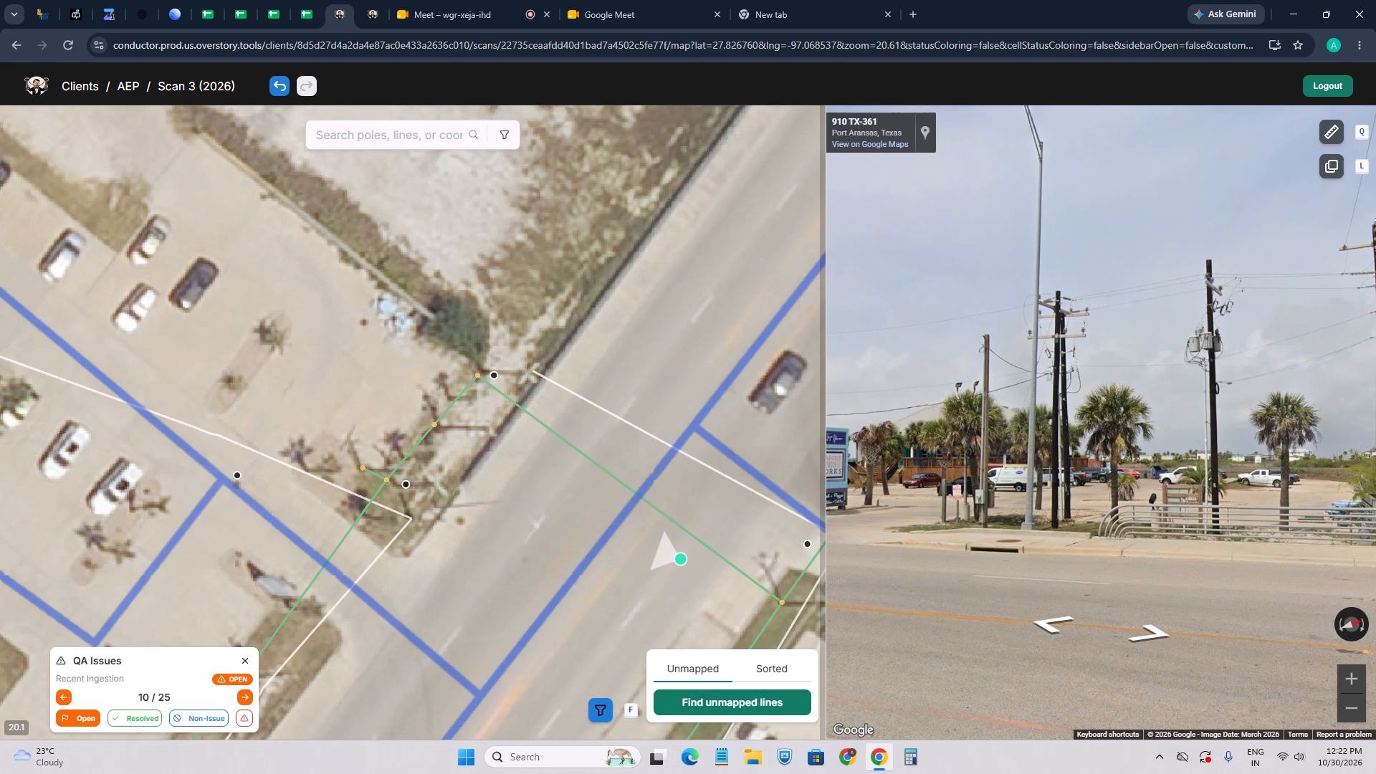
drag(1204, 454, 1133, 462)
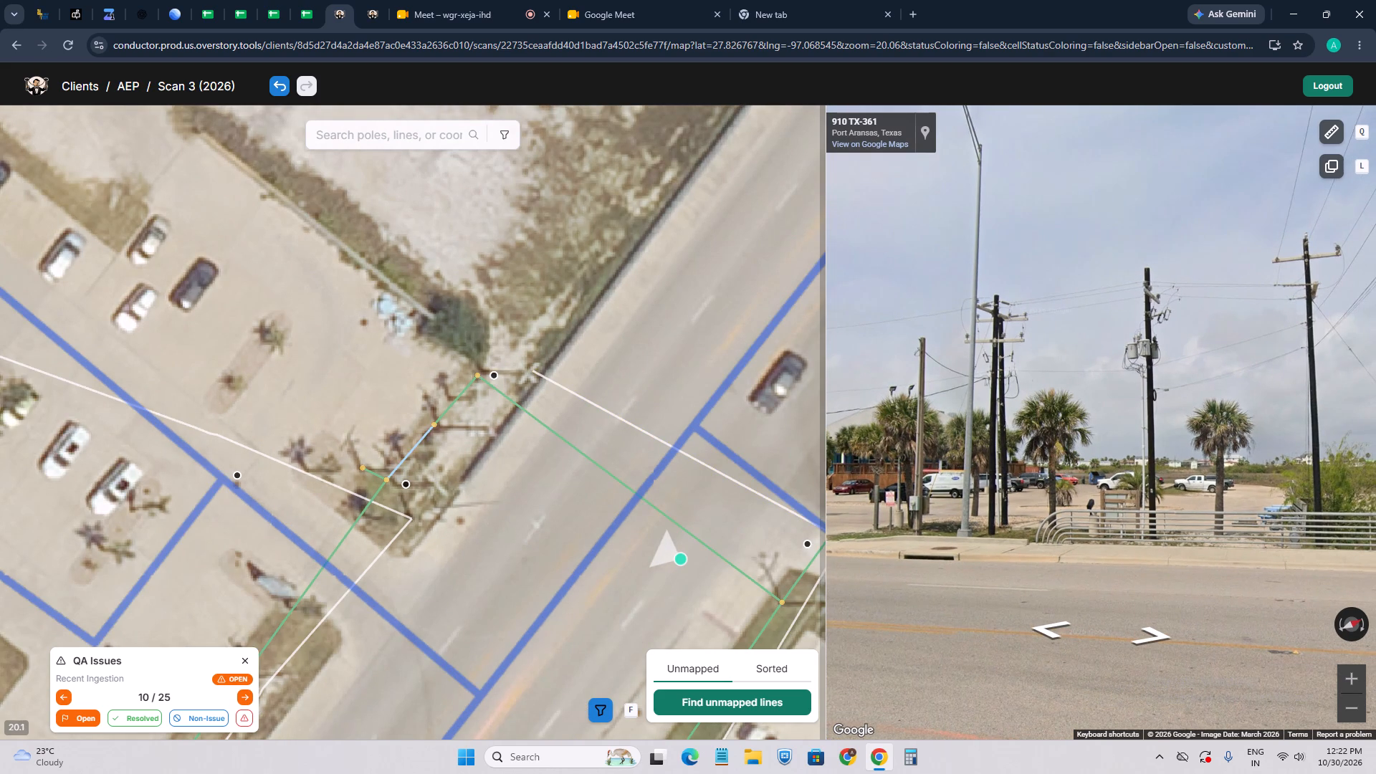
scroll(436, 429, up, 2)
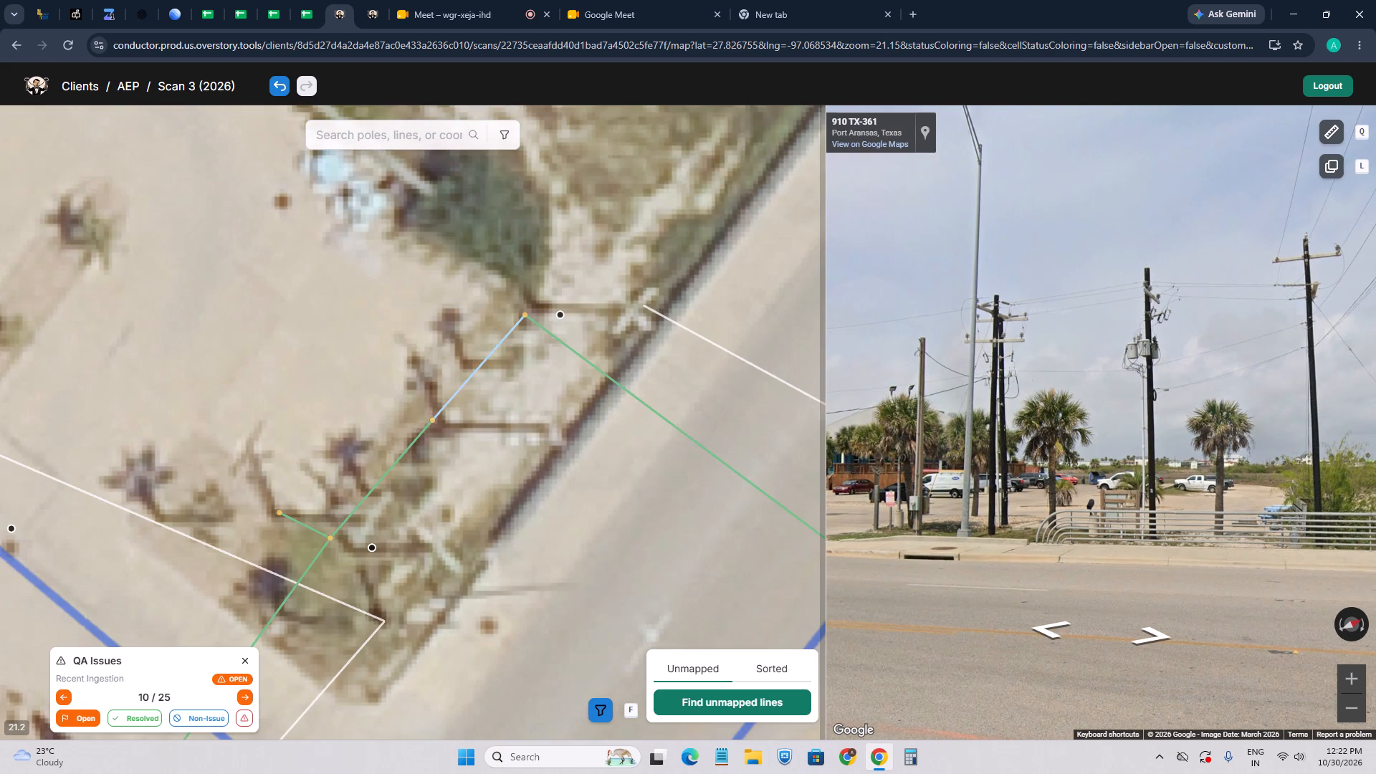
click(521, 311)
drag(450, 302, 390, 388)
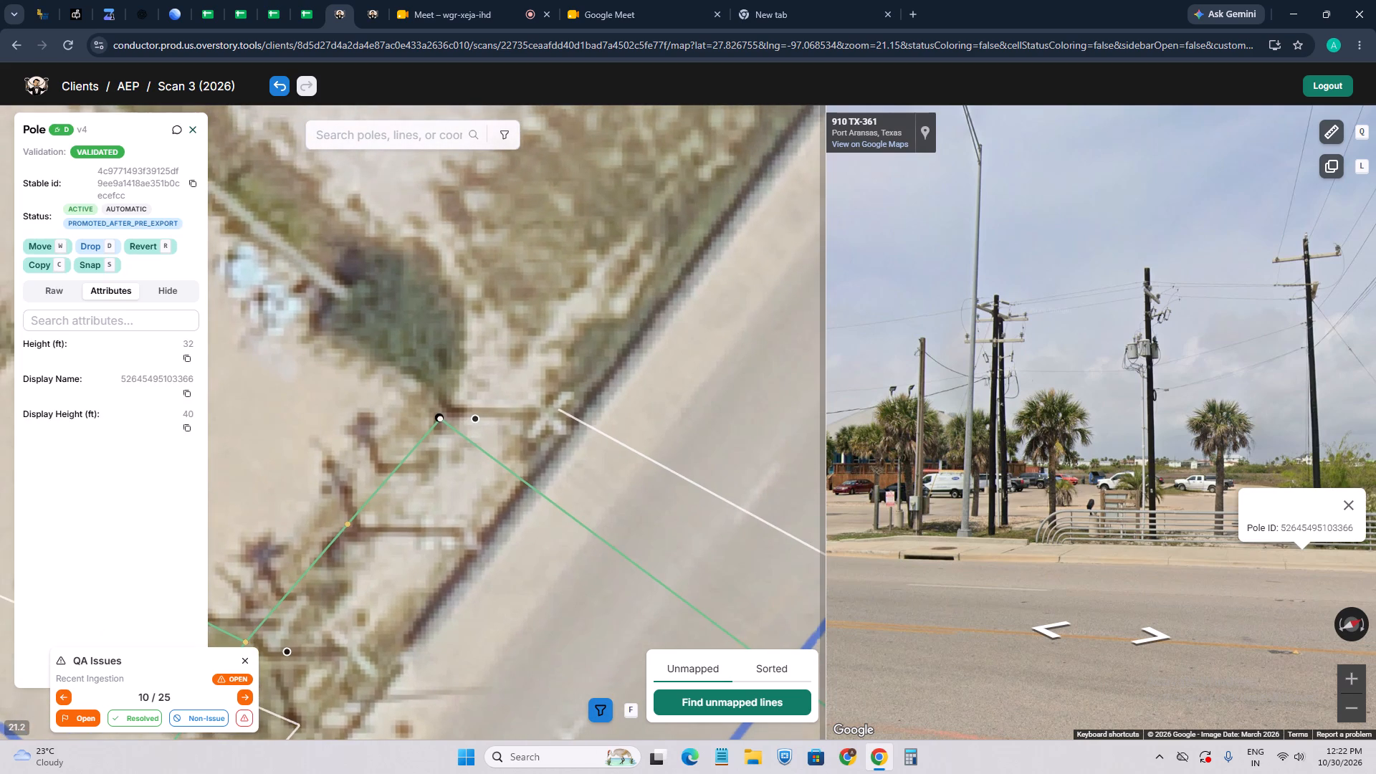
key(w)
scroll(457, 408, up, 4)
click(434, 421)
scroll(431, 423, up, 2)
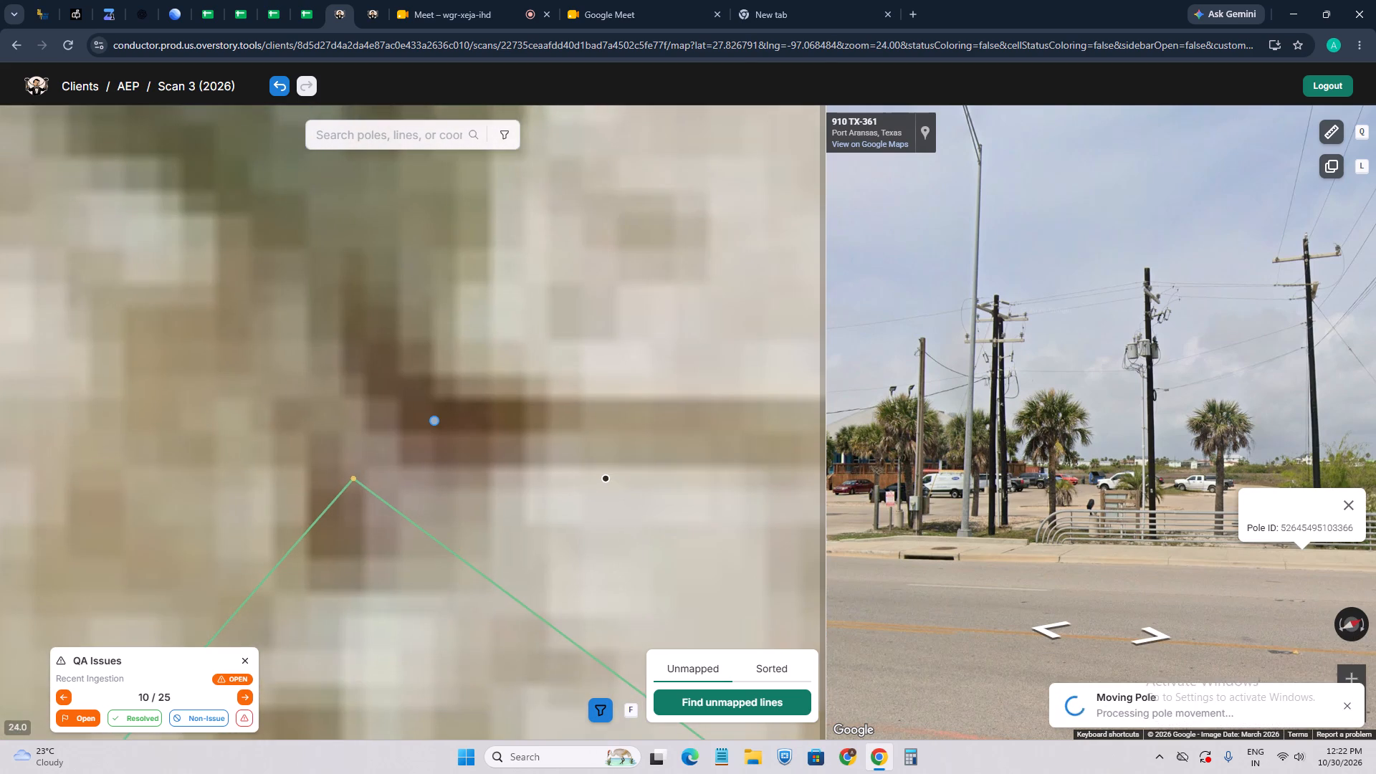
scroll(424, 471, down, 4)
drag(400, 553, 500, 390)
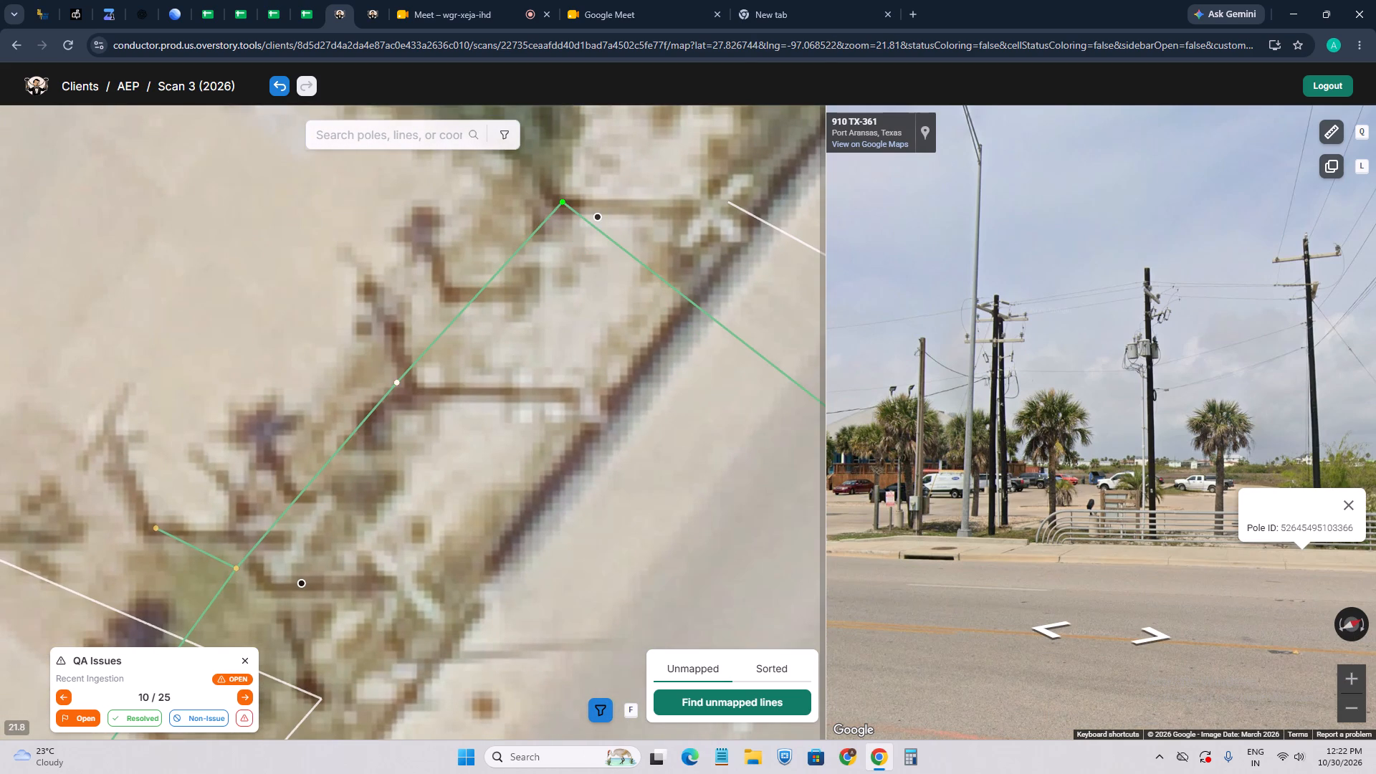
click(403, 384)
scroll(414, 401, up, 3)
key(w)
click(413, 365)
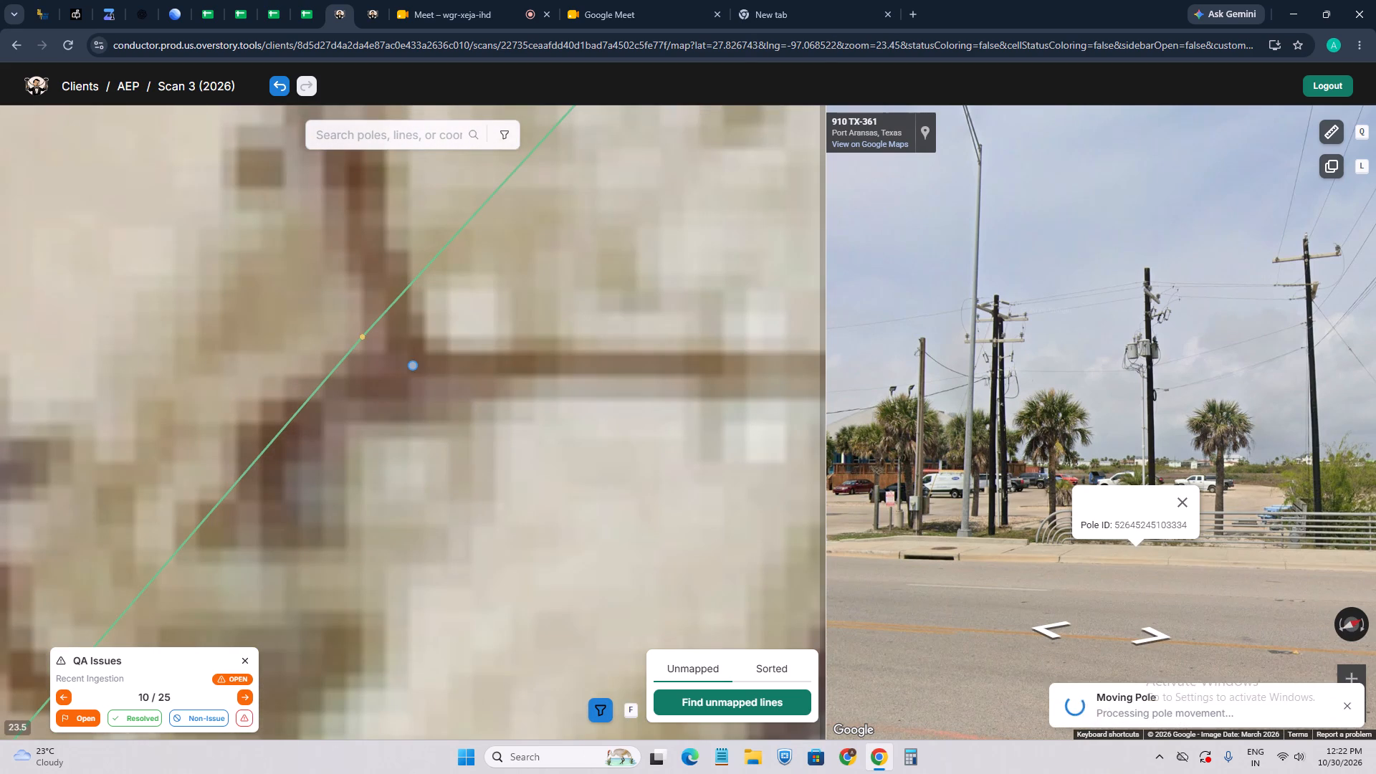
scroll(418, 416, down, 3)
drag(362, 519, 464, 392)
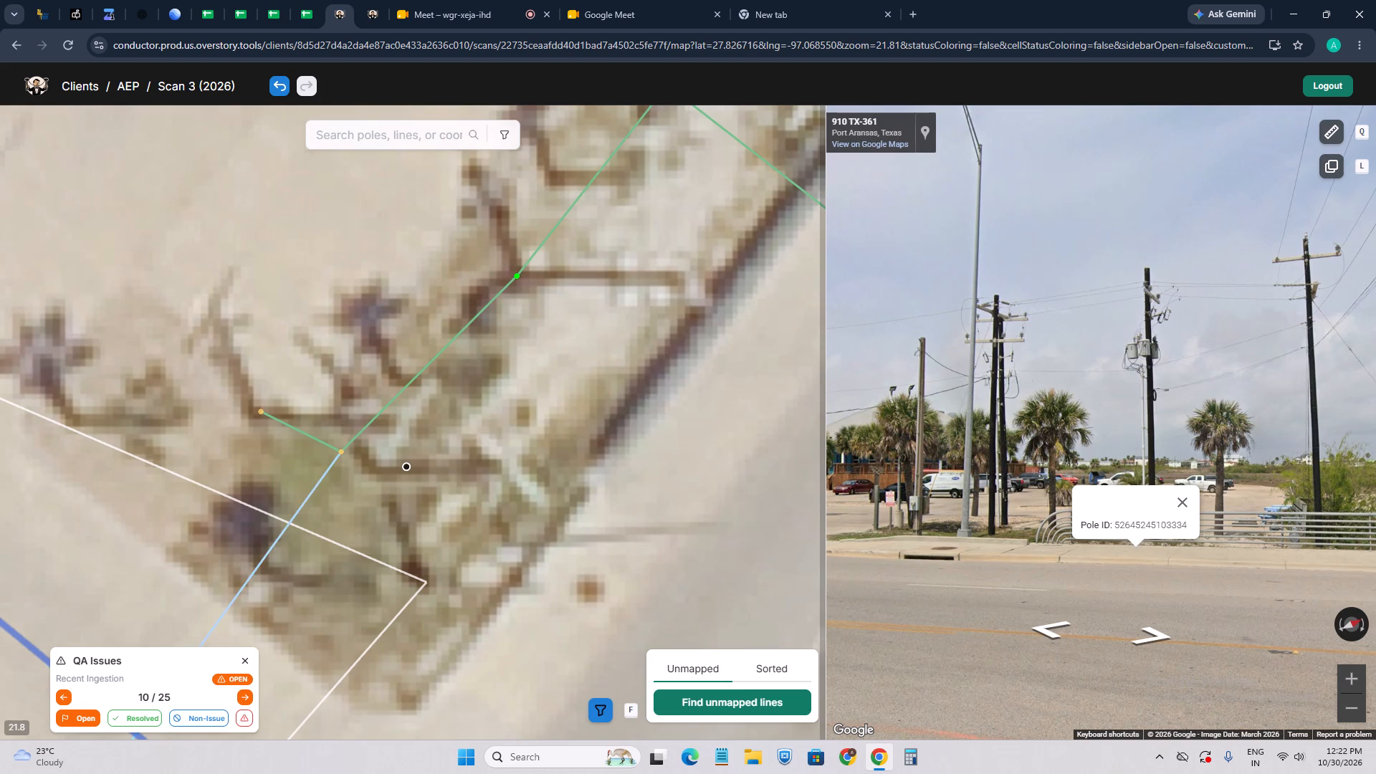
click(347, 458)
scroll(358, 478, up, 2)
key(w)
click(385, 459)
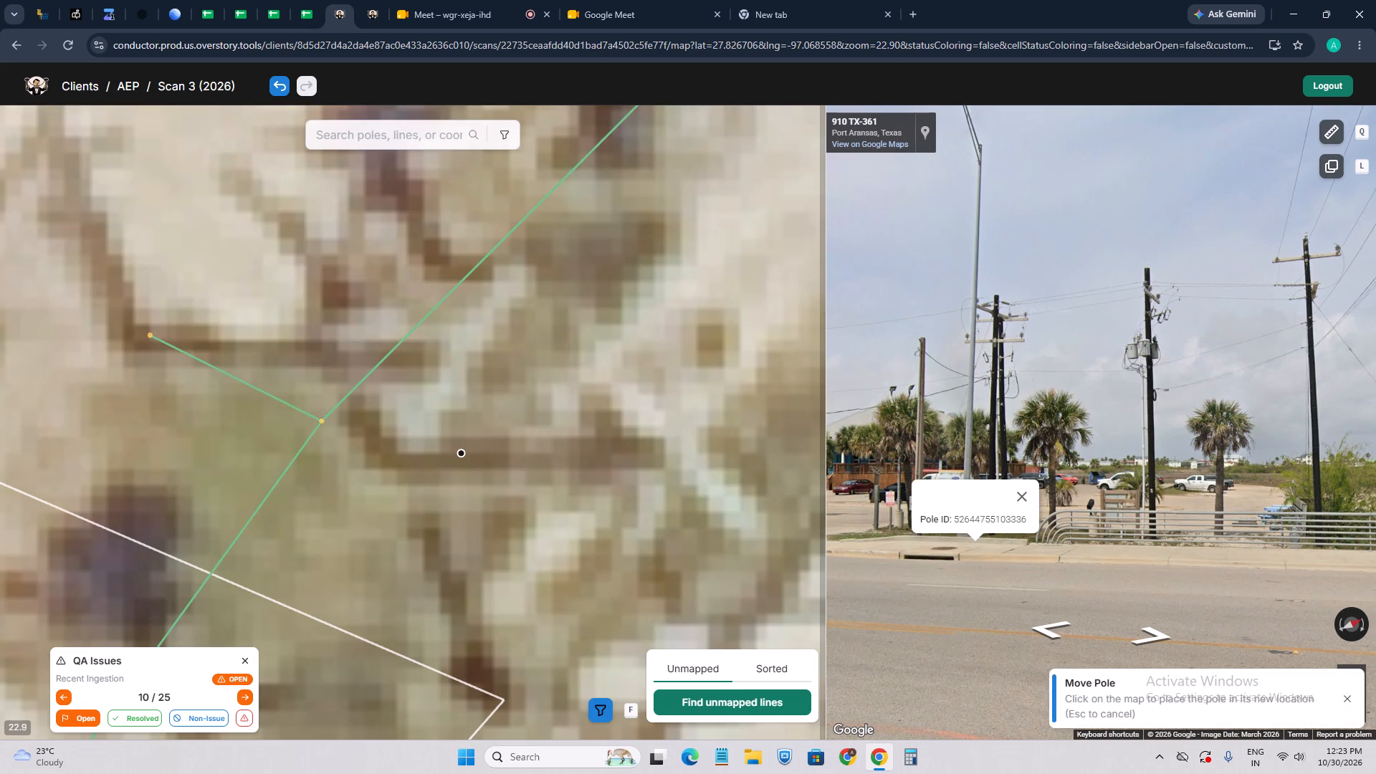
Move the pole at the western end of the short branch line slightly southwest onto its shadow base.
scroll(378, 462, up, 1)
scroll(377, 463, down, 2)
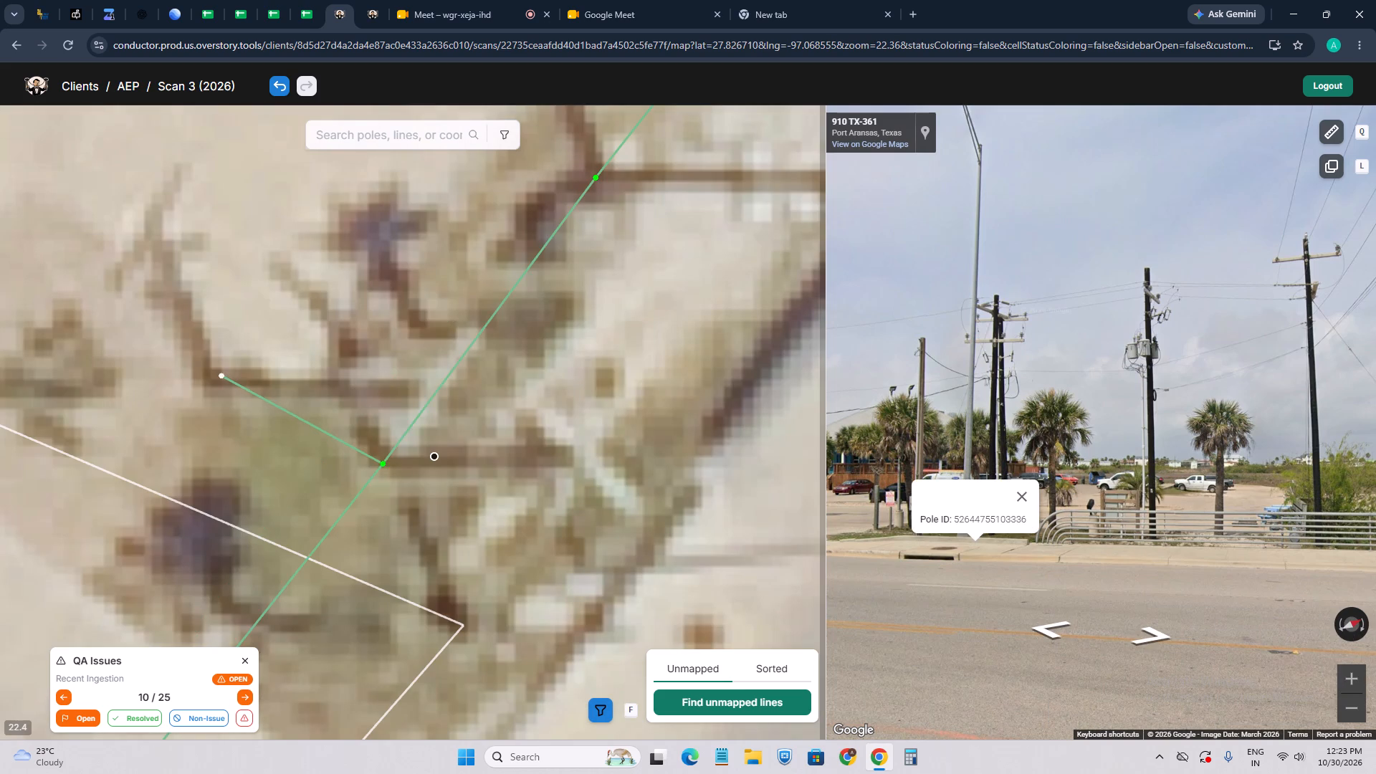
click(219, 375)
scroll(210, 390, up, 2)
key(w)
click(212, 374)
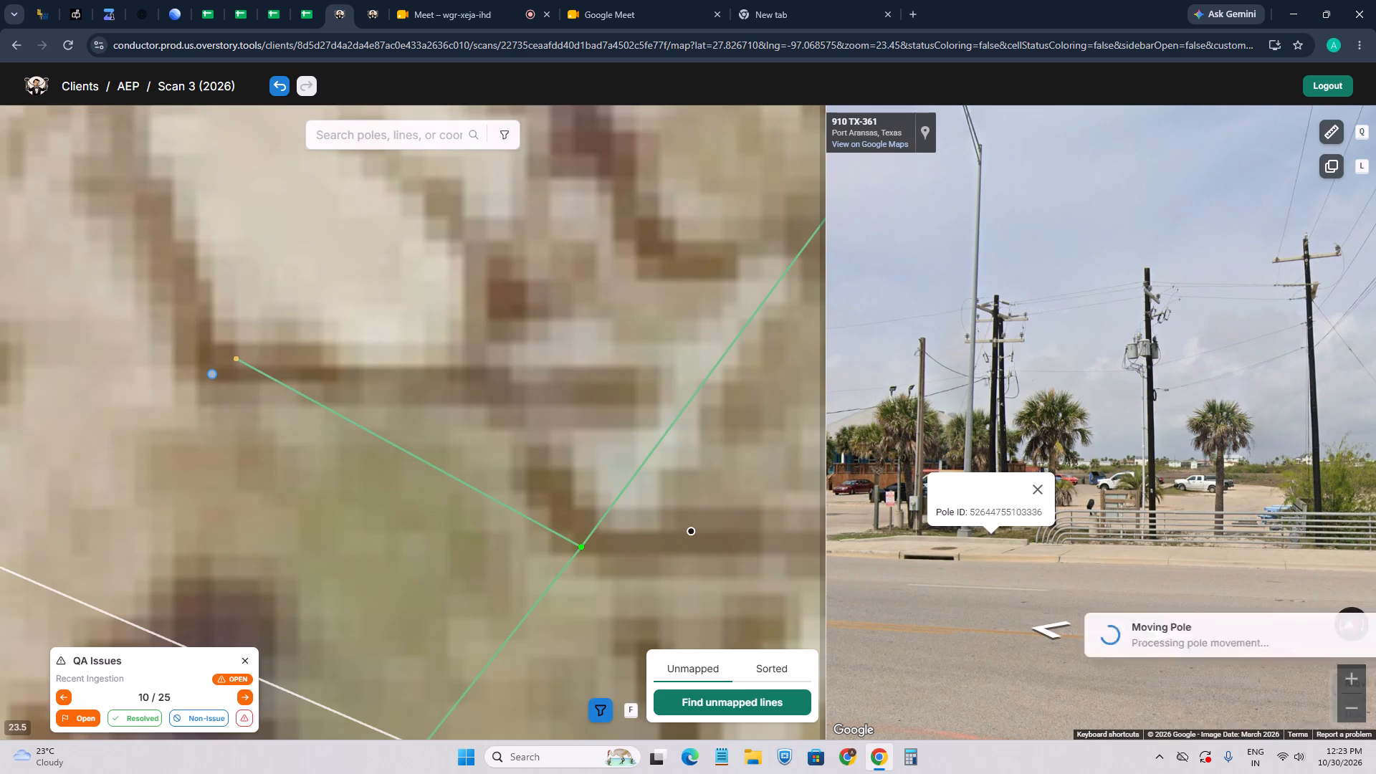
scroll(208, 405, down, 6)
scroll(420, 348, down, 4)
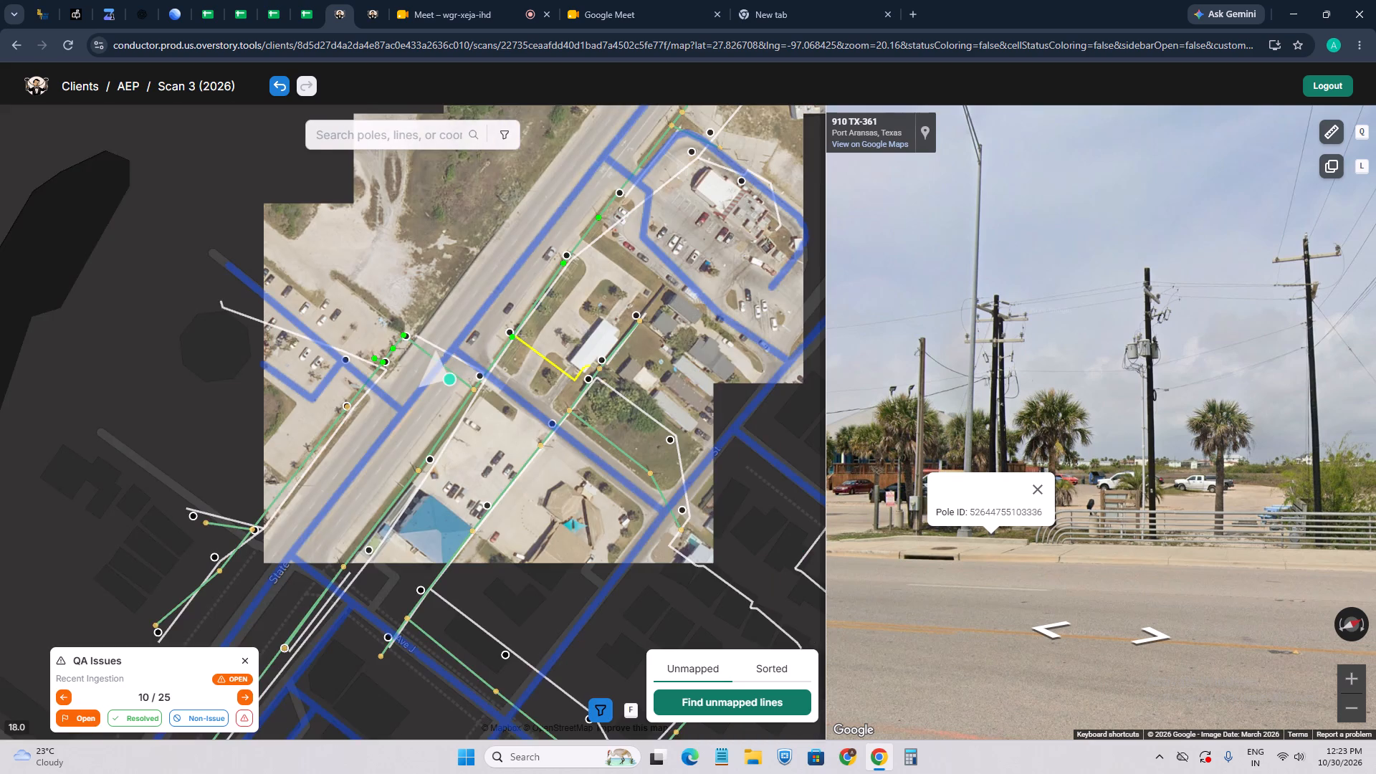
drag(542, 353, 425, 514)
drag(517, 356, 422, 504)
scroll(478, 409, up, 3)
drag(391, 499, 452, 438)
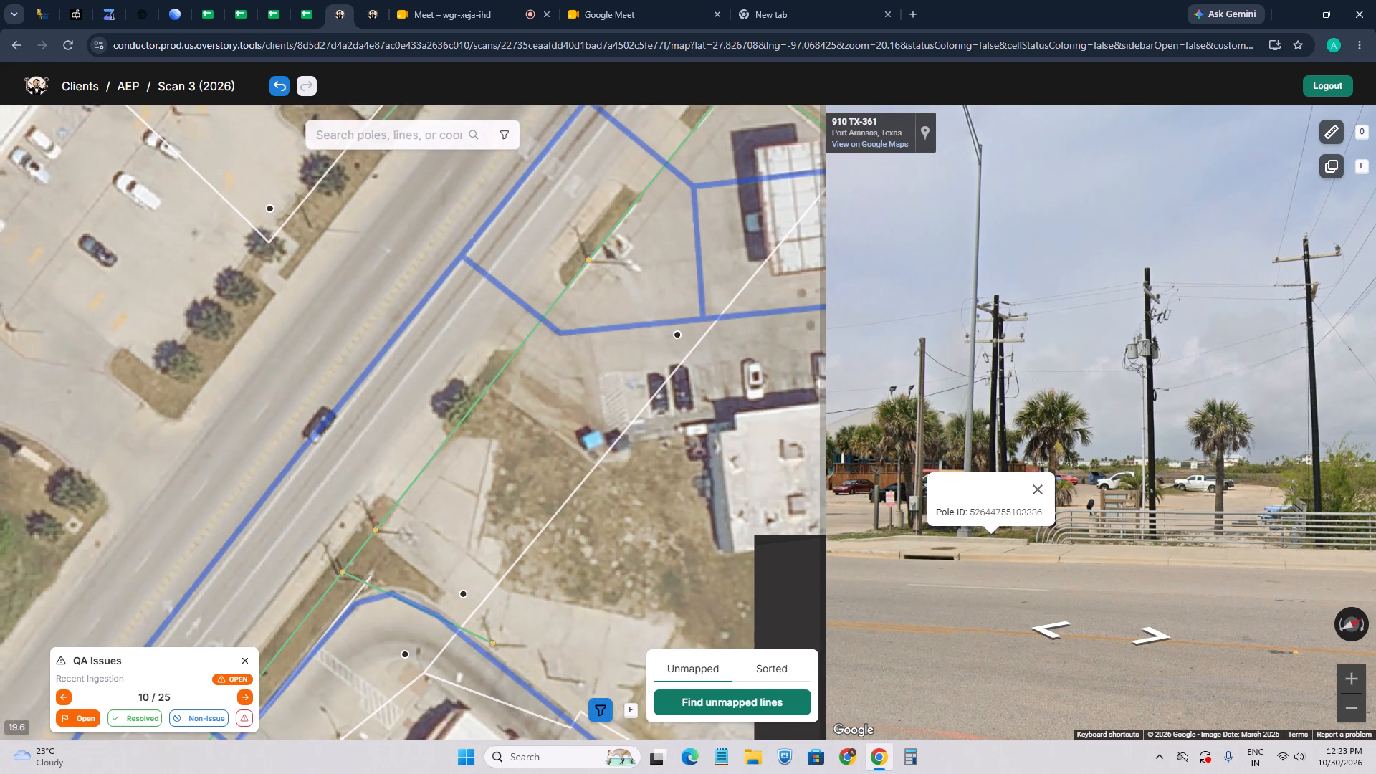
drag(462, 280, 361, 535)
drag(462, 352, 448, 514)
click(416, 371)
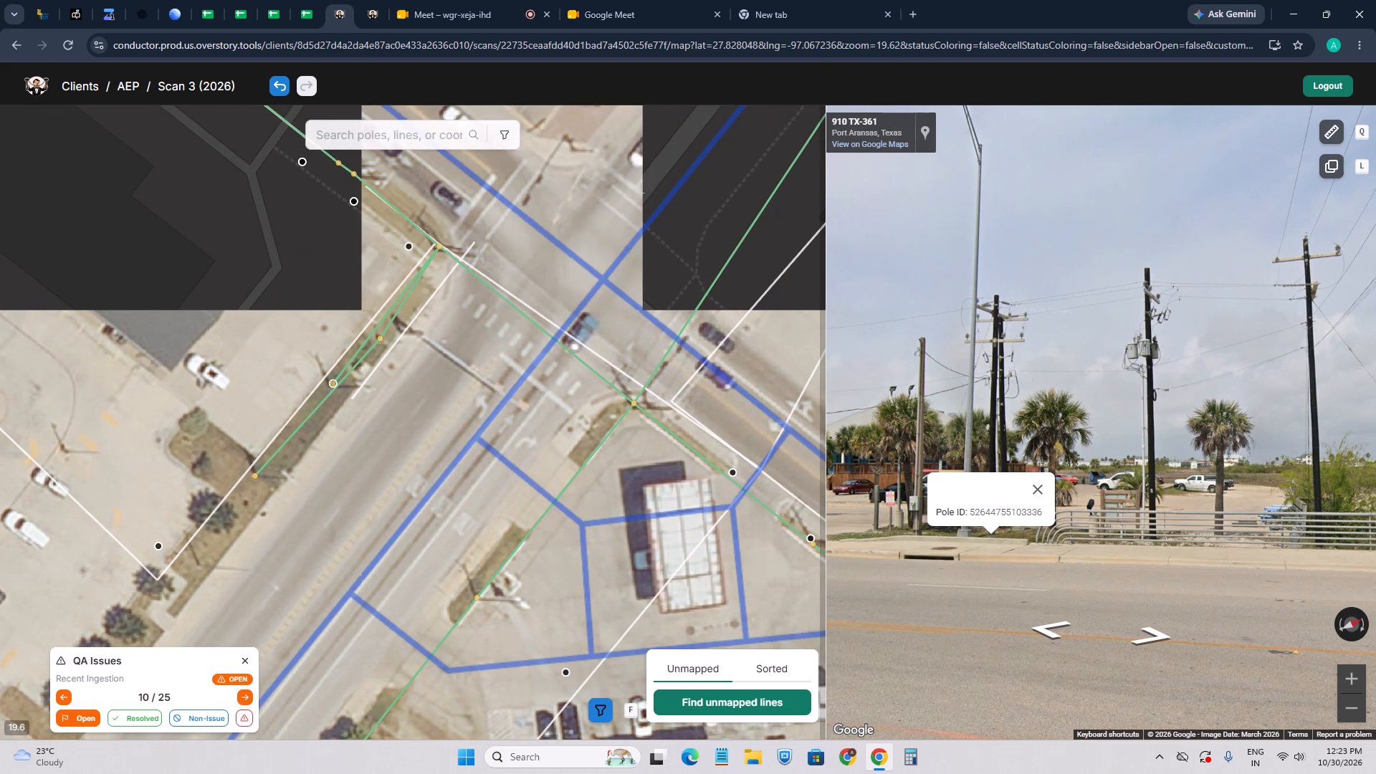
drag(426, 355, 411, 431)
drag(1117, 386, 1219, 398)
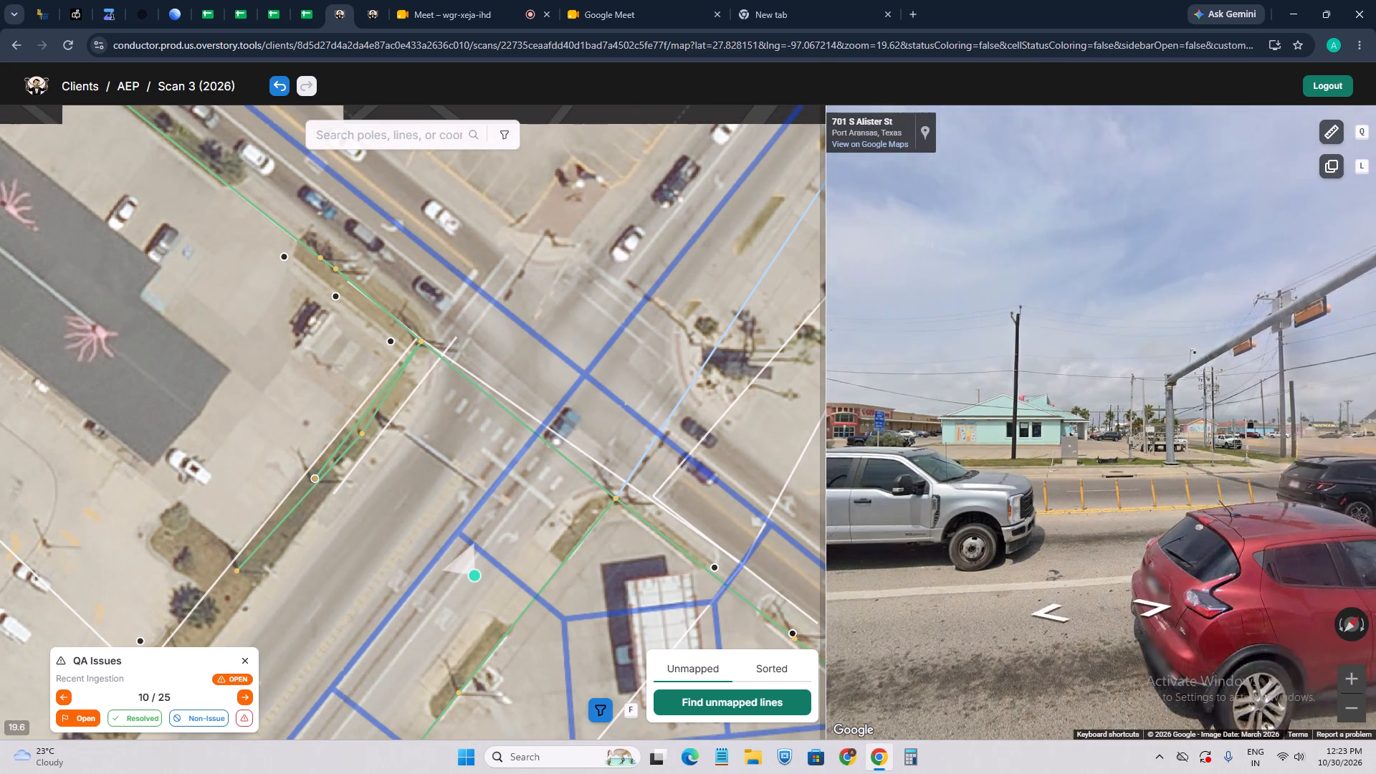
drag(1219, 398, 1227, 396)
drag(1072, 388, 1174, 383)
scroll(354, 502, up, 2)
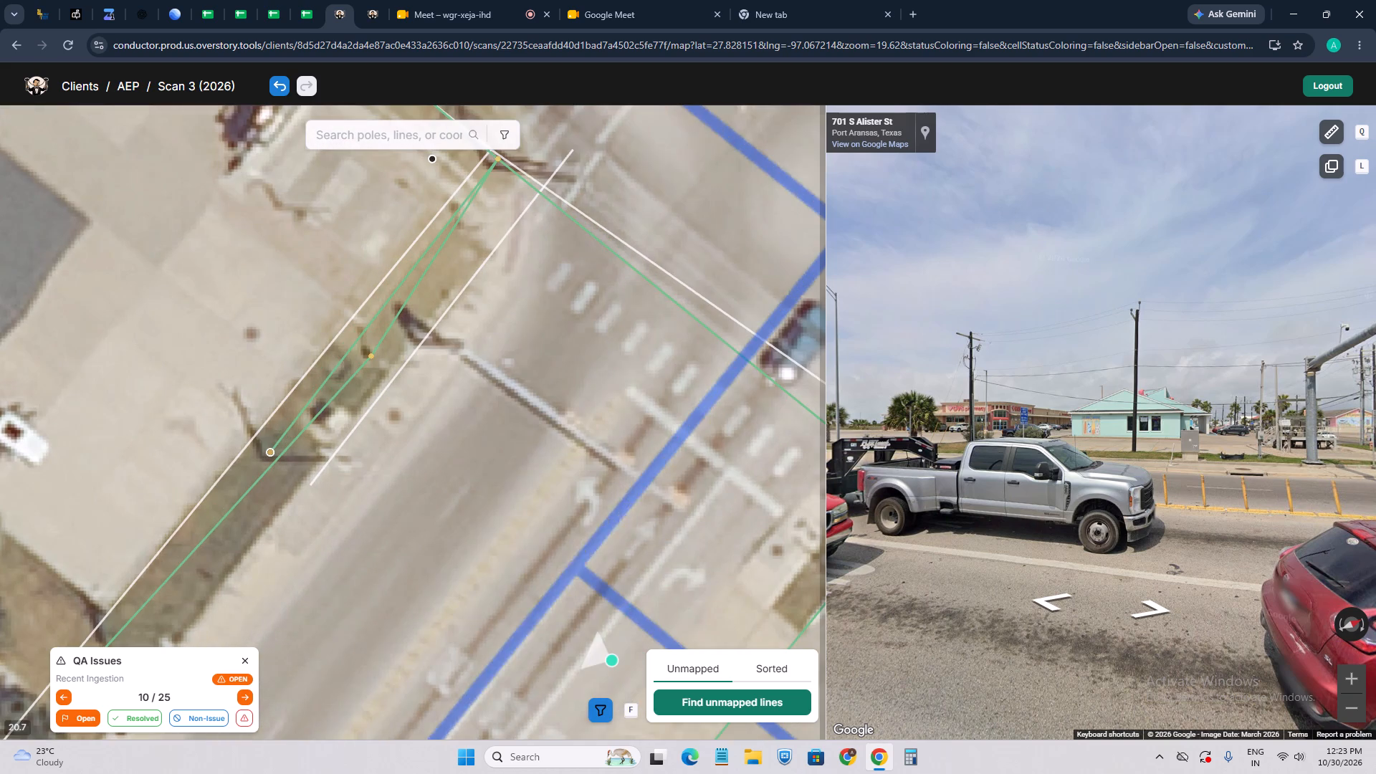
scroll(379, 400, down, 1)
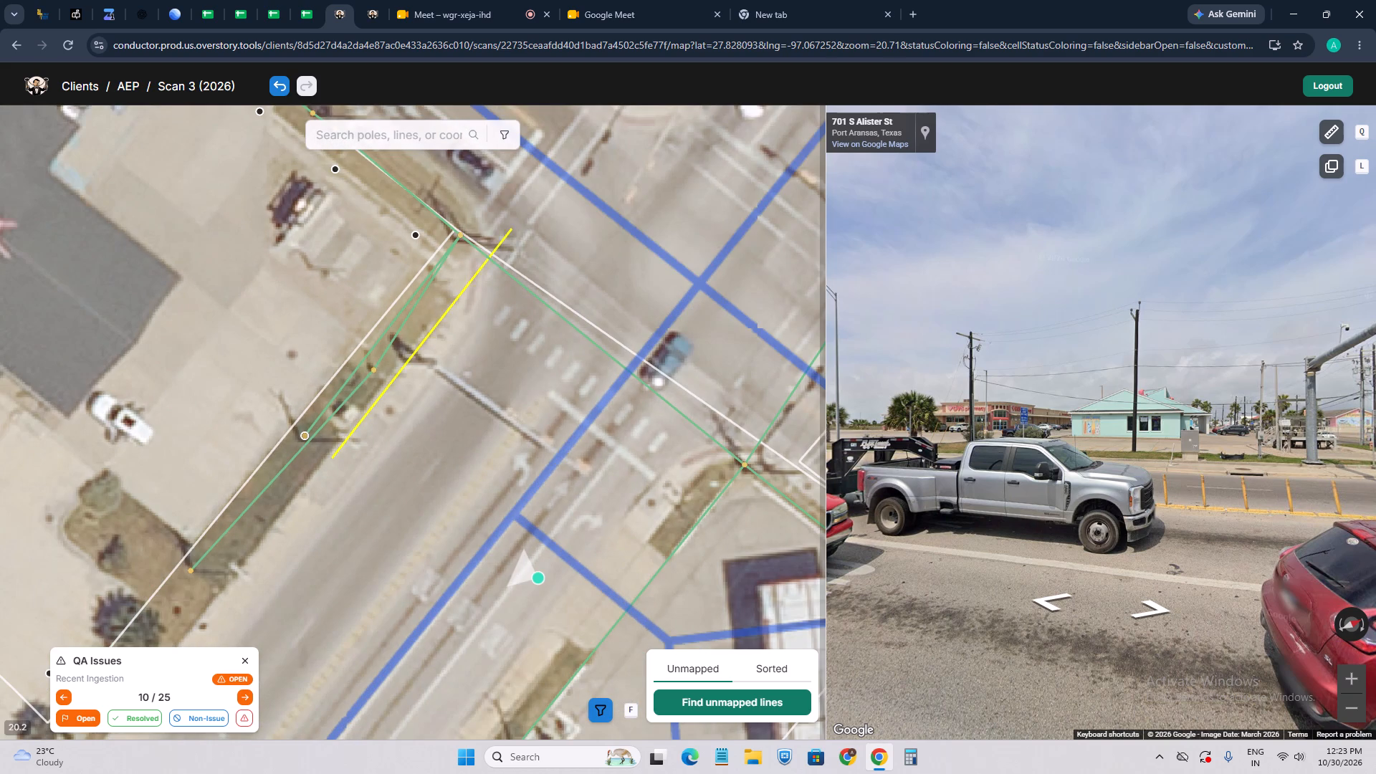
Inspect the attributes of the two original lines running parallel along the grass verge southwest of the intersection.
click(422, 340)
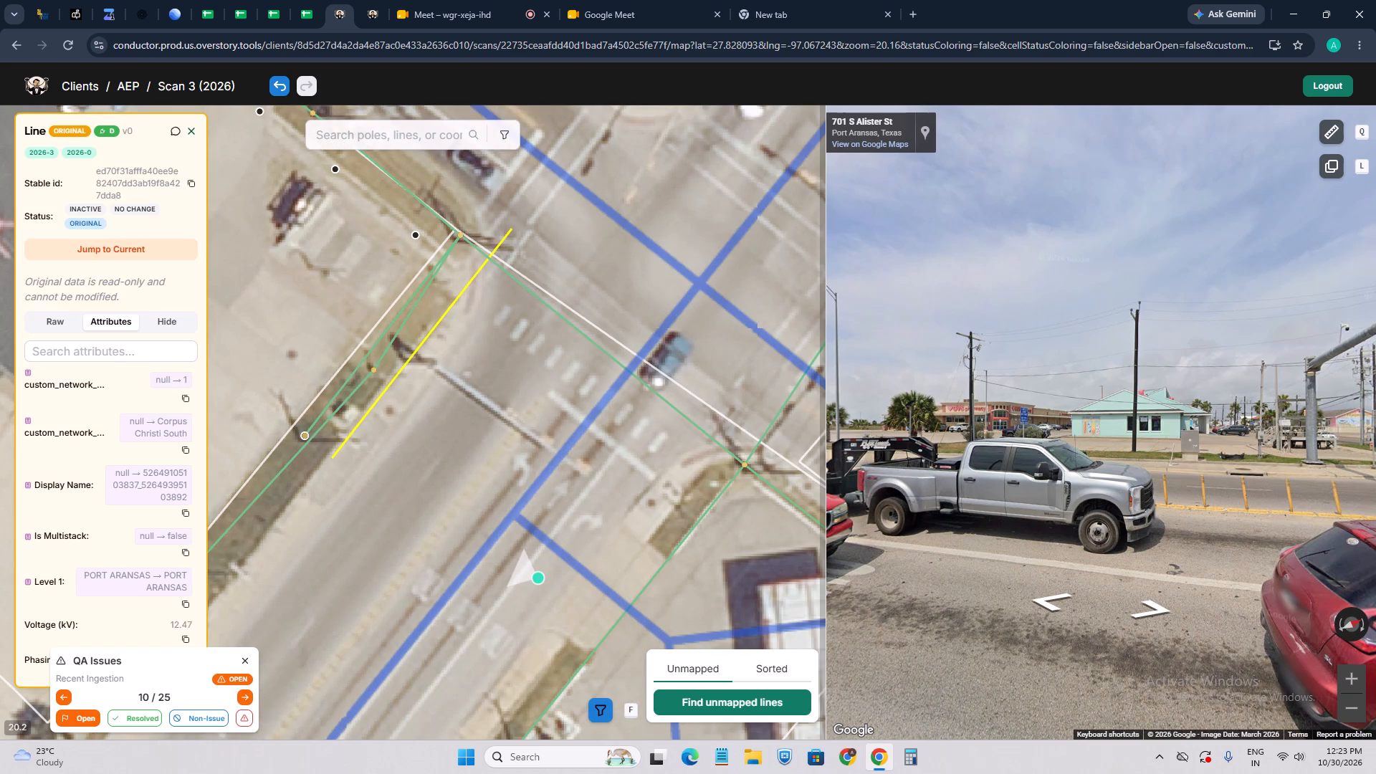
scroll(92, 521, down, 2)
drag(383, 484, 551, 491)
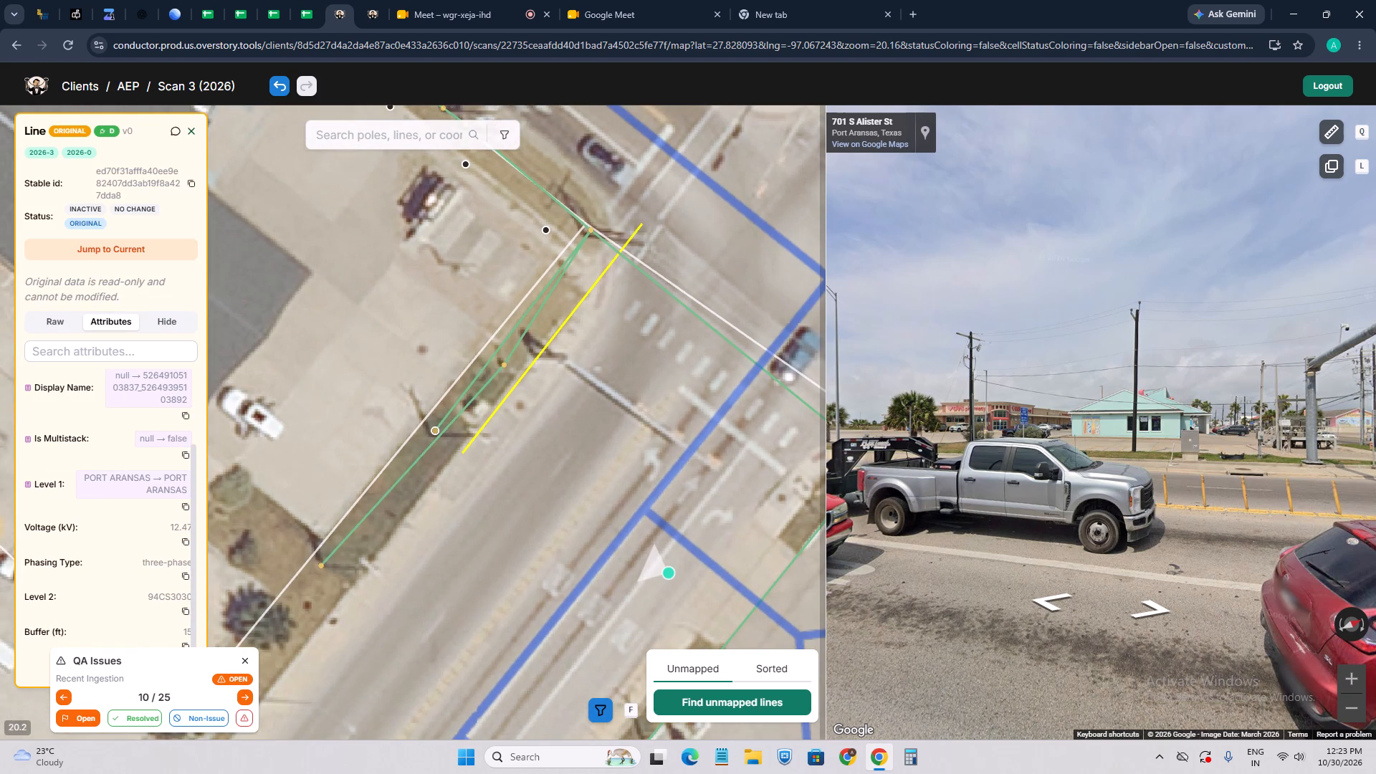
click(408, 434)
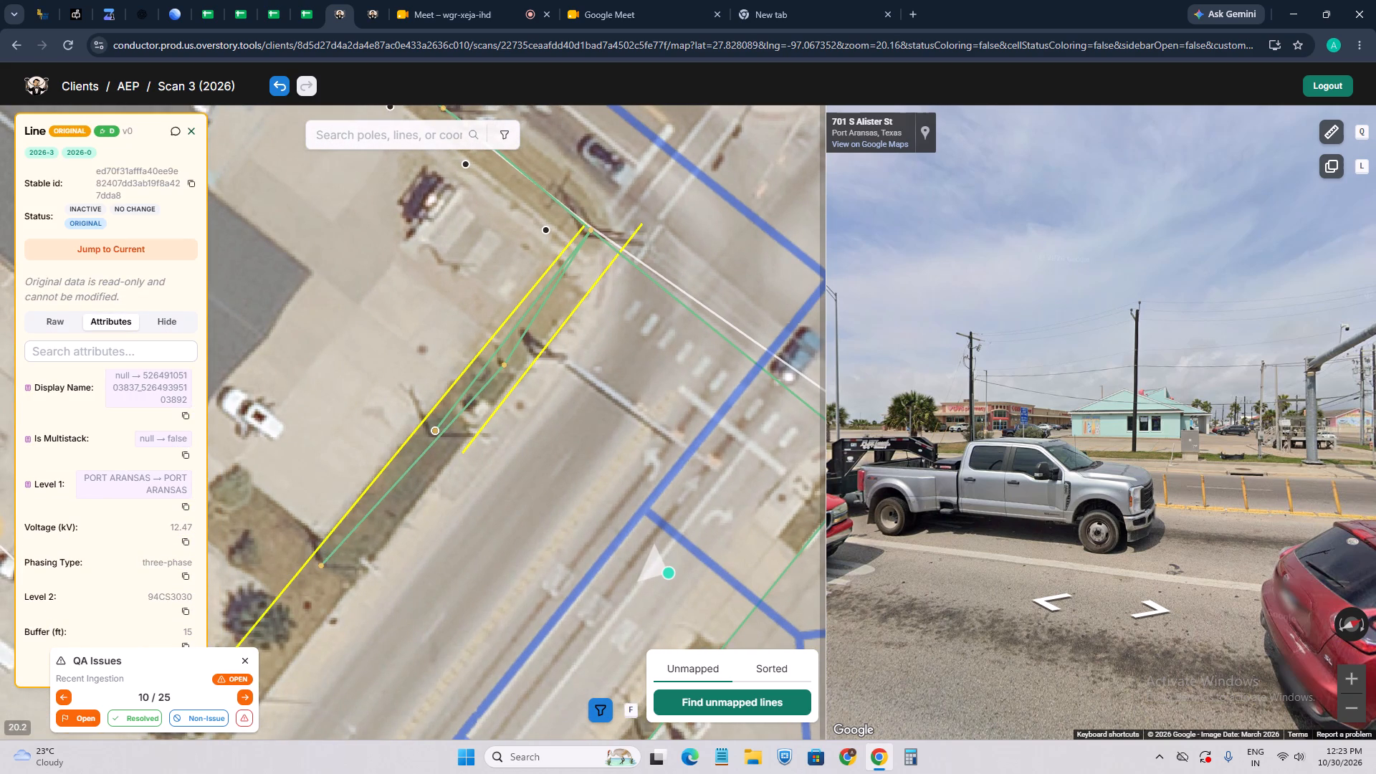
scroll(133, 492, down, 3)
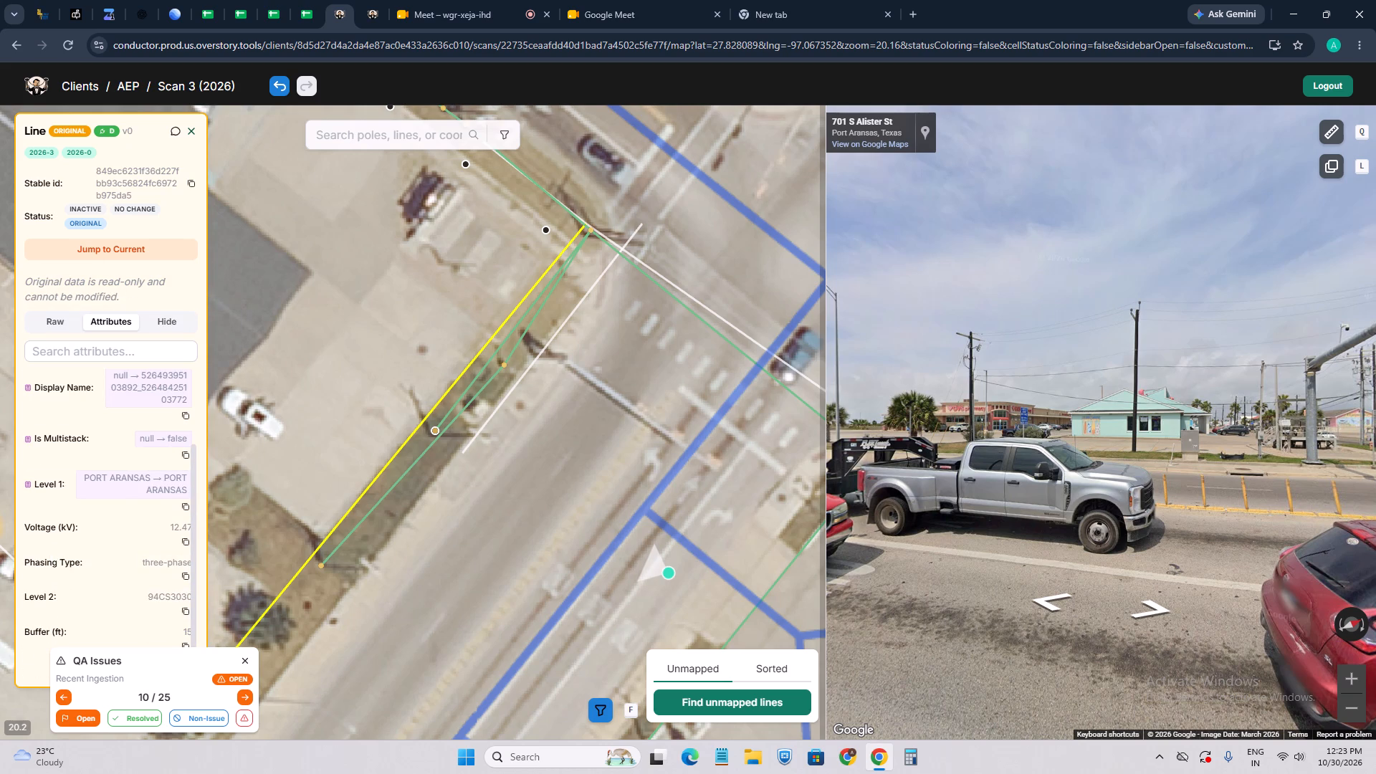
drag(512, 443, 516, 548)
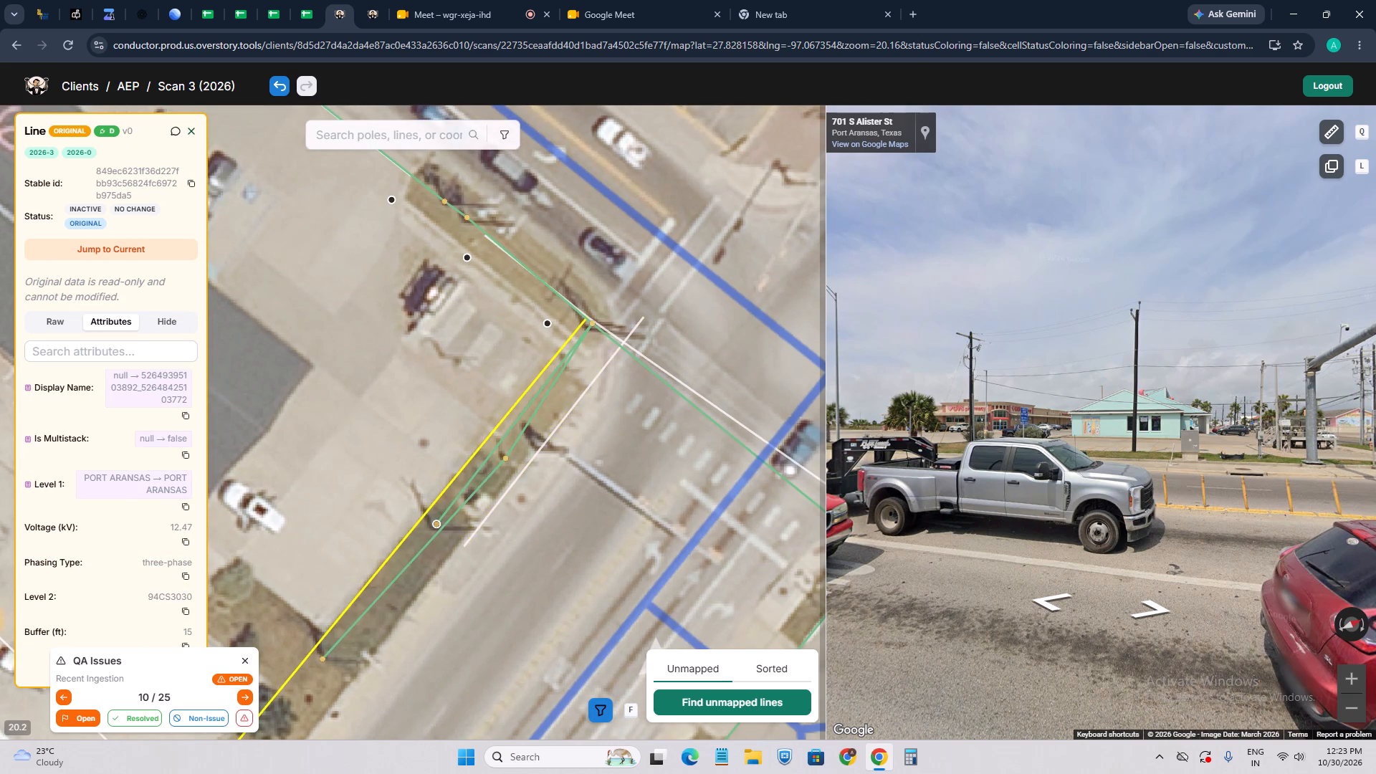
click(506, 457)
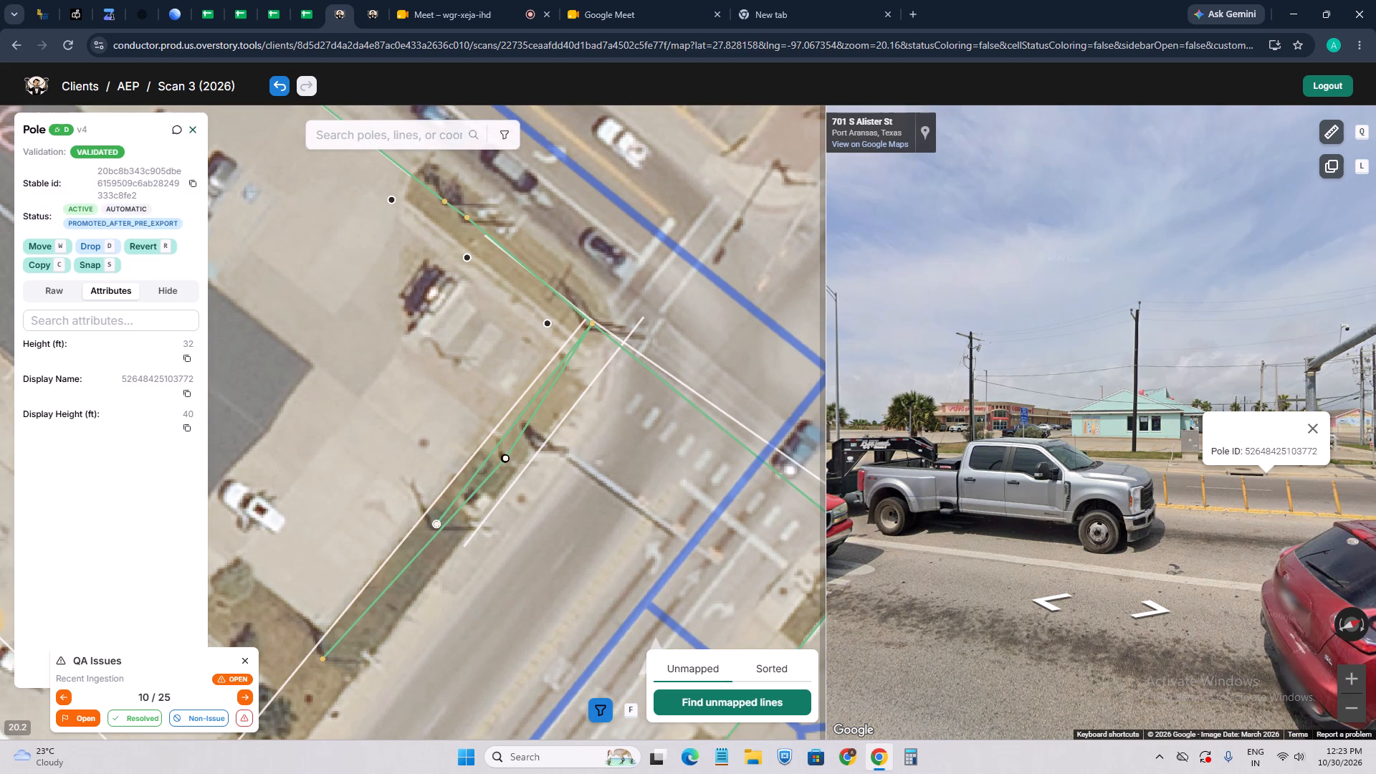
drag(409, 417, 494, 345)
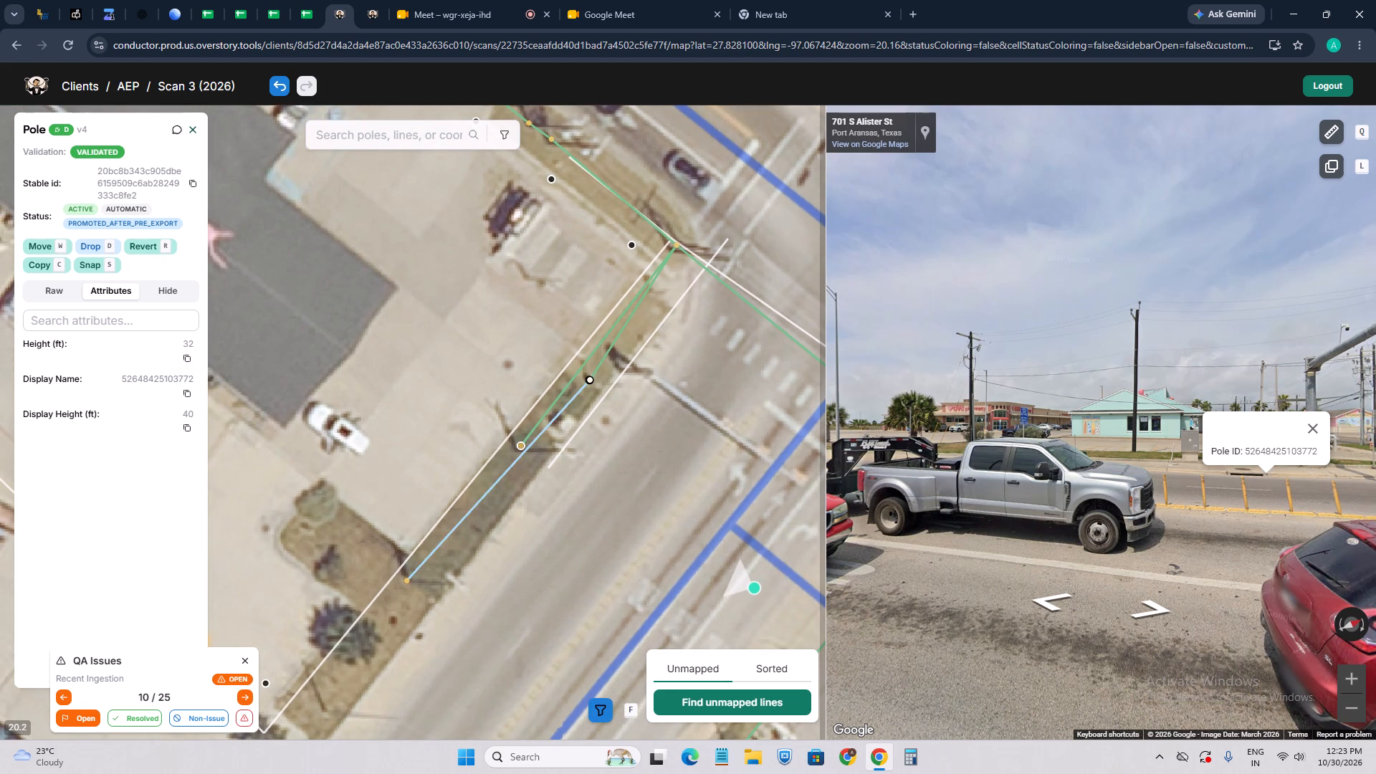
click(518, 440)
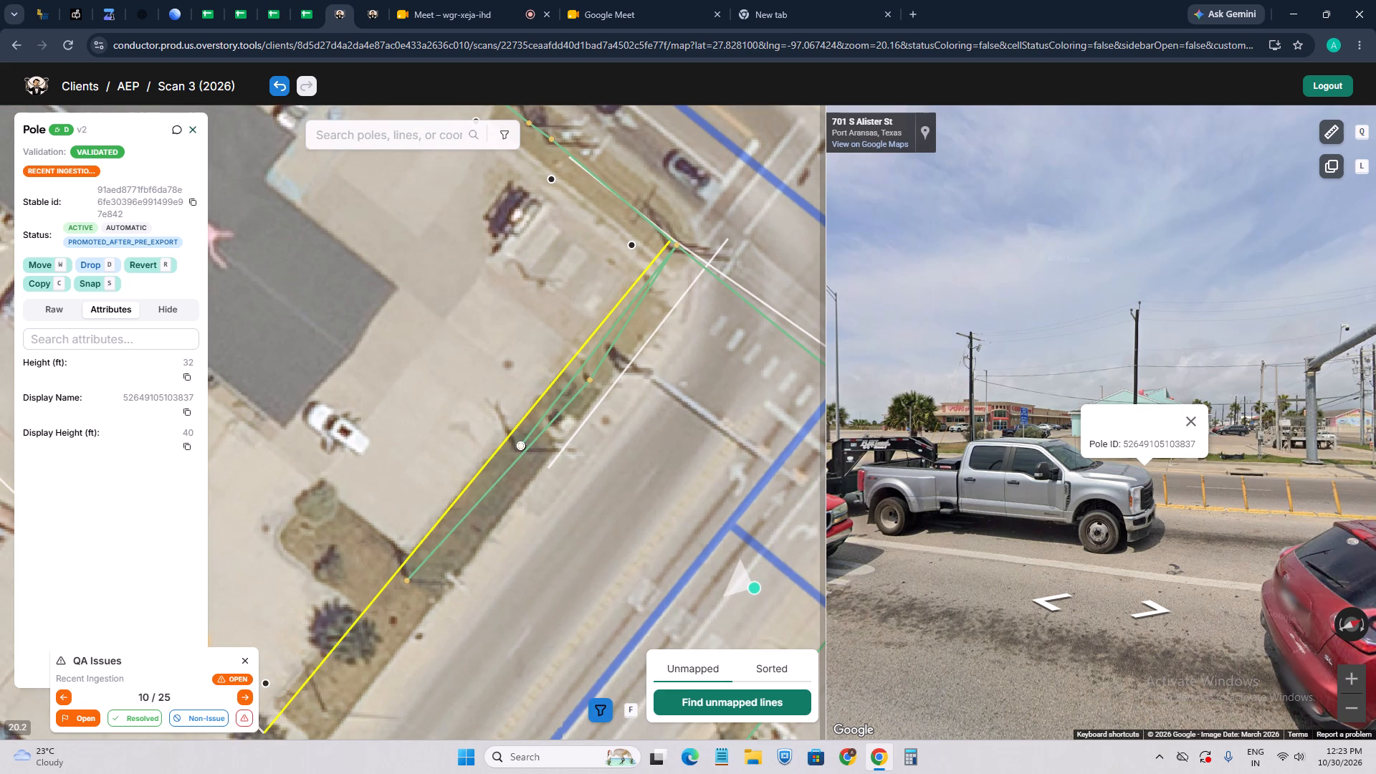
click(484, 536)
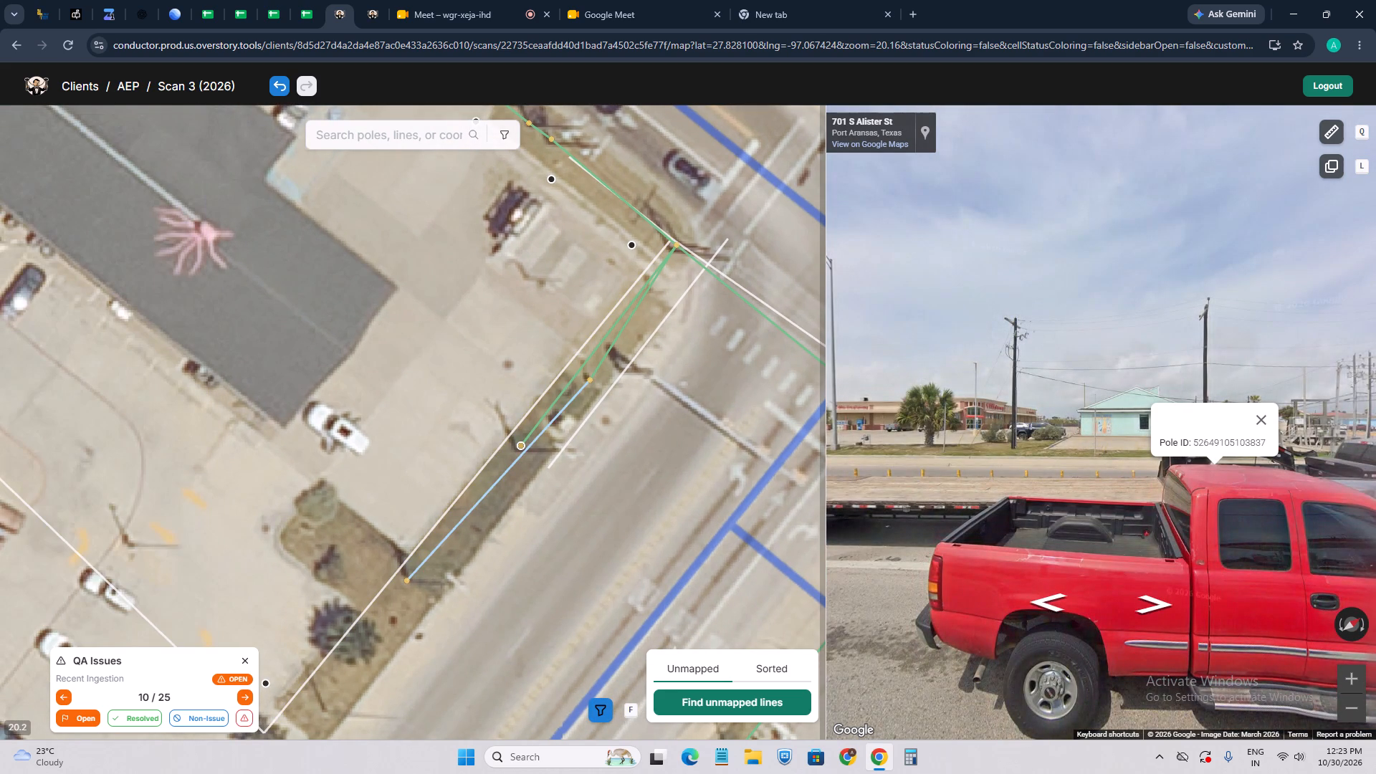
drag(472, 510, 404, 542)
scroll(428, 516, down, 2)
drag(520, 573, 428, 464)
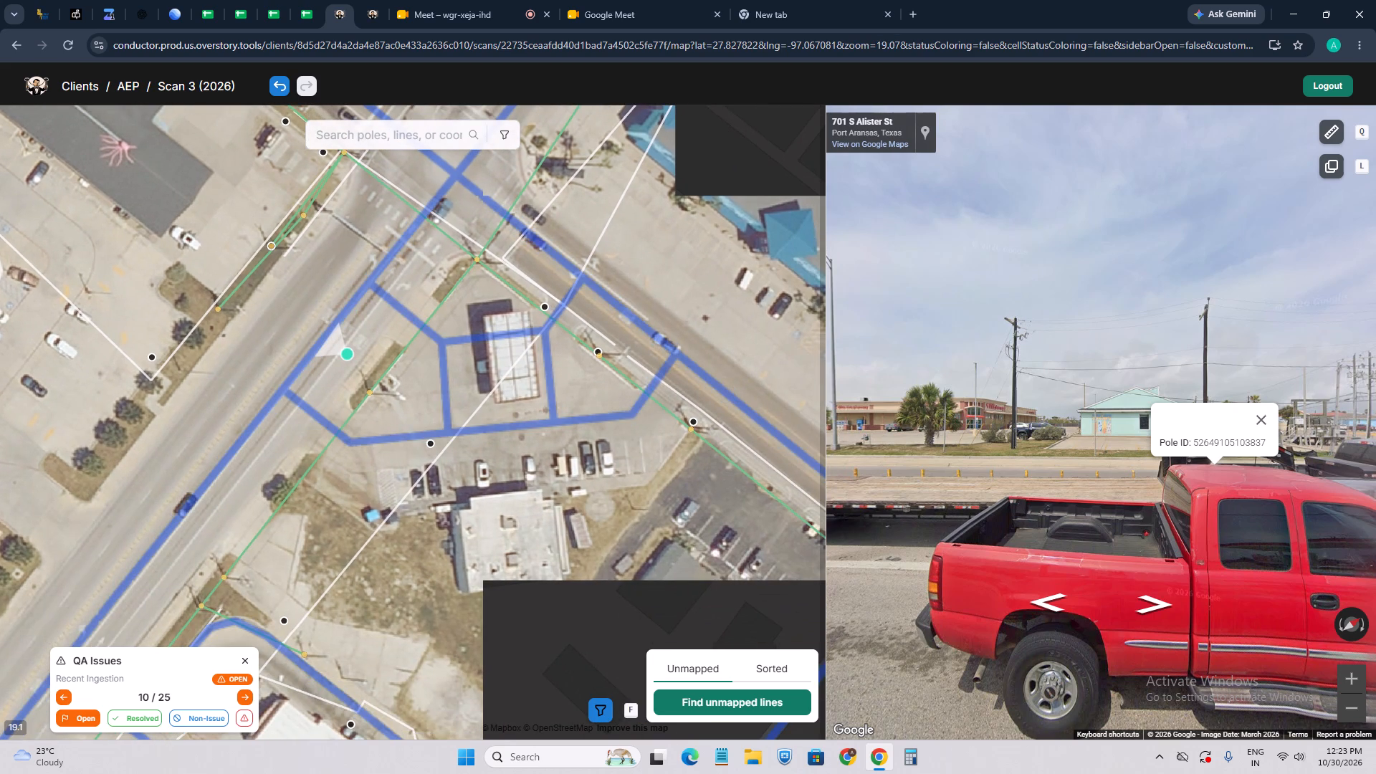
drag(324, 529, 431, 448)
drag(391, 315, 415, 479)
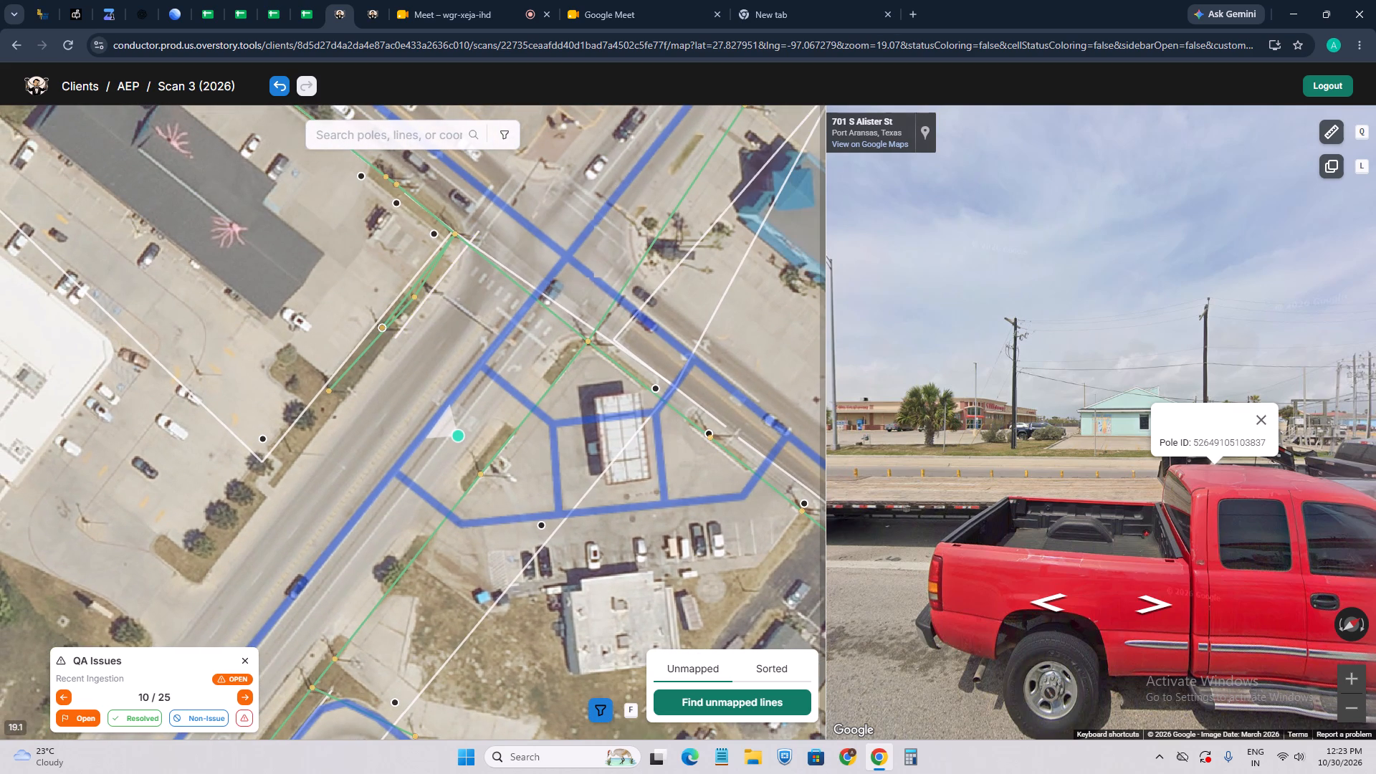
Mark Recent Ingestion issue 10 of 25 as resolved.
click(146, 723)
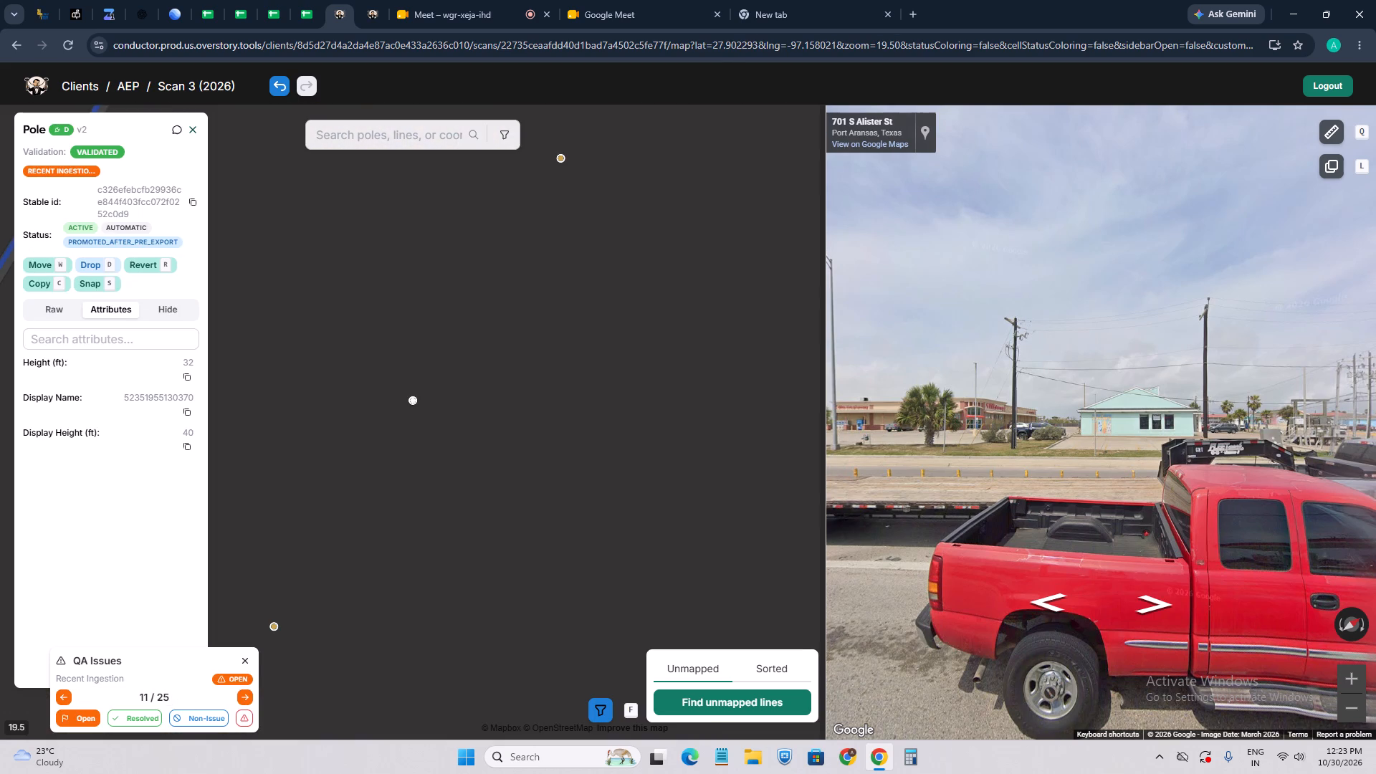
scroll(452, 426, down, 1)
scroll(437, 395, up, 2)
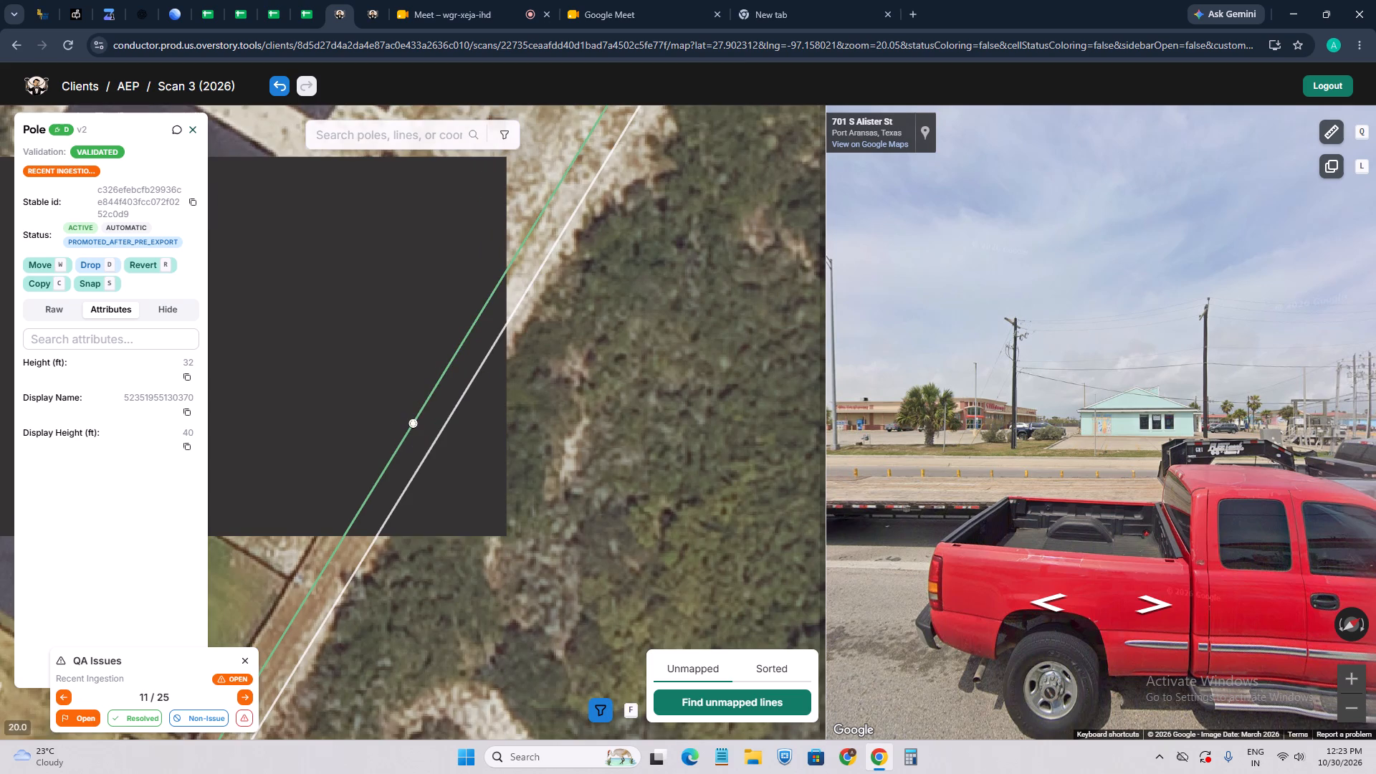
scroll(421, 419, up, 4)
key(w)
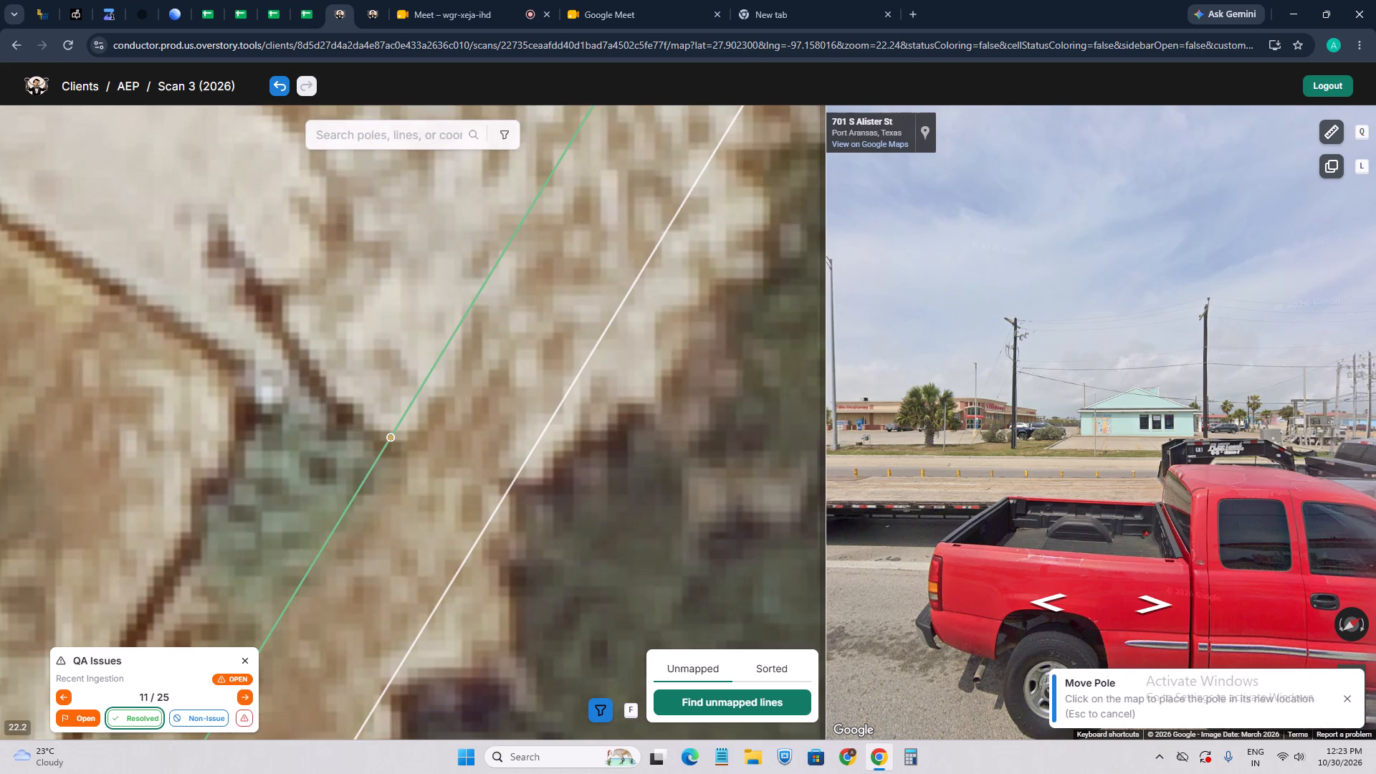
scroll(366, 436, up, 3)
click(366, 453)
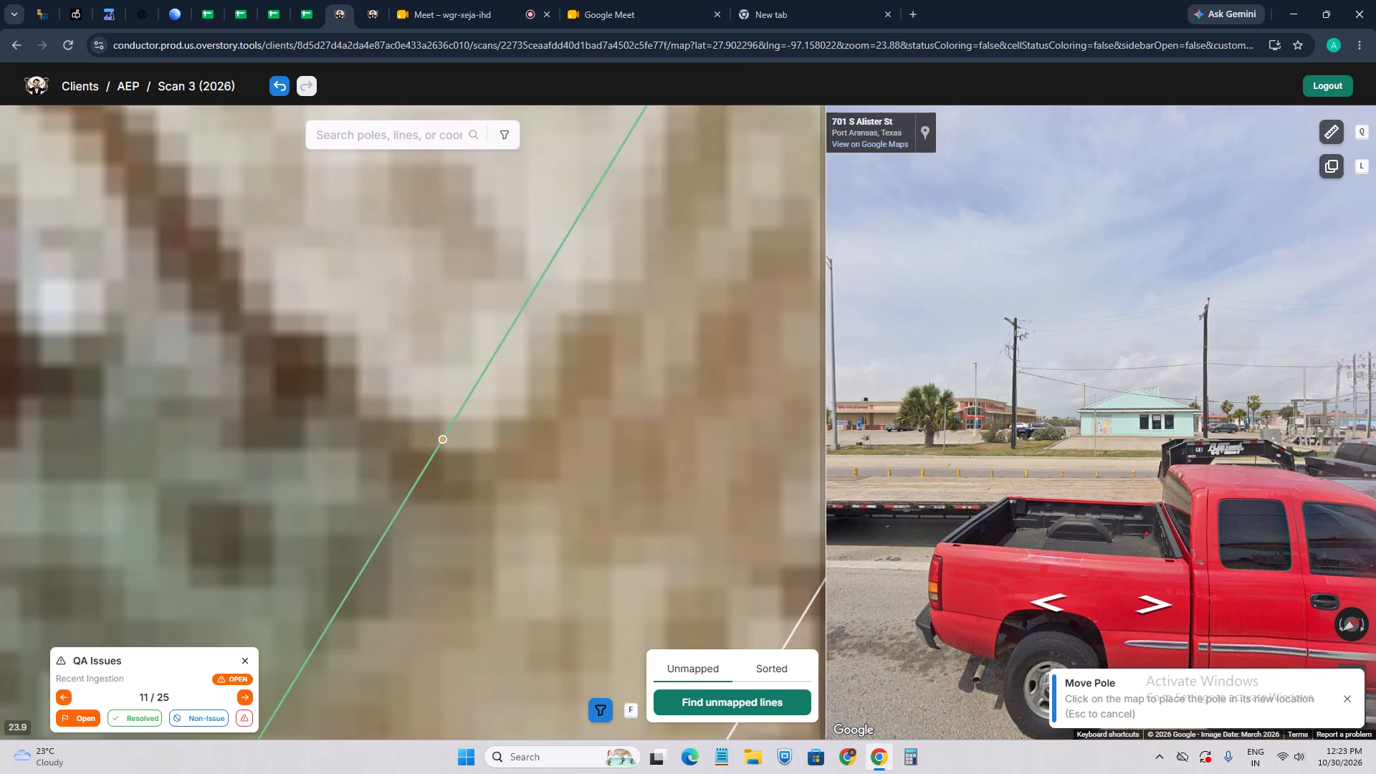
Examine the neighbouring poles northeast and southwest of the moved pole in aerial and street-level imagery.
scroll(342, 496, down, 5)
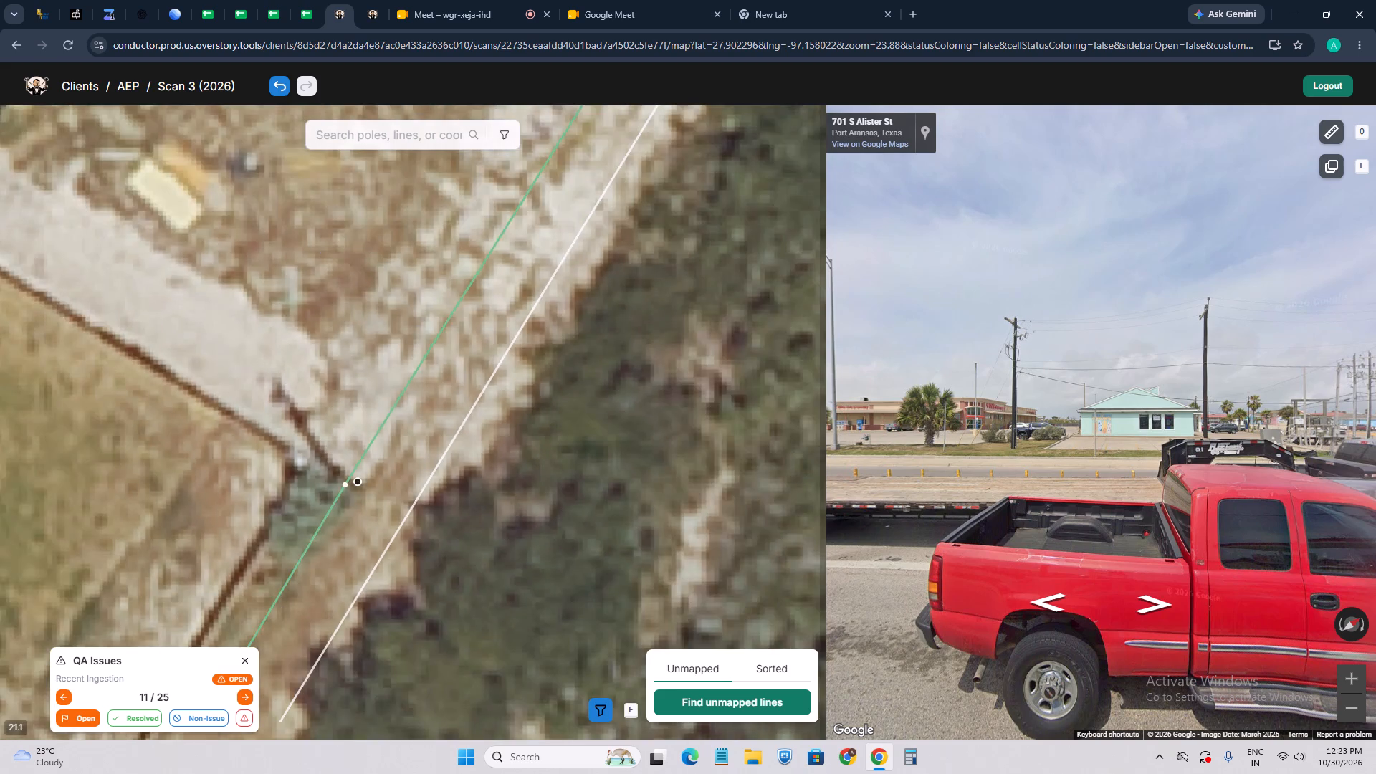
scroll(358, 474, up, 3)
scroll(358, 474, down, 5)
drag(455, 337, 390, 478)
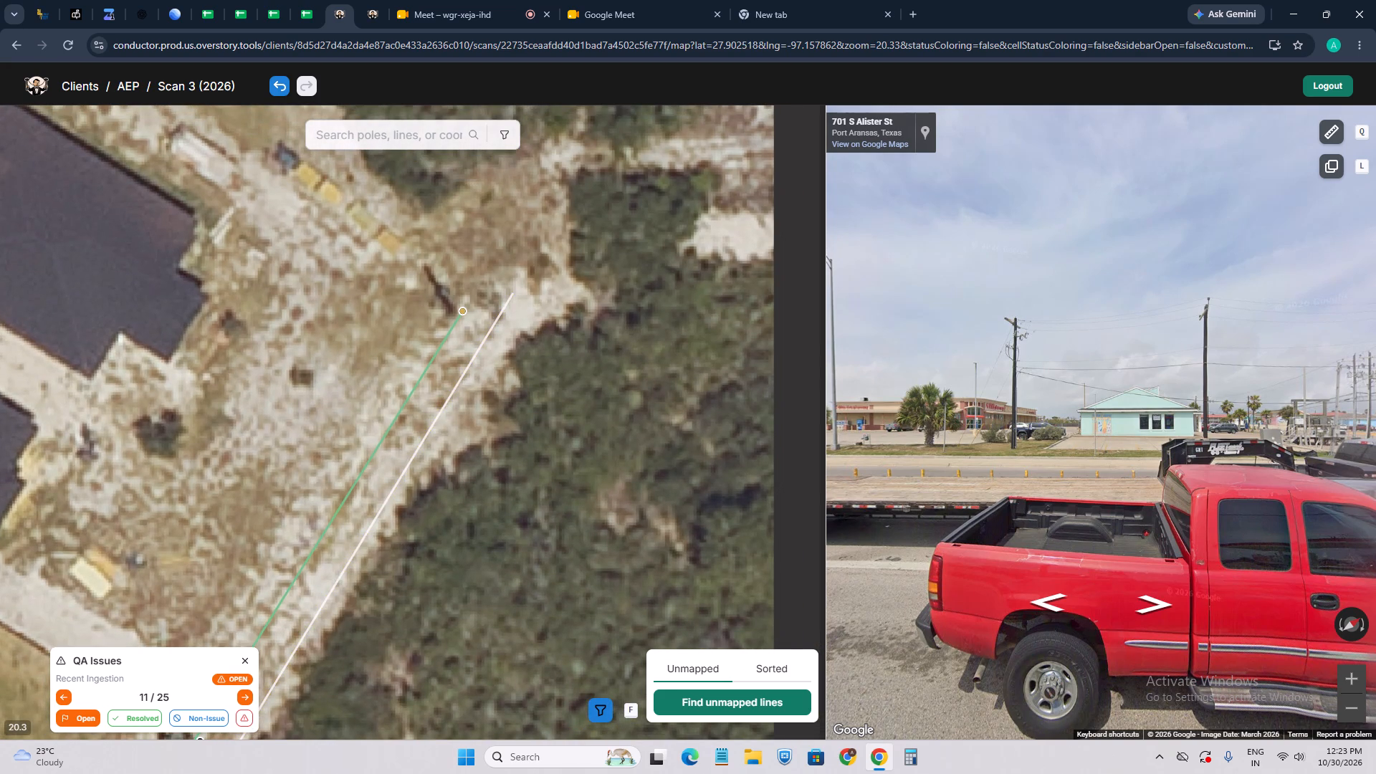
click(466, 316)
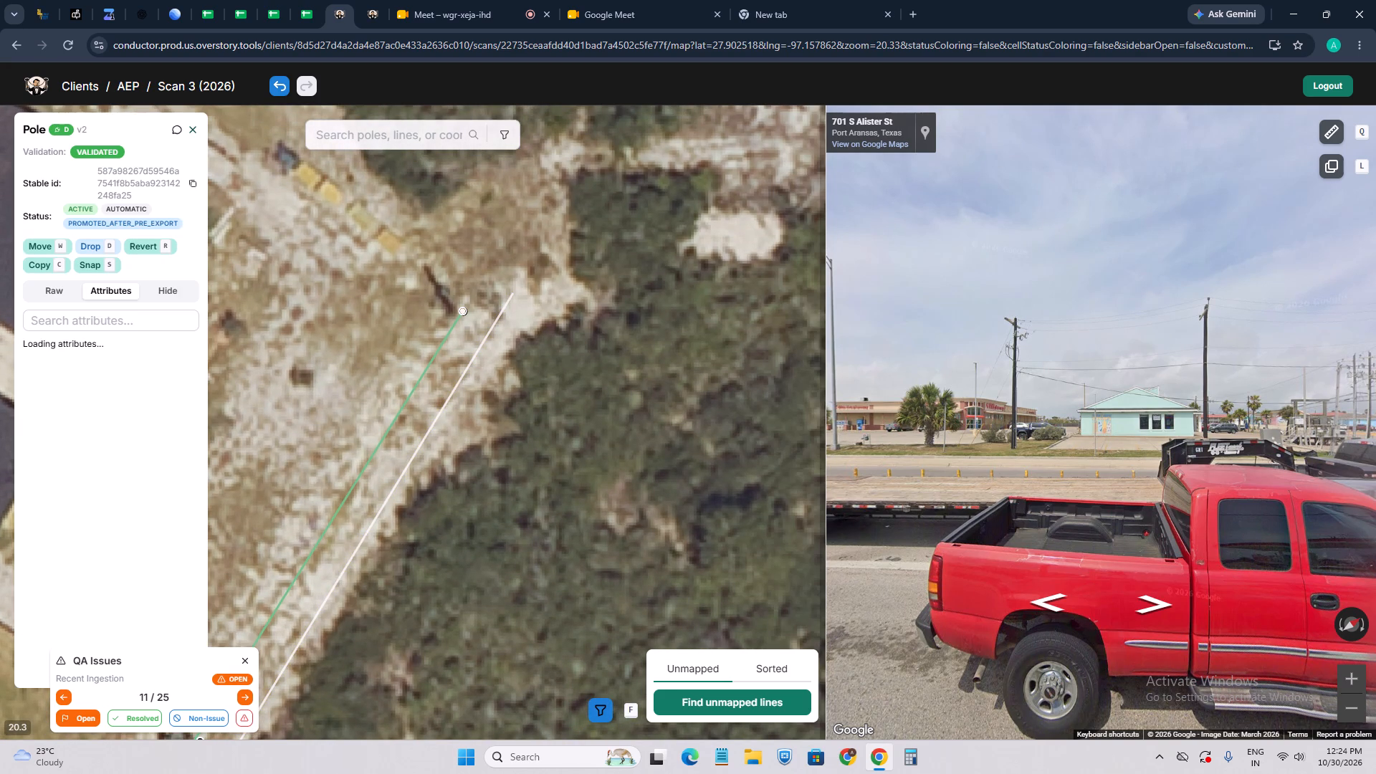
drag(472, 549, 507, 467)
click(500, 445)
scroll(500, 445, down, 1)
drag(312, 591, 418, 434)
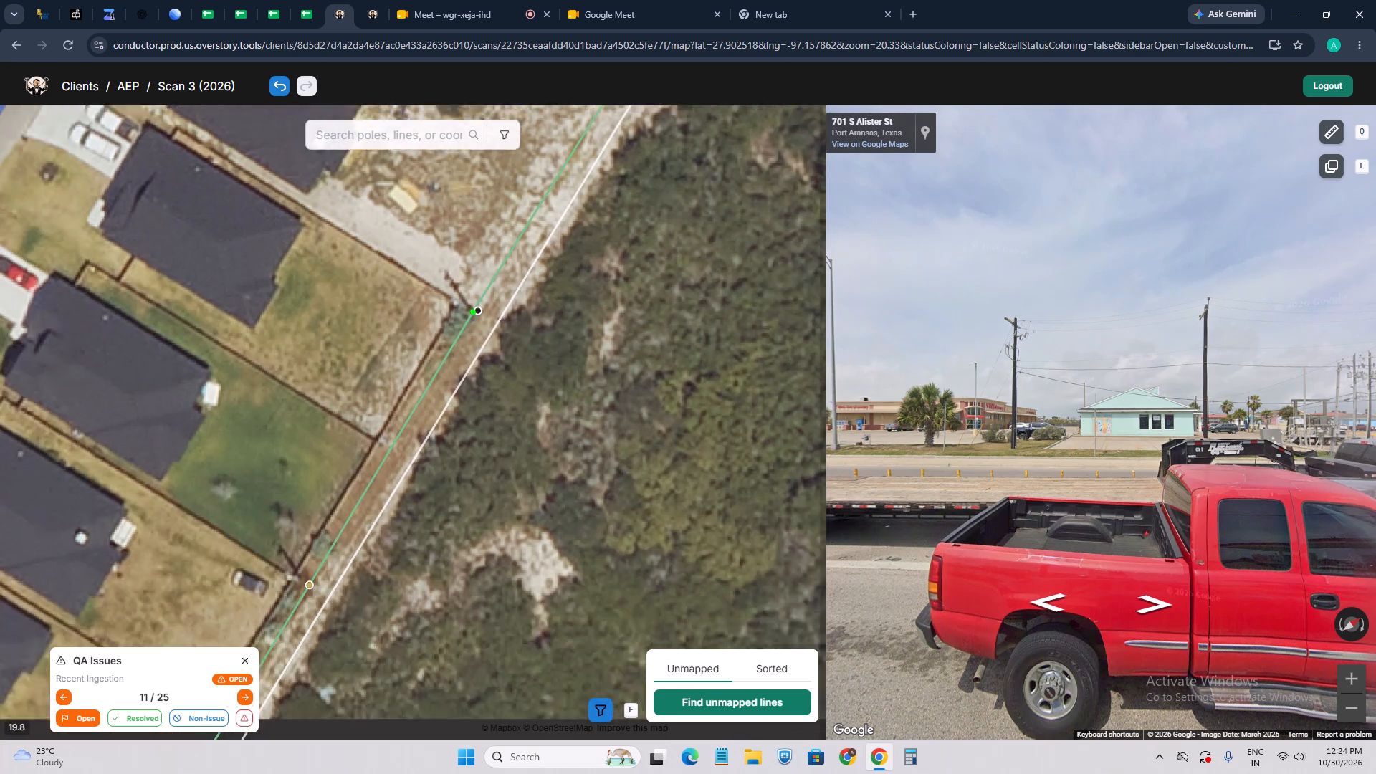
scroll(381, 510, up, 1)
click(331, 548)
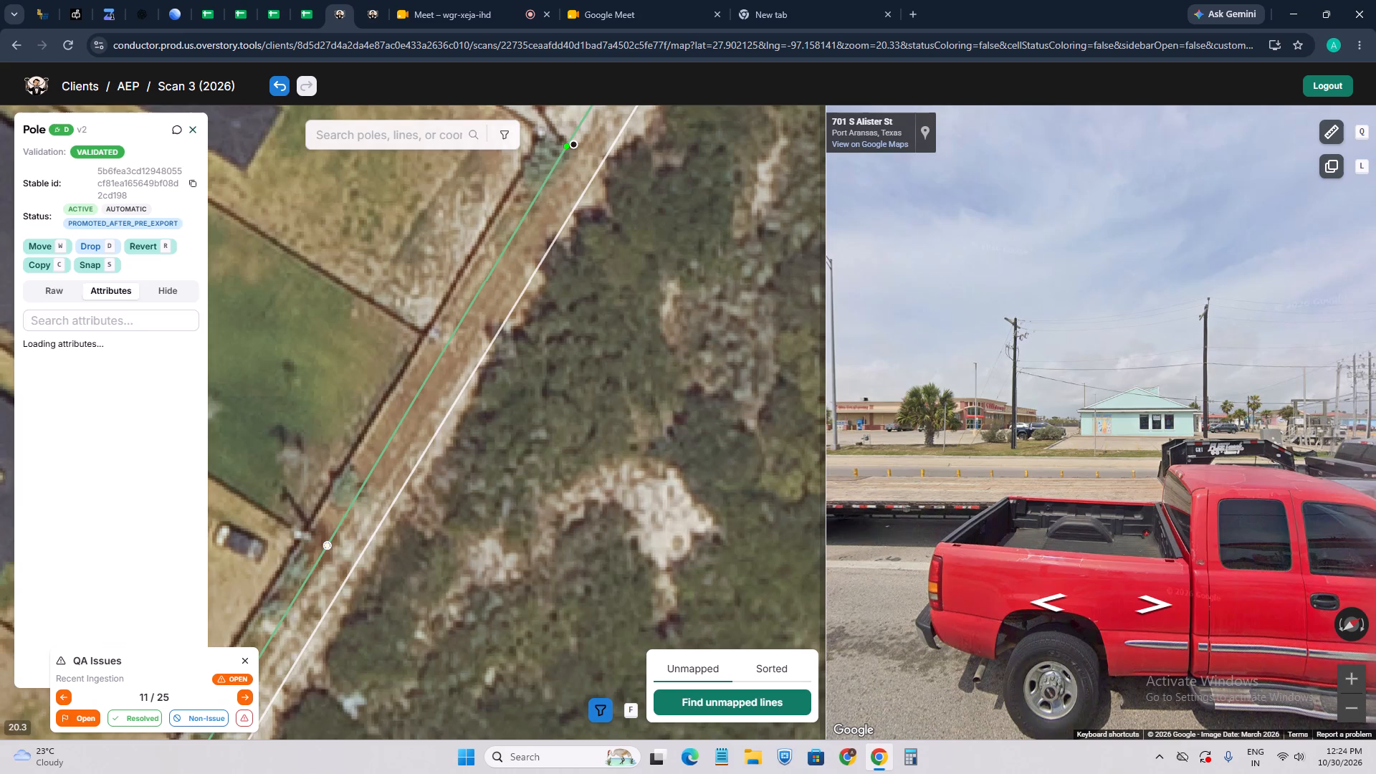
click(550, 406)
scroll(550, 406, down, 4)
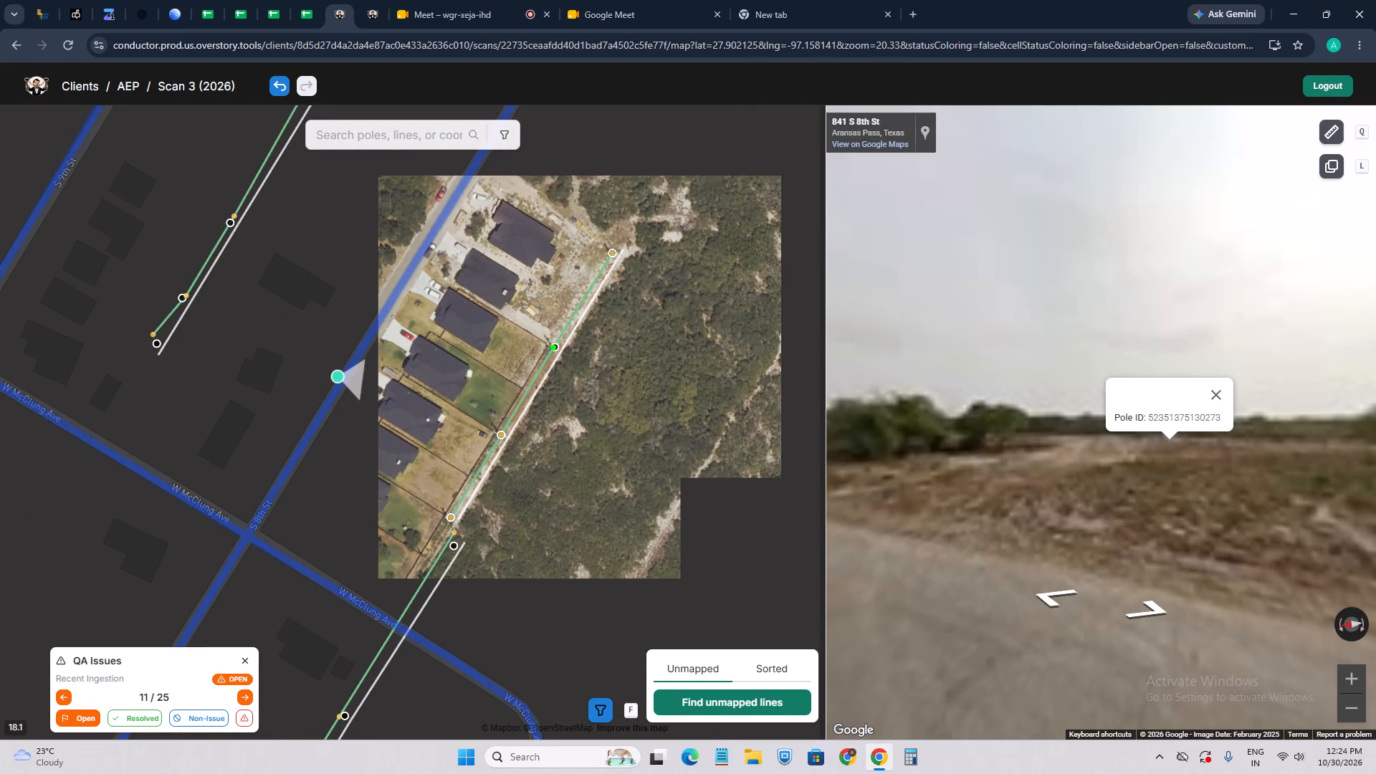
Move the second pole from the southwest end of the line northwest of S 8th St west-southwest onto its visible base, comparing baseline imagery.
scroll(176, 306, up, 3)
drag(153, 331, 252, 296)
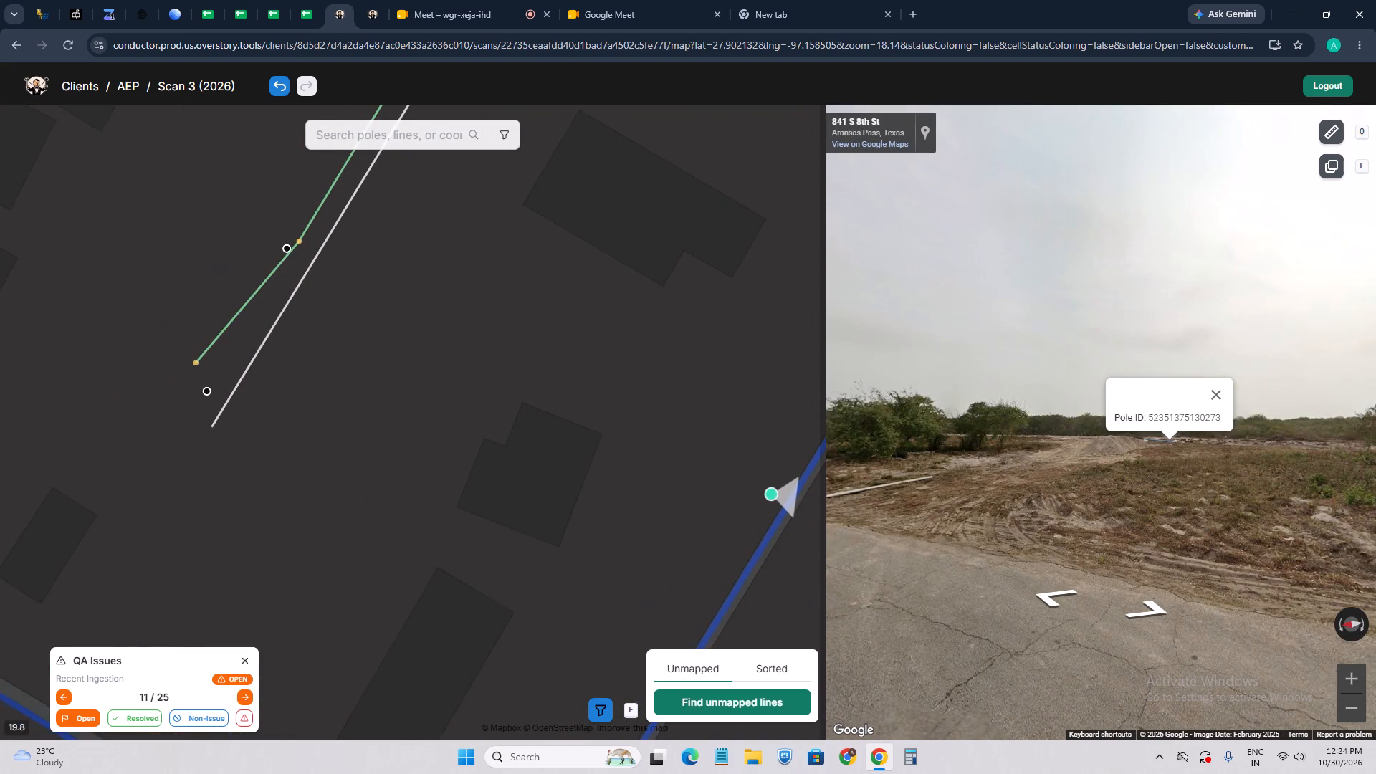
scroll(191, 363, up, 2)
scroll(243, 348, down, 4)
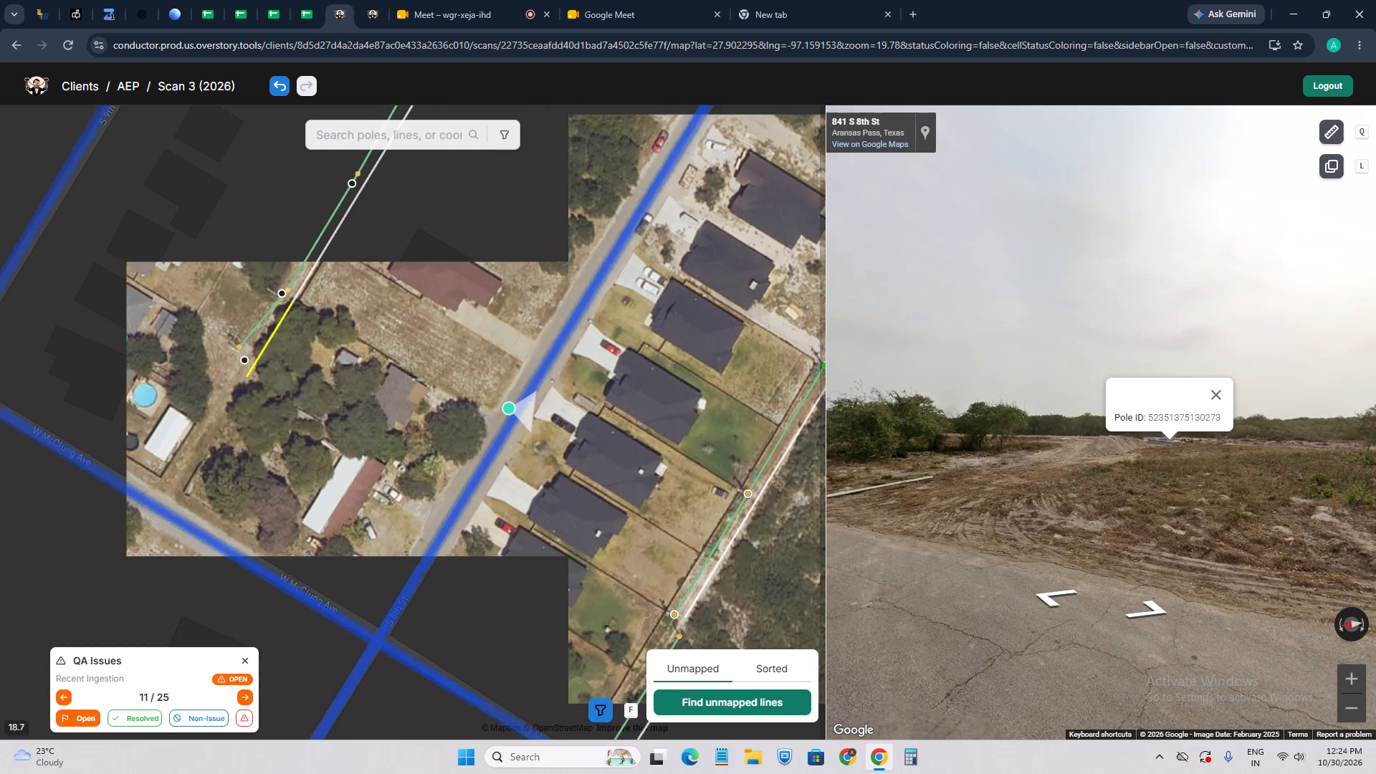
scroll(294, 312, up, 3)
drag(282, 247, 314, 386)
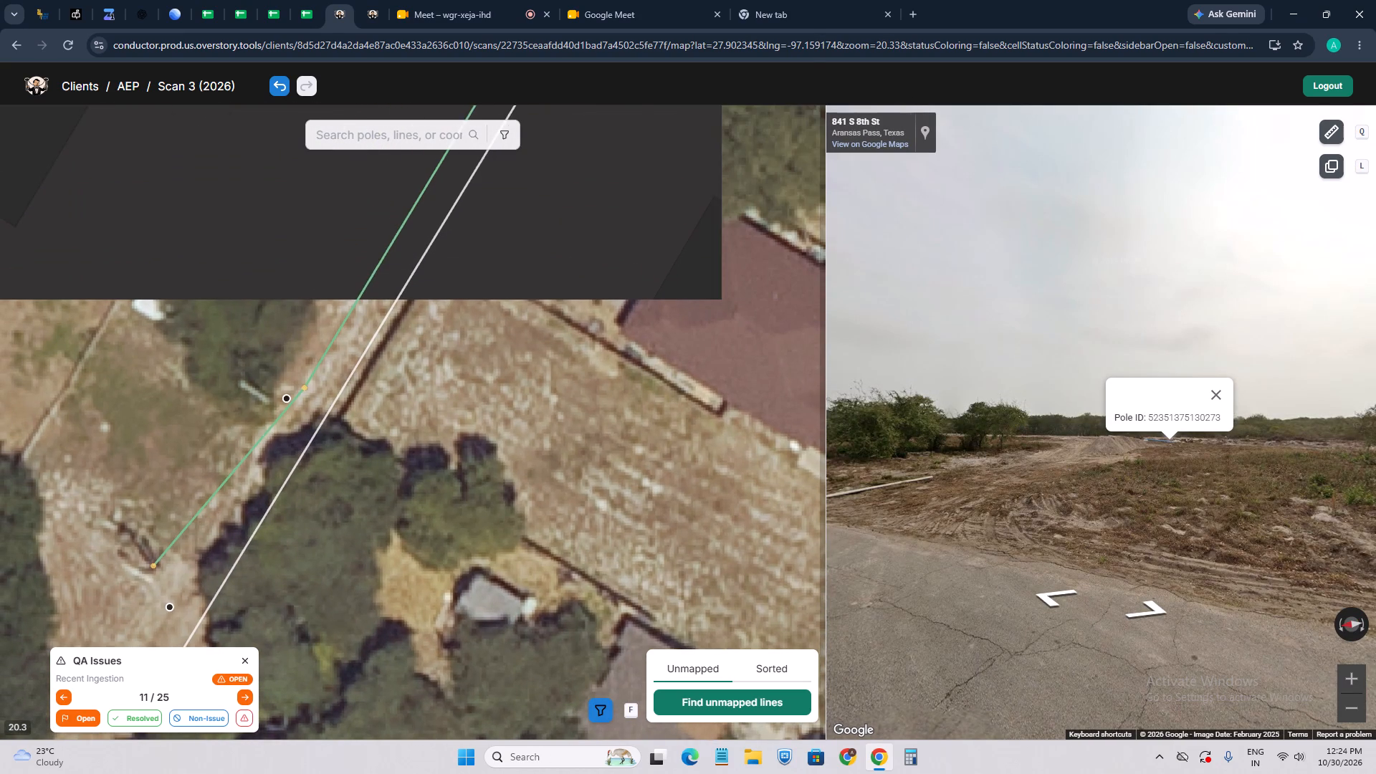
click(307, 393)
scroll(282, 424, up, 2)
key(w)
scroll(295, 360, down, 2)
drag(330, 344, 401, 428)
scroll(365, 384, down, 1)
click(373, 409)
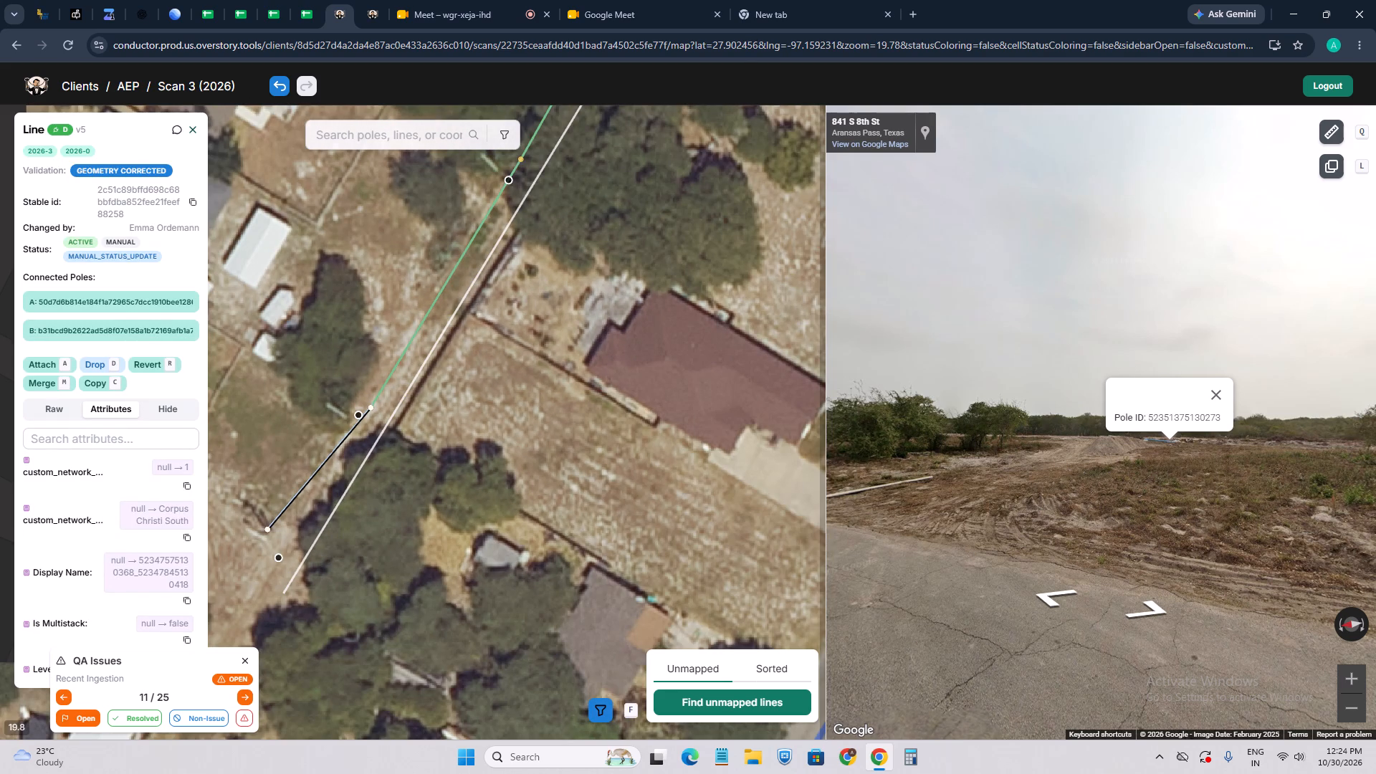
key(w)
scroll(352, 423, up, 3)
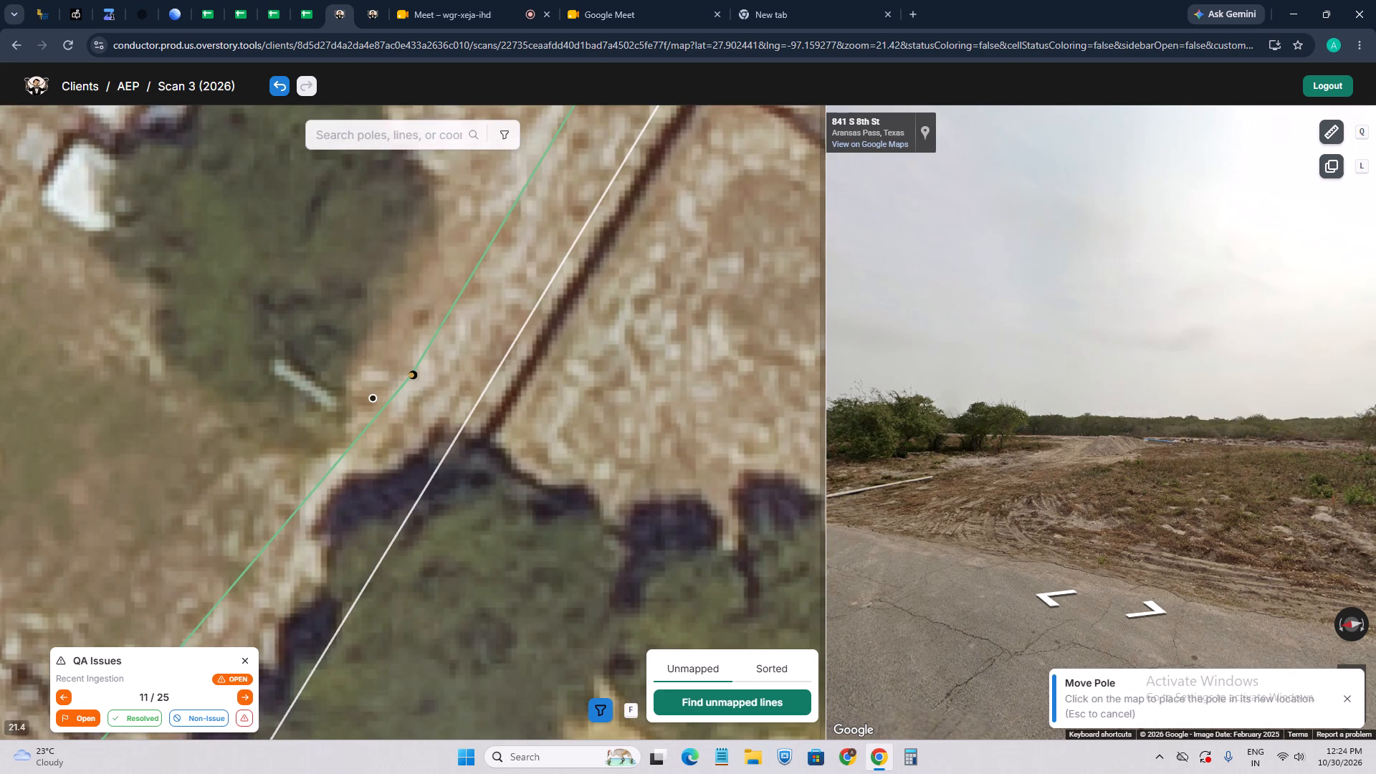
click(340, 405)
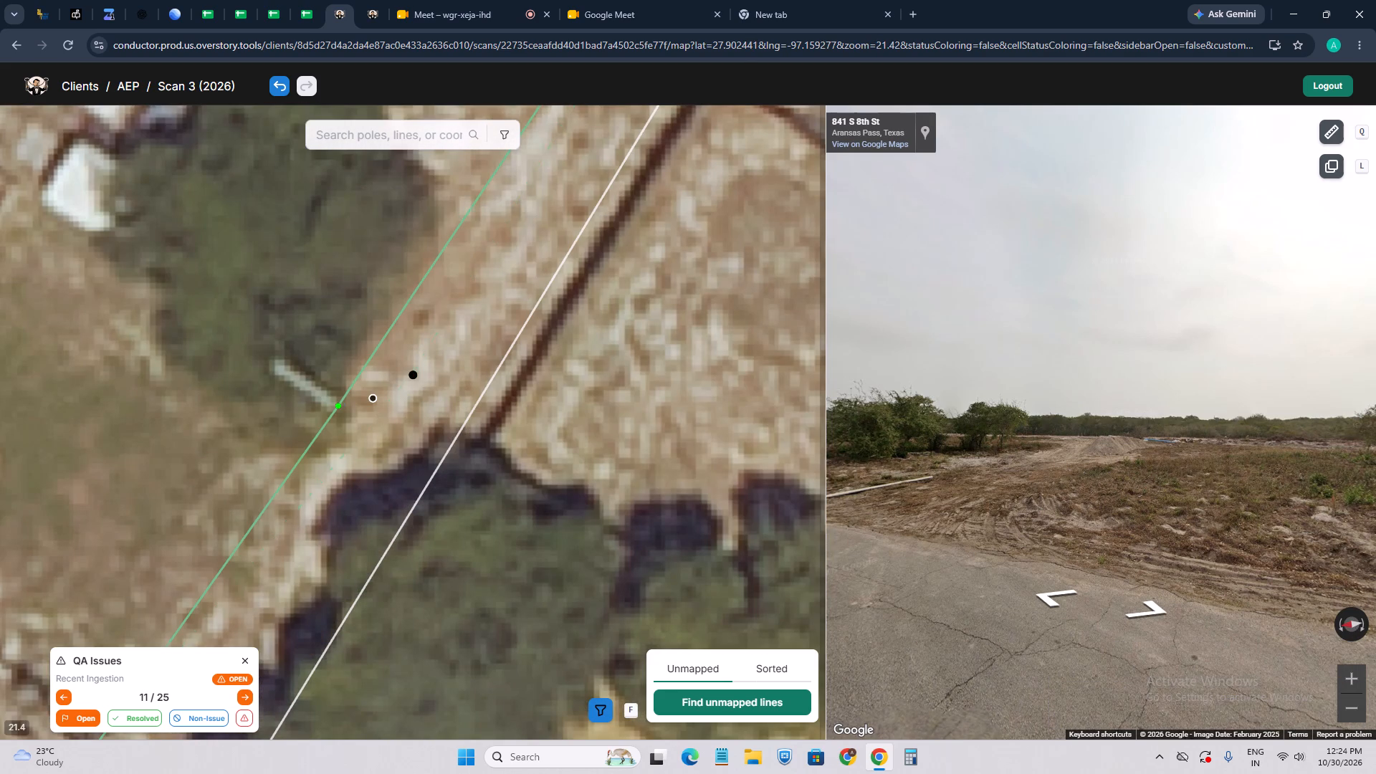
key(6)
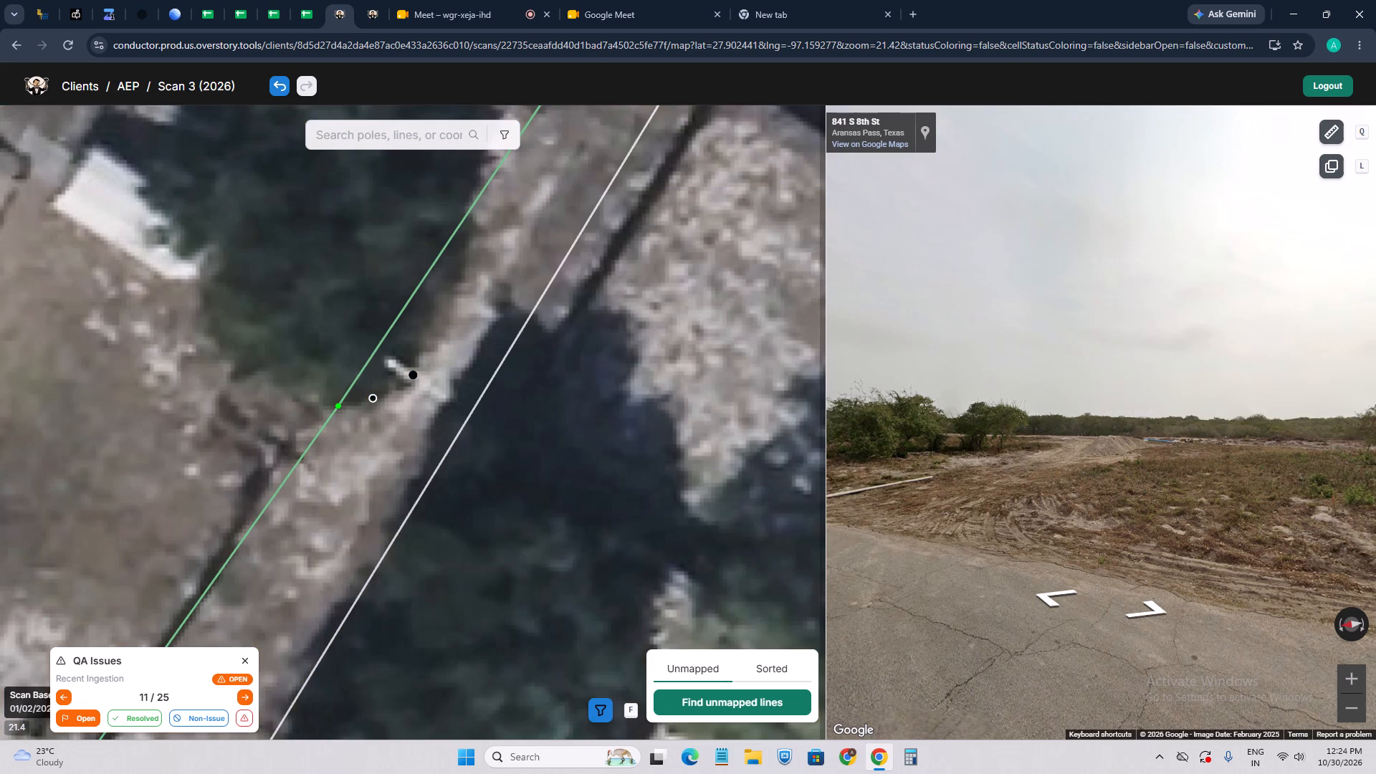
key(6)
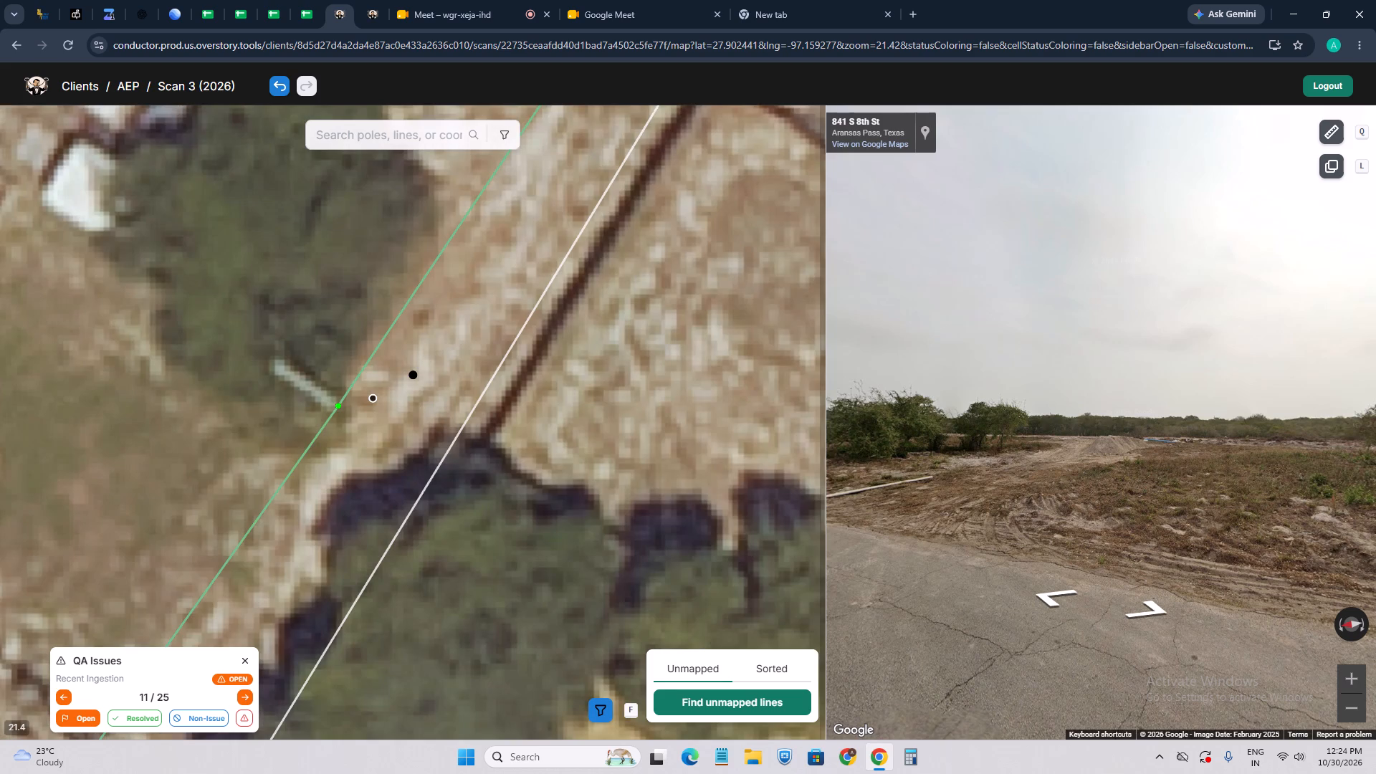
key(6)
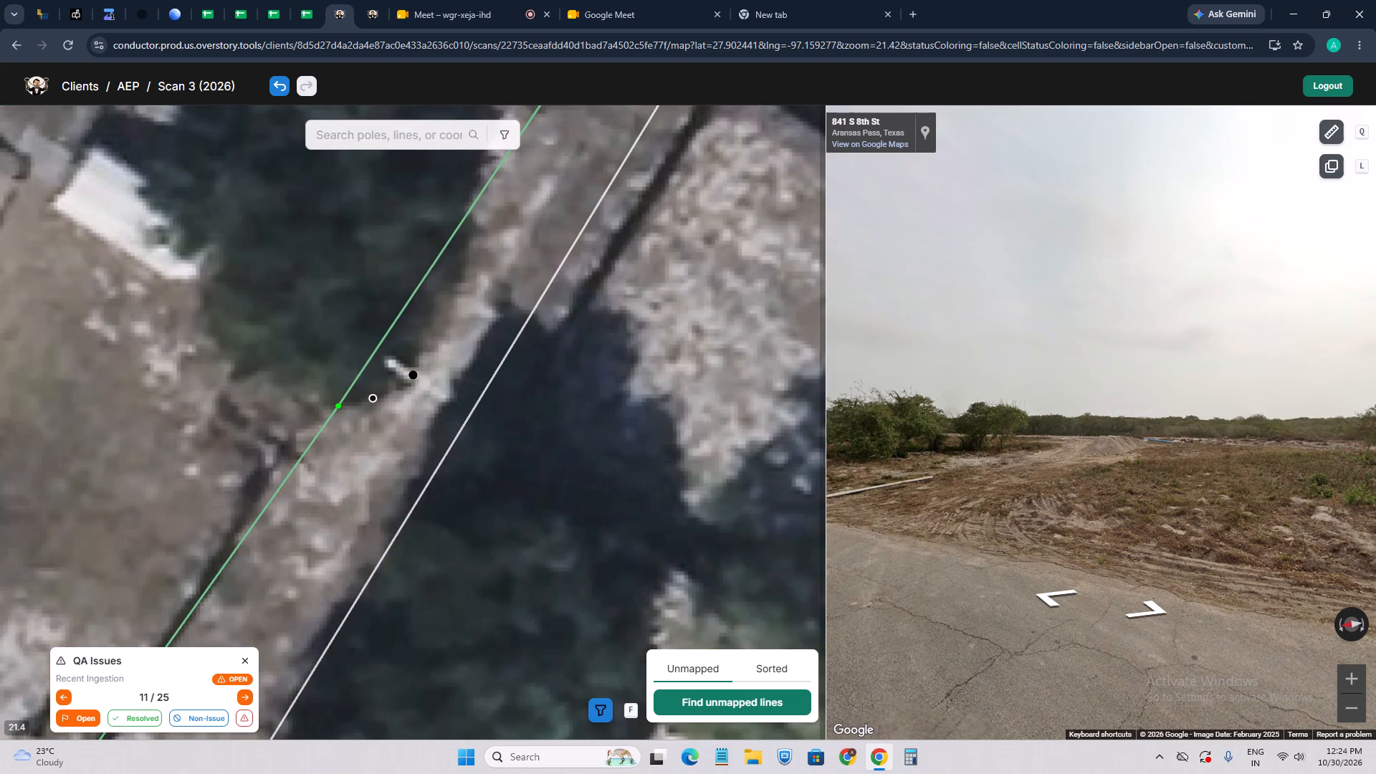
key(6)
Move the next pole northeast on the same line west-southwest onto the base of the pole seen among the trees.
scroll(335, 393, down, 5)
drag(387, 370, 368, 523)
scroll(444, 413, up, 2)
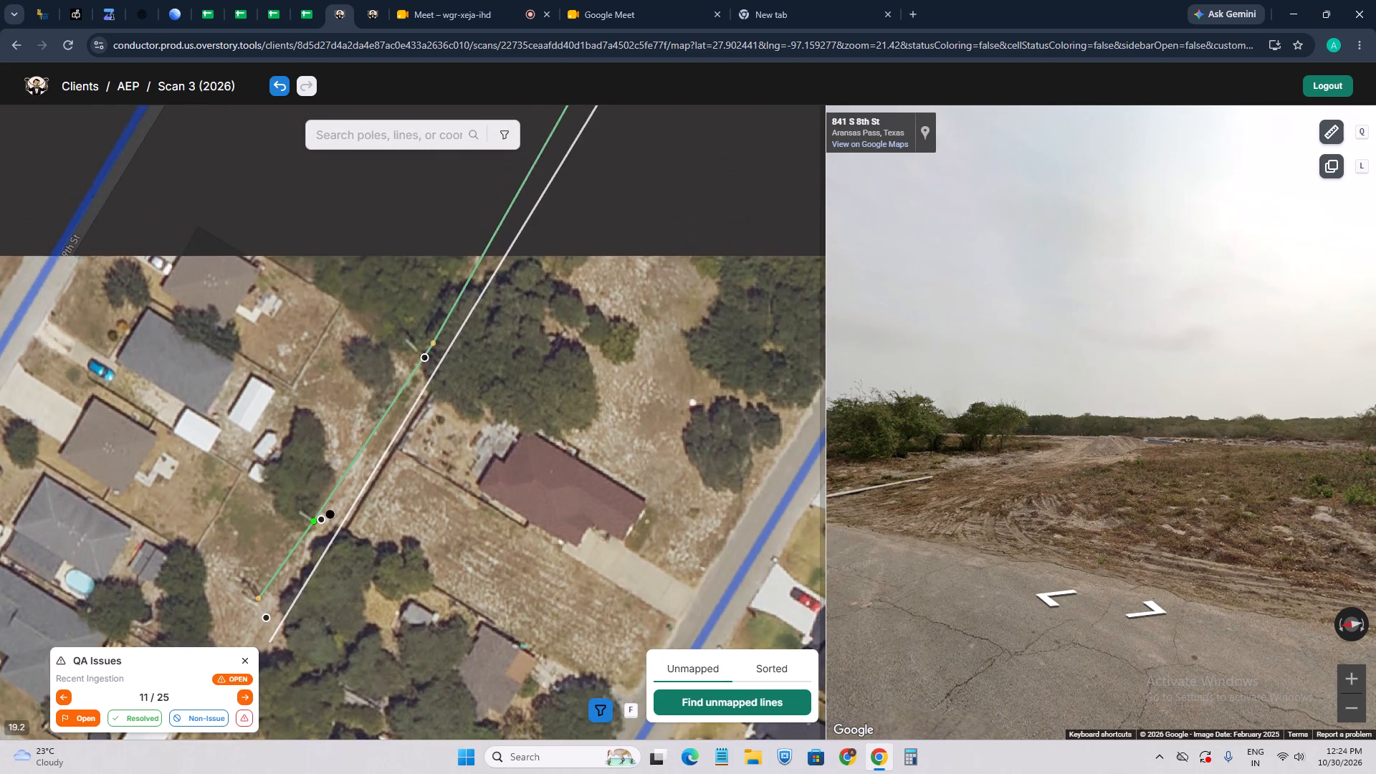
drag(450, 290, 449, 447)
click(421, 419)
scroll(407, 461, up, 2)
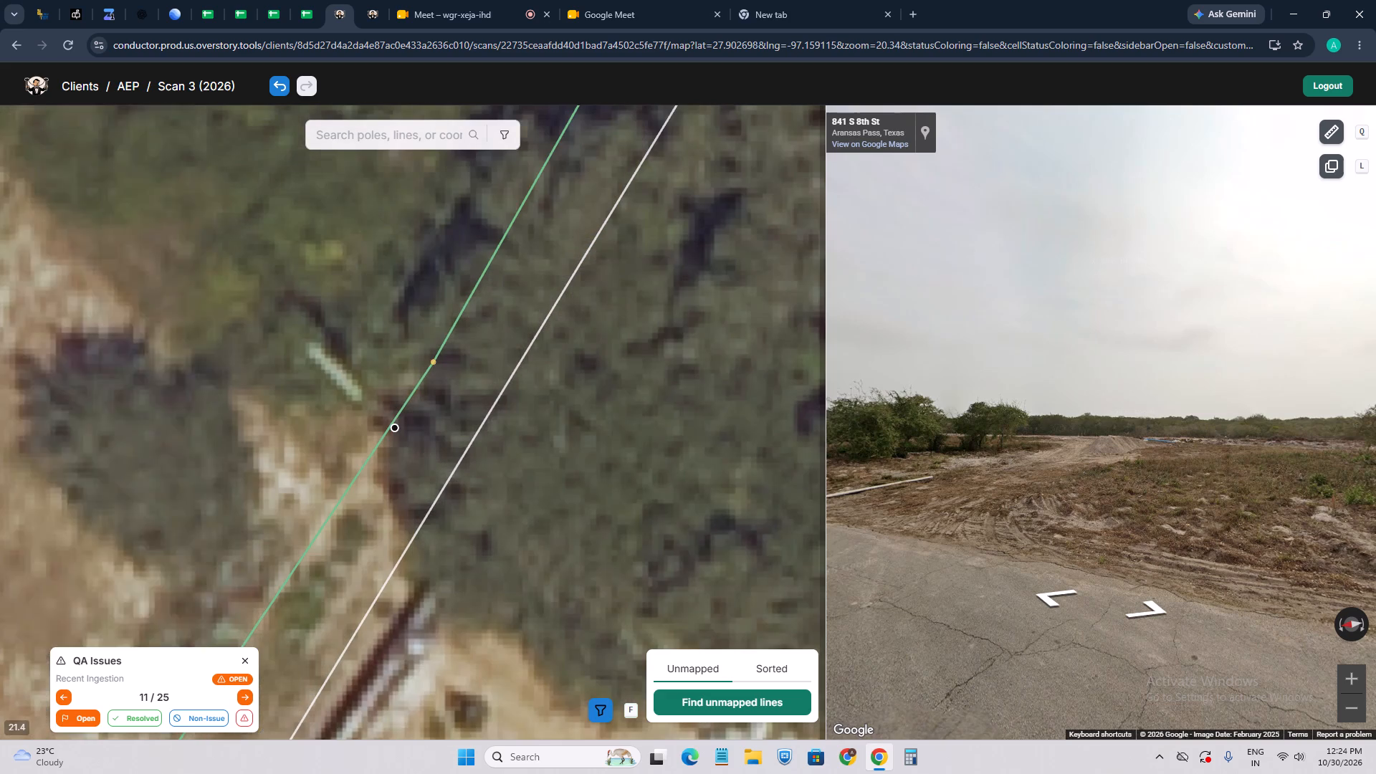
key(w)
click(358, 393)
Examine the positions of the further poles northeast along the line northwest of S 8th St.
scroll(358, 393, up, 2)
scroll(360, 418, down, 4)
drag(413, 268, 396, 423)
scroll(373, 419, down, 2)
drag(433, 357, 388, 512)
scroll(493, 320, up, 2)
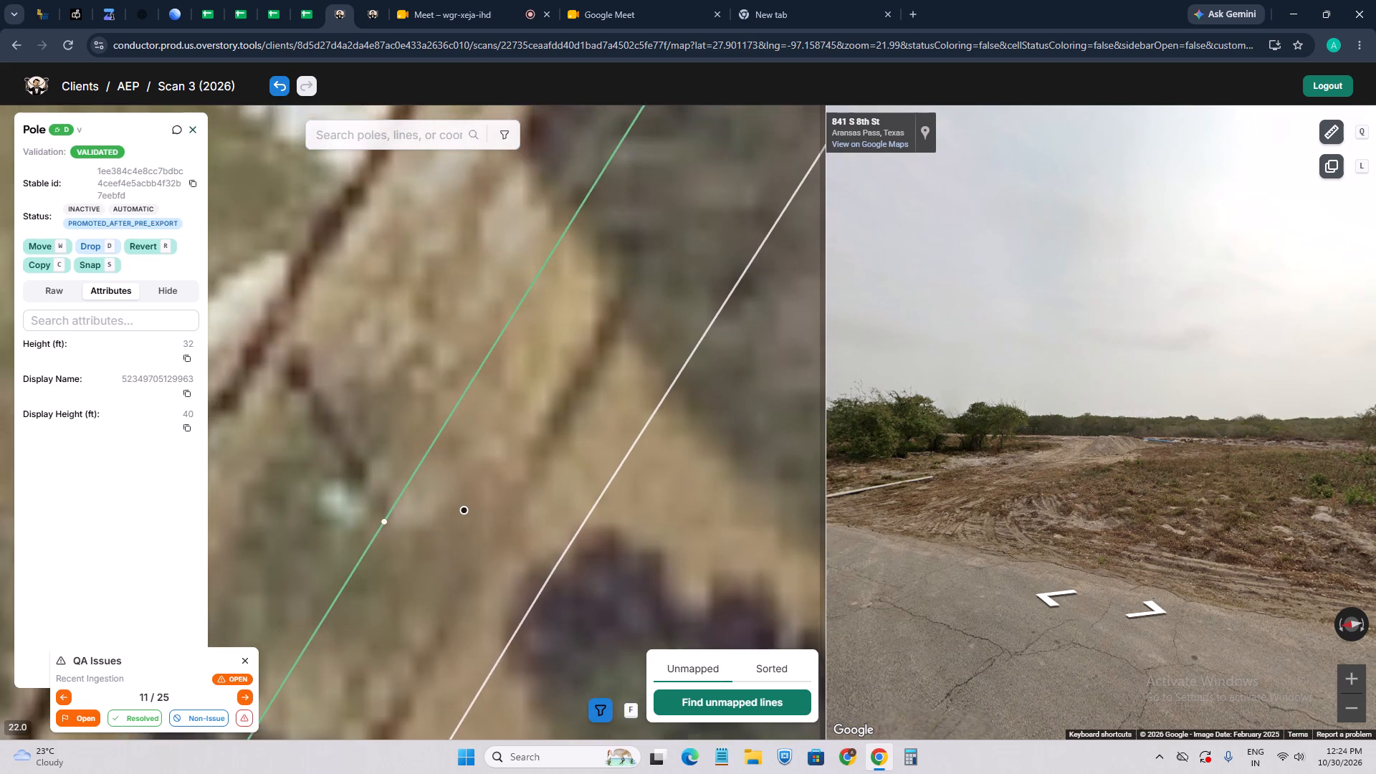
scroll(405, 496, down, 1)
click(411, 376)
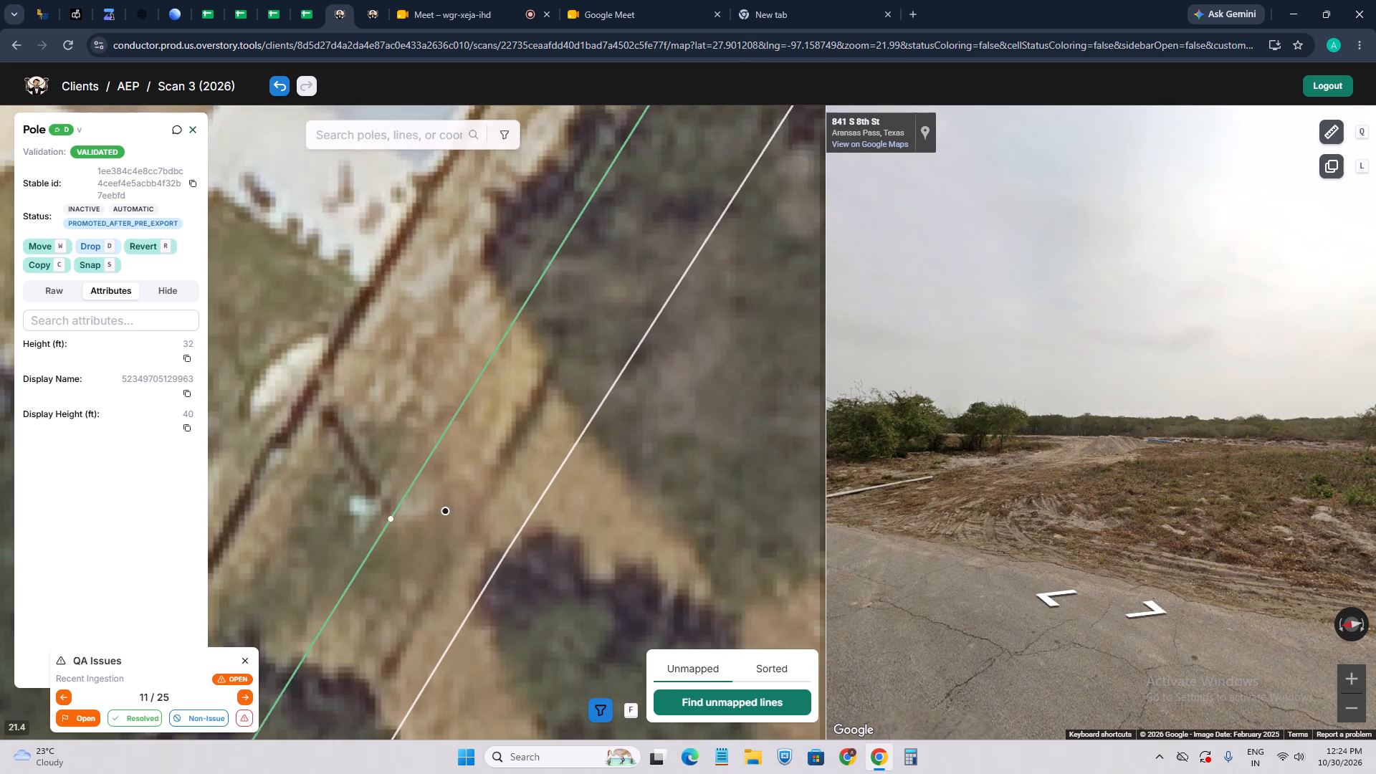
scroll(411, 376, down, 7)
Examine the poles and lines behind the houses southeast of S 8th St, from W McClung Ave to the line's northeast end.
drag(512, 294, 450, 469)
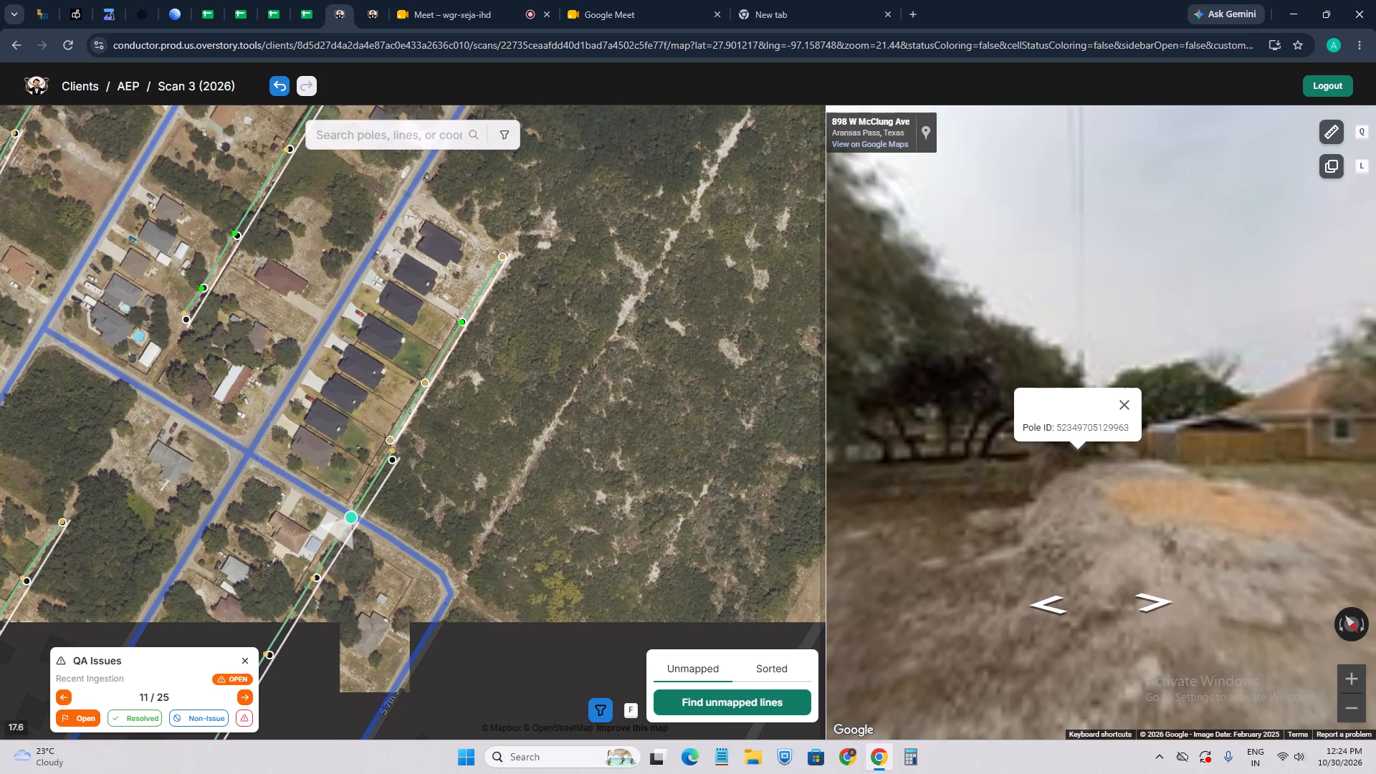
scroll(338, 524, up, 3)
scroll(398, 441, up, 3)
scroll(398, 416, down, 5)
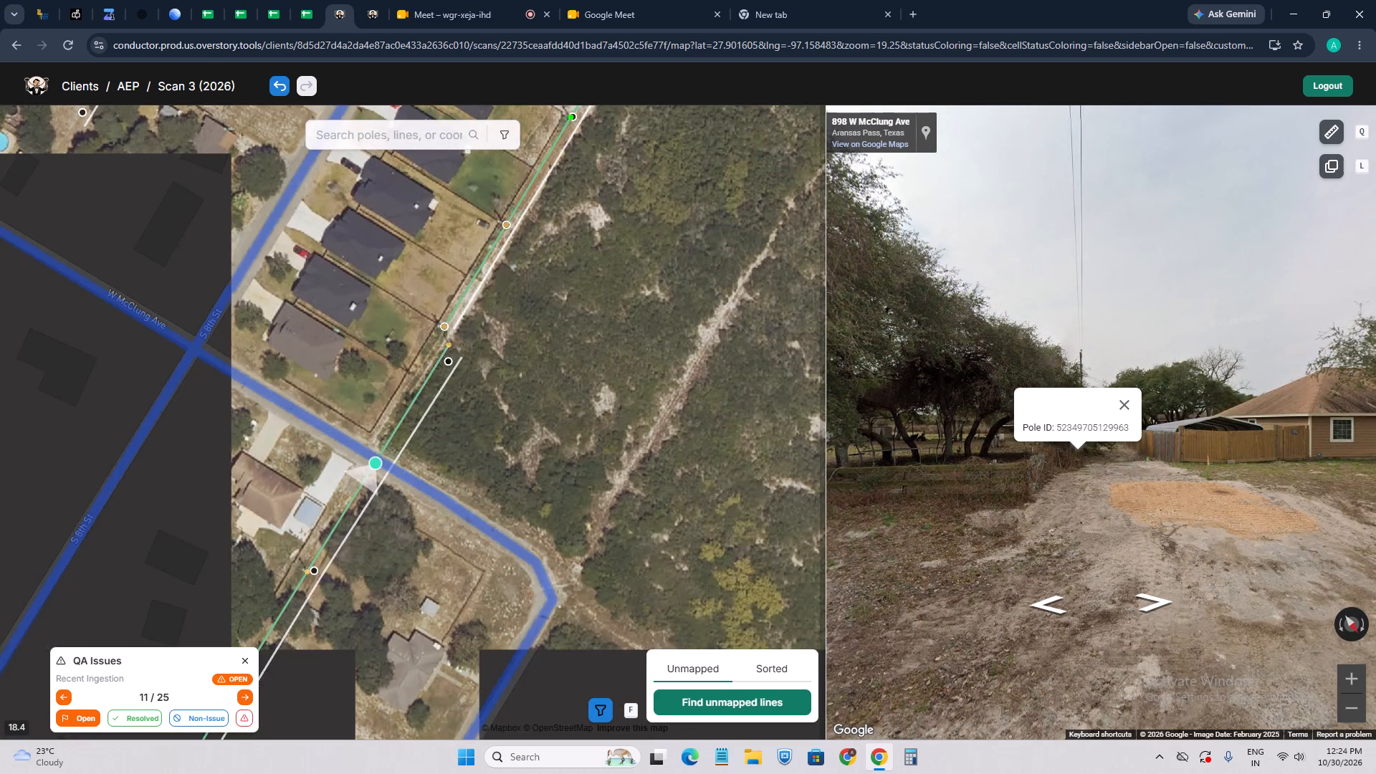
scroll(390, 454, up, 6)
scroll(340, 479, down, 8)
drag(454, 286, 406, 472)
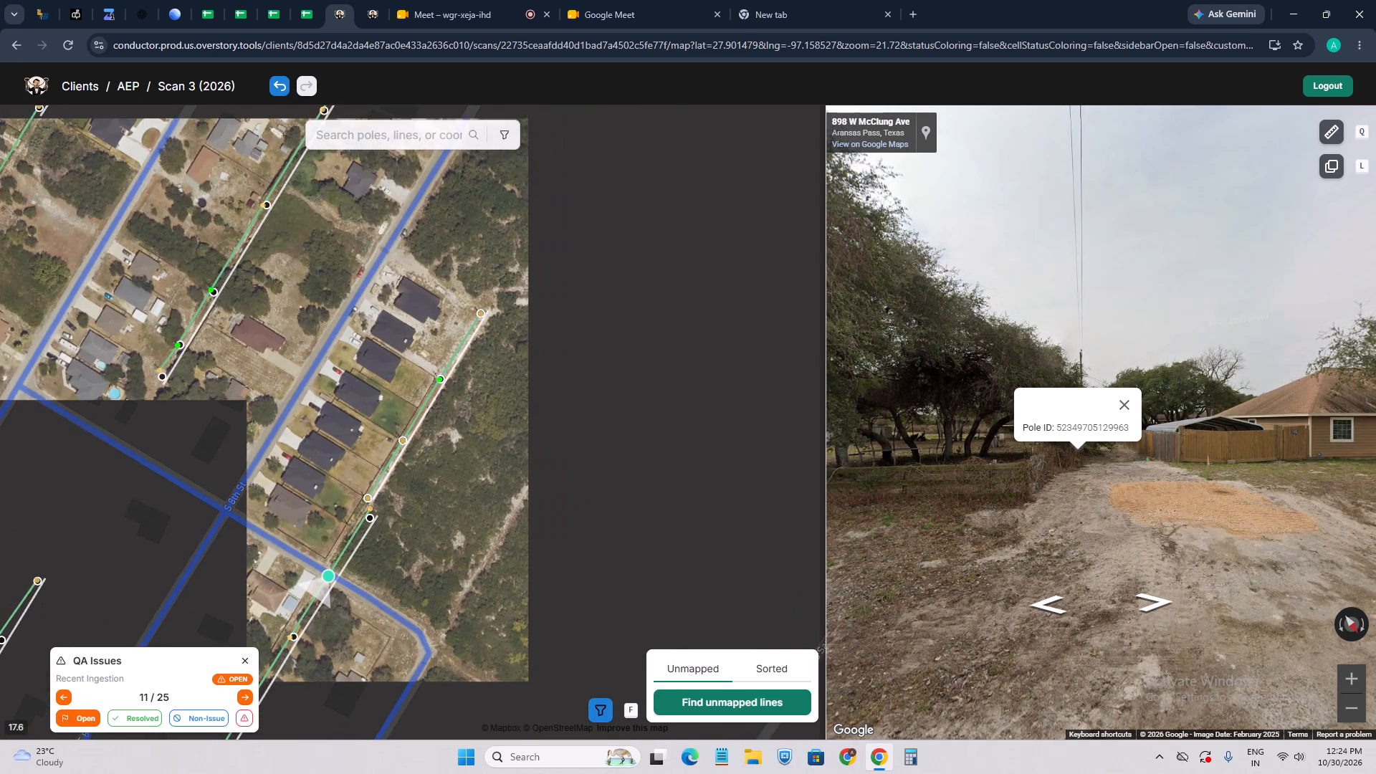
Examine the poles and lines northeast of W McClung Ave in aerial imagery, around S 7th St and S Saunders St.
scroll(456, 381, up, 3)
scroll(454, 382, down, 8)
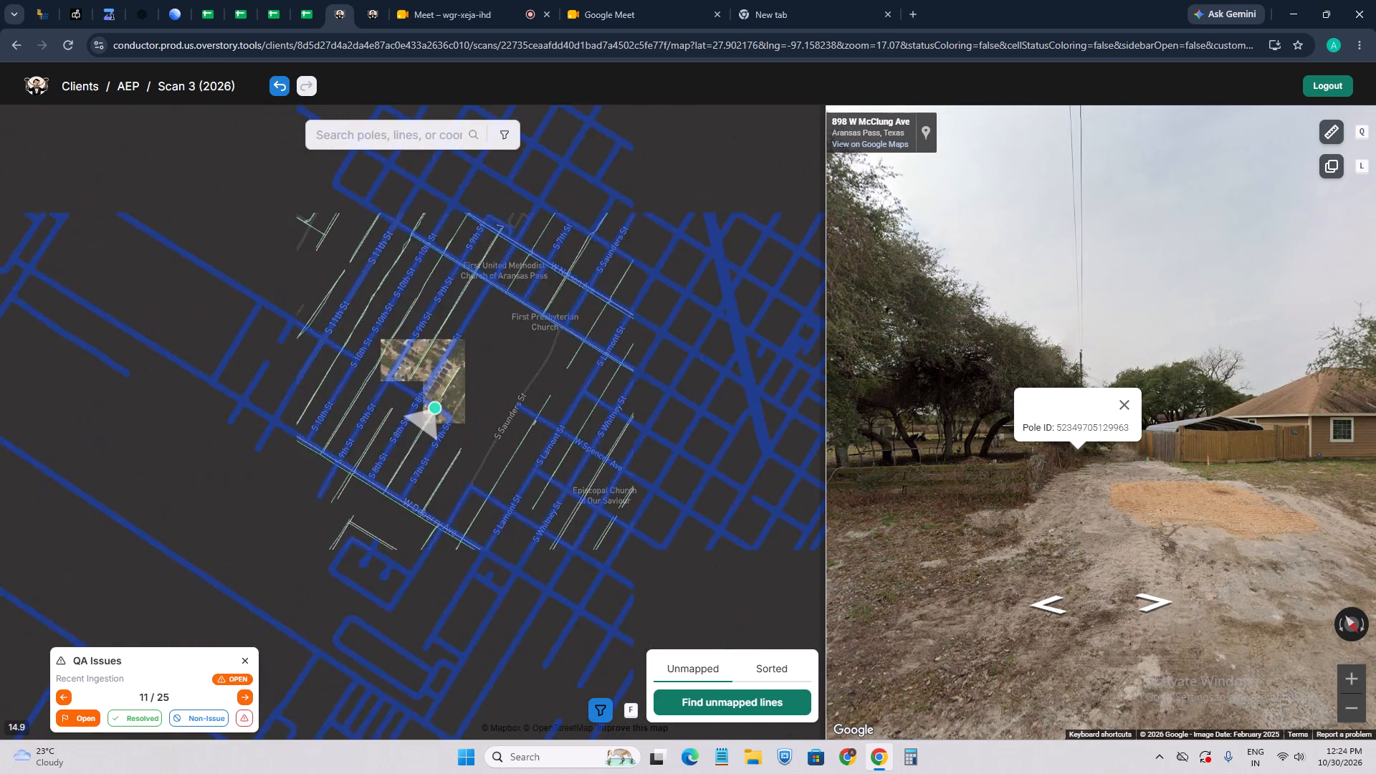
scroll(451, 351, up, 4)
drag(440, 350, 375, 514)
drag(517, 333, 325, 508)
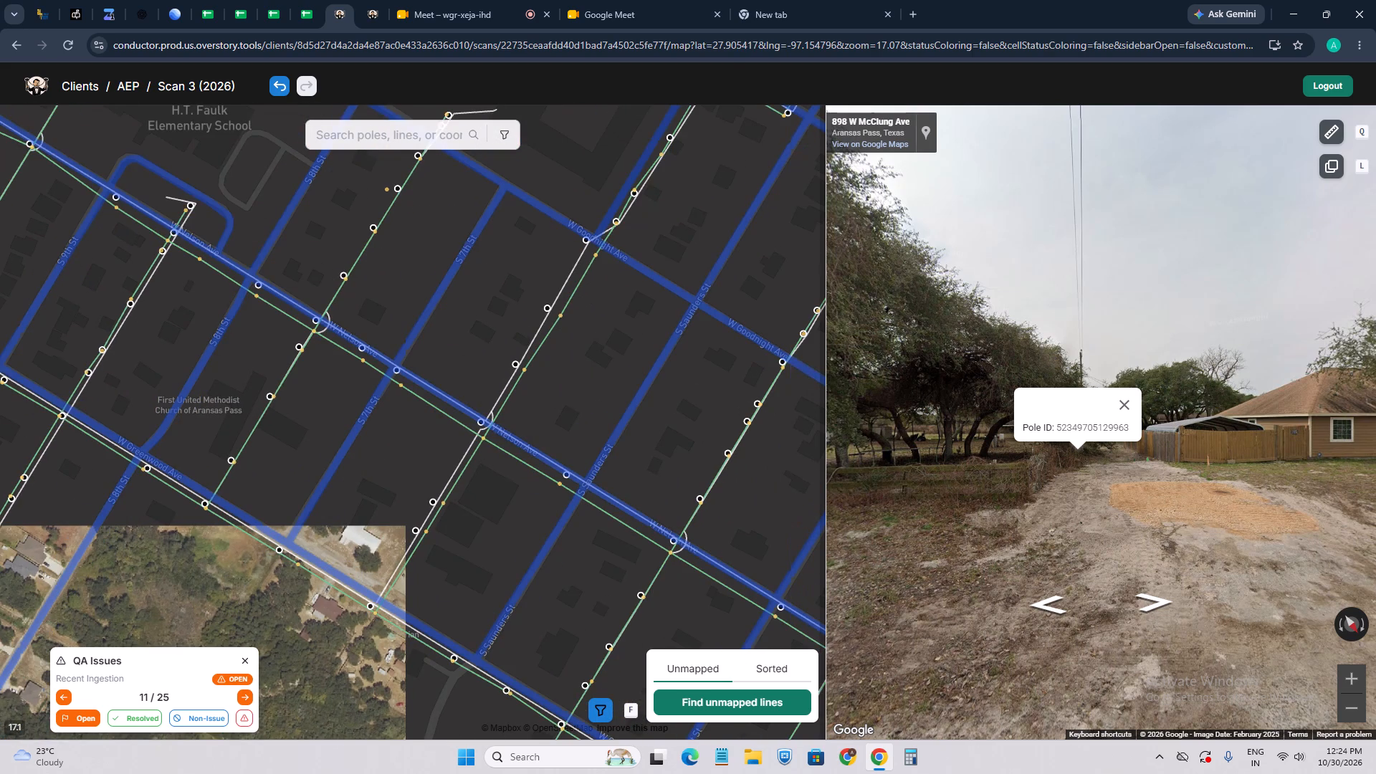
key(4)
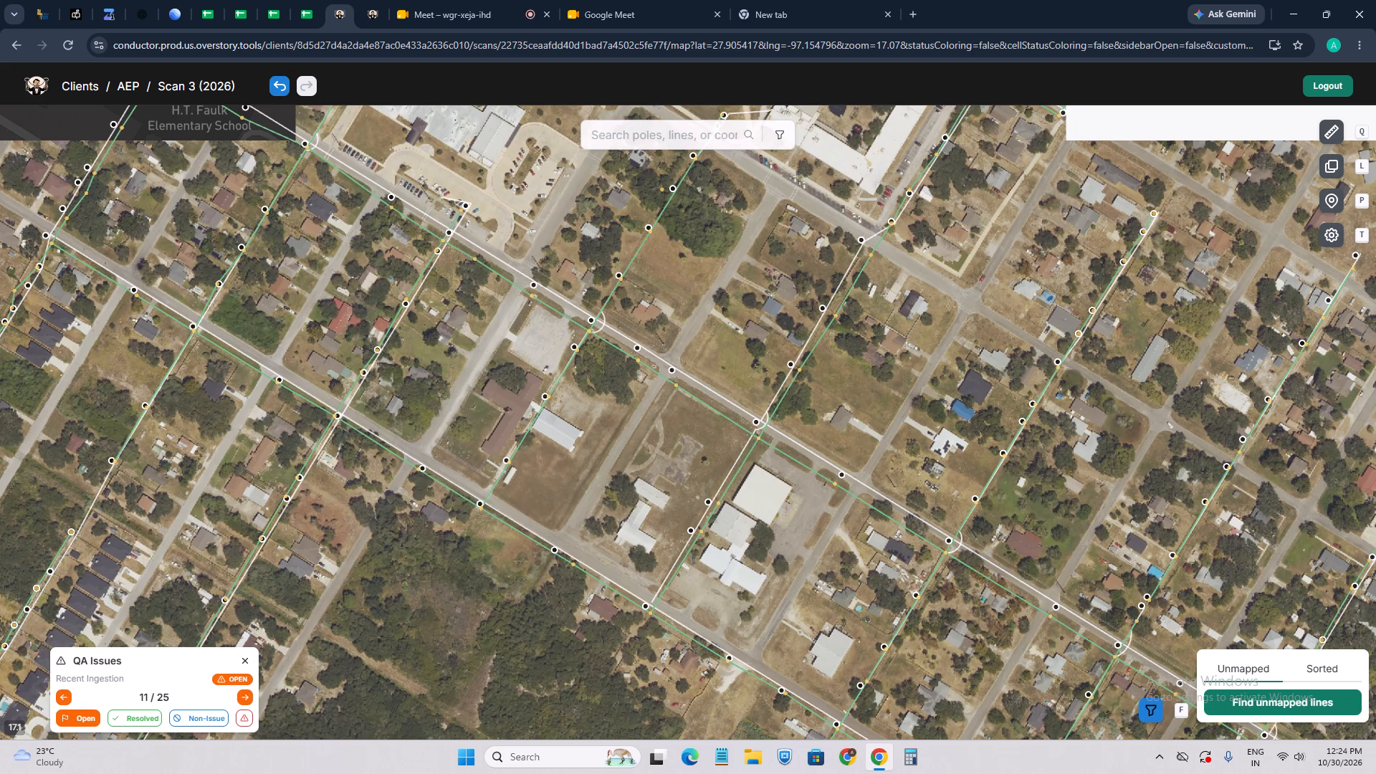
scroll(785, 476, up, 3)
drag(586, 558, 595, 487)
scroll(595, 497, up, 2)
scroll(606, 464, down, 2)
drag(741, 398, 515, 529)
scroll(763, 510, up, 4)
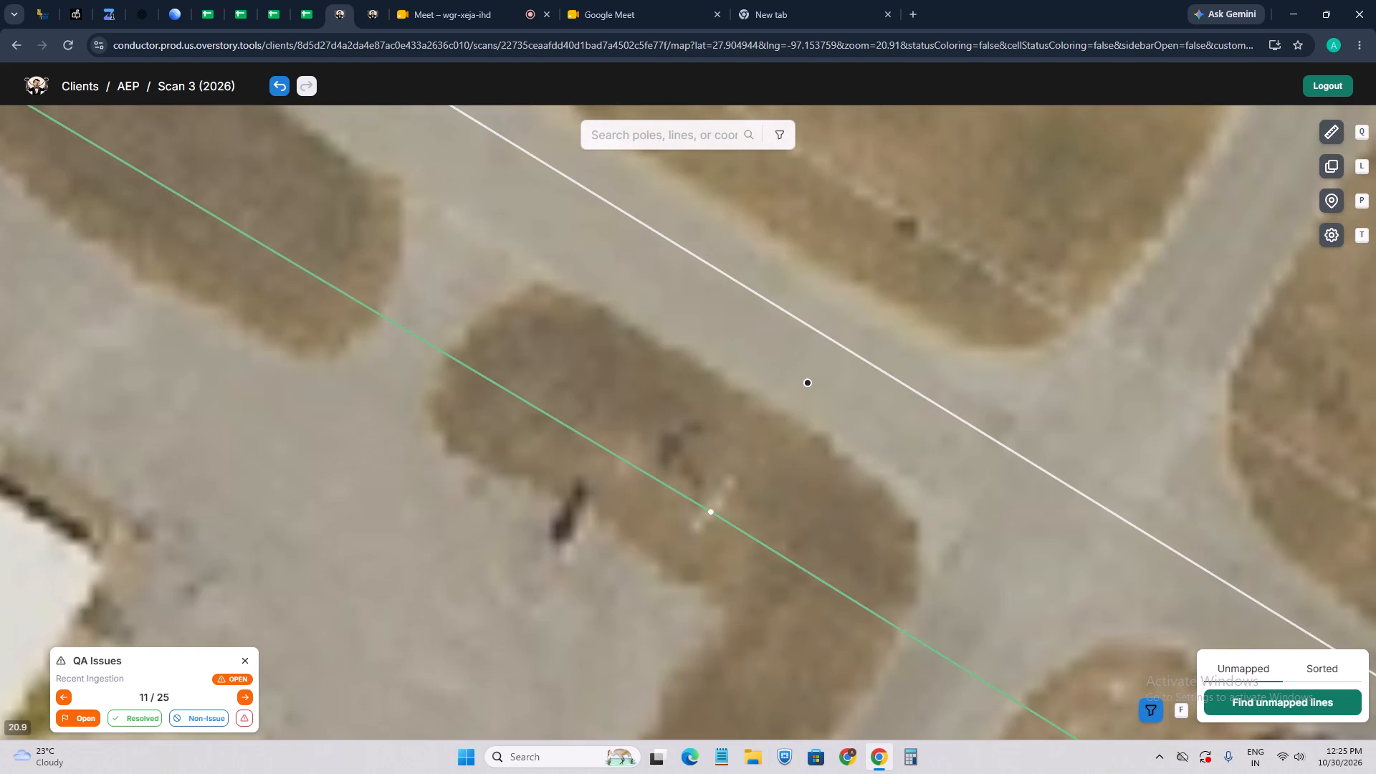
scroll(577, 532, down, 1)
scroll(651, 505, down, 1)
scroll(669, 505, up, 3)
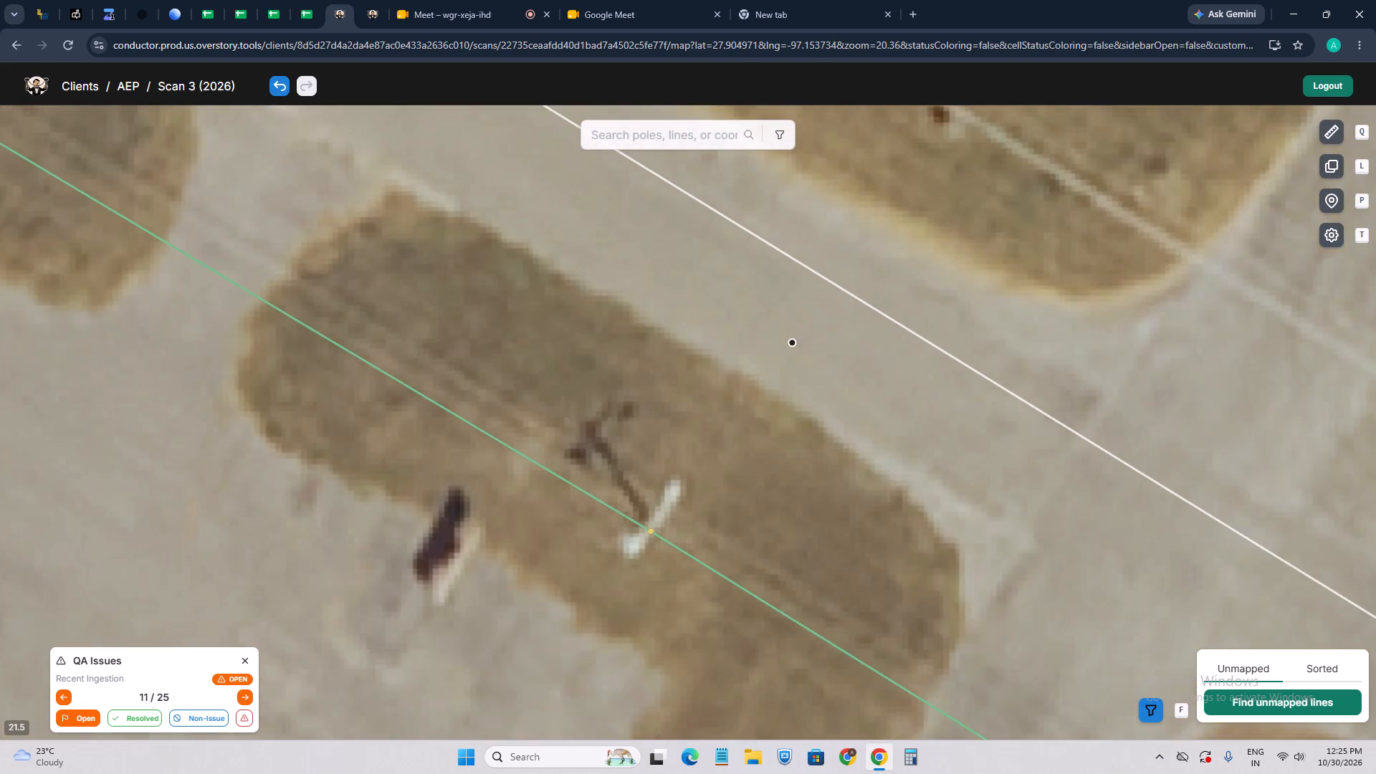
scroll(568, 532, down, 5)
Mark QA issue 11 of 25 as resolved.
click(140, 721)
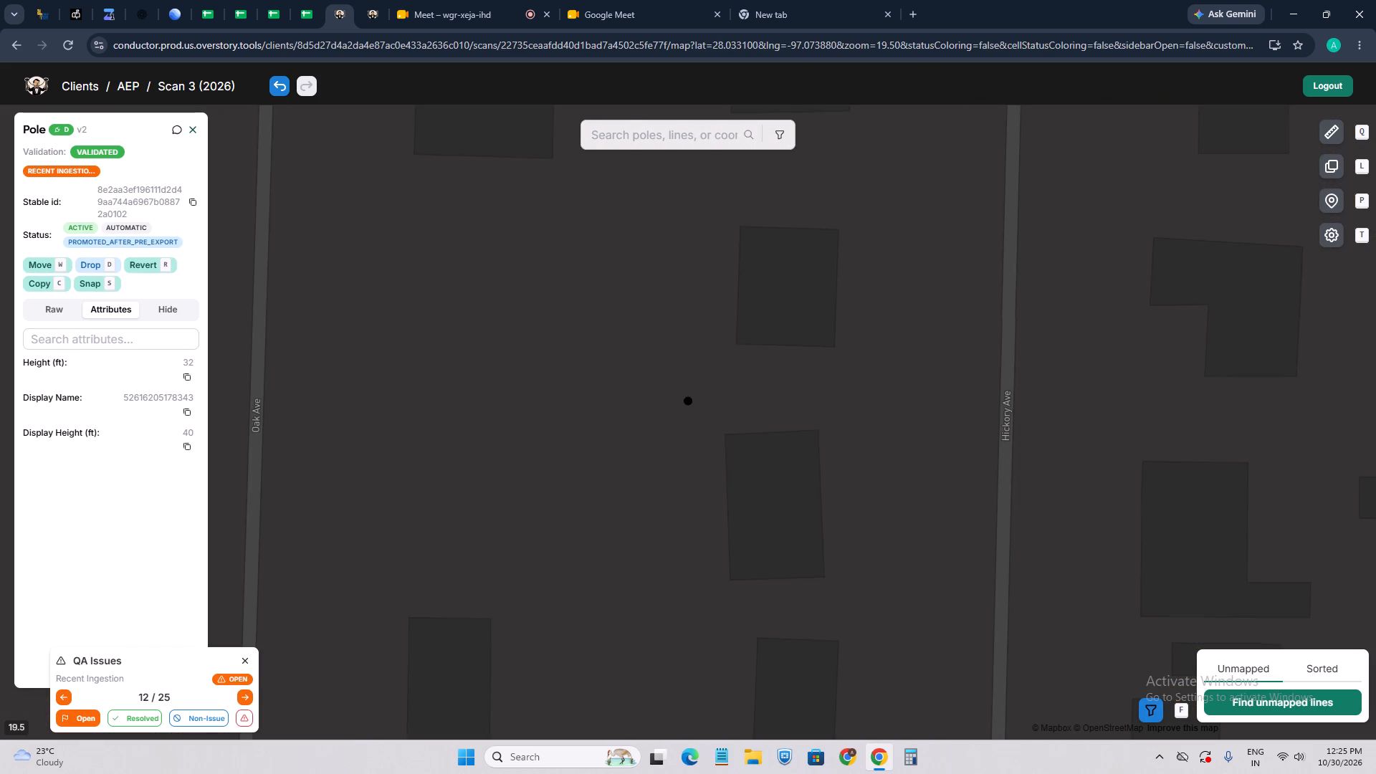
drag(646, 510, 557, 549)
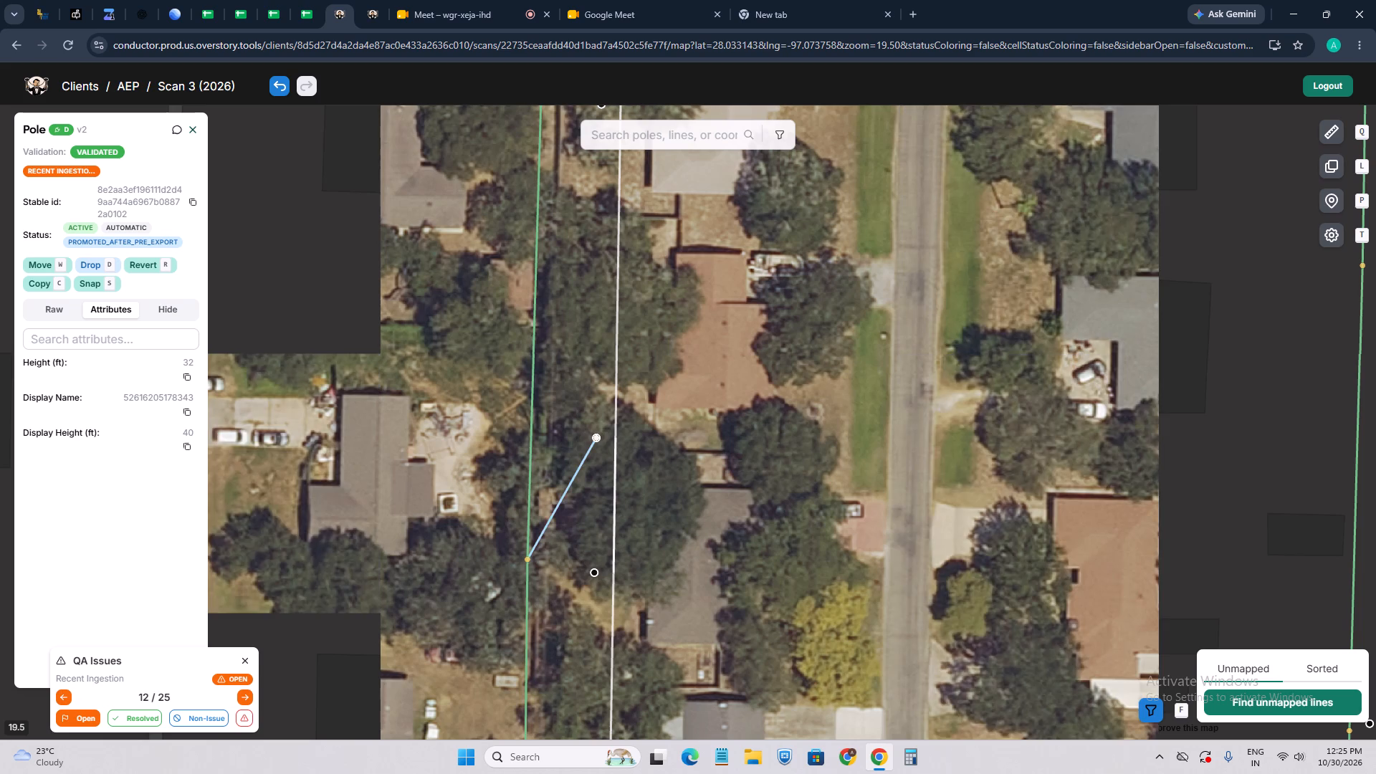
scroll(547, 495, up, 4)
scroll(555, 505, down, 4)
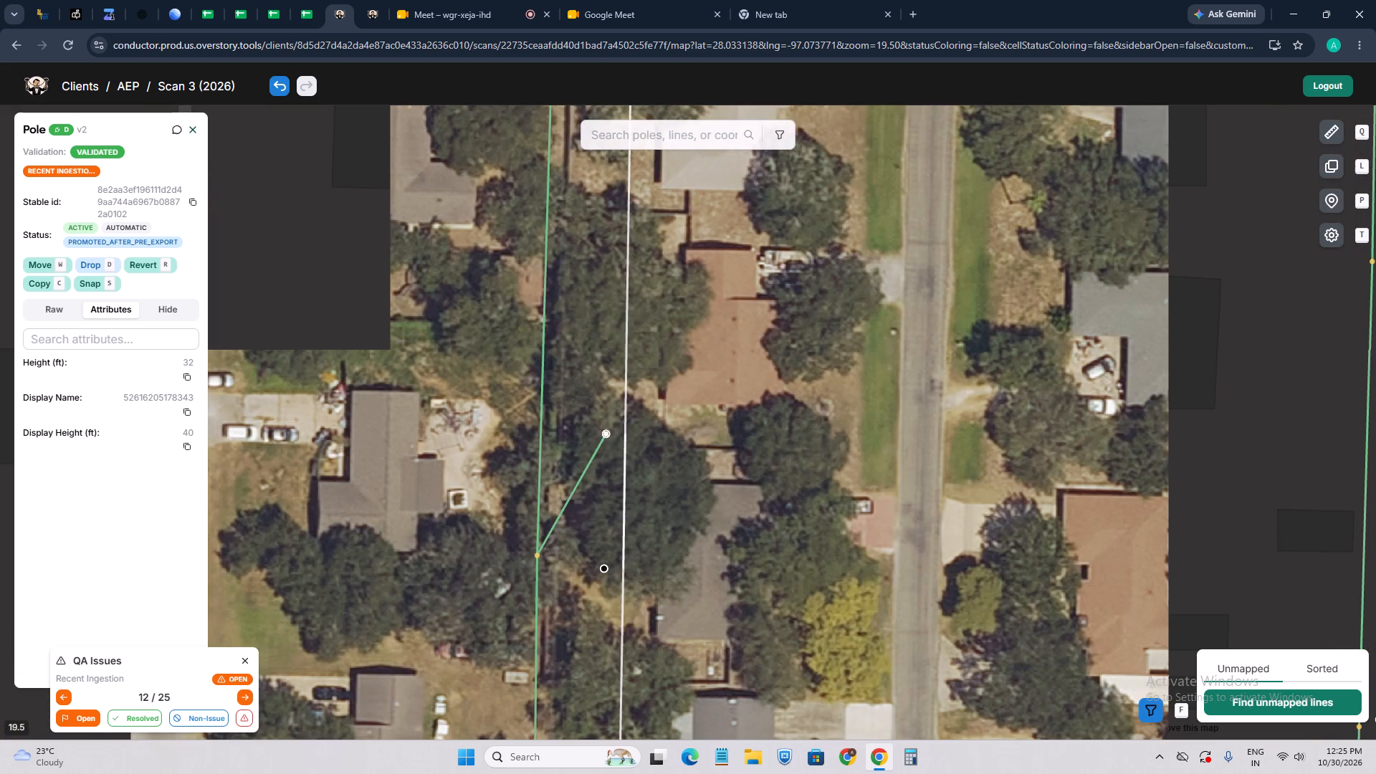
key(6)
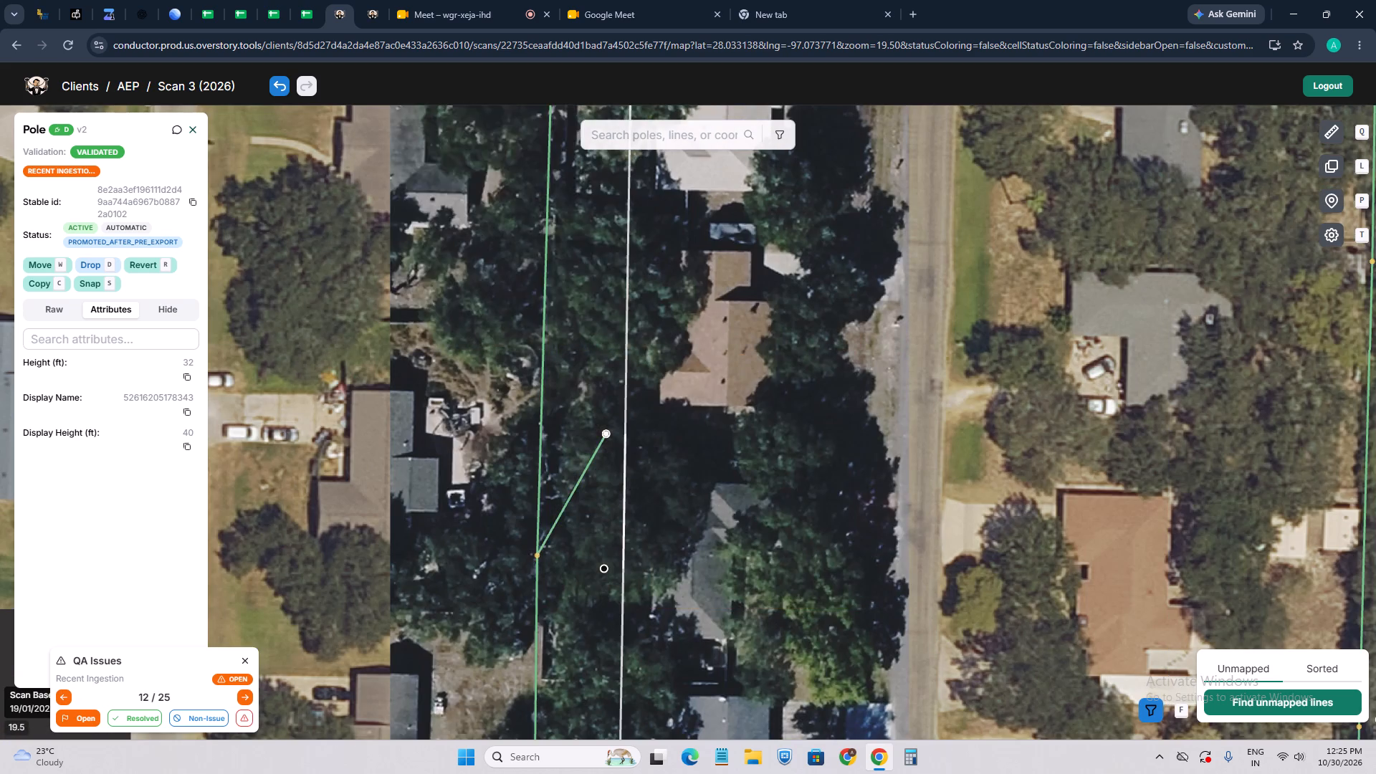
scroll(563, 489, up, 1)
text(64)
scroll(549, 481, down, 2)
drag(480, 548, 504, 446)
scroll(505, 441, down, 2)
scroll(542, 381, up, 1)
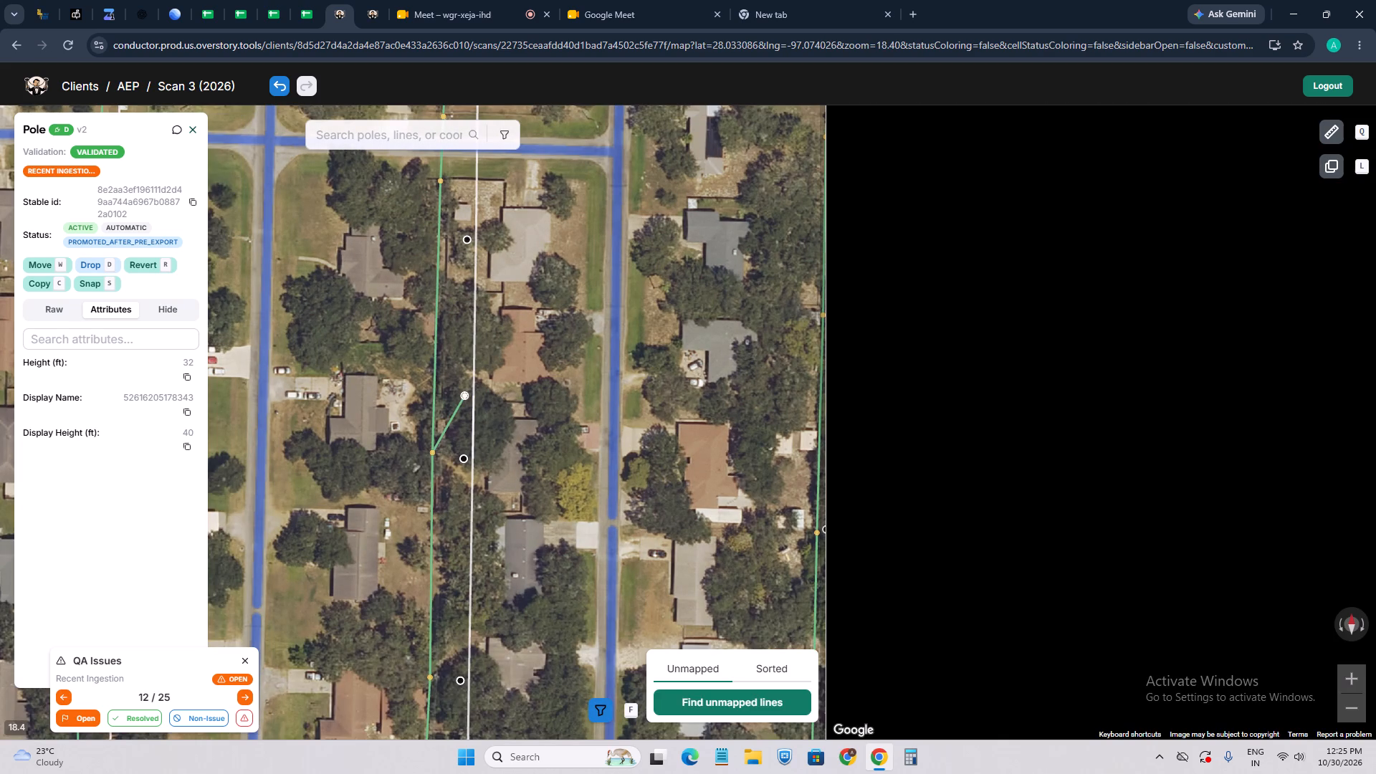
click(337, 421)
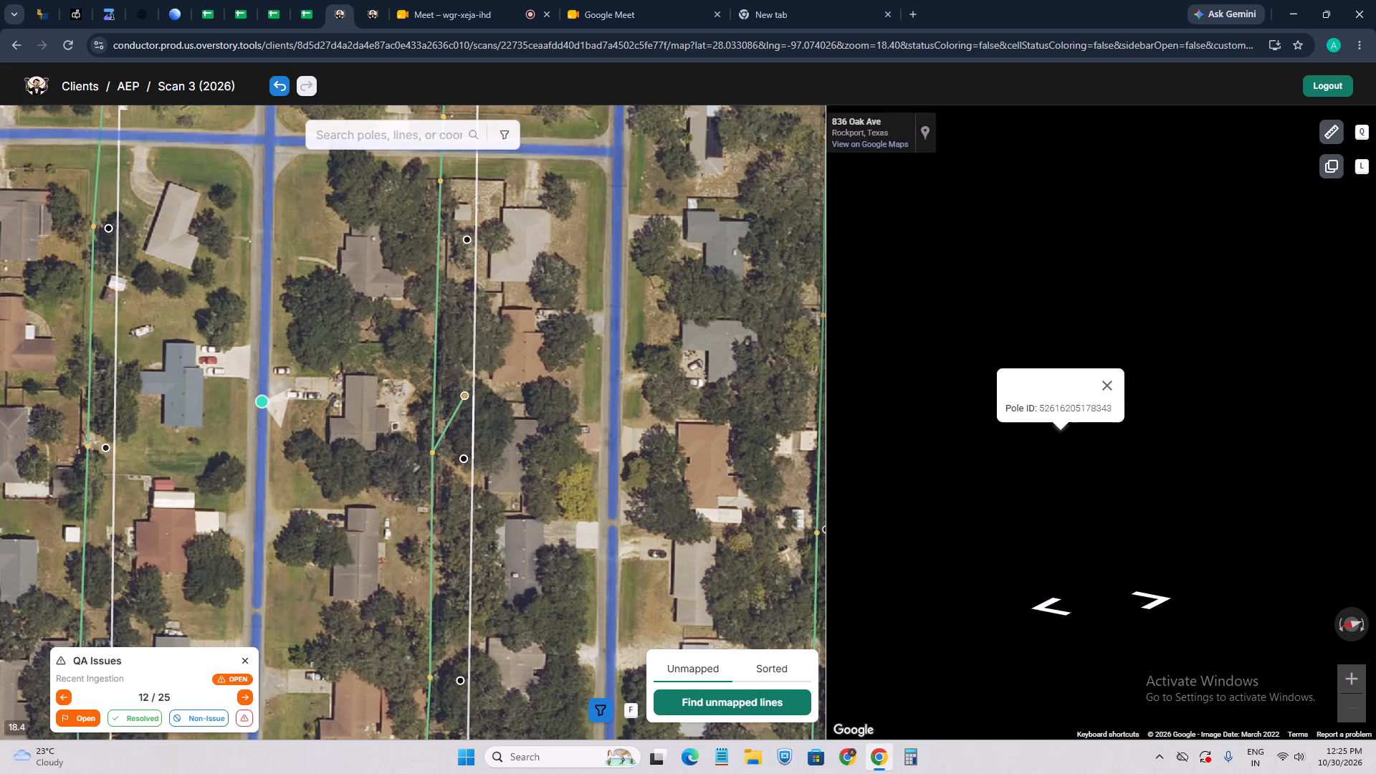
scroll(1099, 353, up, 6)
drag(976, 378, 1164, 350)
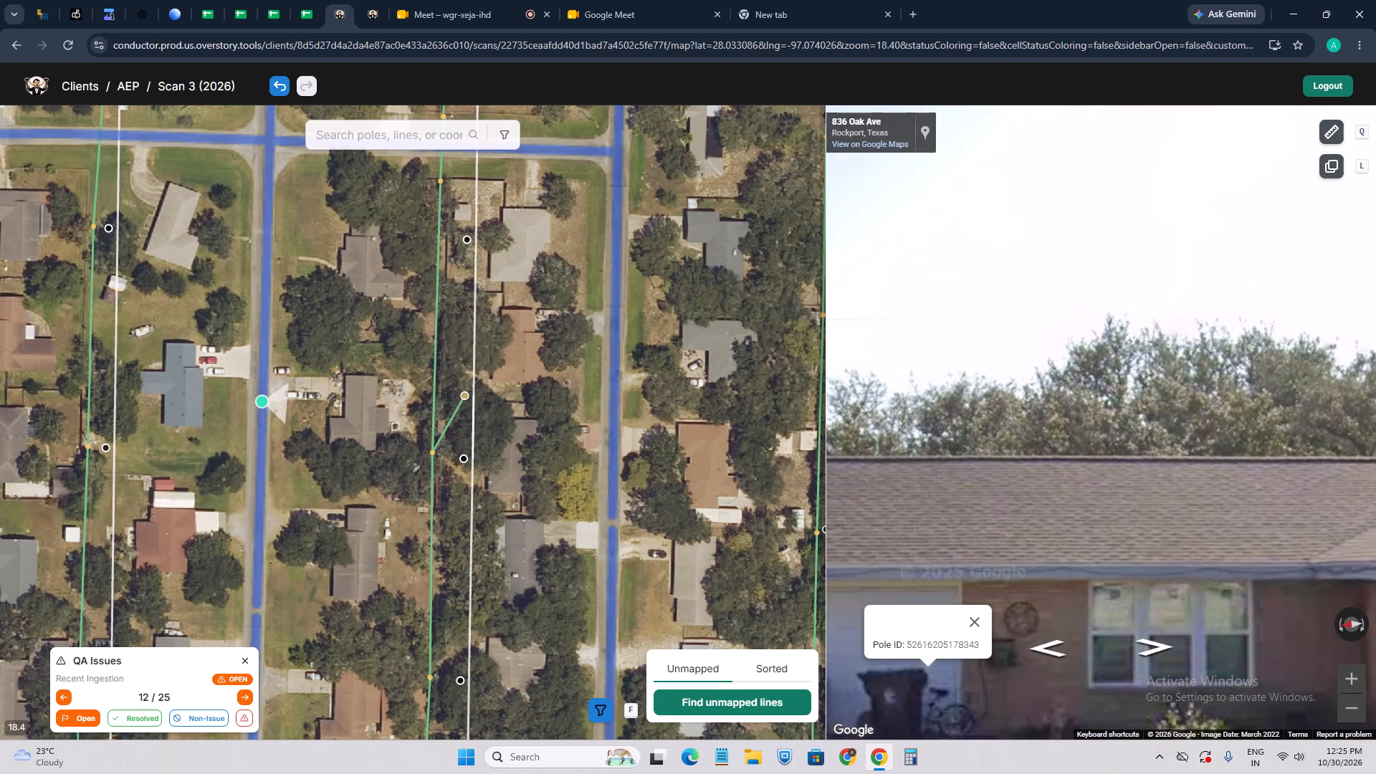
drag(1006, 392, 1231, 393)
drag(955, 389, 1278, 378)
drag(1041, 378, 1193, 350)
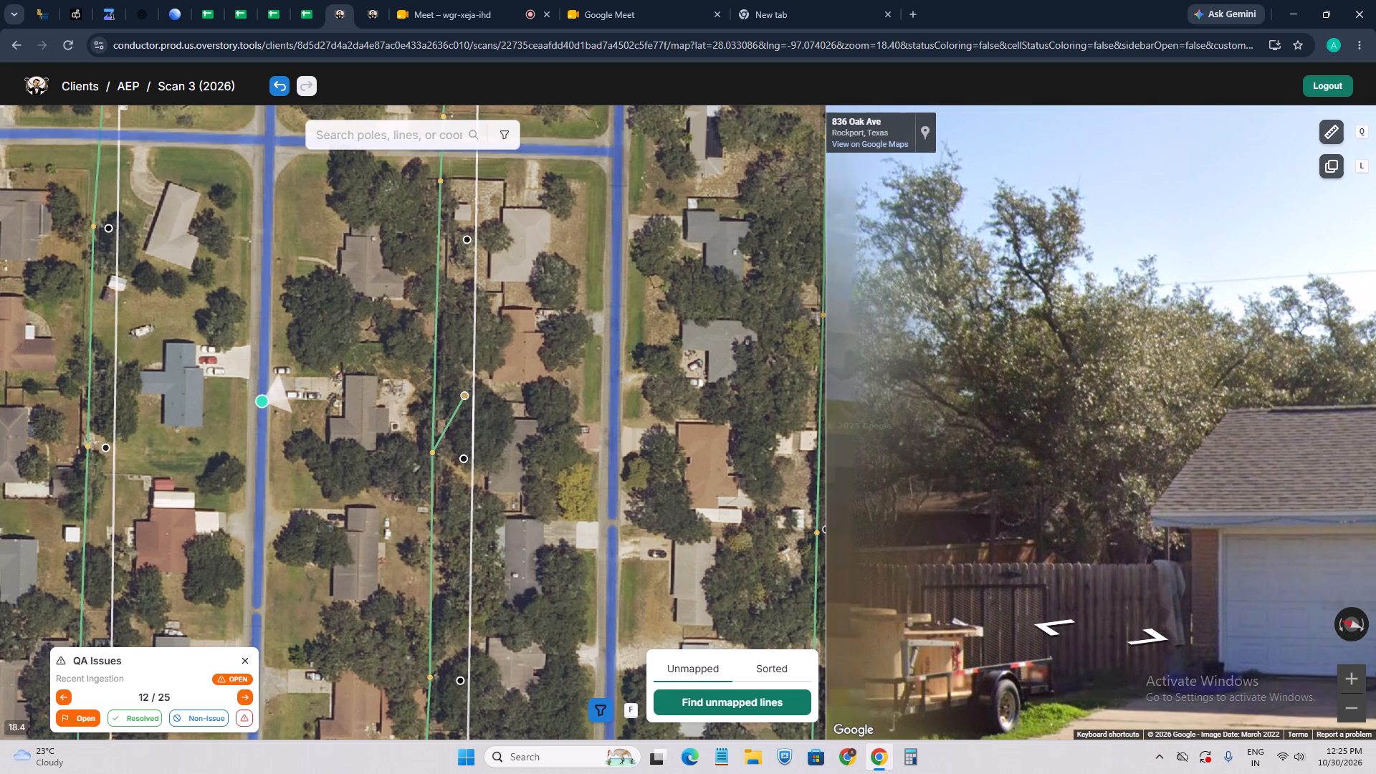
drag(1180, 407, 1082, 423)
drag(1185, 434, 983, 431)
drag(1231, 421, 914, 434)
drag(1218, 419, 927, 436)
drag(1210, 419, 1122, 434)
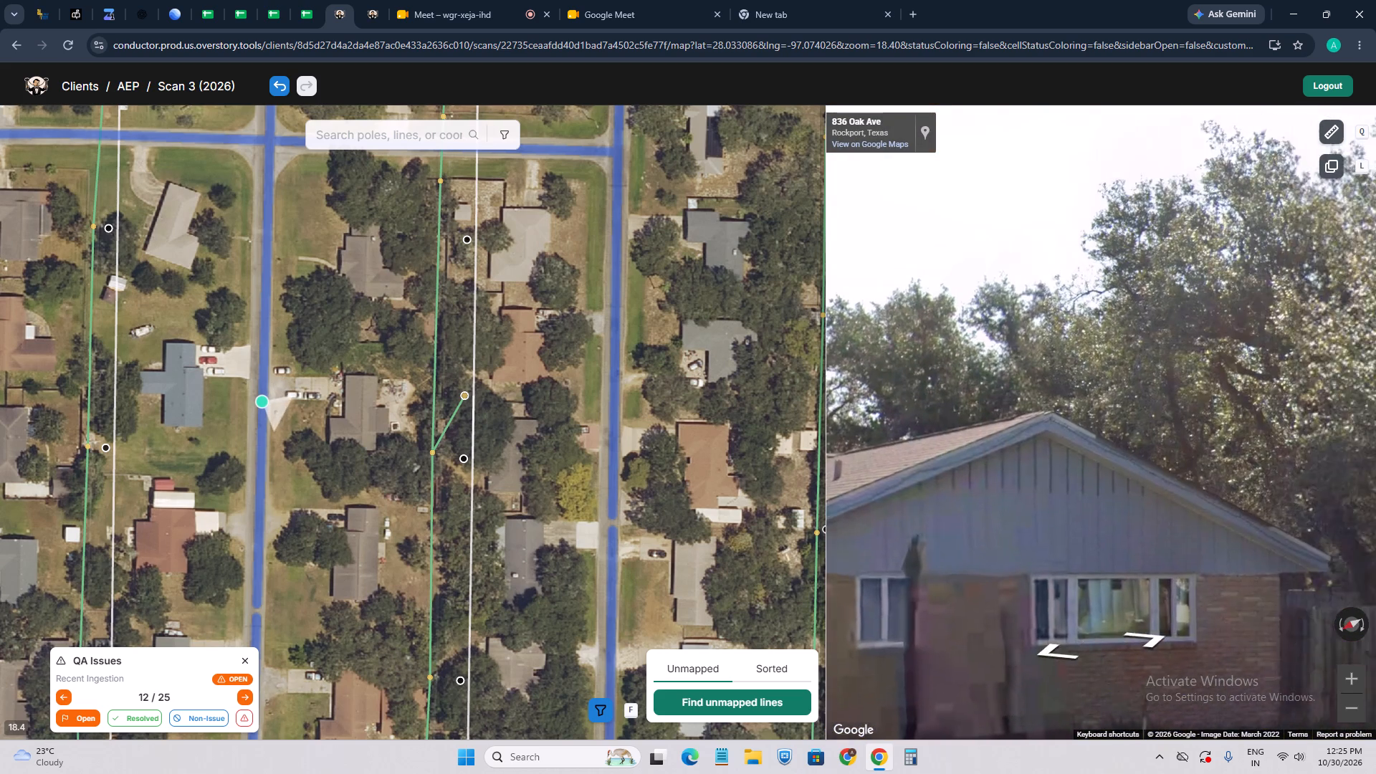
drag(1122, 434, 1330, 411)
scroll(1008, 344, up, 4)
drag(975, 348, 1069, 343)
scroll(1109, 368, up, 3)
scroll(373, 425, up, 2)
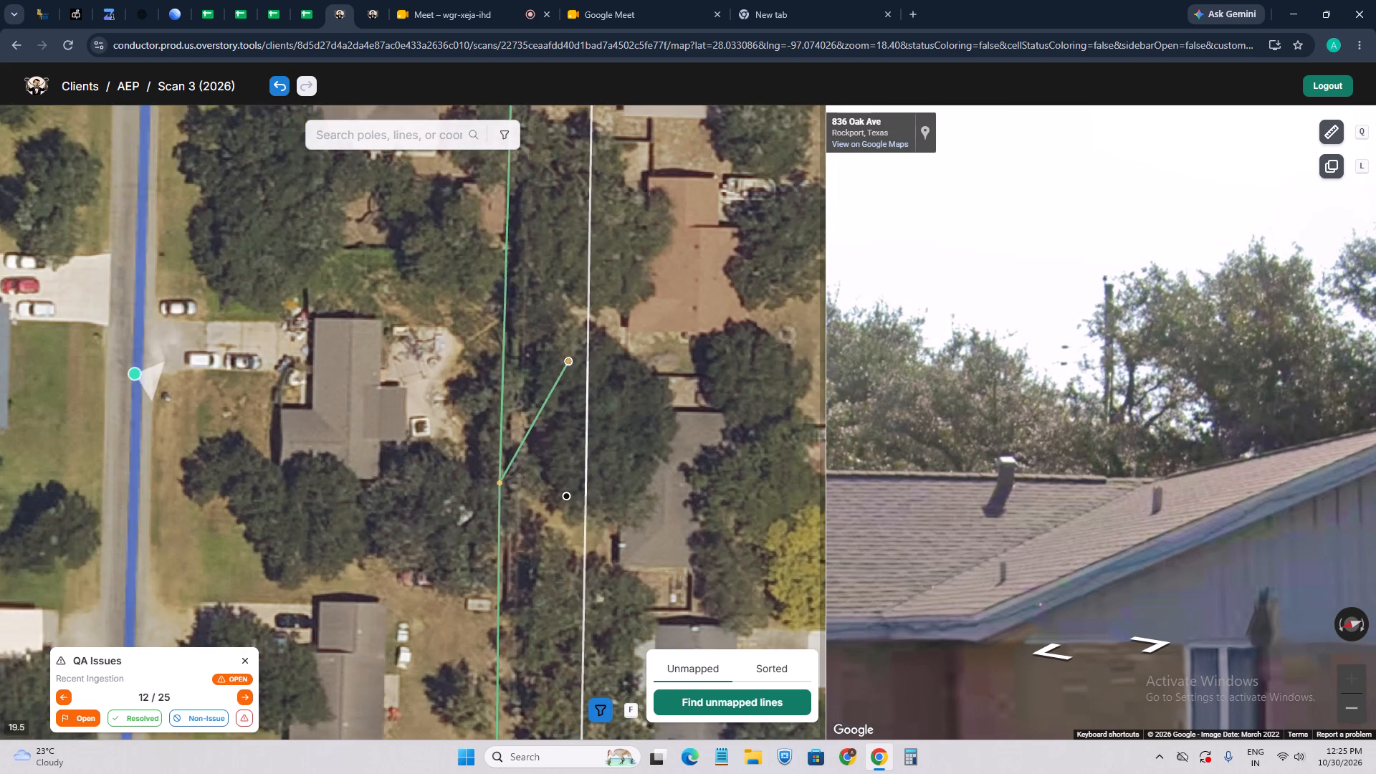
scroll(482, 468, up, 2)
scroll(505, 433, down, 4)
scroll(514, 457, up, 2)
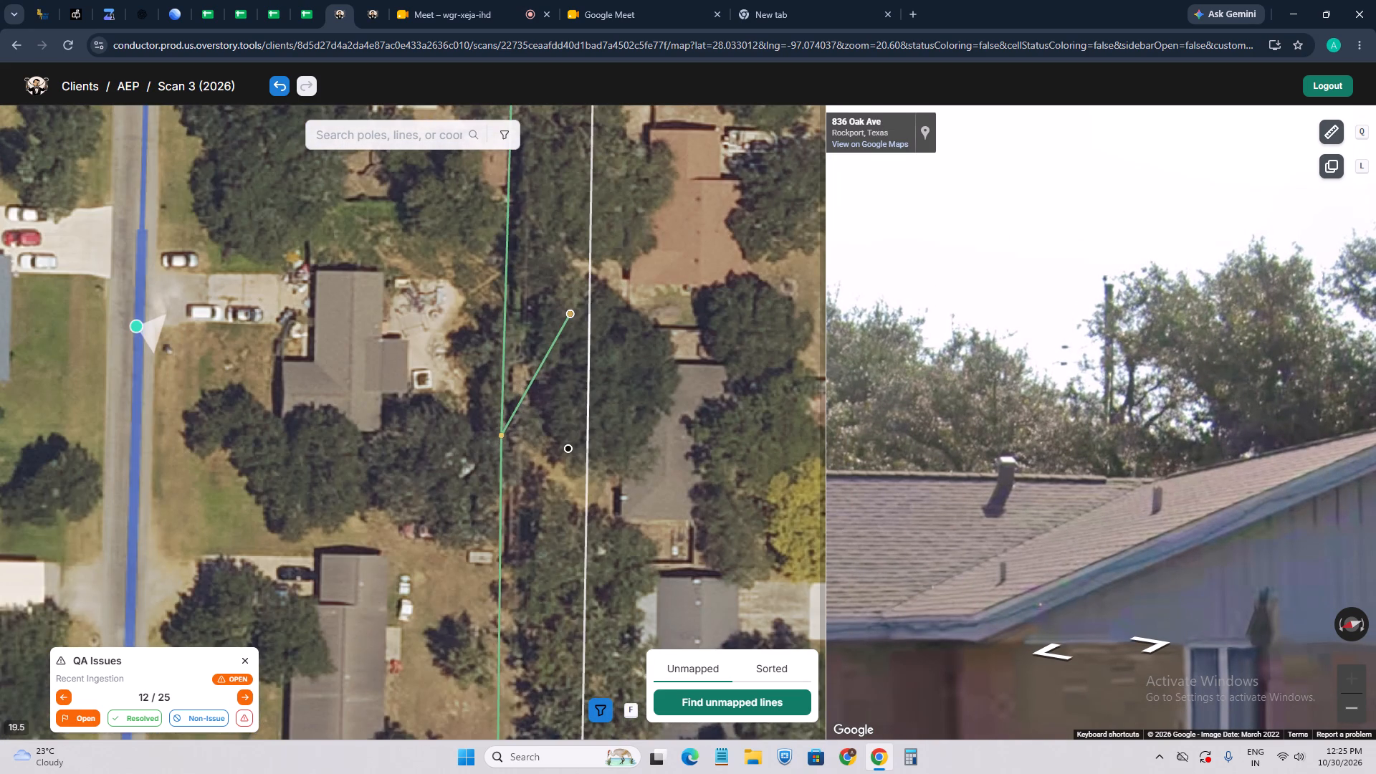
right_click(523, 420)
click(528, 400)
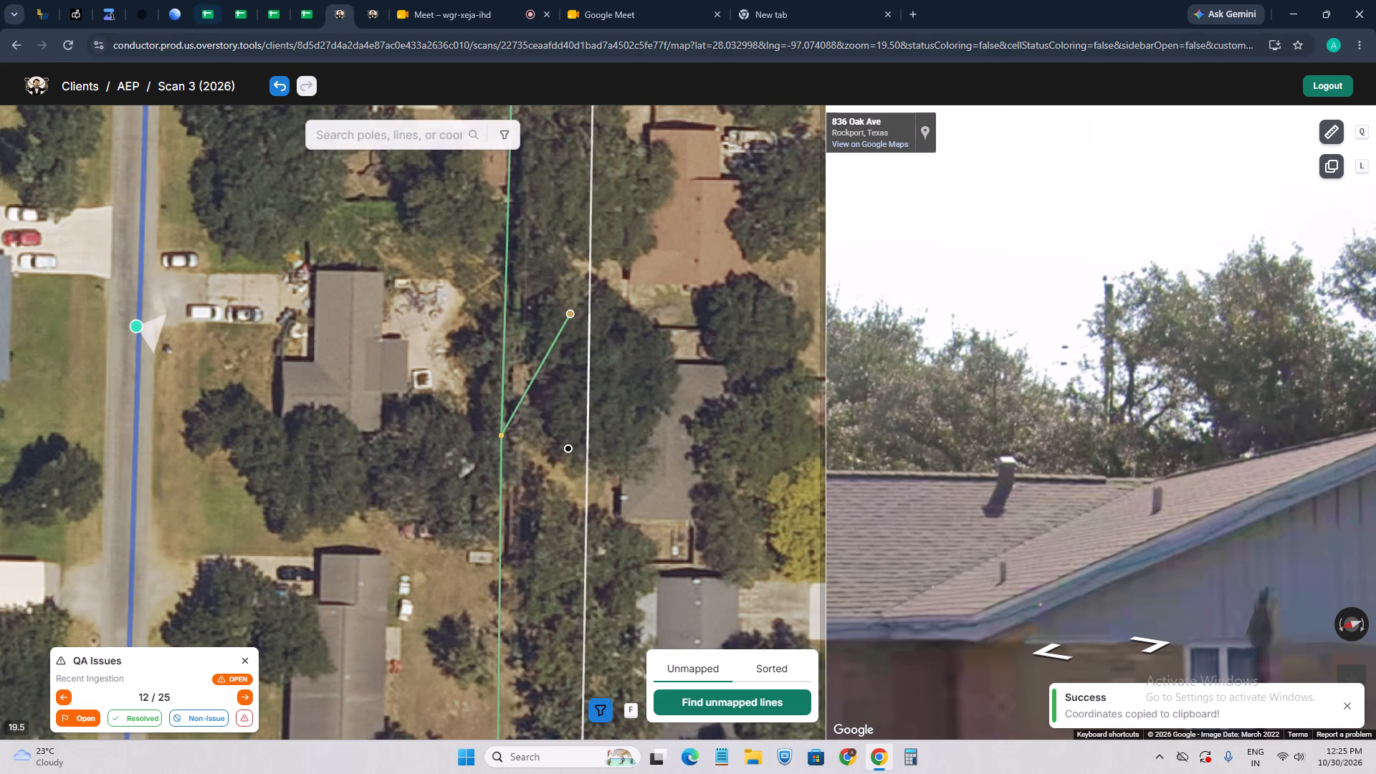
click(180, 11)
click(204, 134)
click(254, 128)
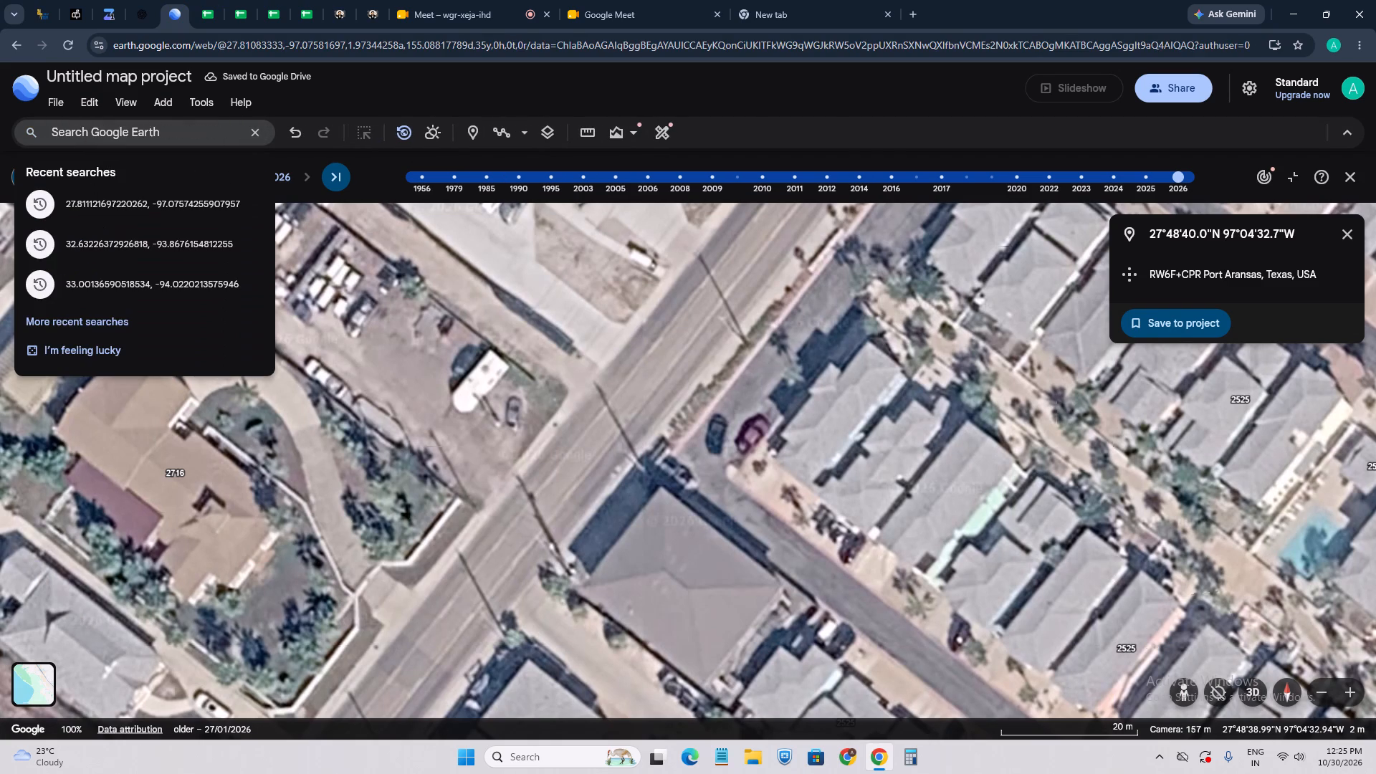
key(ctrl+v)
key(Return)
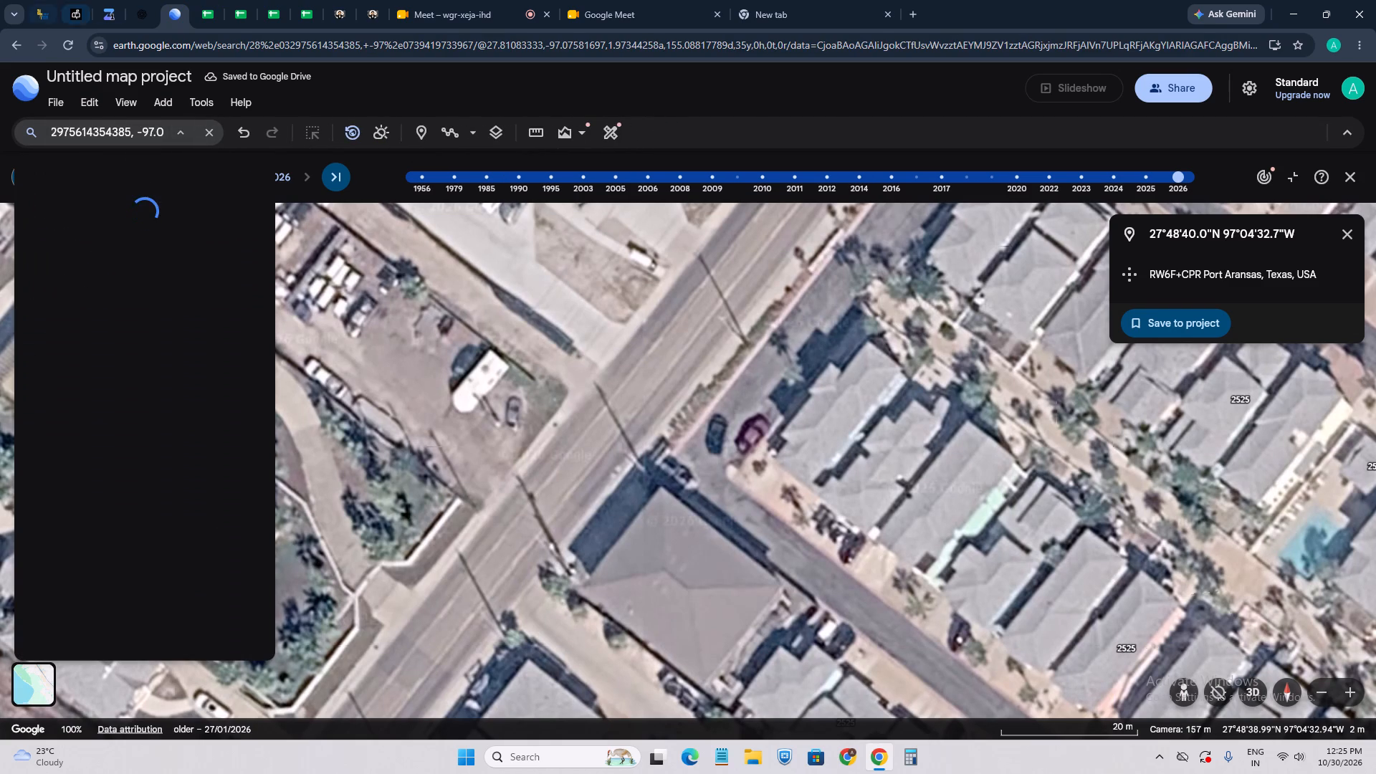
Switch to the team chat, close the open image and check the latest messages in QA issues Updated > channel events.
click(116, 13)
scroll(528, 383, down, 4)
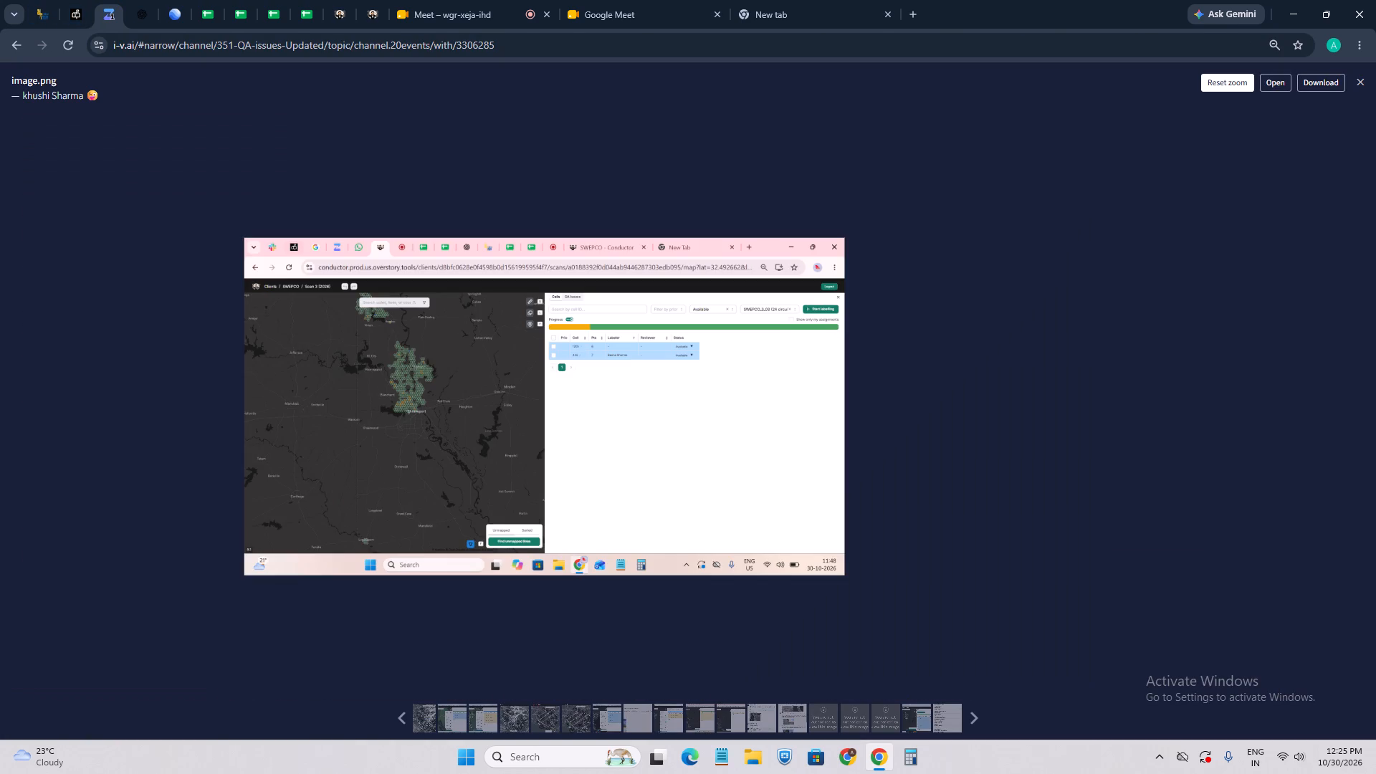
click(1361, 75)
scroll(1010, 264, down, 2)
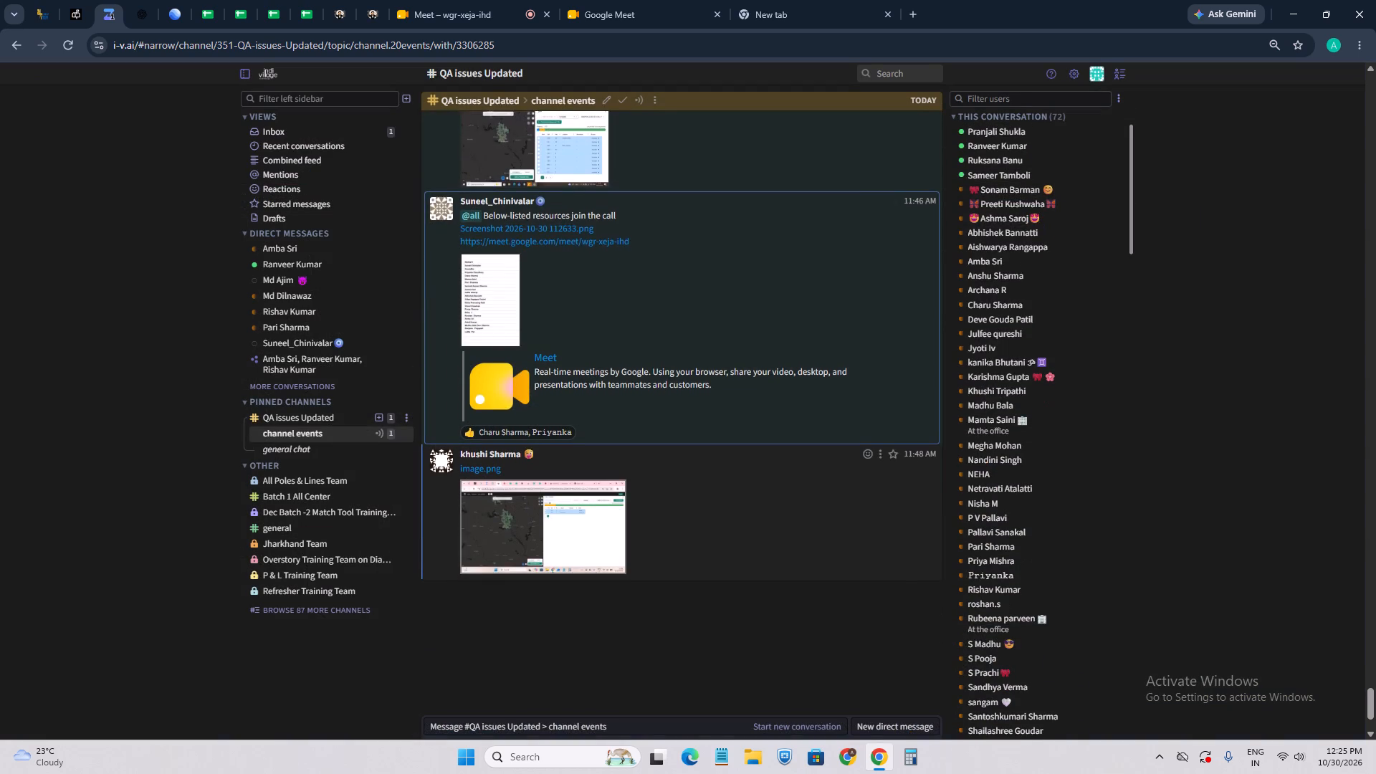
scroll(593, 540, down, 2)
scroll(412, 305, down, 1)
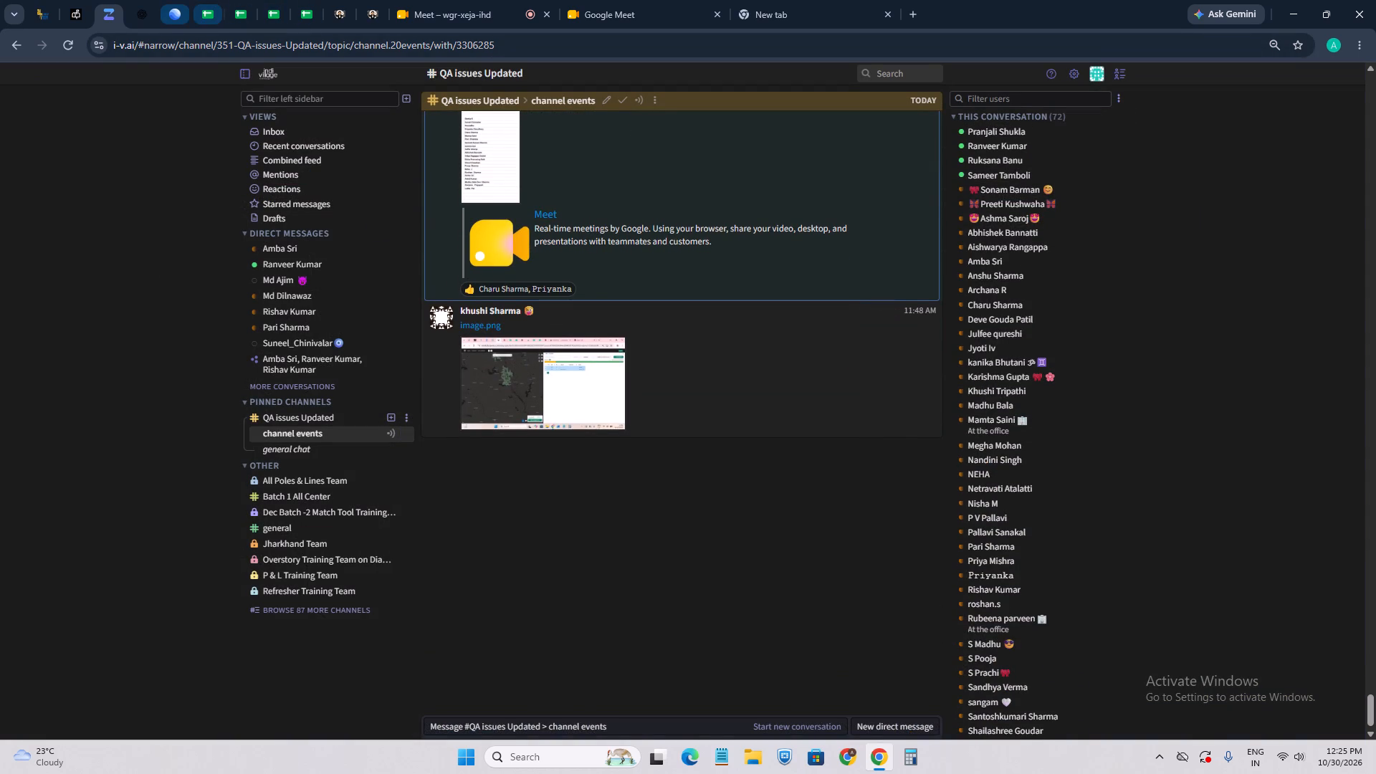
Examine the marked location in Google Earth's historical imagery, going back from 2026 to 3 Jan 2017.
click(181, 14)
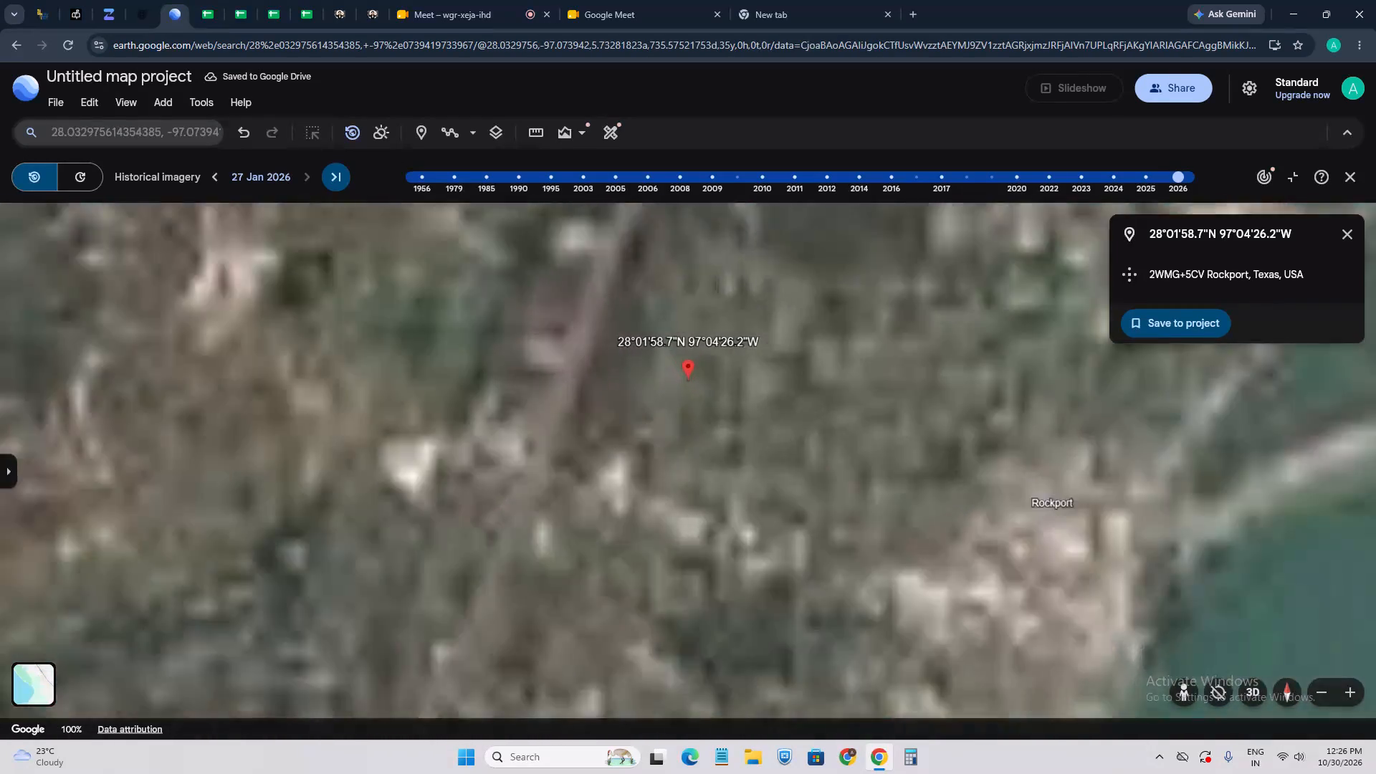
scroll(702, 388, up, 8)
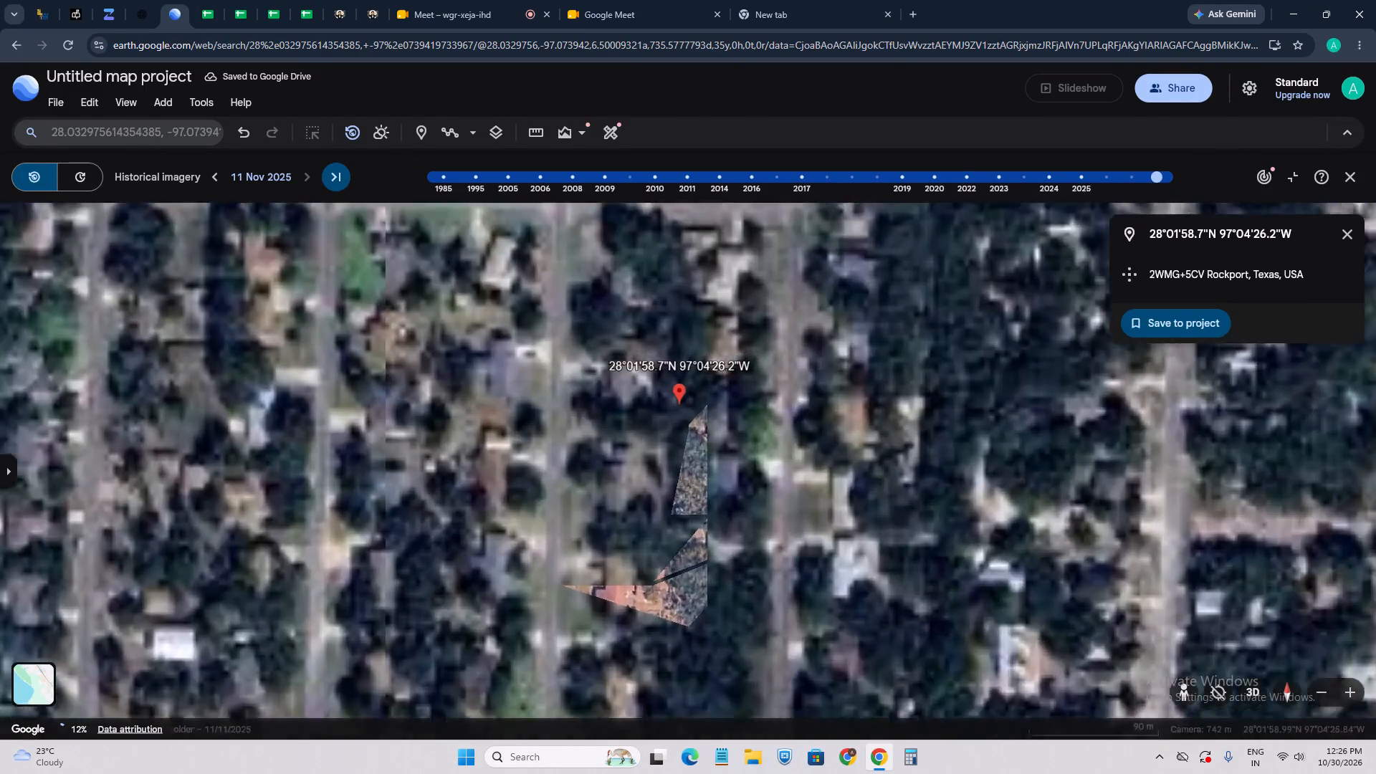
click(210, 178)
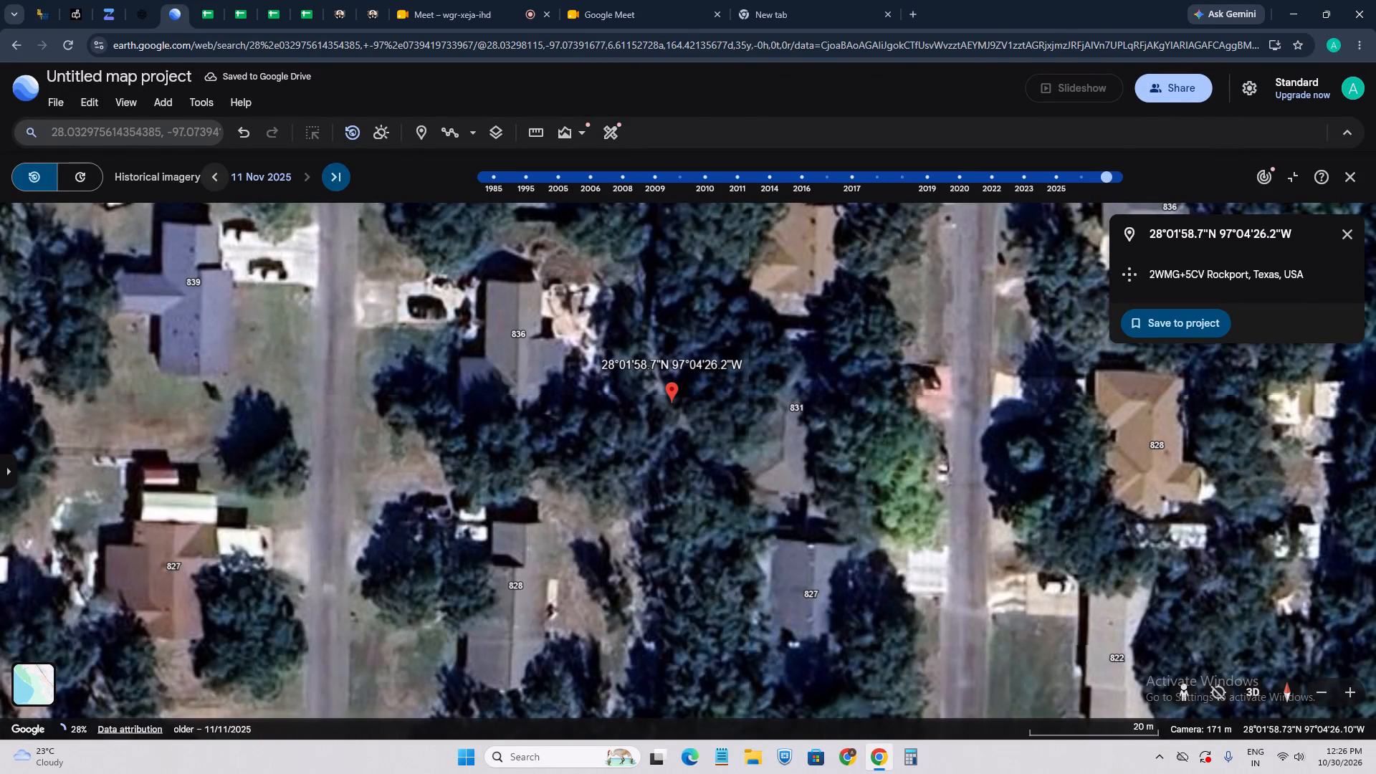
click(210, 178)
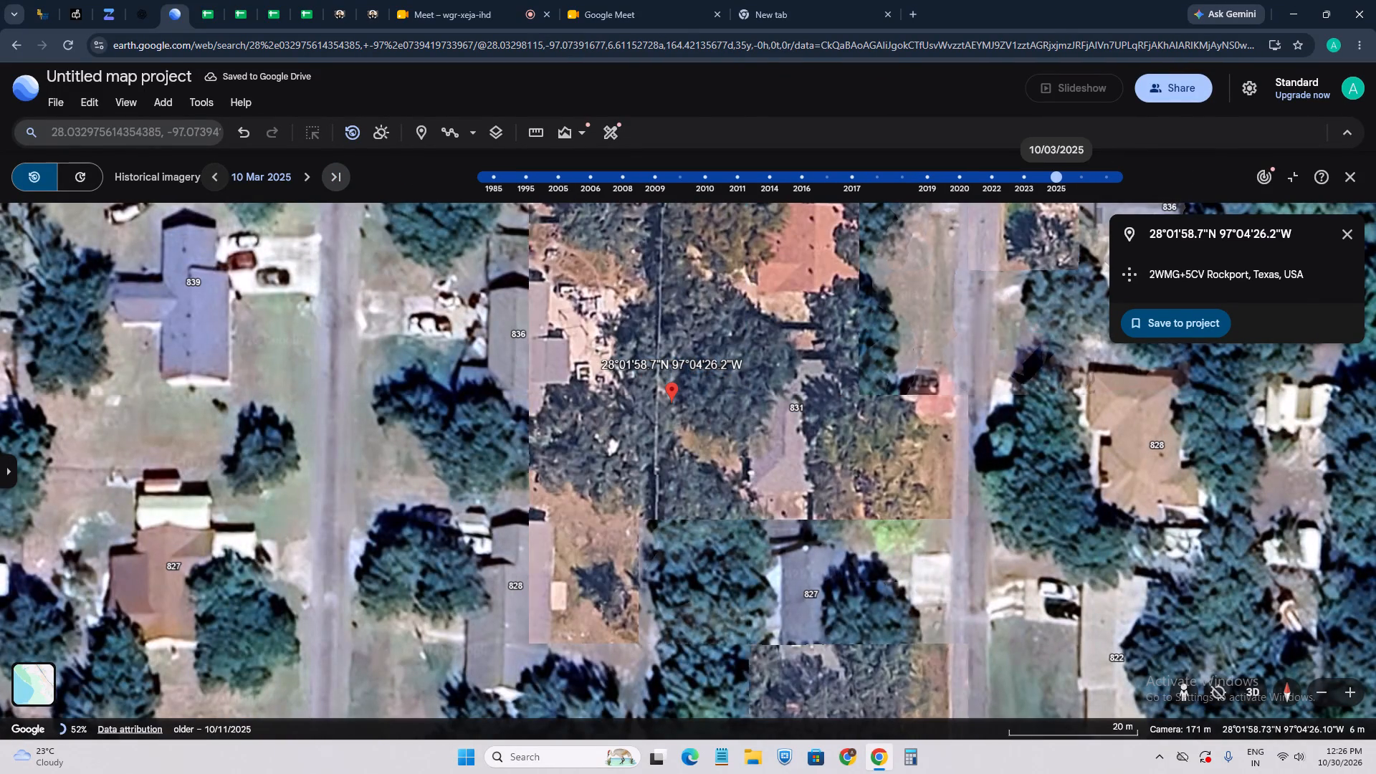
click(220, 186)
click(216, 186)
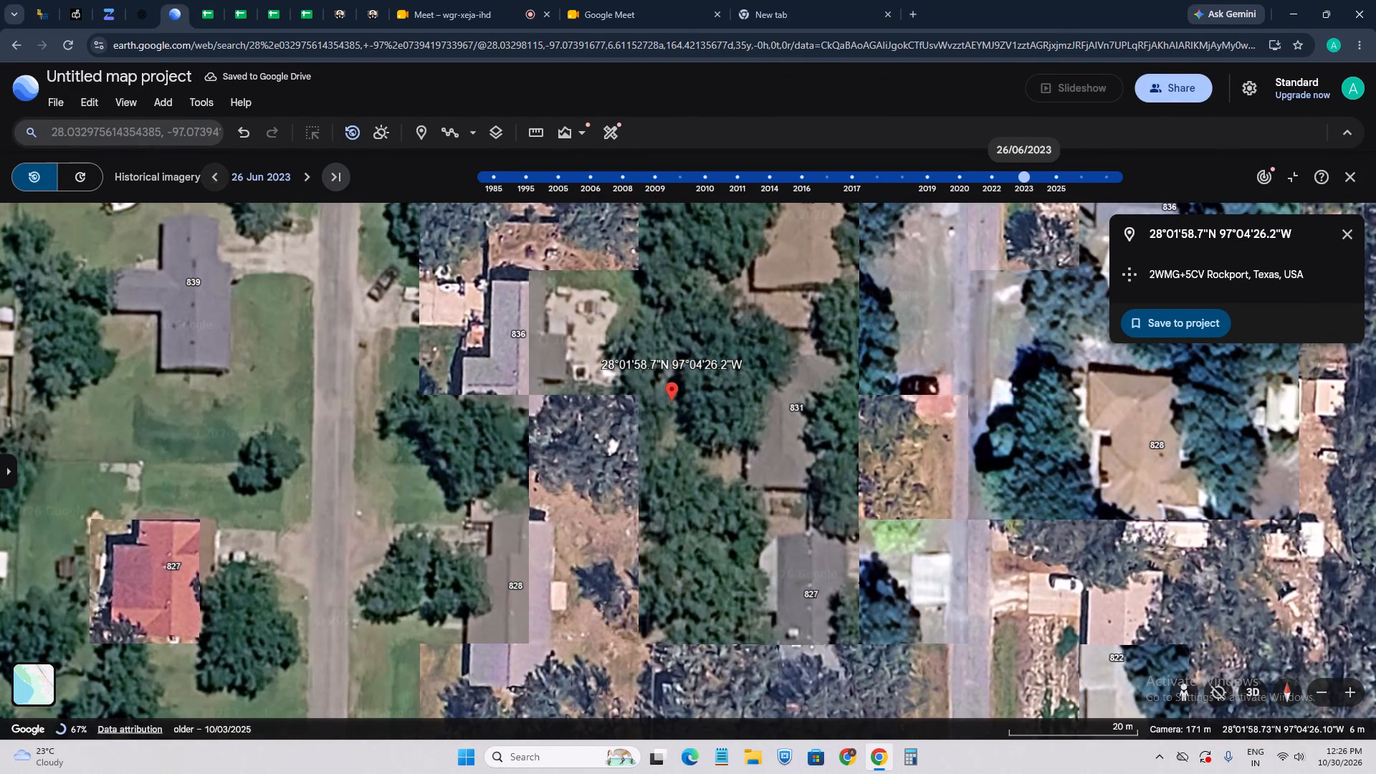
click(216, 186)
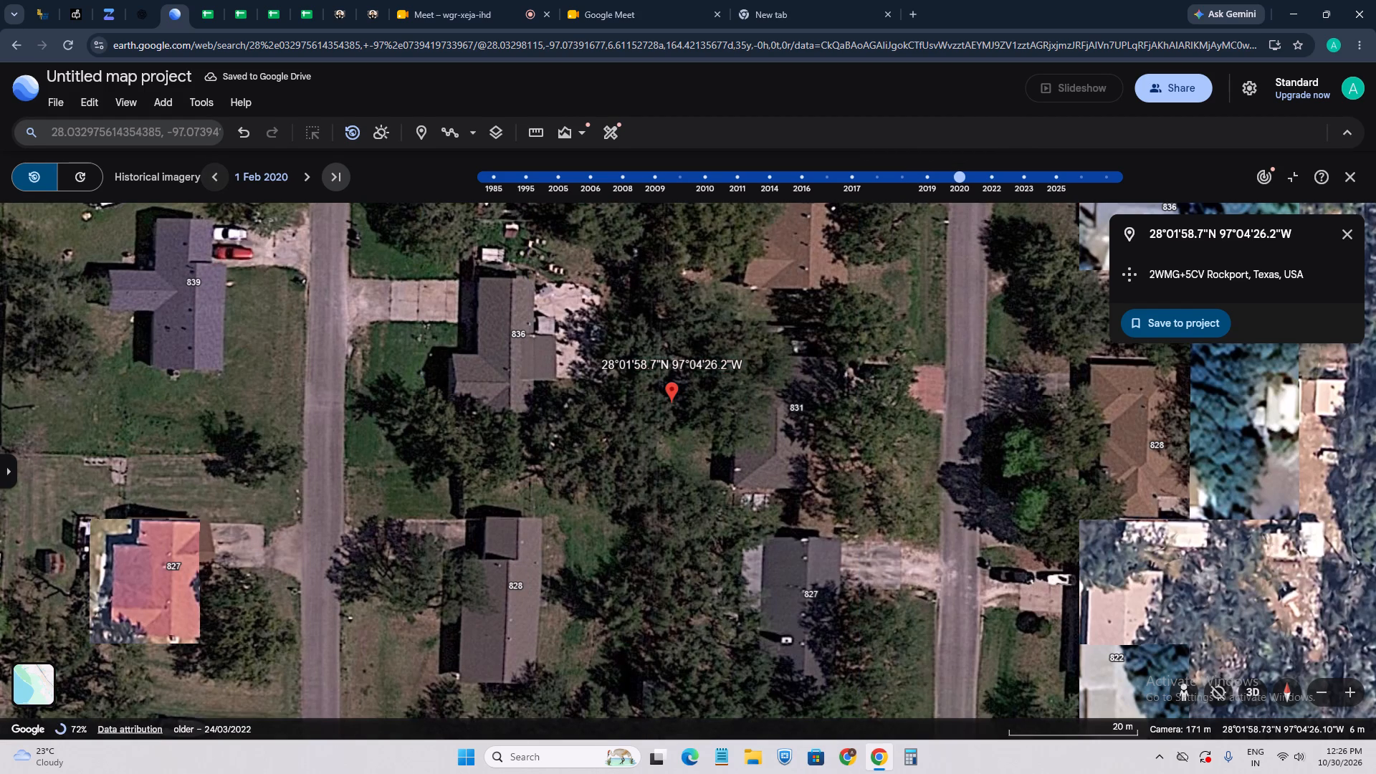
click(212, 188)
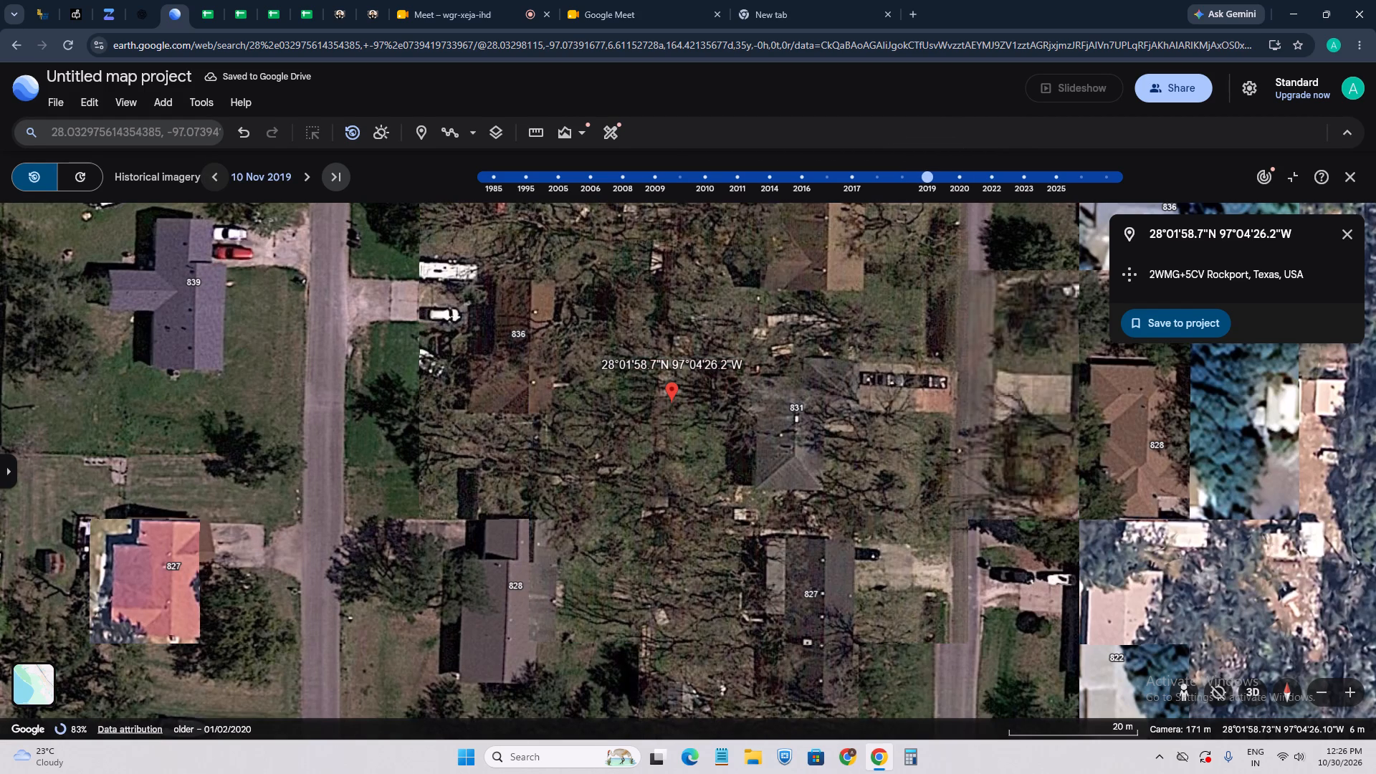
scroll(642, 325, up, 3)
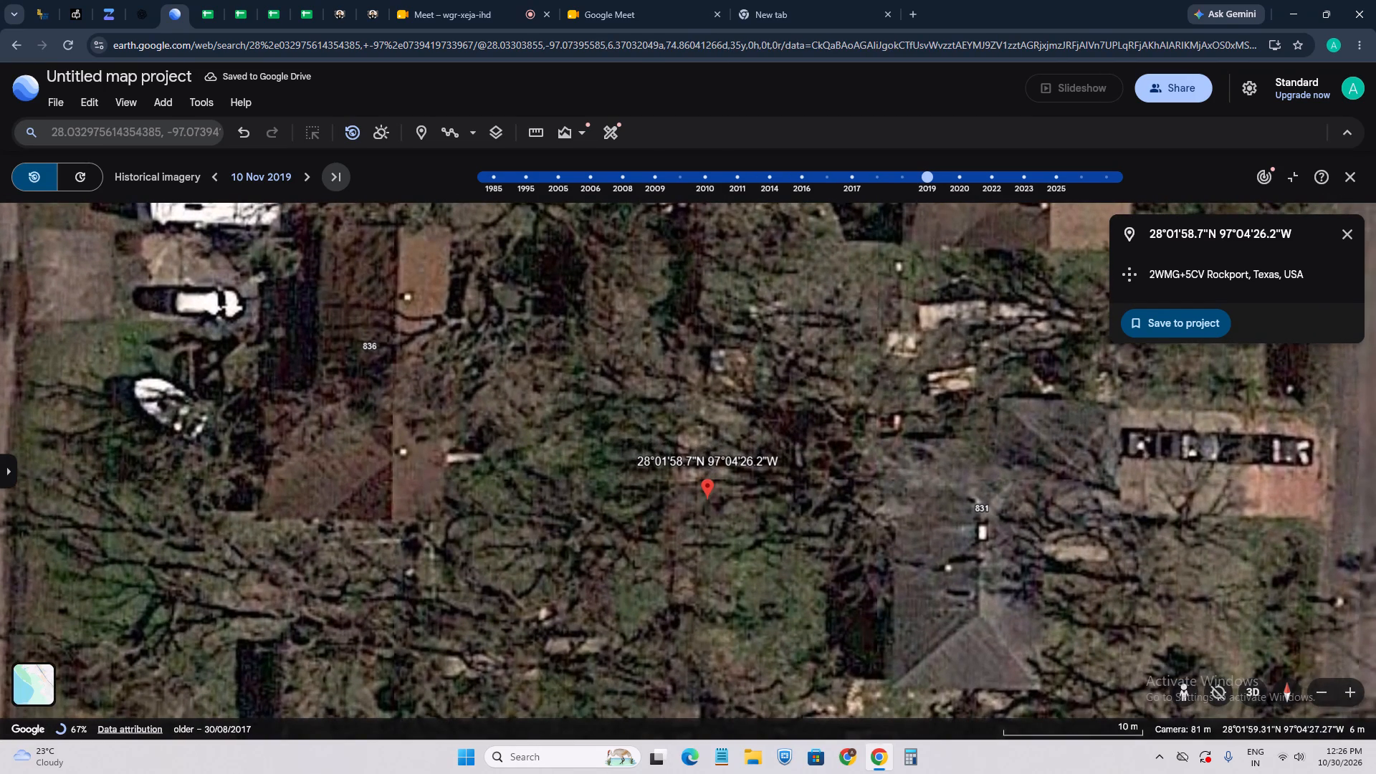
click(210, 178)
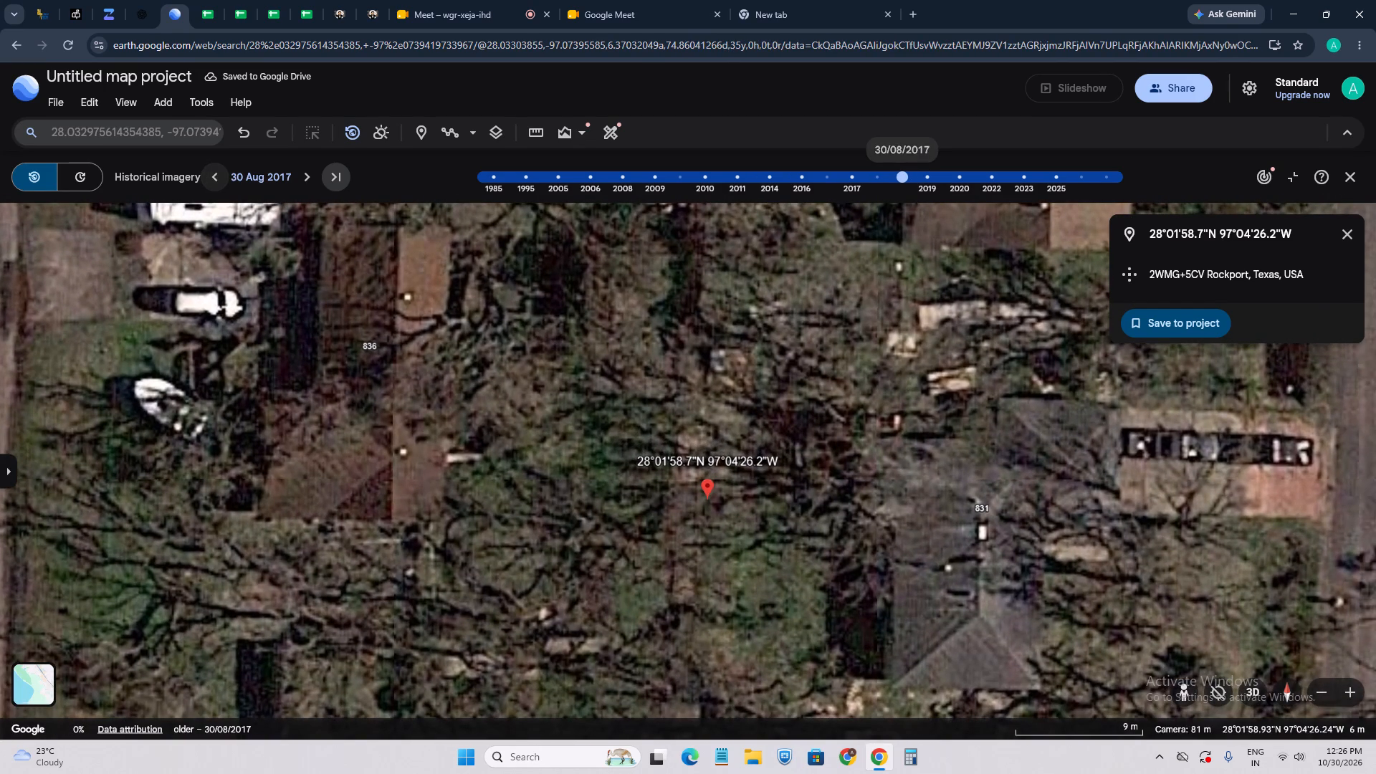
click(210, 178)
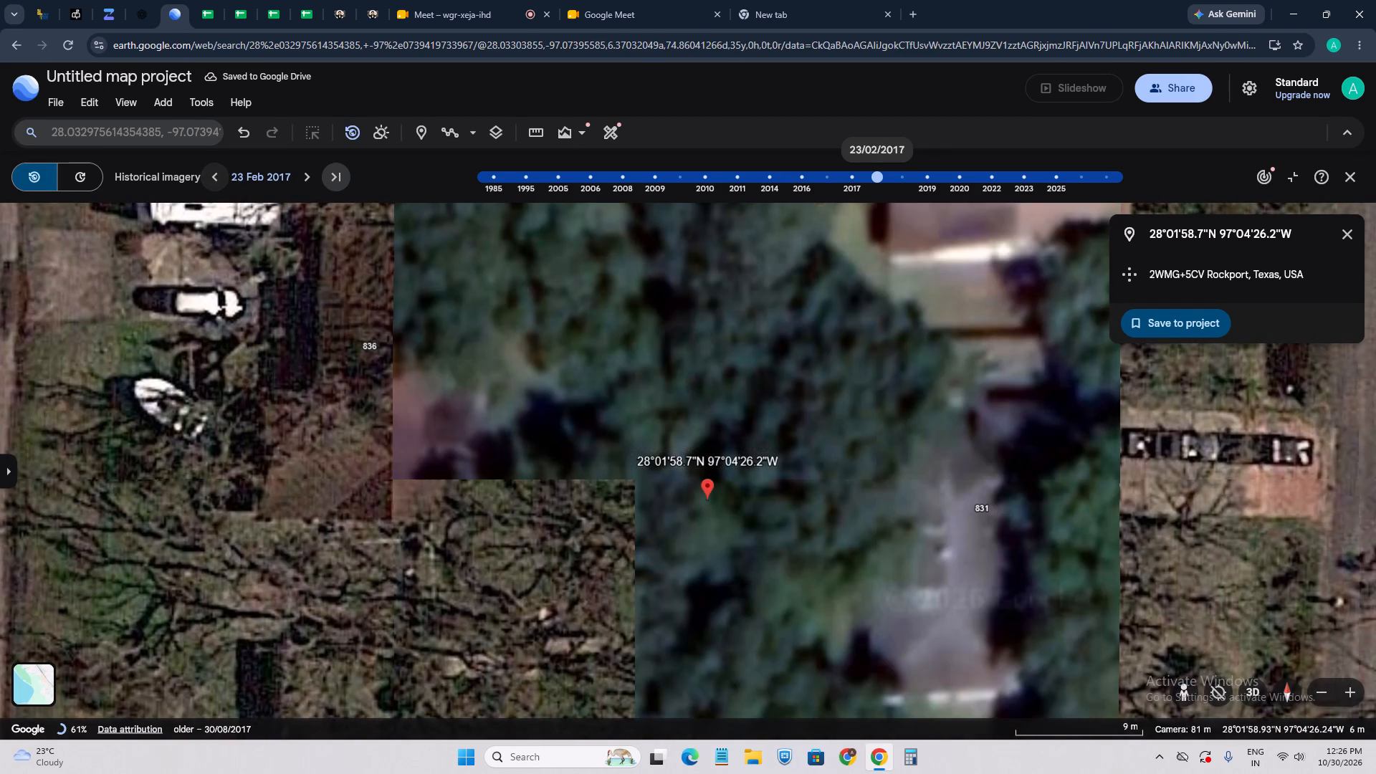
click(196, 171)
click(212, 181)
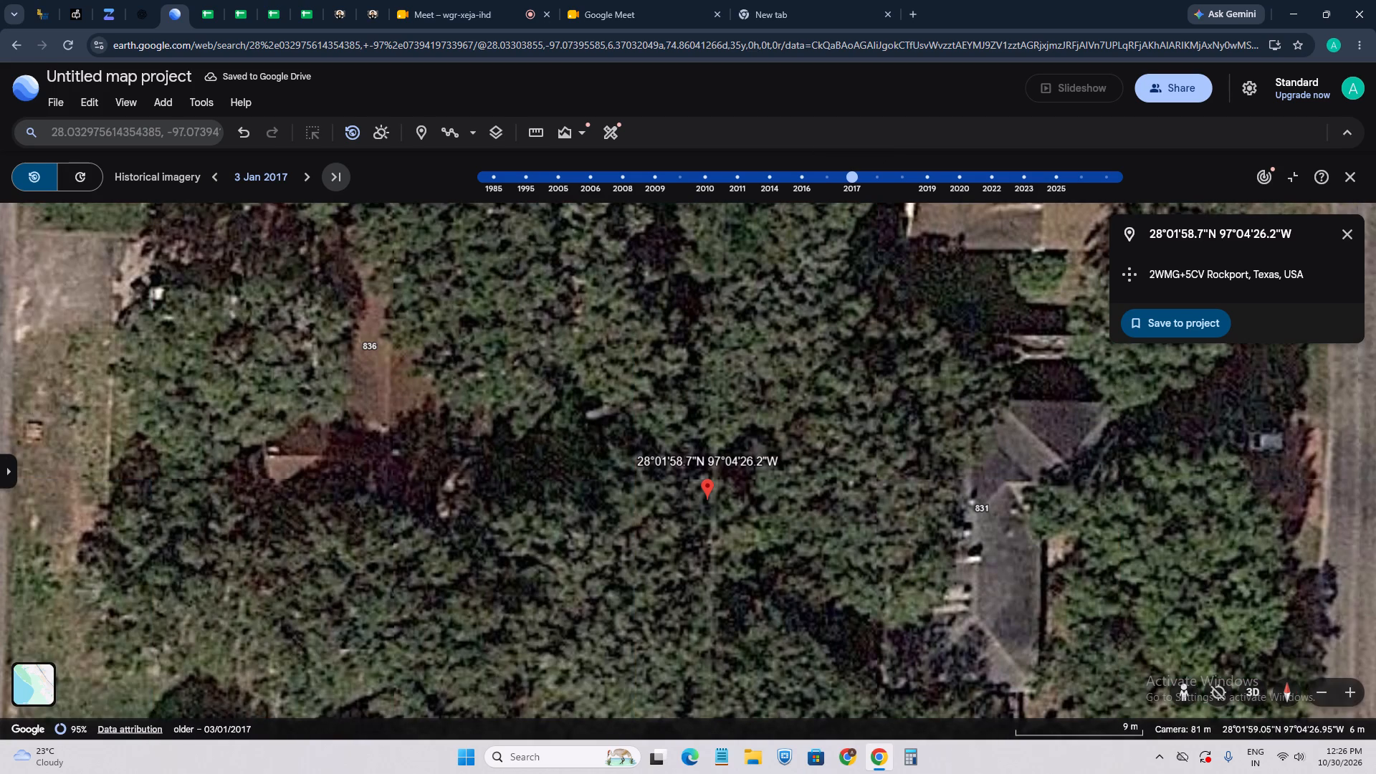
scroll(448, 340, down, 1)
click(337, 11)
scroll(451, 239, down, 1)
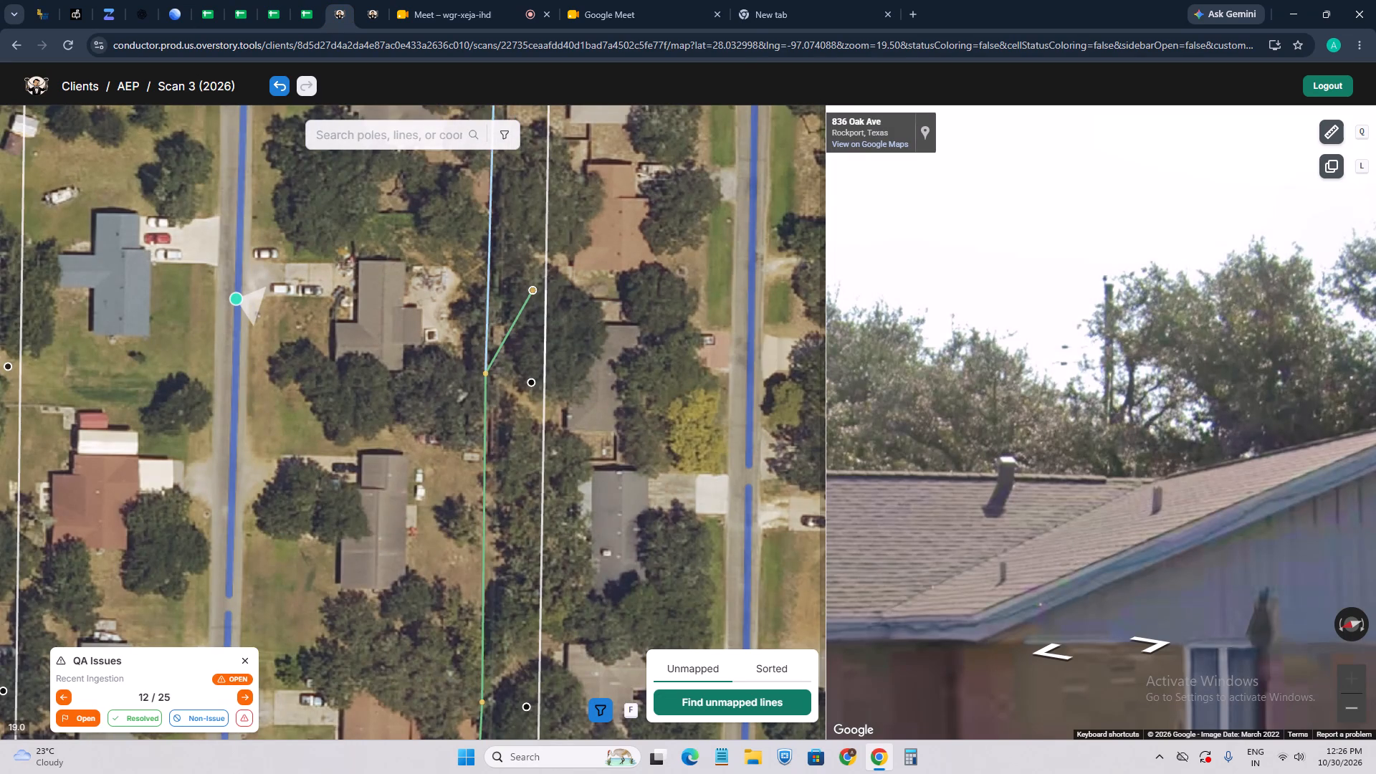
drag(980, 373, 1137, 383)
drag(1005, 370, 1182, 381)
drag(1015, 367, 1242, 365)
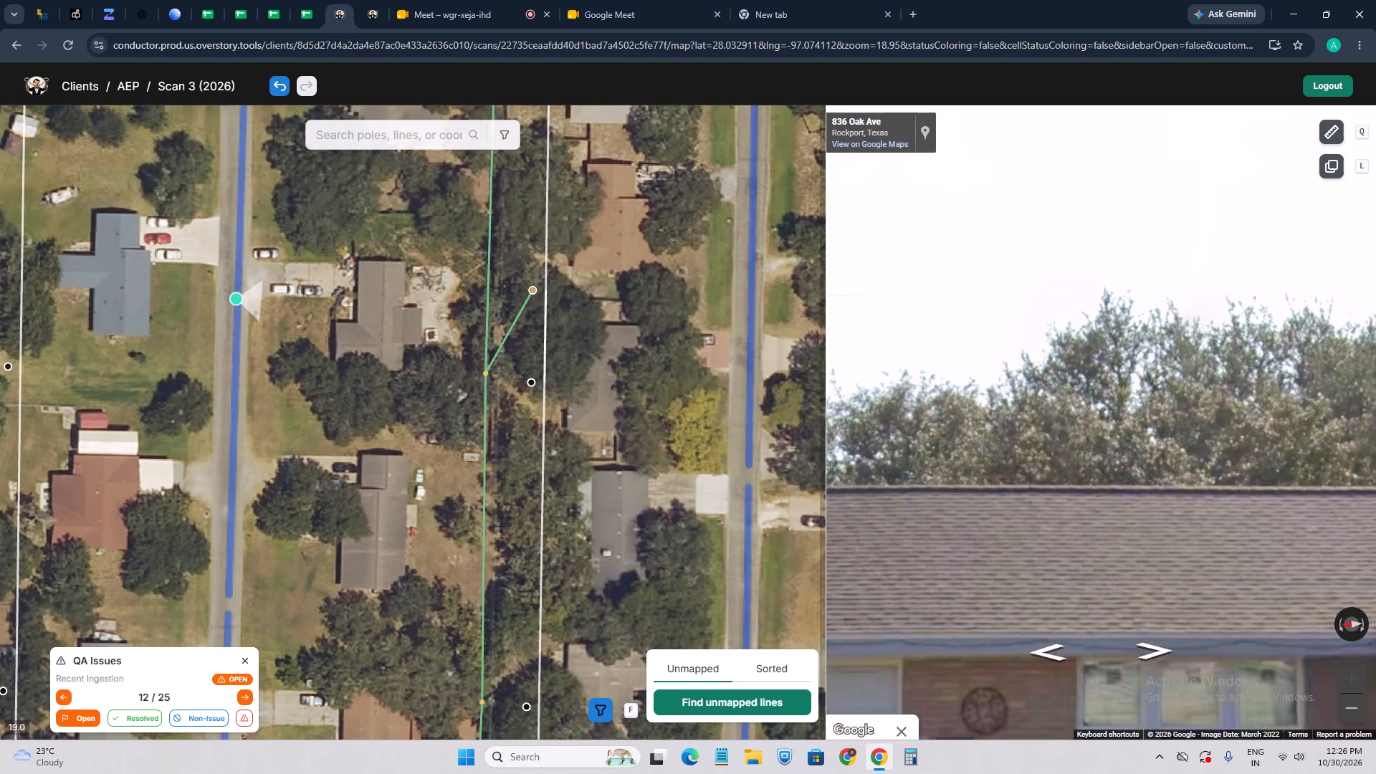
drag(1029, 358, 1287, 366)
drag(1084, 381, 1302, 374)
drag(1065, 368, 1375, 370)
drag(1162, 362, 1375, 363)
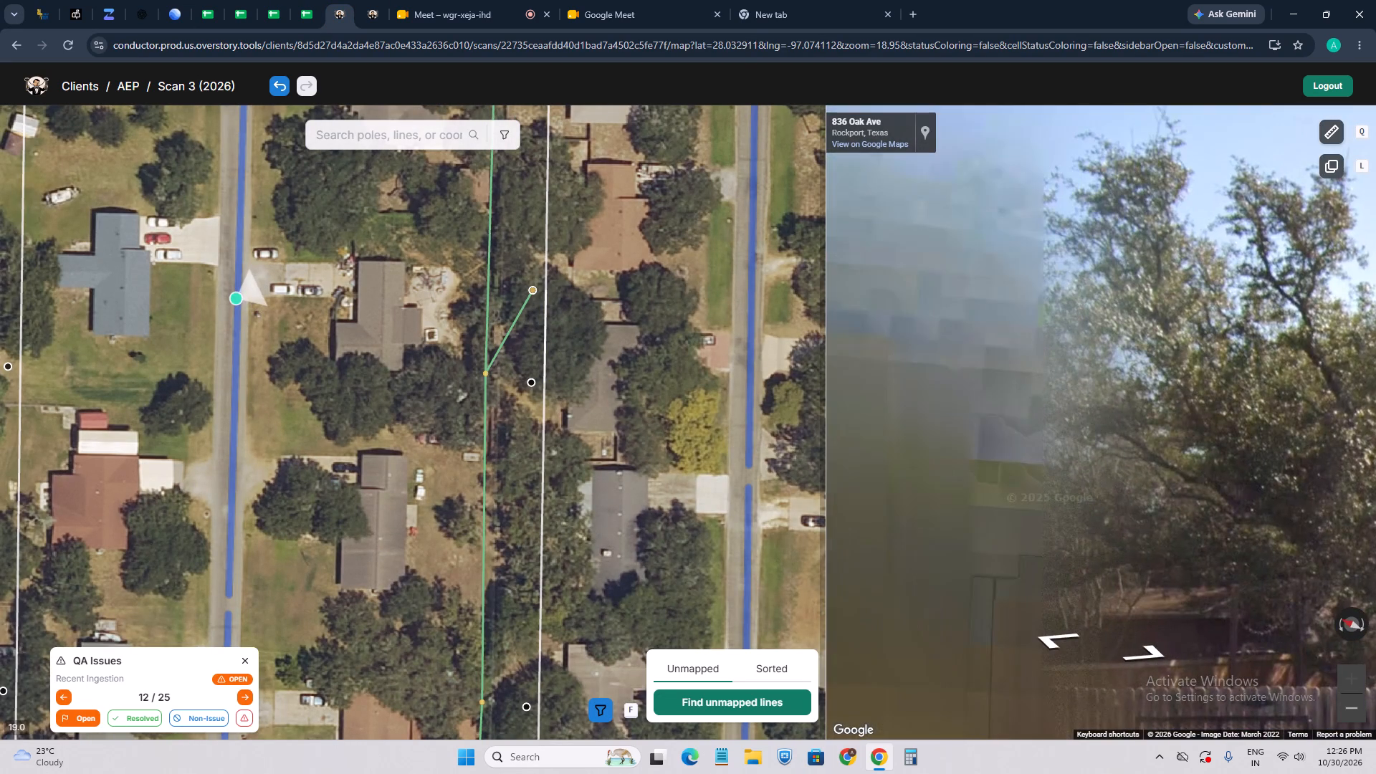
drag(645, 308, 623, 397)
click(697, 464)
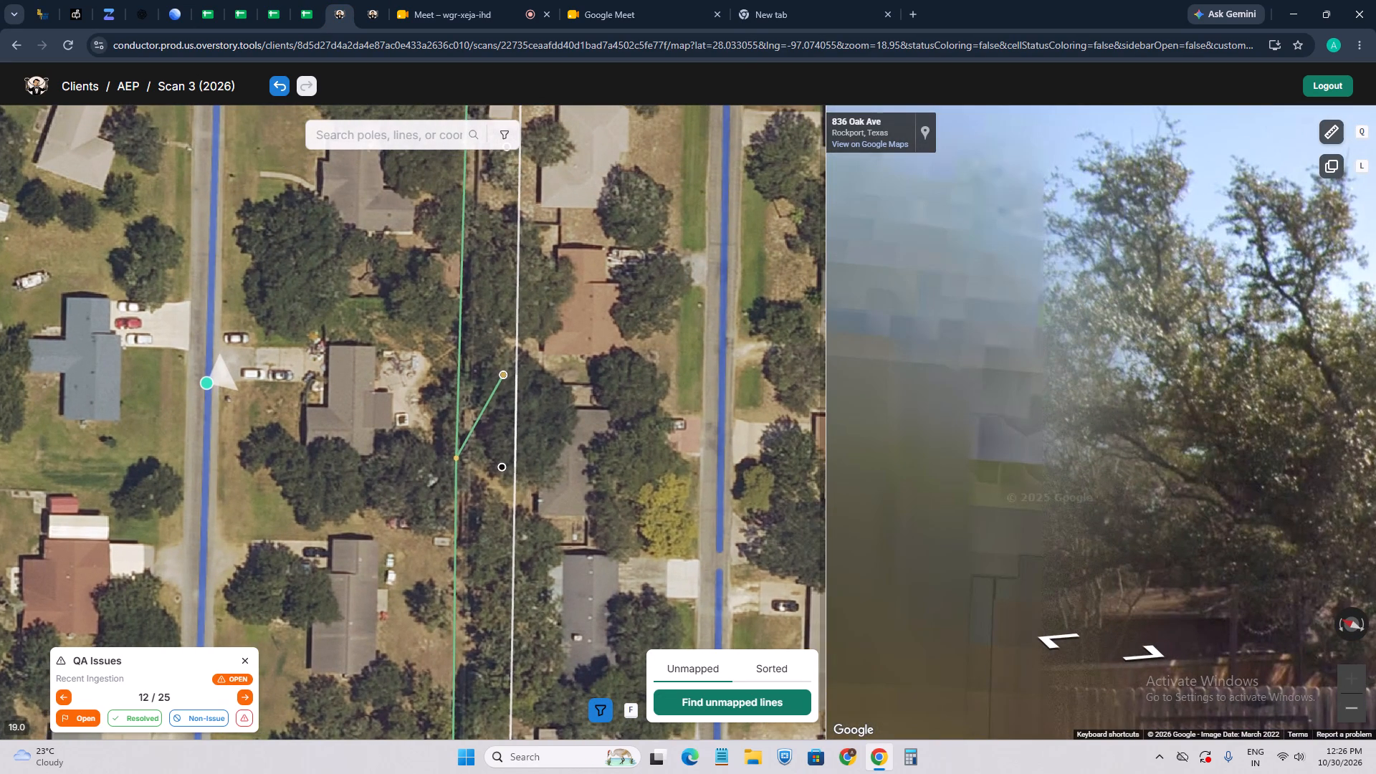
click(731, 488)
drag(1375, 396, 588, 464)
drag(1029, 442, 860, 430)
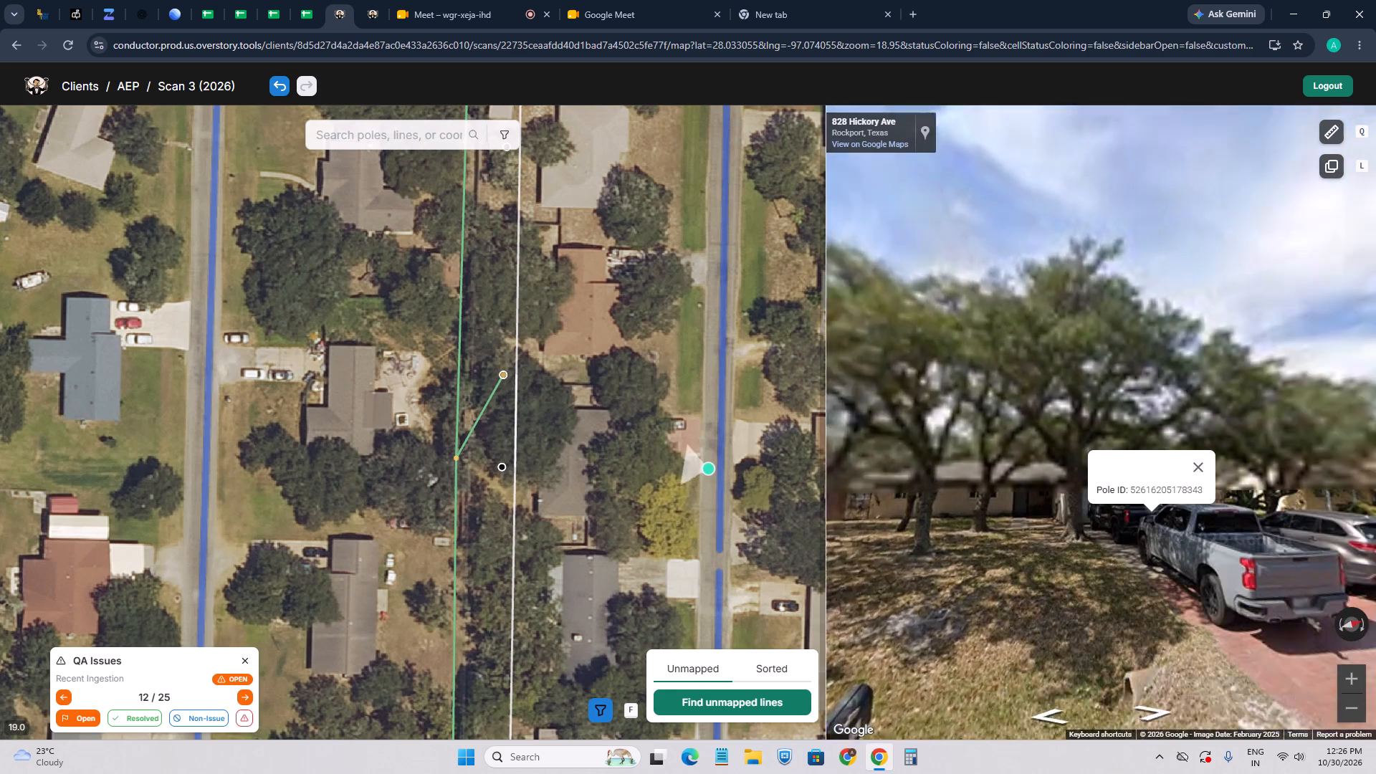
scroll(467, 375, down, 3)
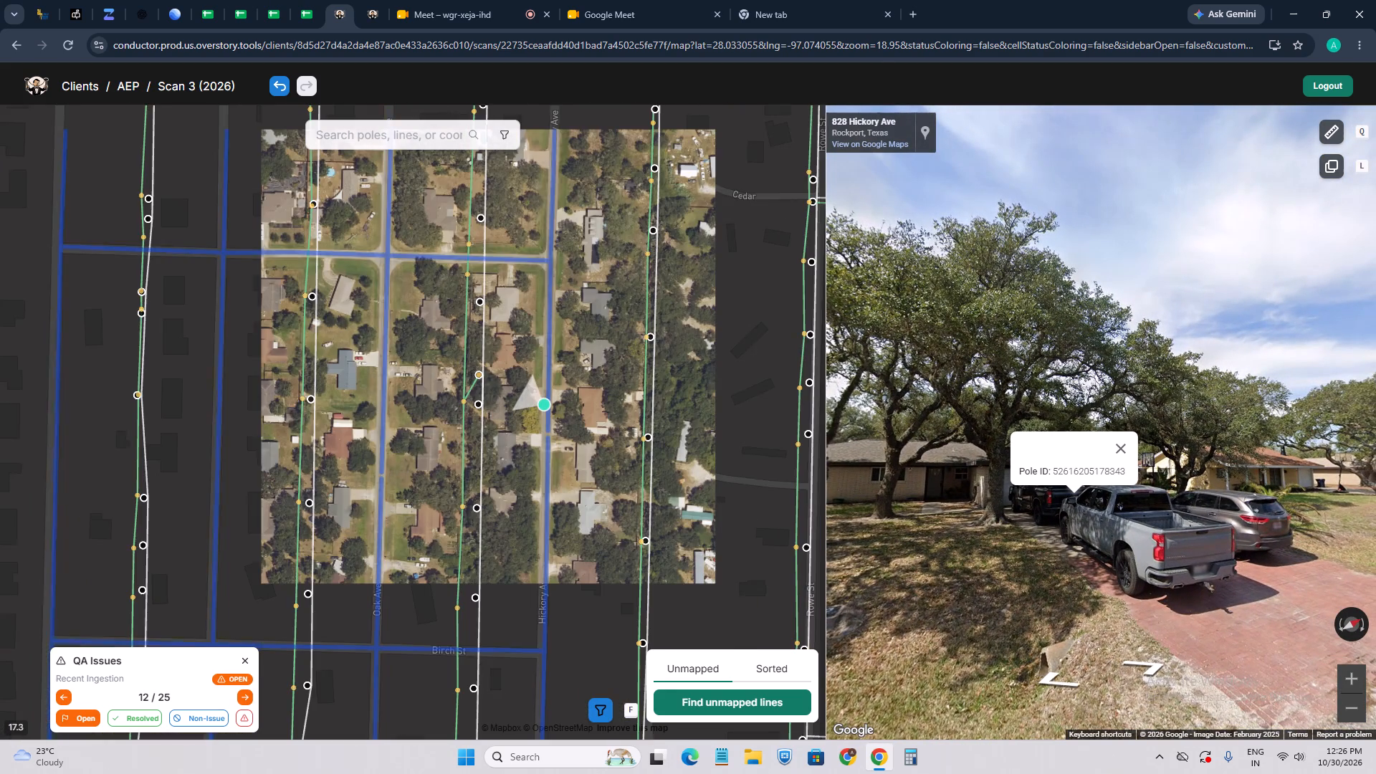
scroll(469, 377, up, 5)
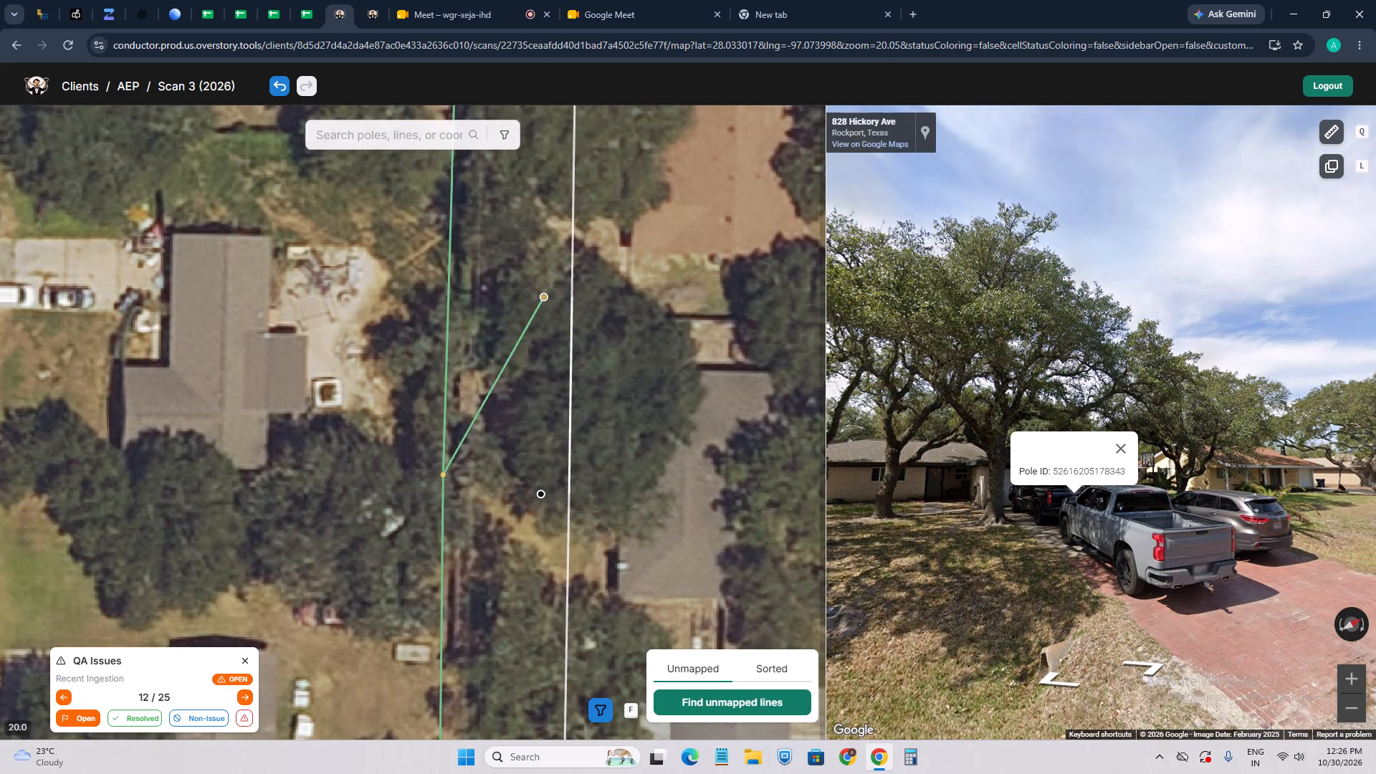
scroll(459, 314, down, 1)
drag(471, 330, 473, 390)
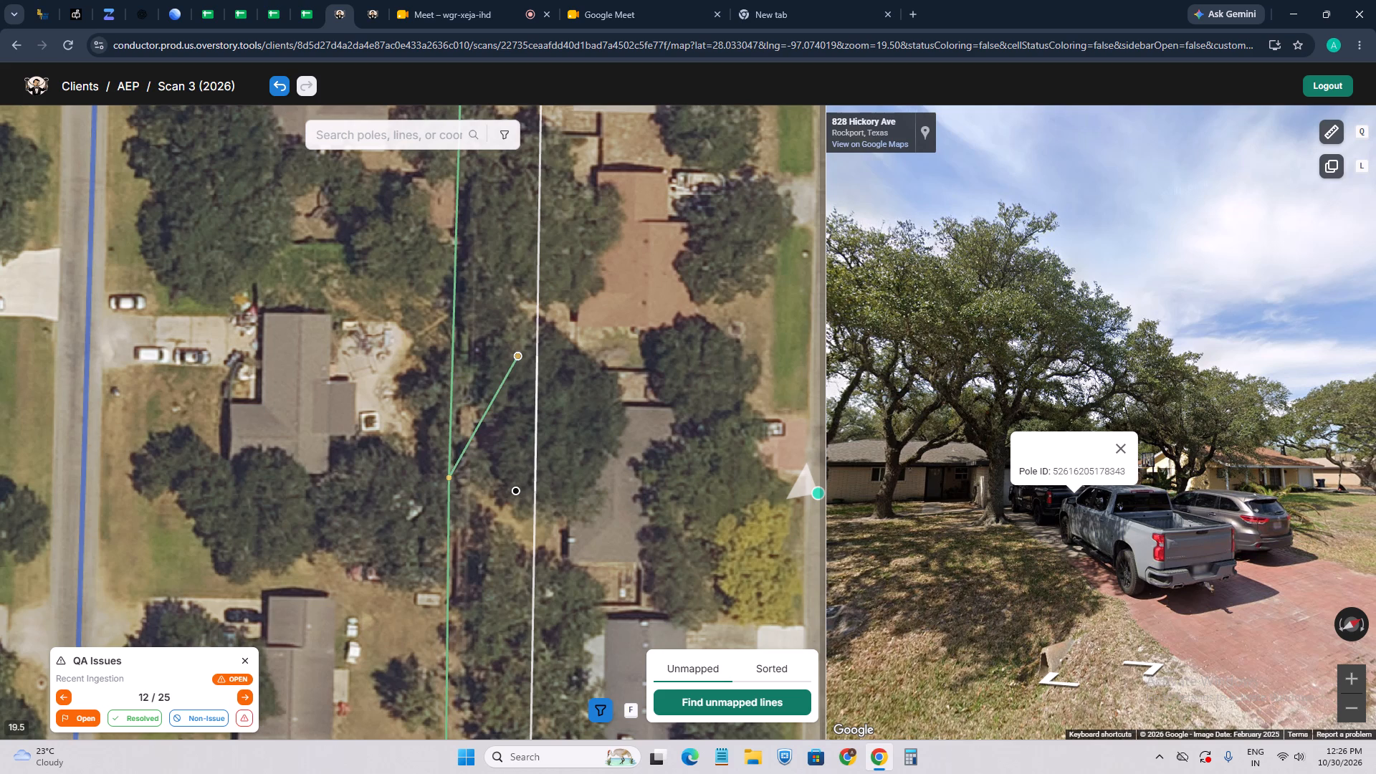
scroll(444, 420, down, 2)
drag(446, 534, 461, 456)
scroll(462, 438, up, 3)
click(287, 377)
scroll(287, 377, down, 2)
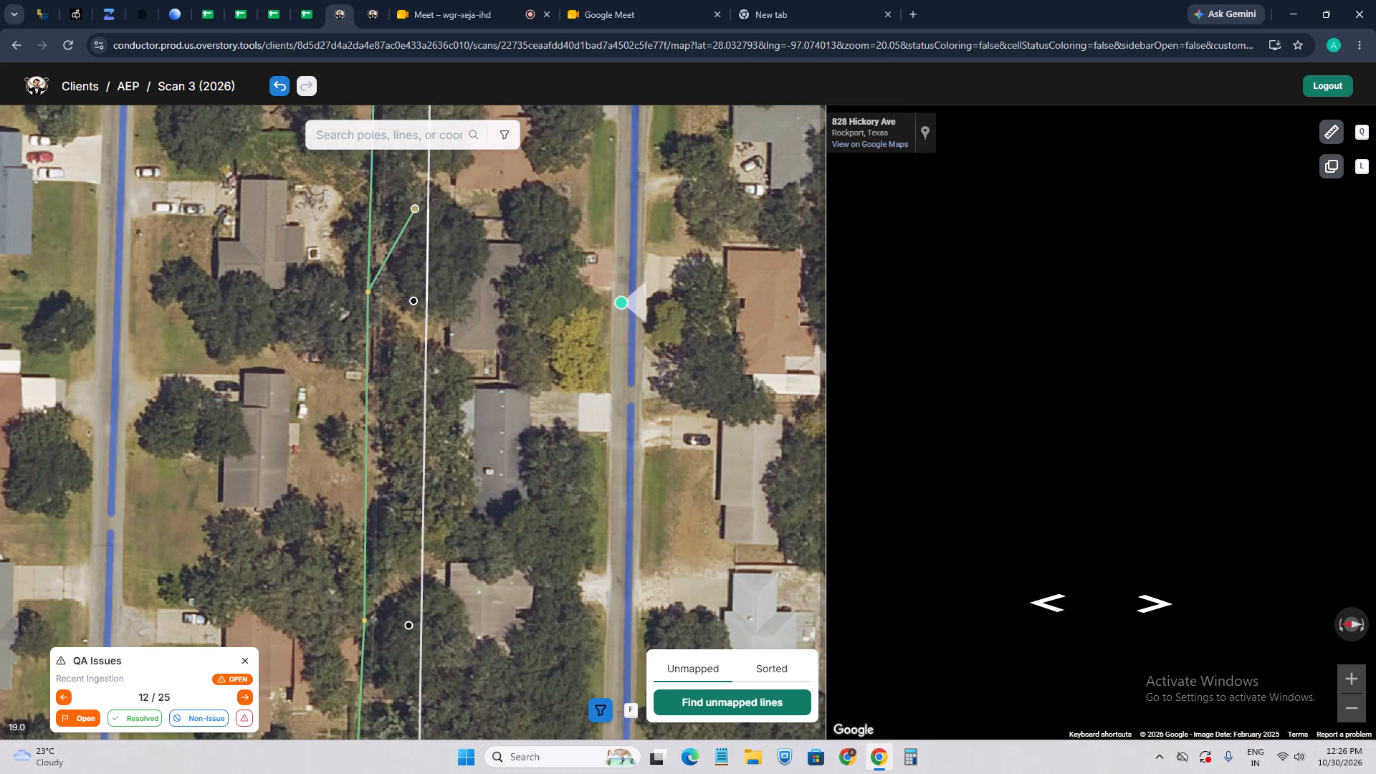
scroll(1055, 378, up, 5)
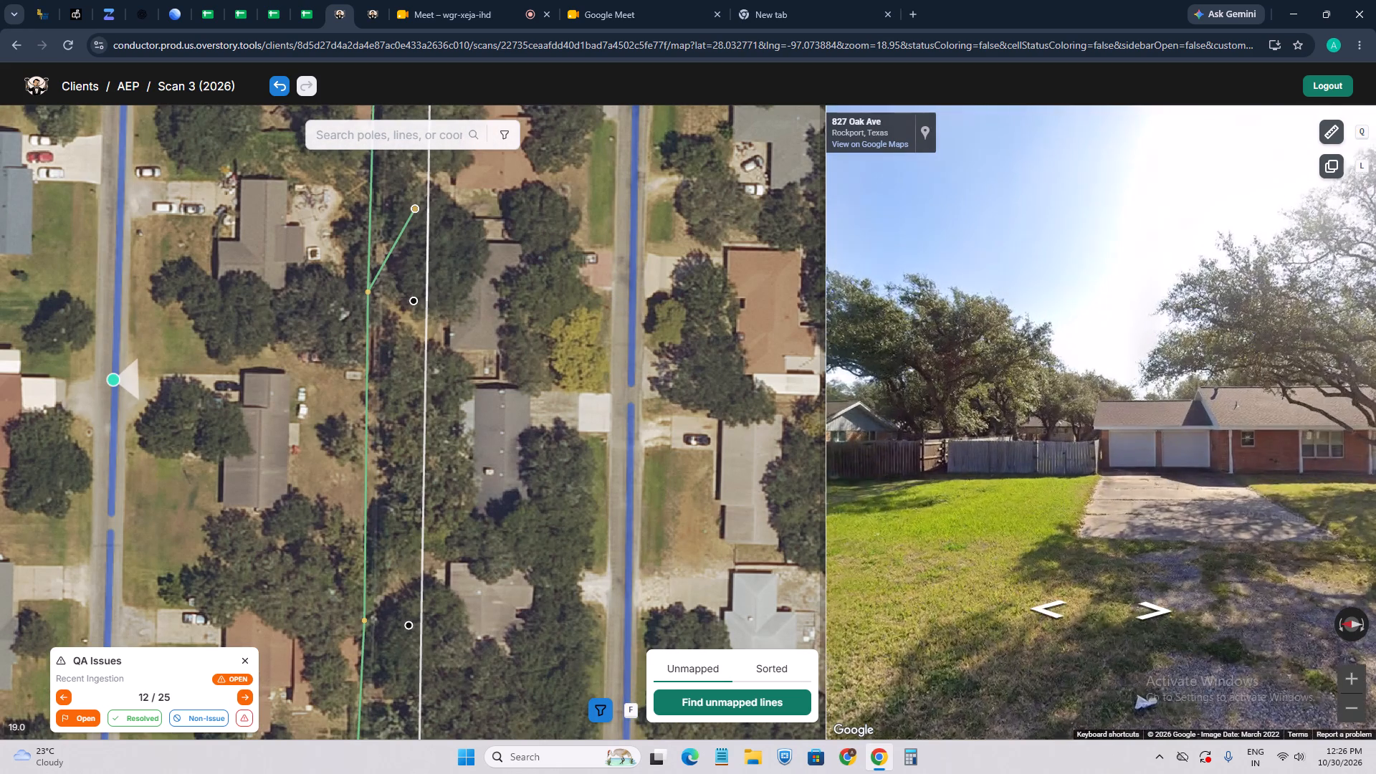
scroll(1056, 378, up, 3)
drag(1109, 414, 1040, 439)
scroll(378, 341, down, 2)
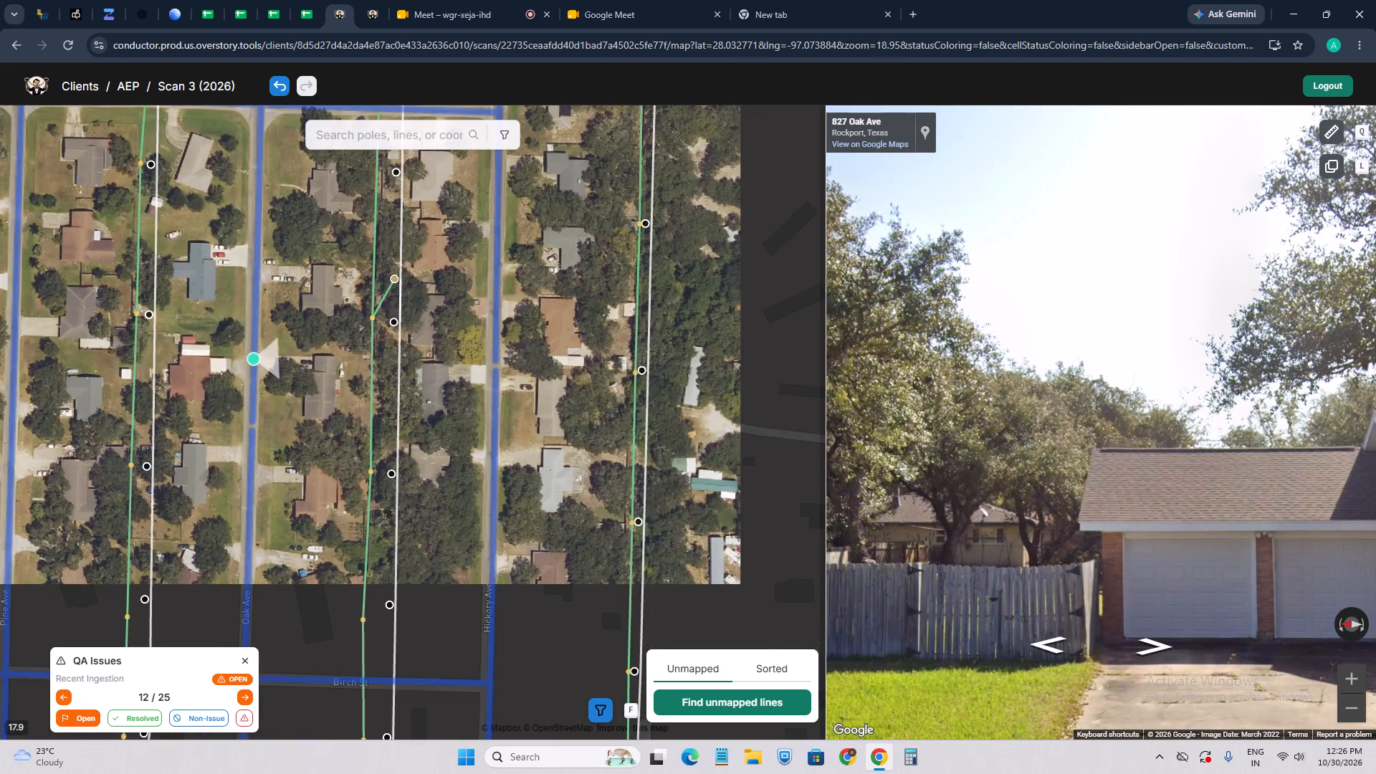
Examine the aerial imagery along the green line between Oak Ave and Hickory Ave, both south and north of its bend.
scroll(358, 401, up, 2)
drag(379, 489, 391, 405)
scroll(396, 454, up, 2)
drag(436, 315, 415, 580)
drag(429, 337, 416, 569)
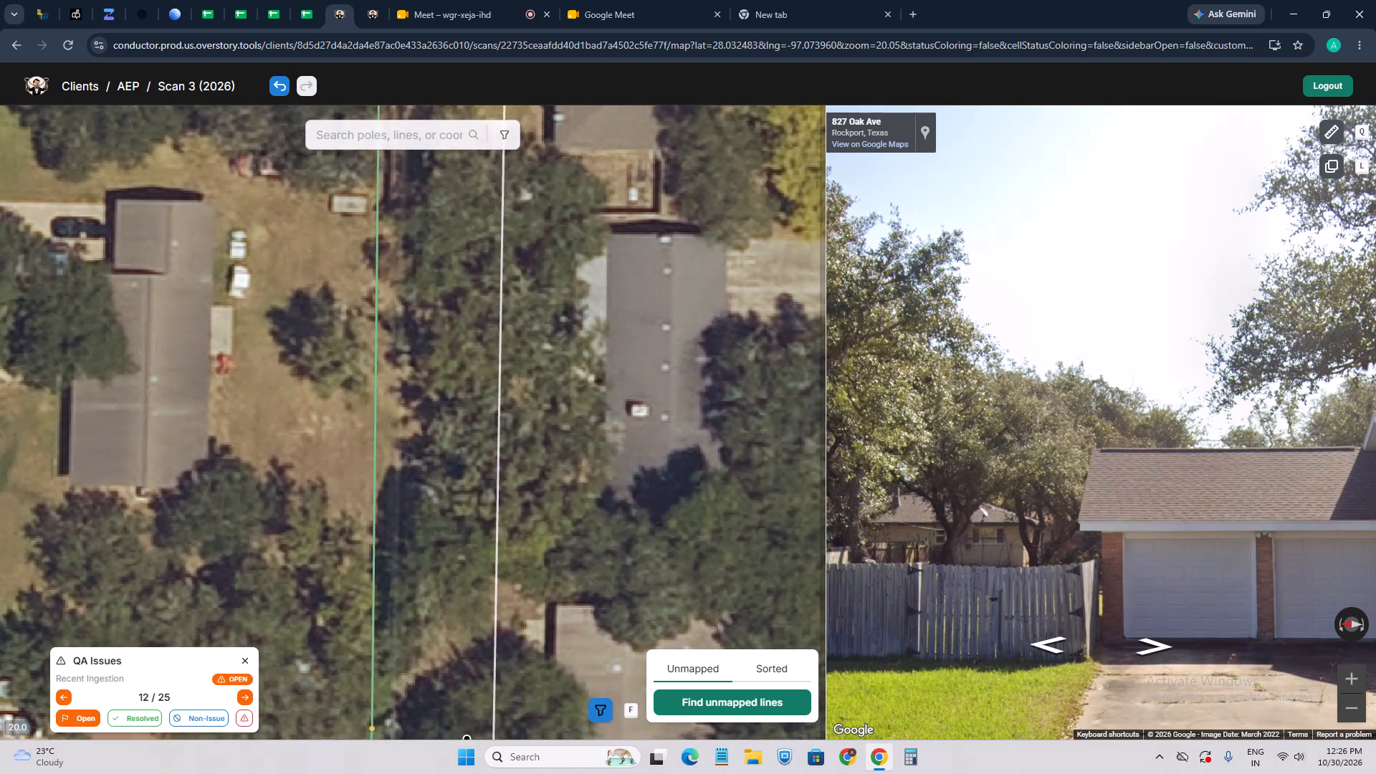
drag(416, 569, 413, 585)
drag(393, 368, 406, 583)
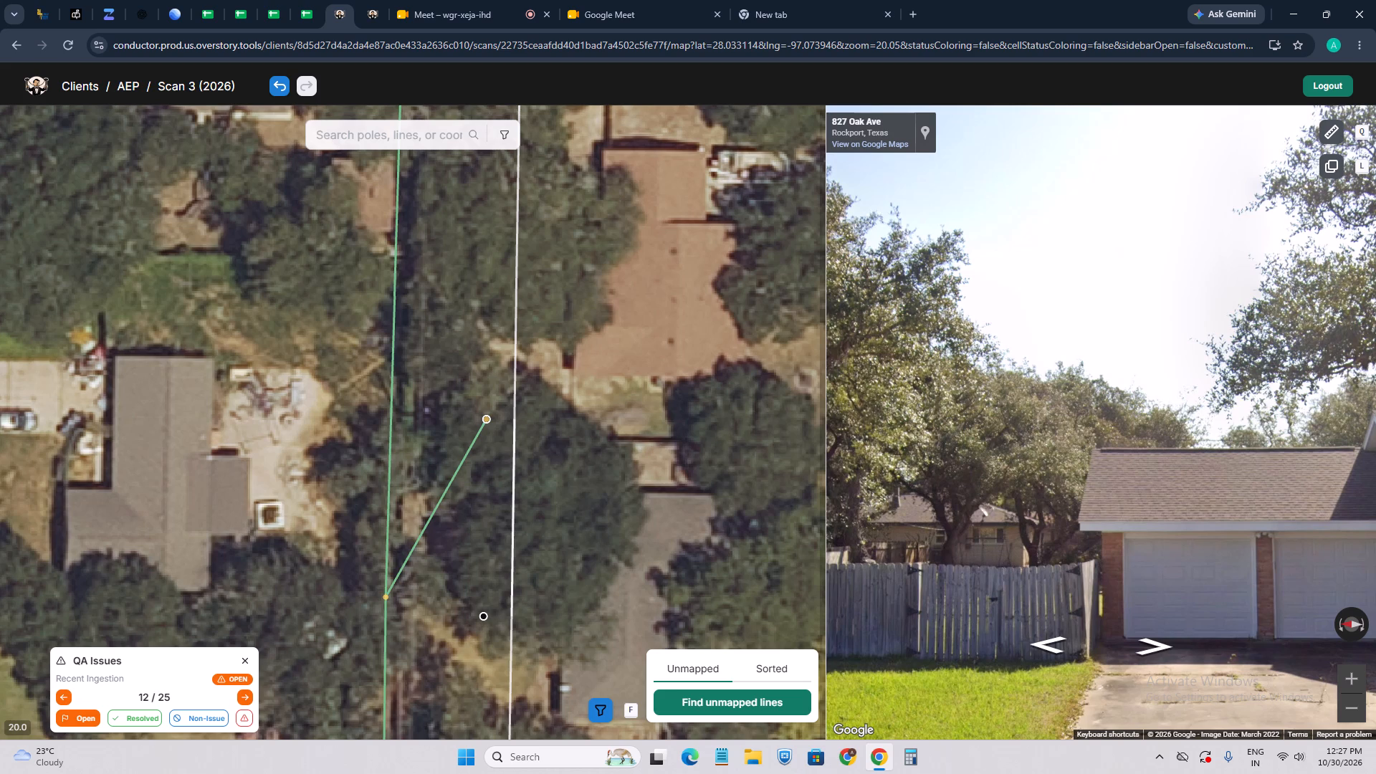
scroll(412, 423, down, 1)
scroll(411, 326, up, 3)
drag(434, 267, 467, 378)
scroll(459, 377, down, 2)
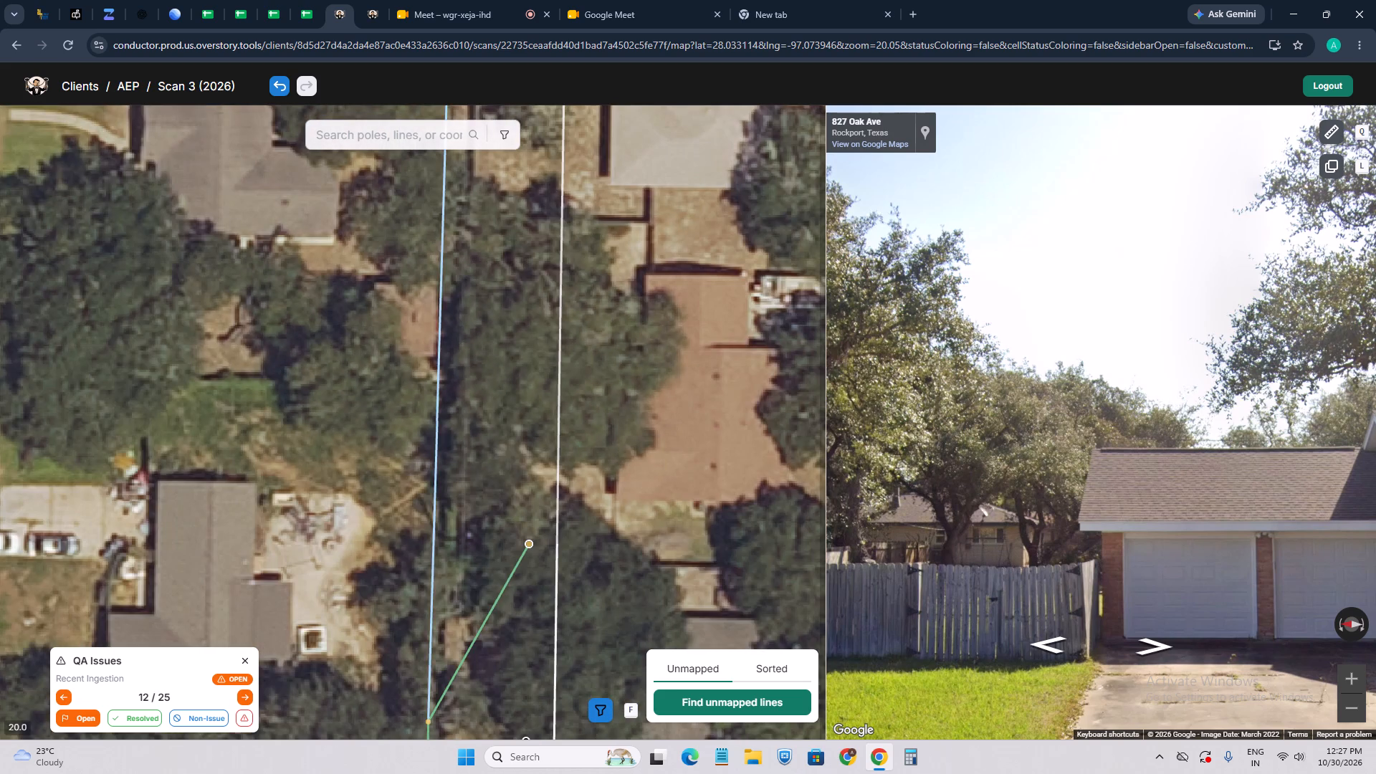
scroll(238, 376, down, 2)
click(200, 419)
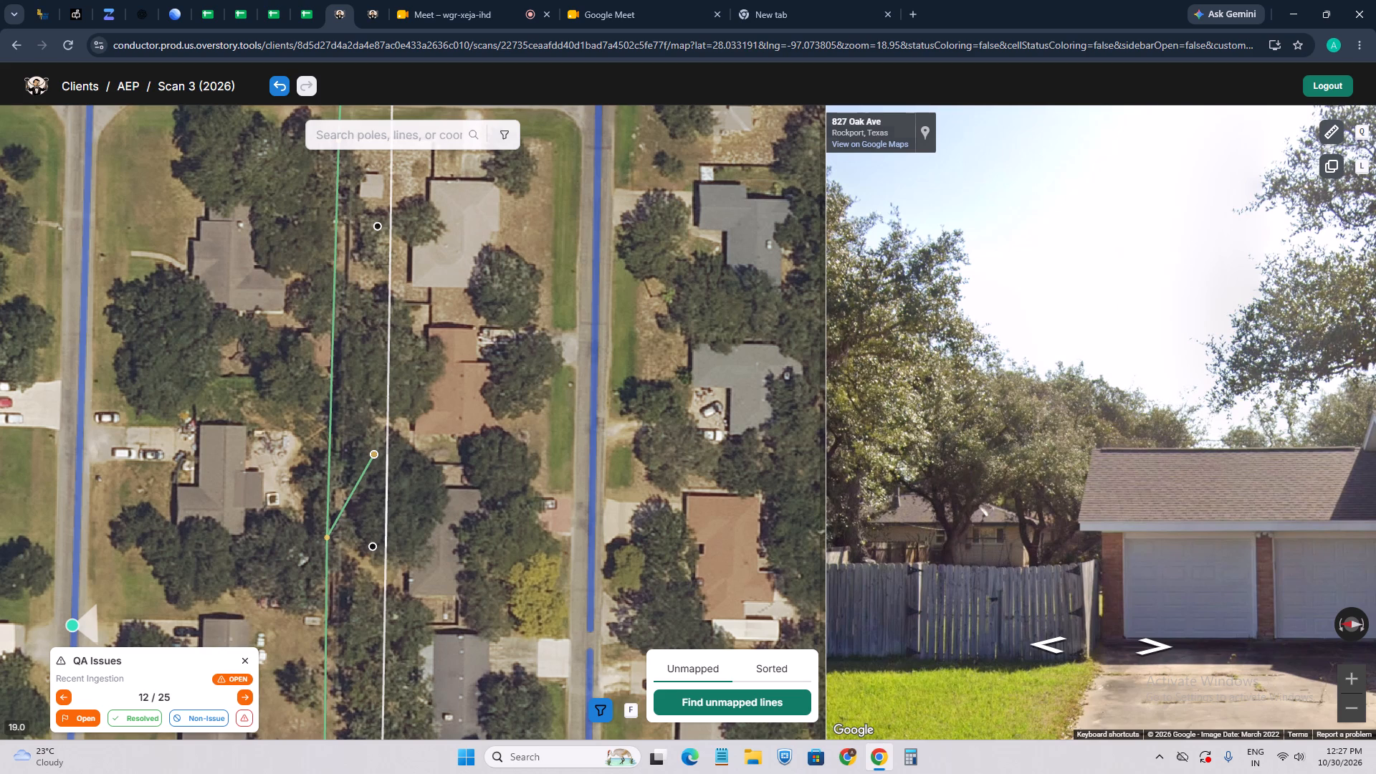
drag(1099, 325, 1156, 317)
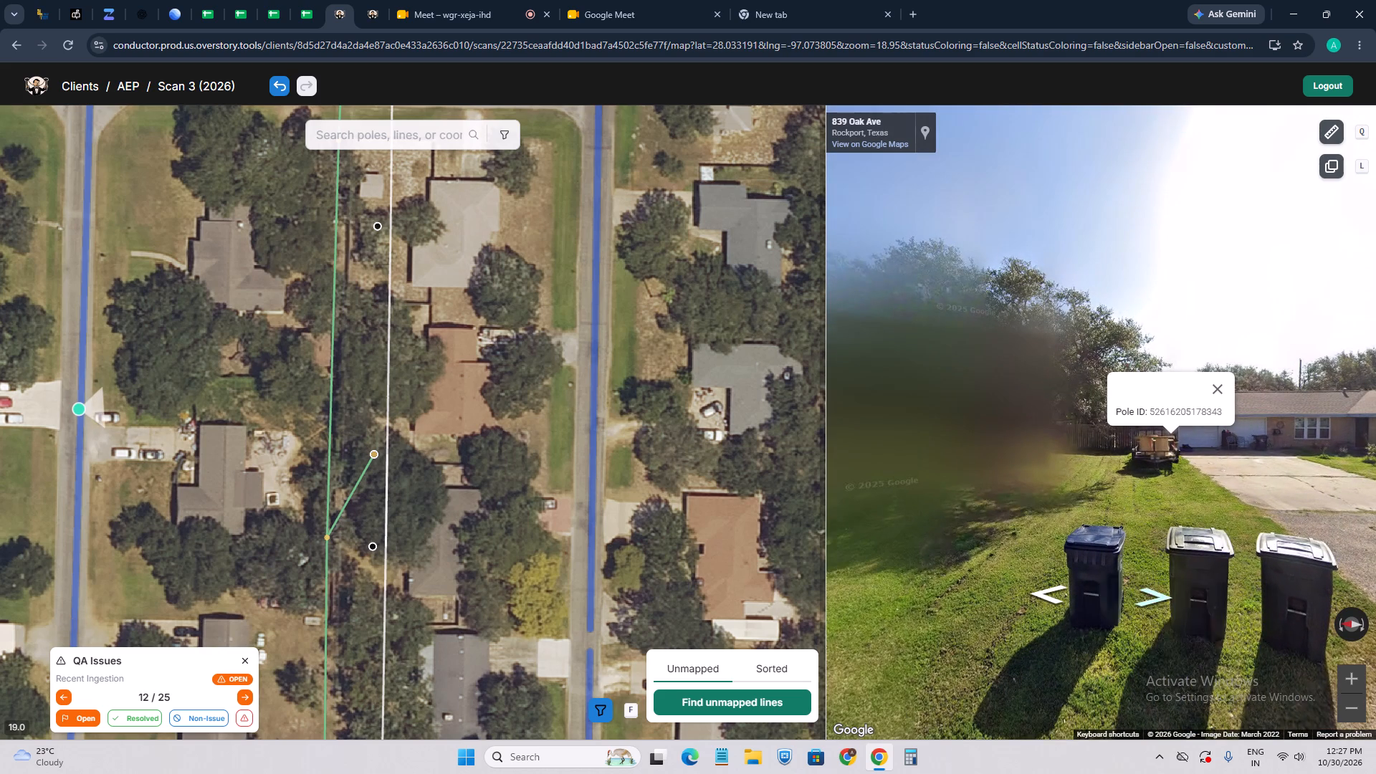
click(1165, 603)
drag(975, 365, 1108, 356)
scroll(1108, 356, up, 15)
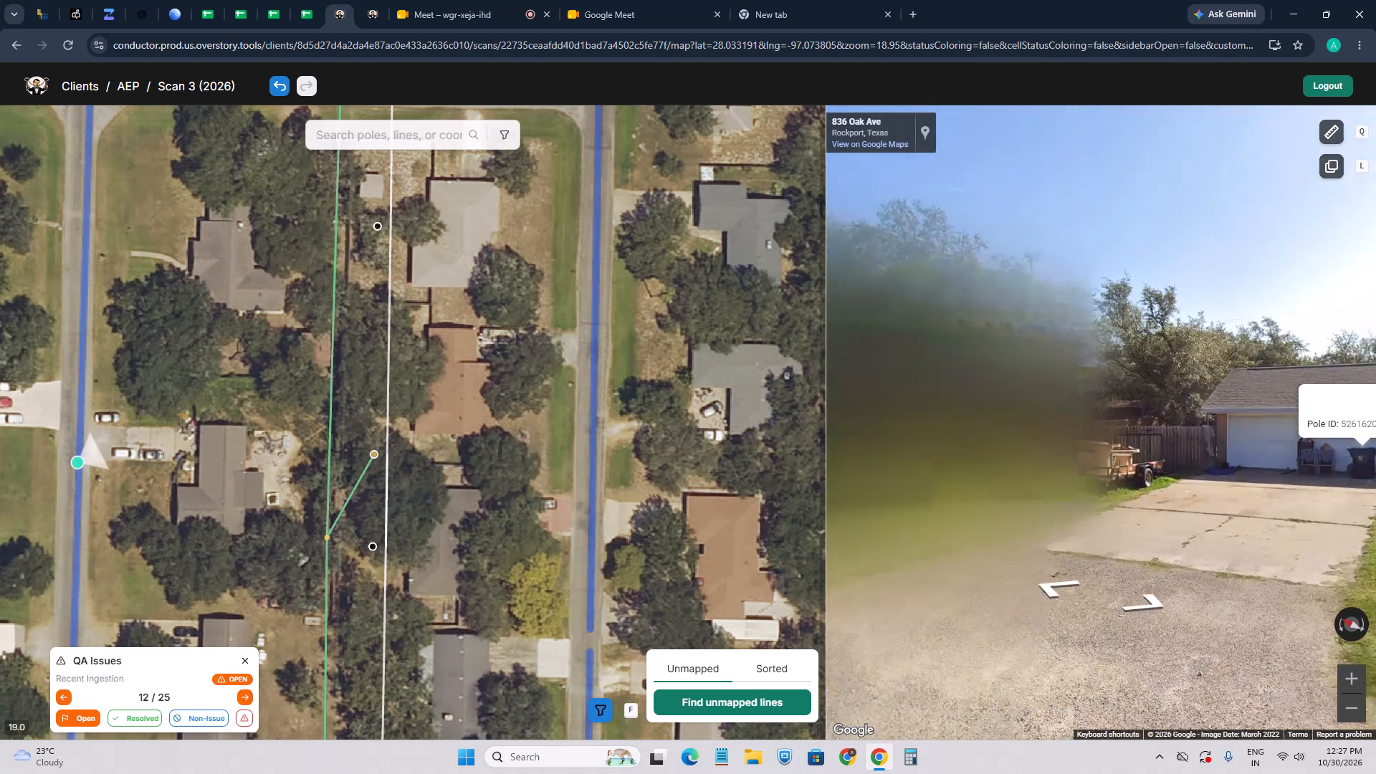
scroll(1144, 386, up, 4)
drag(1121, 344, 1189, 345)
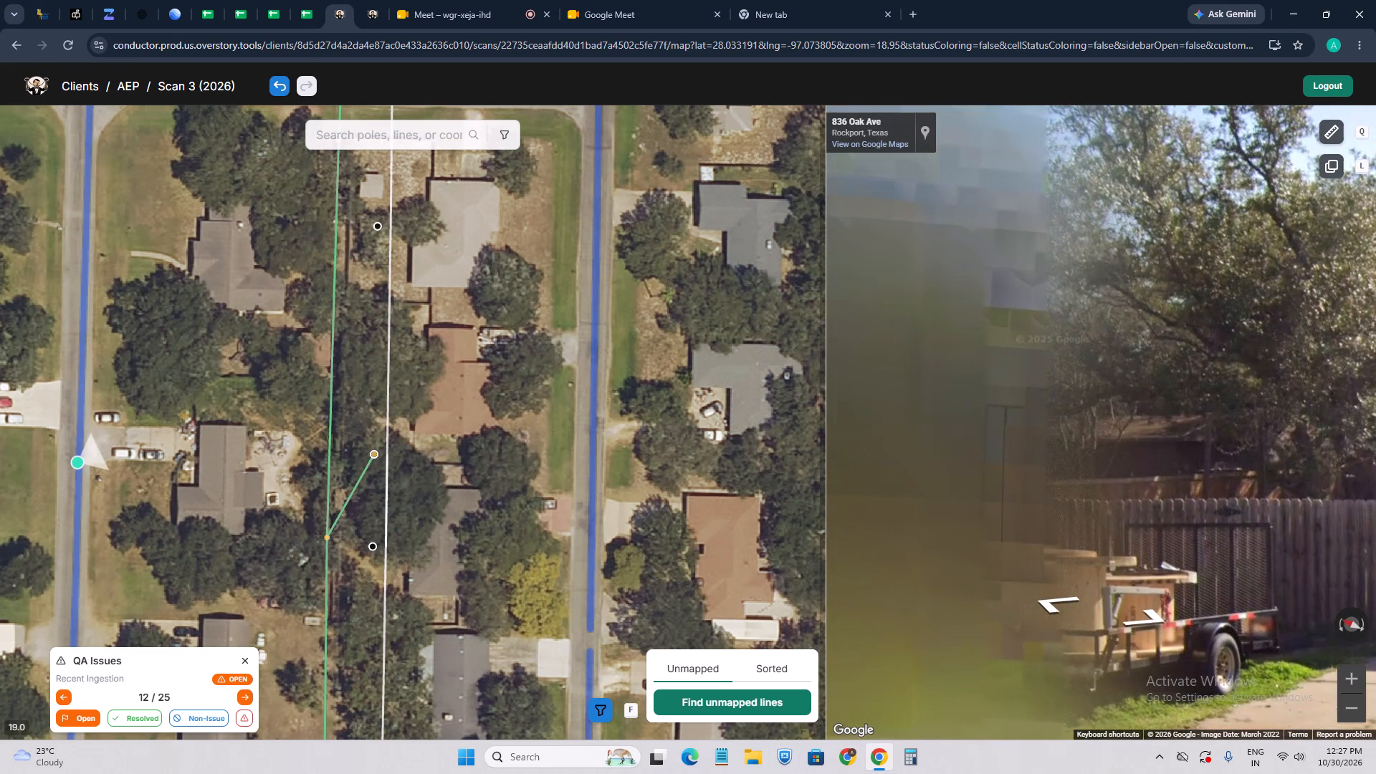
scroll(346, 421, up, 1)
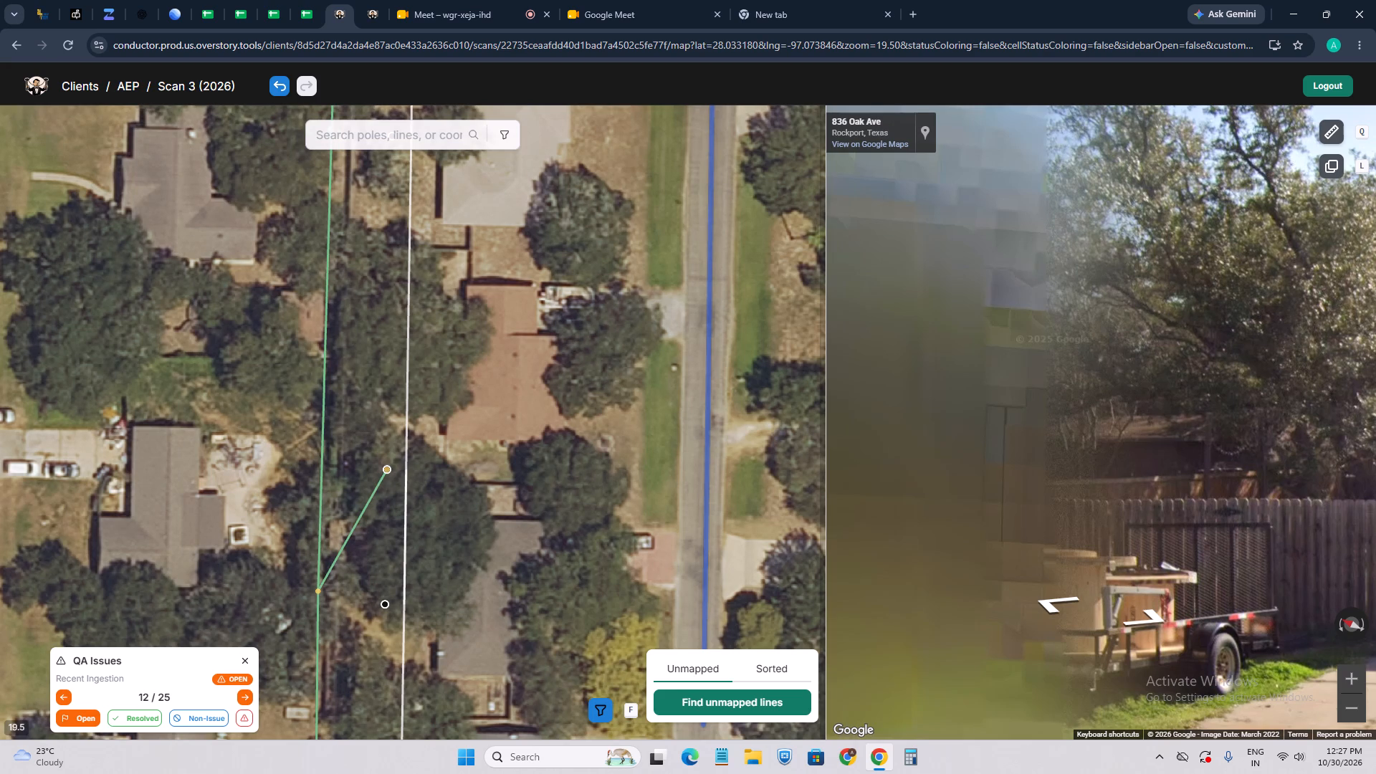
click(312, 590)
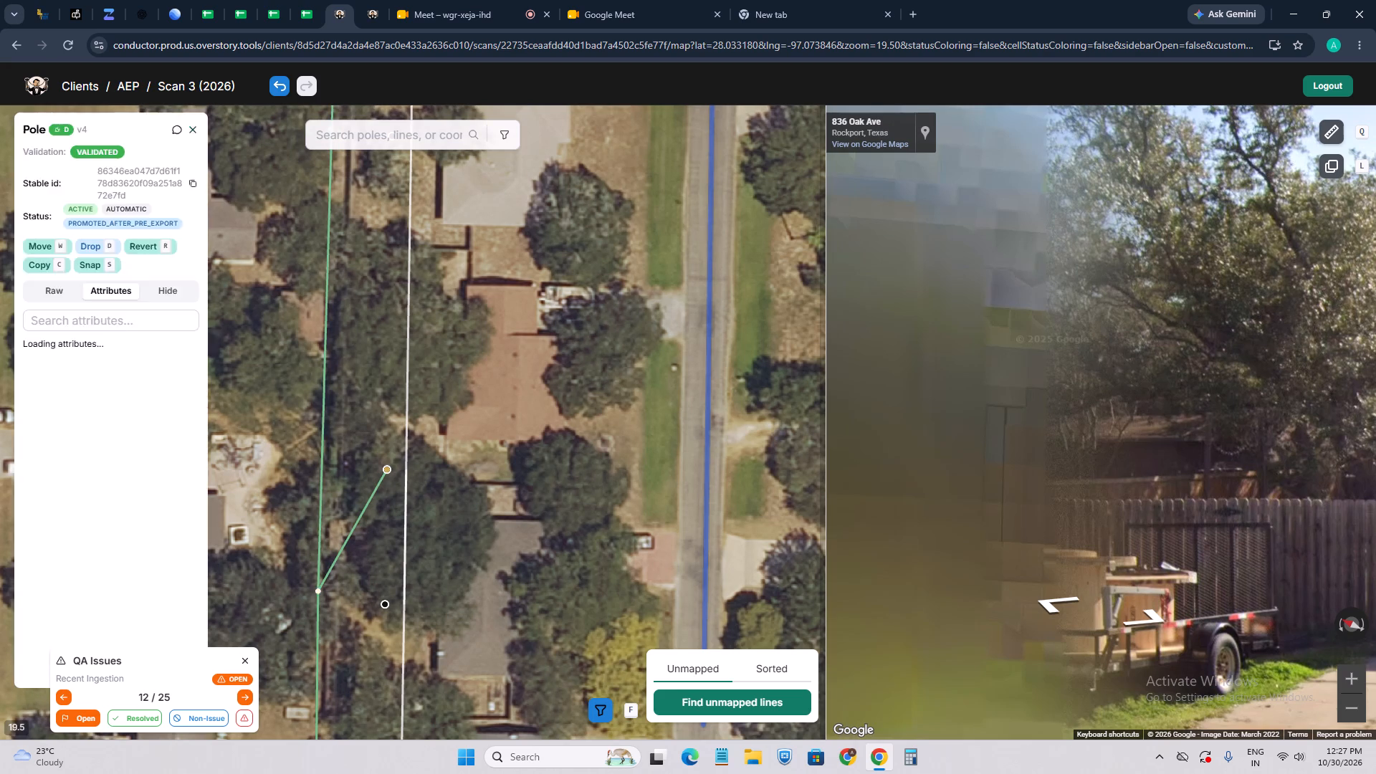
key(w)
scroll(338, 467, up, 4)
click(293, 457)
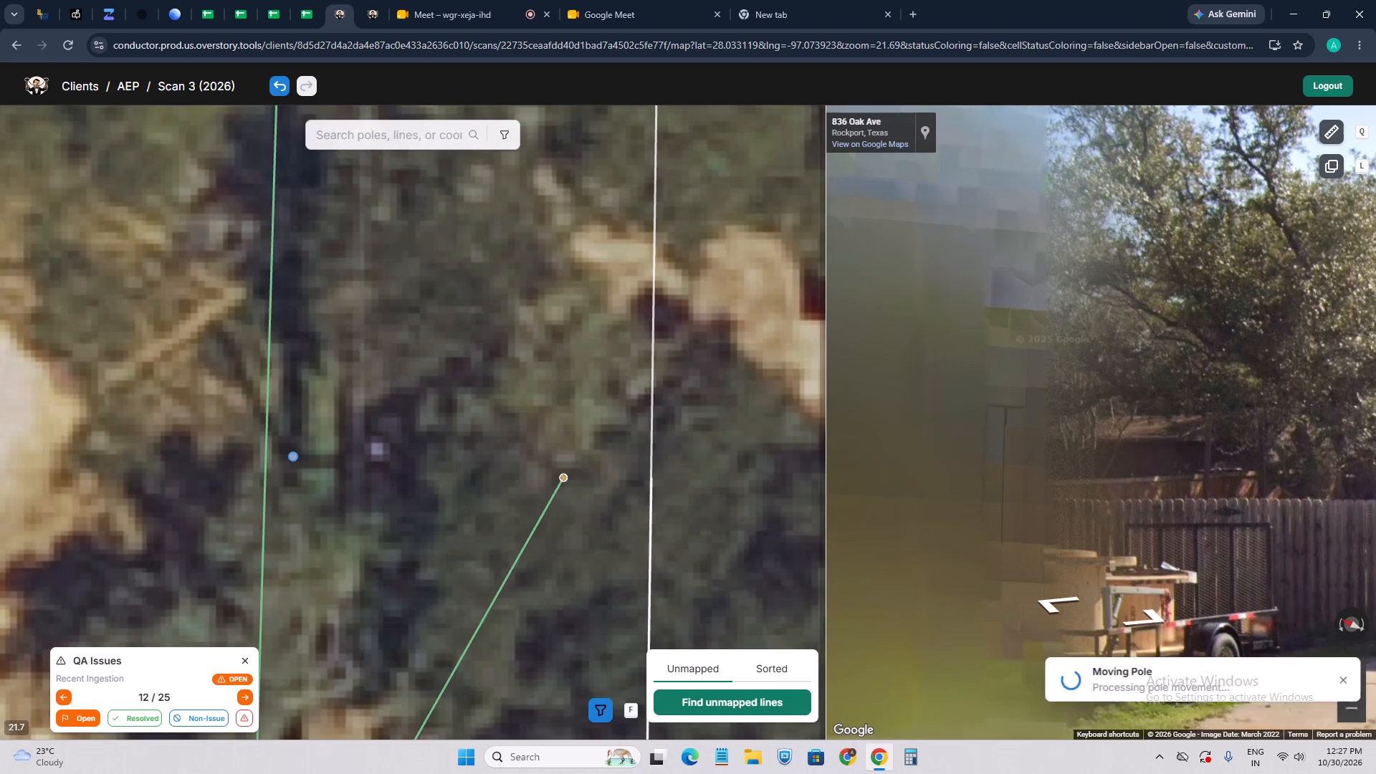
Check the moved pole's position against the neighbouring poles along the green line up to W Cedar St.
scroll(297, 491, down, 3)
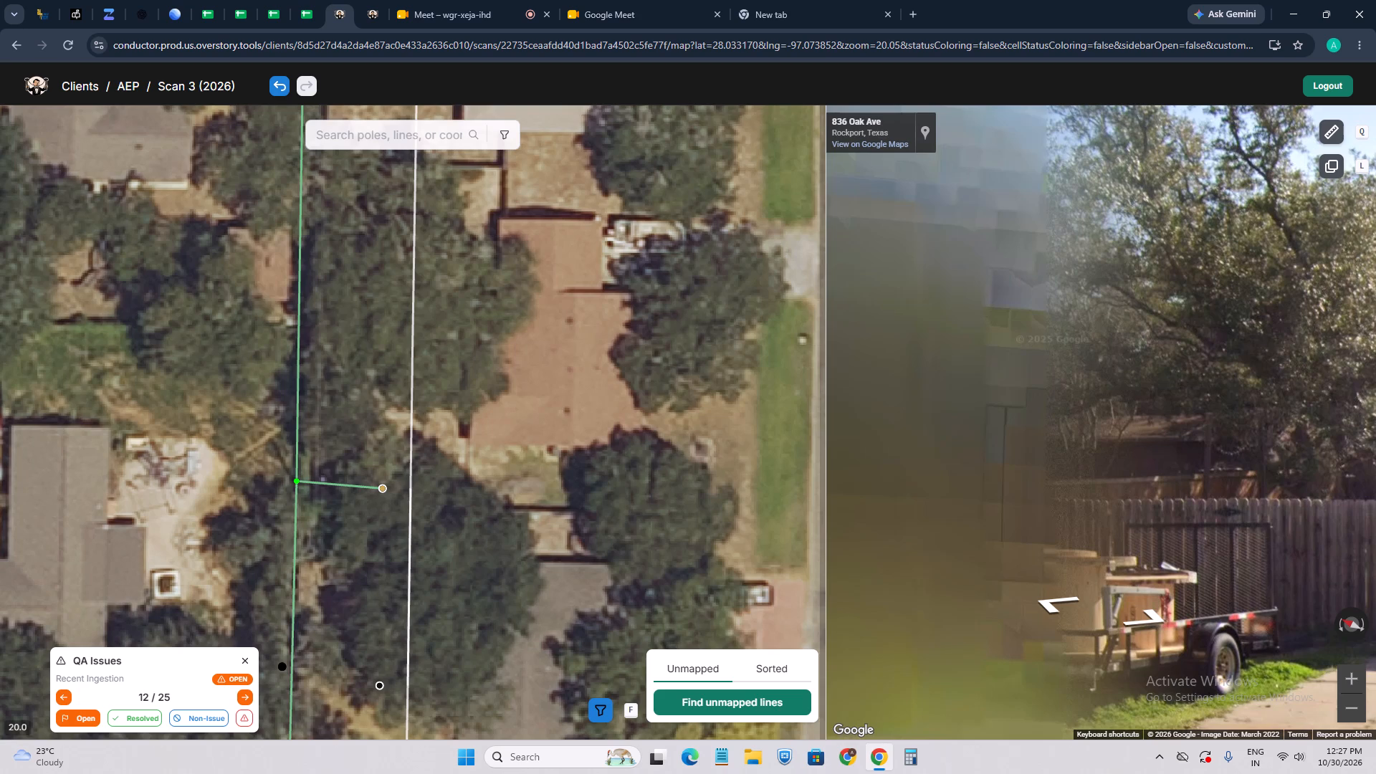
scroll(348, 489, down, 2)
drag(339, 249, 340, 480)
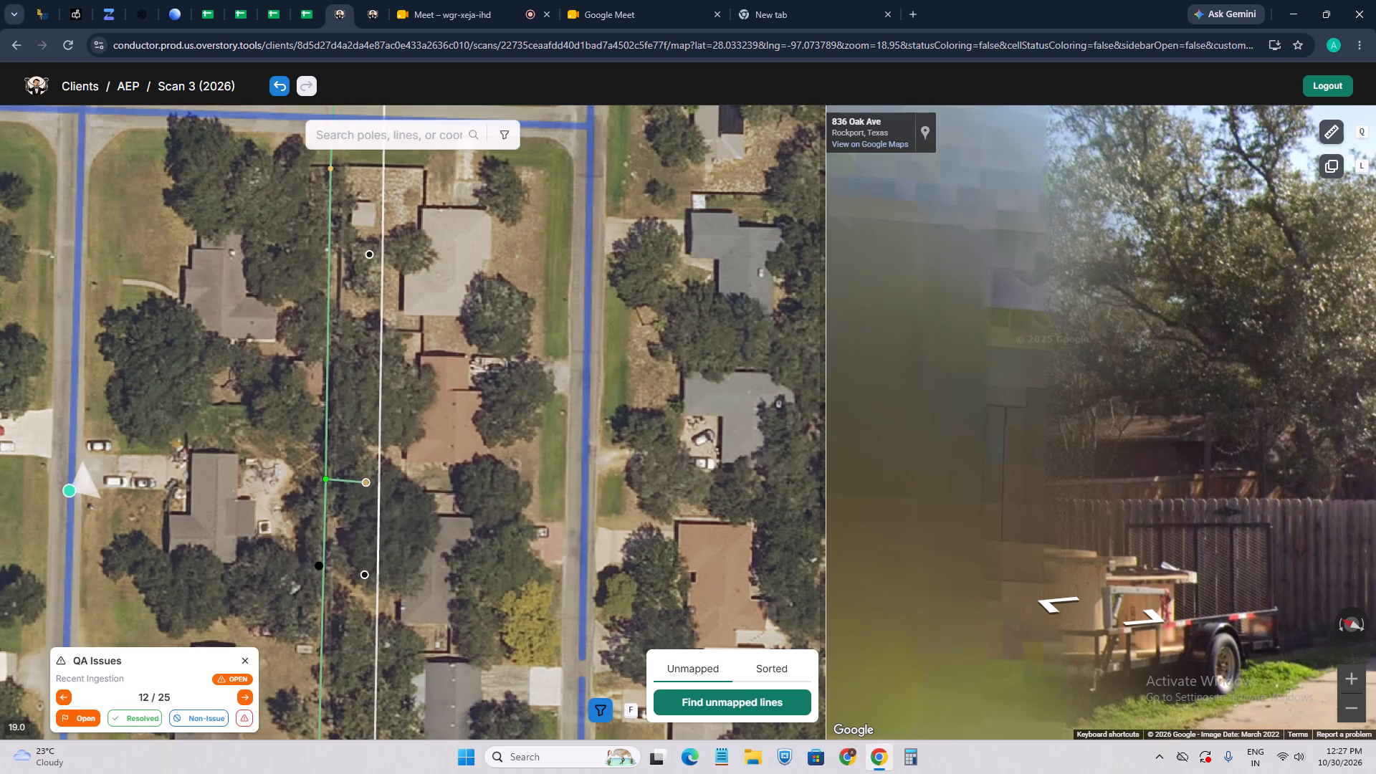
drag(340, 480, 340, 581)
scroll(345, 424, up, 4)
scroll(314, 397, down, 5)
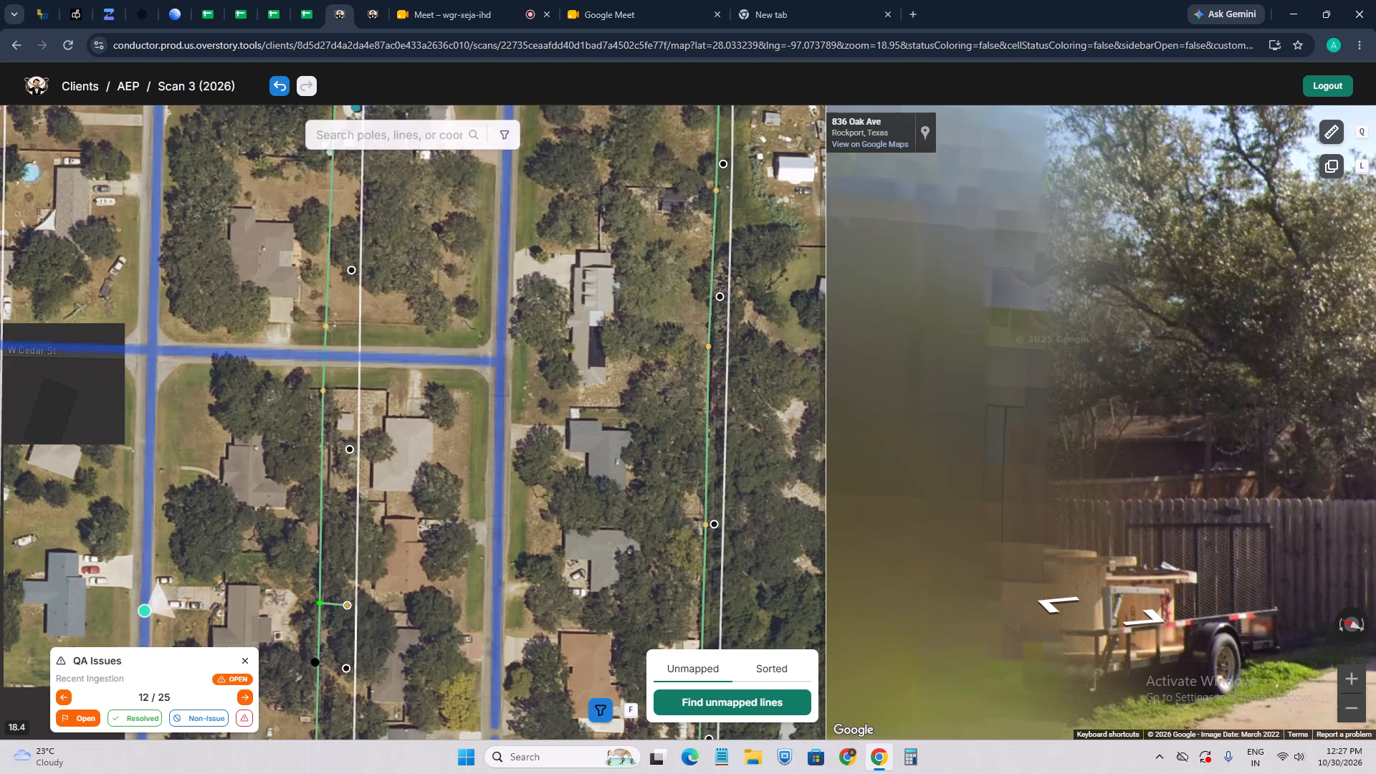
drag(324, 543, 371, 429)
click(386, 514)
scroll(377, 544, up, 2)
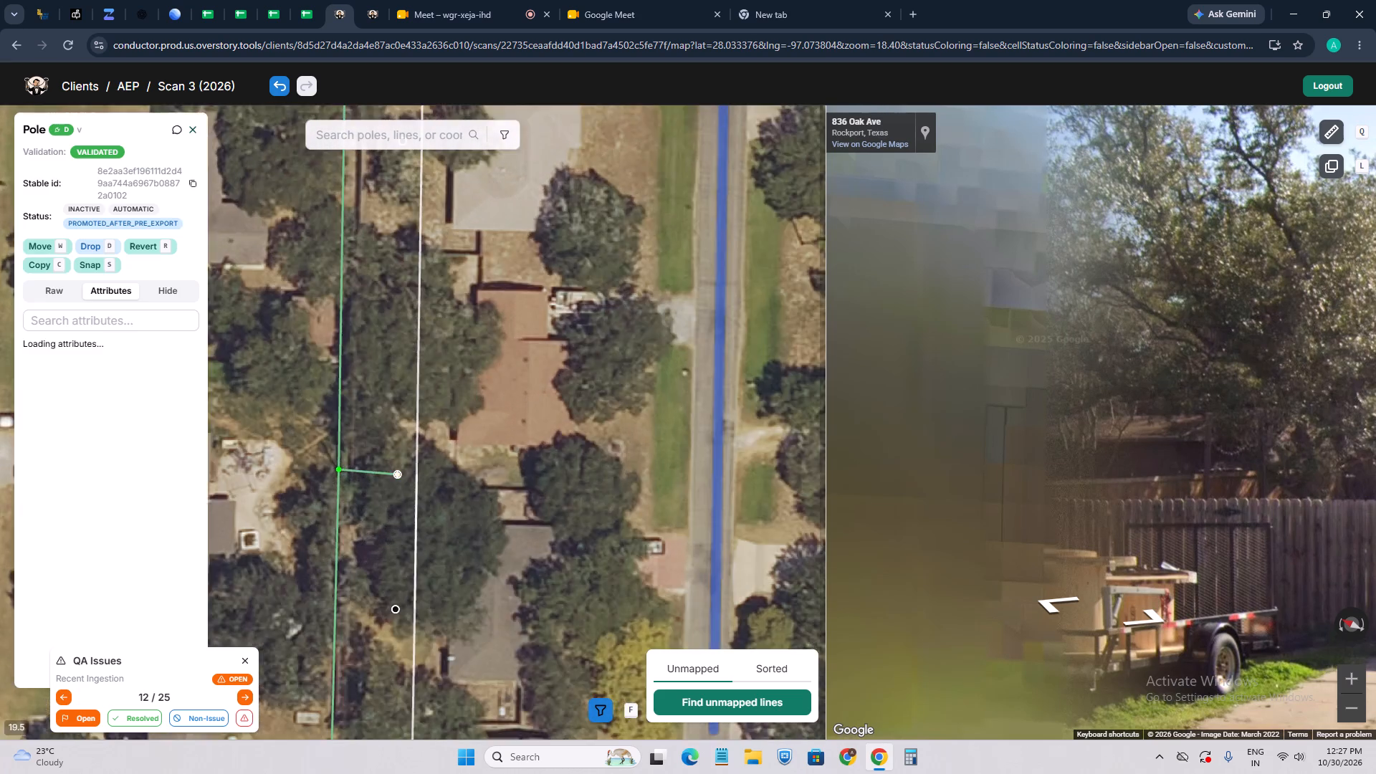
scroll(376, 464, down, 3)
drag(408, 566, 422, 434)
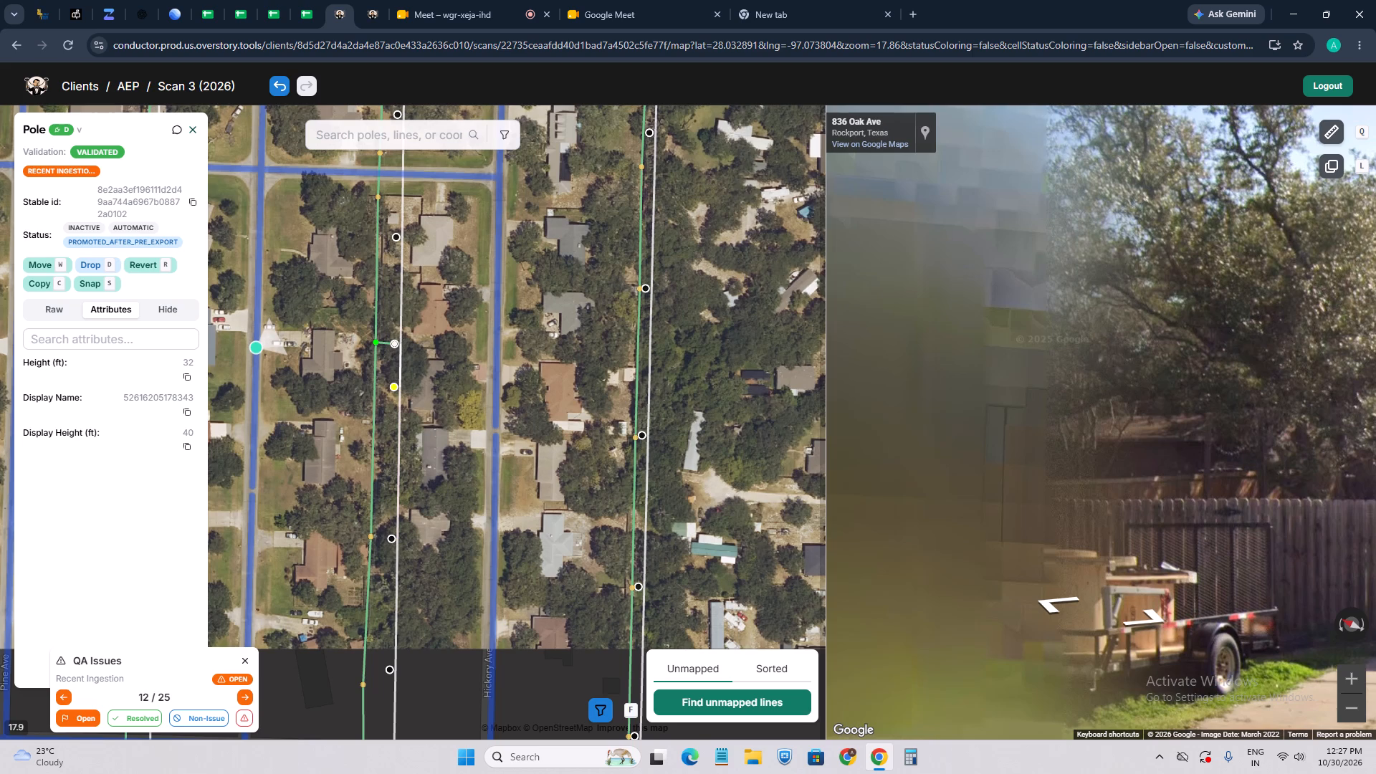
click(390, 391)
click(151, 231)
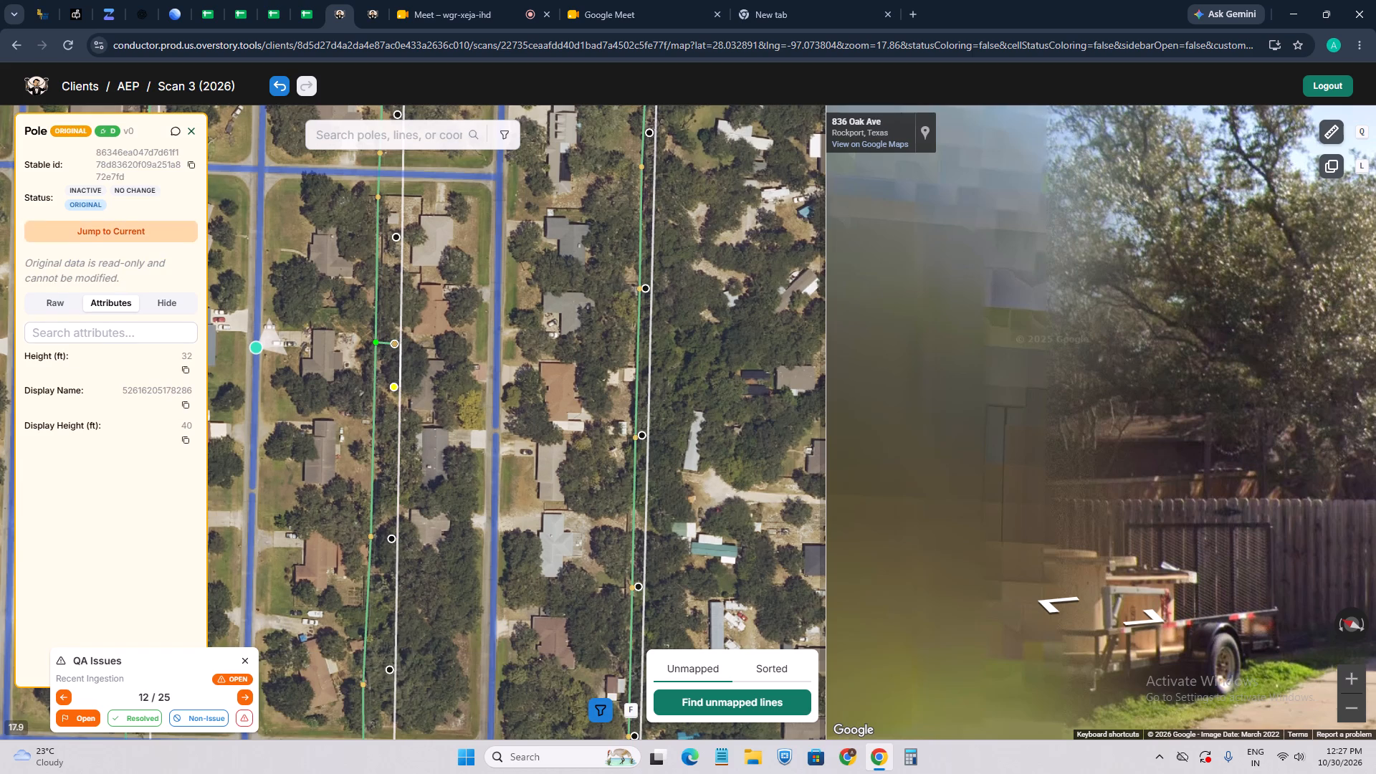
scroll(420, 393, up, 2)
drag(403, 420, 457, 368)
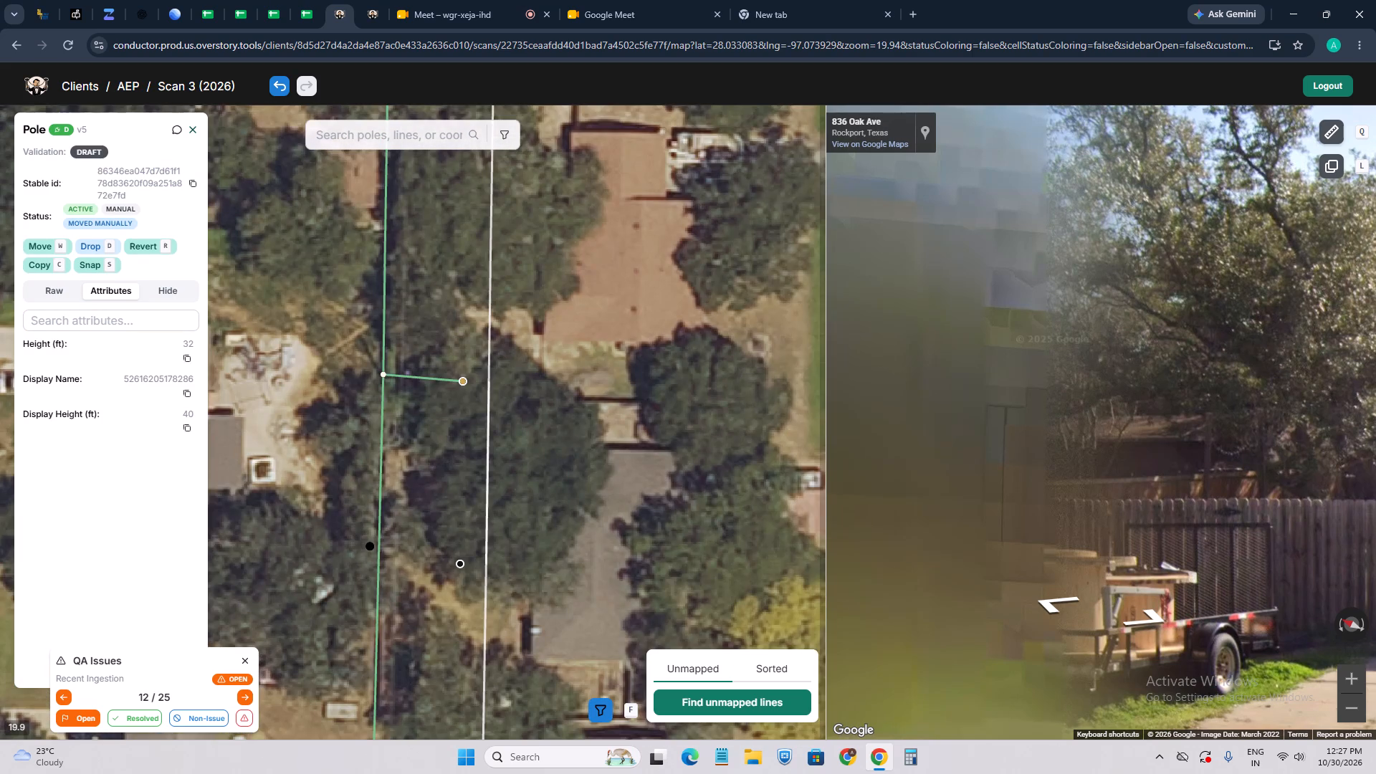
drag(457, 368, 459, 365)
scroll(457, 451, up, 2)
scroll(459, 431, down, 4)
scroll(474, 357, up, 1)
drag(461, 362, 457, 431)
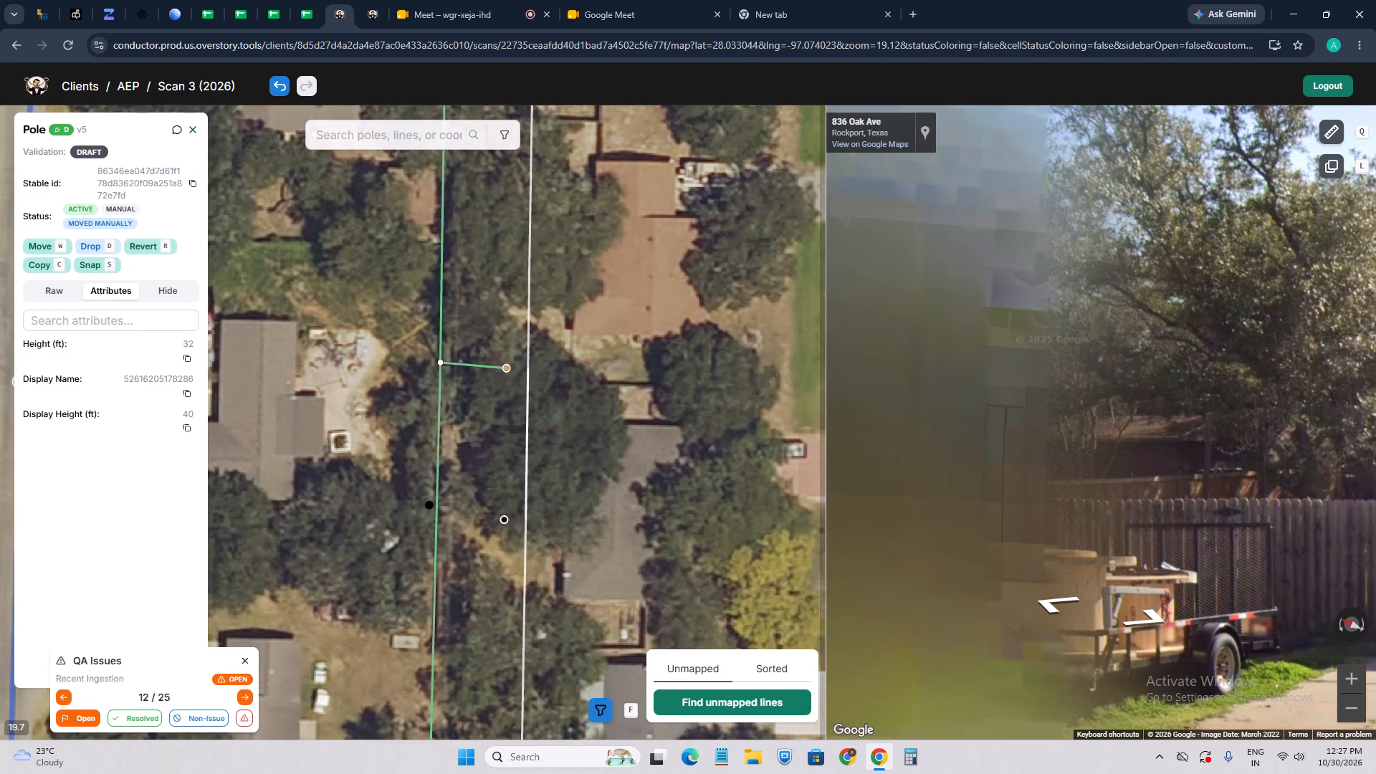
drag(457, 431, 459, 438)
scroll(433, 507, up, 2)
scroll(444, 482, down, 2)
scroll(448, 545, up, 1)
drag(457, 555, 444, 459)
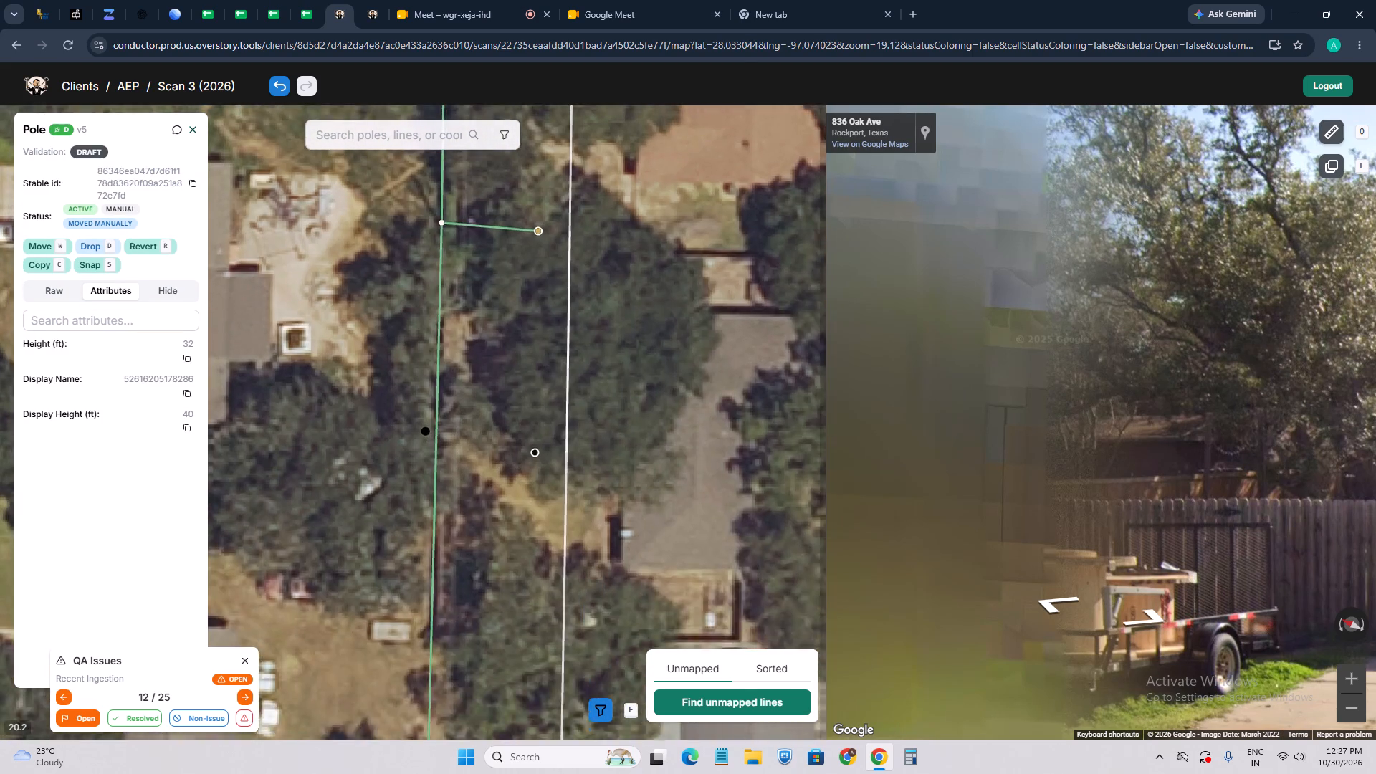
scroll(446, 437, down, 1)
drag(380, 417, 553, 416)
scroll(409, 419, down, 2)
click(361, 435)
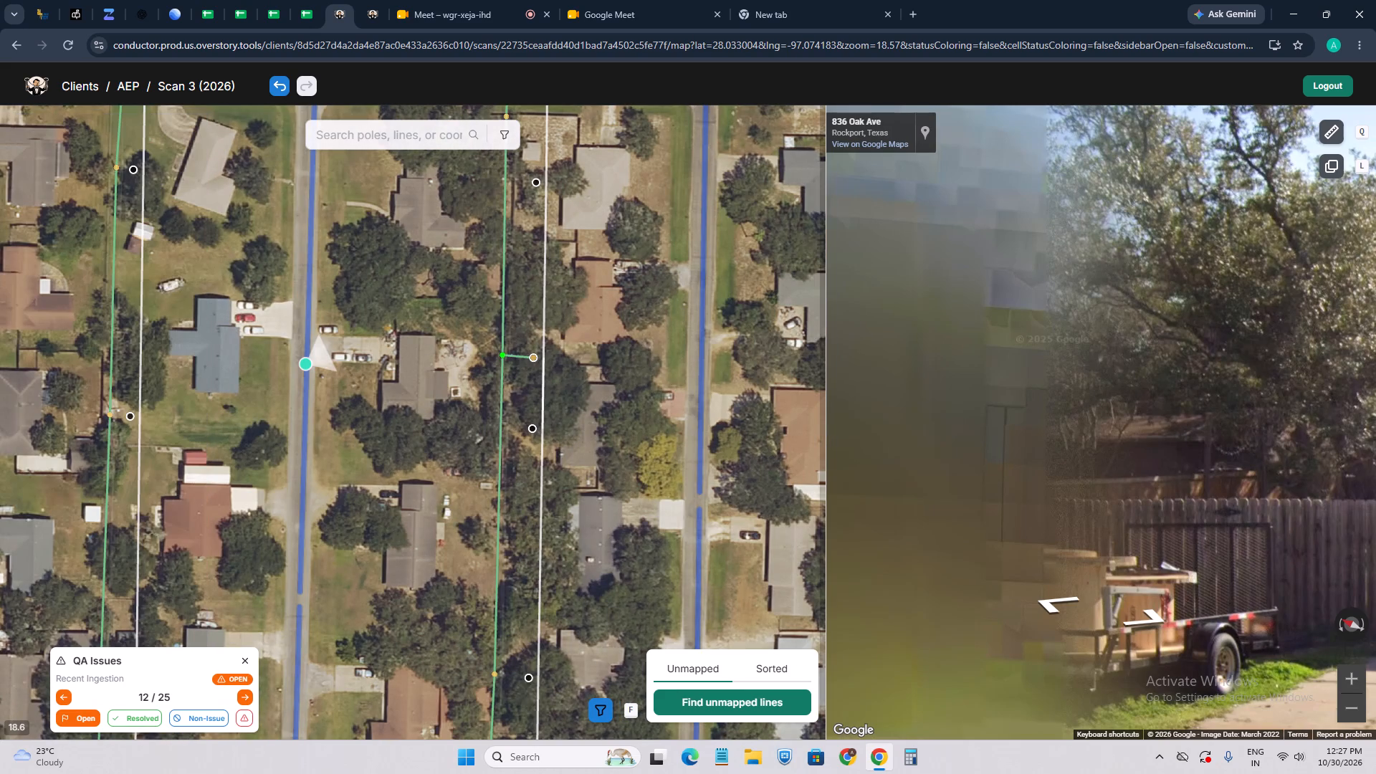
scroll(1099, 355, up, 3)
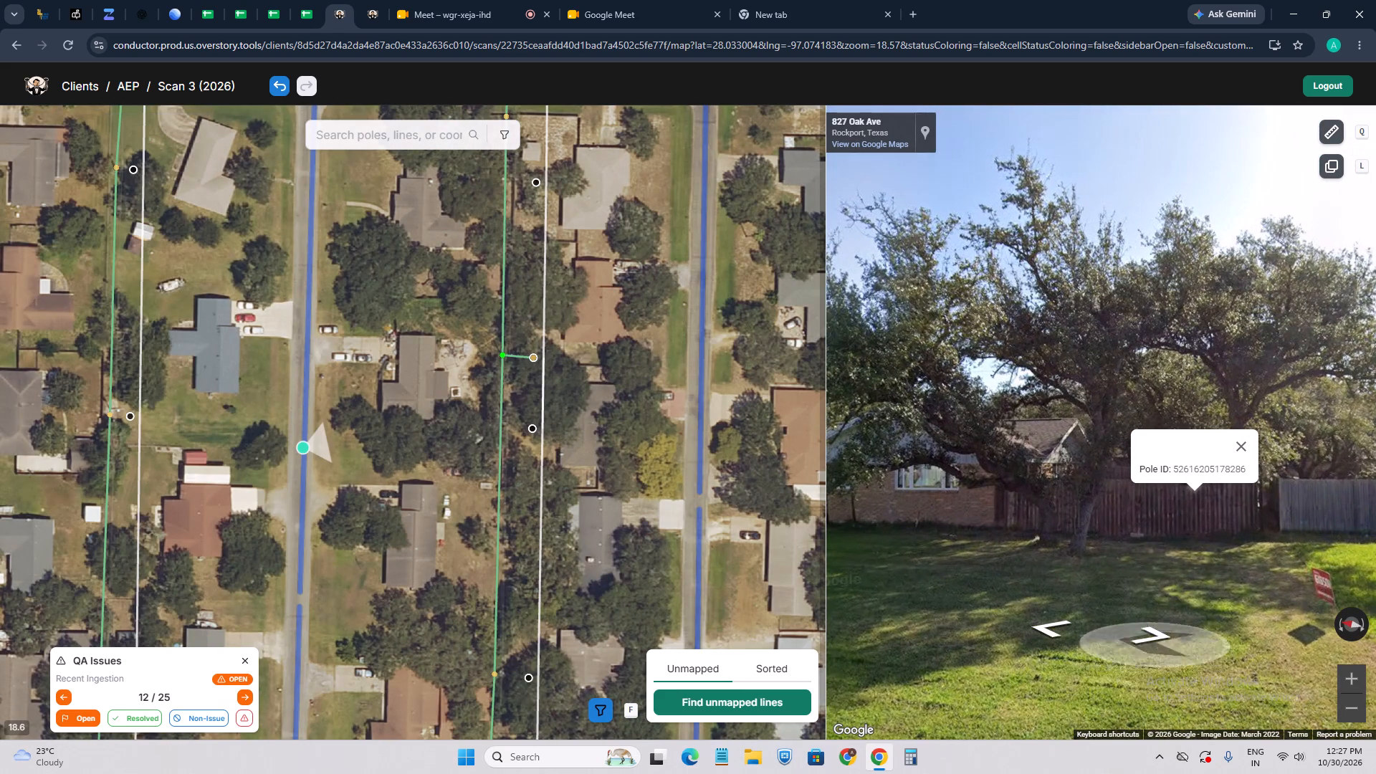
click(1160, 638)
scroll(1114, 429, up, 5)
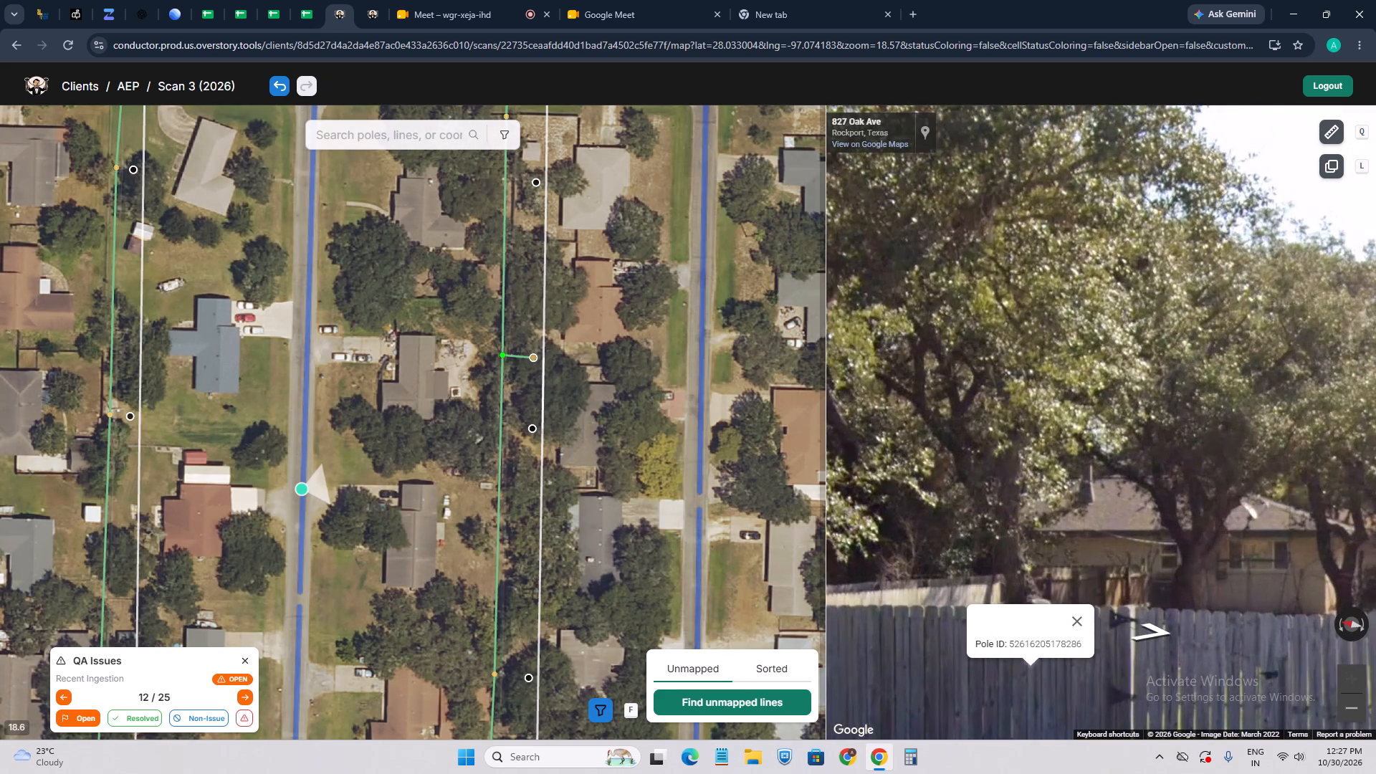
drag(1004, 447, 1076, 425)
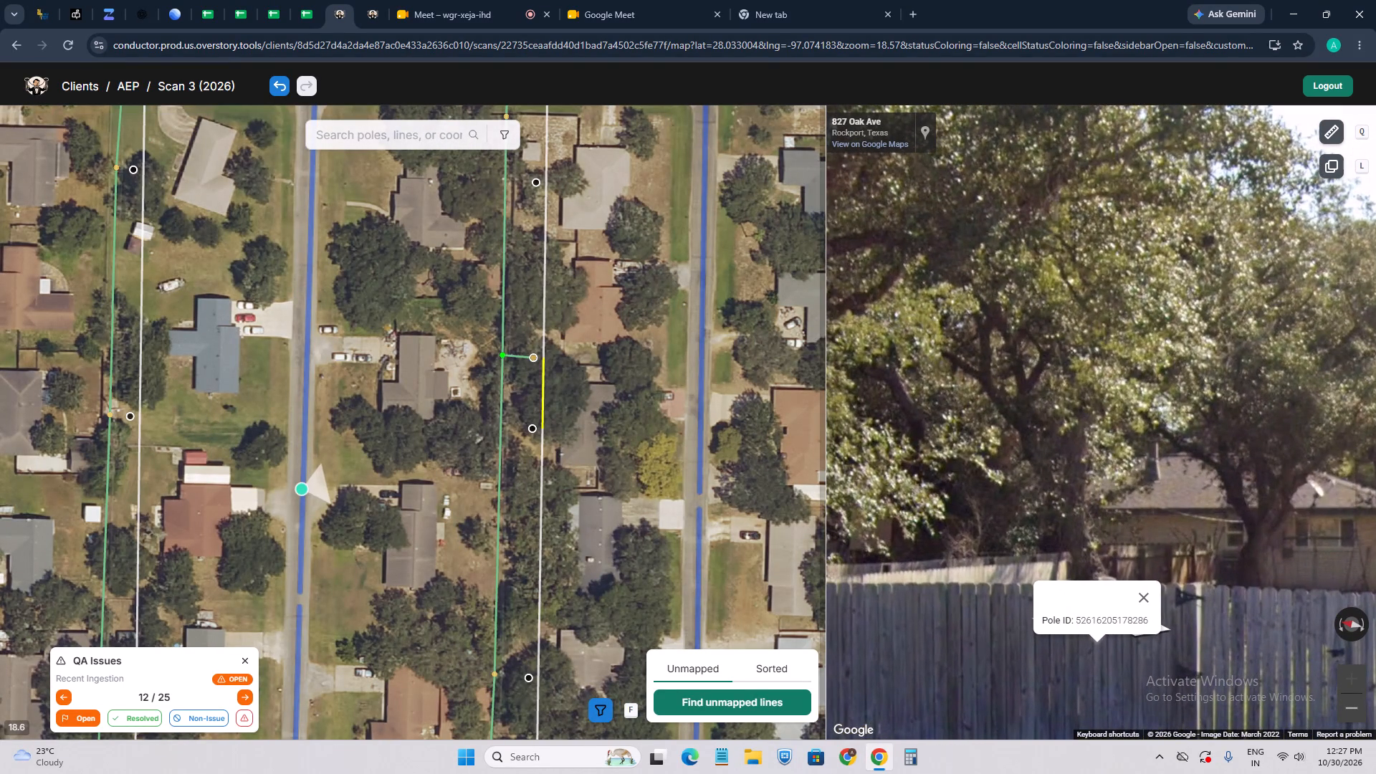
Examine the same pole location from Hickory Ave in street-level imagery, looking between the houses toward the tree line.
scroll(582, 439, up, 2)
drag(583, 495, 474, 371)
click(619, 413)
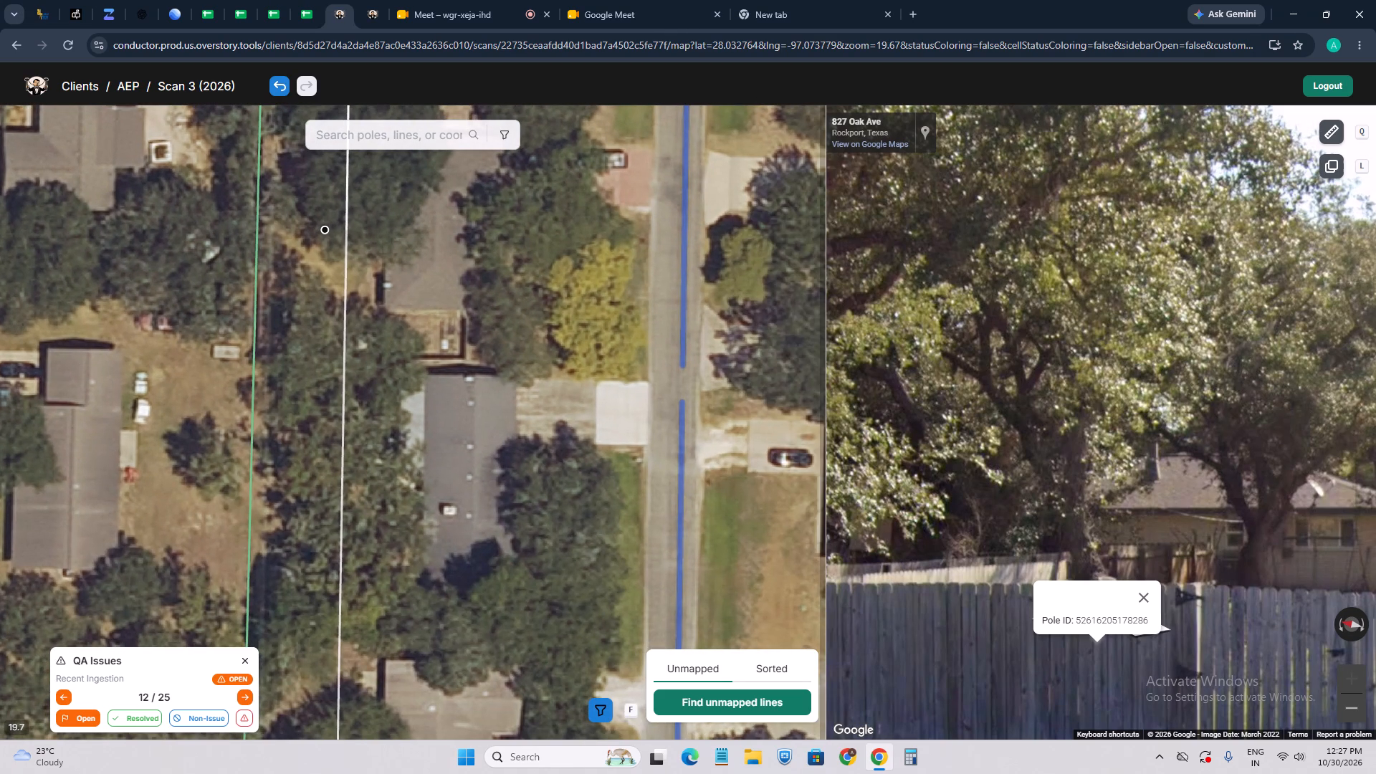
scroll(1053, 325, up, 5)
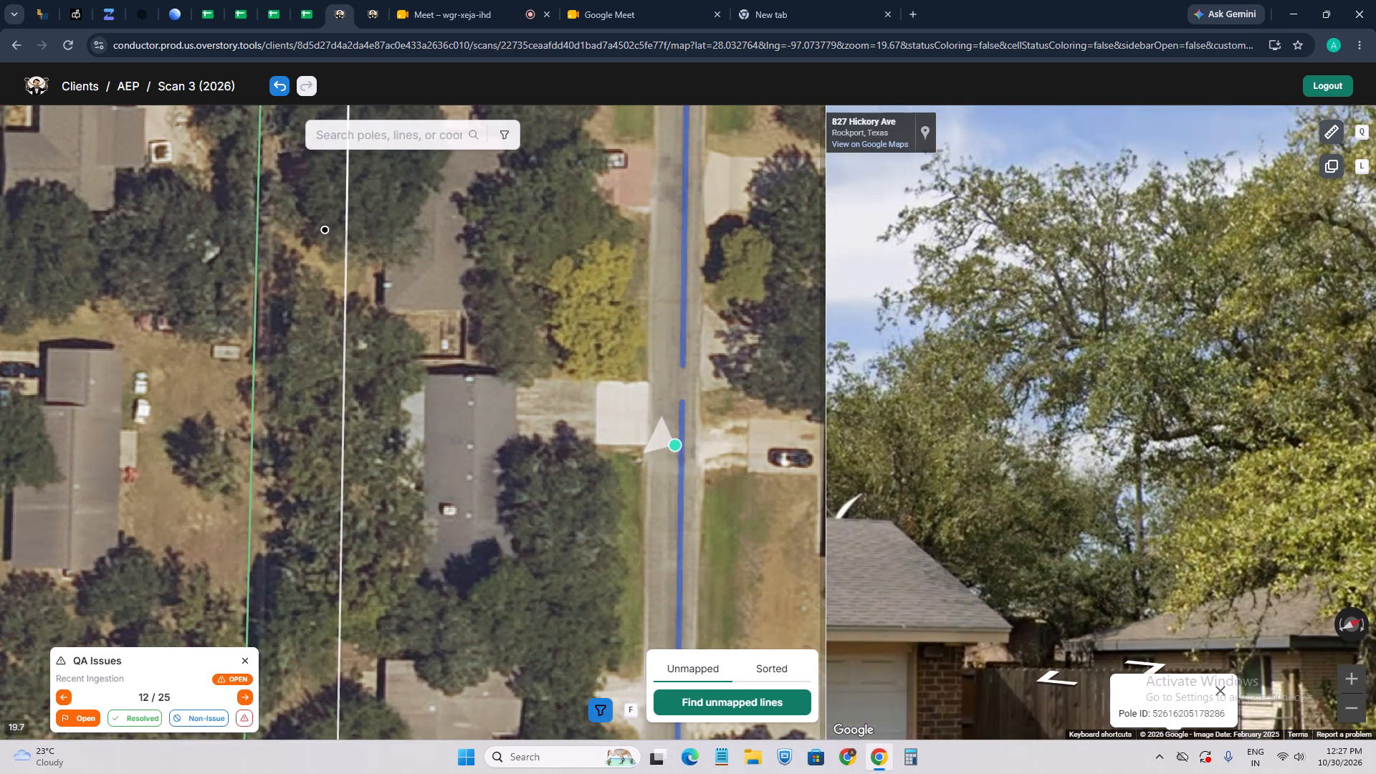
drag(1122, 482, 1112, 432)
scroll(1125, 455, up, 2)
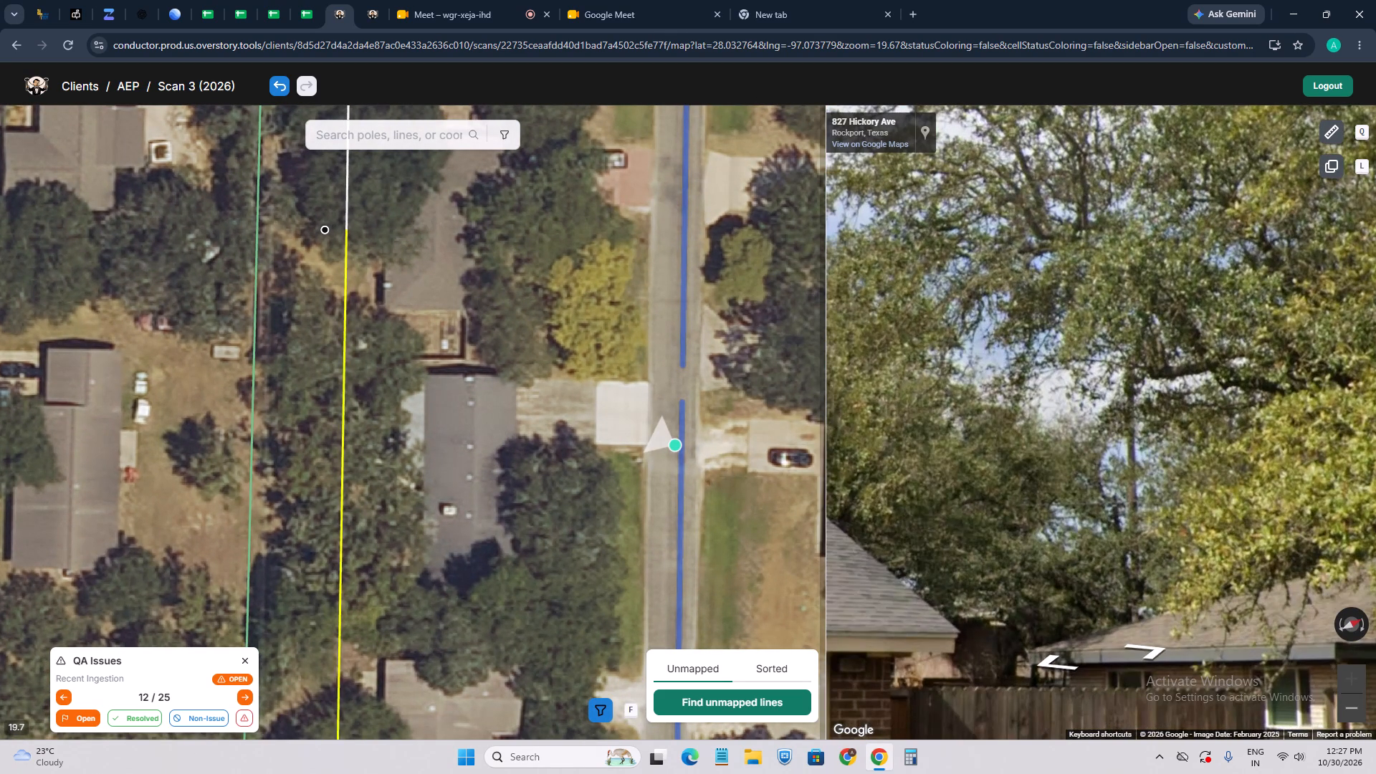
scroll(344, 335, down, 2)
drag(1167, 482, 1107, 471)
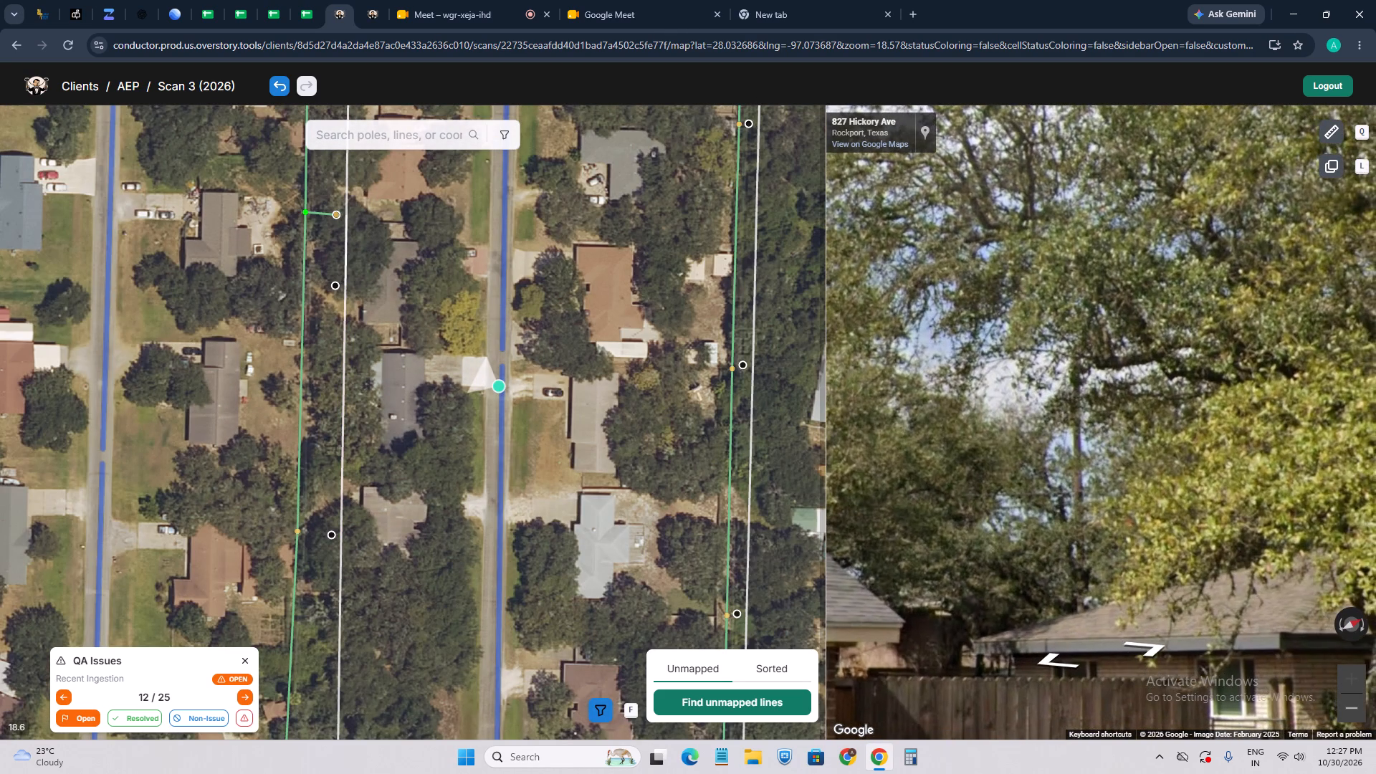
drag(1107, 471, 1107, 471)
scroll(320, 296, up, 1)
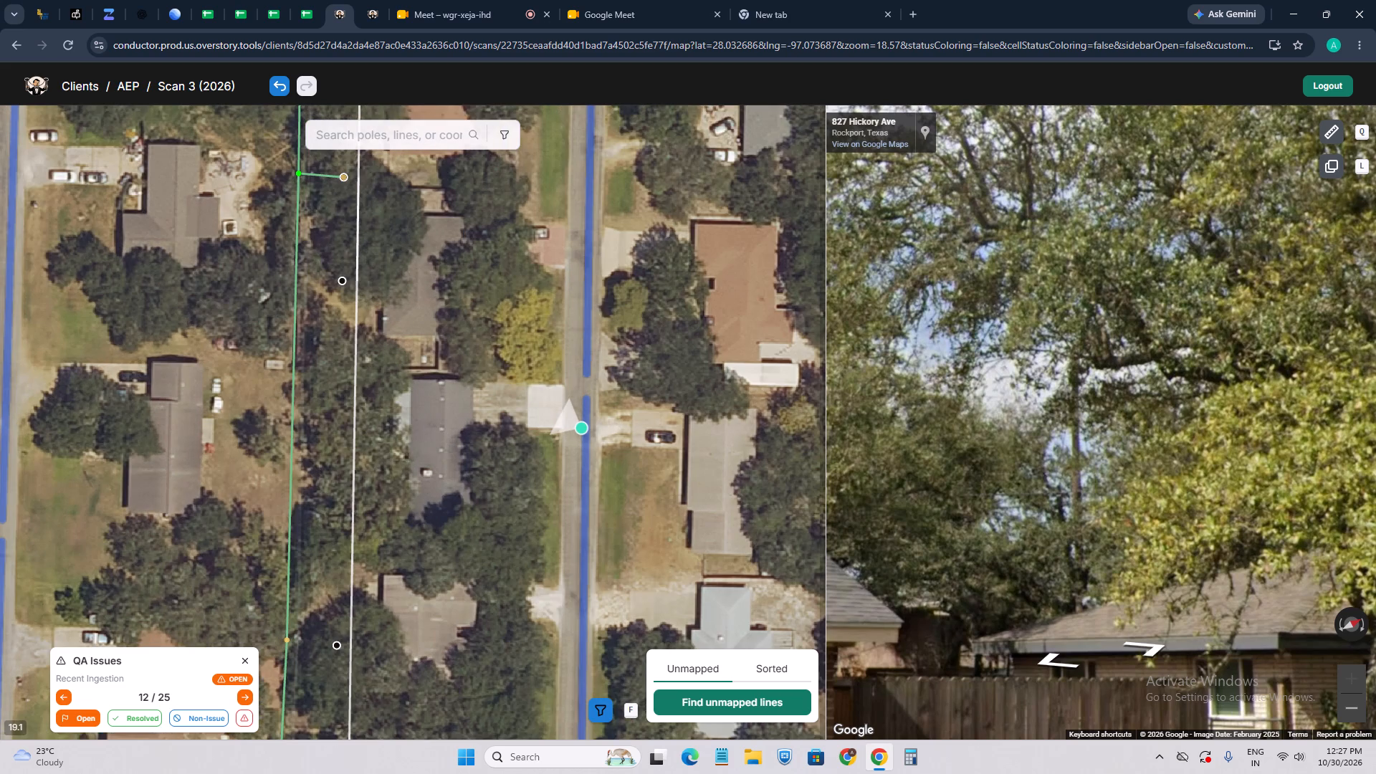
drag(312, 292, 338, 378)
key(ctrl+z)
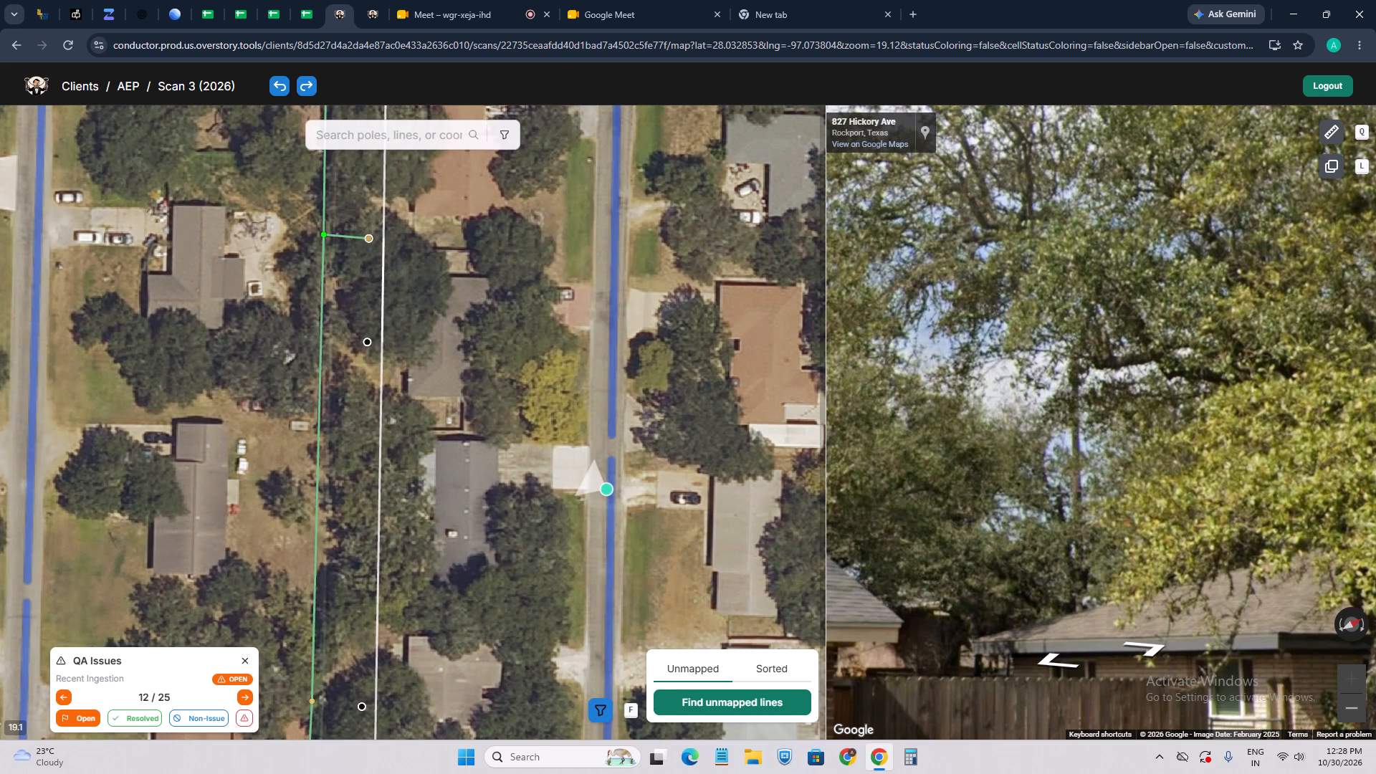
scroll(330, 338, up, 2)
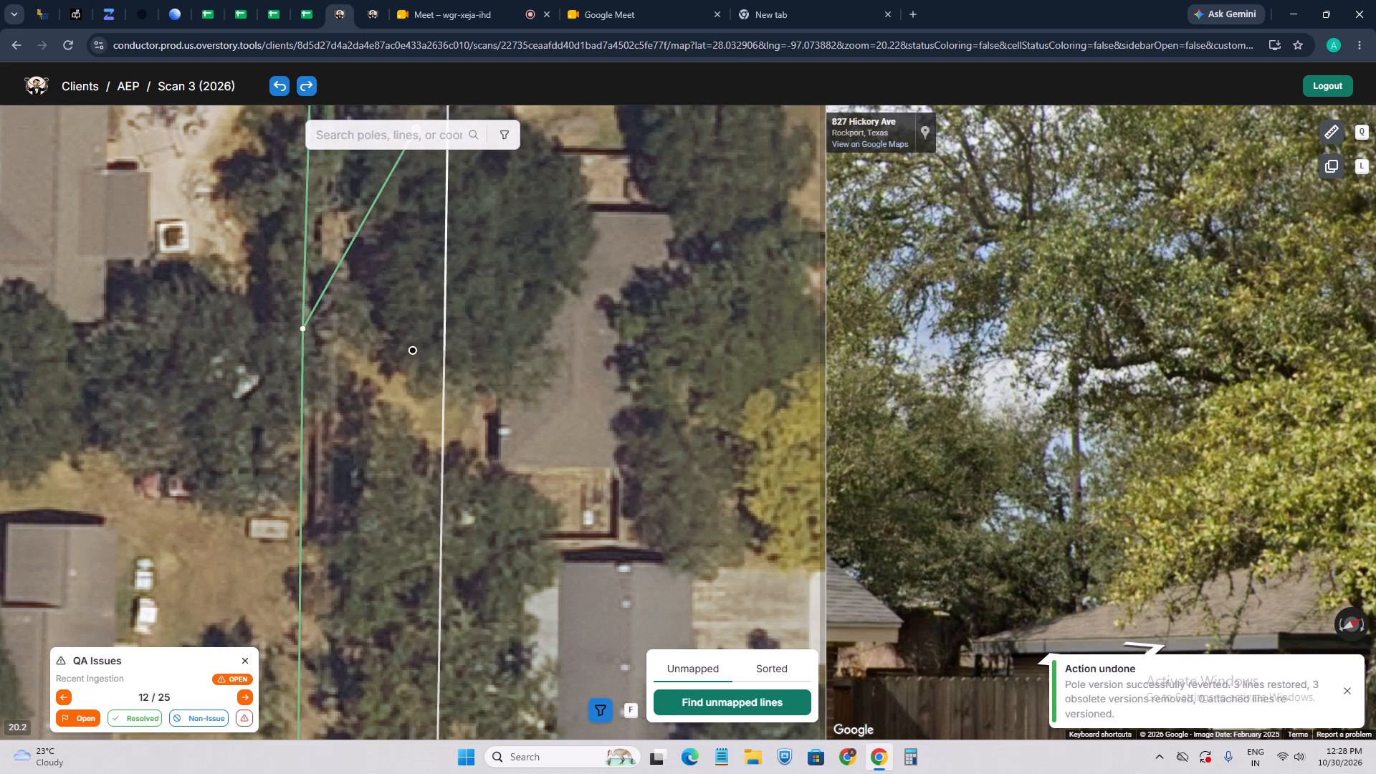
right_click(307, 328)
click(320, 306)
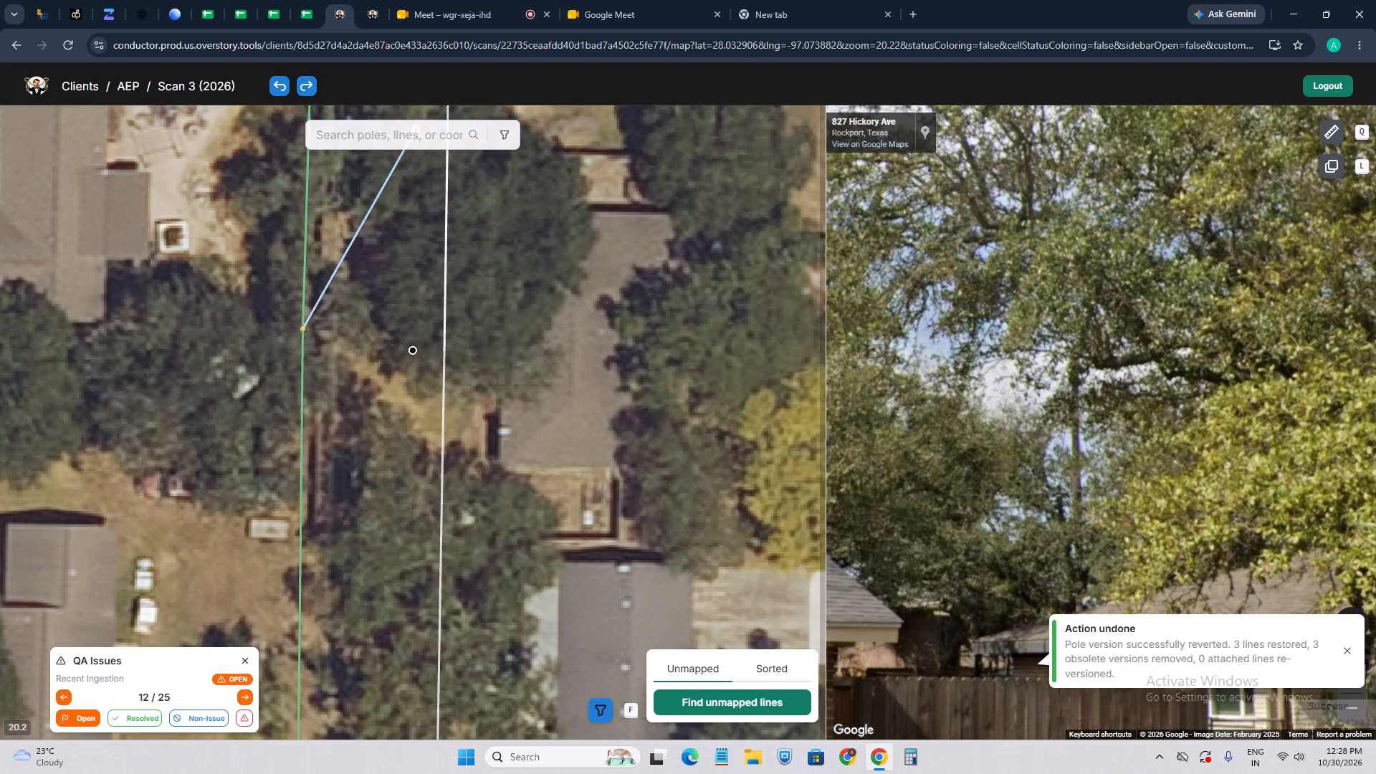
Switch to Google Earth, clear the coordinate search and step the historical imagery back to 10 Oct 2016 and earlier.
click(176, 15)
click(202, 135)
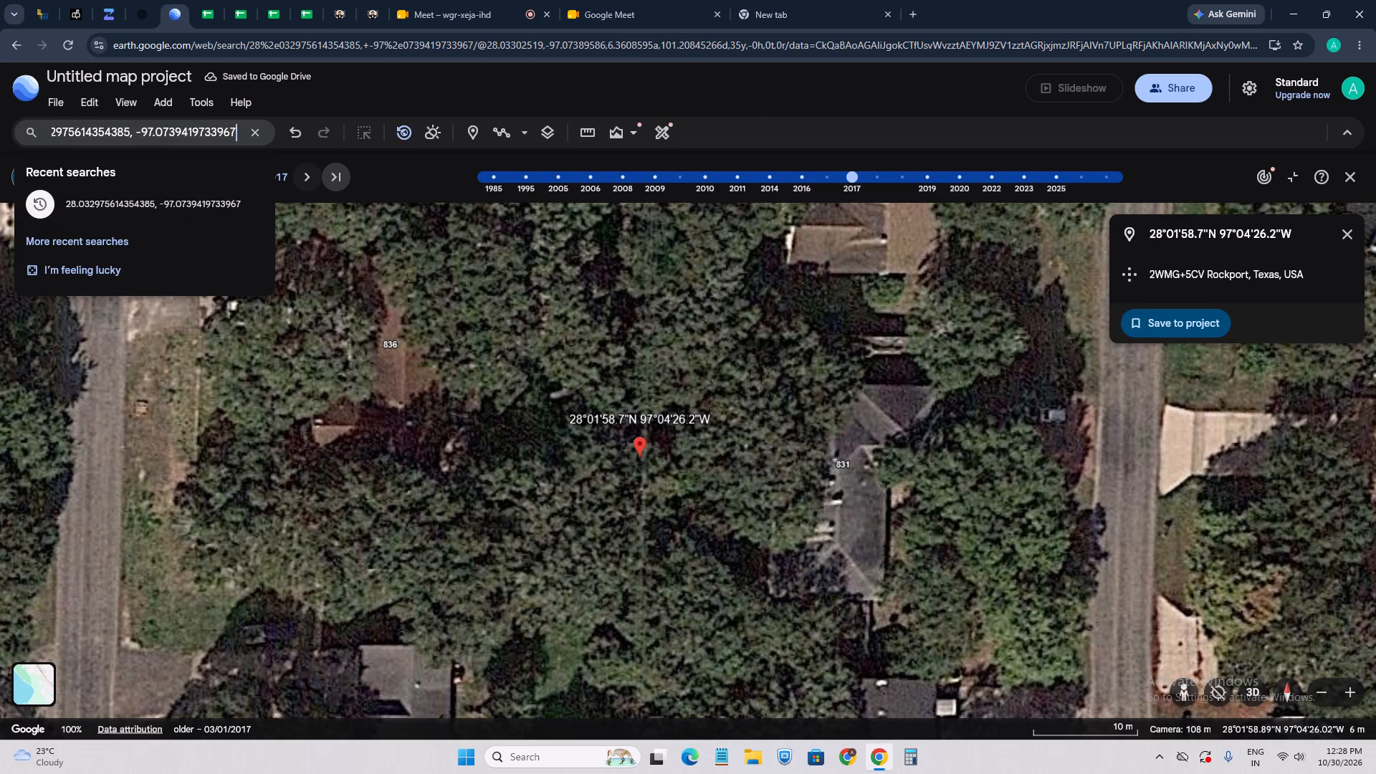
click(252, 134)
click(341, 279)
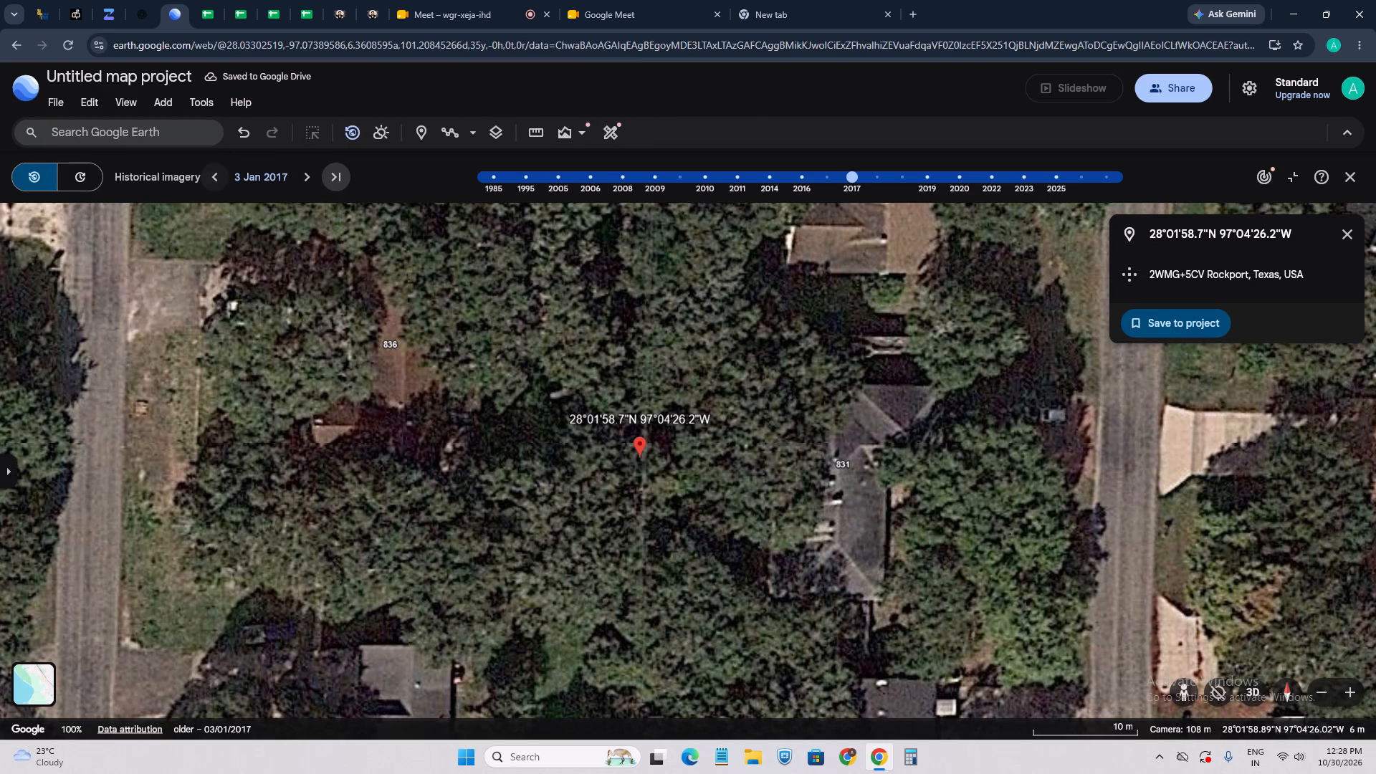
click(209, 175)
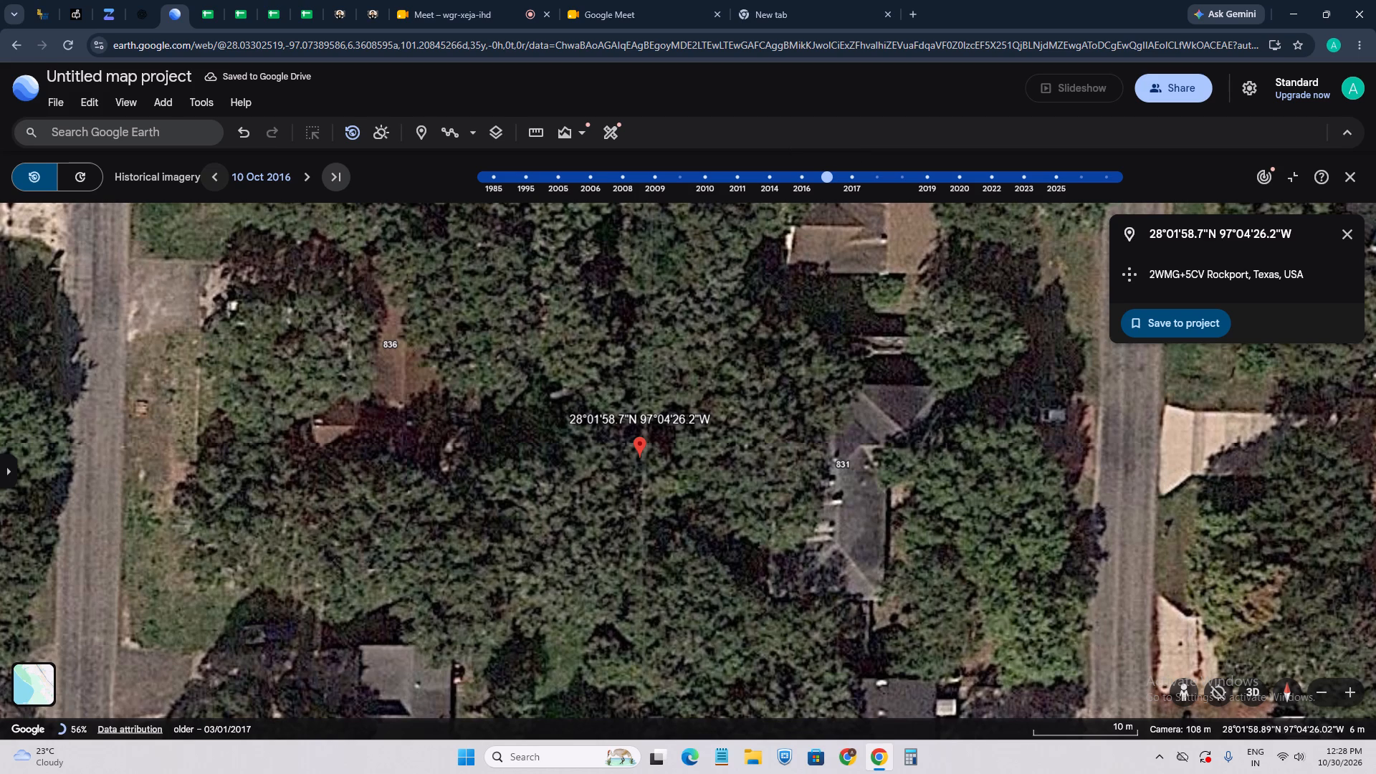
click(207, 176)
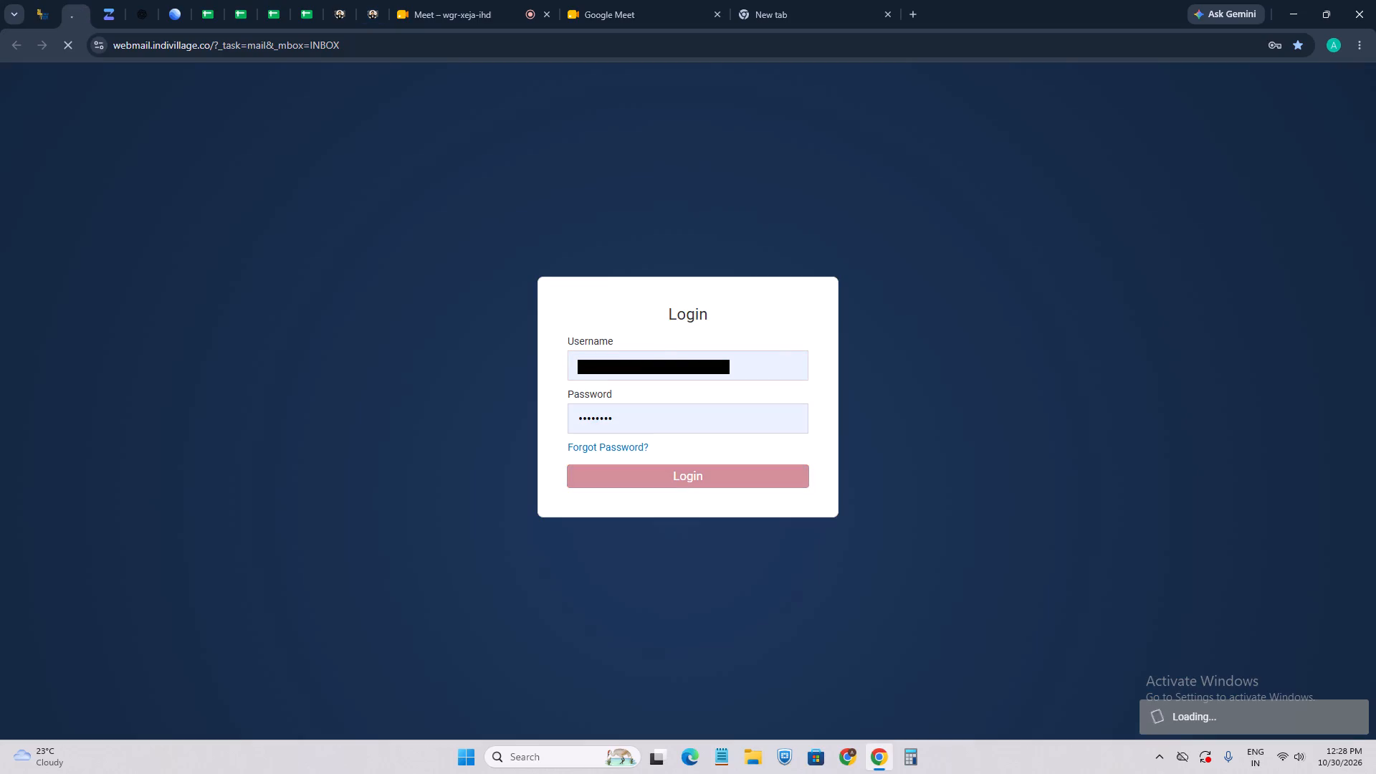
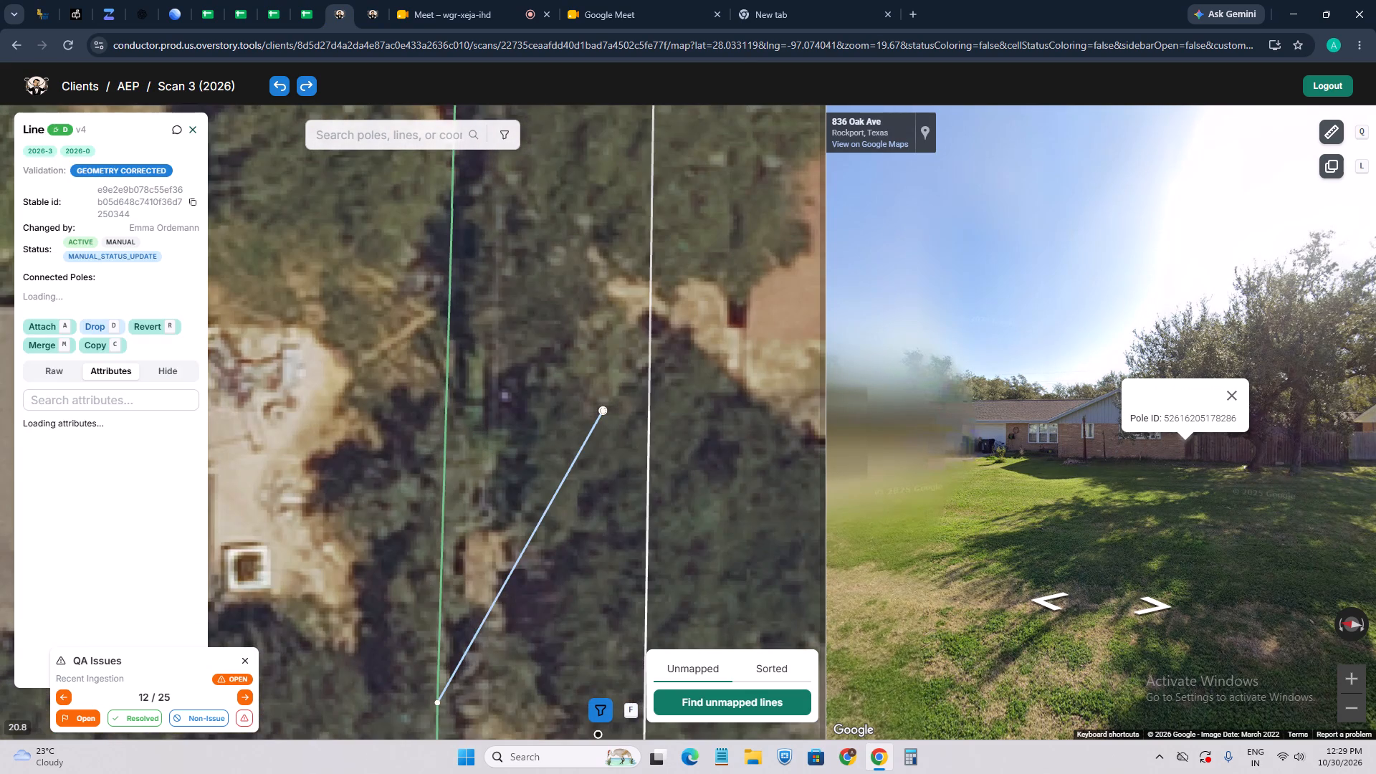
Move the pole at the free end of the diagonal line onto the green north-south line to its west.
click(606, 412)
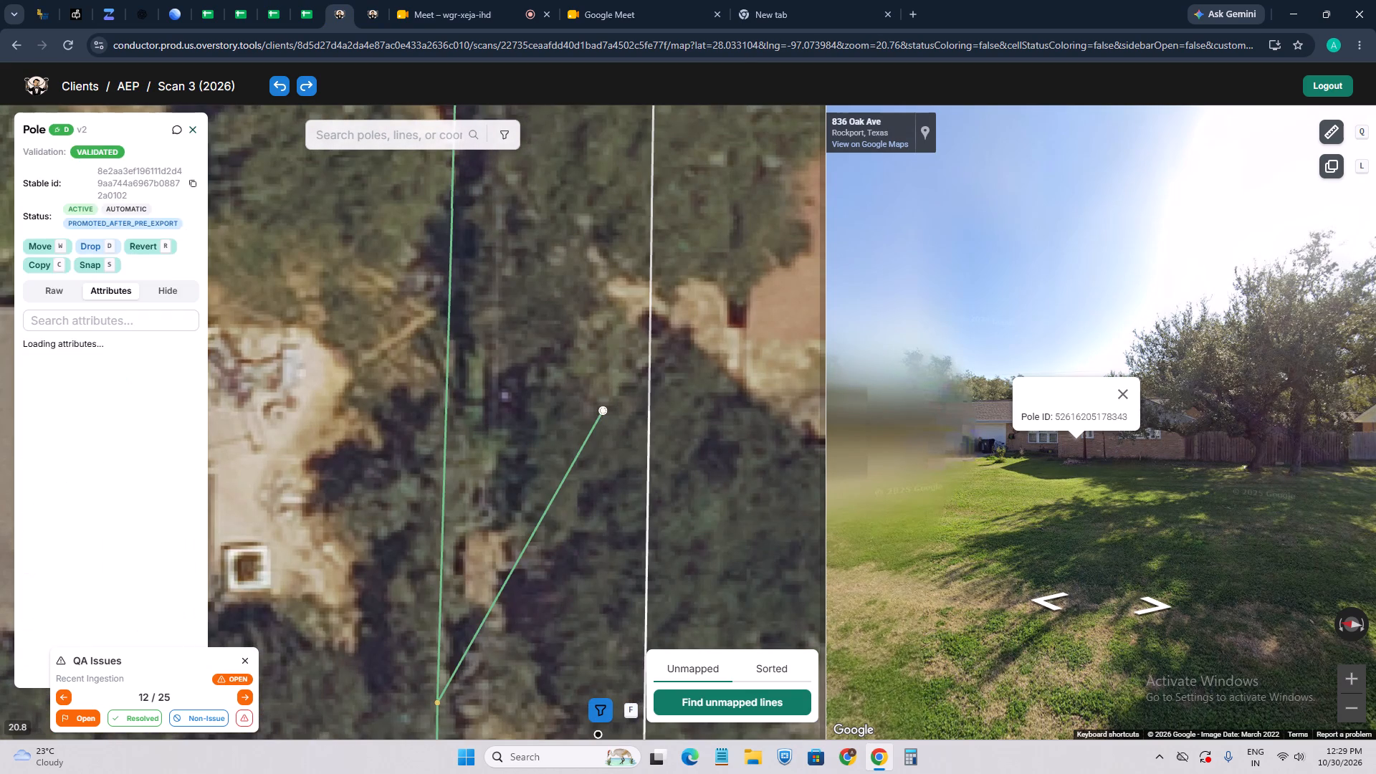
key(w)
click(465, 399)
Re-attach the long green north-south line between the relocated pole and the pole just south of the east-west road.
scroll(462, 428, down, 2)
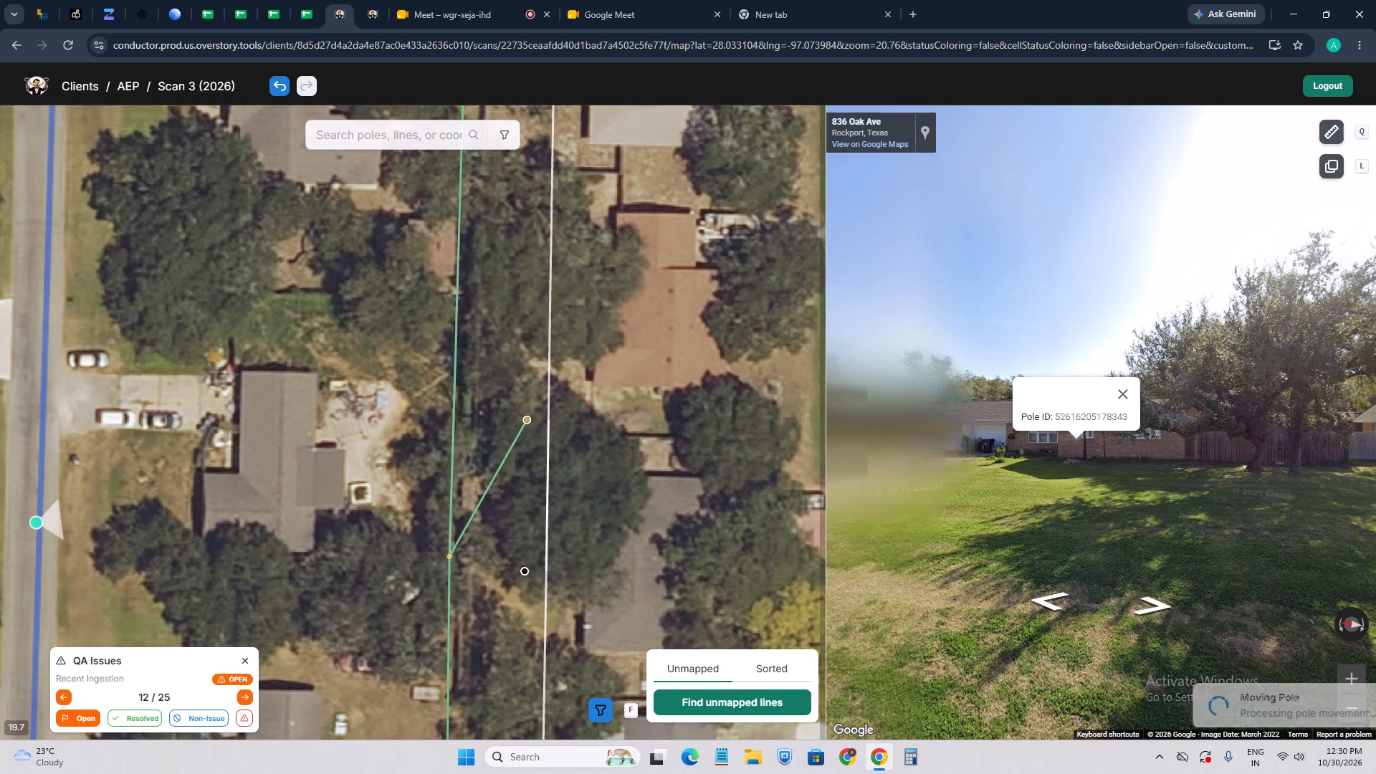
click(446, 421)
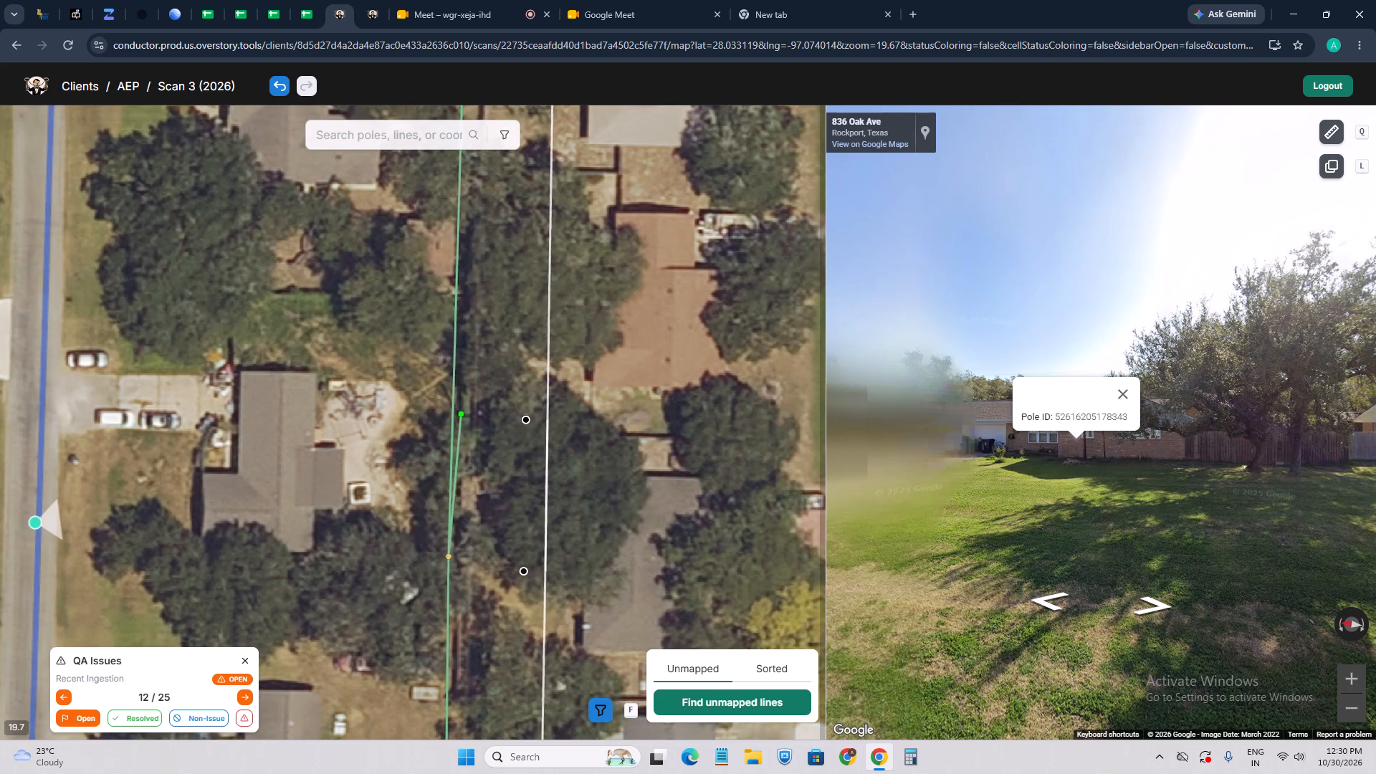
click(448, 354)
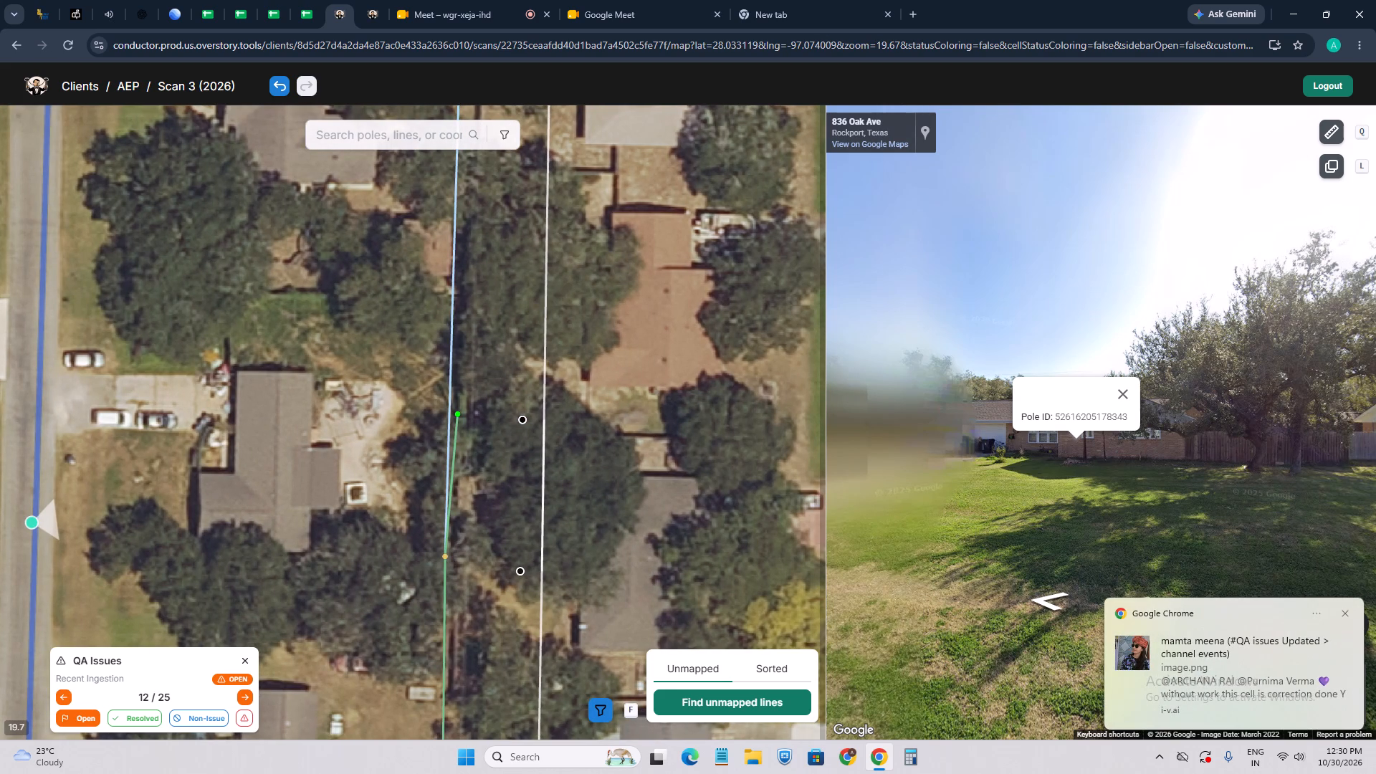
key(a)
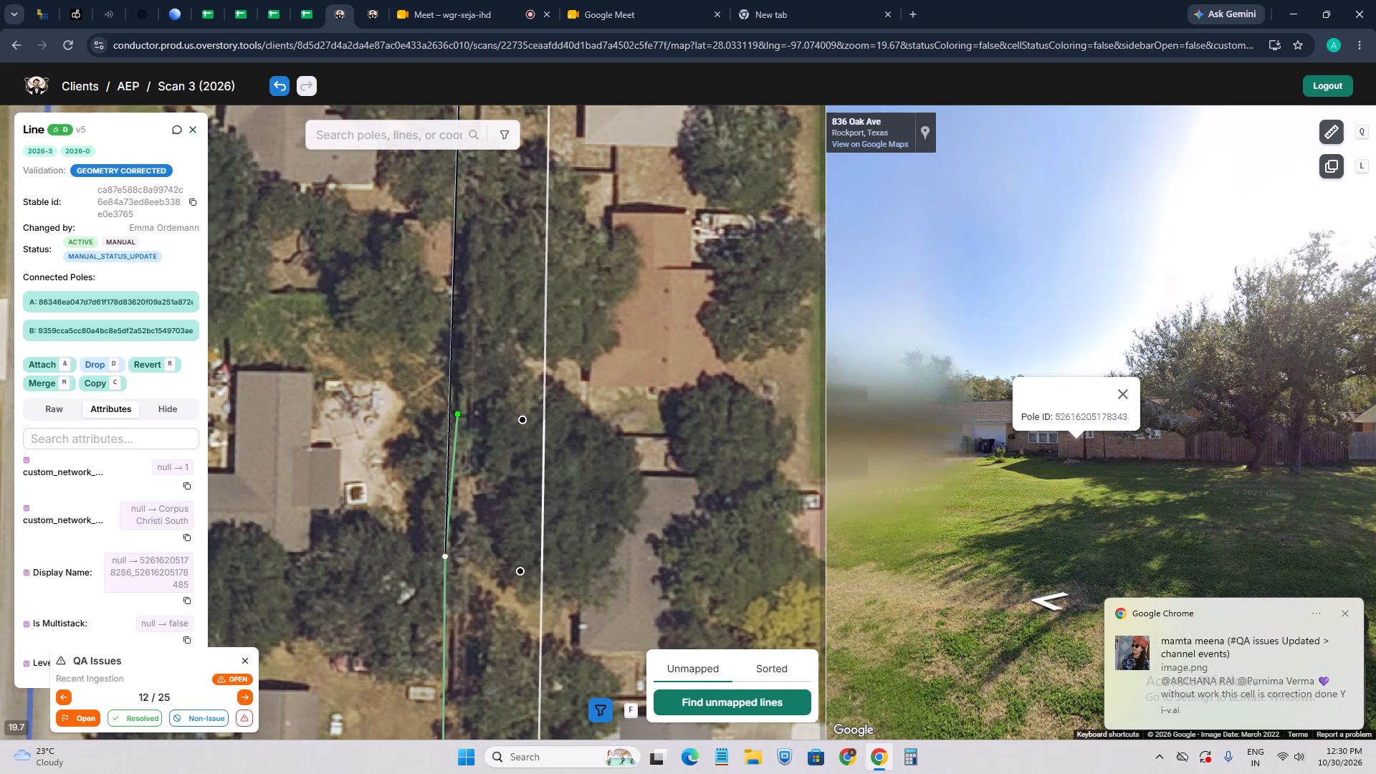
click(459, 412)
drag(476, 299, 472, 495)
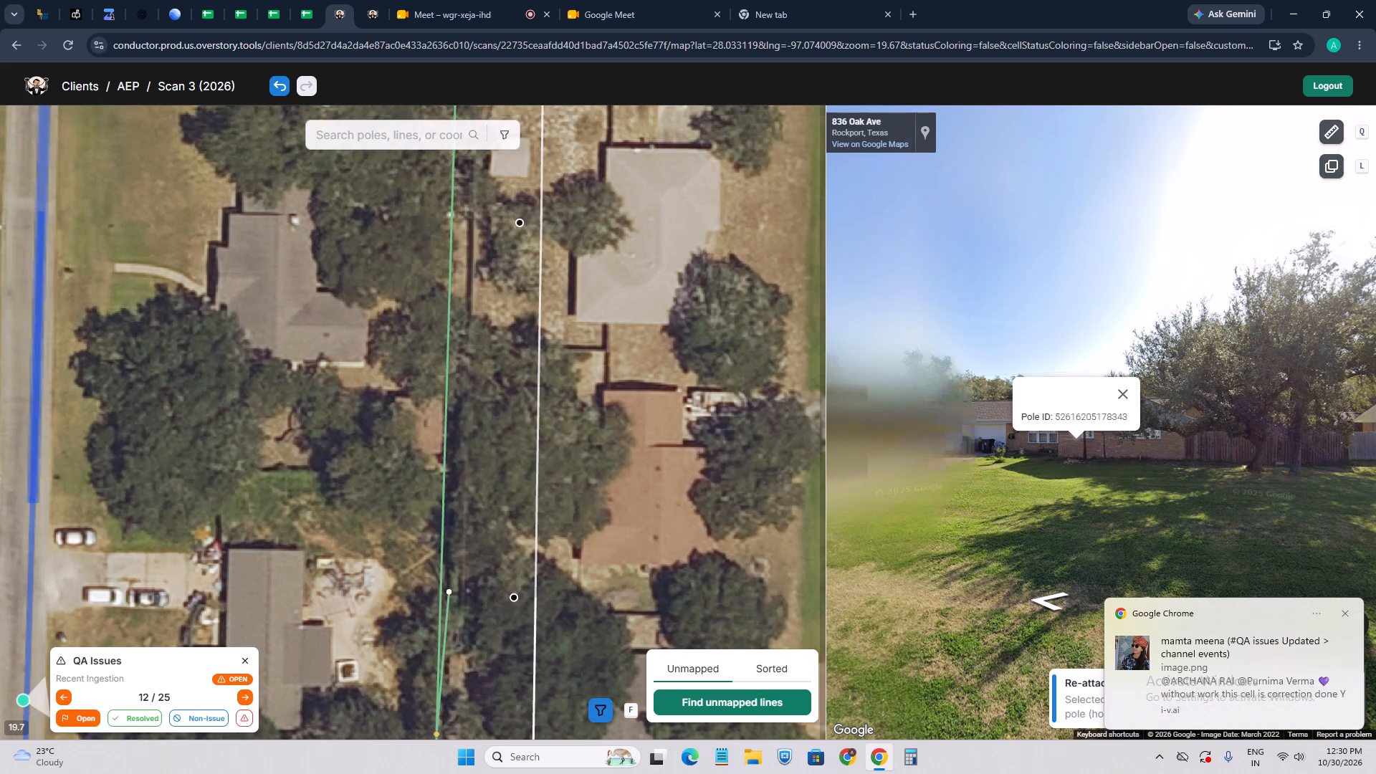
drag(457, 226, 472, 440)
click(467, 294)
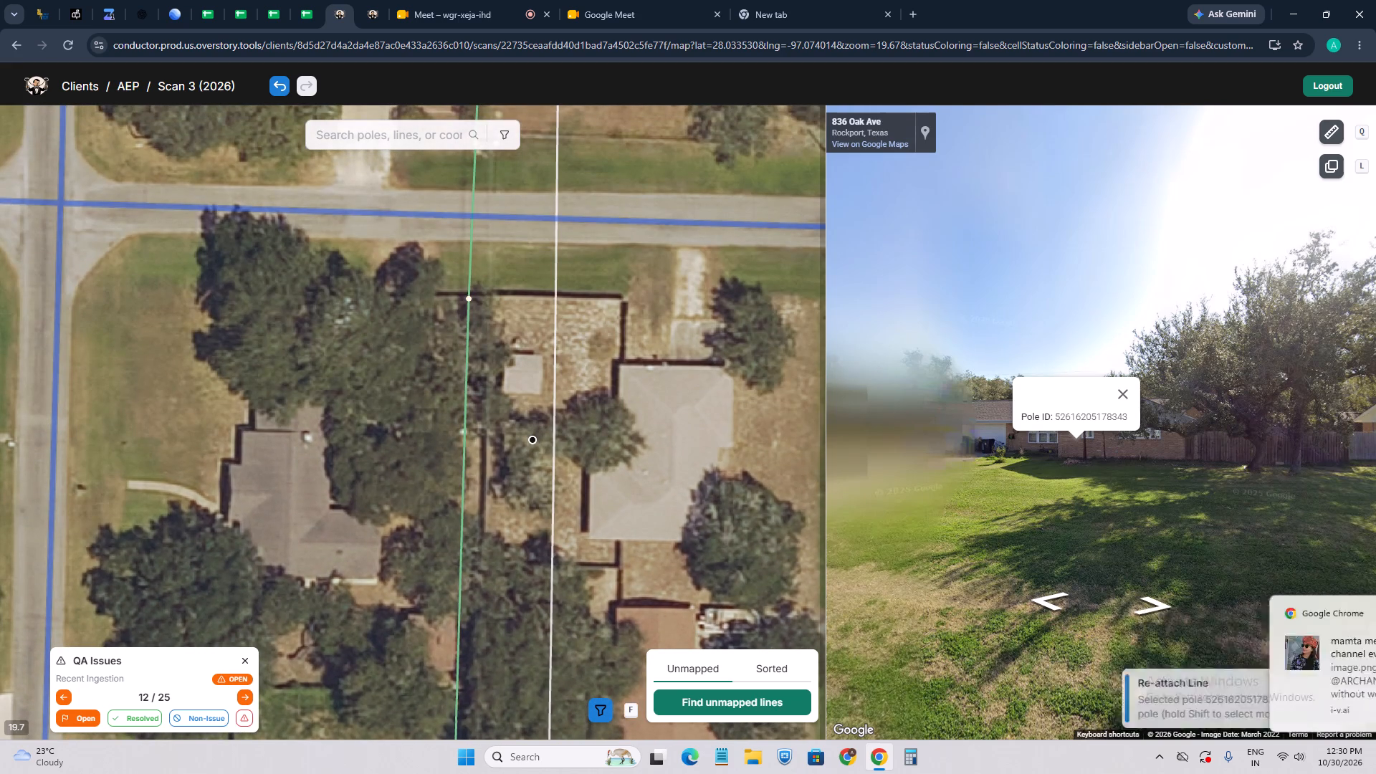
Switch to the QA issues Updated chat and examine the newest posted map screenshot enlarged.
click(112, 6)
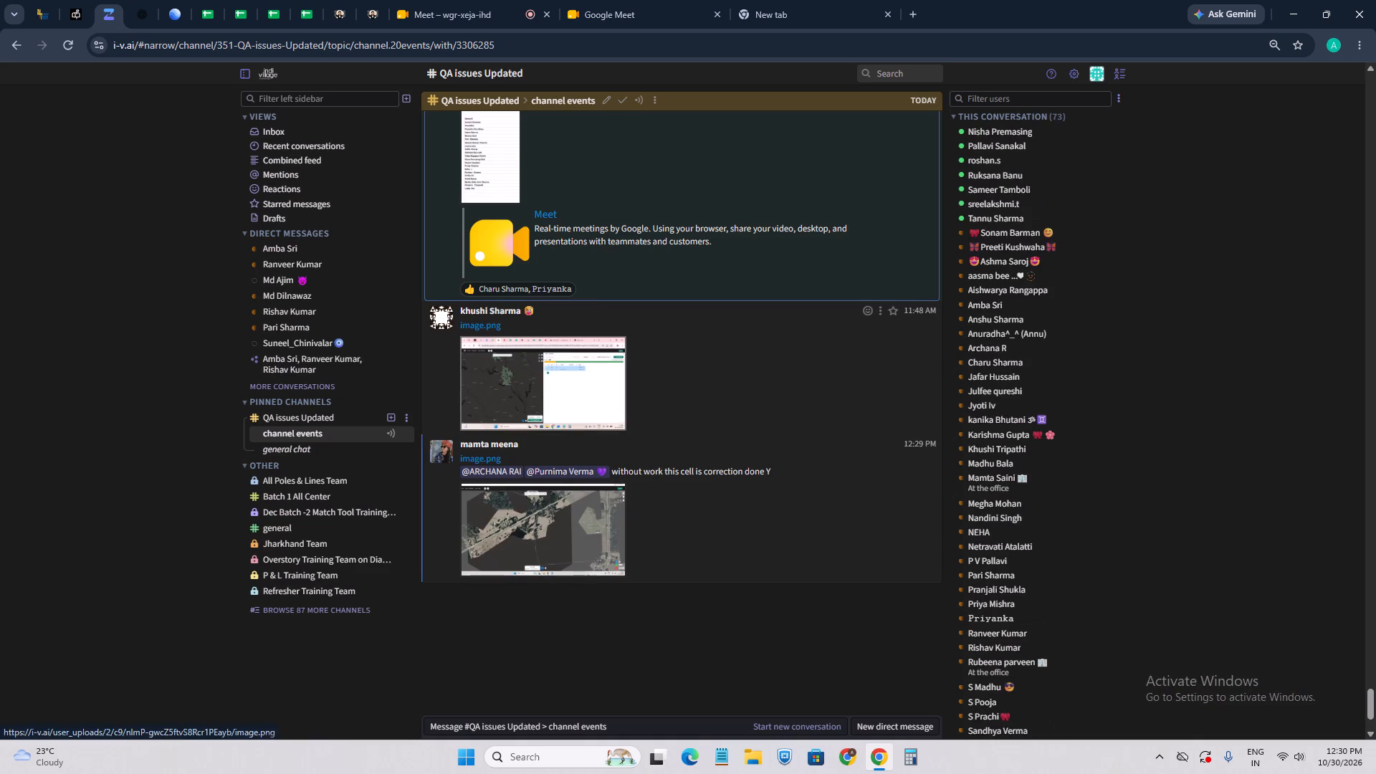
click(517, 507)
scroll(548, 350, up, 2)
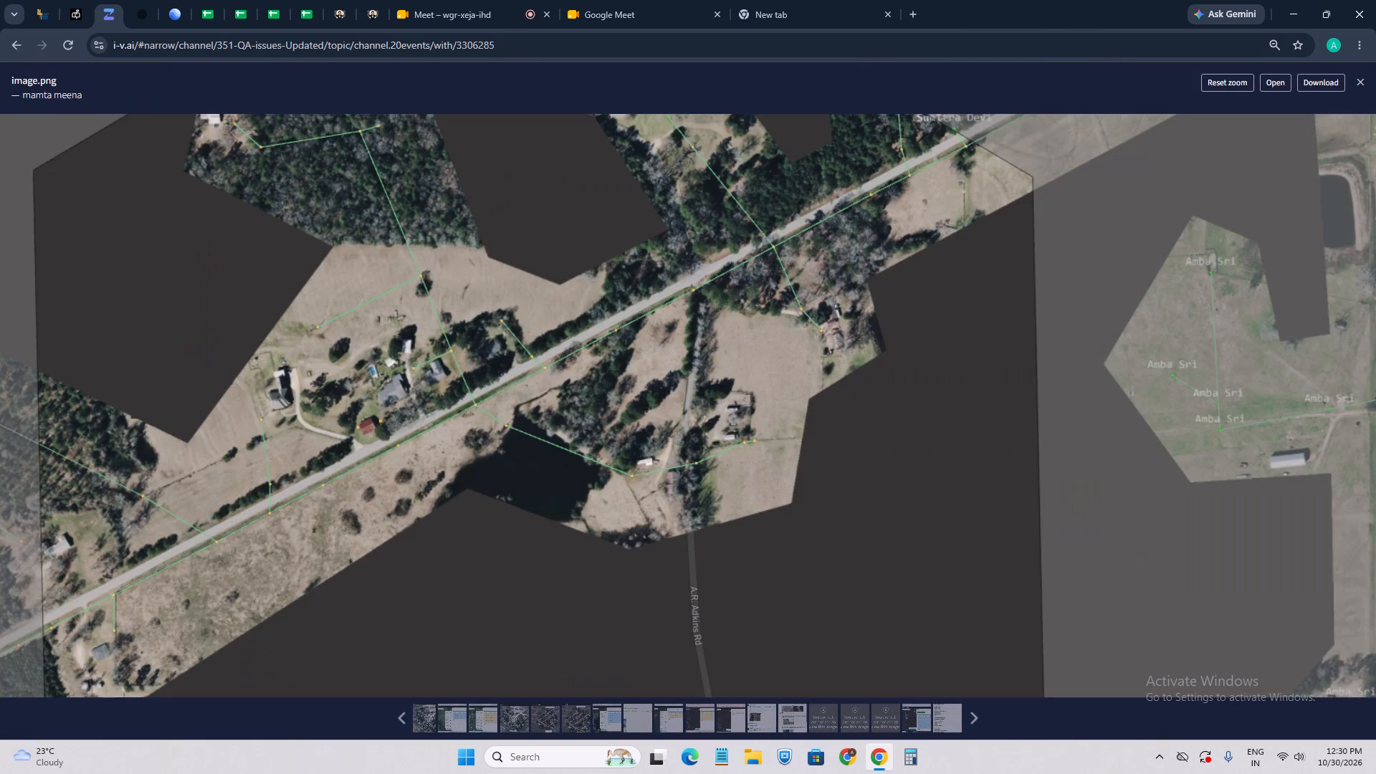
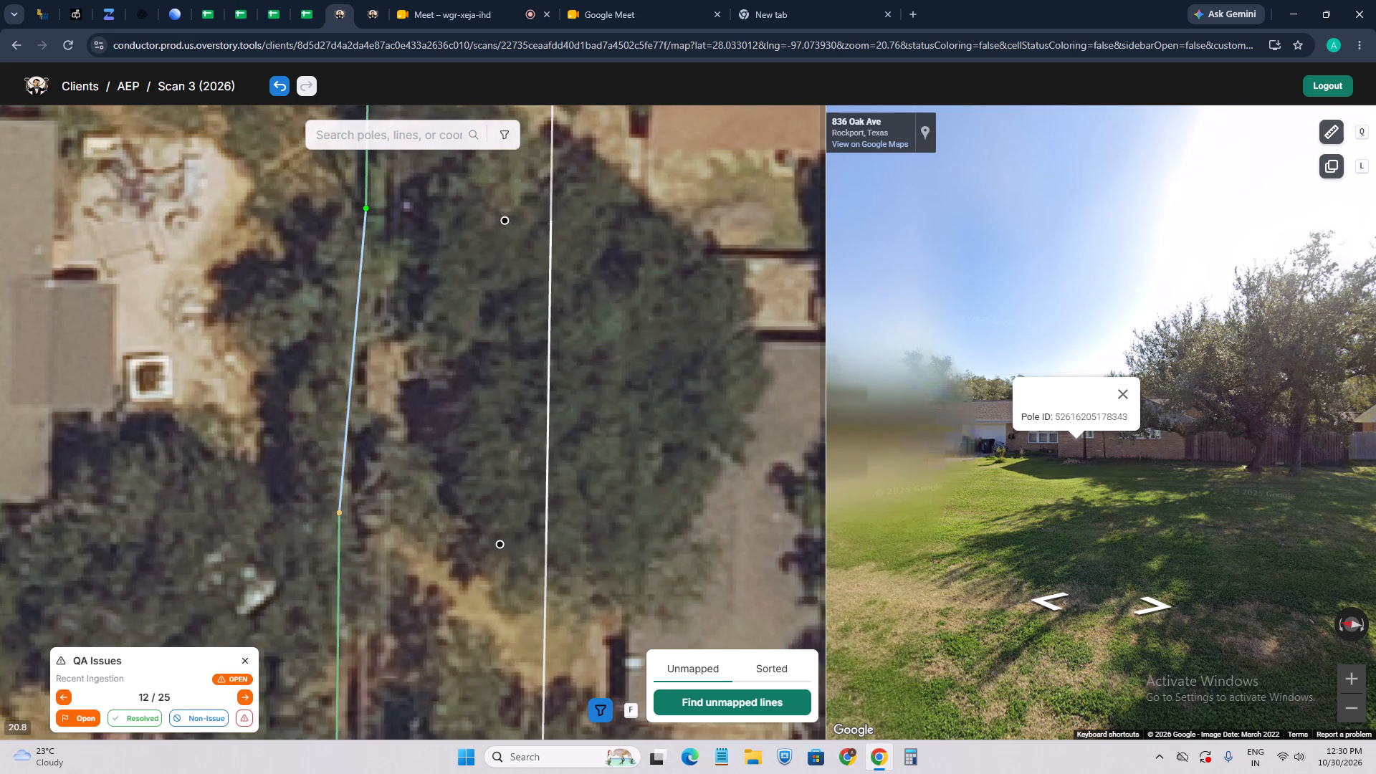
Inspect the relocated pole and the adjoining green north-south line for QA issue 12.
drag(414, 377, 434, 492)
click(431, 469)
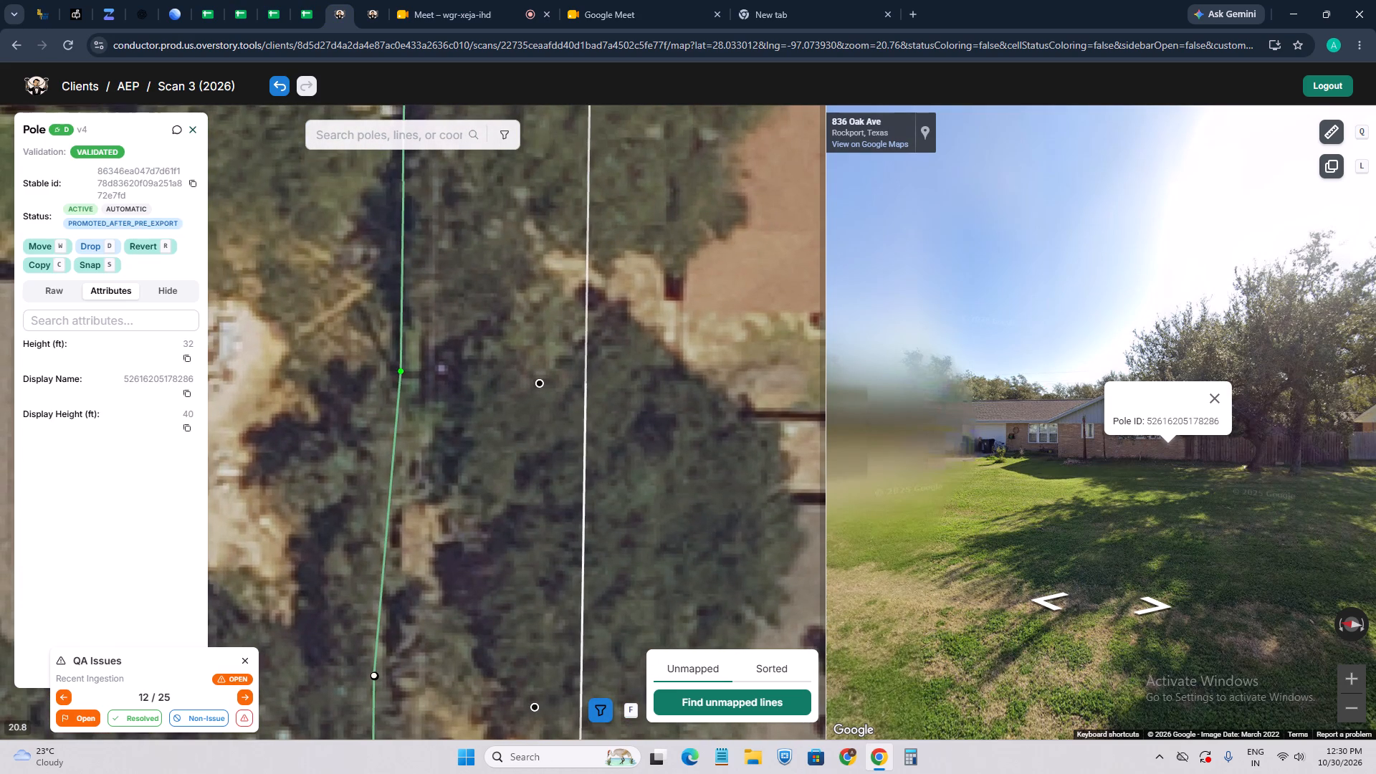
drag(429, 584, 421, 486)
drag(406, 347, 408, 428)
scroll(408, 429, down, 1)
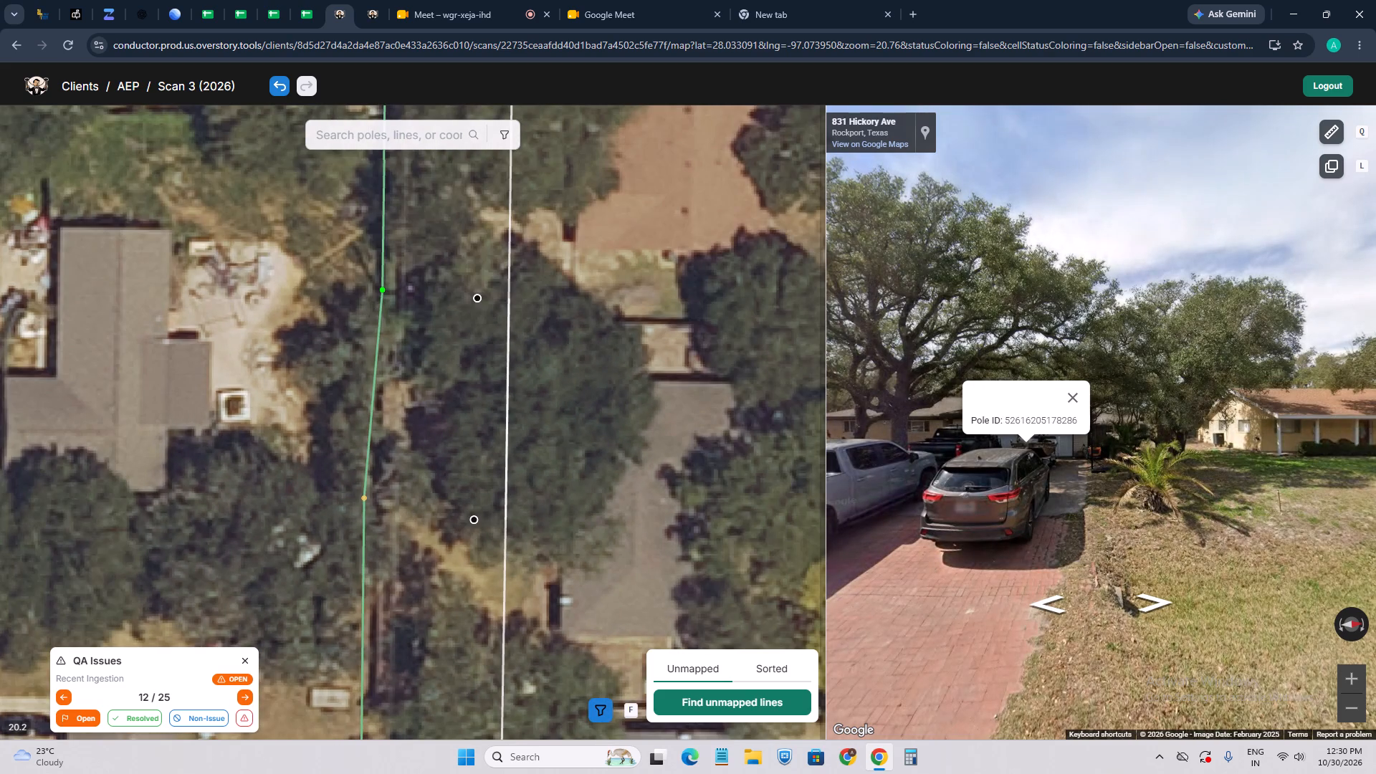
scroll(390, 443, down, 1)
Advance to QA issue 13 and show the flagged Airport Rd pole on a full-width map without Street View.
click(249, 699)
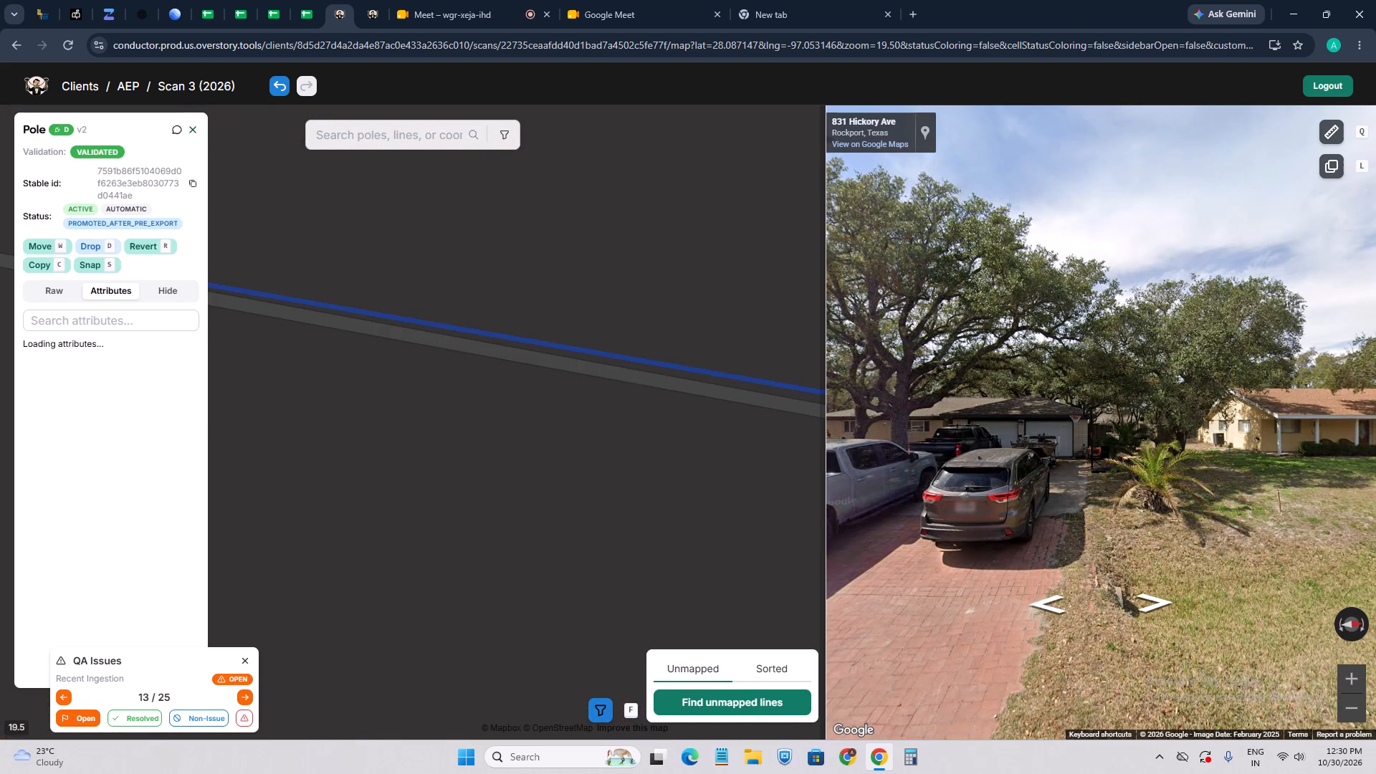
scroll(453, 379, down, 1)
drag(452, 377, 485, 443)
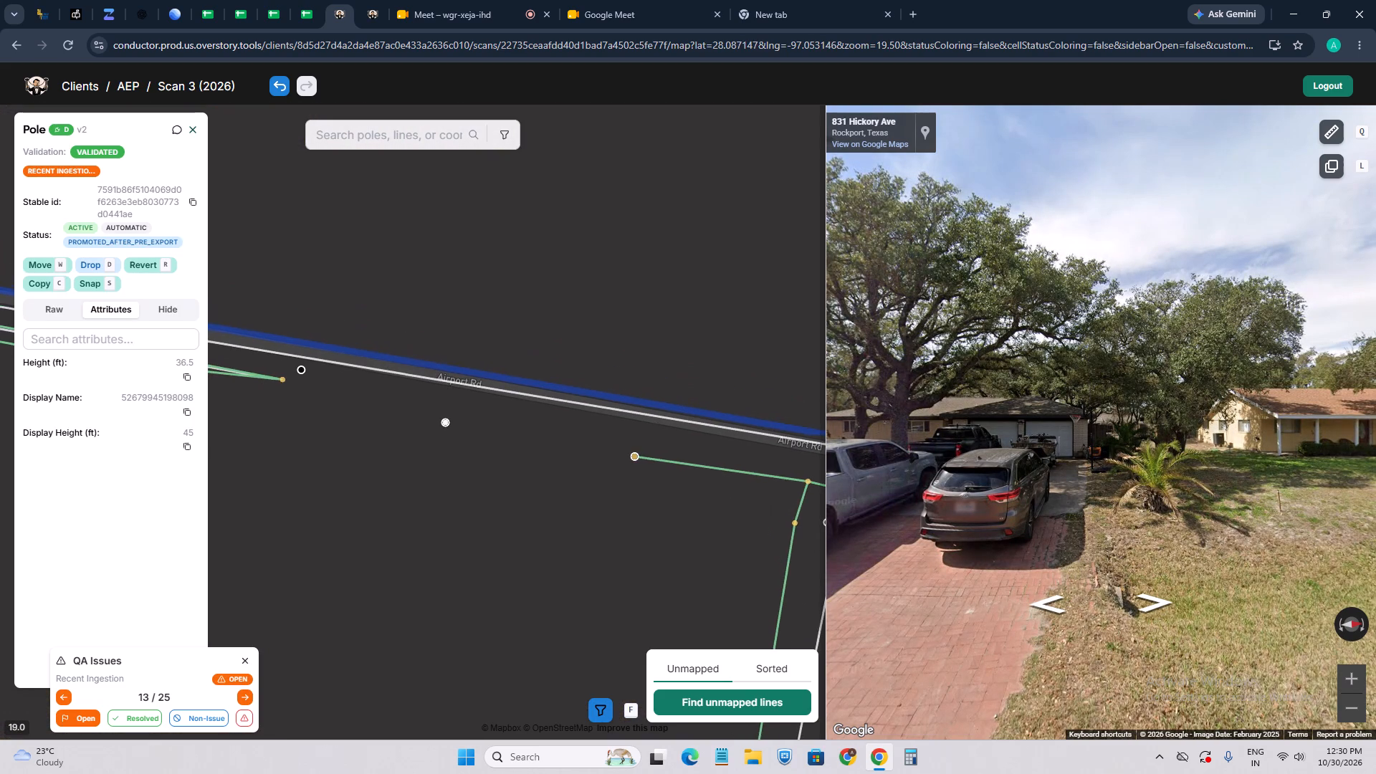
drag(454, 440, 557, 467)
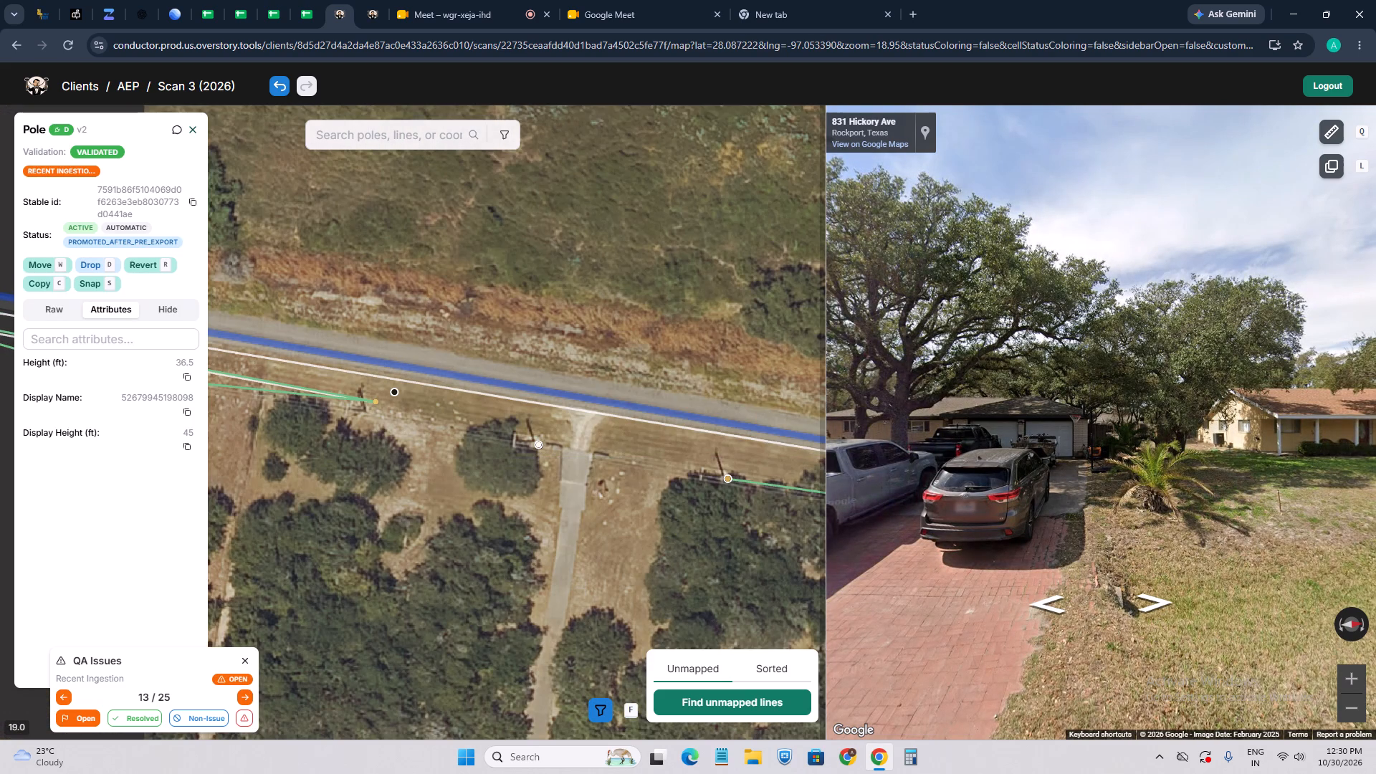
drag(419, 420, 621, 420)
scroll(592, 422, down, 2)
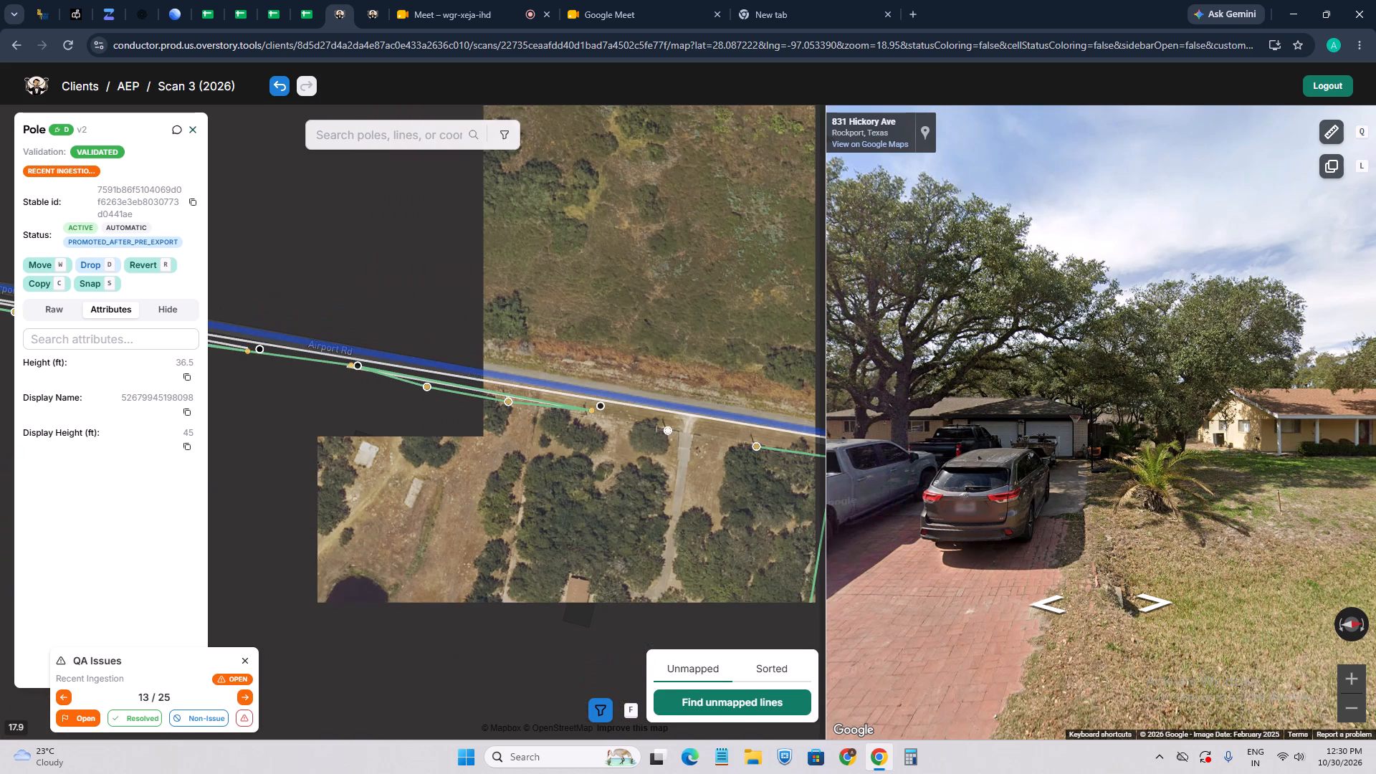
scroll(424, 387, up, 1)
key(4)
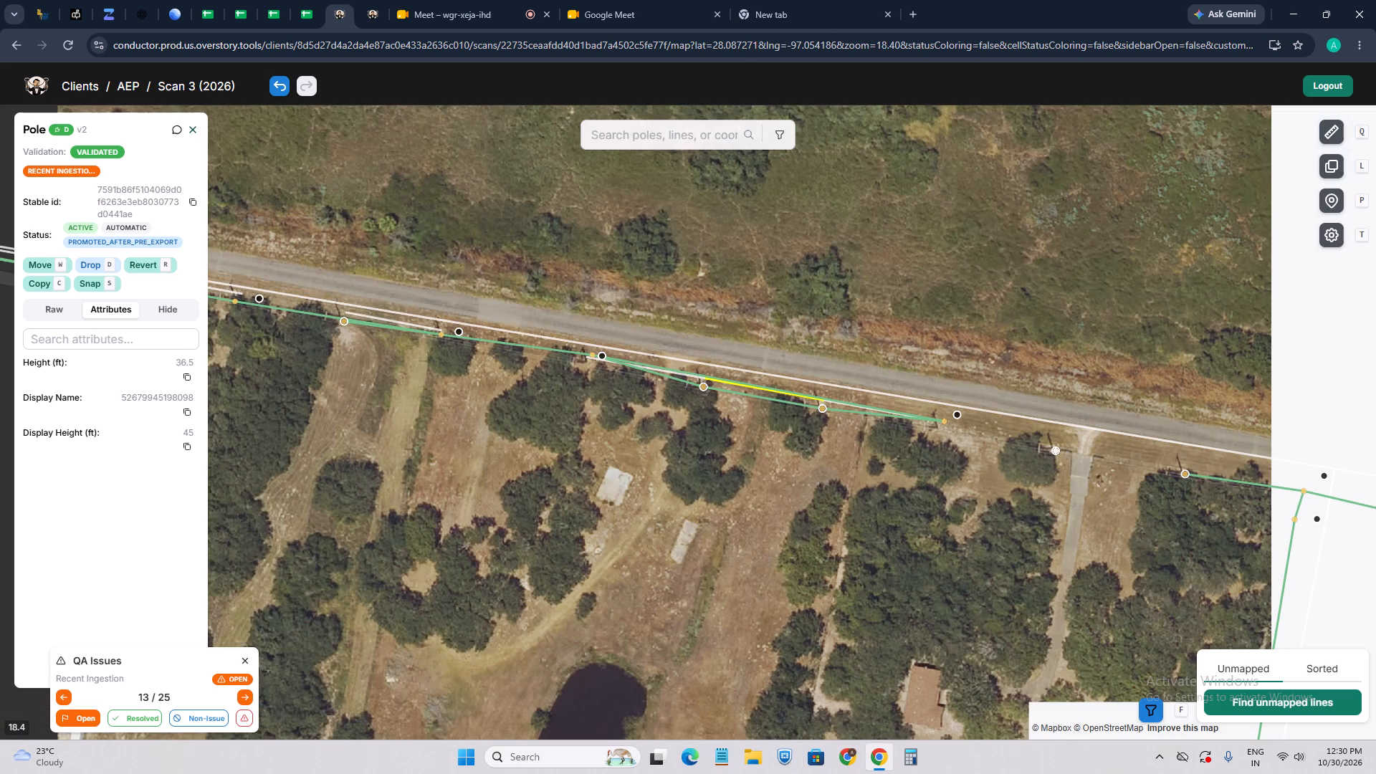
Examine the poles and lines along Airport Rd near the flagged pole, briefly checking them against the cell boundaries.
scroll(427, 308, up, 2)
scroll(510, 313, down, 2)
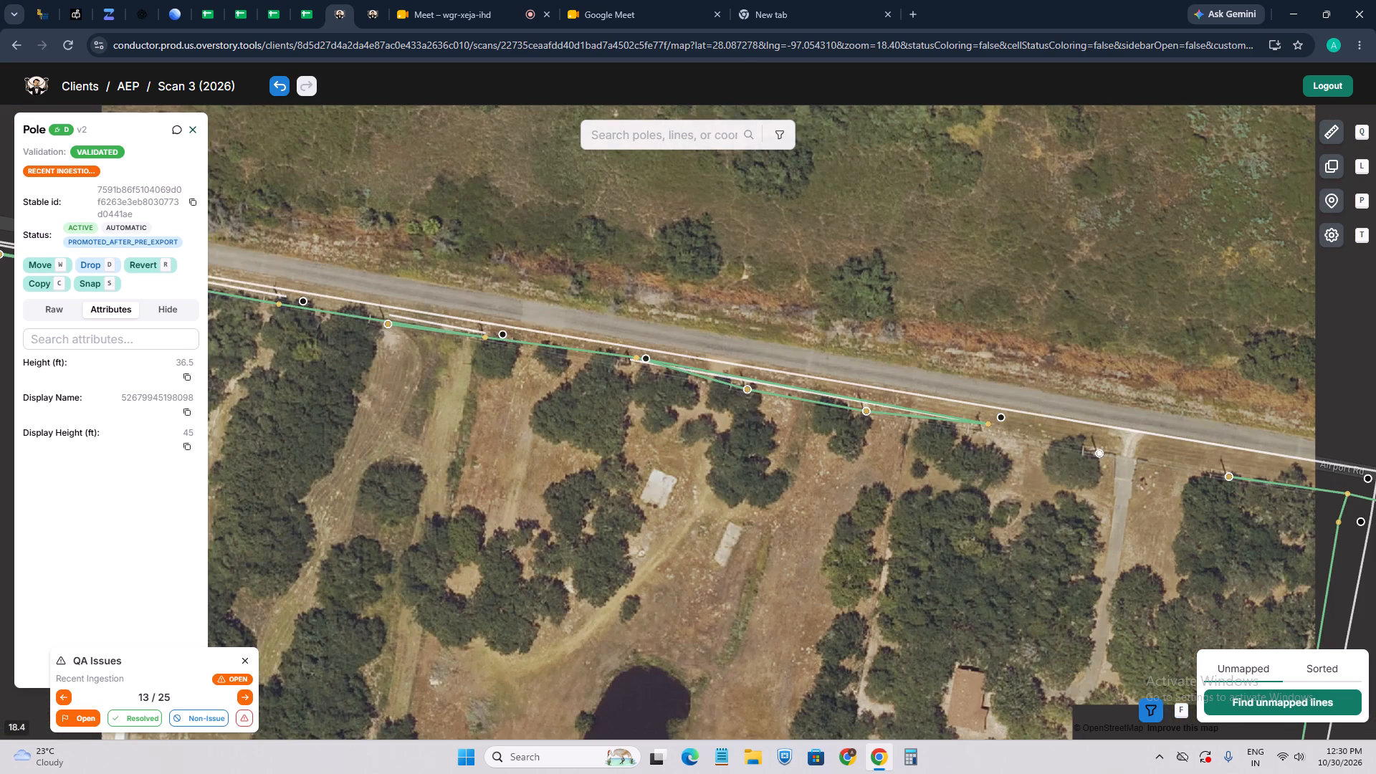
key(5)
scroll(681, 547, down, 3)
scroll(711, 530, up, 3)
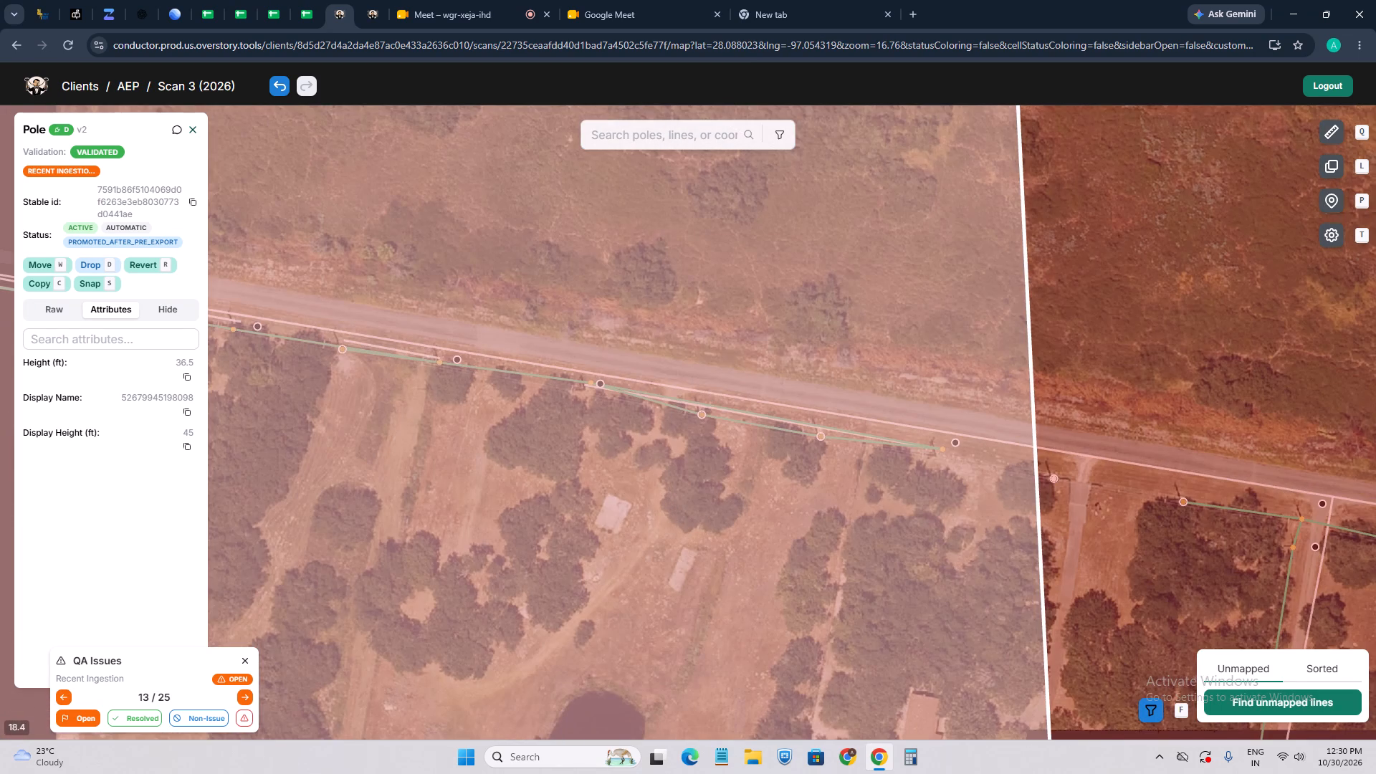
key(5)
scroll(775, 442, up, 2)
scroll(775, 436, down, 1)
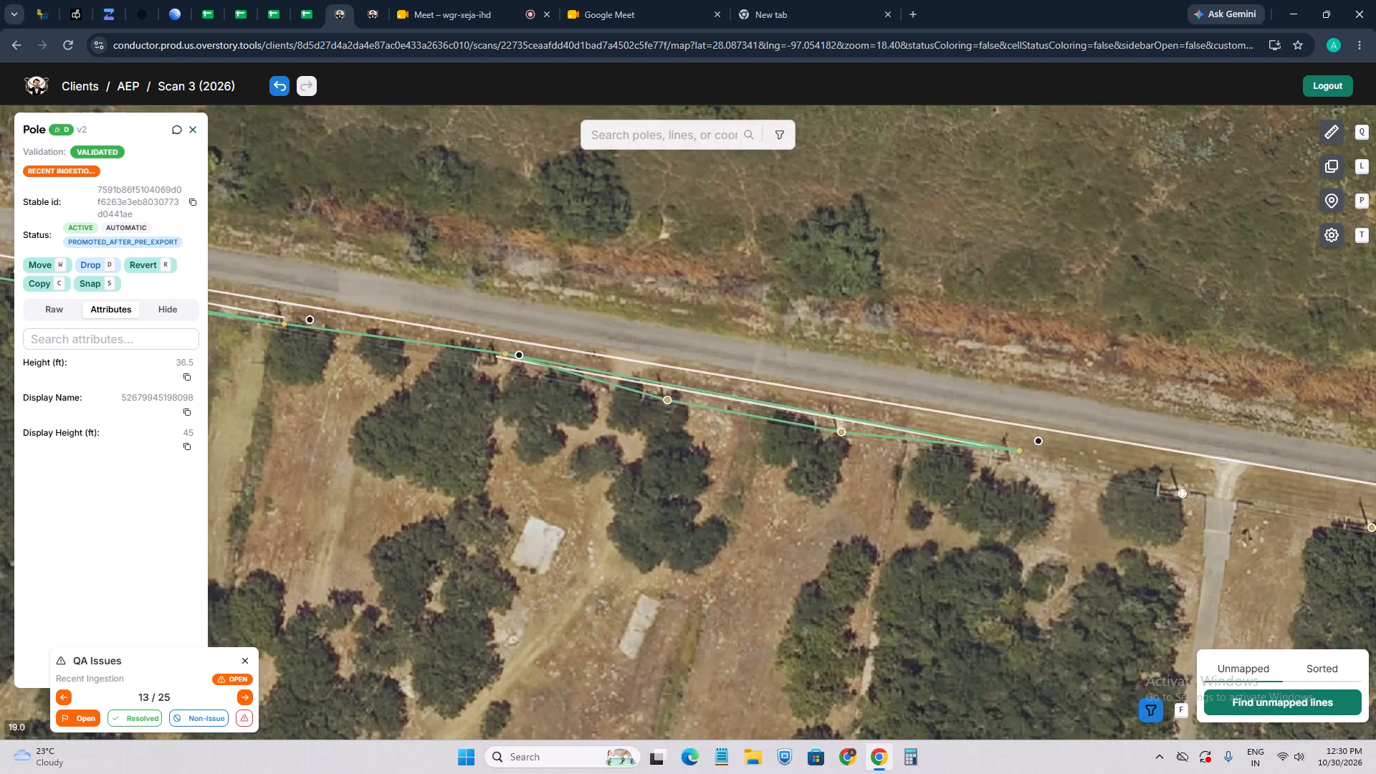
scroll(811, 408, up, 5)
drag(793, 416, 735, 467)
scroll(723, 467, down, 2)
scroll(784, 426, down, 3)
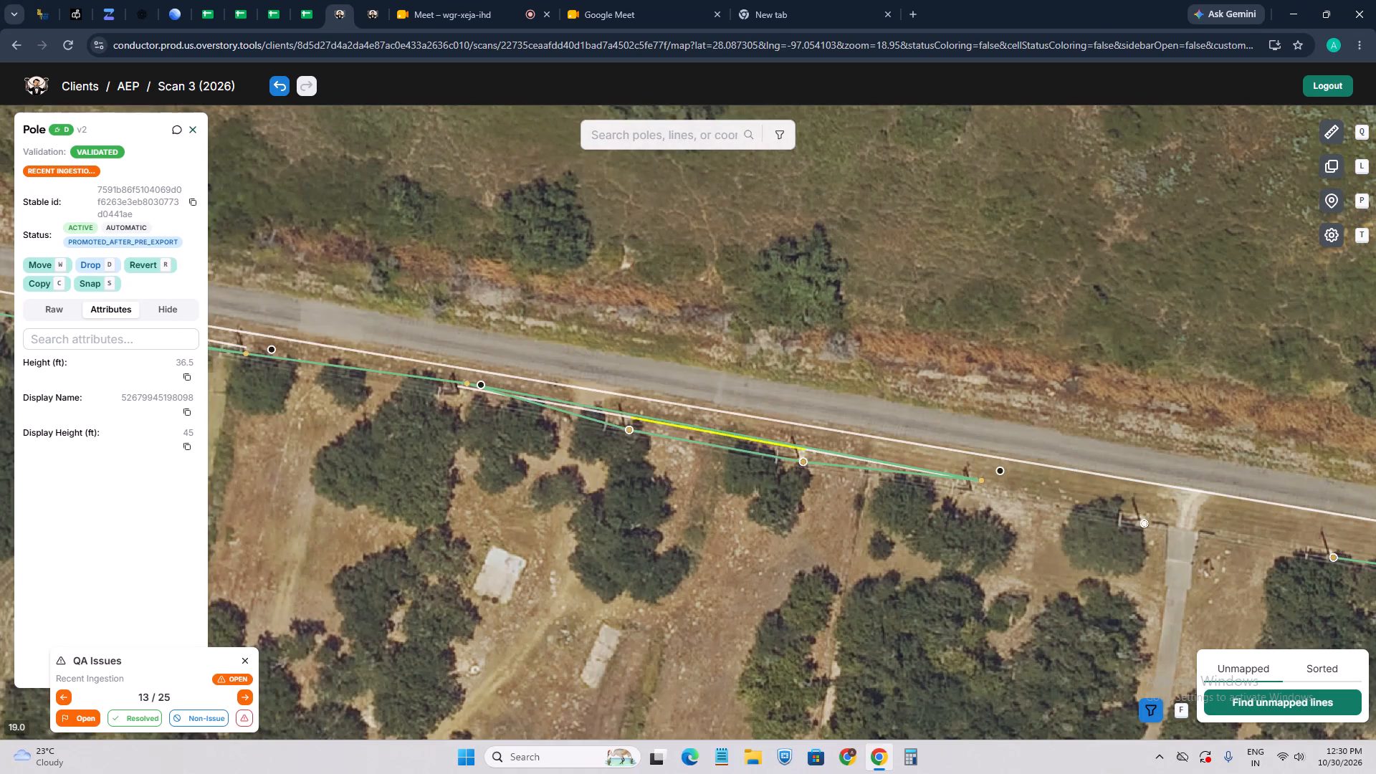
Inspect the attributes of the original line running closest to Airport Rd, including its voltage and phasing type.
scroll(795, 423, up, 3)
click(786, 419)
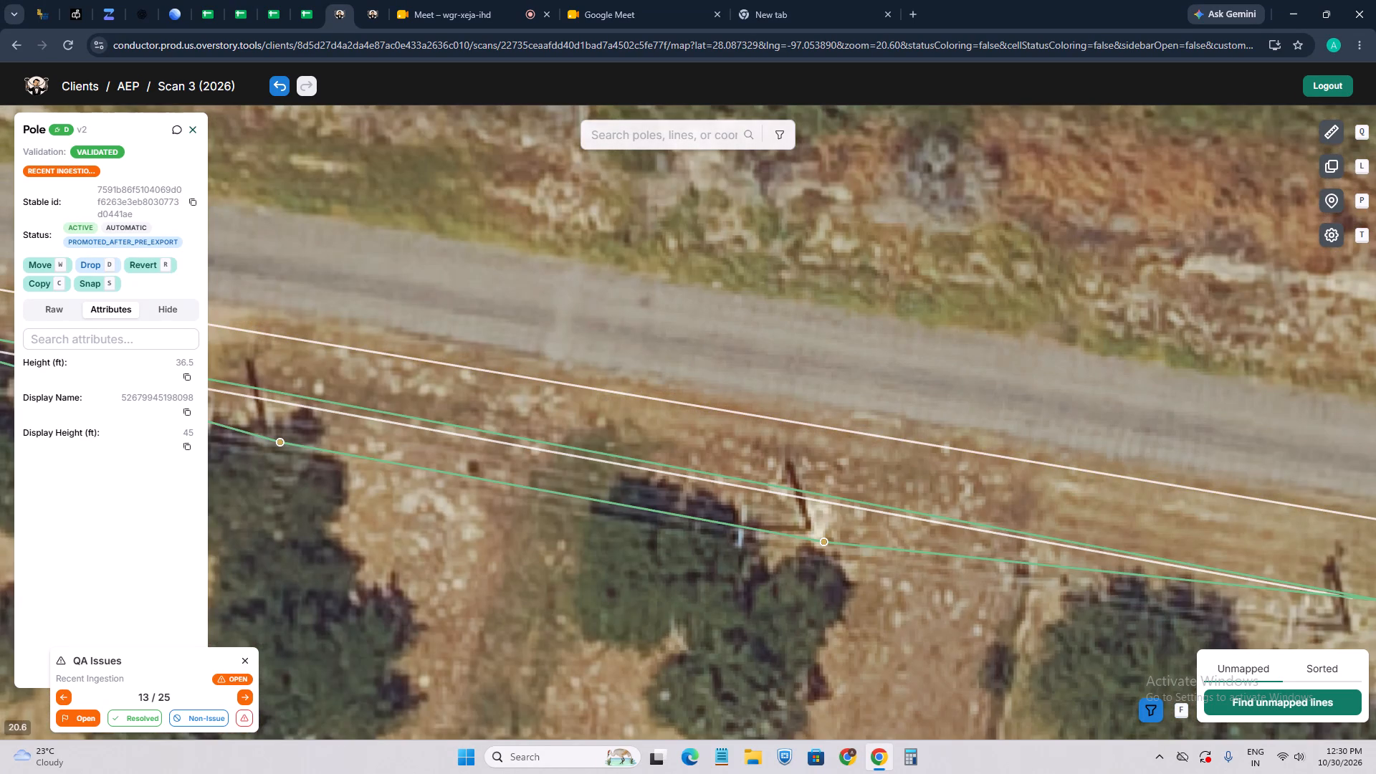
scroll(702, 454, down, 1)
scroll(406, 502, down, 3)
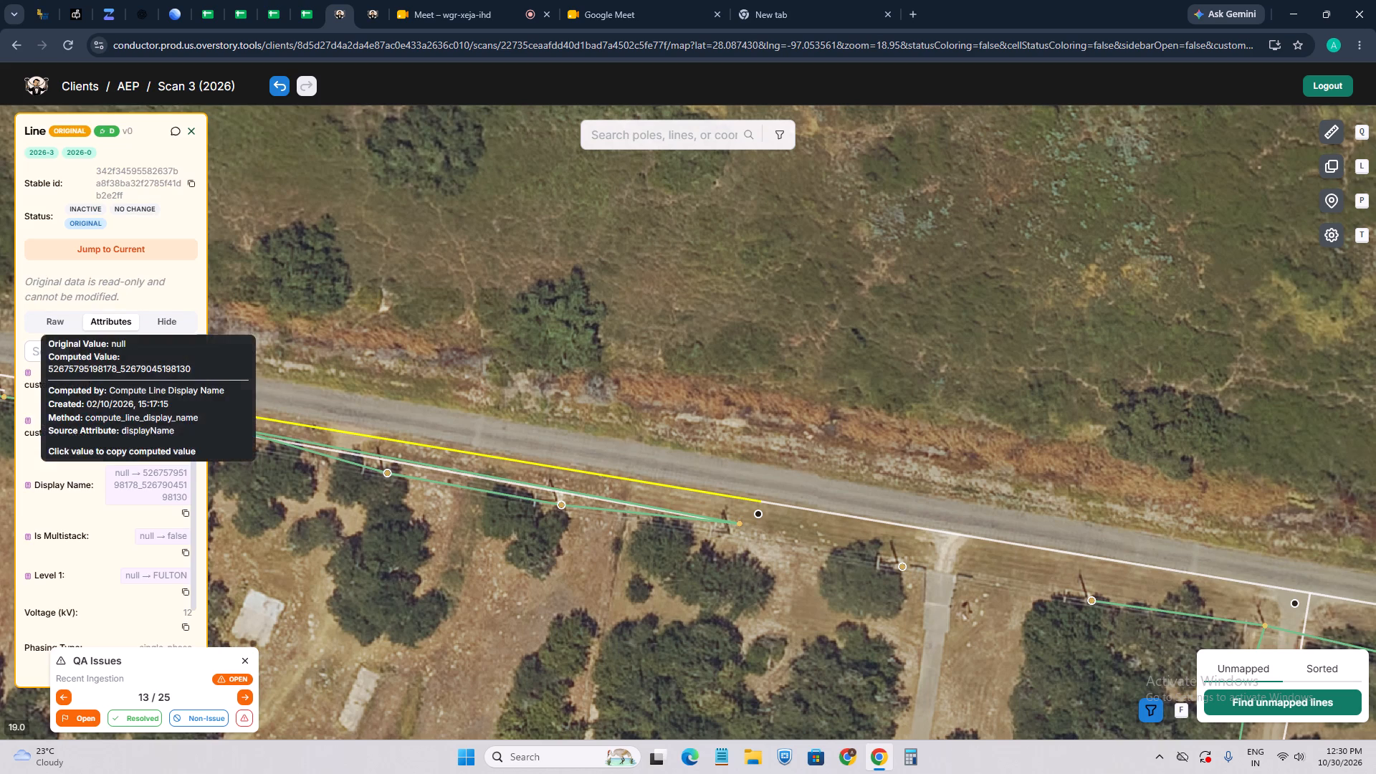
scroll(179, 497, down, 4)
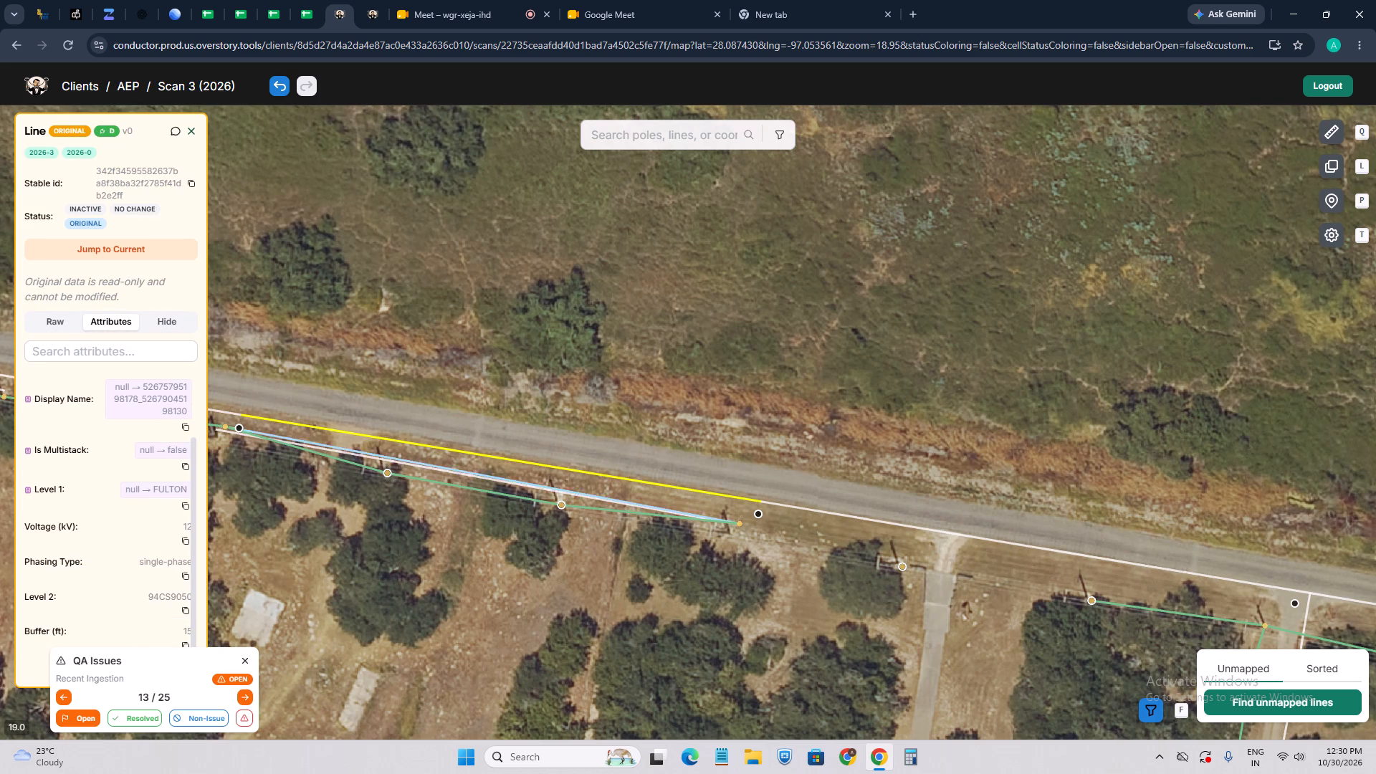
Inspect the attributes of the second original line, which ends near the green lines' eastern end, including its voltage and phasing type.
scroll(683, 496, up, 2)
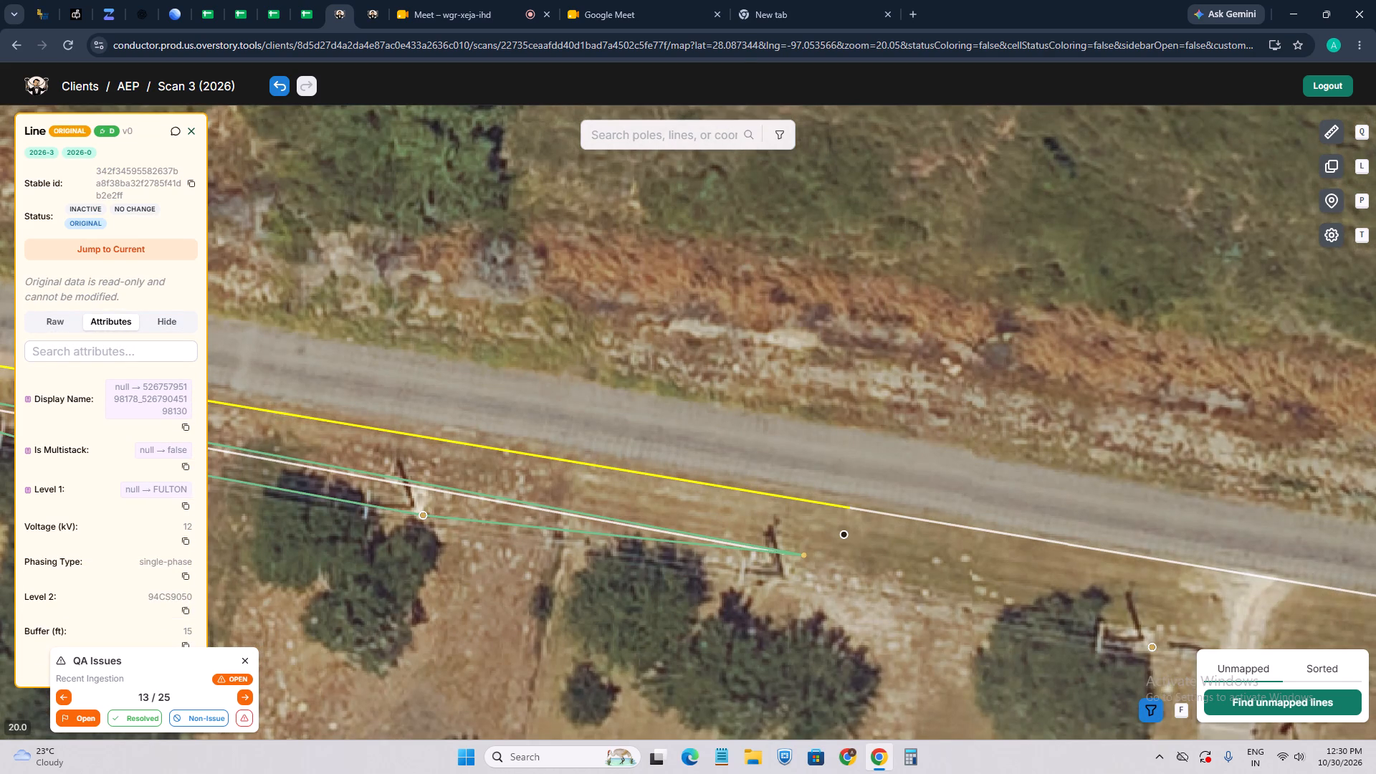
scroll(748, 535, up, 3)
click(463, 522)
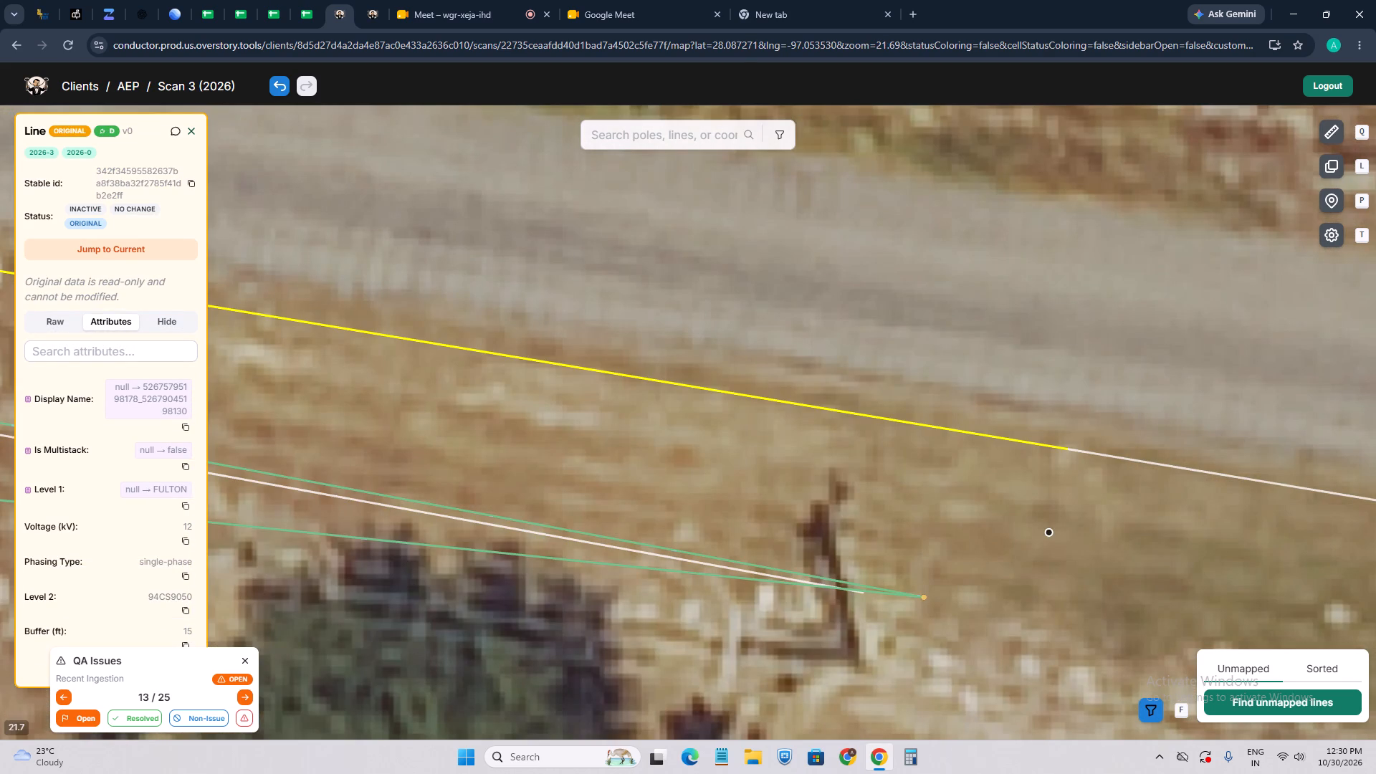
scroll(130, 478, down, 2)
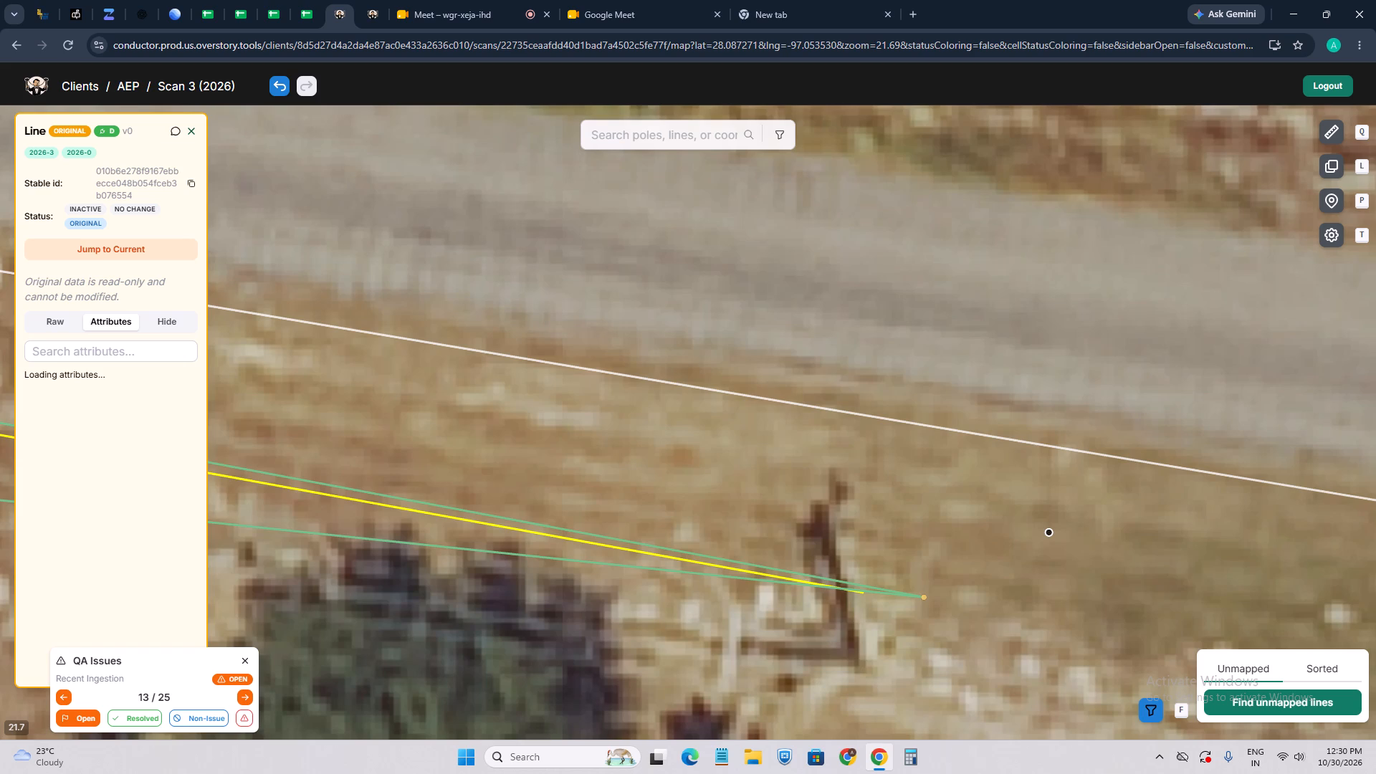
scroll(130, 478, down, 4)
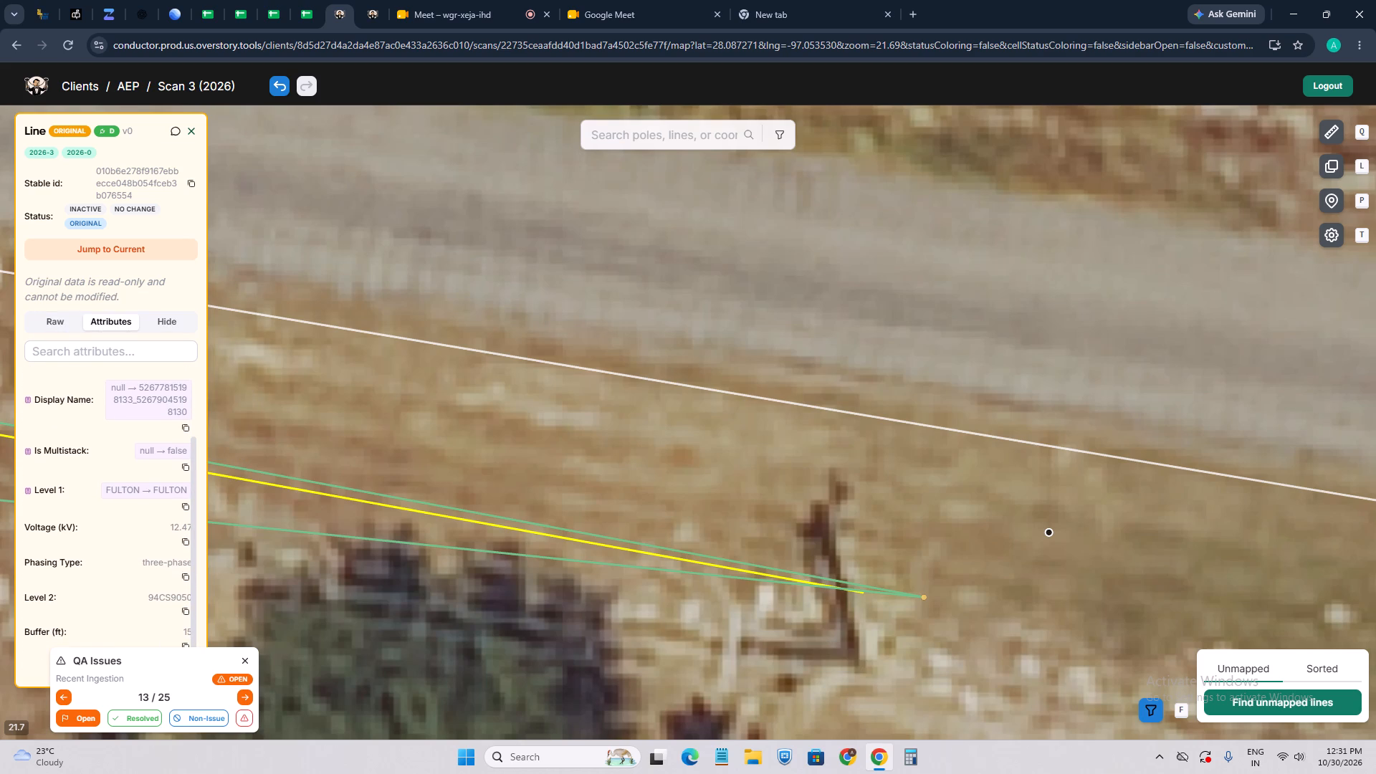
scroll(715, 379, down, 7)
Examine the run of poles and lines along Airport Rd on both sides of the selected original line.
scroll(887, 429, up, 1)
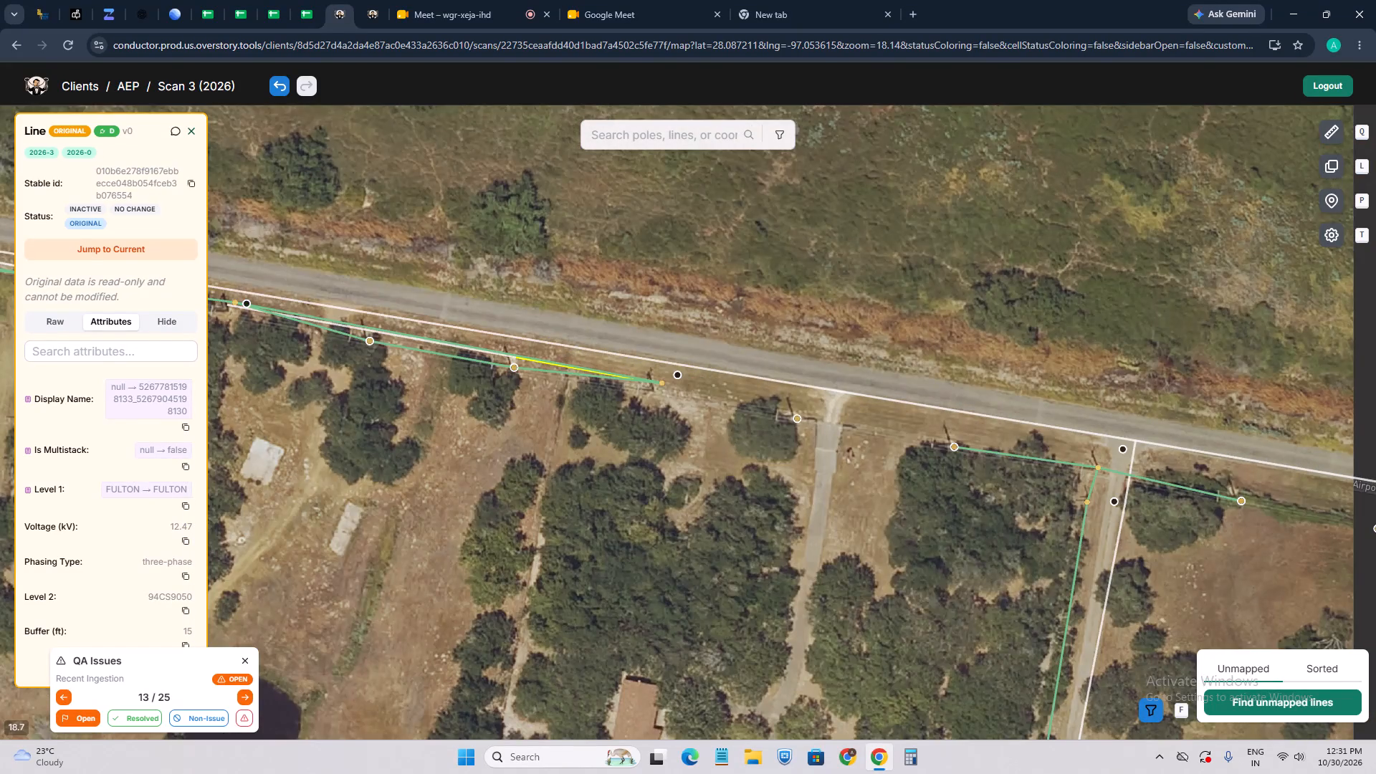
drag(742, 440, 988, 478)
scroll(581, 372, up, 3)
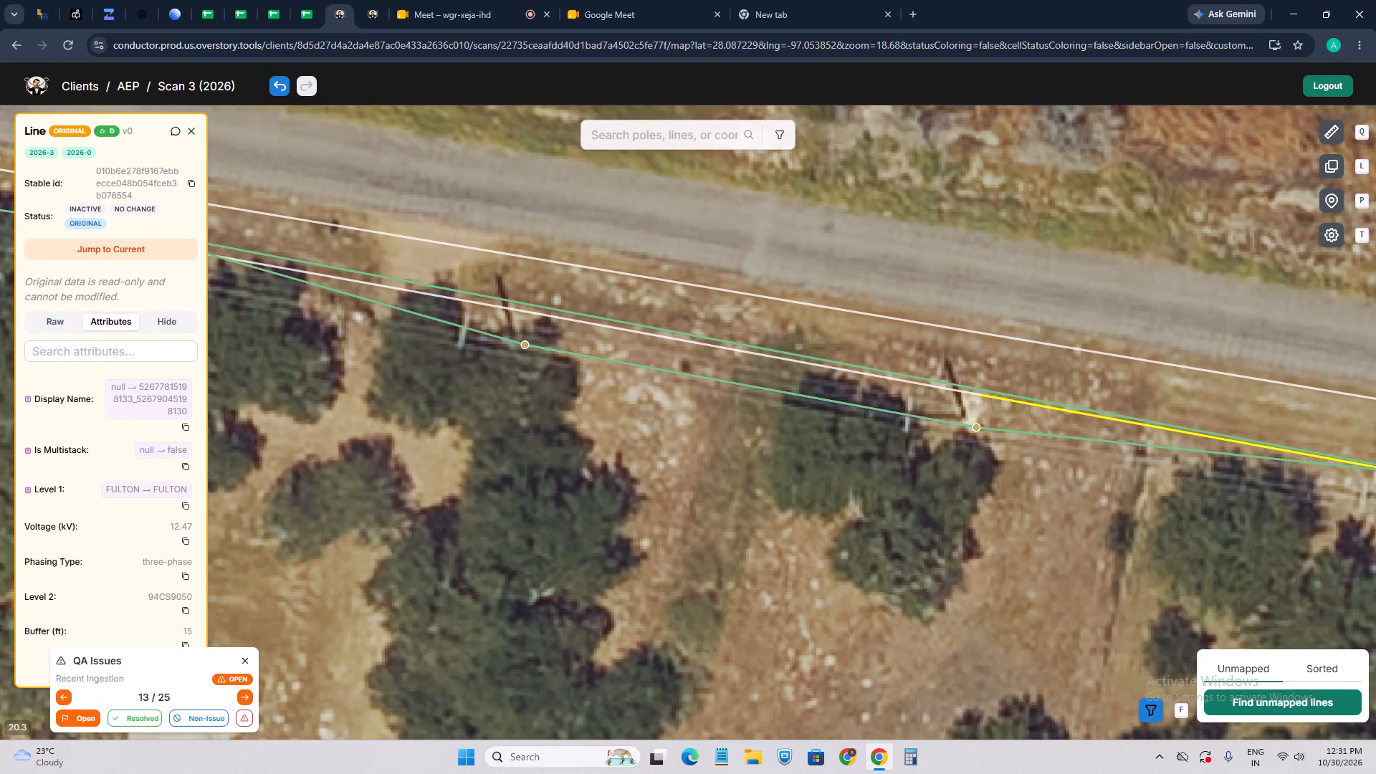
scroll(690, 409, down, 3)
drag(710, 429, 752, 441)
drag(553, 395, 956, 500)
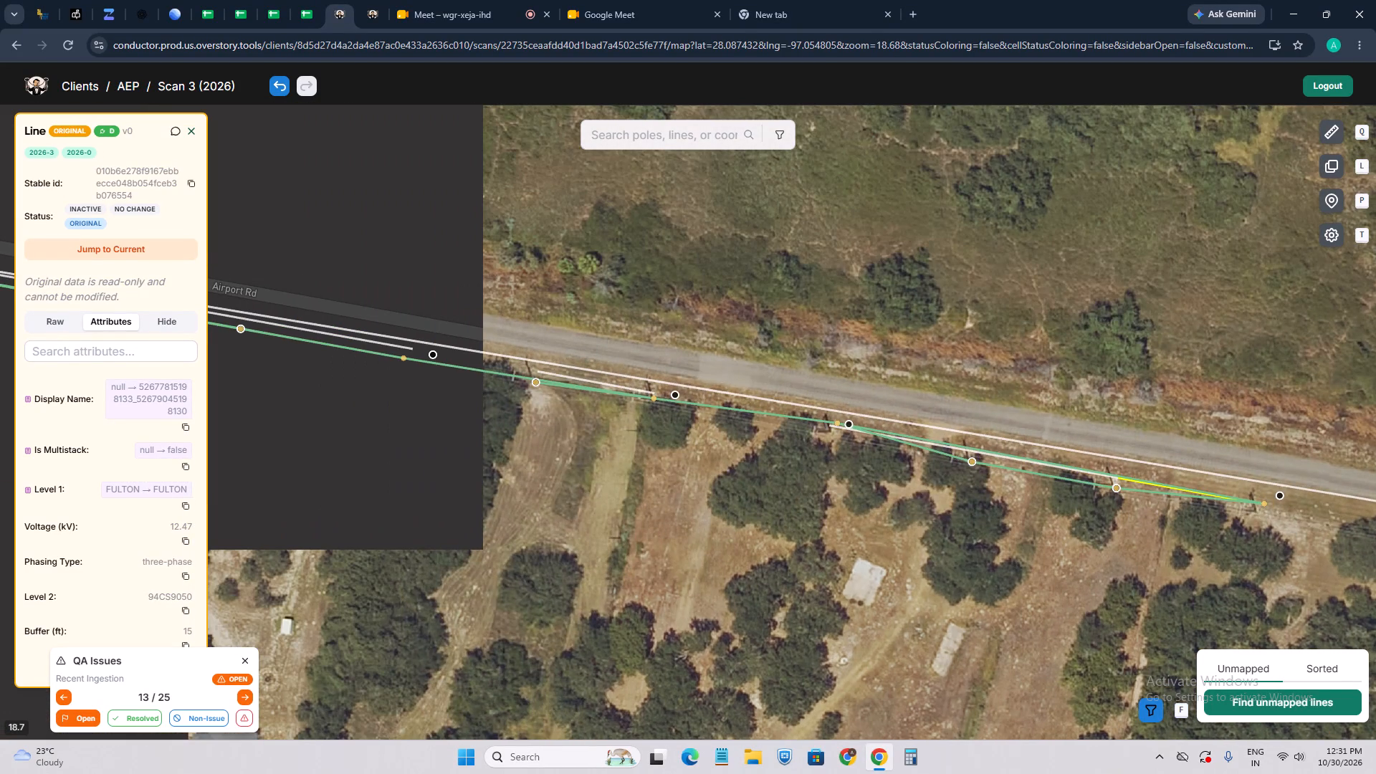
drag(613, 442, 874, 467)
drag(902, 456, 851, 520)
scroll(694, 435, up, 1)
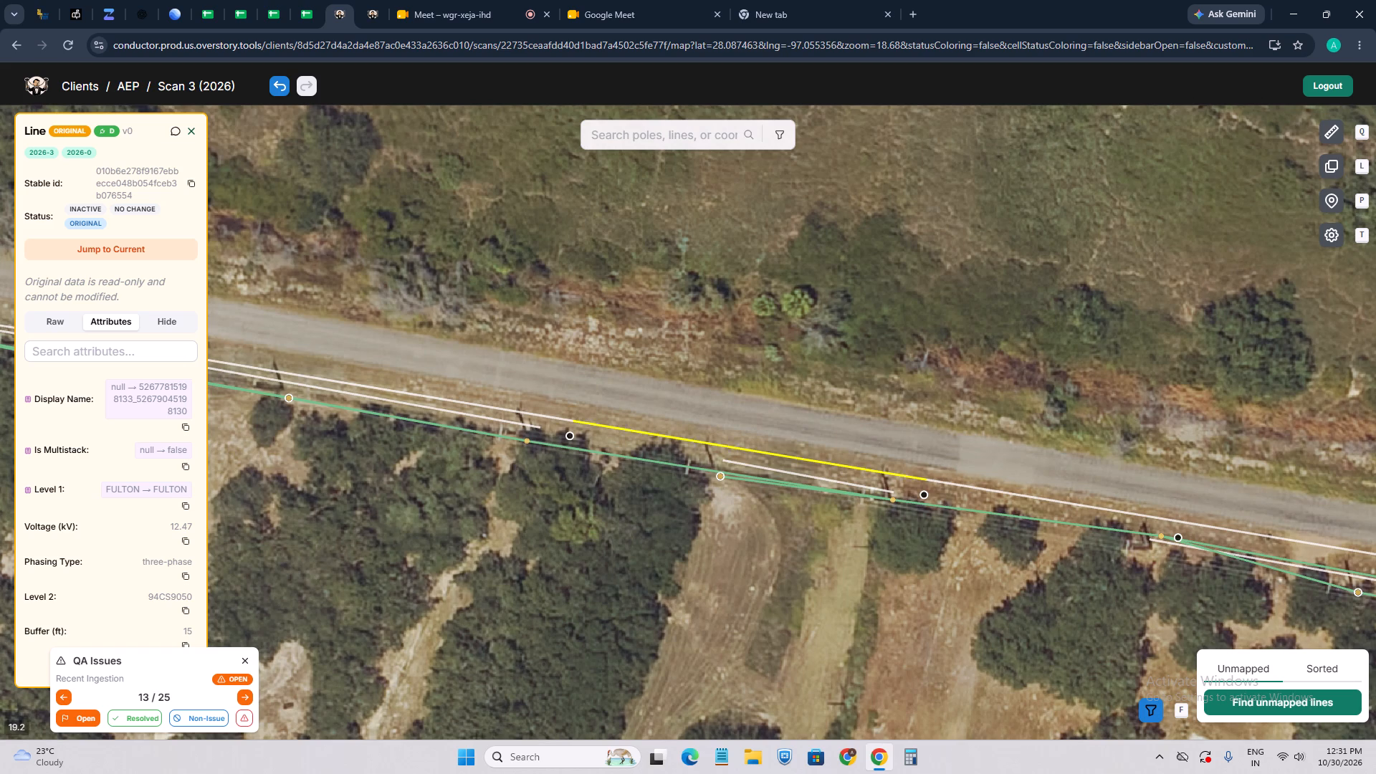
scroll(703, 430, down, 1)
drag(830, 500, 530, 485)
scroll(574, 454, down, 1)
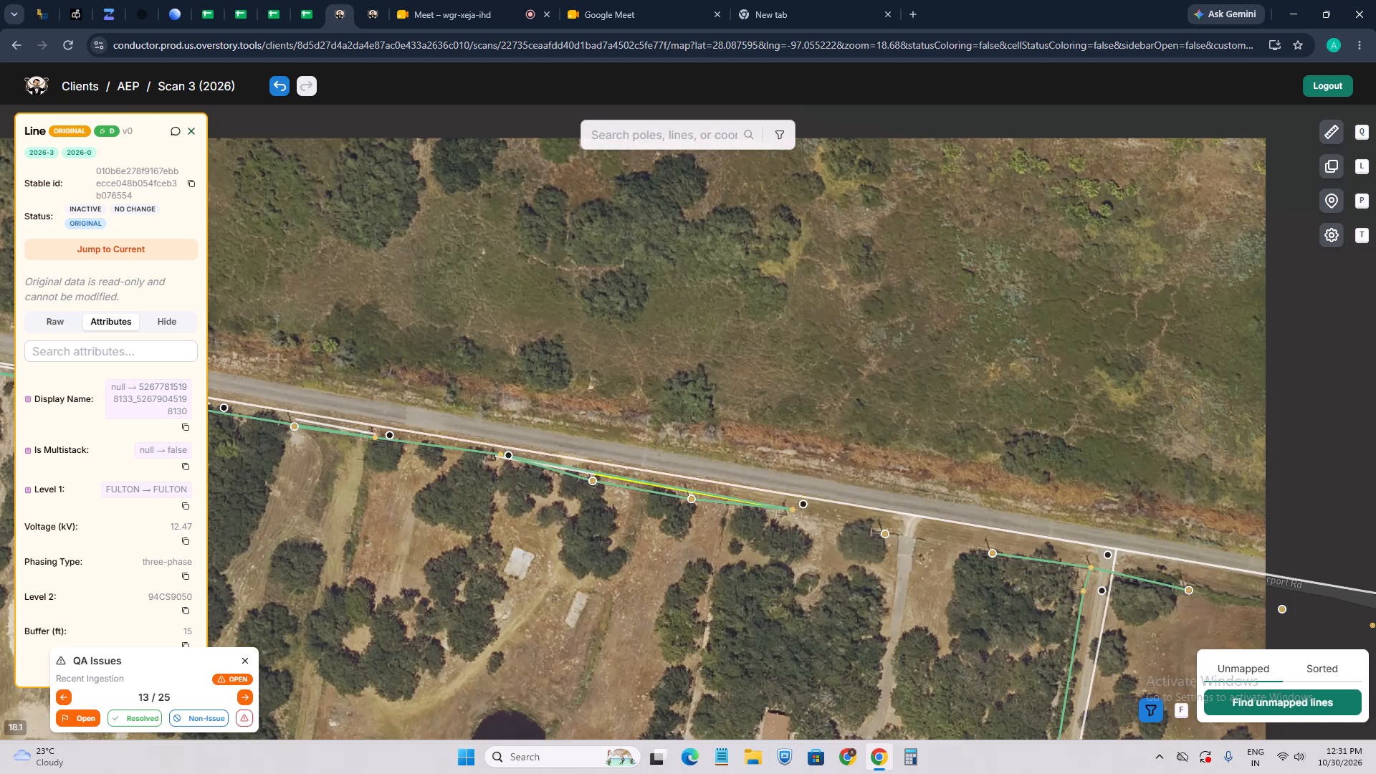
Display the cell boundaries and identify the cell covering the Airport Rd lines.
key(5)
scroll(646, 451, down, 2)
scroll(499, 464, down, 3)
drag(436, 485, 608, 480)
scroll(481, 480, up, 1)
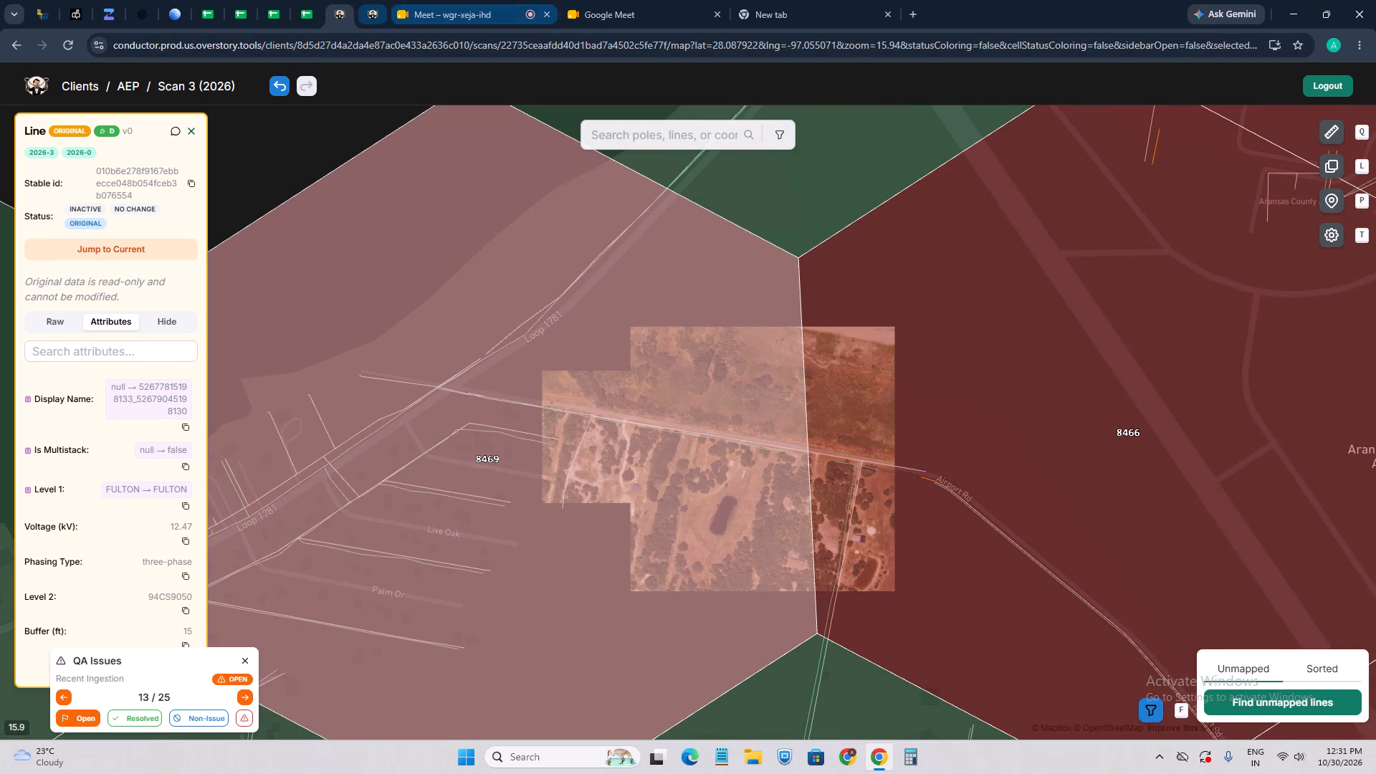
Open the AEP Scan 2026-3 map in the second Conductor tab.
click(378, 16)
click(81, 83)
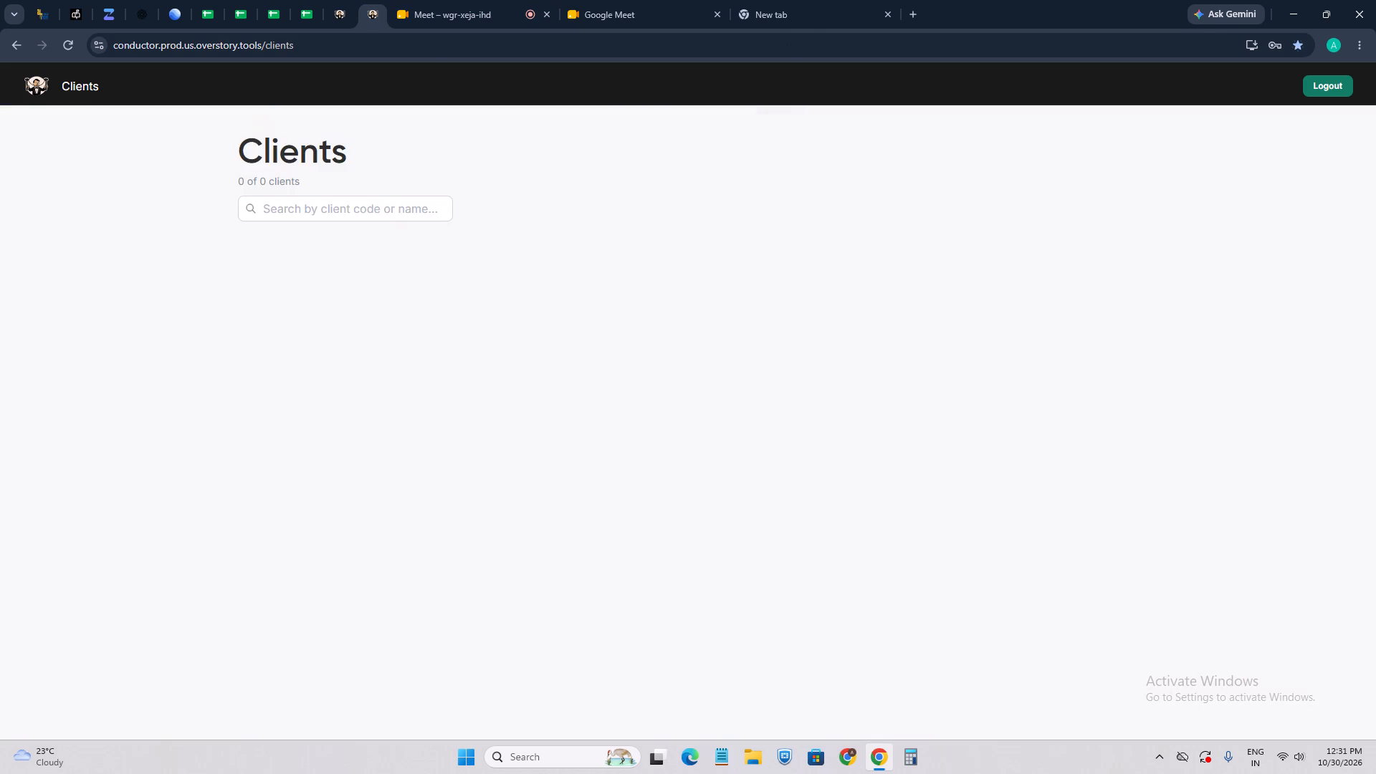
click(419, 287)
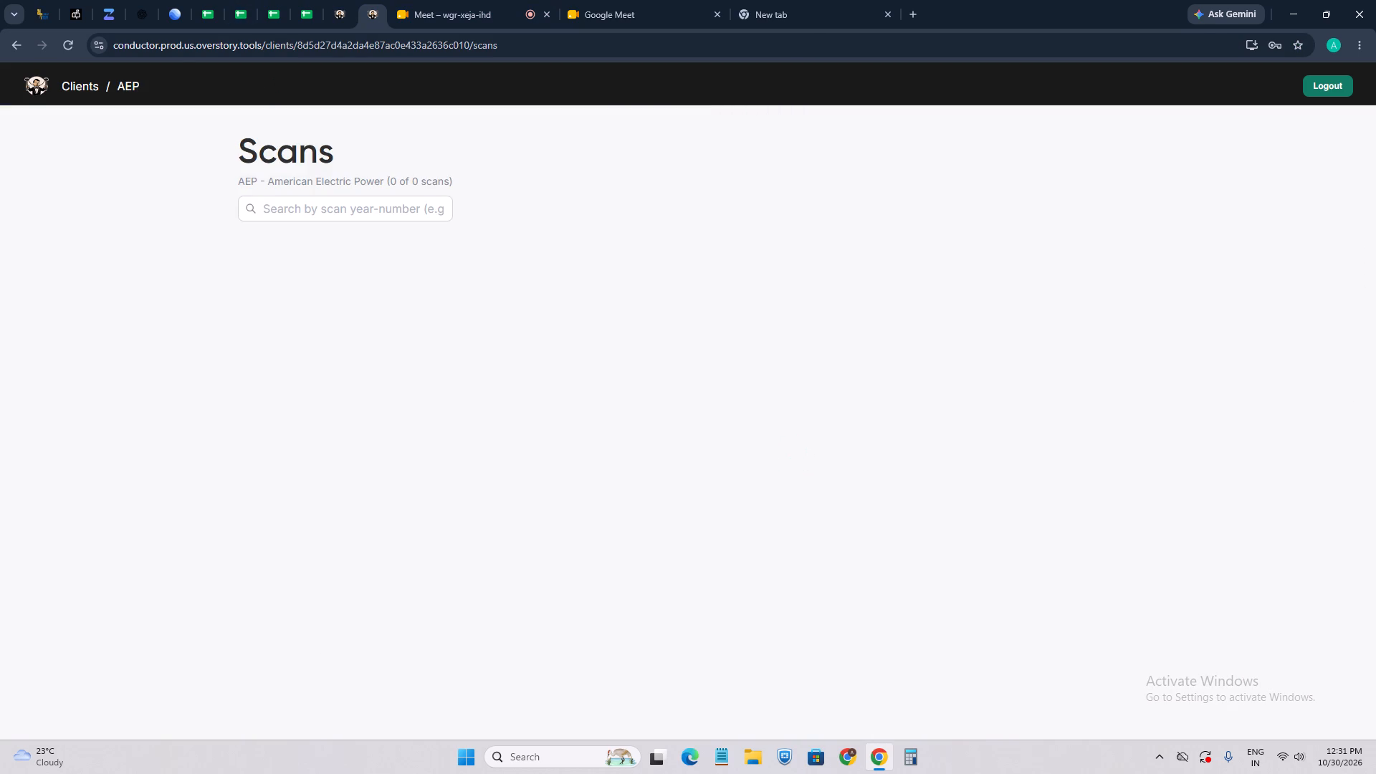
click(337, 13)
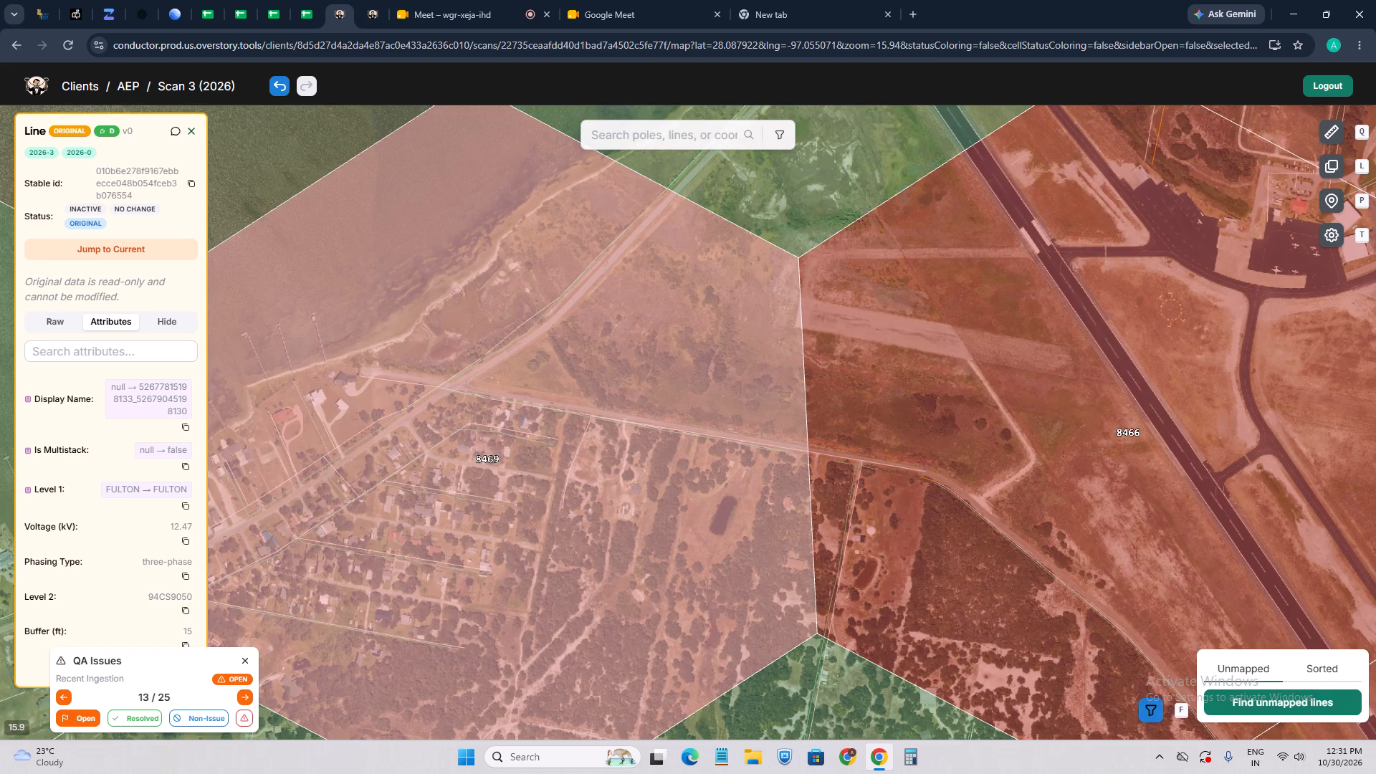
click(365, 21)
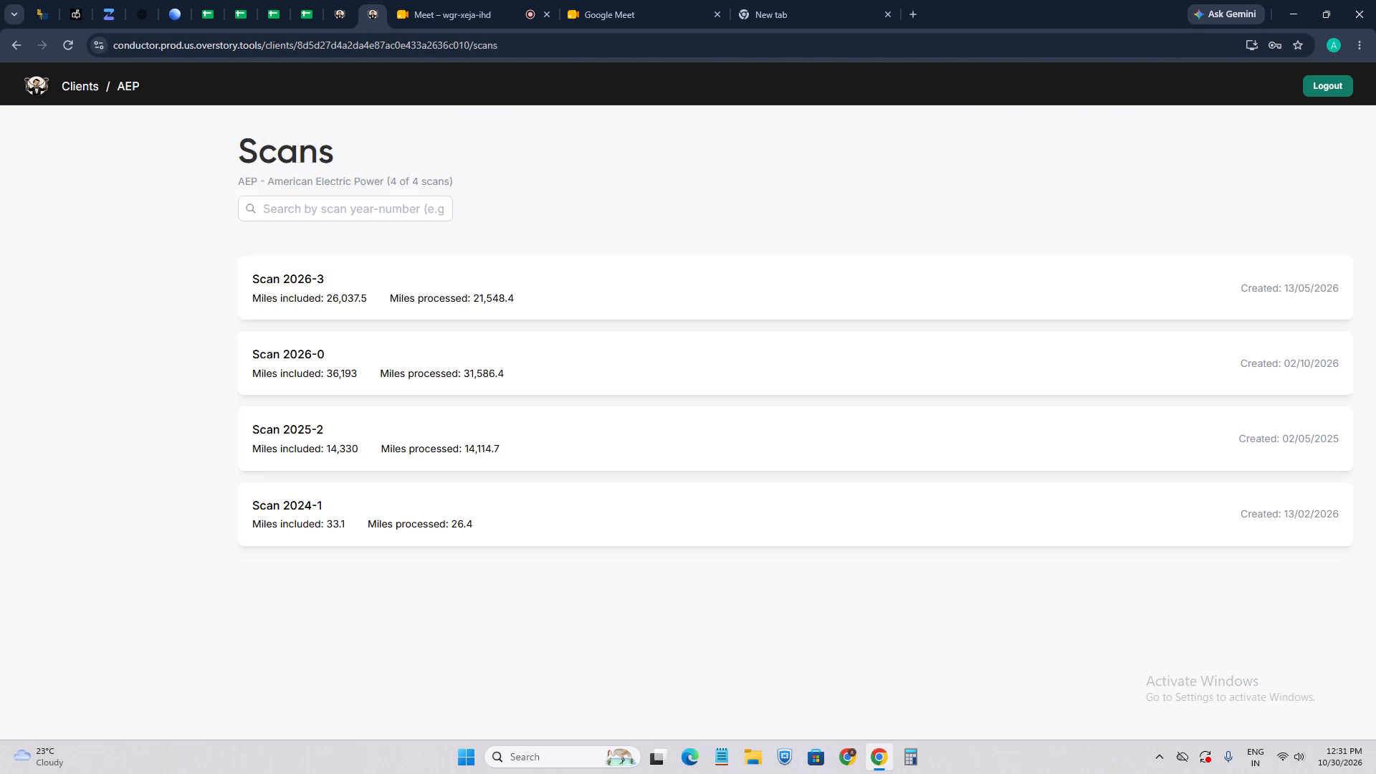
click(464, 292)
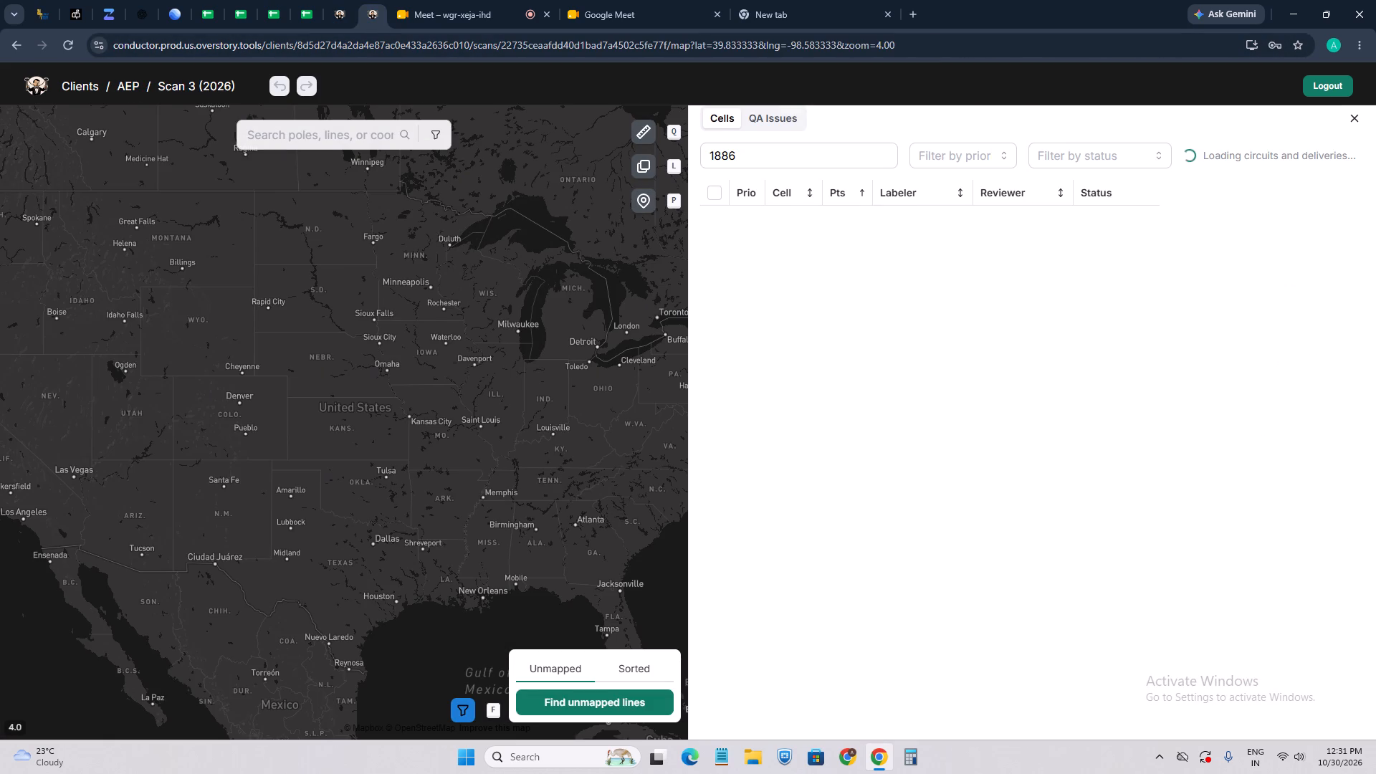
Filter the cell list by 8469 and open cell 8469.
drag(792, 156, 702, 173)
text(849)
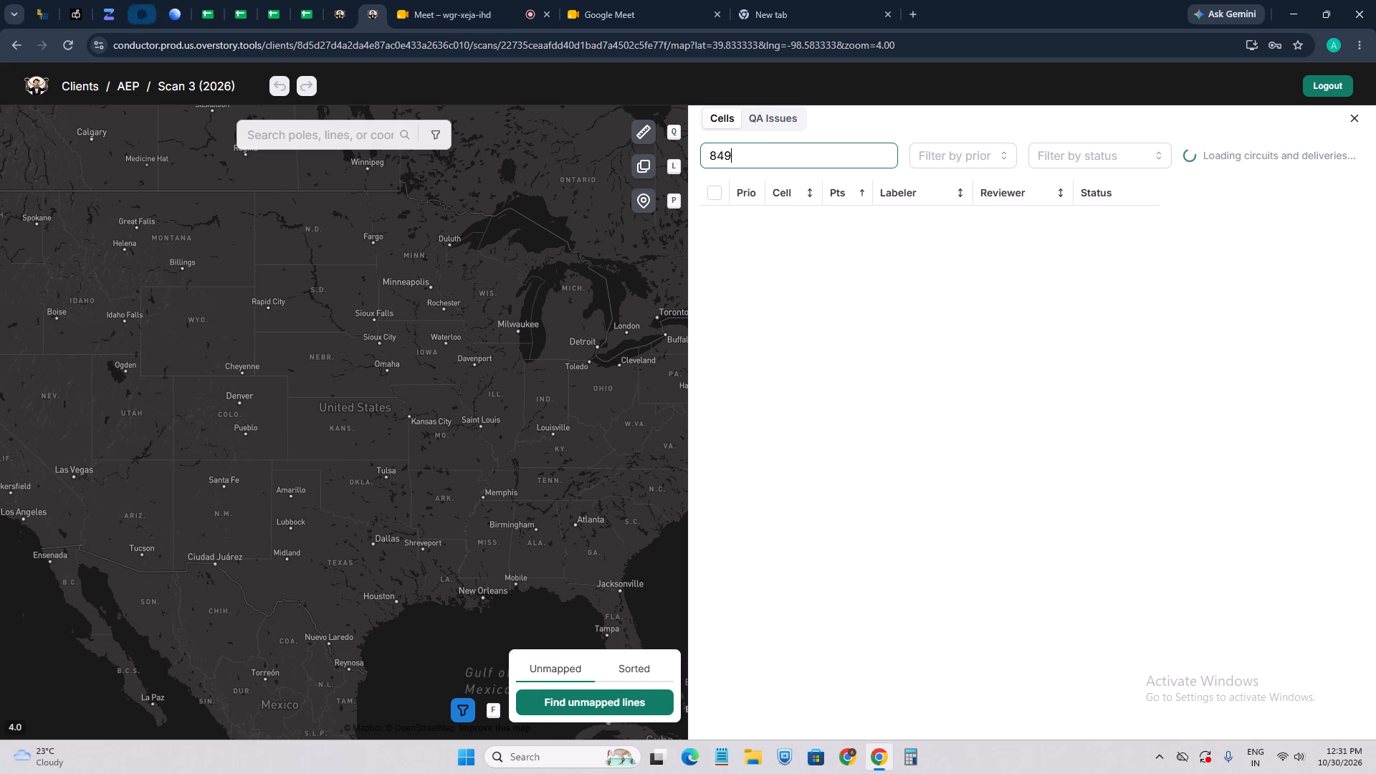
click(334, 16)
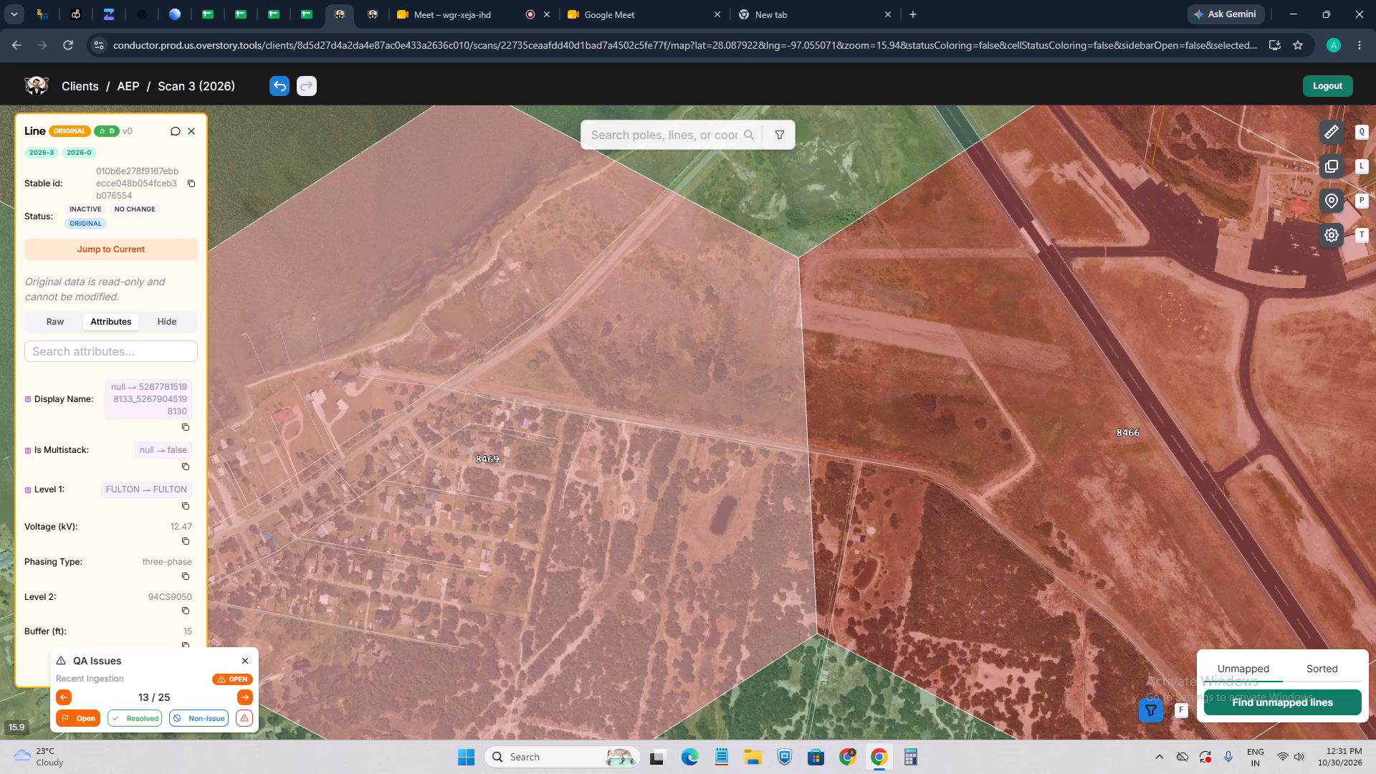
click(377, 19)
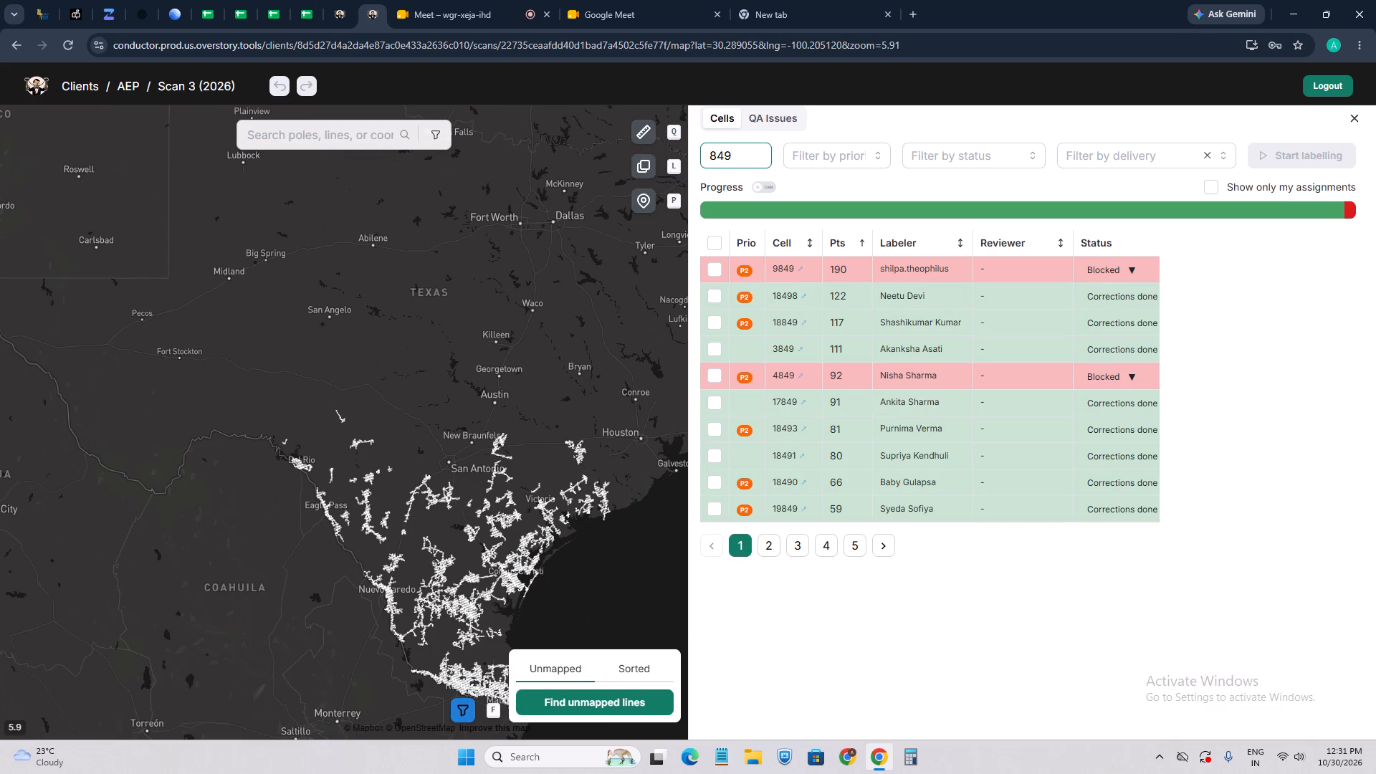
key(BackSpace)
text(69)
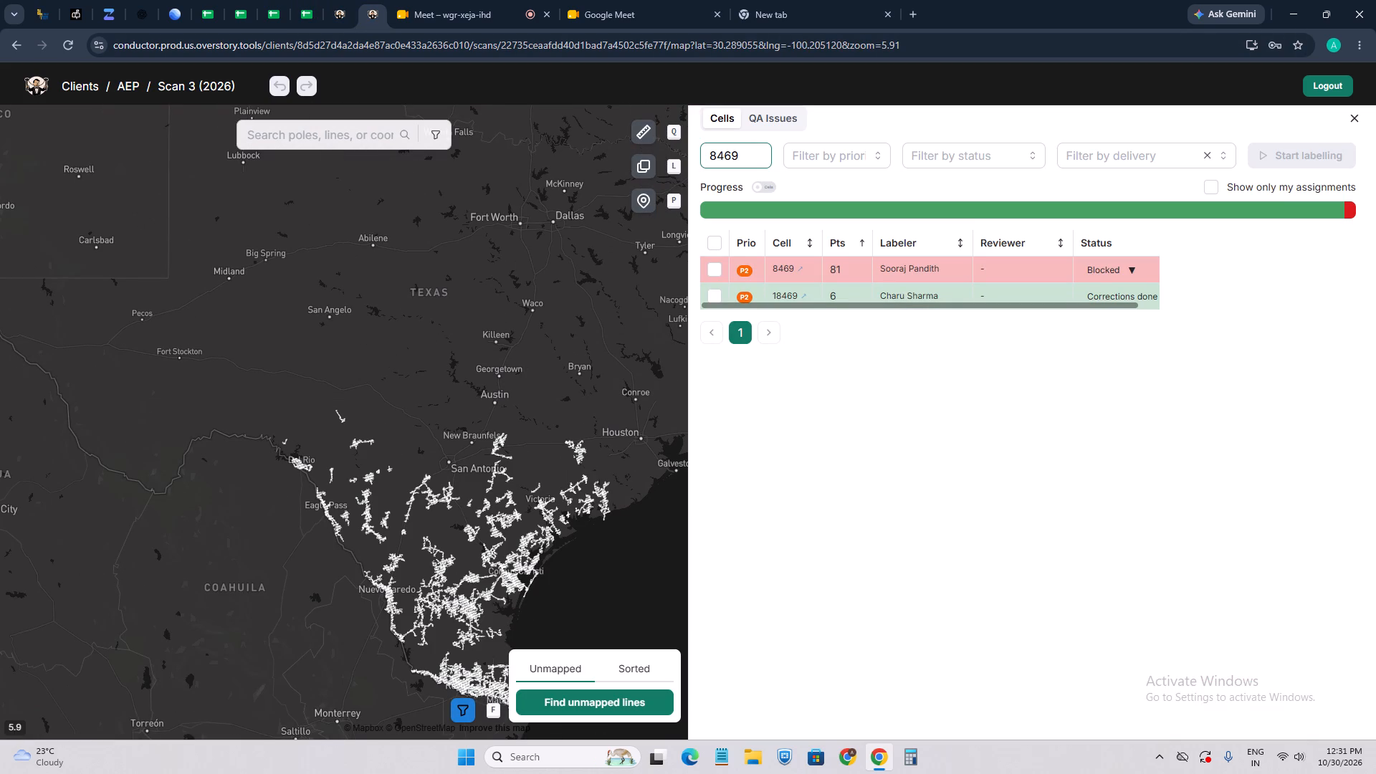
click(801, 268)
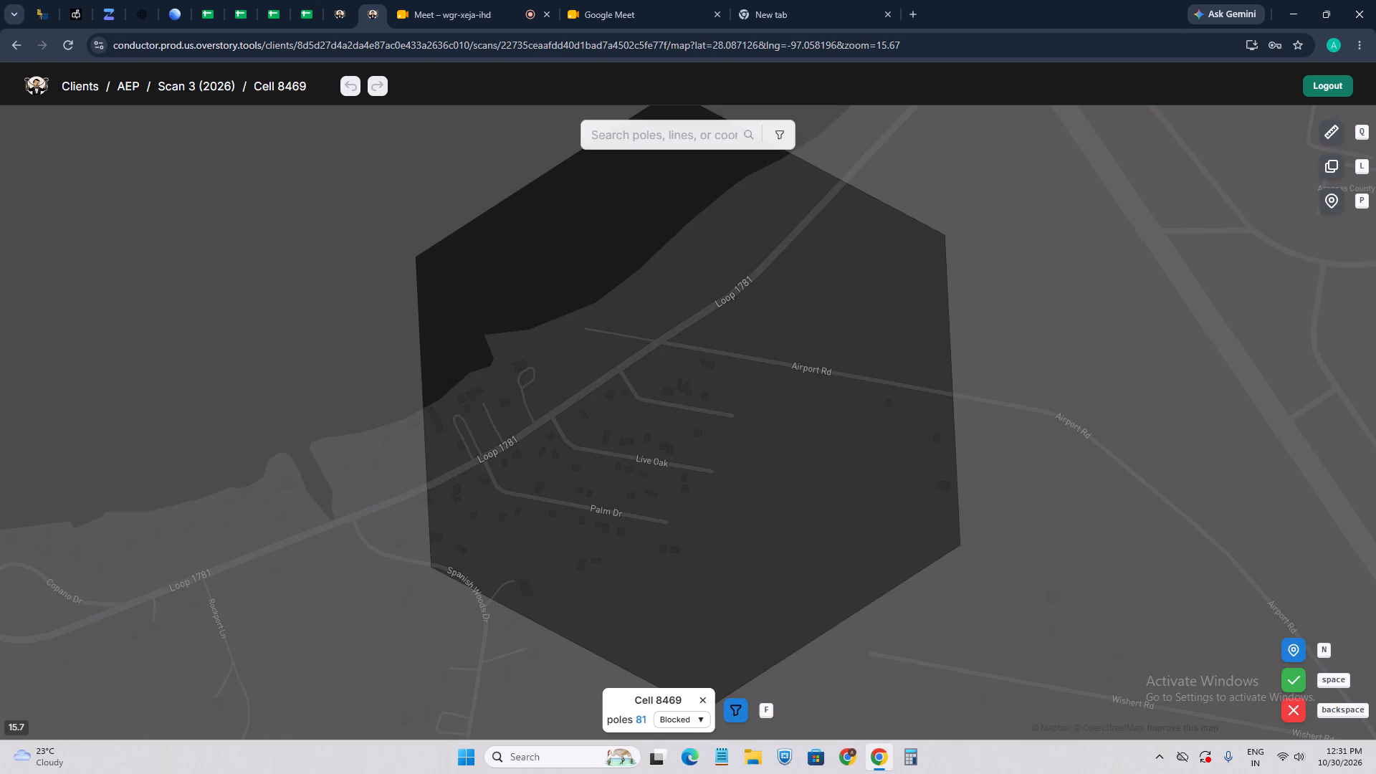
Filter the Airport Rd lines in cell 8469 to circuit 94CS9050.
drag(813, 406, 745, 440)
scroll(736, 411, up, 4)
drag(774, 535, 608, 504)
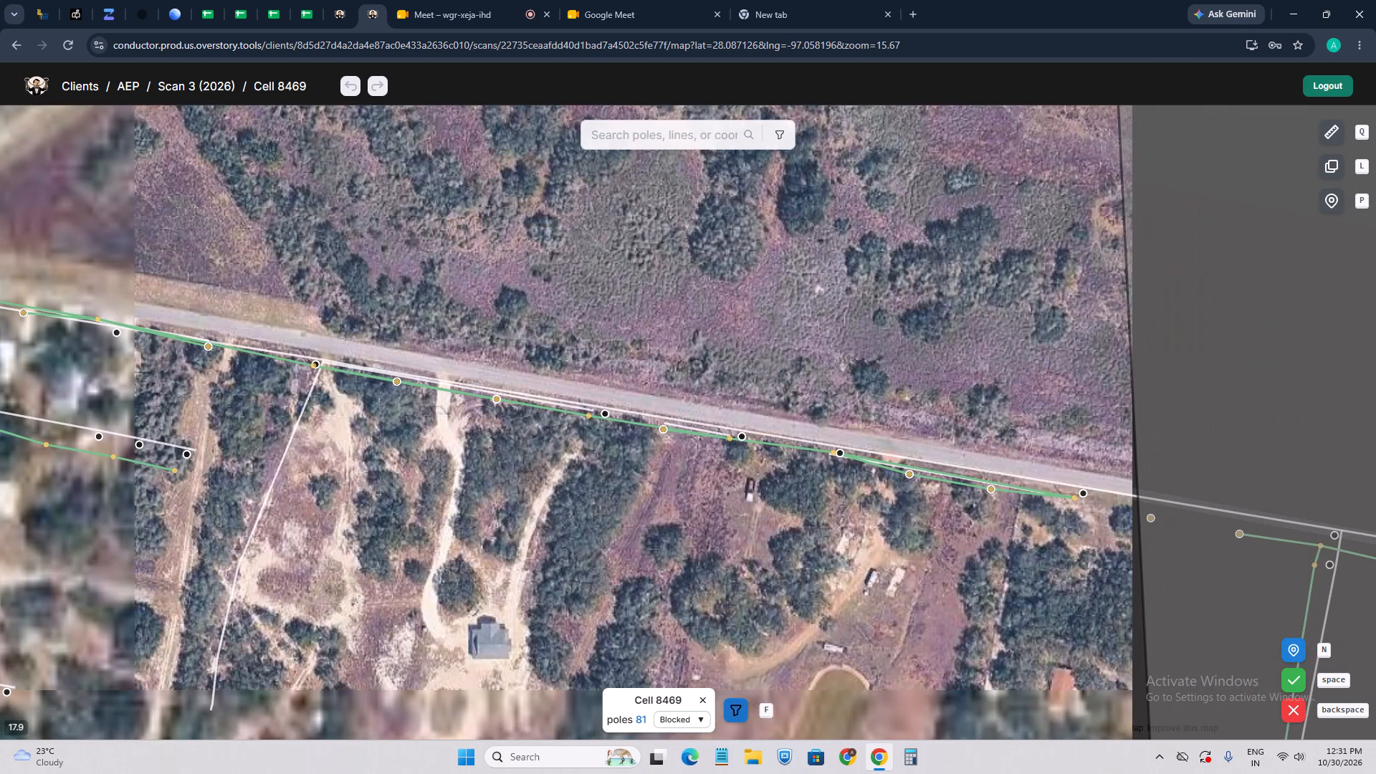
click(730, 712)
click(680, 673)
click(569, 712)
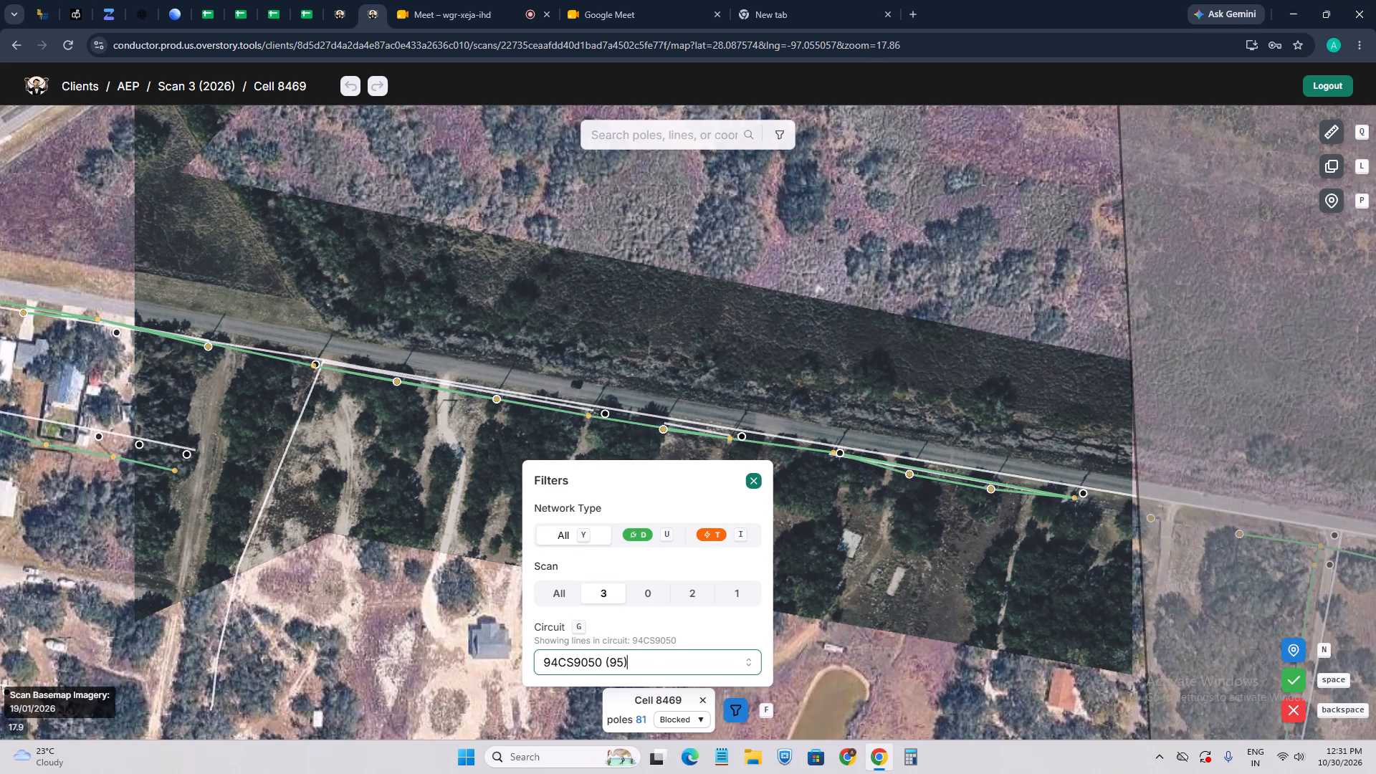
Show only the Scan Imagery layer as background, with Google Satellite and Scan Basemap off, and dismiss the filters.
click(1333, 159)
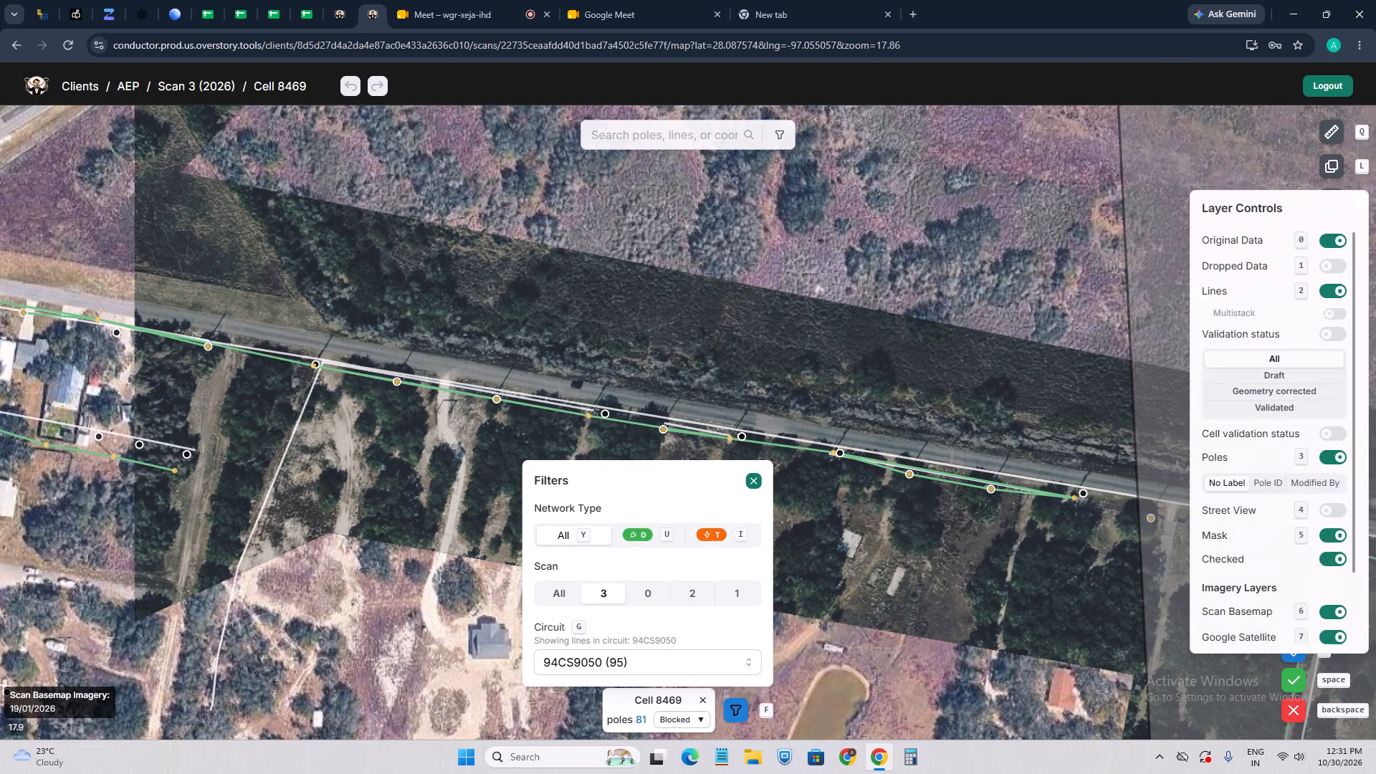
scroll(1339, 479, down, 2)
click(1332, 562)
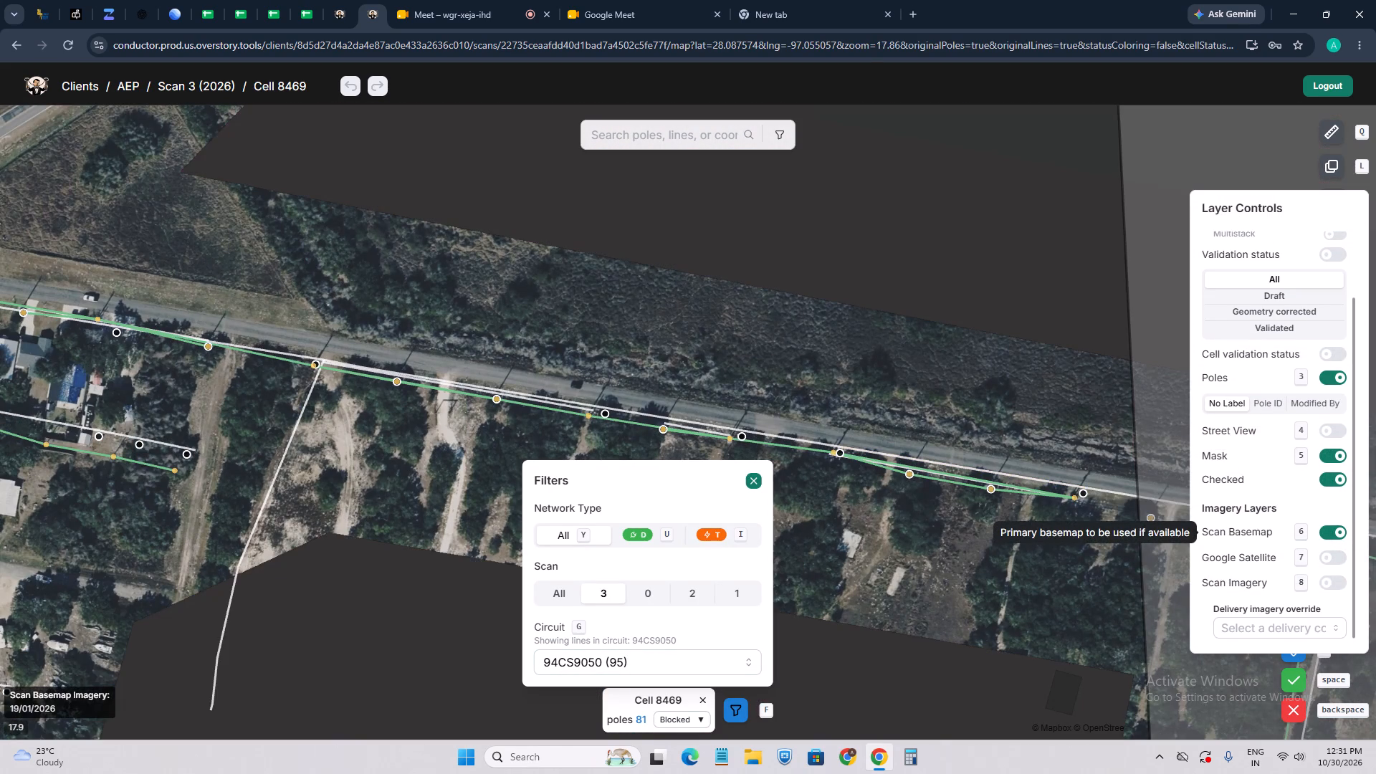
click(1334, 531)
click(1335, 578)
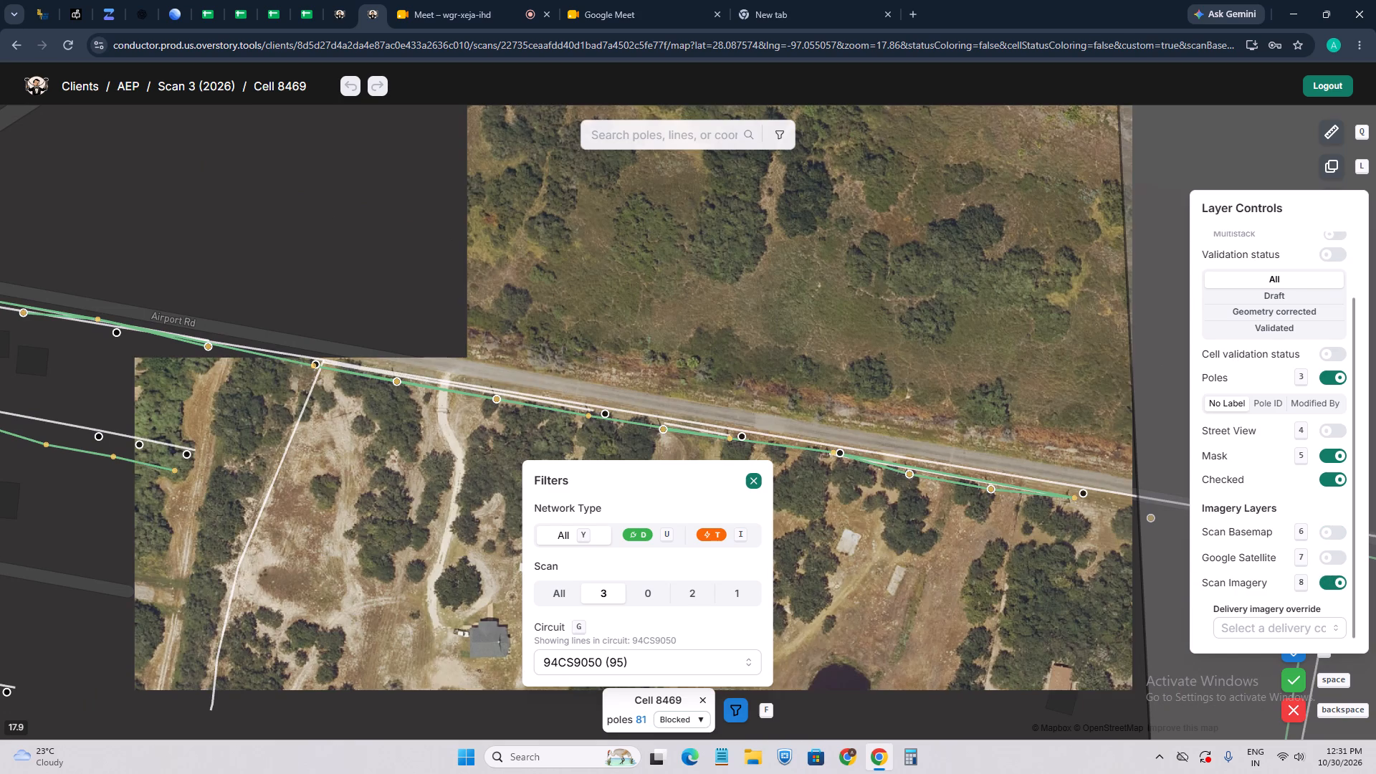
click(754, 481)
Select the original line crossing the cell's eastern edge along Airport Rd and jump to its current version.
drag(984, 516, 591, 472)
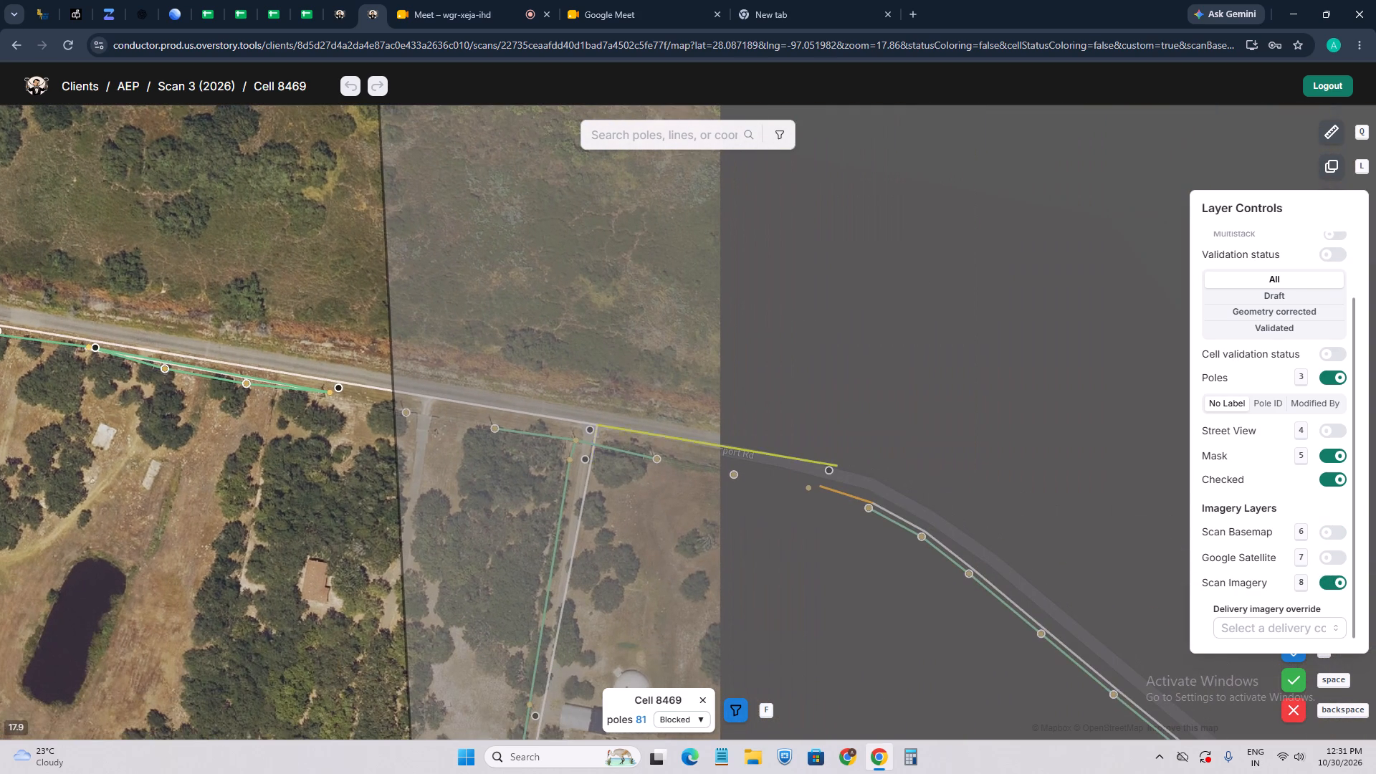
drag(381, 402, 524, 493)
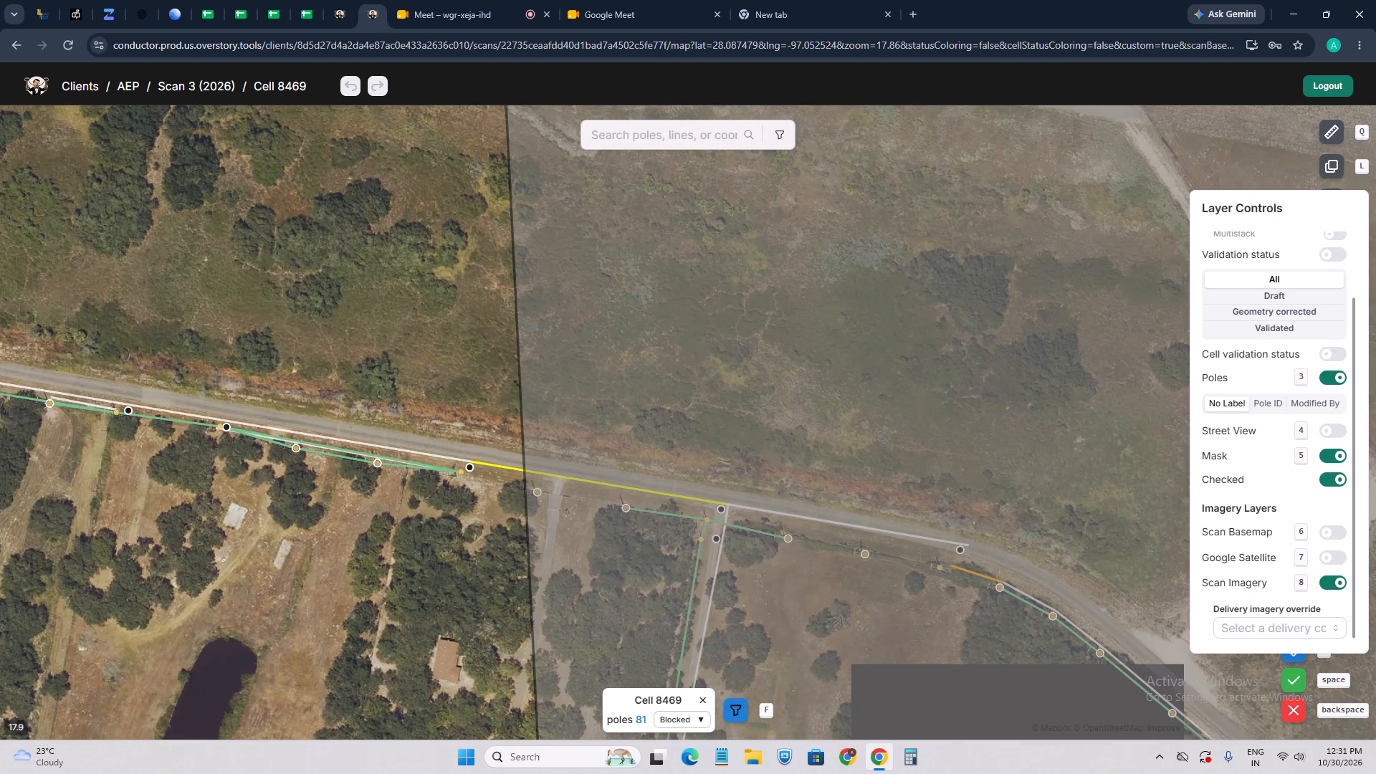
click(543, 474)
click(158, 252)
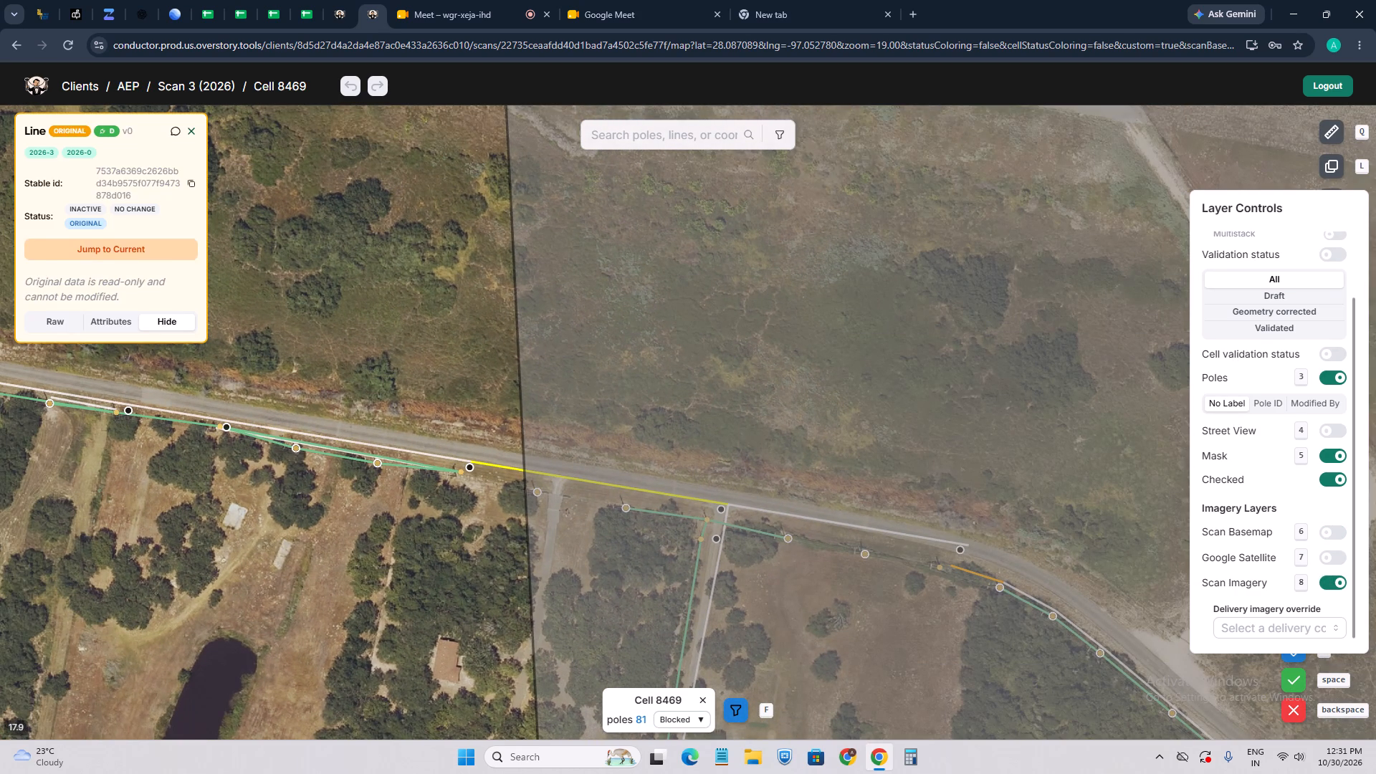
Re-attach the current line found west of the cell's eastern boundary to the first two Airport Rd poles beyond that boundary.
click(586, 426)
drag(510, 401, 552, 426)
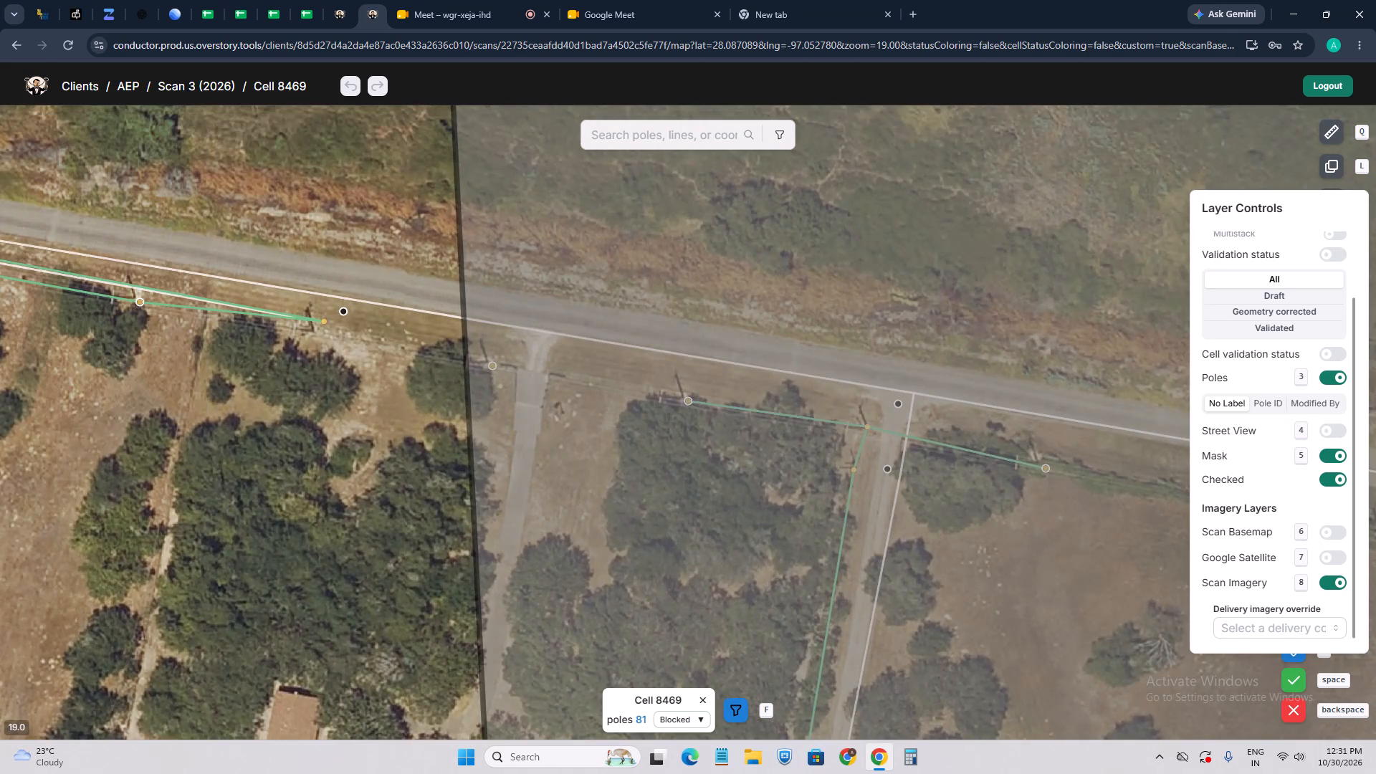
drag(552, 426, 624, 474)
click(290, 384)
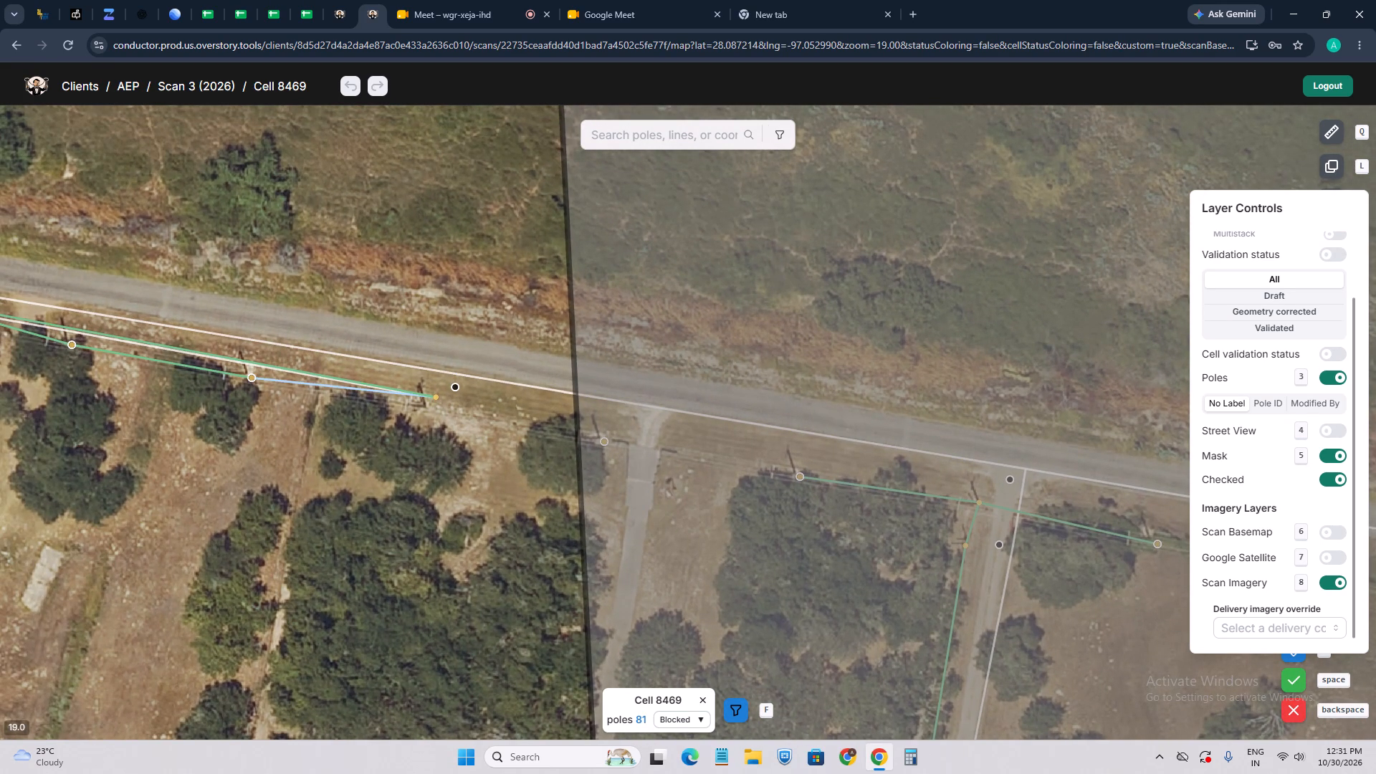
key(a)
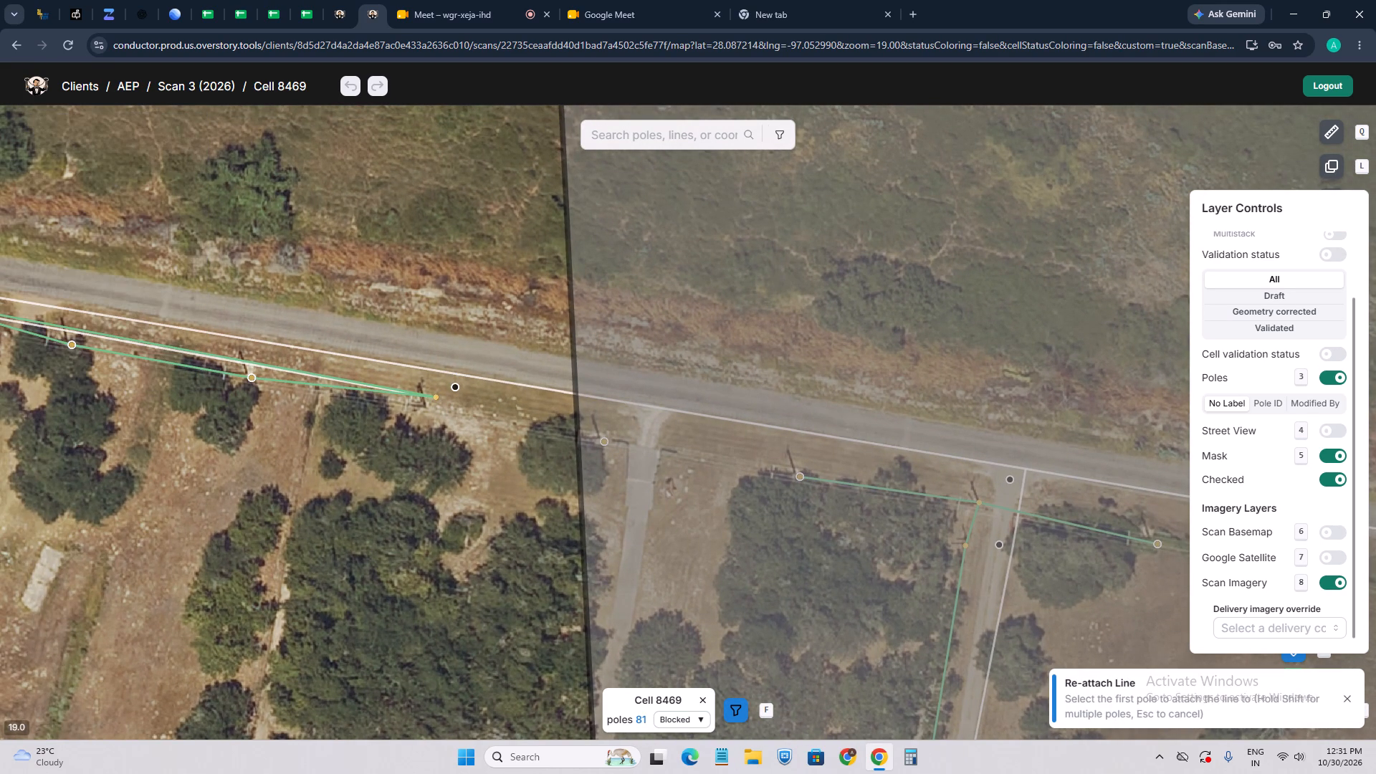
click(604, 440)
click(803, 478)
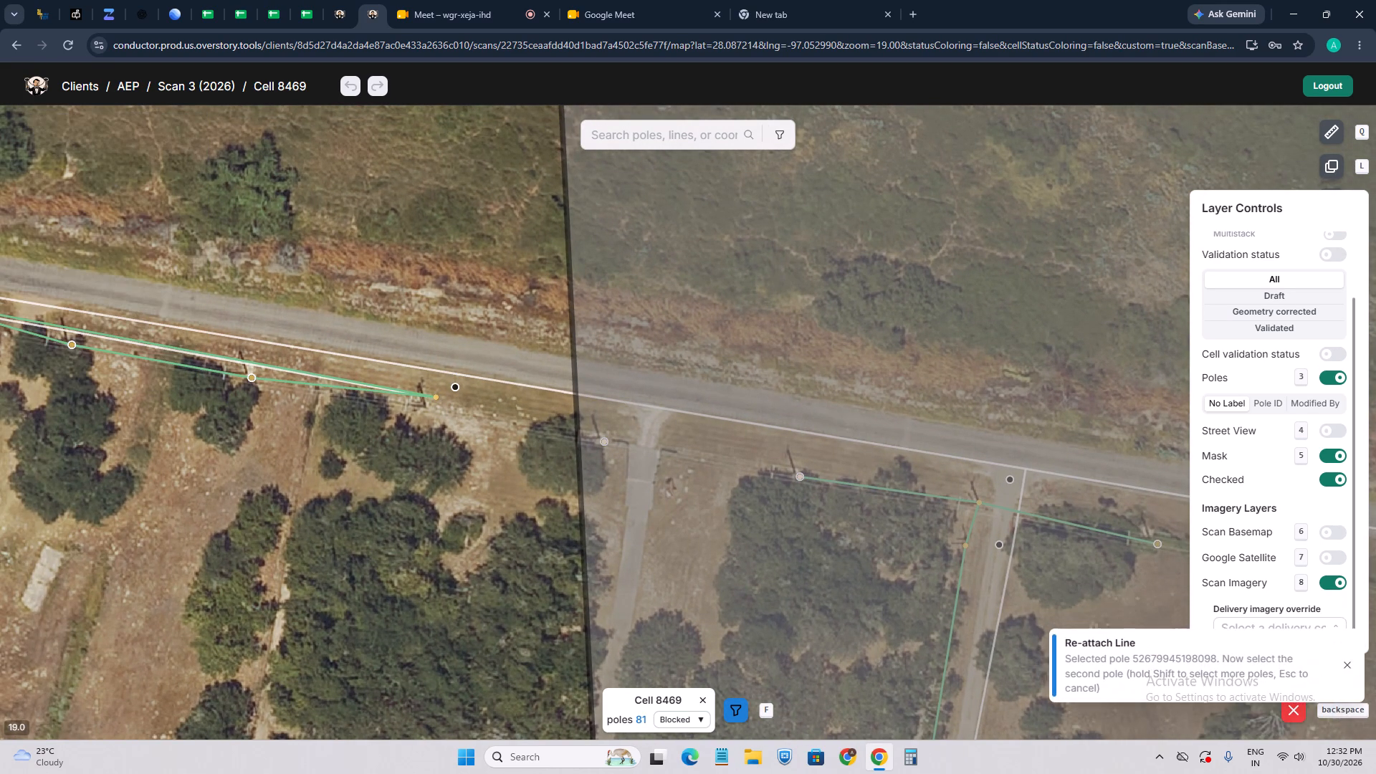
Re-attach the next line to the west so it spans the last pole inside the cell and the first pole beyond the eastern boundary.
drag(283, 400, 380, 454)
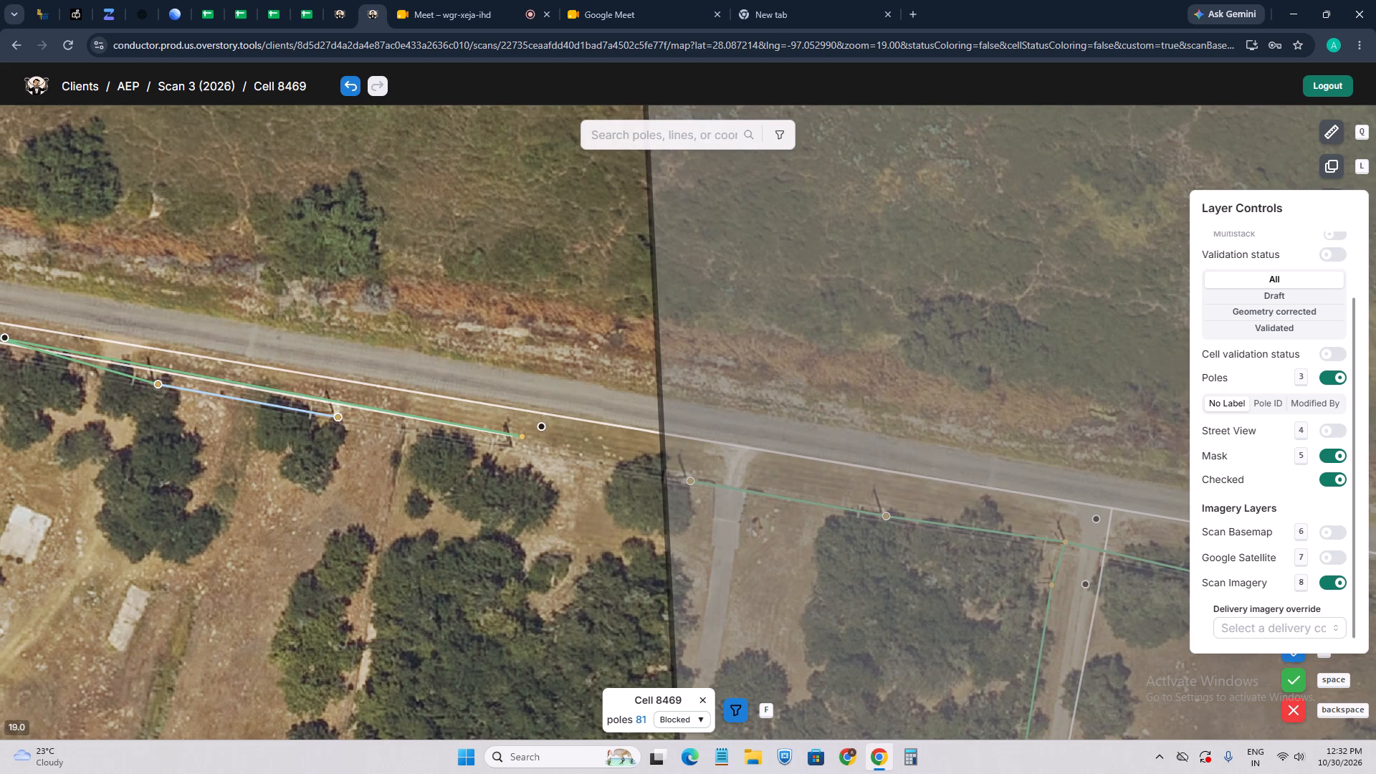
click(300, 410)
key(a)
click(520, 437)
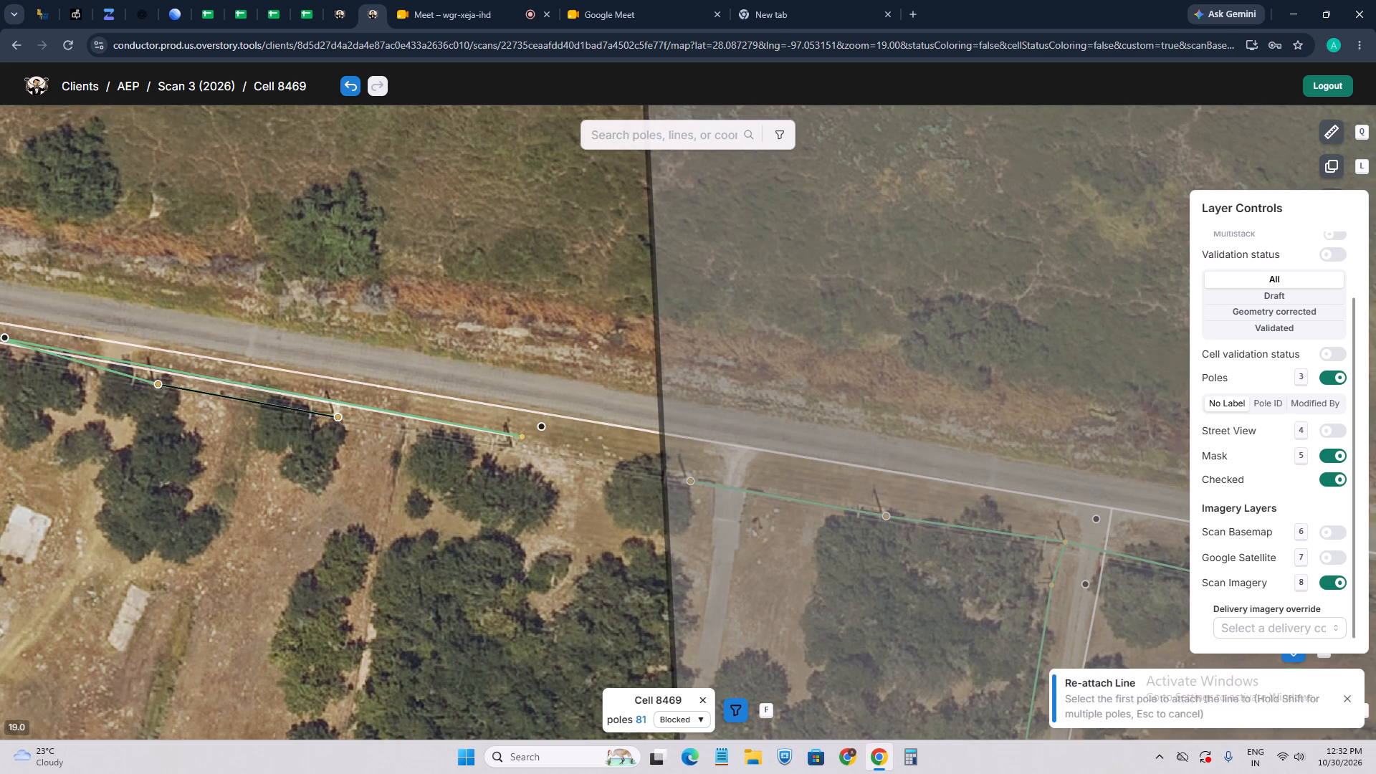
click(691, 484)
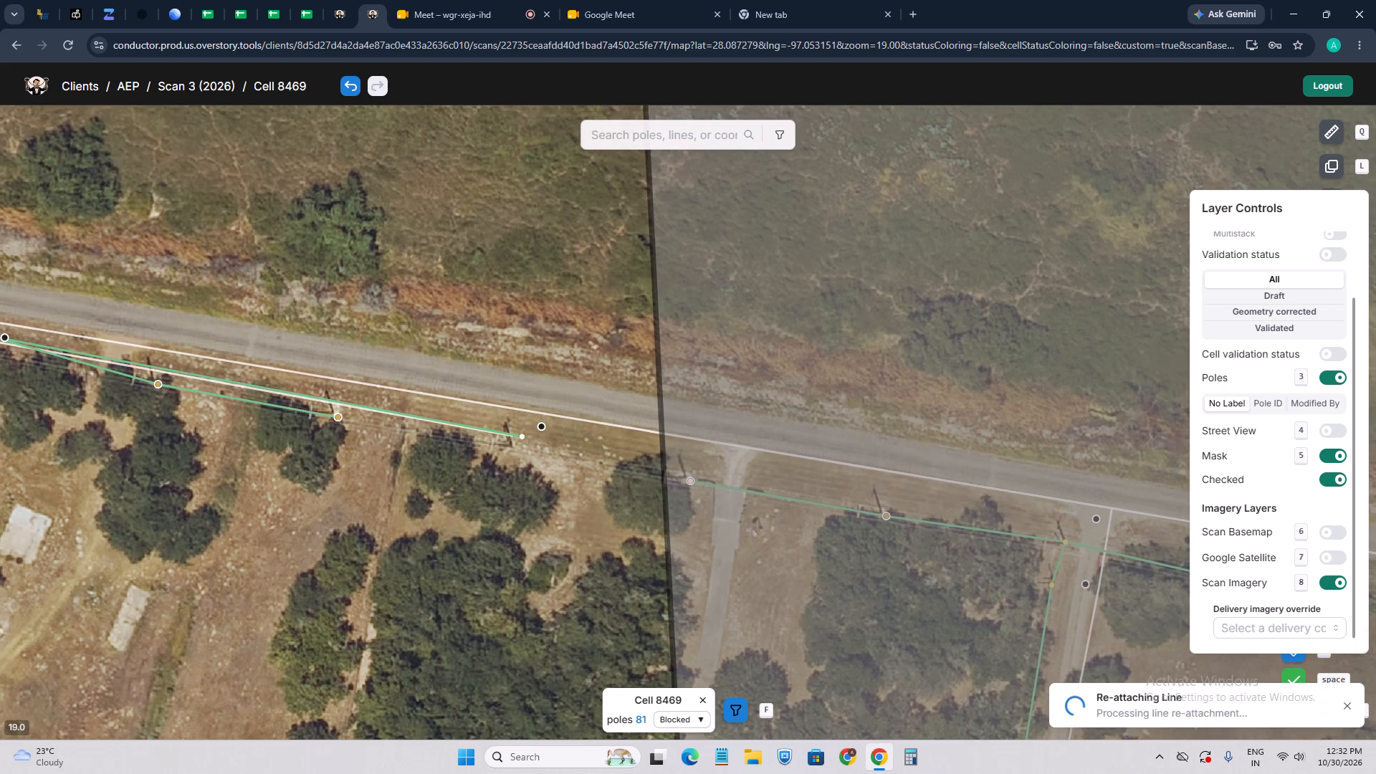
Re-attach the line that bypasses a pole farther west on Airport Rd to its western end pole and the bypassed pole.
drag(481, 481, 563, 520)
drag(369, 479, 507, 515)
drag(338, 492, 494, 538)
drag(340, 498, 592, 584)
drag(303, 503, 621, 578)
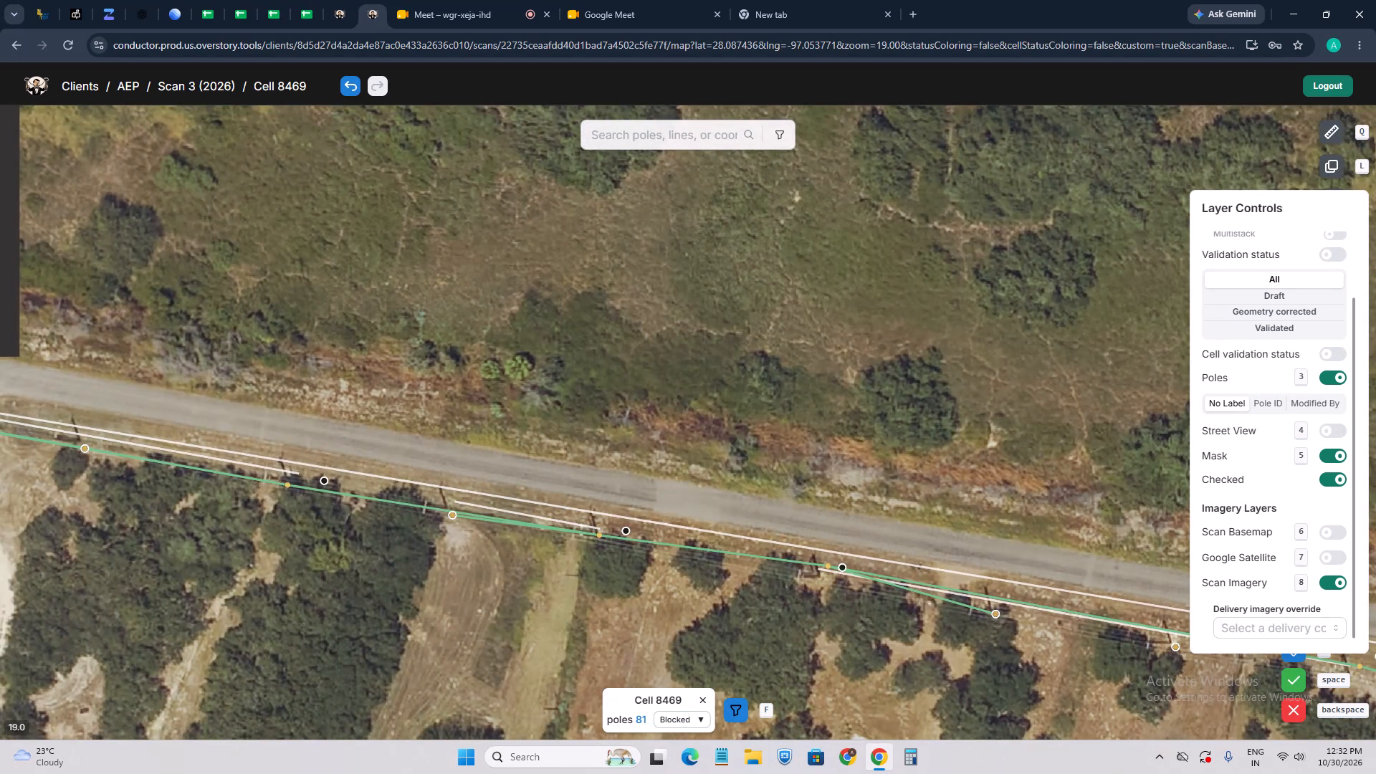
click(350, 499)
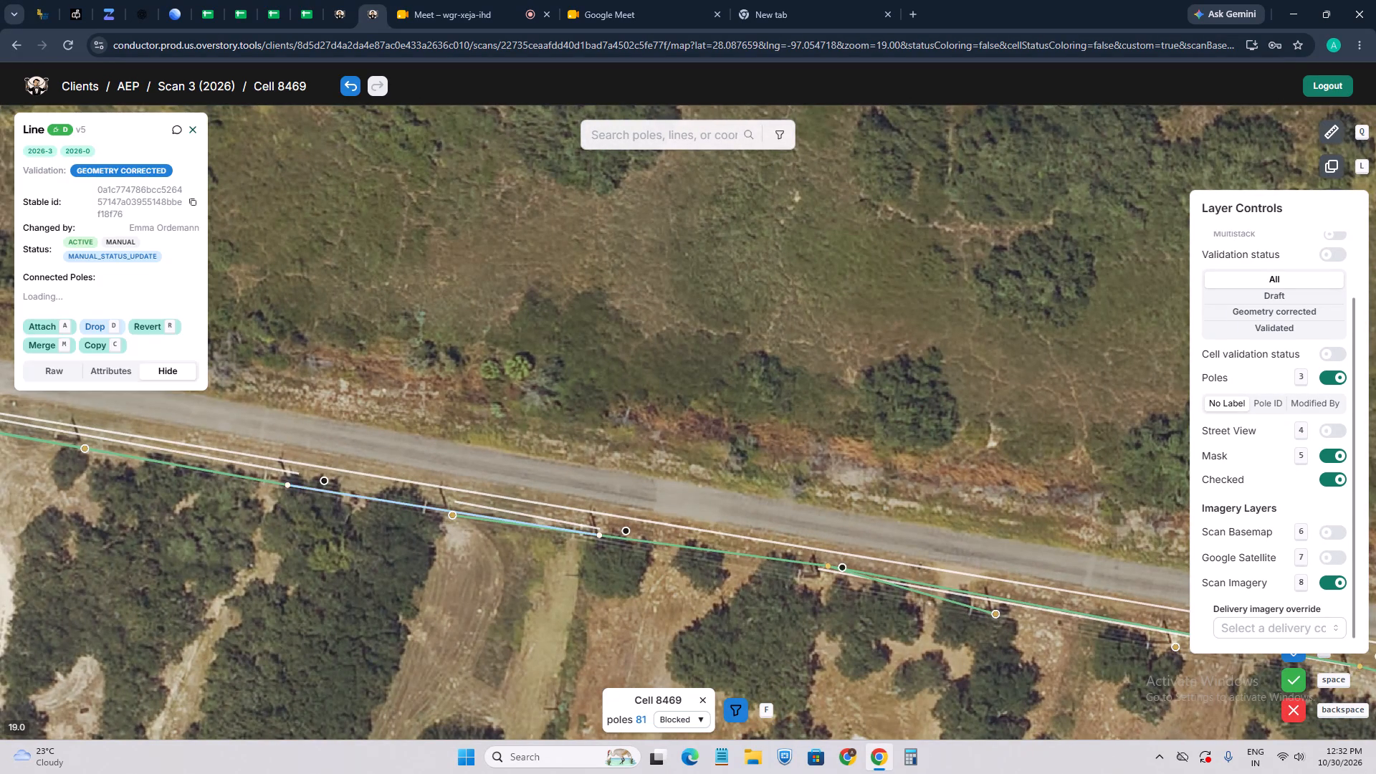
key(a)
click(288, 481)
click(456, 516)
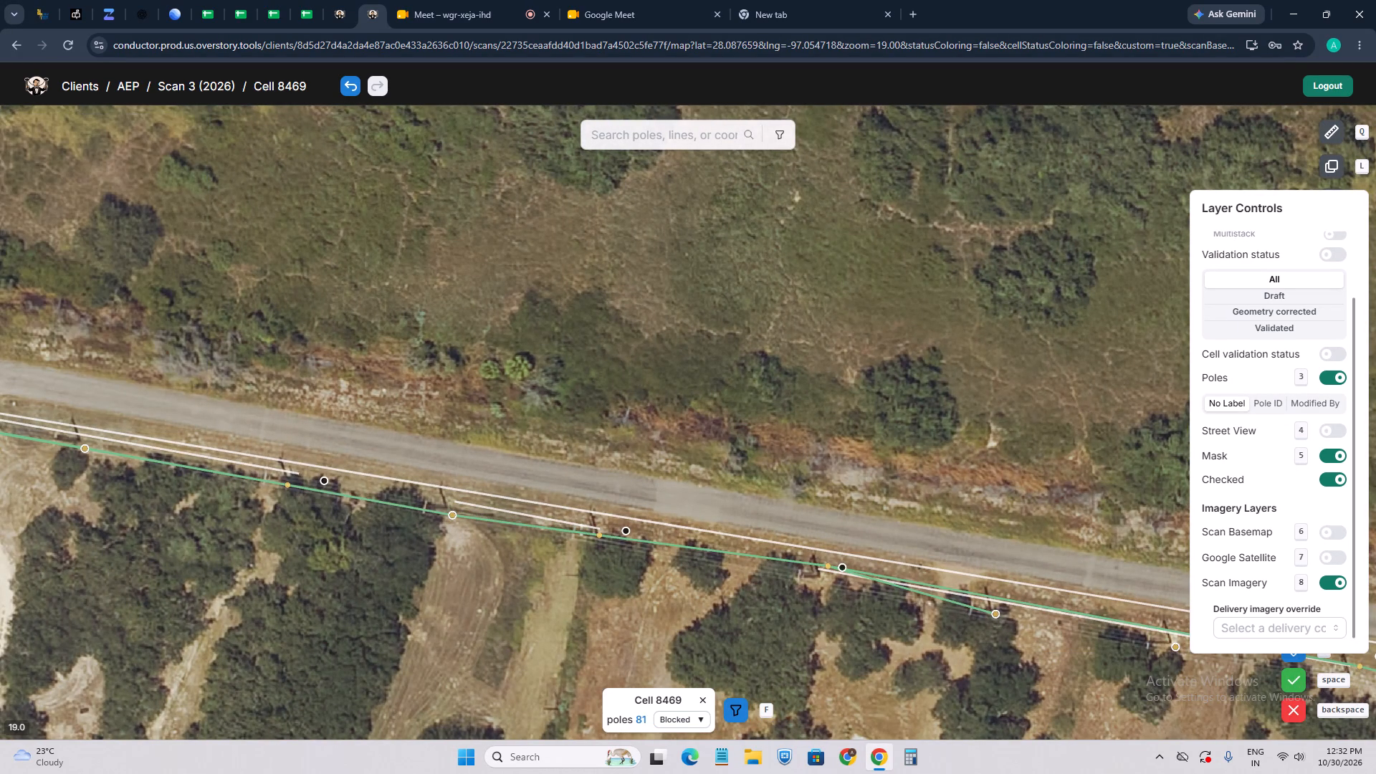
Re-attach the long line that skips several poles to the last two poles inside the cell's eastern edge.
drag(874, 626, 709, 573)
click(826, 509)
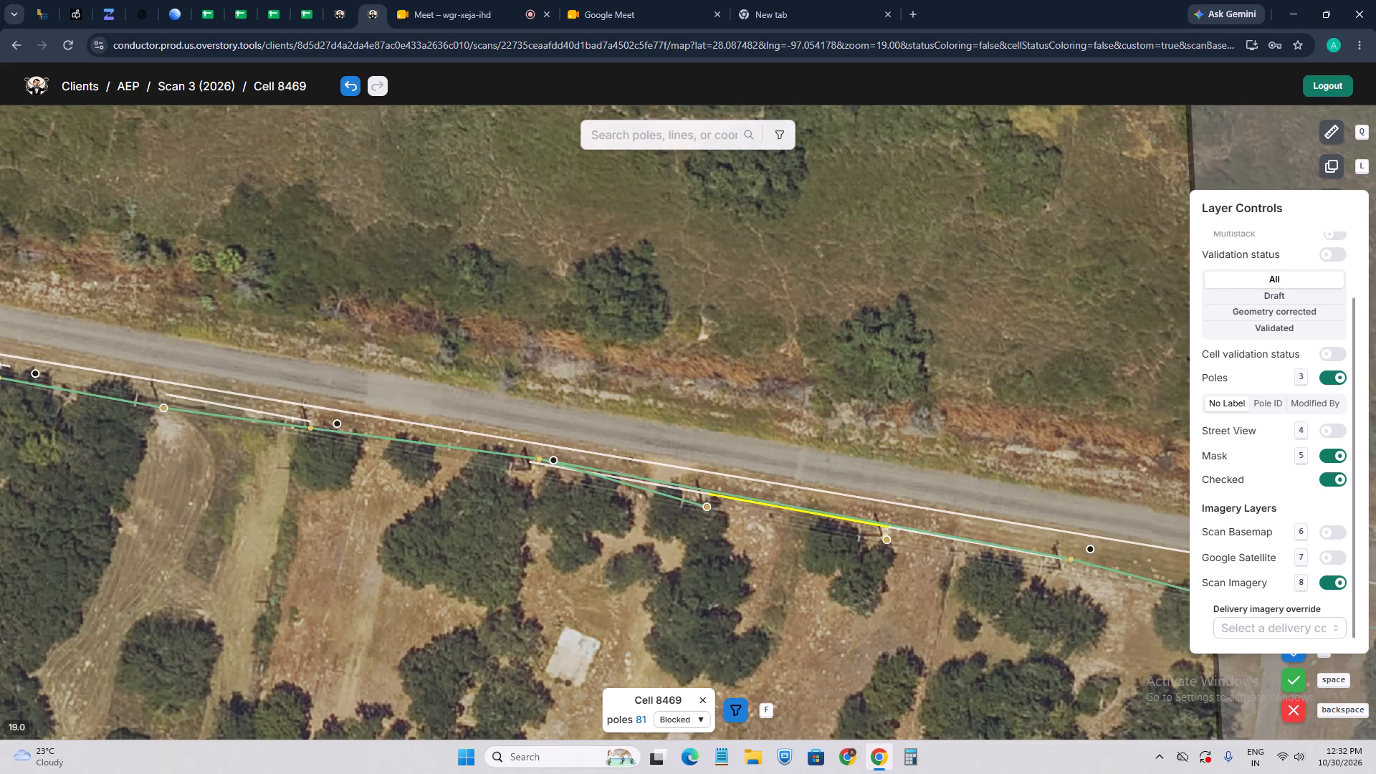
key(a)
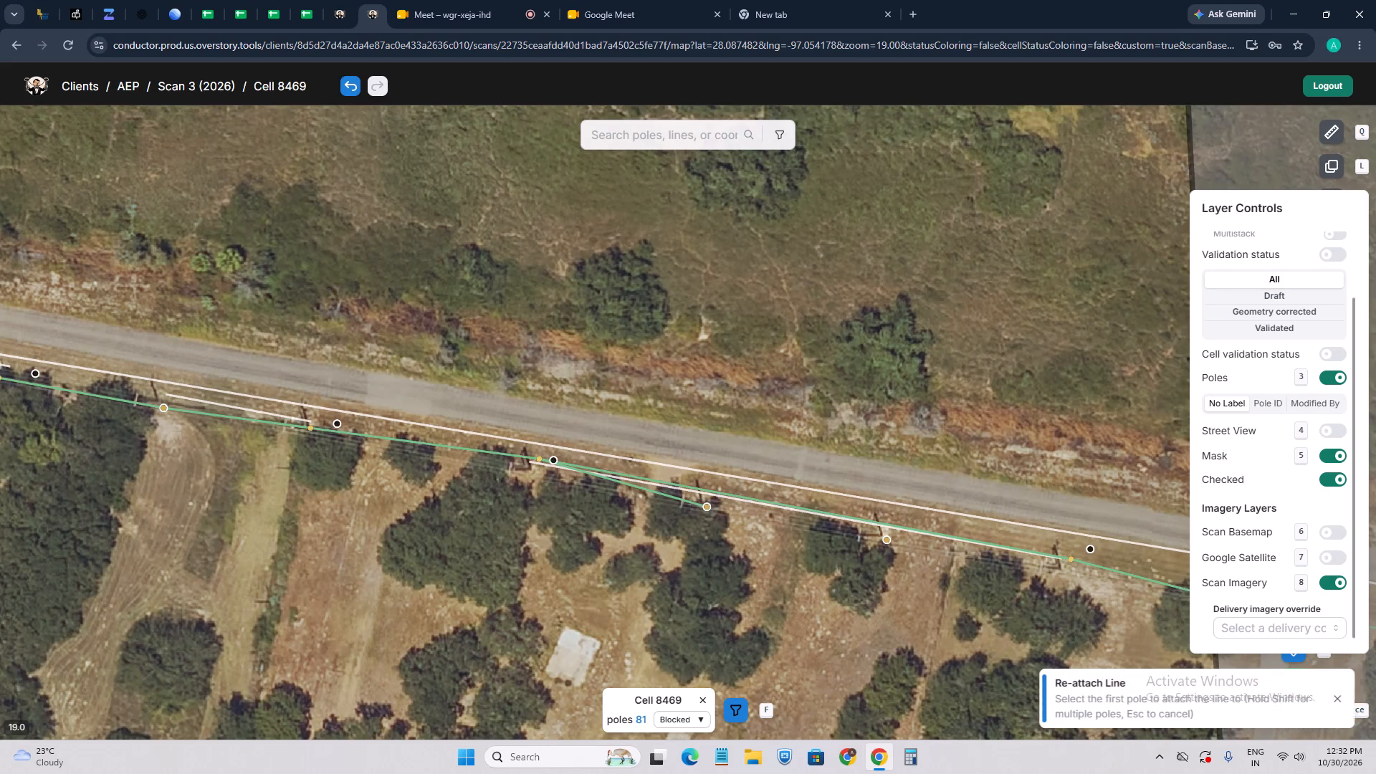
click(879, 541)
click(1071, 558)
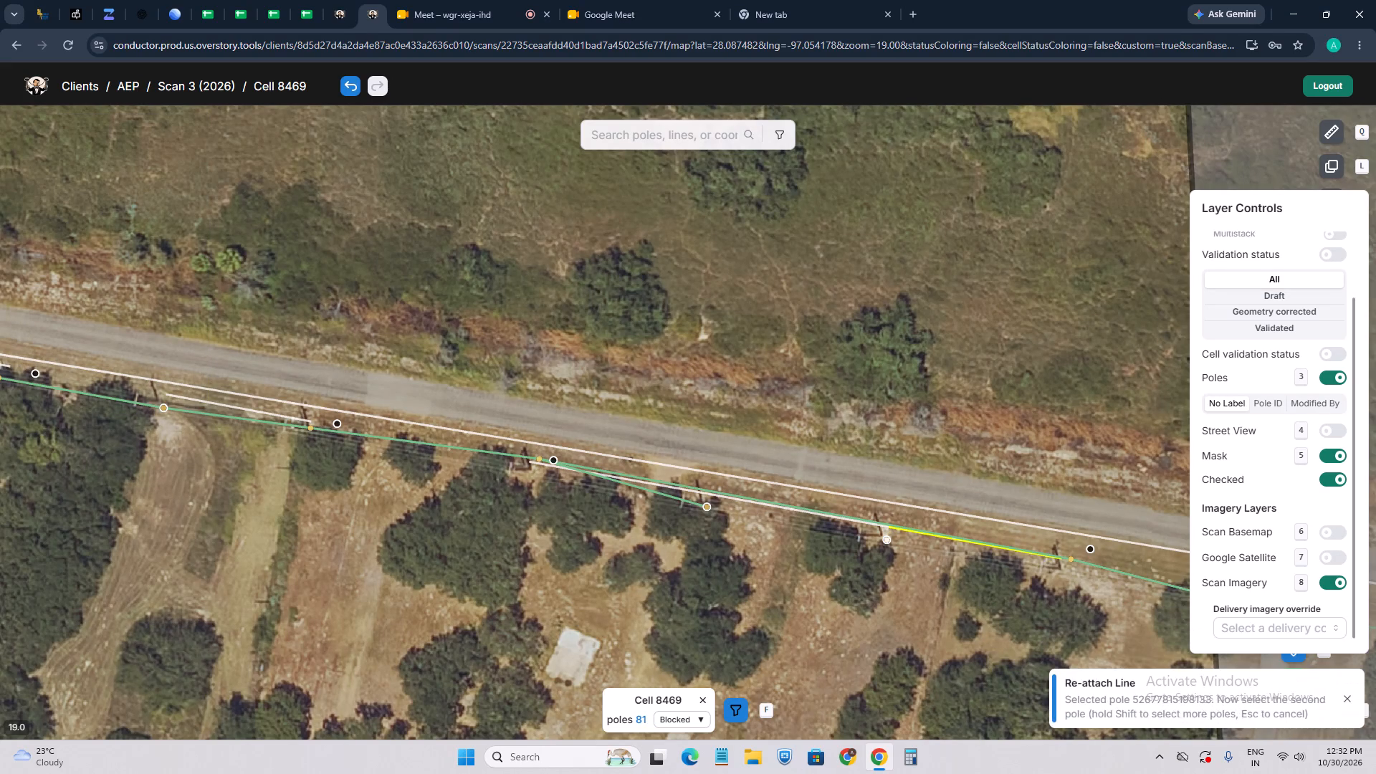
Examine the line connections between poles along Airport Rd, from the cell's eastern edge back west past the branch line.
drag(1066, 600, 874, 586)
drag(604, 527, 773, 582)
drag(404, 520, 745, 537)
scroll(749, 532, down, 1)
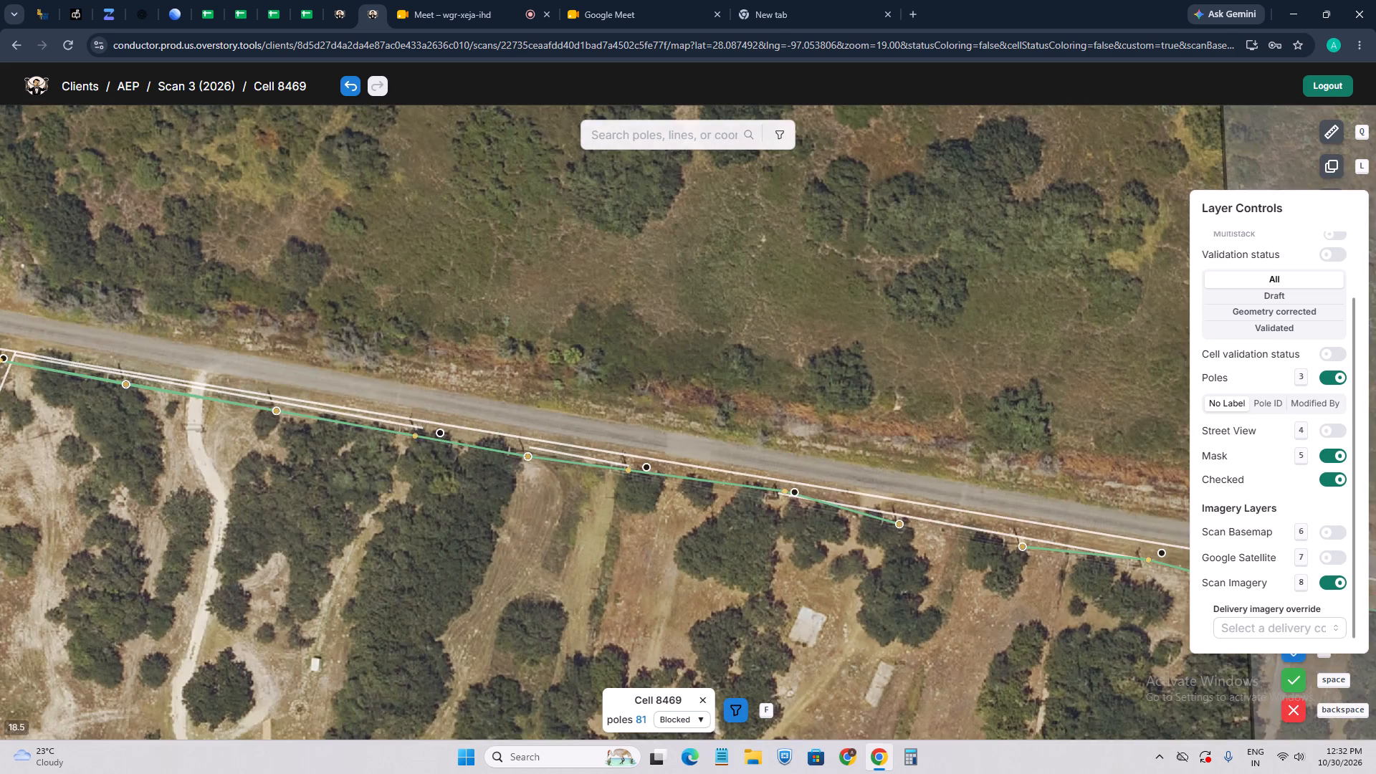
drag(441, 468, 818, 515)
scroll(602, 448, up, 1)
scroll(386, 402, up, 1)
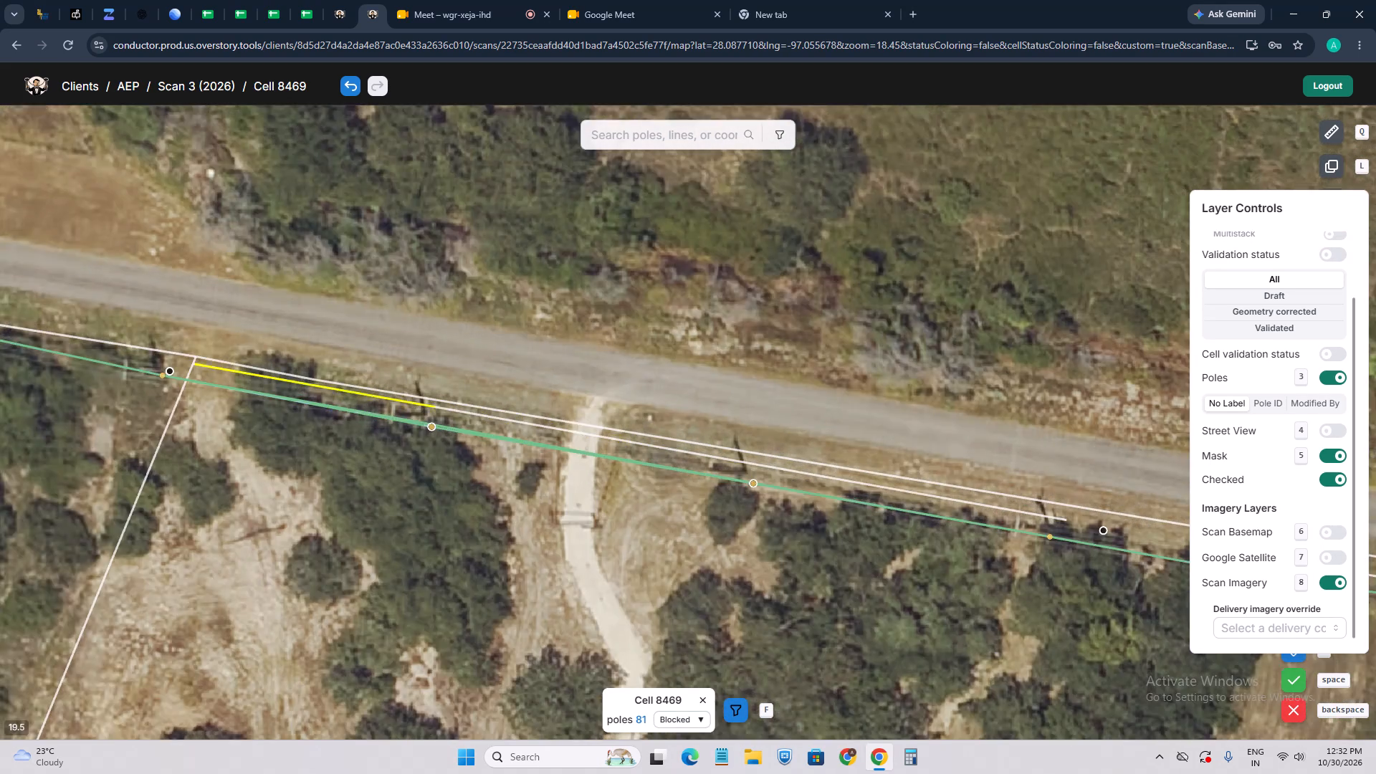
scroll(434, 434, up, 1)
scroll(500, 445, down, 3)
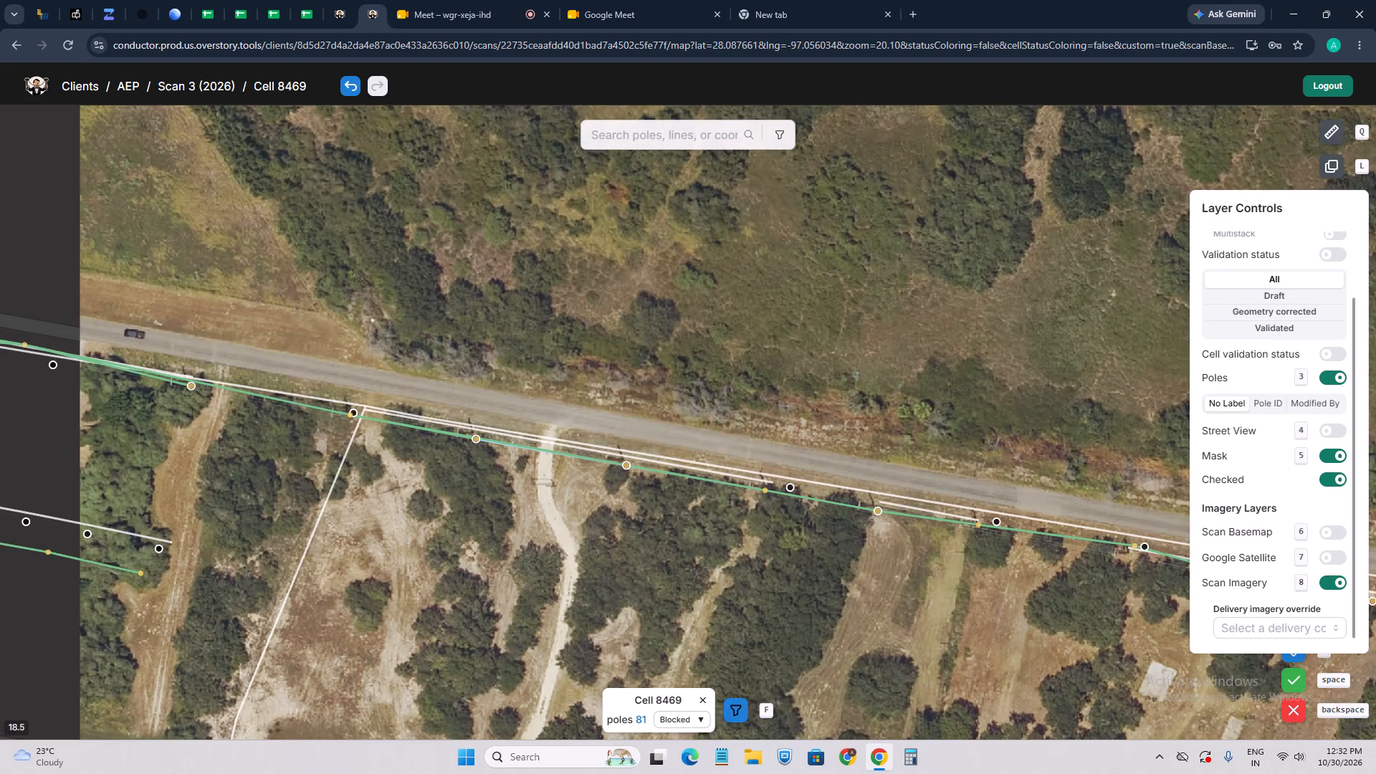
Re-attach the slanted line to the third-last and second-last poles before the cell's eastern edge.
drag(828, 544, 520, 509)
scroll(670, 486, up, 2)
drag(849, 561, 404, 494)
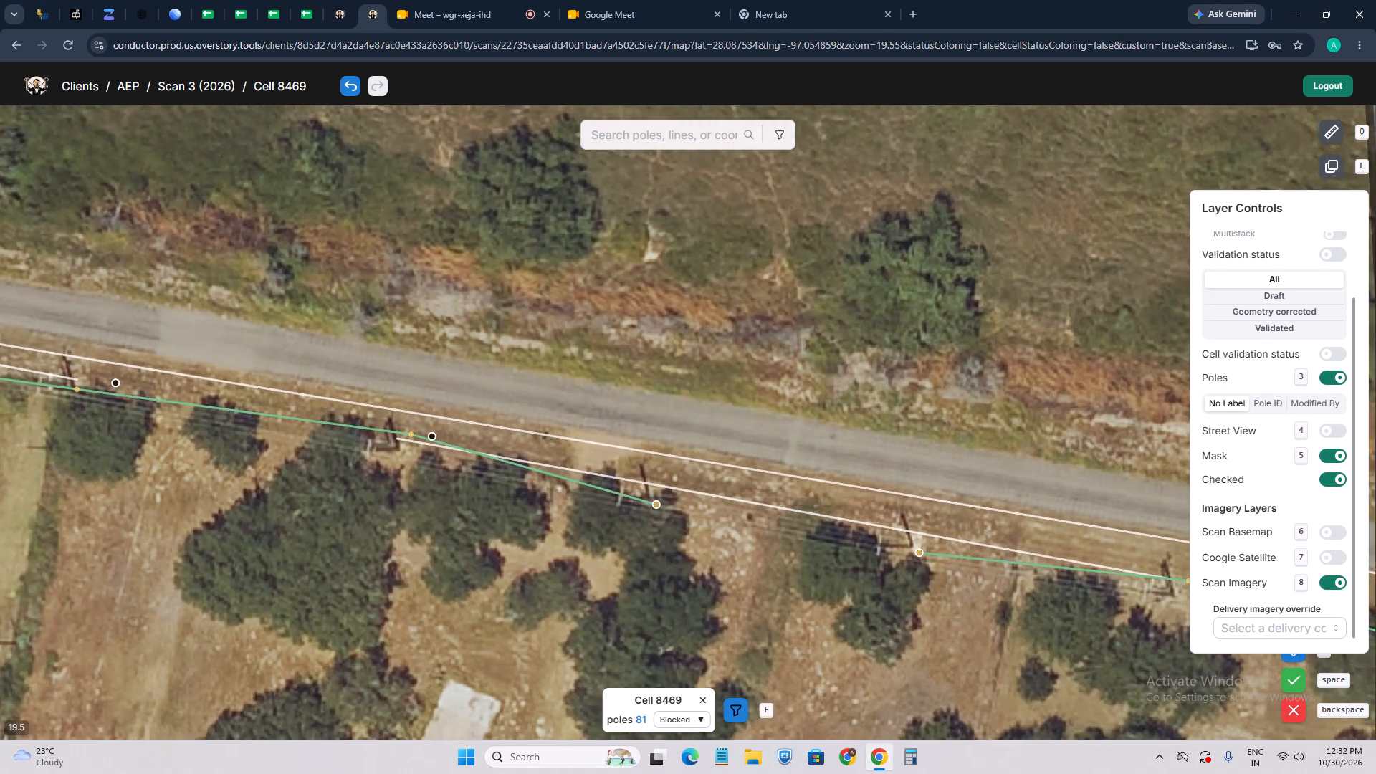
click(603, 485)
key(a)
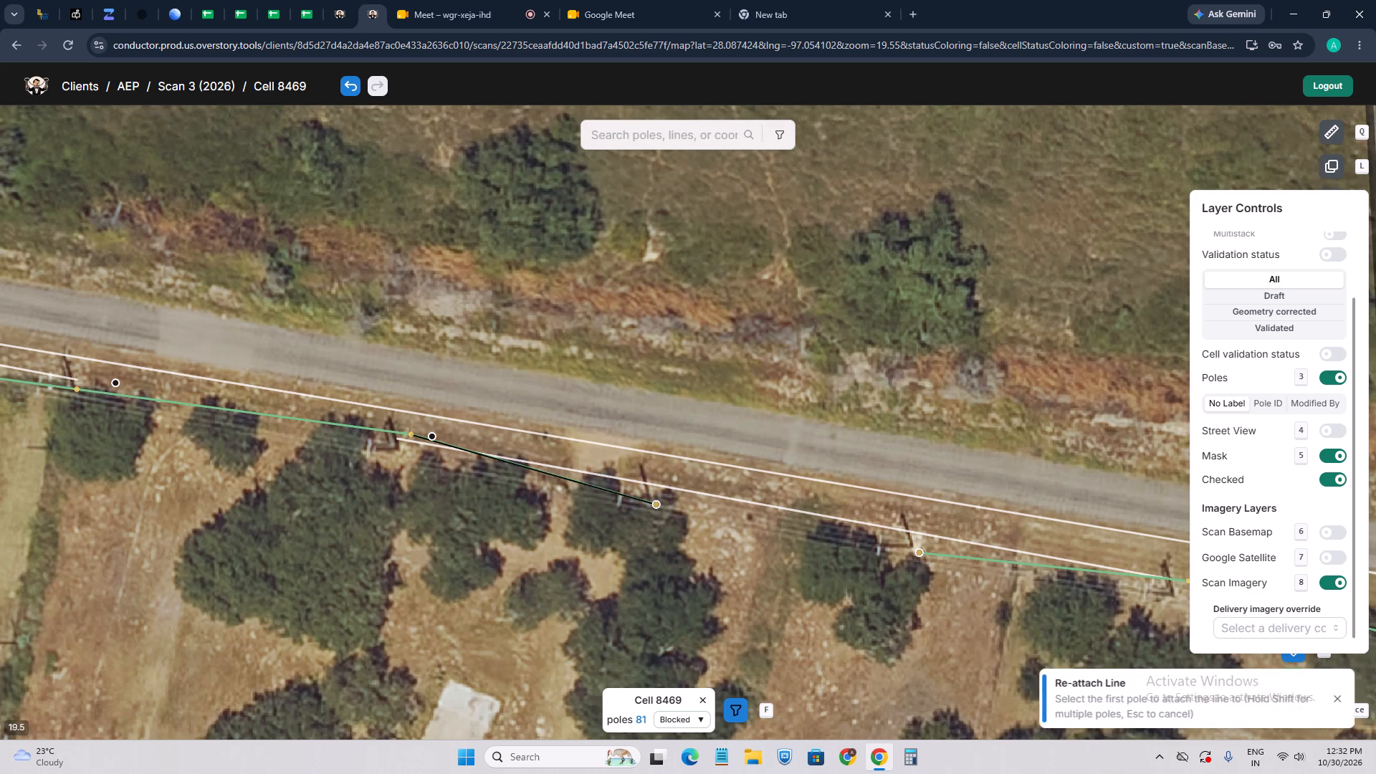
click(653, 504)
click(917, 555)
Examine the remaining poles and lines westward along Airport Rd up to the Loop 1781 junction.
drag(449, 490, 610, 527)
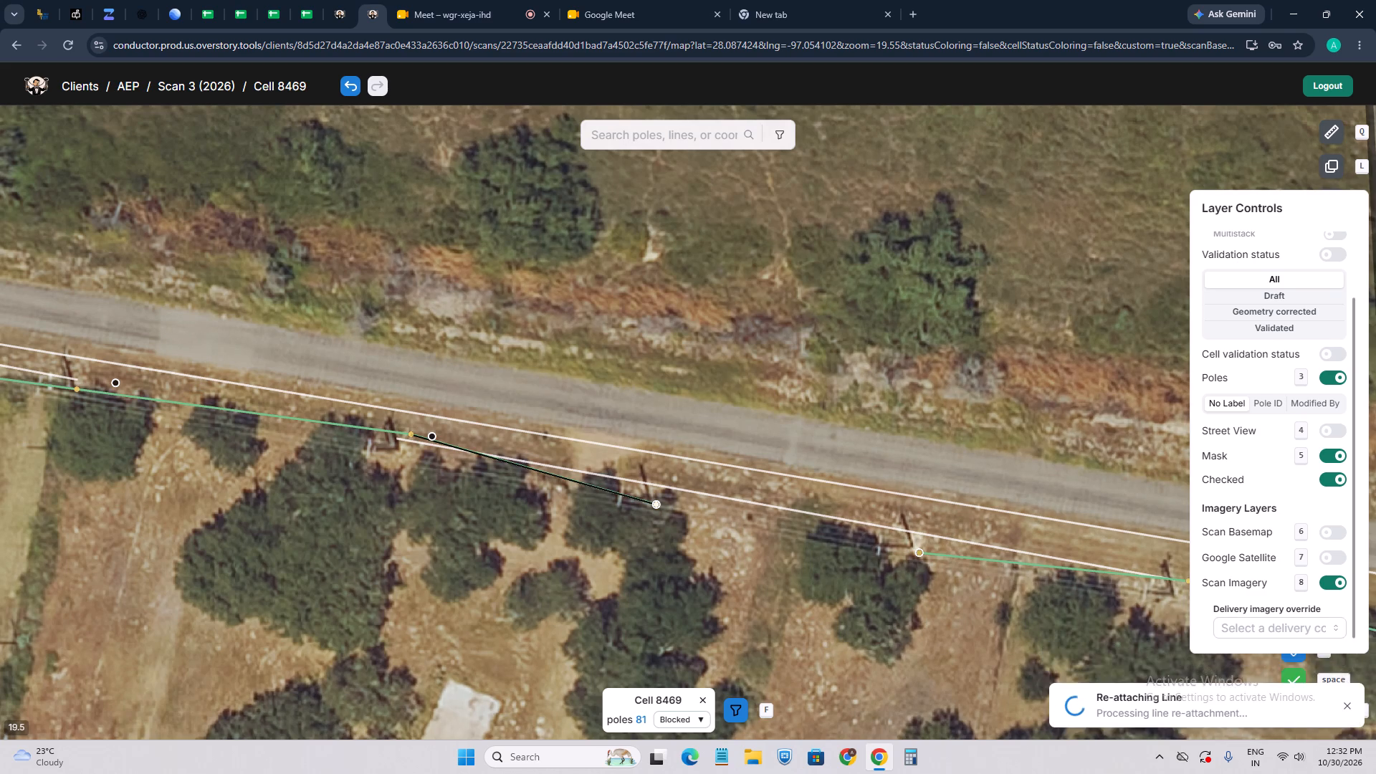
drag(610, 527, 707, 542)
scroll(466, 432, down, 1)
drag(429, 431, 668, 517)
scroll(656, 517, down, 1)
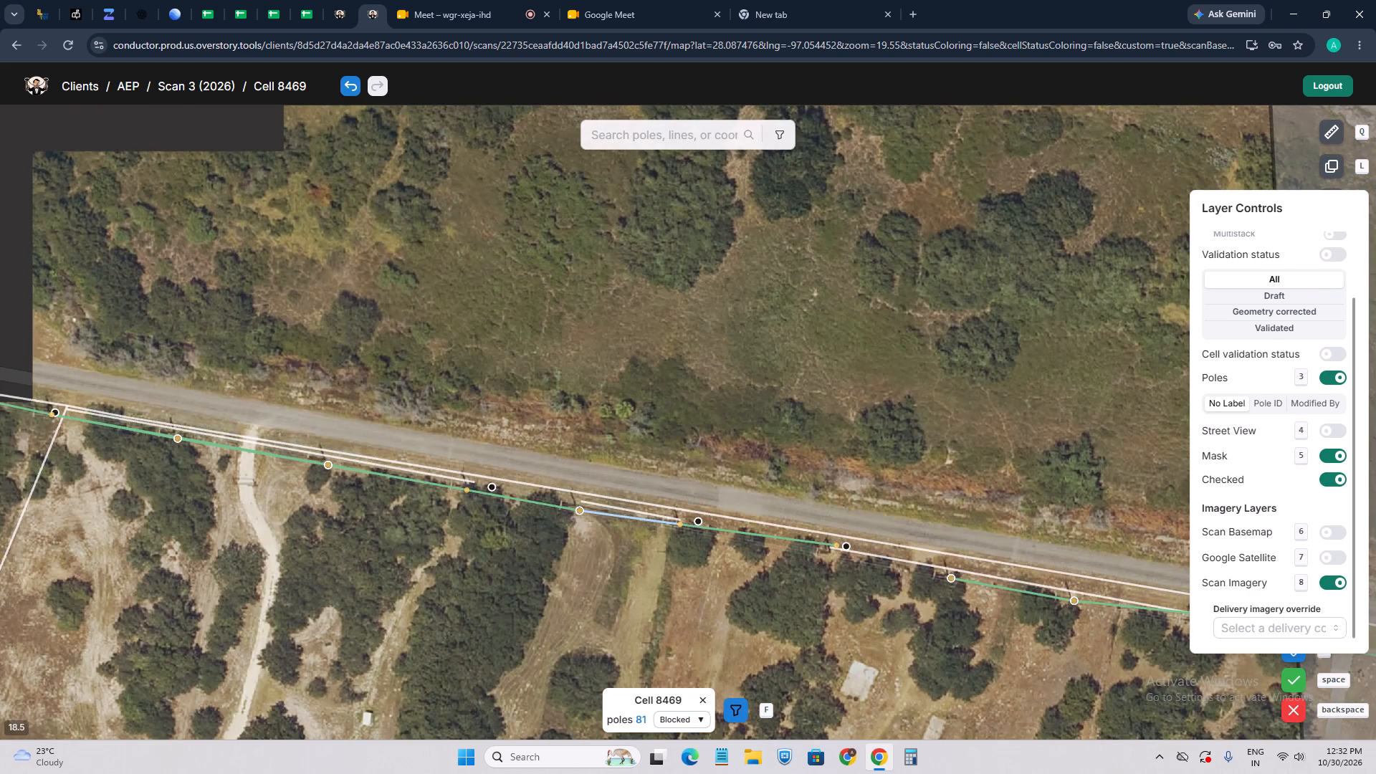
scroll(410, 497, up, 1)
drag(322, 458, 732, 518)
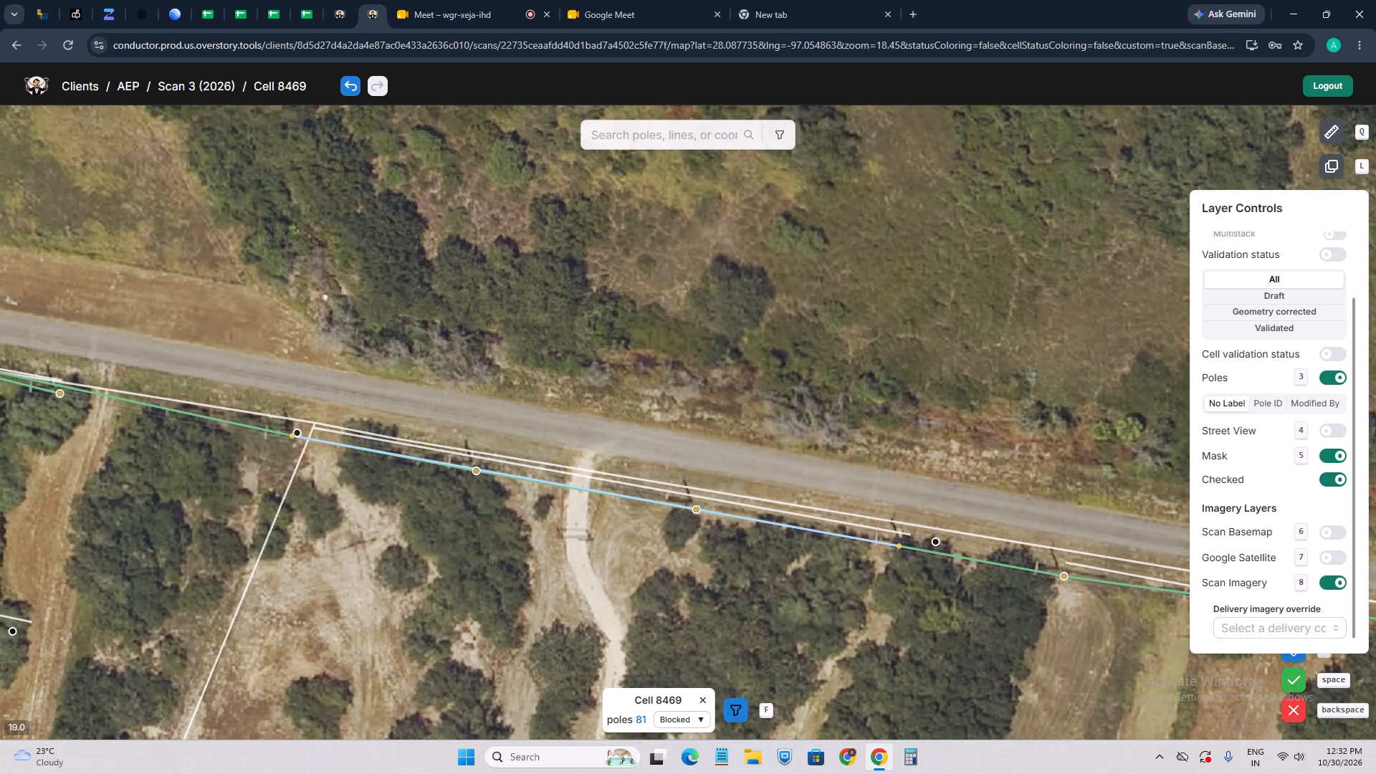
drag(285, 469, 812, 538)
drag(838, 574, 620, 525)
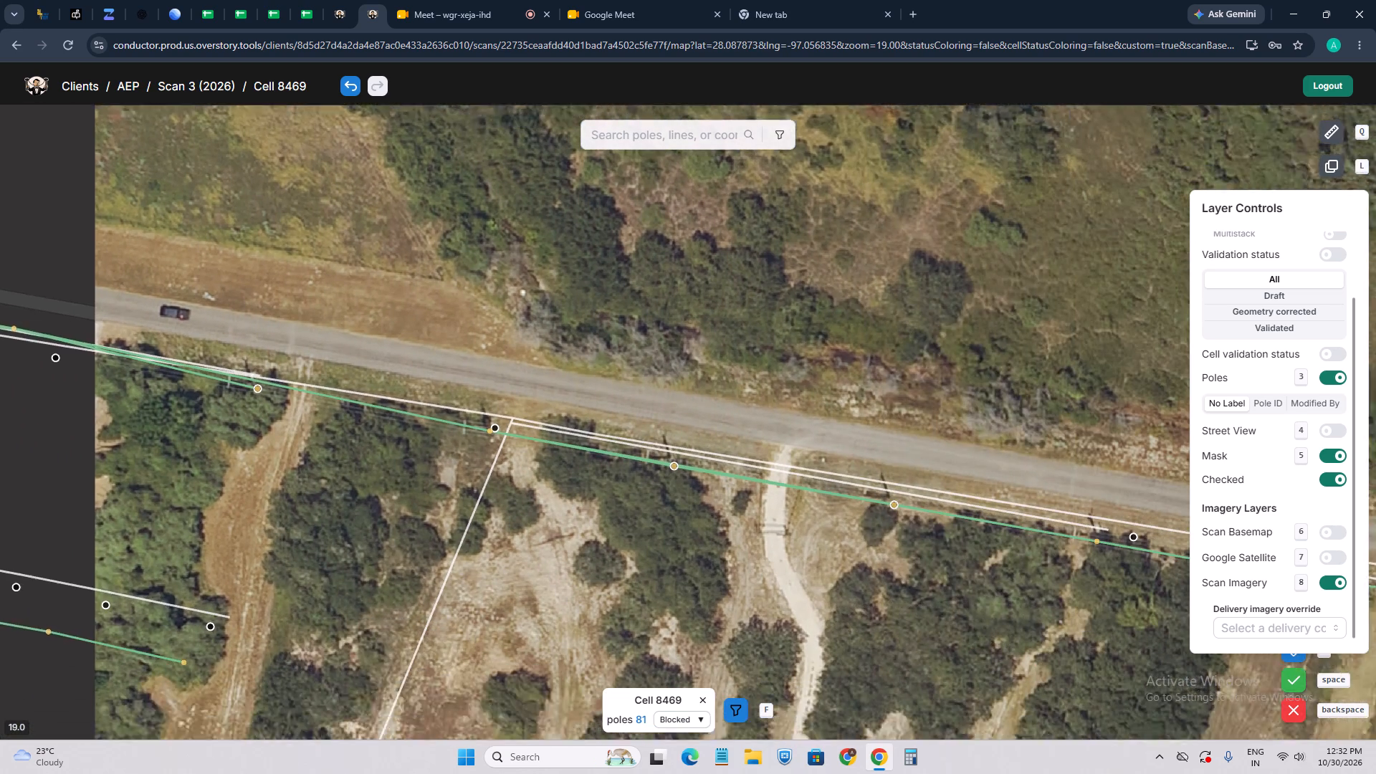
scroll(522, 489, down, 2)
drag(373, 475, 618, 538)
scroll(340, 436, up, 2)
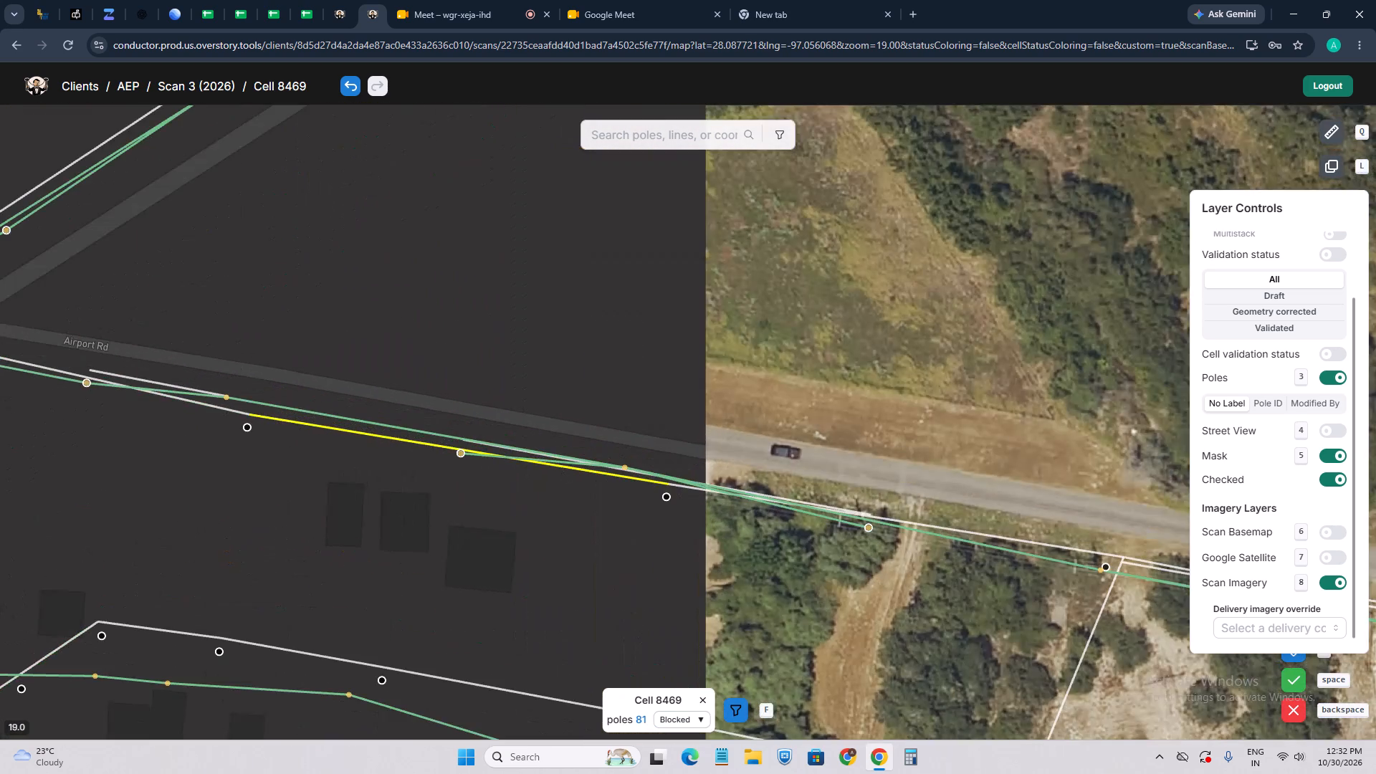
drag(183, 424, 546, 477)
drag(535, 320, 552, 432)
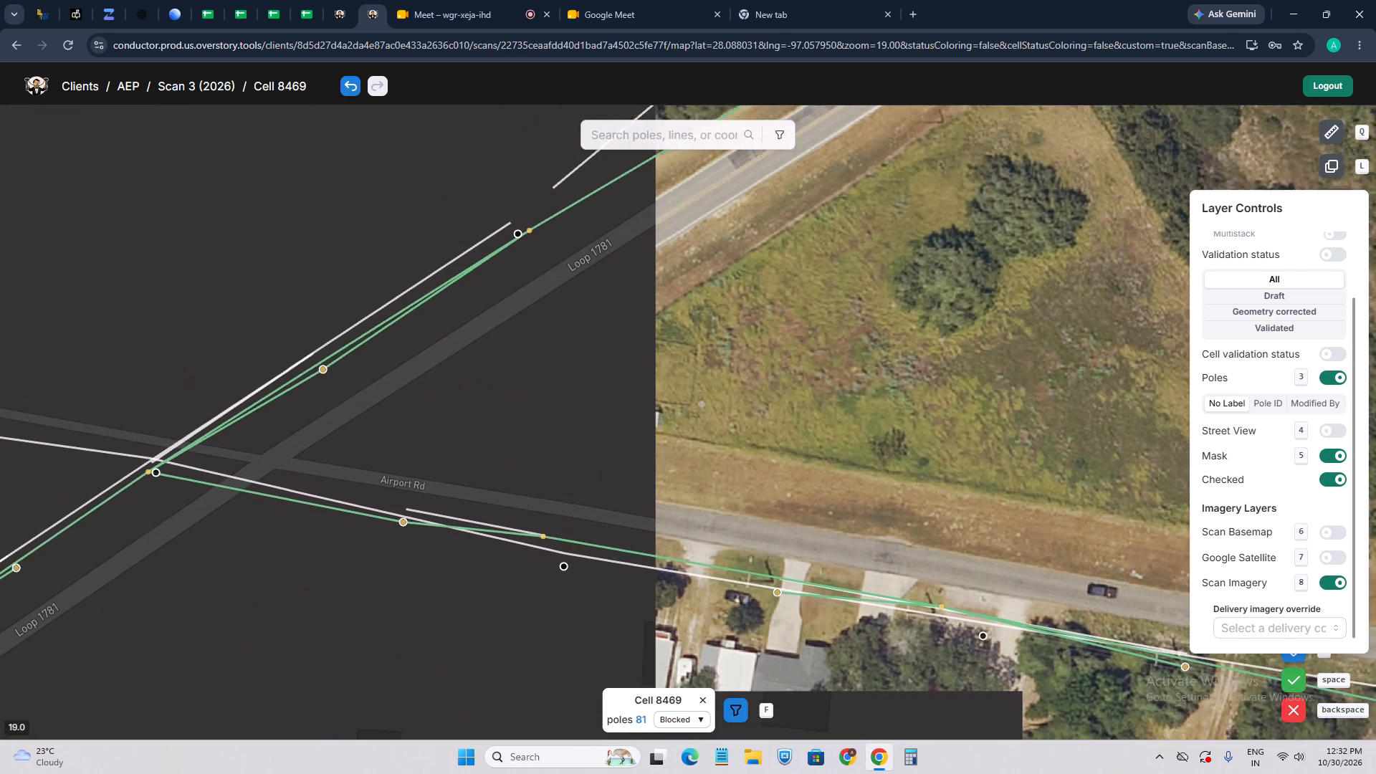
Re-attach the line along Airport Rd that skips the pole beside the concrete driveway to that pole and its western neighbour.
drag(583, 427, 479, 339)
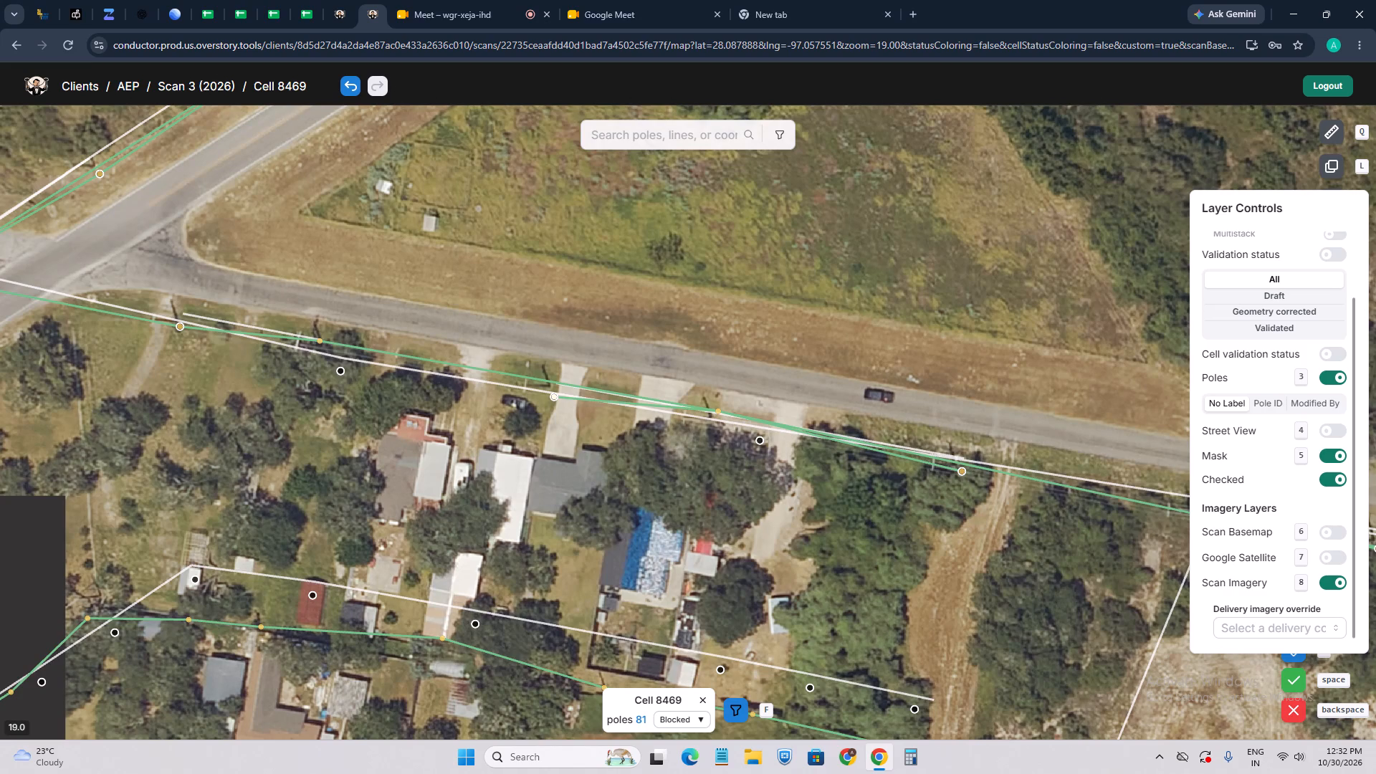
scroll(536, 377, up, 2)
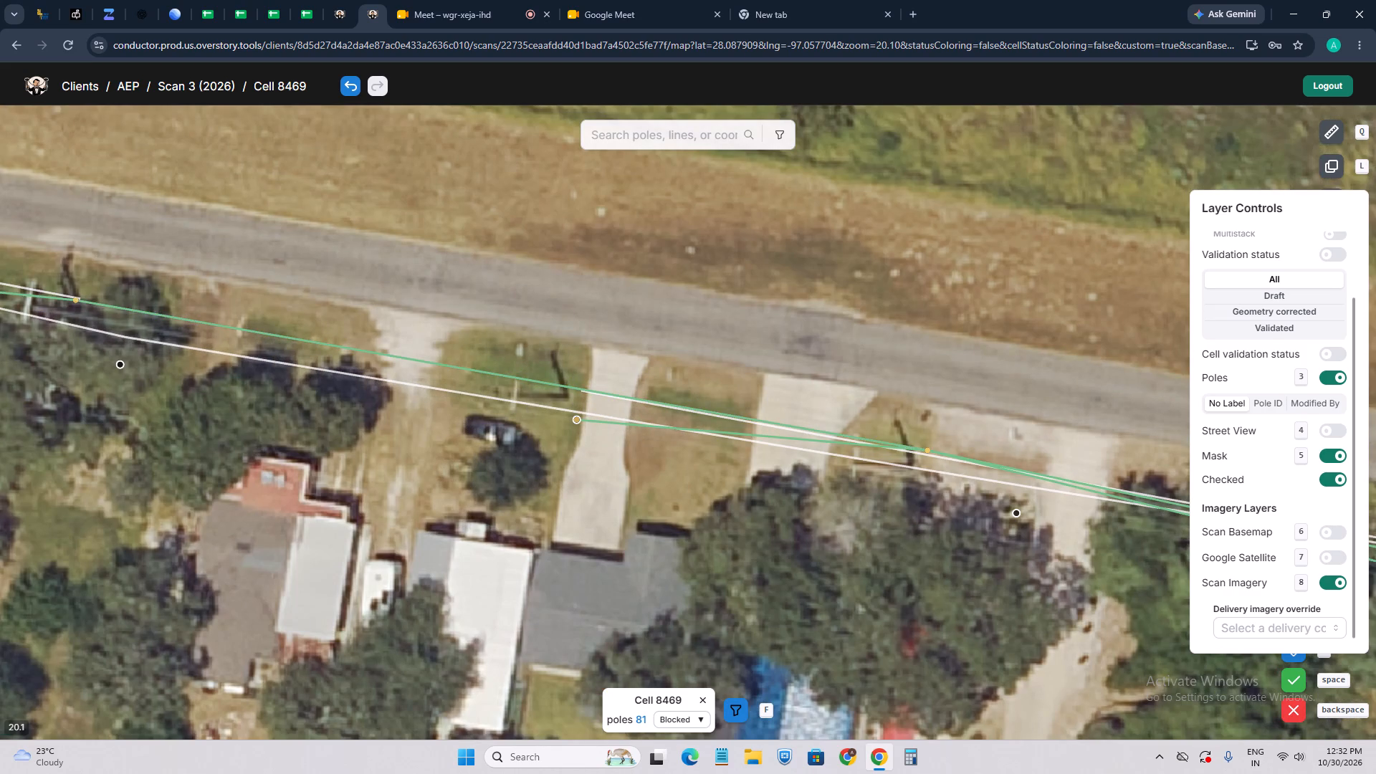
click(500, 376)
key(a)
click(580, 421)
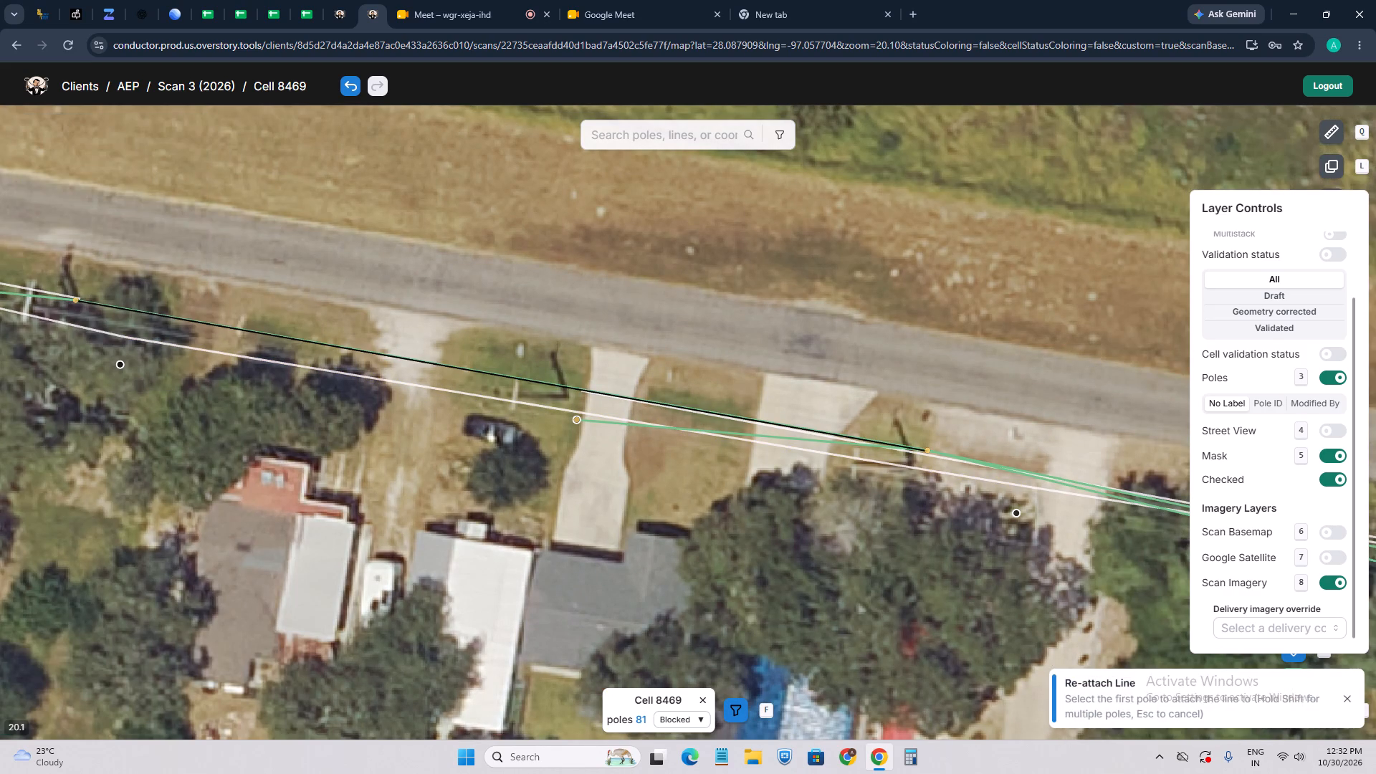
click(74, 300)
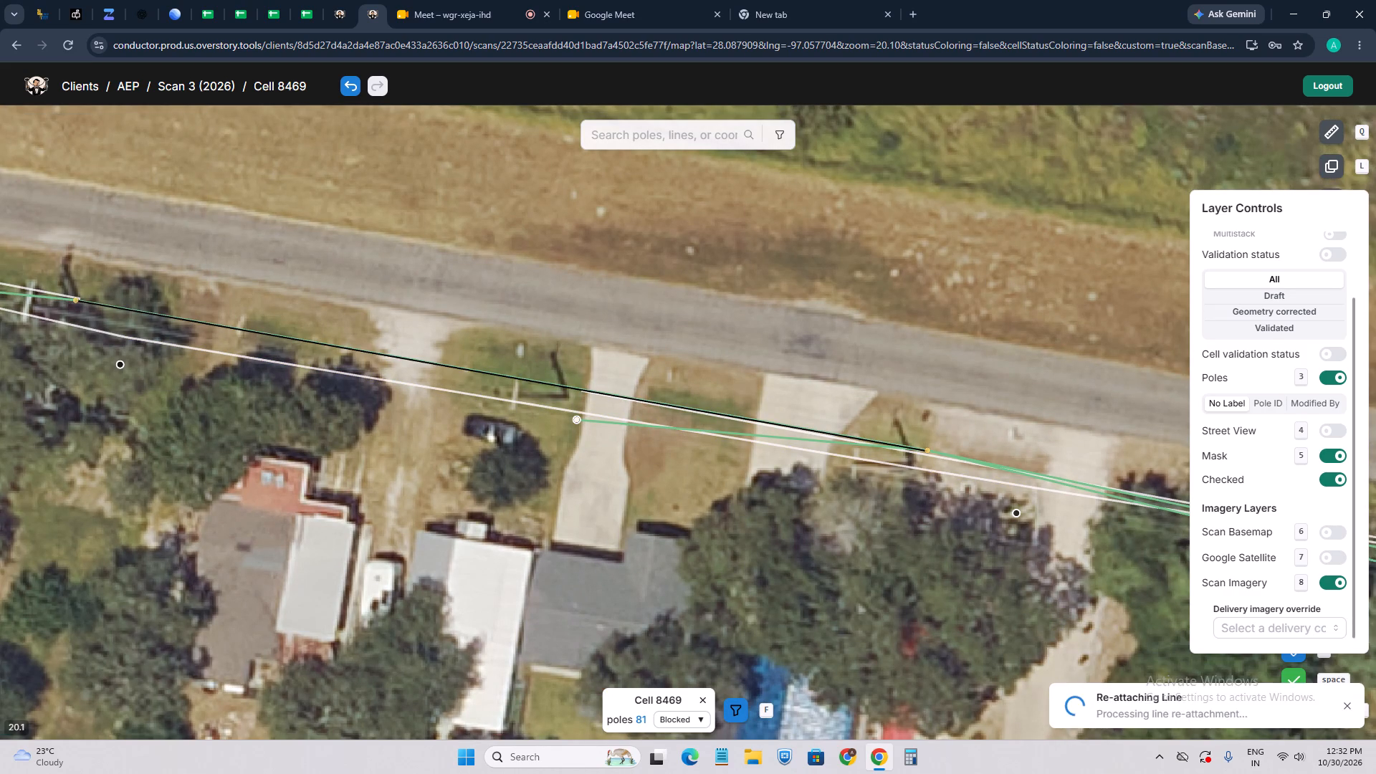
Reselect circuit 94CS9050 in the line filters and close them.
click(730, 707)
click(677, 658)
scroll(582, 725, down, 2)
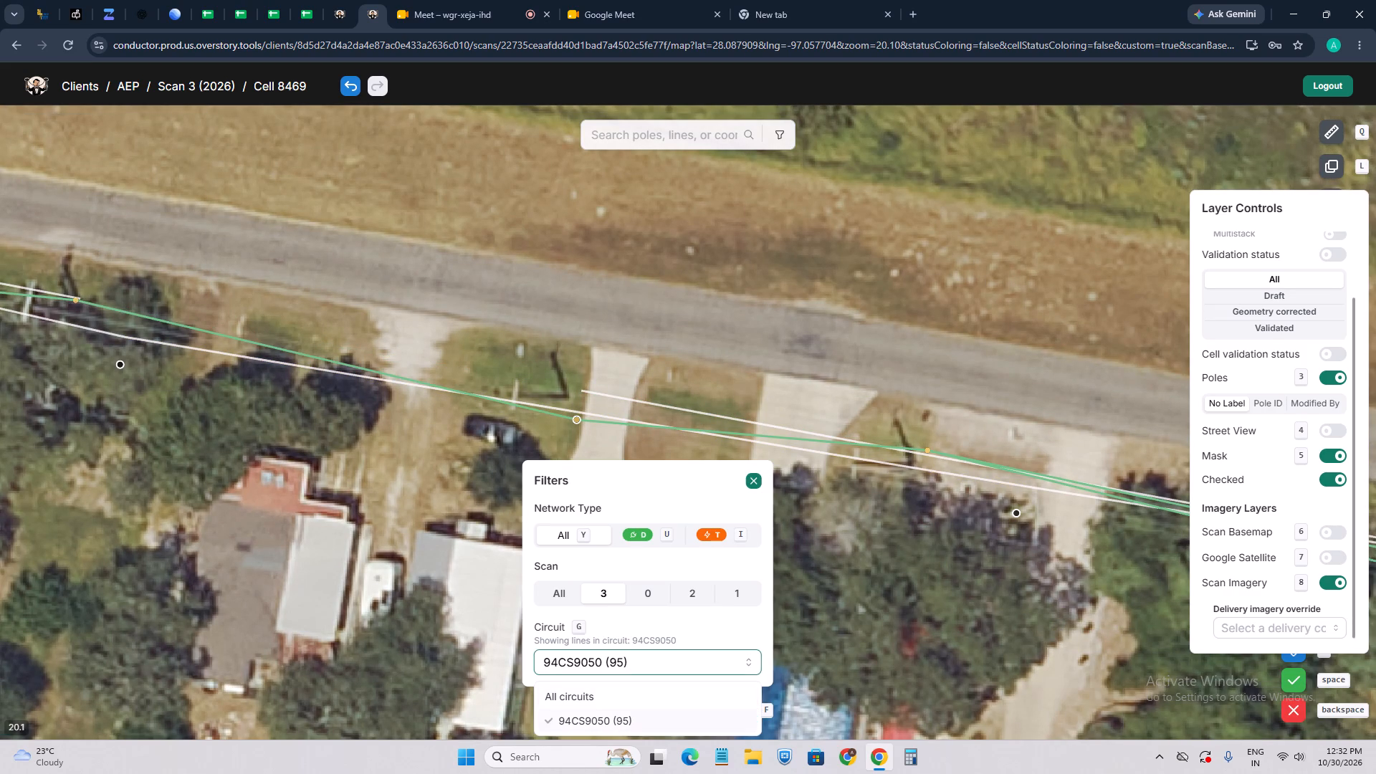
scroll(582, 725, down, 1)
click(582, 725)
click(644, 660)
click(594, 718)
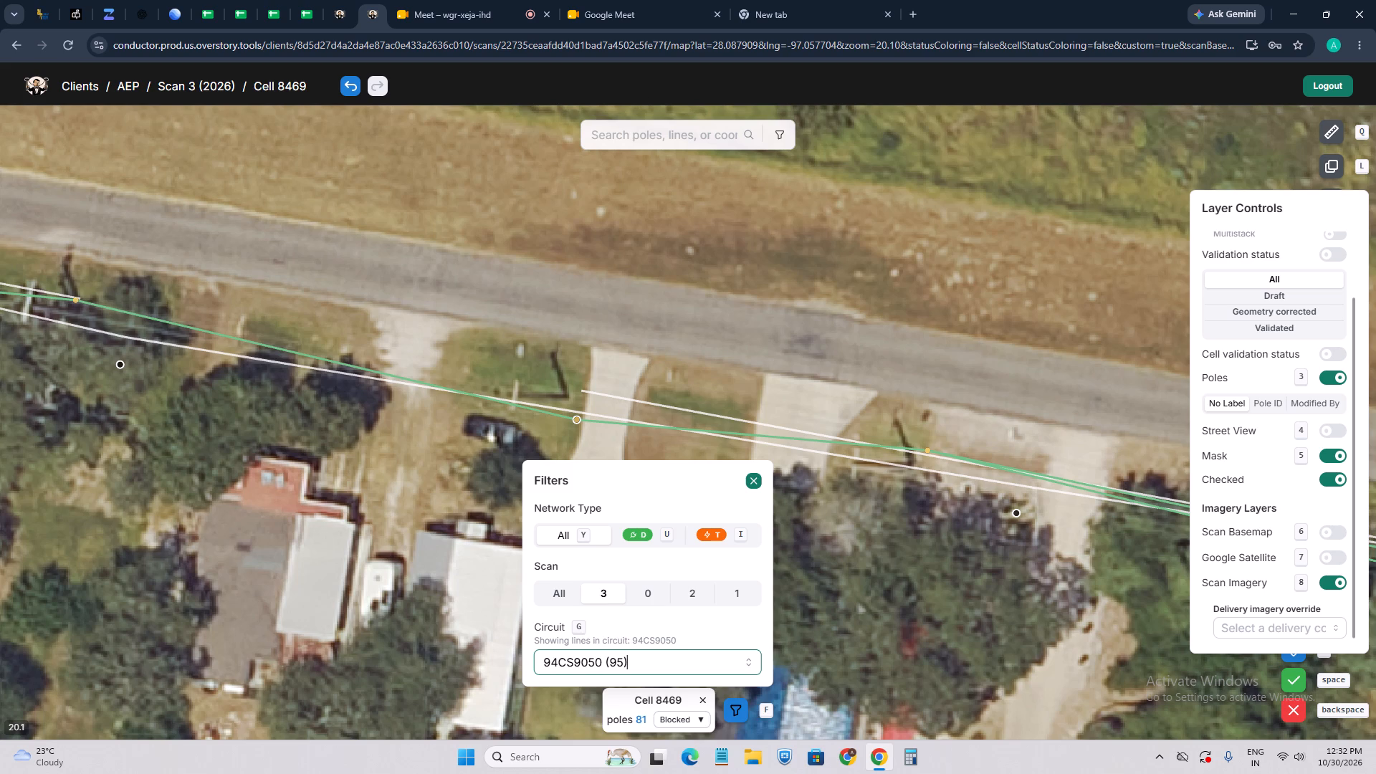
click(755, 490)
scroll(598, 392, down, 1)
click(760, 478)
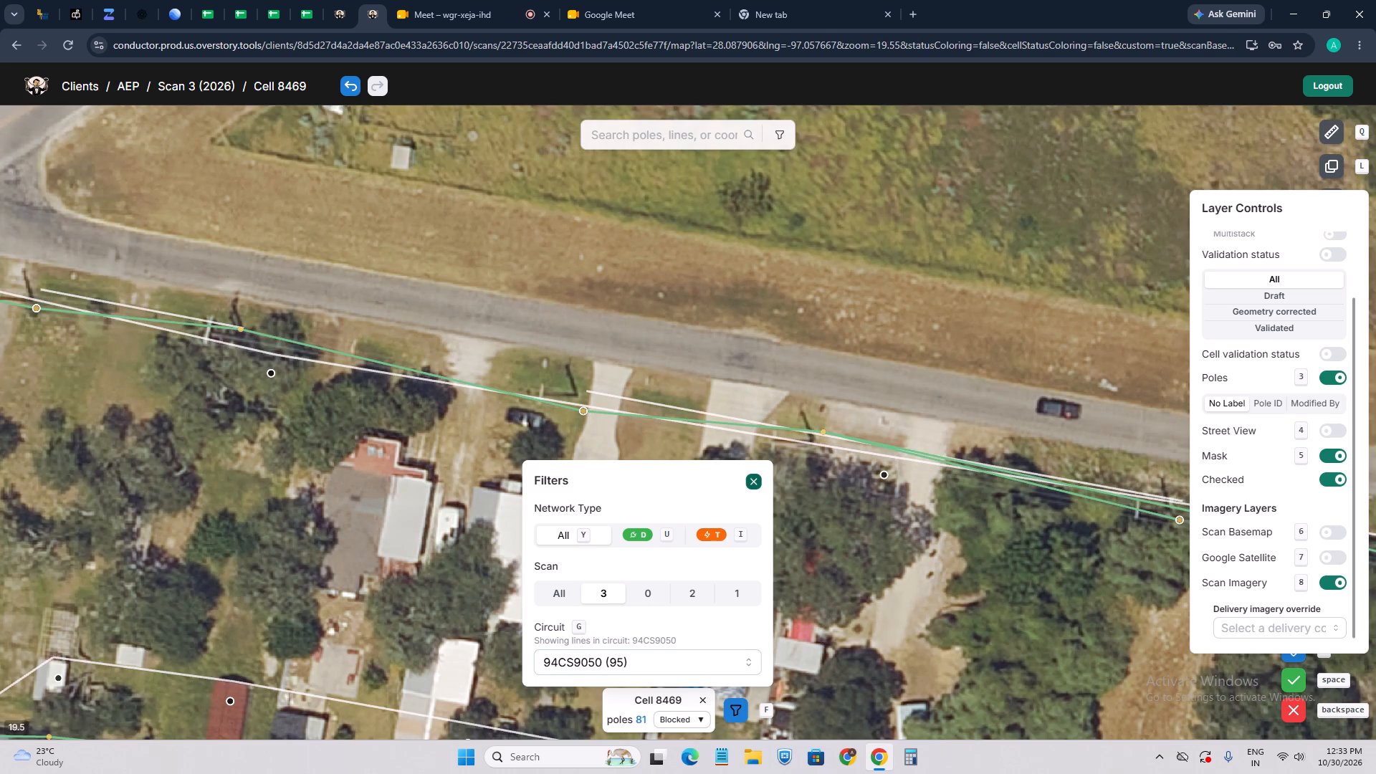
Re-attach the line ending at the branch line to the pole beside the dirt track and the pole at the branch junction.
drag(777, 489, 489, 468)
drag(811, 507, 518, 470)
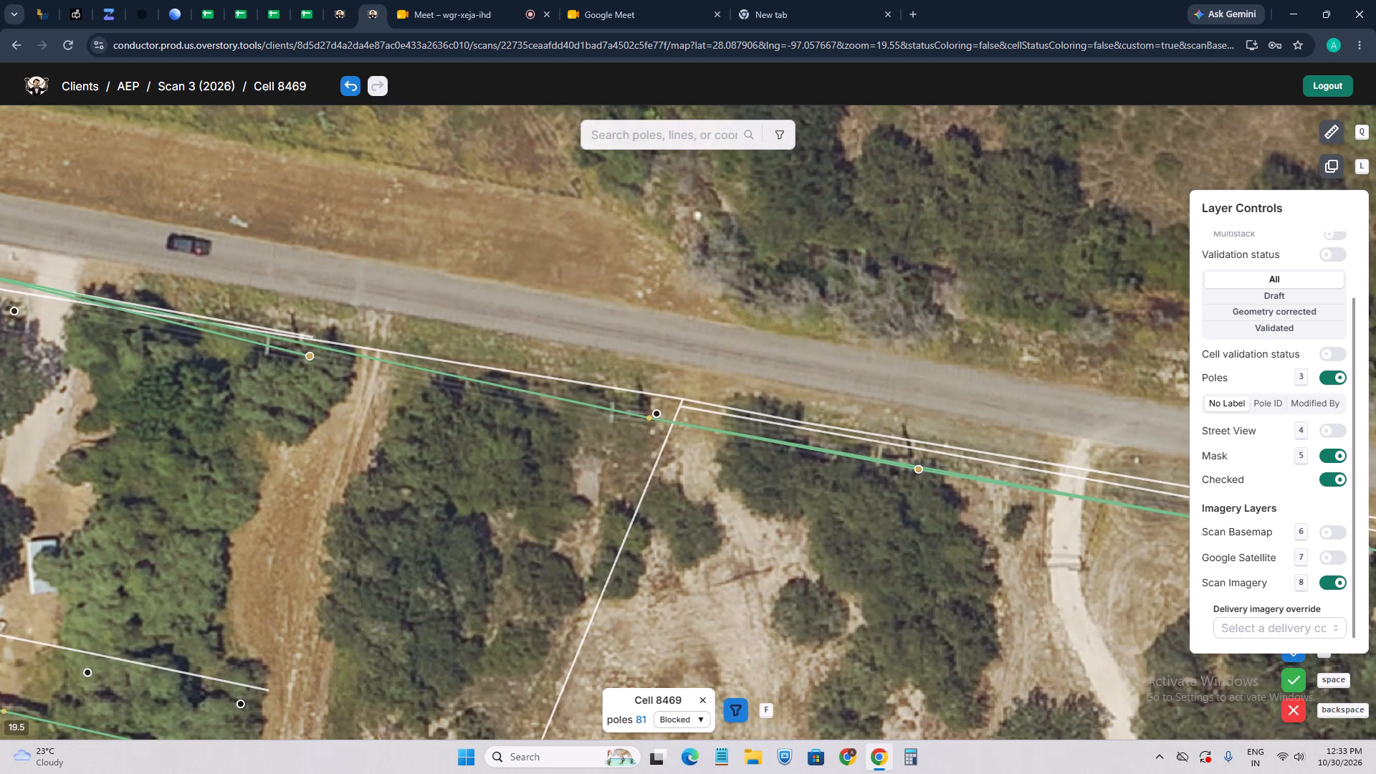
click(411, 369)
key(a)
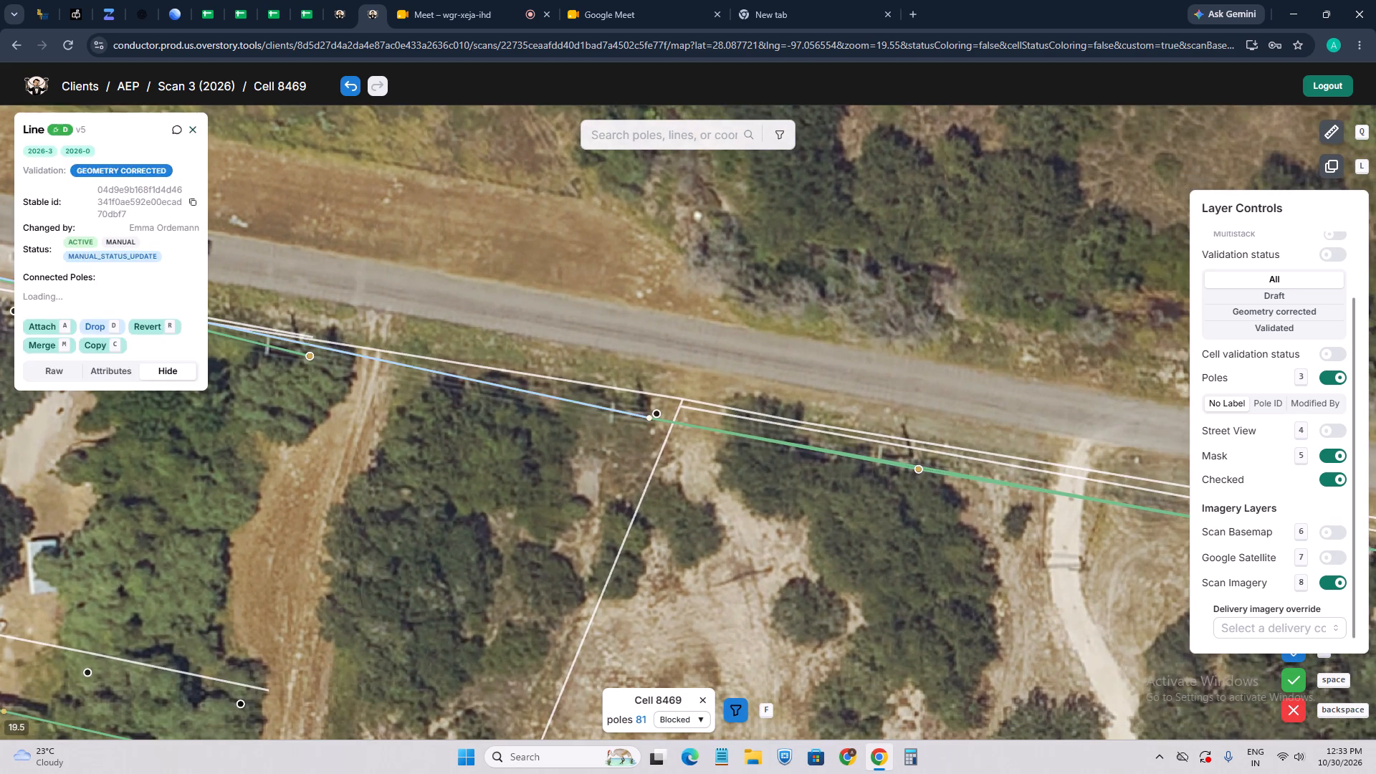
click(313, 358)
click(650, 414)
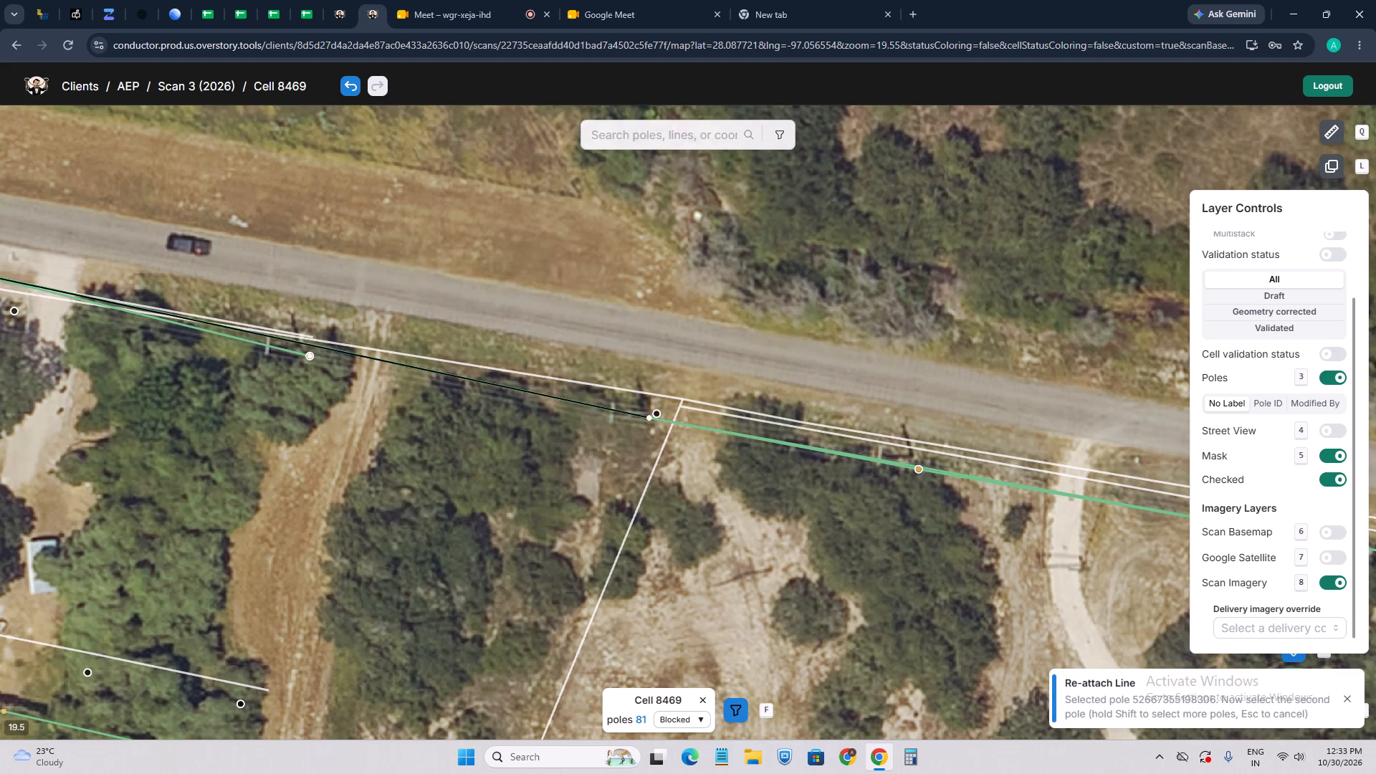
Examine the line connections along Airport Rd east of the branch line, including the long line that overlaps others across the driveway.
drag(826, 505, 585, 470)
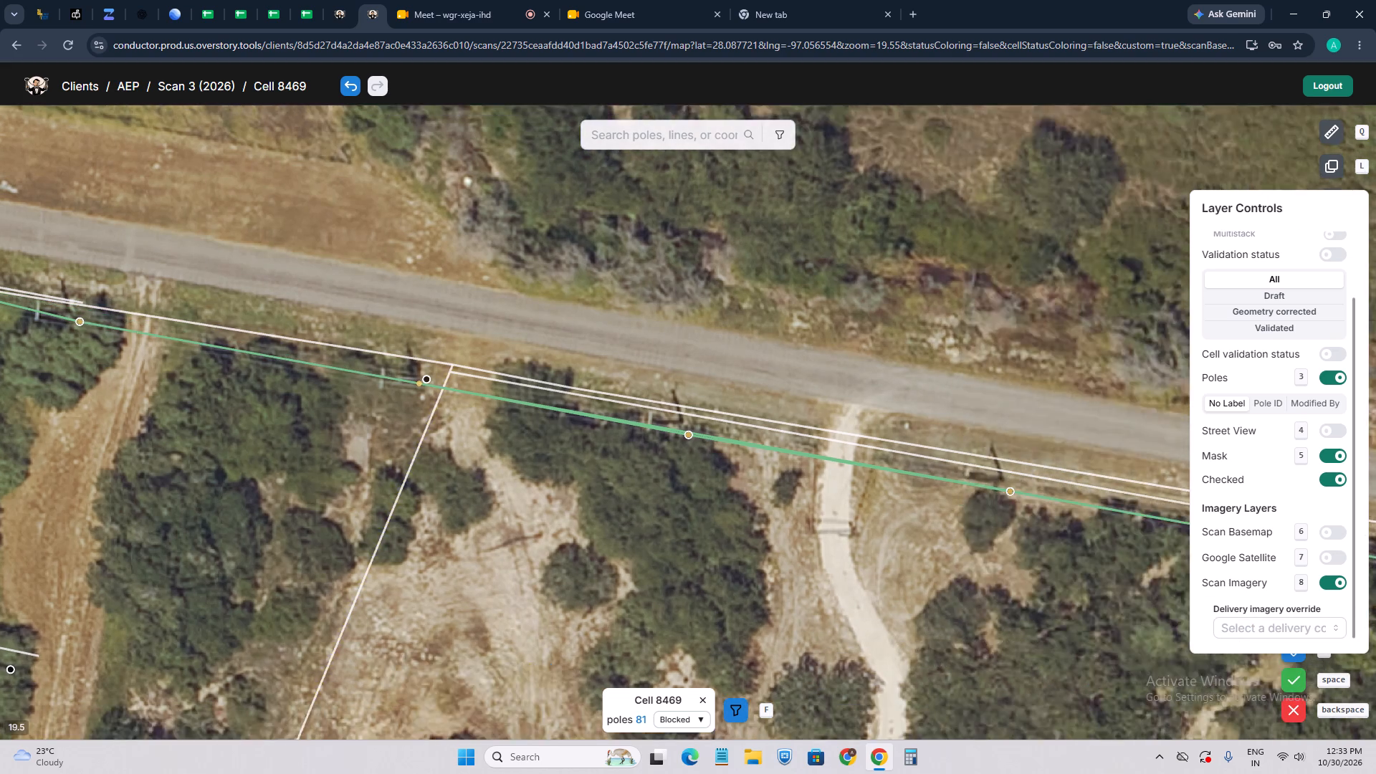
scroll(512, 453, down, 1)
drag(806, 507, 408, 488)
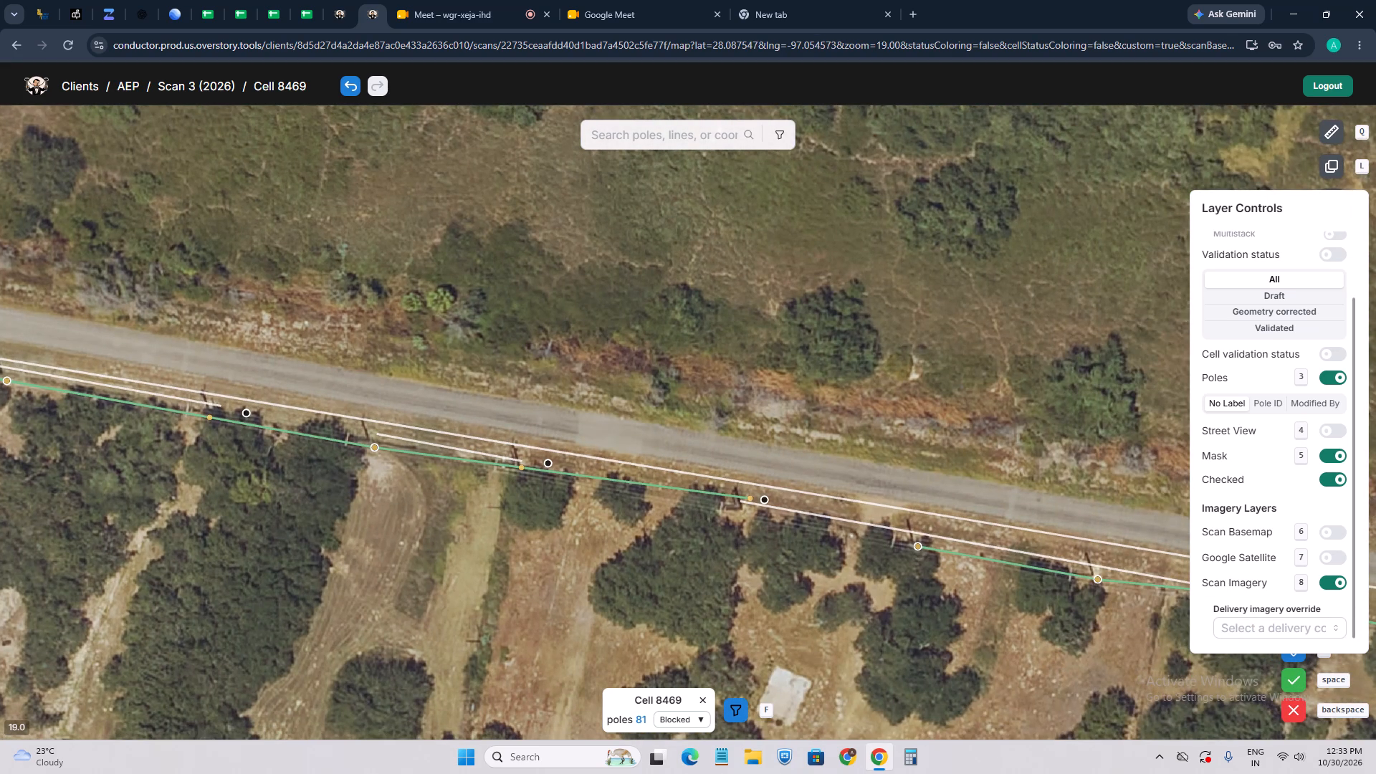
drag(547, 500, 726, 504)
drag(391, 448, 688, 510)
scroll(272, 394, up, 5)
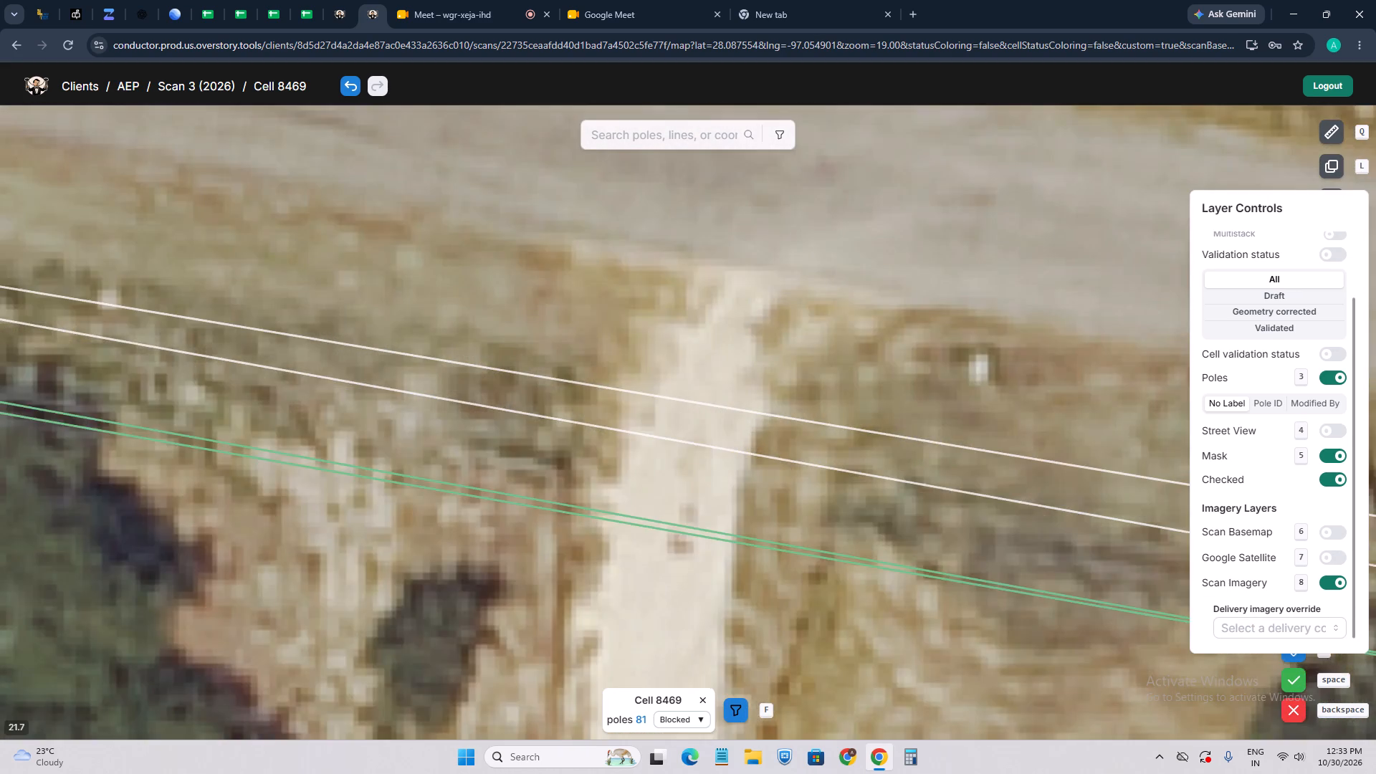
drag(93, 409, 463, 453)
scroll(484, 443, down, 2)
click(494, 443)
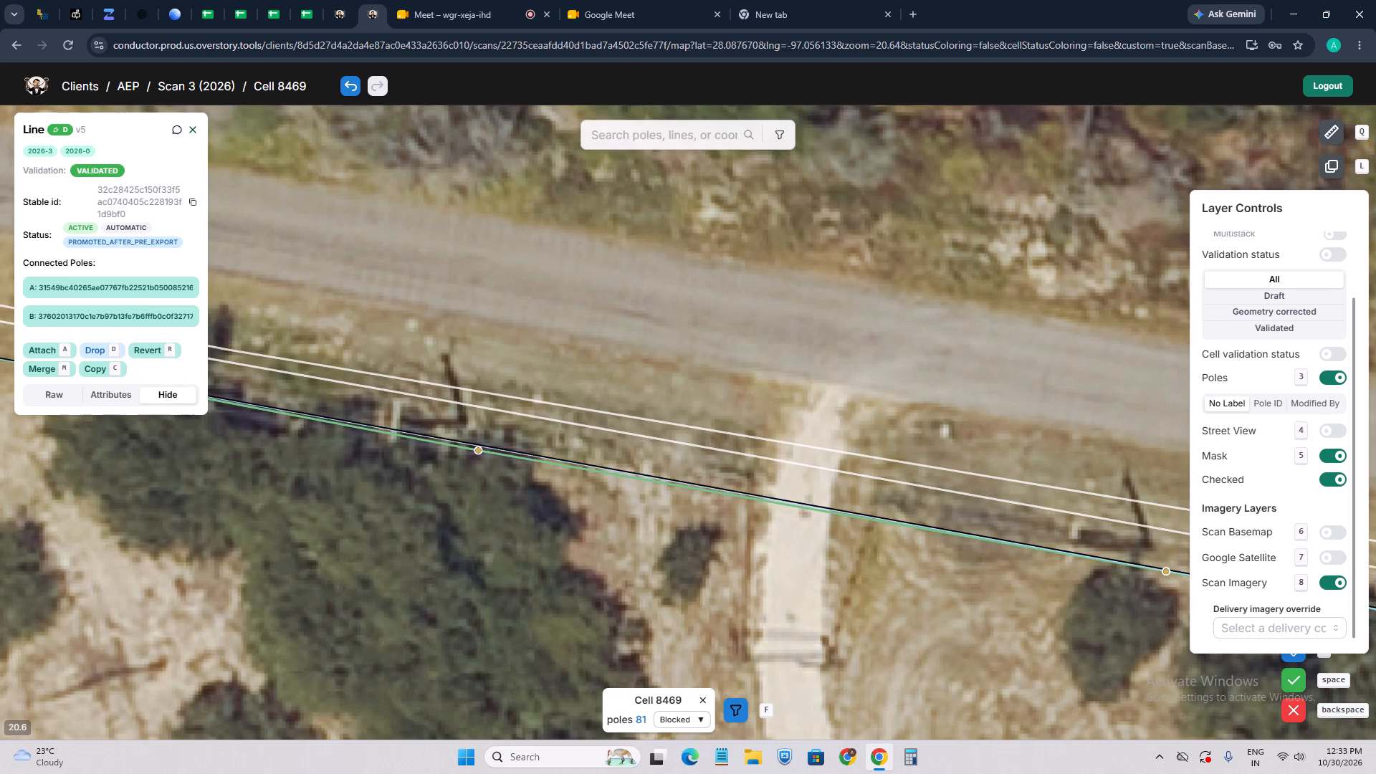
scroll(564, 302, down, 1)
drag(730, 401, 616, 365)
scroll(511, 312, down, 3)
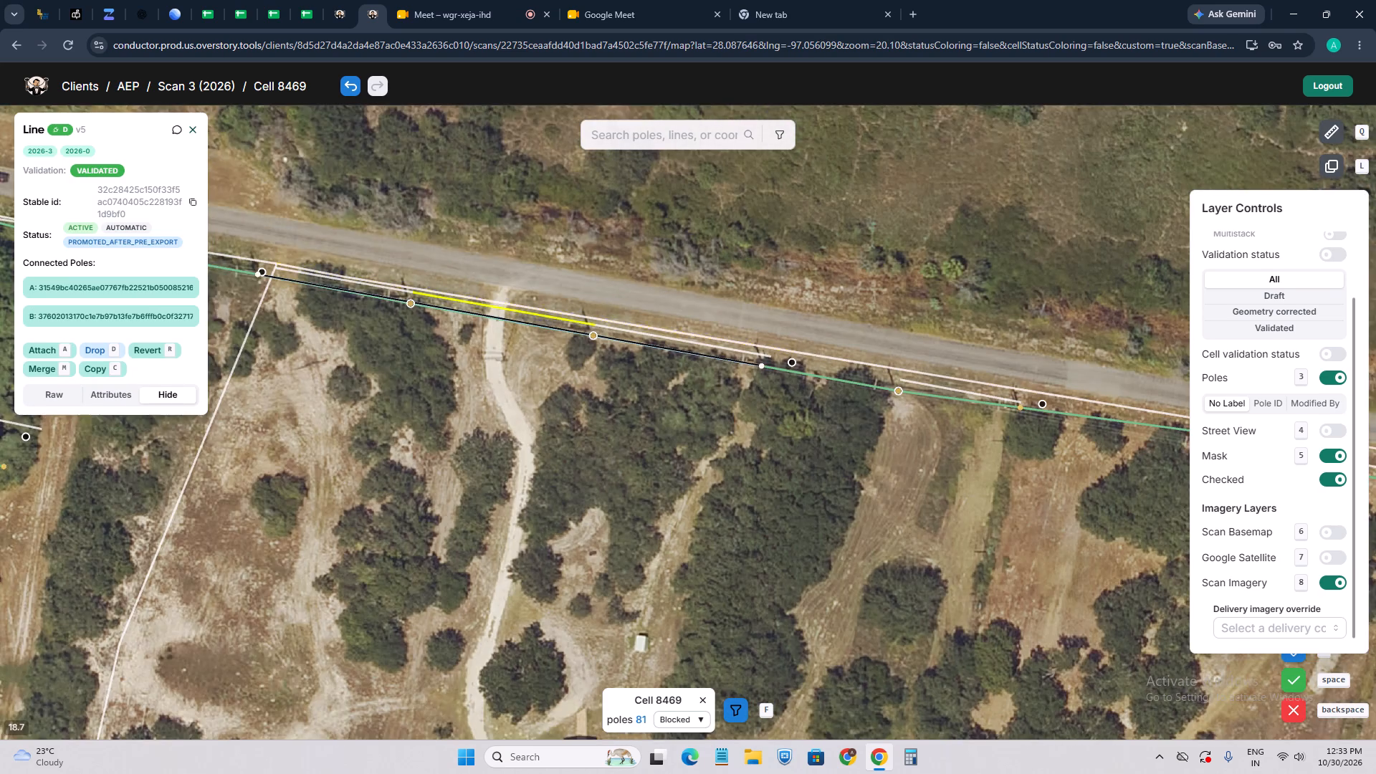
drag(733, 423, 401, 399)
drag(749, 386, 500, 404)
drag(653, 430, 760, 474)
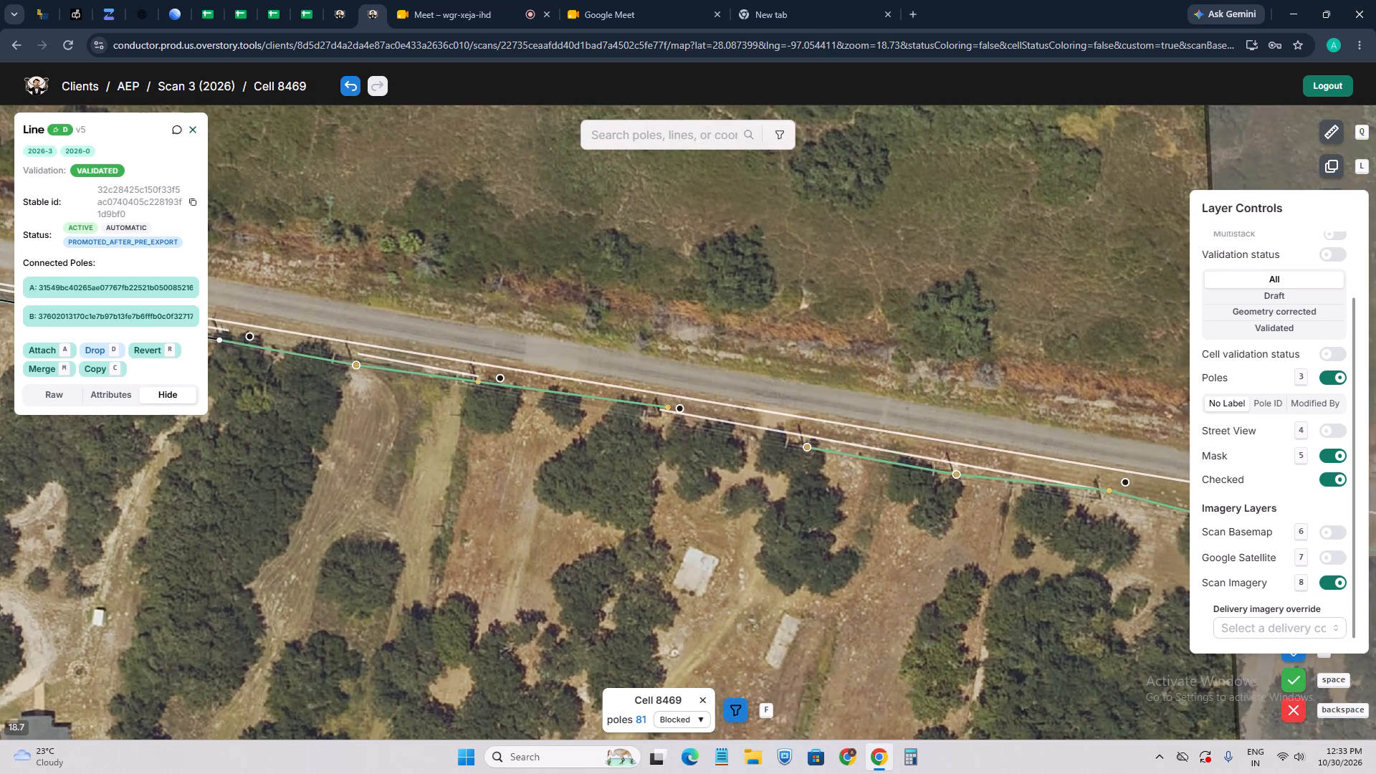
drag(760, 474, 765, 476)
drag(532, 408, 710, 444)
scroll(727, 456, up, 3)
drag(763, 466, 665, 467)
scroll(666, 454, down, 2)
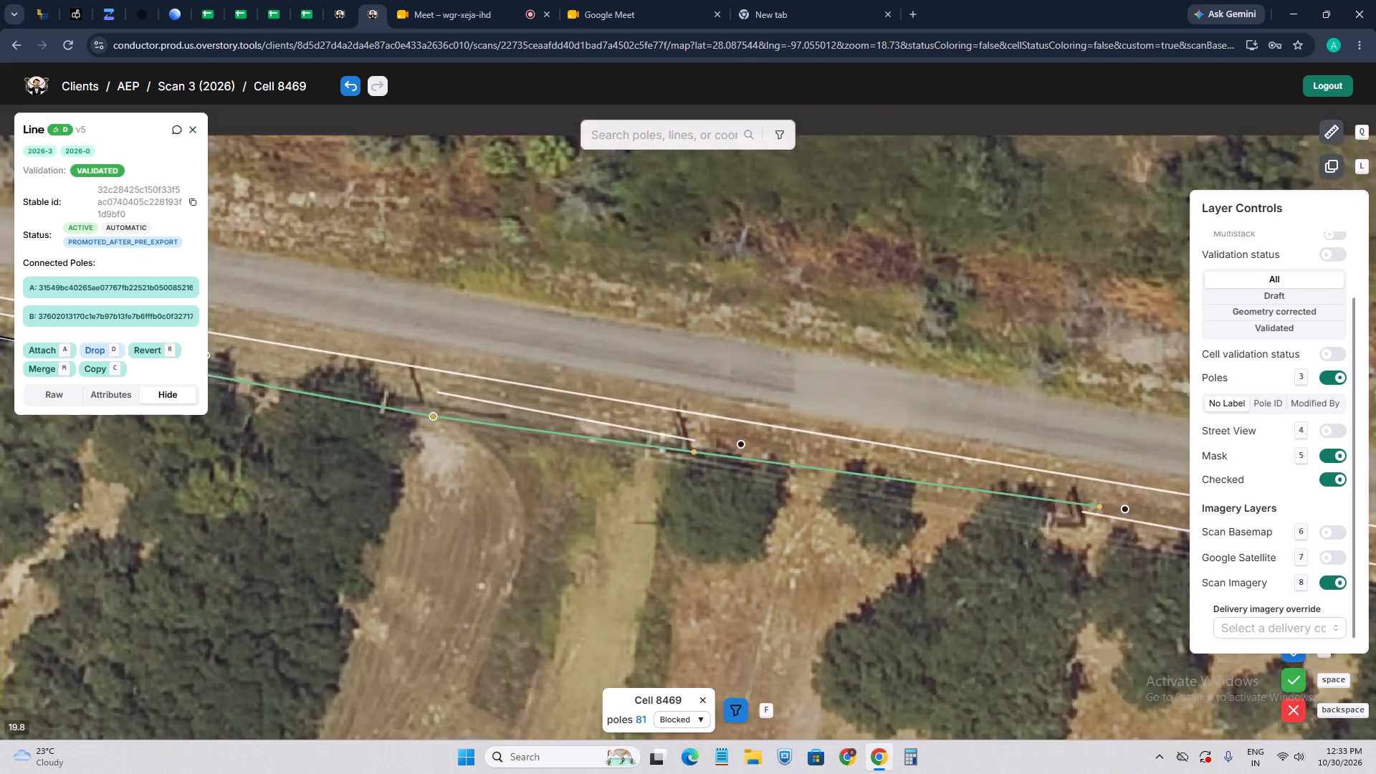
drag(772, 474, 519, 476)
Re-attach the line west of the unconnected span to the poles on both sides of that gap, east of the cleared strip.
click(620, 475)
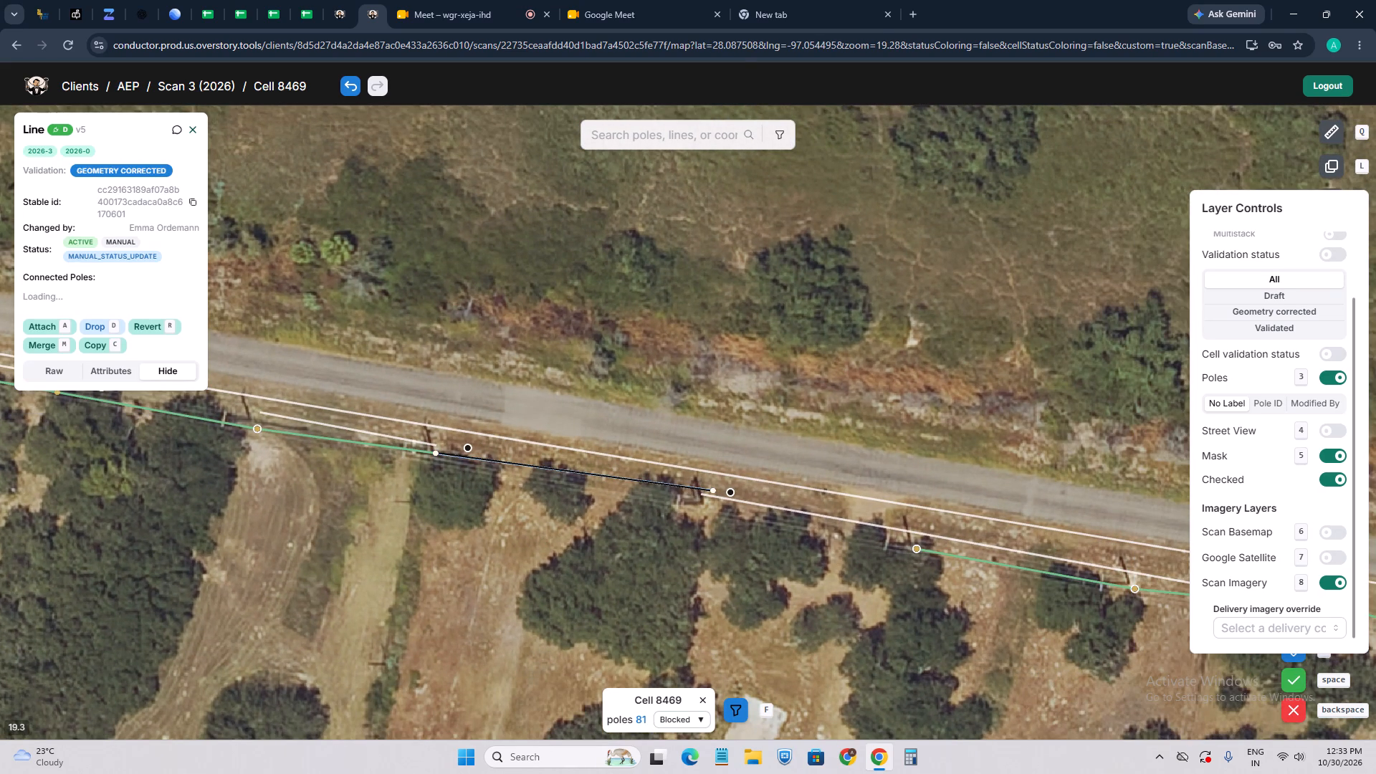
key(a)
click(713, 492)
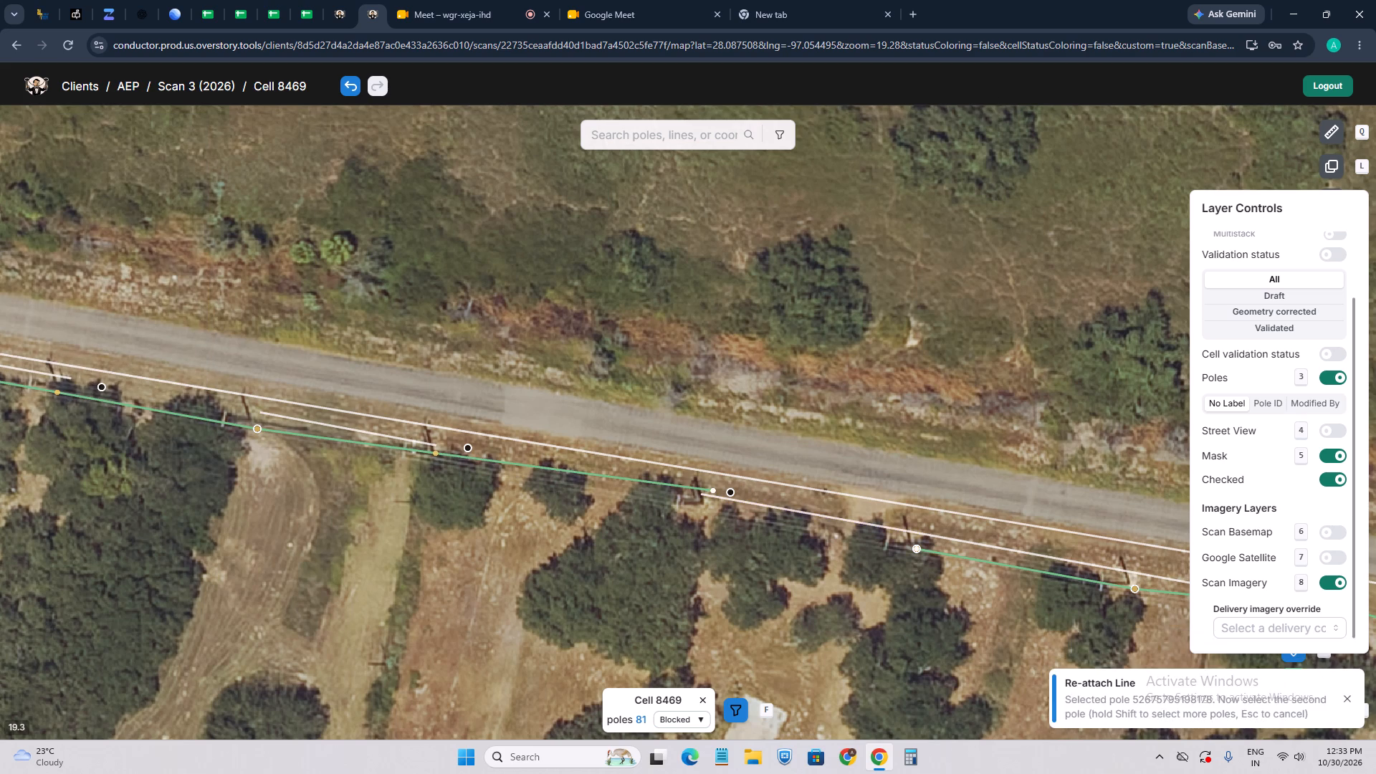
click(916, 551)
Re-attach the overlapping line ending at the cleared strip to the pole there and the next pole east, across the open gap.
drag(587, 510, 831, 565)
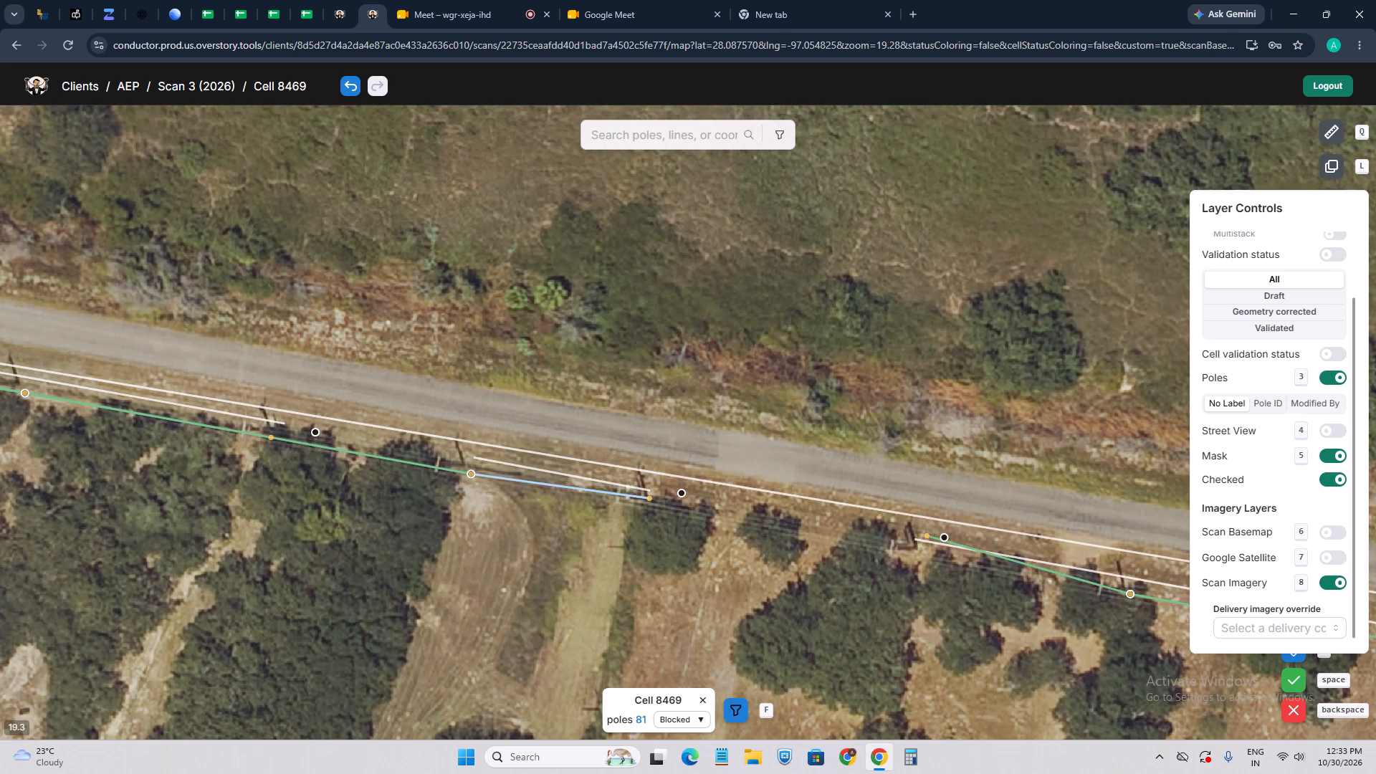
click(564, 489)
key(a)
click(640, 497)
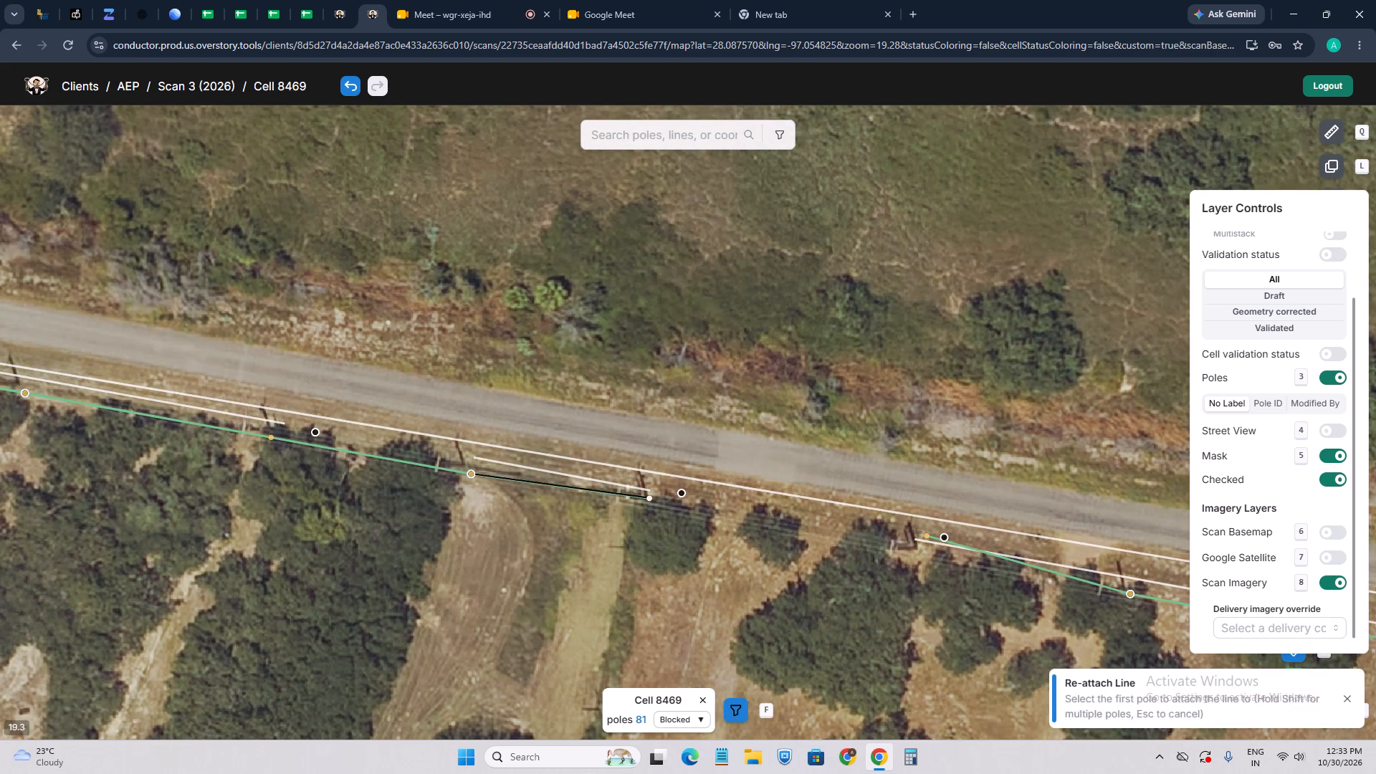
click(918, 532)
Re-attach the long line that skips the pole by the dirt clearing to that pole and its eastern neighbour.
drag(510, 499, 811, 540)
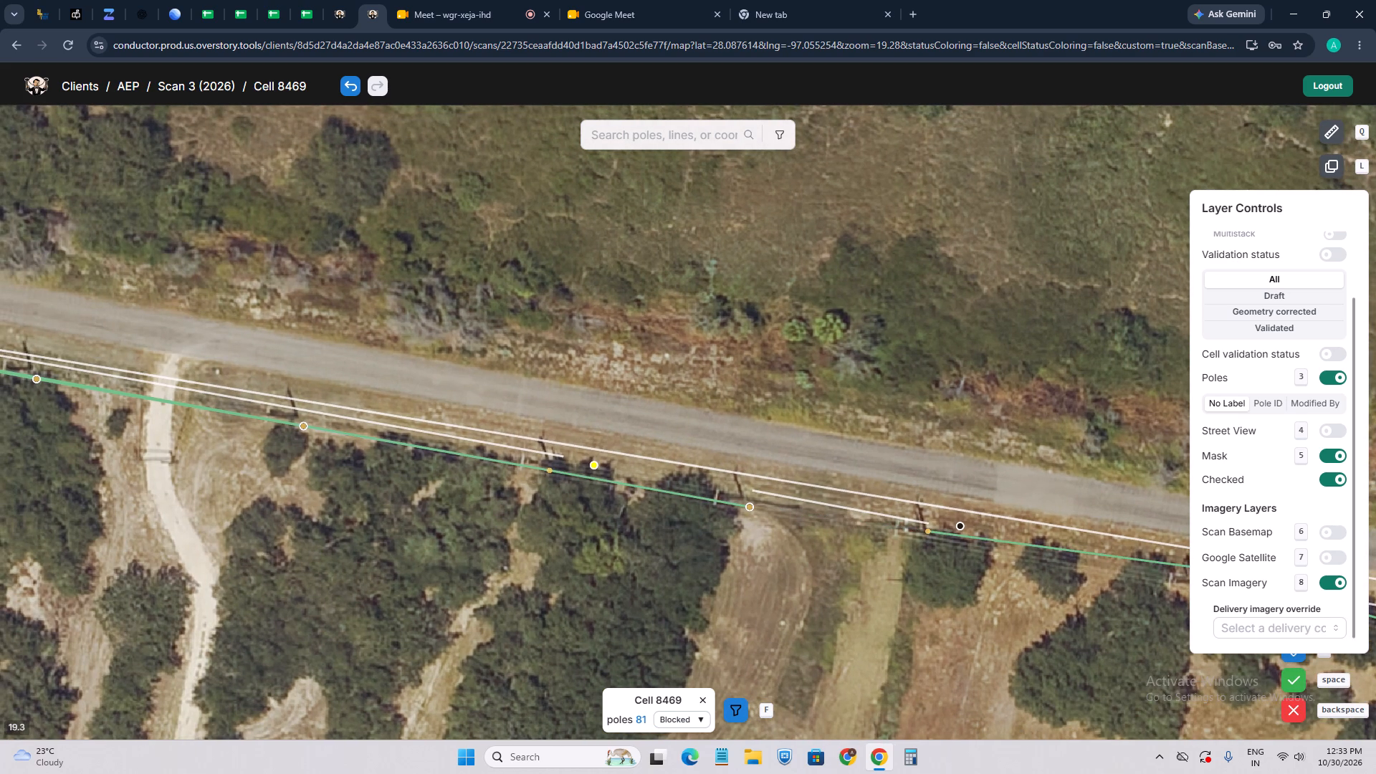
click(575, 478)
key(a)
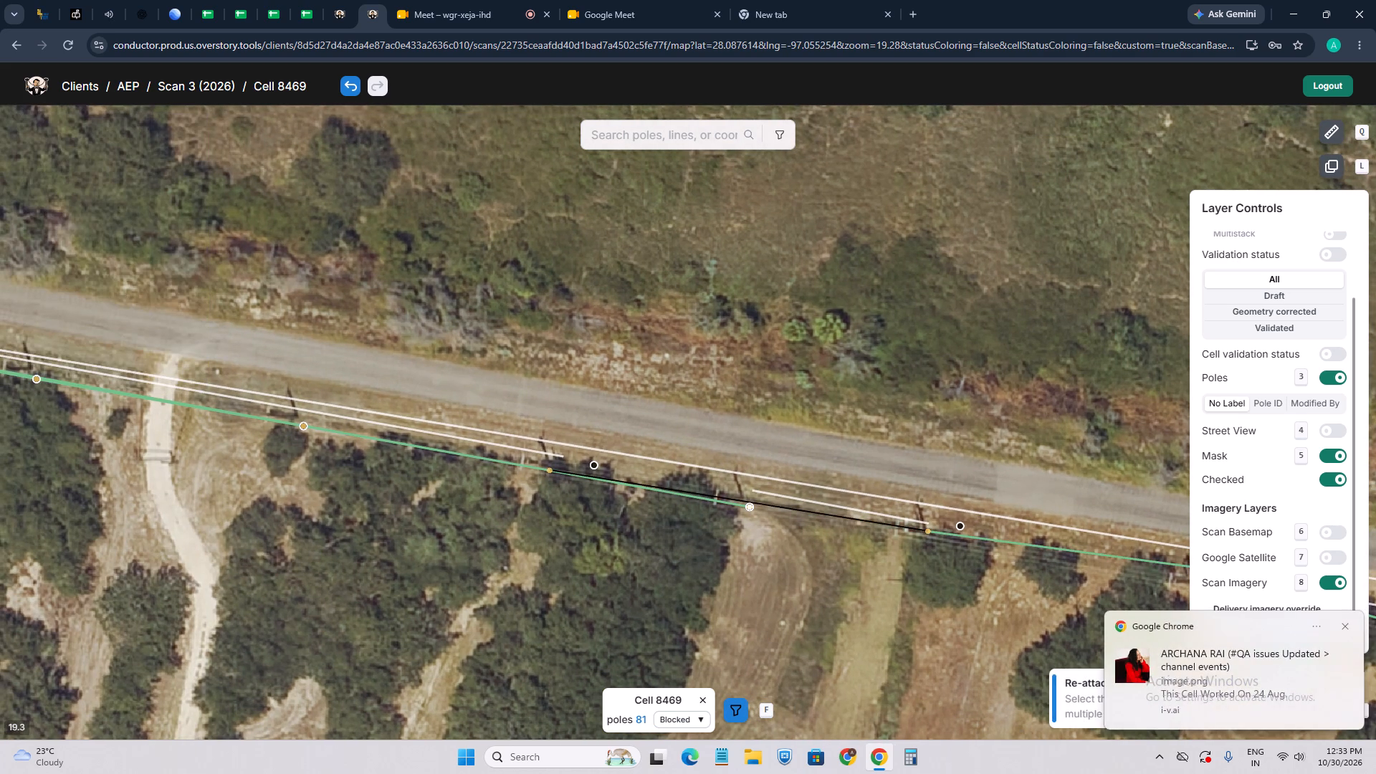
click(745, 507)
click(927, 532)
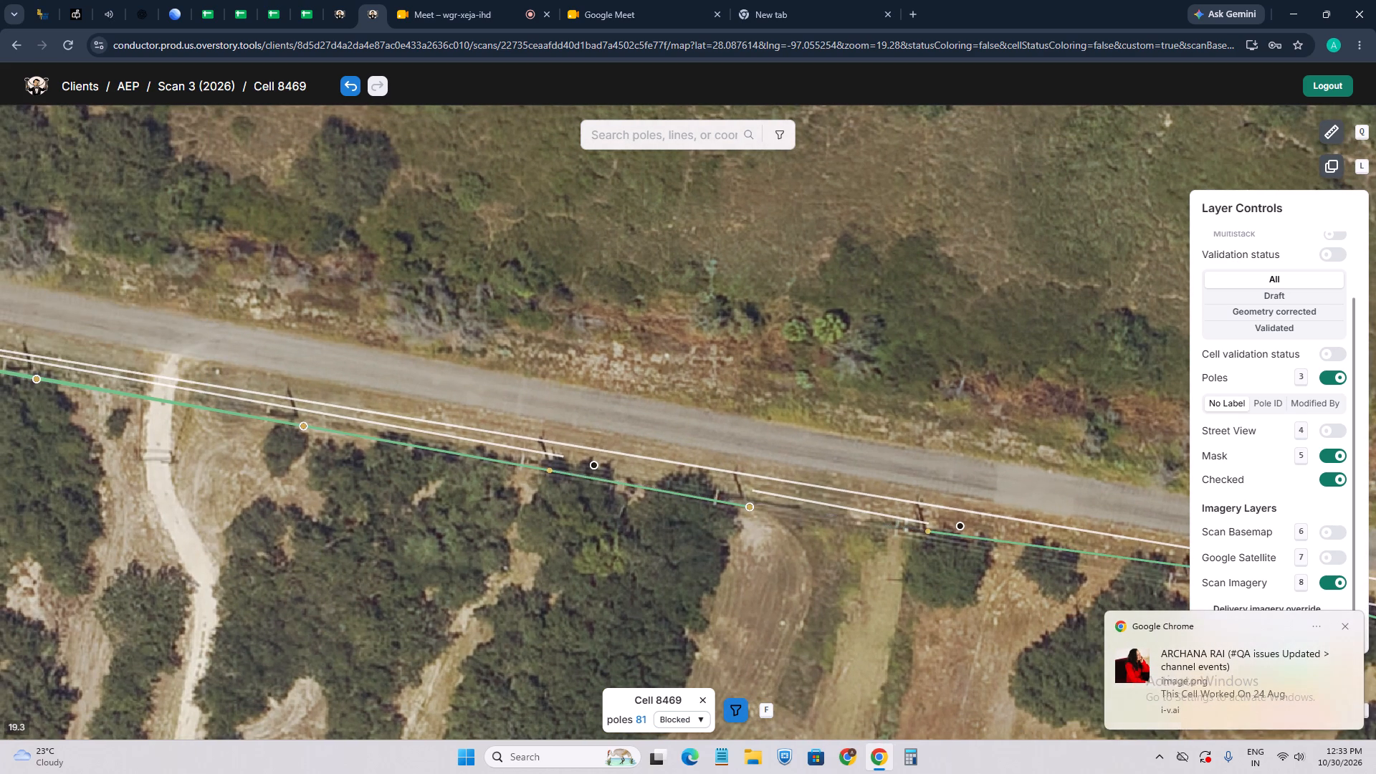
Re-attach the long line overlapping others across the driveway to the two poles bounding the gap west of the dirt clearing.
drag(659, 527, 803, 588)
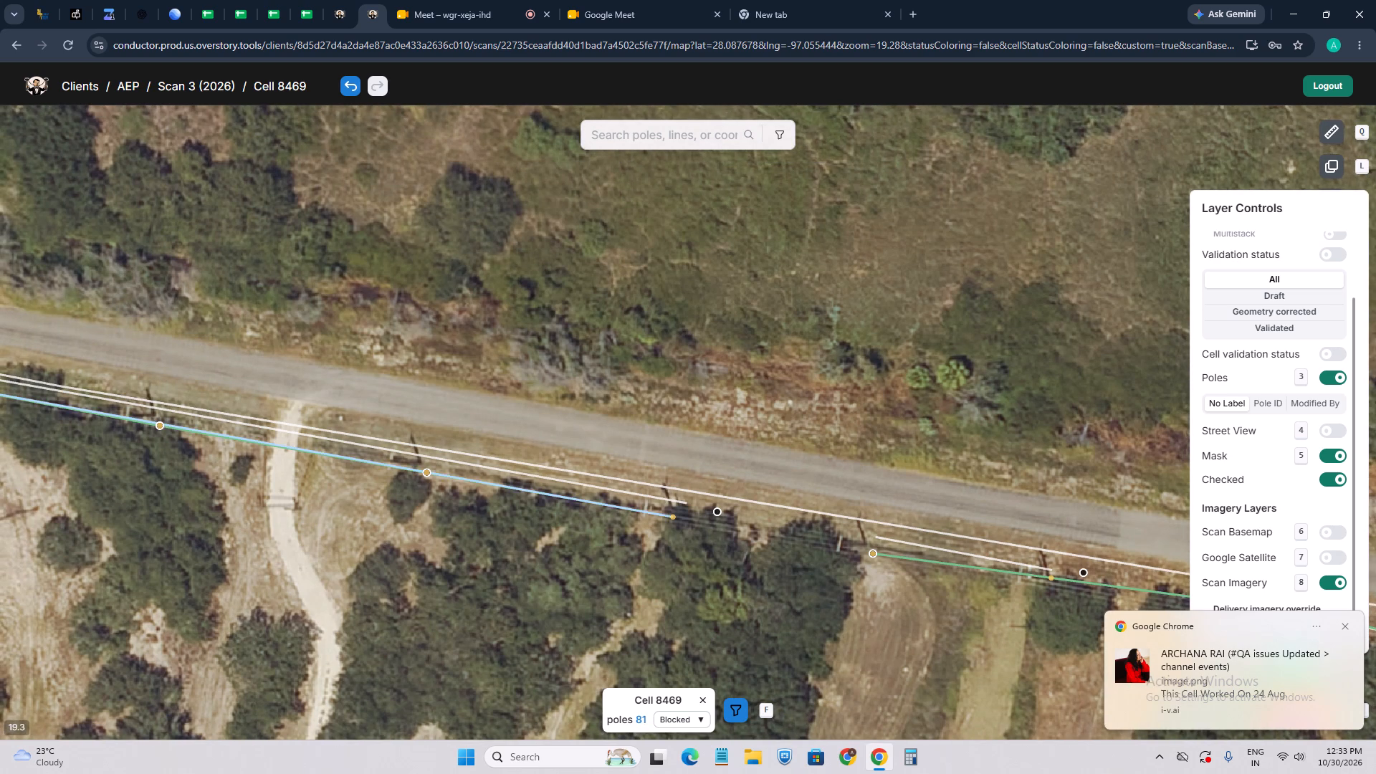
click(532, 492)
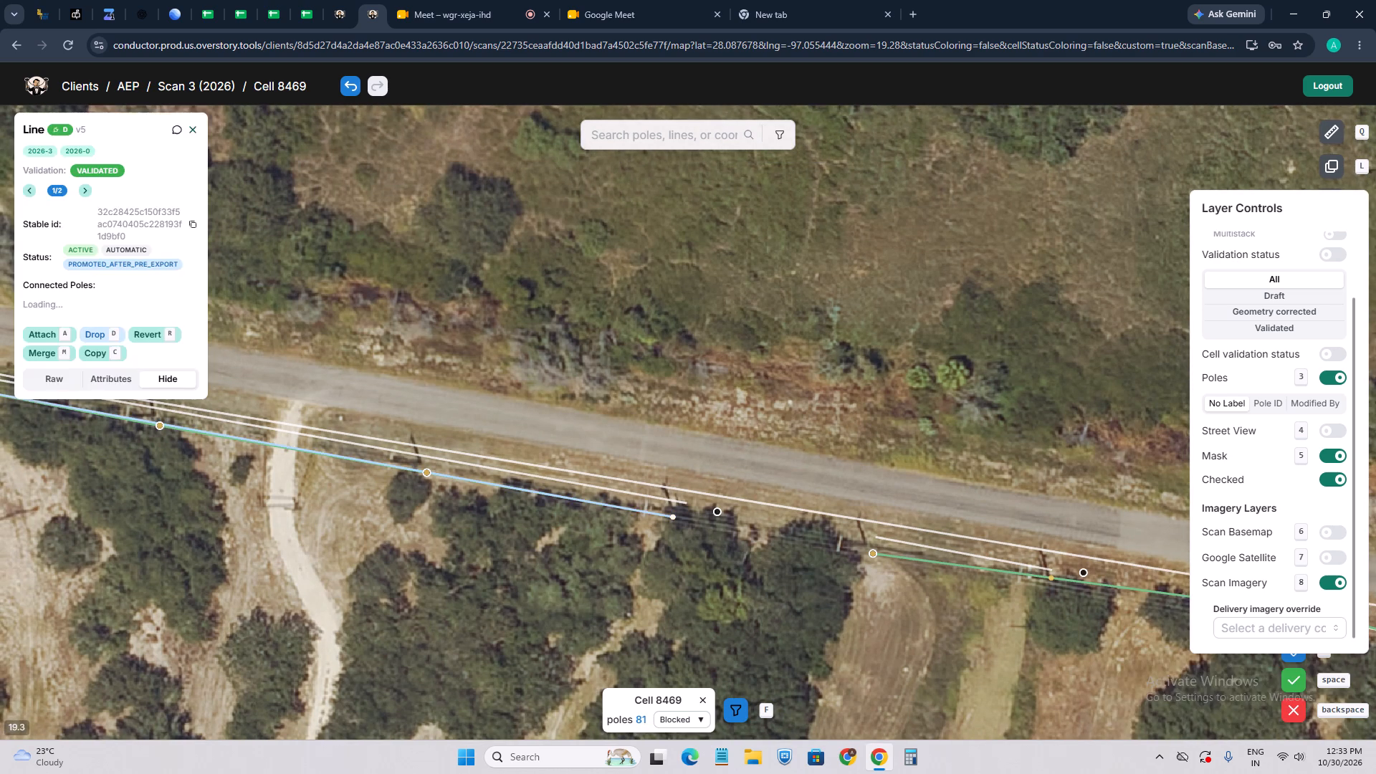
key(a)
click(671, 518)
click(871, 553)
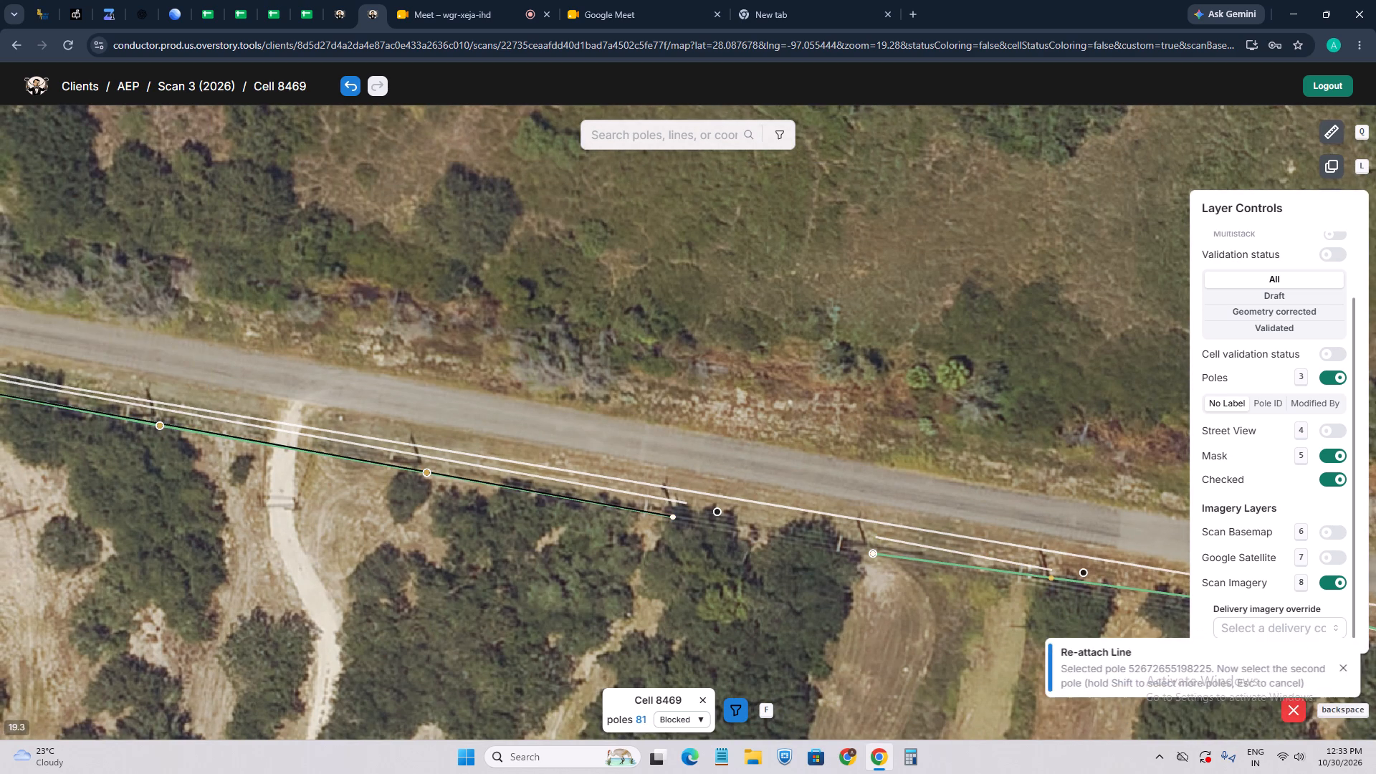
Examine the re-attached lines from the branch line along Airport Rd to the cell's eastern edge.
drag(577, 517, 735, 561)
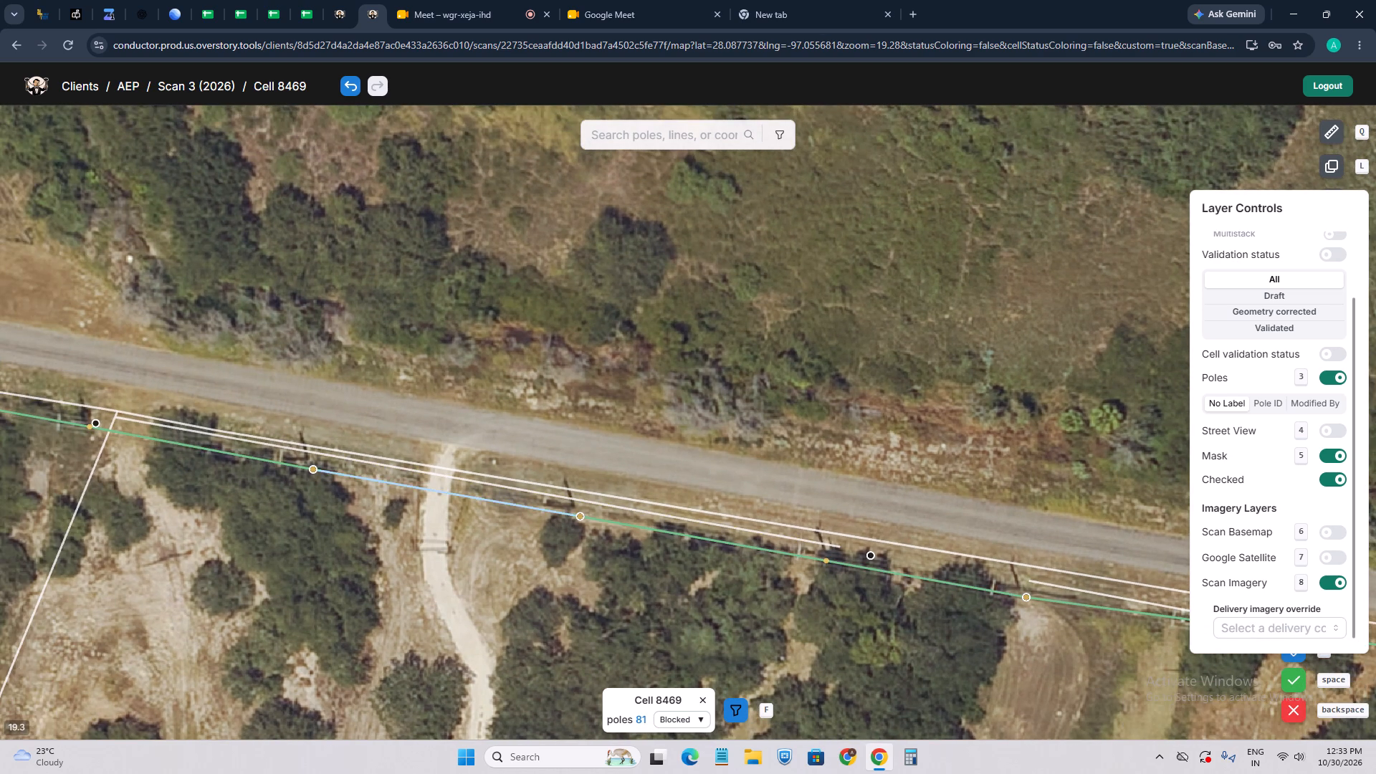
scroll(464, 504, up, 1)
scroll(589, 515, down, 1)
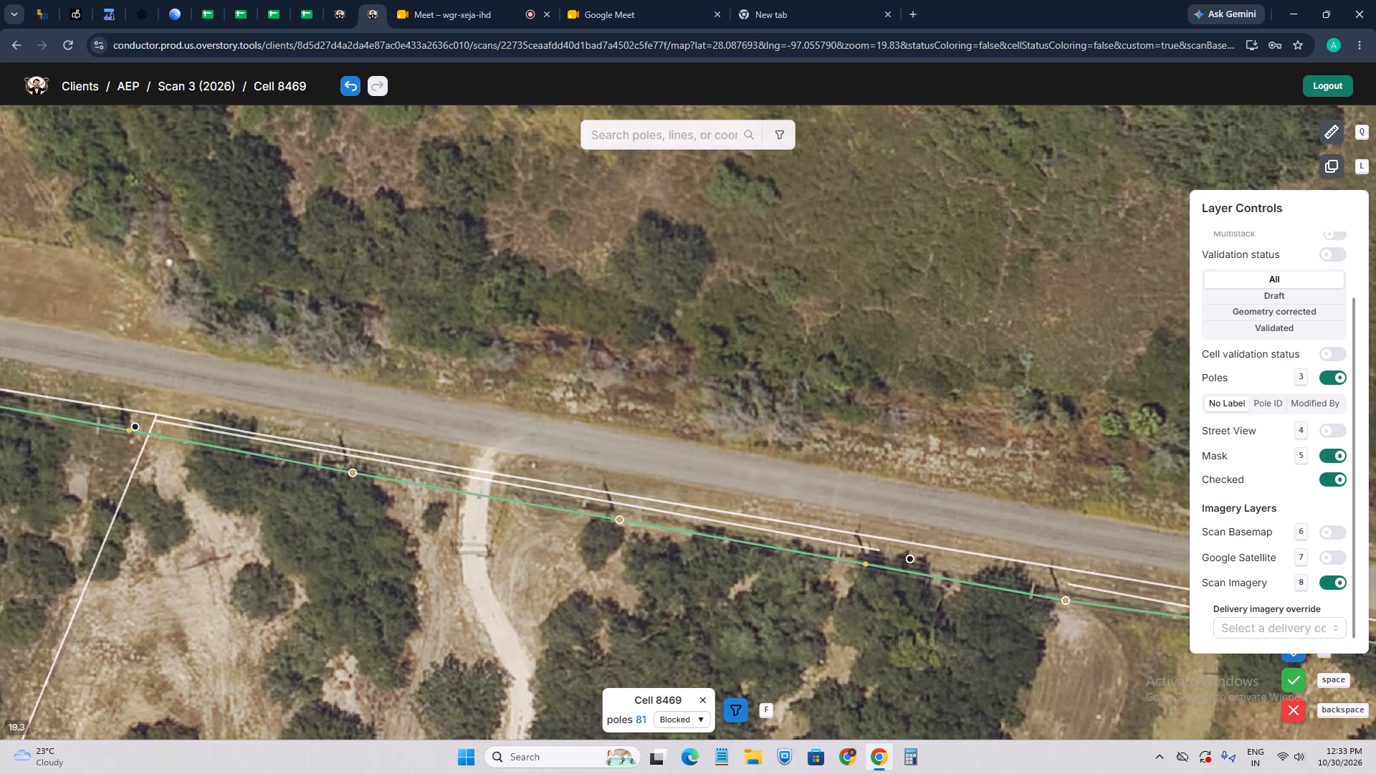
scroll(365, 478, up, 1)
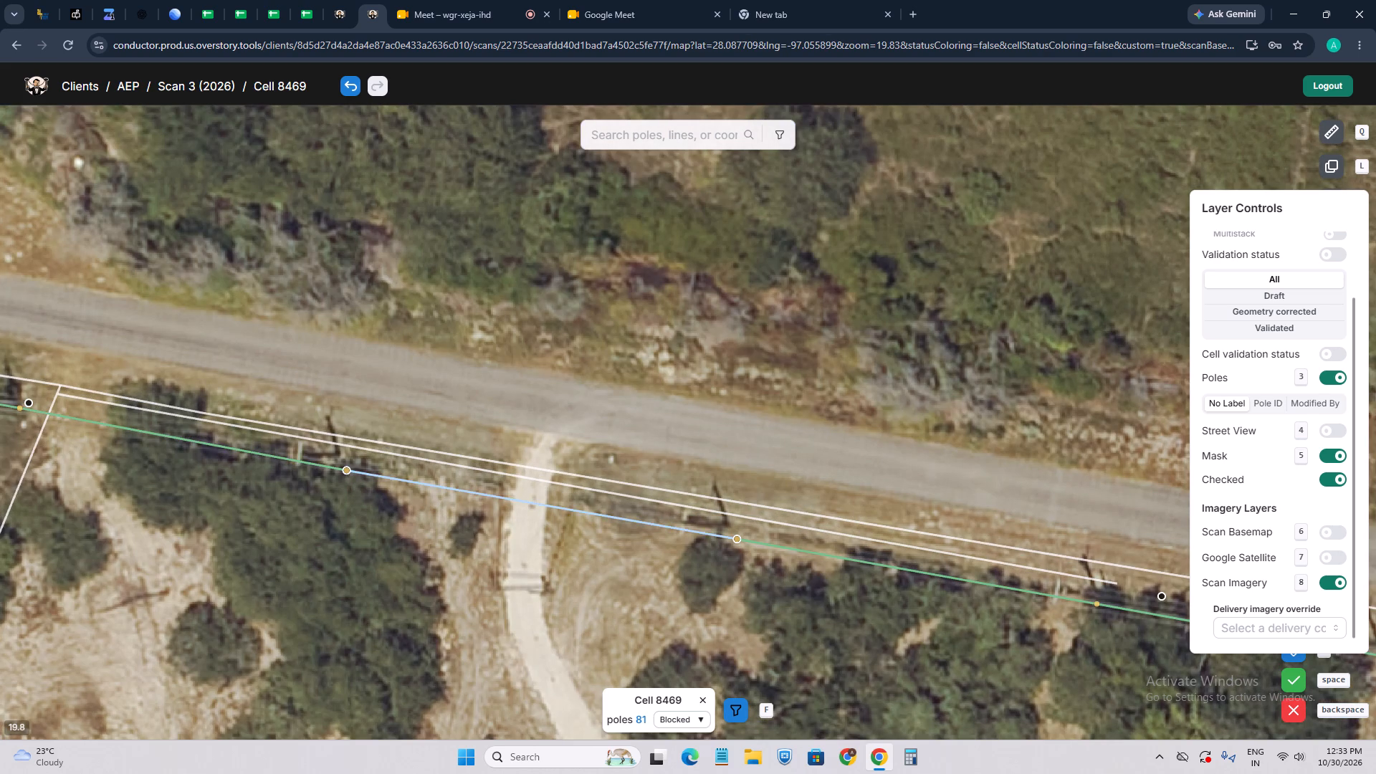
drag(841, 582, 323, 473)
scroll(303, 440, down, 2)
drag(742, 576, 450, 523)
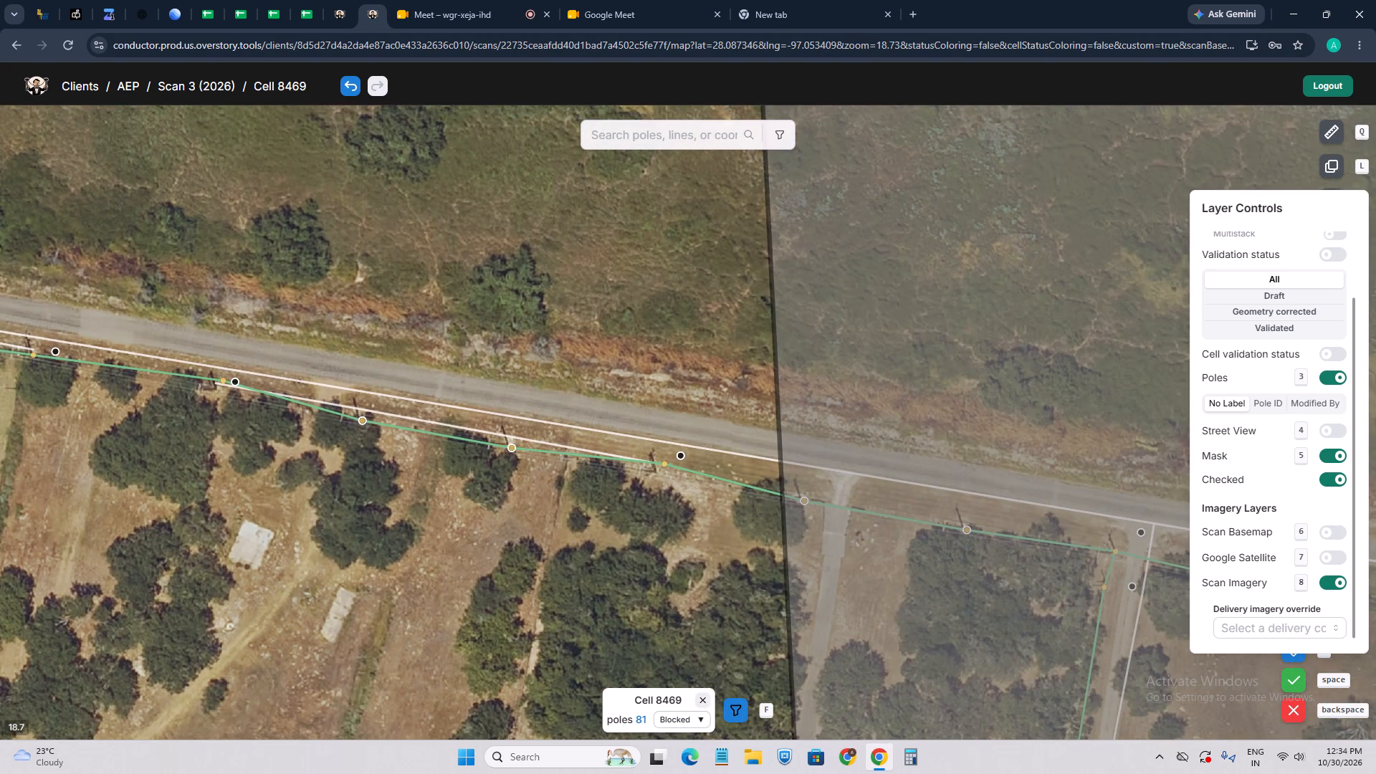
Close cell 8469 and return to the scan's cell list.
click(703, 700)
scroll(434, 438, down, 2)
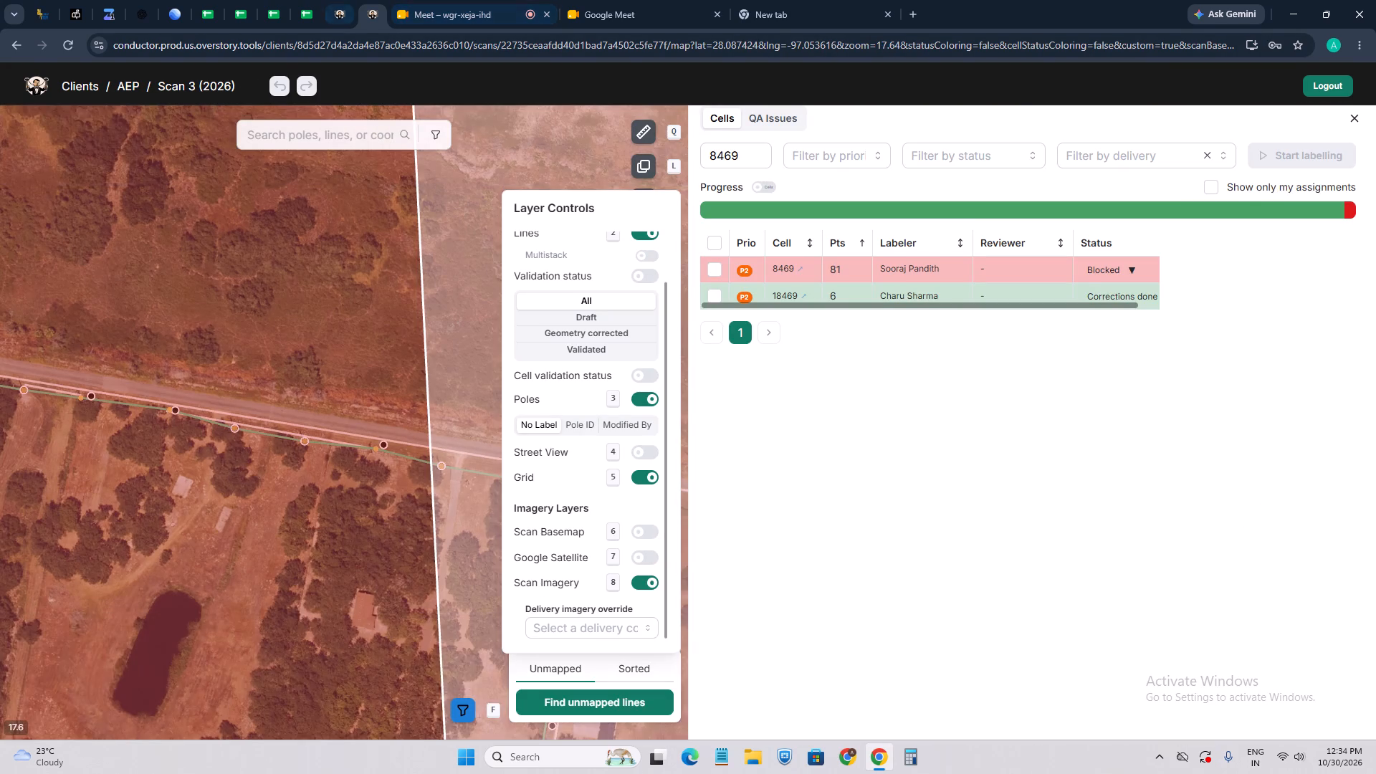
Return to the scan's QA issues in the other tab, reload issue 13 and hide the cell grid.
click(345, 13)
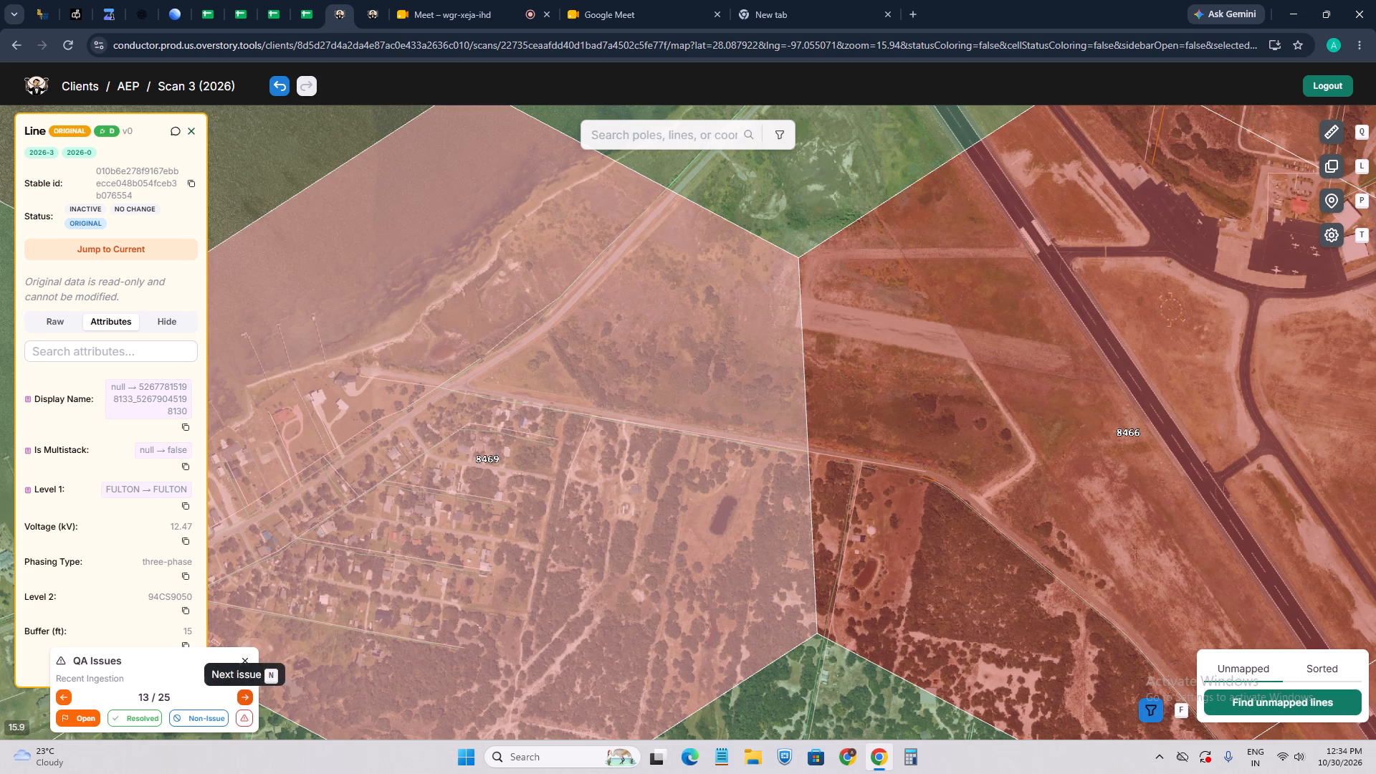
click(243, 700)
click(67, 694)
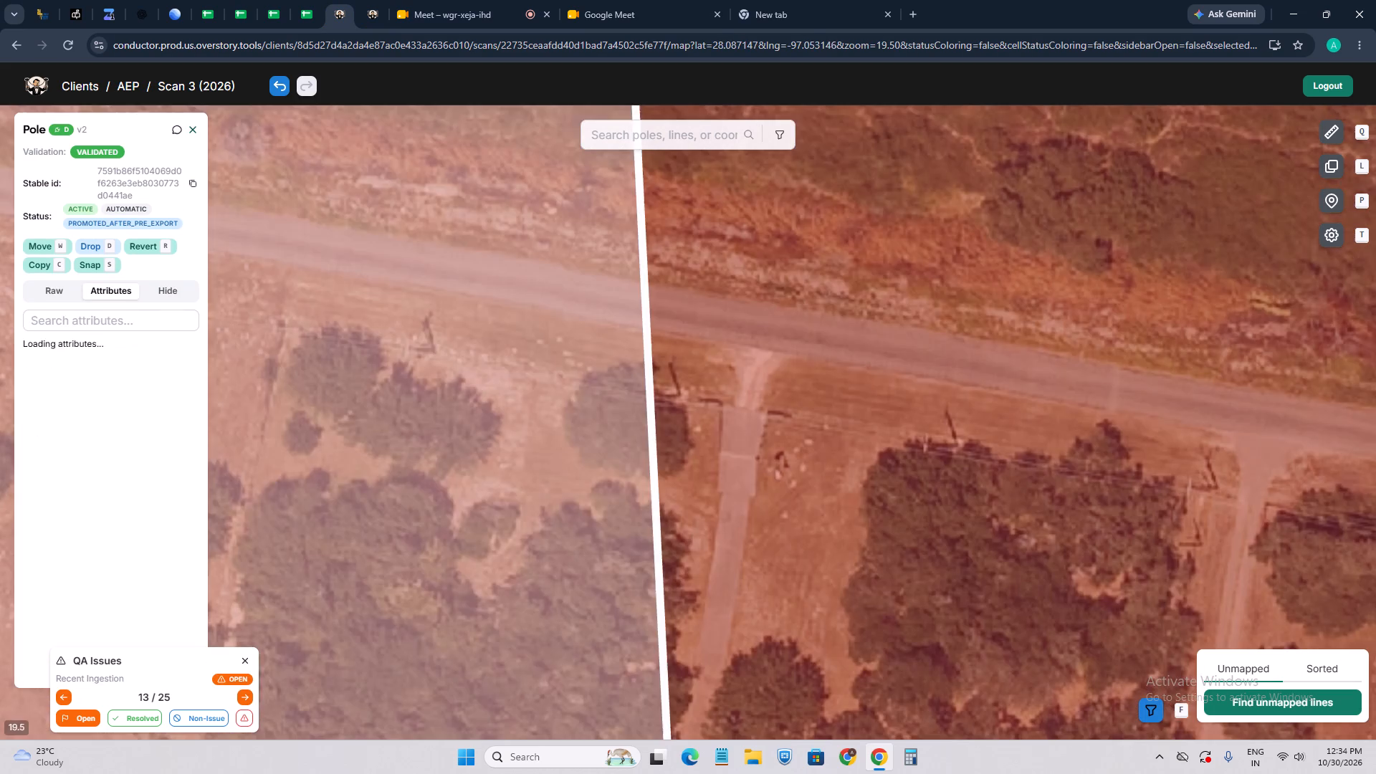
key(5)
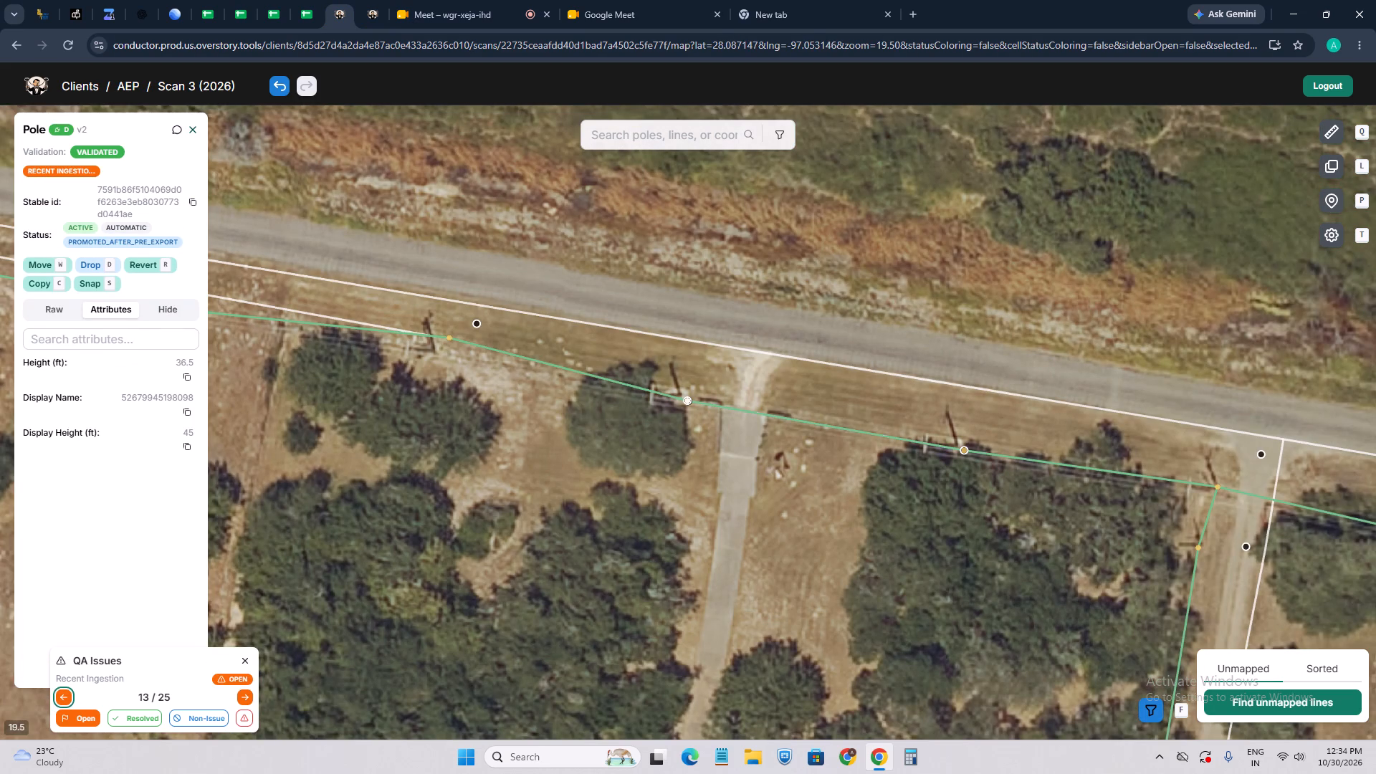
Move the selected pole just west of the paved driveway onto its base visible in the imagery.
key(w)
scroll(712, 360, up, 3)
scroll(633, 454, up, 1)
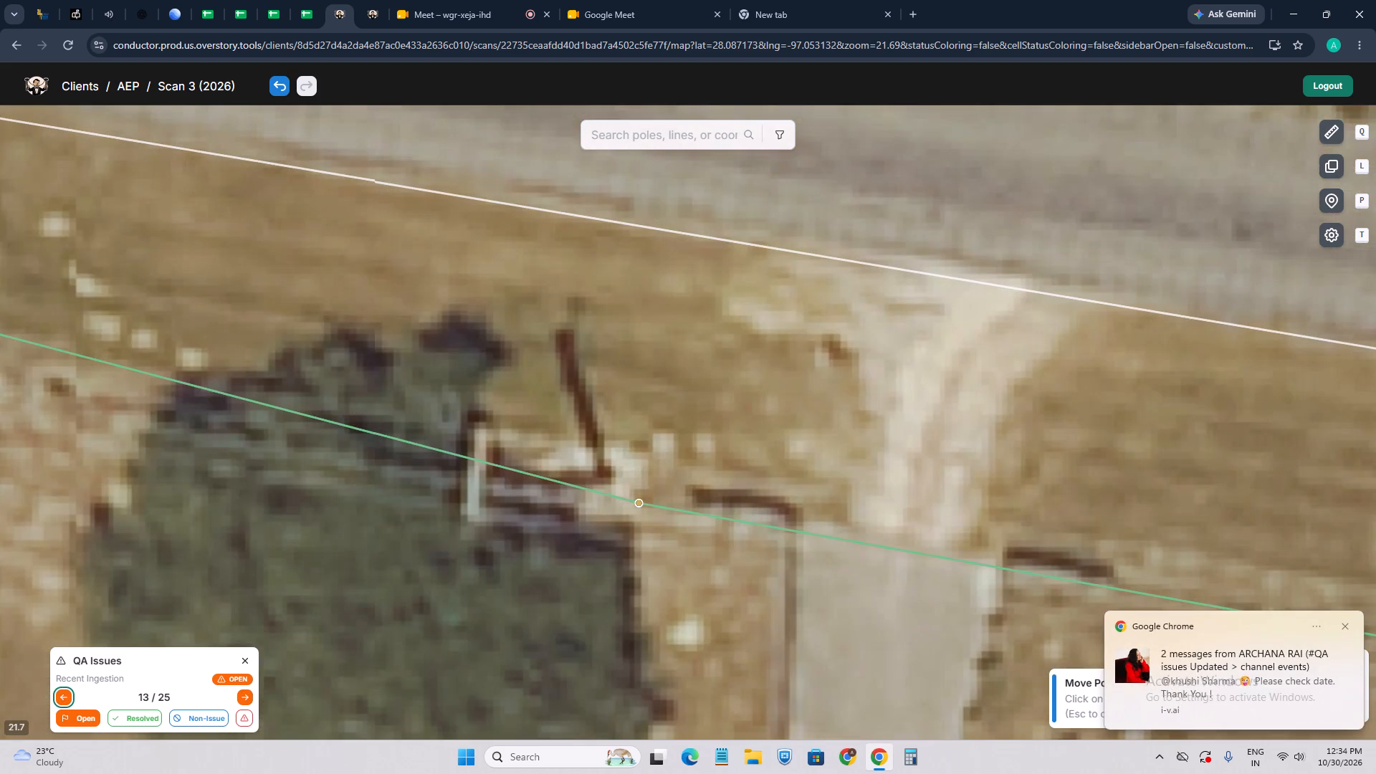
click(606, 475)
Move the next pole west along Airport Rd onto the base of its pole in the imagery.
scroll(554, 452, down, 3)
scroll(618, 396, down, 3)
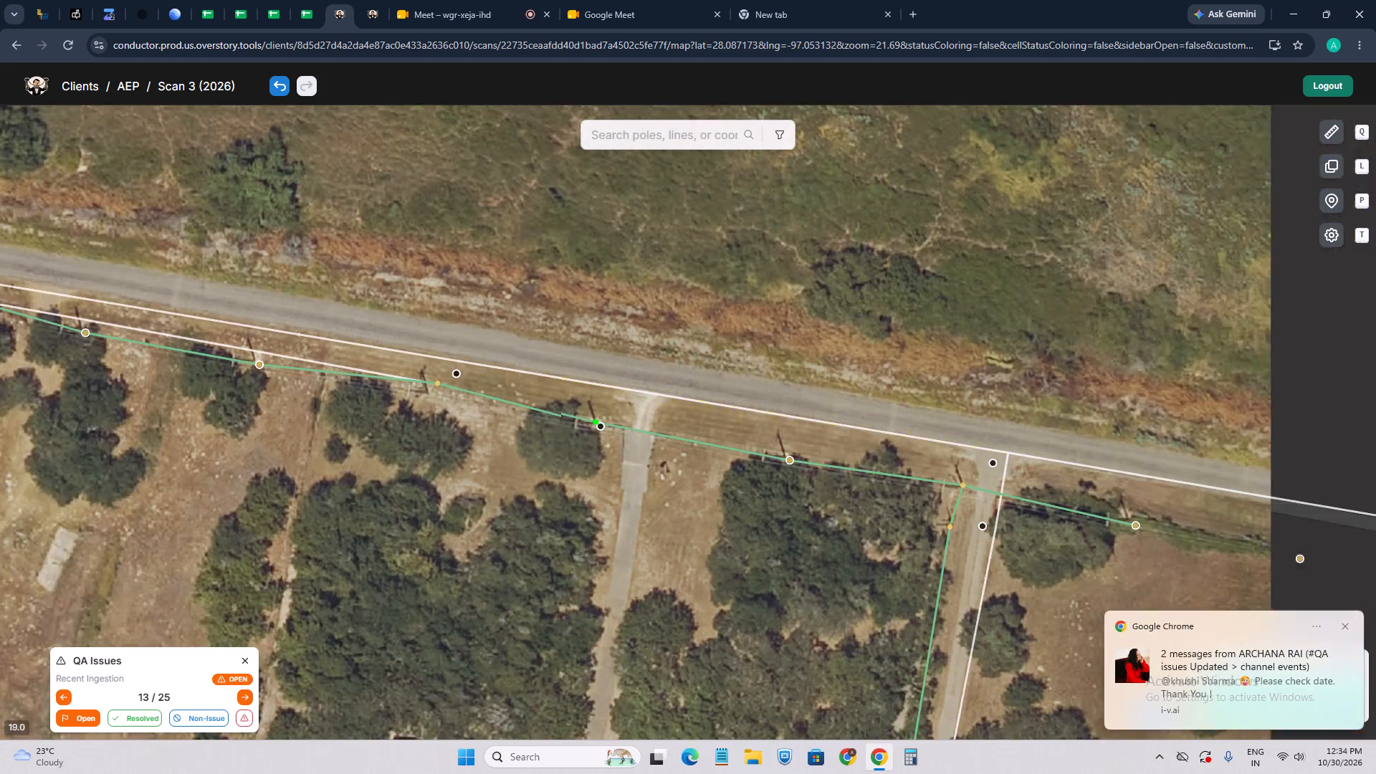
scroll(623, 393, down, 1)
scroll(482, 351, up, 4)
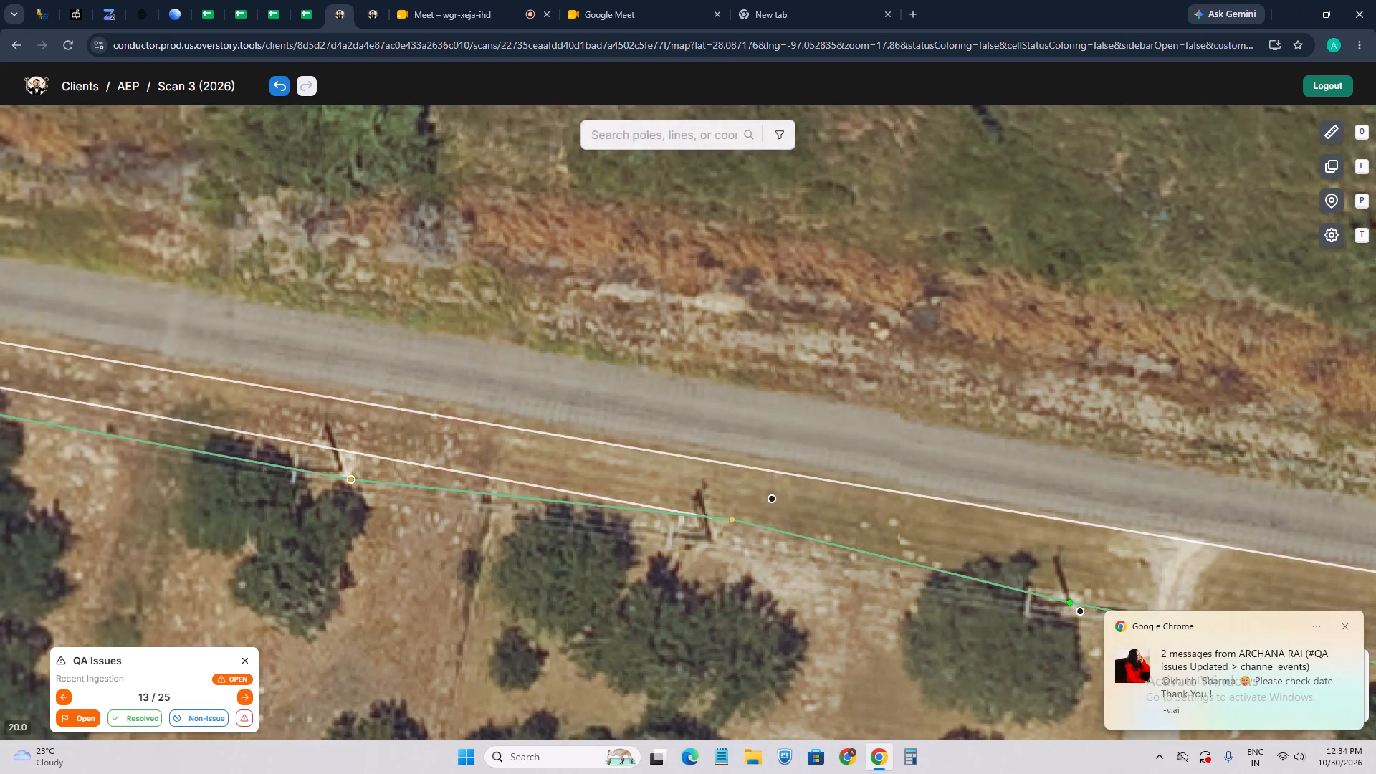
click(734, 520)
scroll(712, 565, up, 2)
key(w)
scroll(714, 510, up, 2)
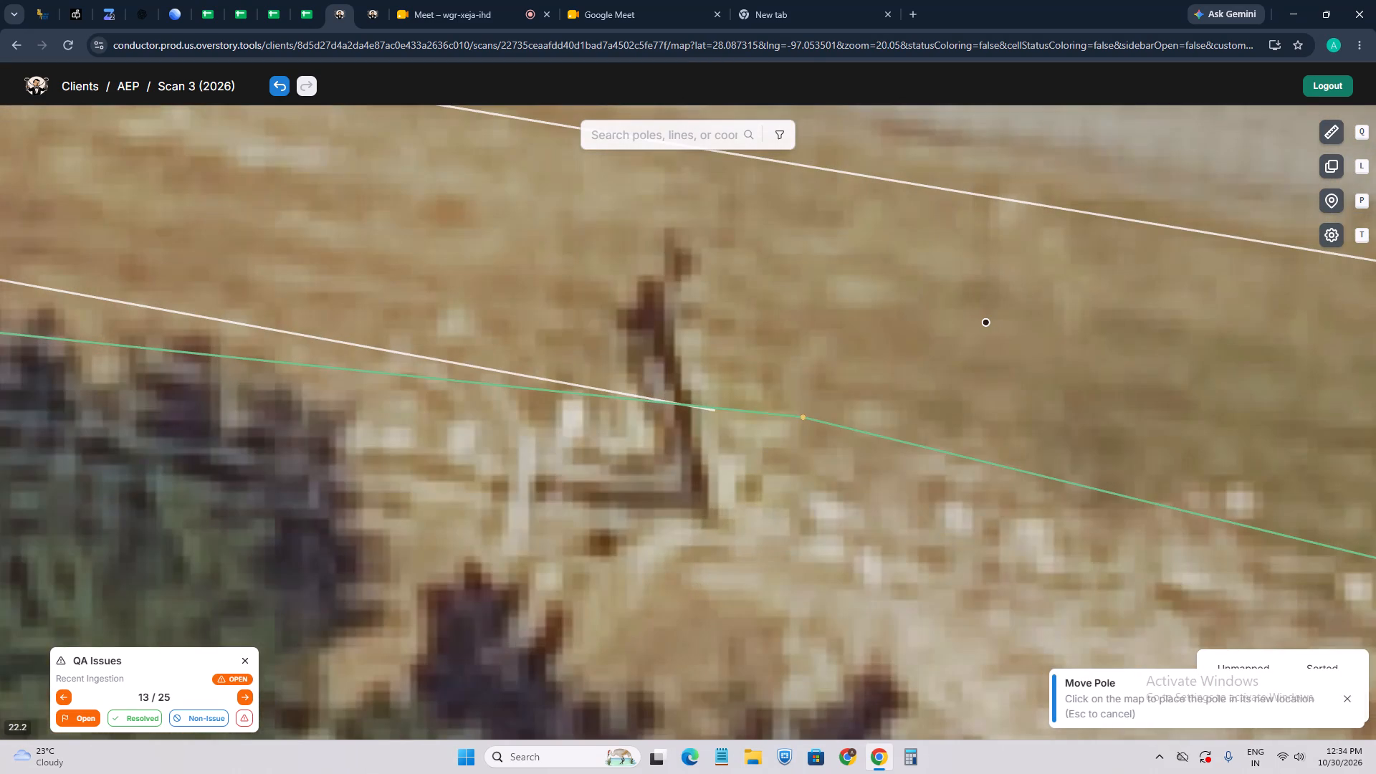
click(700, 503)
Move the misplaced pole three spans farther west along Airport Rd onto its visible base.
scroll(538, 454, down, 5)
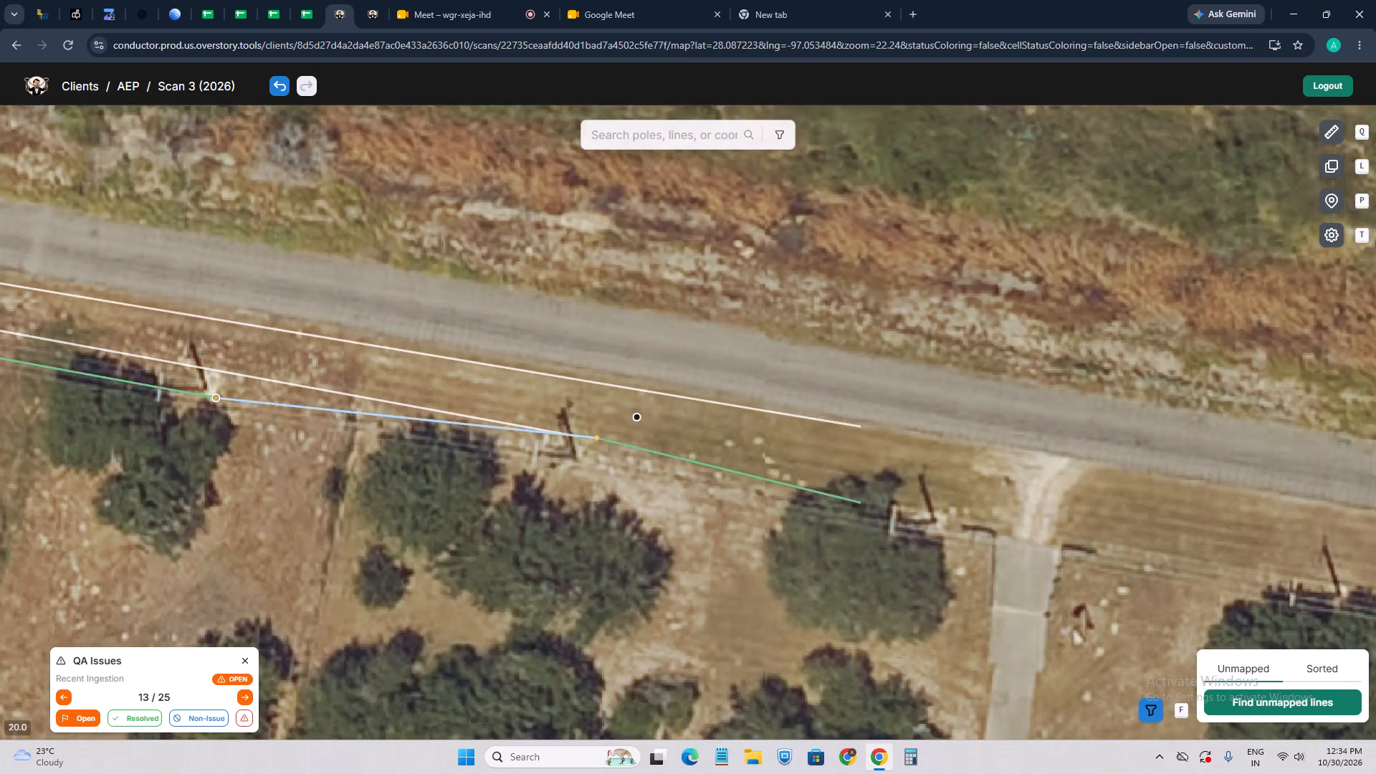
scroll(541, 431, down, 1)
drag(280, 400, 515, 433)
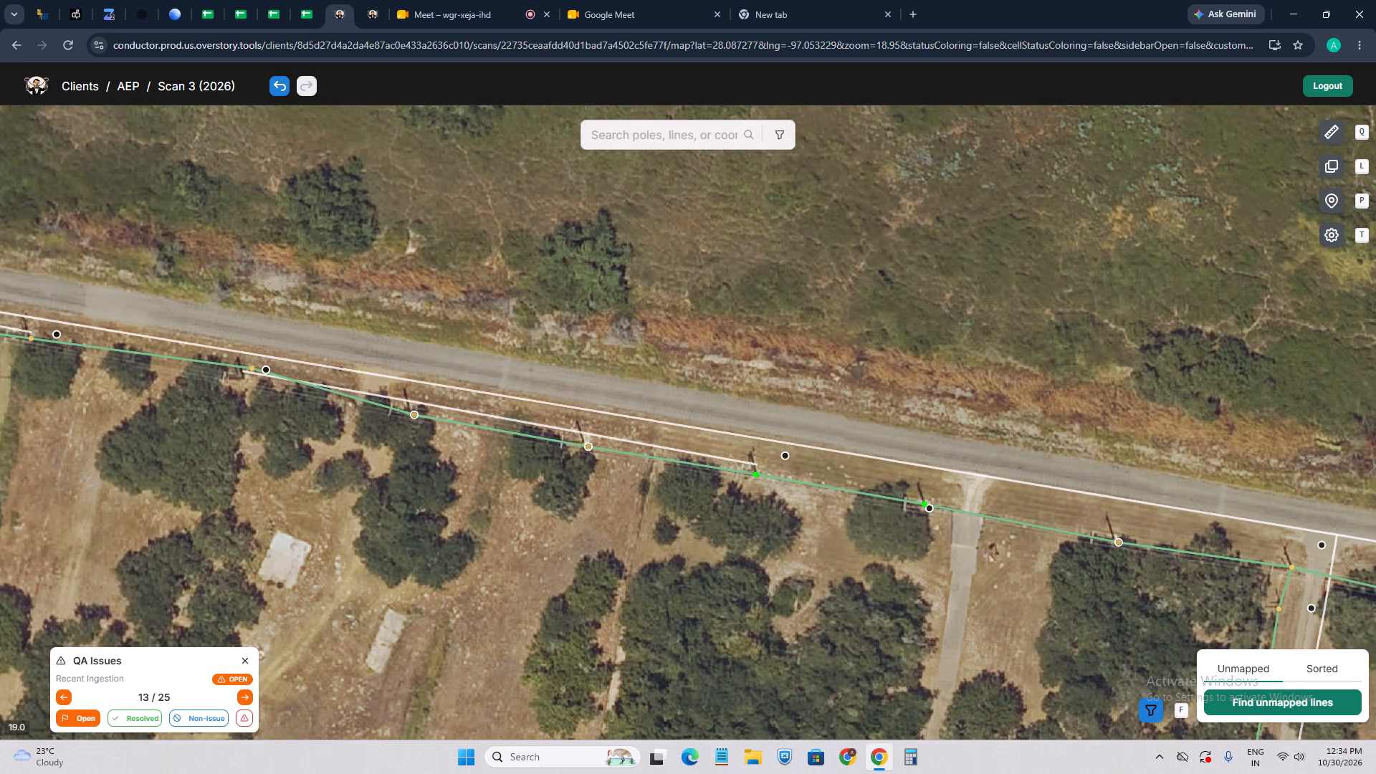
drag(315, 400, 430, 435)
scroll(327, 403, up, 1)
click(373, 388)
scroll(343, 416, up, 2)
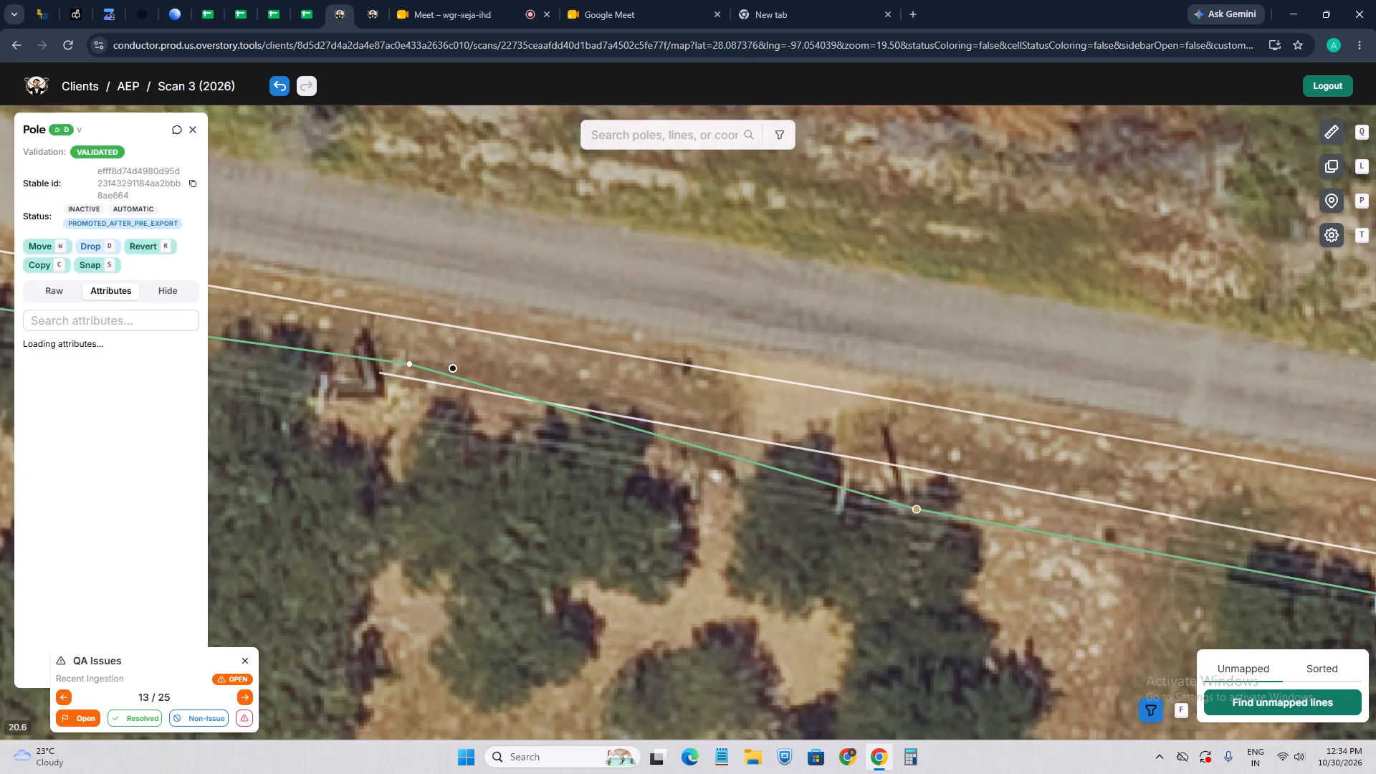
key(w)
scroll(381, 390, up, 3)
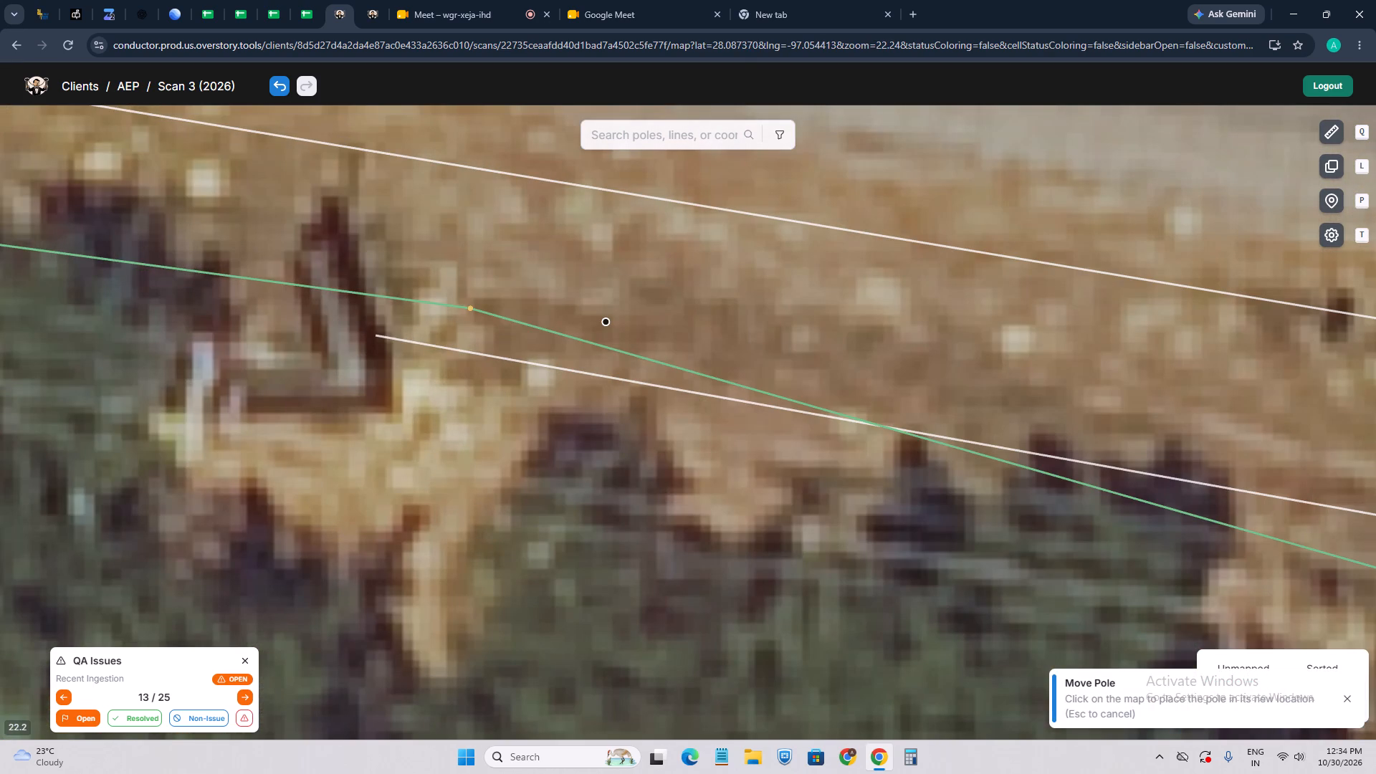
click(384, 401)
Move the adjacent pole one span farther west, beside the grassy strip, onto its visible base.
scroll(379, 433, down, 7)
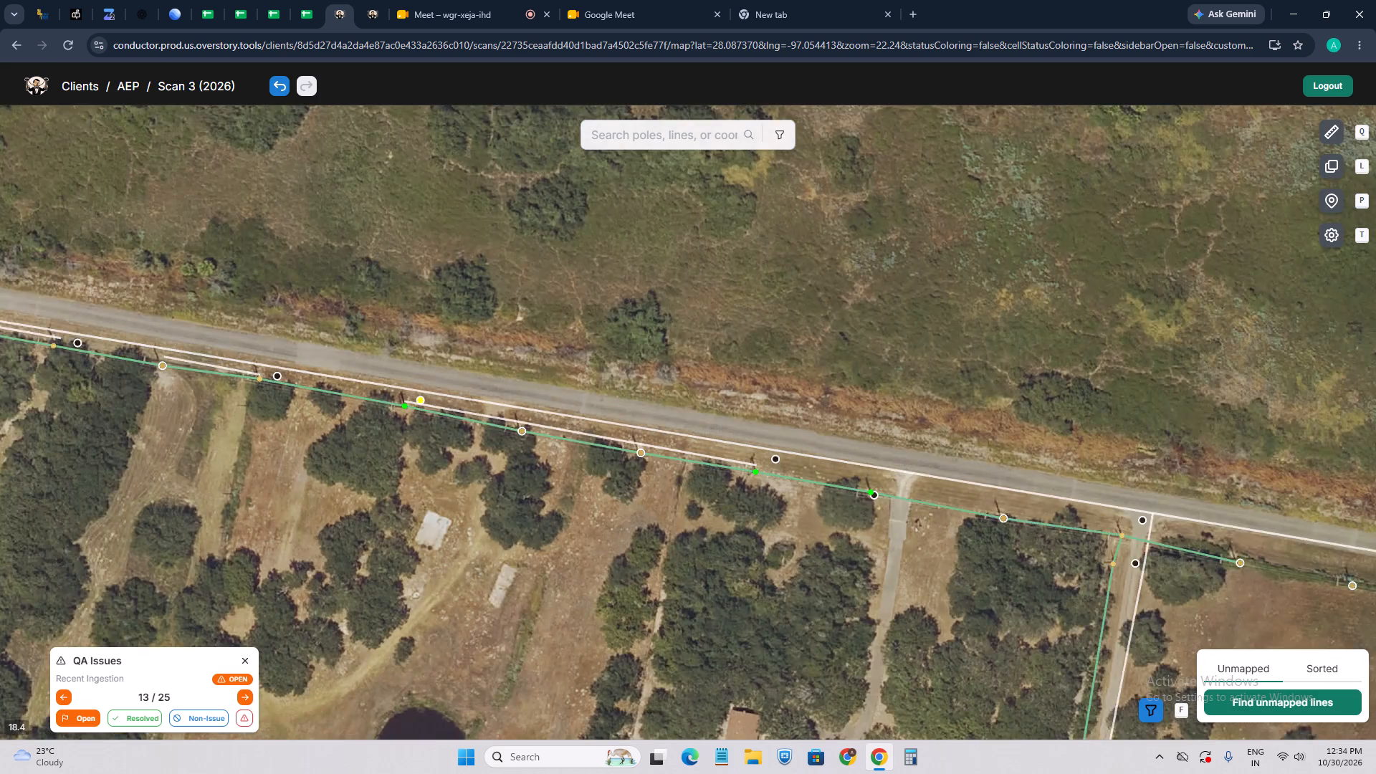
scroll(421, 395, down, 1)
drag(326, 398, 381, 464)
scroll(383, 458, up, 3)
click(398, 474)
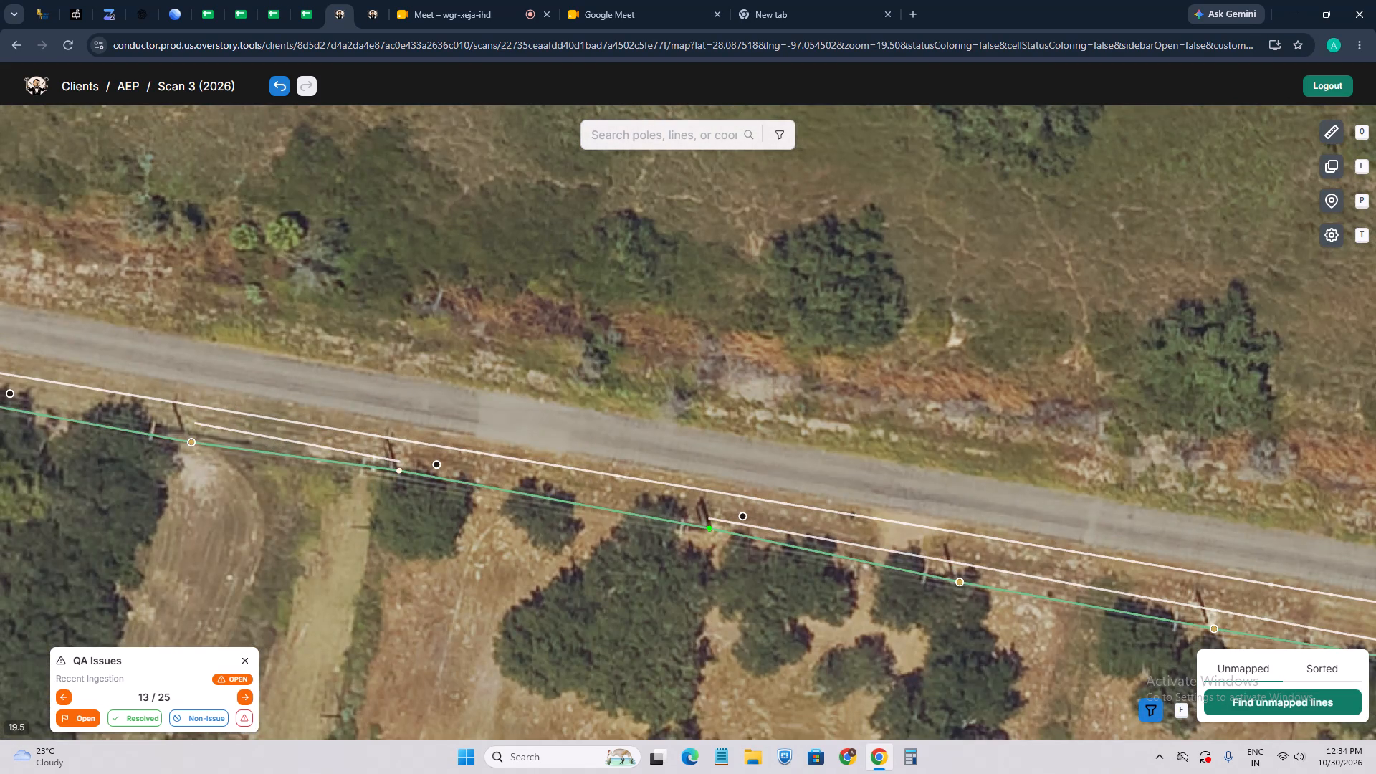
scroll(392, 489, up, 6)
key(w)
click(425, 408)
Move the first pole of the branch line south of Airport Rd onto its visible base beside the dirt track.
scroll(426, 422, up, 2)
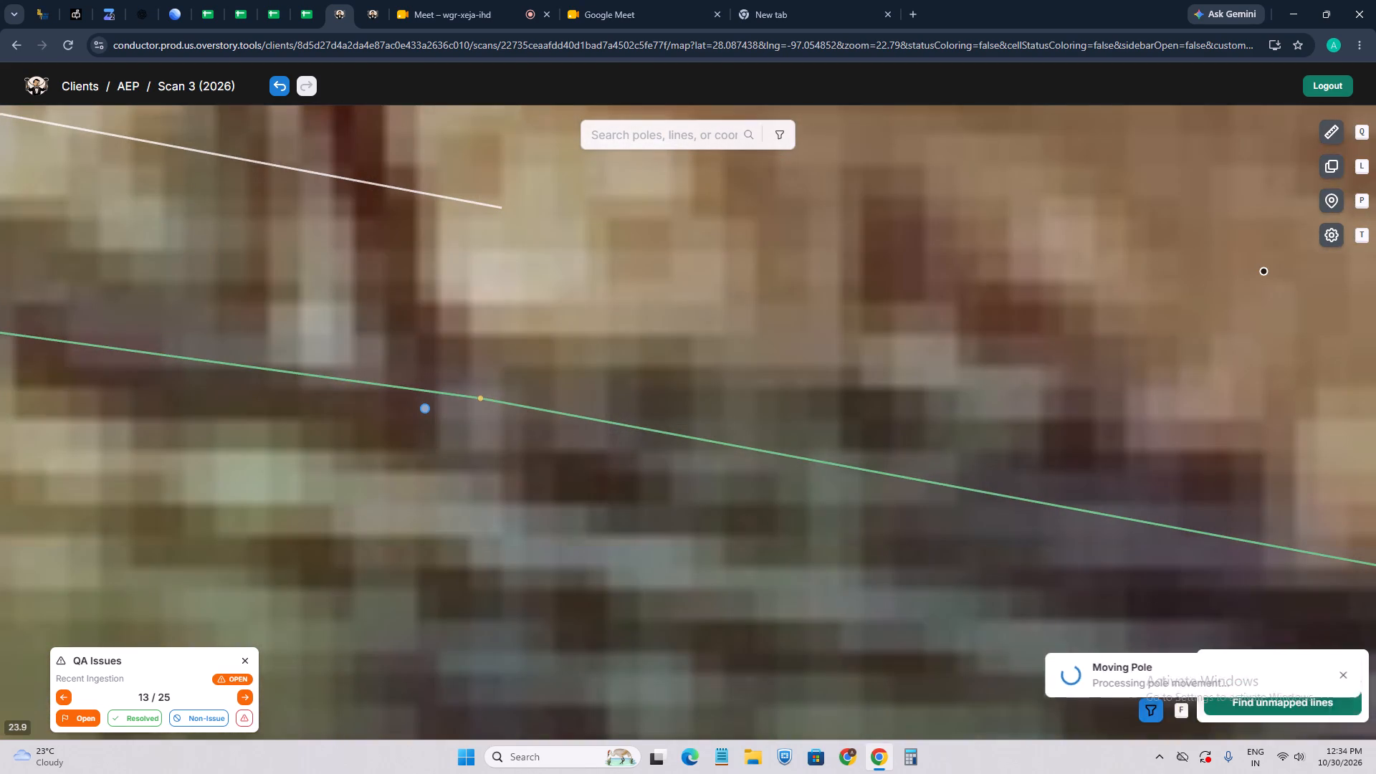
scroll(386, 454, down, 13)
scroll(685, 472, up, 2)
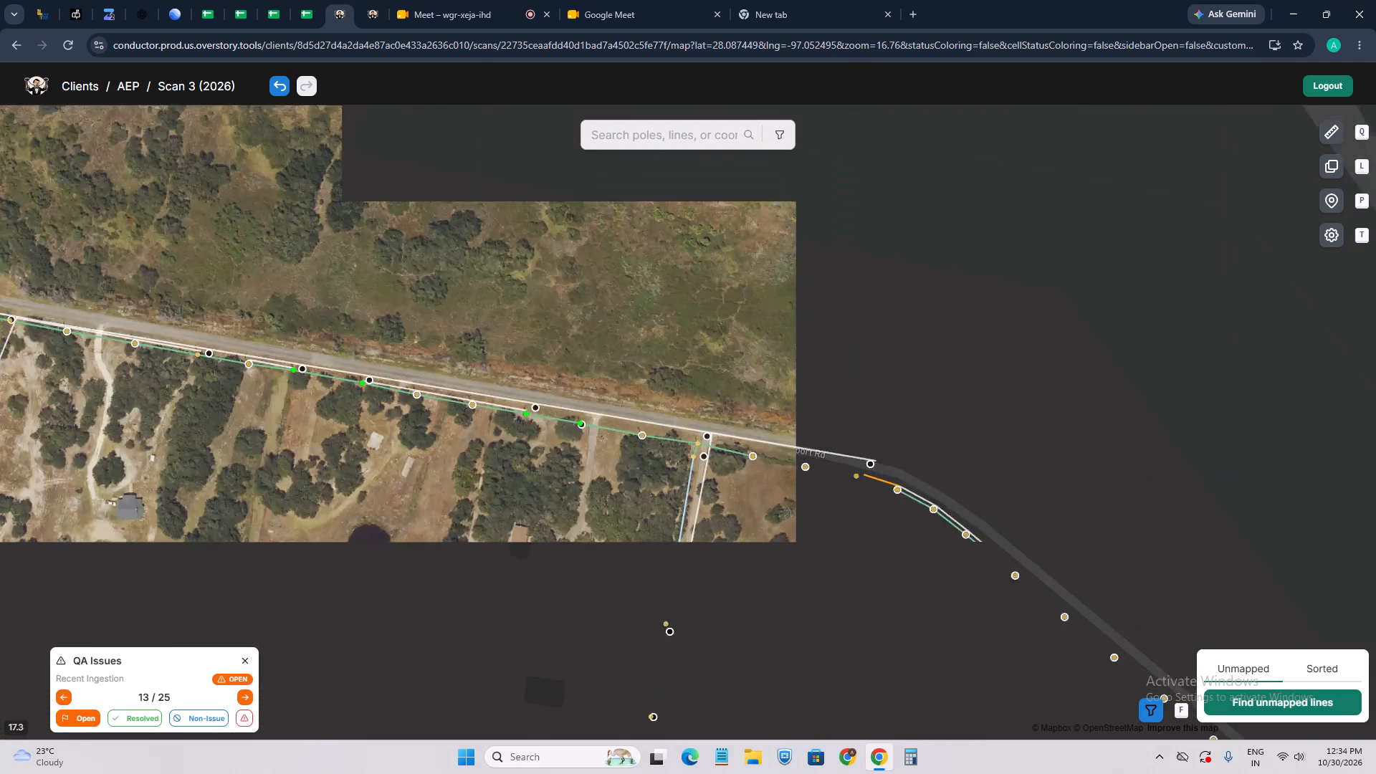
scroll(613, 403, up, 2)
scroll(826, 459, up, 3)
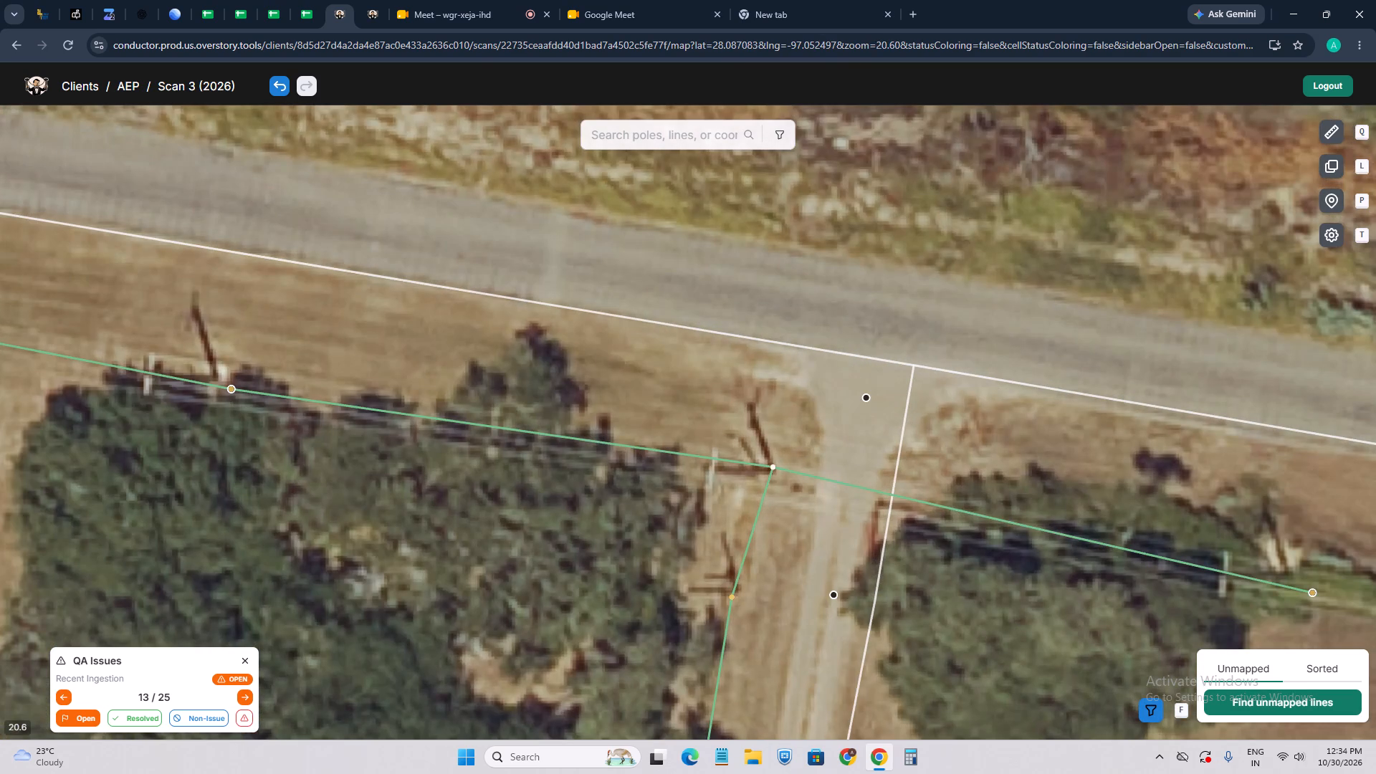
click(735, 590)
click(737, 598)
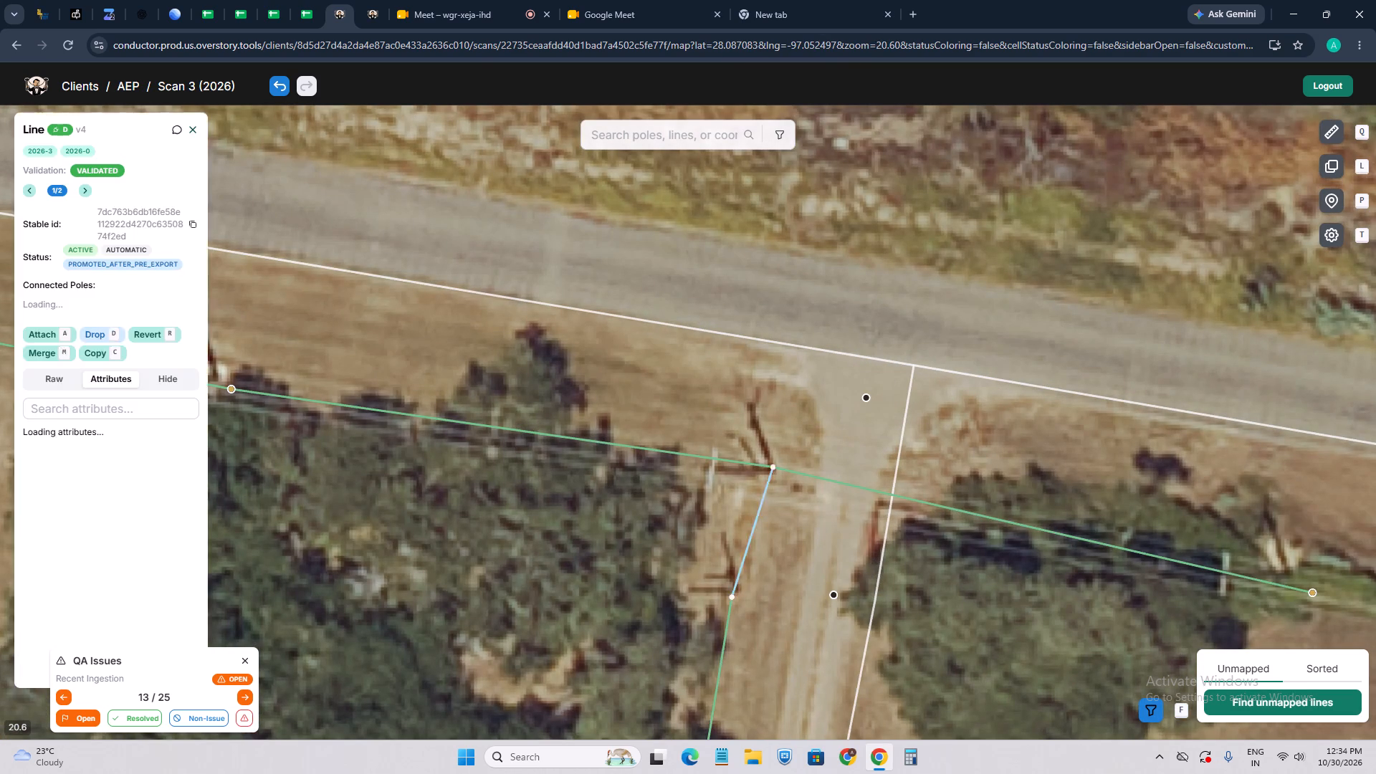
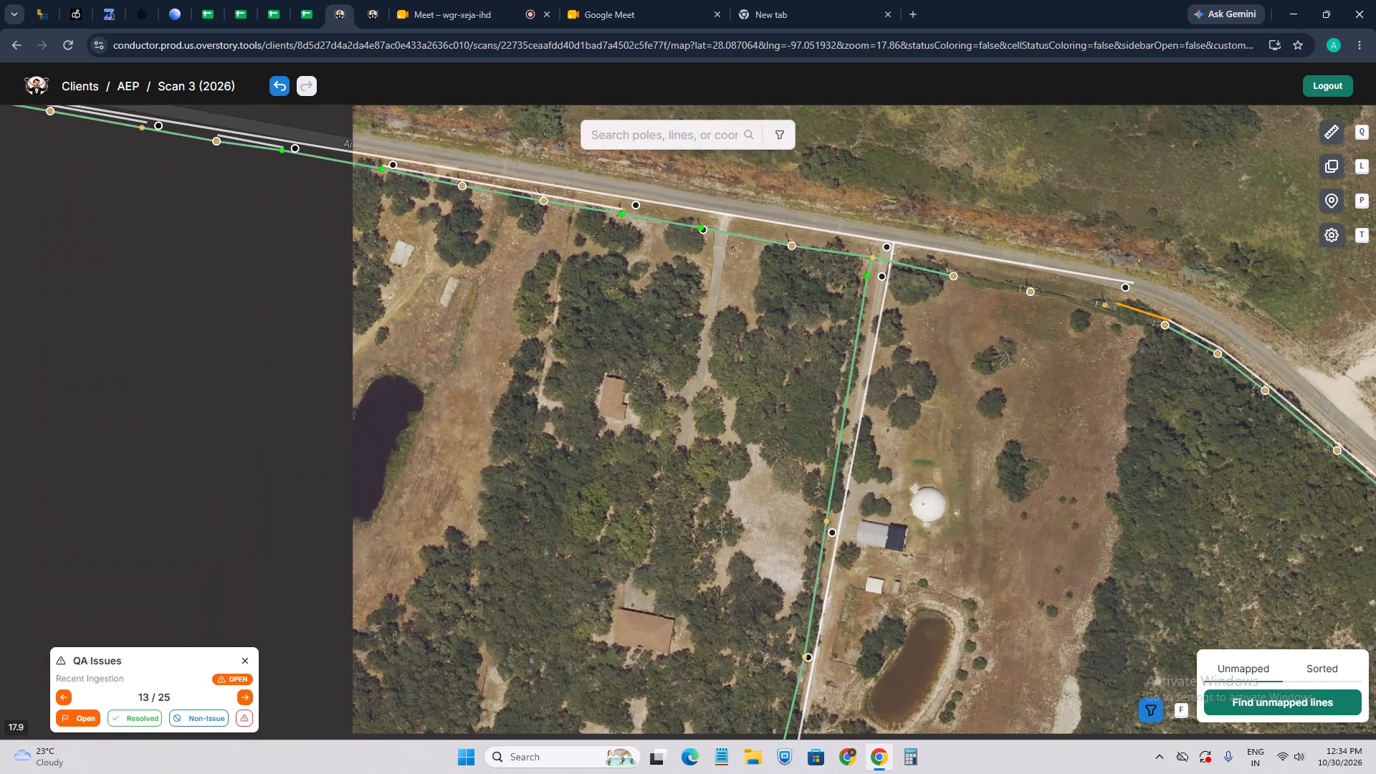
Re-attach the orange line before the Airport Rd bend to the poles at its west and east ends.
drag(719, 515, 720, 516)
drag(362, 309, 611, 420)
drag(788, 466, 416, 424)
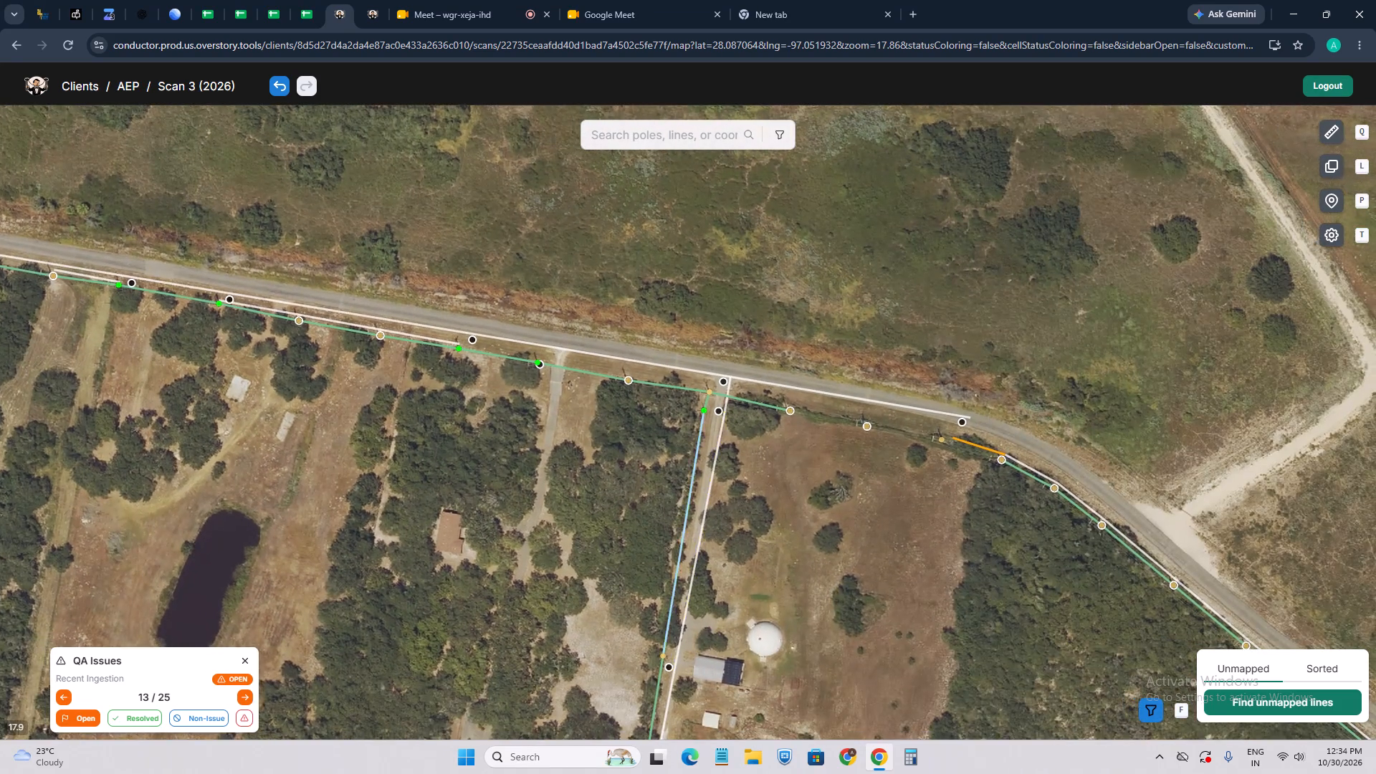
drag(831, 483, 568, 499)
scroll(514, 449, up, 1)
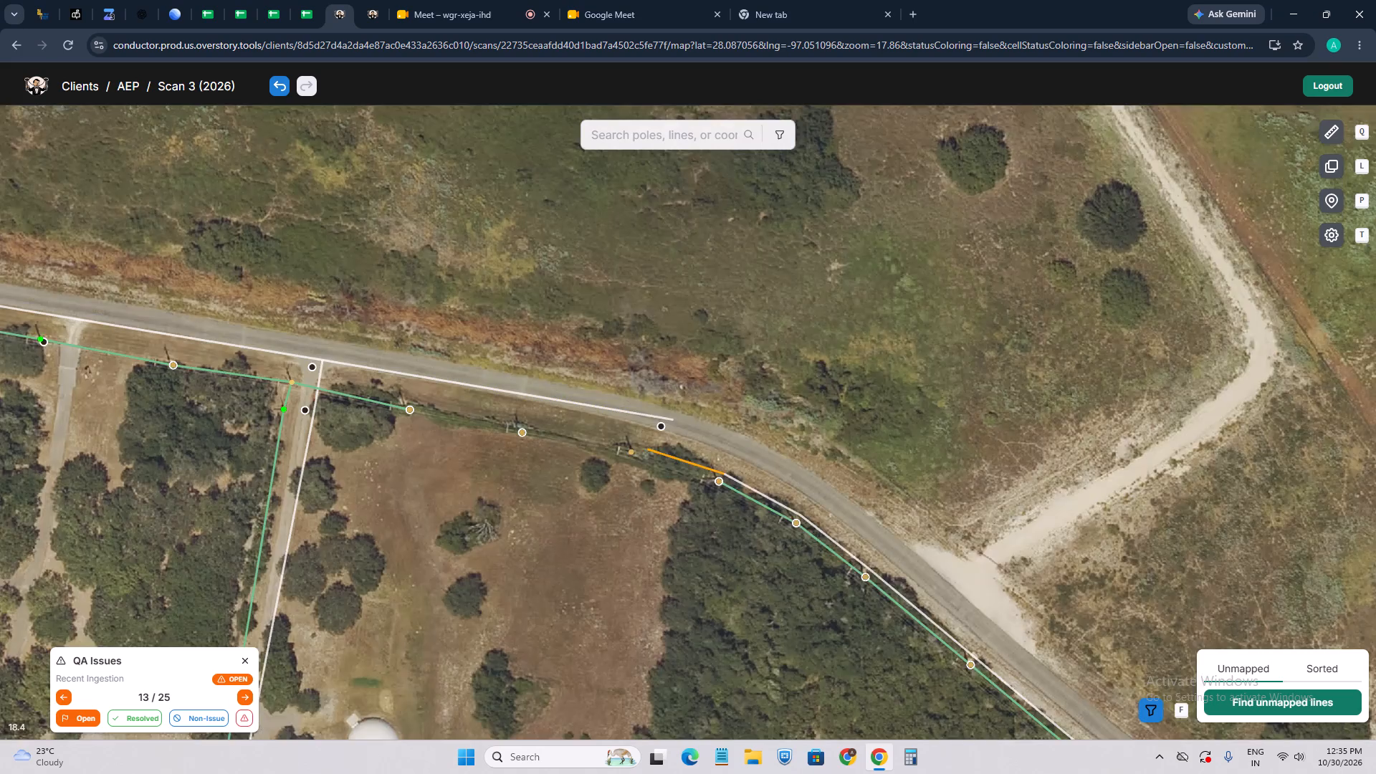
scroll(514, 449, up, 1)
scroll(531, 375, down, 2)
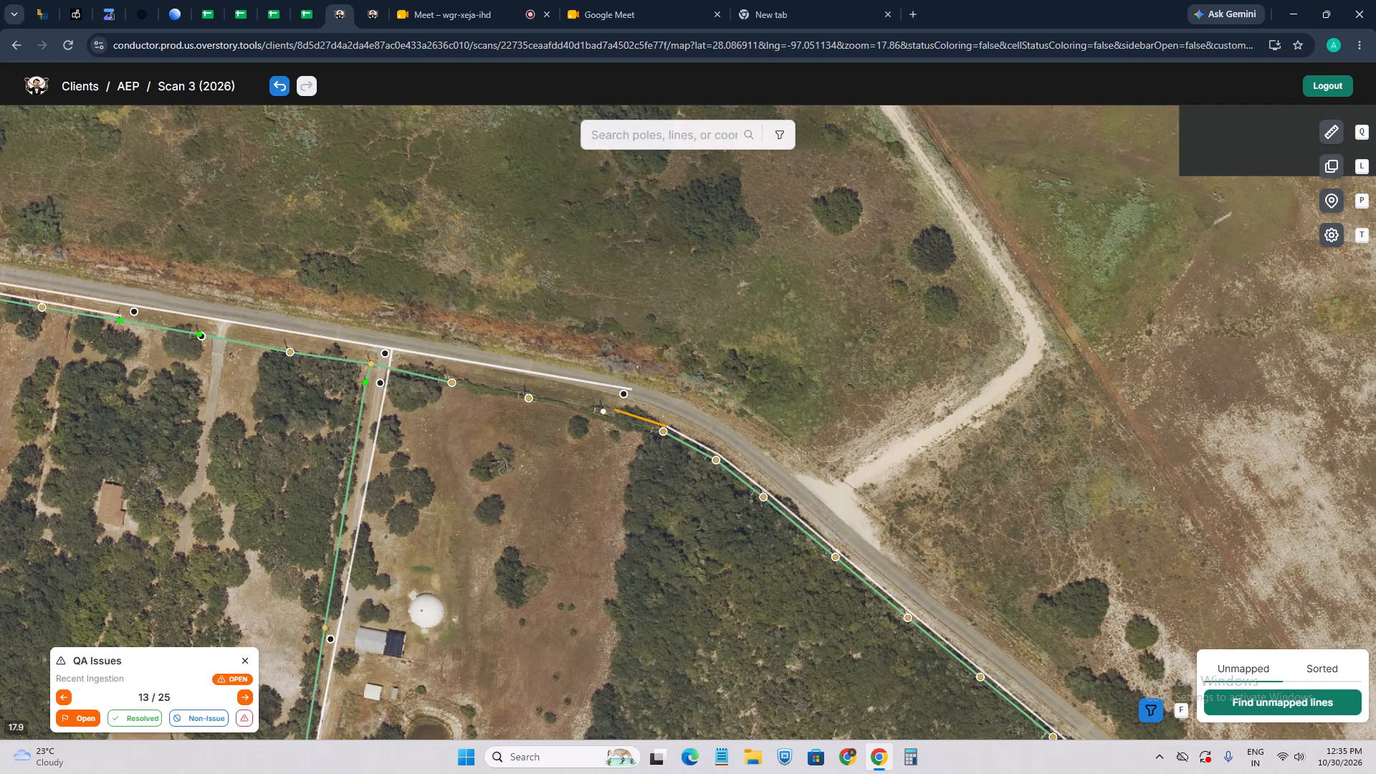
click(639, 417)
key(a)
scroll(605, 407, up, 3)
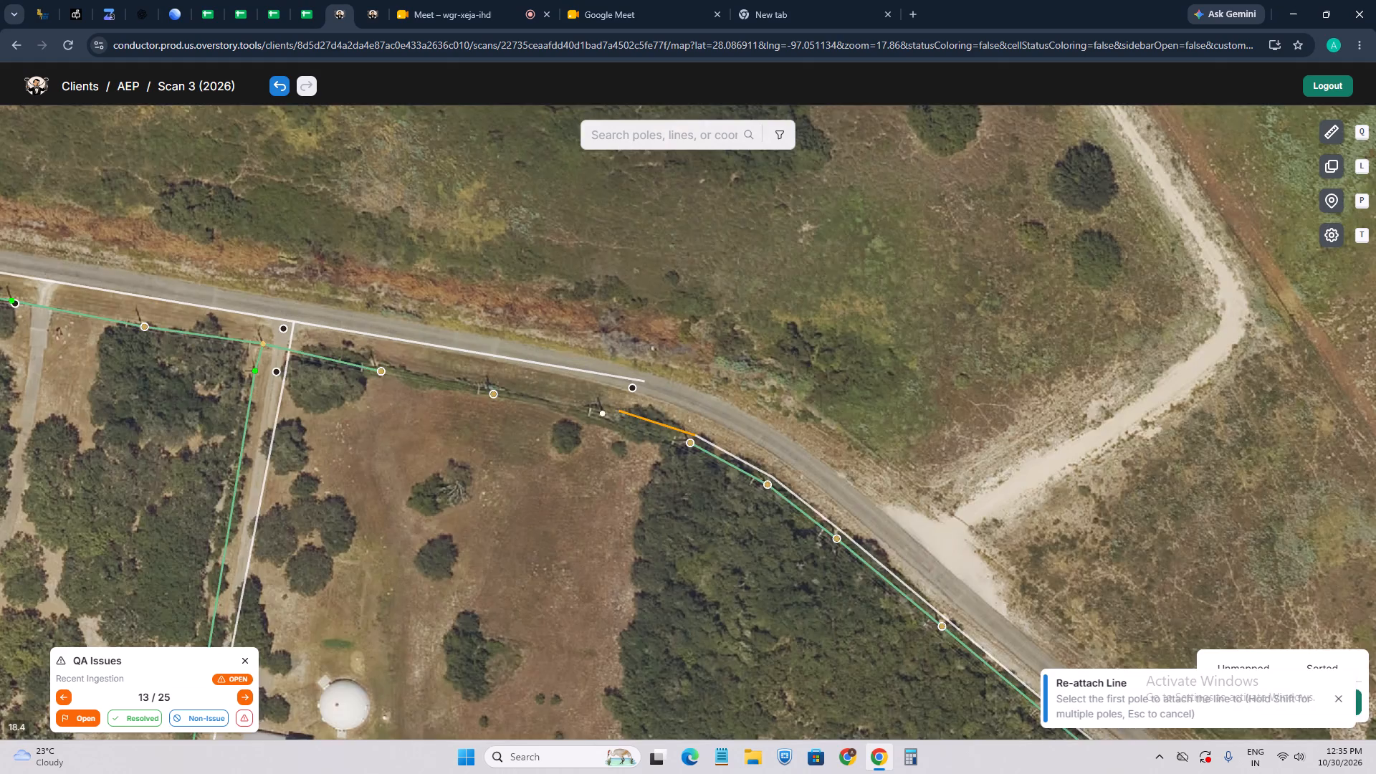
click(603, 419)
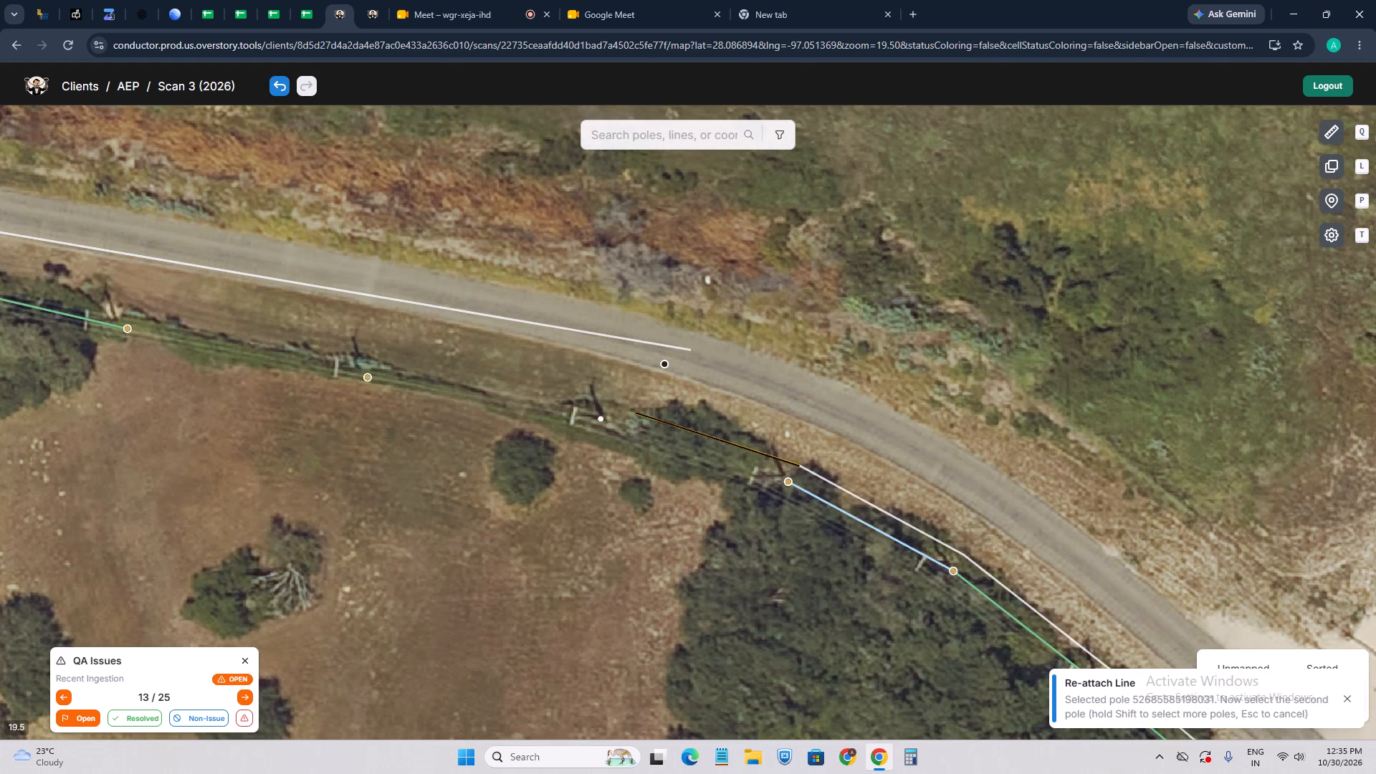
click(788, 484)
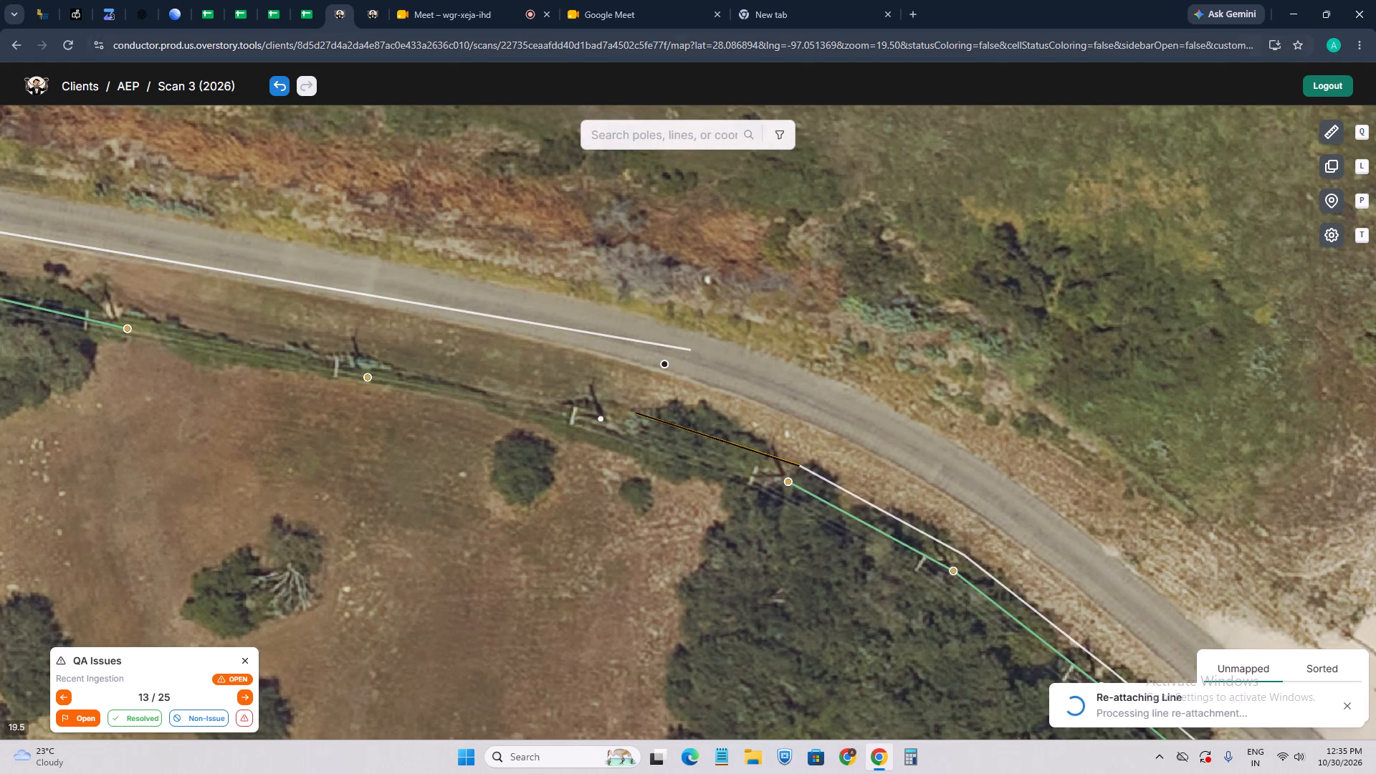
Switch to the other scan tab, open Cell 8469 and check which circuit its filter is set to.
click(375, 15)
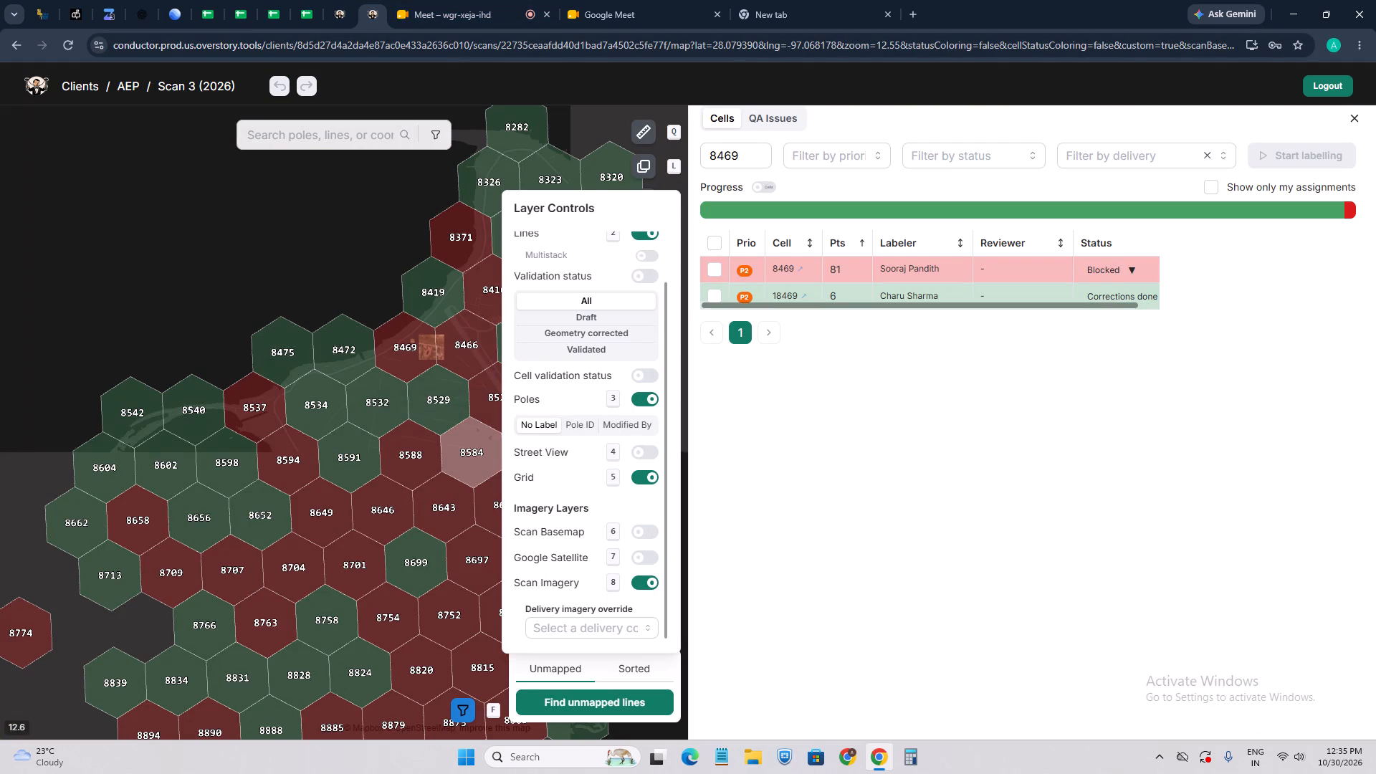
click(798, 267)
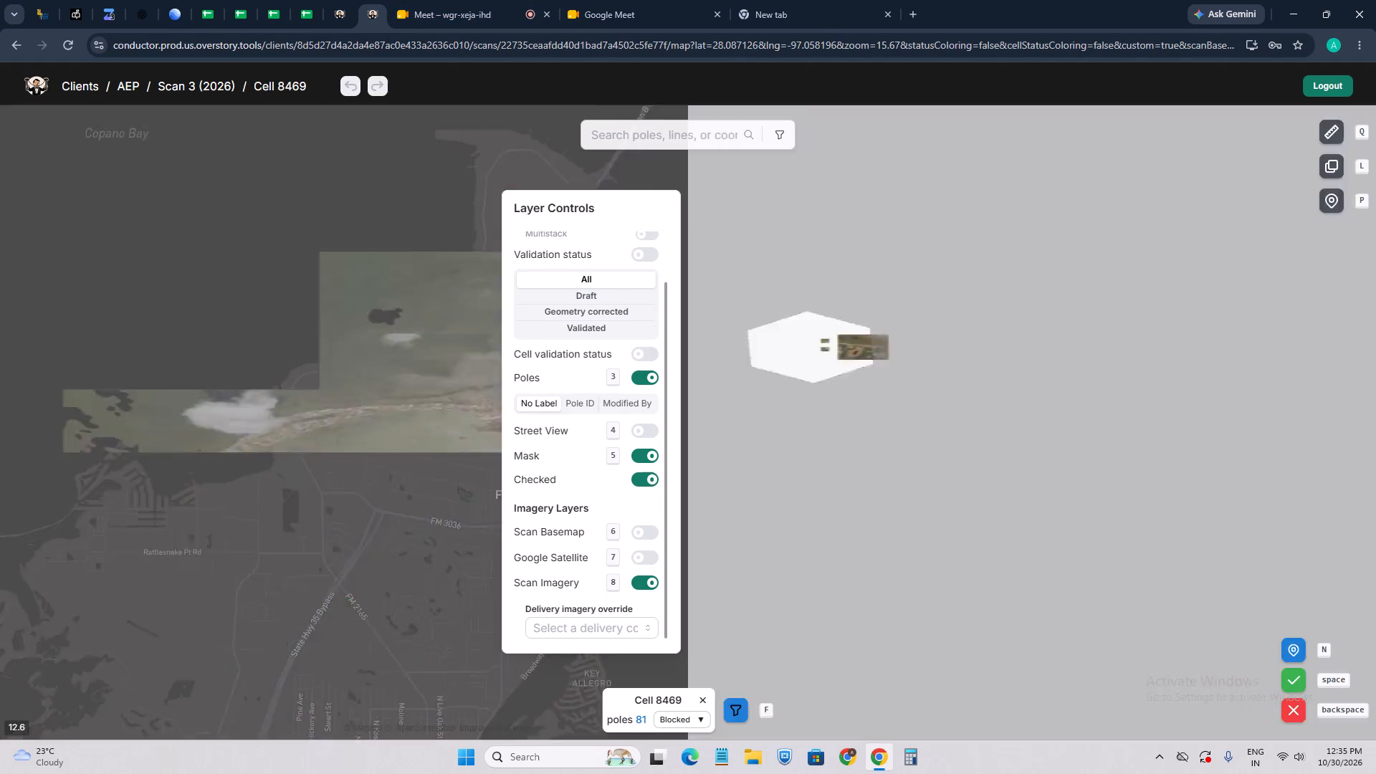
click(737, 707)
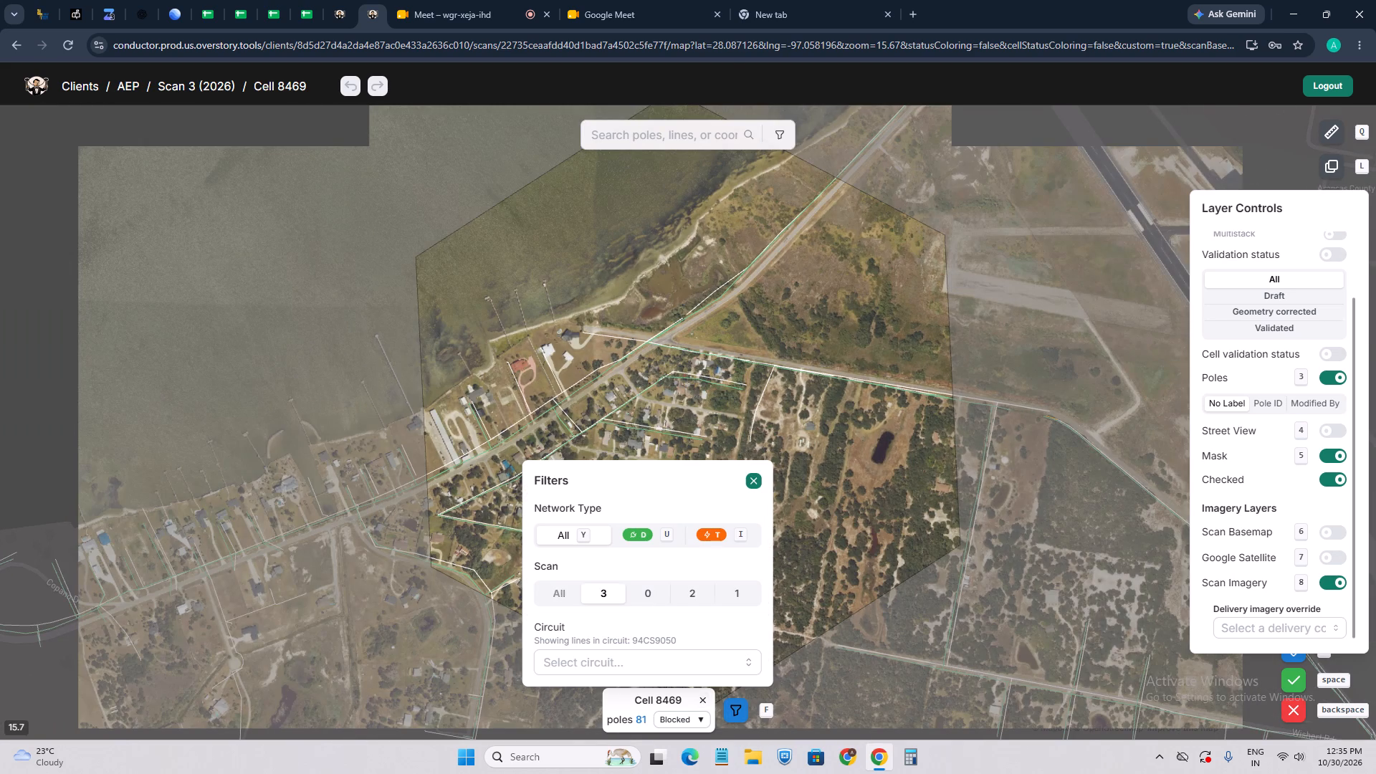
click(683, 674)
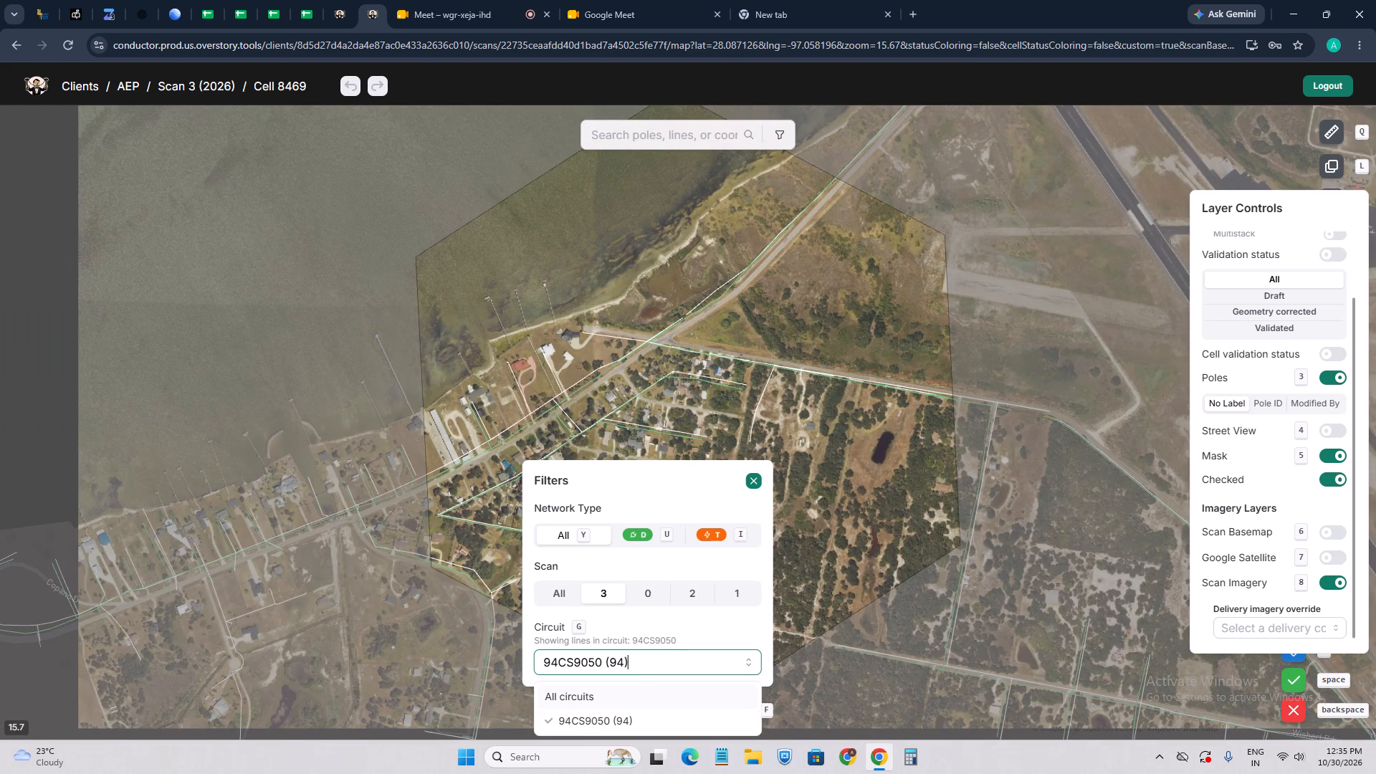
click(758, 479)
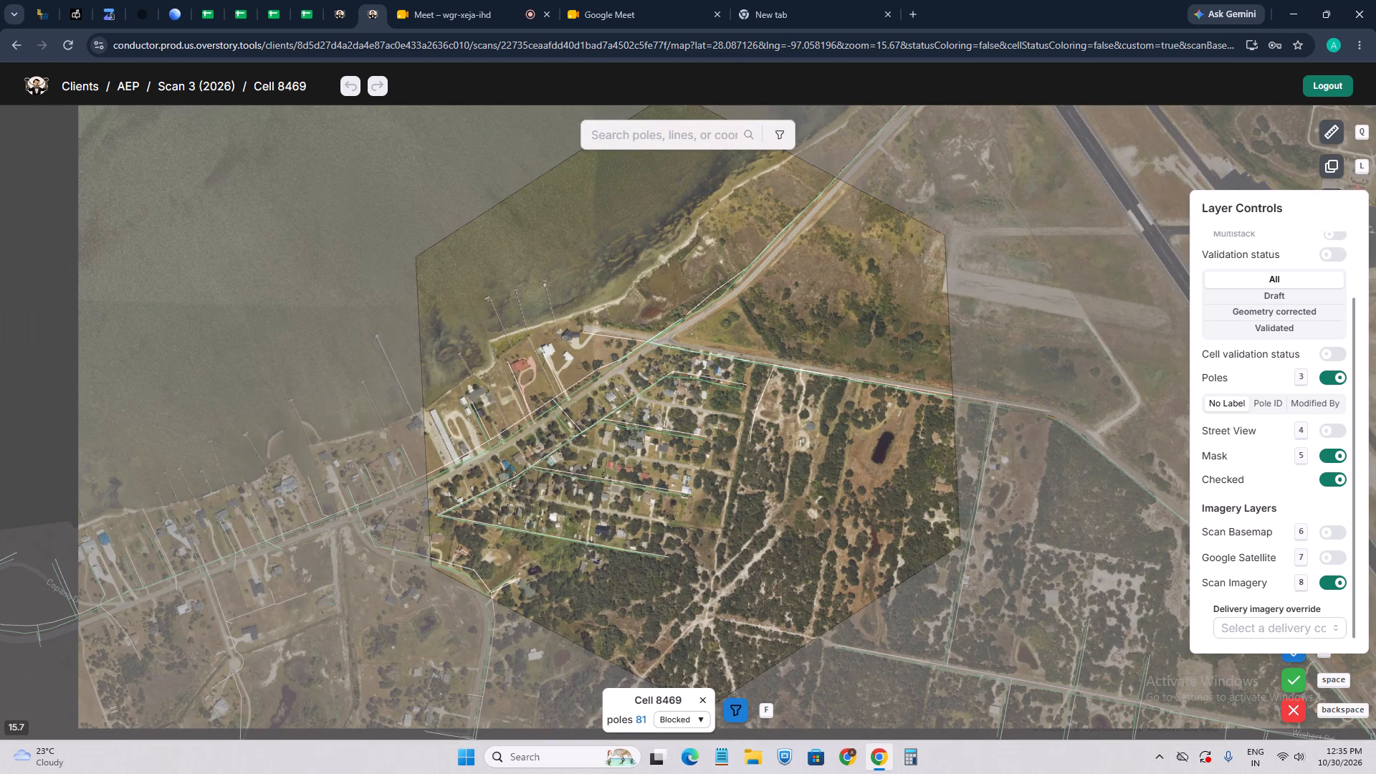
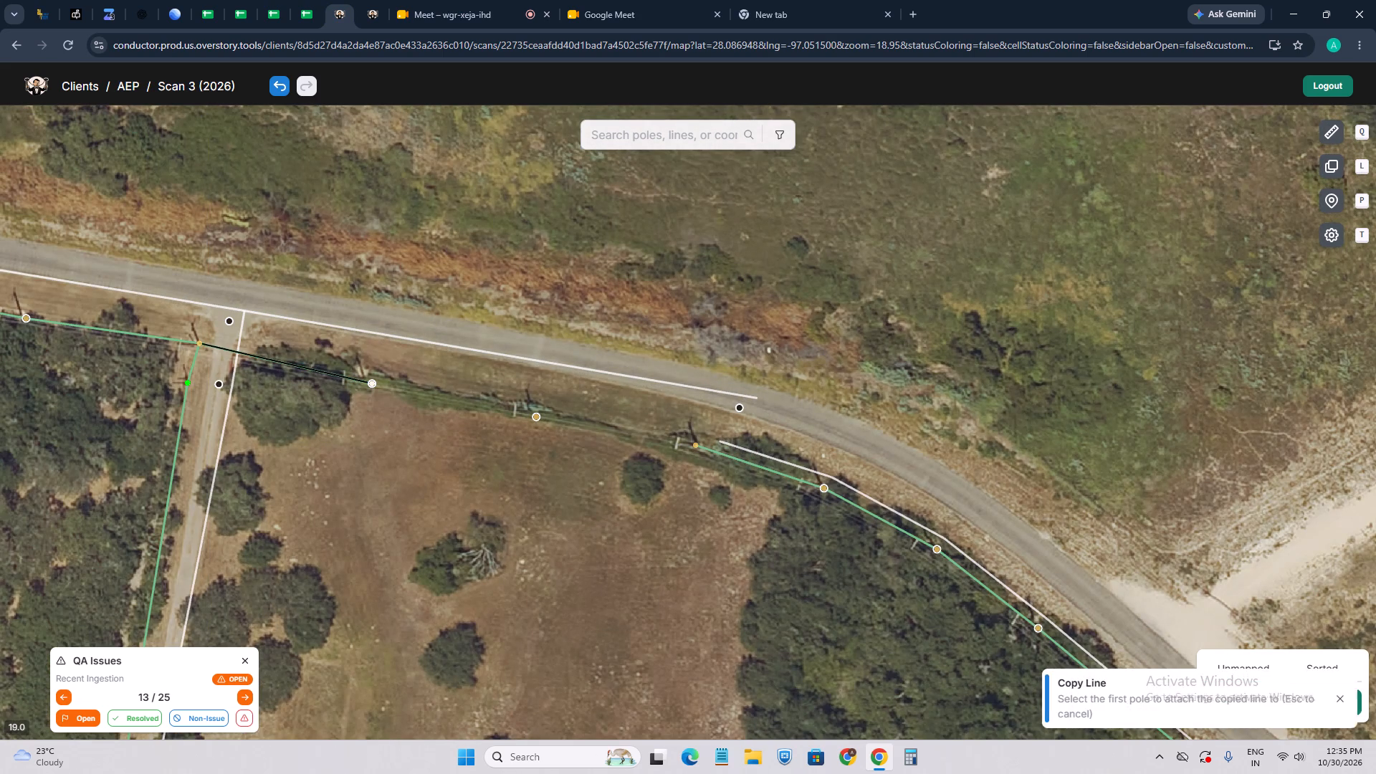
Copy neighbouring lines onto the two empty spans between the poles along Airport Rd before the bend.
click(373, 385)
click(534, 416)
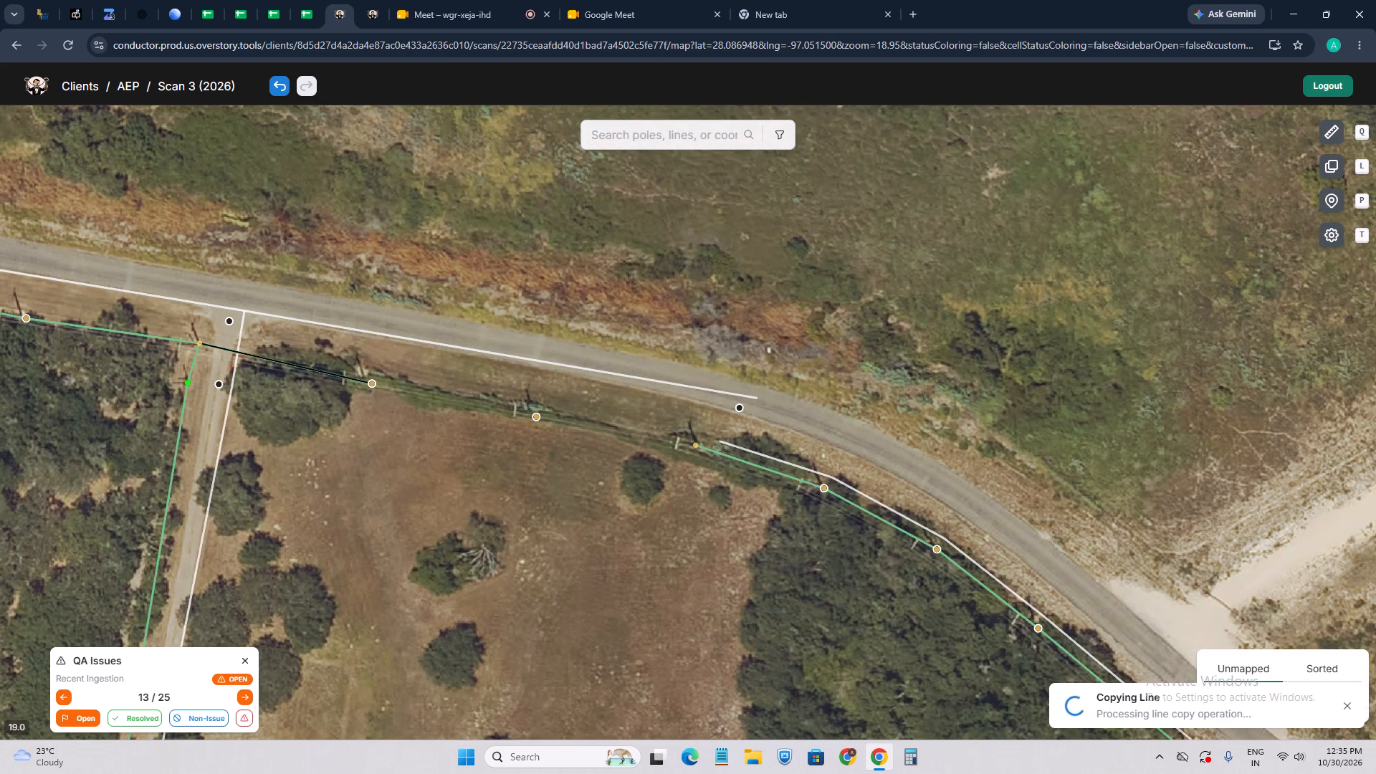
click(745, 459)
key(c)
click(691, 444)
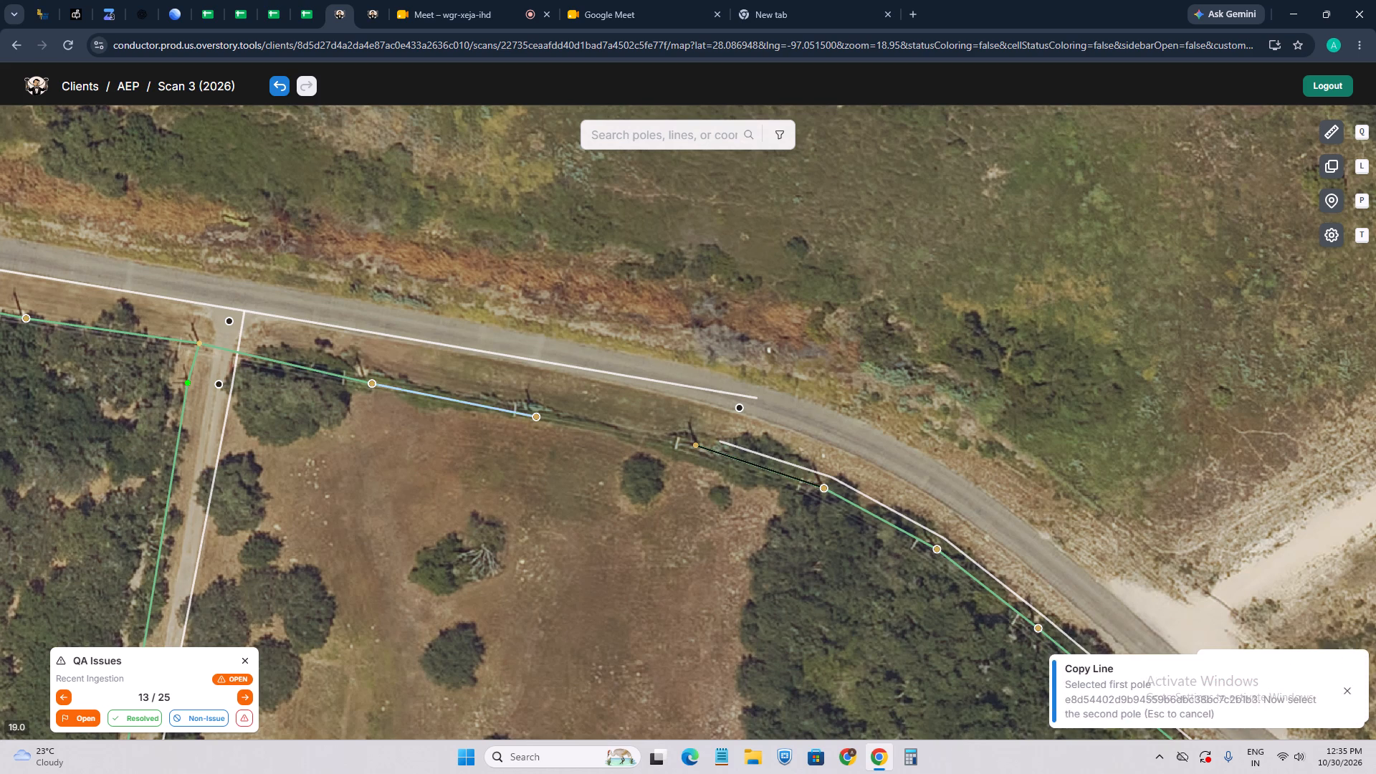
click(532, 416)
scroll(763, 466, up, 2)
click(792, 454)
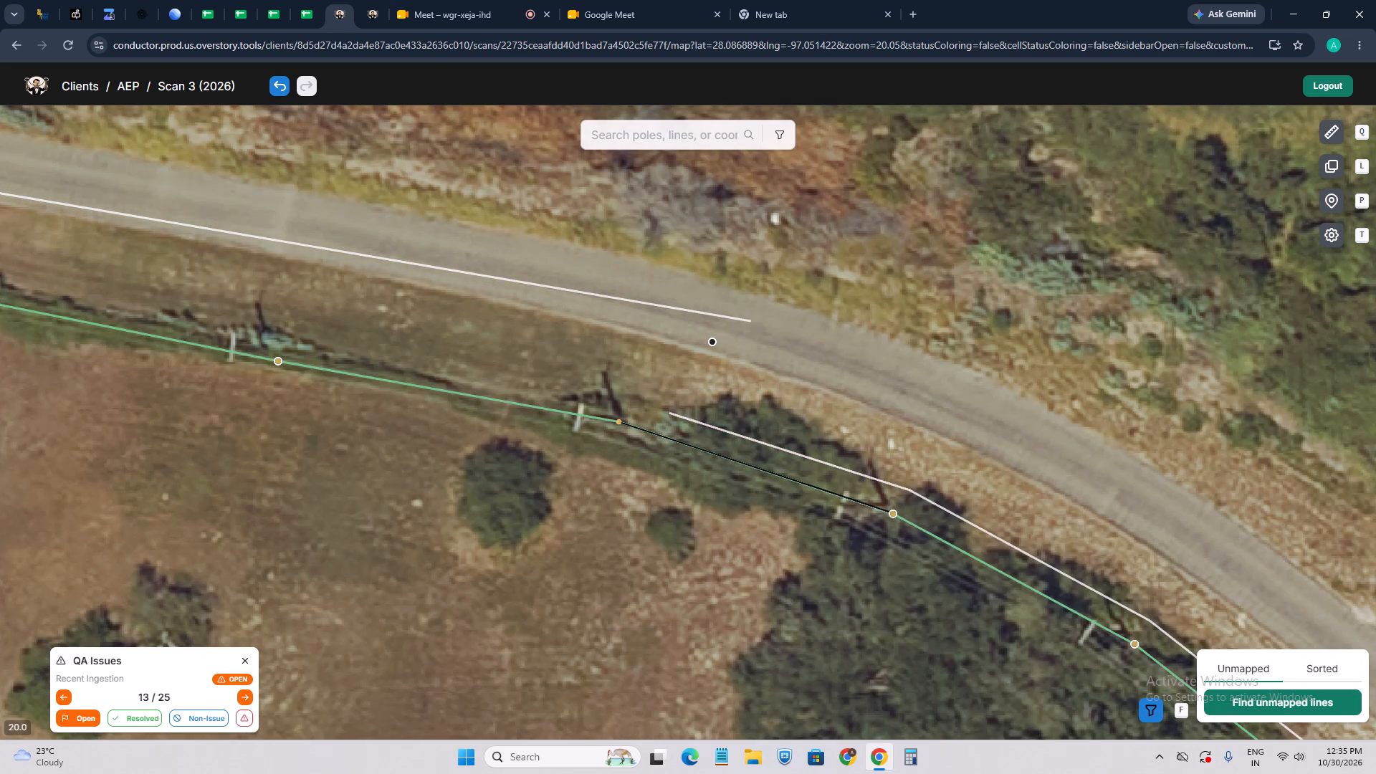
scroll(127, 466, down, 3)
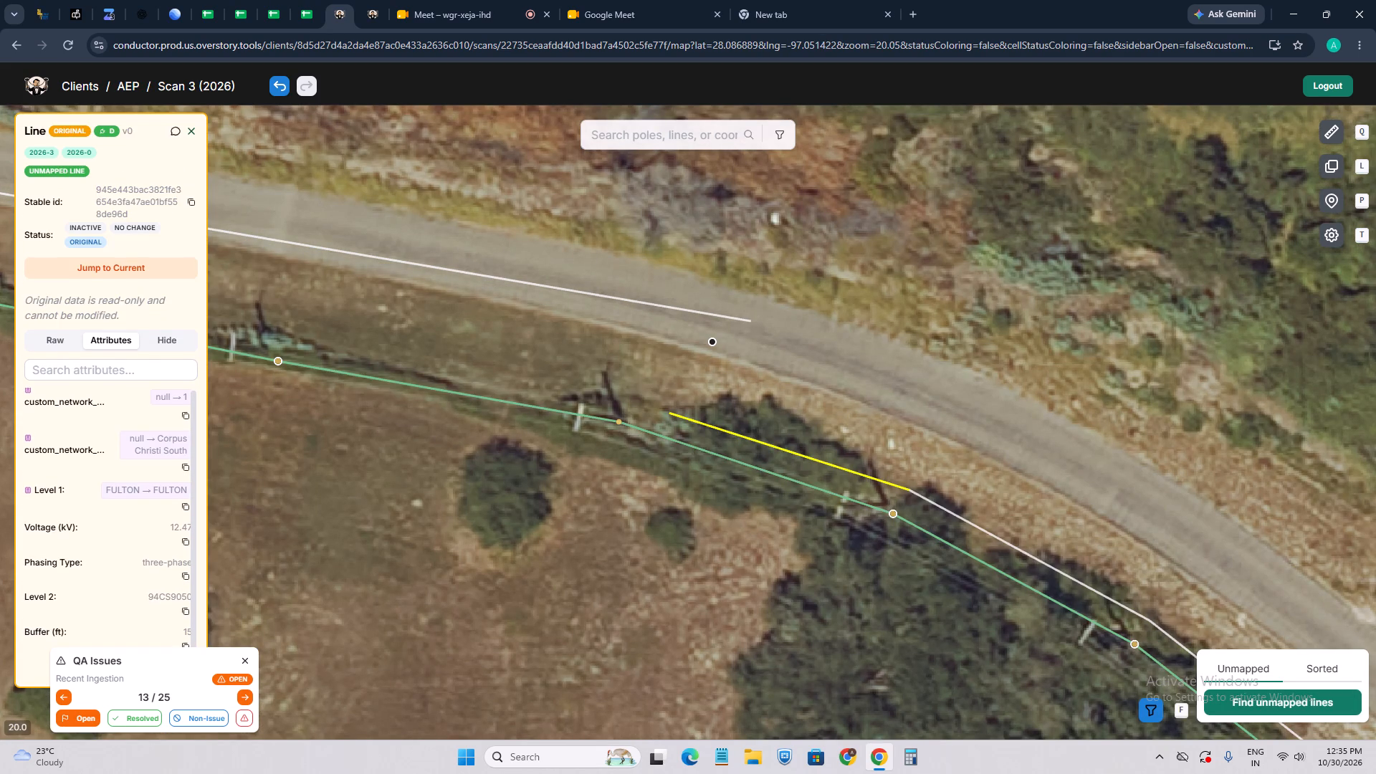
click(454, 511)
Move the third pole northeast of the Airport Rd junction along Loop 1781 to its base in the imagery.
scroll(454, 511, down, 3)
drag(454, 481, 575, 532)
scroll(572, 527, down, 2)
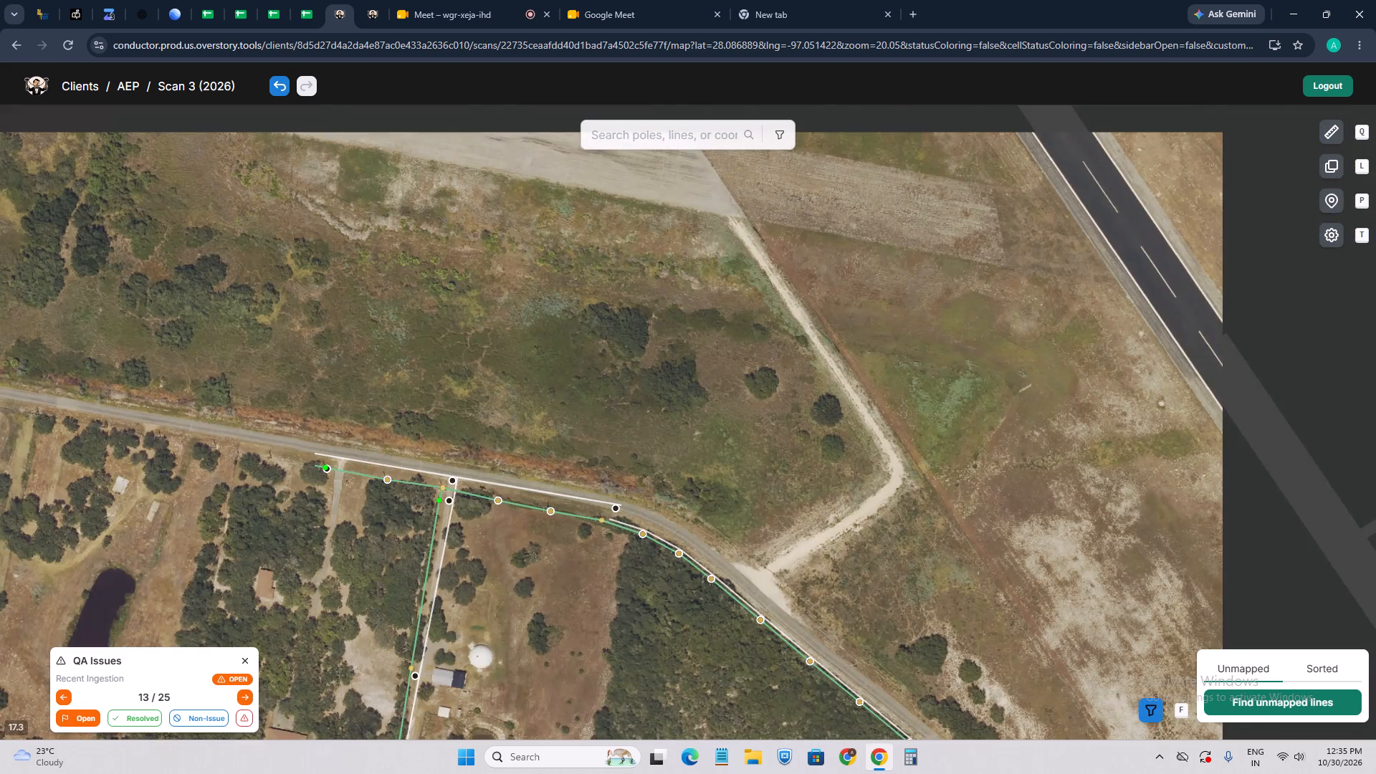
drag(472, 526, 758, 535)
drag(502, 503, 773, 532)
scroll(726, 483, up, 1)
drag(455, 430, 841, 481)
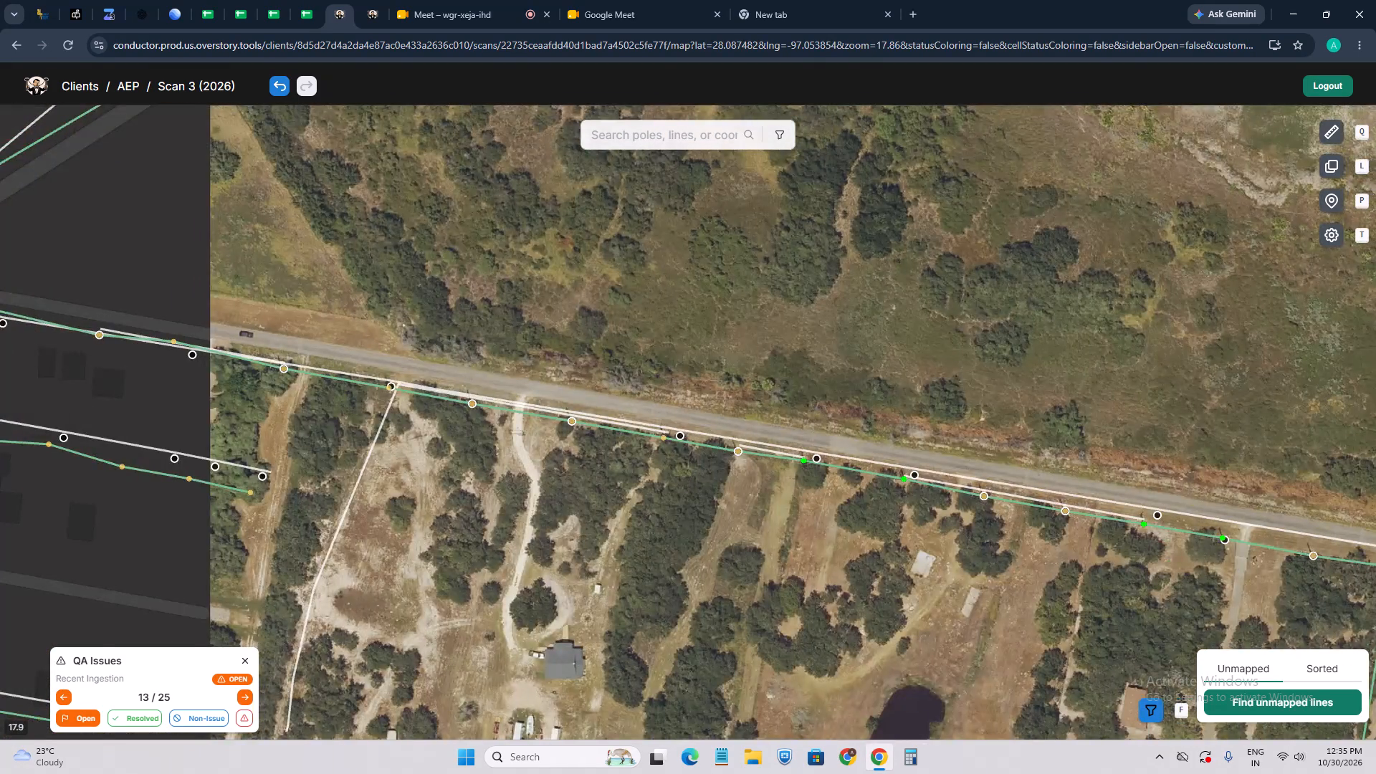
drag(522, 426, 953, 507)
drag(421, 323, 439, 343)
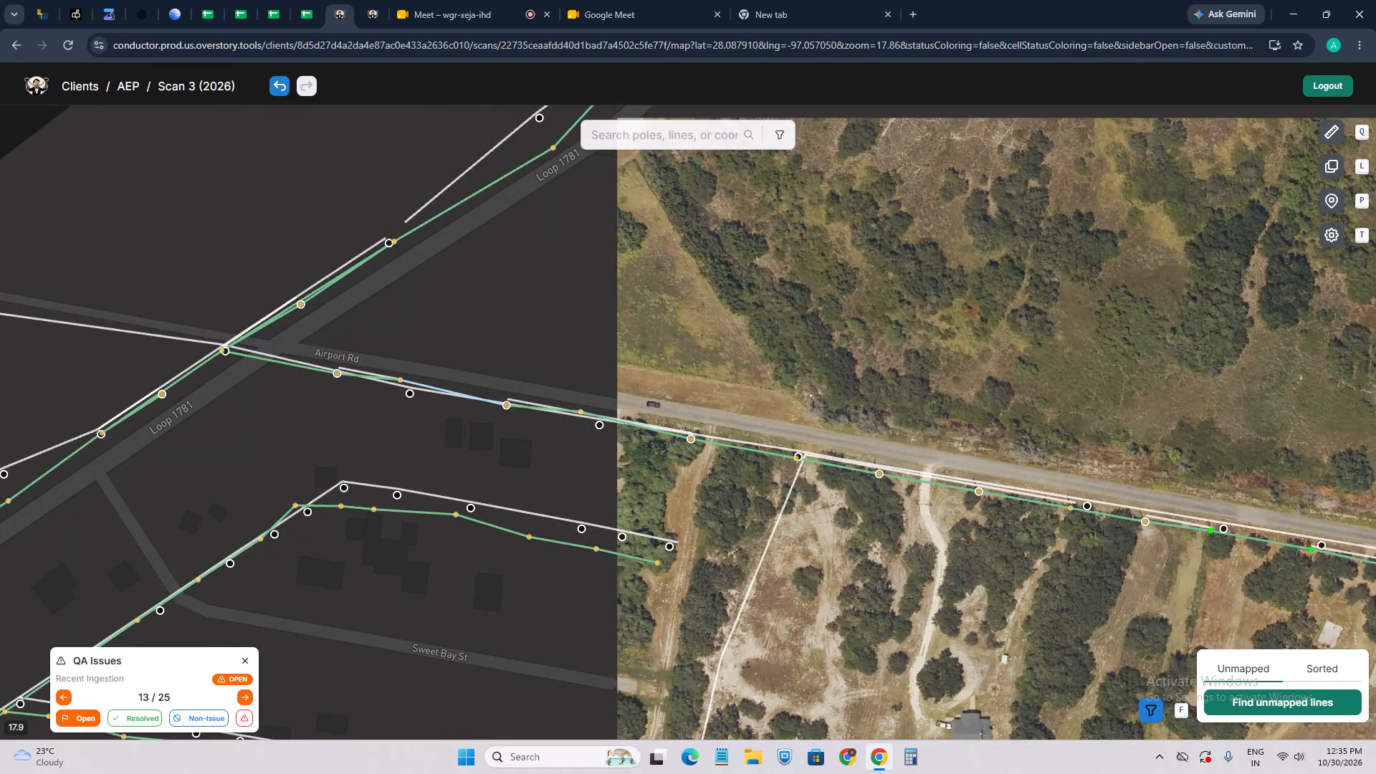
drag(439, 343, 508, 441)
drag(580, 348, 475, 474)
scroll(489, 429, up, 2)
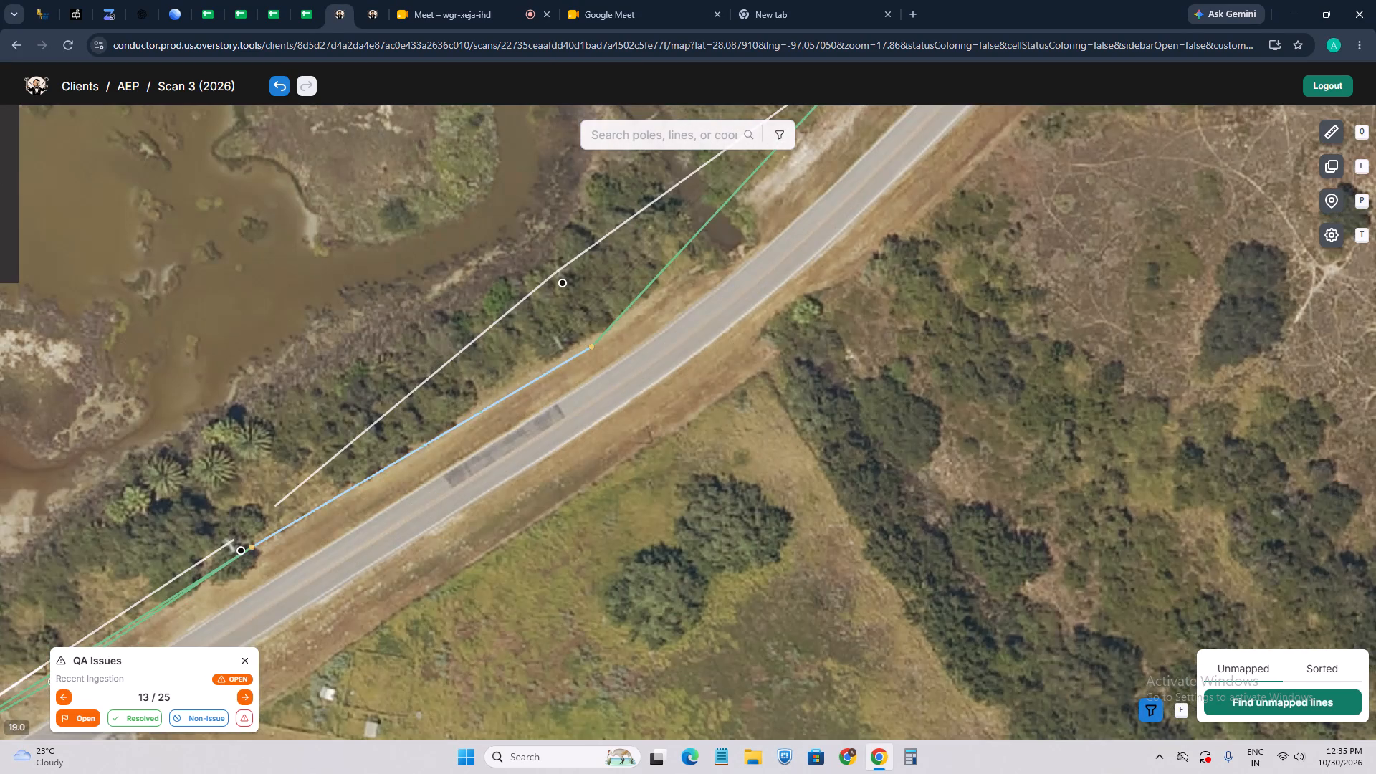
scroll(586, 357, down, 3)
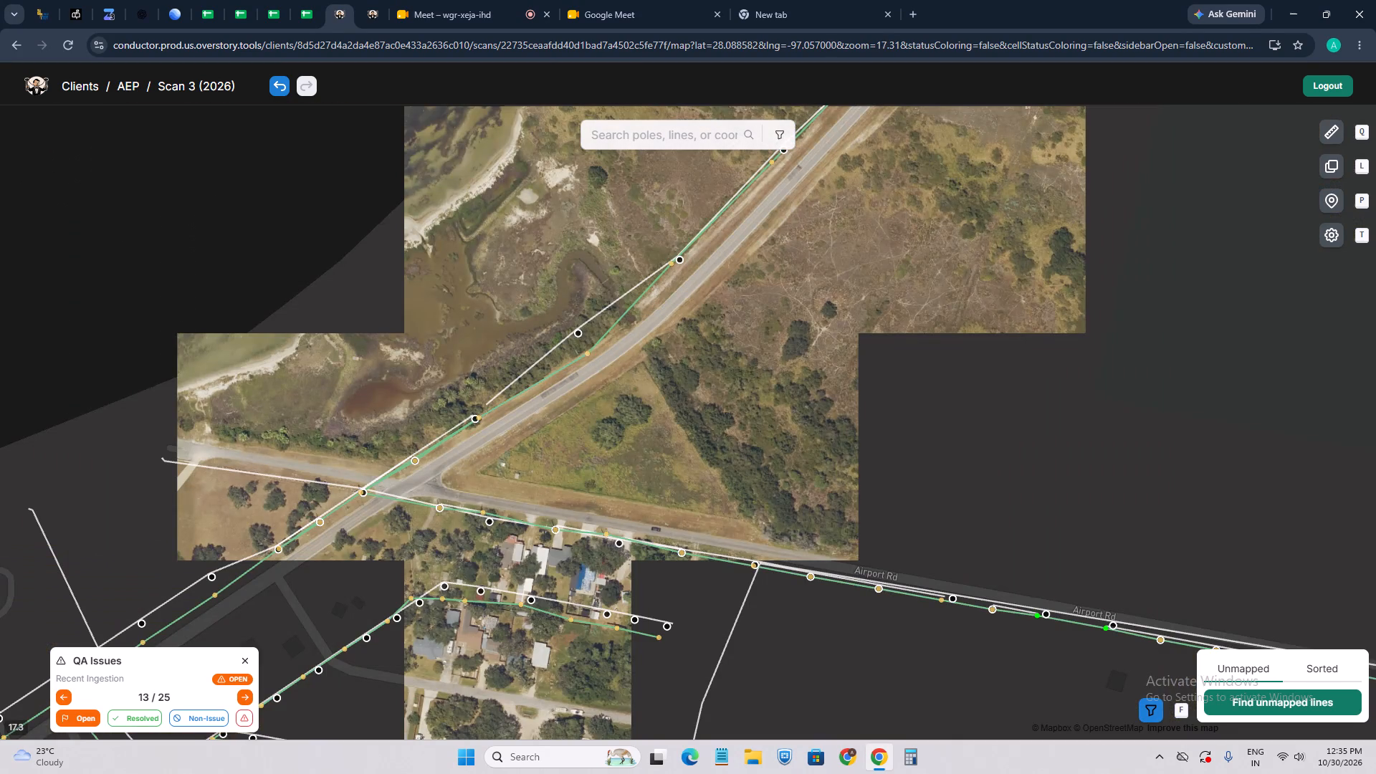
click(588, 360)
scroll(604, 383, up, 3)
key(w)
scroll(524, 272, up, 6)
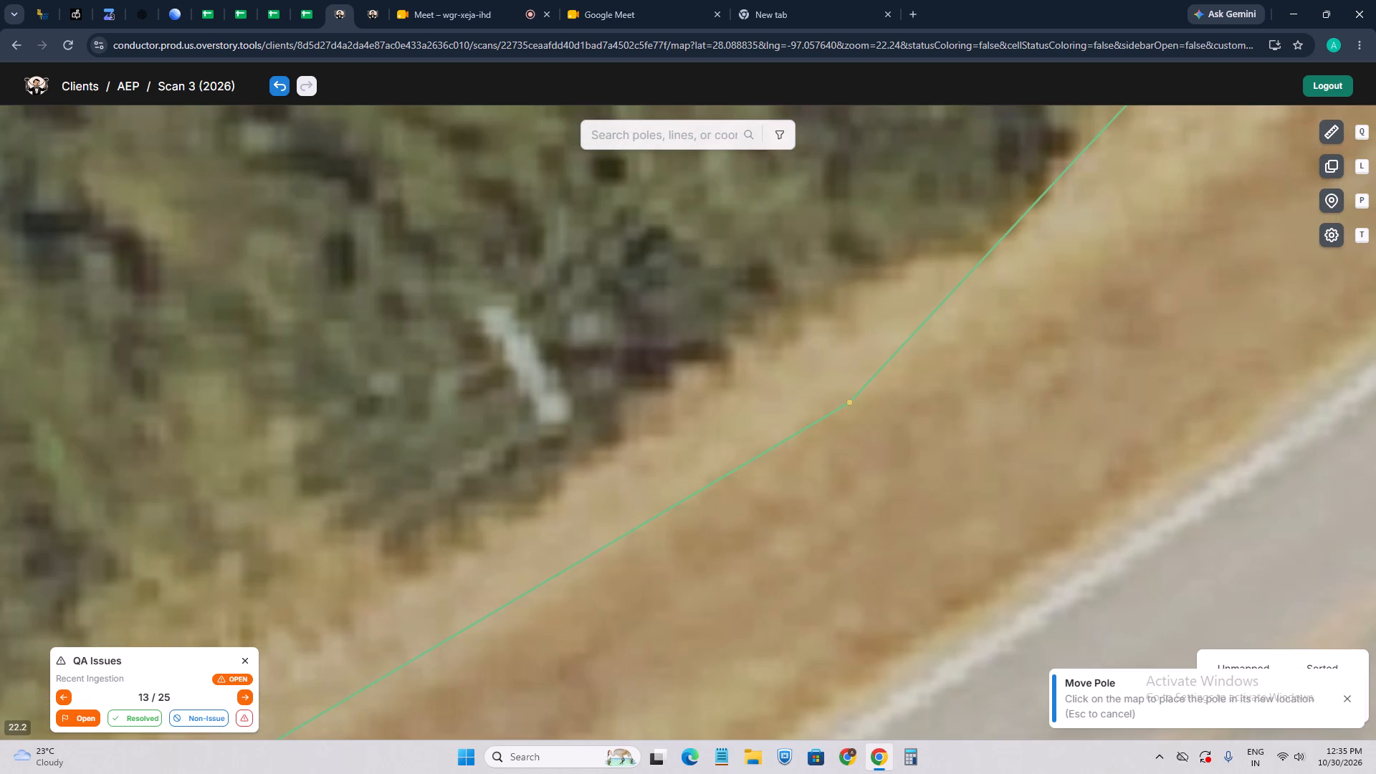
click(693, 350)
Move the fourth pole northeast of the Airport Rd junction along Loop 1781 to its base beside the tree line.
scroll(694, 354, up, 2)
scroll(684, 393, down, 8)
drag(778, 348, 740, 417)
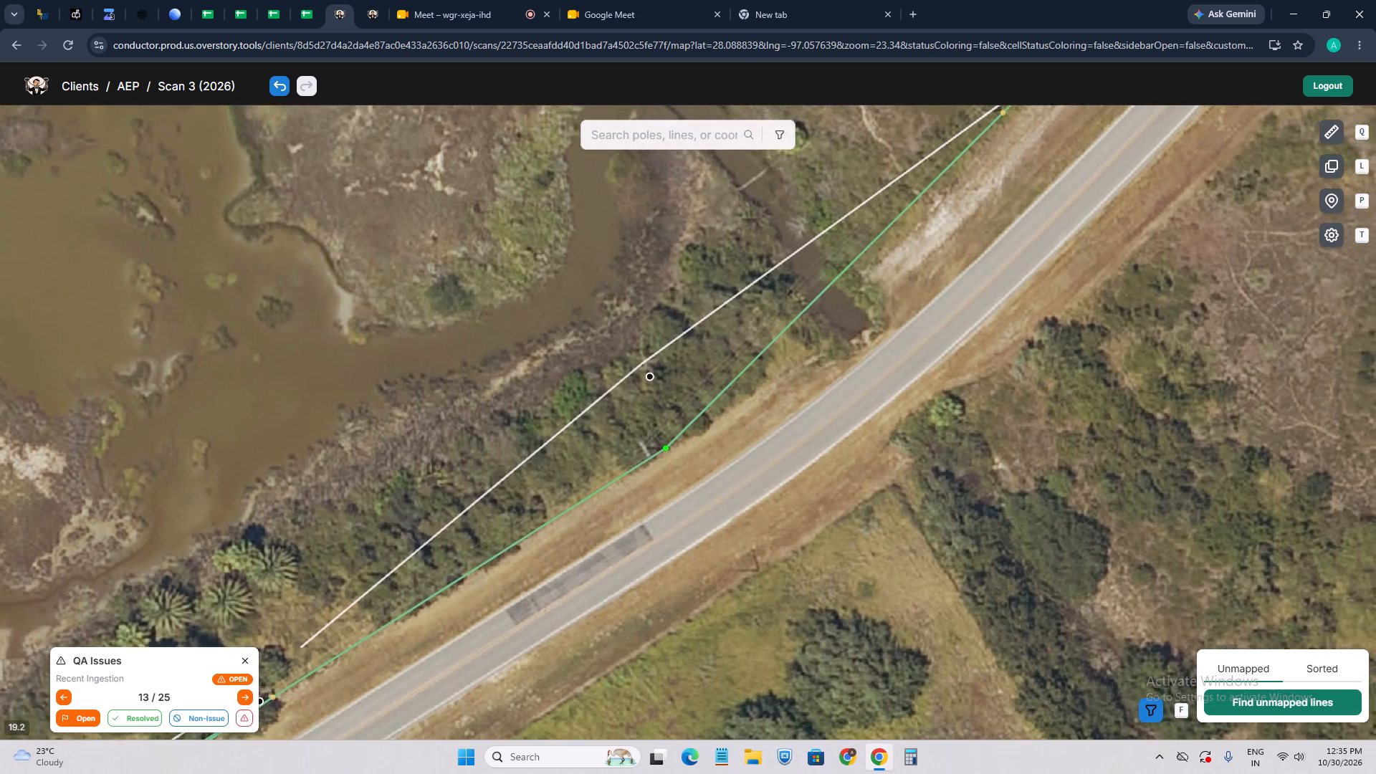
drag(800, 336, 757, 467)
drag(829, 365, 730, 444)
scroll(859, 407, up, 3)
drag(628, 549, 704, 449)
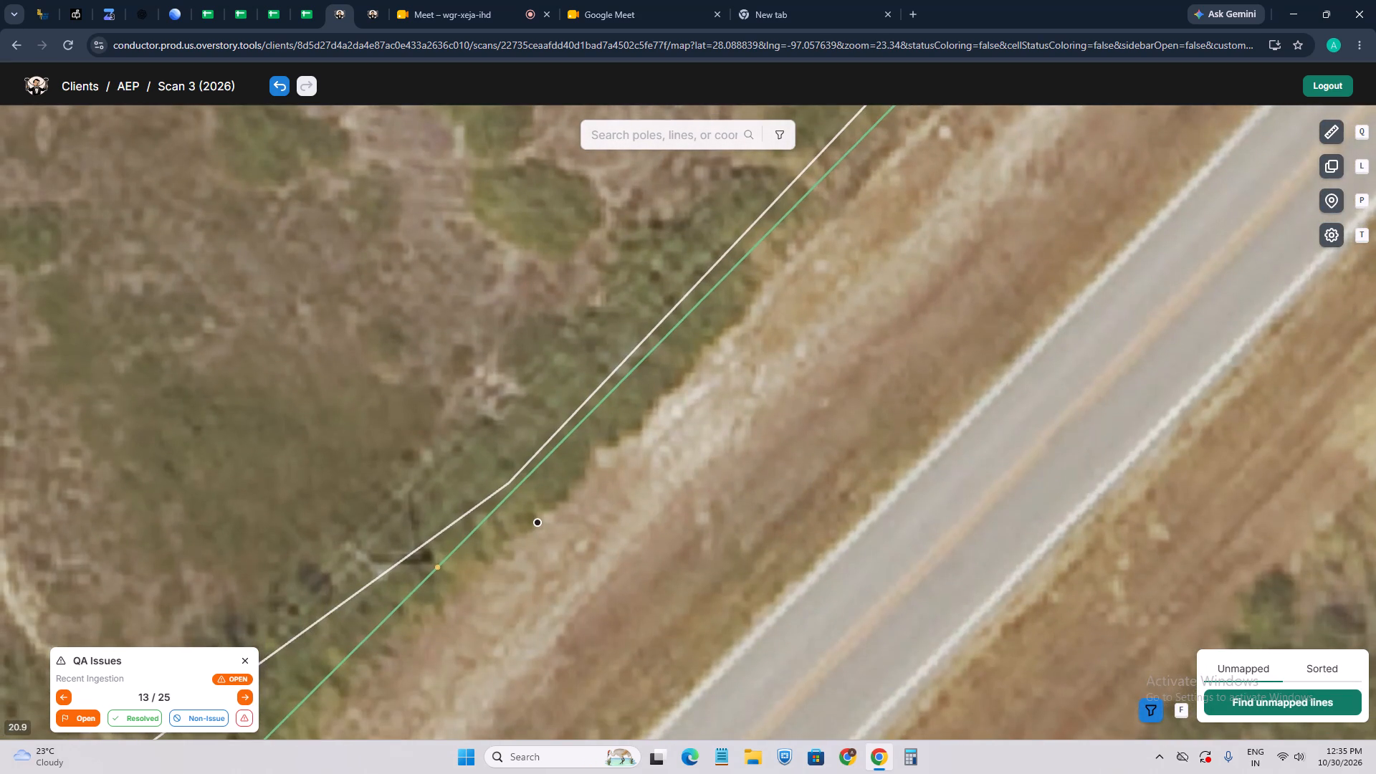
click(441, 573)
scroll(441, 575, up, 3)
key(w)
click(408, 507)
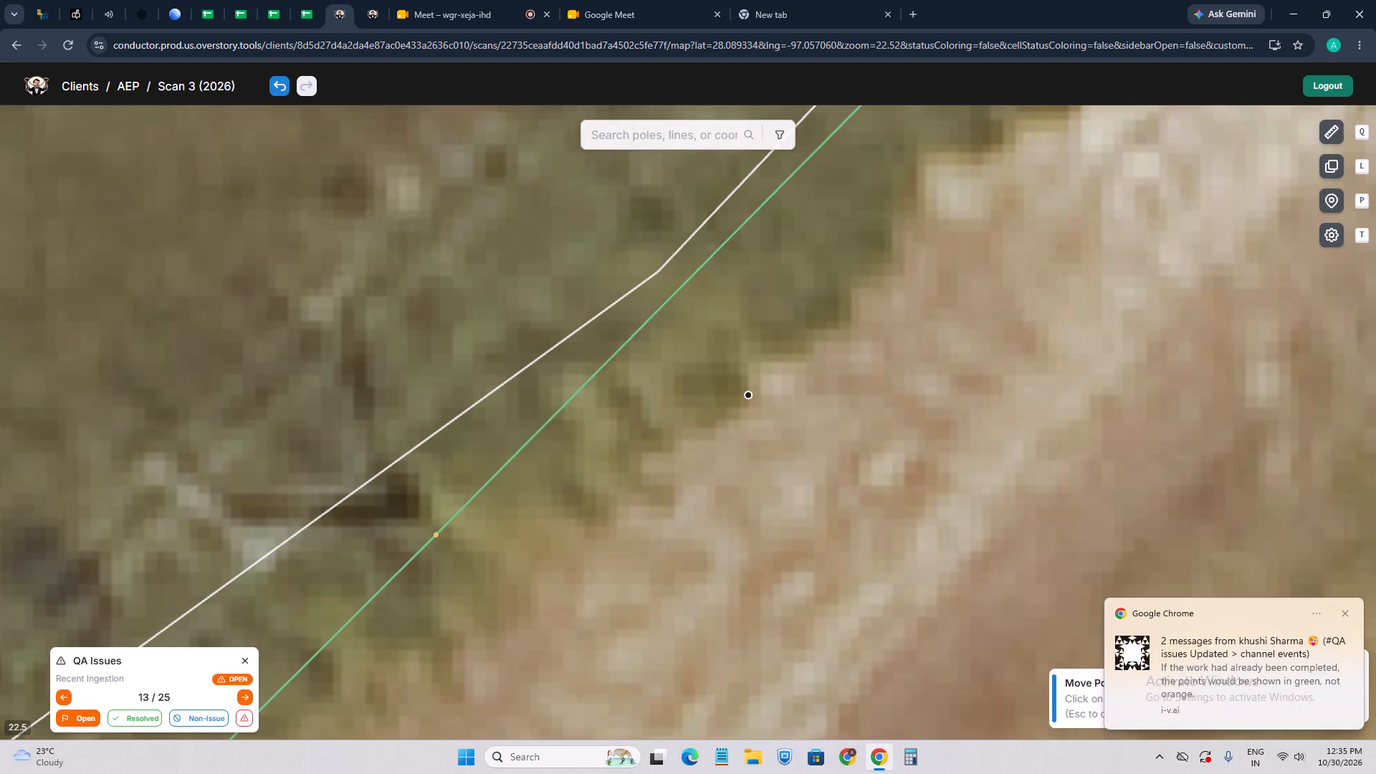
Move the fifth pole northeast of the Airport Rd junction along Loop 1781 to its base in the imagery.
scroll(416, 514, down, 7)
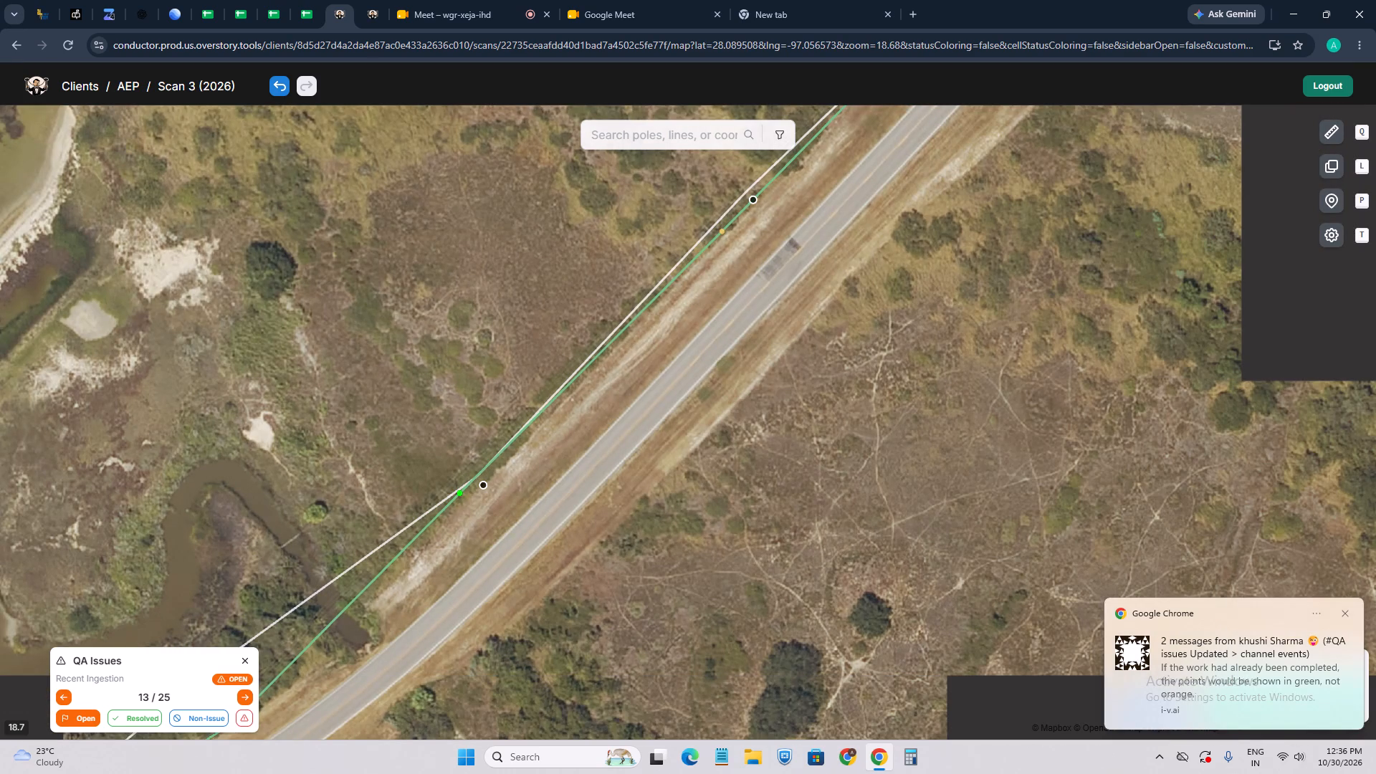
drag(684, 337, 616, 500)
scroll(681, 395, up, 2)
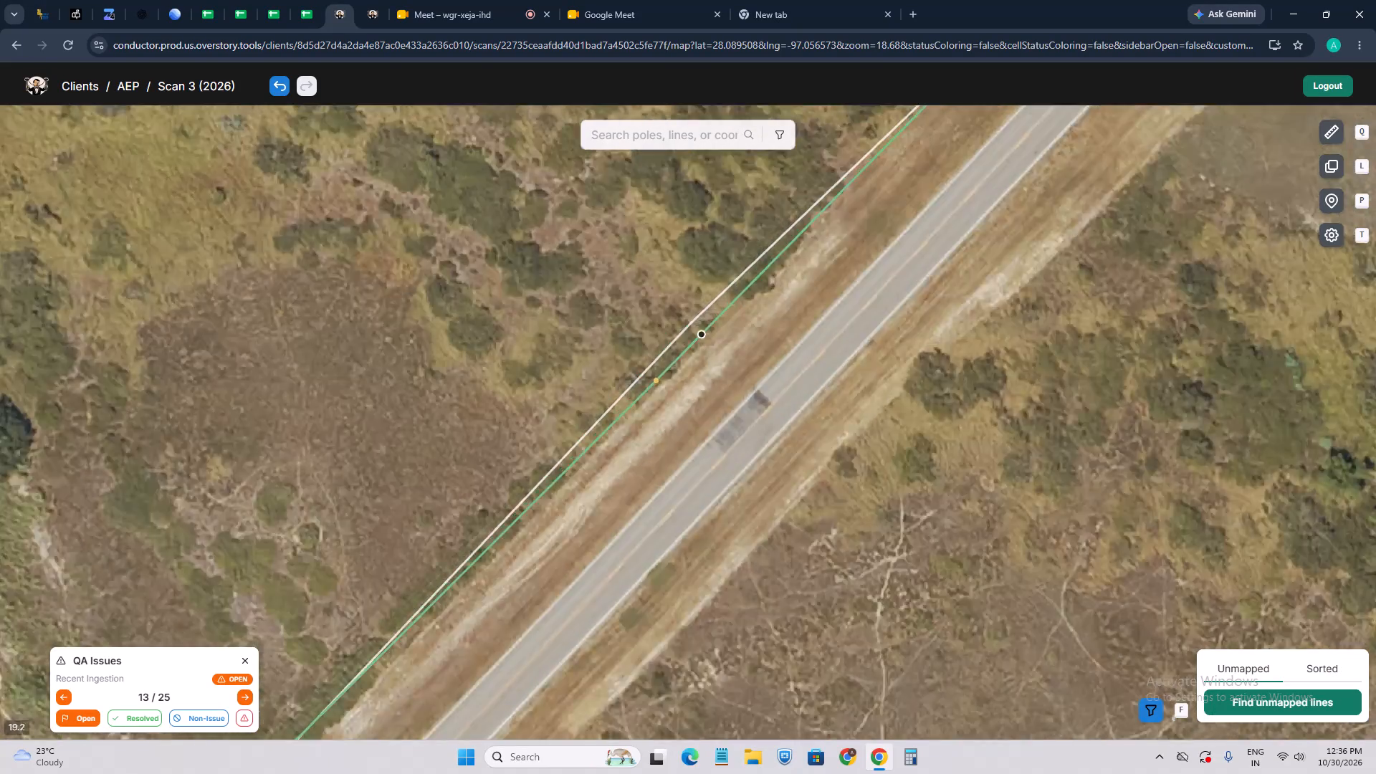
scroll(681, 395, up, 3)
click(602, 388)
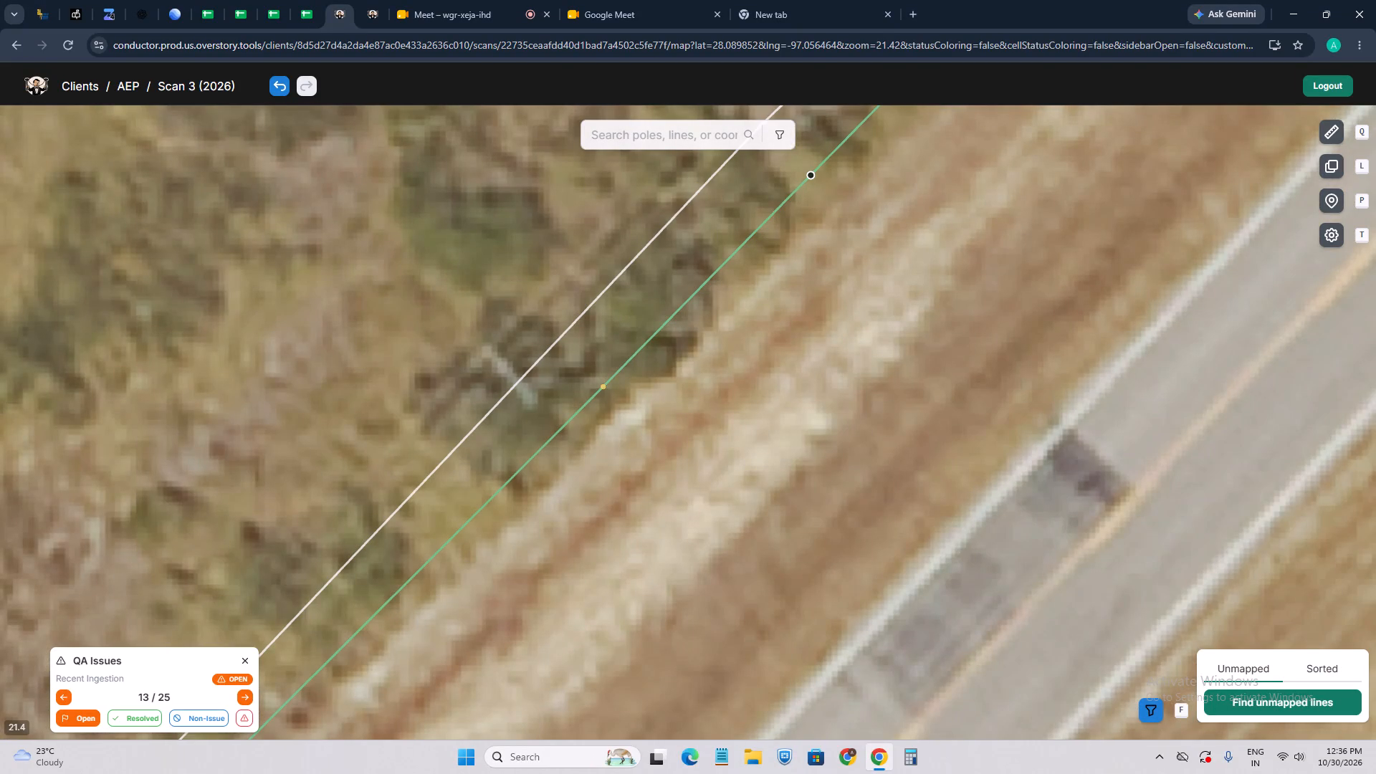
scroll(630, 420, up, 2)
key(w)
click(551, 313)
Check the alignment of the remaining poles and lines further northeast along Loop 1781.
scroll(545, 446, down, 3)
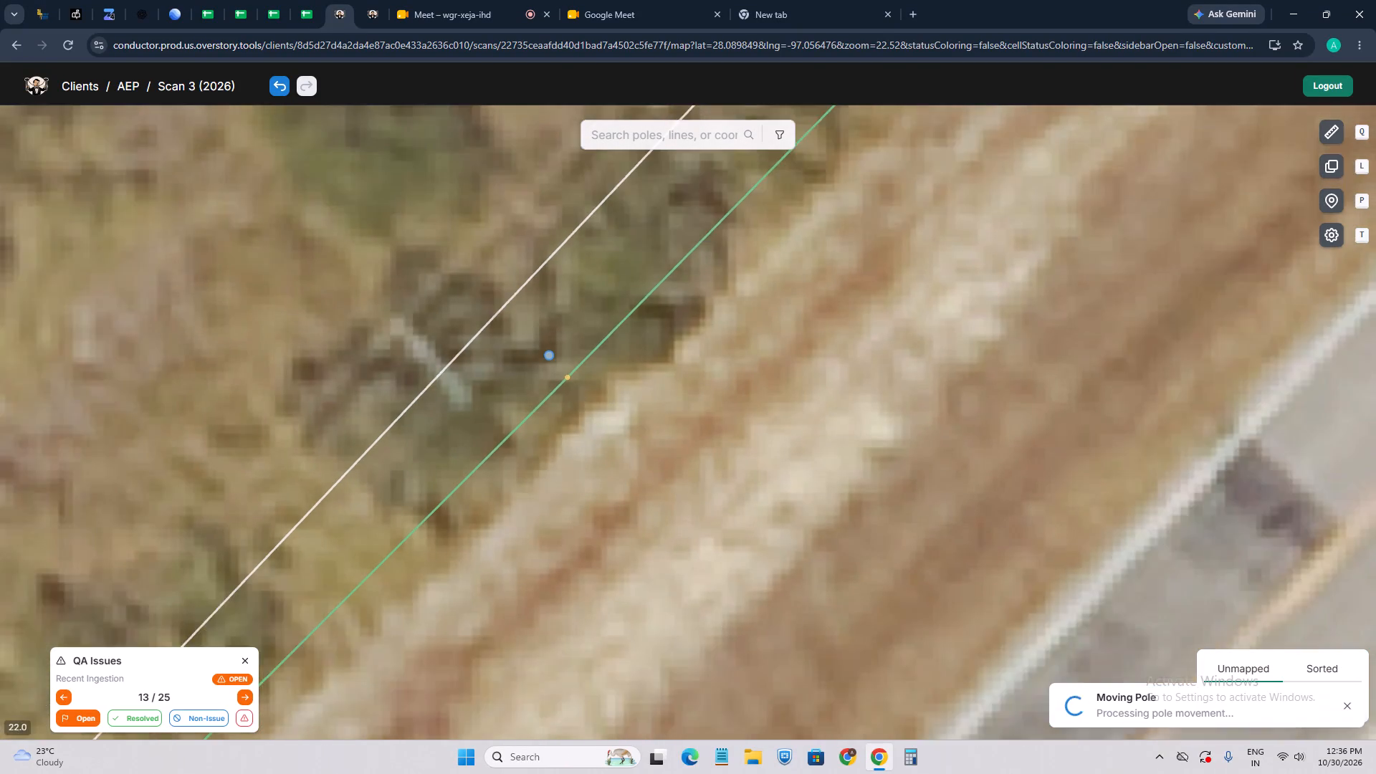
scroll(549, 431, down, 2)
drag(666, 322, 600, 454)
drag(674, 373, 585, 464)
drag(740, 319, 678, 376)
drag(699, 365, 680, 394)
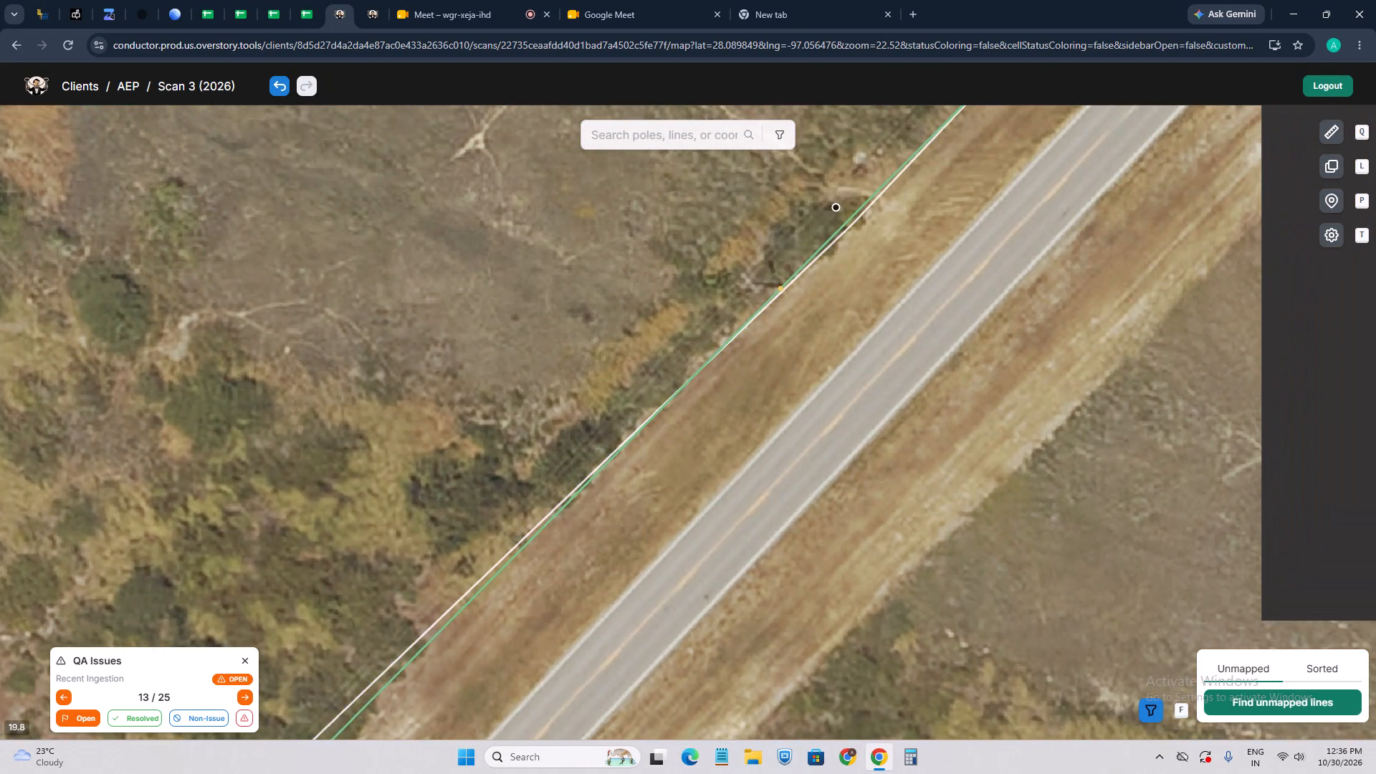
drag(680, 394, 591, 454)
scroll(611, 386, up, 2)
scroll(611, 371, down, 8)
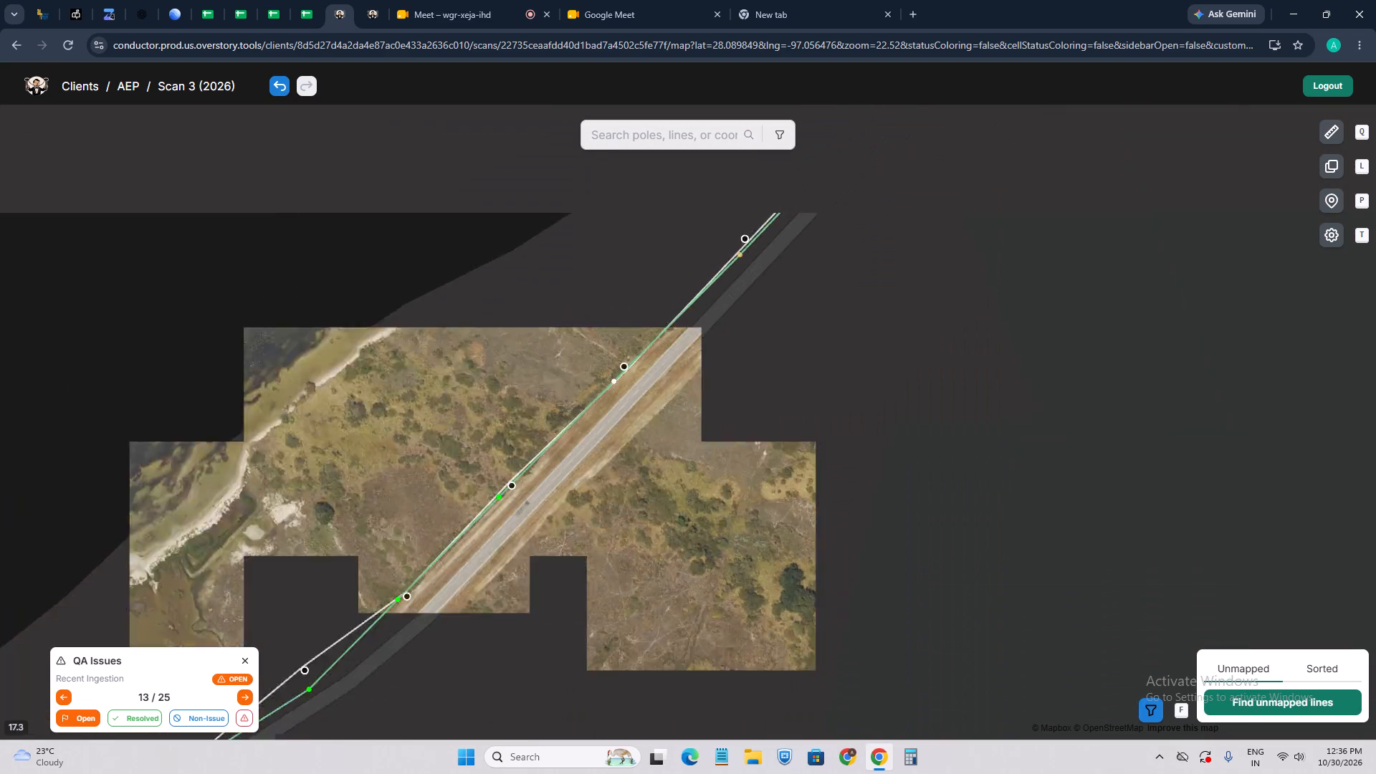
Move the Airport Rd pole between the house driveways, fourth east of Loop 1781, to its base in the imagery.
drag(602, 532, 636, 403)
scroll(524, 501, up, 4)
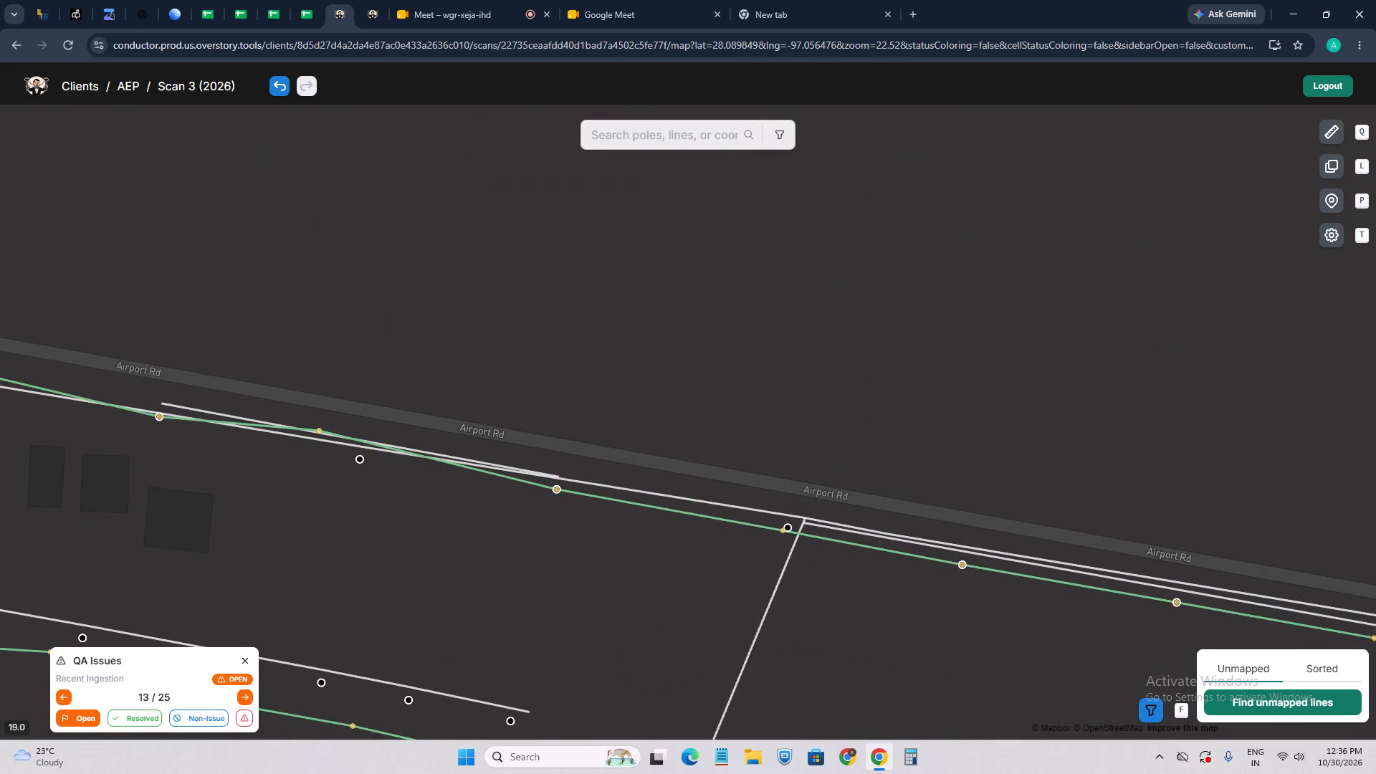
drag(417, 502, 689, 512)
scroll(583, 445, up, 1)
click(593, 433)
scroll(614, 462, up, 4)
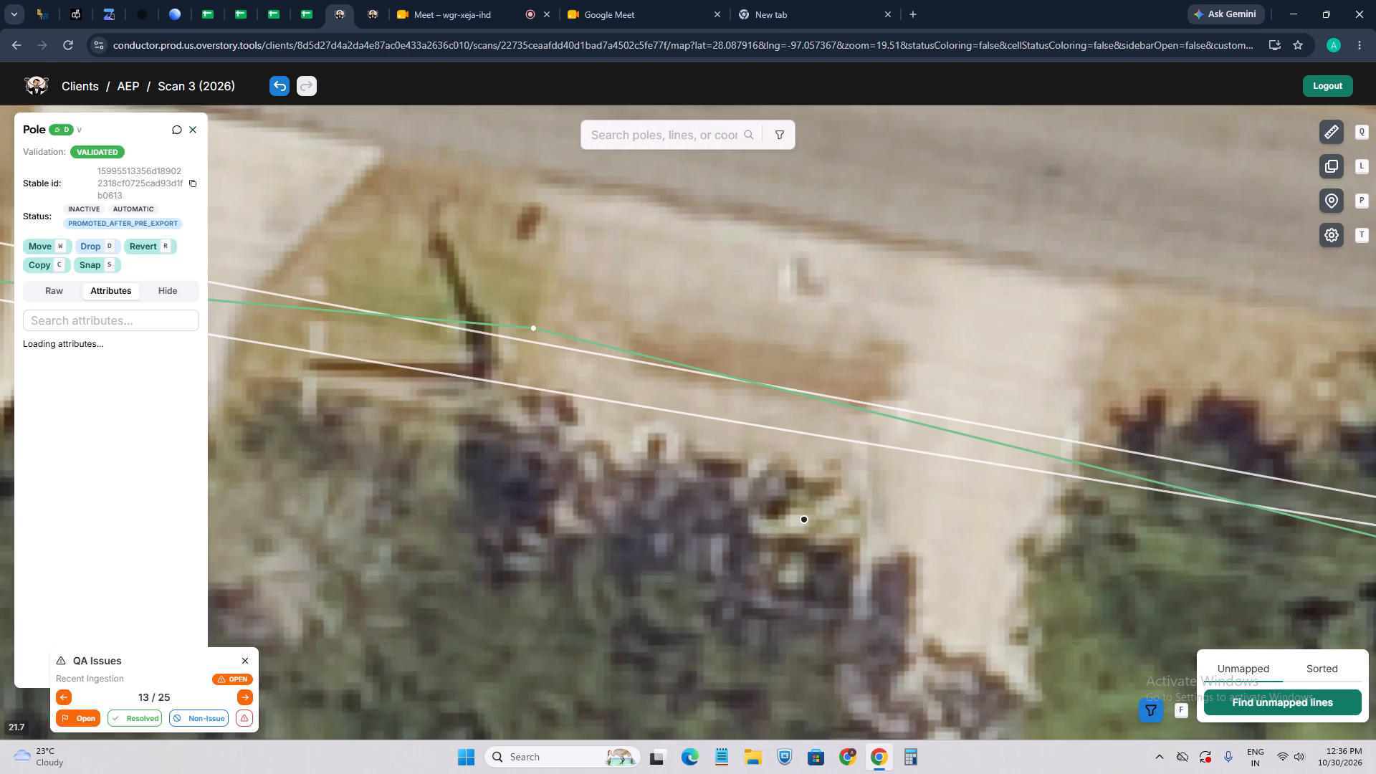
key(w)
scroll(477, 369, up, 2)
click(488, 378)
Move the second Airport Rd pole east of Loop 1781 to its base beside the trees.
scroll(501, 449, down, 4)
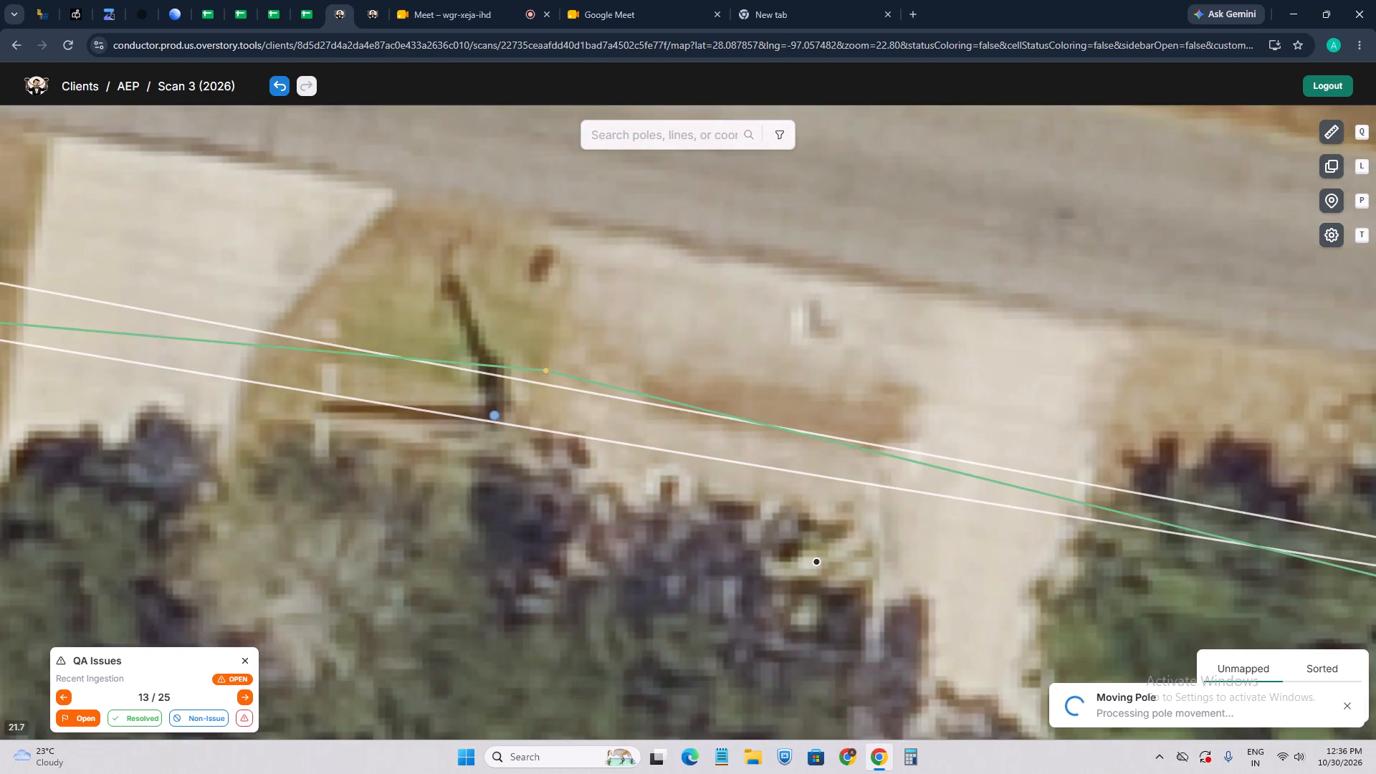
scroll(513, 444, down, 5)
drag(458, 434, 614, 481)
scroll(499, 437, up, 3)
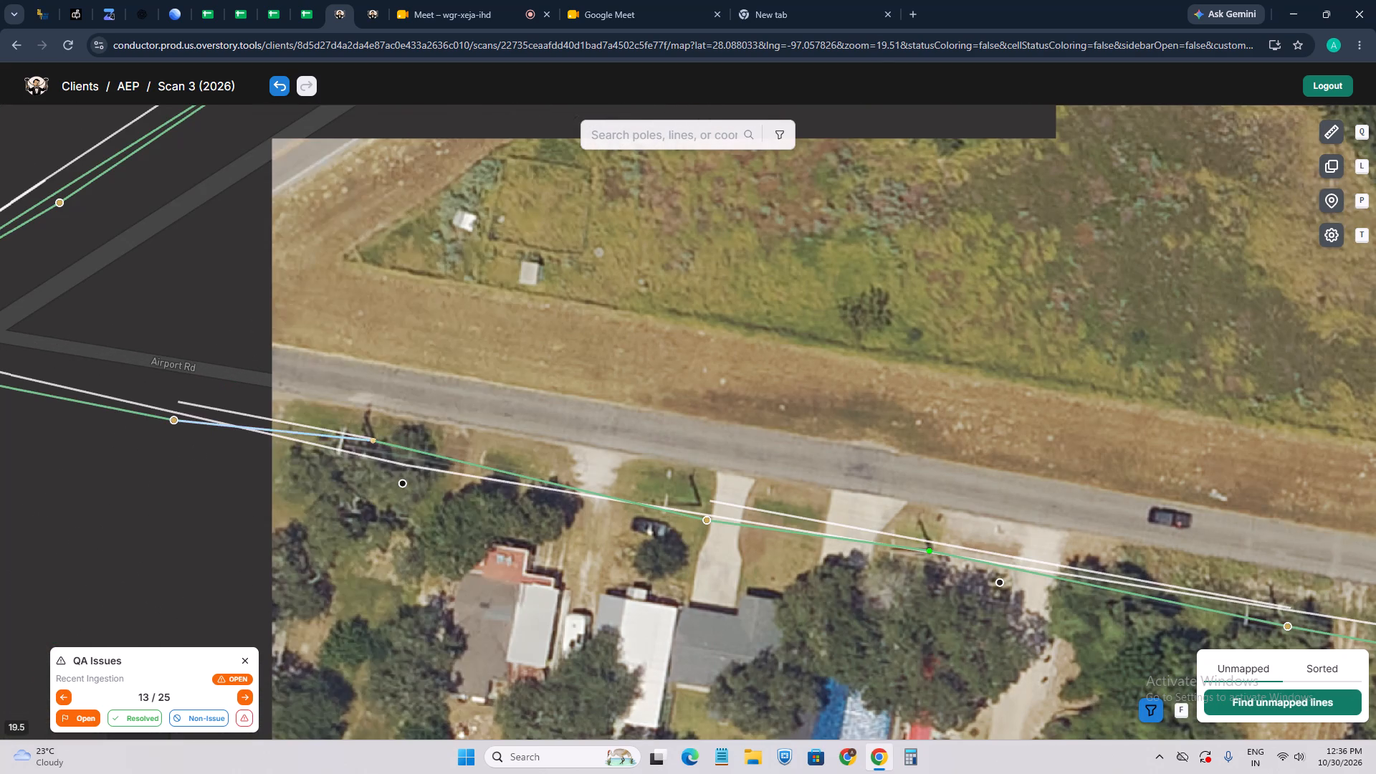
scroll(368, 445, up, 3)
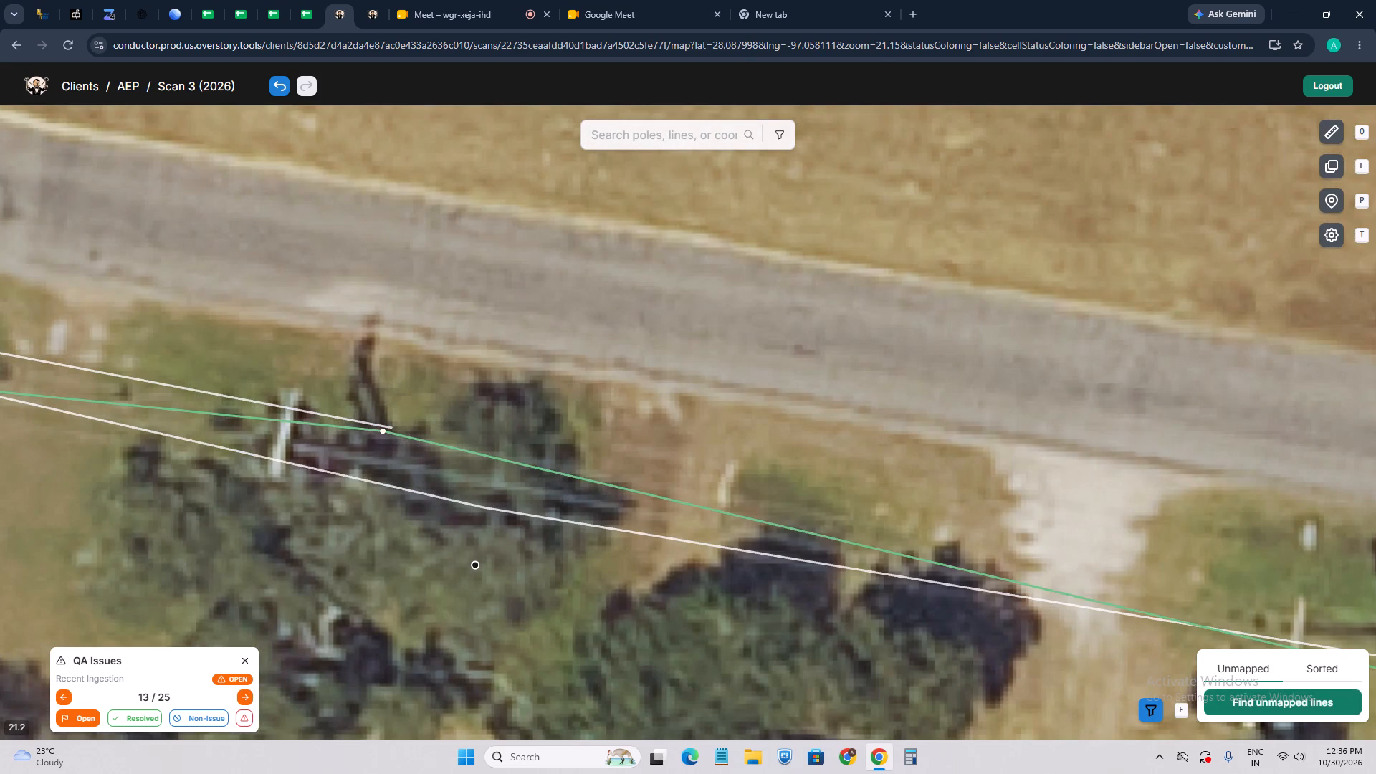
click(378, 434)
scroll(392, 459, up, 3)
key(w)
click(385, 424)
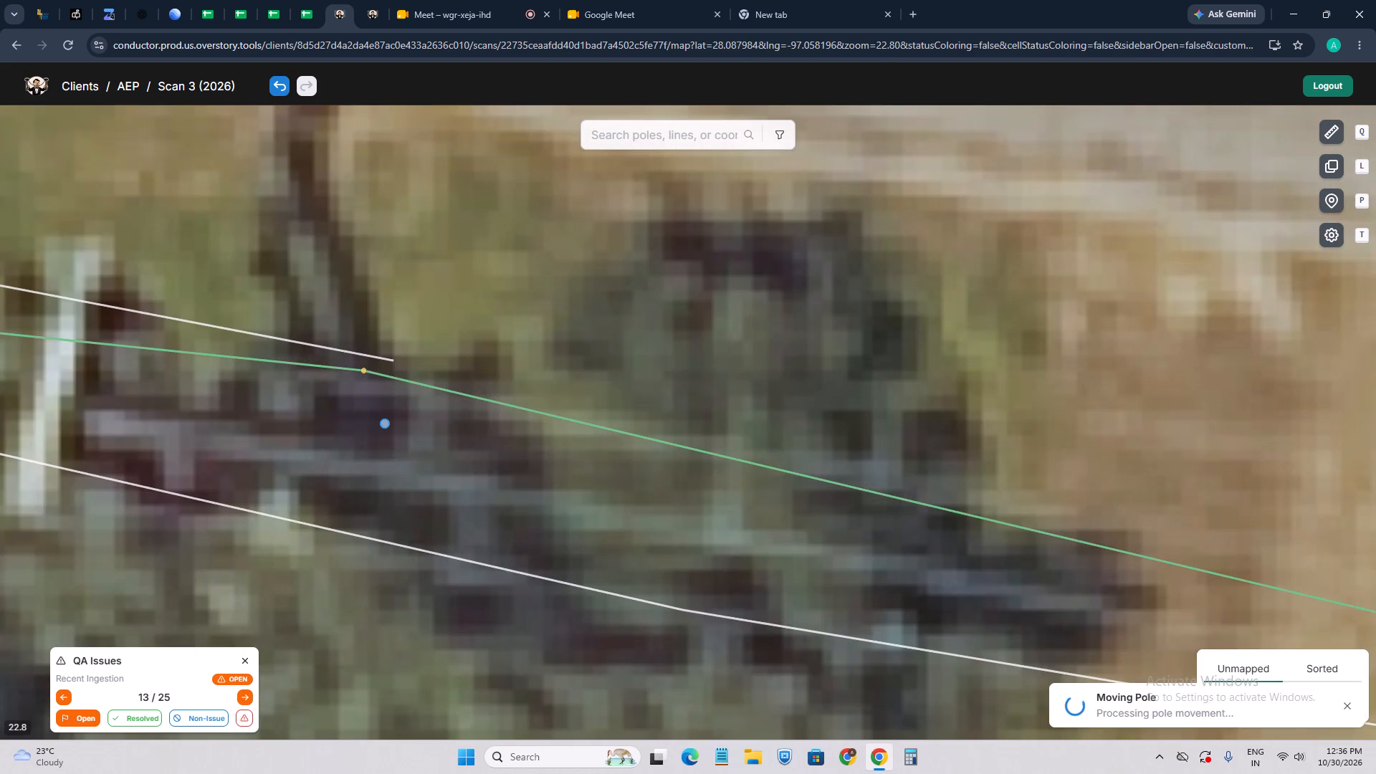
Review the poles and lines at the Loop 1781 junction and along Airport Rd as far as the bend.
scroll(386, 458, down, 9)
drag(340, 411, 423, 447)
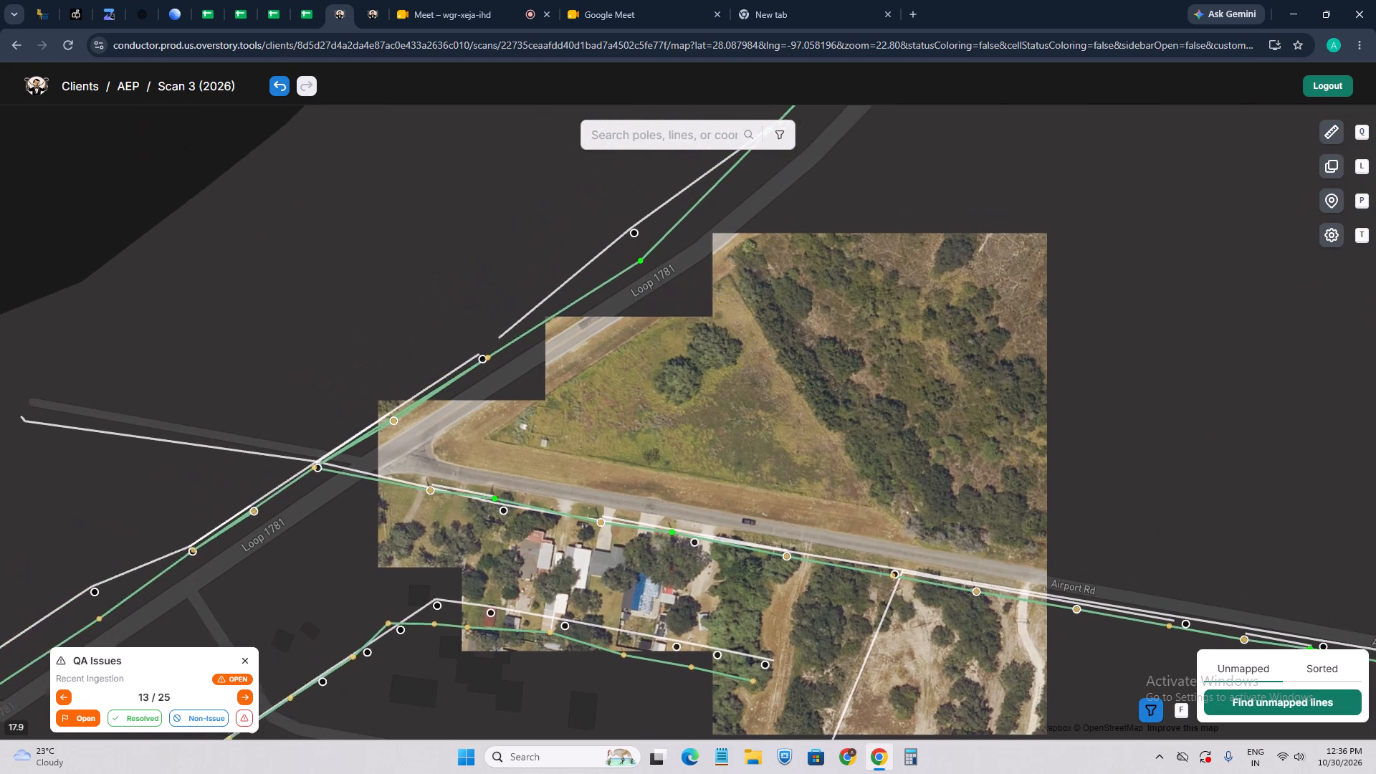
scroll(339, 467, up, 2)
drag(510, 389, 504, 438)
scroll(449, 425, up, 1)
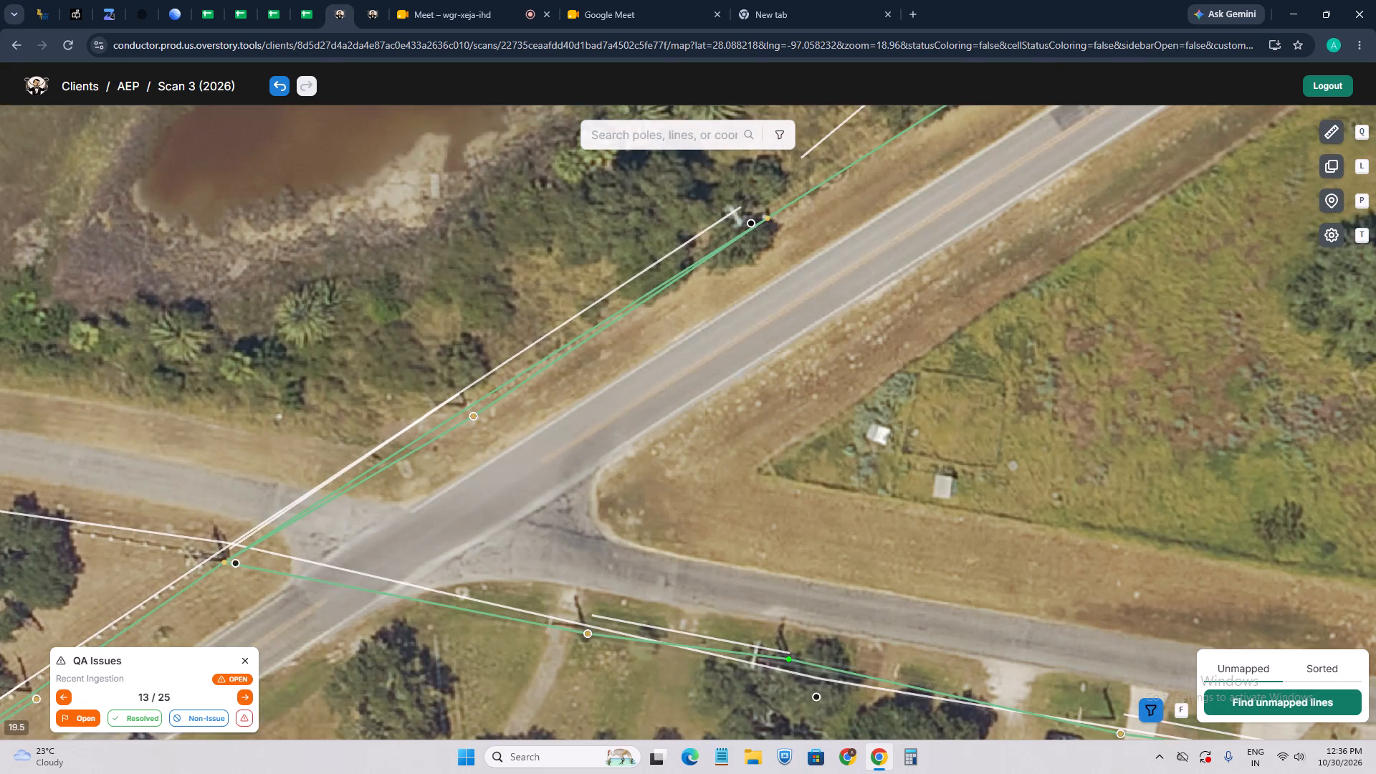
scroll(481, 423, down, 1)
scroll(593, 434, down, 3)
drag(727, 431, 572, 458)
drag(770, 537, 658, 456)
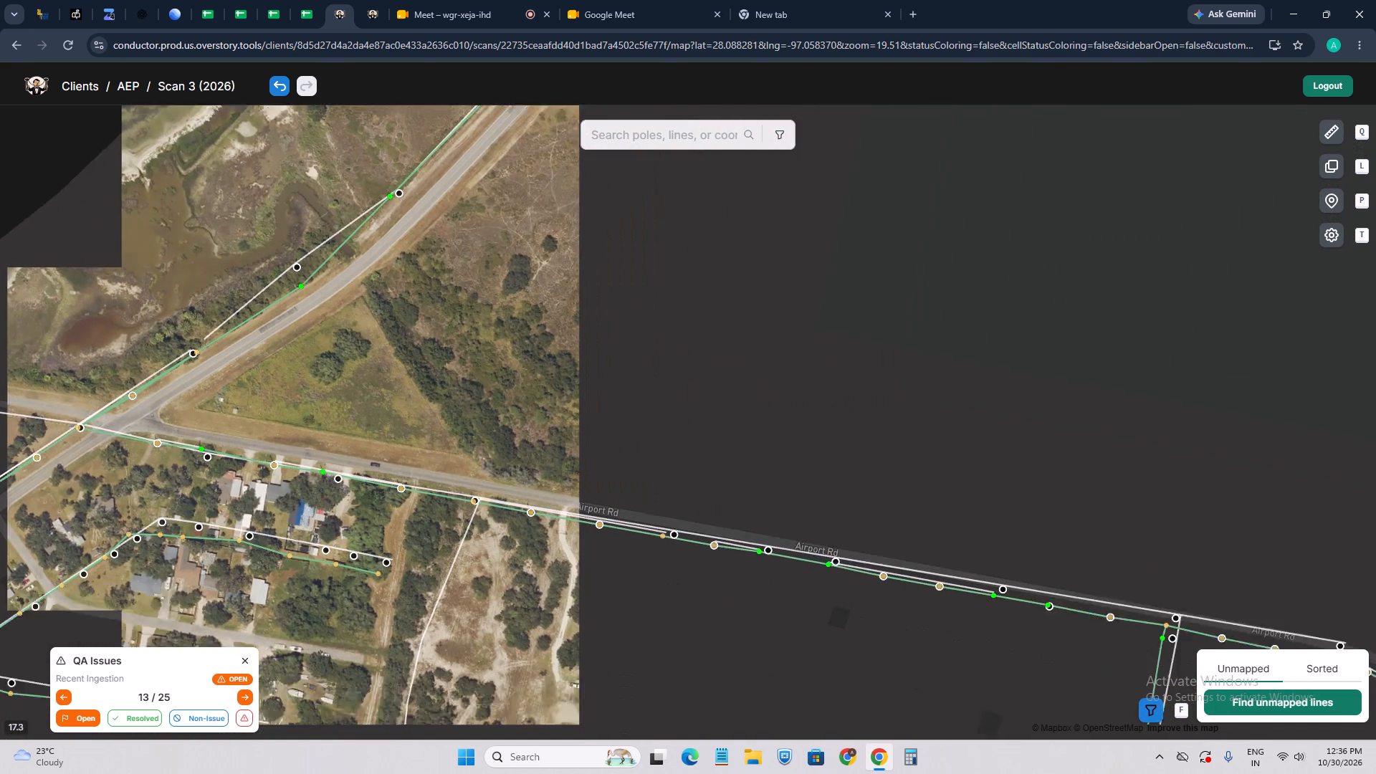
scroll(668, 457, up, 2)
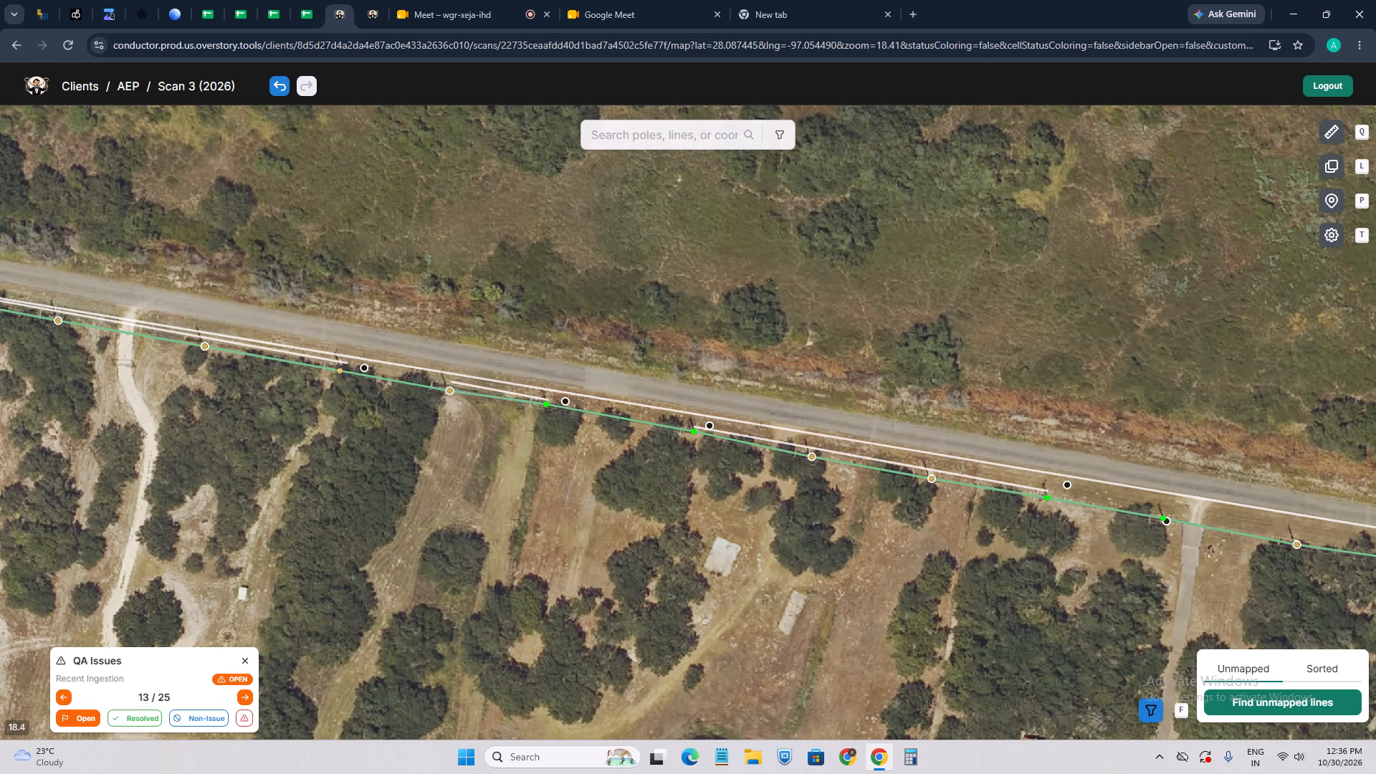
drag(348, 401, 522, 458)
scroll(656, 441, up, 2)
drag(788, 492, 573, 479)
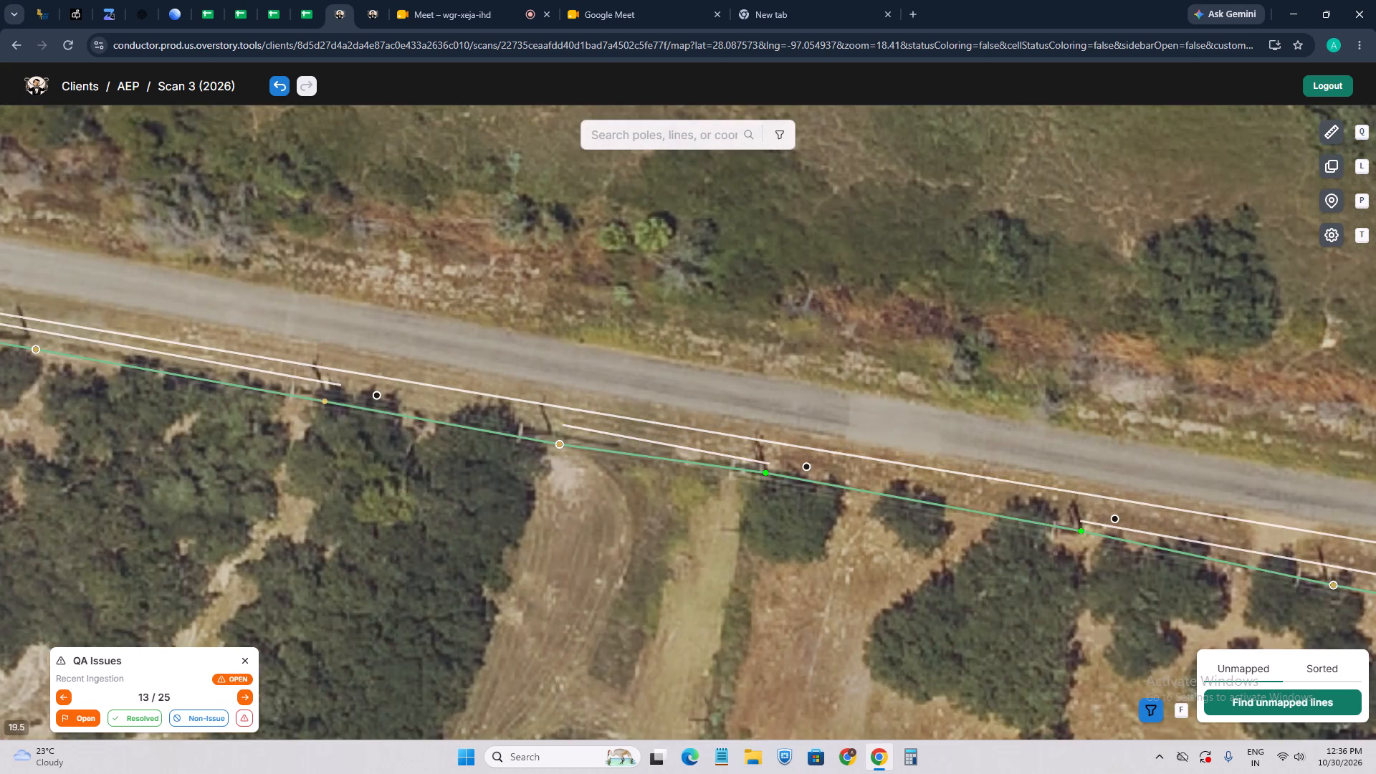
drag(573, 479, 375, 437)
scroll(382, 424, down, 3)
drag(784, 492, 579, 470)
scroll(708, 474, up, 2)
drag(763, 517, 515, 446)
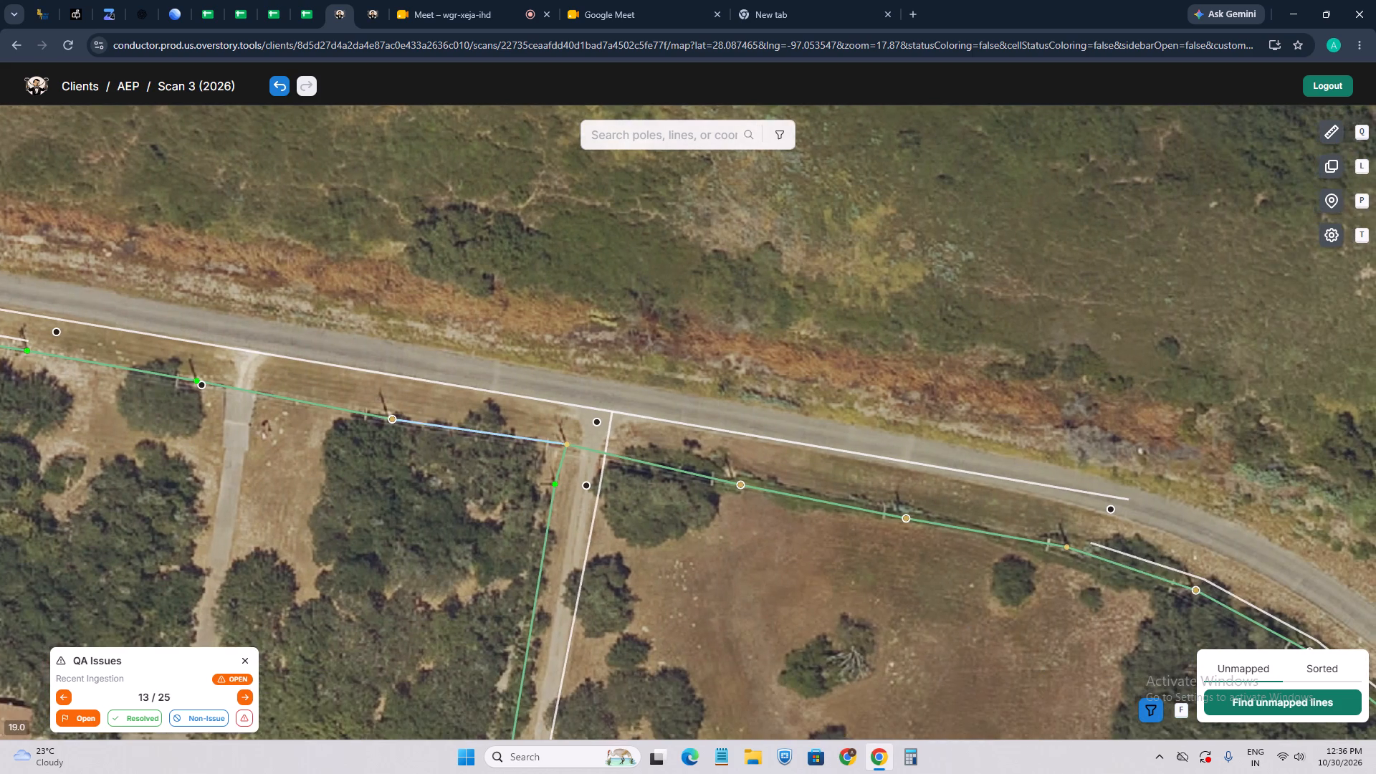
key(5)
key(5)
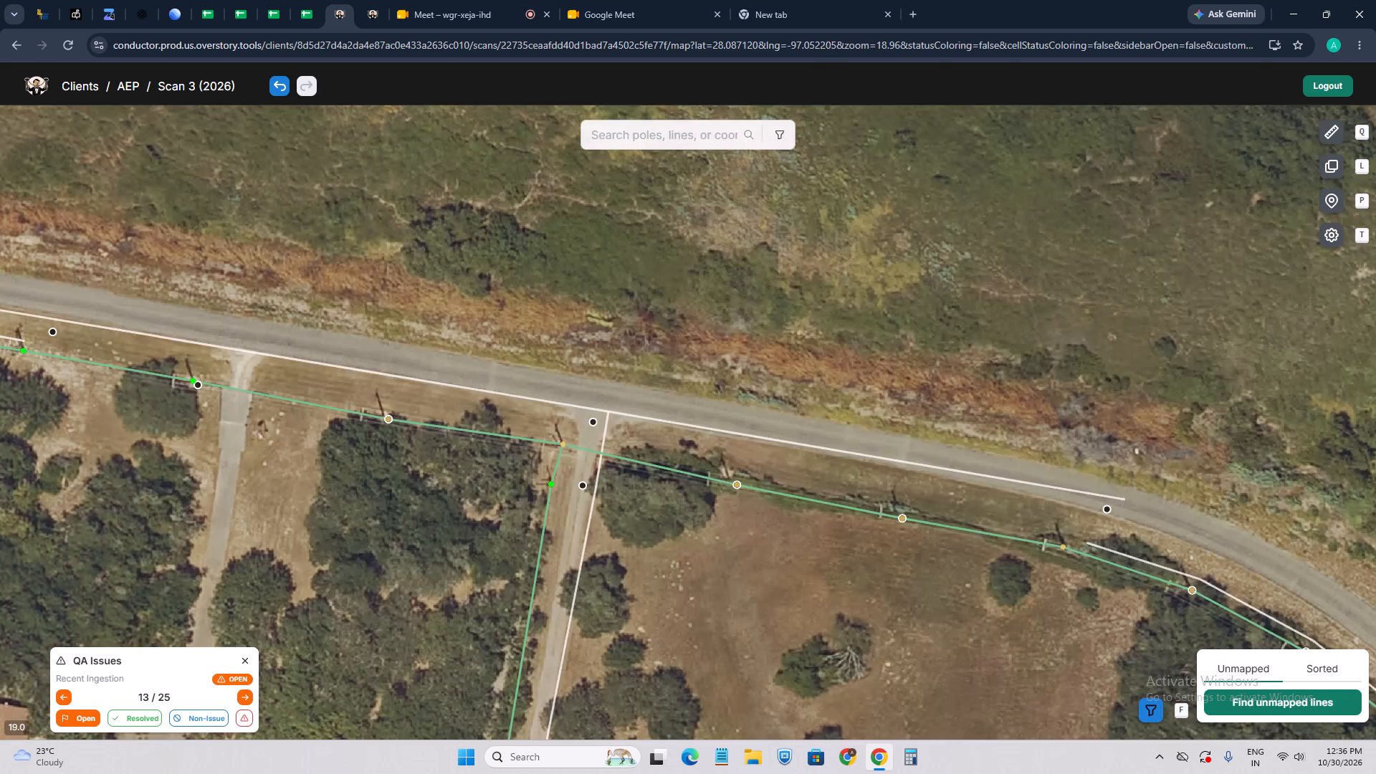
drag(339, 376, 719, 452)
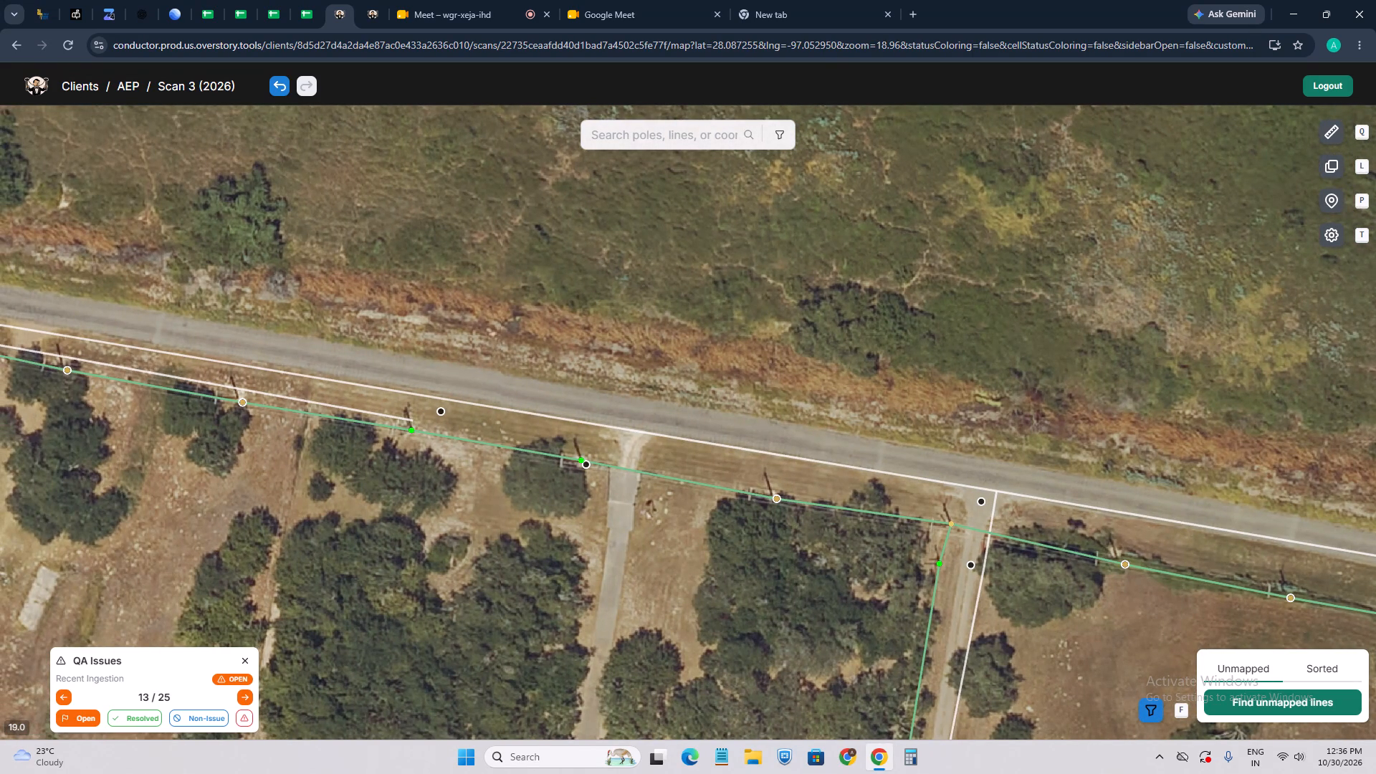
Go back to QA issue 13 and mark it as resolved.
click(254, 697)
click(243, 697)
click(65, 693)
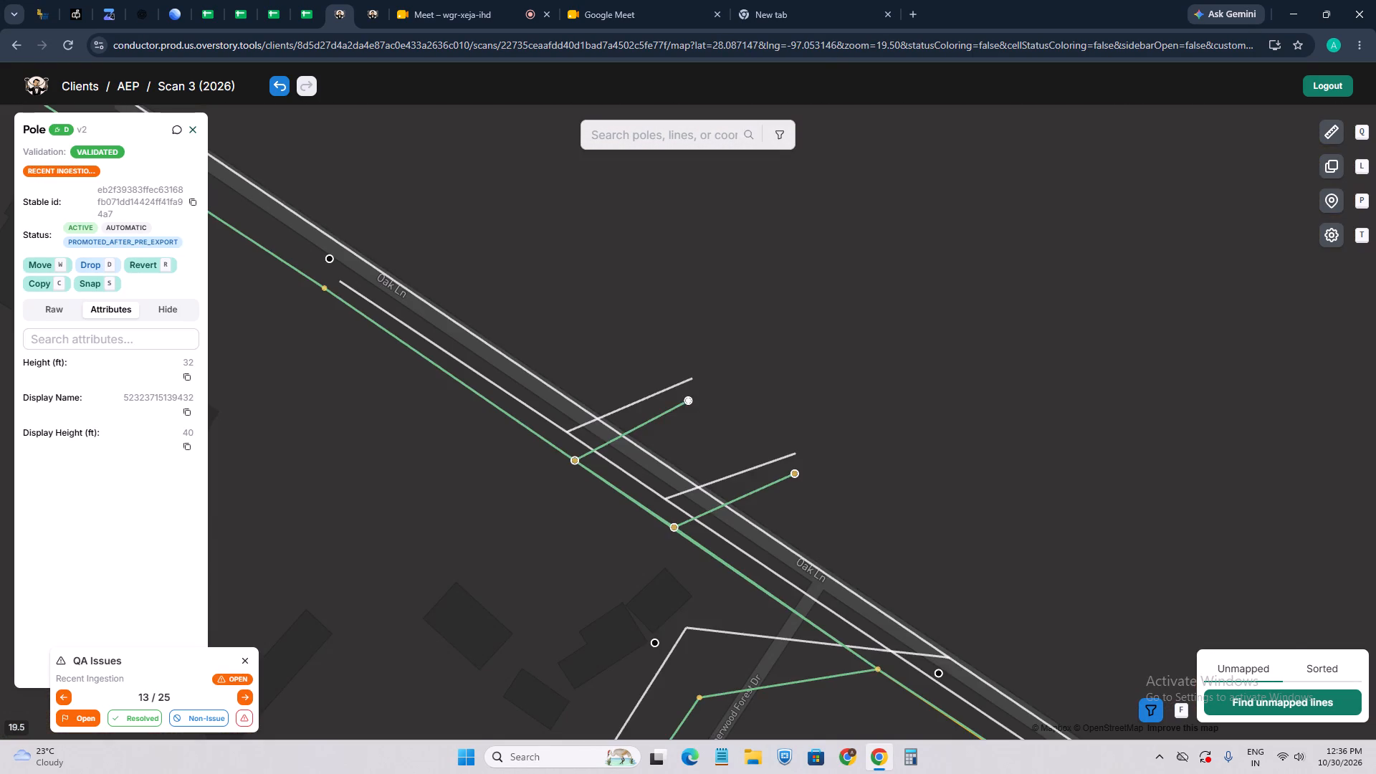
click(141, 722)
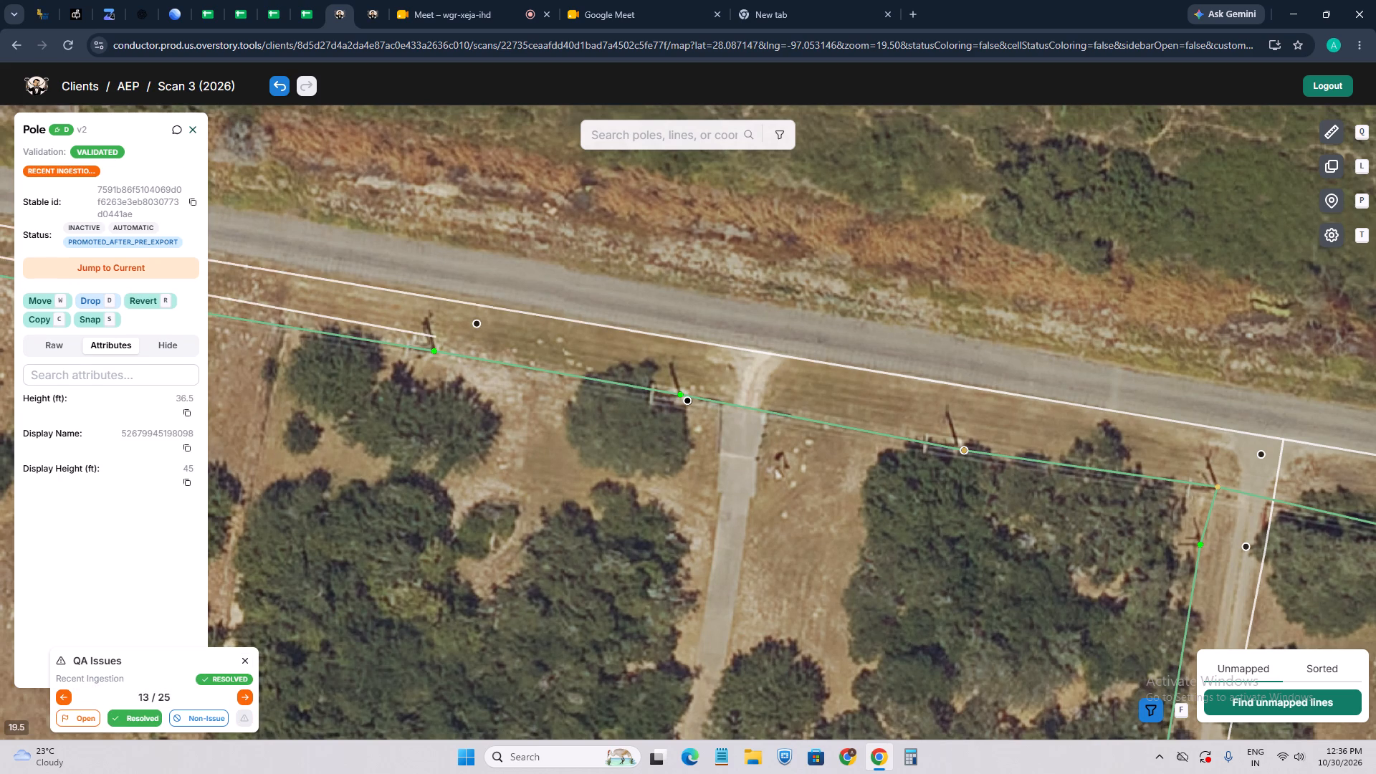
Move the QA issue 14 pole on Oak Ln, at the west corner of the new side street, to its base in the imagery.
scroll(734, 388, up, 3)
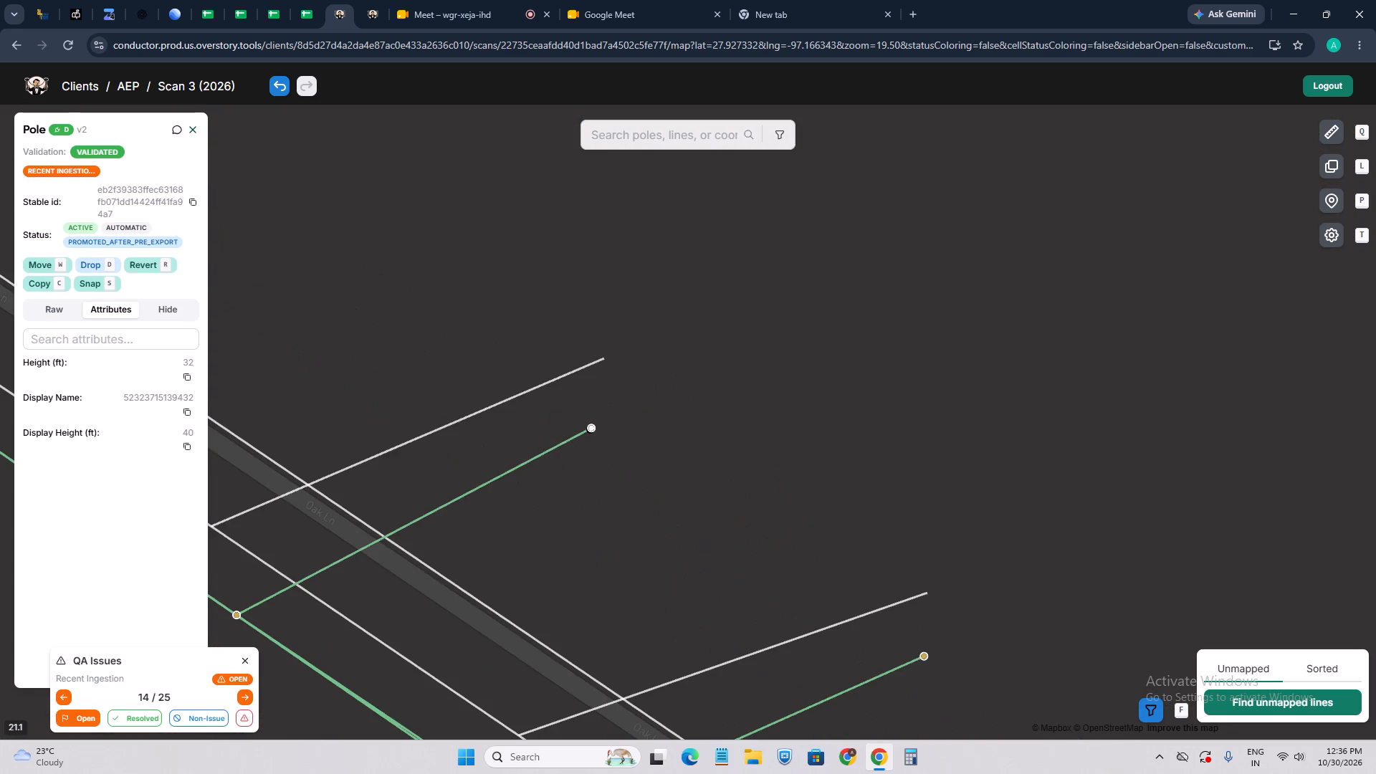
drag(616, 489, 704, 462)
key(w)
scroll(657, 401, up, 3)
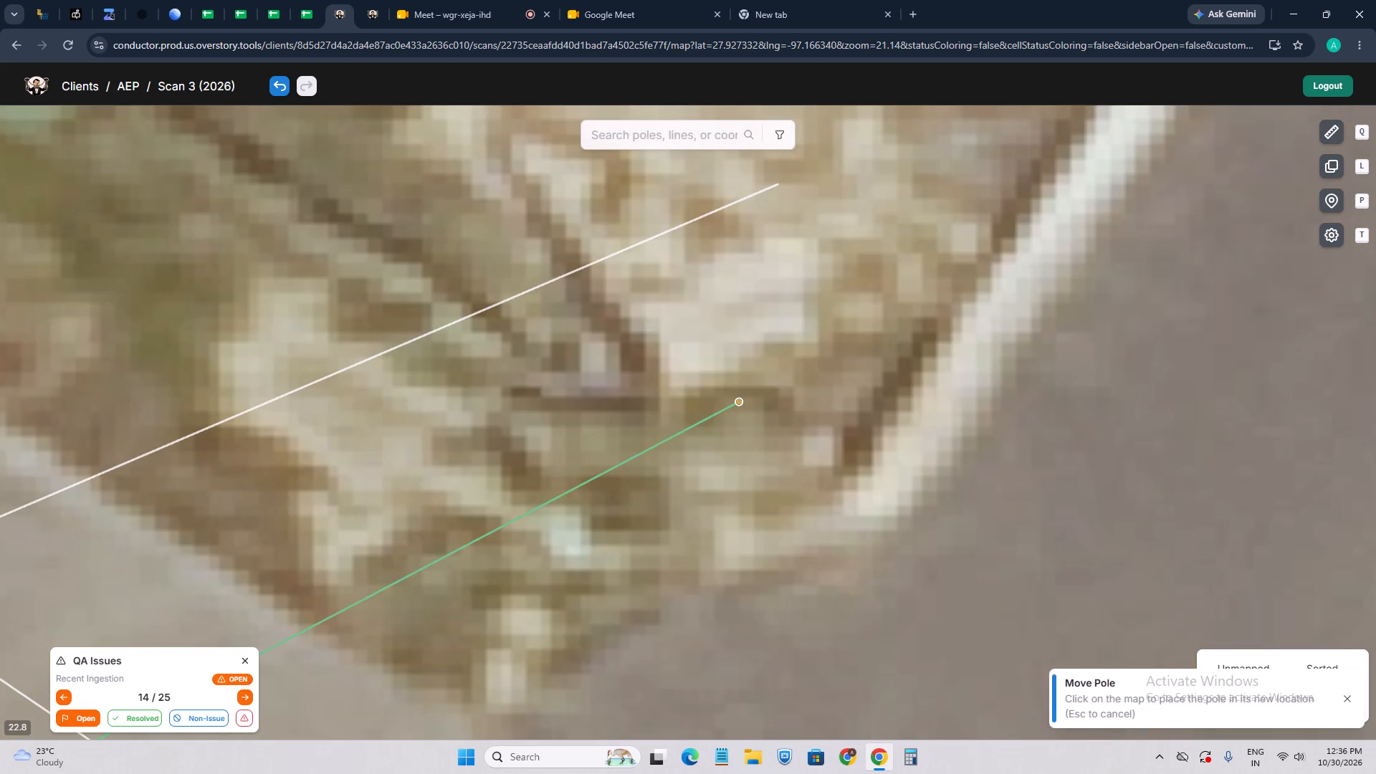
click(651, 395)
scroll(660, 443, down, 6)
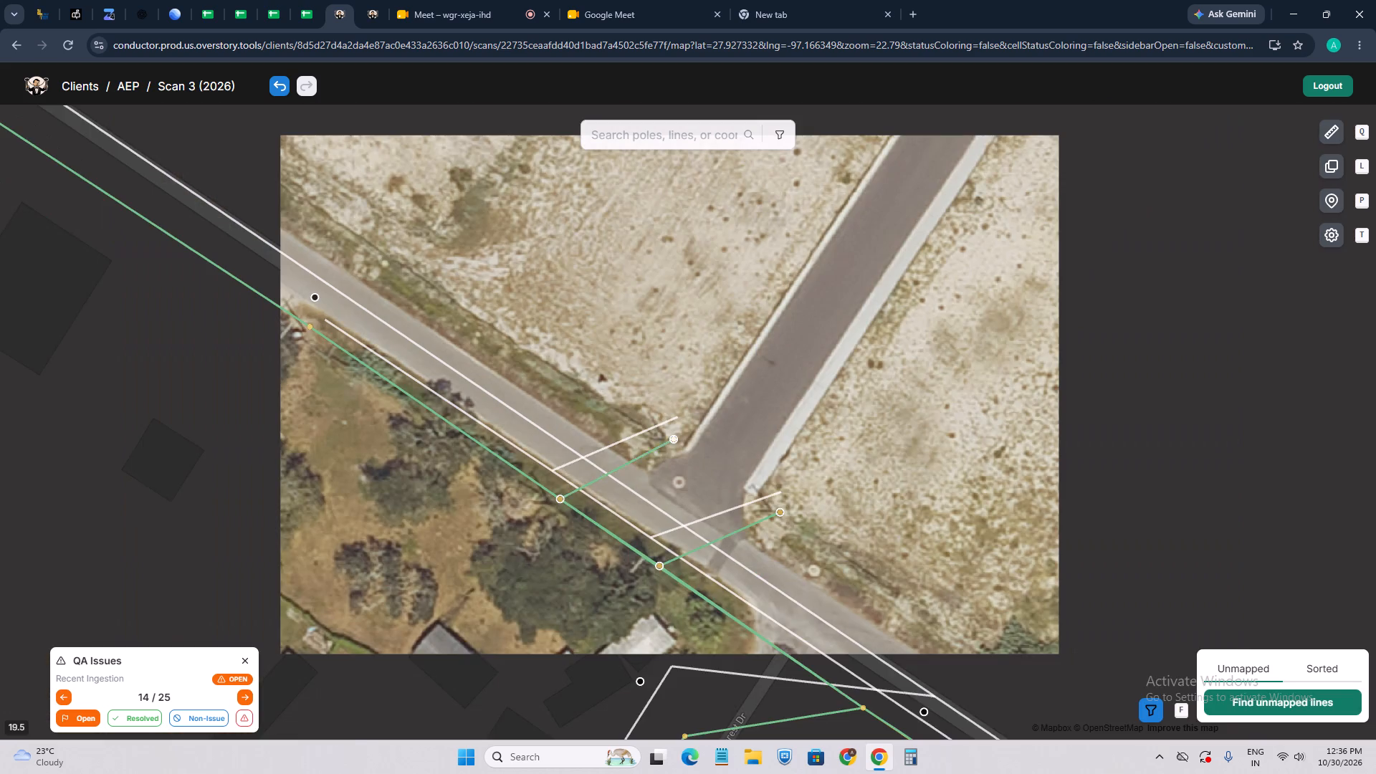
Move the Oak Ln pole northwest of the side street, on the houses' side, to its base beside the tree.
scroll(675, 441, up, 1)
drag(792, 530, 741, 505)
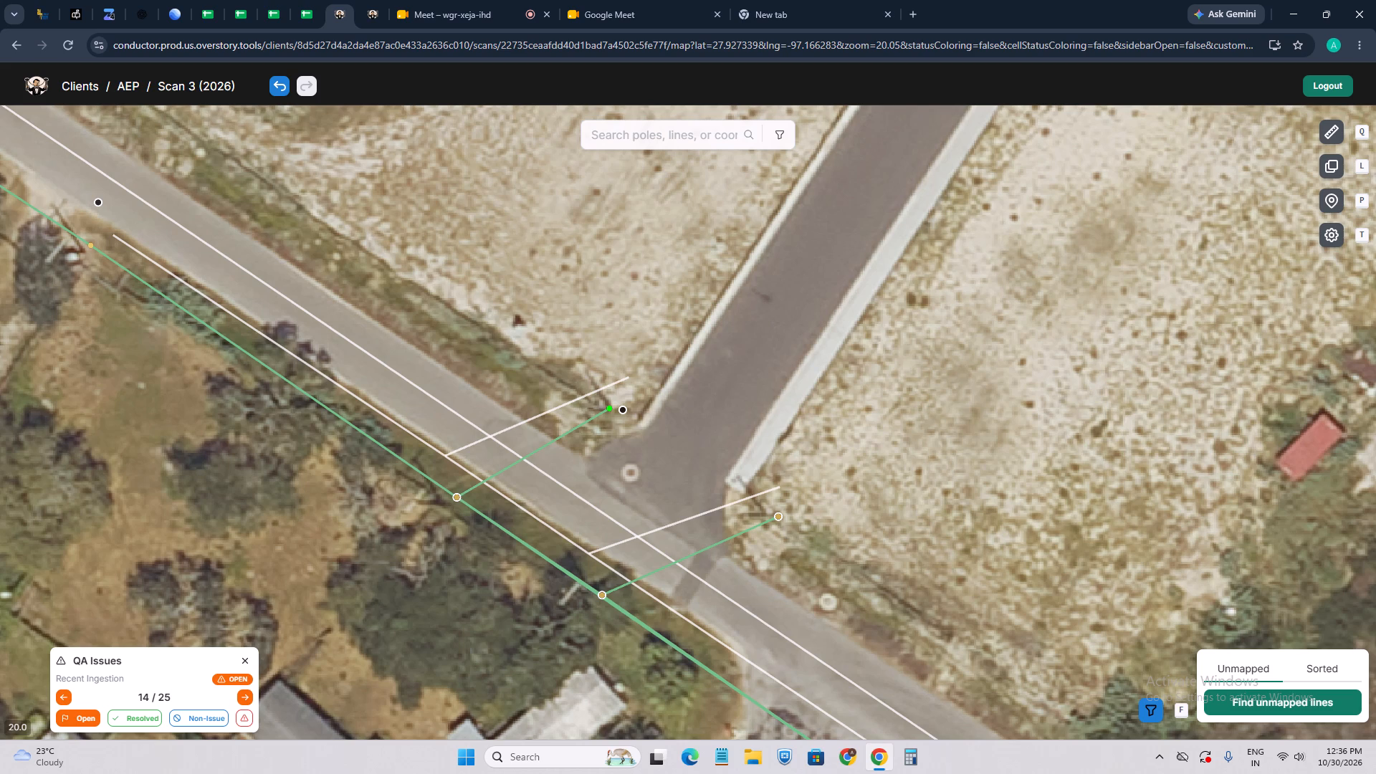
scroll(679, 473, down, 3)
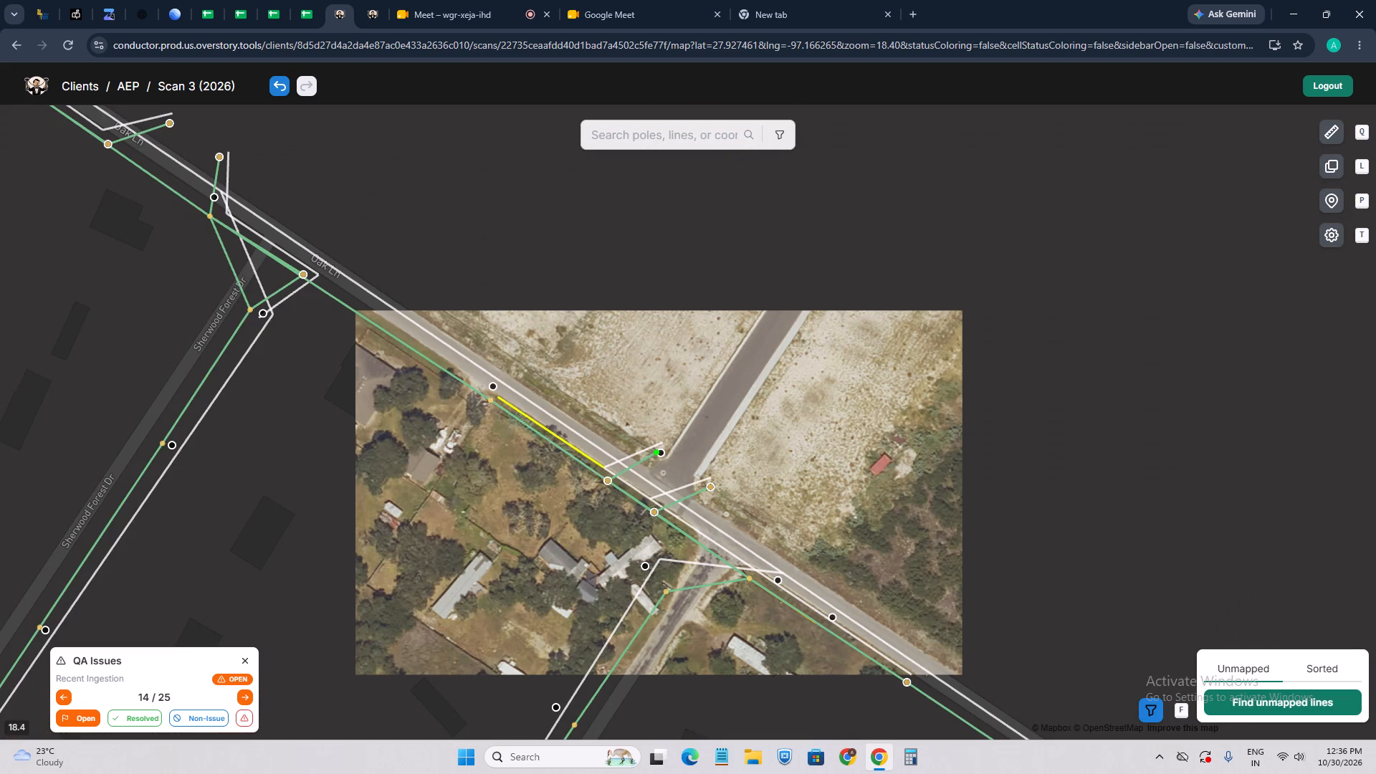
scroll(498, 400, up, 2)
click(486, 400)
scroll(496, 432, up, 4)
key(w)
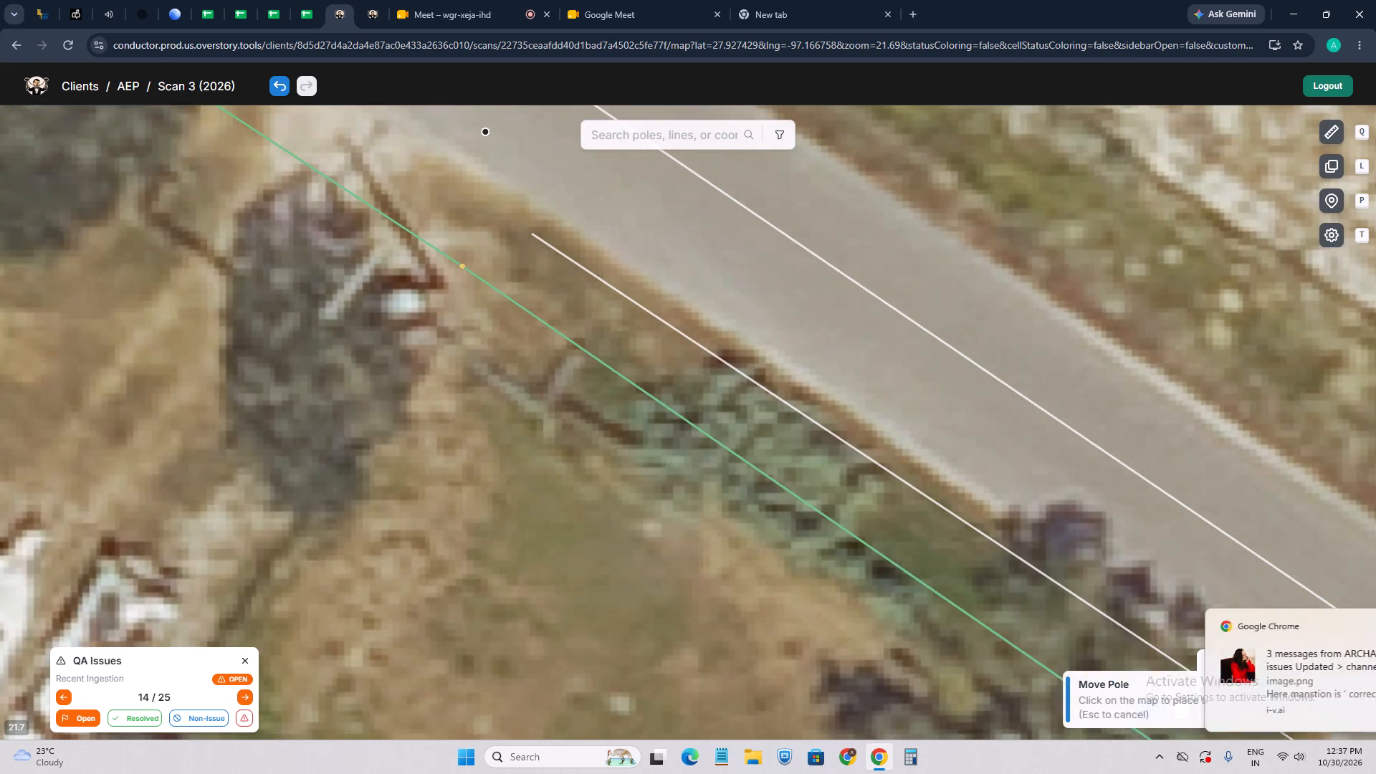
scroll(449, 287, up, 3)
click(425, 284)
scroll(434, 358, down, 2)
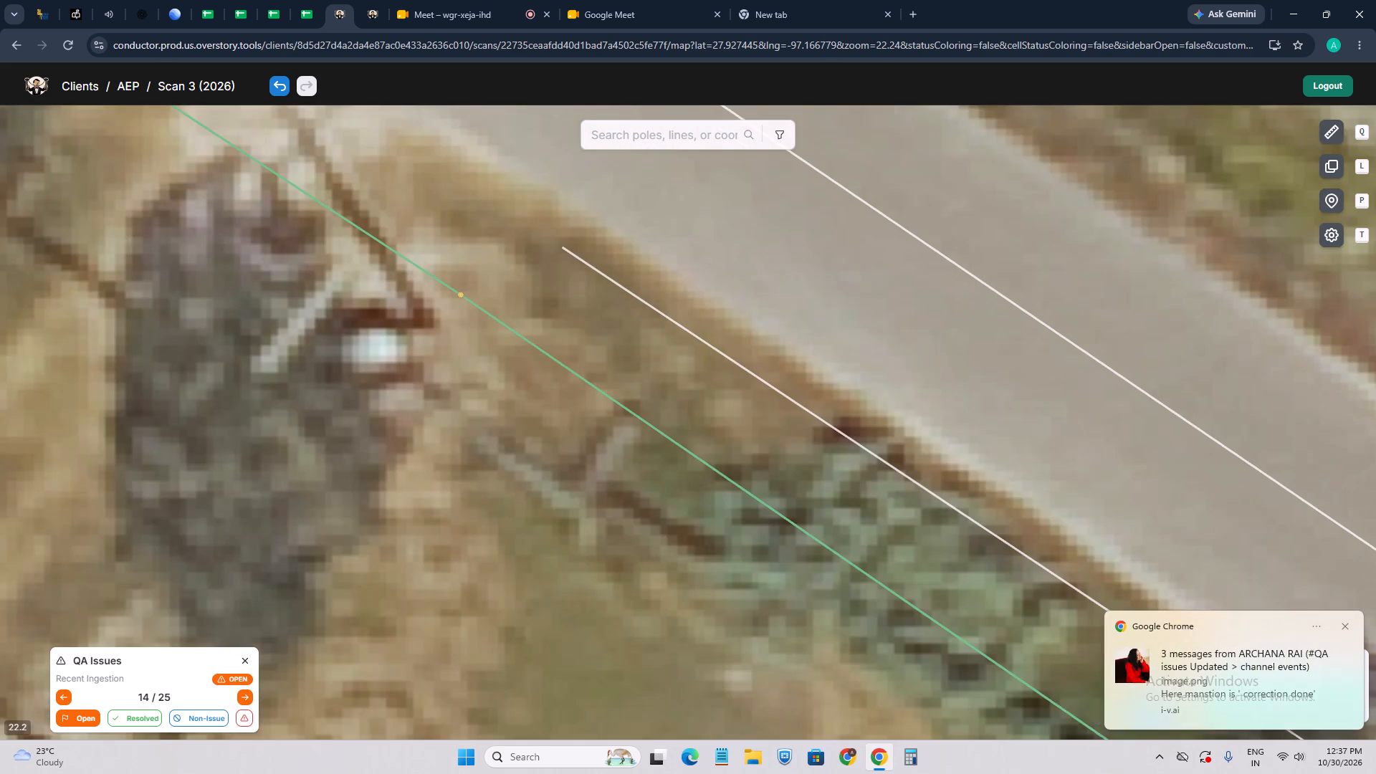
Examine the poles and lines around the issue 14 junction on Oak Ln and display the cell grid to identify its cell.
scroll(416, 315, down, 7)
scroll(633, 436, up, 3)
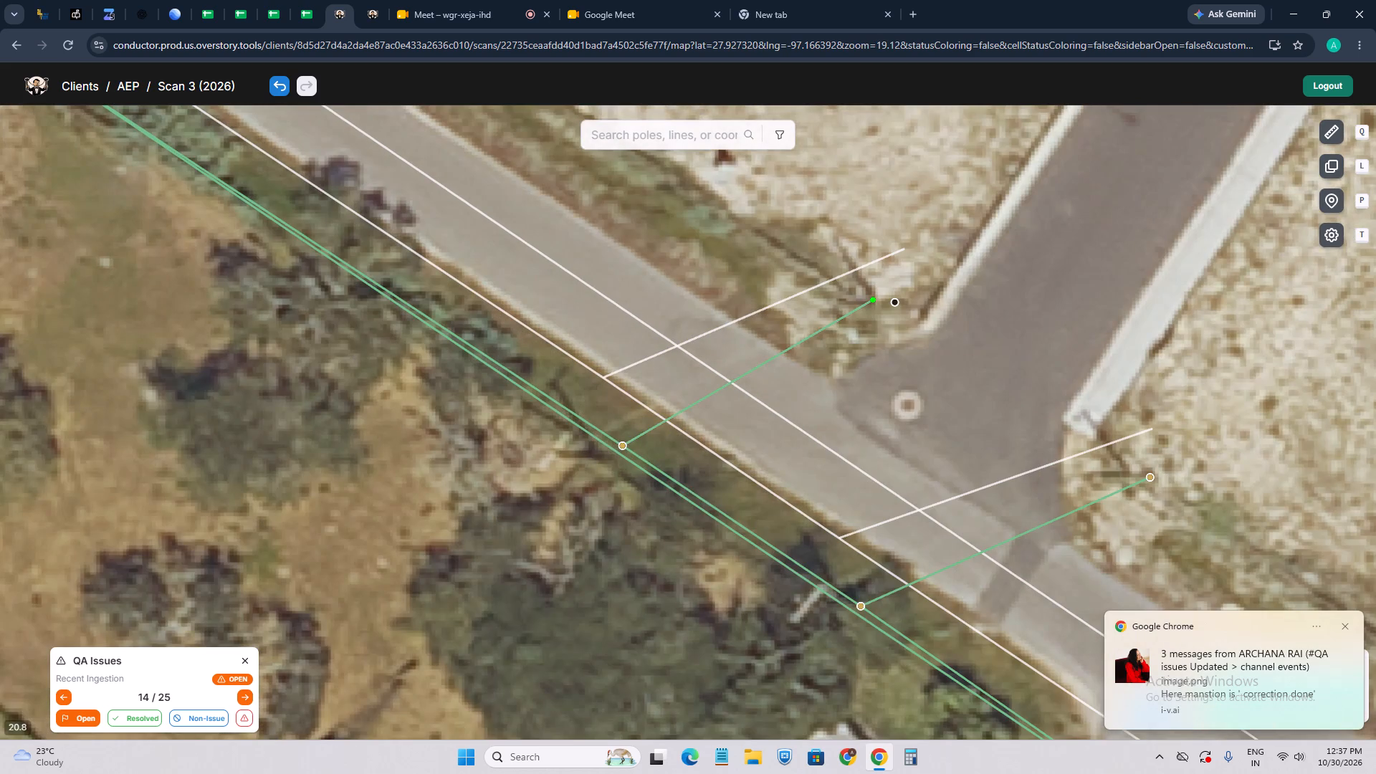
scroll(621, 489, down, 1)
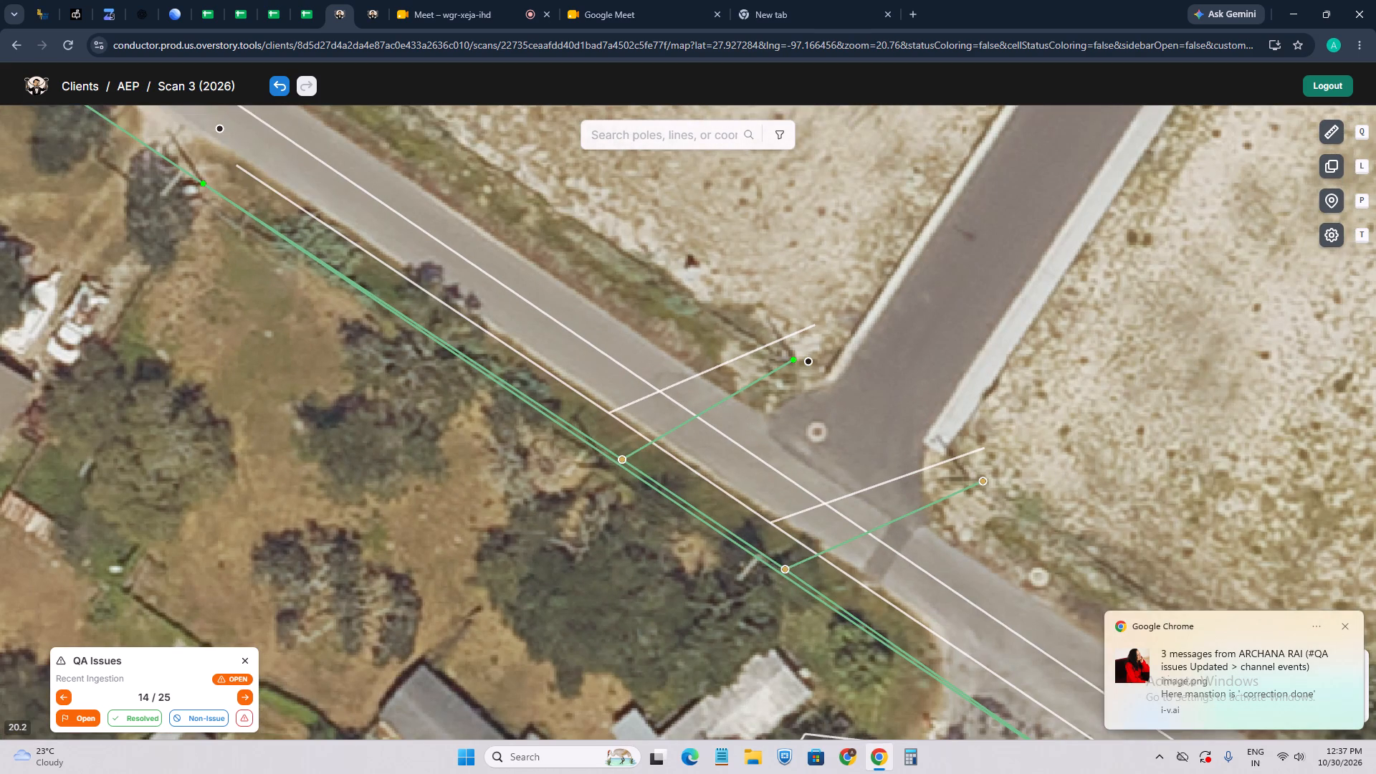
drag(710, 579, 647, 571)
scroll(634, 539, down, 3)
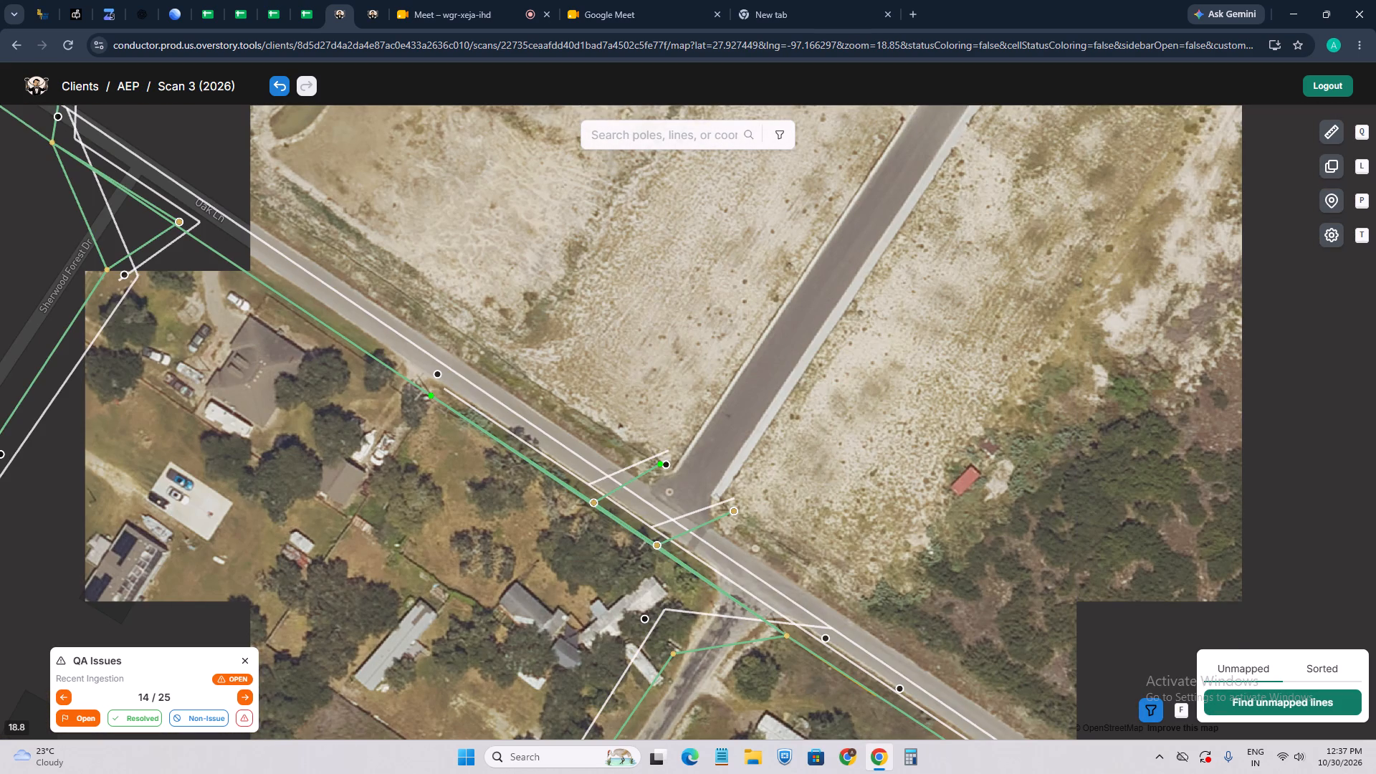
key(5)
scroll(601, 537, down, 4)
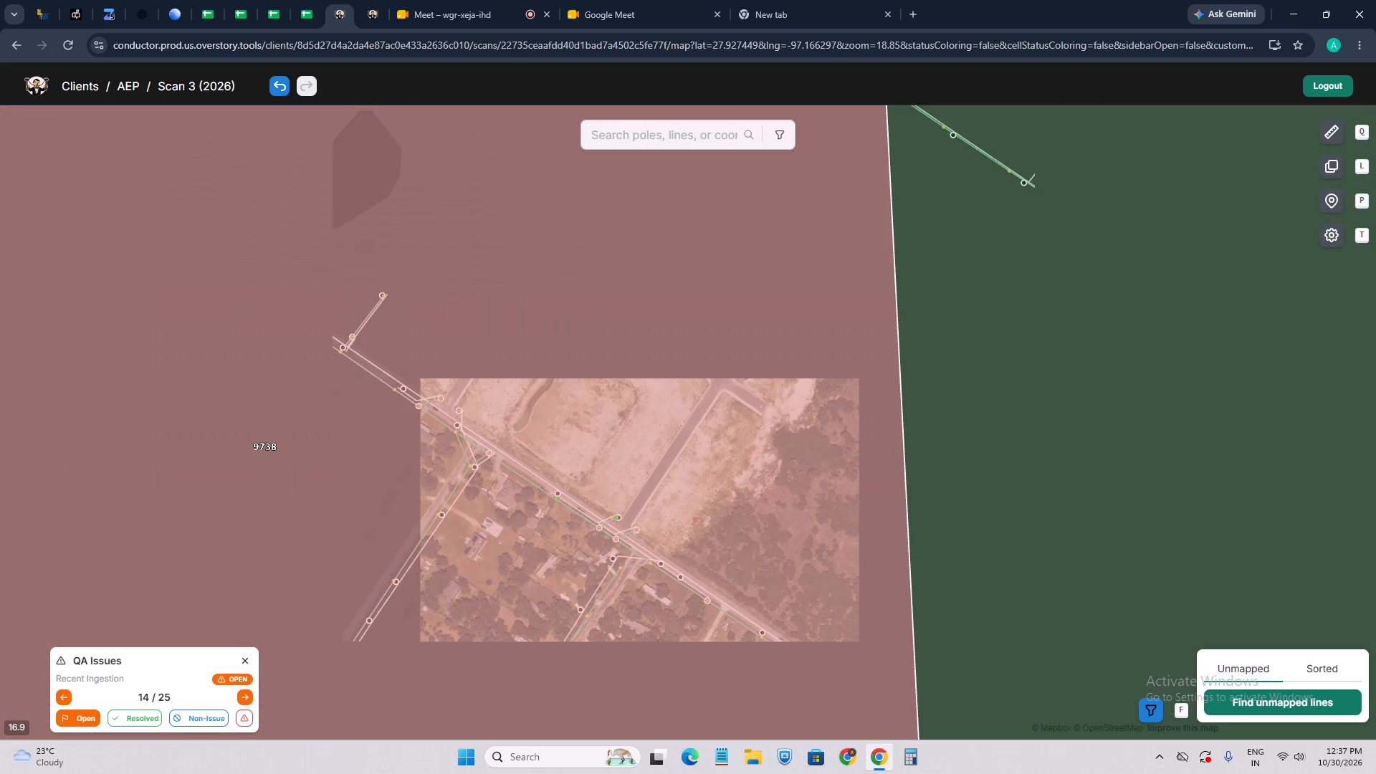
scroll(681, 487, down, 2)
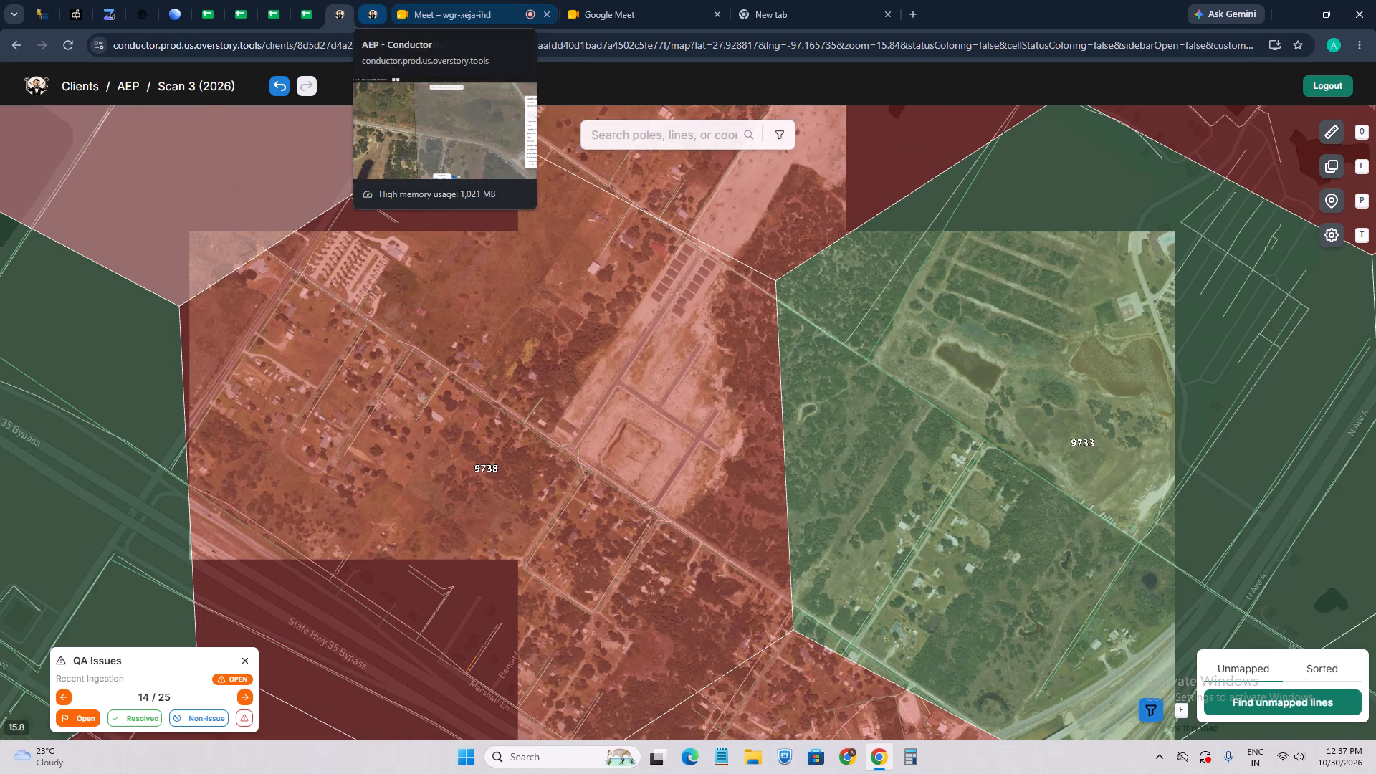
In the second Conductor tab, close cell 8469, search the cell list for 9738 and open that cell.
click(381, 17)
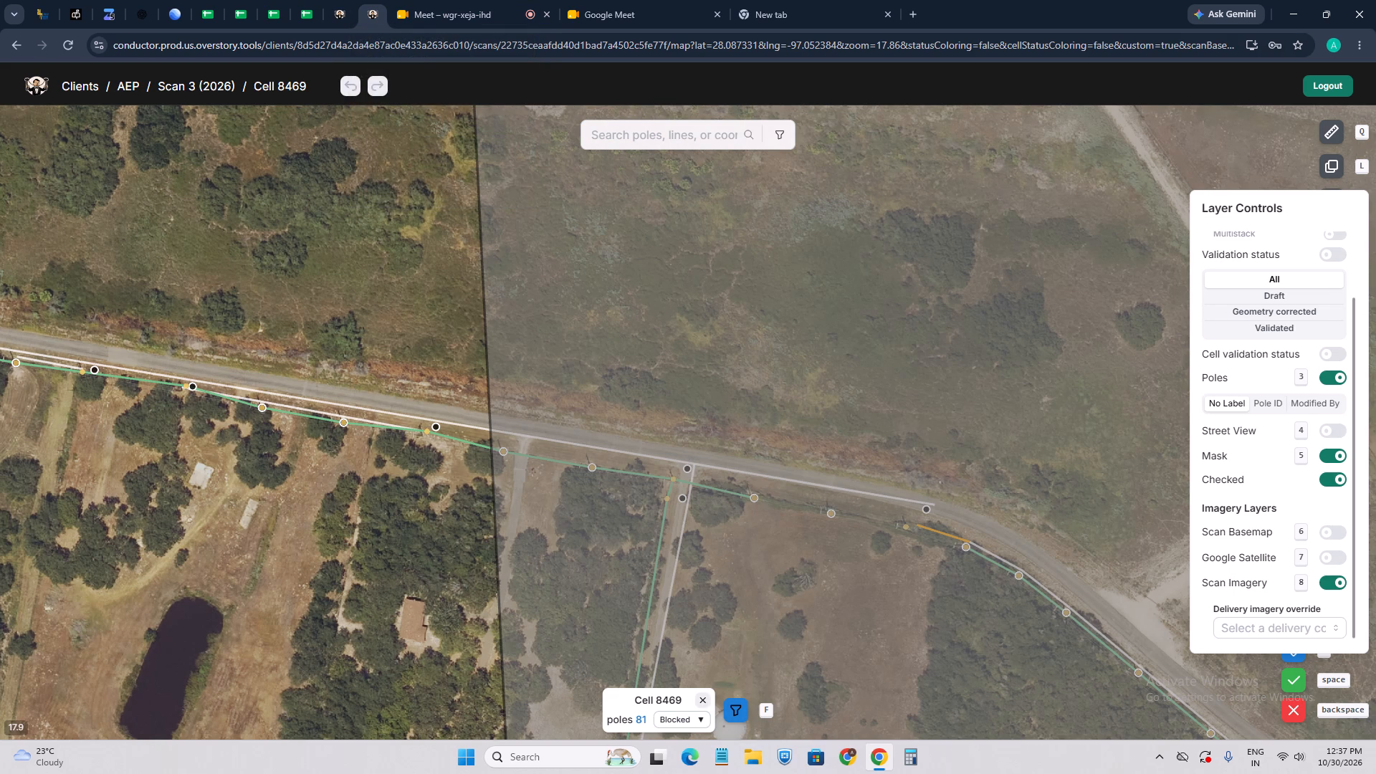
click(704, 700)
drag(746, 156, 678, 149)
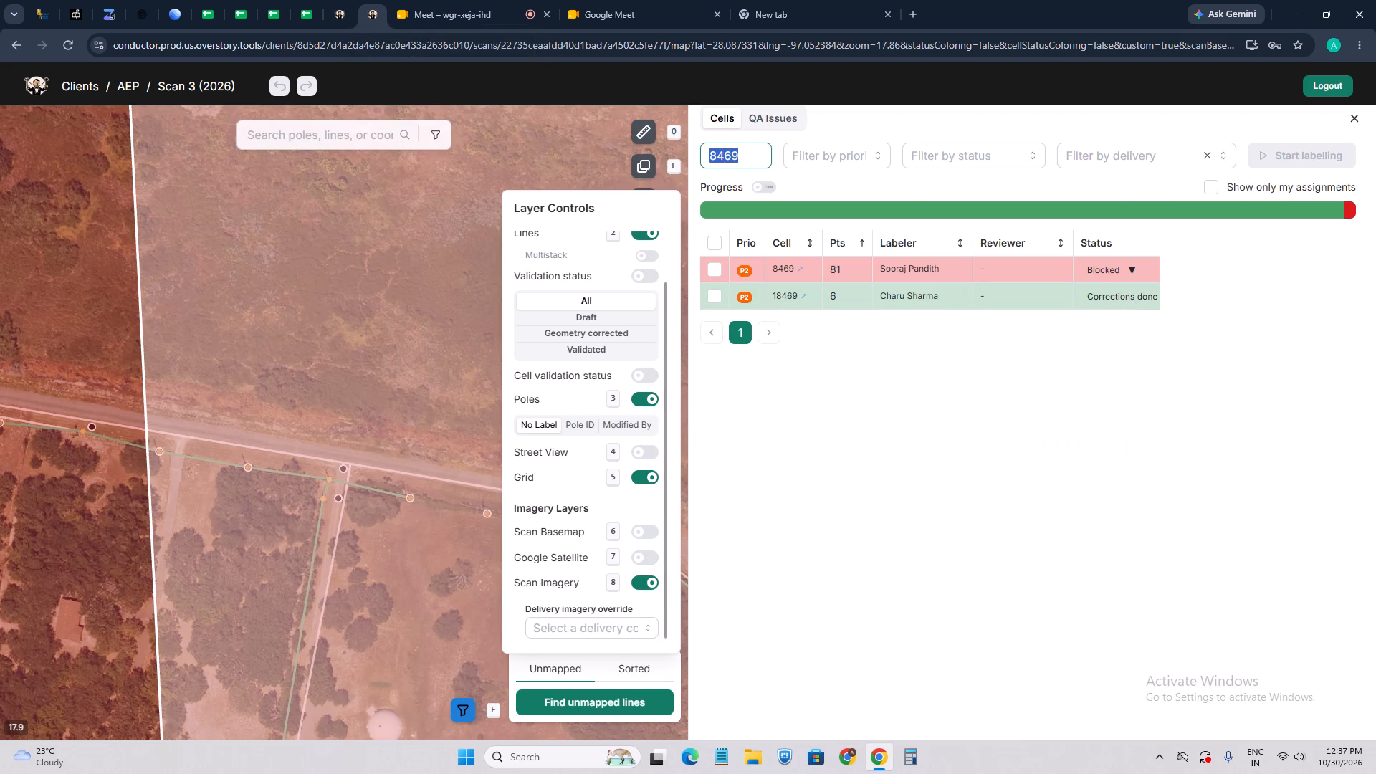
key(BackSpace)
text(9738)
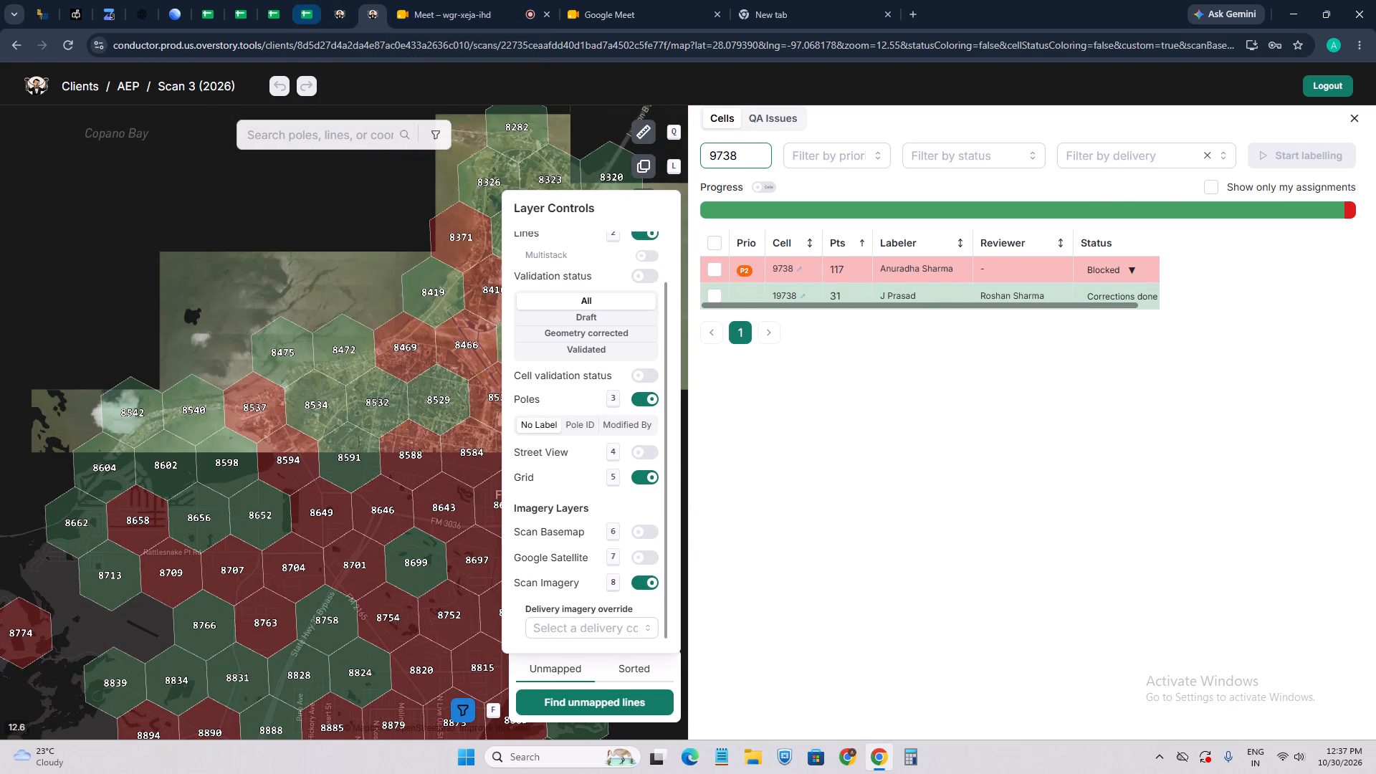
click(328, 9)
click(377, 14)
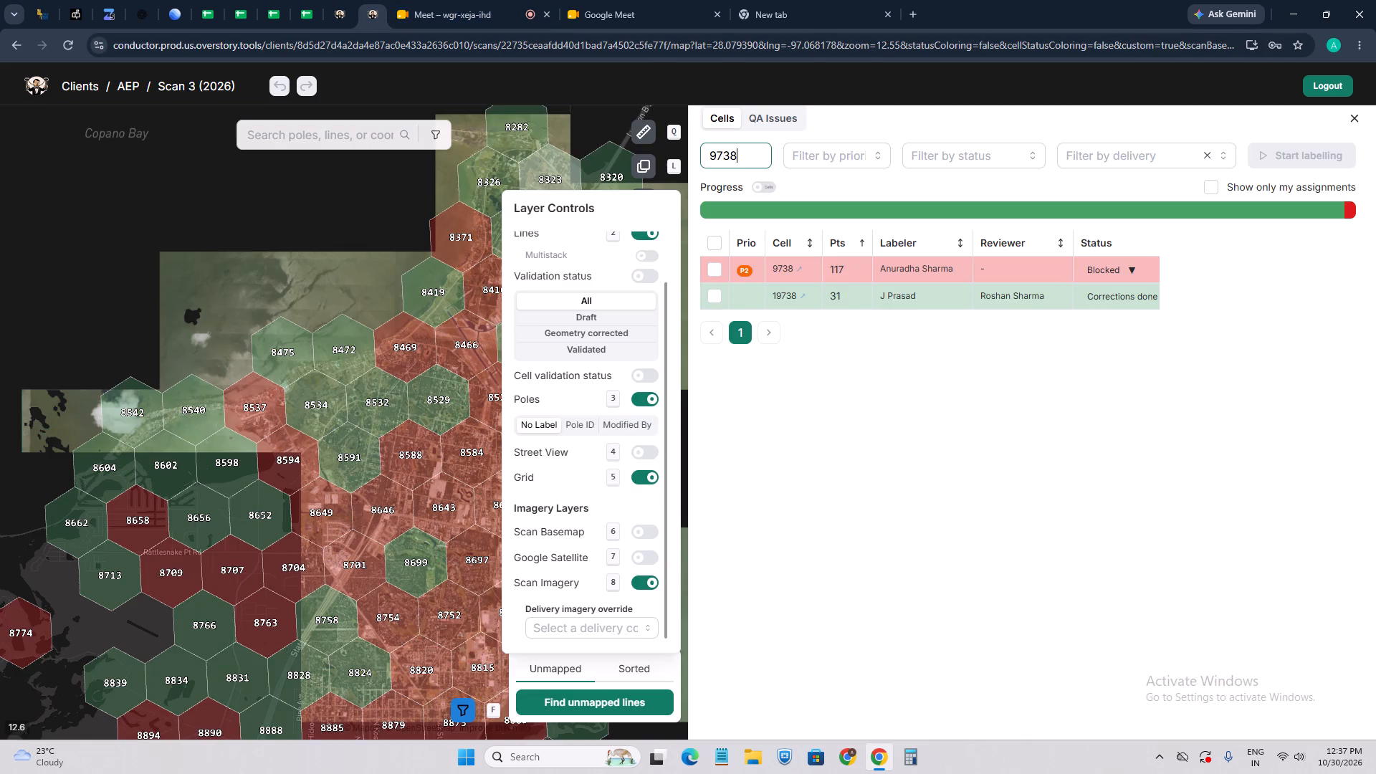
click(802, 266)
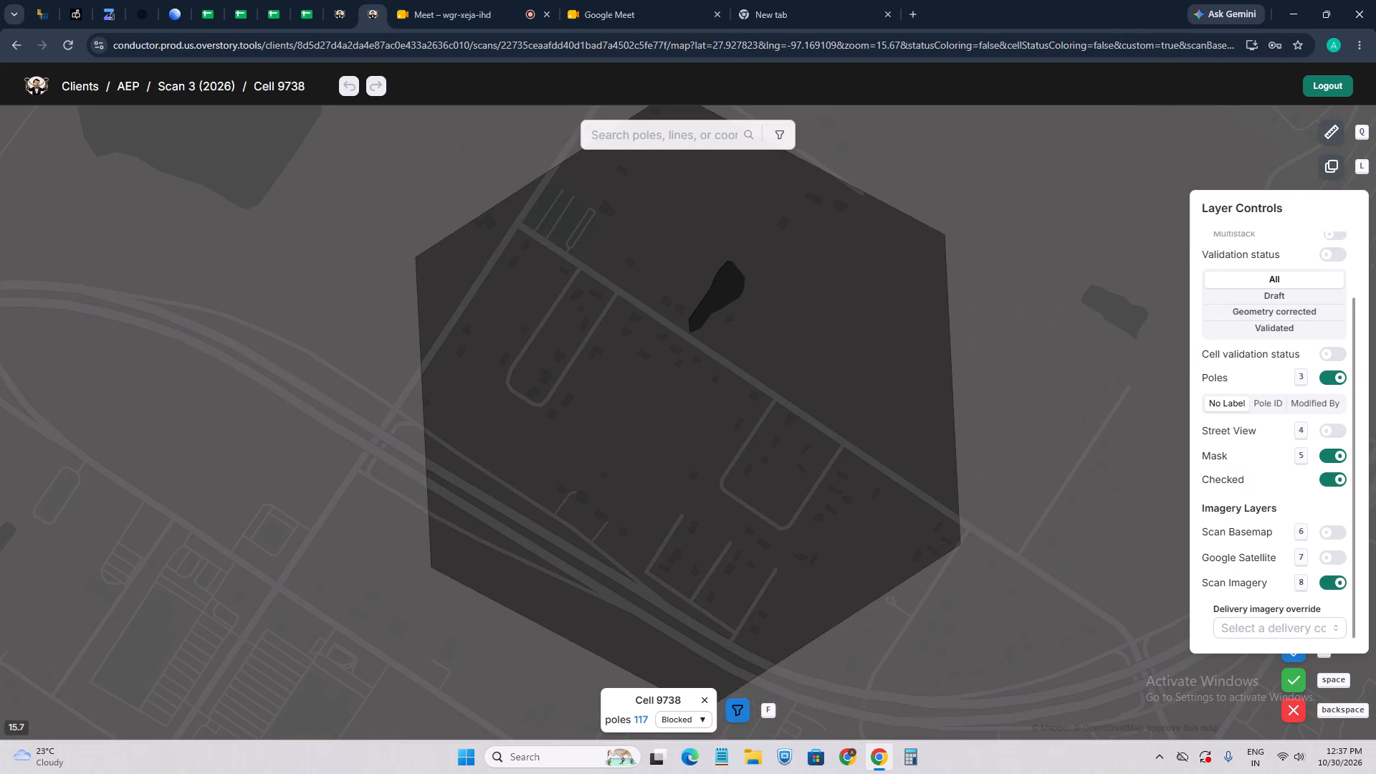
Filter the lines shown in cell 9738 to circuit 94CS1250.
drag(789, 469, 679, 520)
scroll(774, 502, up, 3)
drag(788, 538, 725, 414)
scroll(723, 414, up, 1)
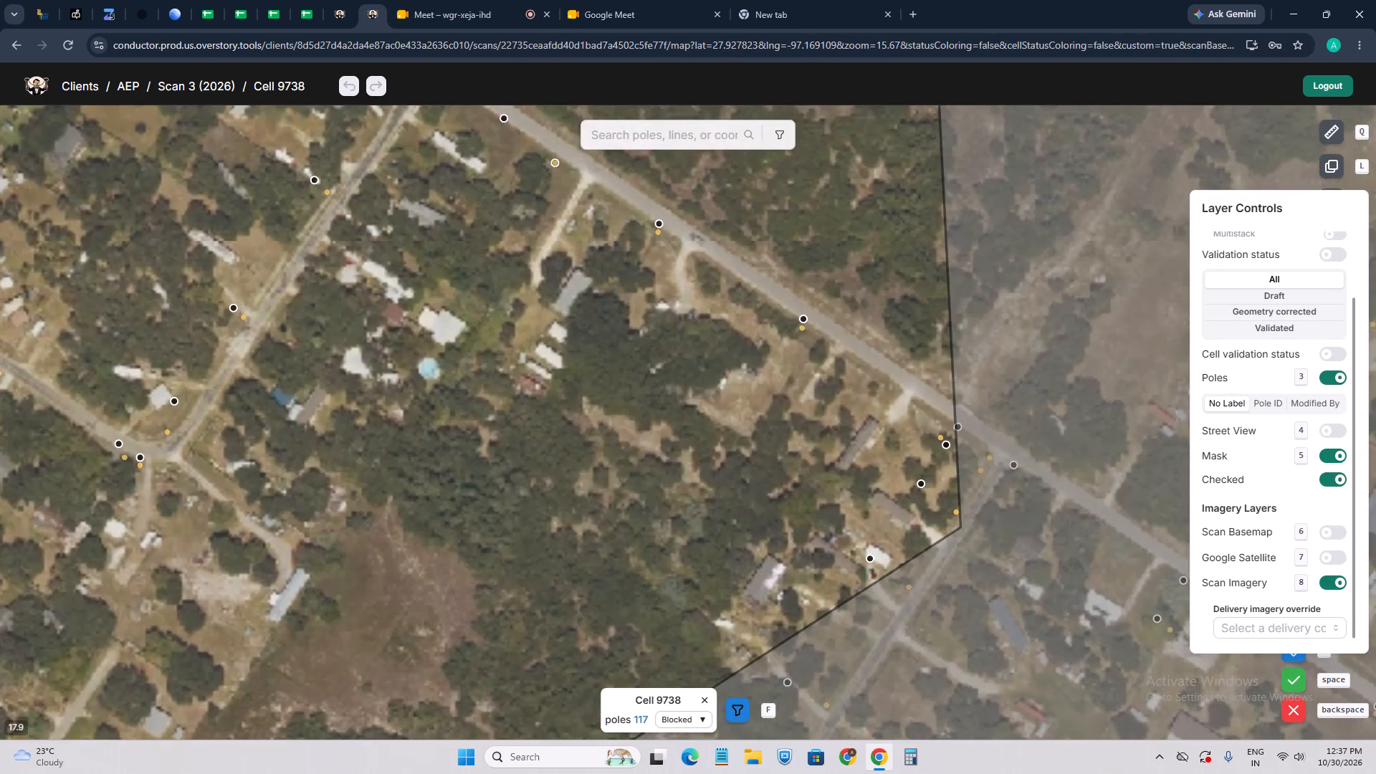
drag(651, 330, 732, 526)
click(737, 709)
click(615, 664)
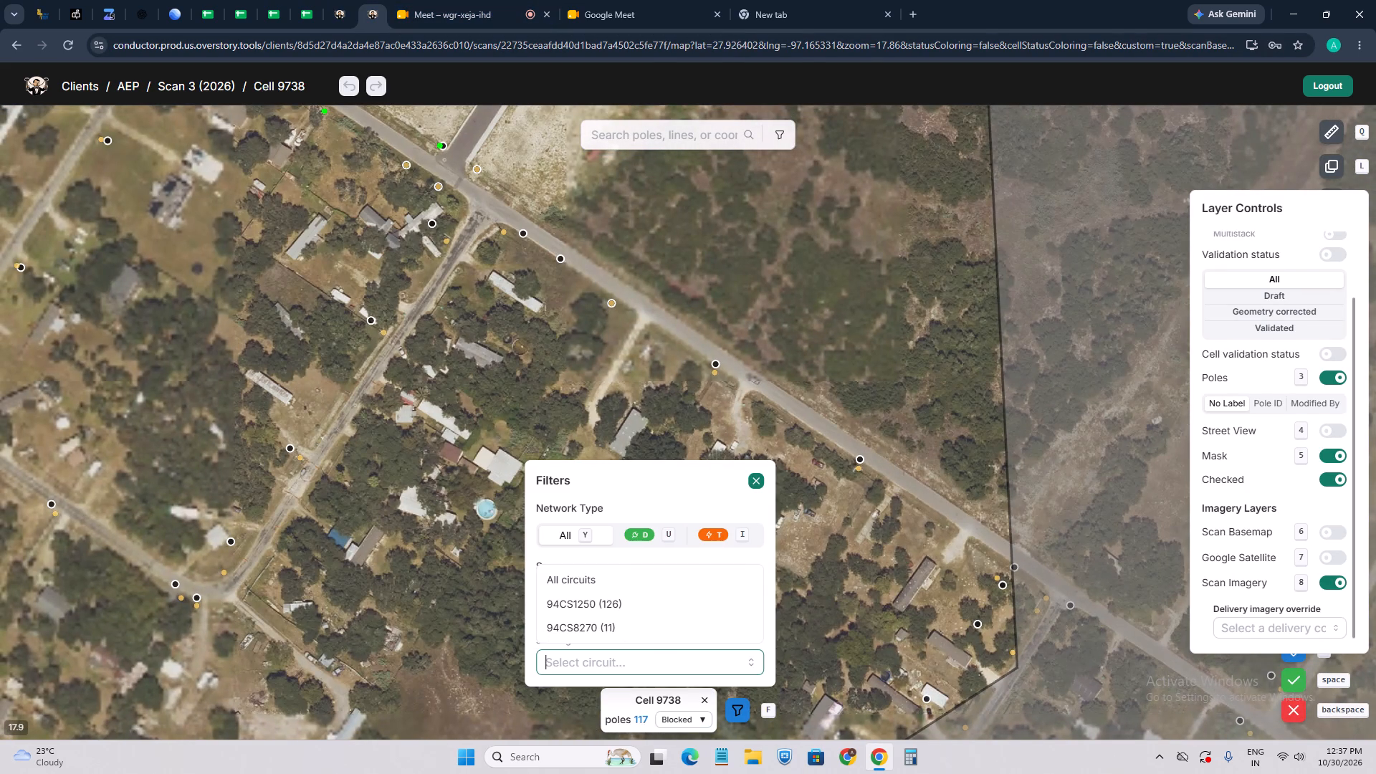
click(598, 609)
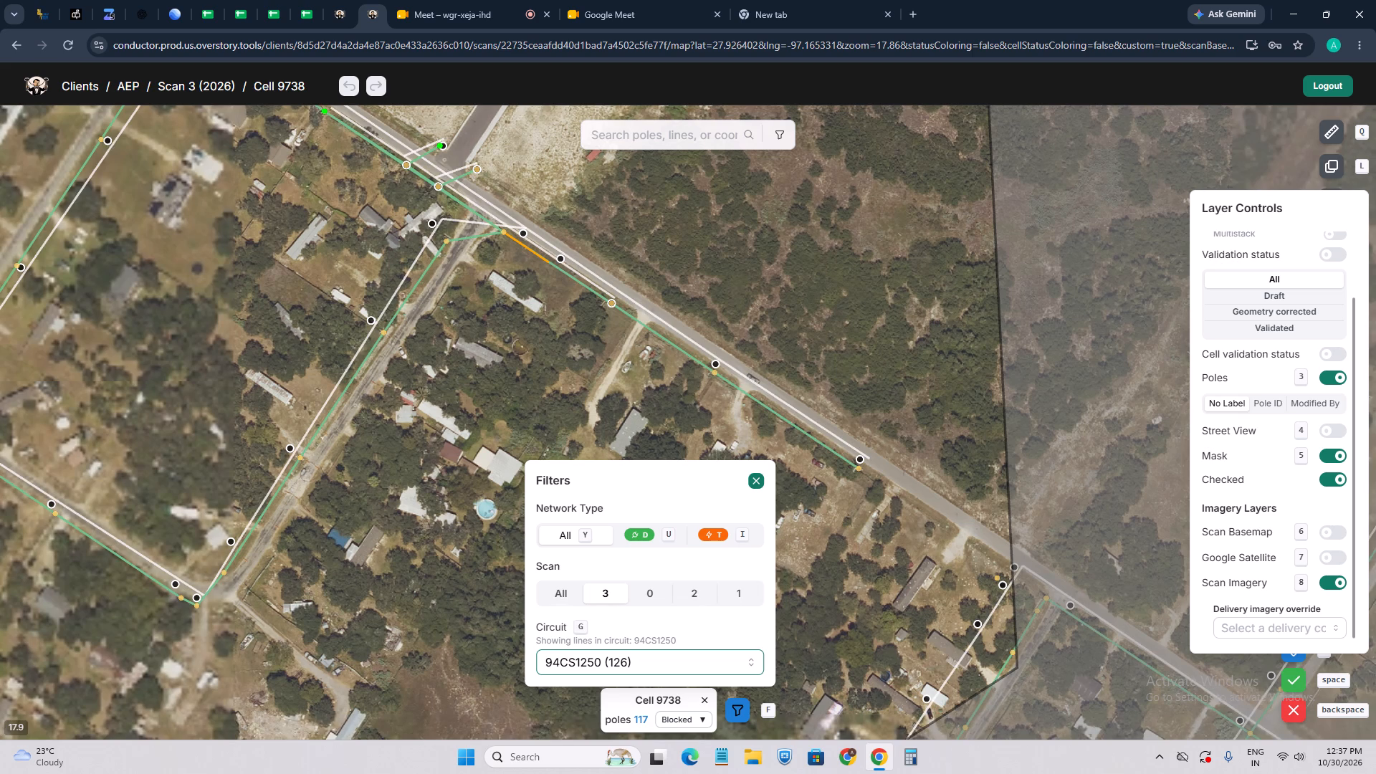
click(760, 484)
Examine how the circuit's lines connect the poles around the Oak Ln side street junction in cell 9738.
drag(555, 279, 596, 368)
scroll(525, 279, up, 4)
drag(407, 300, 441, 366)
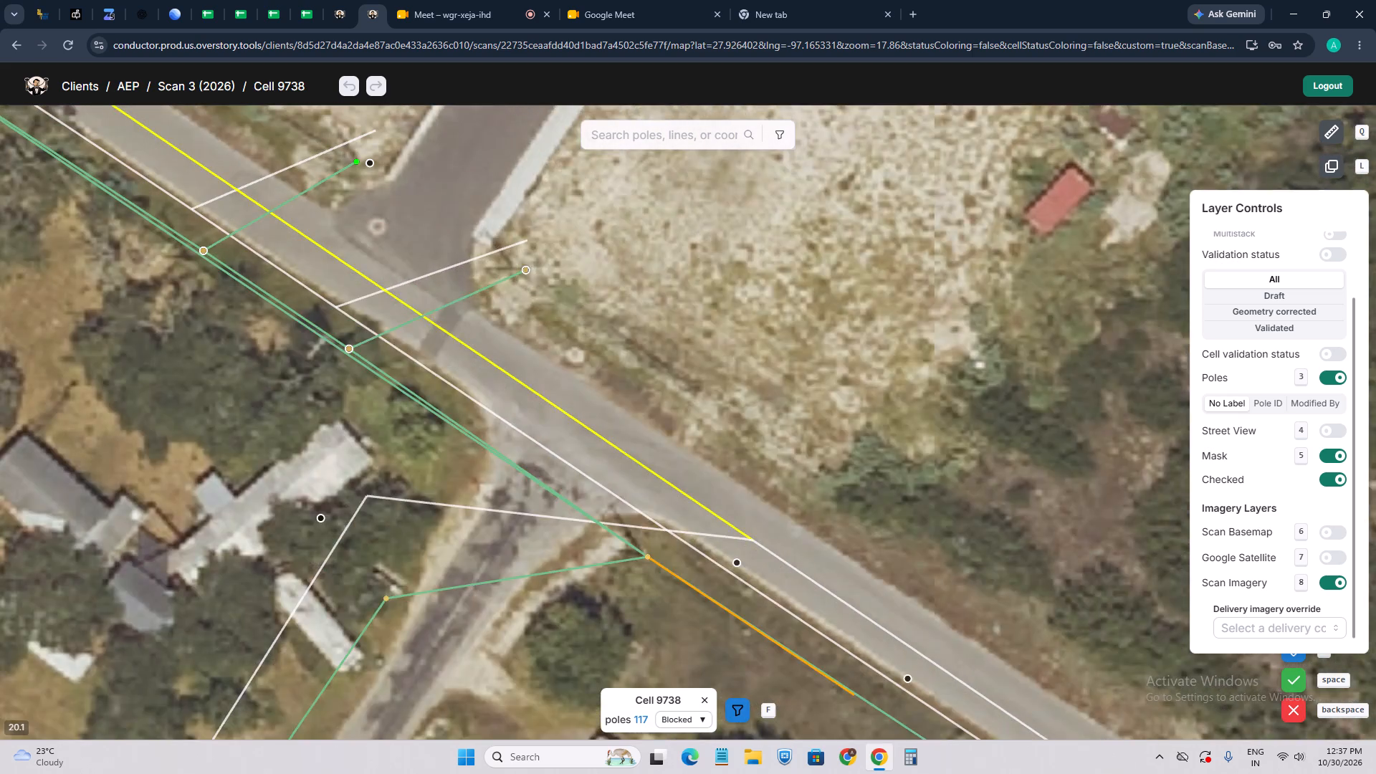
drag(441, 366, 500, 433)
scroll(273, 384, down, 2)
drag(236, 360, 451, 479)
scroll(395, 408, up, 2)
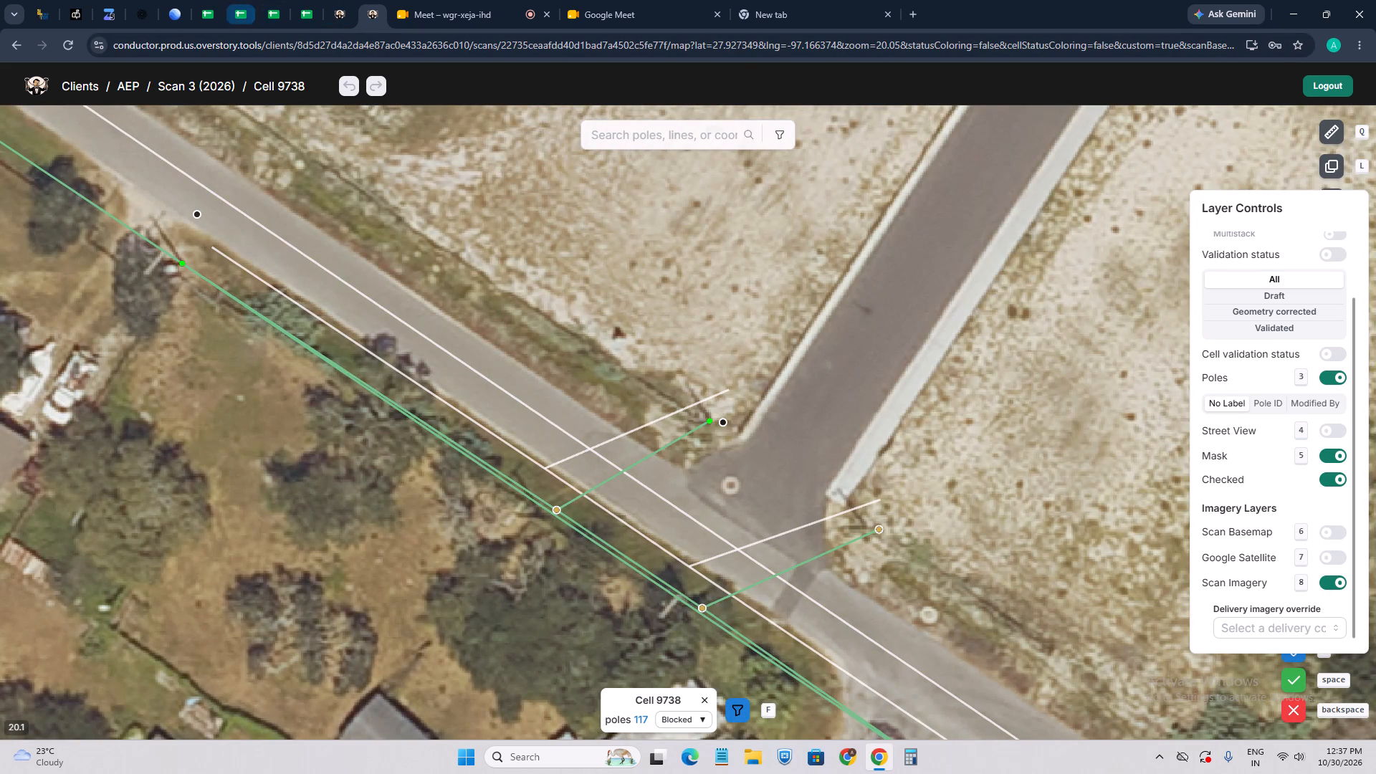
drag(624, 531, 548, 363)
drag(652, 411, 616, 476)
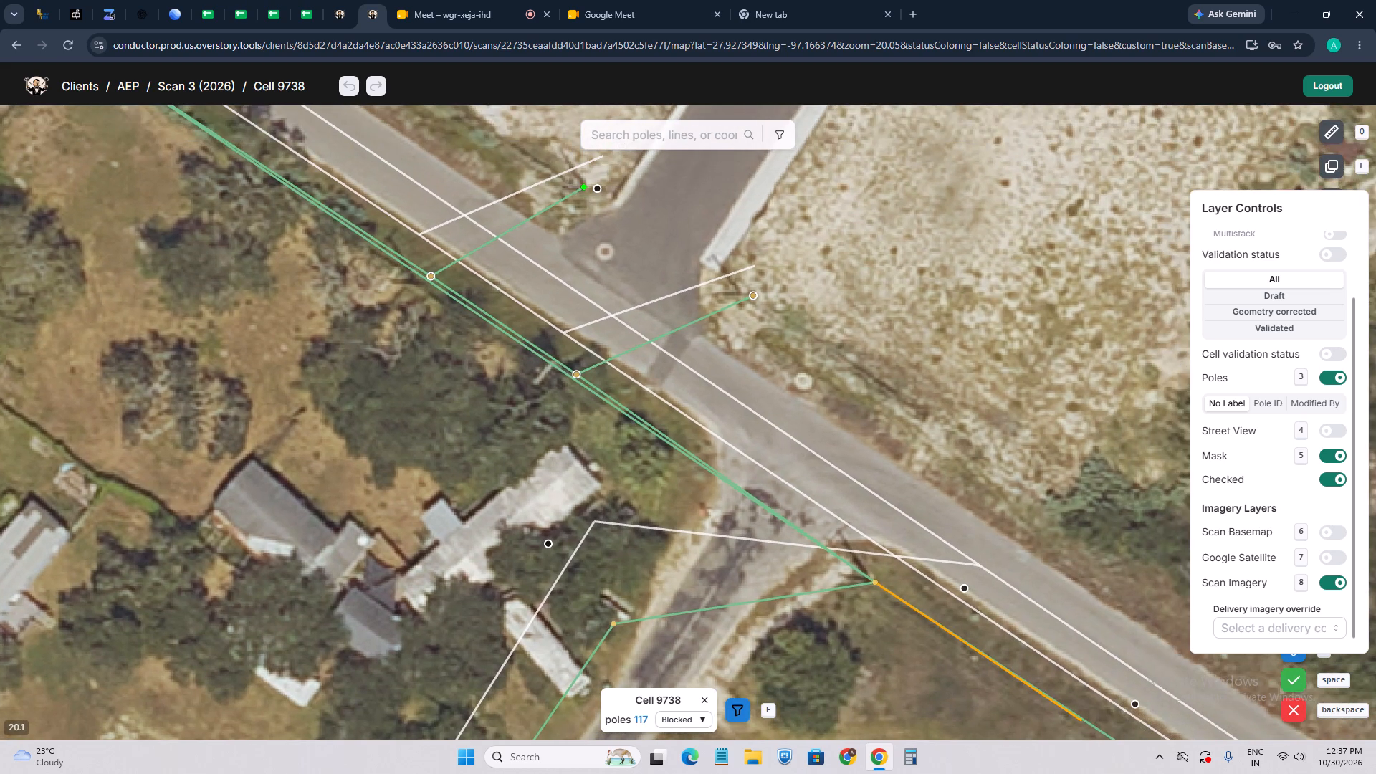
drag(559, 382, 575, 484)
scroll(561, 442, up, 1)
scroll(470, 358, down, 1)
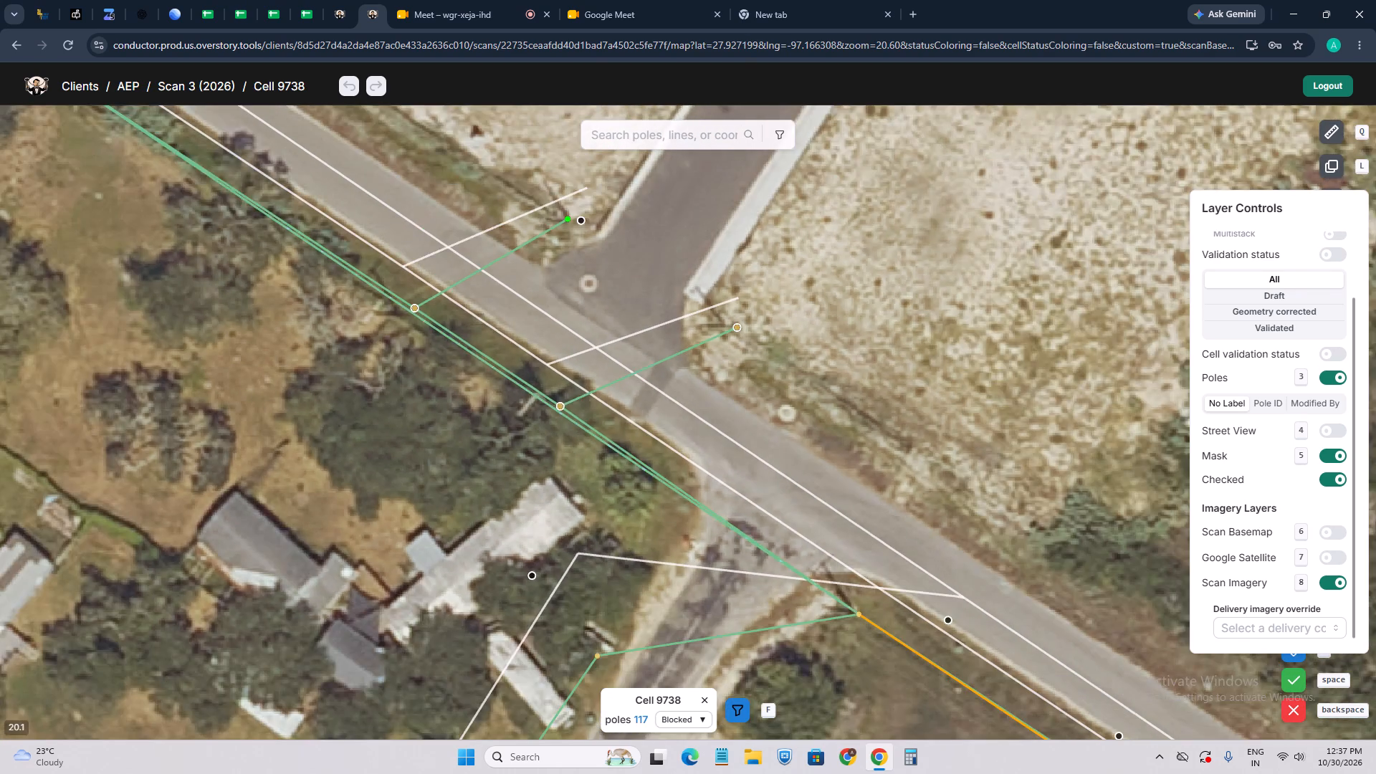
scroll(468, 358, down, 1)
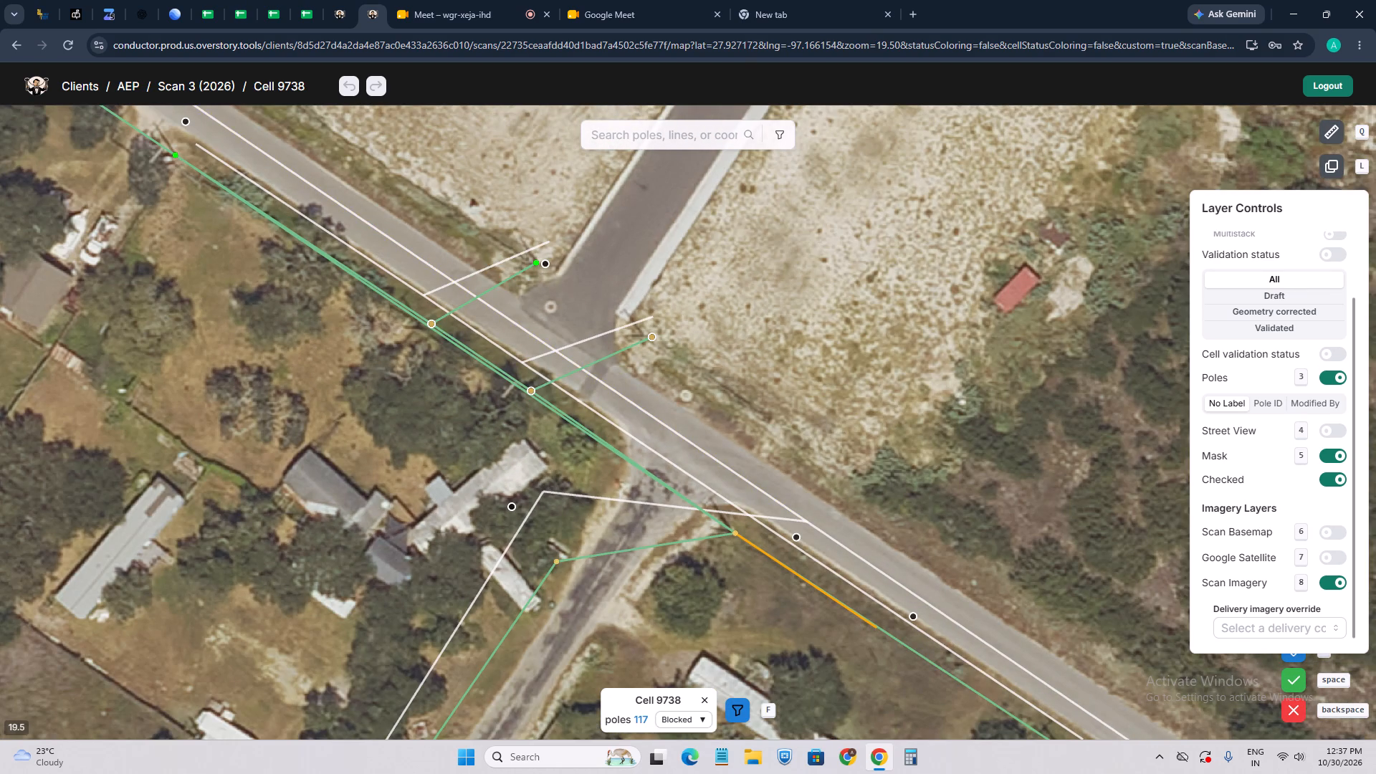
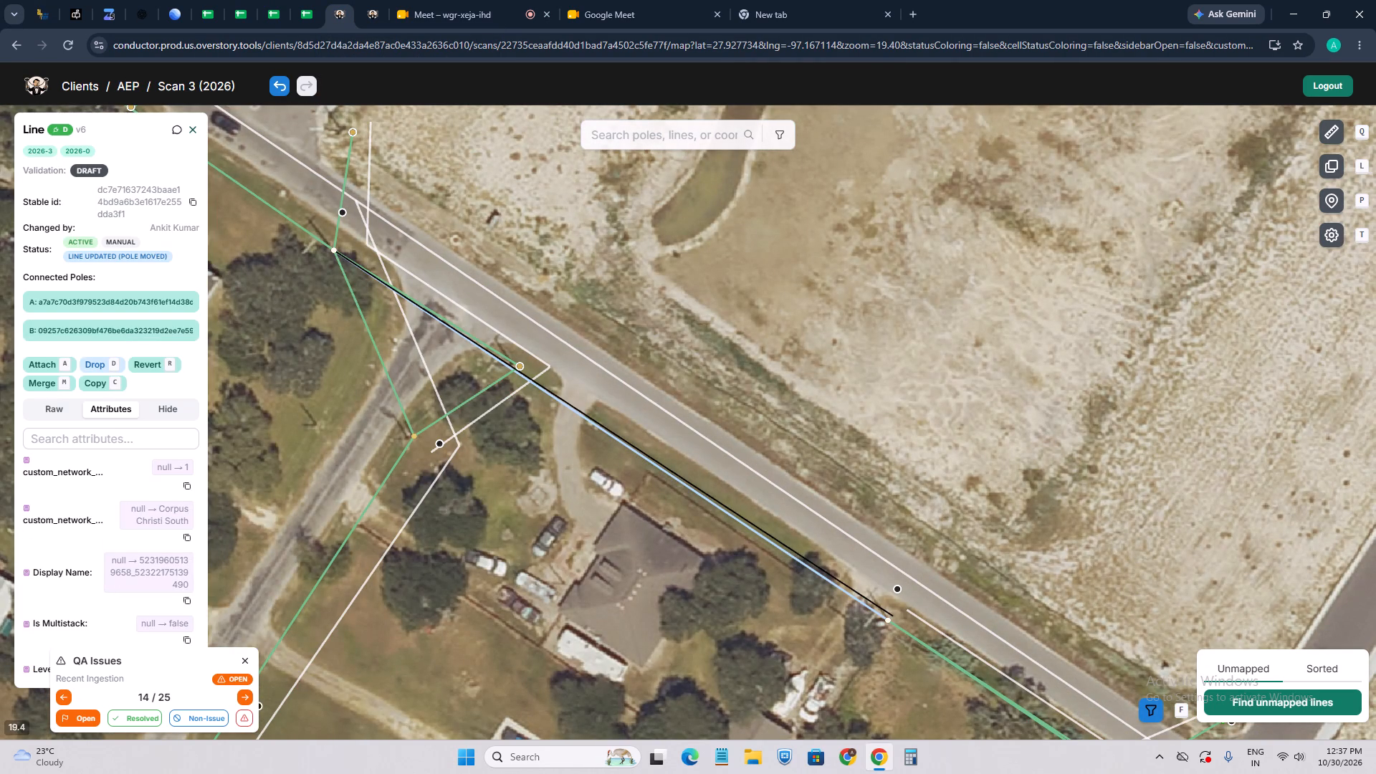
In the cell 9738 tab, filter the lines to circuit 94CS8270 and examine where that circuit runs across the cell.
key(a)
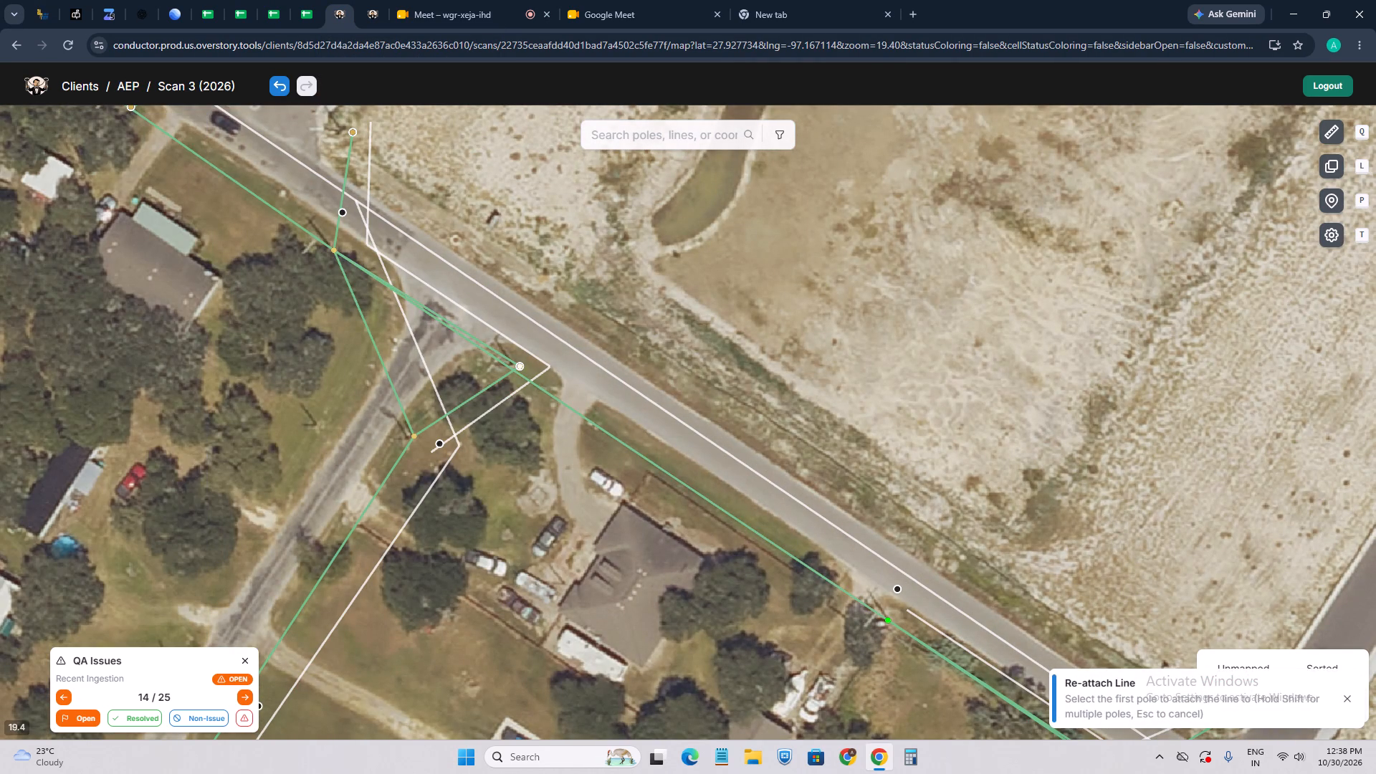
key(Escape)
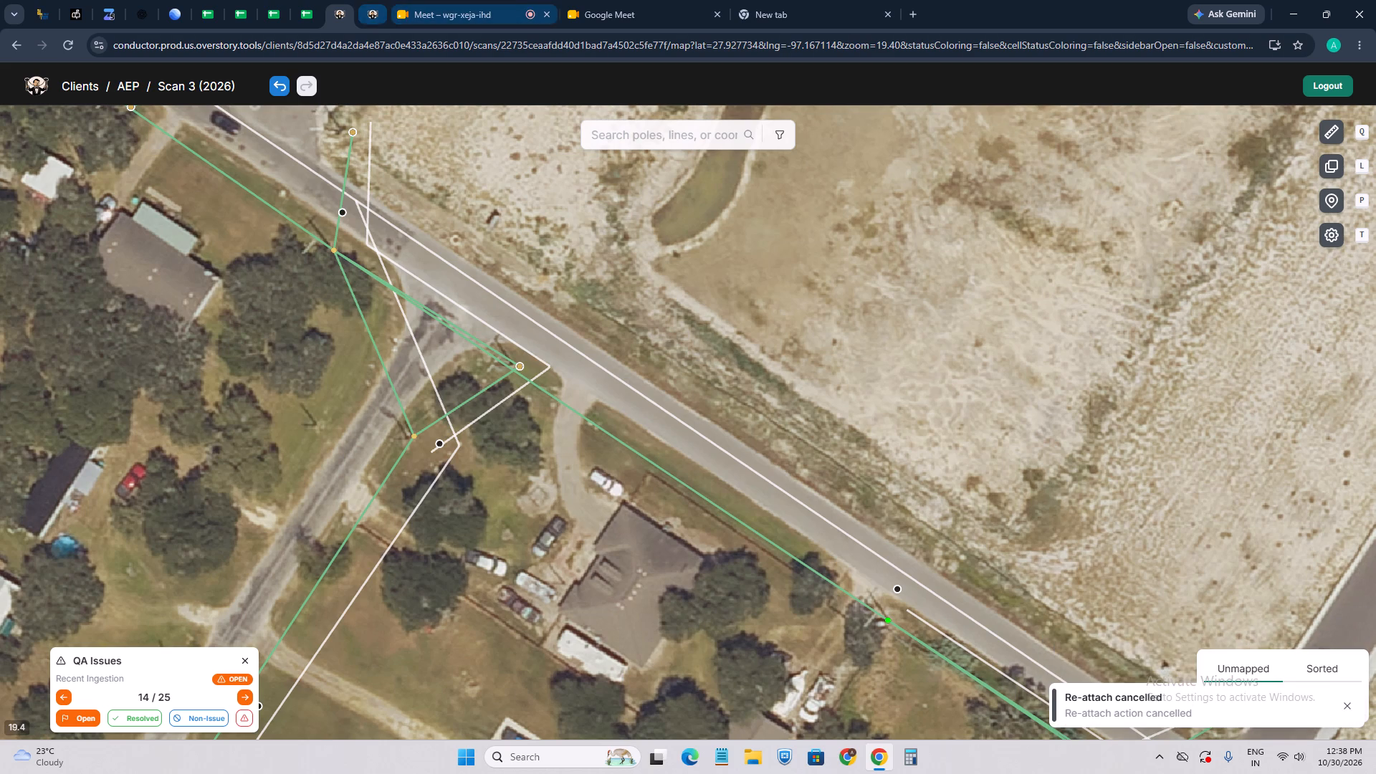
click(378, 14)
drag(770, 583, 533, 439)
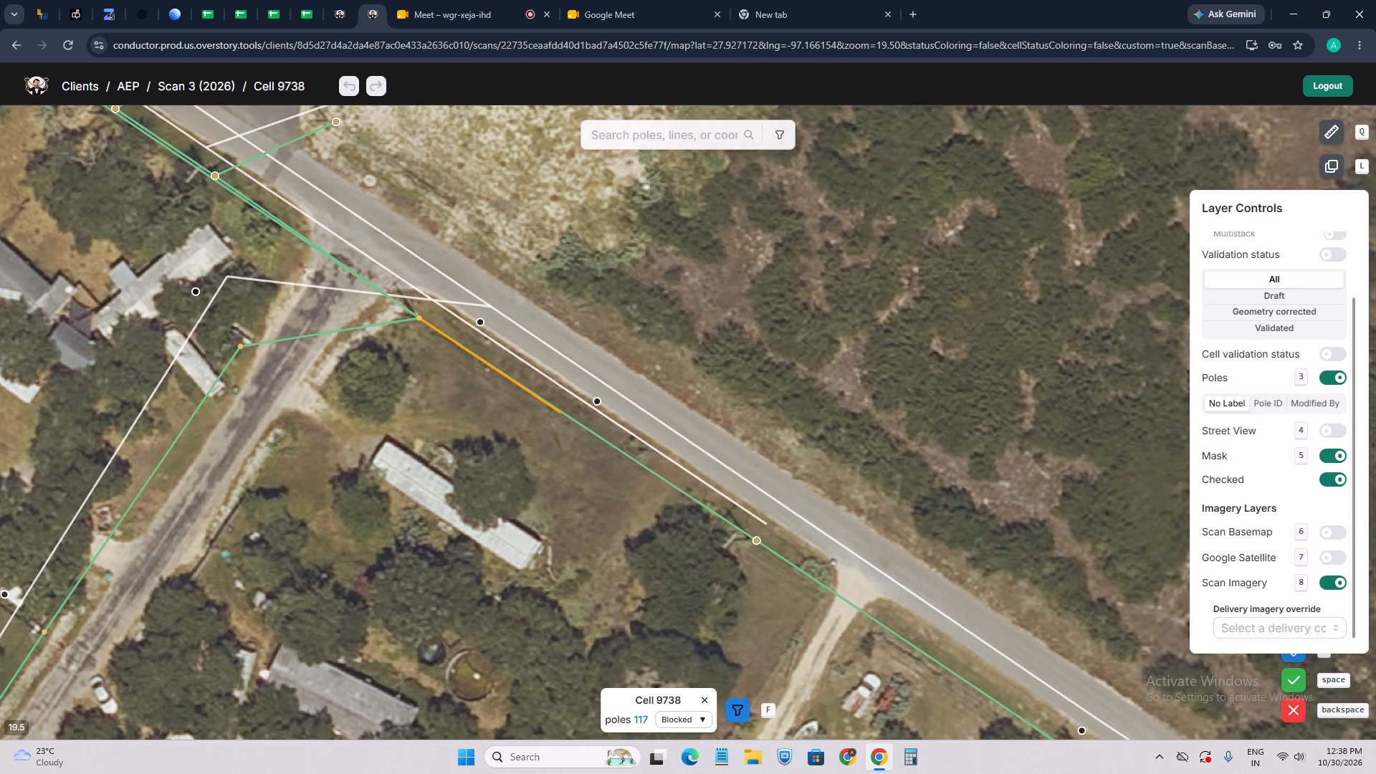
scroll(641, 481, down, 2)
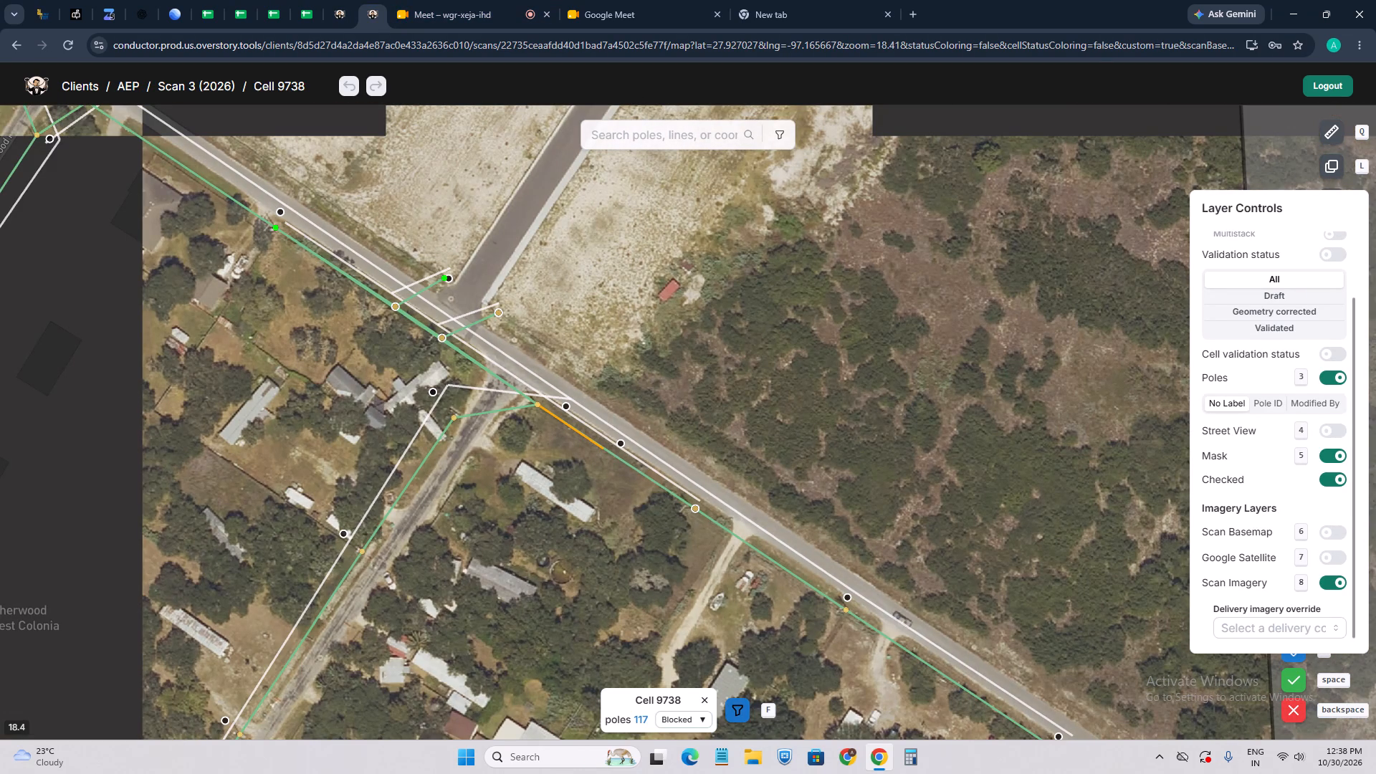
click(738, 714)
click(660, 656)
click(605, 629)
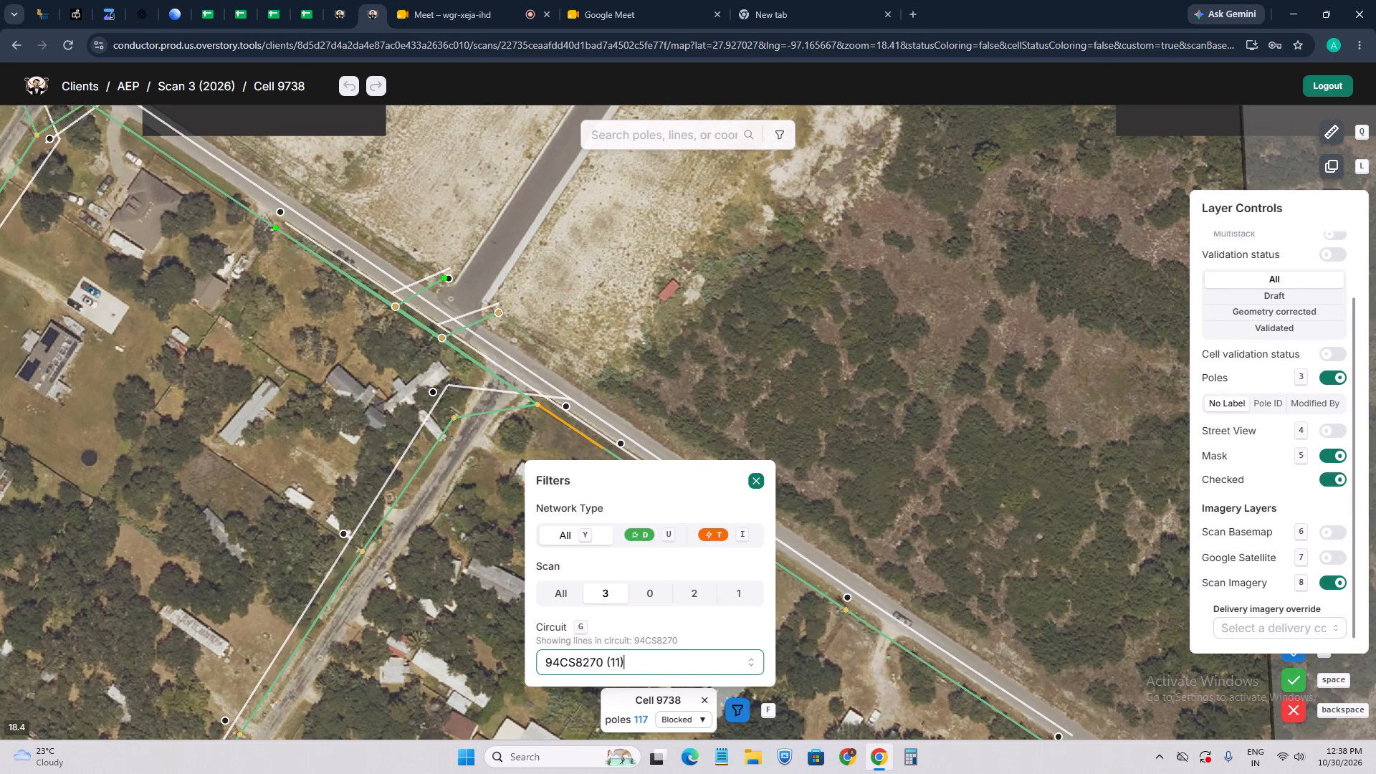
click(758, 486)
scroll(492, 424, down, 3)
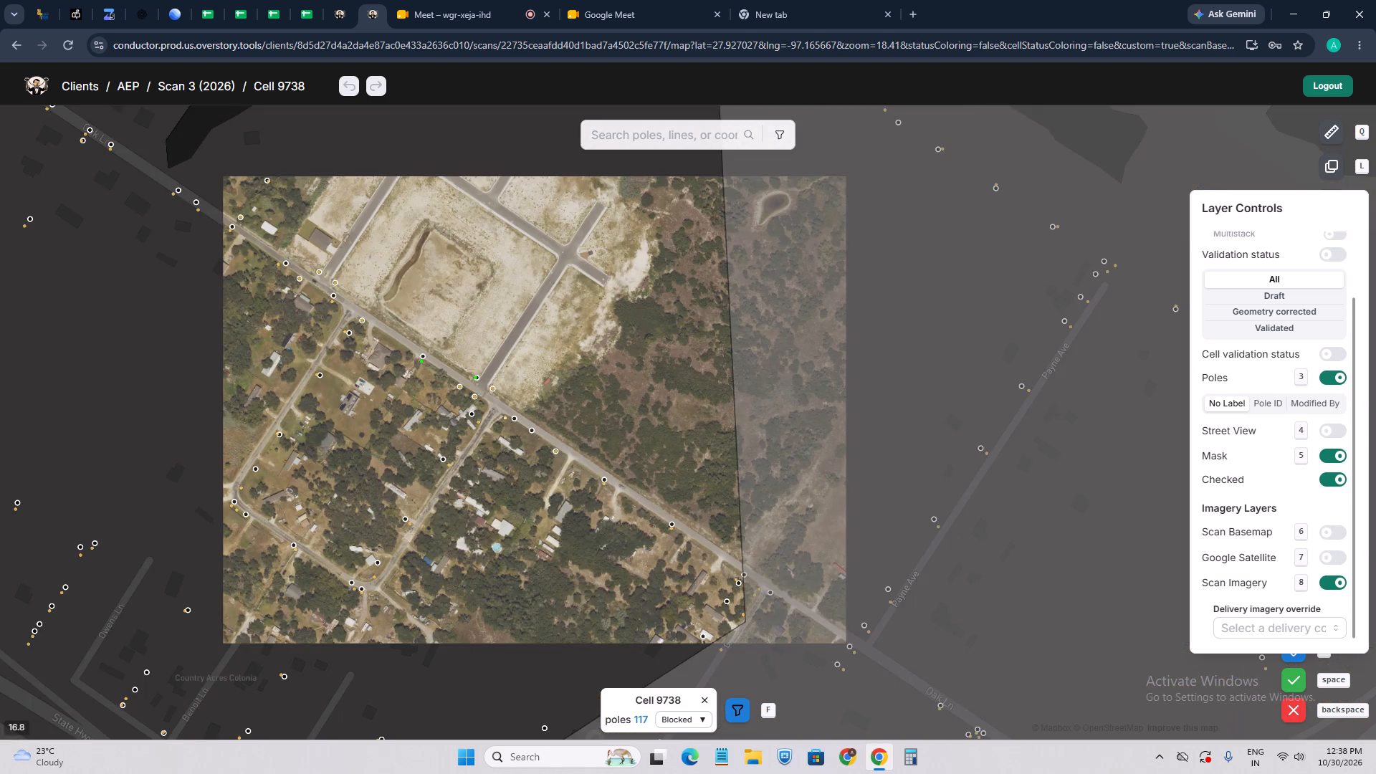
drag(419, 383, 621, 457)
scroll(630, 457, down, 2)
drag(578, 578, 488, 463)
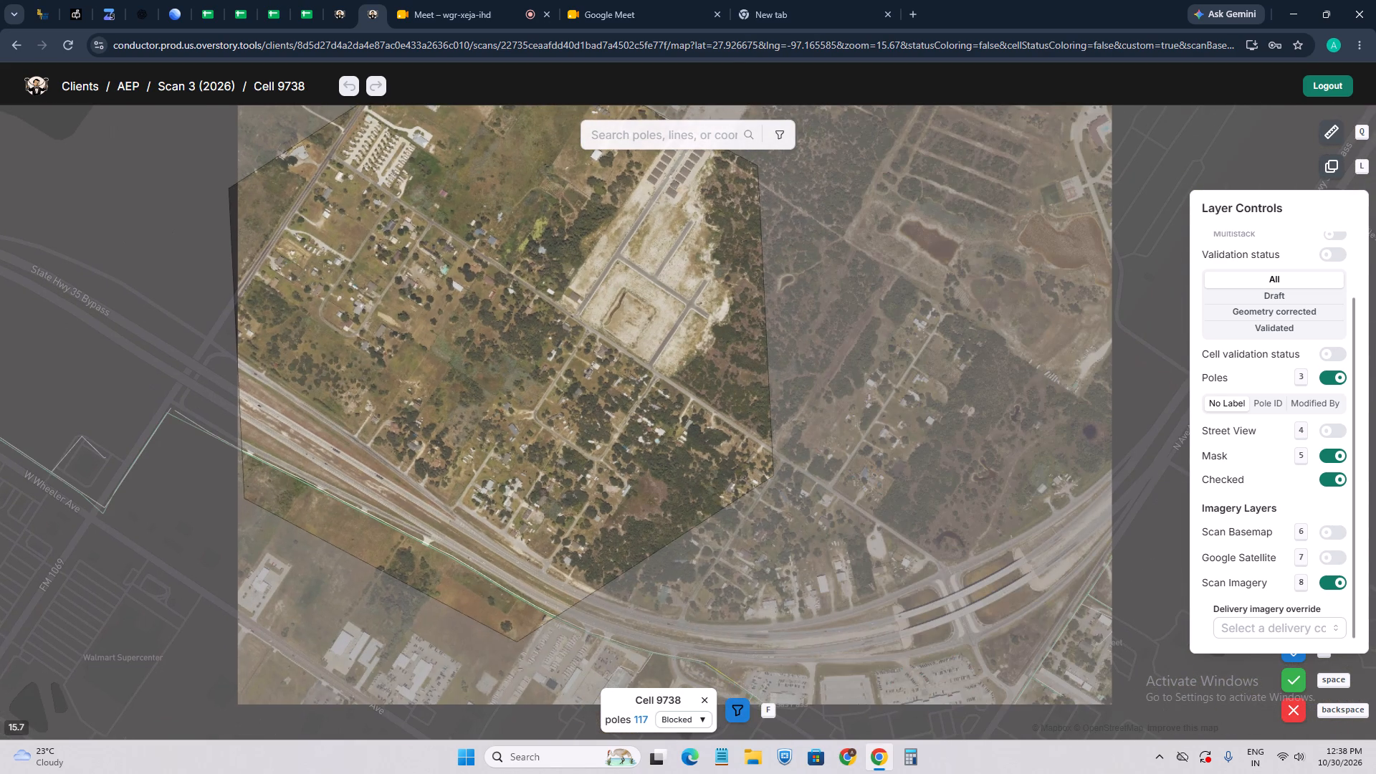
Switch the line filter in cell 9738 to circuit 94CS1250.
click(734, 709)
click(719, 664)
click(659, 605)
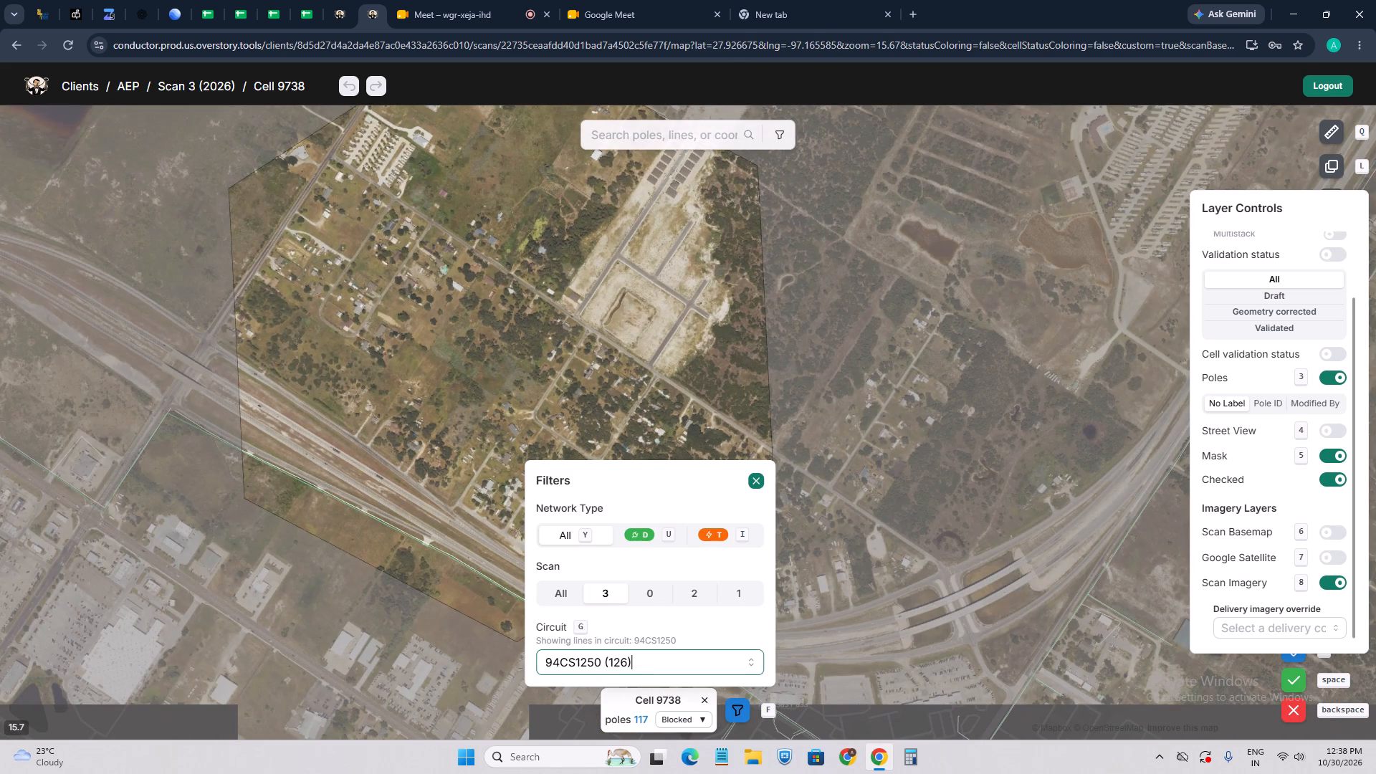
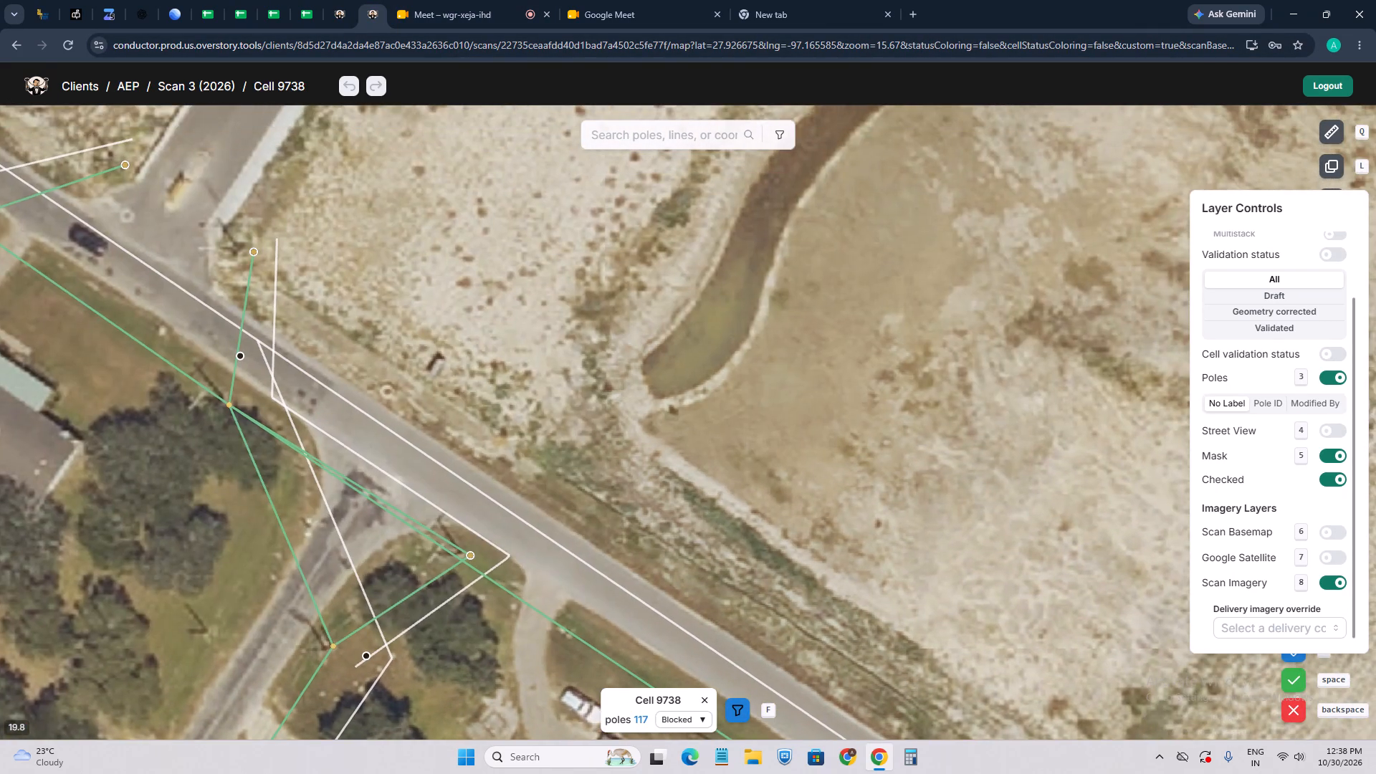
Show the Dropped Data layer for the lines and poles in cell 9738.
drag(563, 540, 526, 365)
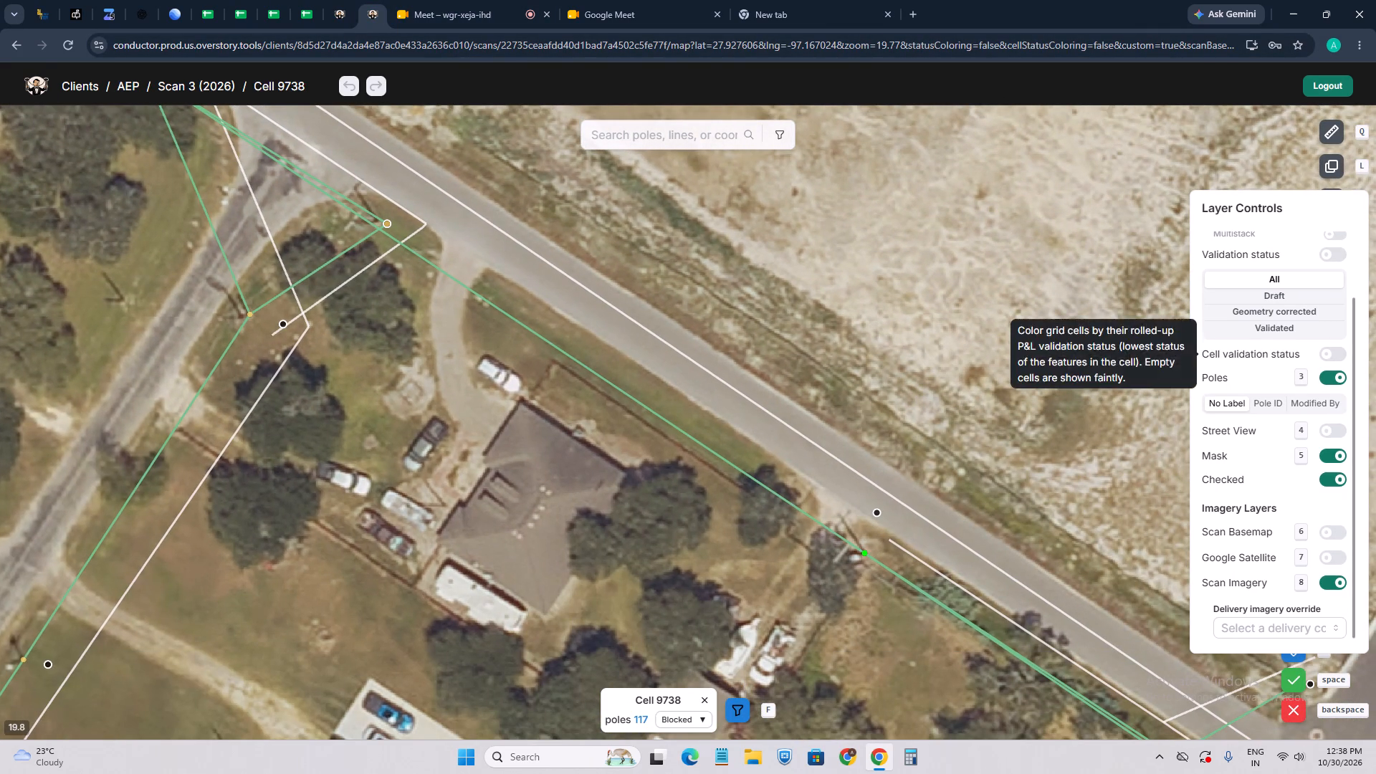
scroll(1237, 358, up, 3)
click(1333, 269)
Re-attach the Oak Ln line running past the house so it connects the side-road corner pole to the next pole southeast.
drag(563, 305, 646, 453)
click(601, 458)
key(a)
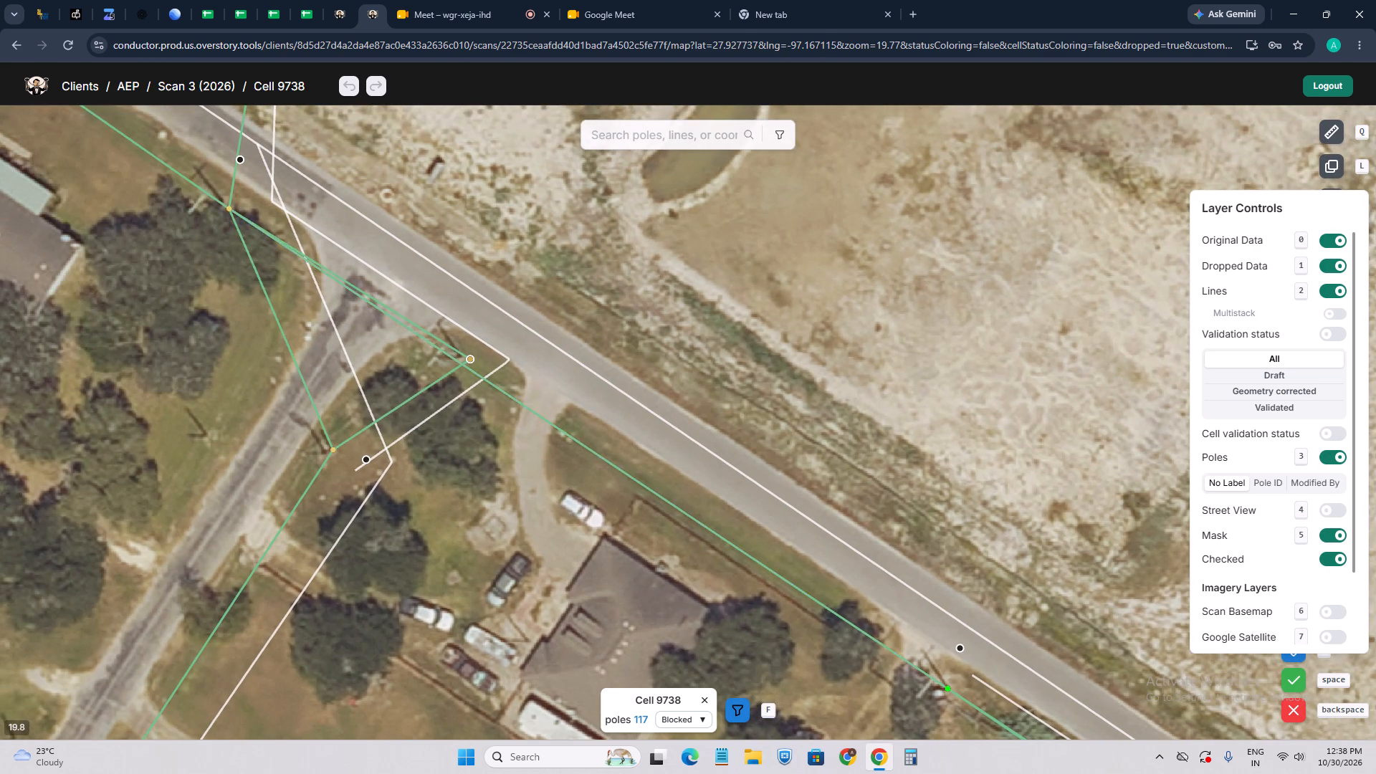
click(476, 358)
drag(639, 489, 517, 382)
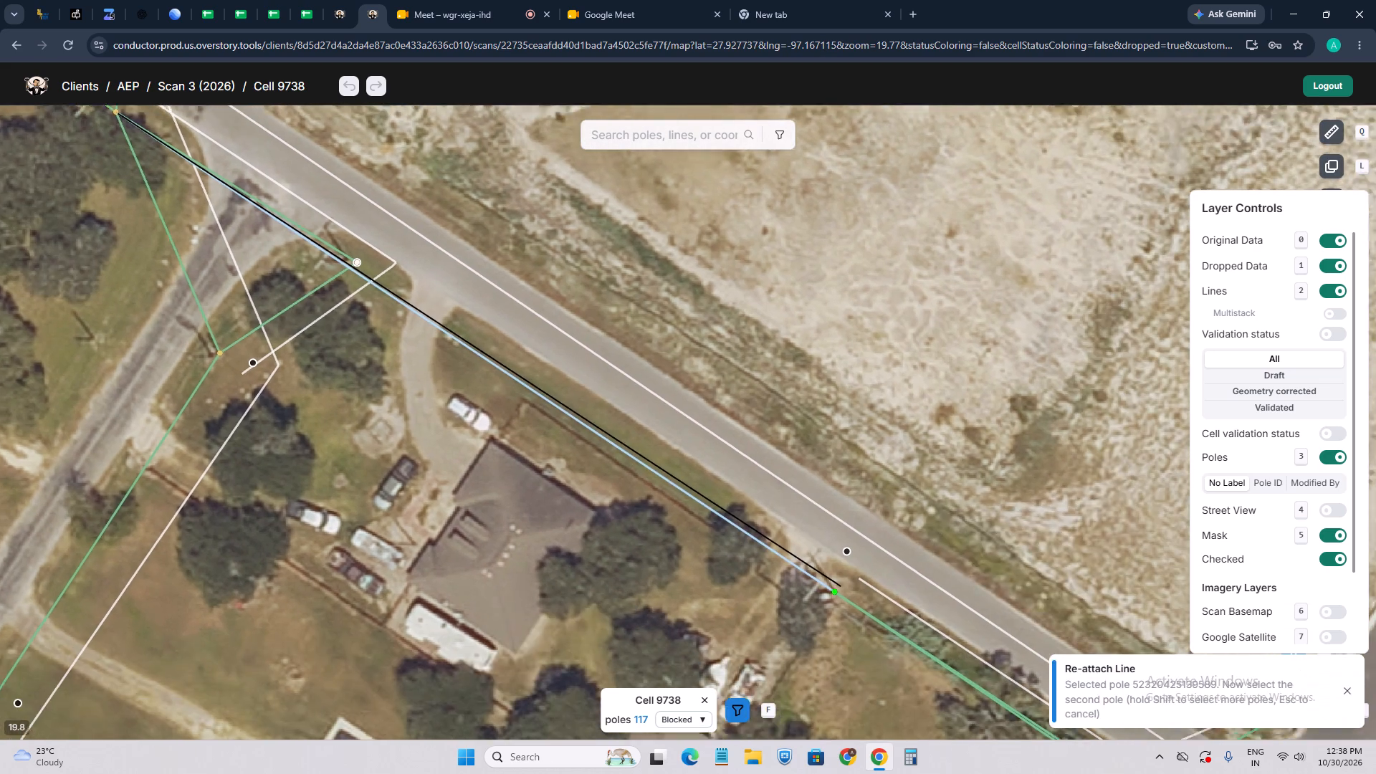
click(824, 577)
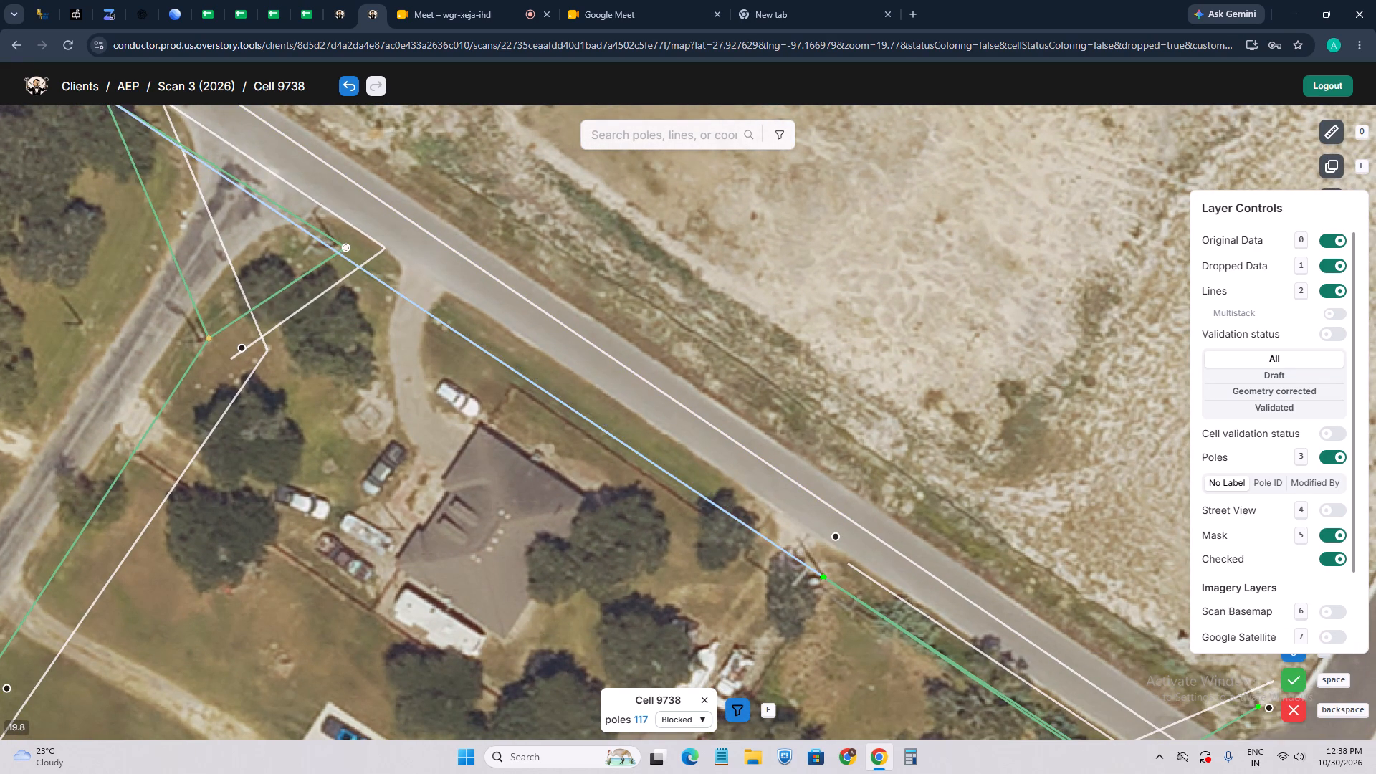
Re-attach the roadside line farther northwest between the pole at the driveway entrance and the next pole southeast.
scroll(457, 325, down, 2)
drag(373, 270, 632, 493)
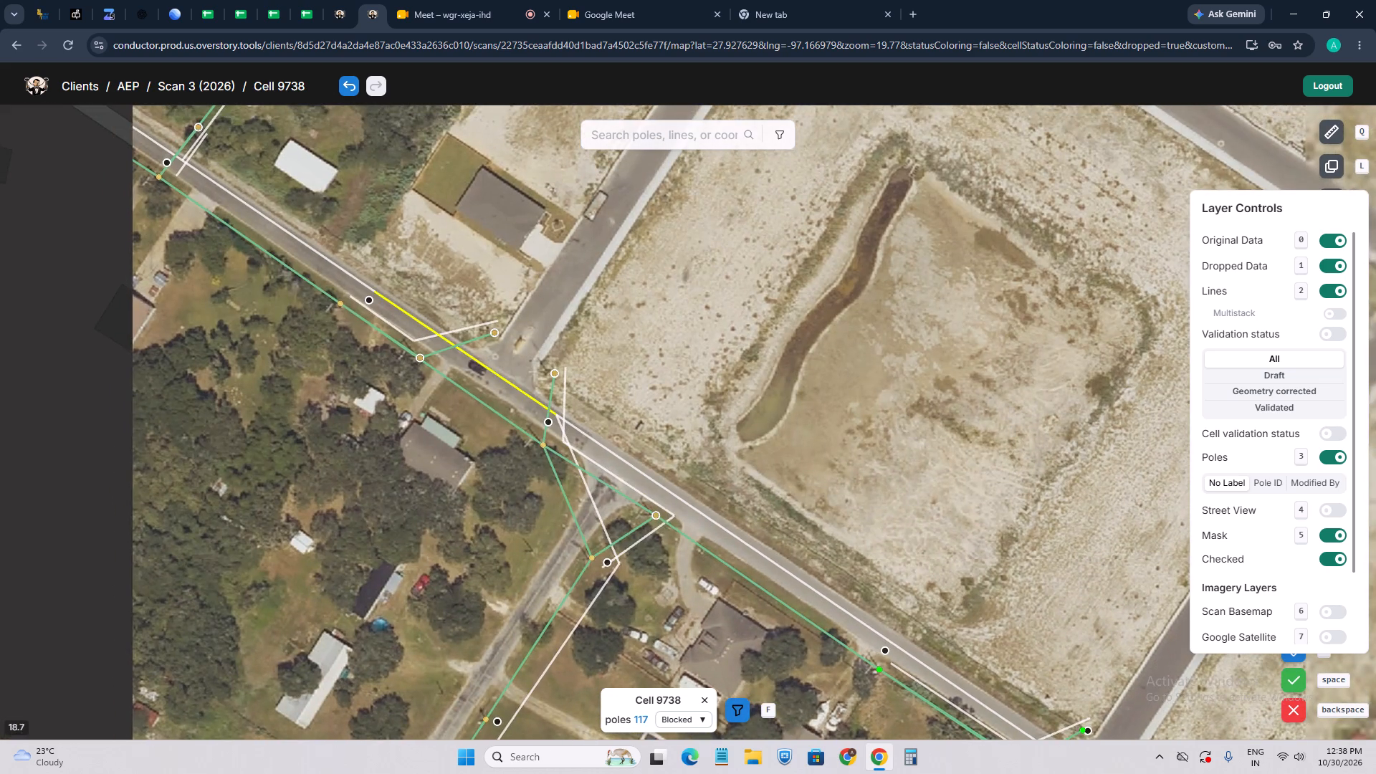
scroll(484, 401, up, 2)
drag(396, 376, 571, 547)
scroll(467, 454, up, 1)
click(587, 499)
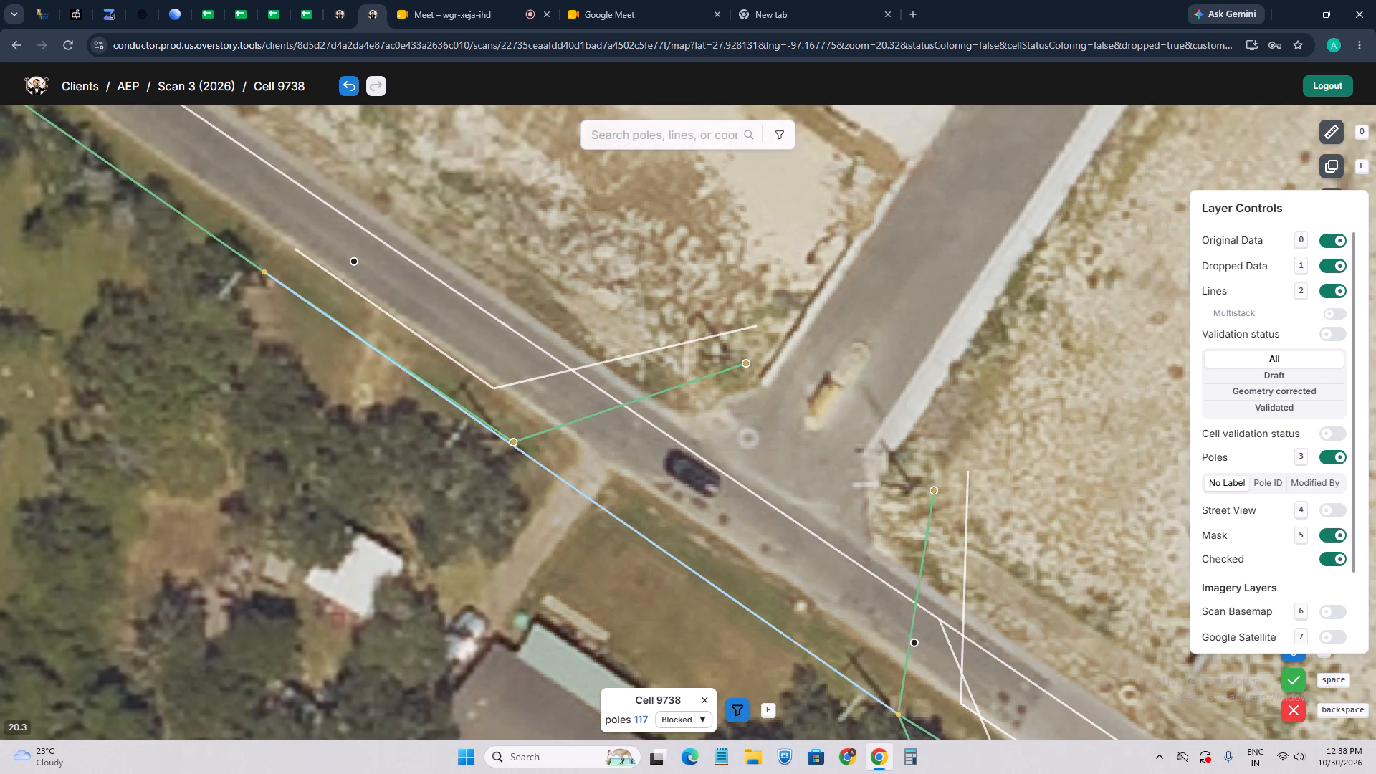
drag(537, 562, 494, 471)
key(a)
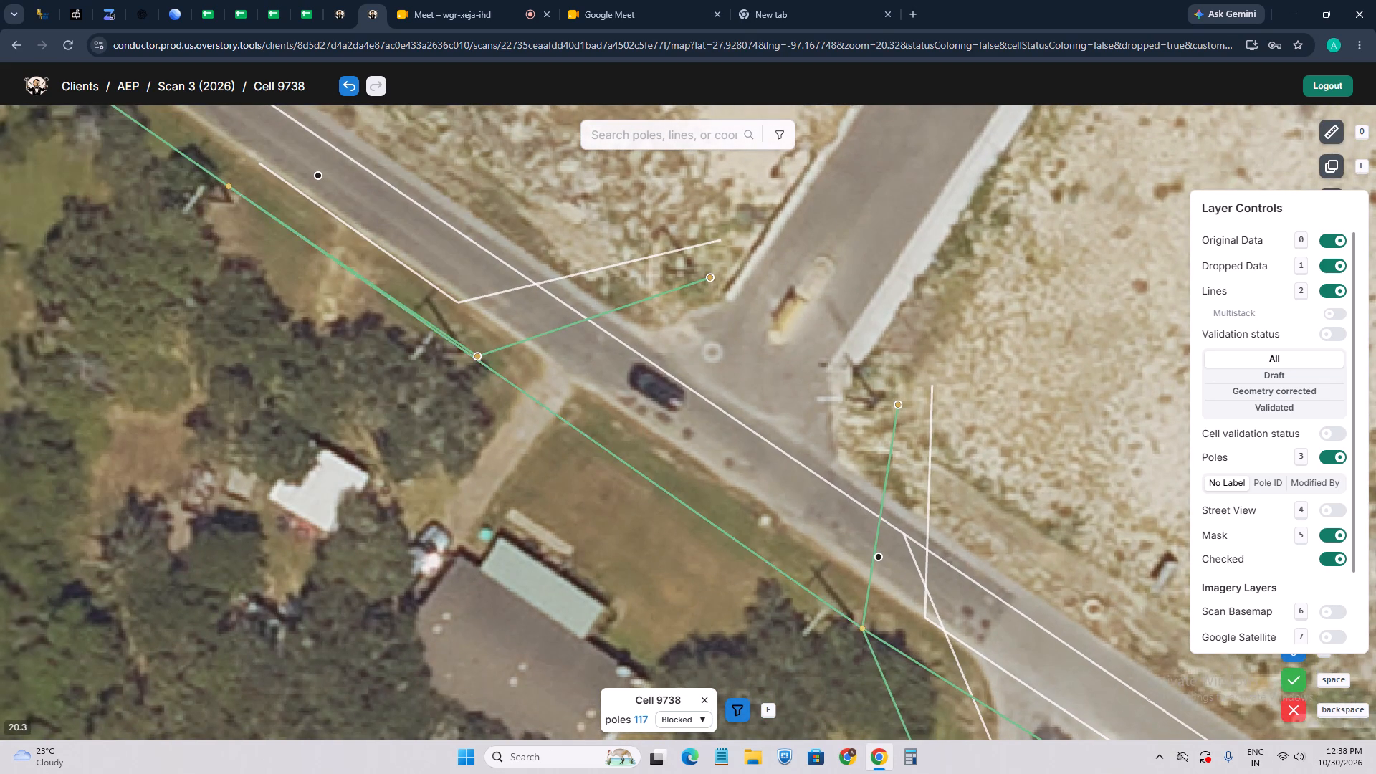
click(474, 356)
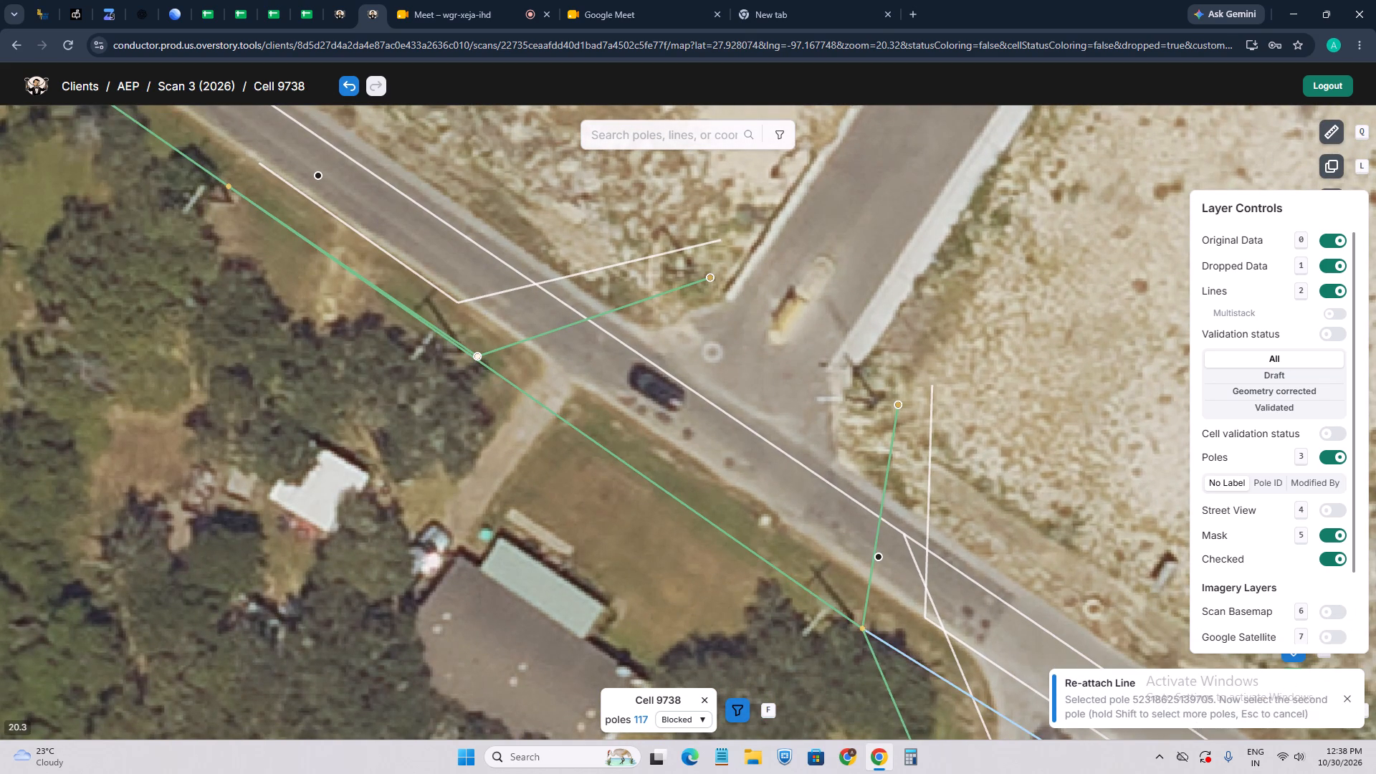
click(861, 630)
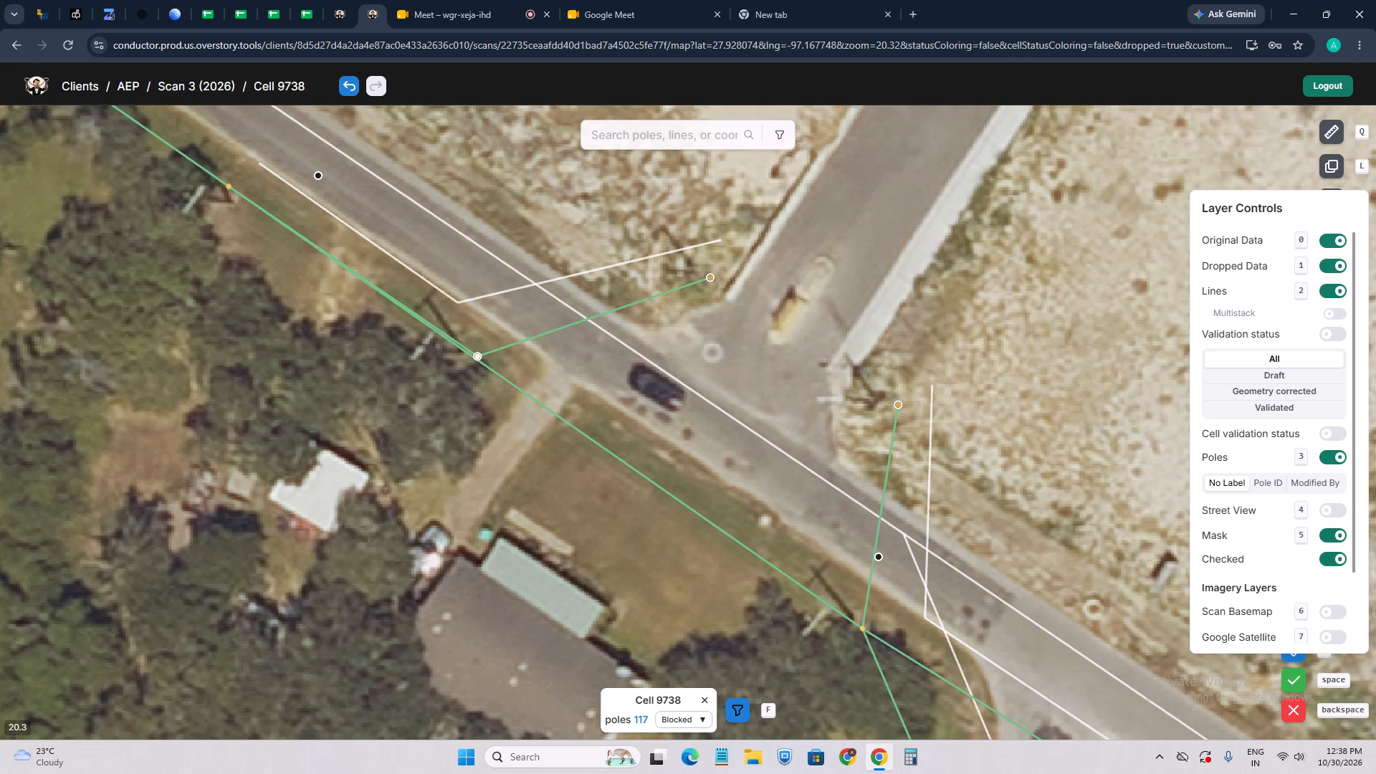
Return to the Scan 3 (2026) QA Issues map and advance to issue 15.
scroll(553, 505, down, 2)
click(333, 6)
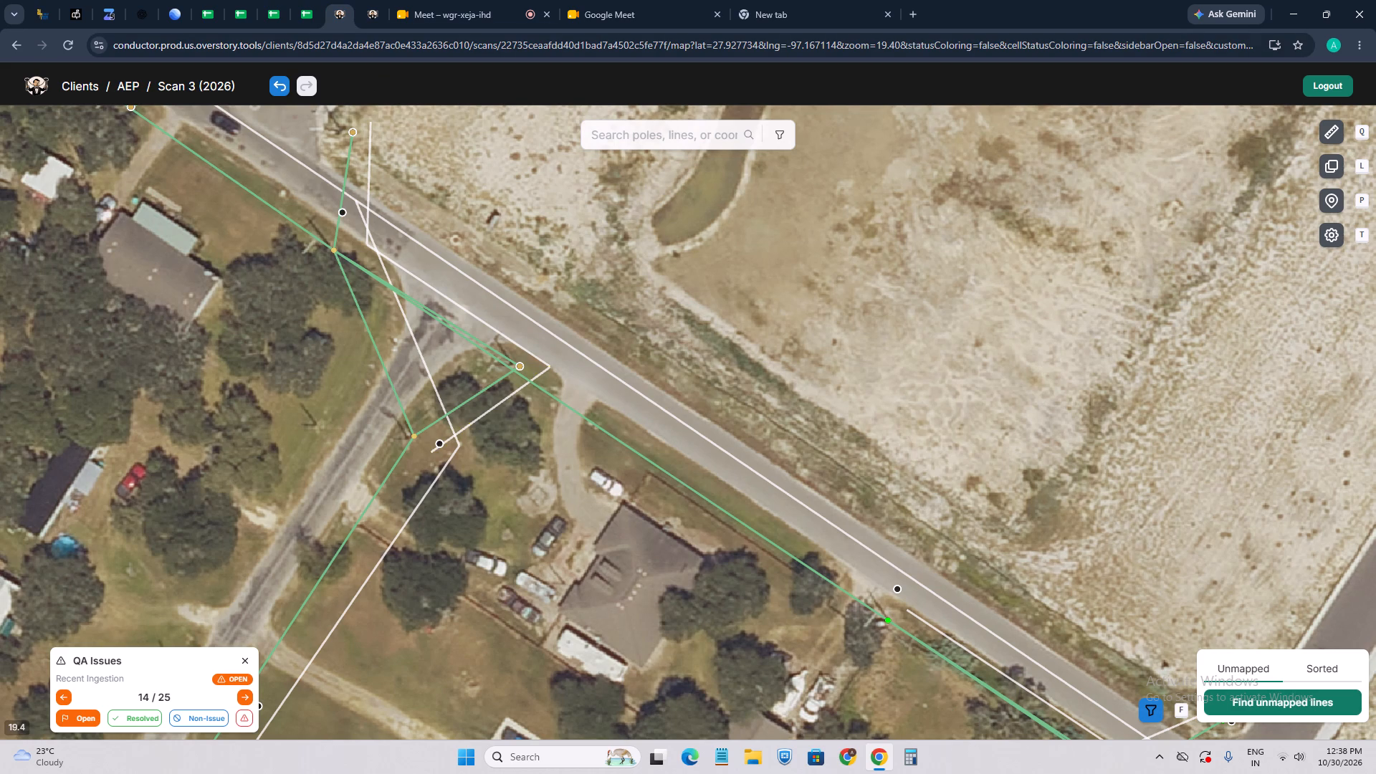
click(244, 703)
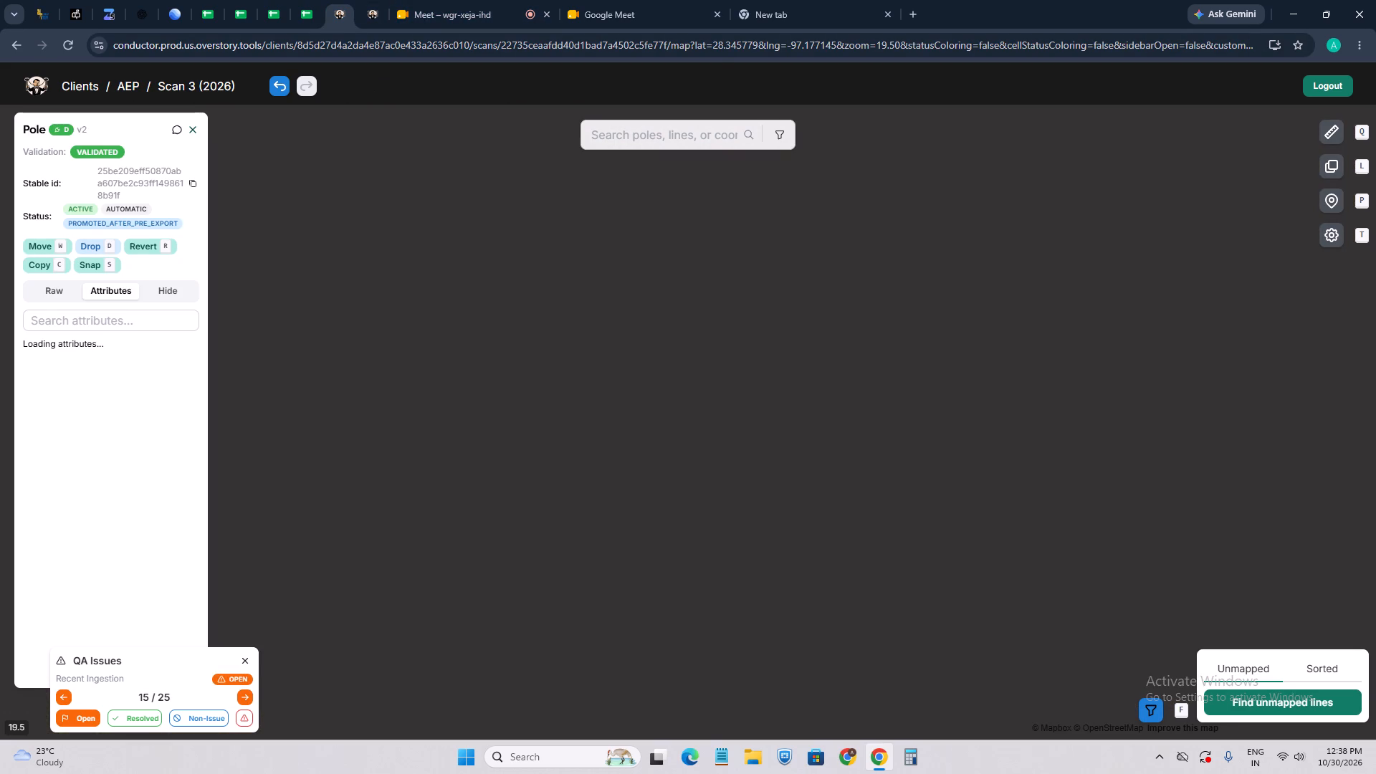
Move issue 15's flagged pole westward onto its visible base beside the dirt track.
scroll(624, 398, down, 13)
scroll(701, 421, up, 4)
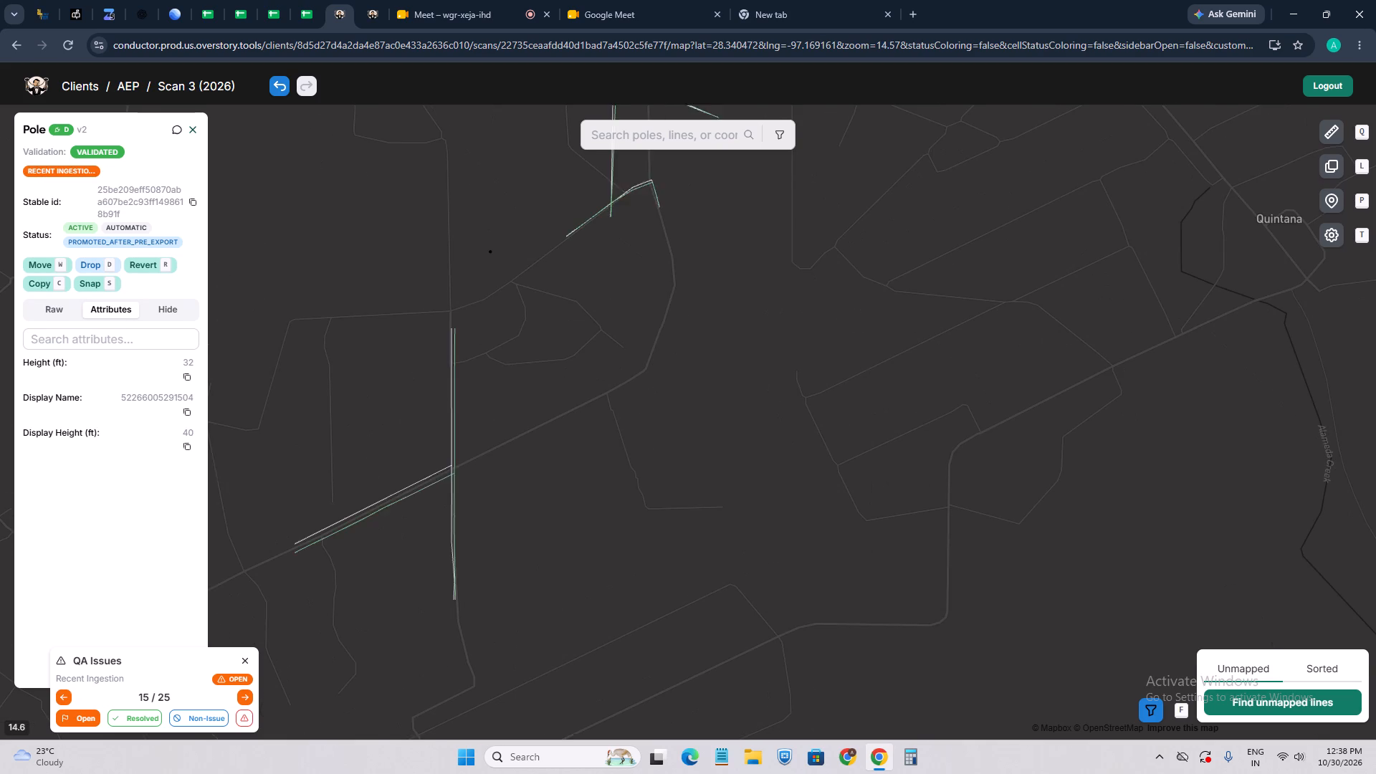
drag(713, 427, 609, 483)
scroll(509, 393, up, 1)
drag(440, 335, 555, 434)
scroll(474, 371, up, 4)
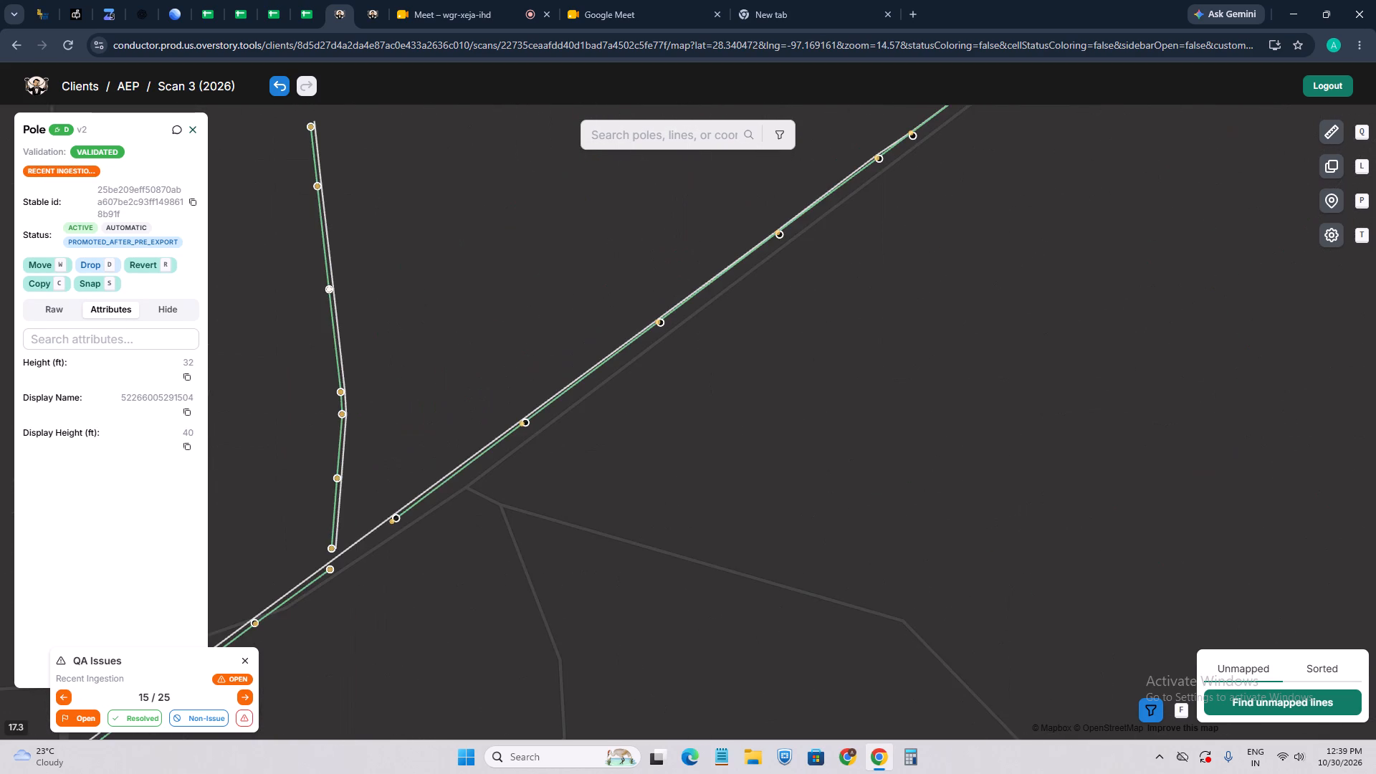
drag(363, 295, 459, 383)
scroll(433, 377, up, 2)
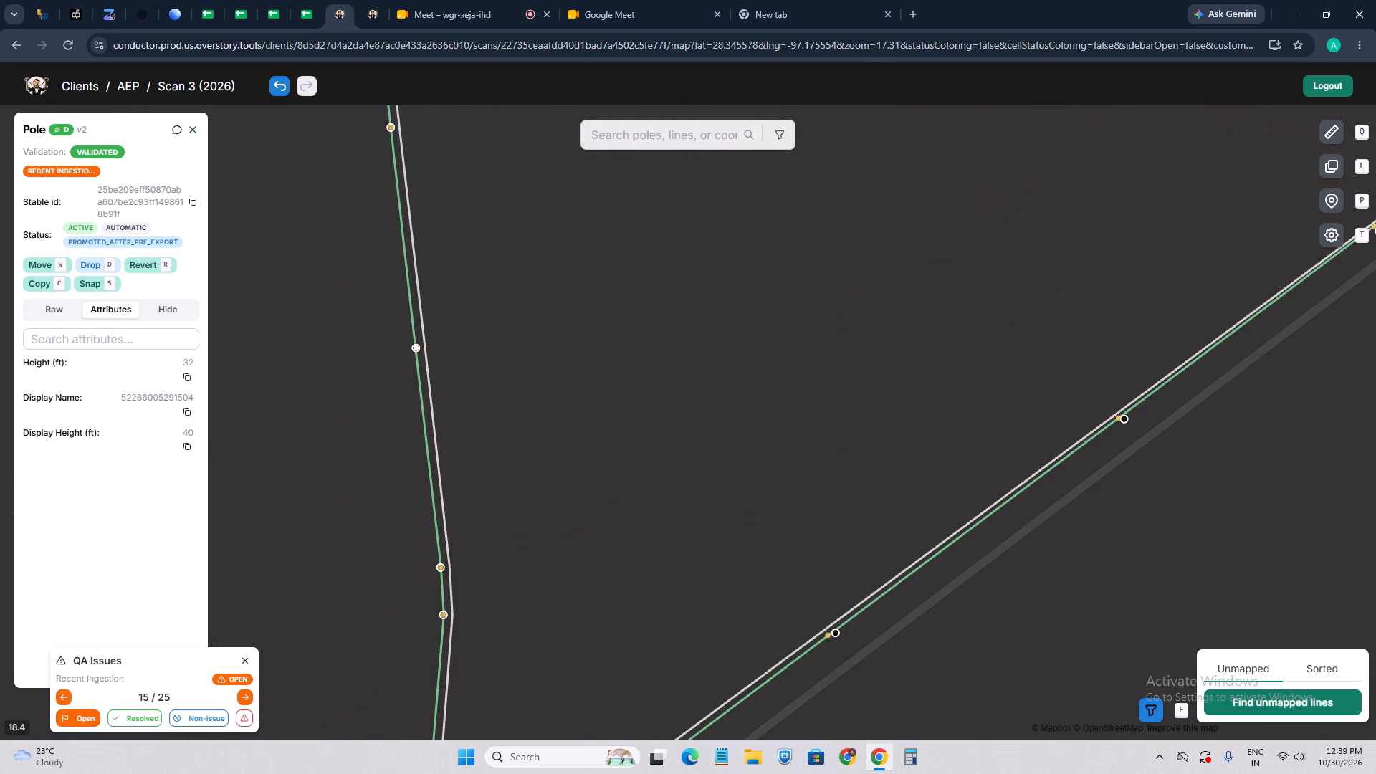
drag(449, 419, 556, 486)
drag(441, 475, 406, 502)
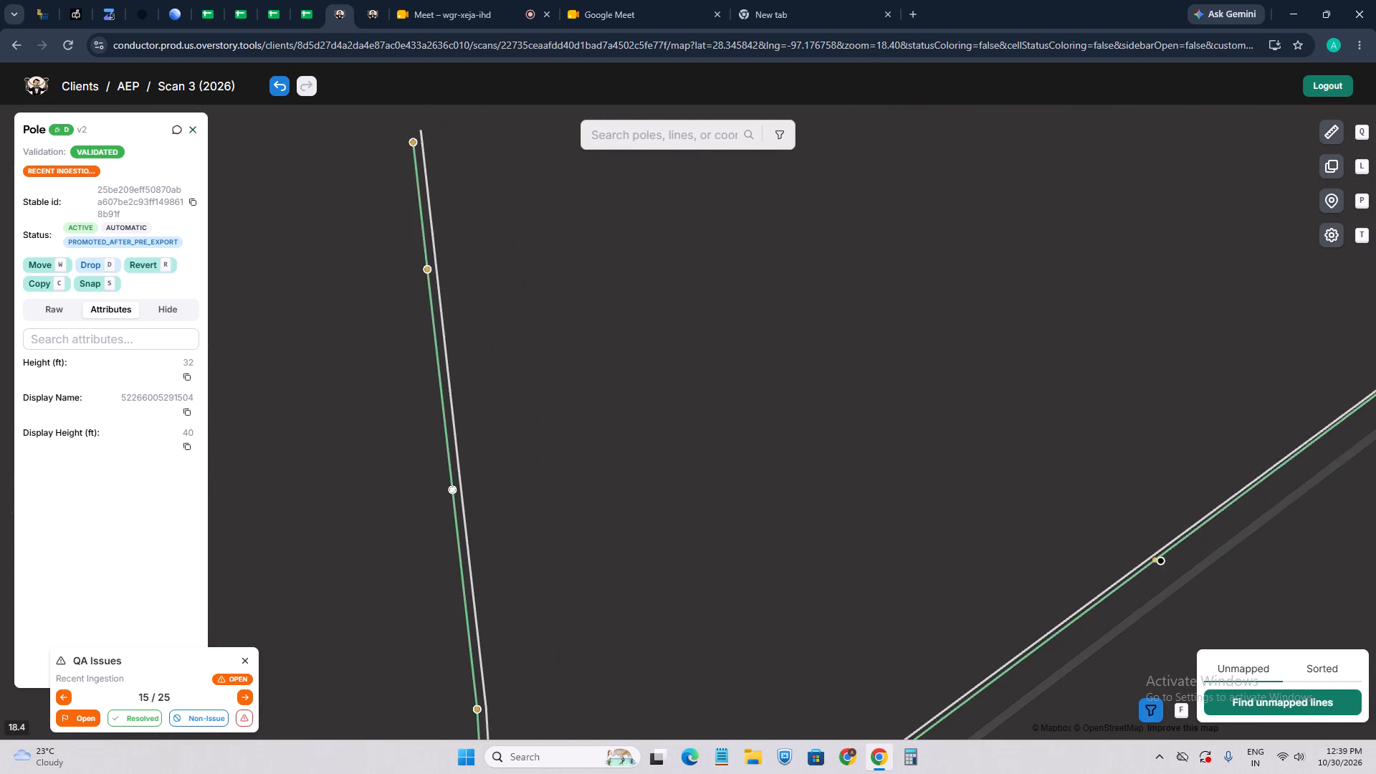
scroll(472, 490, up, 3)
scroll(383, 502, up, 3)
key(w)
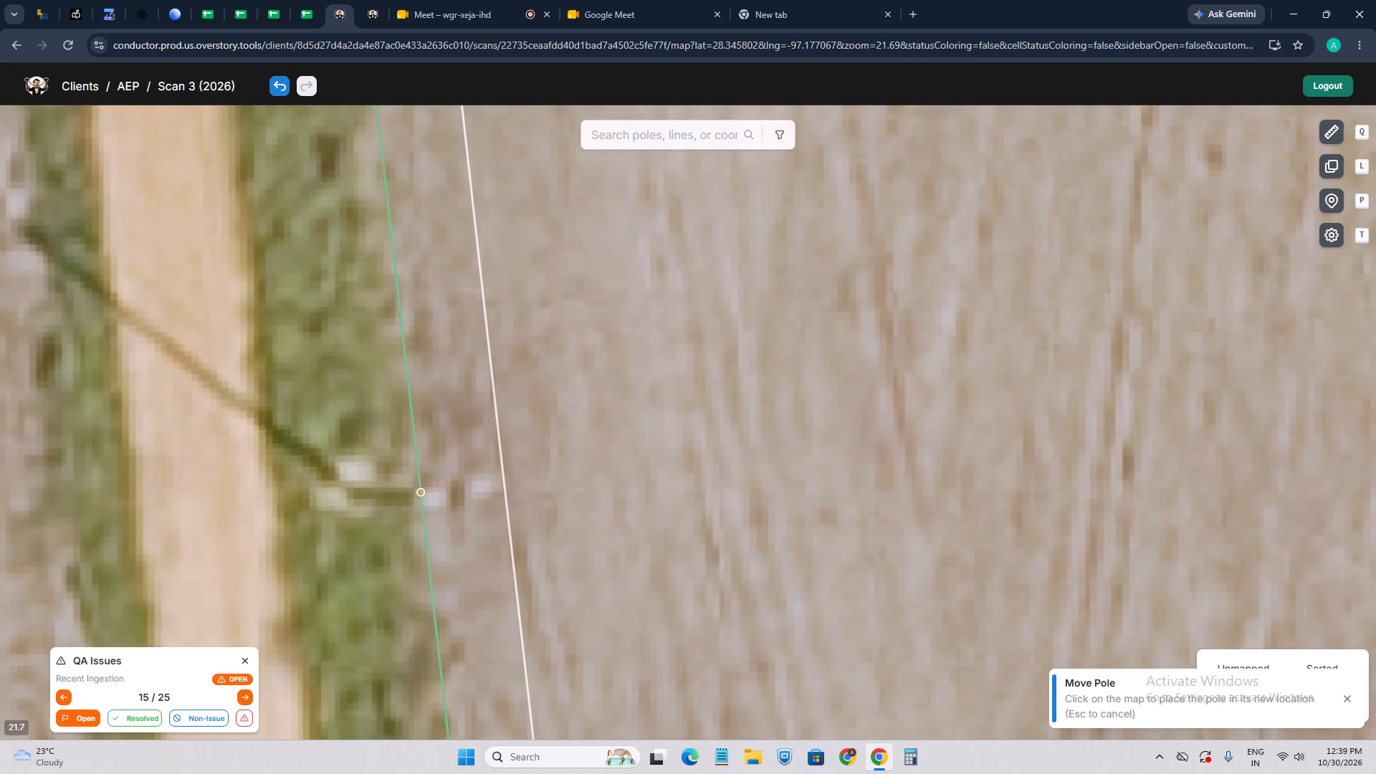
click(352, 491)
Examine the poles and lines south of the moved pole, especially the gap near the dirt-track junction.
scroll(361, 522, down, 6)
drag(391, 414, 415, 526)
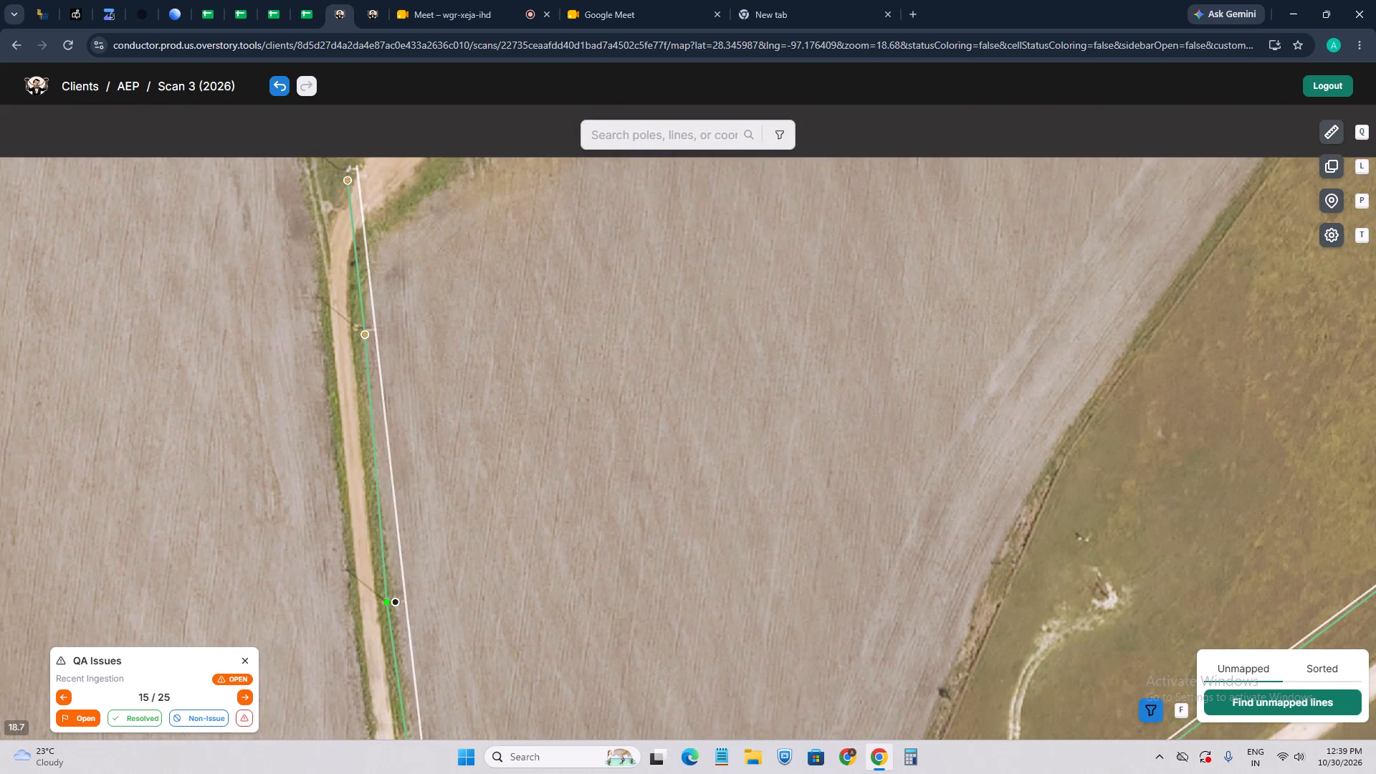
drag(429, 569, 406, 315)
drag(451, 500, 439, 302)
drag(446, 507, 430, 401)
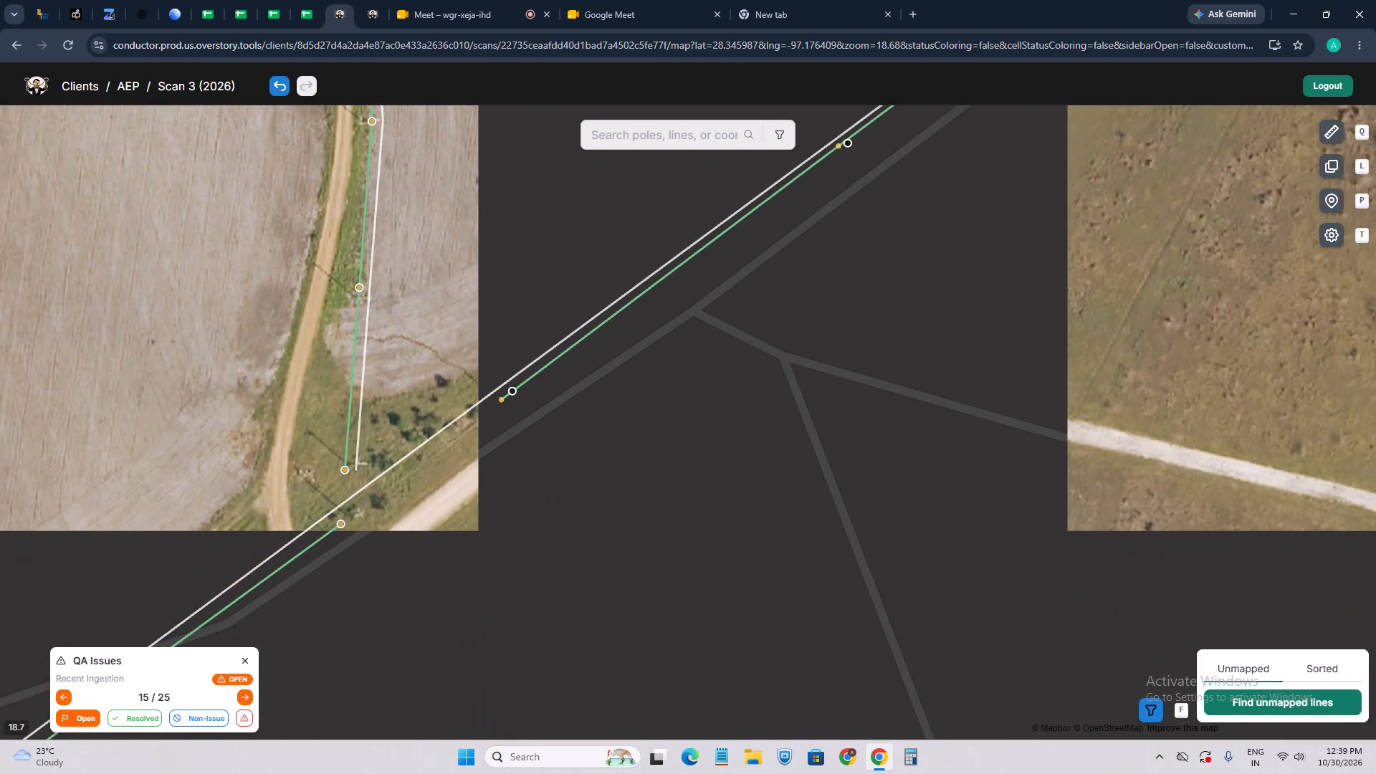
scroll(358, 532, up, 1)
drag(518, 469, 489, 550)
scroll(545, 398, up, 3)
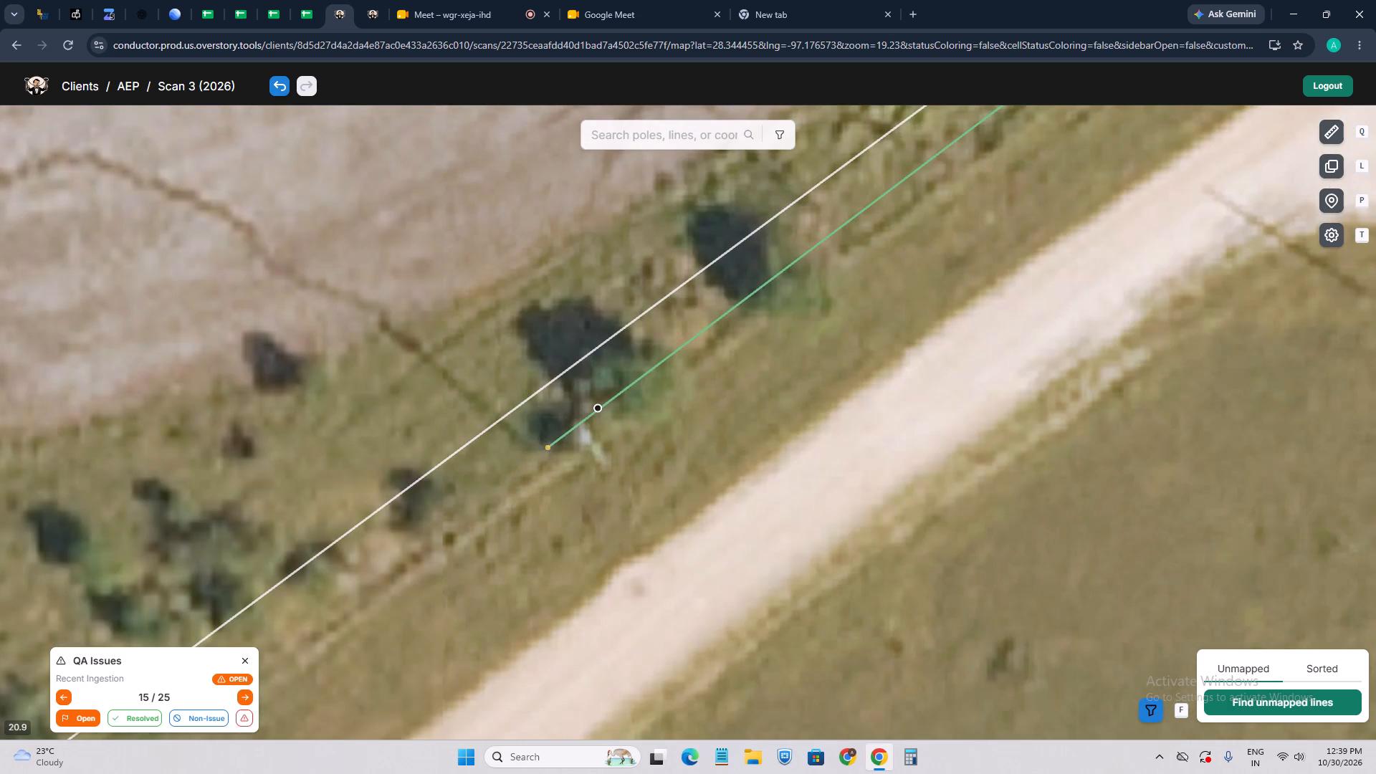
scroll(530, 477, down, 5)
drag(456, 581, 540, 477)
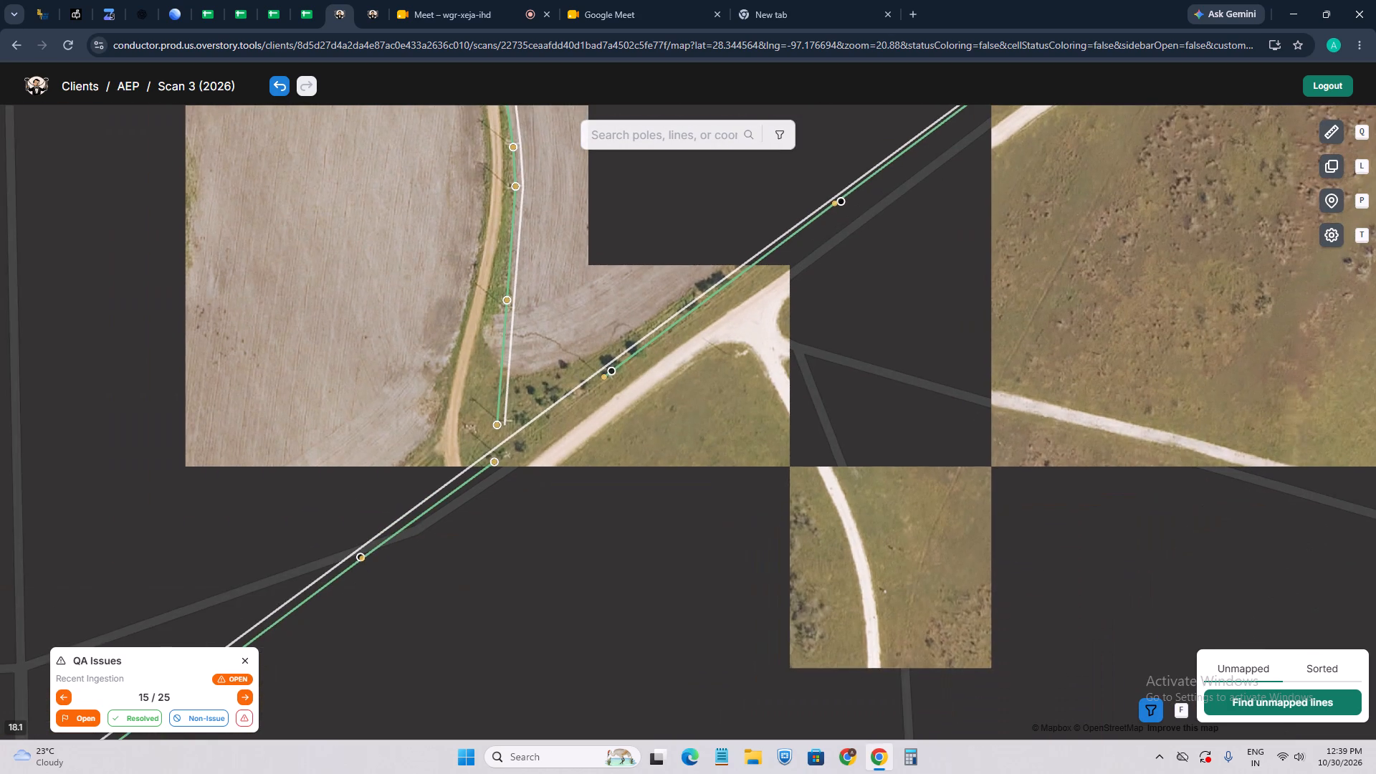
scroll(530, 410, up, 2)
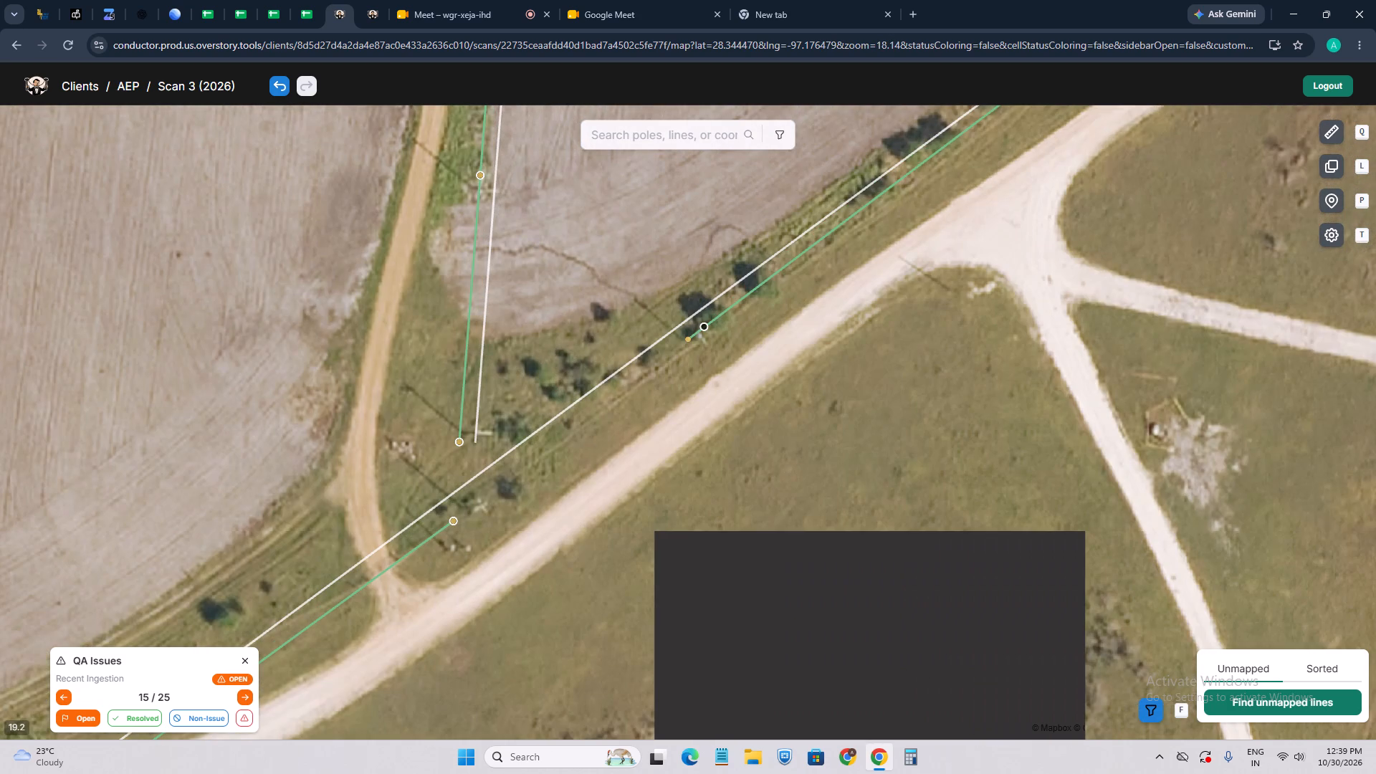
drag(455, 554, 553, 453)
drag(506, 520, 573, 428)
drag(628, 384, 573, 502)
scroll(575, 449, up, 3)
scroll(580, 427, down, 2)
drag(599, 383, 512, 507)
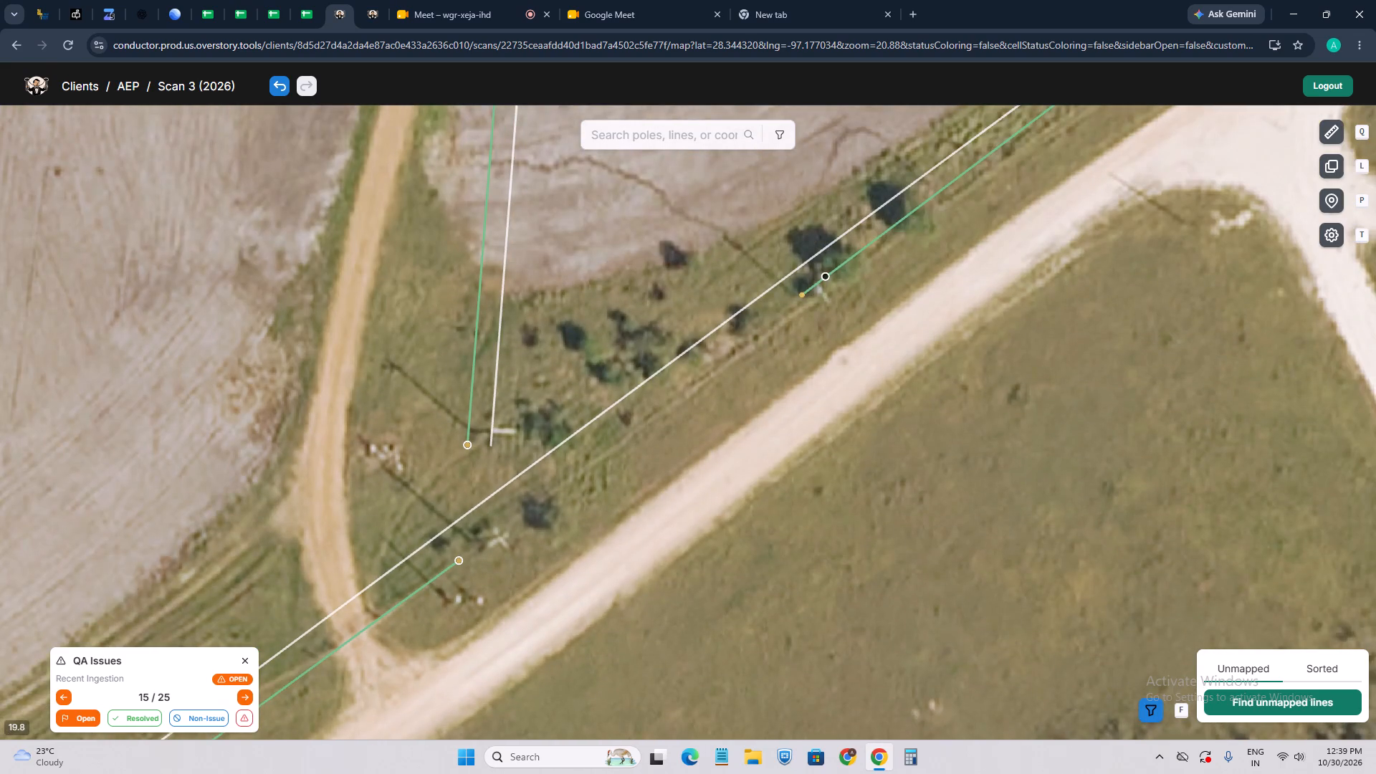
drag(645, 434, 600, 499)
scroll(591, 443, down, 5)
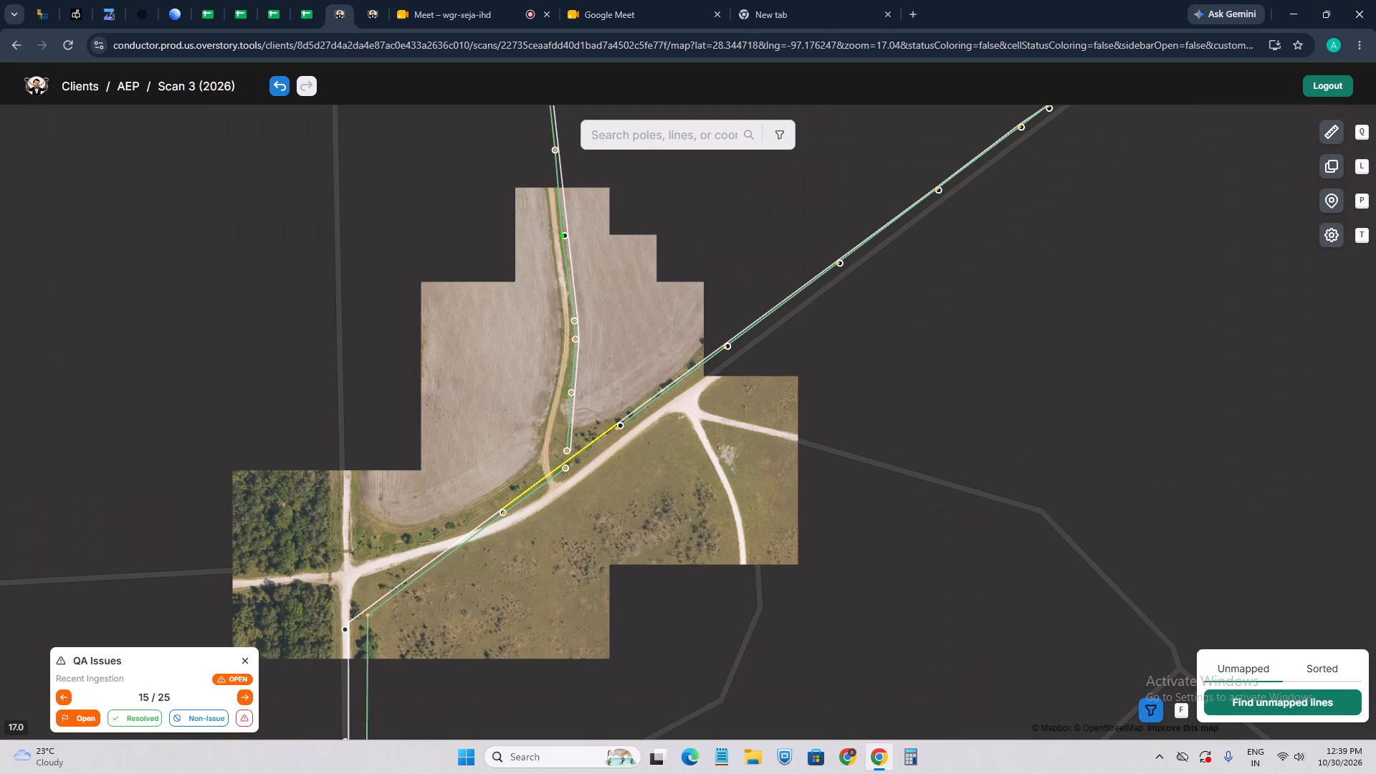
scroll(589, 446, up, 3)
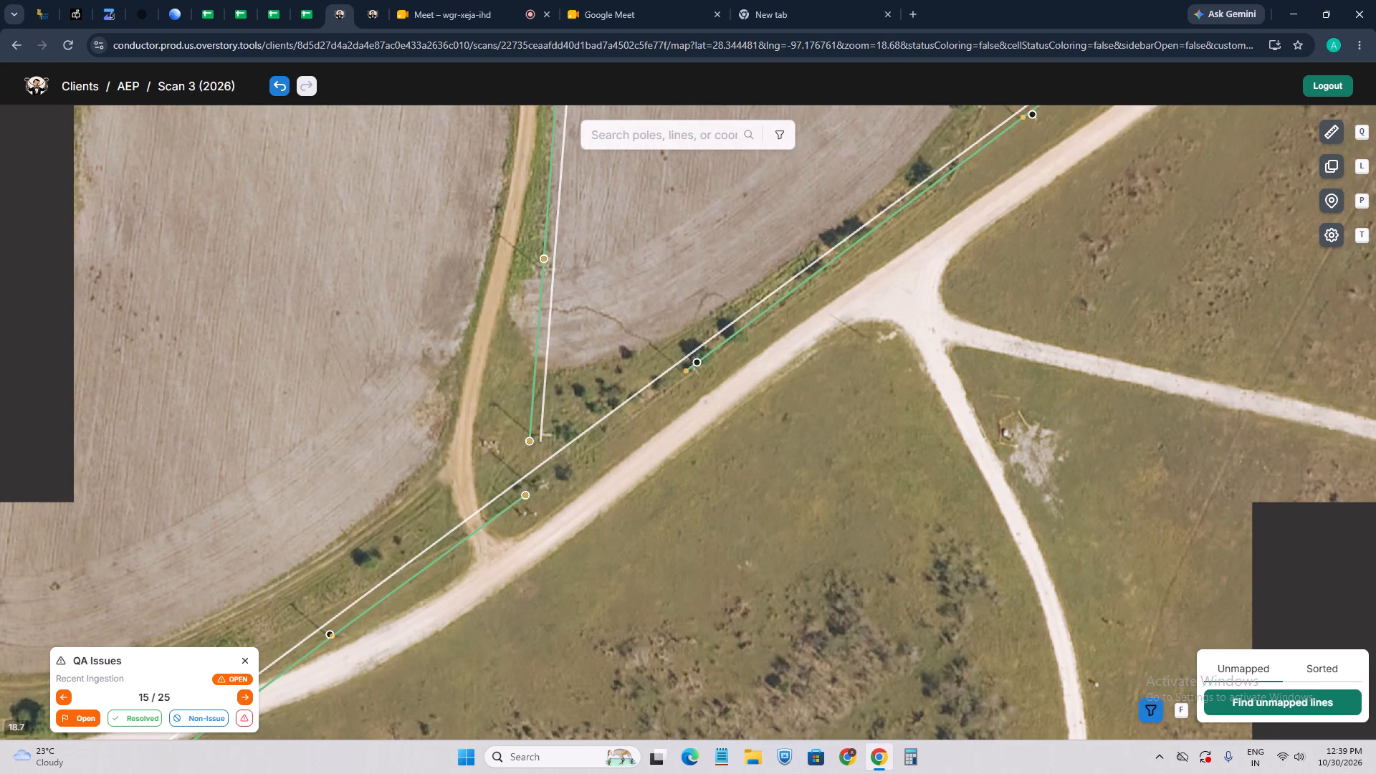
In the cell 9738 tab, check the circuit filter and close the cell.
click(375, 18)
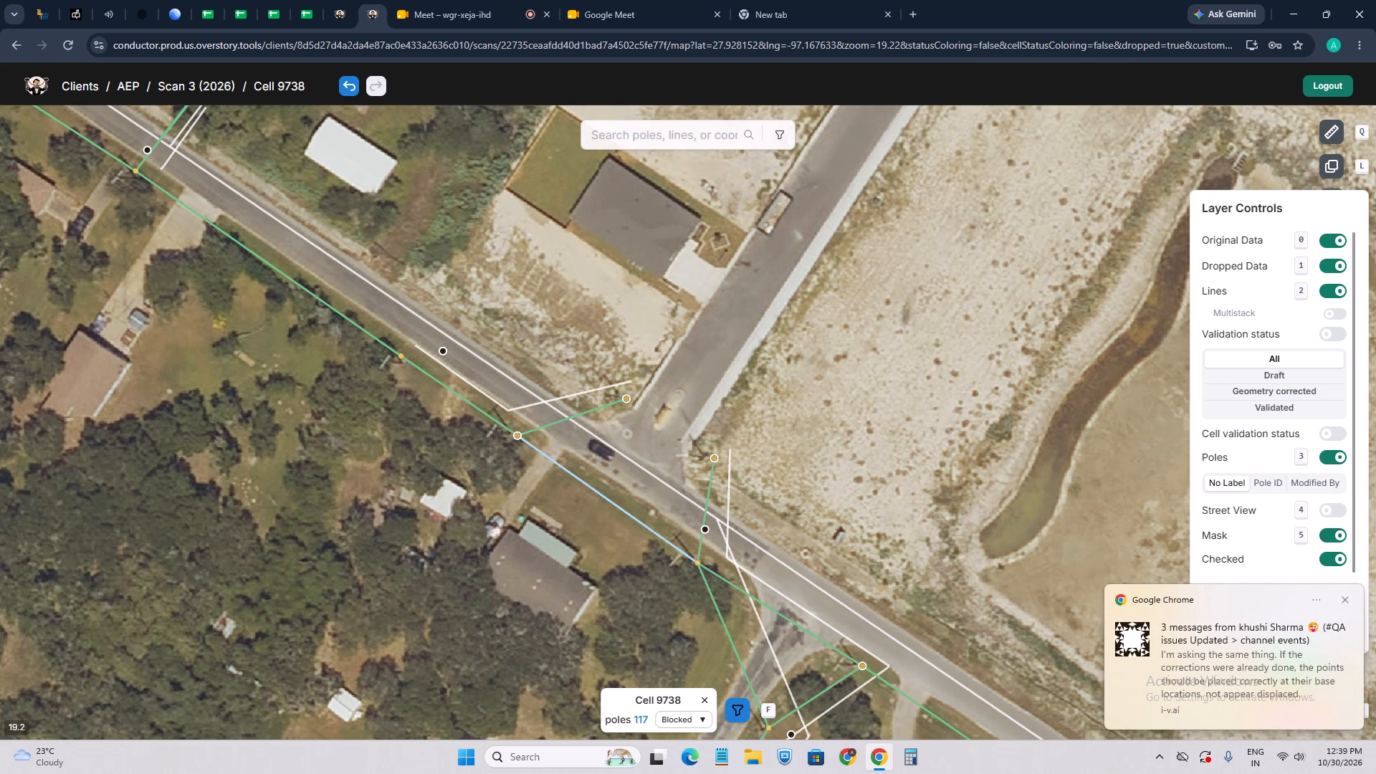
click(734, 708)
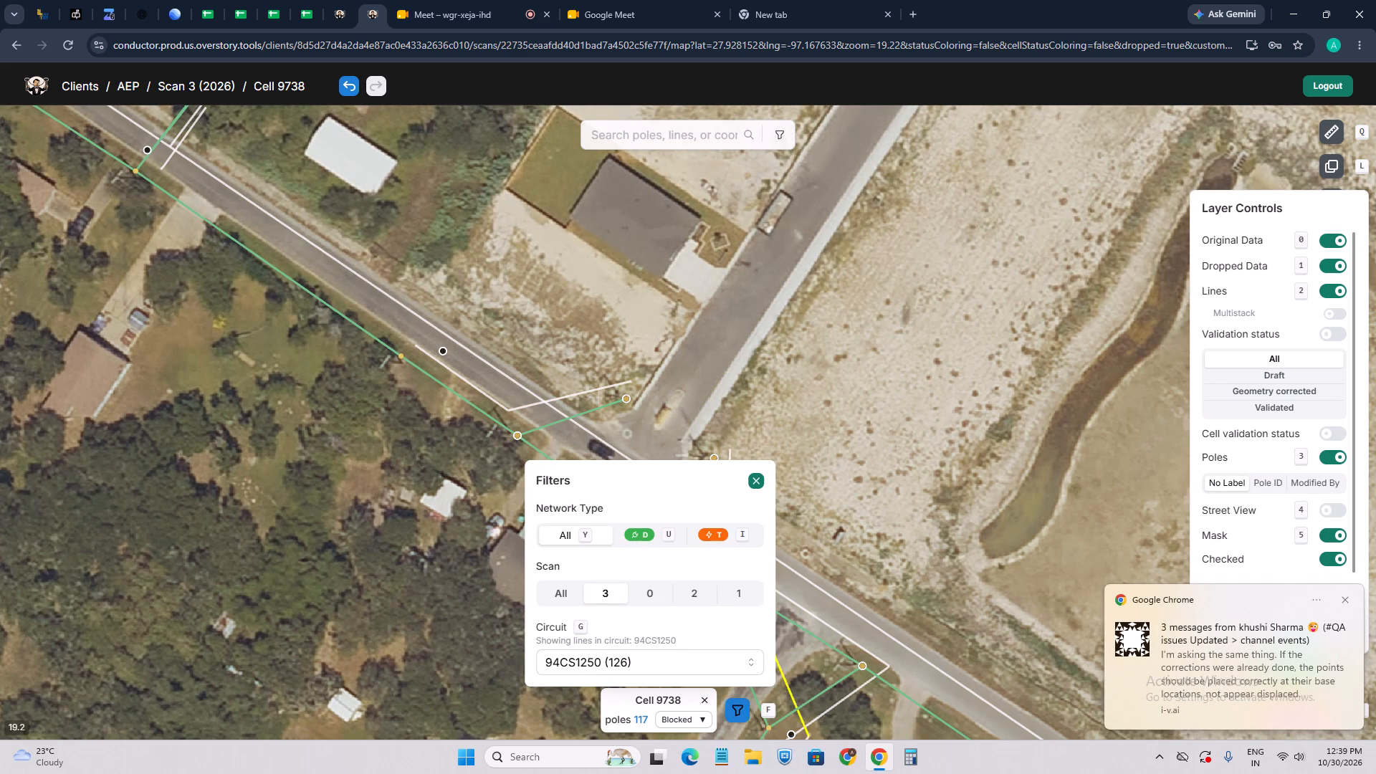
click(758, 484)
click(705, 696)
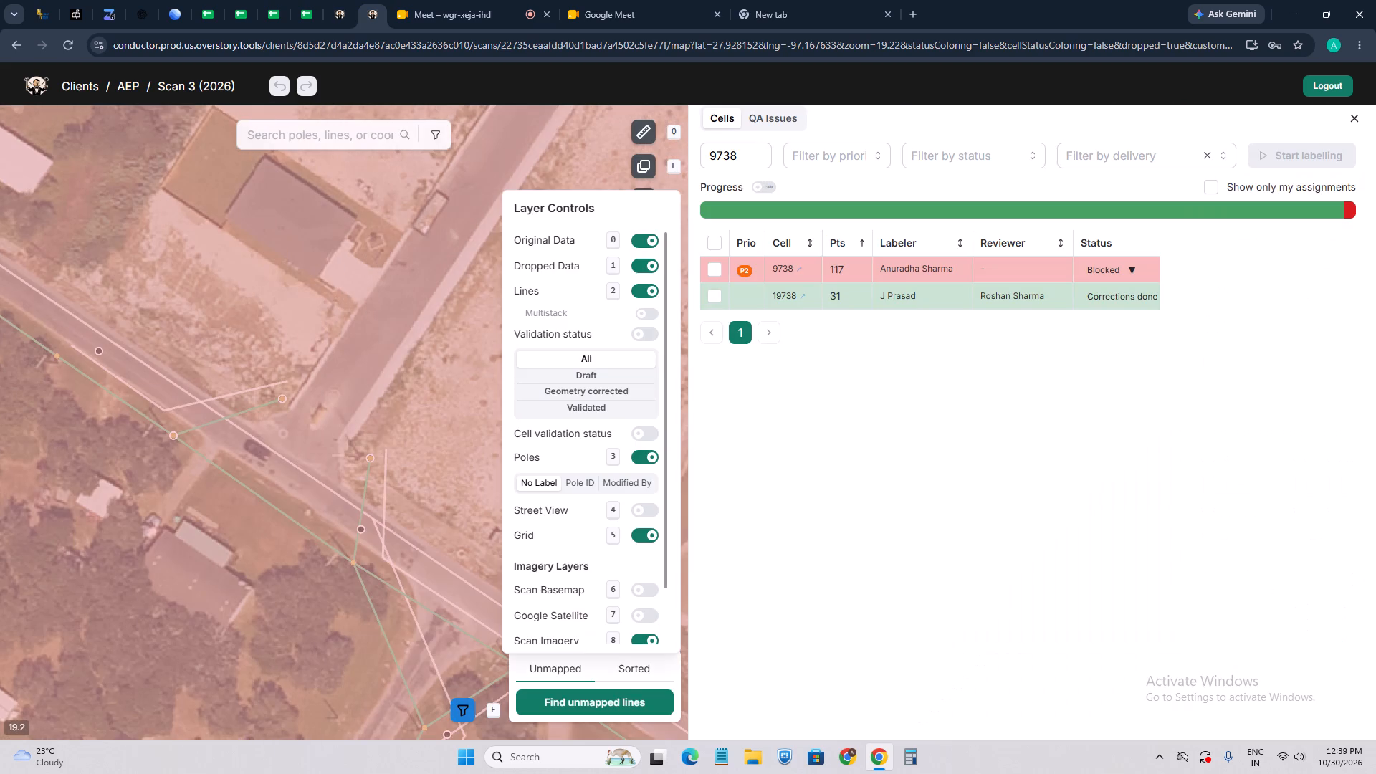
Back on the QA Issues map, revisit issue 14 and jump to its pole's current version.
click(346, 9)
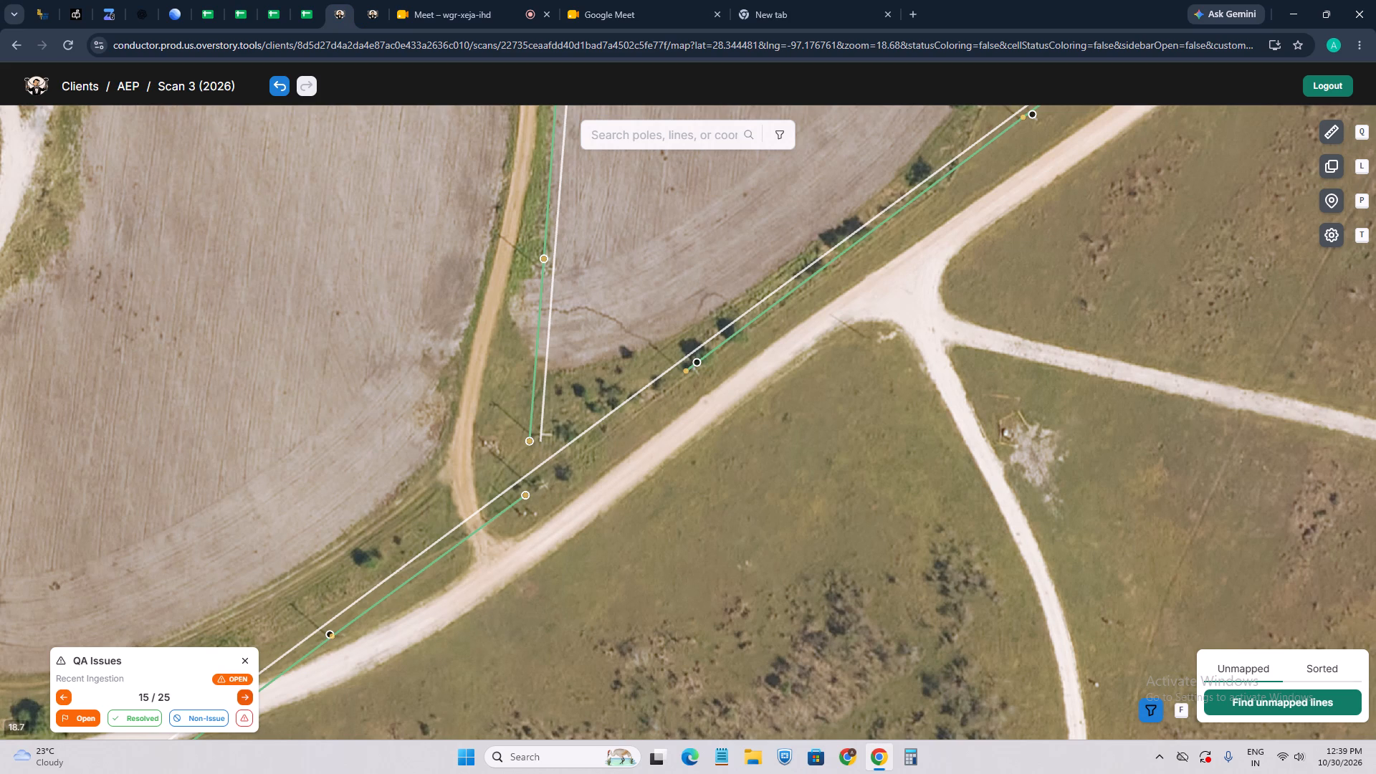
click(57, 694)
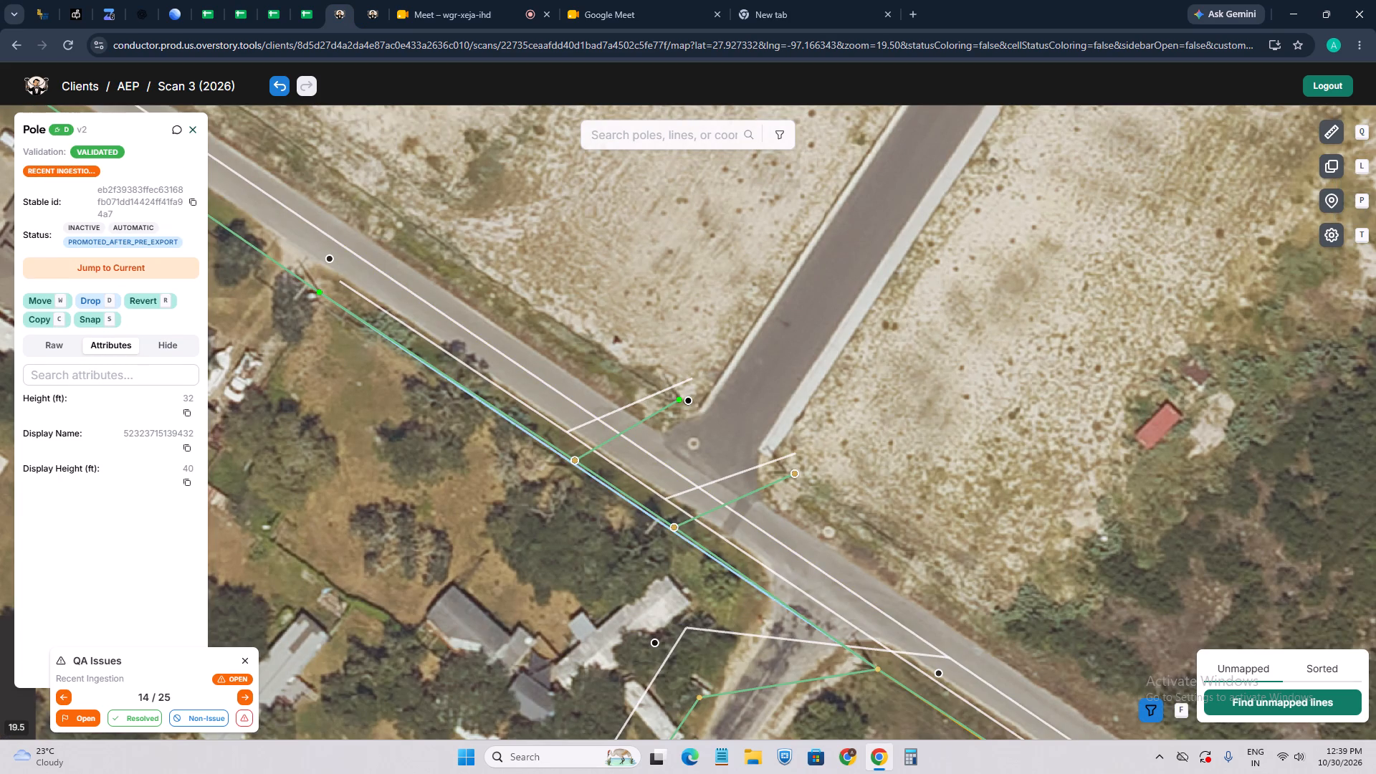
click(167, 264)
click(614, 299)
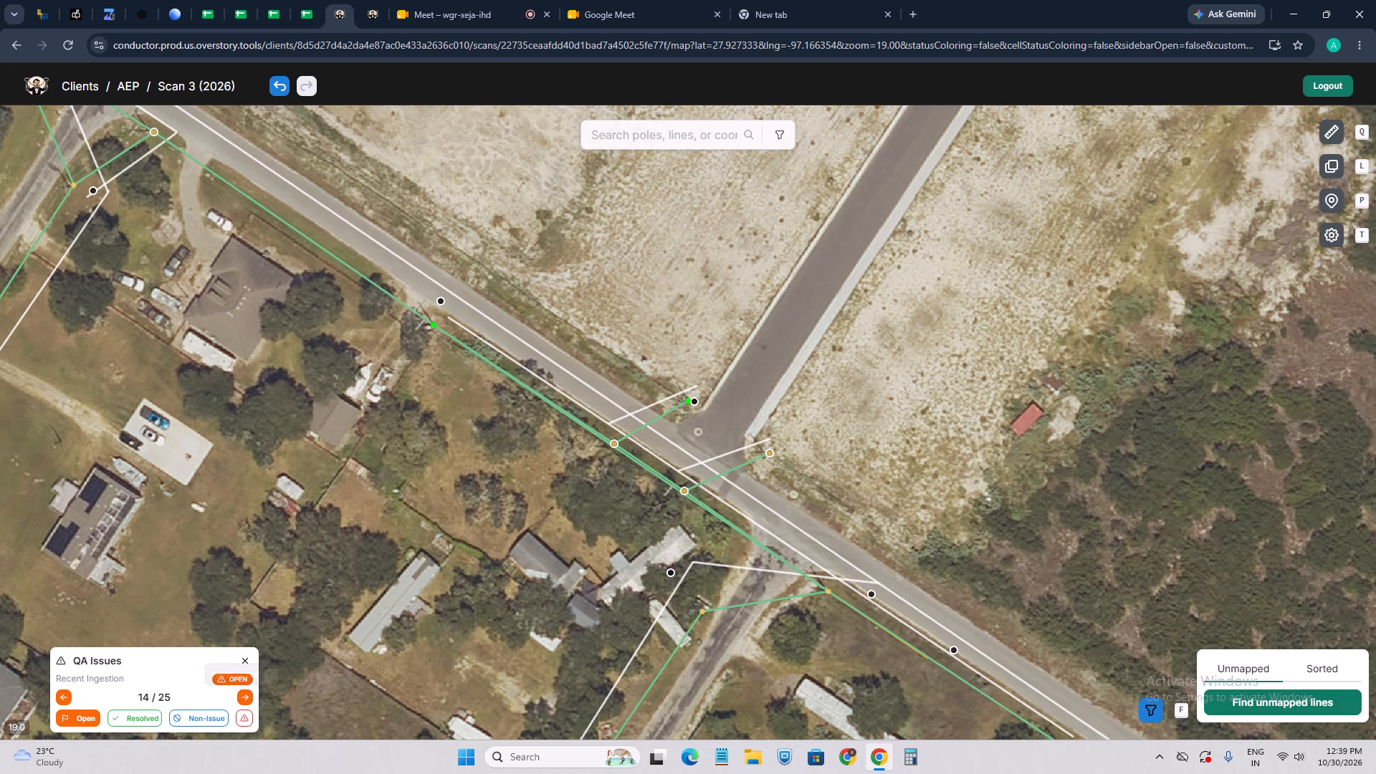
Go to QA issue 15 and examine the line gap at the dirt-track junction, including the original line and Street View coverage.
click(242, 699)
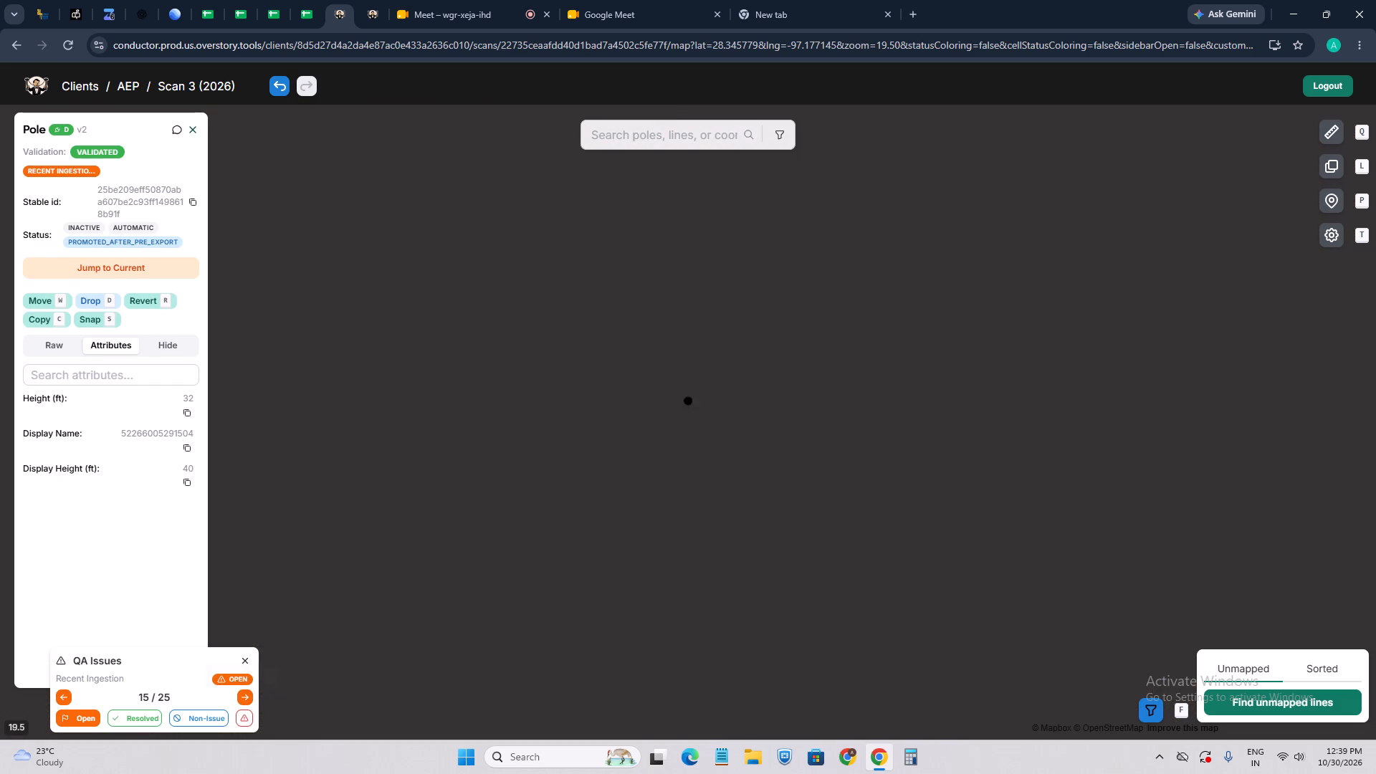
scroll(707, 371, down, 4)
drag(809, 558, 825, 408)
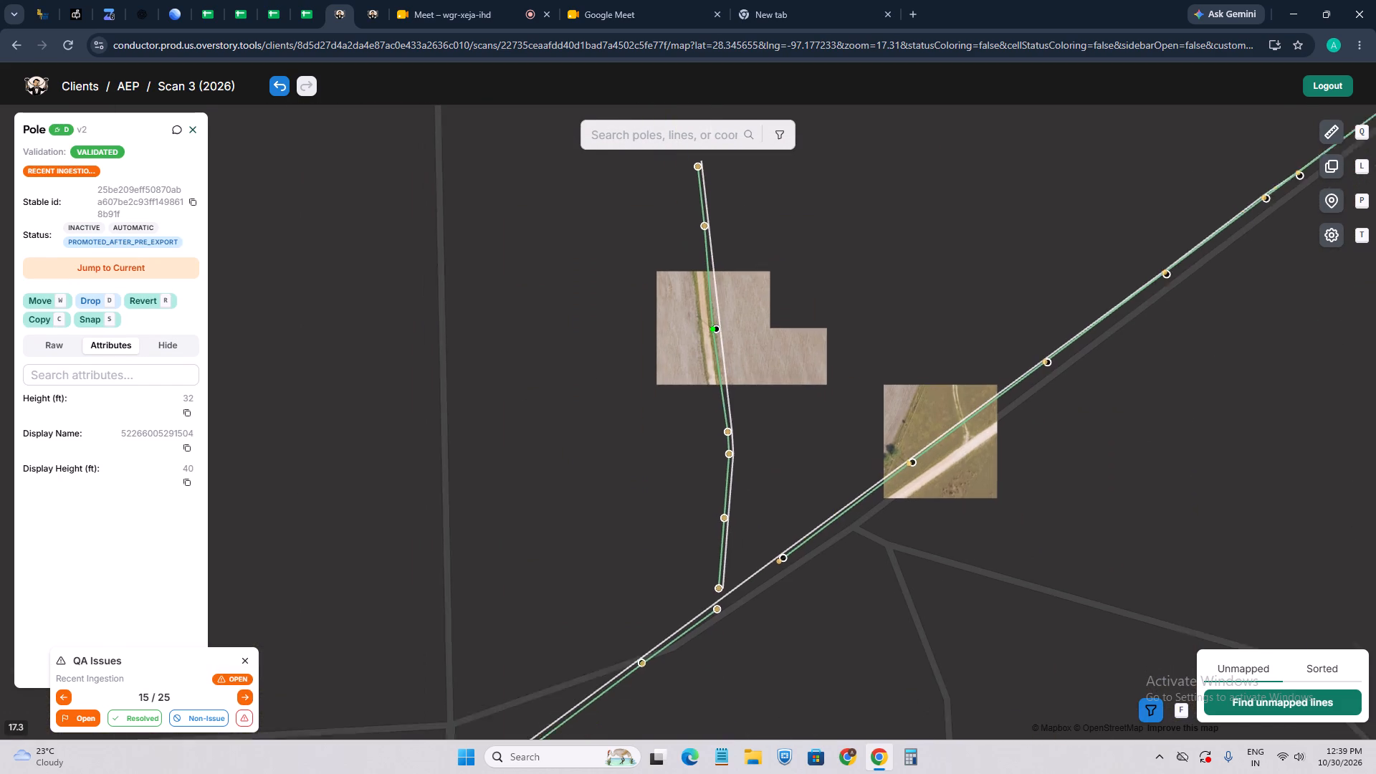
drag(825, 408, 824, 403)
scroll(780, 502, up, 4)
scroll(704, 483, down, 1)
drag(647, 579, 673, 487)
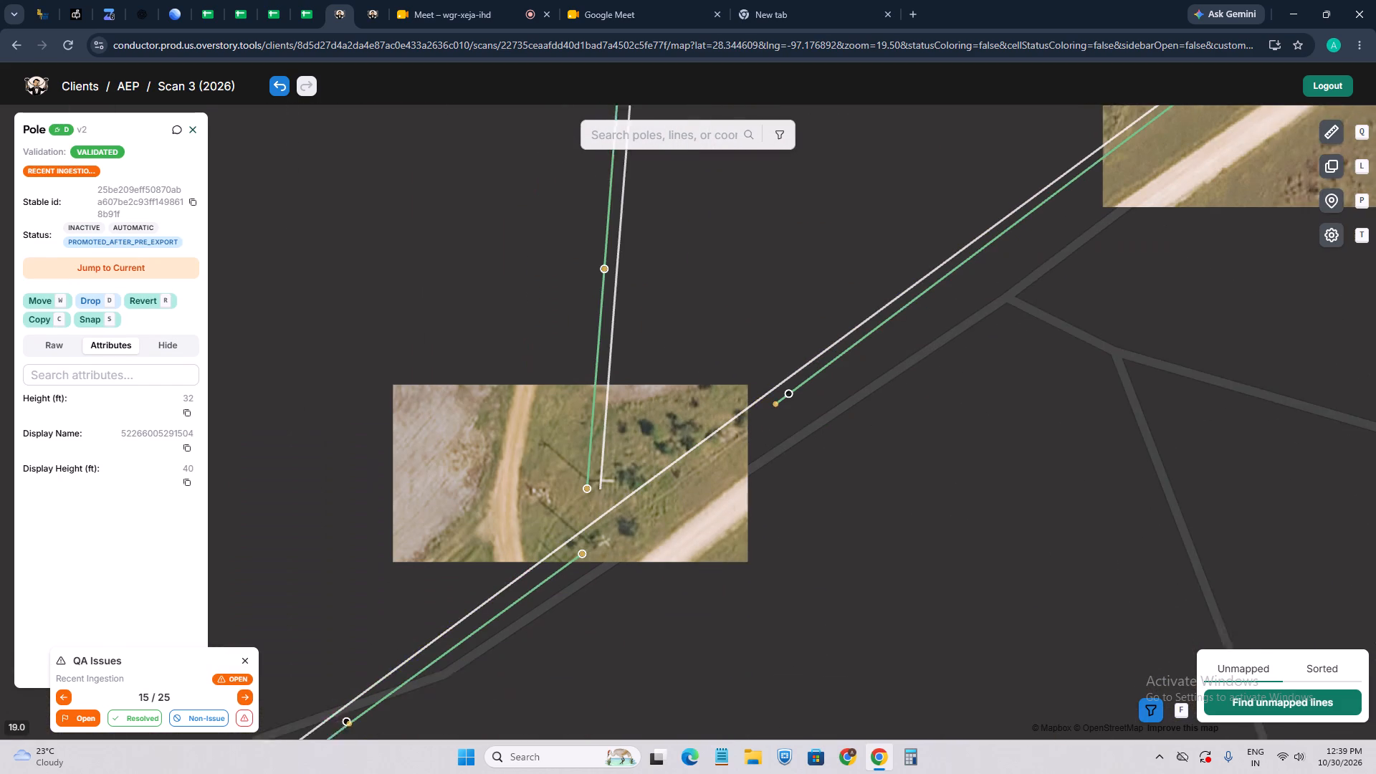
drag(673, 487, 674, 487)
click(629, 484)
drag(587, 567, 627, 507)
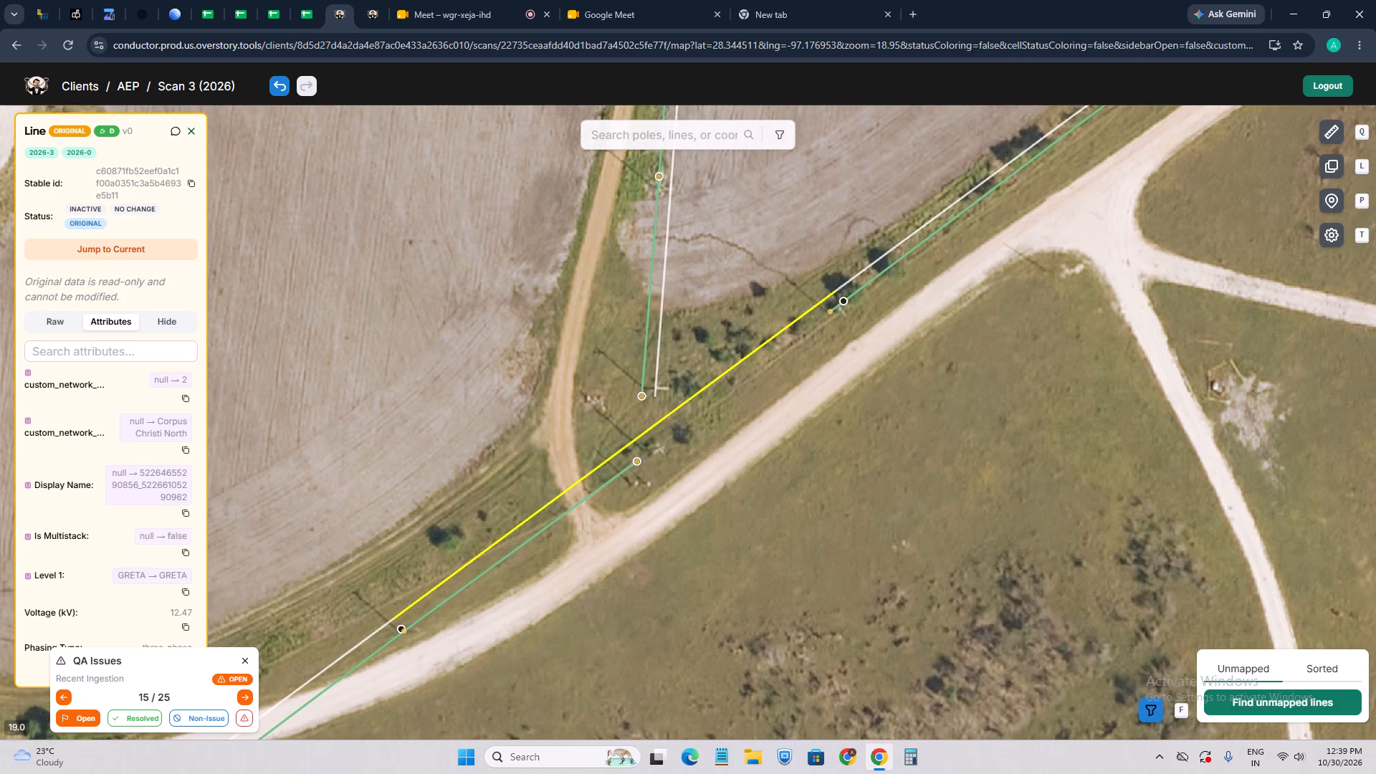
key(4)
click(475, 451)
scroll(475, 451, down, 2)
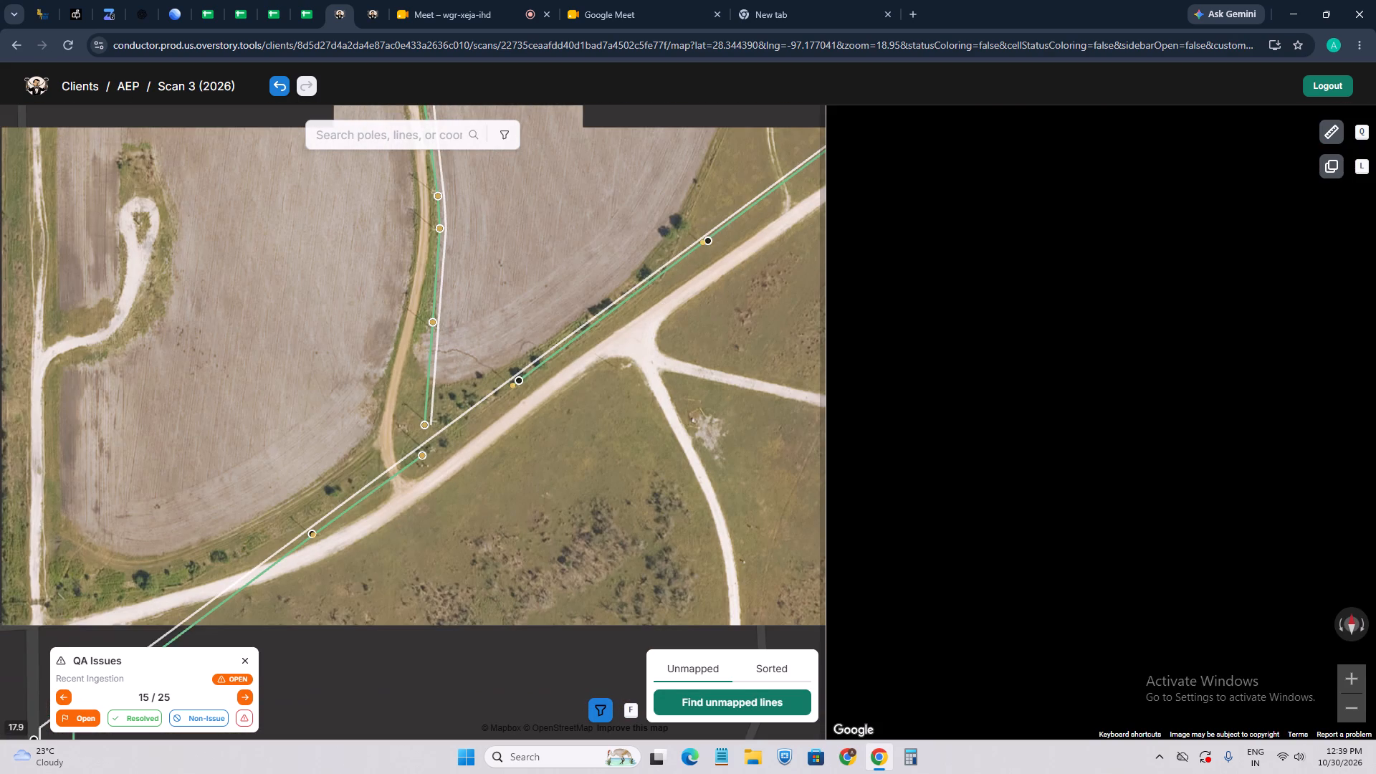
key(4)
scroll(750, 444, up, 3)
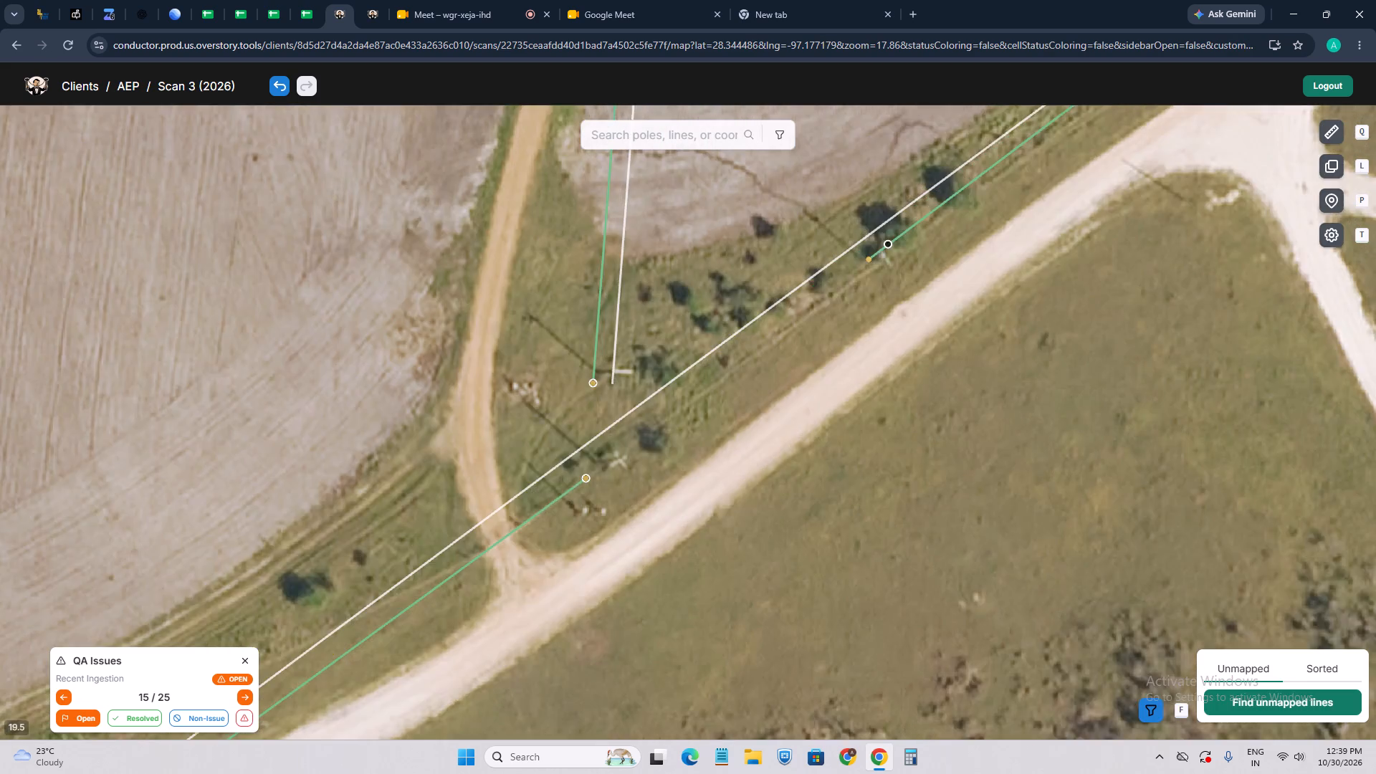
scroll(778, 440, up, 1)
scroll(698, 378, down, 3)
Move the diagonal line's second pole northeast of the dirt-track junction slightly west onto the base of its shadow.
drag(742, 285, 650, 447)
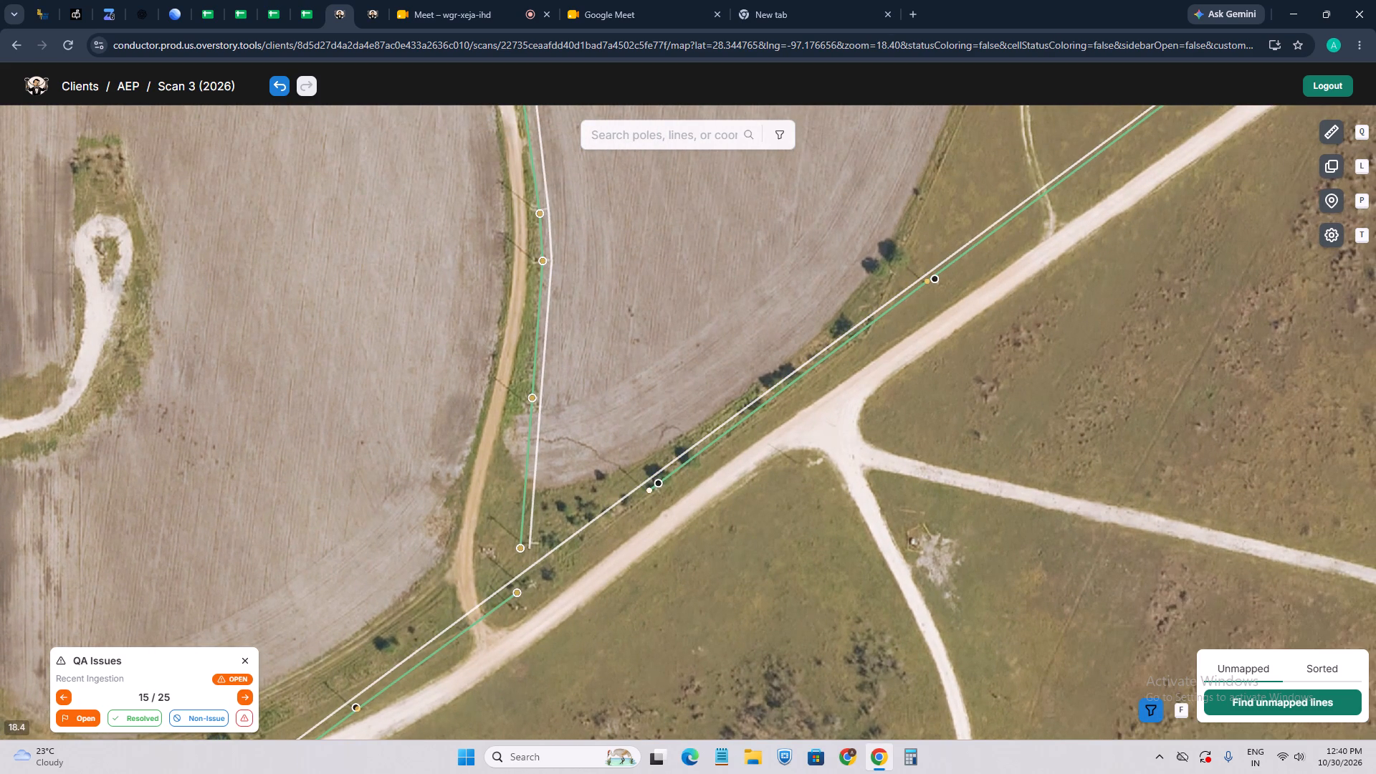
scroll(945, 311, up, 6)
click(721, 285)
scroll(735, 322, up, 3)
key(w)
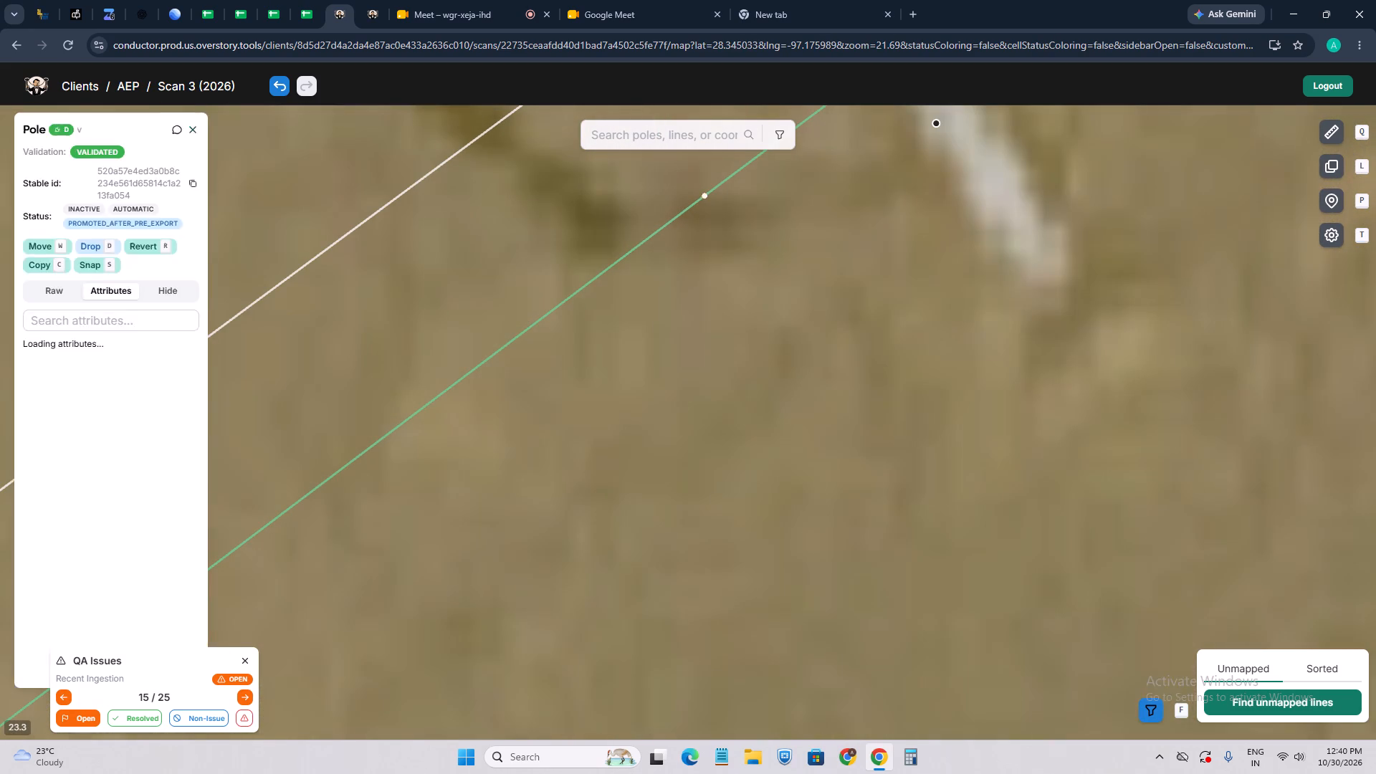
click(596, 218)
scroll(595, 302, down, 7)
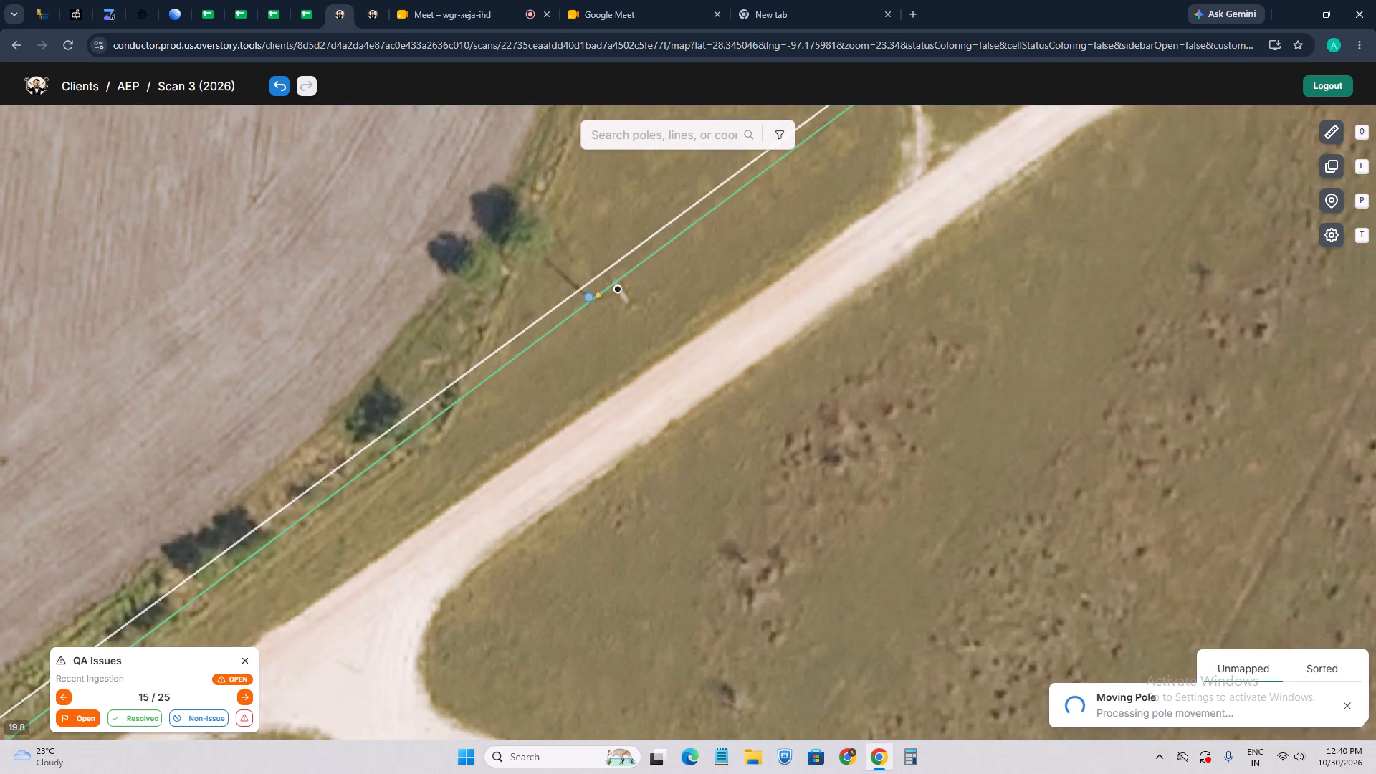
Move the diagonal line's pole beside the bushes, nearest northeast of the dirt-track junction, slightly west onto its shadow base.
drag(484, 437, 598, 348)
drag(426, 497, 593, 383)
click(444, 428)
scroll(432, 457, up, 2)
key(w)
scroll(460, 379, up, 3)
click(398, 414)
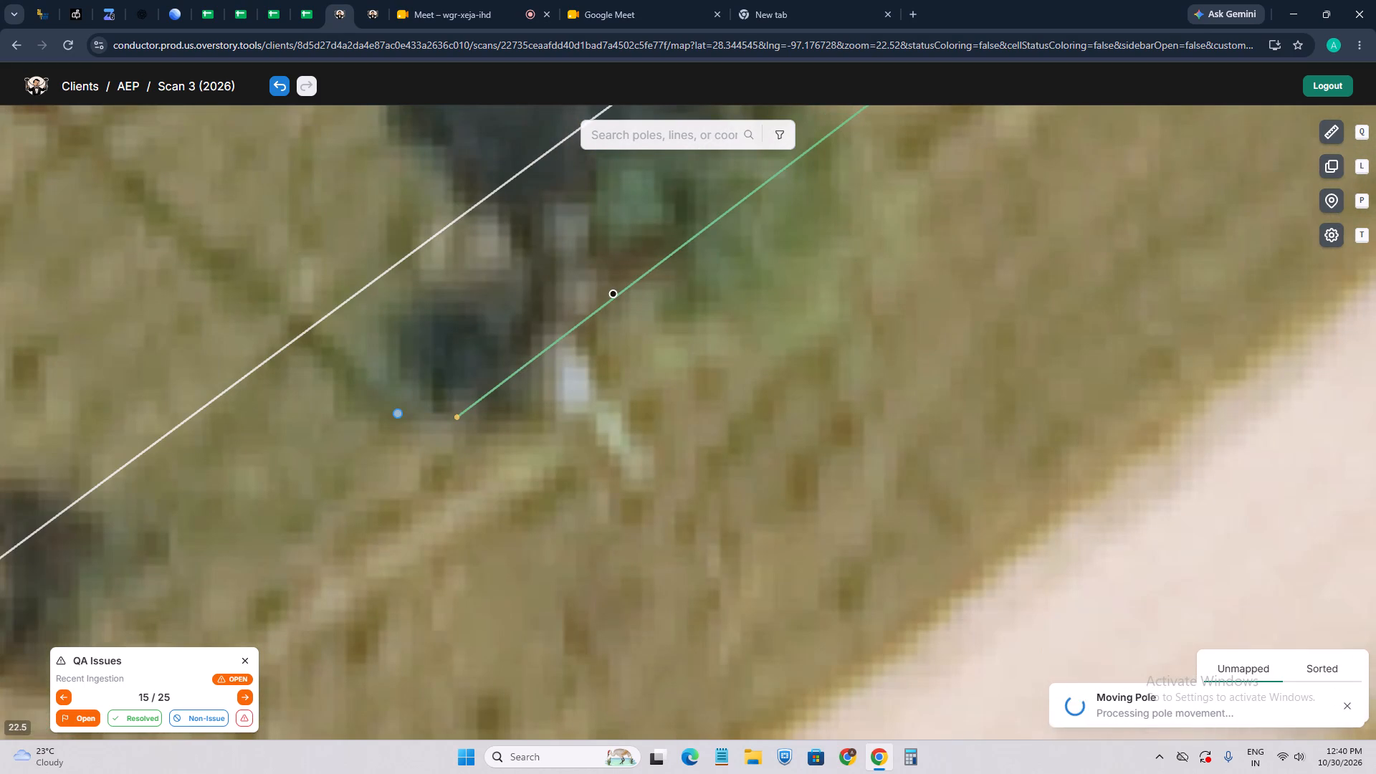
Move the diagonal line's third pole, just northeast of the curved side track, slightly west onto its shadow base.
scroll(447, 401, down, 6)
drag(710, 239, 445, 441)
drag(657, 301, 527, 506)
drag(747, 333, 465, 567)
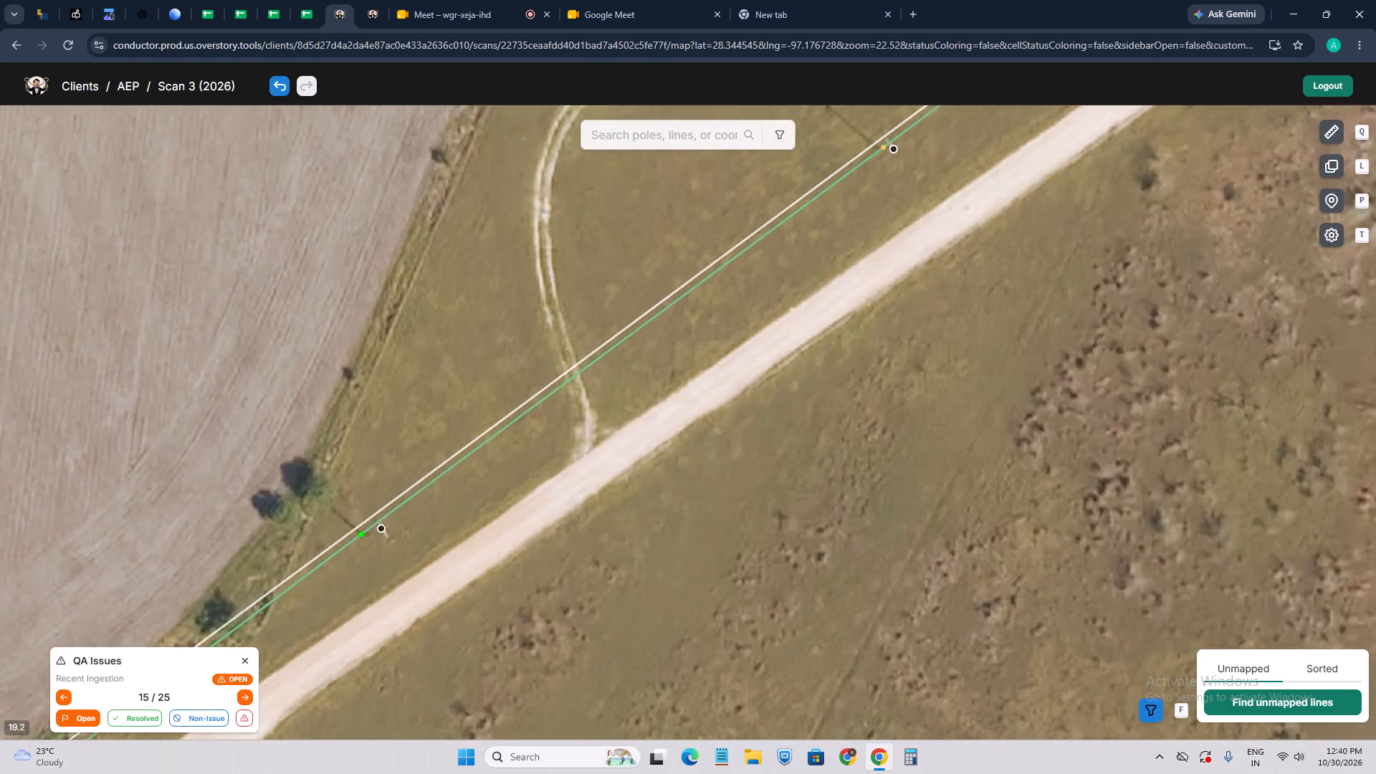
drag(748, 317, 672, 469)
scroll(717, 383, up, 2)
click(677, 325)
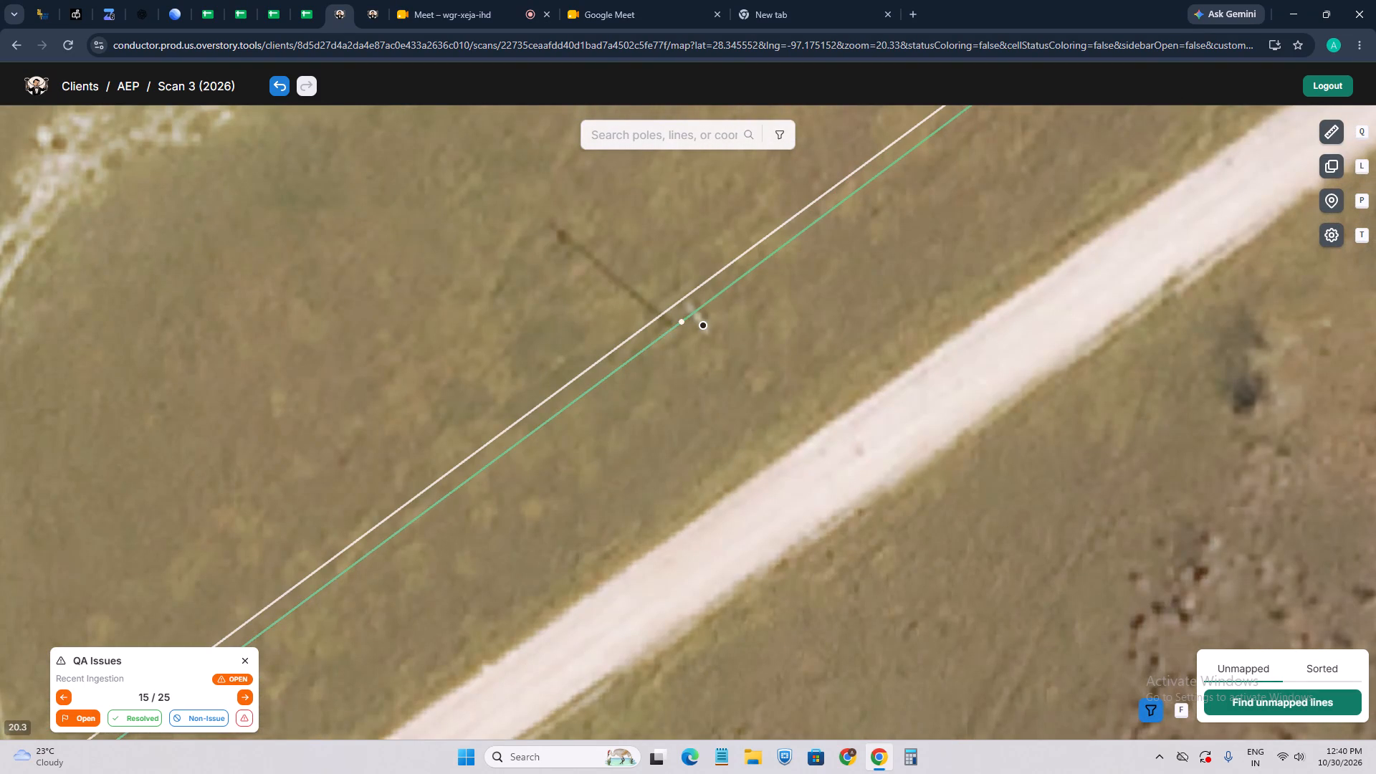
click(683, 324)
scroll(704, 347, up, 4)
drag(654, 287, 669, 513)
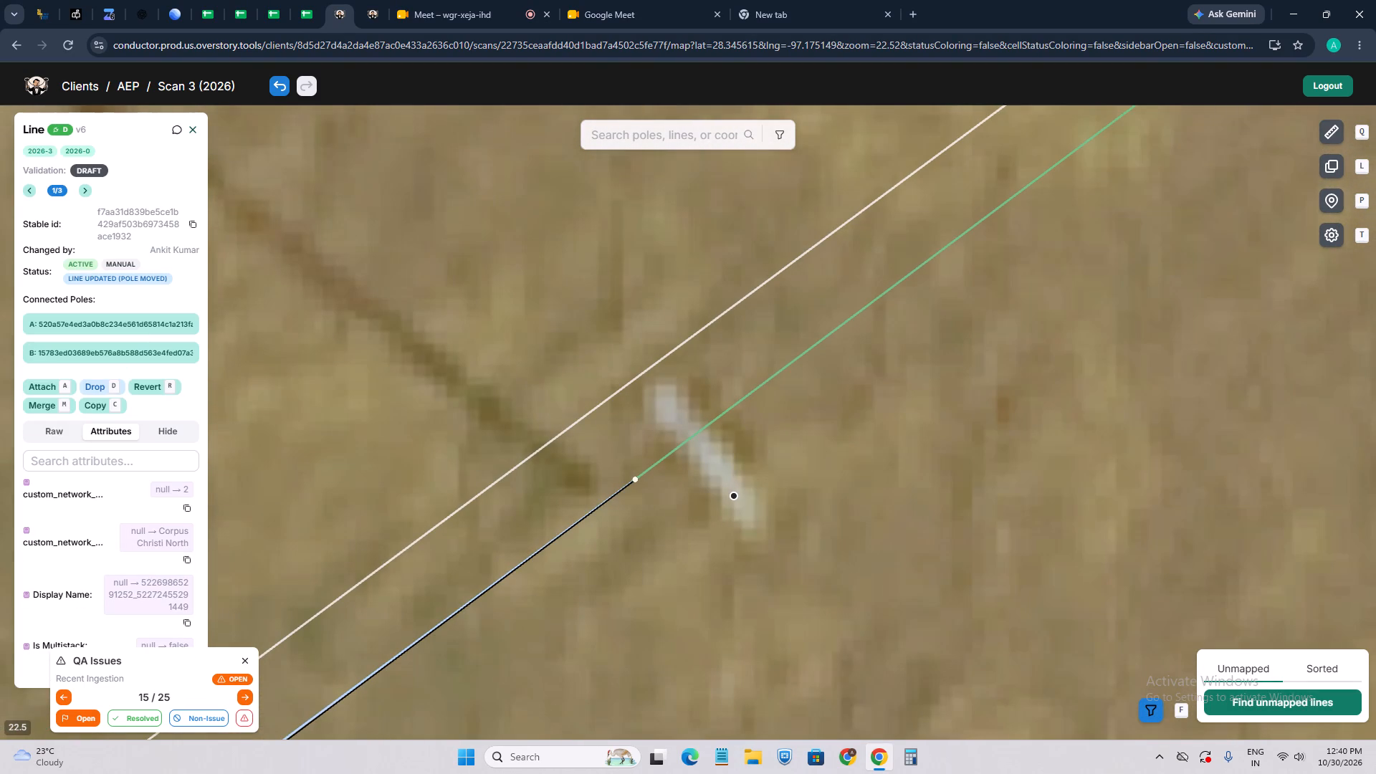
click(635, 482)
scroll(625, 567, up, 1)
key(w)
click(578, 453)
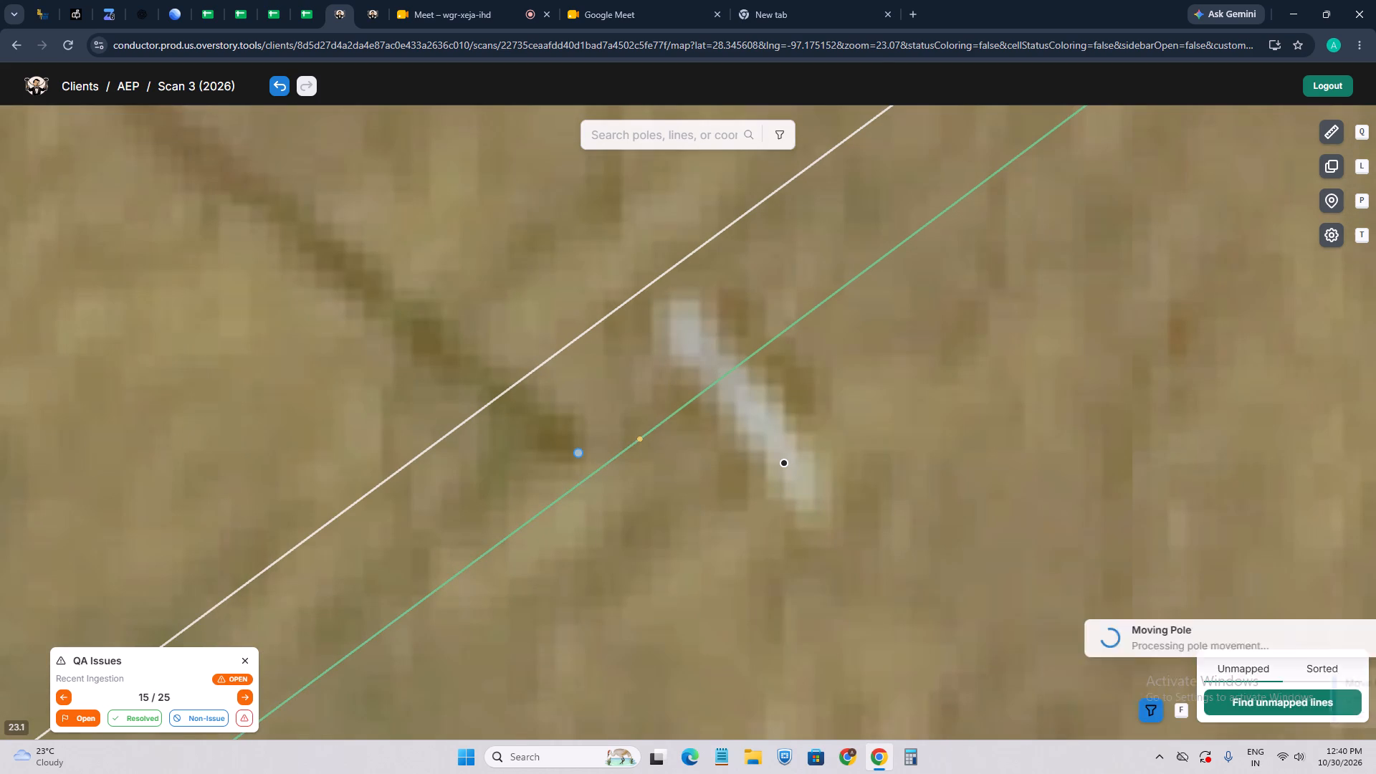
Move the following pole northeast along the diagonal line, in the open grass, west onto its shadow base.
scroll(631, 477, down, 5)
drag(808, 372, 704, 473)
scroll(752, 423, down, 3)
drag(979, 323, 841, 485)
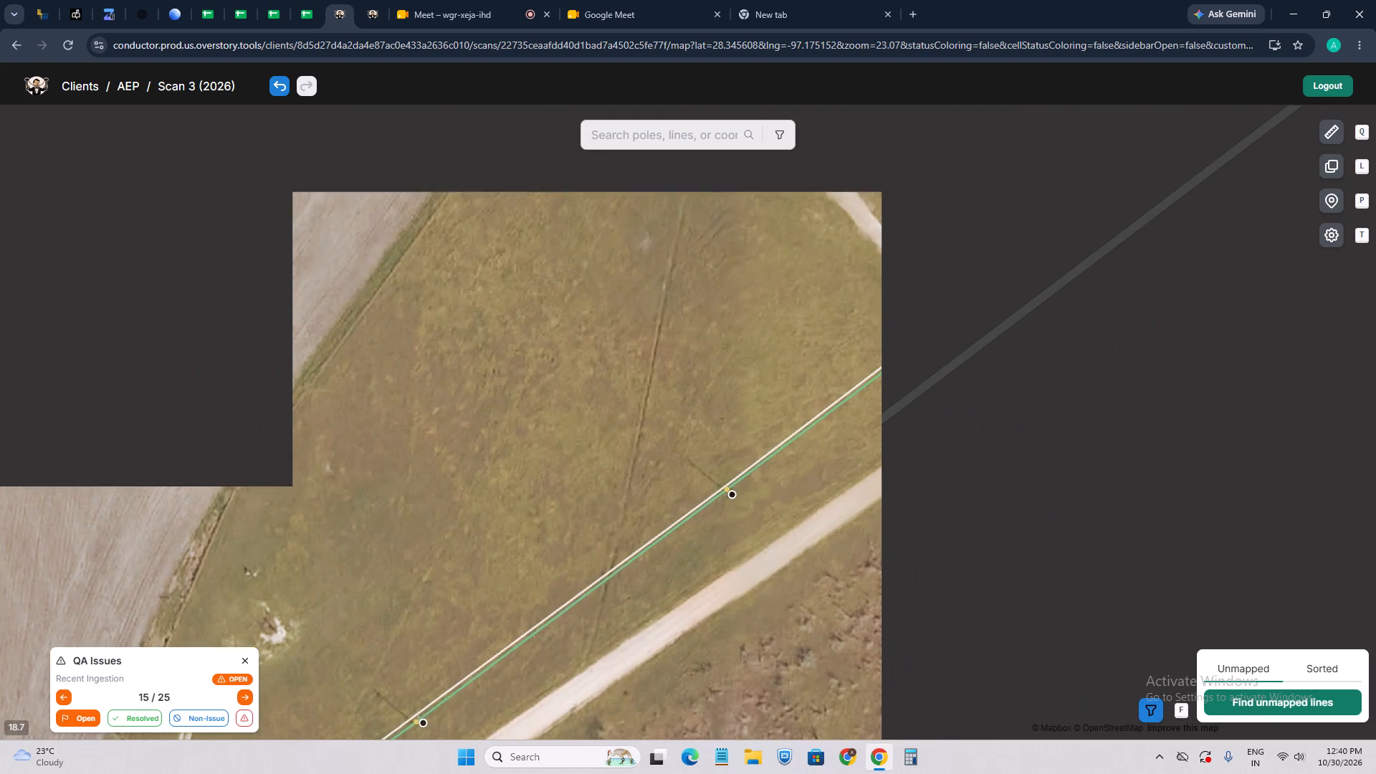
scroll(735, 520, up, 2)
click(720, 454)
scroll(722, 481, up, 4)
key(w)
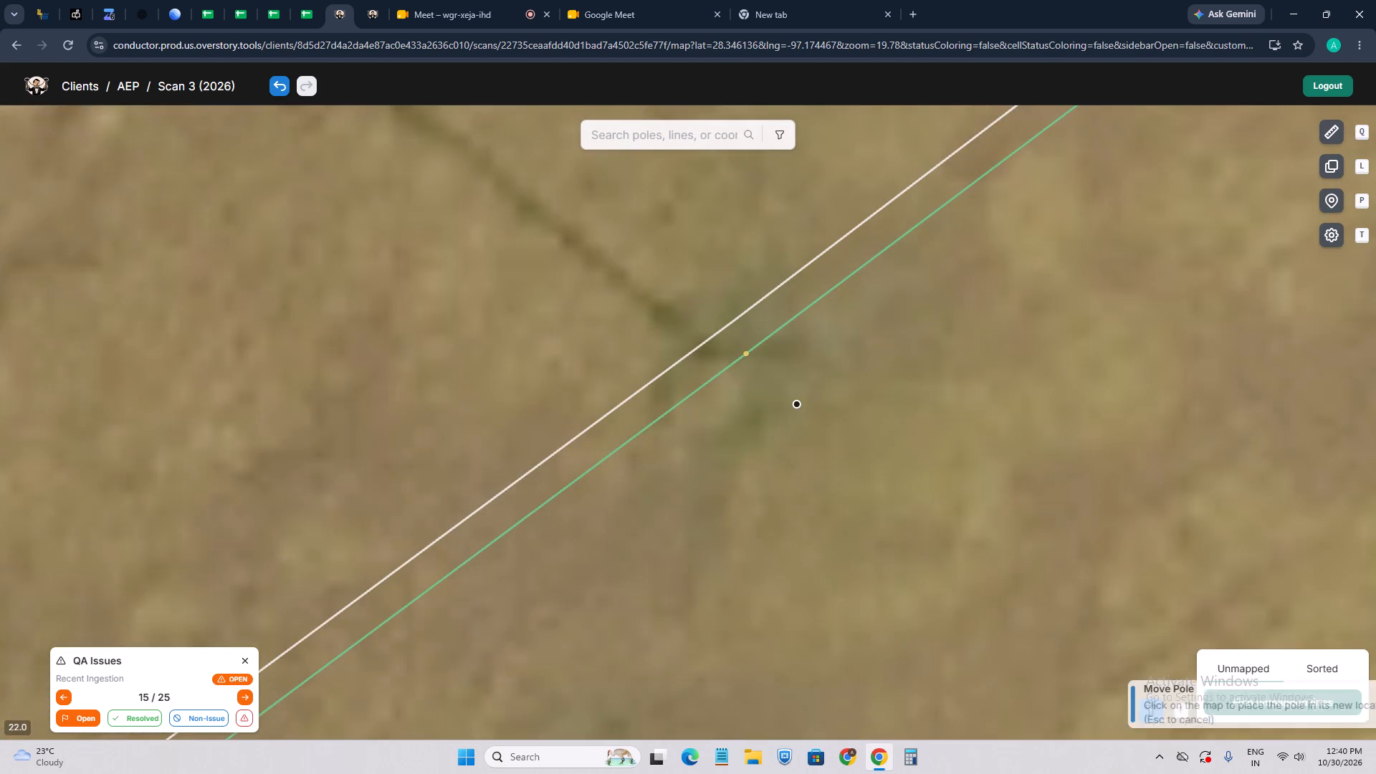
scroll(733, 356, up, 2)
click(679, 348)
Check the newly placed pole, the line continuing northeast, and the corrected stretch back to the dirt-track junction.
scroll(679, 348, up, 4)
scroll(676, 350, down, 2)
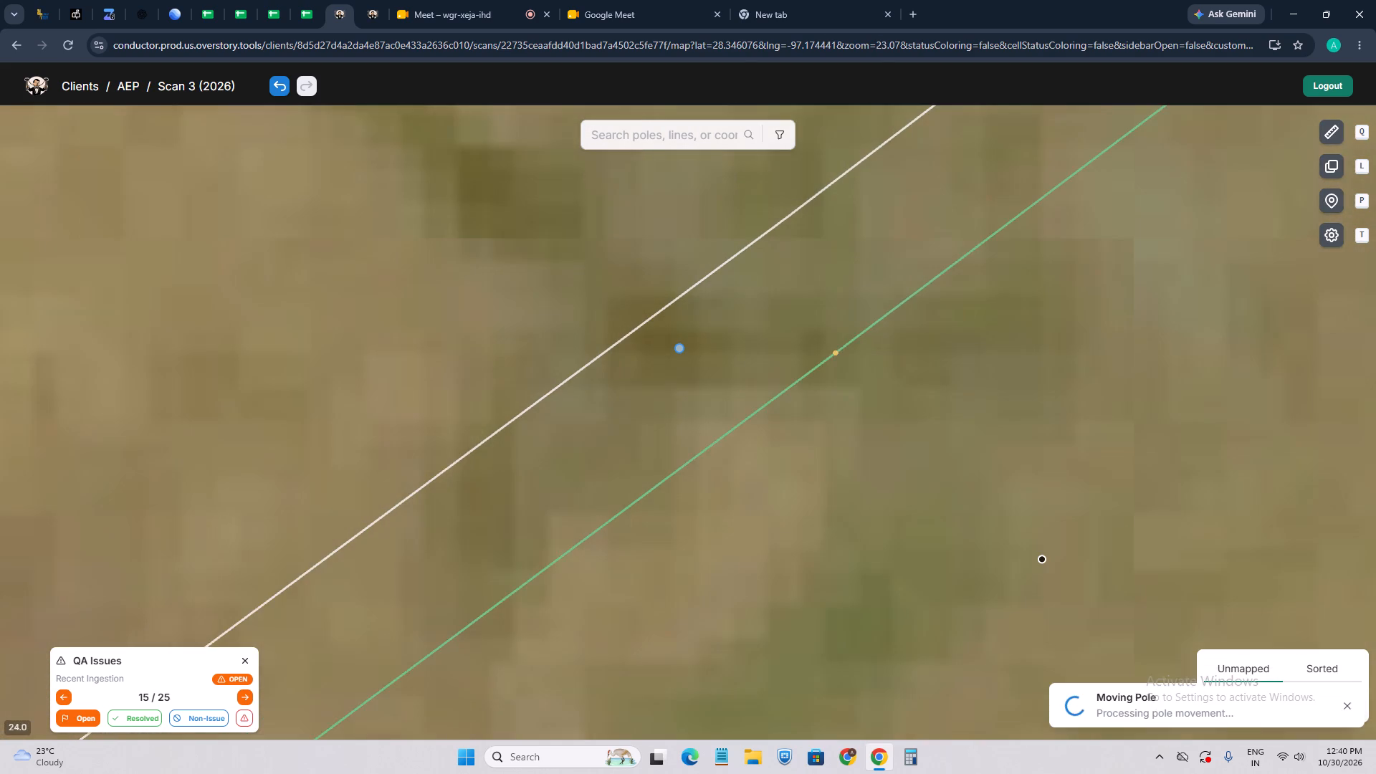
scroll(663, 371, down, 7)
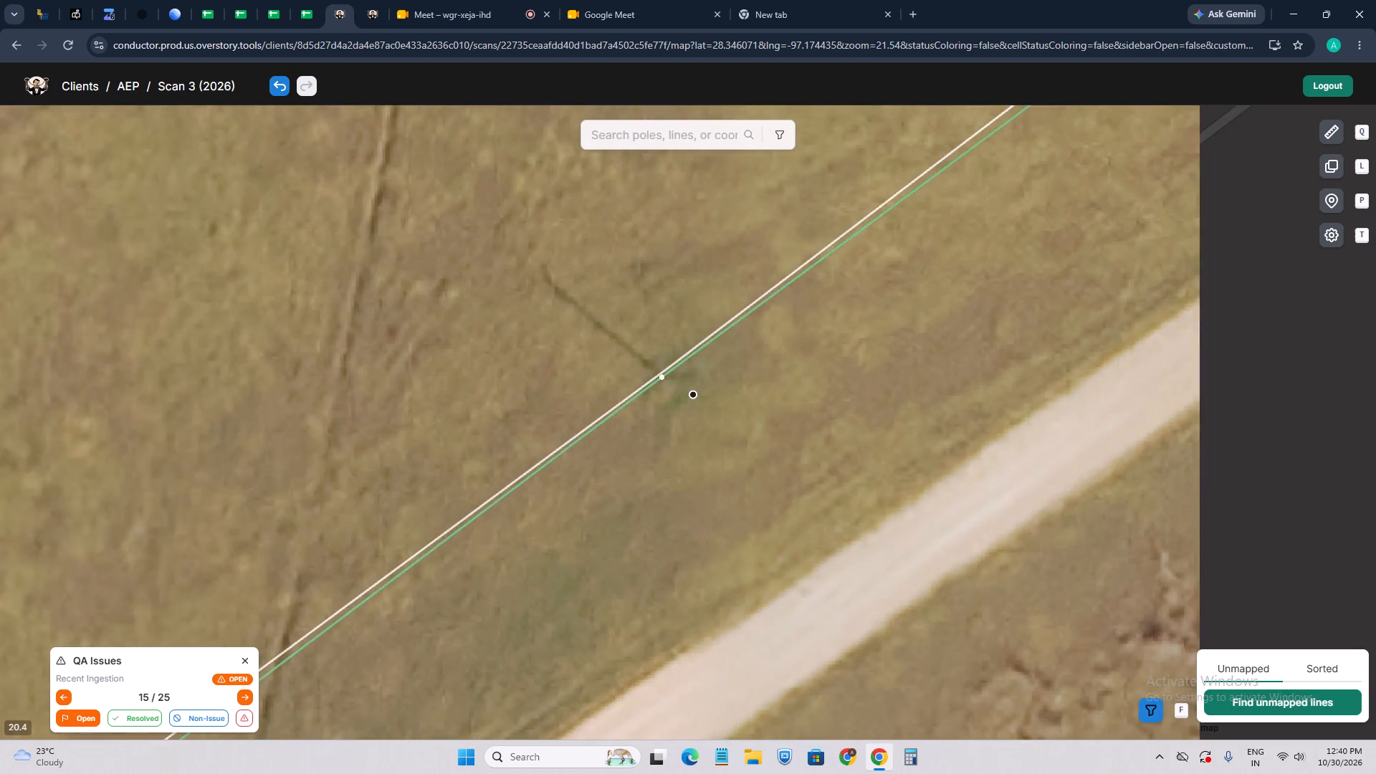
scroll(669, 380, down, 3)
scroll(849, 272, up, 6)
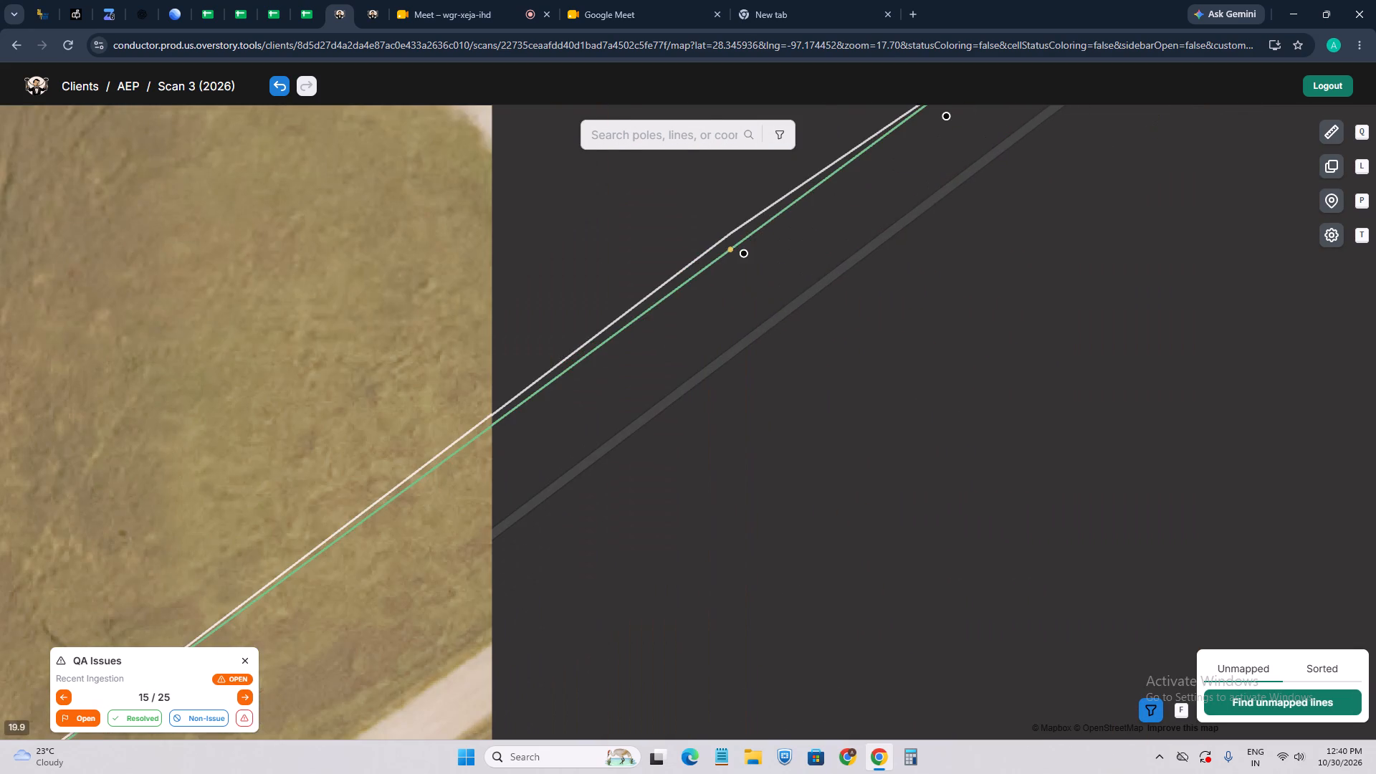
drag(659, 241, 717, 370)
scroll(656, 347, down, 7)
drag(621, 423, 814, 290)
drag(543, 500, 699, 348)
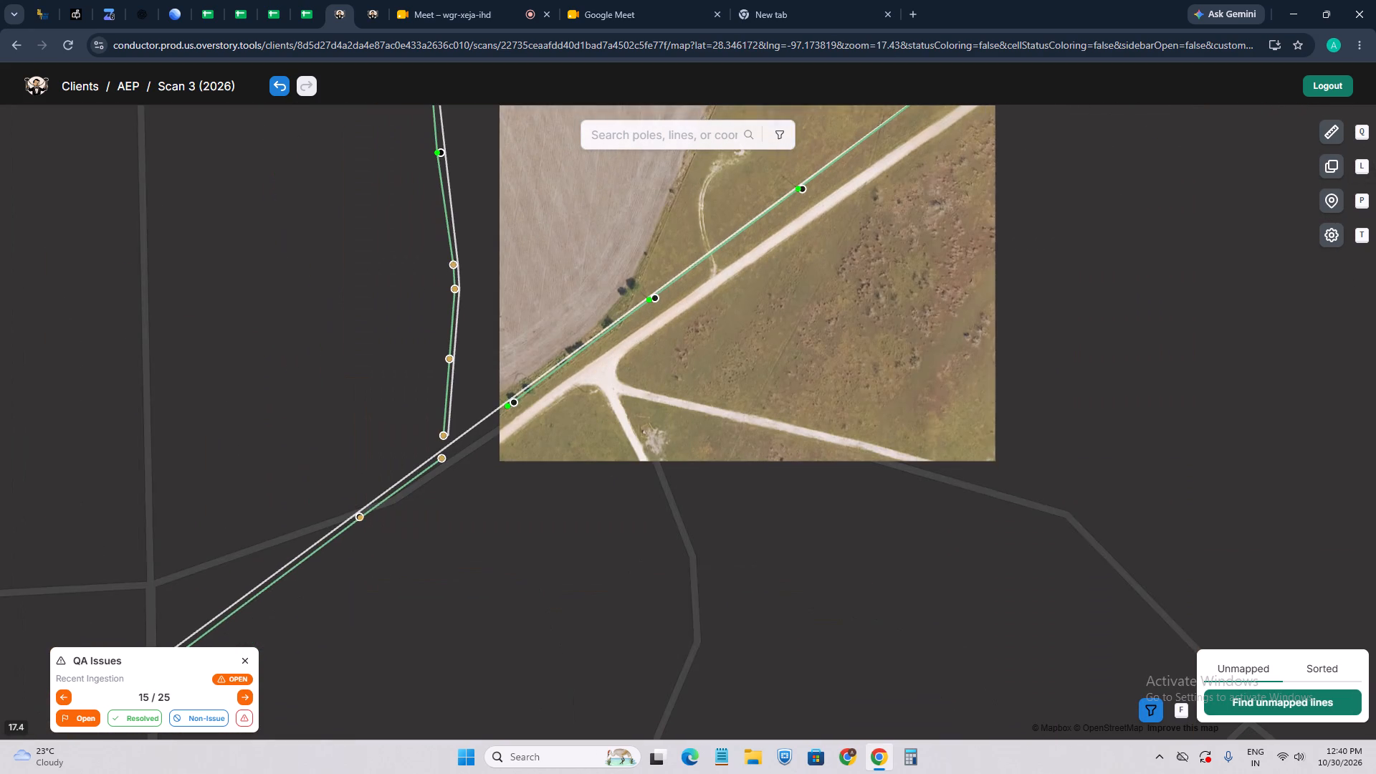
Switch to the team chat and review the latest QA issues Updated channel events messages and the attached cell-tracking spreadsheet image.
click(101, 16)
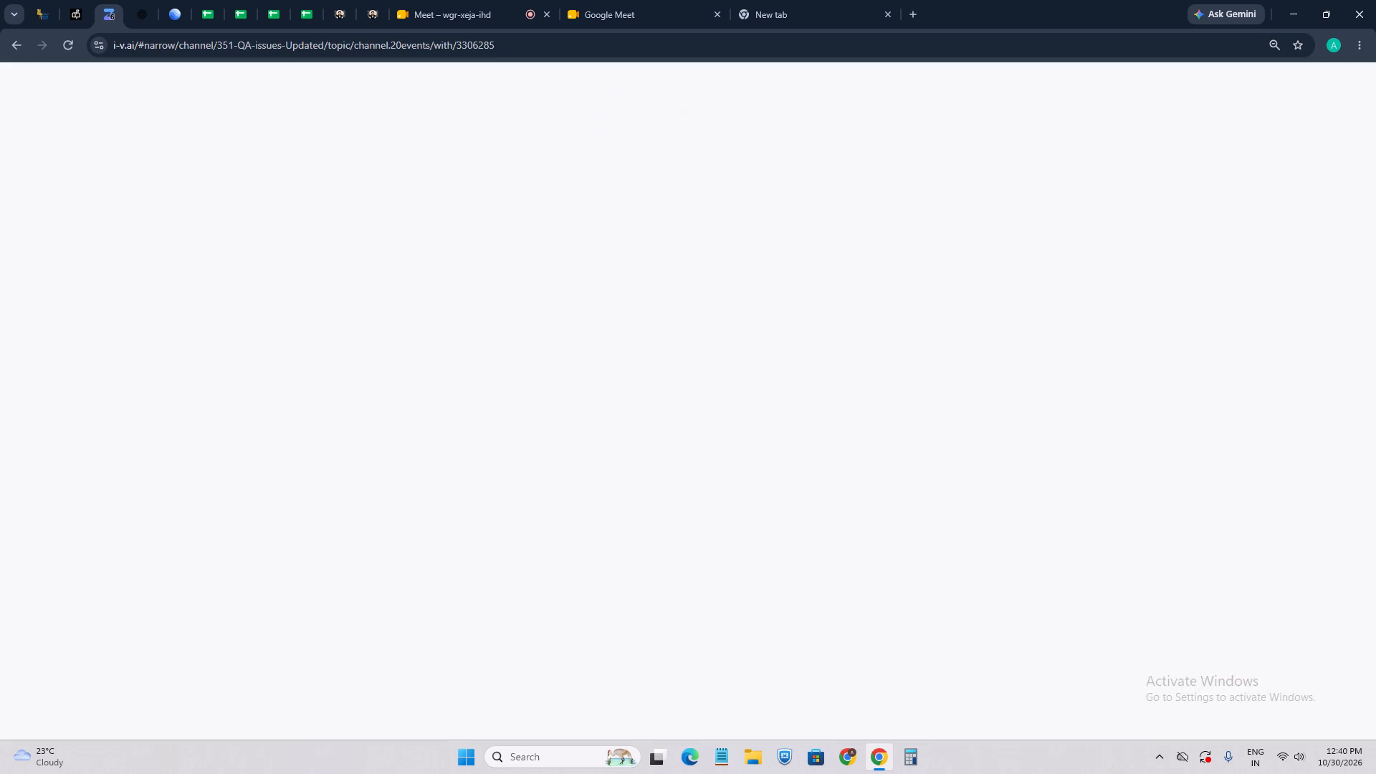
scroll(611, 406, down, 6)
click(1361, 82)
scroll(914, 326, down, 2)
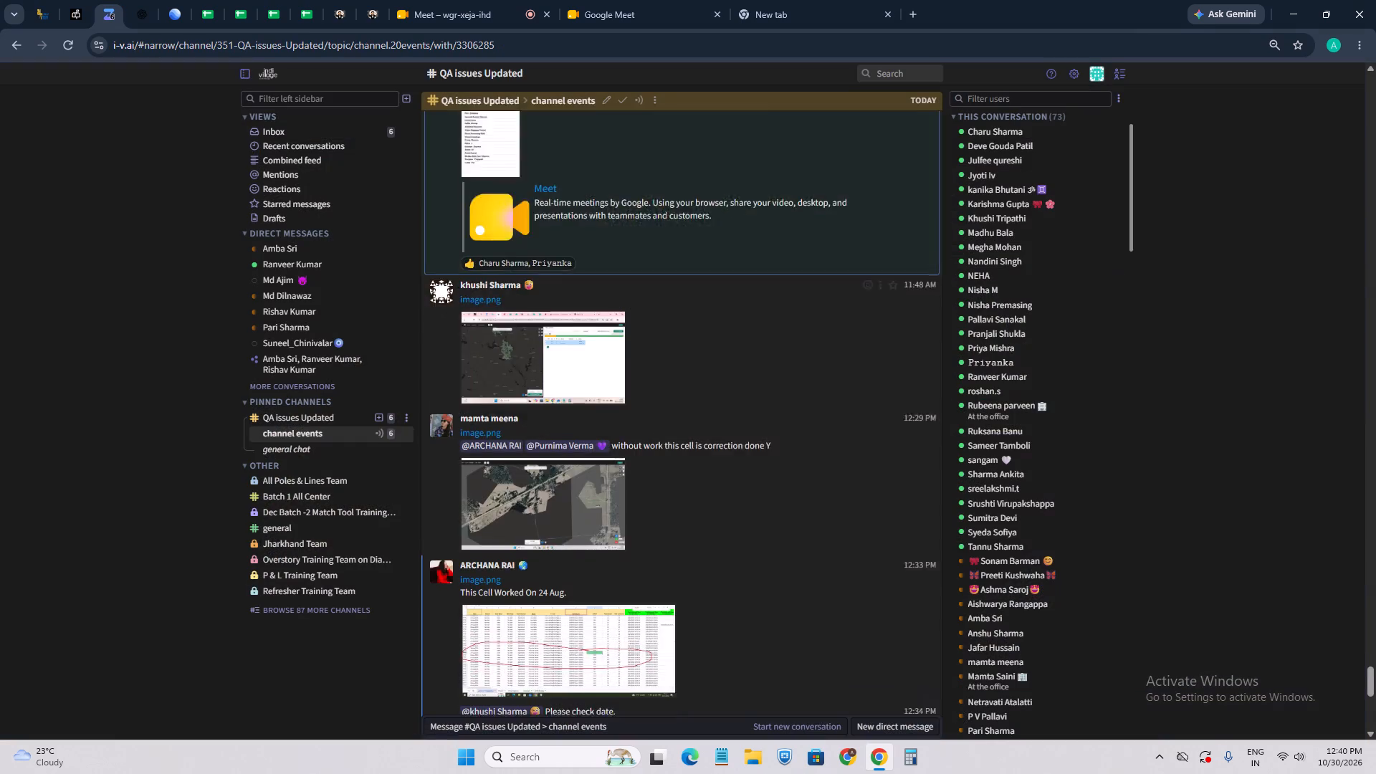
scroll(864, 403, down, 8)
scroll(553, 343, up, 3)
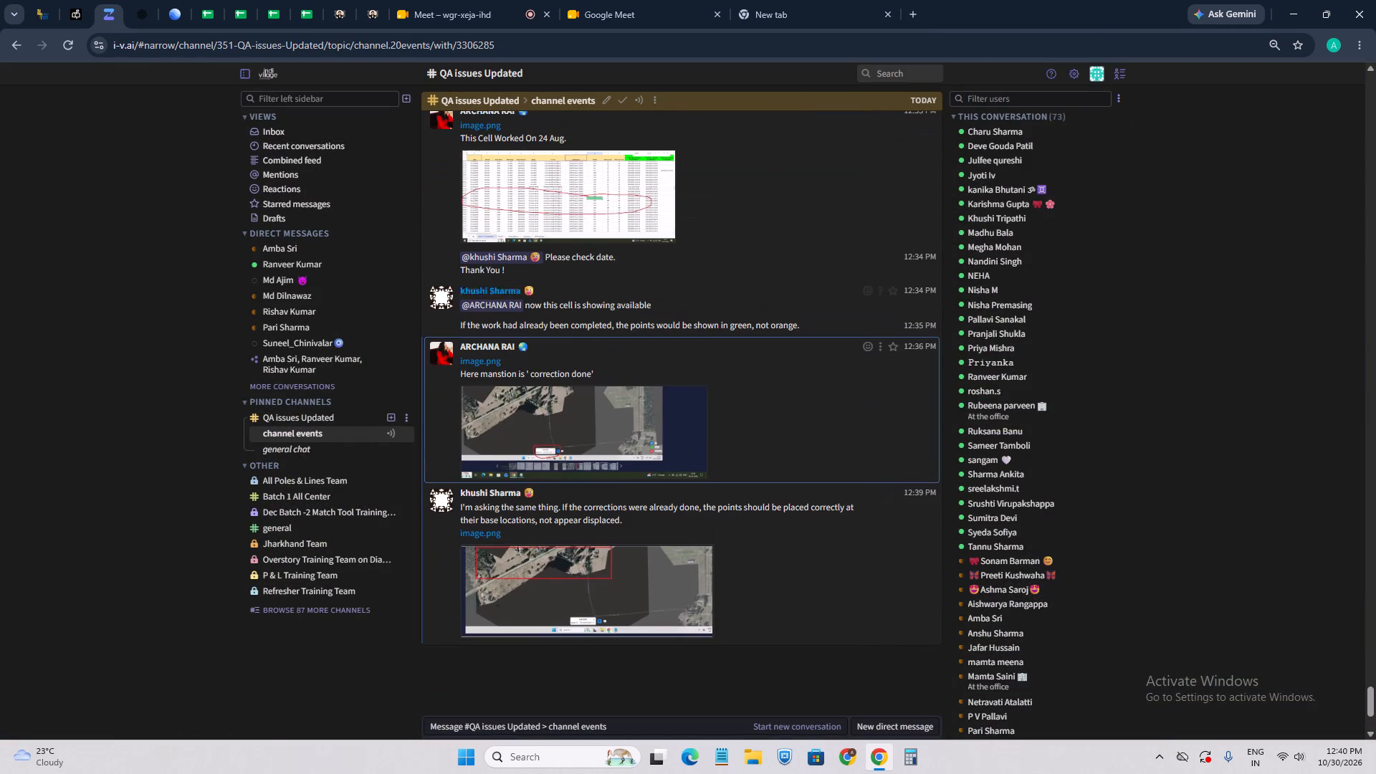
click(587, 206)
scroll(663, 254, up, 3)
scroll(689, 272, down, 1)
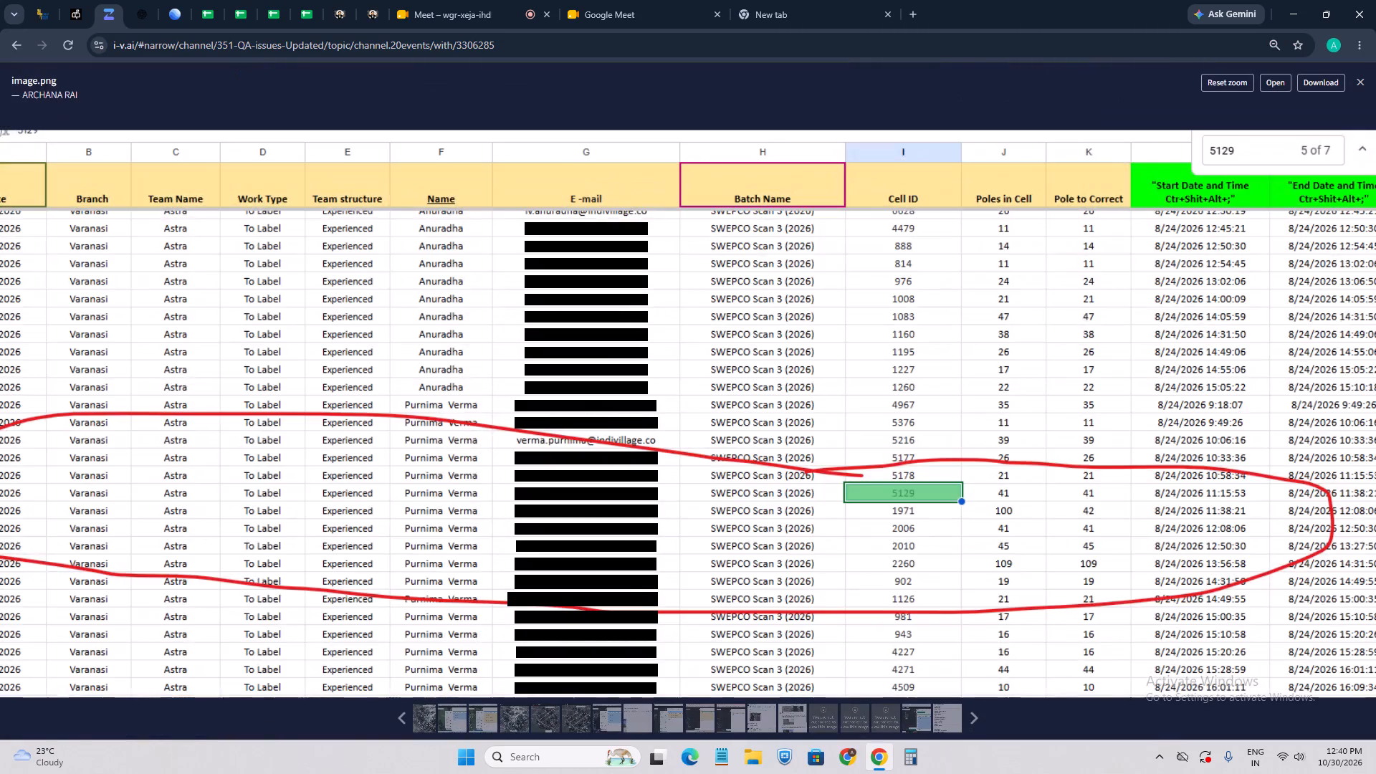
click(1357, 85)
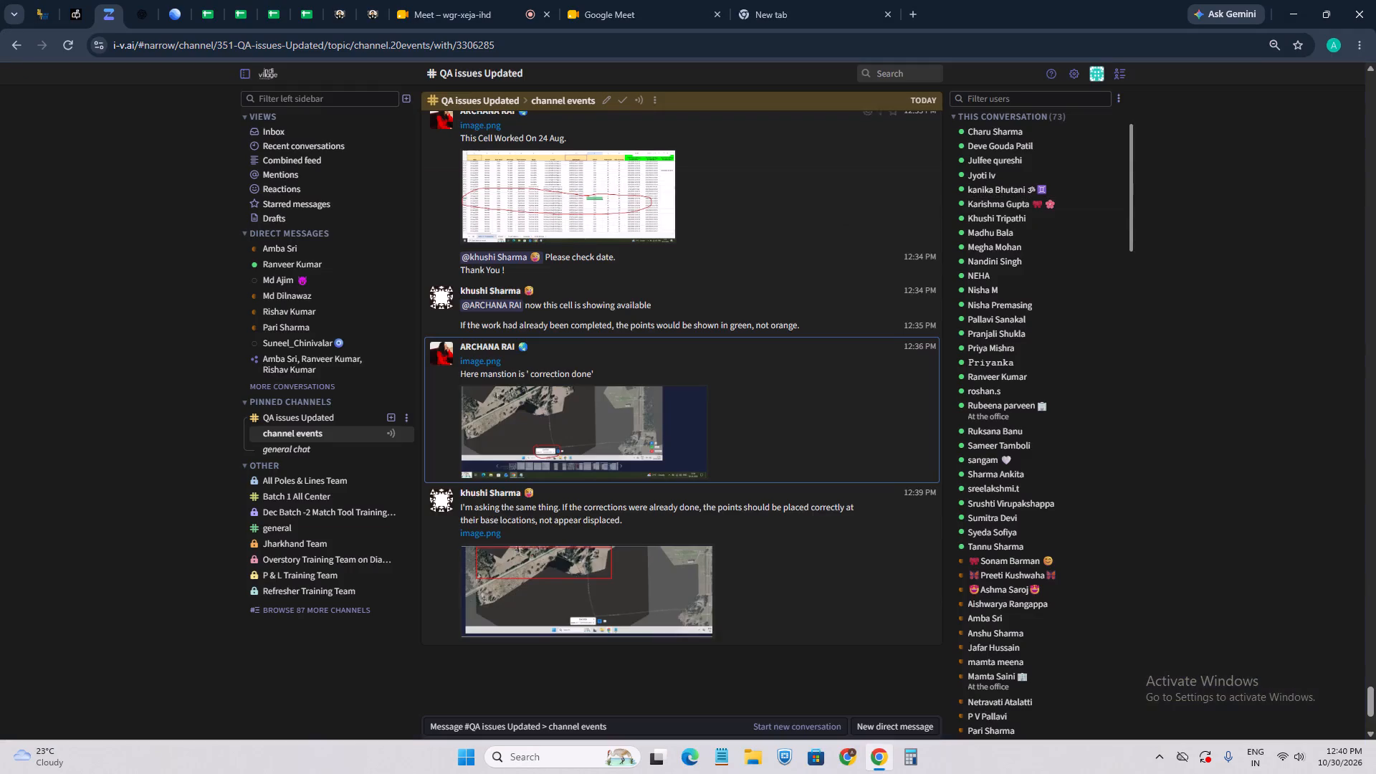
Return to the QA Issues map, re-examine the line gap at the dirt-track junction, and show the grid to identify its cell.
click(347, 11)
scroll(479, 386, up, 3)
scroll(515, 428, down, 2)
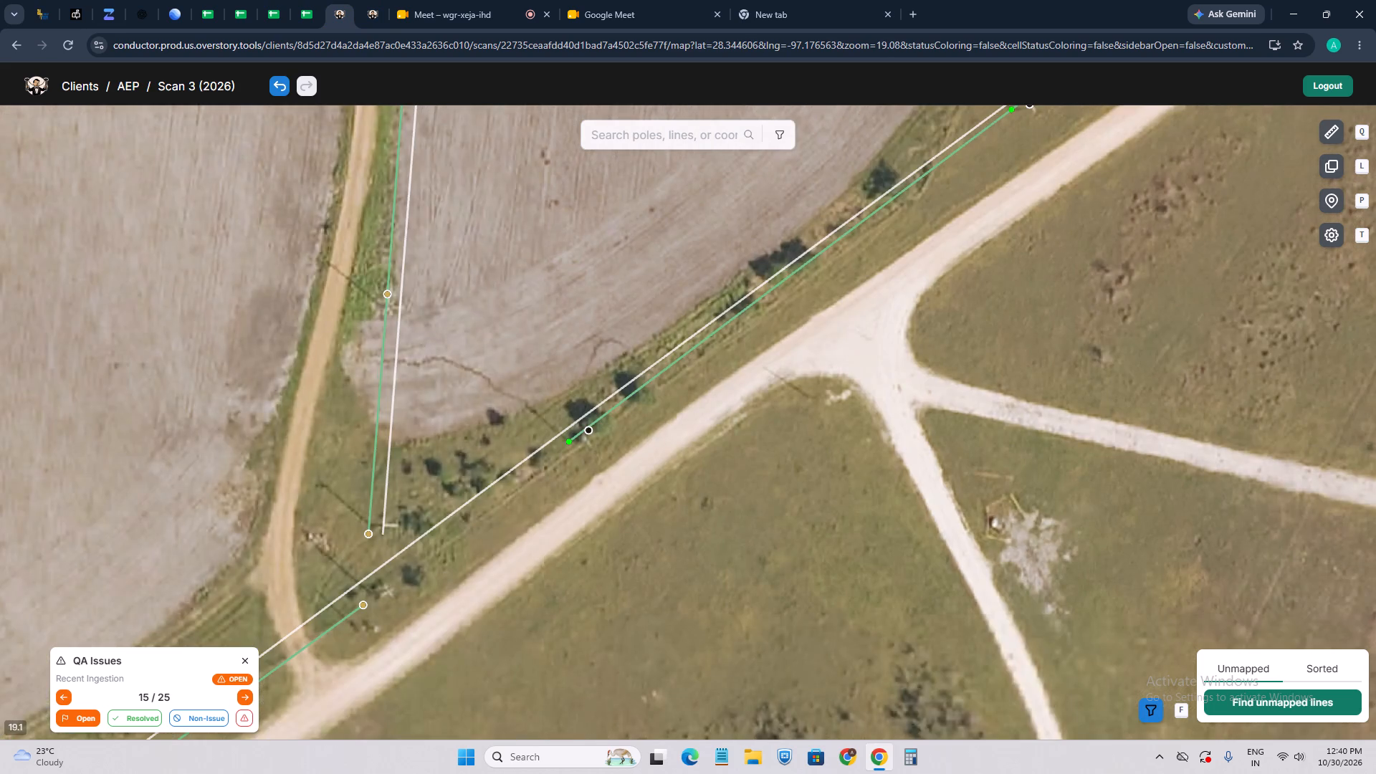
drag(455, 533, 578, 426)
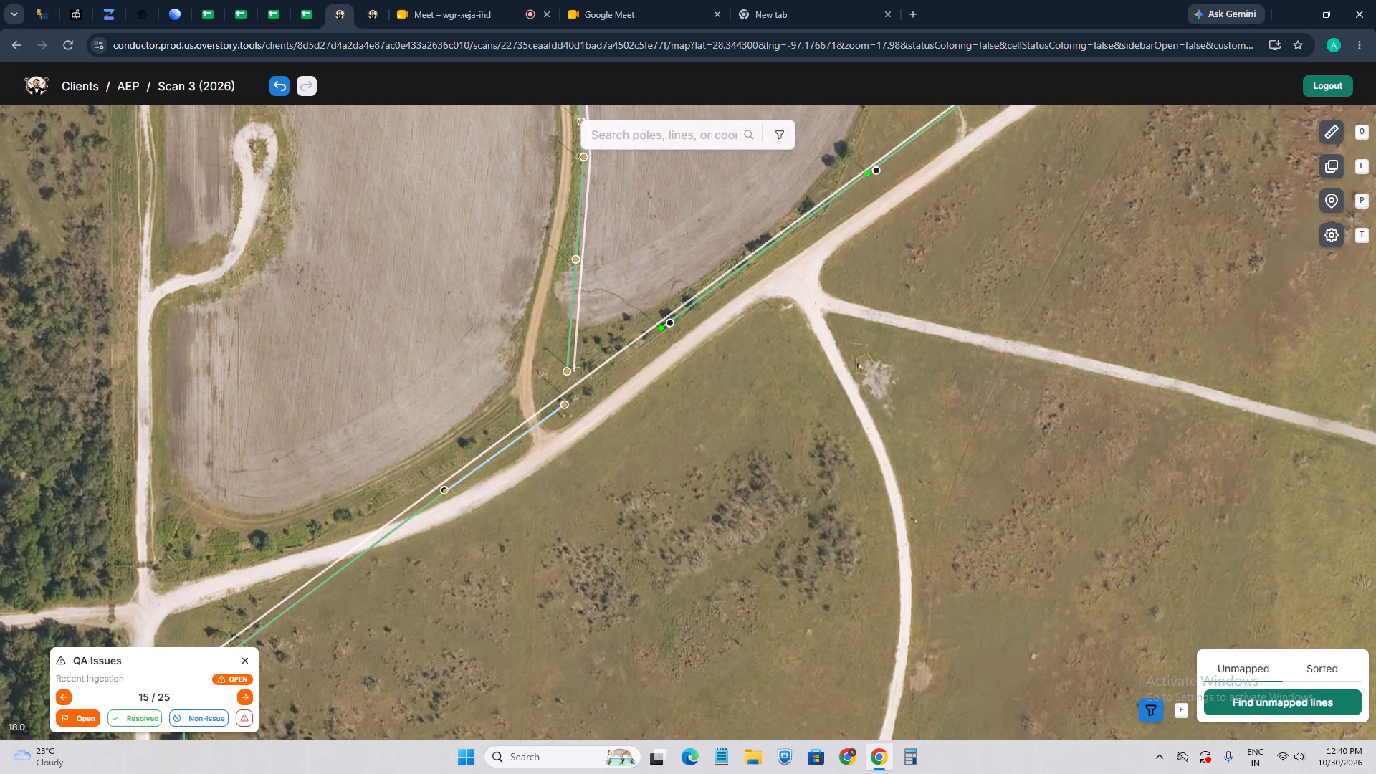
scroll(567, 408, up, 3)
scroll(640, 352, down, 2)
scroll(578, 346, down, 2)
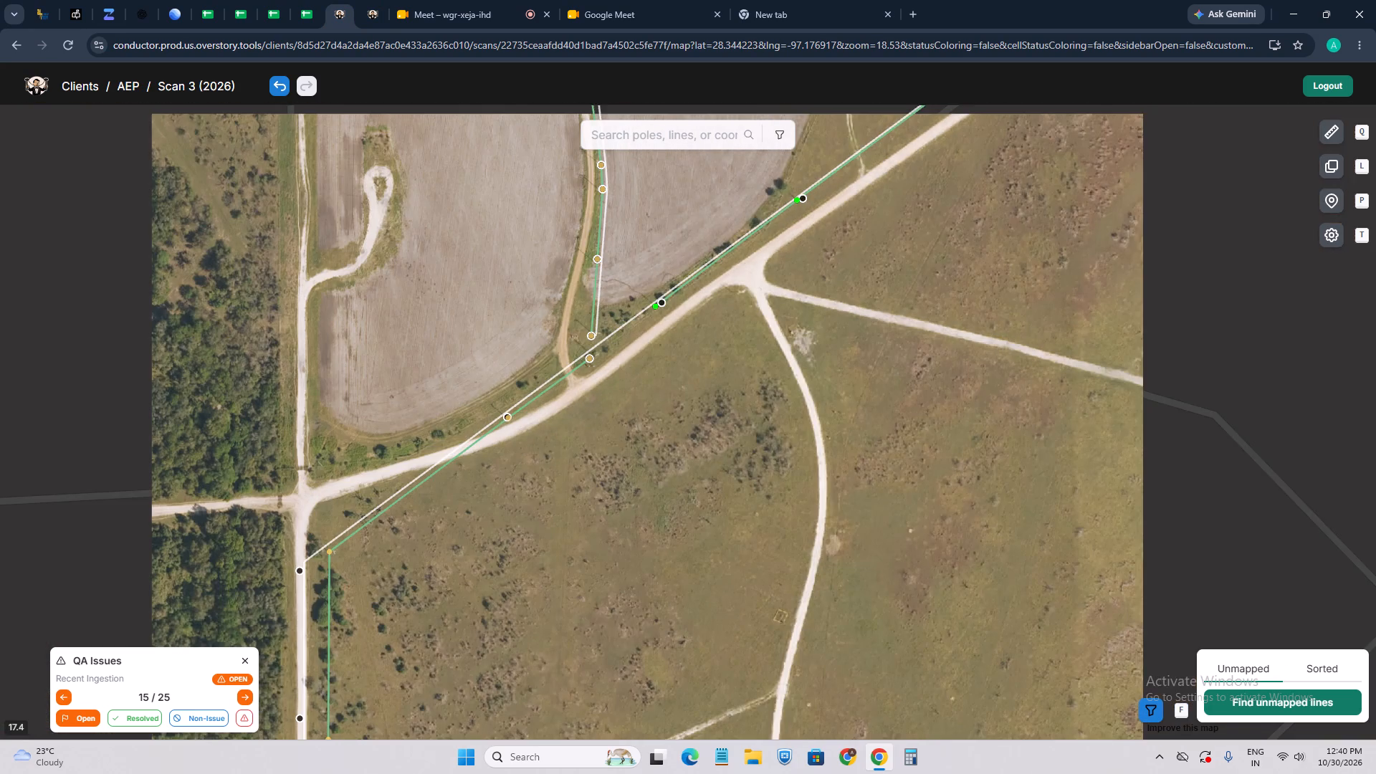
key(5)
scroll(563, 356, down, 2)
drag(675, 331, 565, 512)
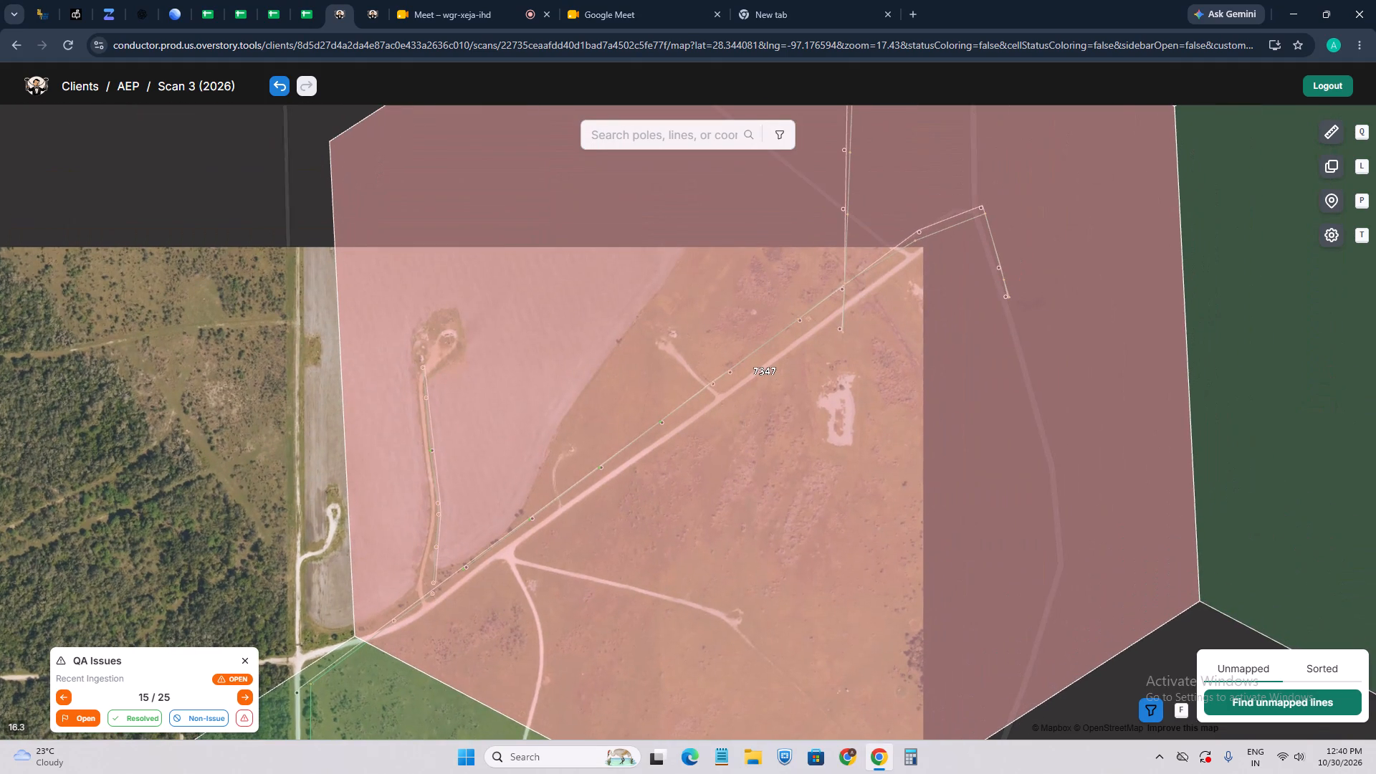
In the other AEP Scan 3 (2026) tab, search the cell list for 7347 and open that cell.
click(370, 16)
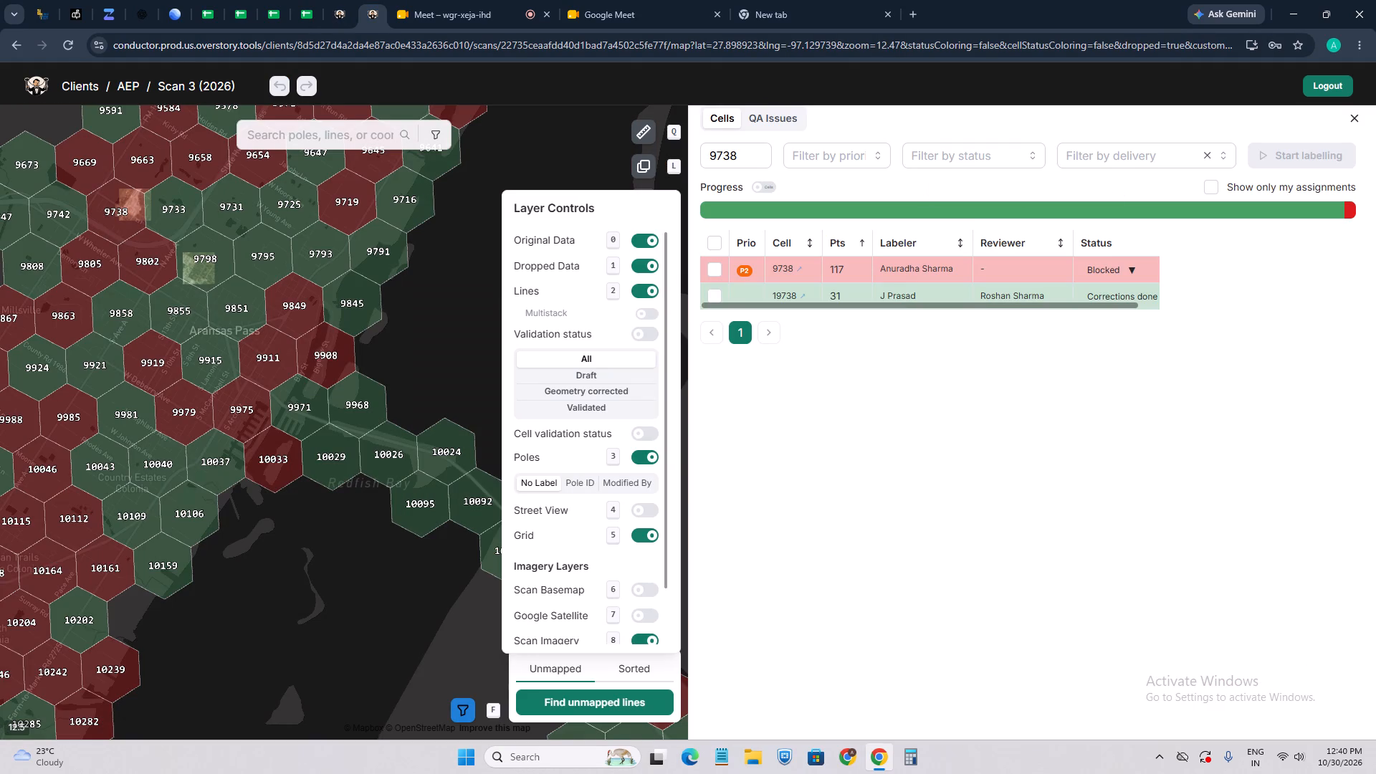
drag(750, 156, 641, 186)
text(7347)
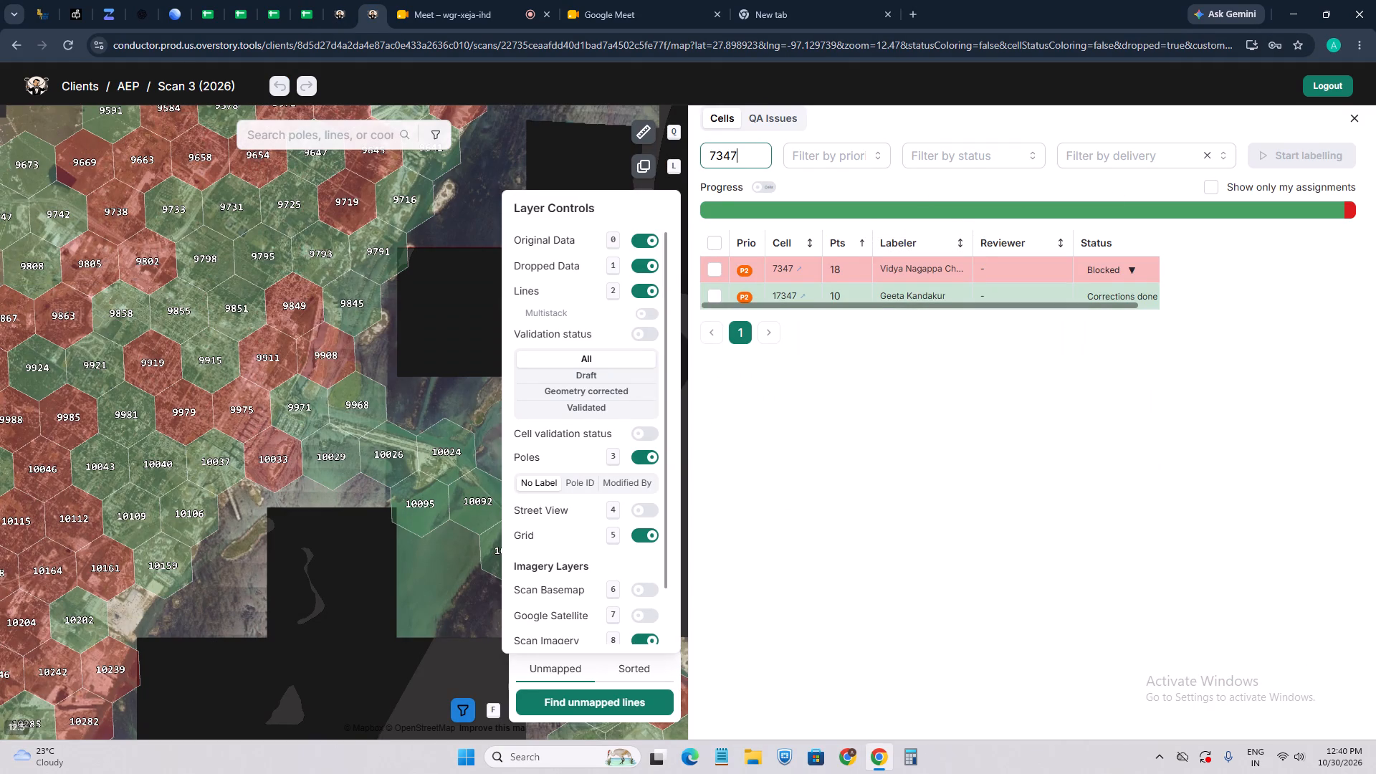
click(803, 263)
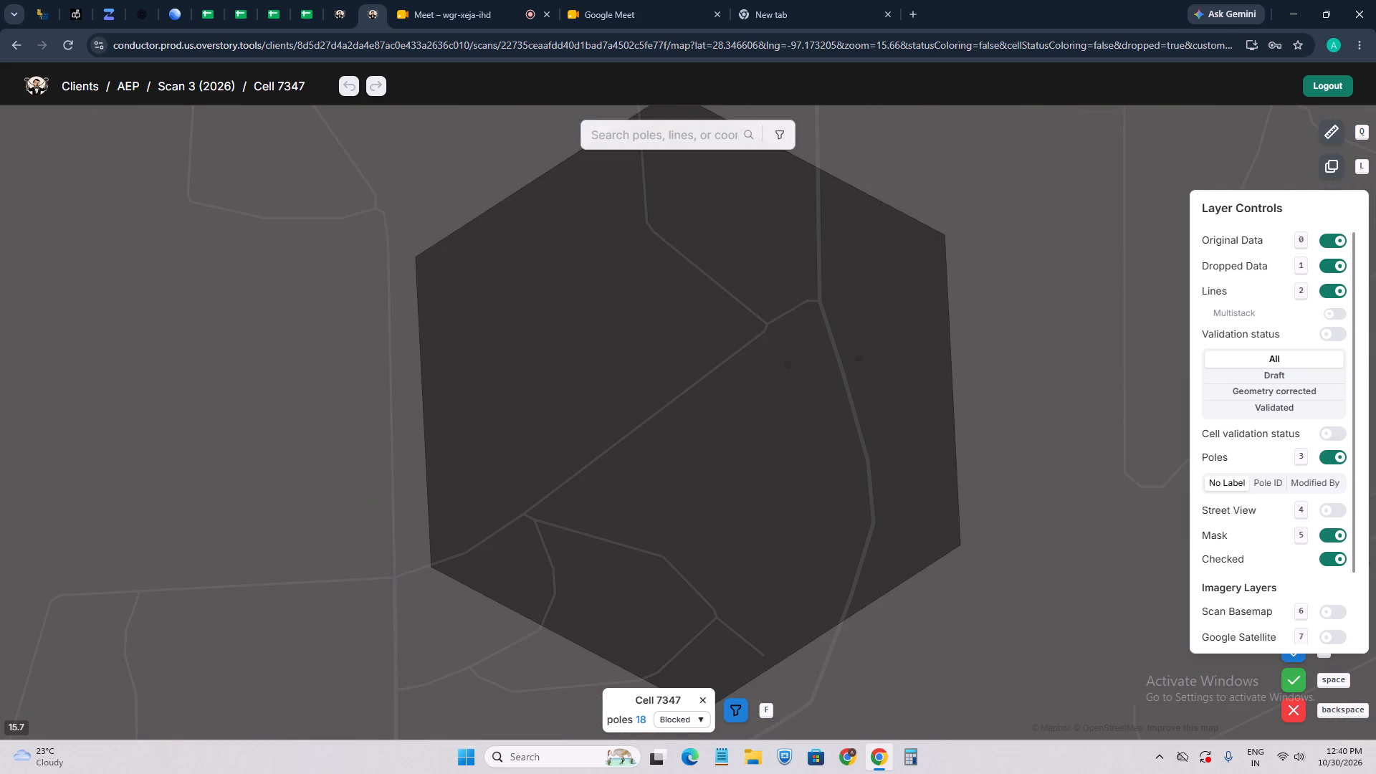
At the dirt-track junction in cell 7347, filter the lines to circuit 94CN7890 (26).
scroll(469, 560, up, 4)
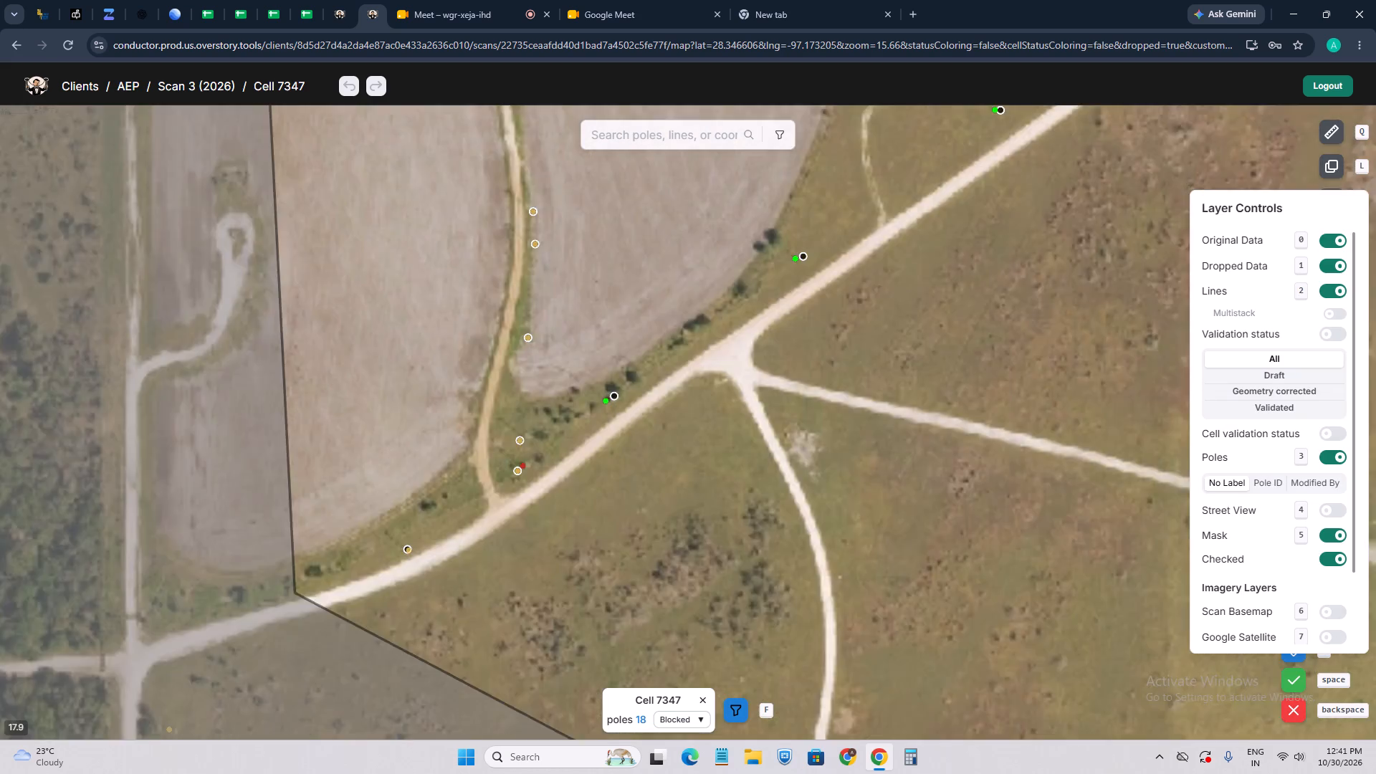
scroll(517, 512, up, 2)
drag(613, 341, 580, 429)
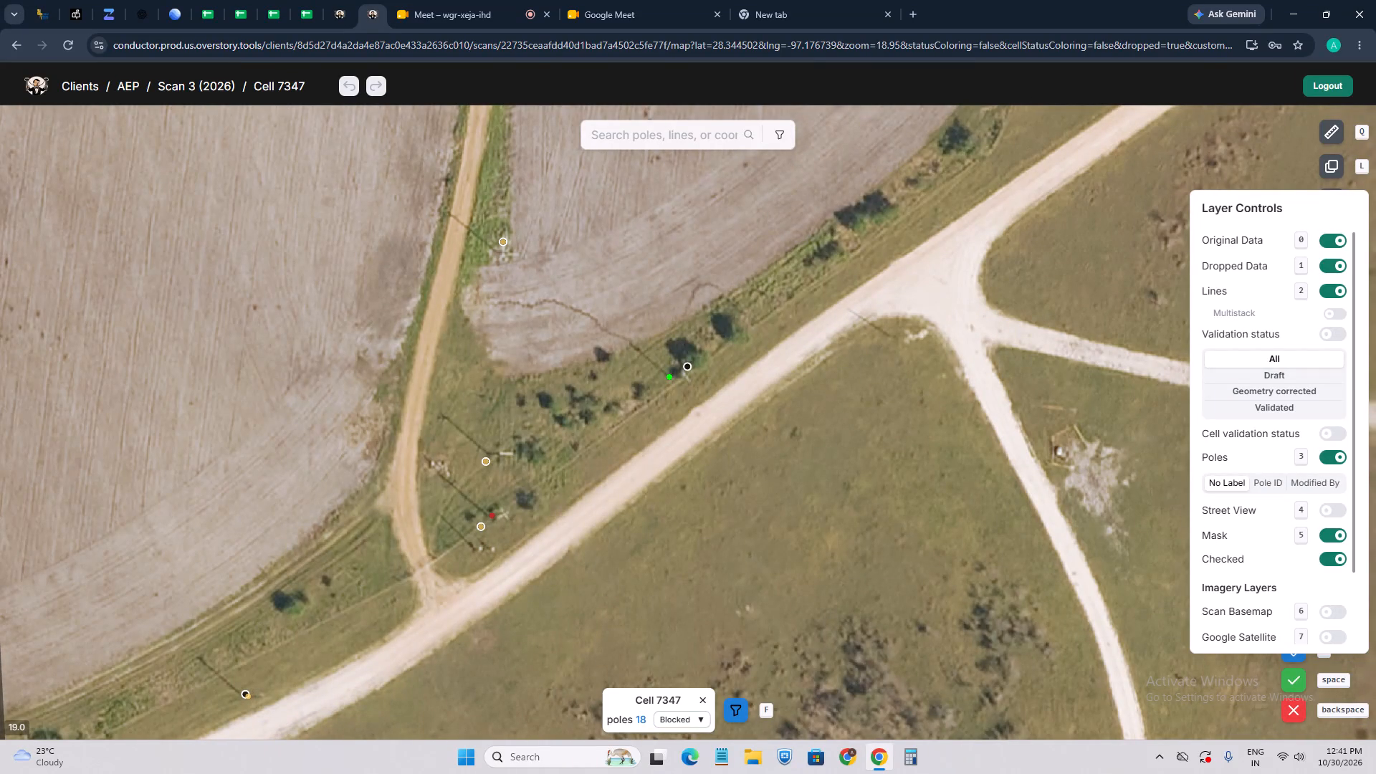
click(734, 704)
click(715, 664)
click(578, 721)
click(629, 661)
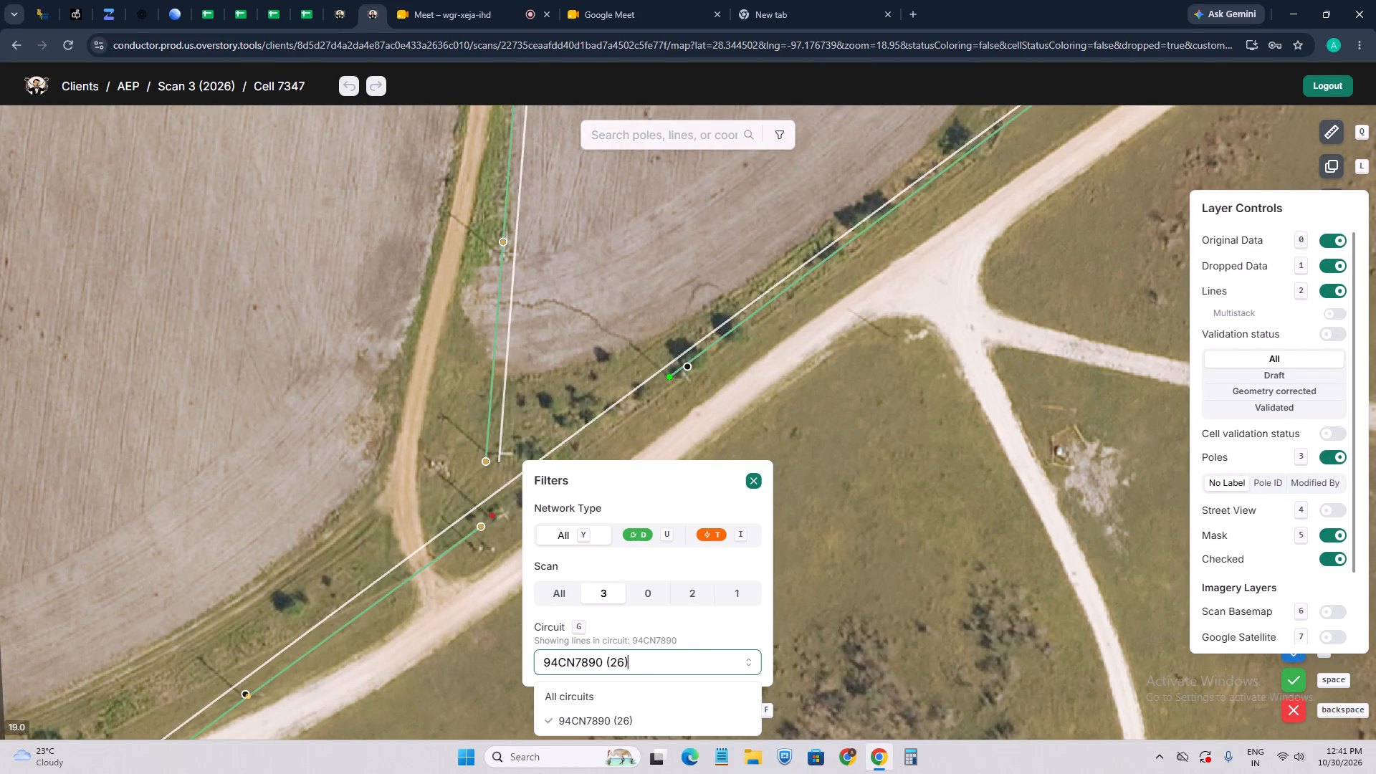
Clear the circuit filter to all circuits, reapply it for 94CN7890 (26), and close the filters.
scroll(608, 684, down, 1)
click(600, 716)
click(636, 664)
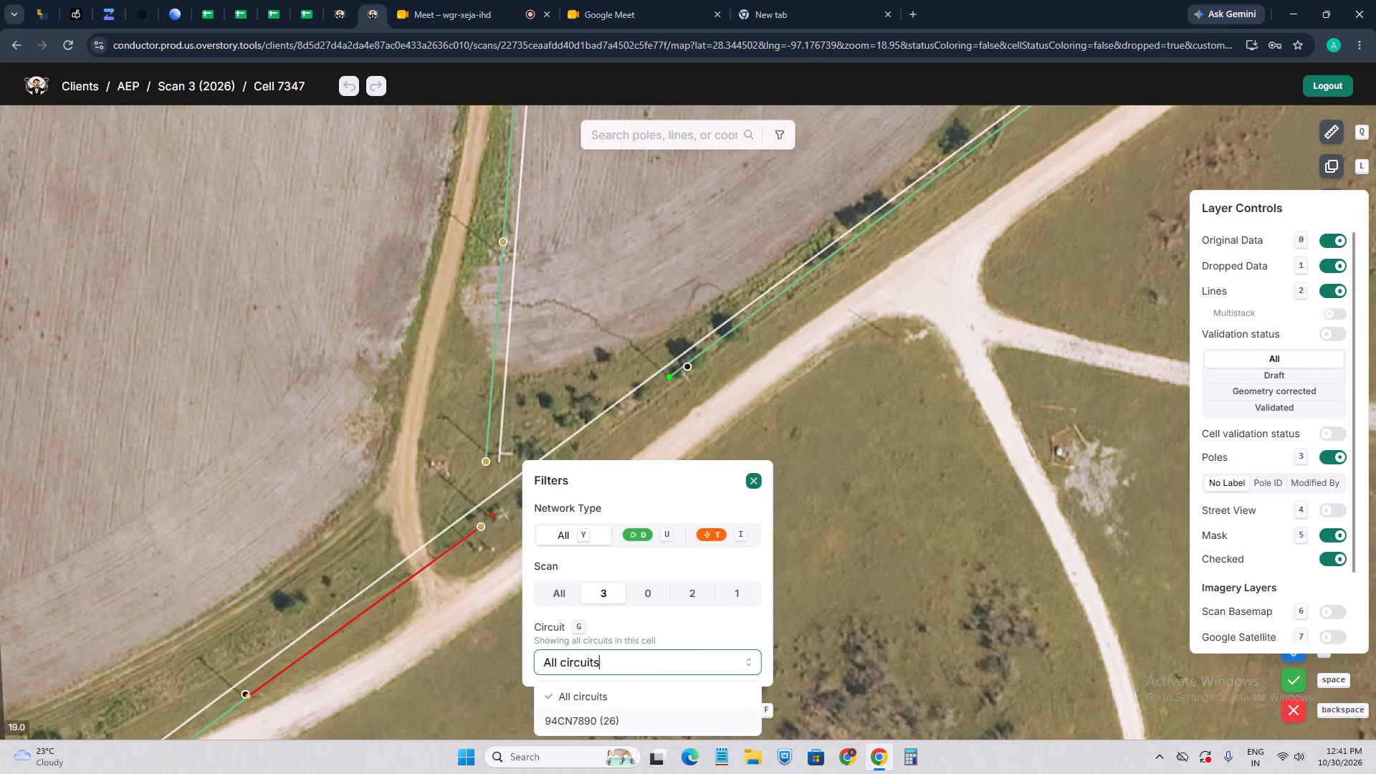
click(605, 717)
click(757, 482)
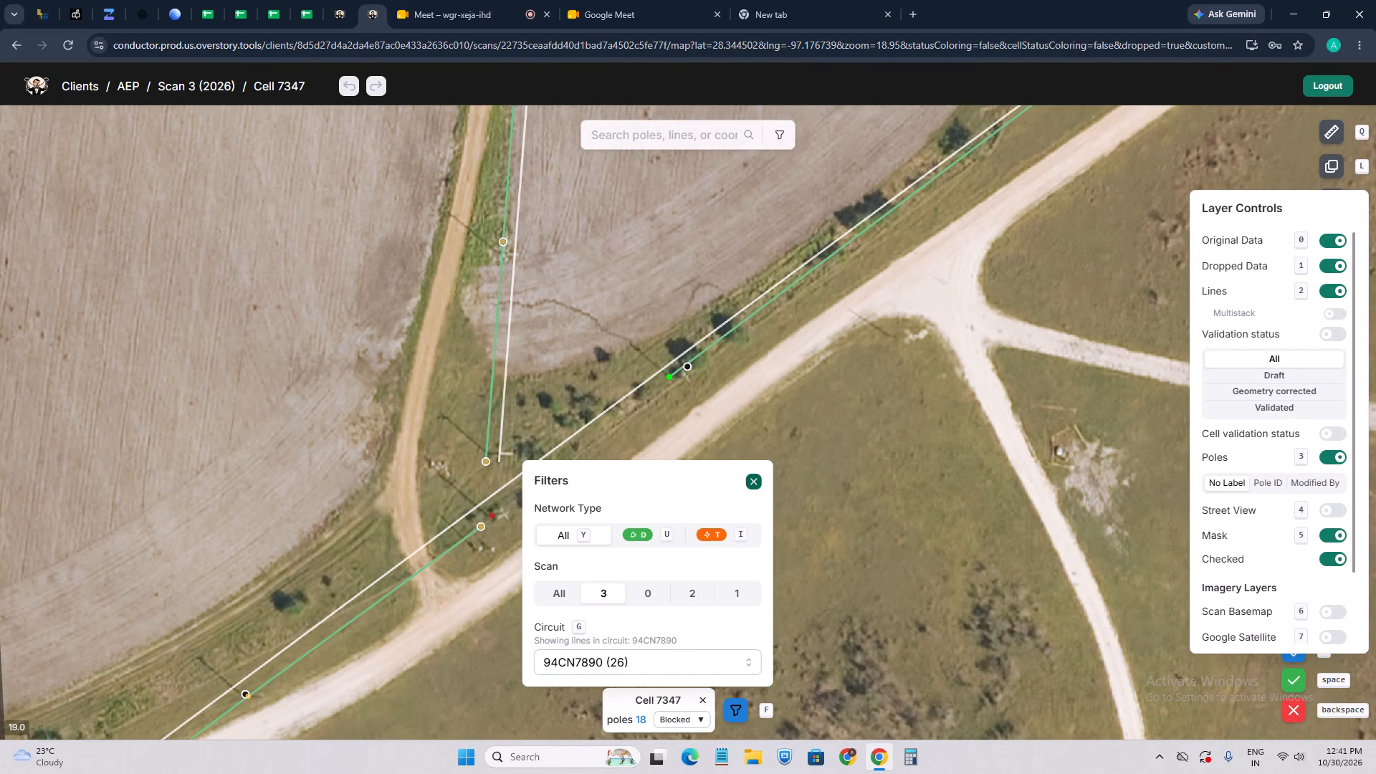
Examine the dirt-track junction and both stacked line records on the span southwest of its pole.
scroll(477, 530, up, 3)
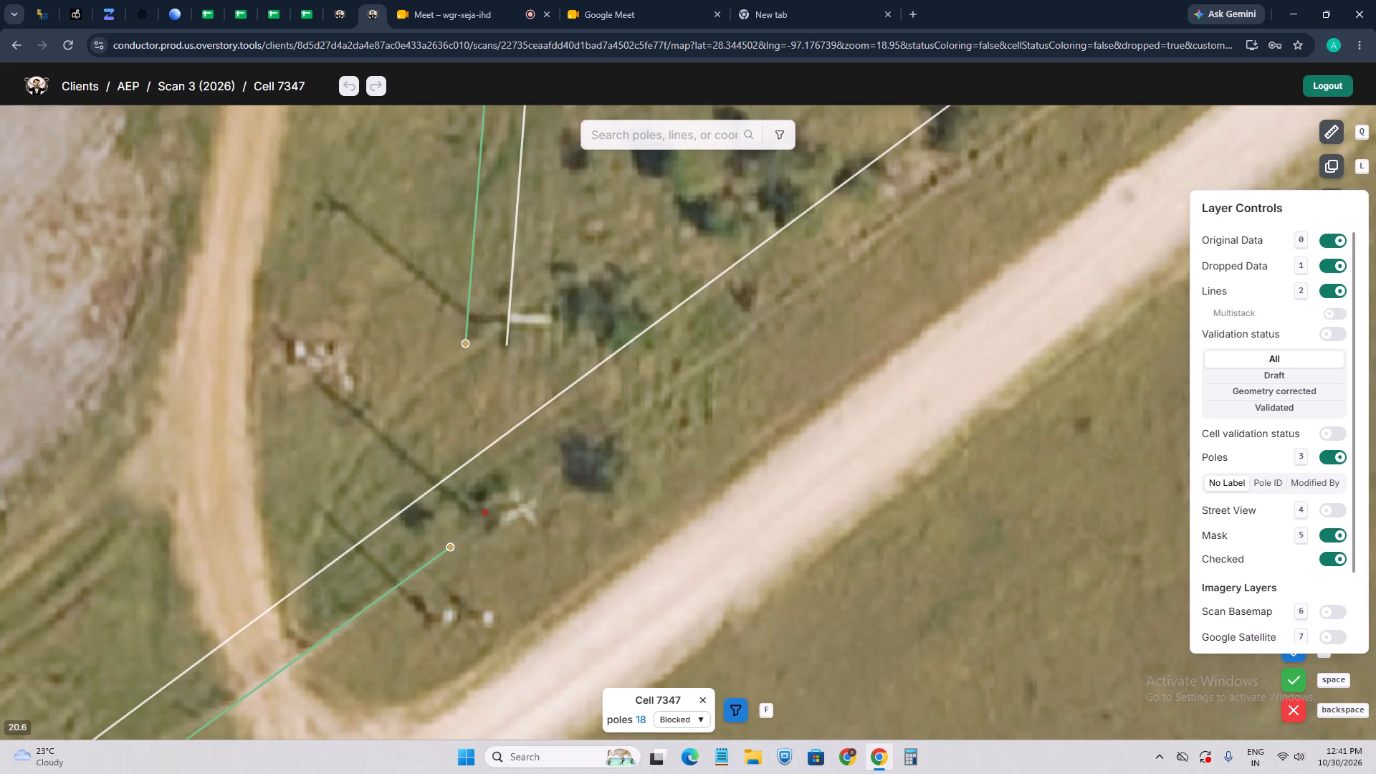
scroll(522, 476, down, 4)
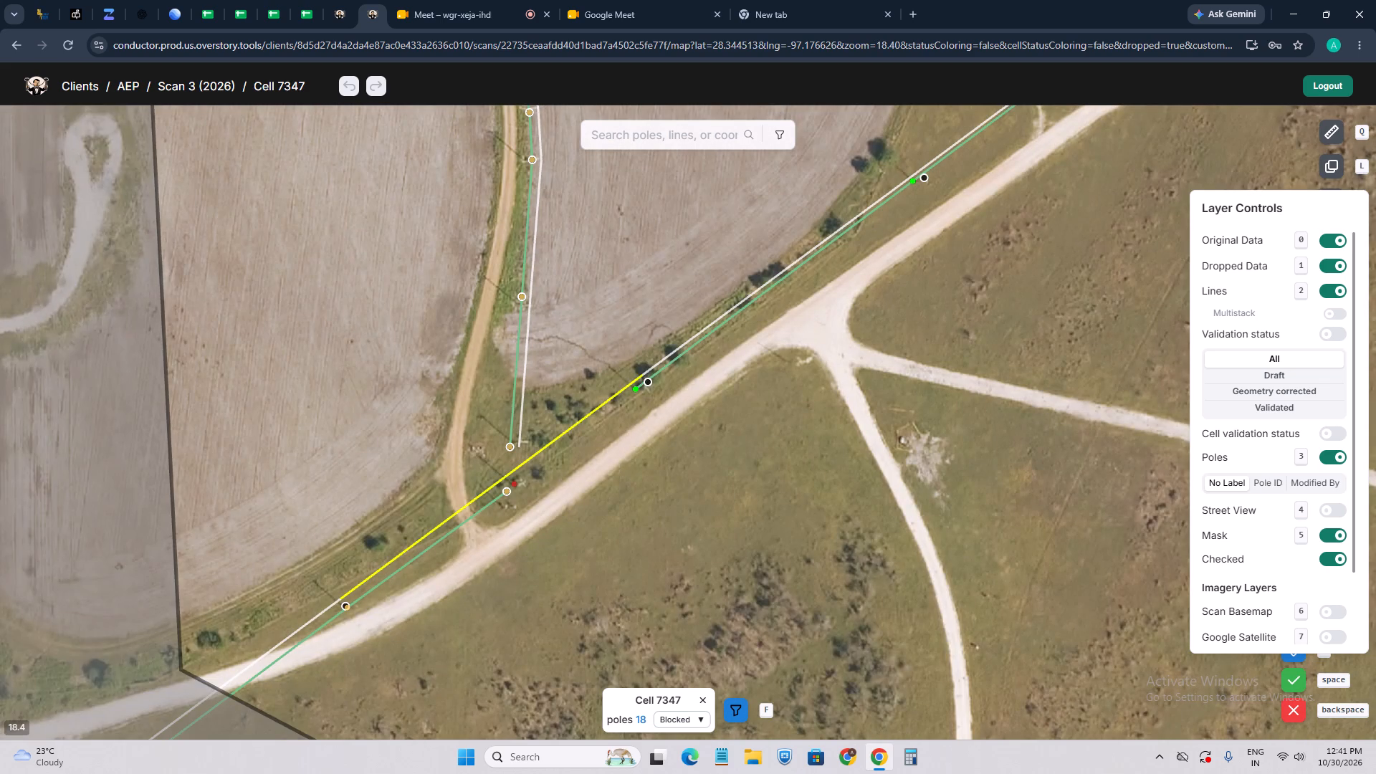
scroll(603, 406, down, 1)
click(603, 406)
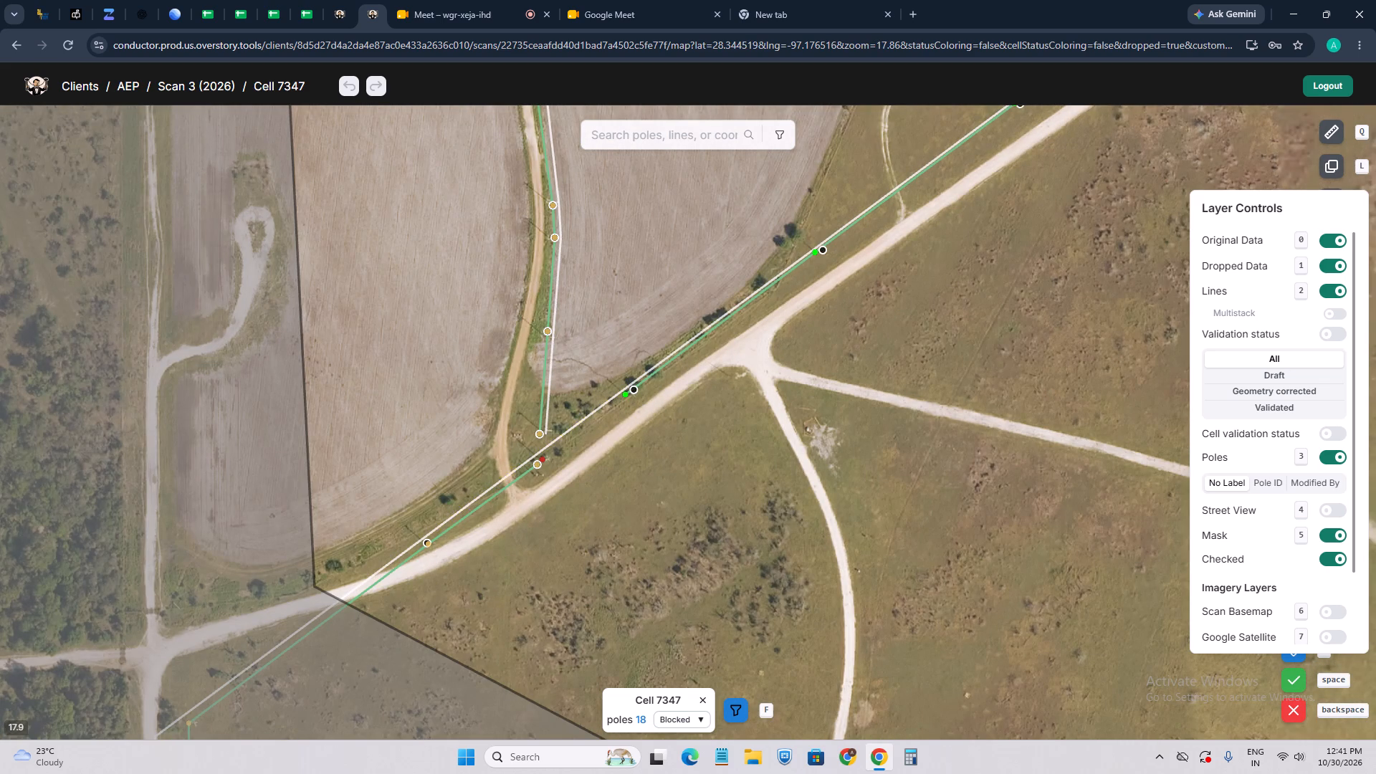
click(168, 247)
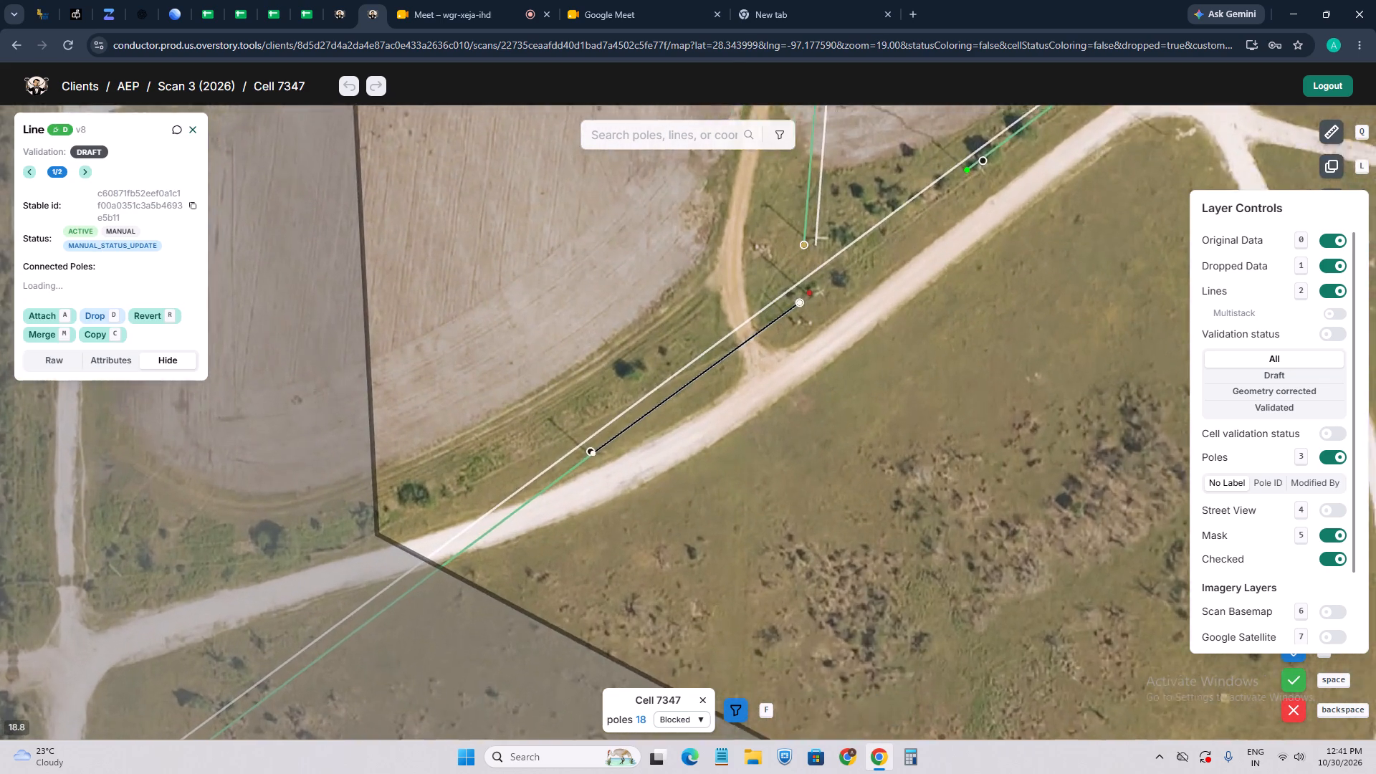
drag(773, 406, 601, 546)
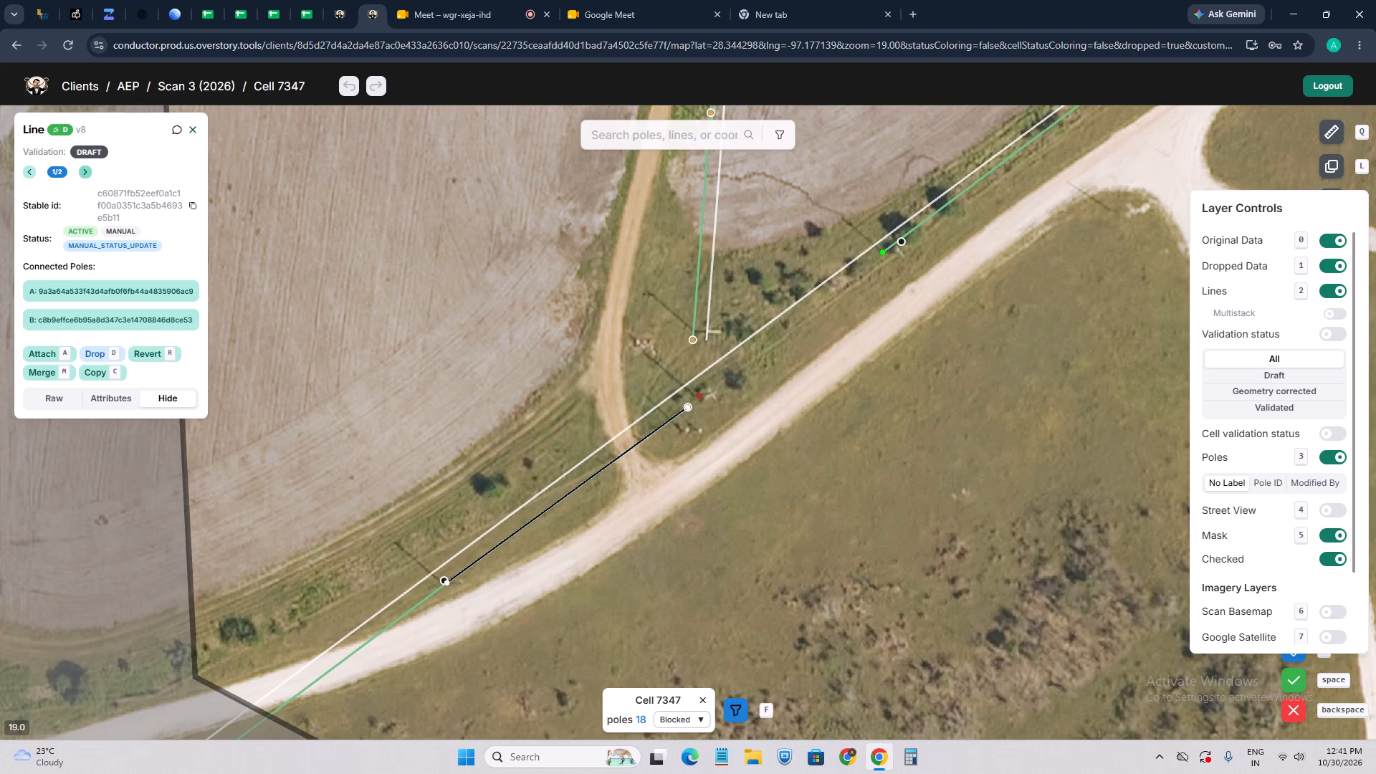
click(84, 171)
drag(727, 393, 664, 473)
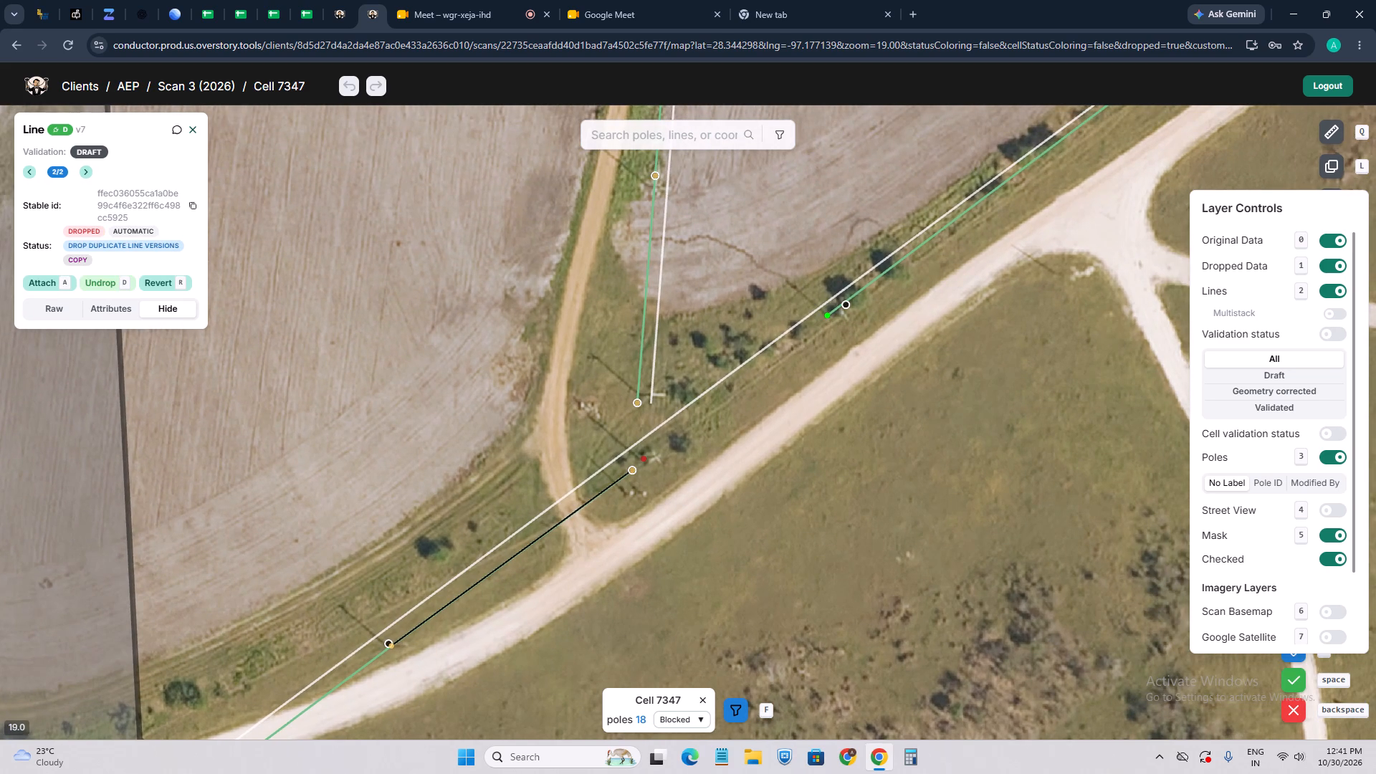
click(660, 505)
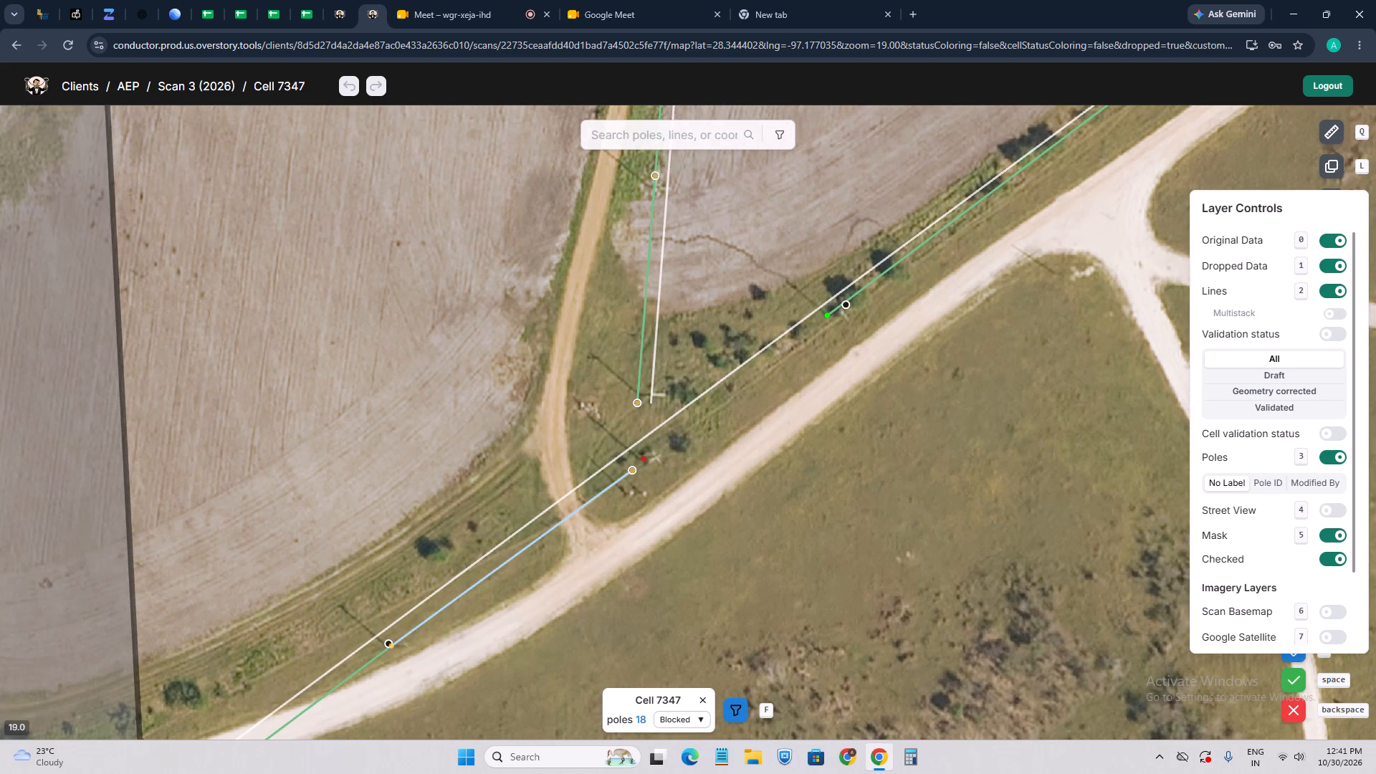
Re-attach the active line southwest of the junction so it connects the junction pole to the next pole northeast along the road.
scroll(597, 525, up, 3)
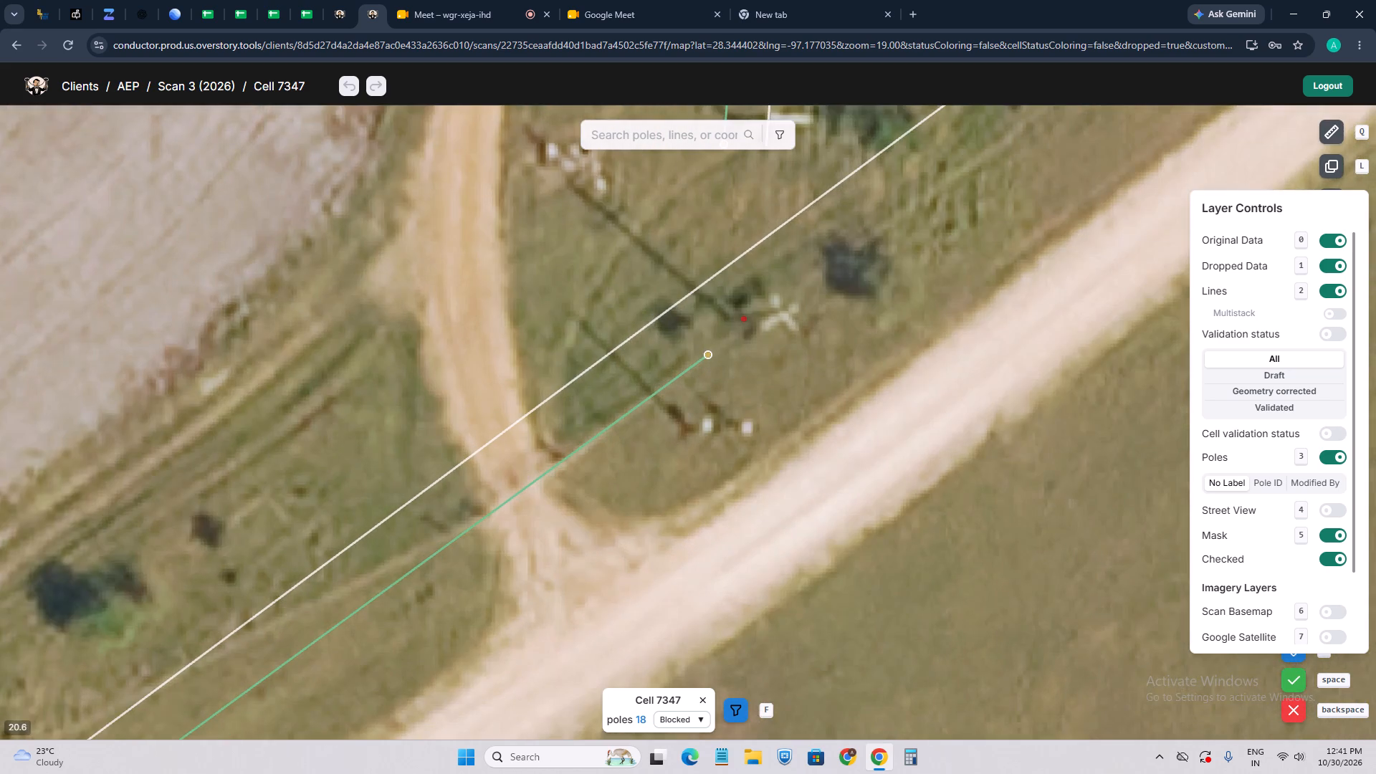
scroll(642, 430, down, 3)
click(641, 426)
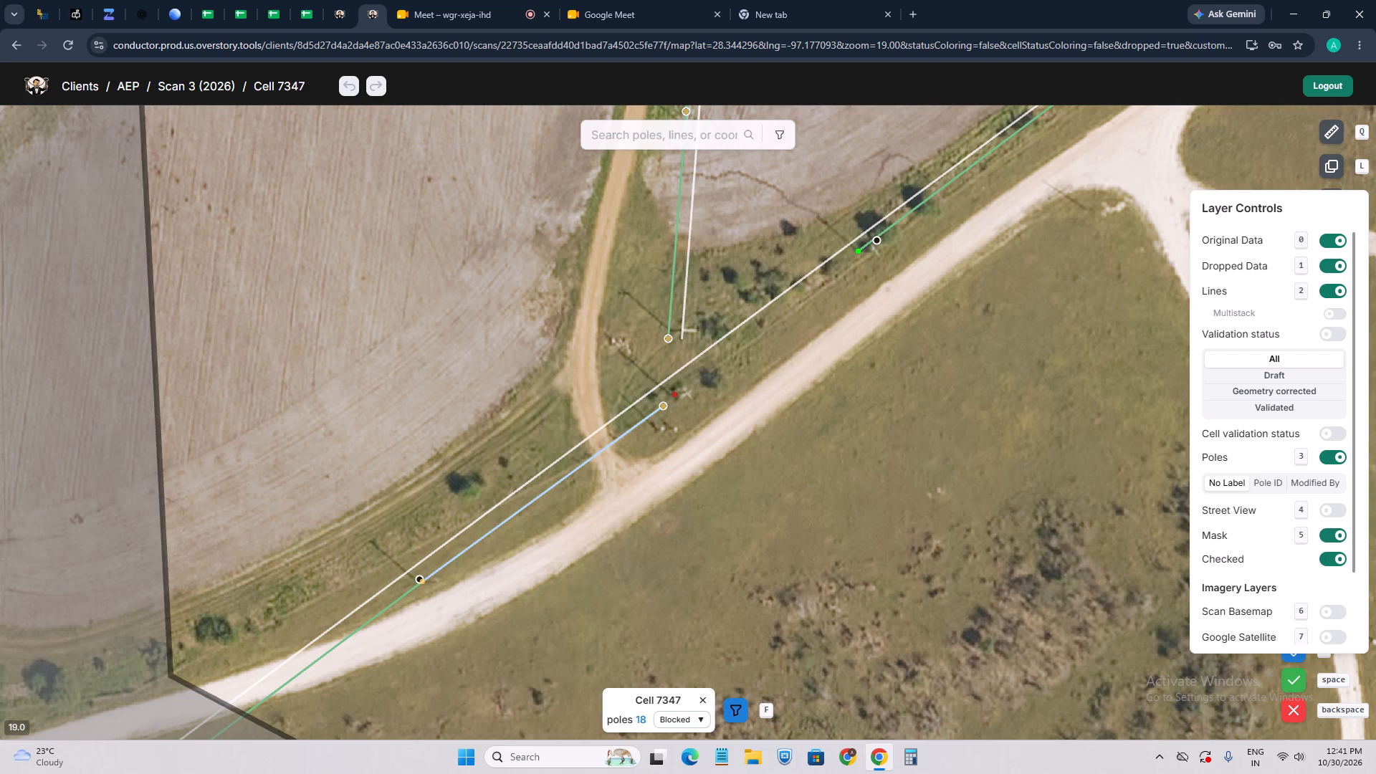
key(a)
click(662, 407)
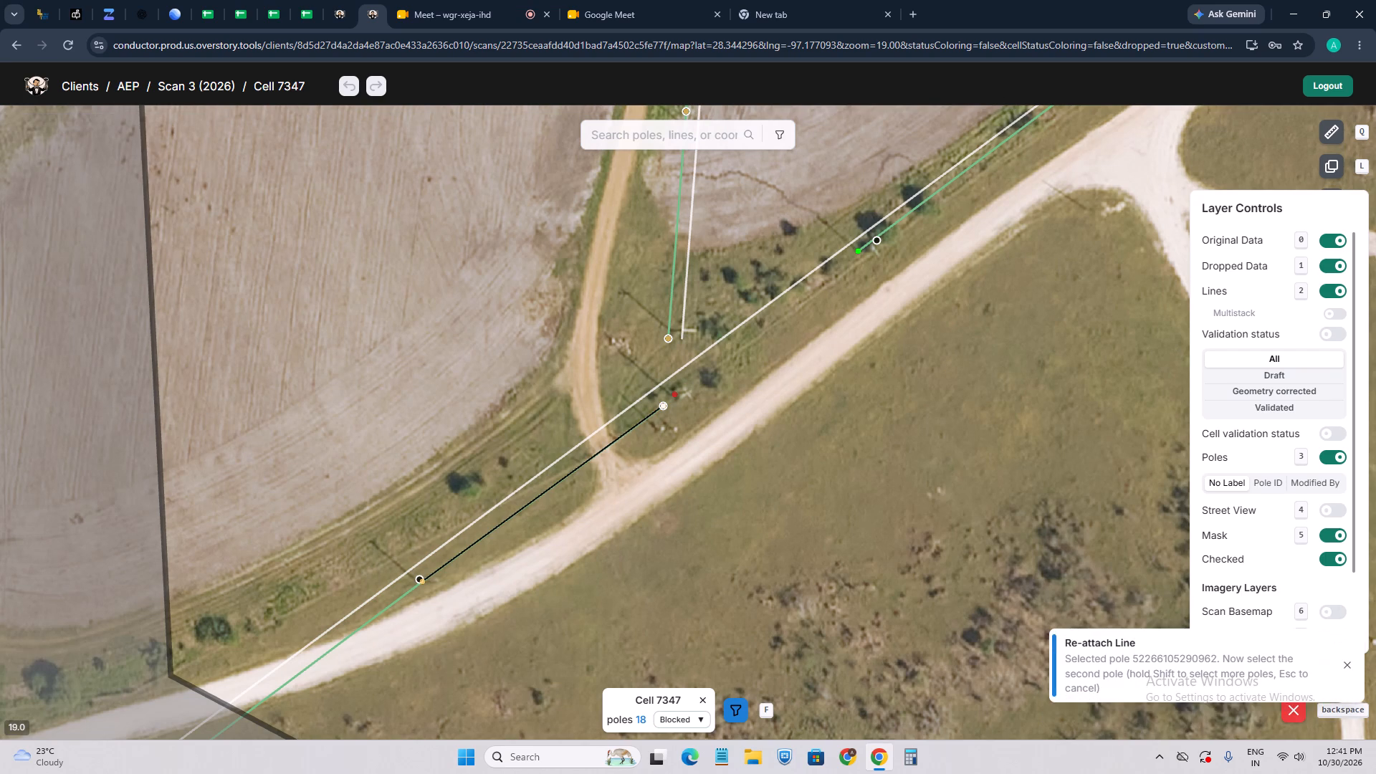
click(851, 258)
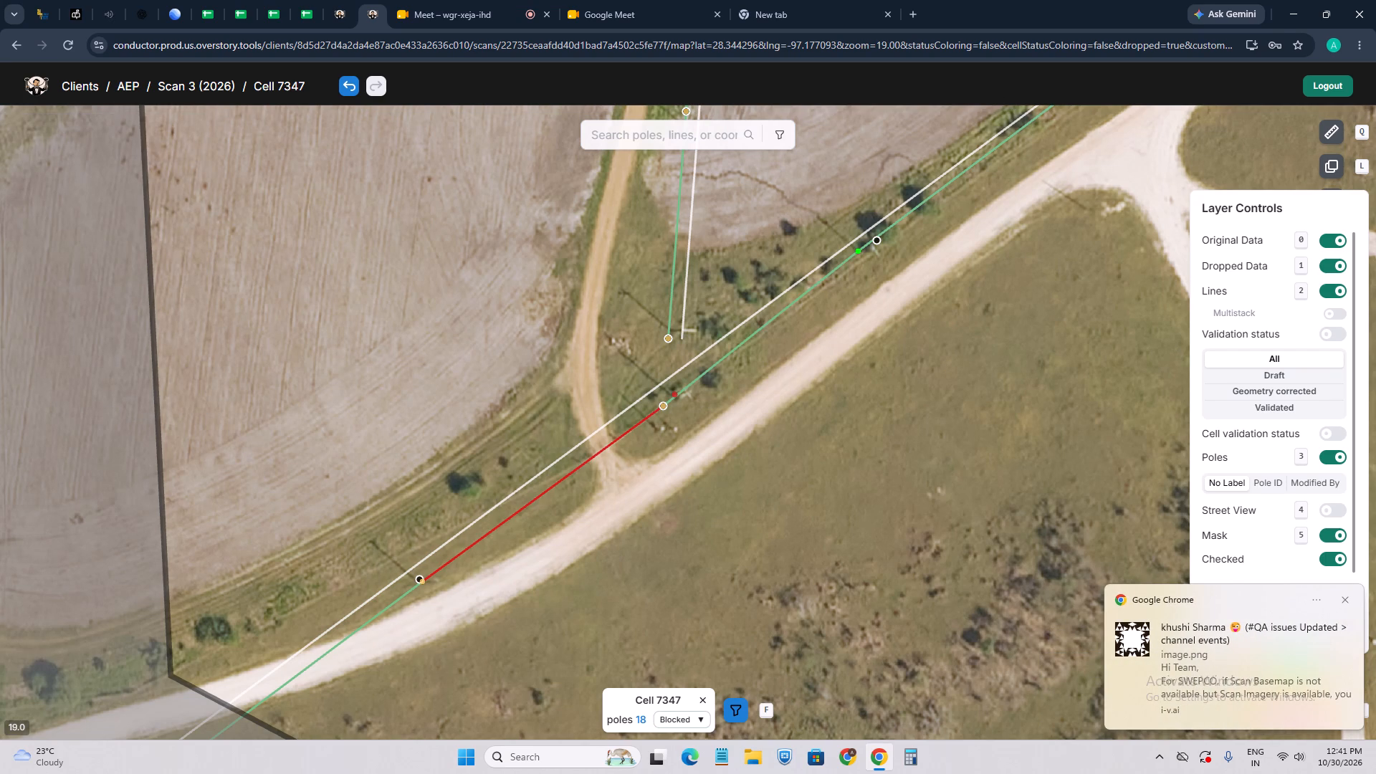
Examine the dropped duplicate line on the span southwest of the junction, along with the poles around it.
click(570, 478)
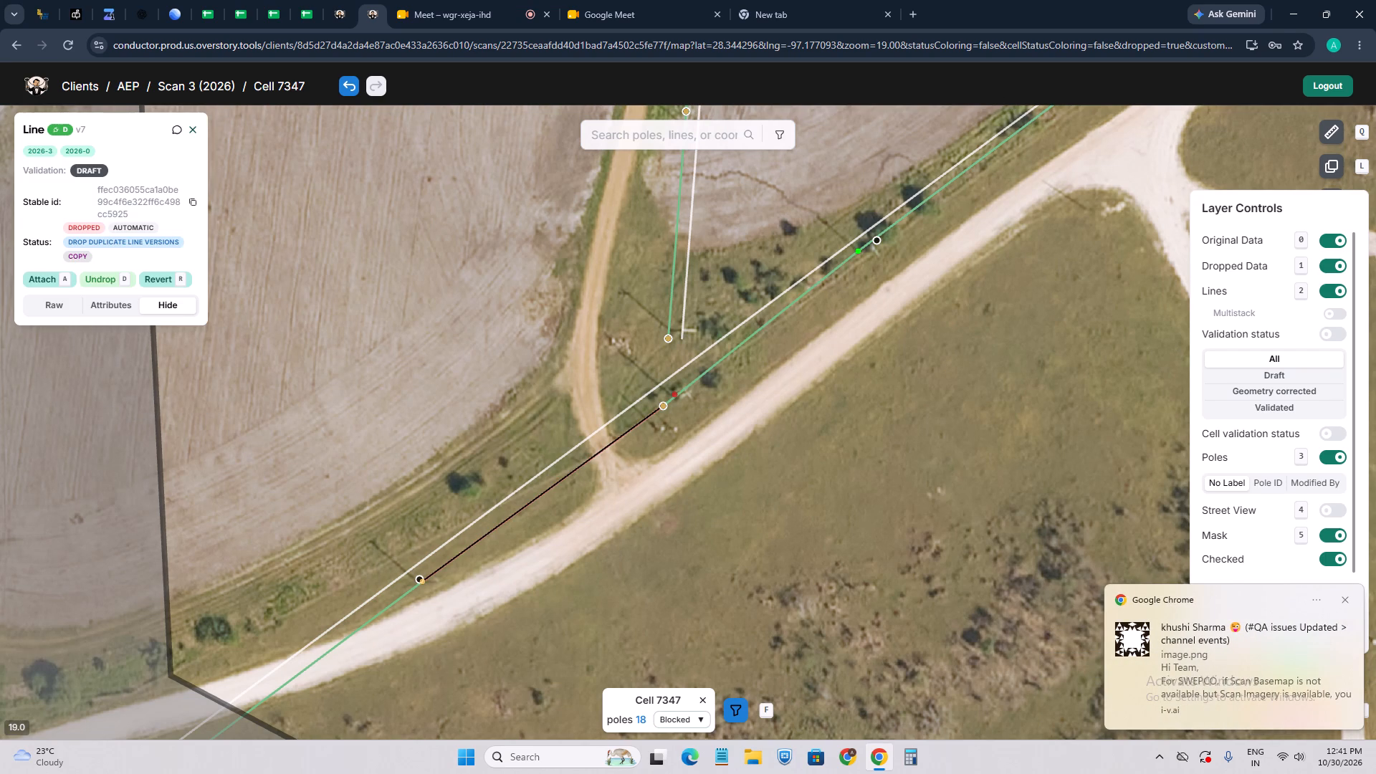
scroll(565, 500, up, 2)
drag(732, 390, 668, 480)
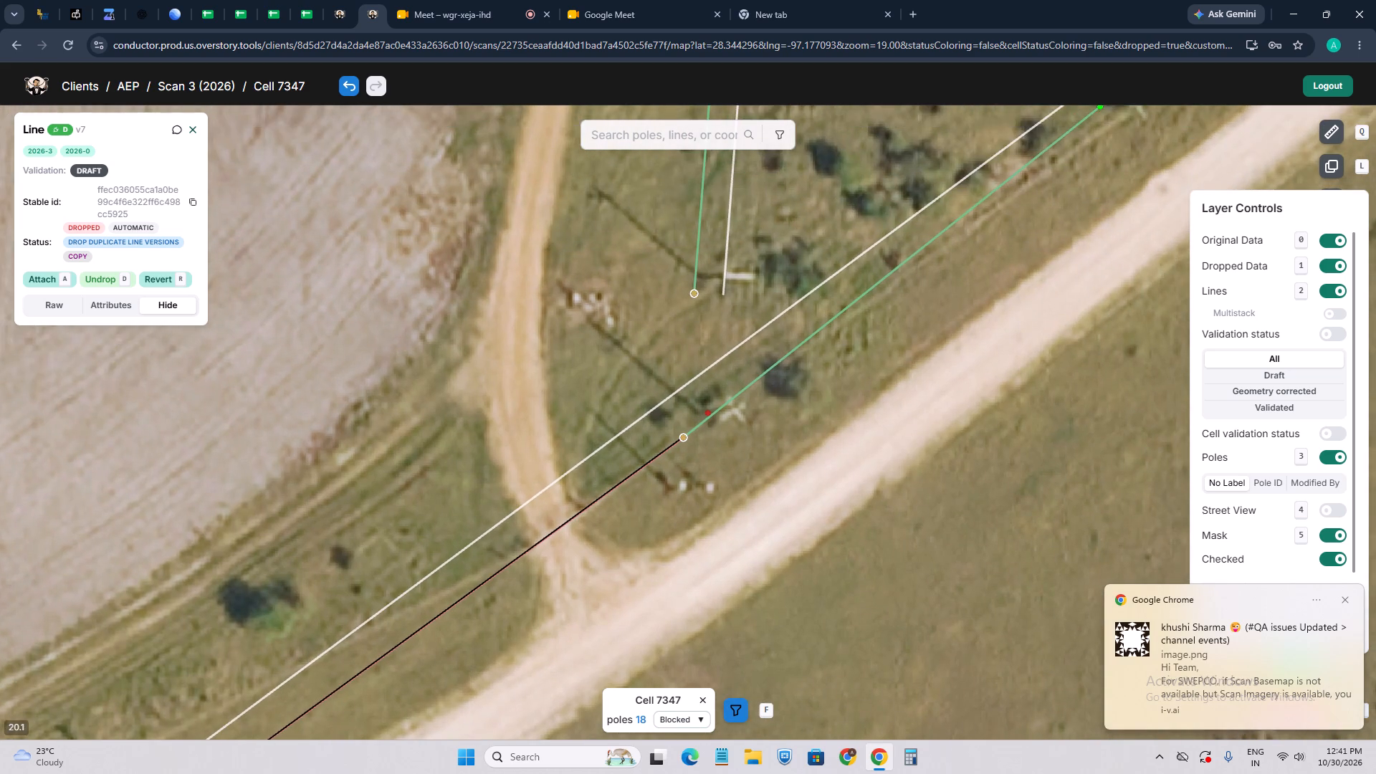
drag(608, 525, 696, 405)
drag(613, 515, 709, 414)
scroll(722, 392, down, 2)
drag(778, 335, 659, 445)
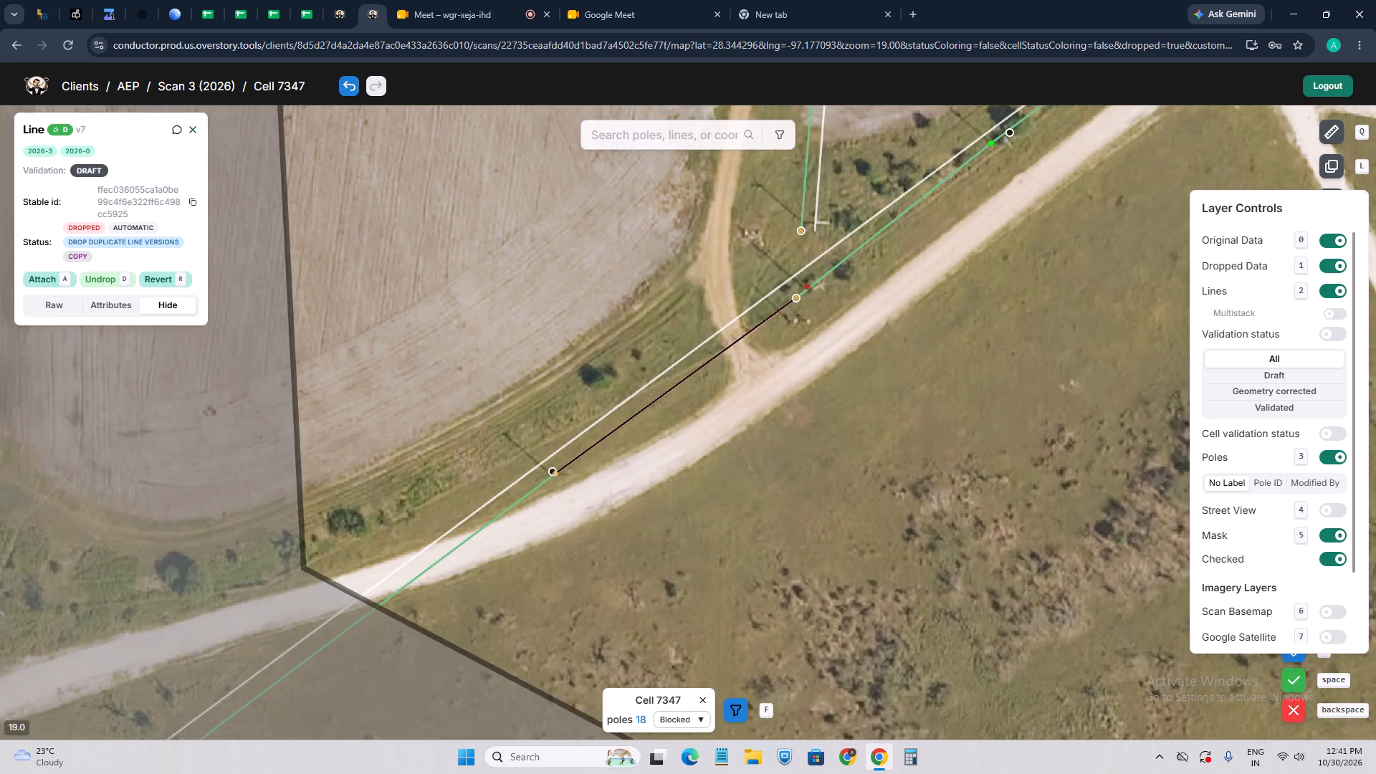
drag(659, 445, 646, 462)
scroll(706, 406, up, 2)
click(728, 439)
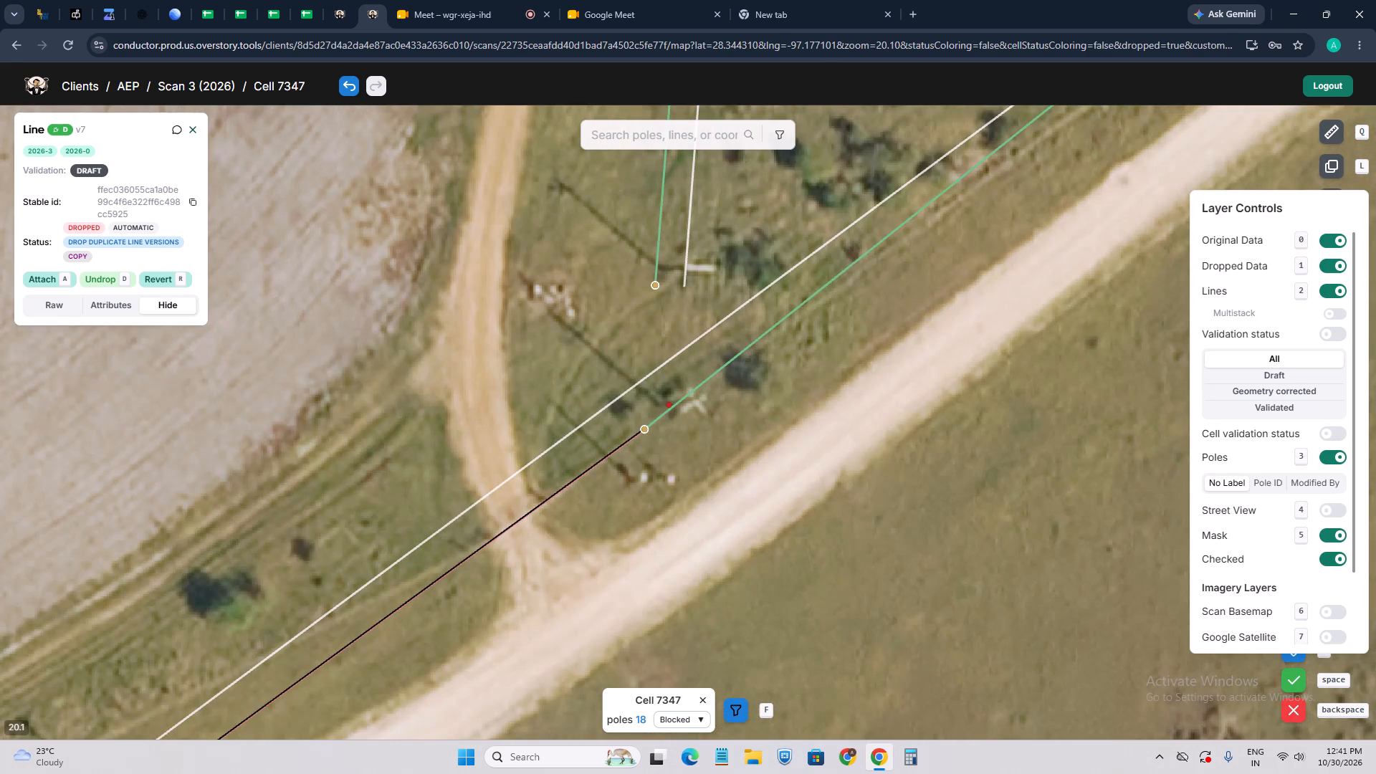
scroll(728, 439, down, 2)
drag(781, 408, 680, 514)
scroll(700, 491, up, 1)
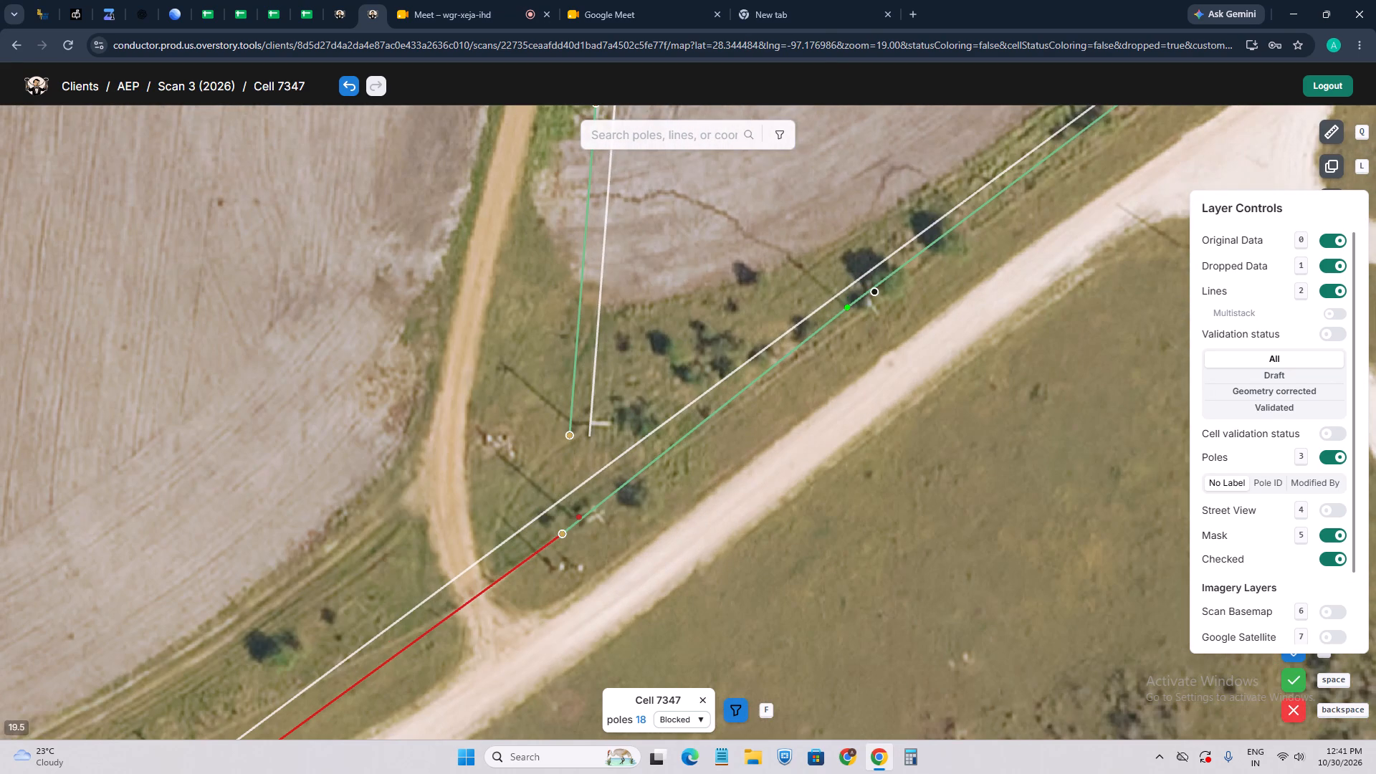
drag(647, 534, 711, 443)
scroll(709, 441, down, 1)
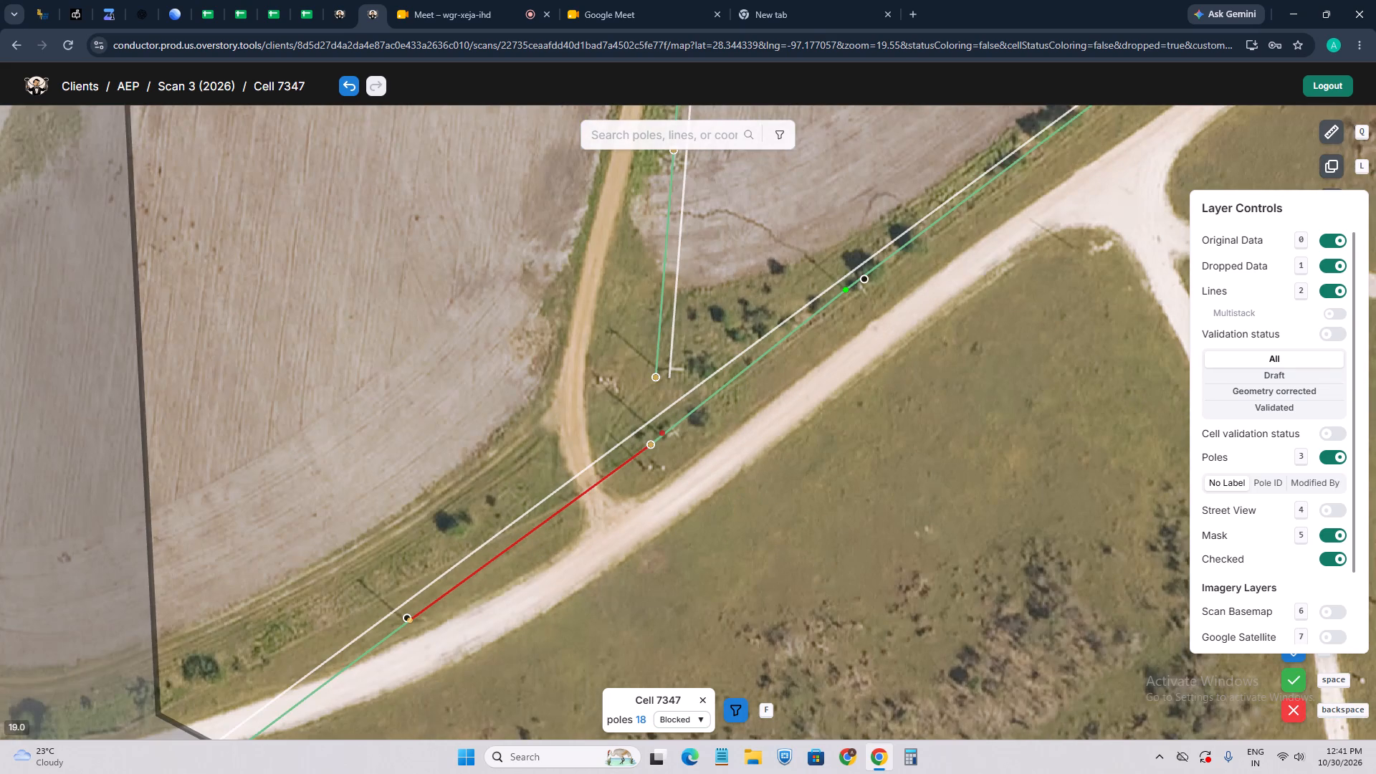
scroll(714, 409, up, 1)
scroll(715, 408, down, 1)
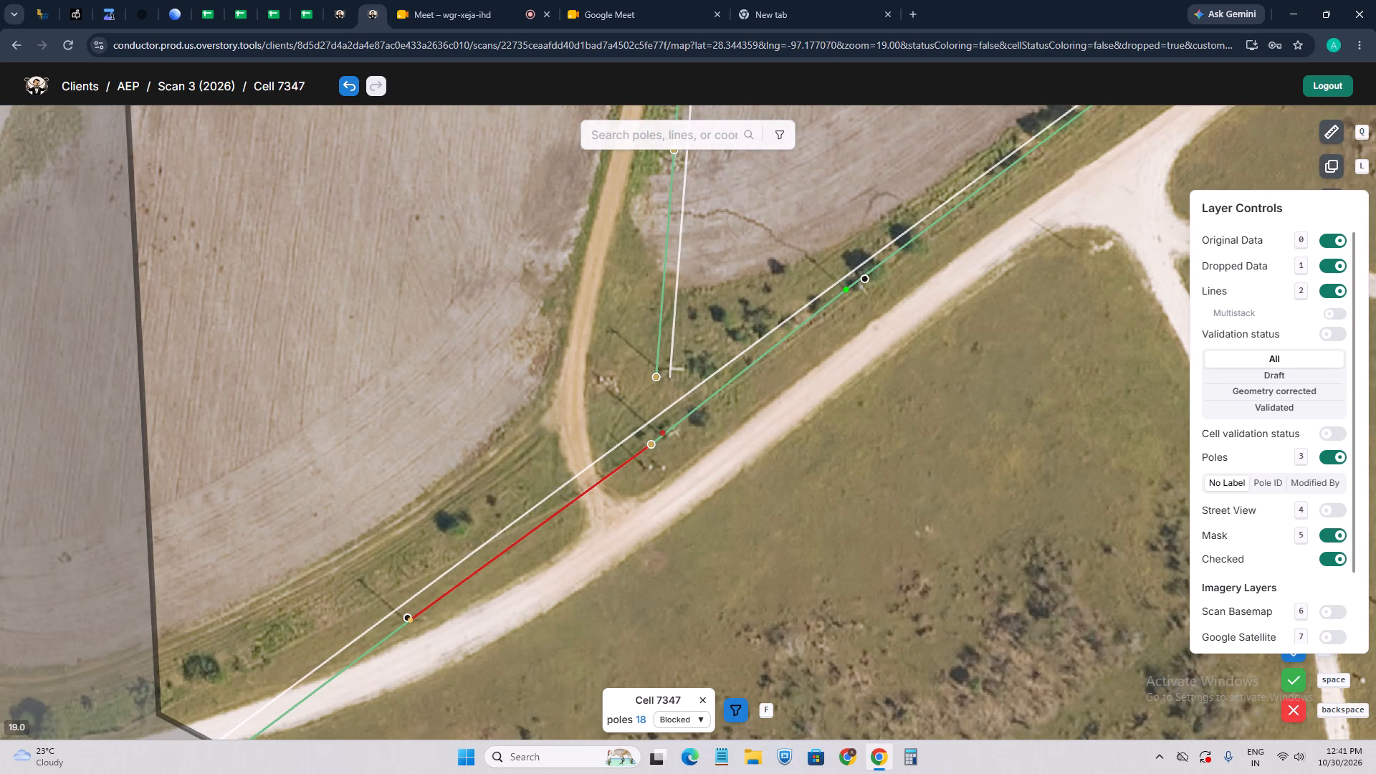
Compare the junction span with dropped data hidden and shown, and inspect the dropped line's record again.
key(1)
scroll(597, 517, down, 2)
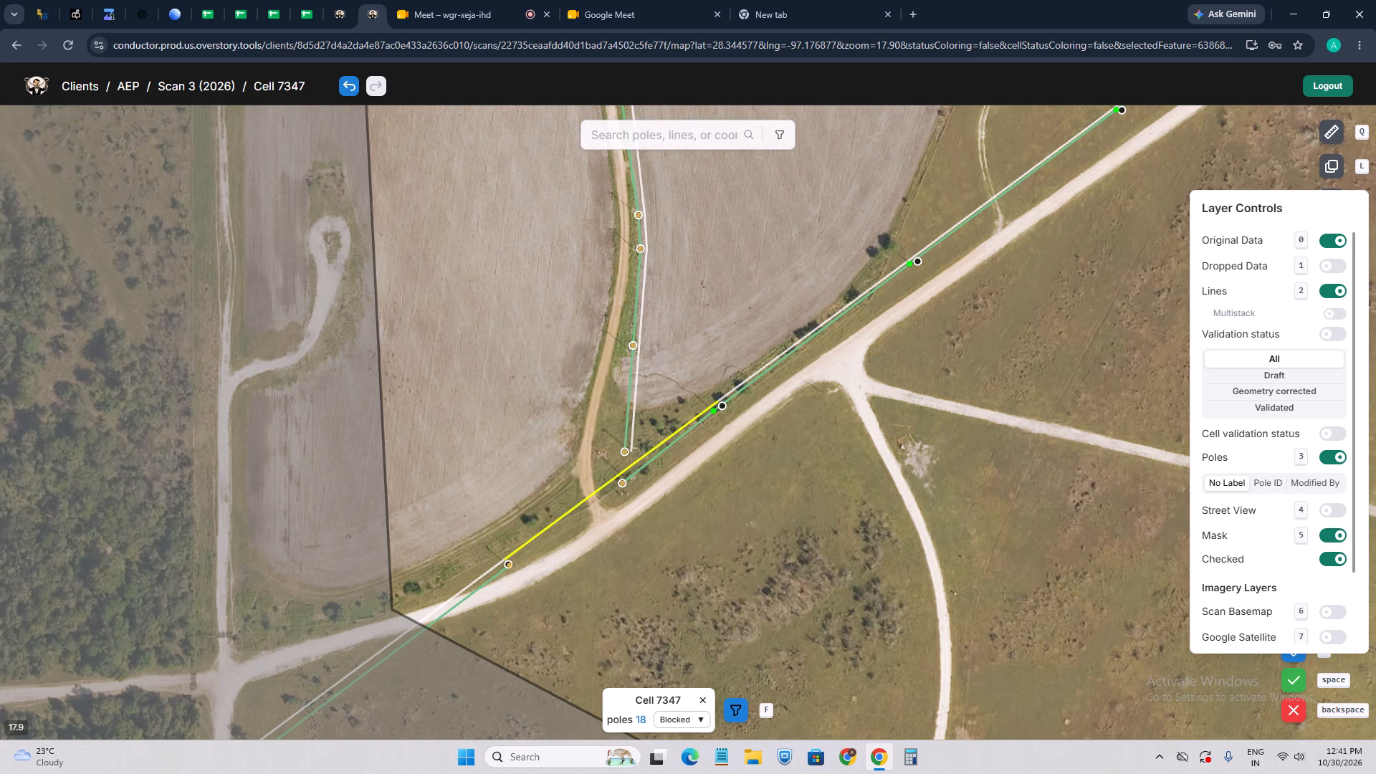
scroll(644, 486, up, 2)
drag(592, 562, 808, 426)
key(1)
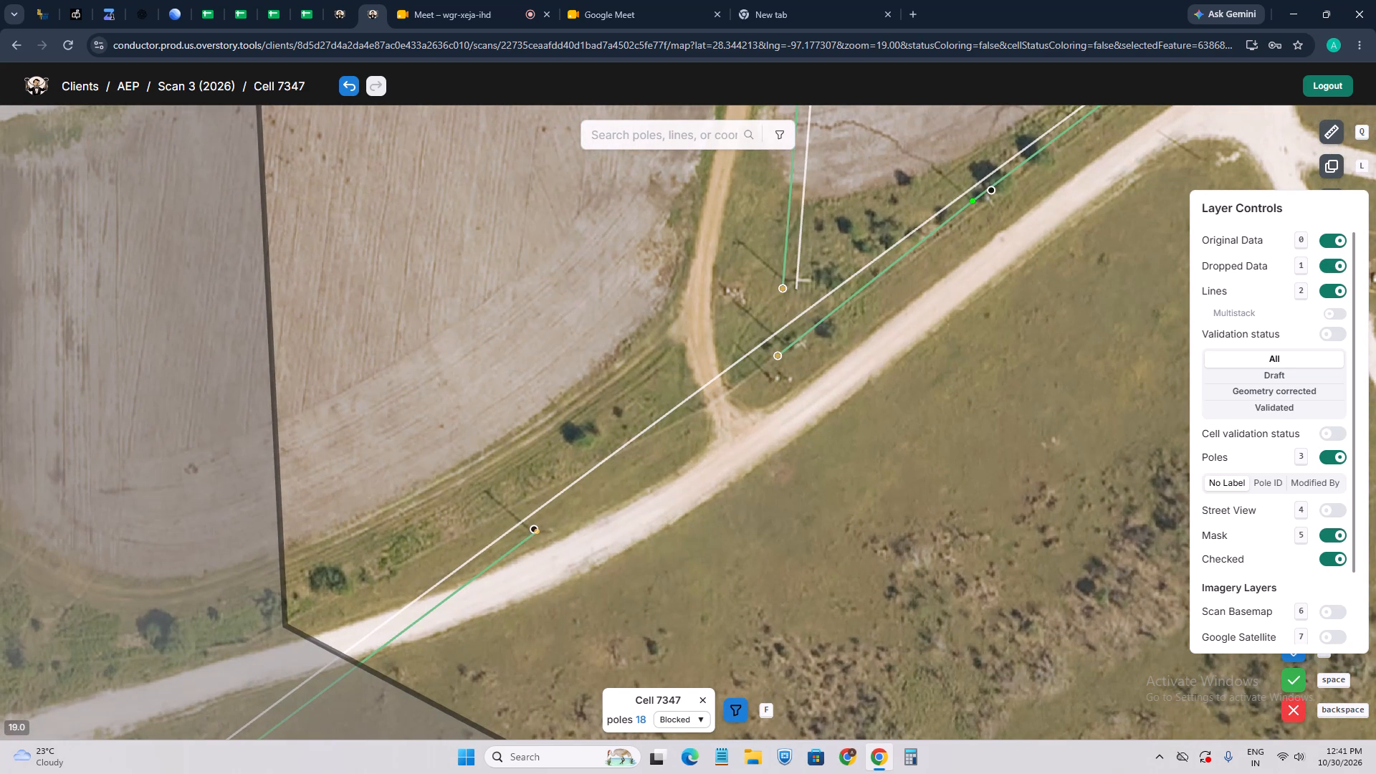
scroll(770, 426, up, 3)
scroll(789, 379, down, 2)
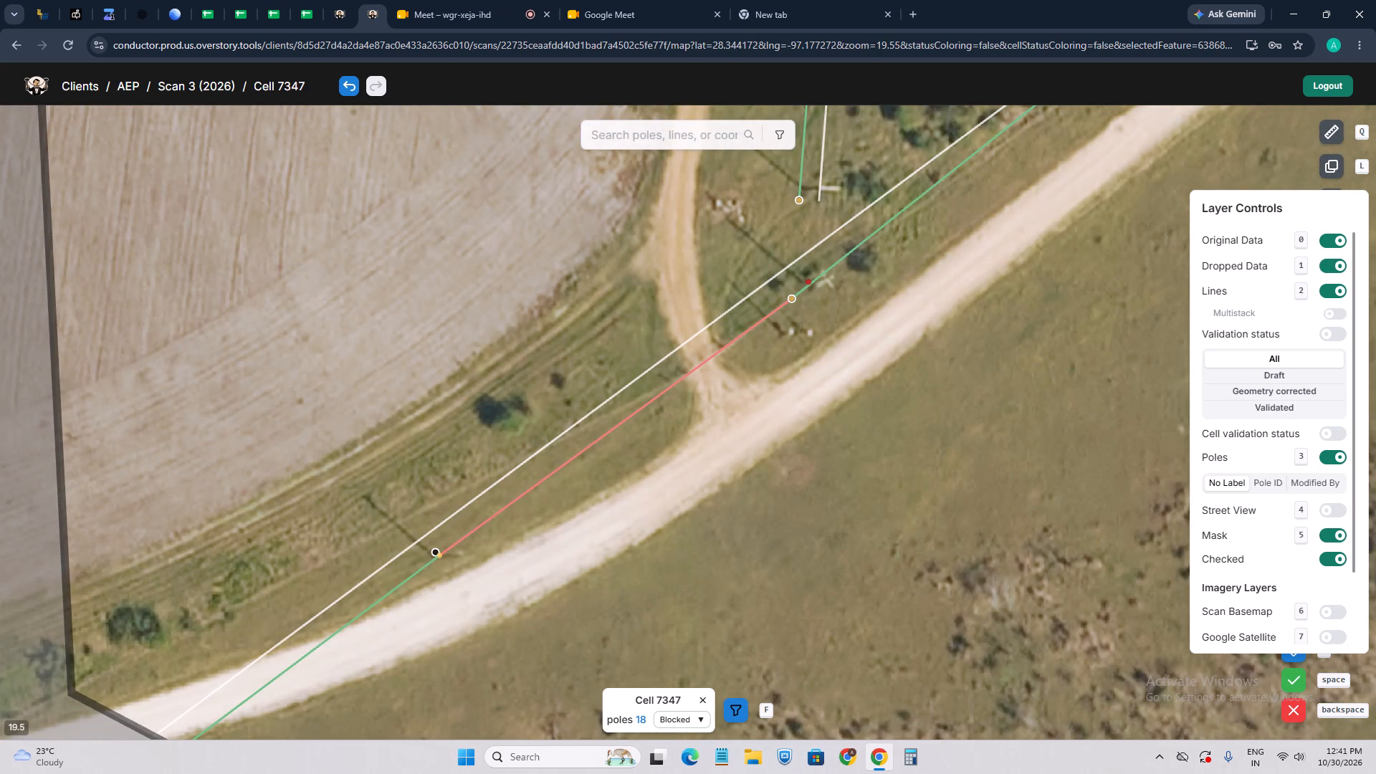
drag(833, 307, 779, 371)
scroll(791, 365, down, 1)
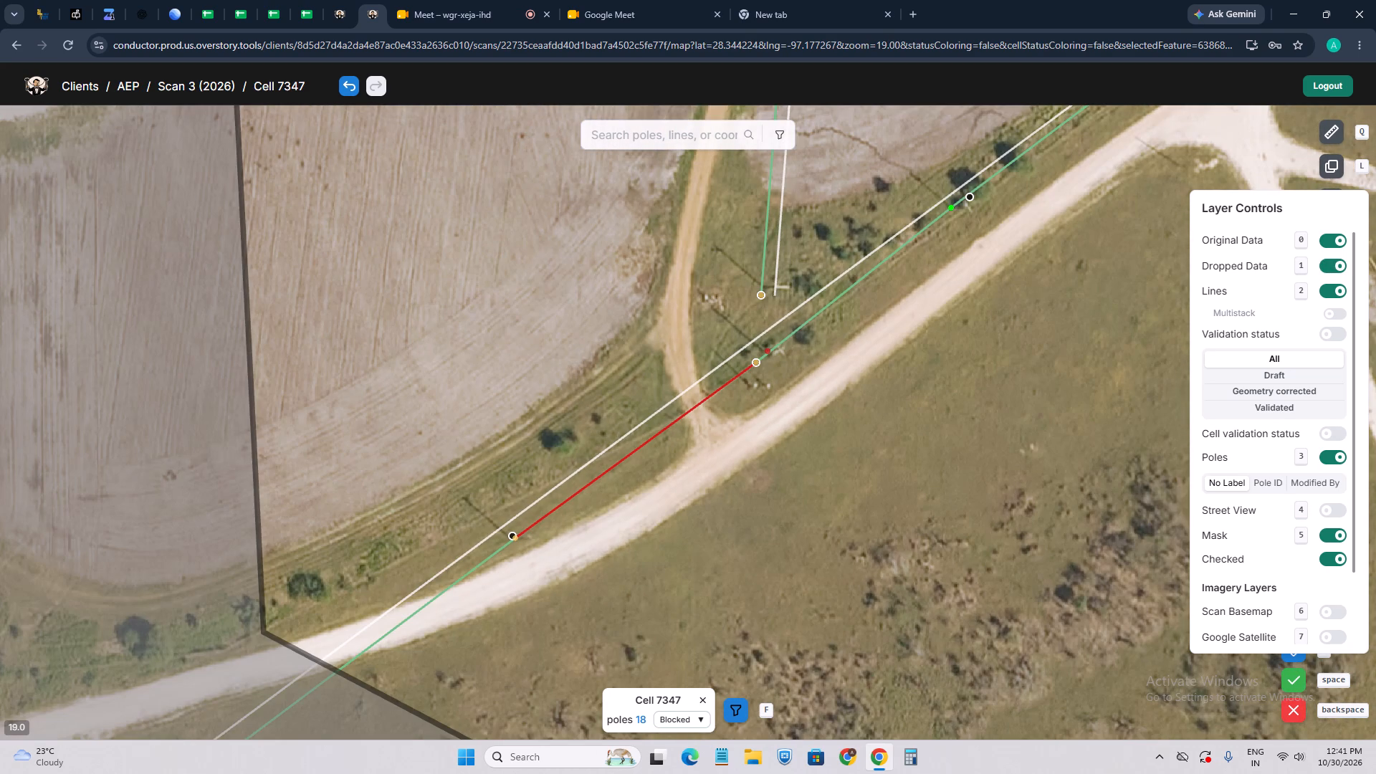
scroll(790, 365, down, 1)
click(738, 389)
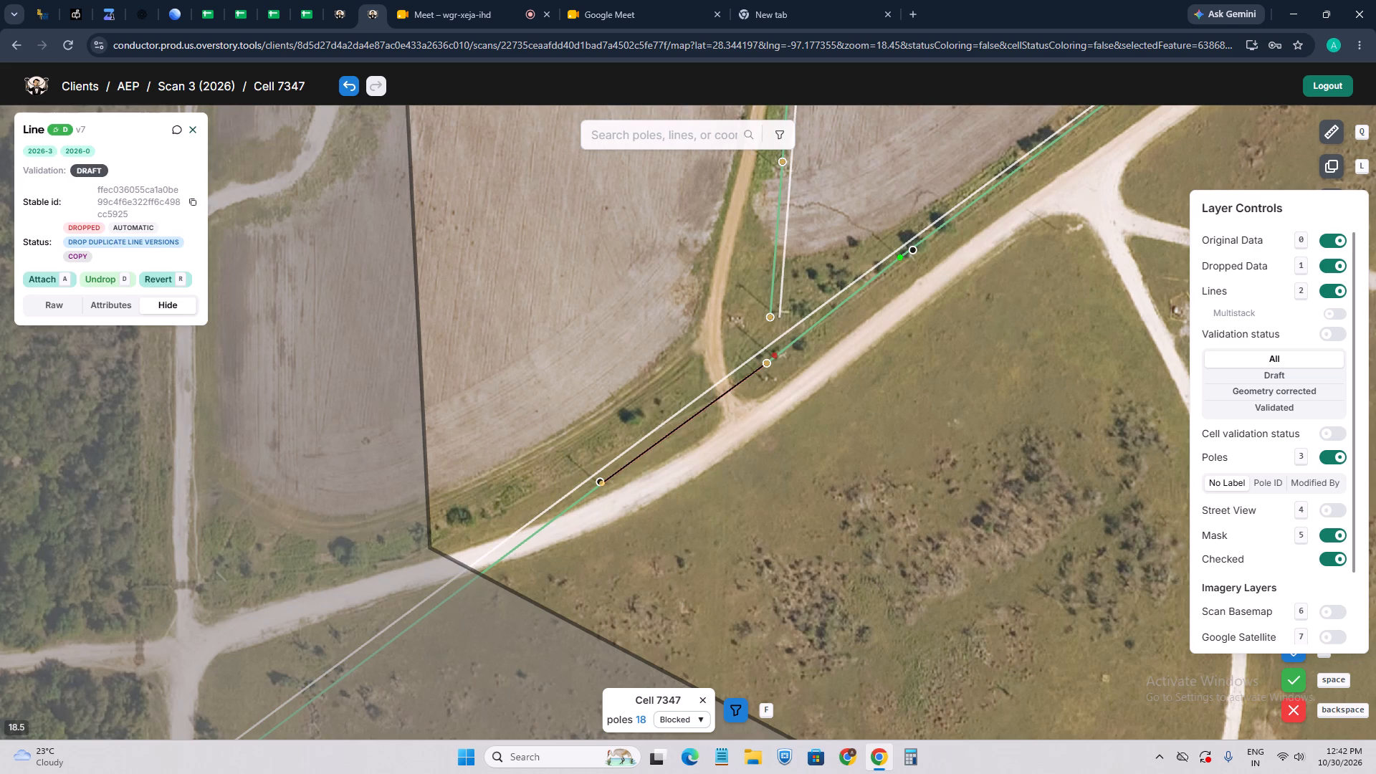
scroll(803, 375, up, 3)
drag(642, 418, 730, 345)
scroll(730, 345, down, 1)
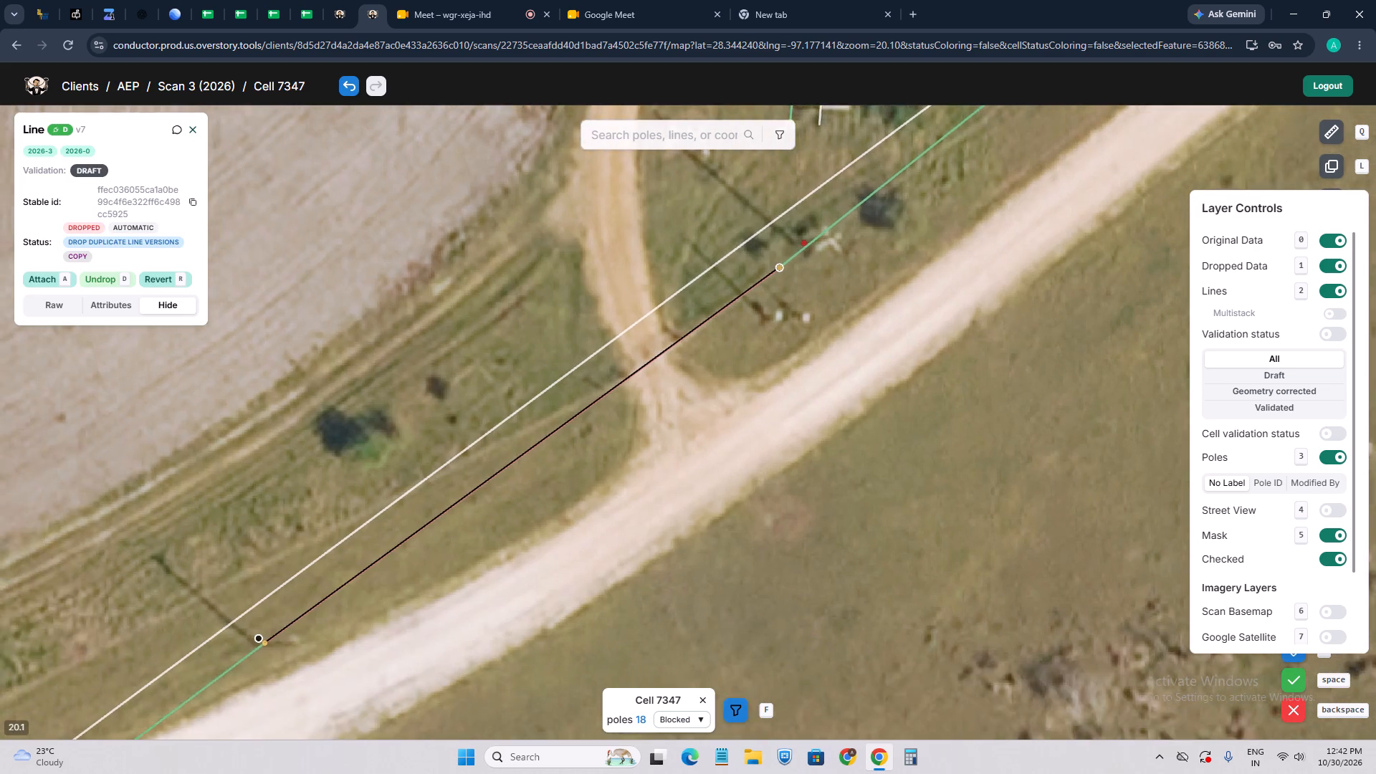
scroll(730, 345, down, 1)
Hide the dropped data and deselect the line on the span southwest of the junction.
key(1)
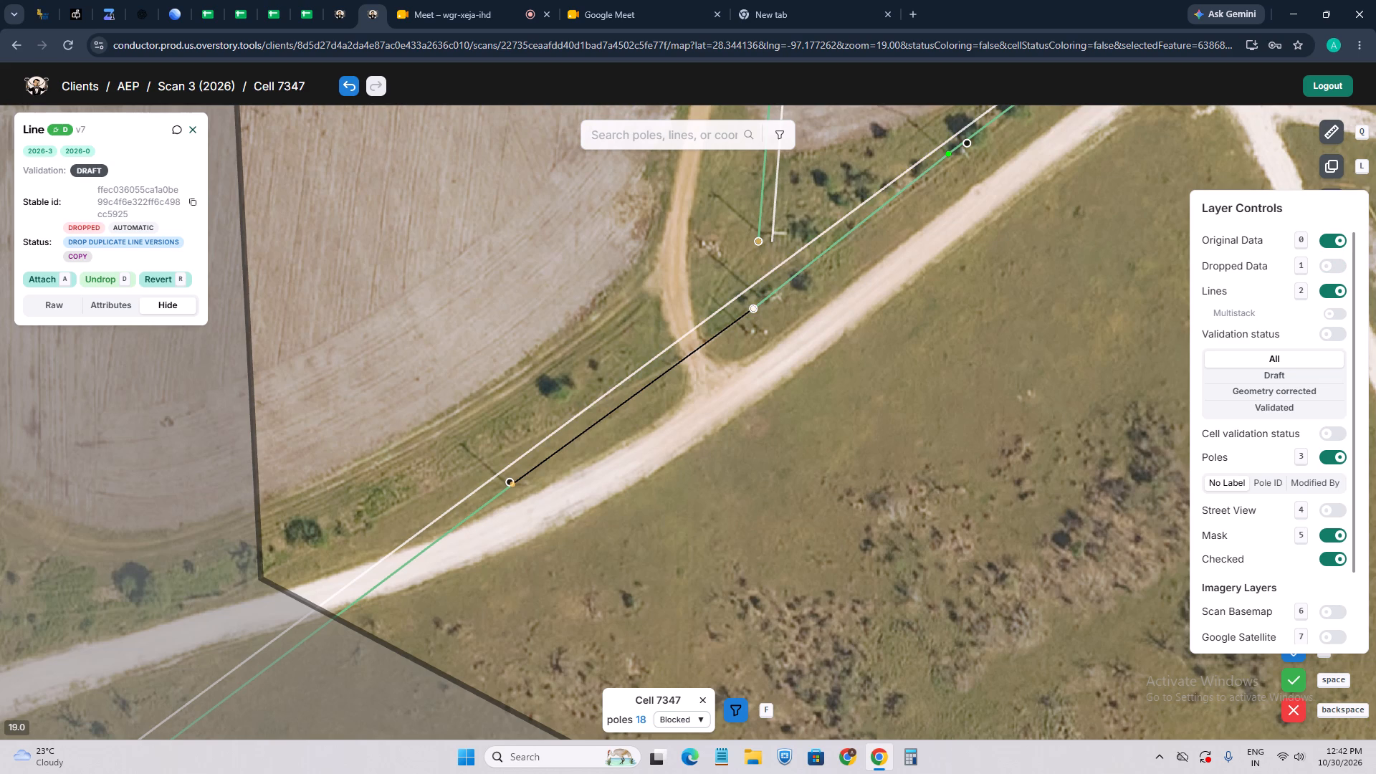
click(770, 450)
click(773, 444)
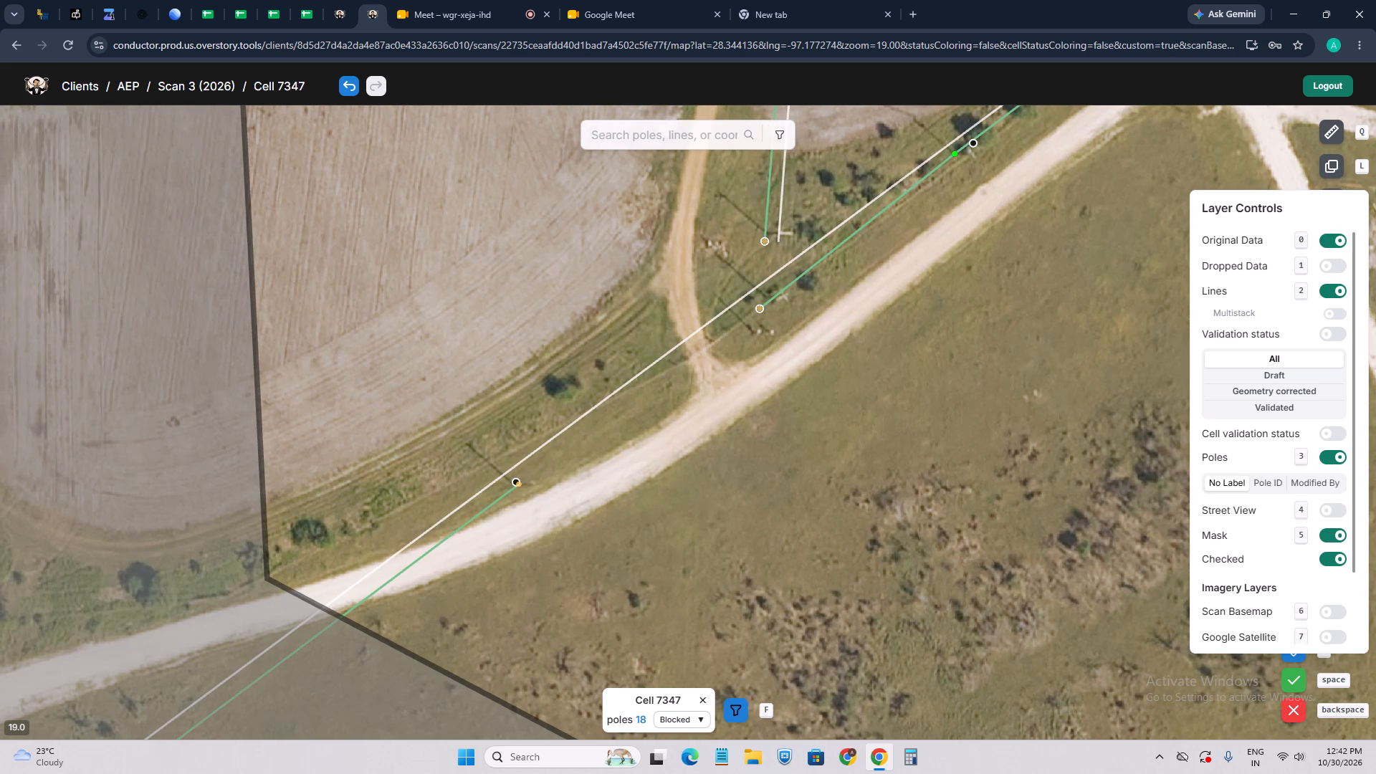
Copy the re-attached line onto the empty span between the junction pole and the next pole to the southwest.
scroll(707, 348, down, 3)
scroll(719, 340, up, 1)
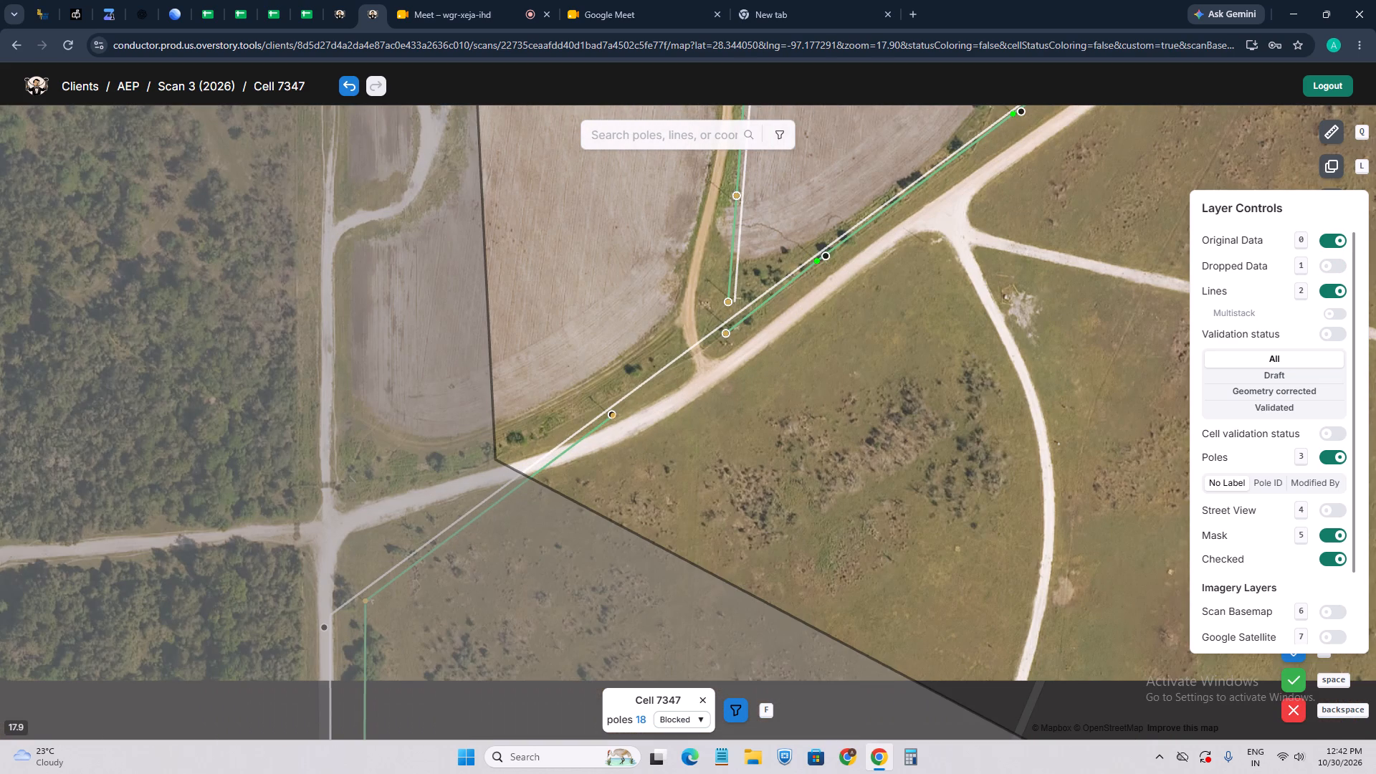
click(760, 309)
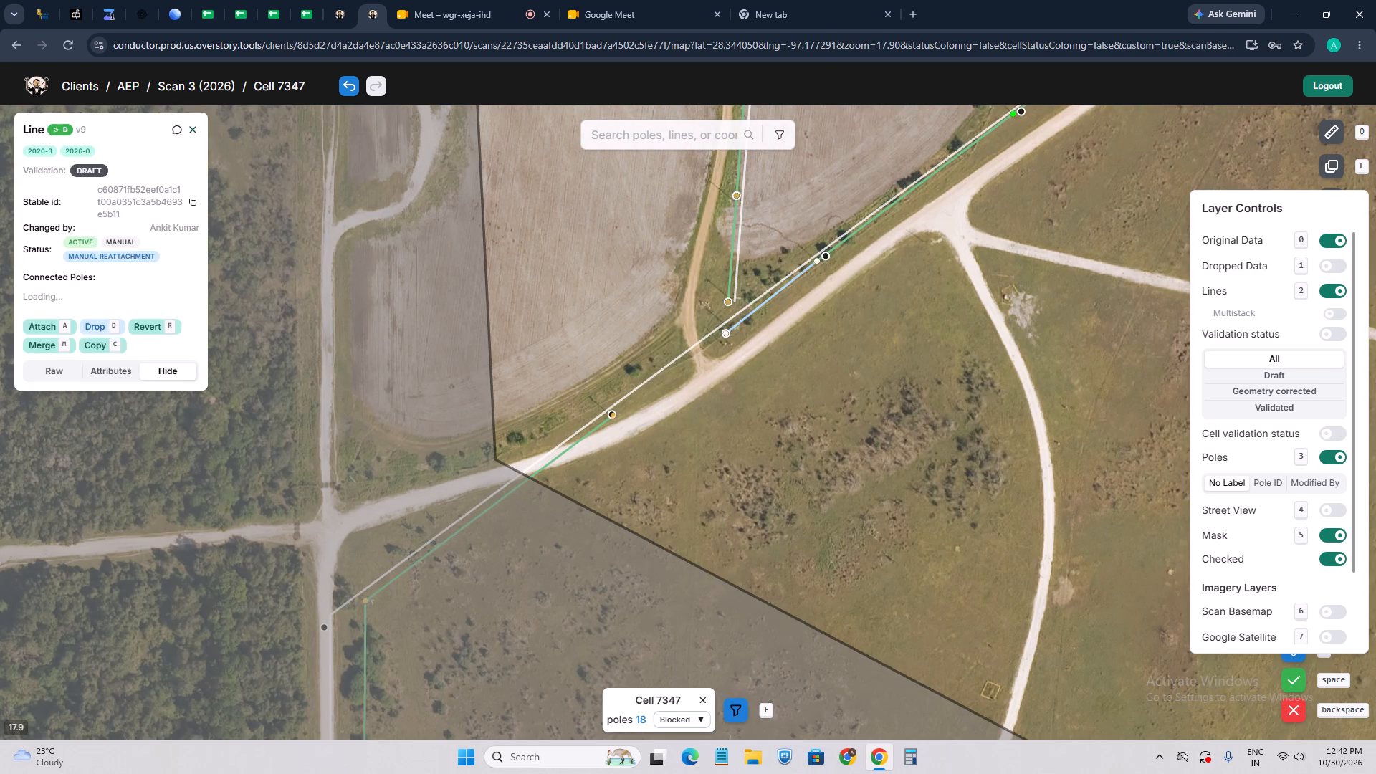
key(c)
click(724, 336)
click(612, 413)
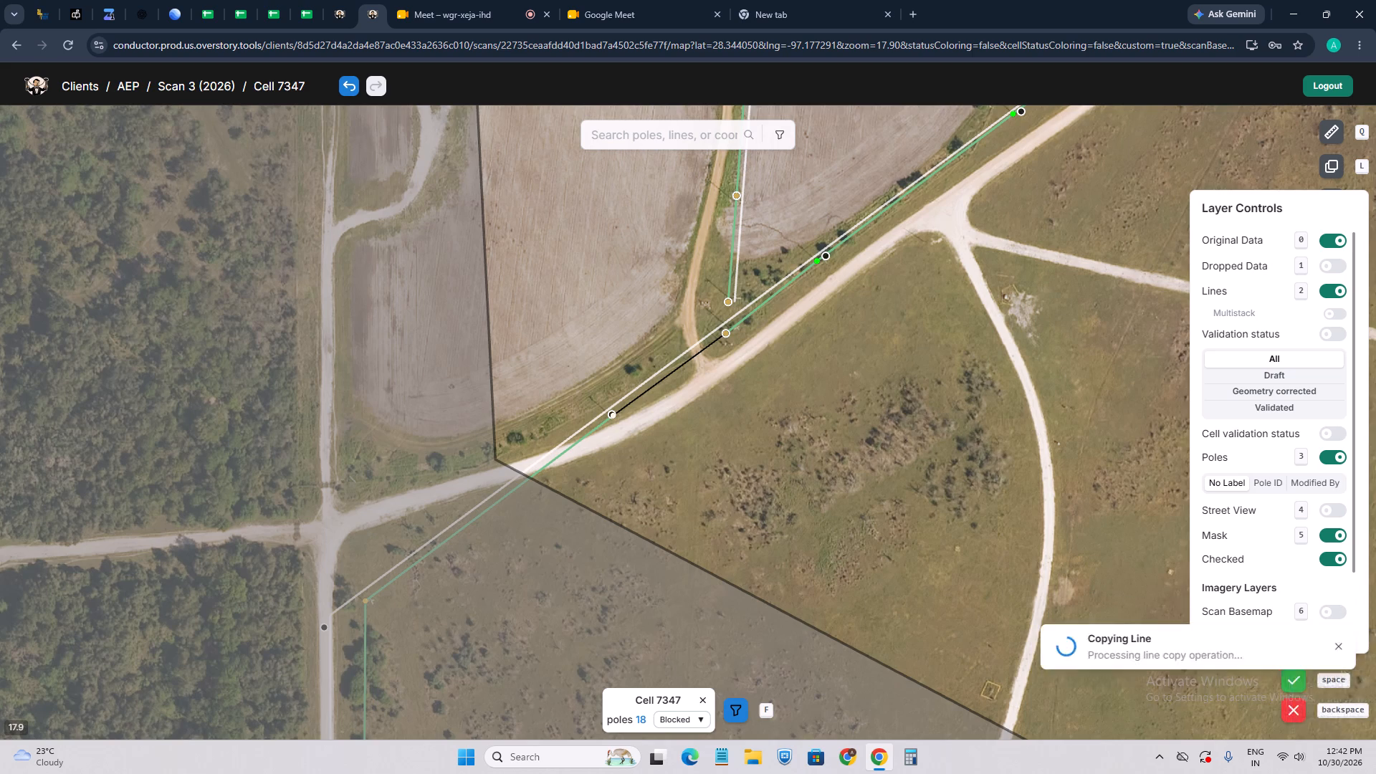
drag(724, 401, 682, 464)
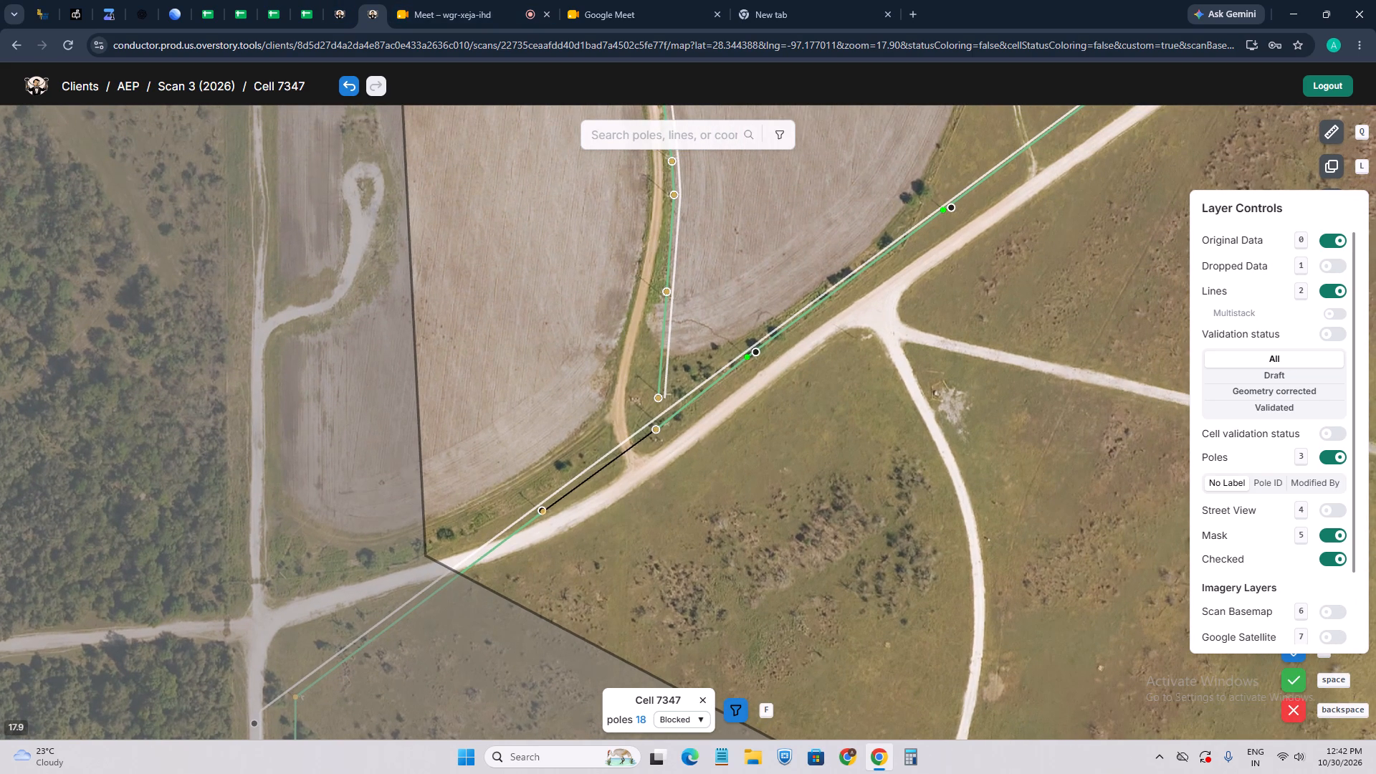
Close cell 7347, return to the QA Issues map in the other AEP Scan 3 (2026) tab, and hide the cell mask.
click(707, 699)
click(333, 11)
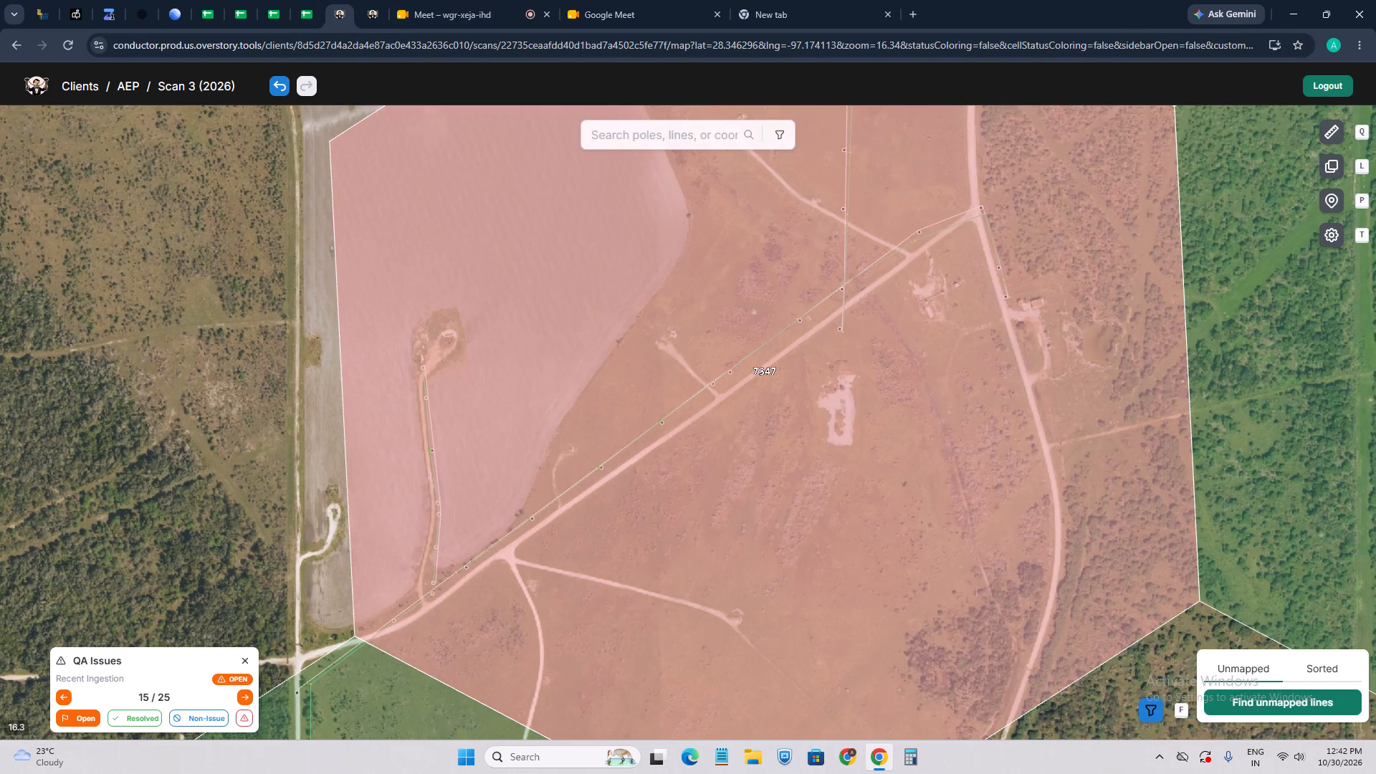
key(5)
Go back to QA issue 14 of 25 and view its location.
click(62, 702)
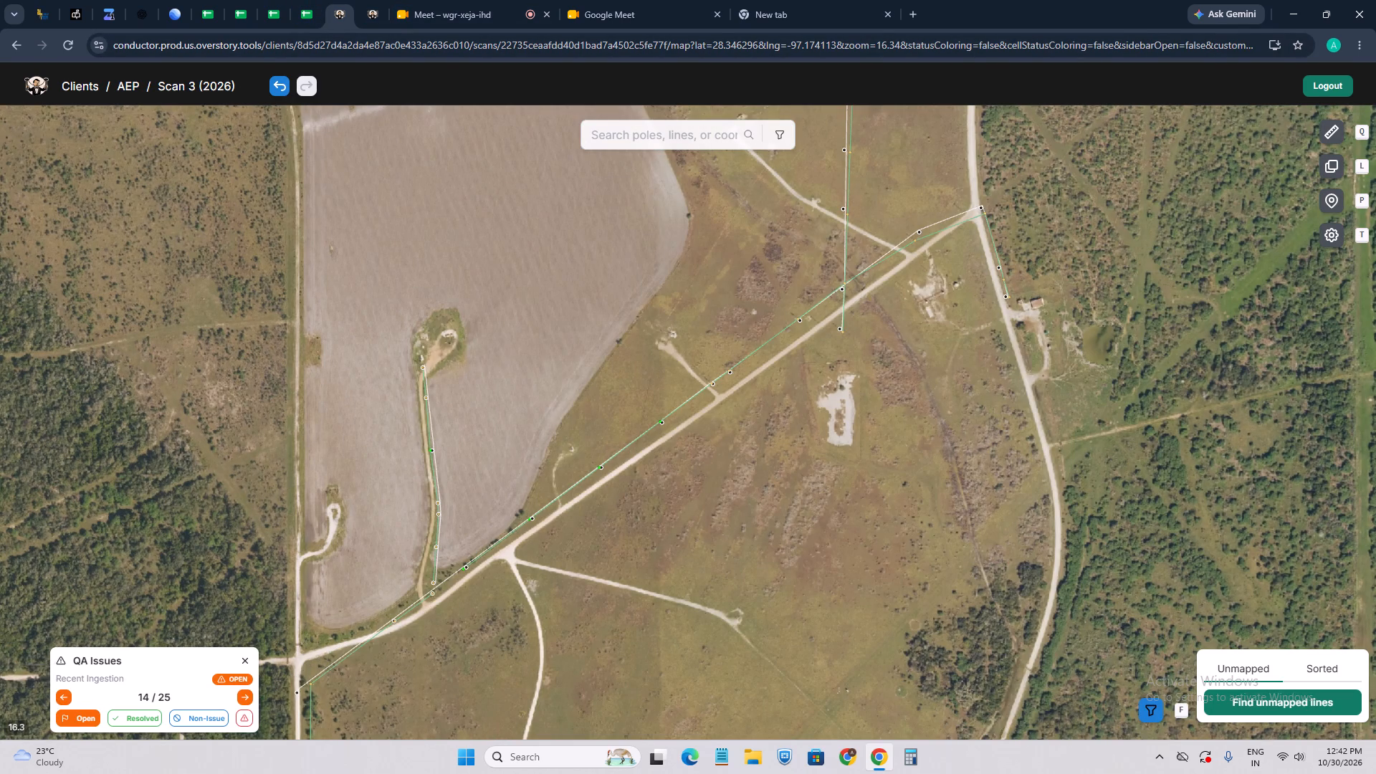
scroll(642, 457, up, 3)
scroll(654, 465, down, 2)
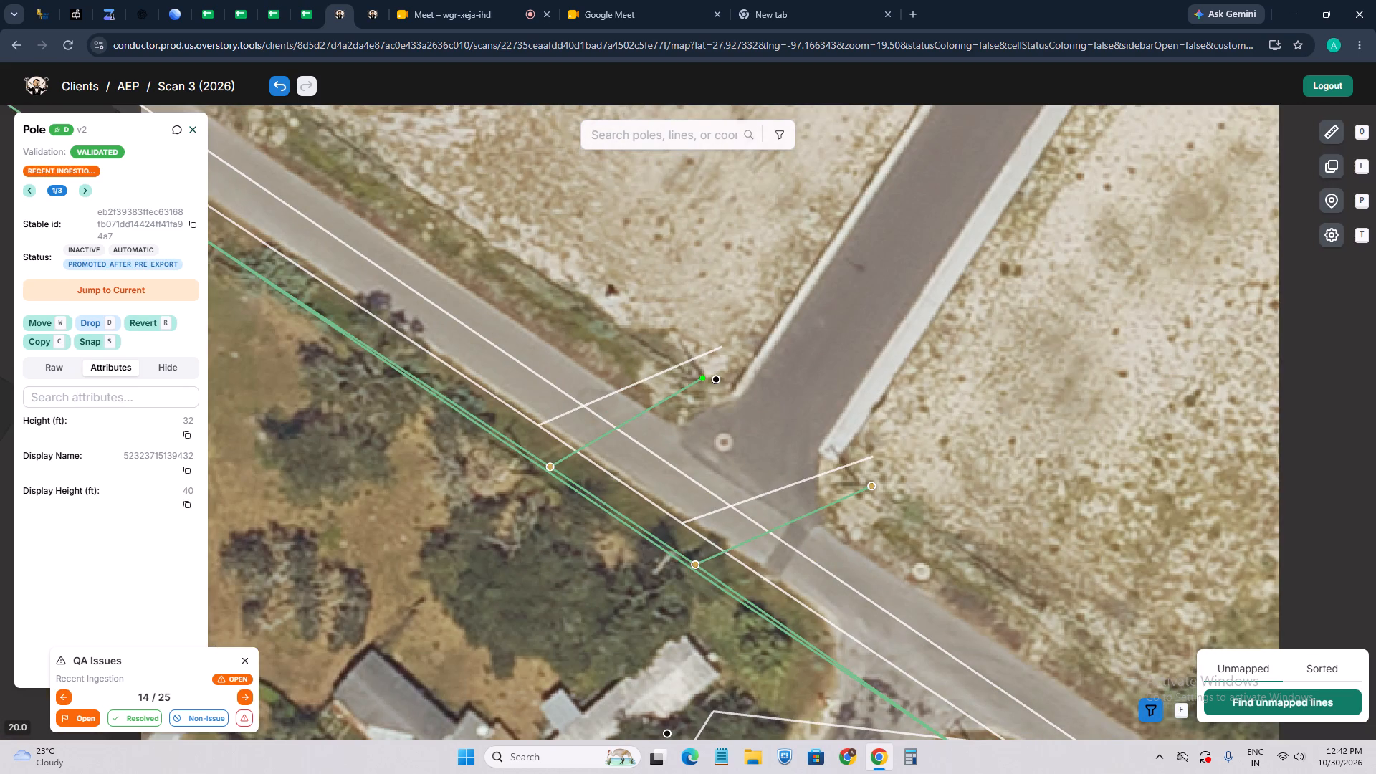
Jump to the current version of issue 14's pole and inspect the parallel lines running through the roadside poles.
click(120, 290)
click(940, 355)
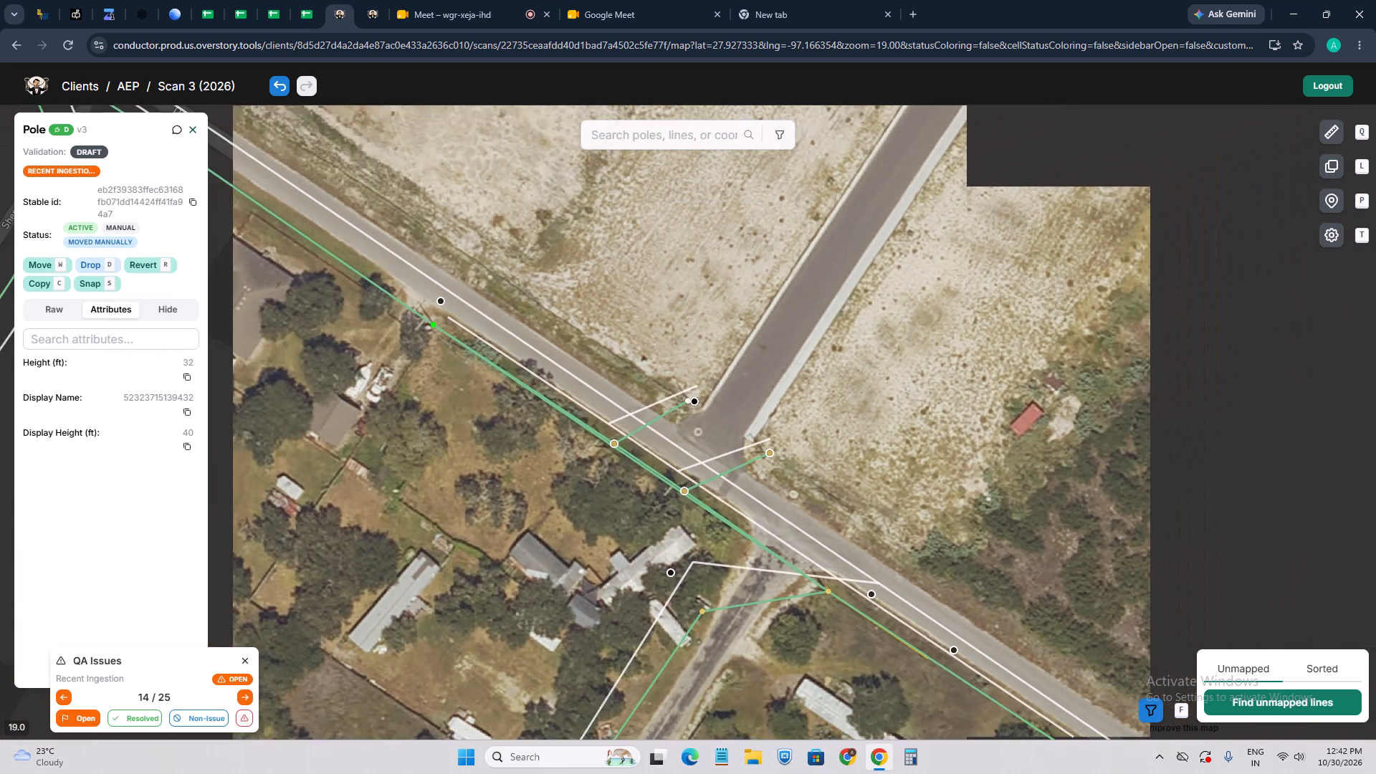
scroll(704, 473, up, 2)
click(707, 549)
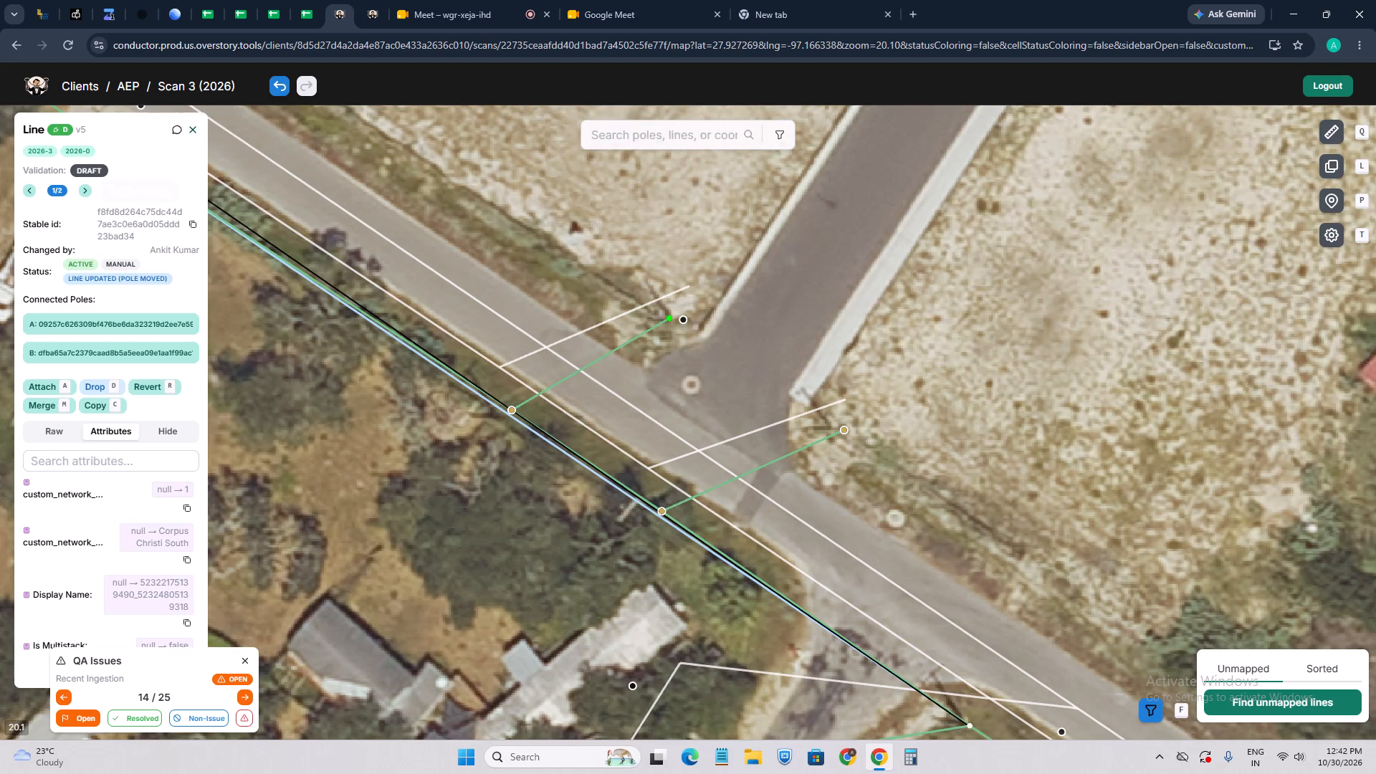
scroll(512, 489, up, 3)
click(603, 416)
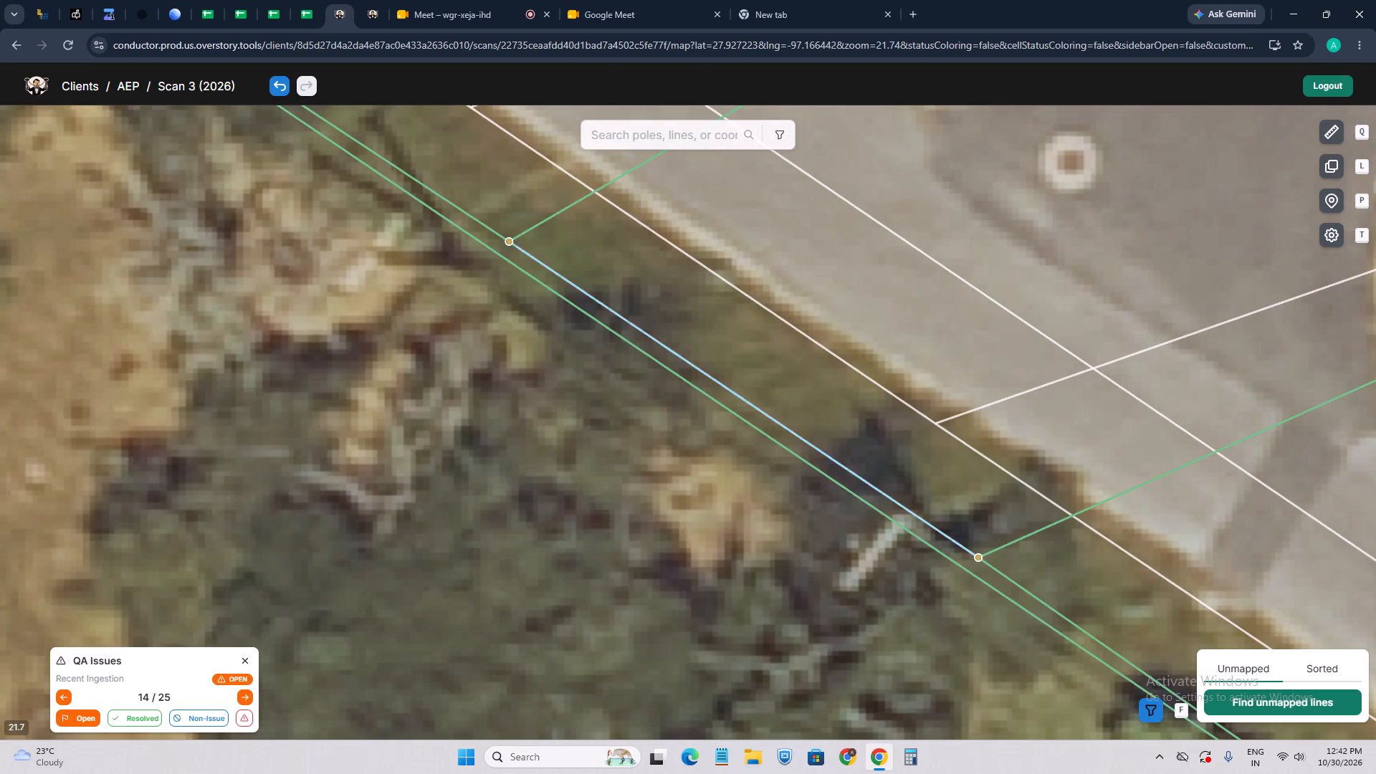
click(684, 376)
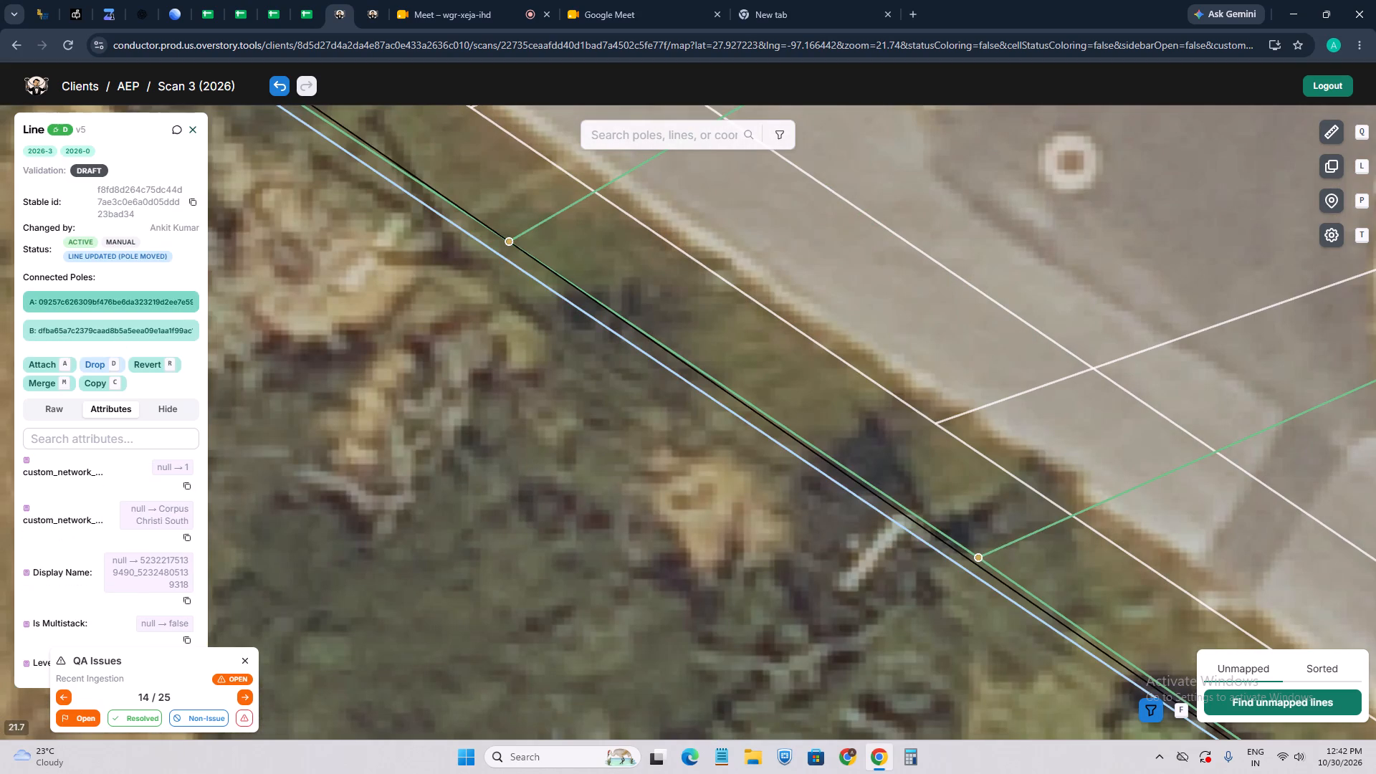
scroll(577, 358, down, 3)
scroll(358, 384, down, 3)
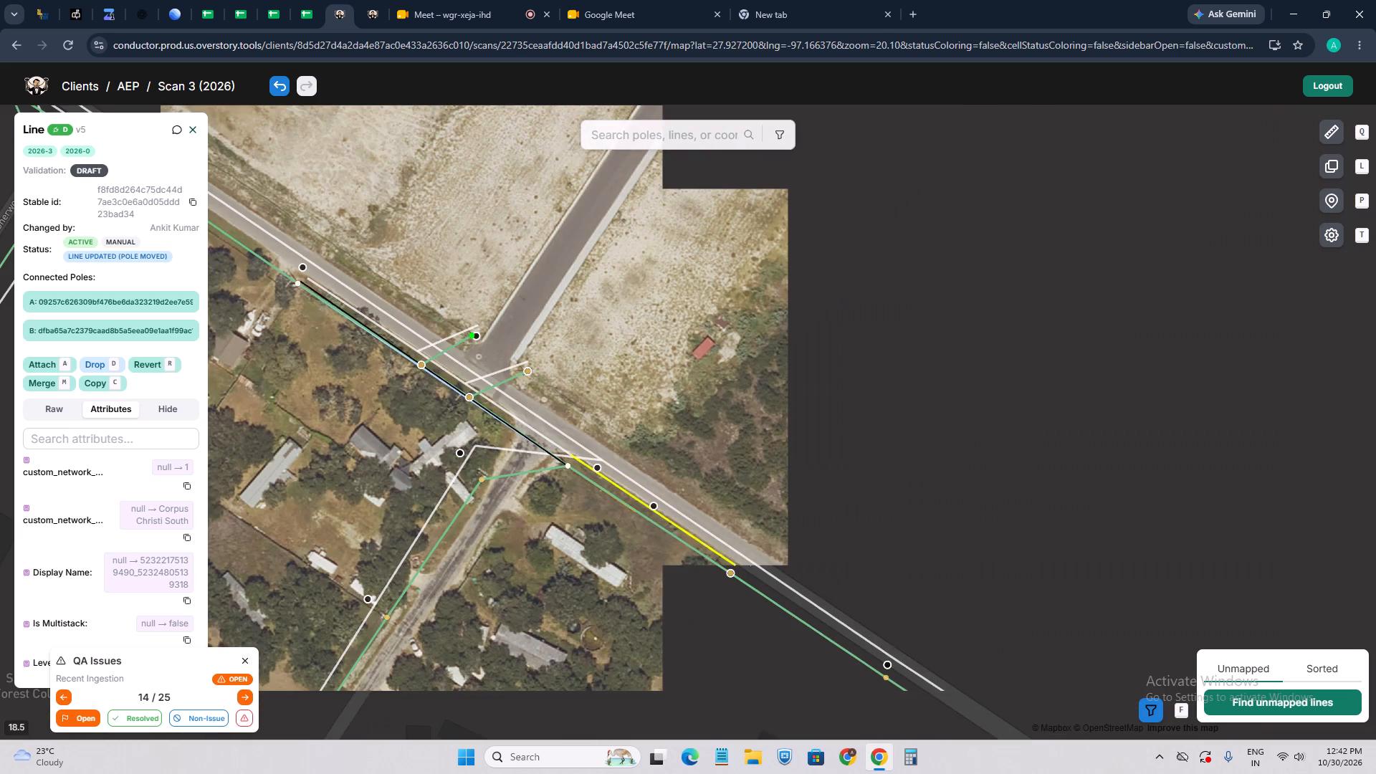
Examine the line southeast of the road junction and the short orange segment running beside it.
click(613, 539)
scroll(525, 451, up, 3)
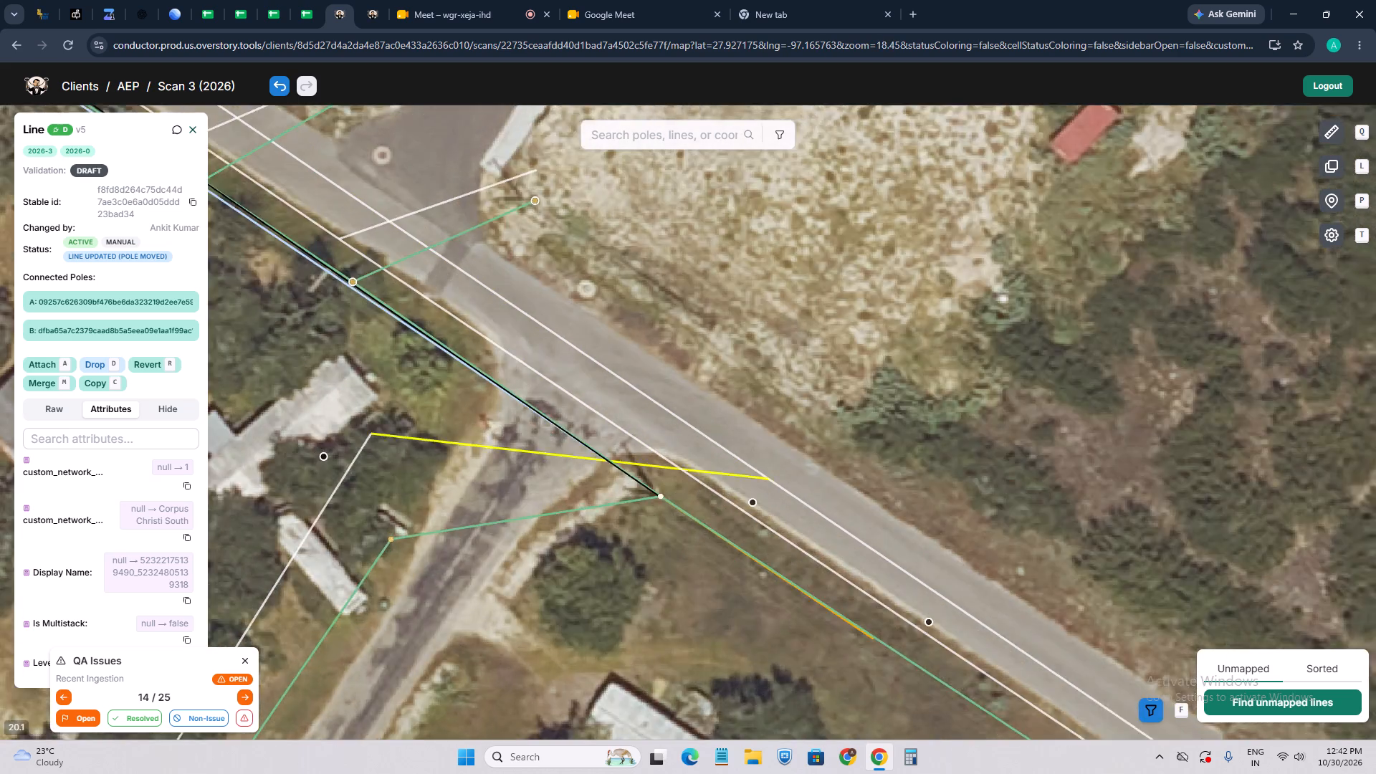
scroll(522, 432, up, 2)
drag(487, 402, 689, 540)
scroll(653, 510, down, 2)
click(510, 439)
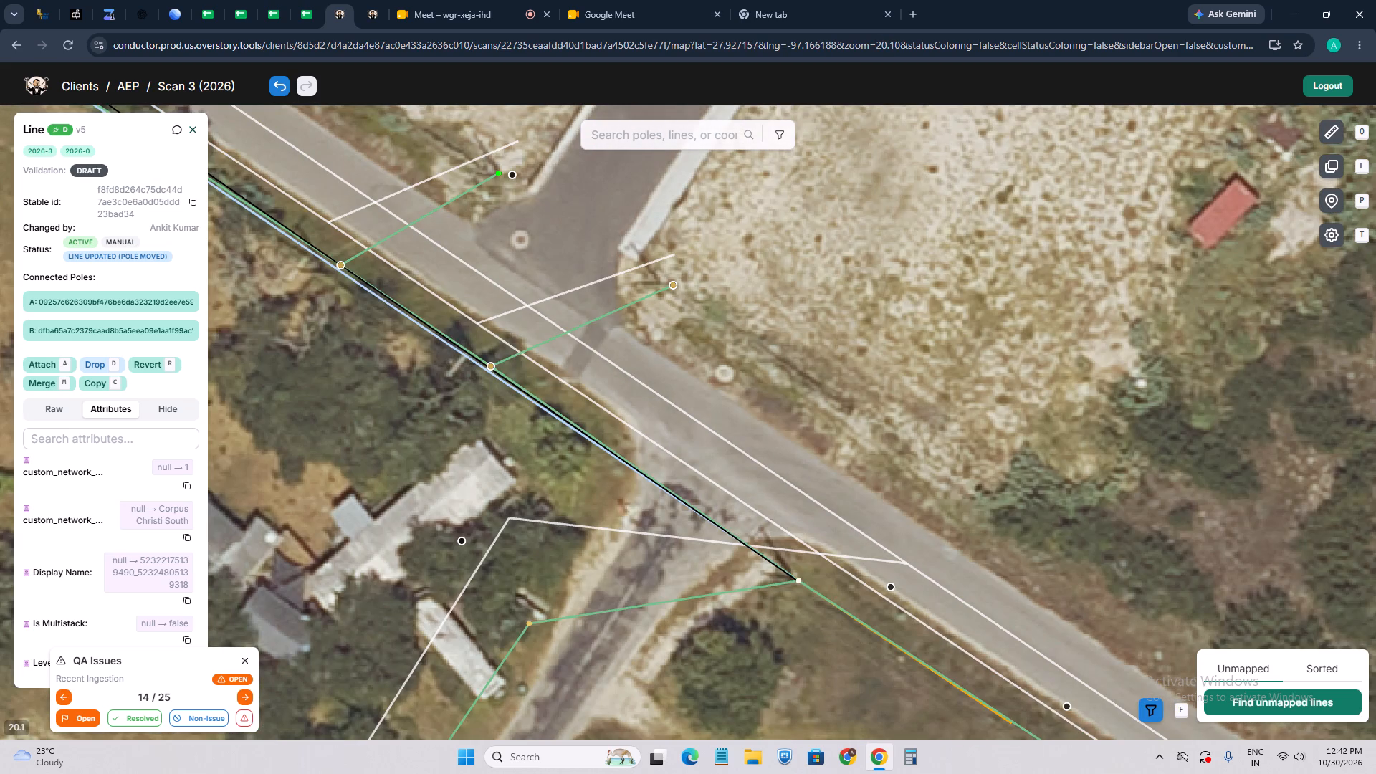
scroll(508, 437, down, 2)
scroll(765, 577, up, 3)
scroll(689, 558, up, 3)
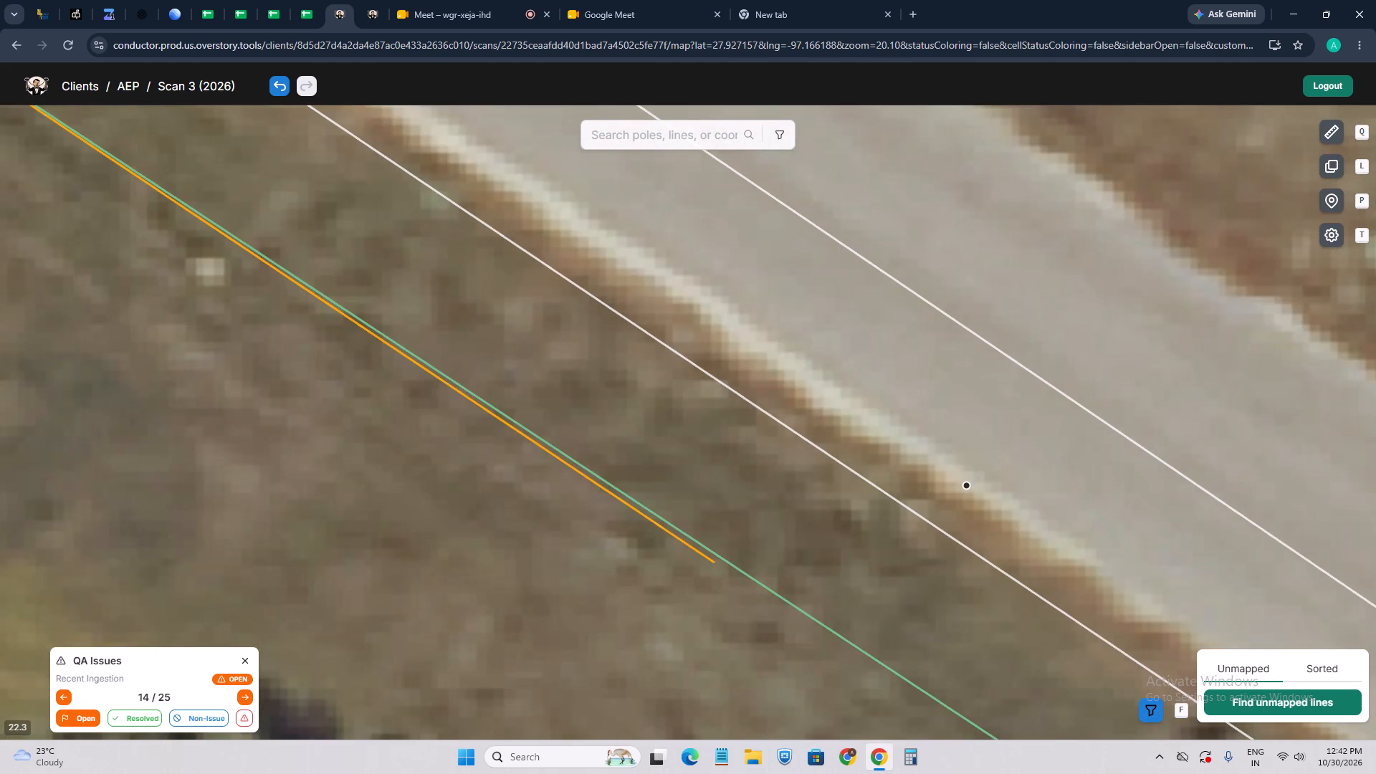
click(702, 560)
scroll(645, 565, down, 1)
scroll(506, 500, down, 1)
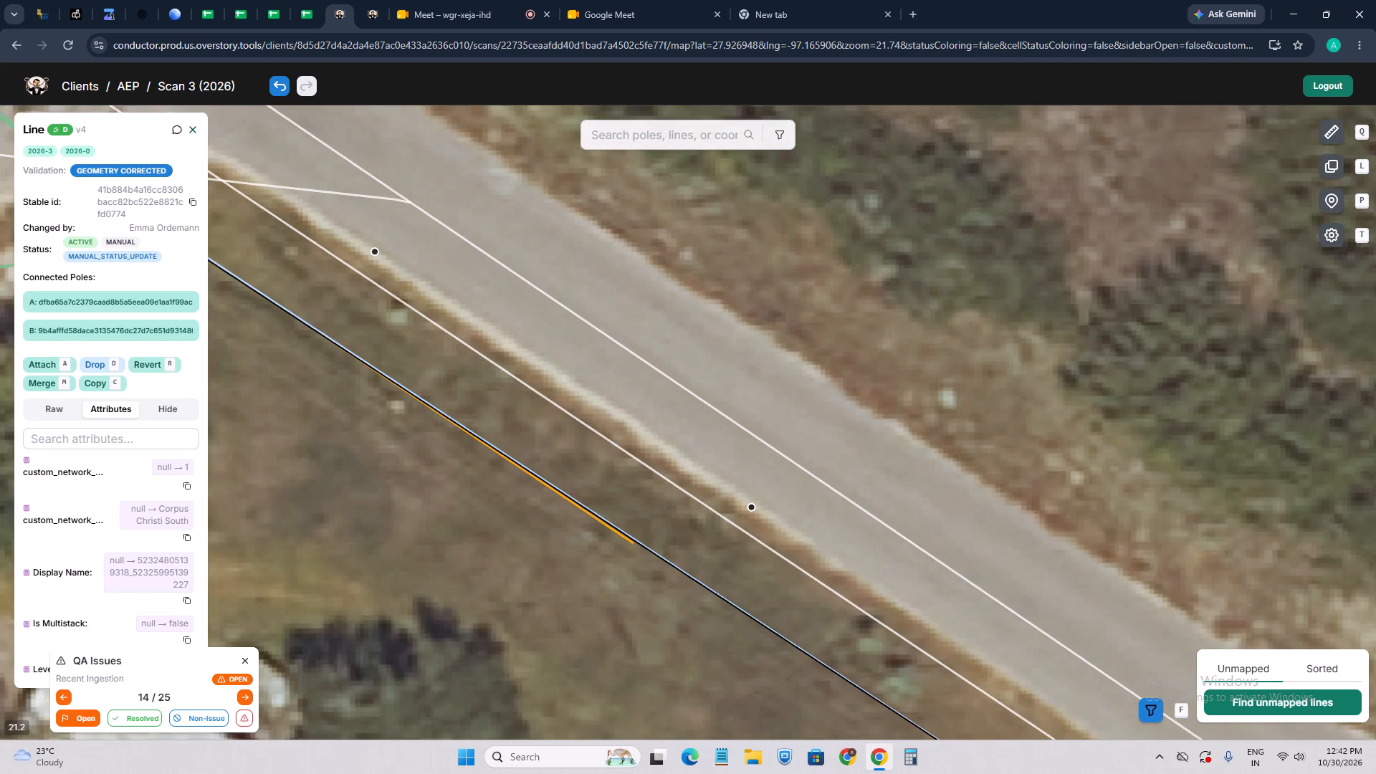
click(529, 455)
scroll(532, 455, down, 1)
Advance to QA issue 15 of 25, check its pole along the field track, and mark the issue as resolved.
click(247, 694)
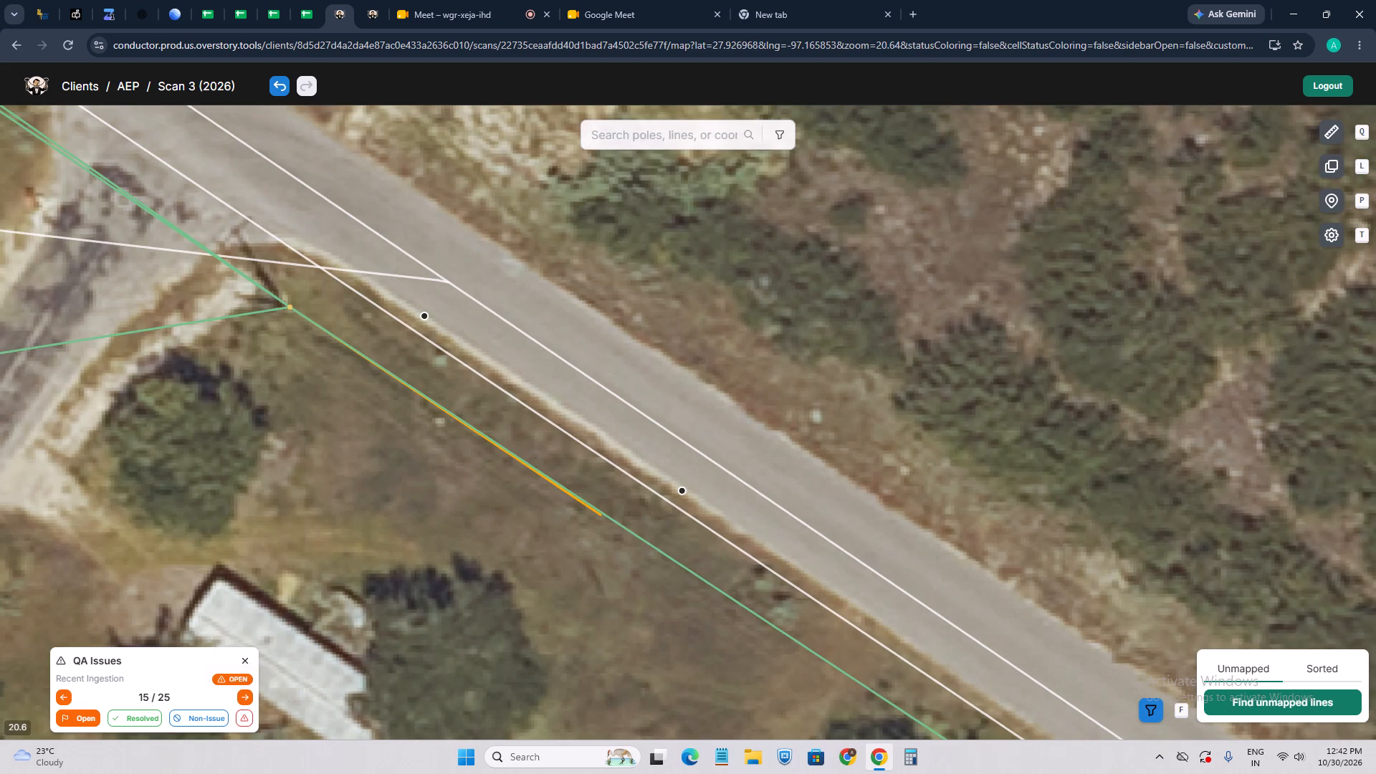
scroll(752, 394, down, 1)
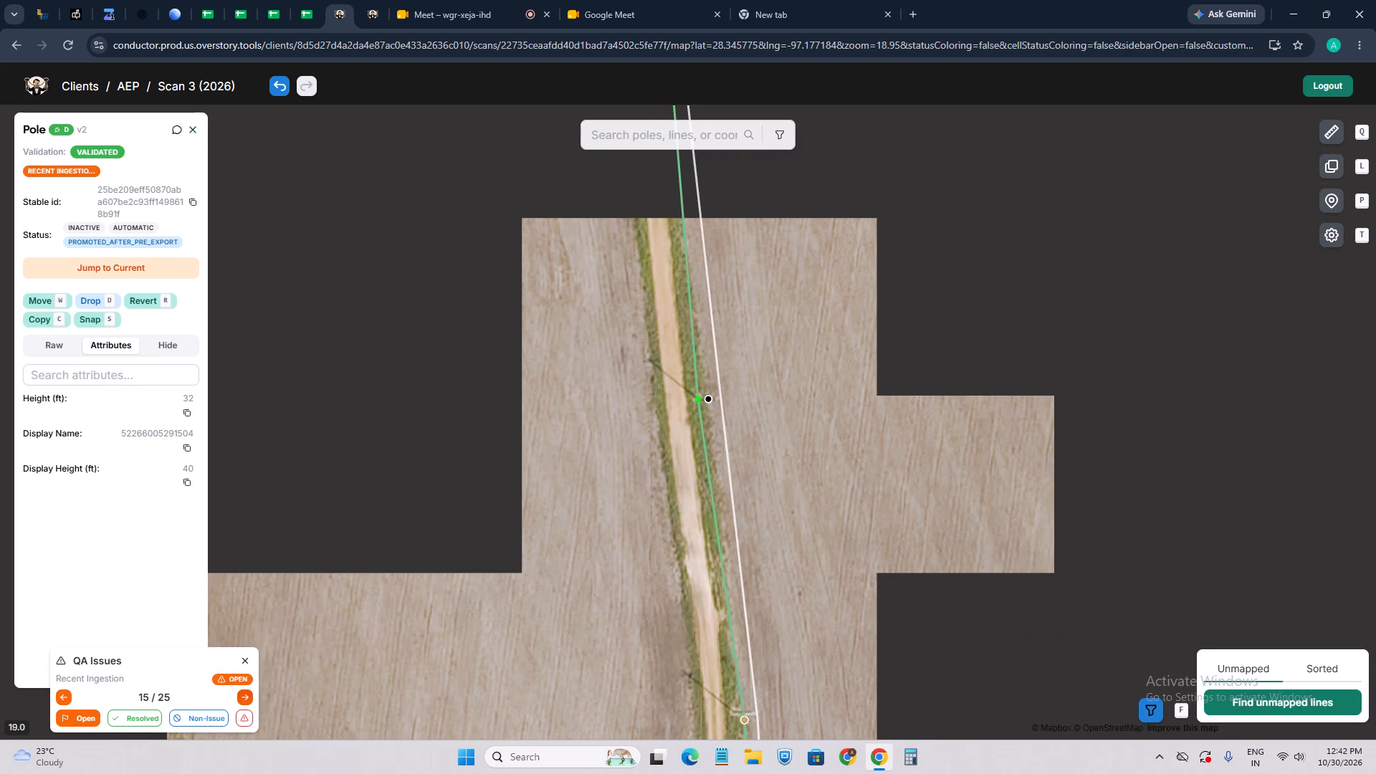
scroll(682, 441, down, 1)
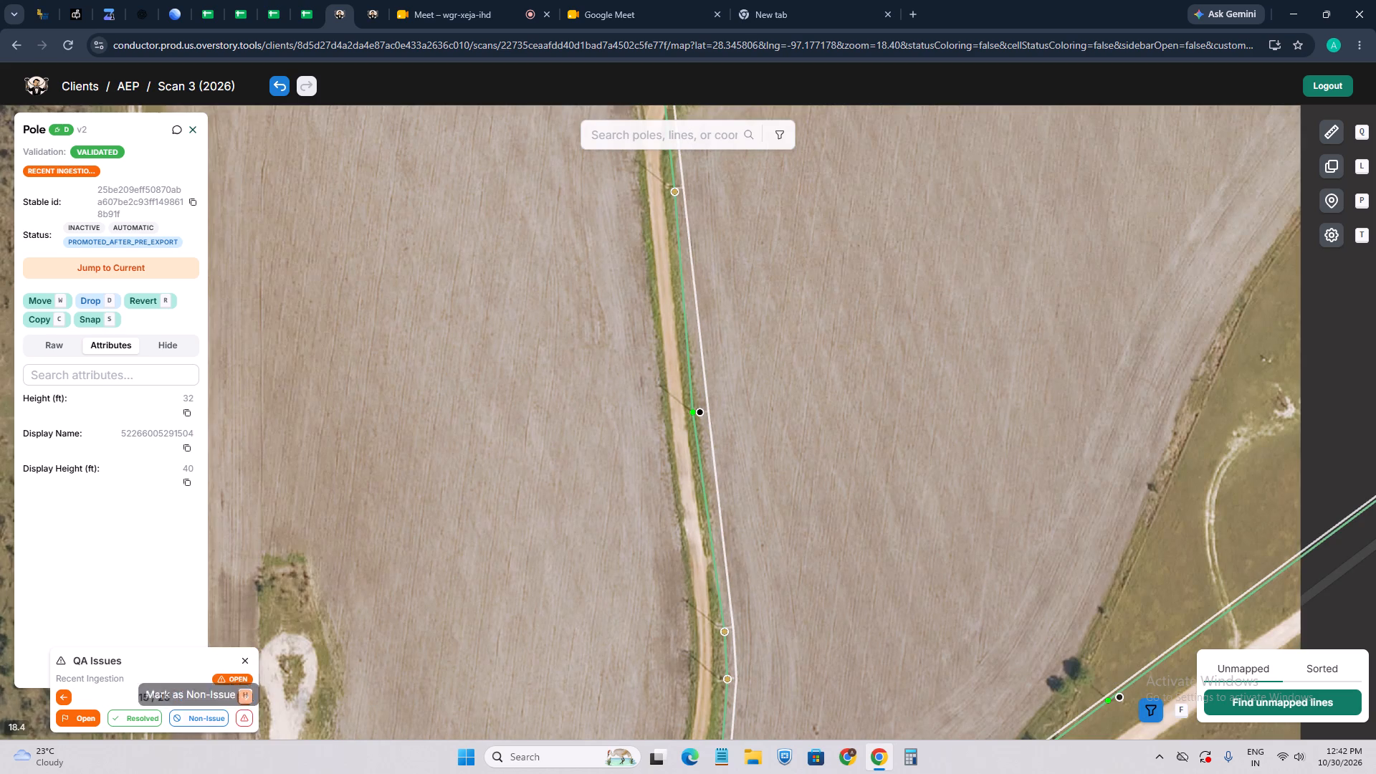
click(134, 717)
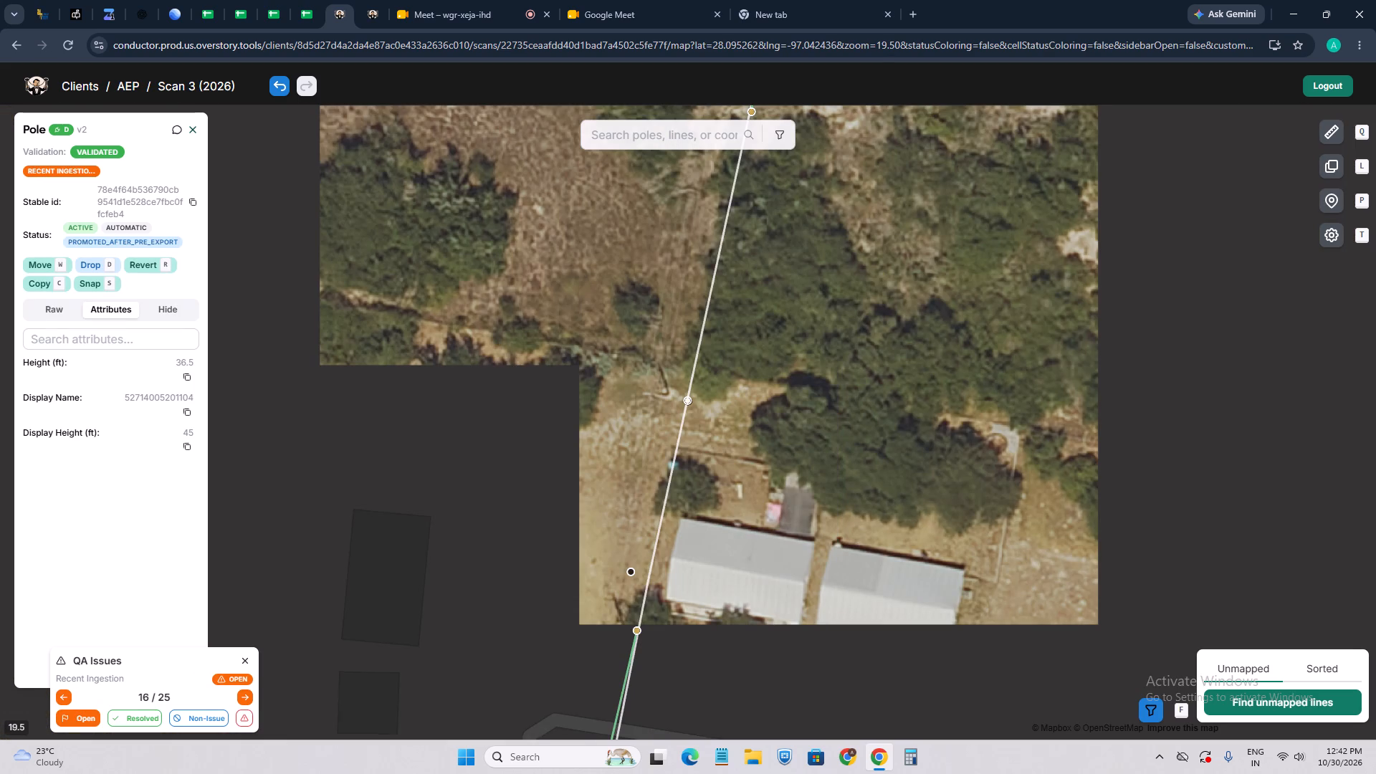
Survey the surroundings of issue 16's pole, show the dropped data, and open the layer controls.
drag(698, 541, 702, 362)
scroll(706, 348, down, 2)
drag(722, 350, 676, 527)
drag(718, 369, 666, 599)
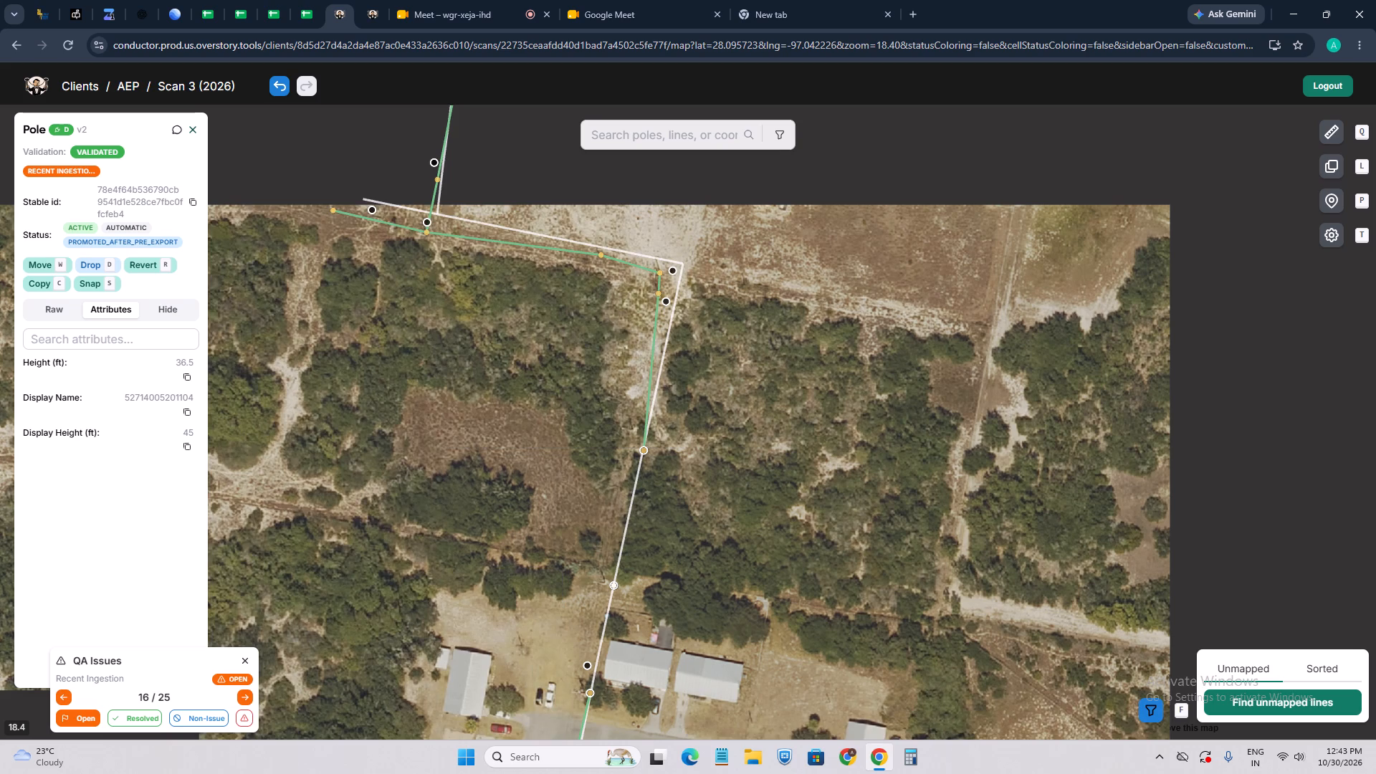
key(1)
click(1334, 168)
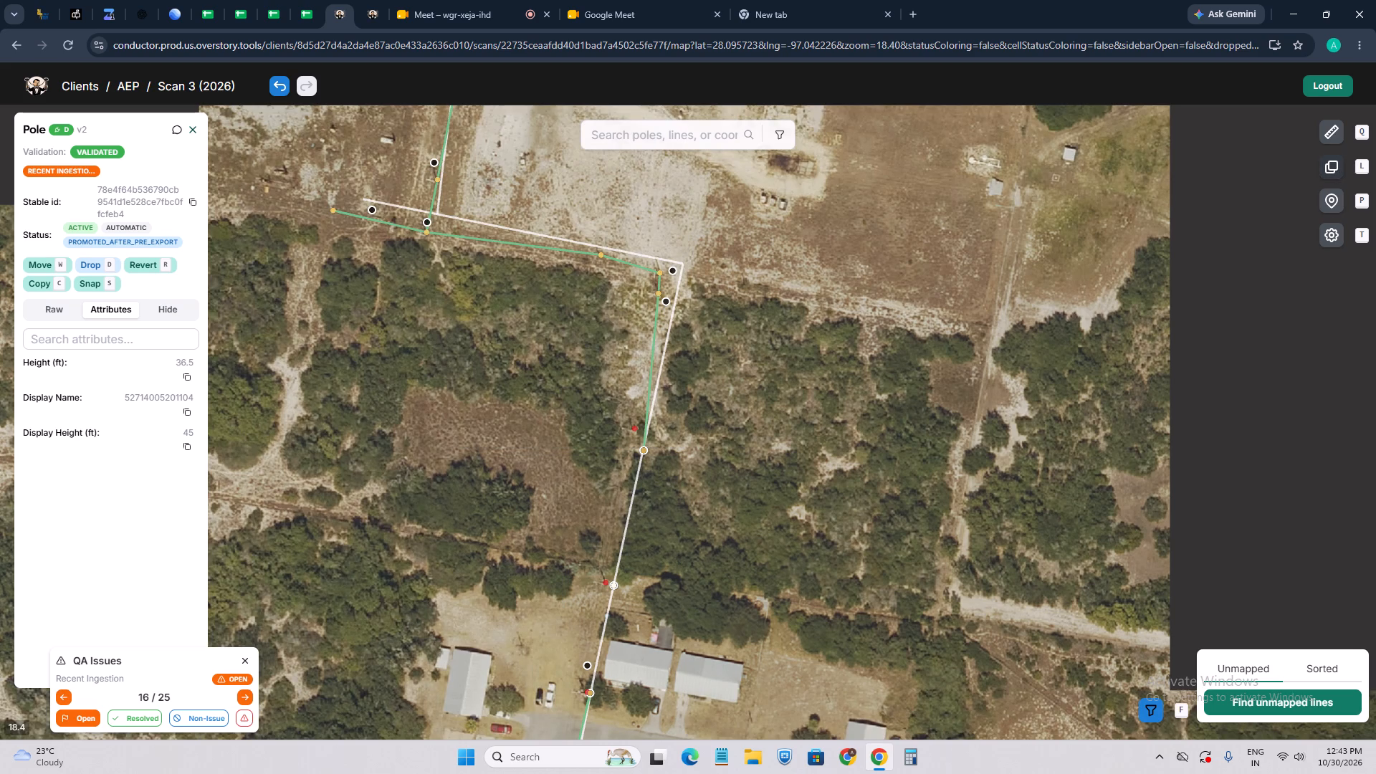
Compare issue 16's pole and its neighbours with the dropped poles and imagery, toggling the scan basemap on and off.
drag(568, 613, 595, 466)
scroll(671, 444, up, 2)
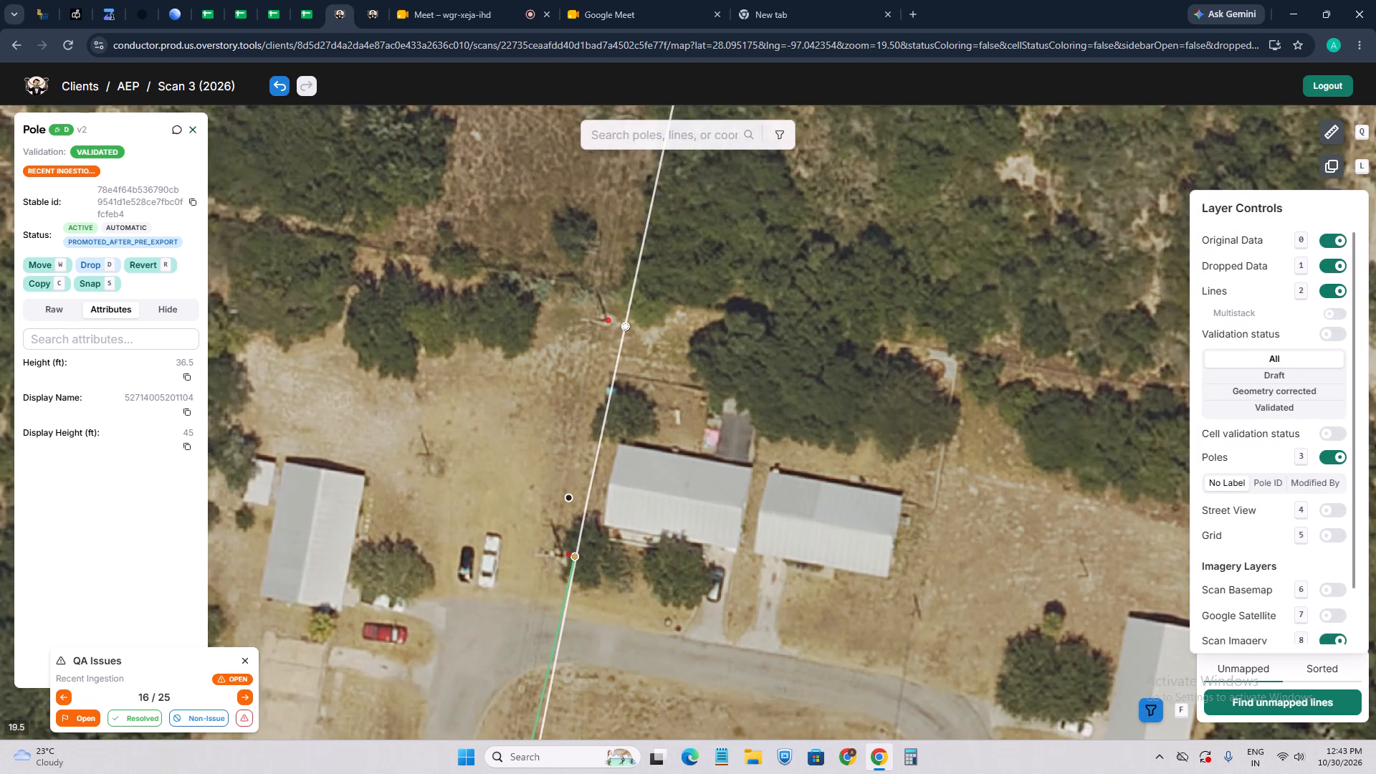
scroll(613, 325, up, 4)
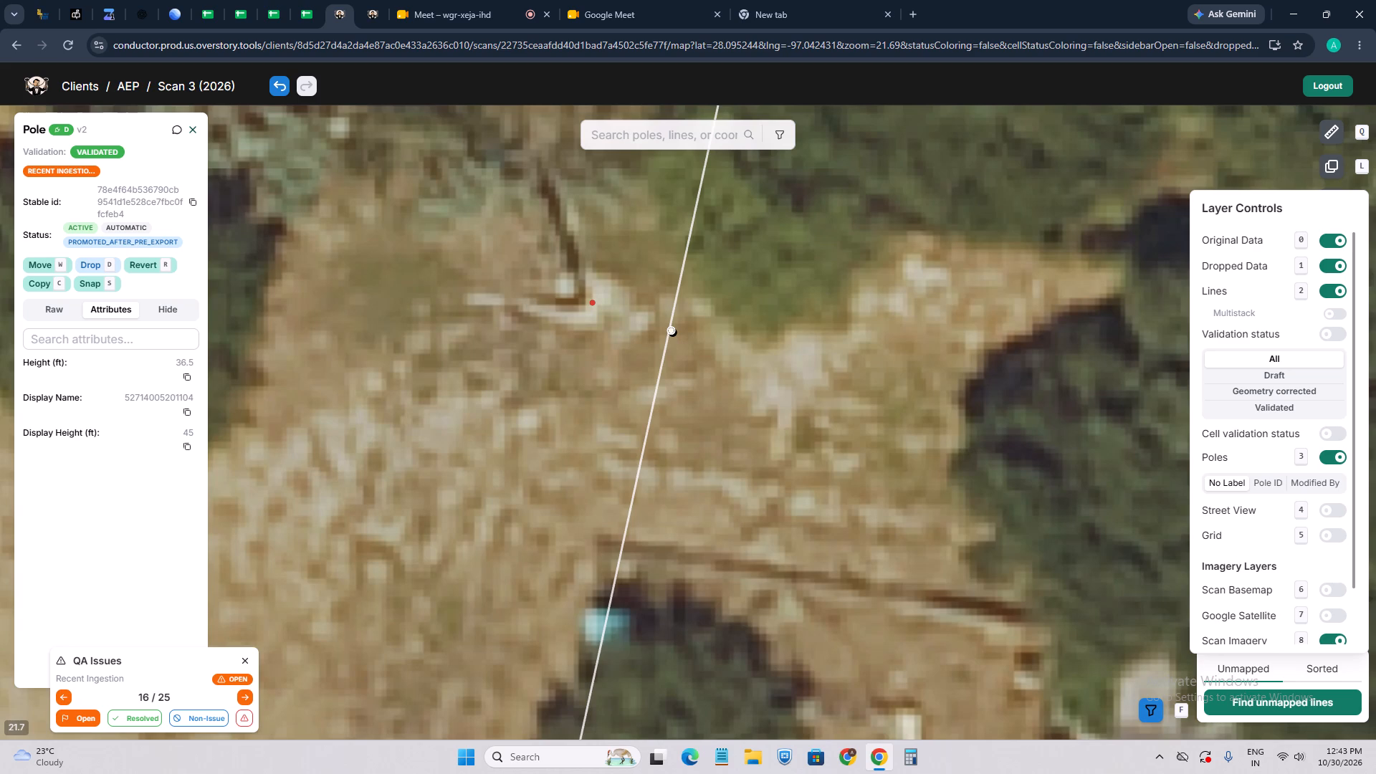
key(6)
key(6)
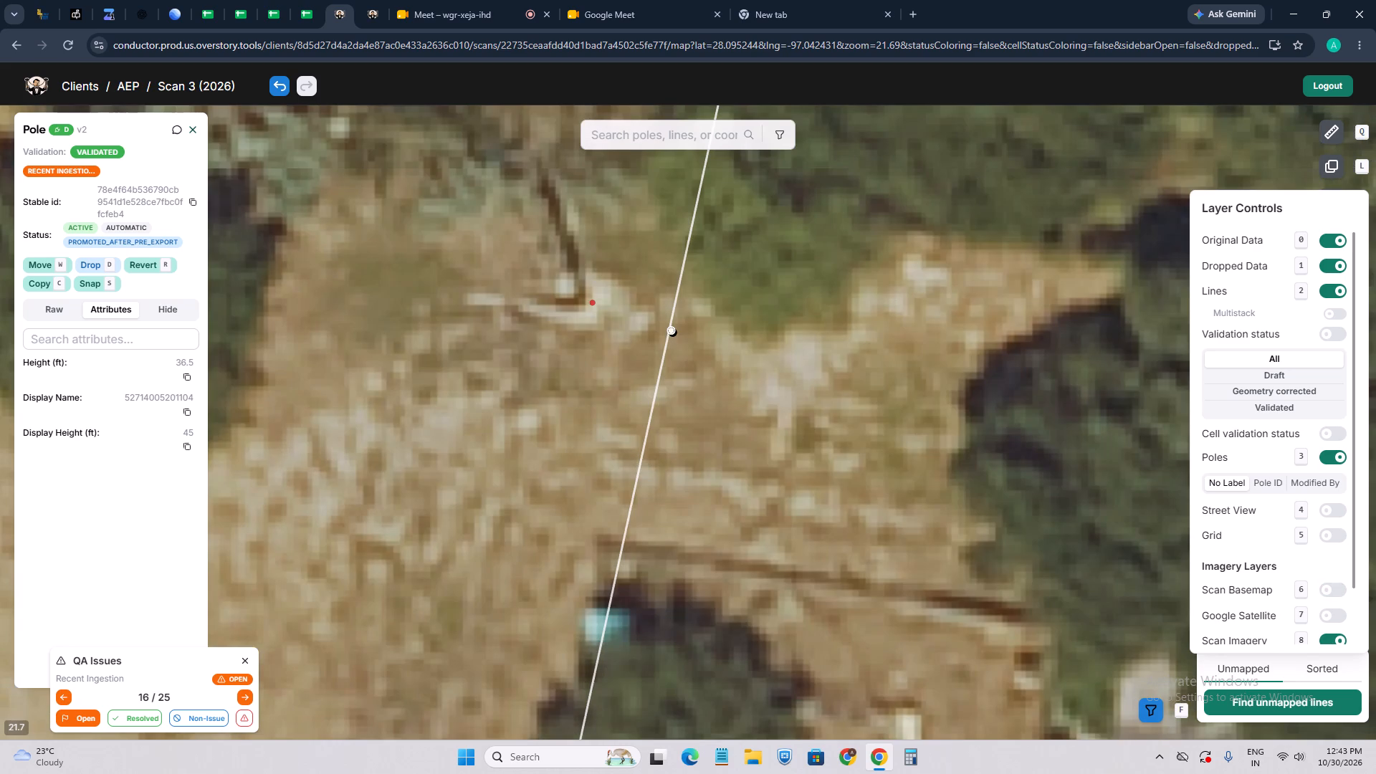
scroll(677, 335, down, 2)
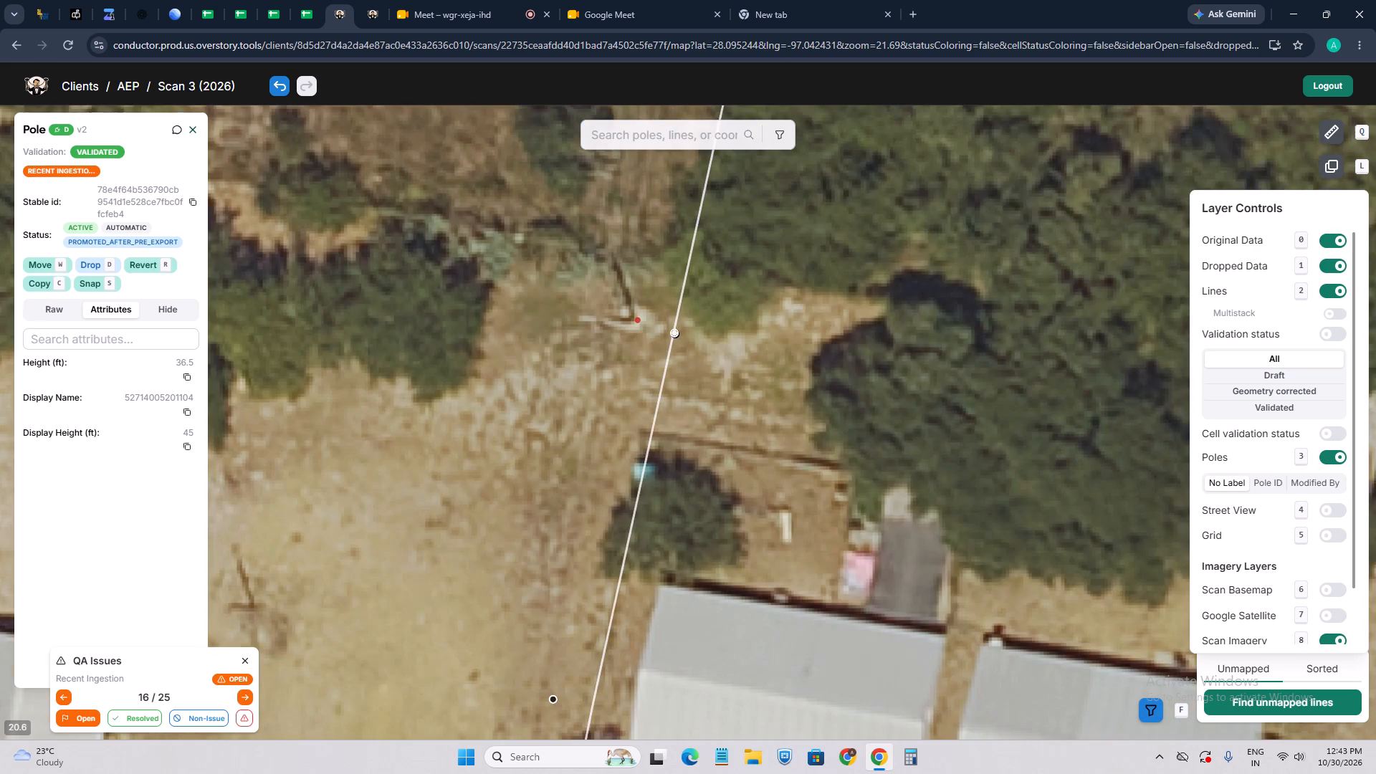
click(694, 344)
scroll(705, 363, down, 3)
drag(707, 526, 707, 384)
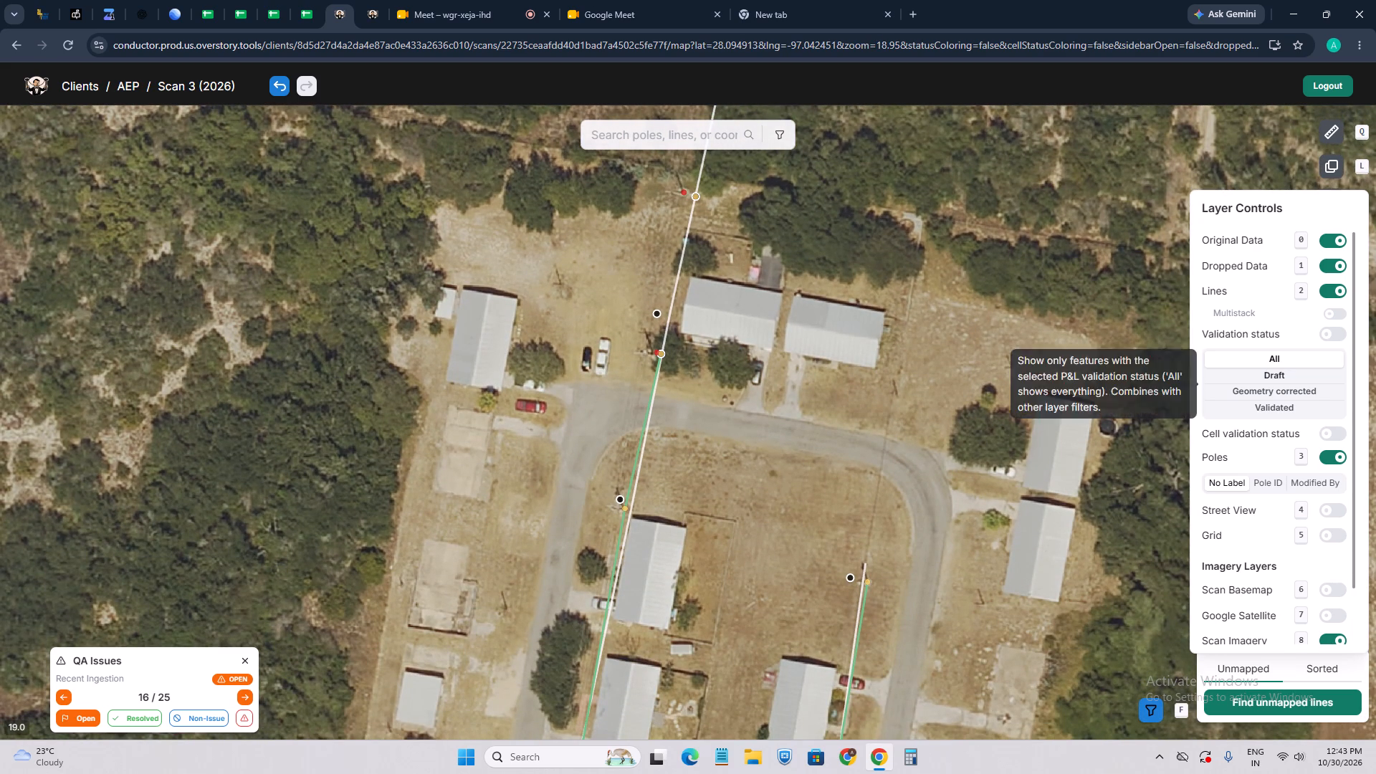
scroll(682, 365, up, 3)
drag(703, 299, 709, 443)
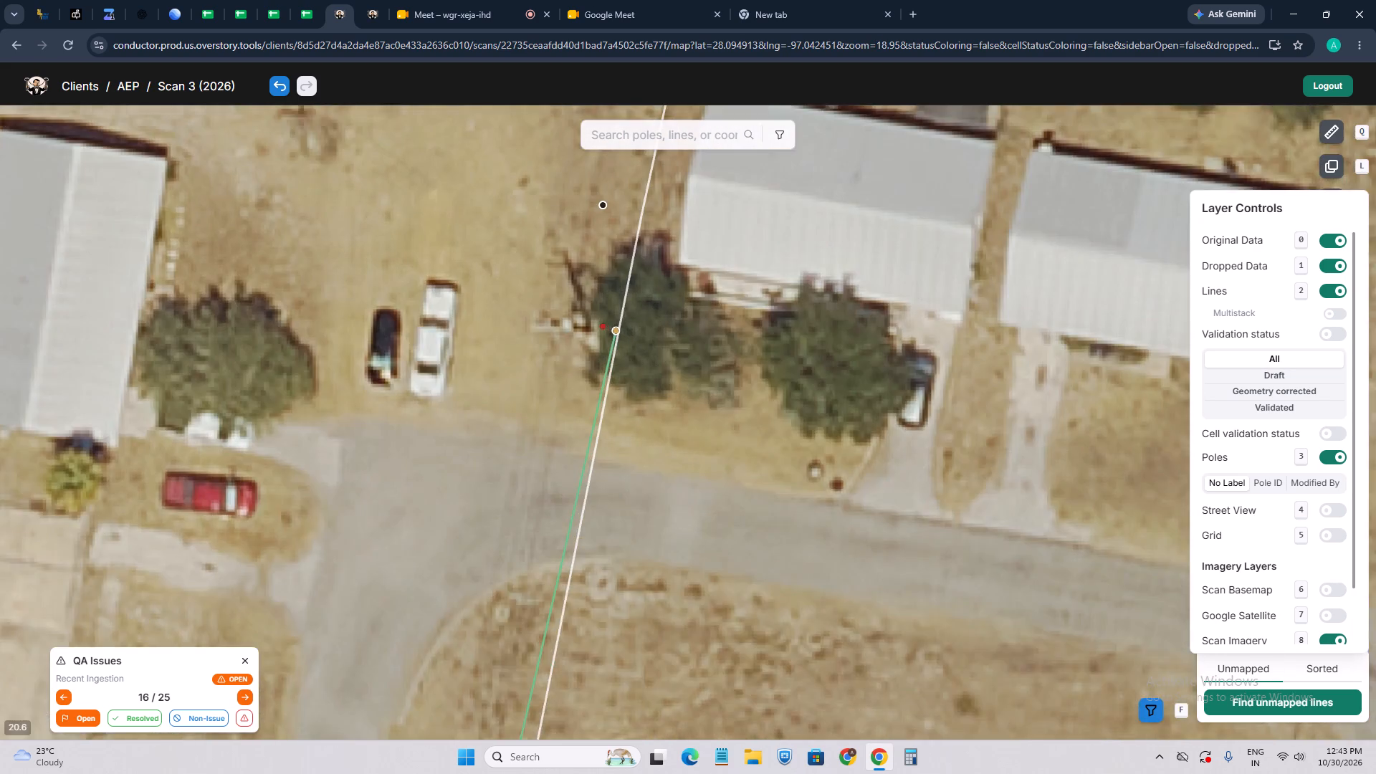
drag(709, 443, 710, 449)
scroll(703, 451, down, 3)
drag(735, 369, 725, 487)
scroll(730, 455, up, 2)
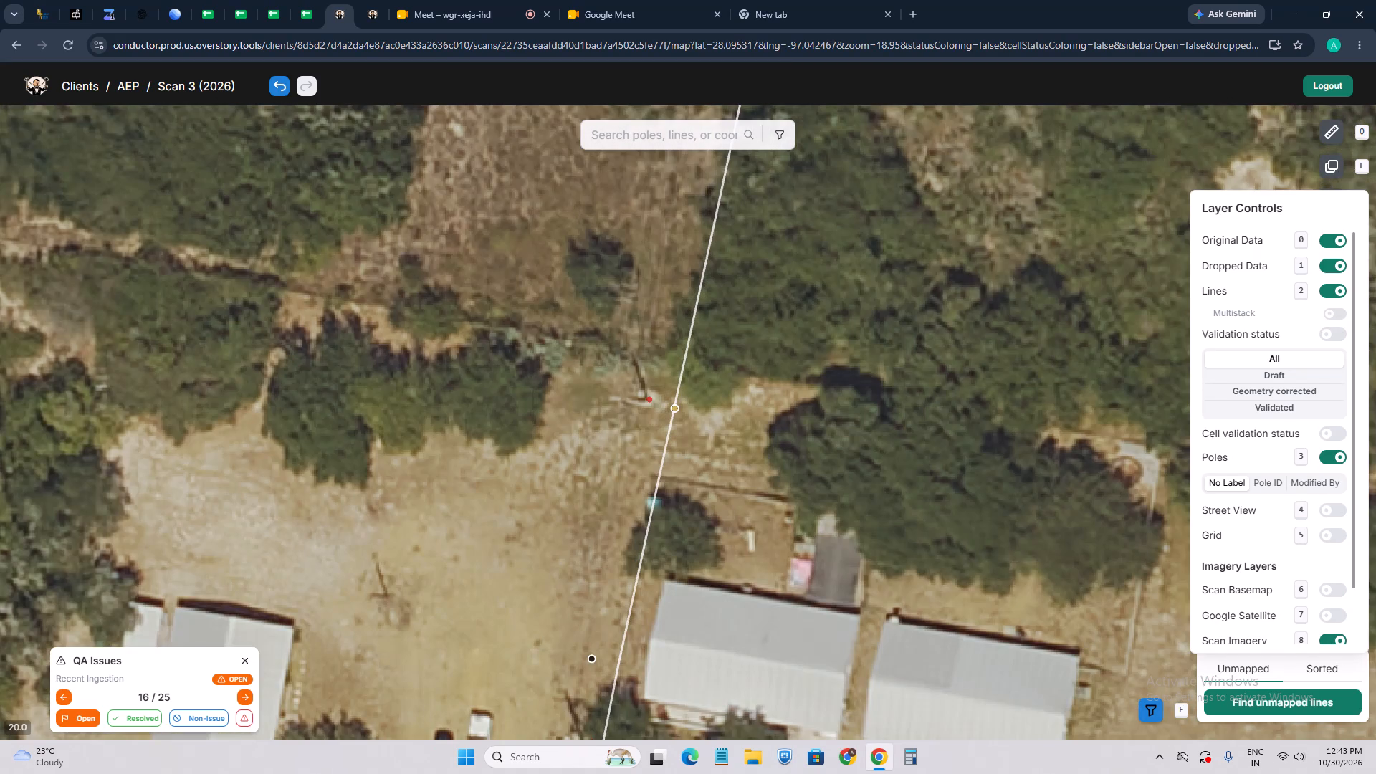
Move issue 16's pole northwest onto the pole base seen in the imagery beside the red dropped pole.
click(673, 408)
scroll(725, 457, up, 3)
key(w)
scroll(484, 287, up, 2)
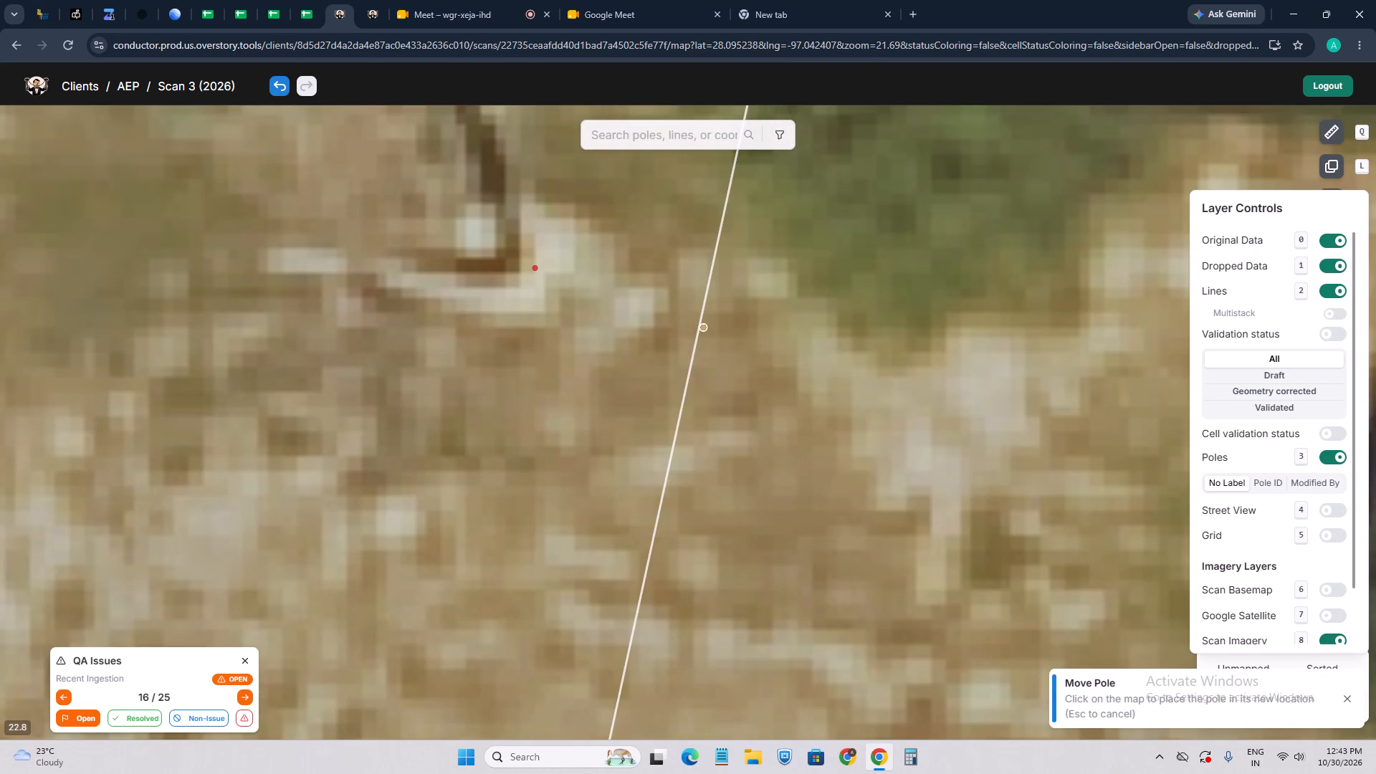
click(518, 265)
scroll(532, 397, down, 2)
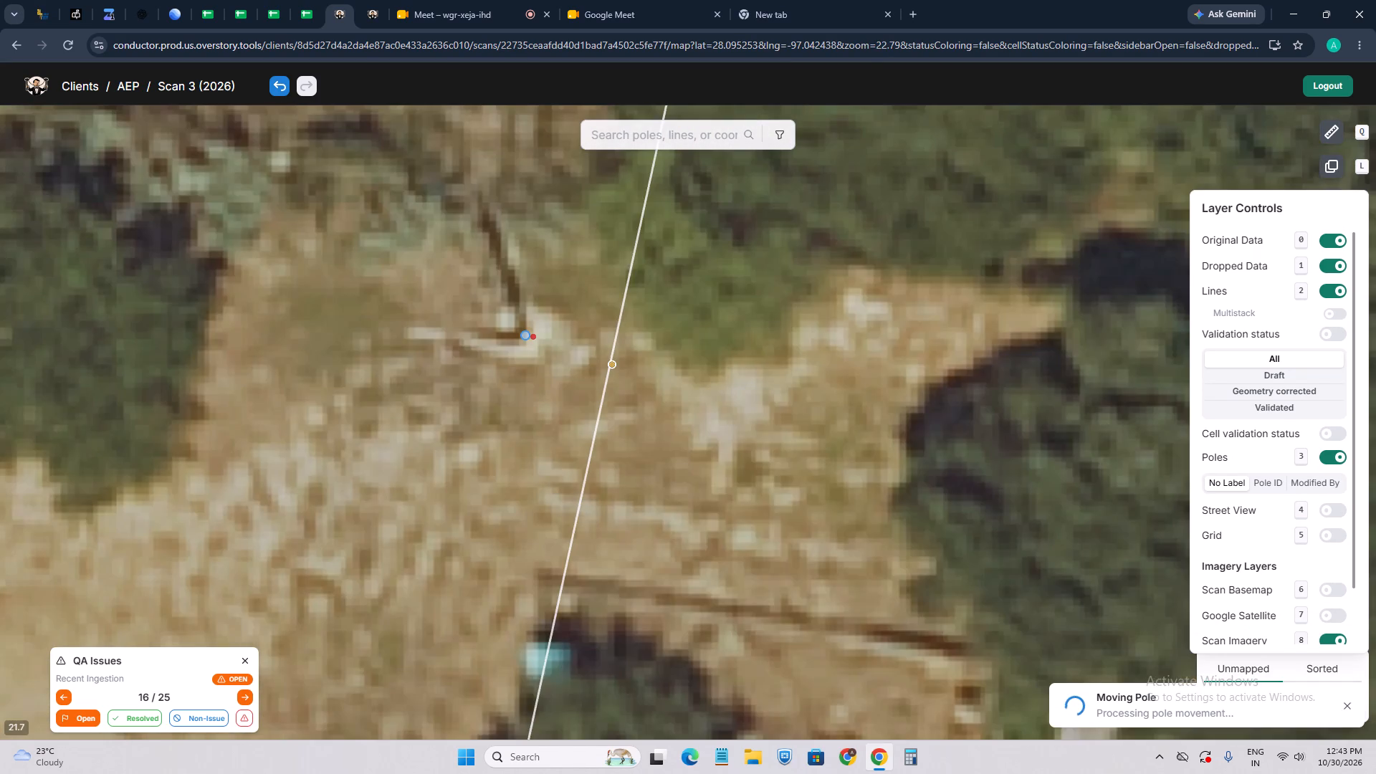
Inspect the spans north and south of the moved pole for missing line connections.
scroll(545, 419, down, 7)
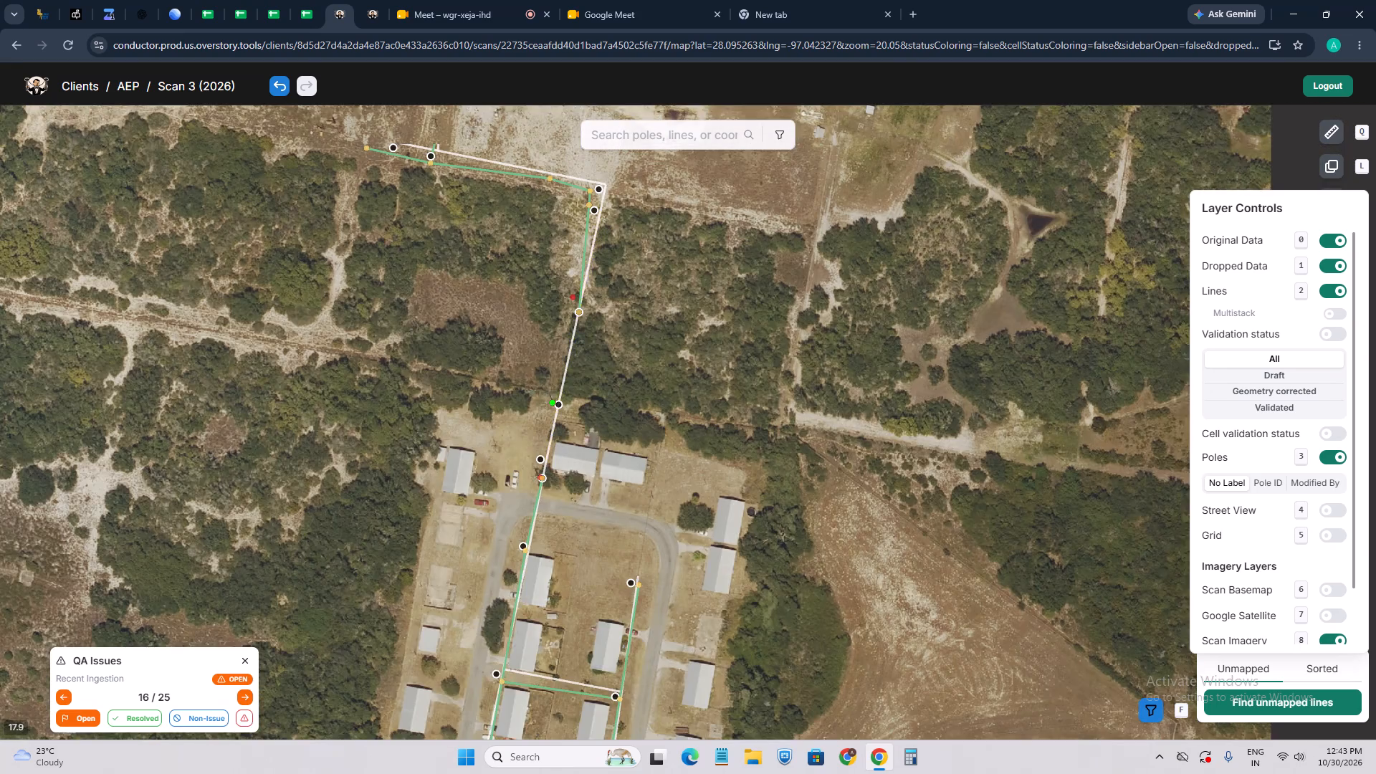
drag(577, 369, 575, 488)
scroll(596, 348, up, 2)
drag(568, 487, 593, 369)
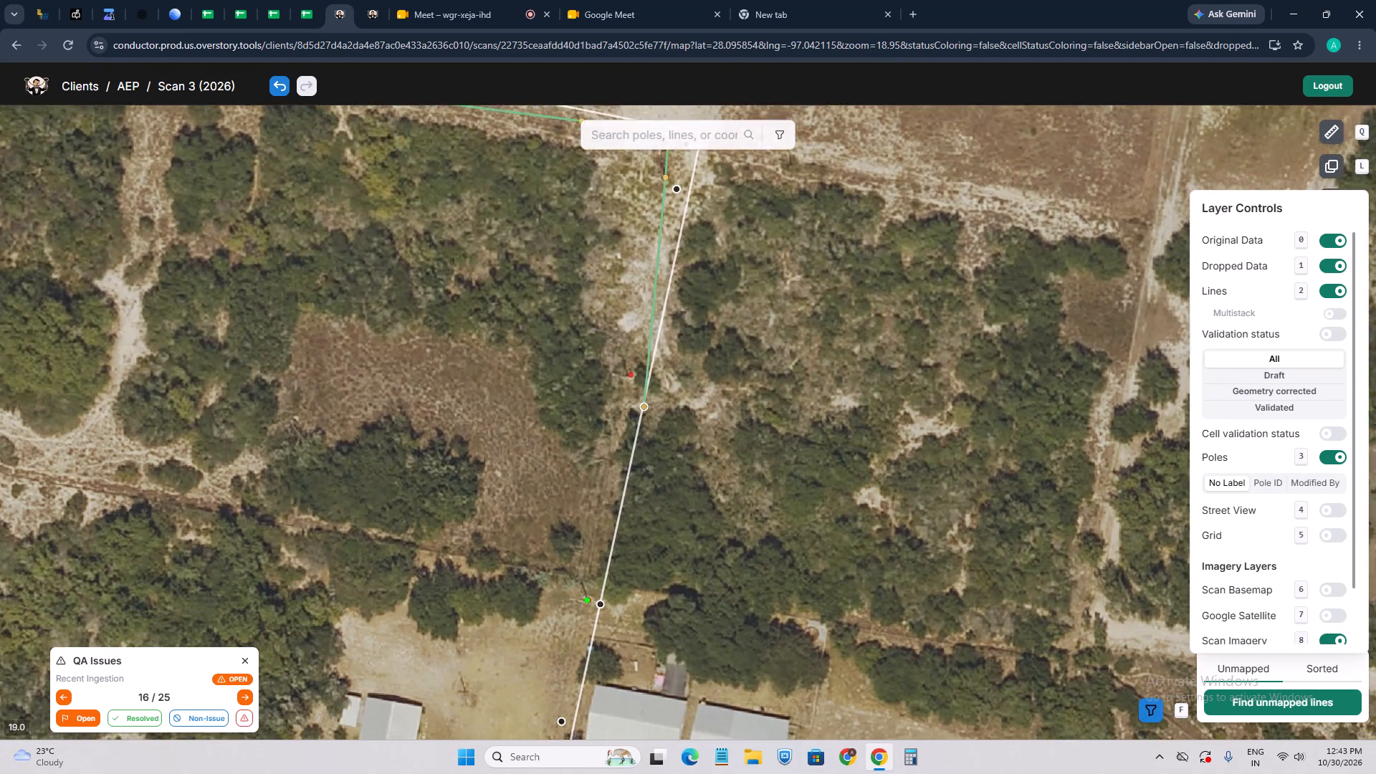
scroll(634, 398, up, 3)
scroll(697, 404, down, 3)
drag(684, 552, 682, 418)
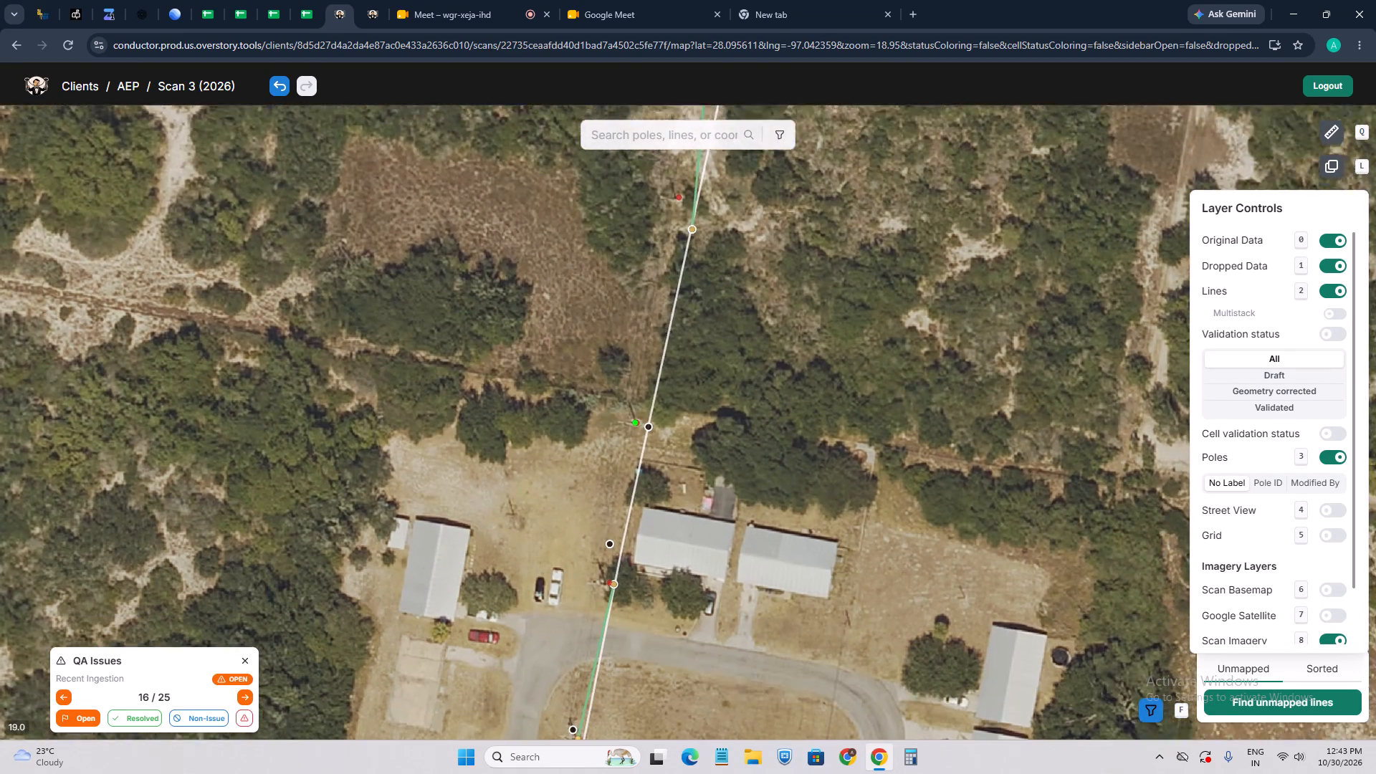
drag(656, 549, 671, 398)
drag(702, 425, 682, 573)
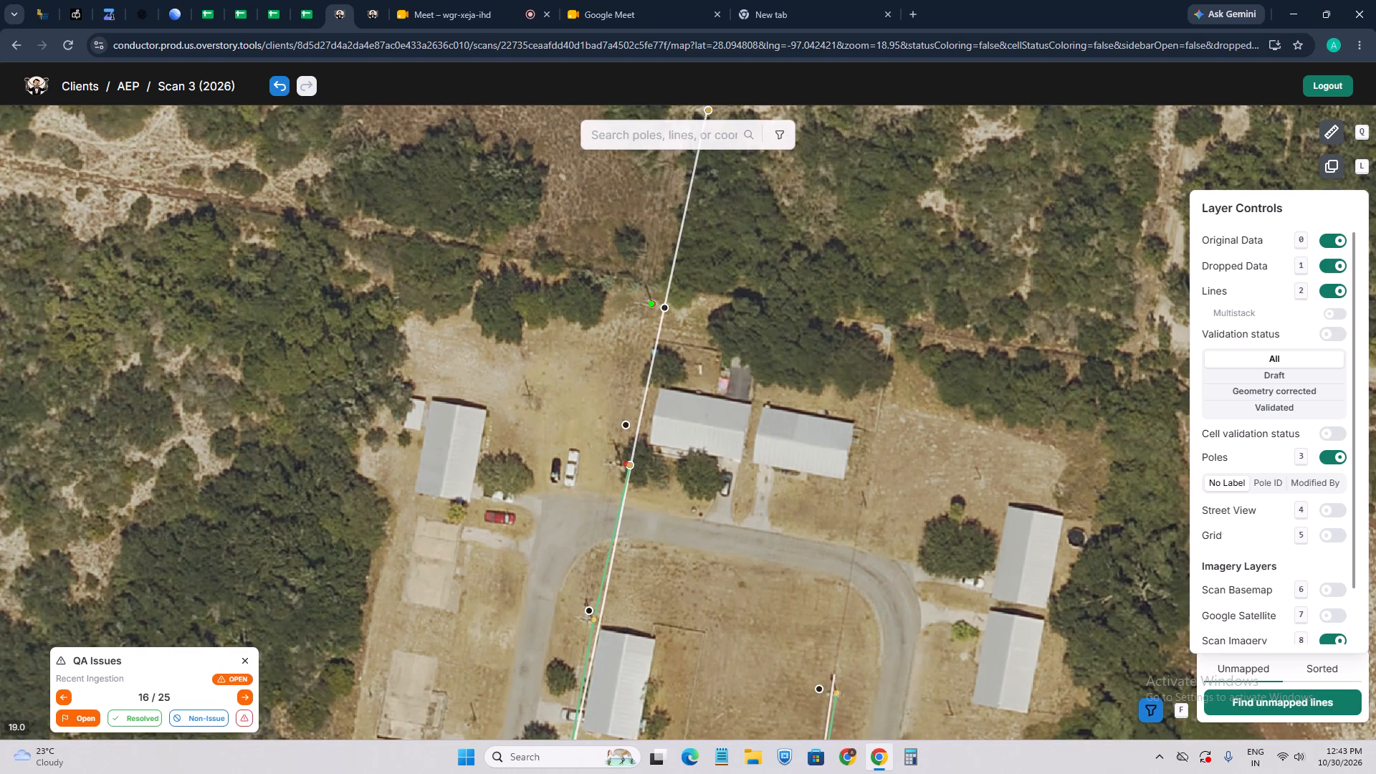
Re-attach the active version of the line at issue 16 to span from the next pole north to issue 16's moved pole.
click(644, 378)
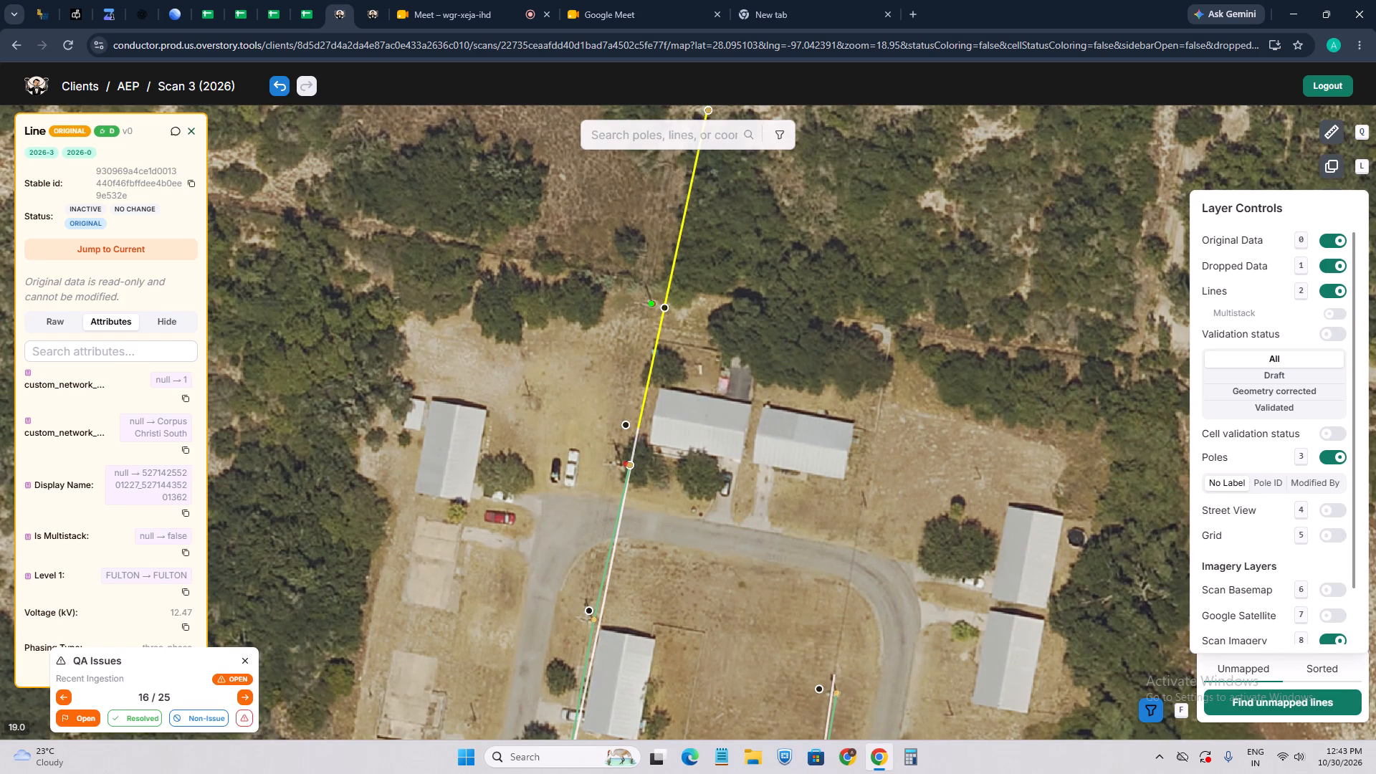
click(168, 251)
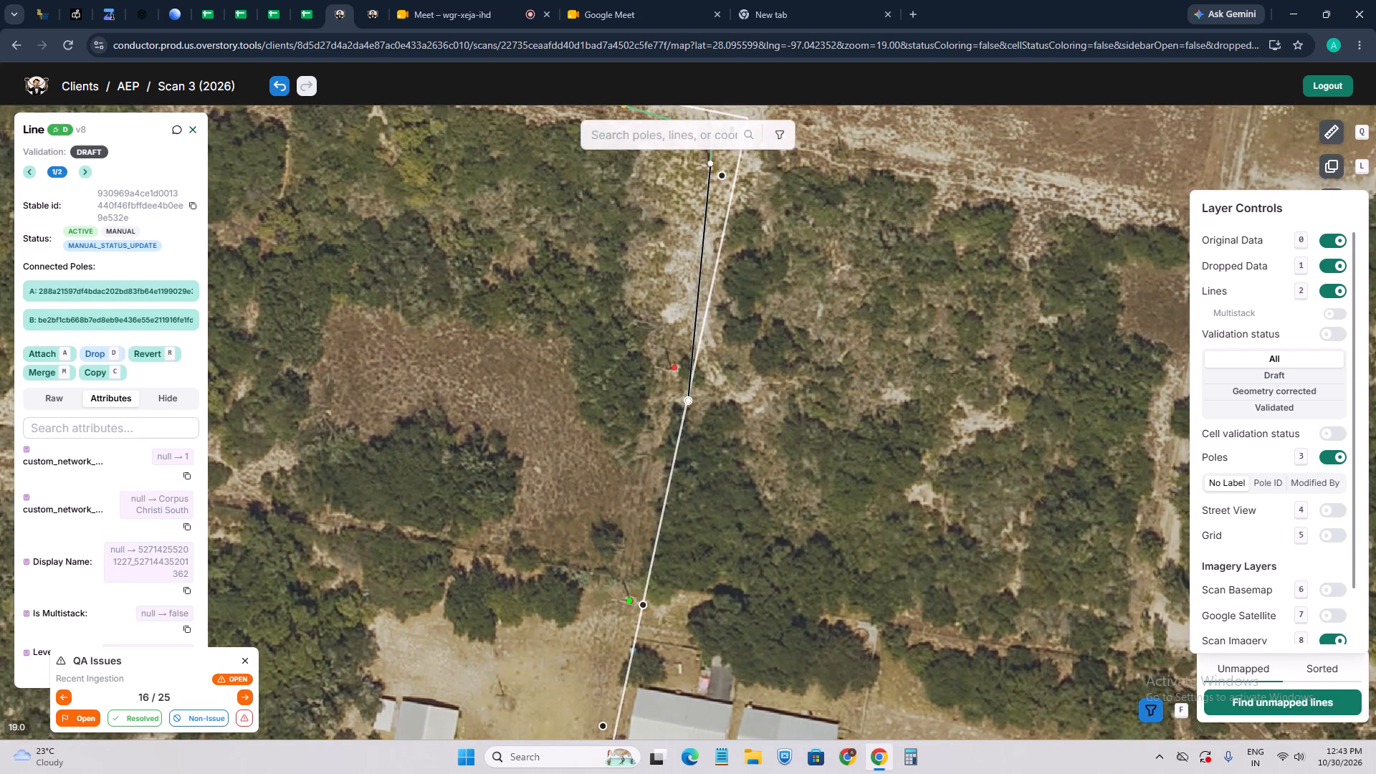
drag(772, 321, 752, 448)
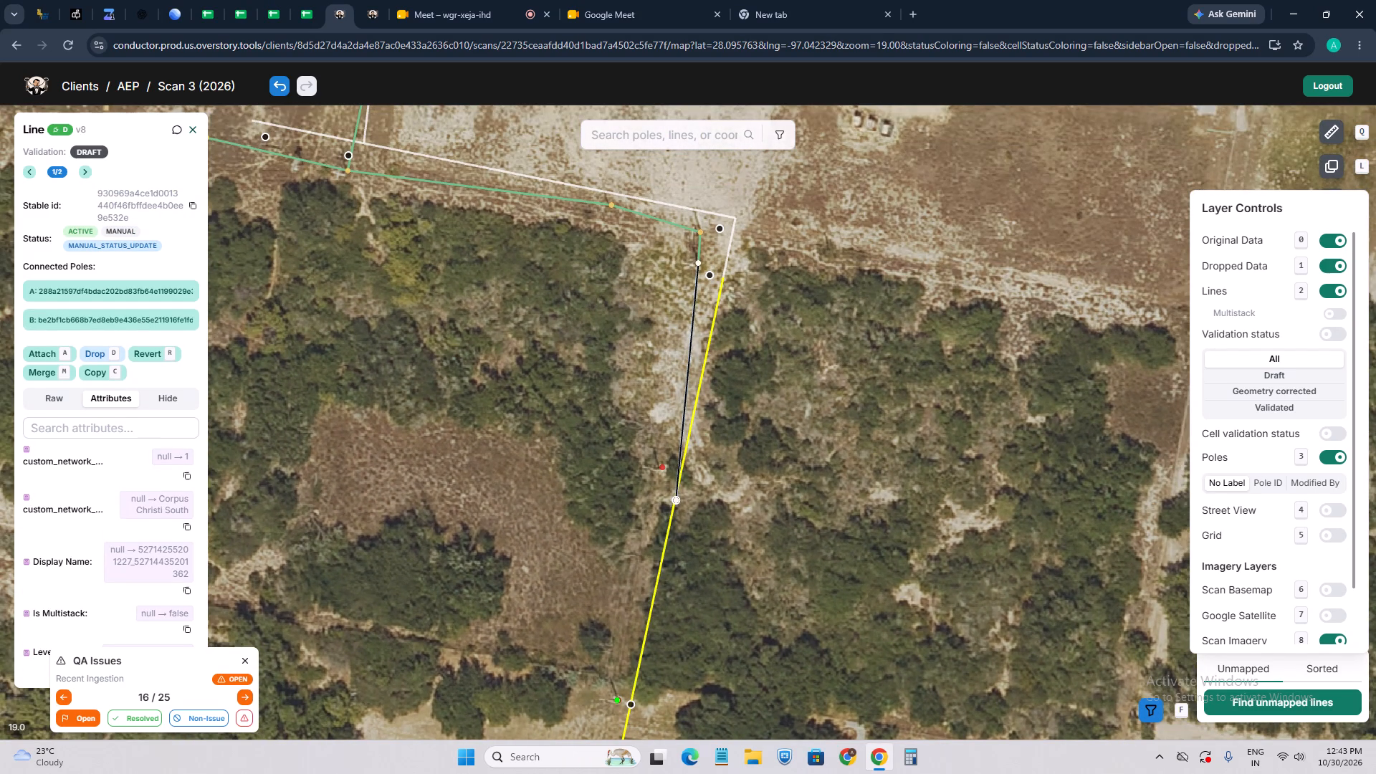
click(89, 175)
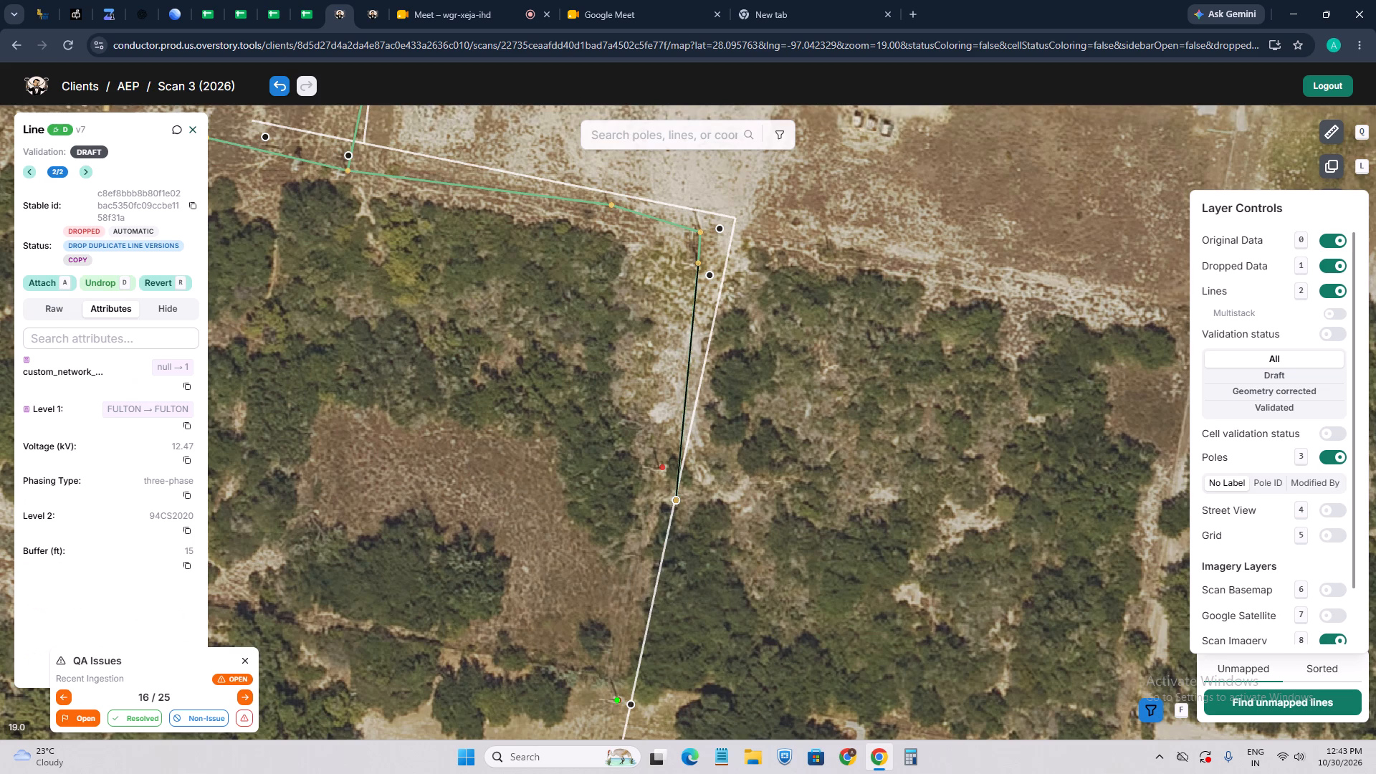
click(24, 173)
drag(729, 572, 709, 424)
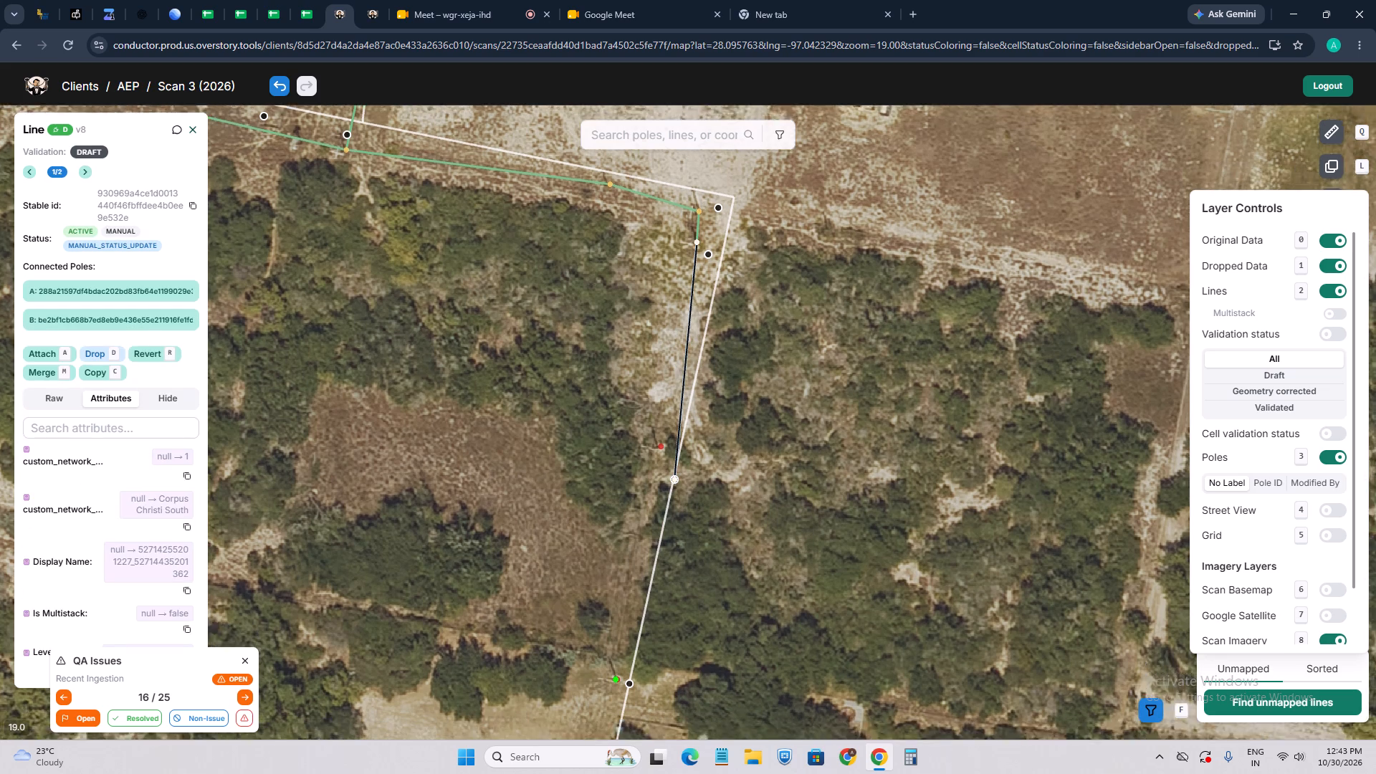
key(a)
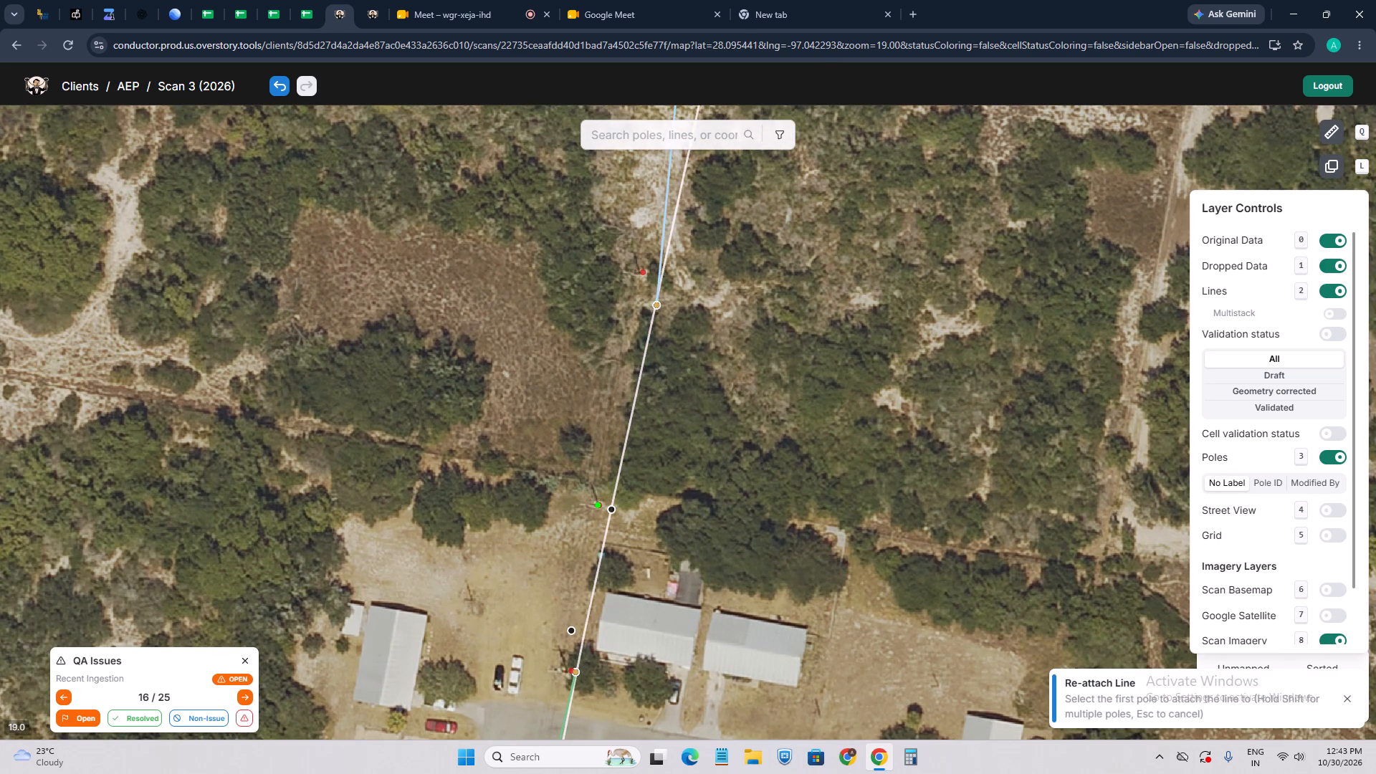
click(654, 307)
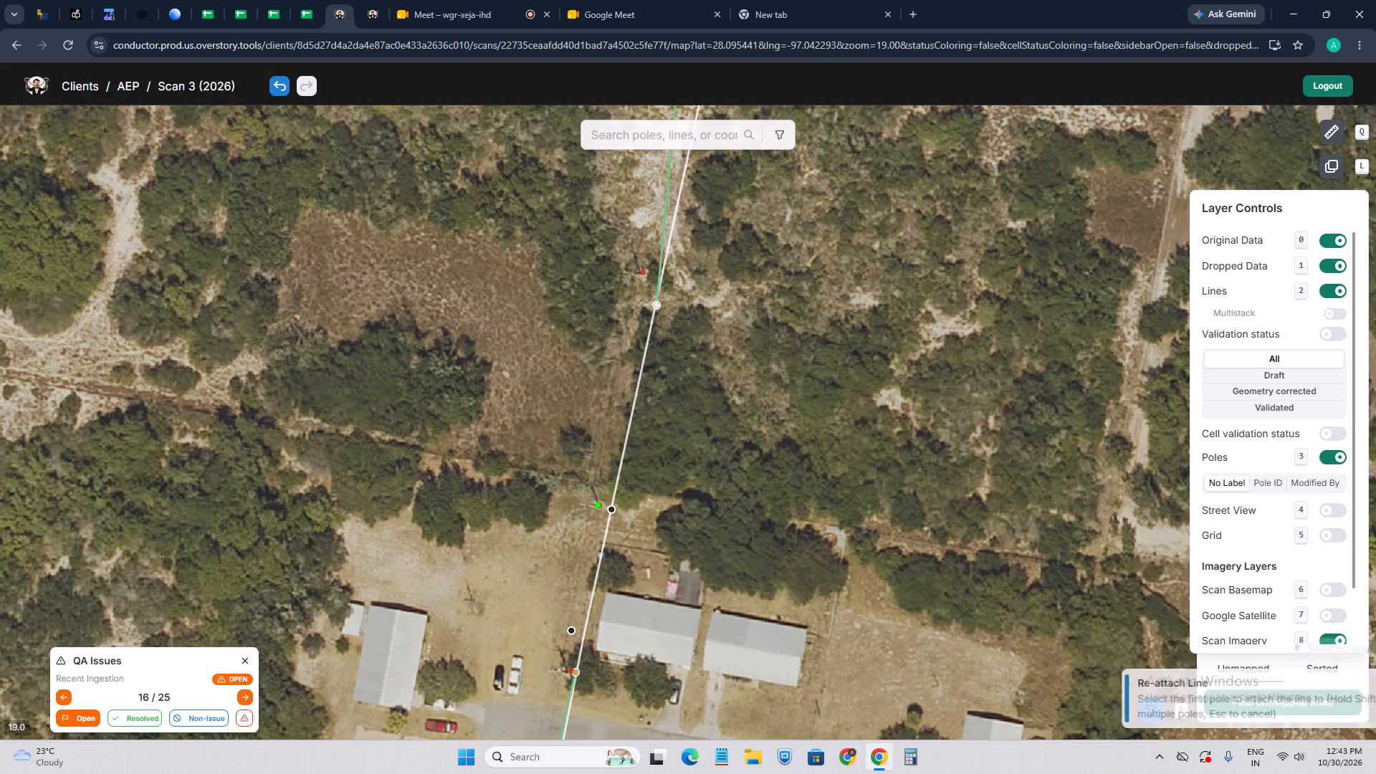
click(594, 509)
scroll(597, 519, up, 3)
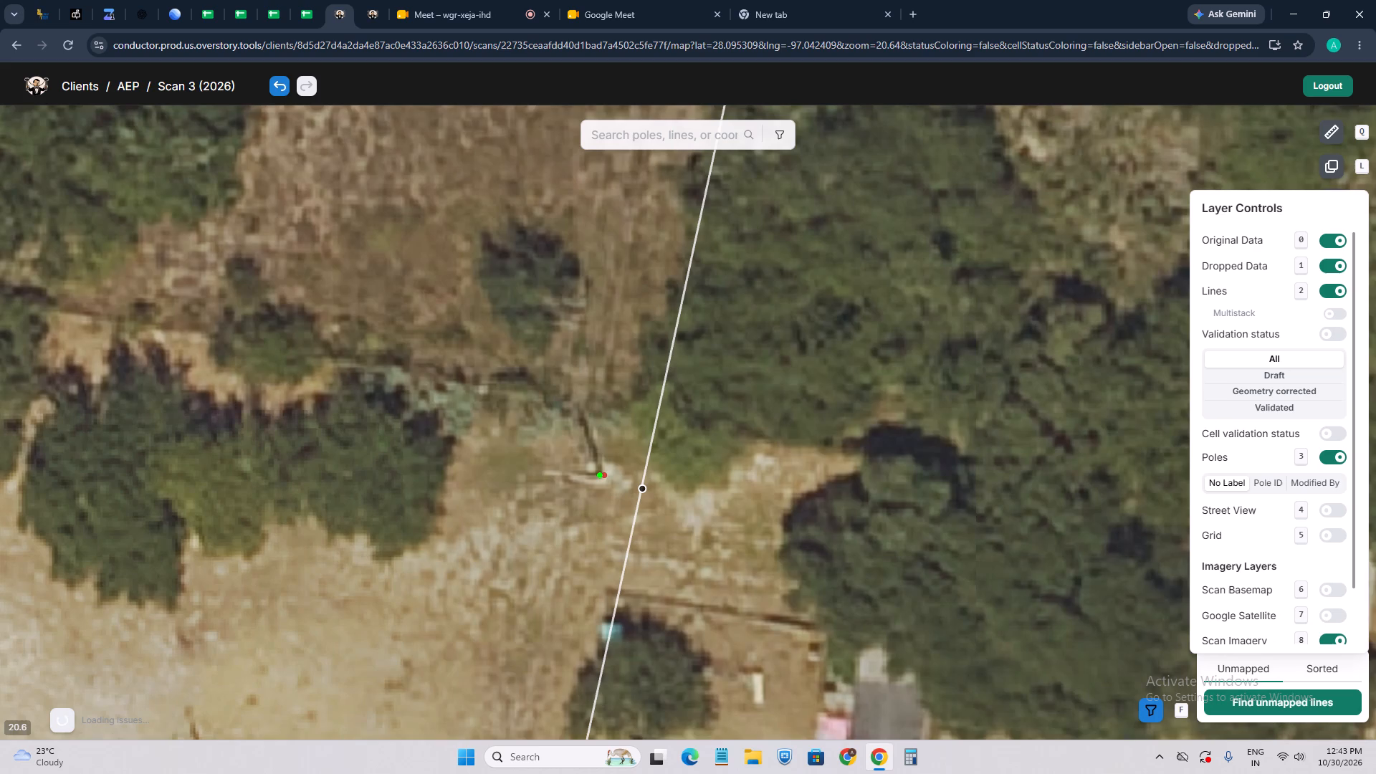
scroll(620, 476, down, 3)
drag(670, 315, 661, 469)
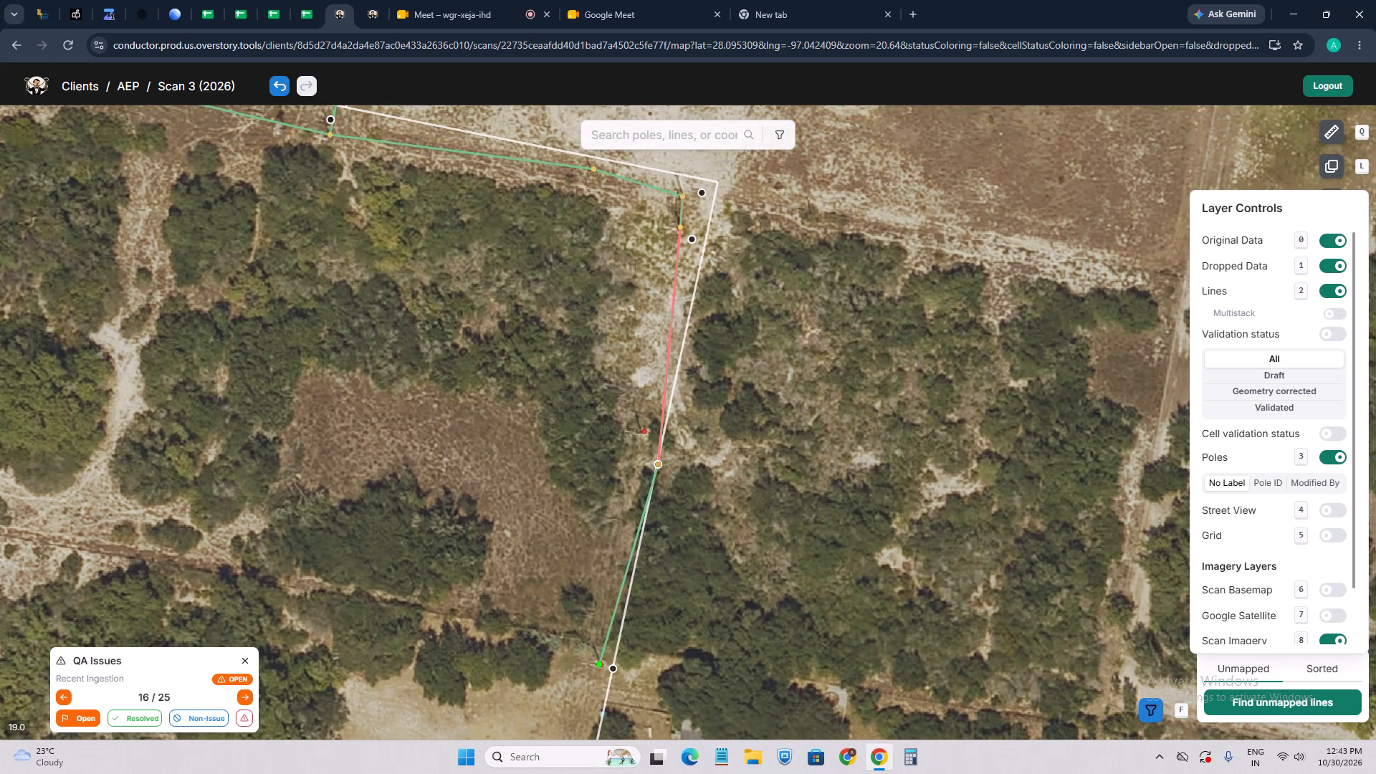
click(674, 291)
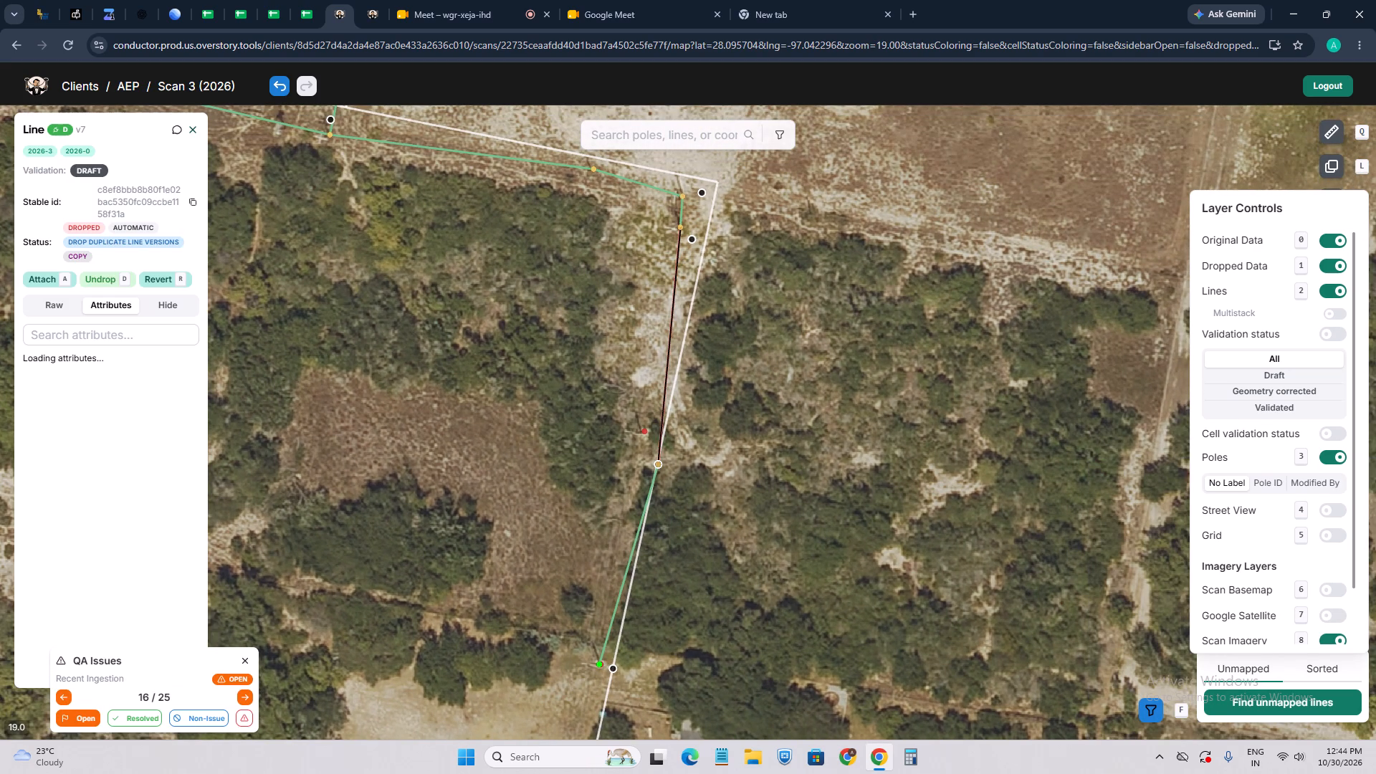
key(a)
click(679, 224)
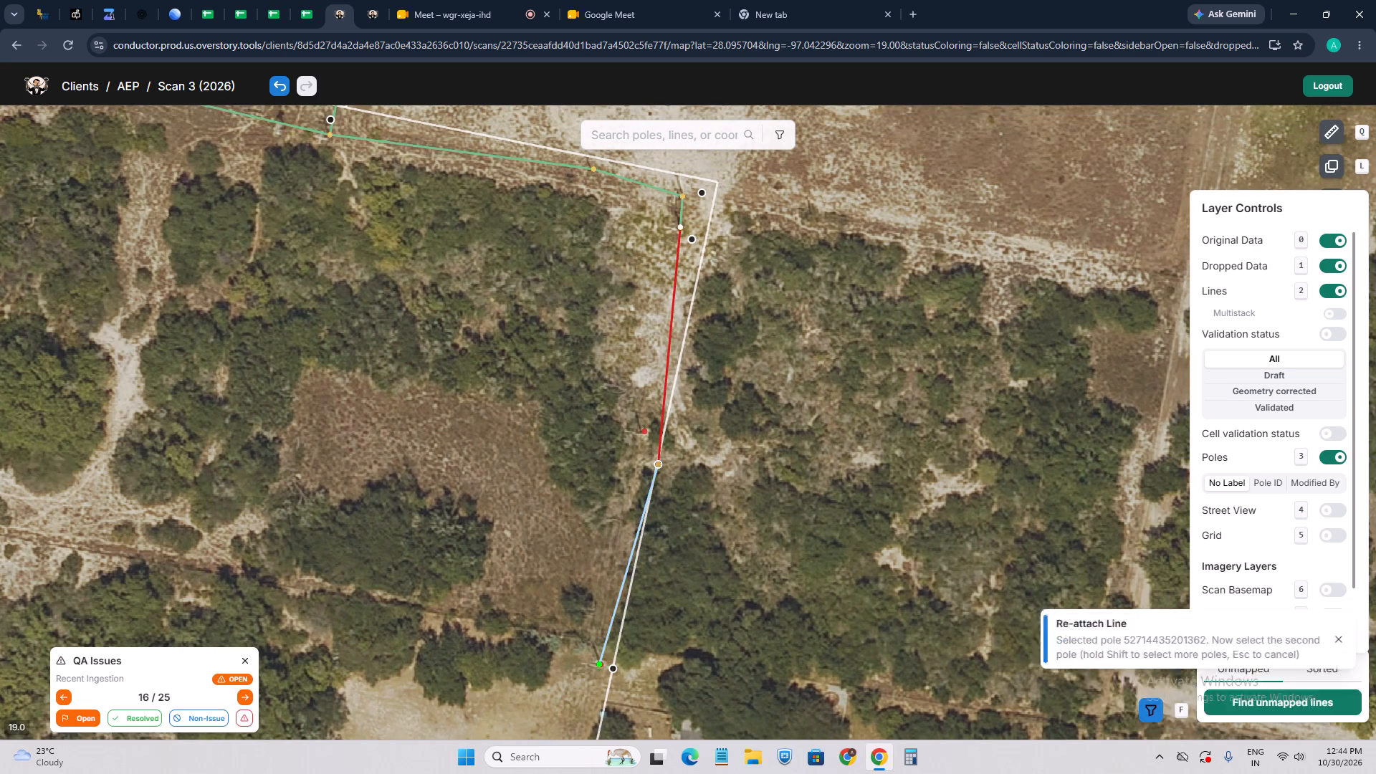
click(659, 467)
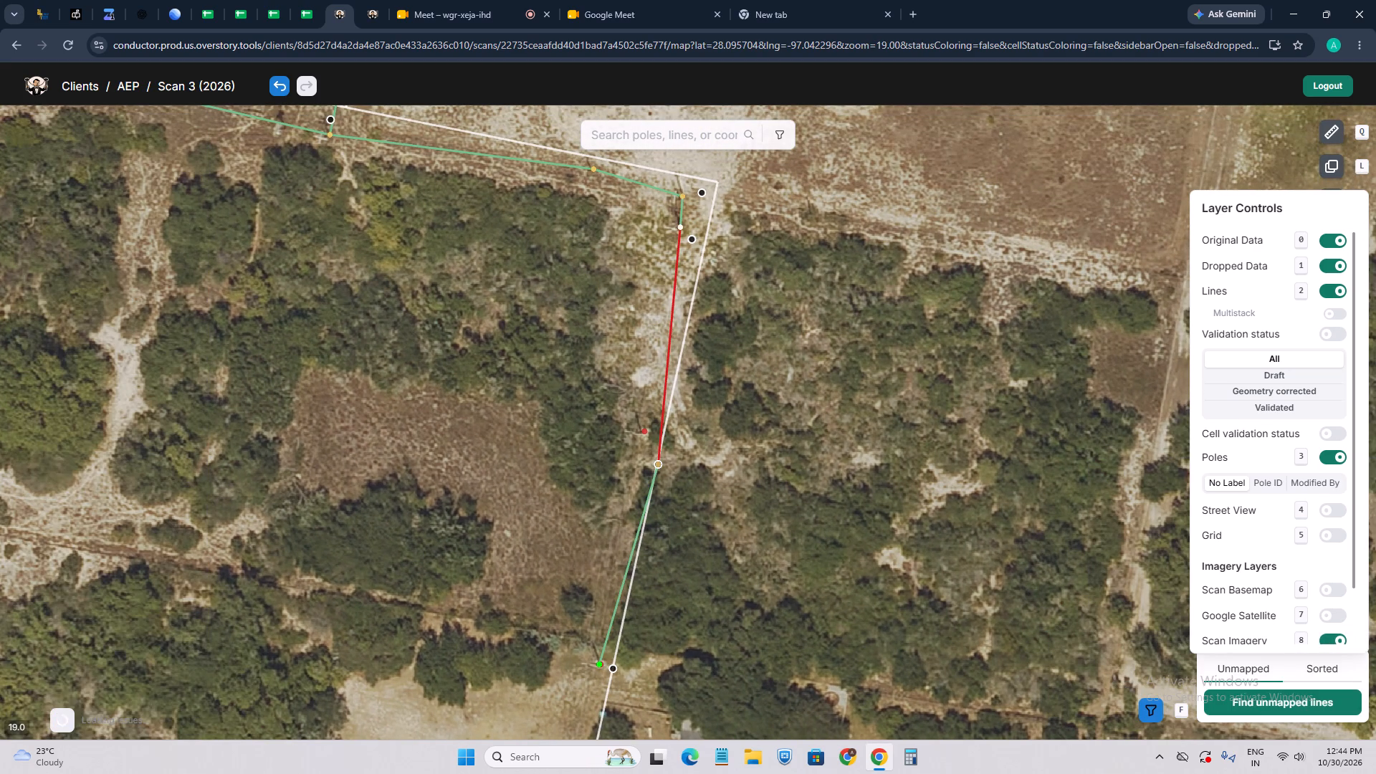
Copy the line at issue 16's moved pole onto the span running south to the pole beside the street.
drag(646, 640, 647, 501)
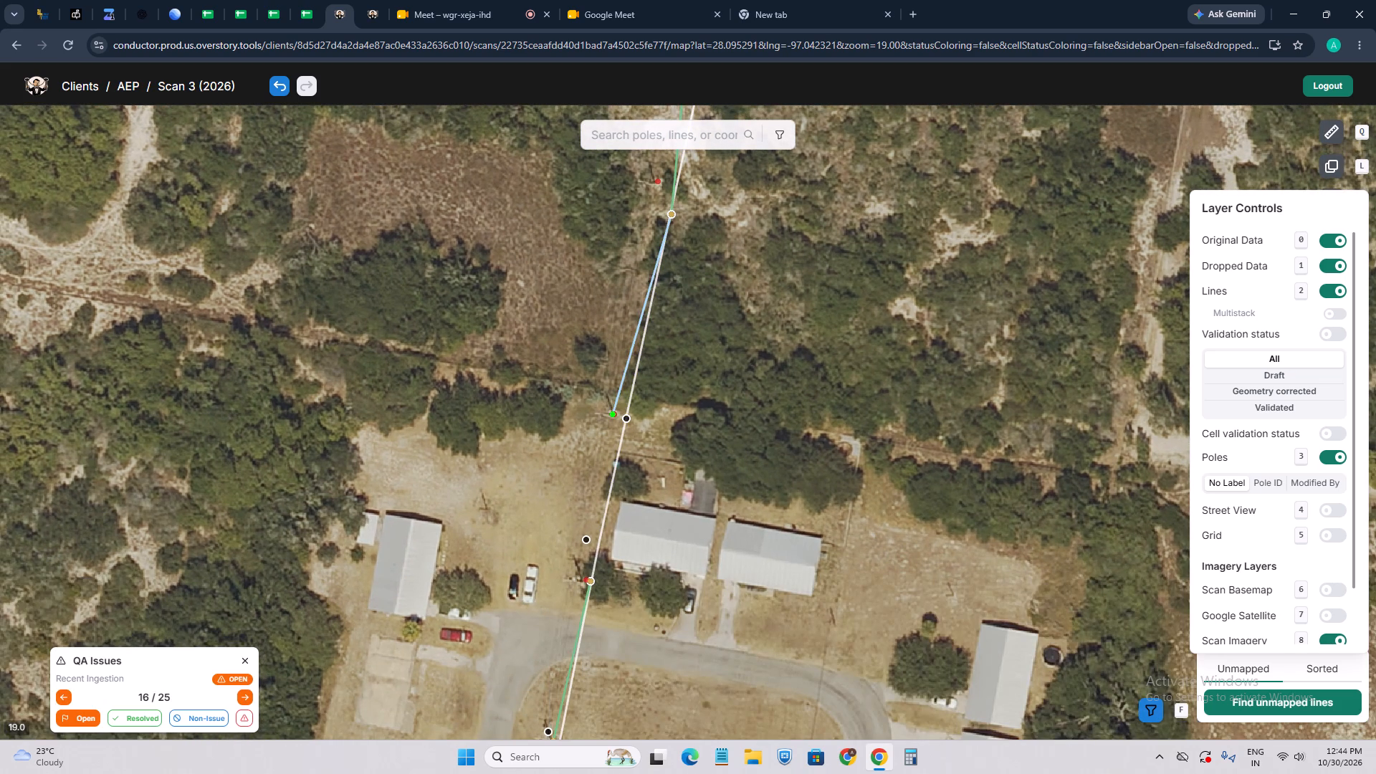
click(618, 385)
key(c)
scroll(610, 416, up, 4)
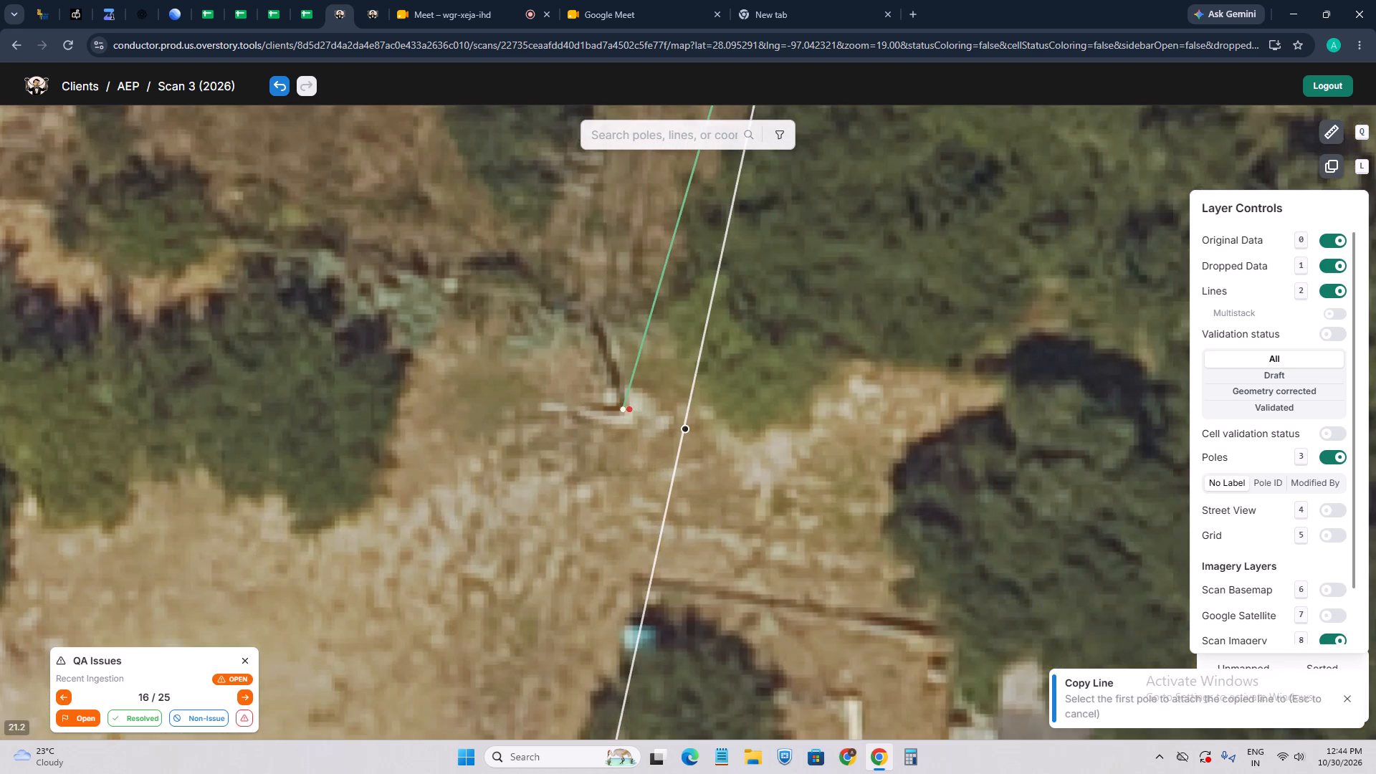
click(621, 408)
scroll(578, 575, down, 2)
drag(555, 664, 568, 451)
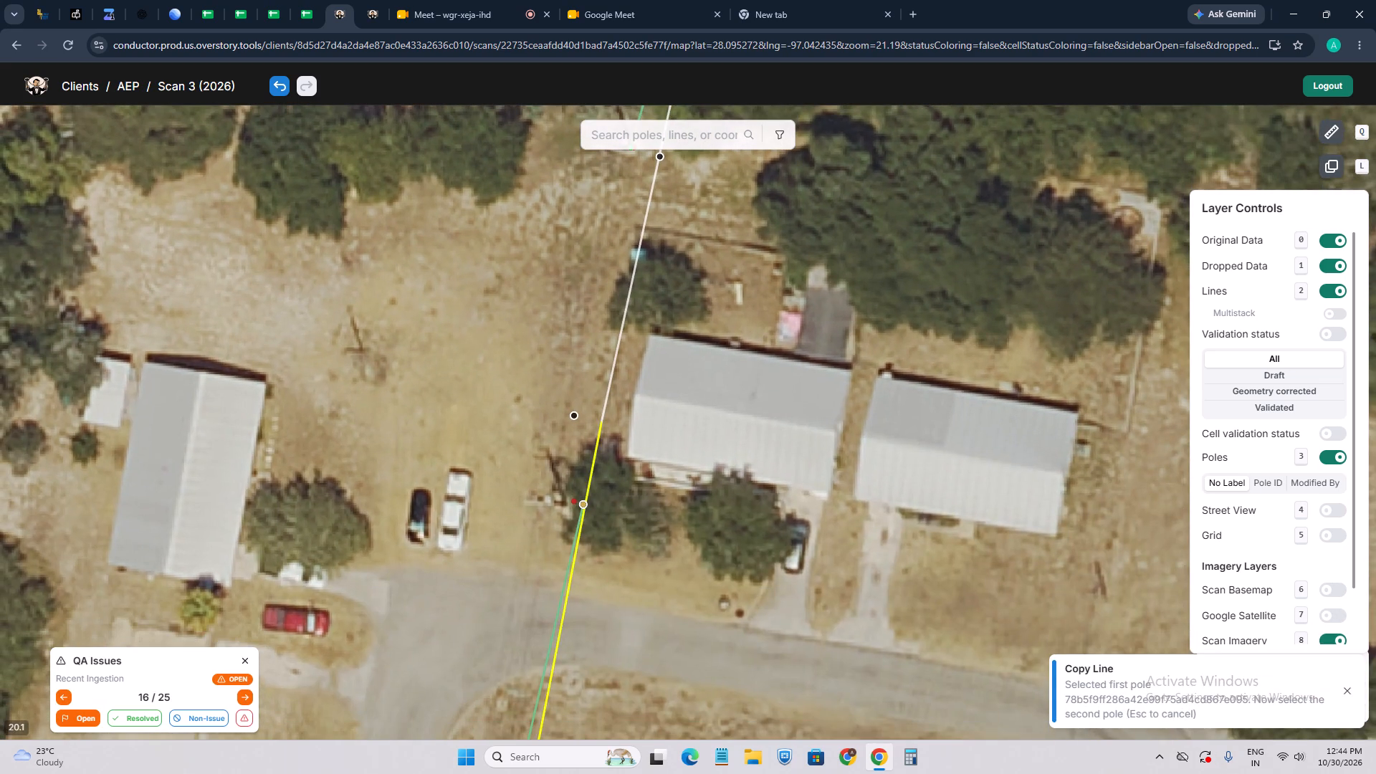
click(586, 506)
Review the attributes of the original line along the corrected spans and the attributes and raw data of the one turning northwest.
scroll(603, 502, down, 2)
drag(658, 443, 628, 520)
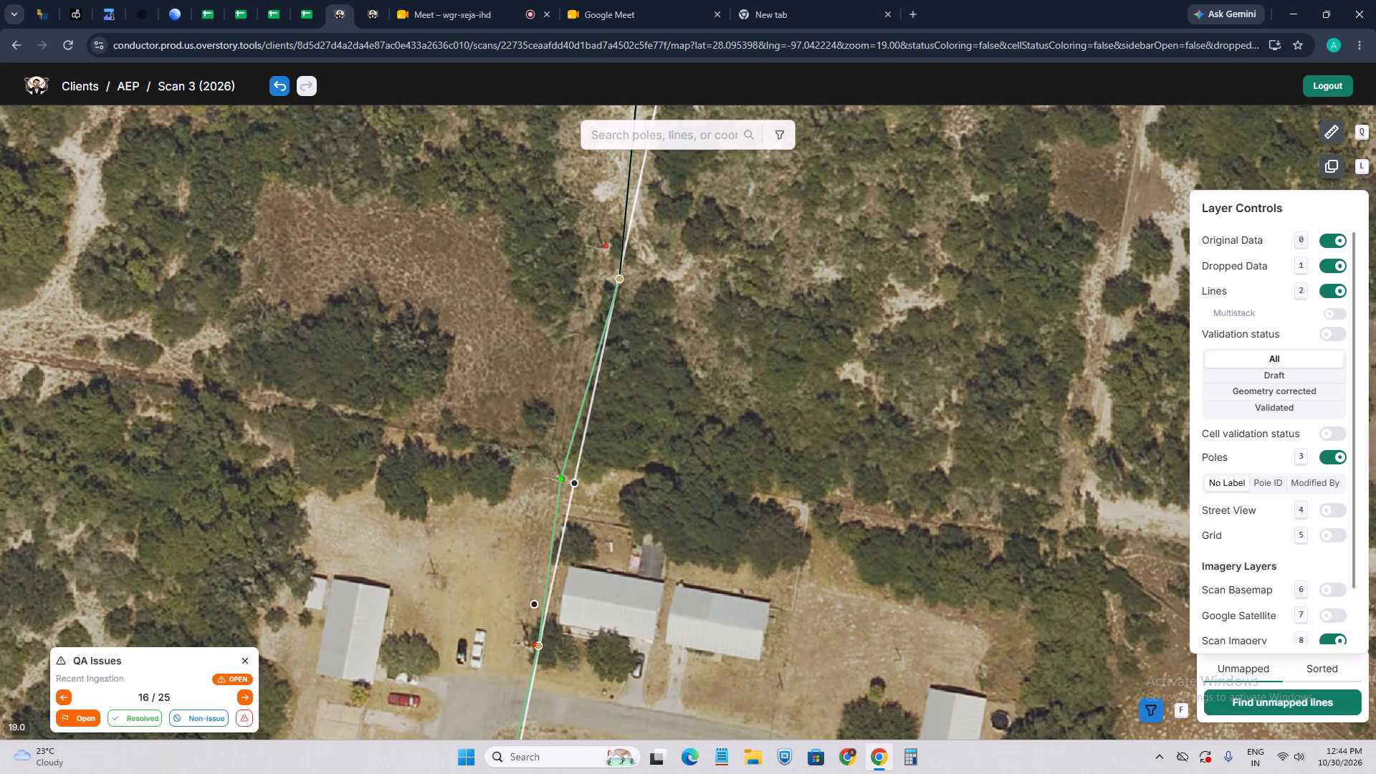
click(562, 539)
scroll(120, 539, down, 4)
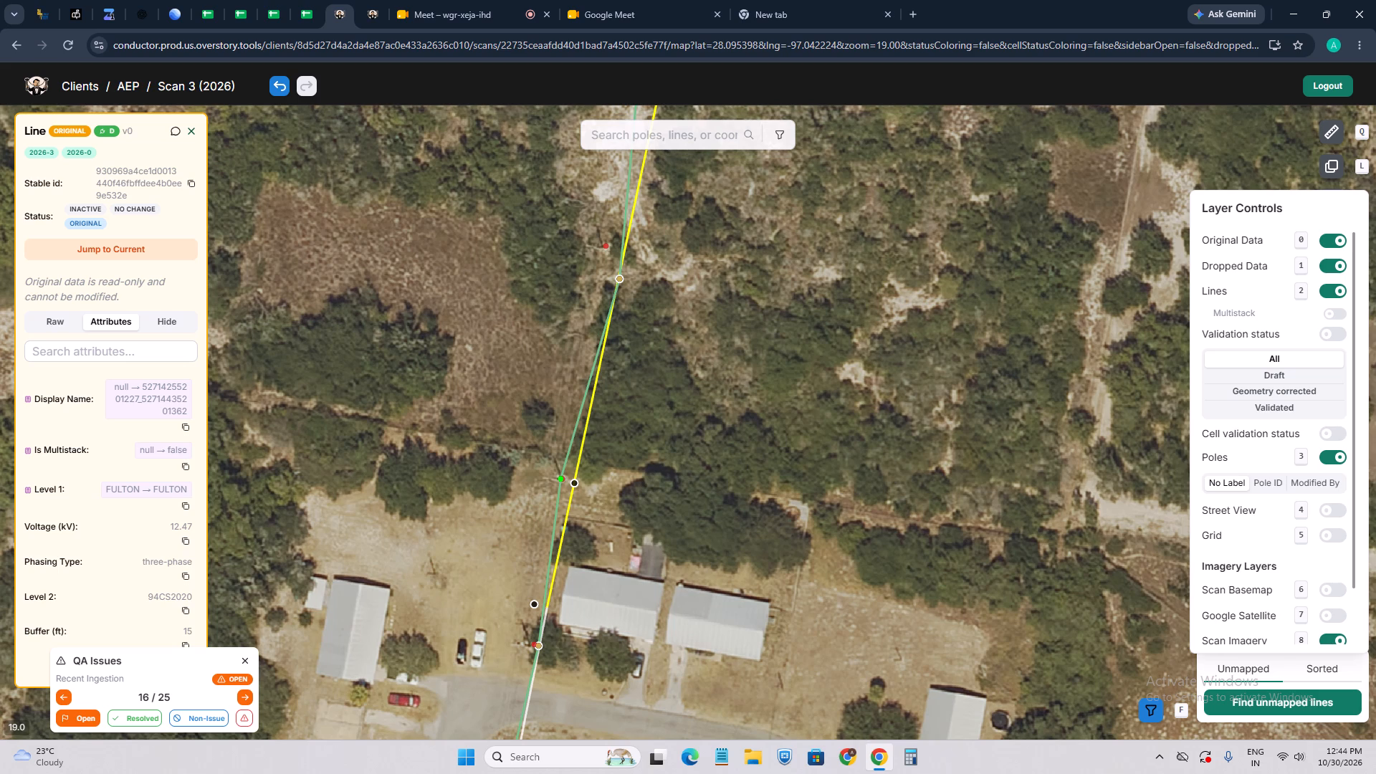
drag(563, 486, 508, 750)
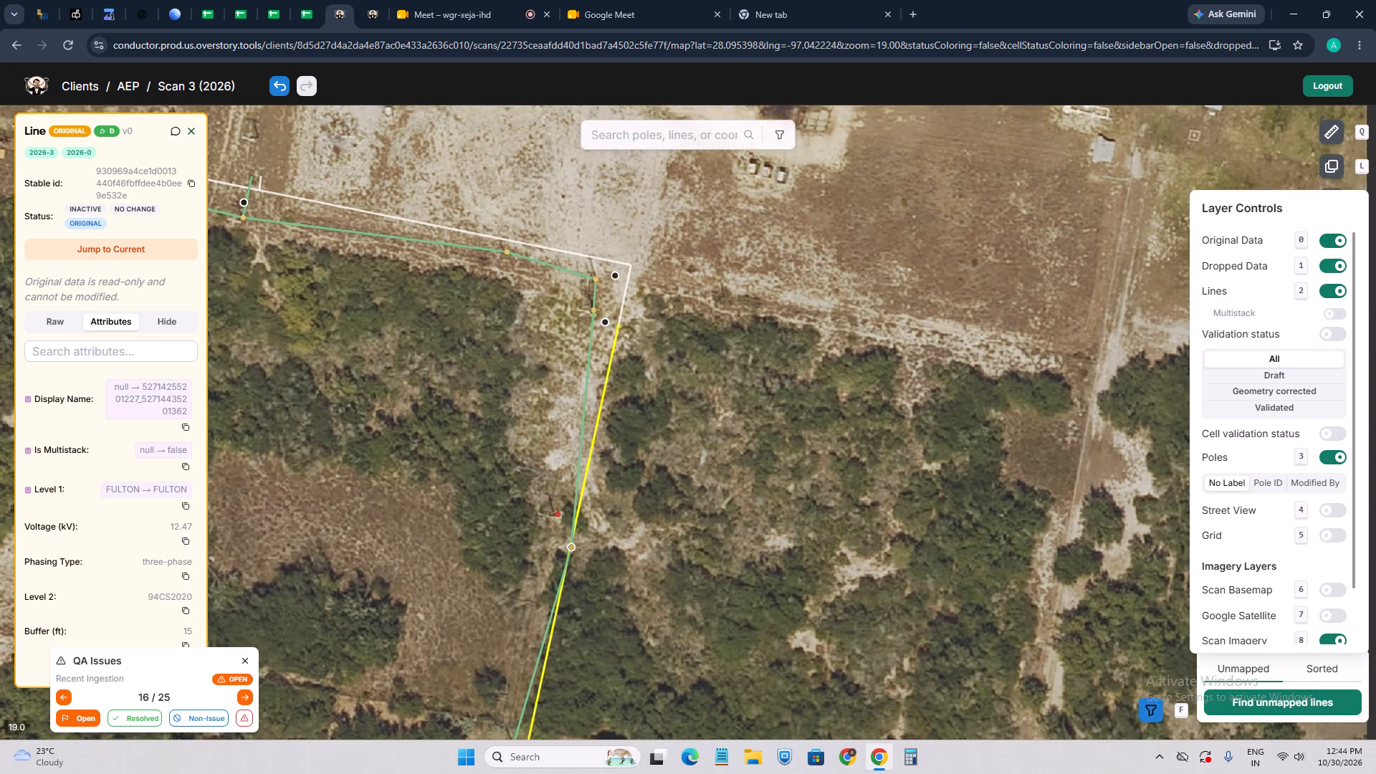
click(462, 234)
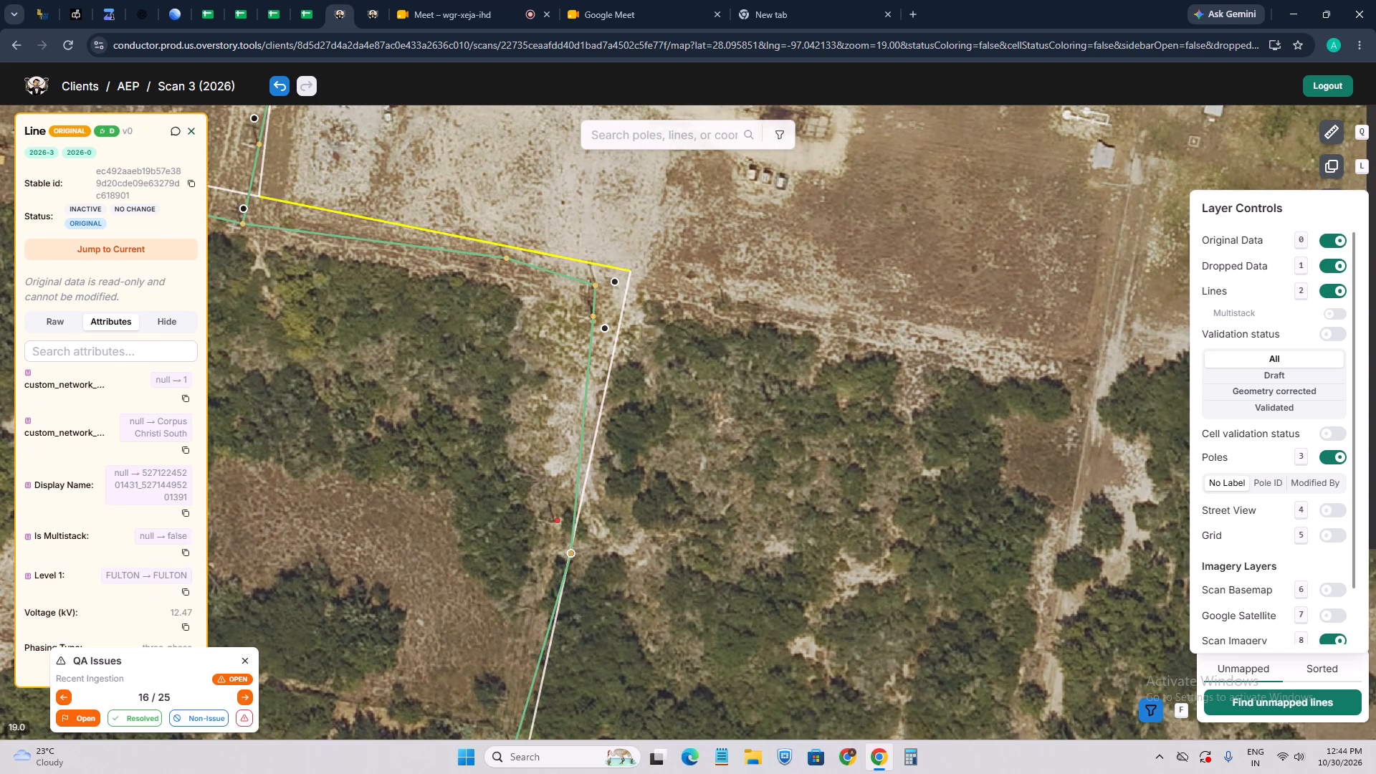
scroll(134, 439, down, 5)
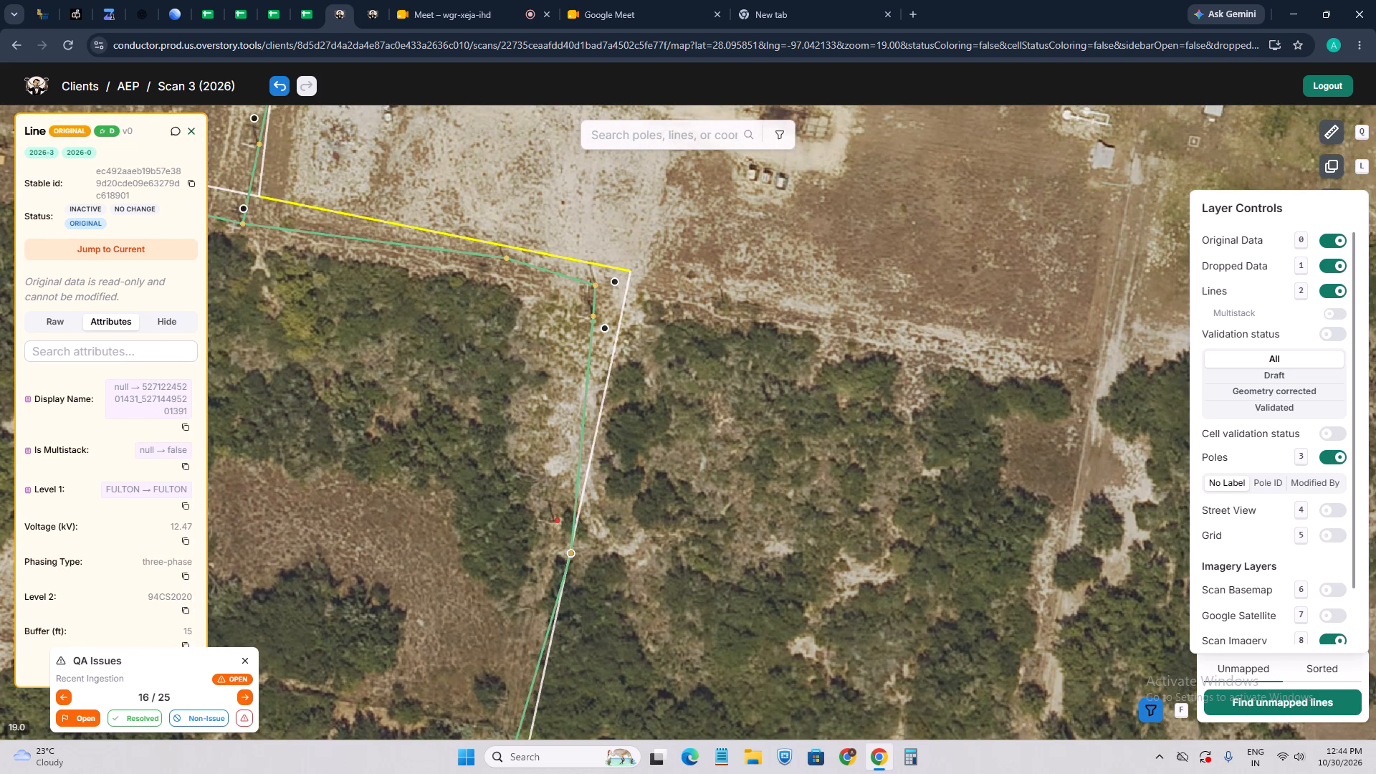
click(159, 326)
click(58, 324)
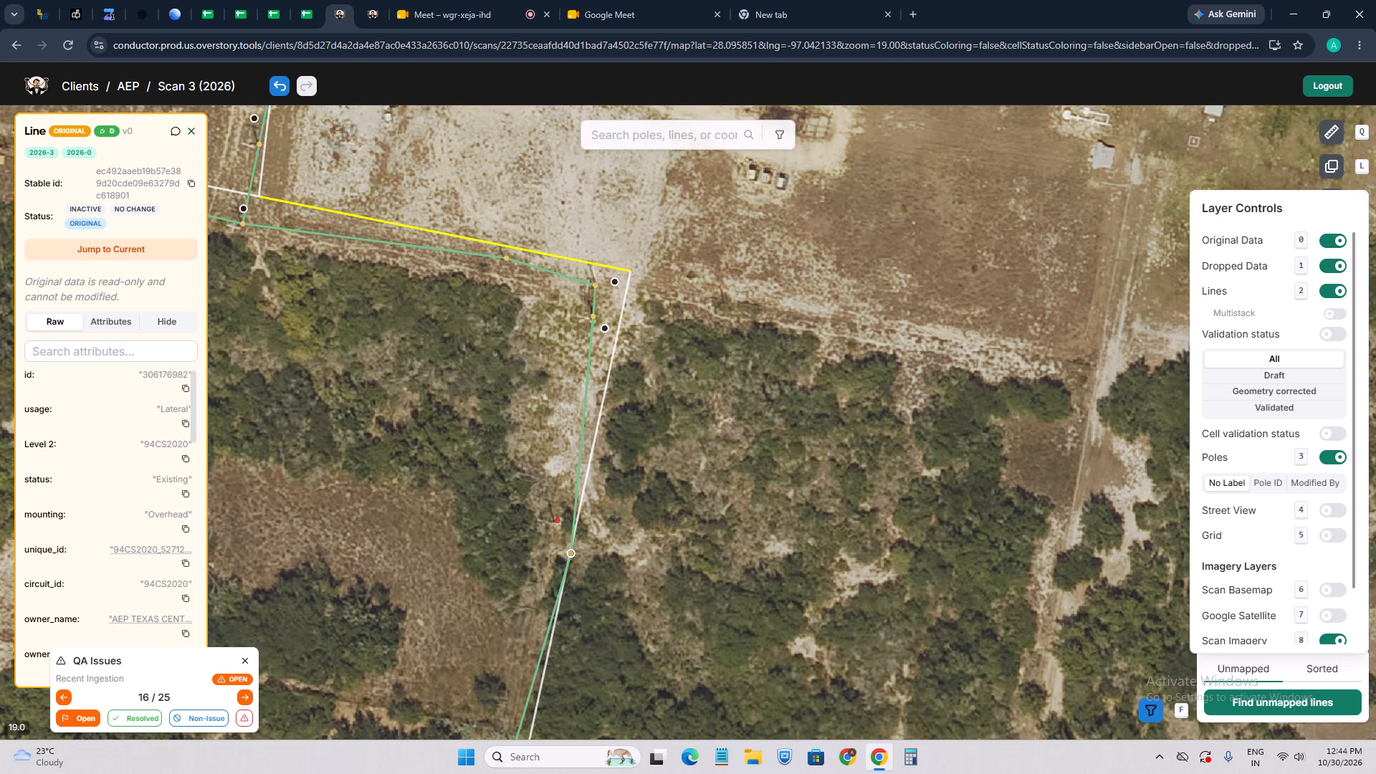
drag(493, 636, 476, 406)
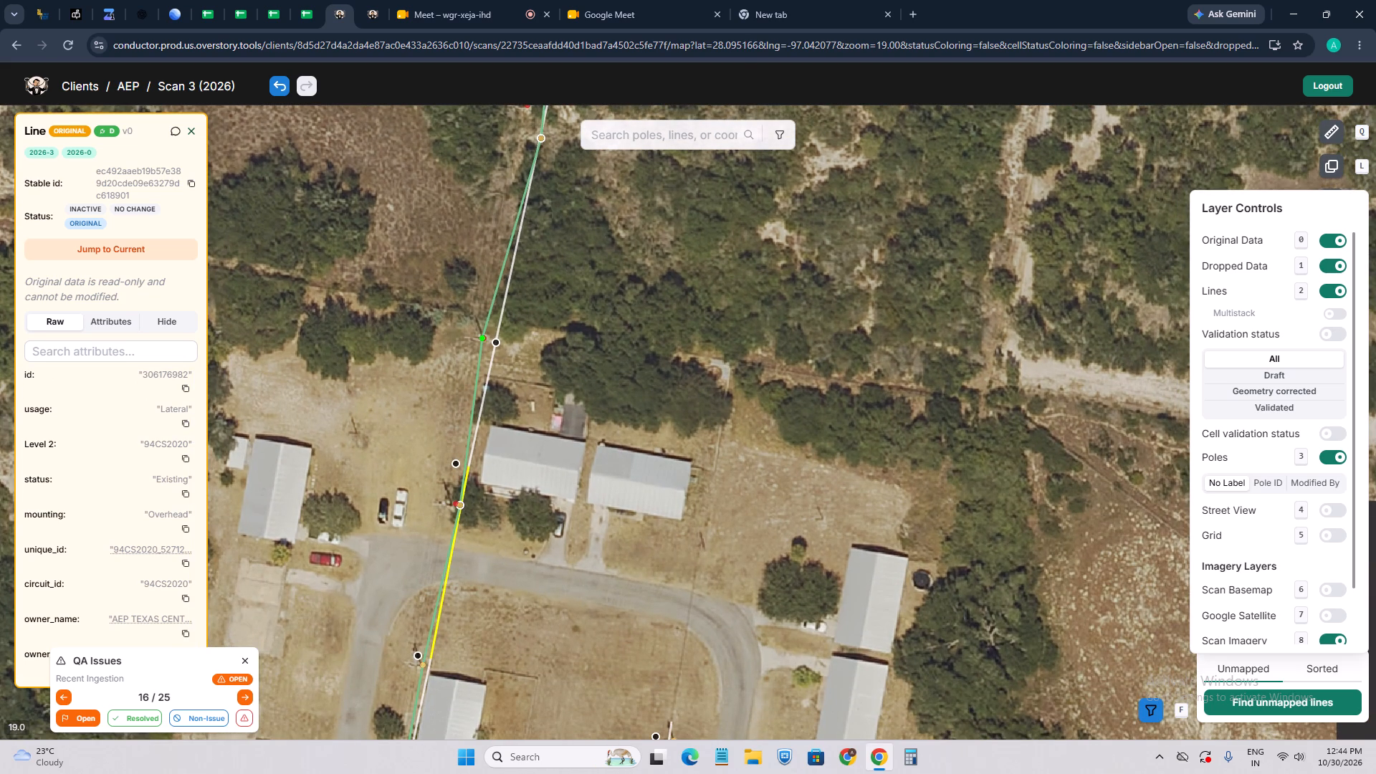
Examine the original, current and duplicate versions of the line crossing the street south of the corrected spans.
click(447, 590)
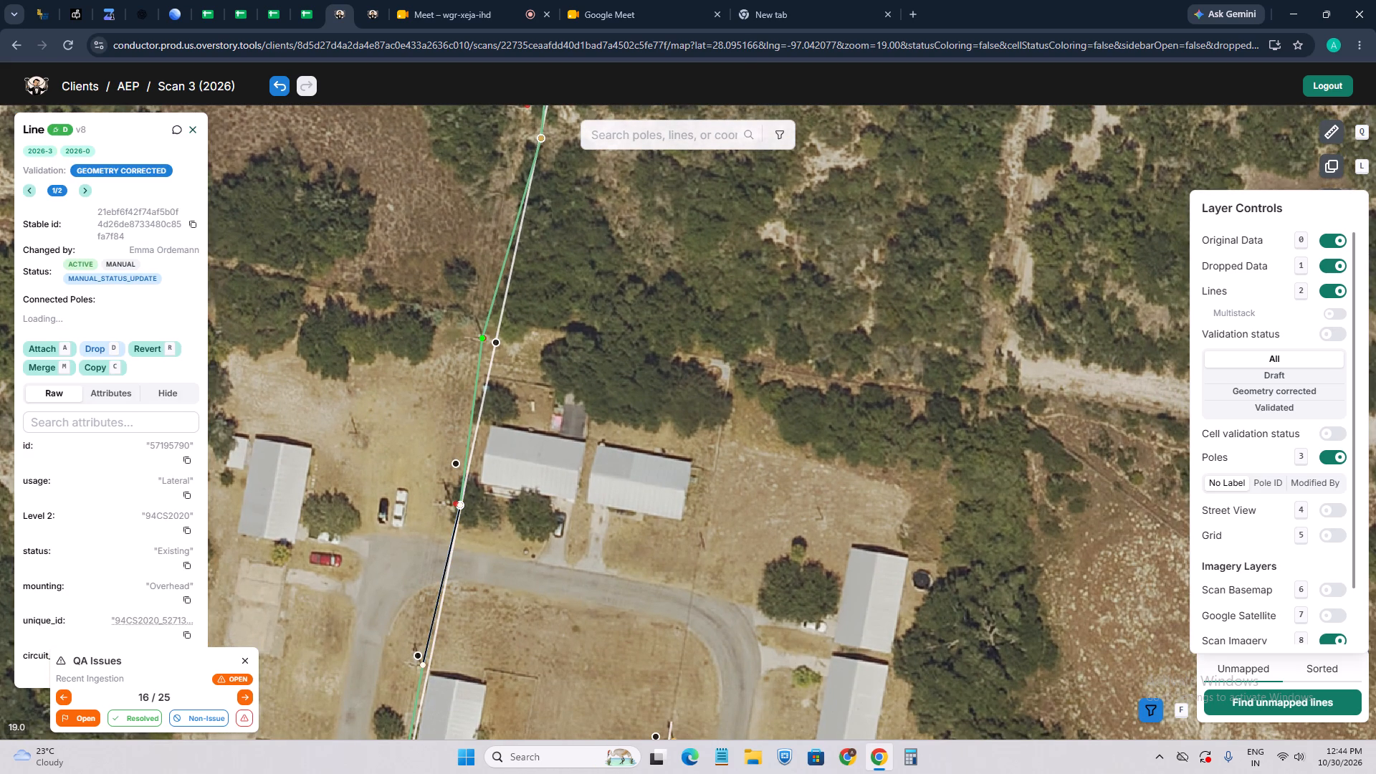
click(491, 609)
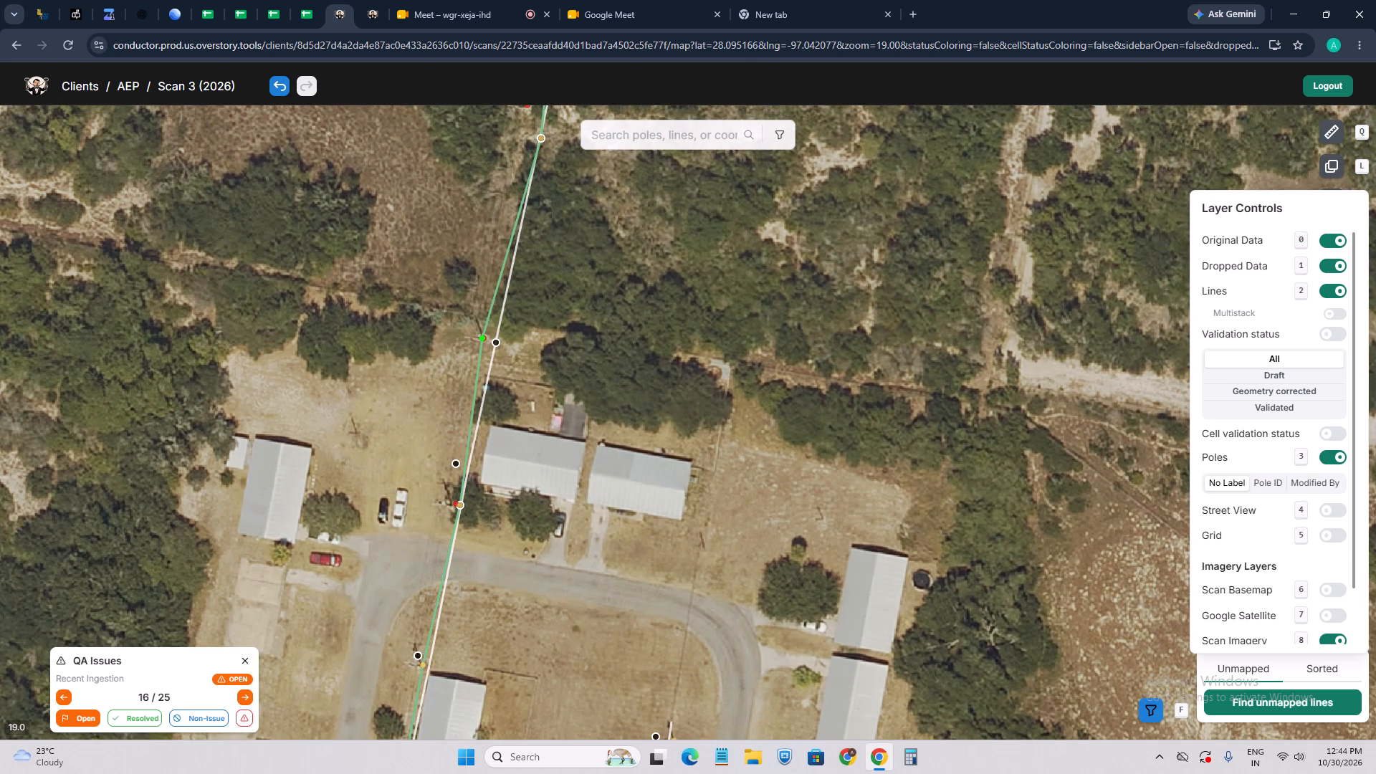
click(447, 613)
click(446, 613)
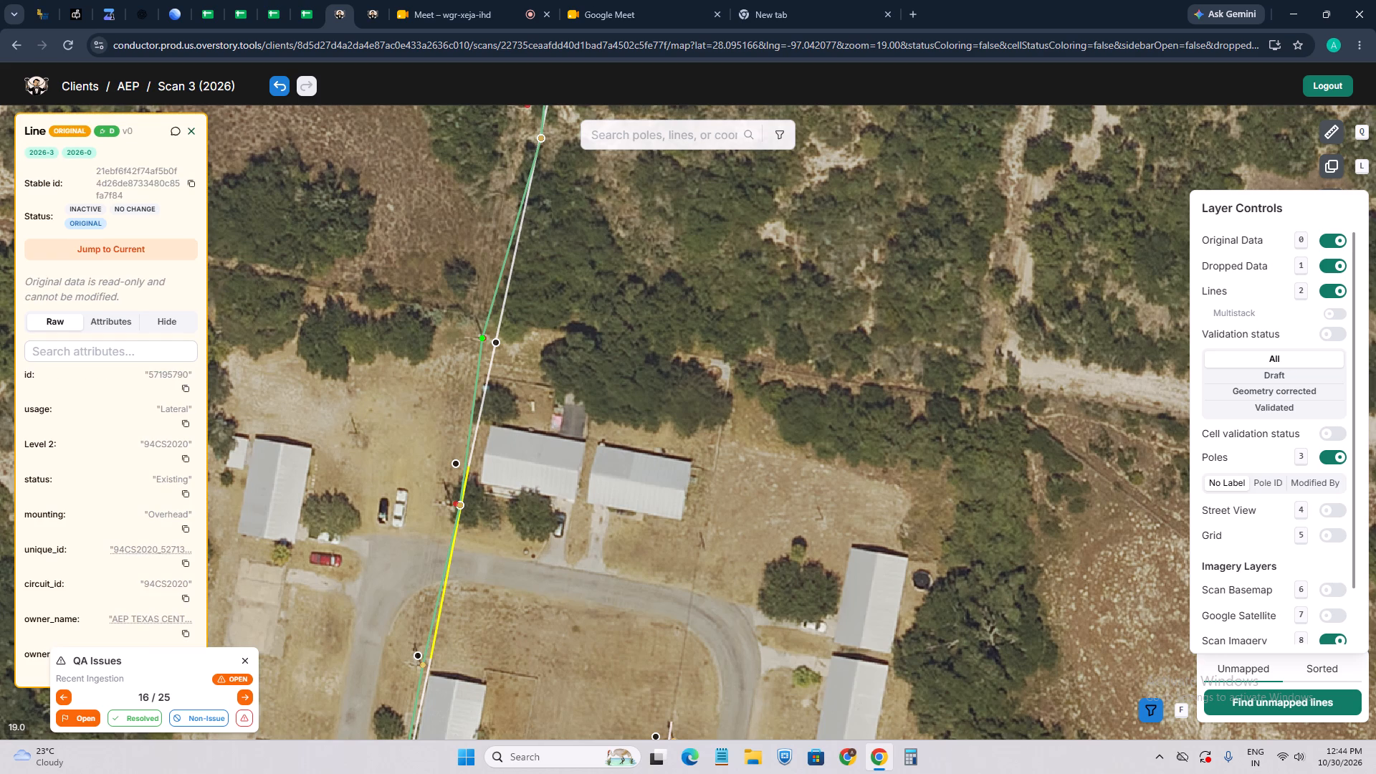
click(165, 250)
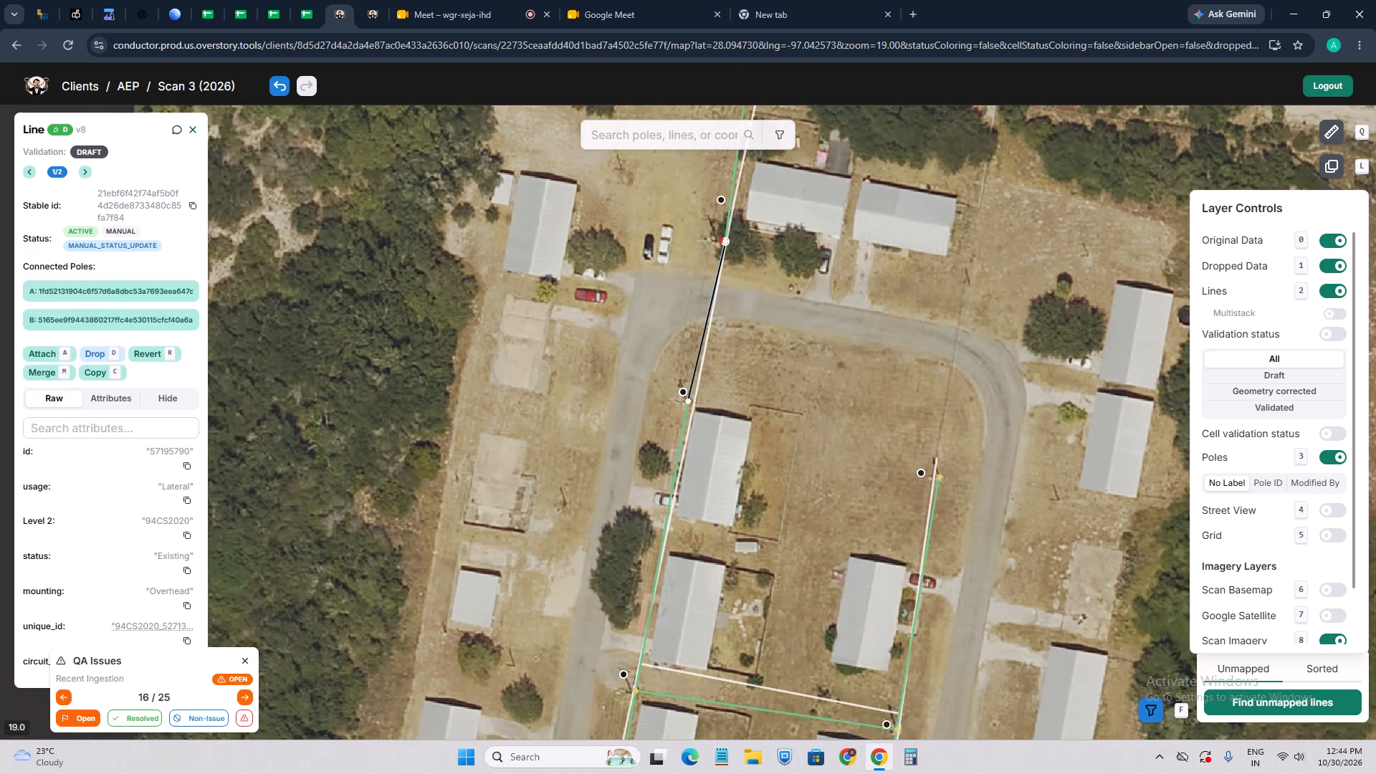
click(80, 171)
drag(538, 326, 487, 505)
click(836, 317)
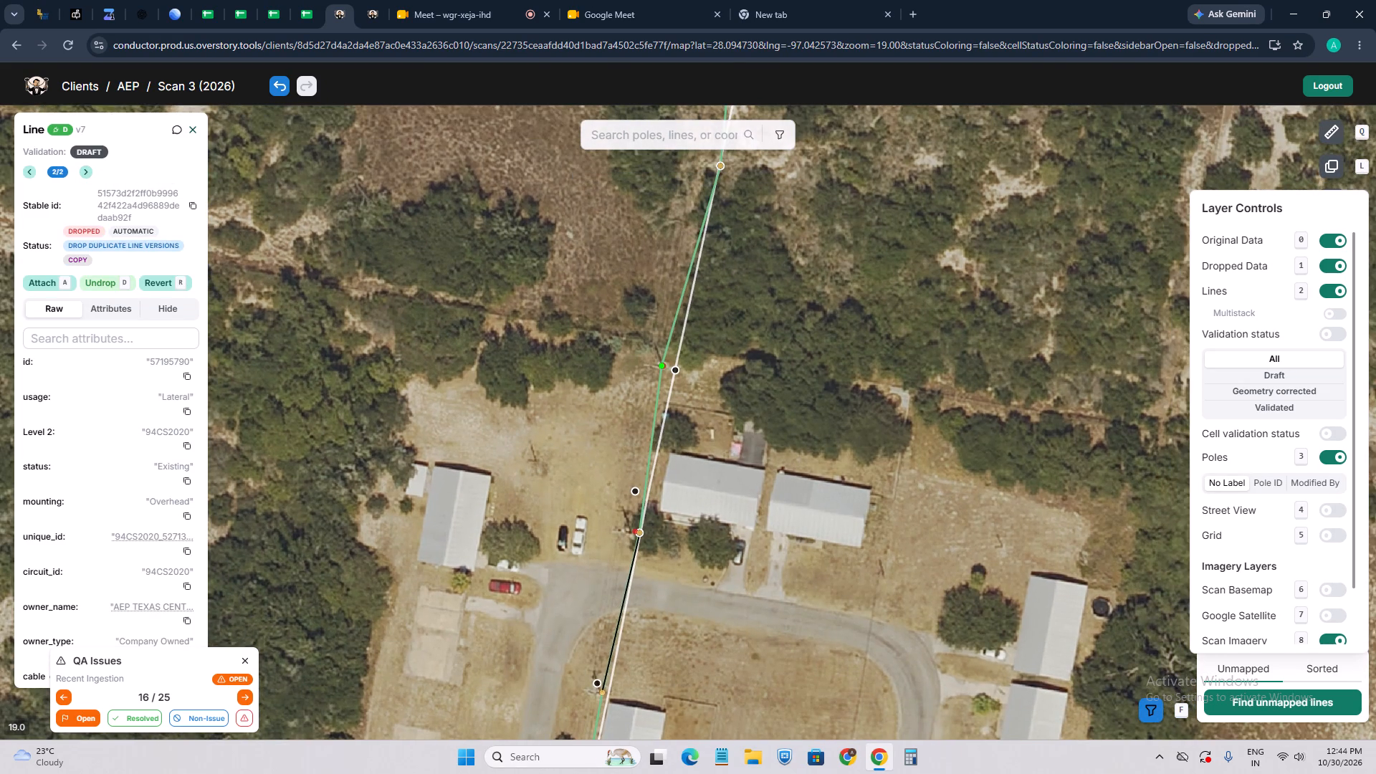
Mark QA issue 16 as resolved.
click(140, 721)
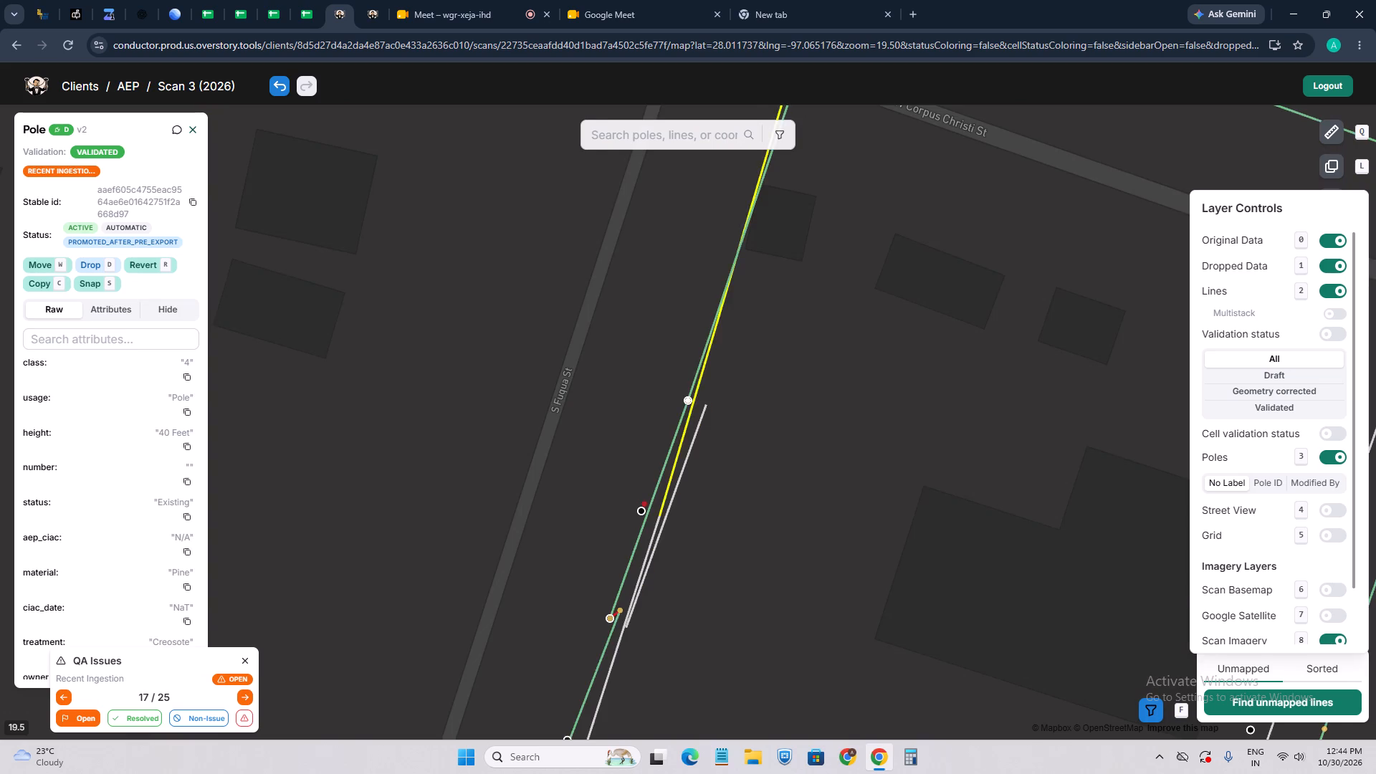
Move issue 17's pole slightly northwest onto the pole base at the start of the shadow in the imagery.
scroll(707, 395, up, 2)
scroll(701, 399, down, 3)
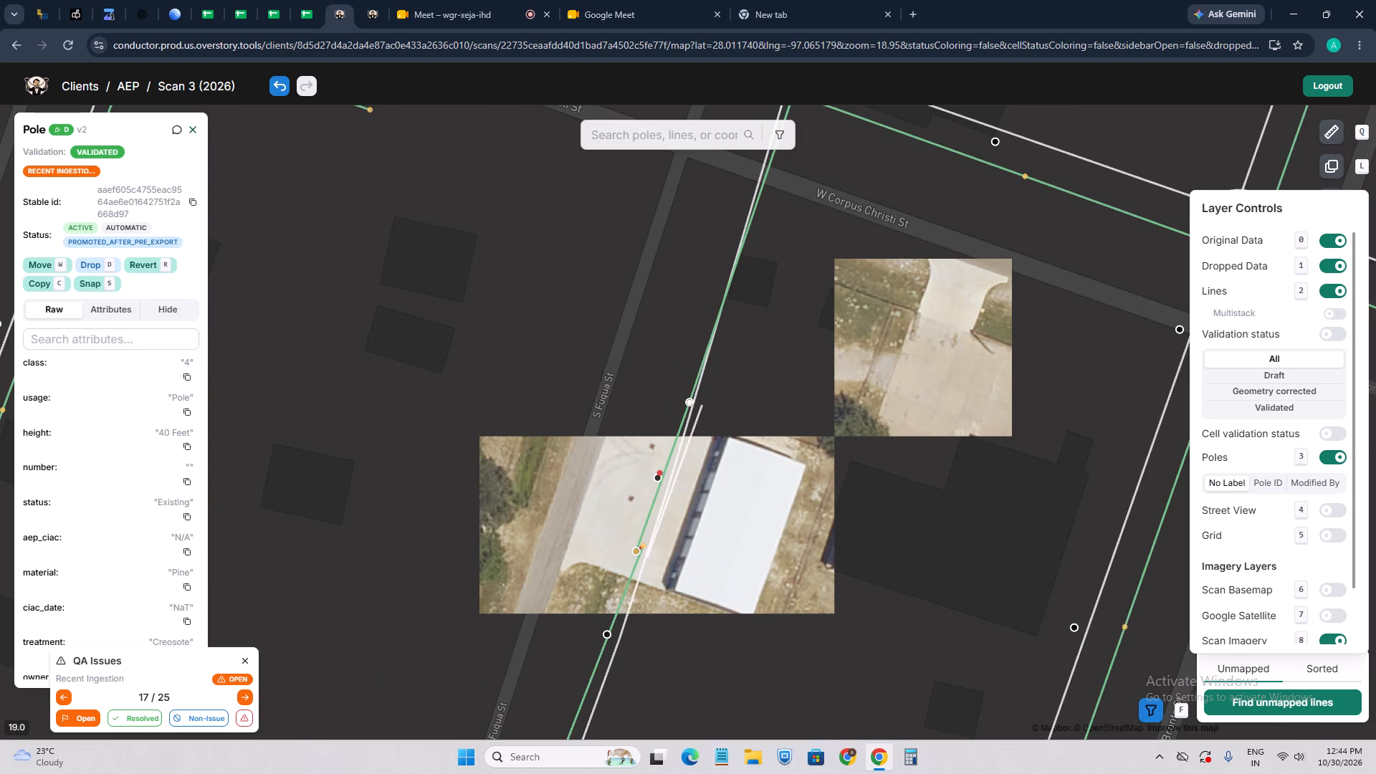
scroll(700, 401, up, 3)
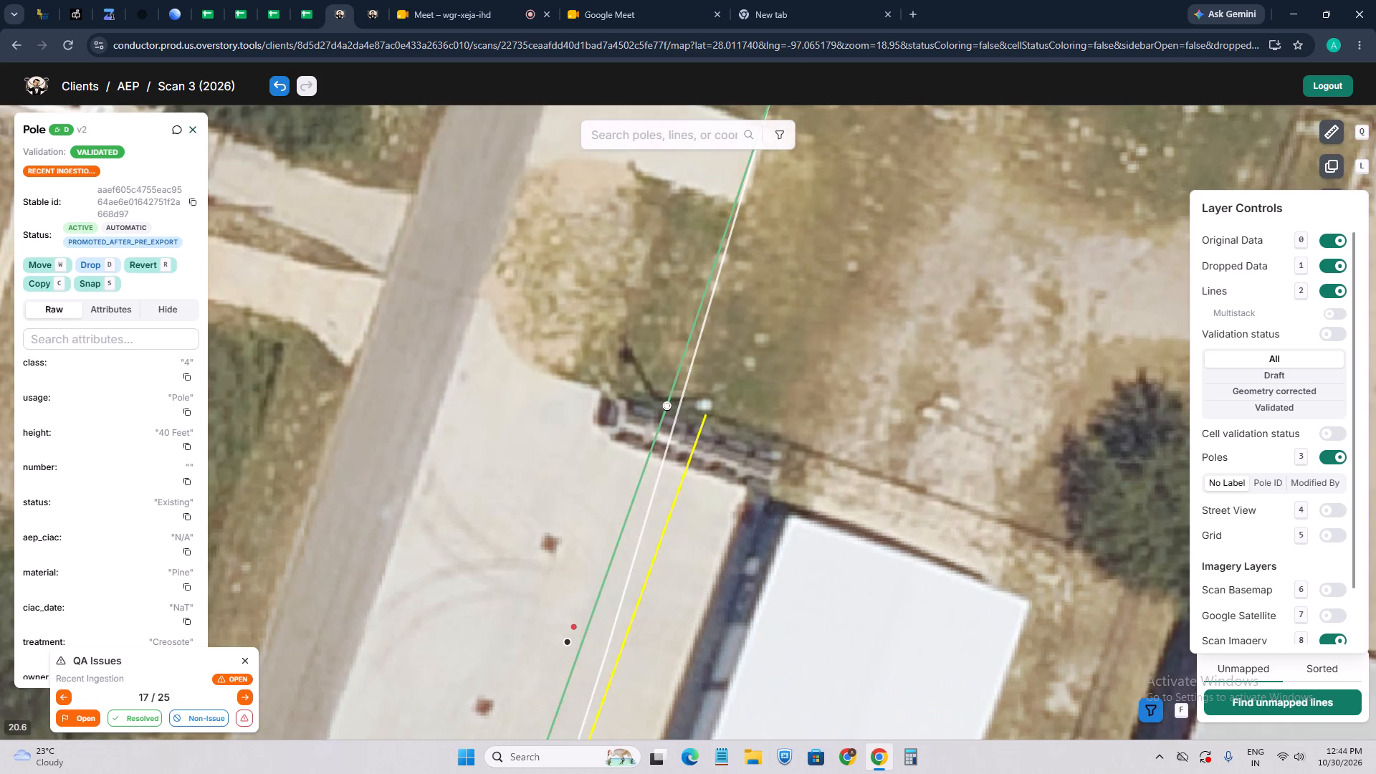
key(w)
scroll(676, 394, up, 4)
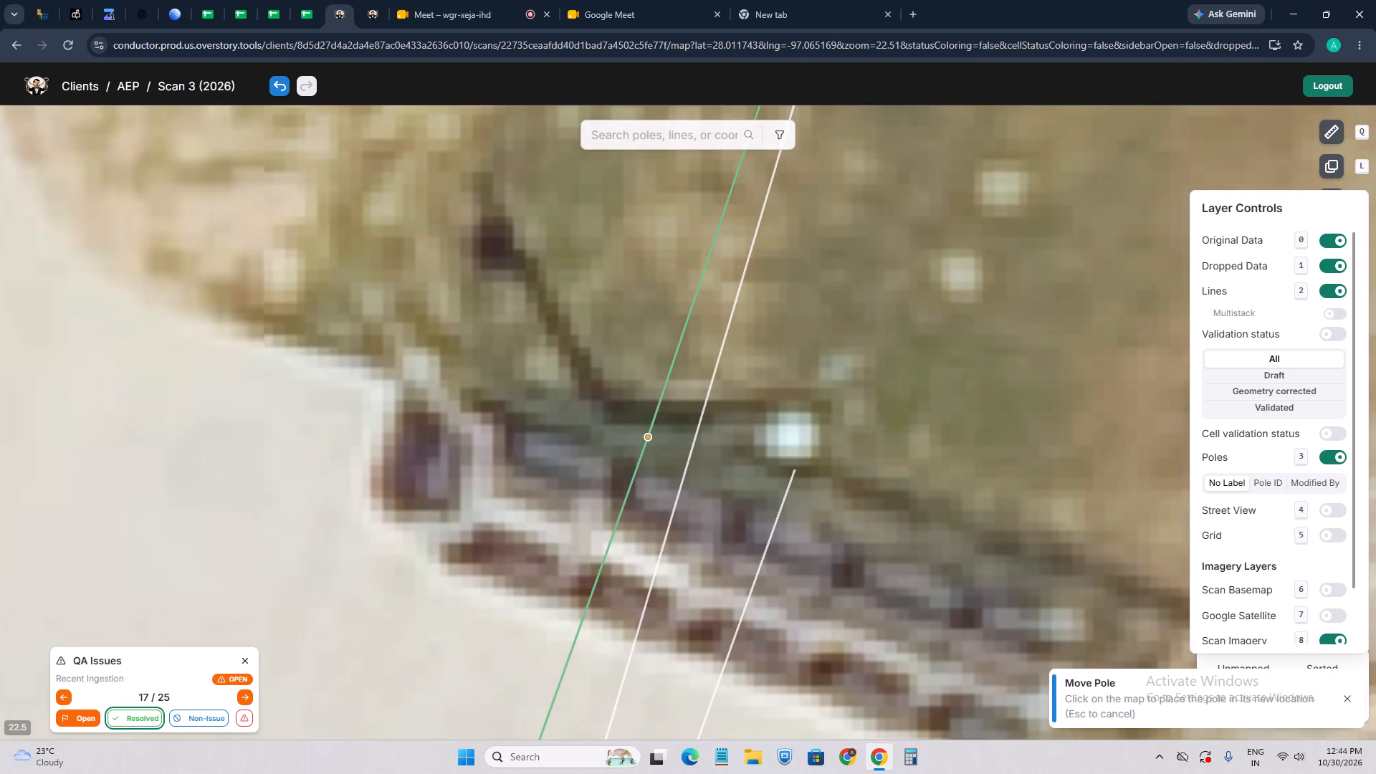
click(613, 410)
Examine the poles and lines around issue 17 along S Fuqua St, from the white-roofed building south to W 1st St.
scroll(587, 470, down, 5)
drag(580, 593, 596, 424)
scroll(543, 400, up, 3)
scroll(530, 429, down, 5)
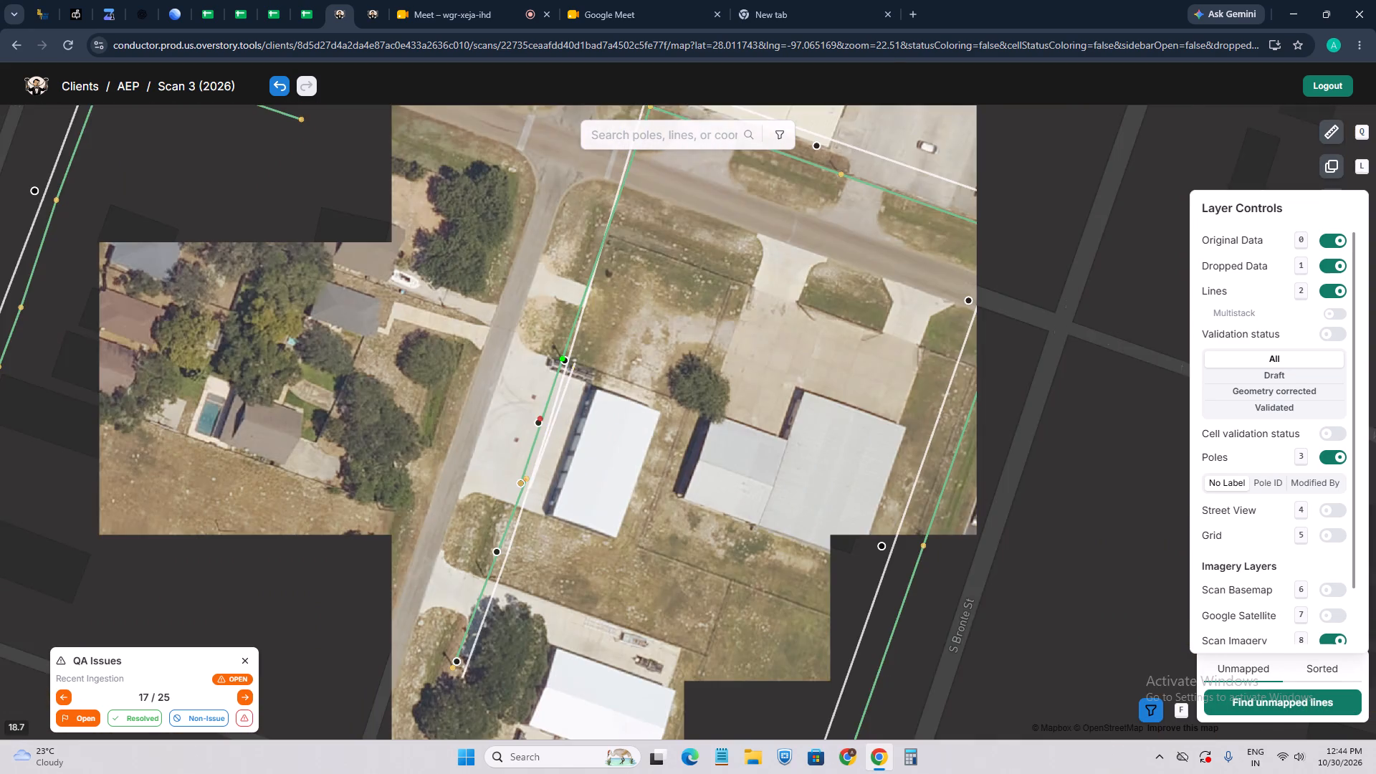
scroll(508, 541, up, 2)
drag(488, 584, 513, 433)
drag(535, 402, 525, 477)
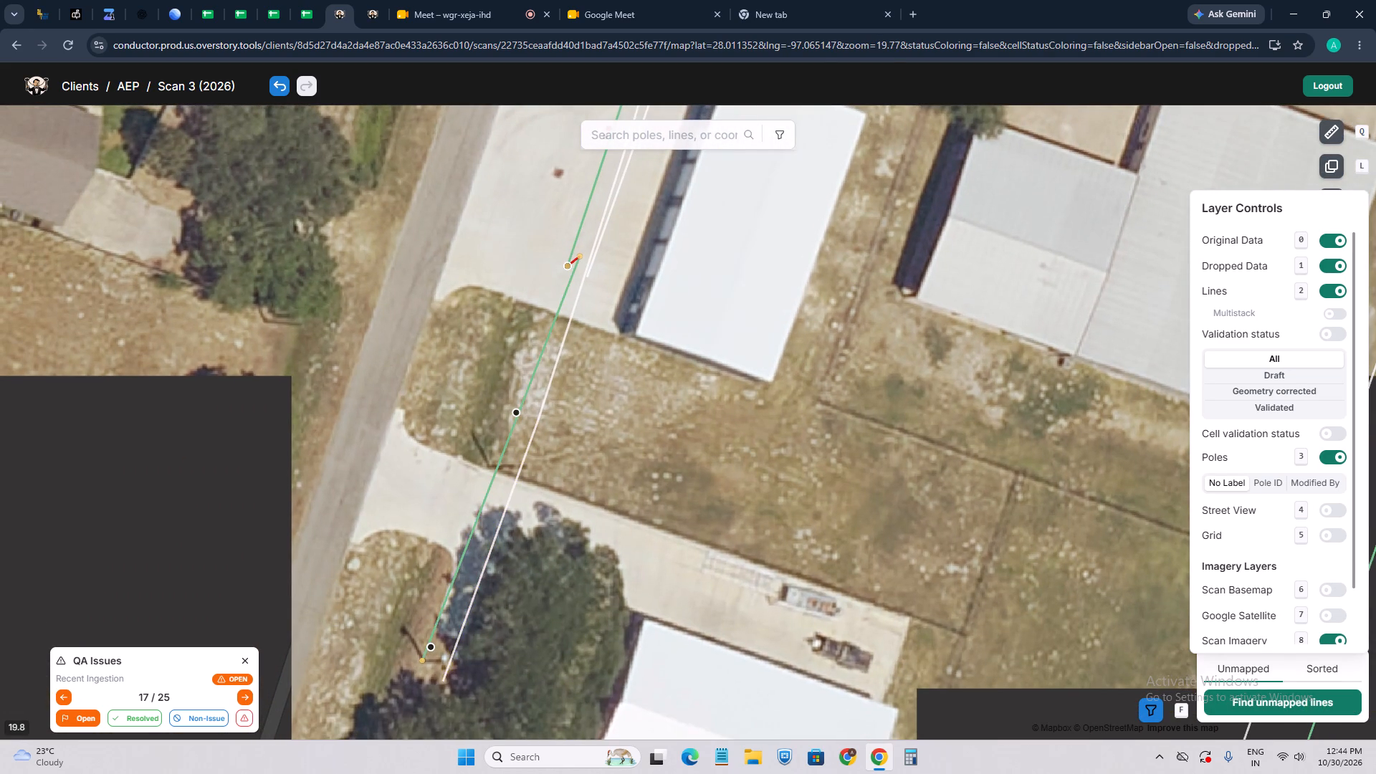
drag(525, 477, 523, 518)
scroll(551, 400, down, 1)
scroll(570, 383, up, 4)
scroll(570, 383, down, 2)
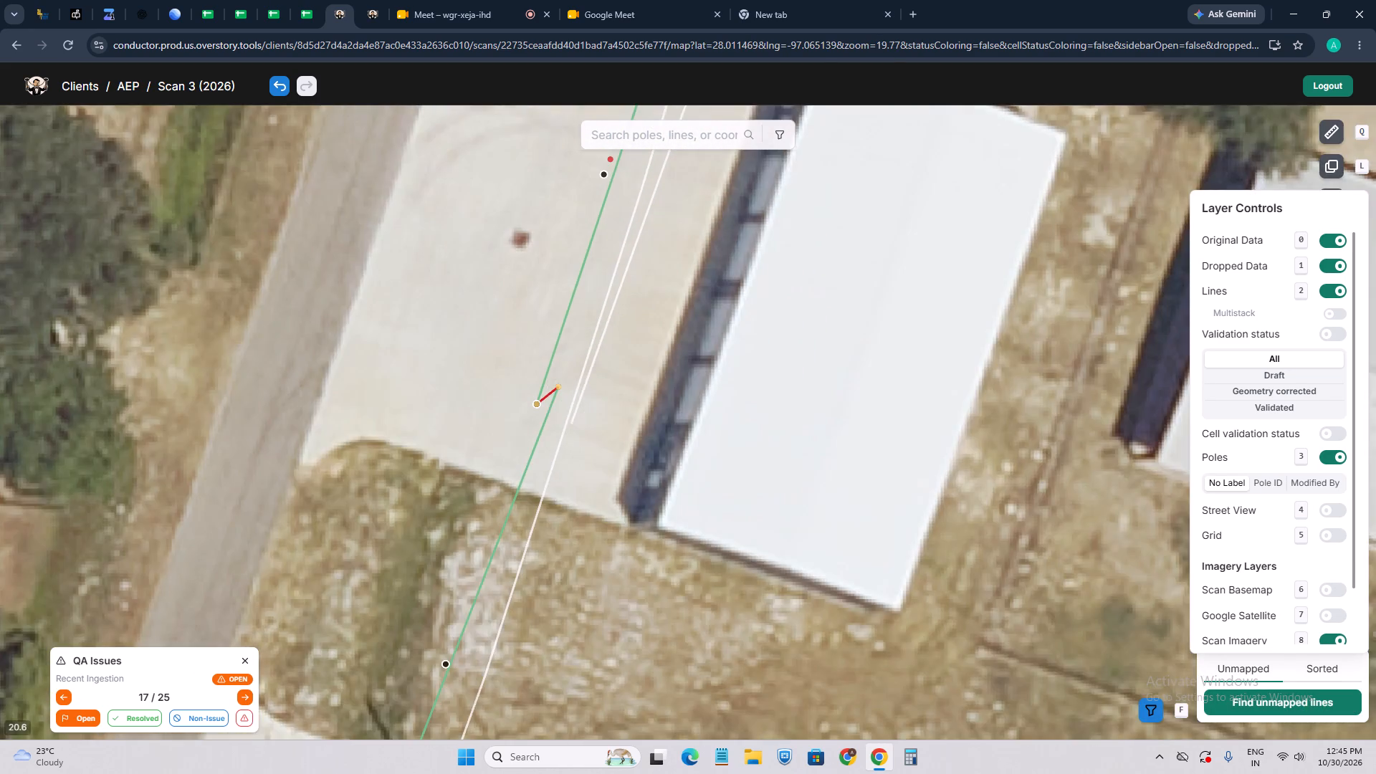
scroll(568, 386, down, 3)
drag(608, 340, 585, 466)
scroll(590, 412, up, 4)
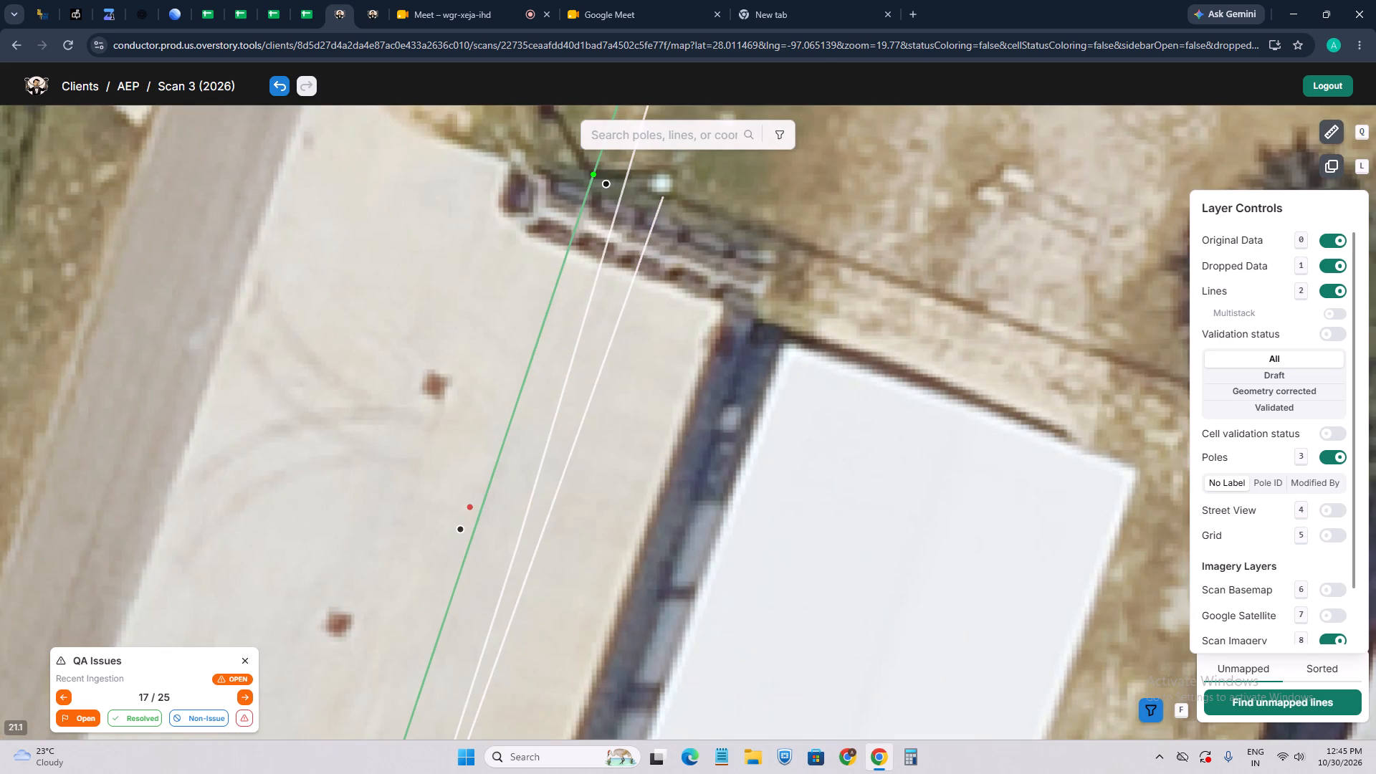
scroll(571, 460, down, 5)
drag(416, 568, 471, 438)
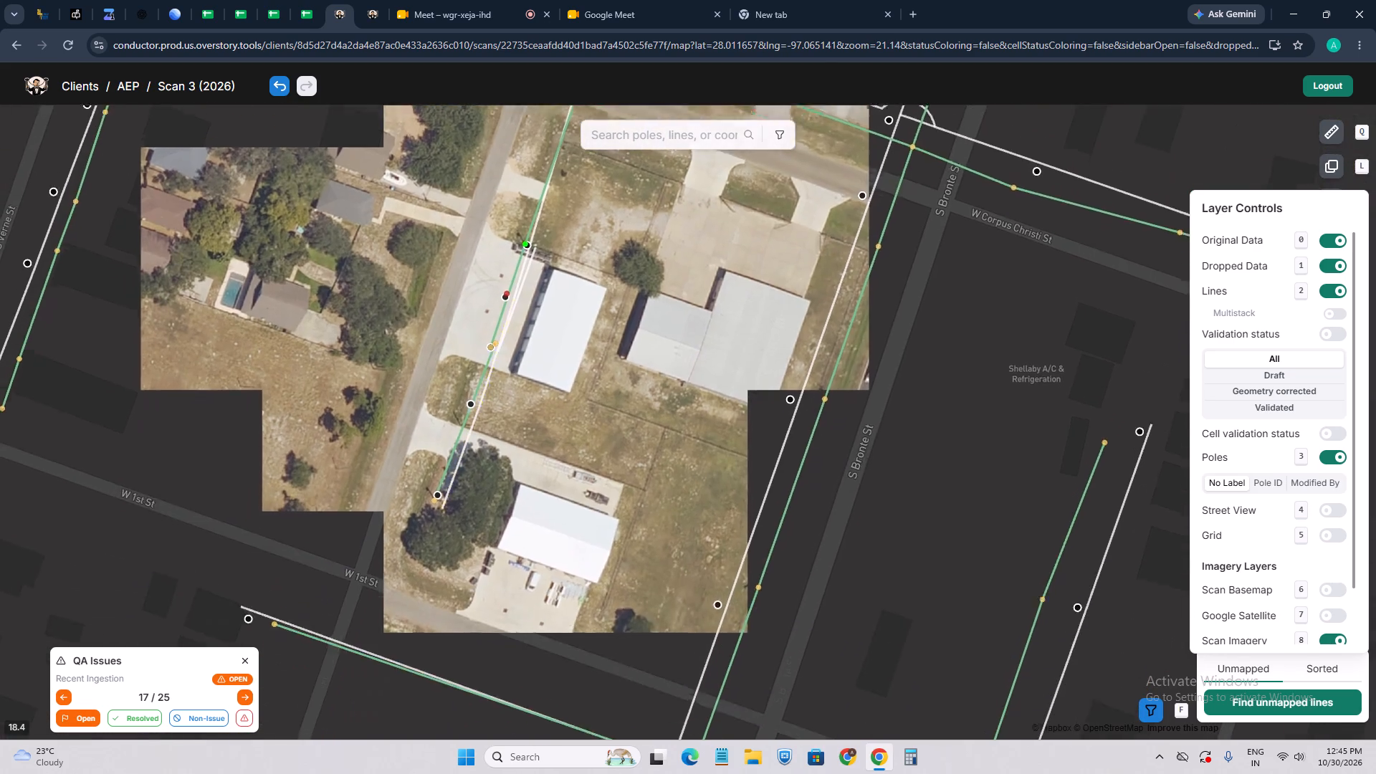
scroll(440, 497, up, 2)
scroll(445, 453, down, 3)
drag(502, 366, 467, 493)
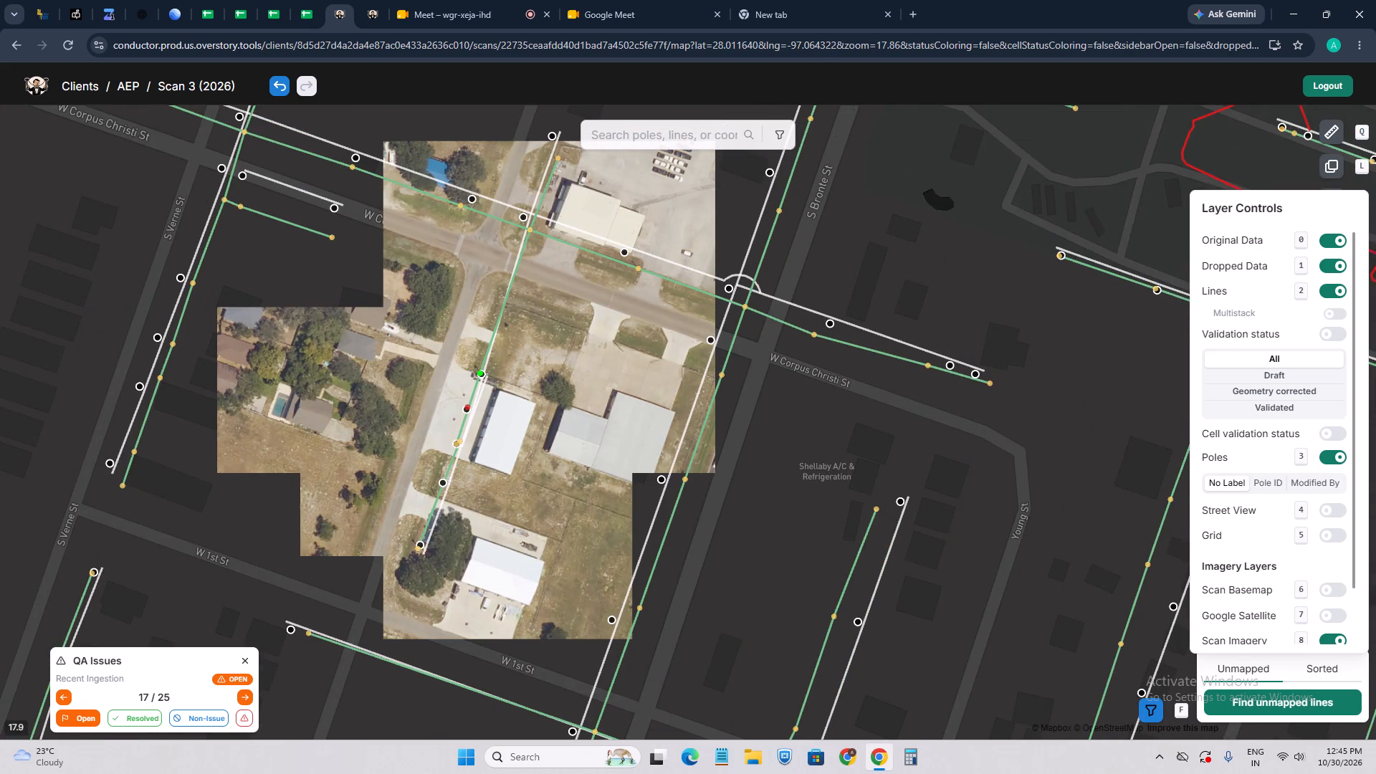
scroll(468, 455, up, 3)
scroll(385, 545, up, 3)
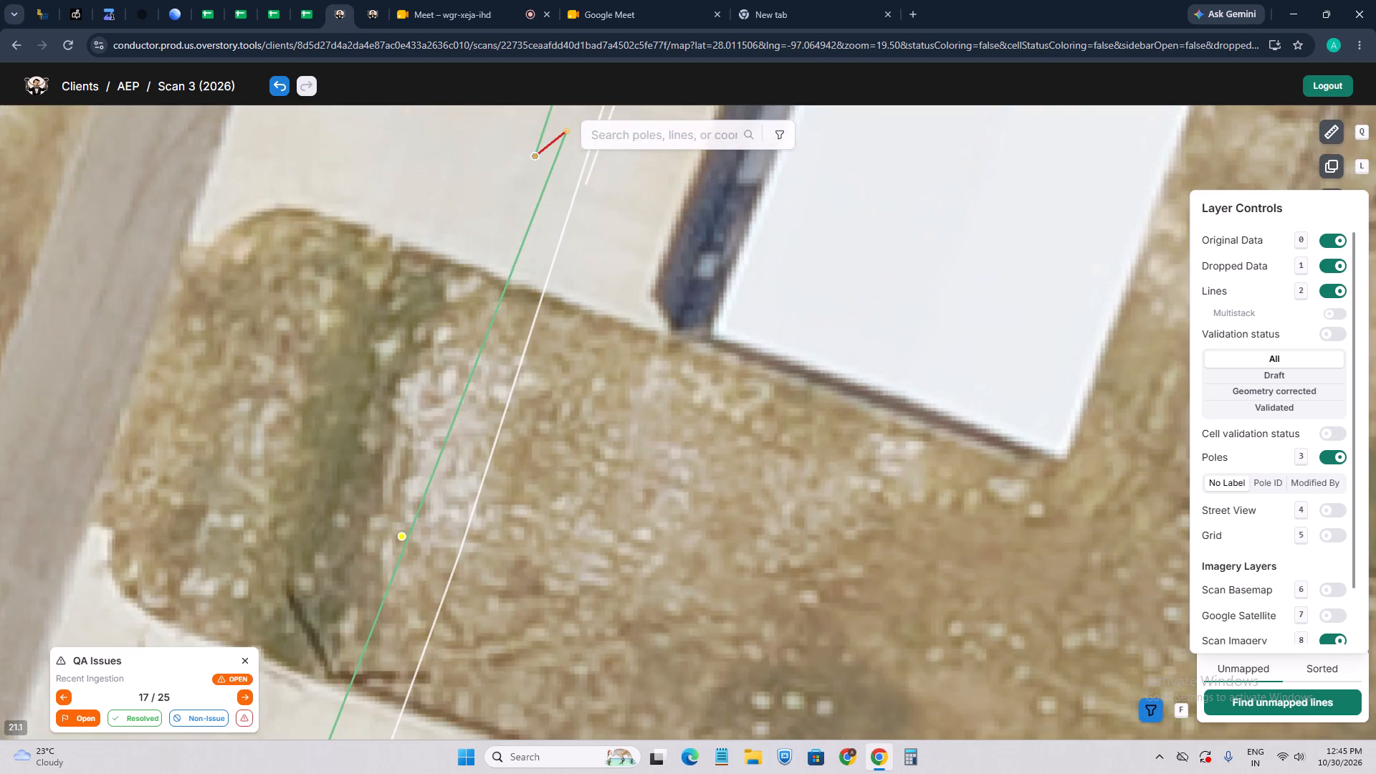
scroll(388, 530, down, 5)
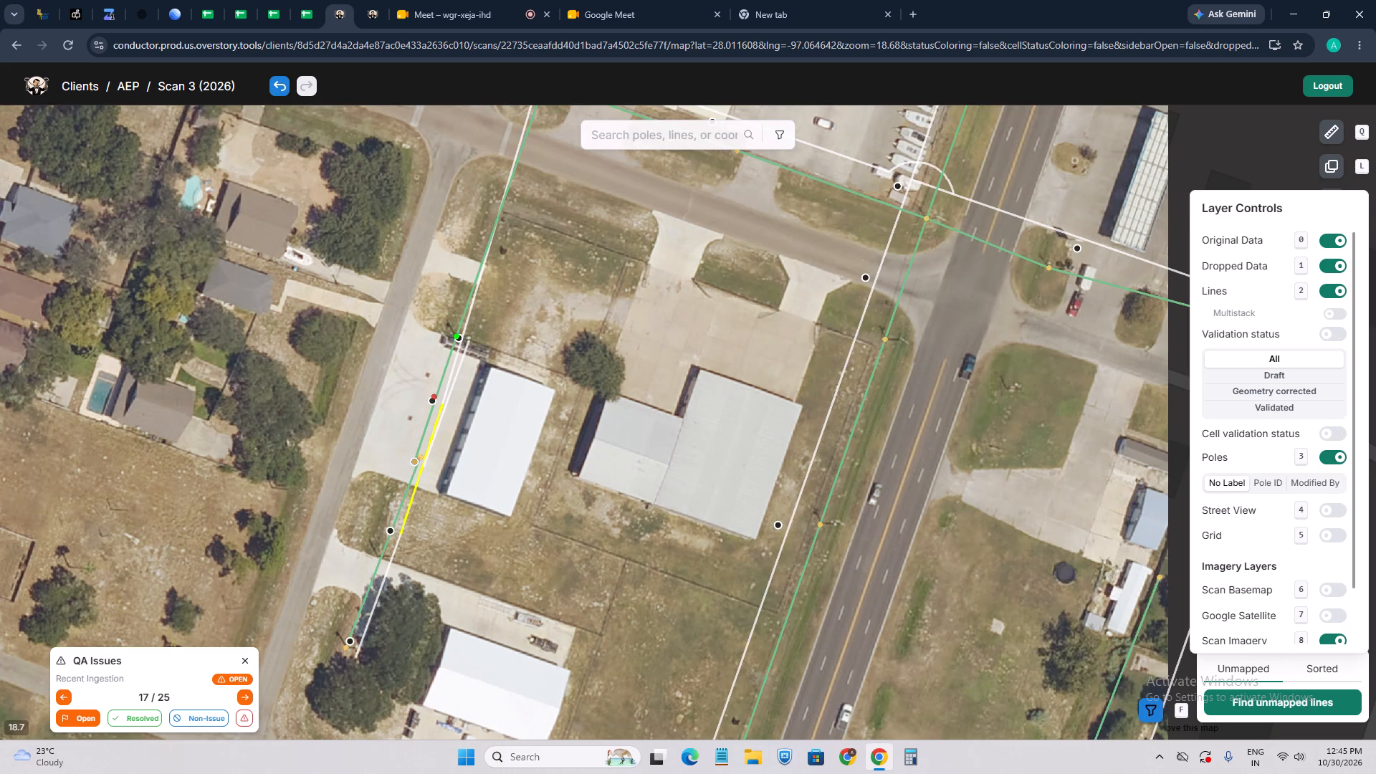
Move the pole where the lines cross at W Corpus Christi St and S Fuqua St slightly southwest onto its base in the imagery.
scroll(494, 441, down, 1)
drag(522, 386, 478, 555)
scroll(499, 357, up, 4)
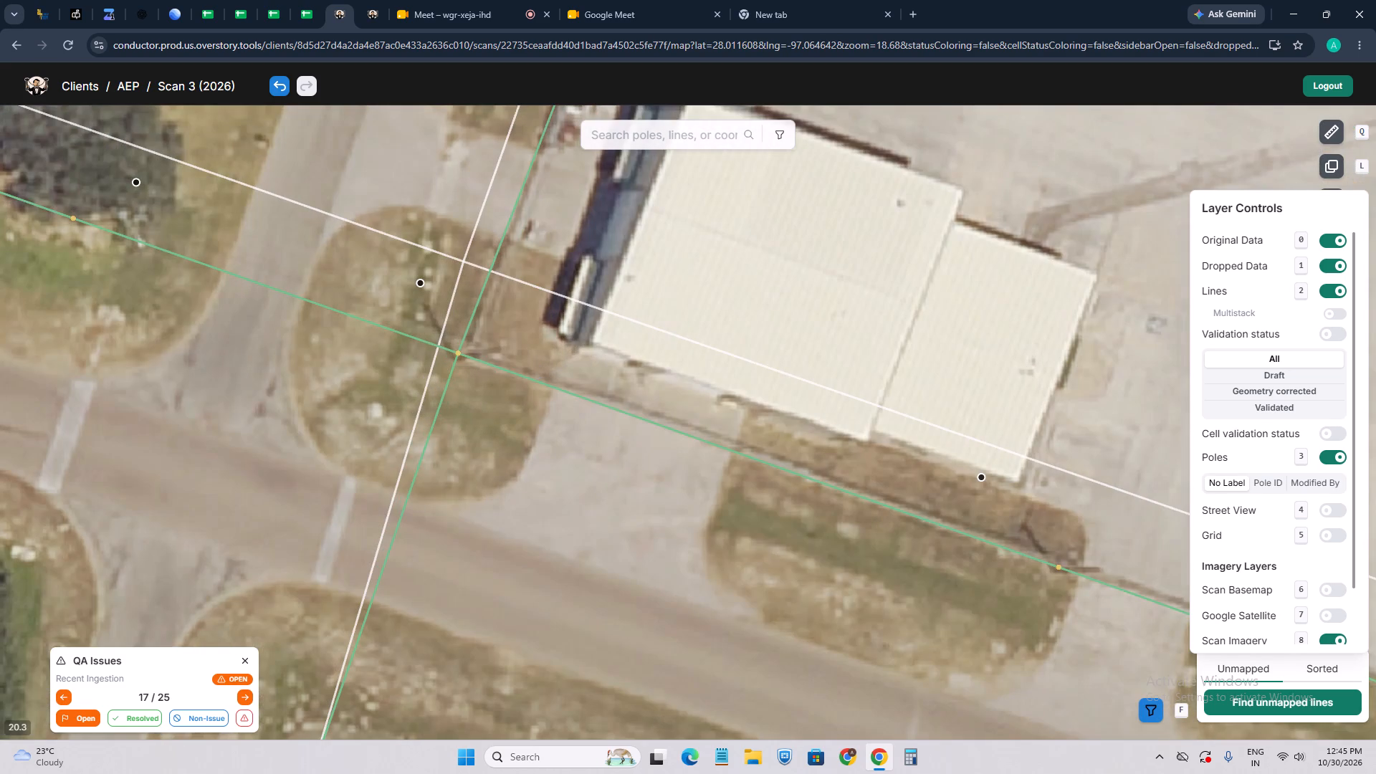
click(459, 348)
scroll(456, 366, up, 3)
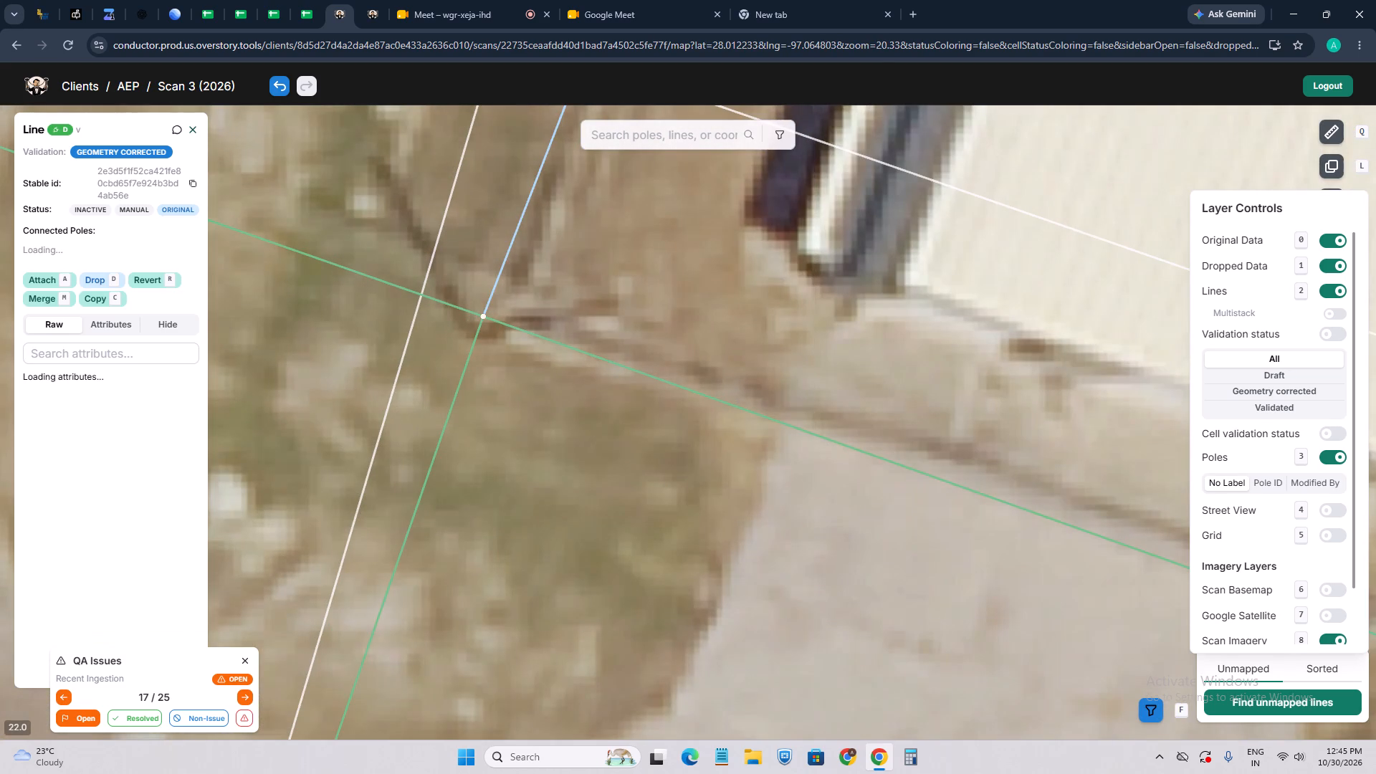
click(483, 317)
scroll(493, 334, up, 3)
key(w)
click(453, 320)
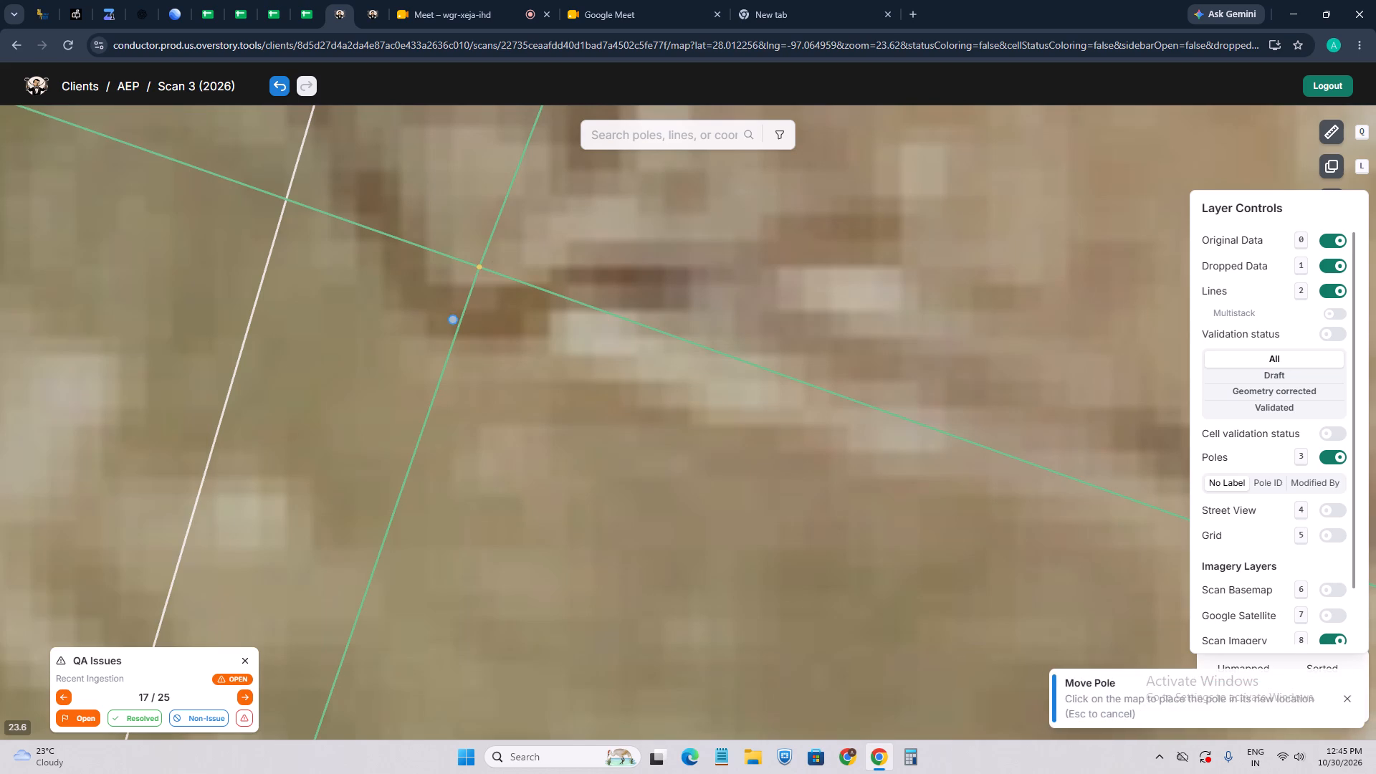
Check the placement of the pole where the lines cross beside S Bronte St against the imagery.
scroll(426, 401, down, 10)
drag(728, 515, 642, 518)
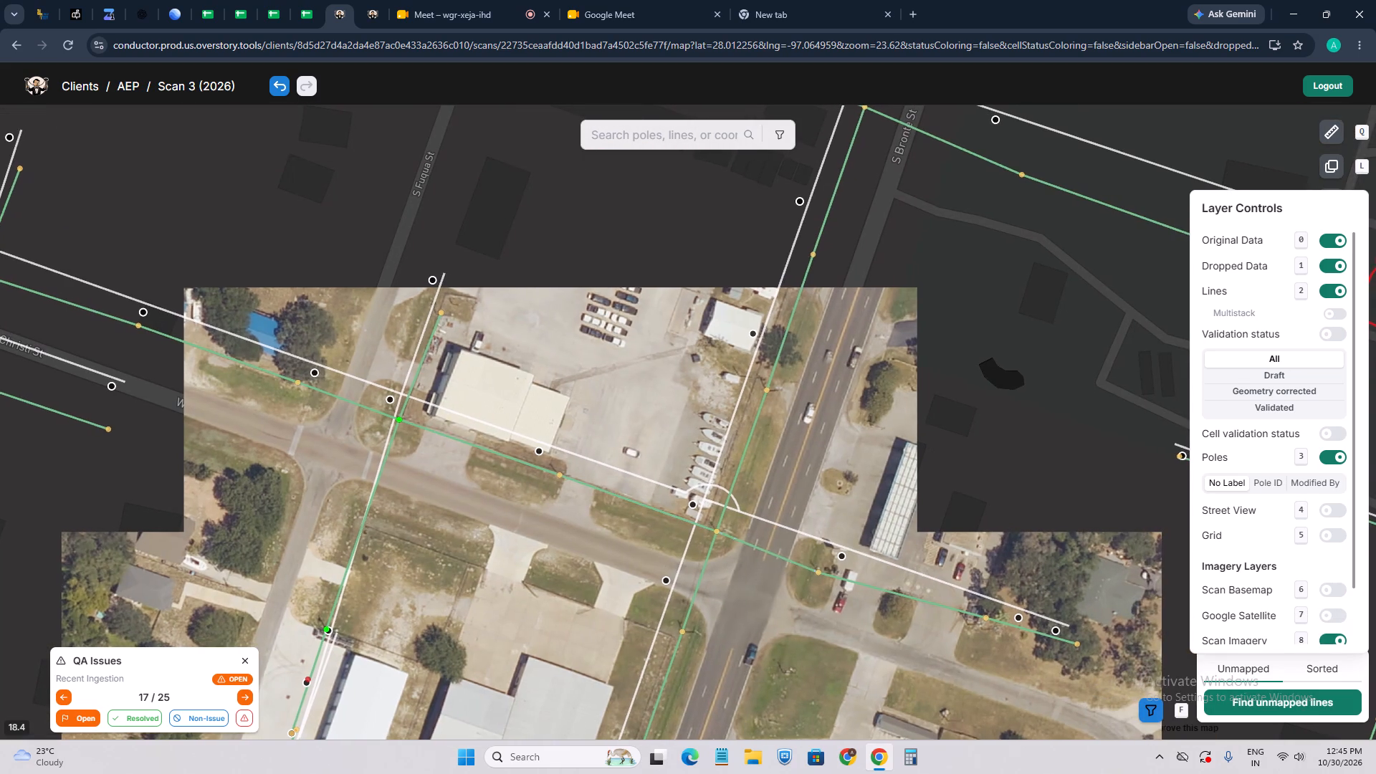
click(713, 527)
scroll(721, 542, up, 7)
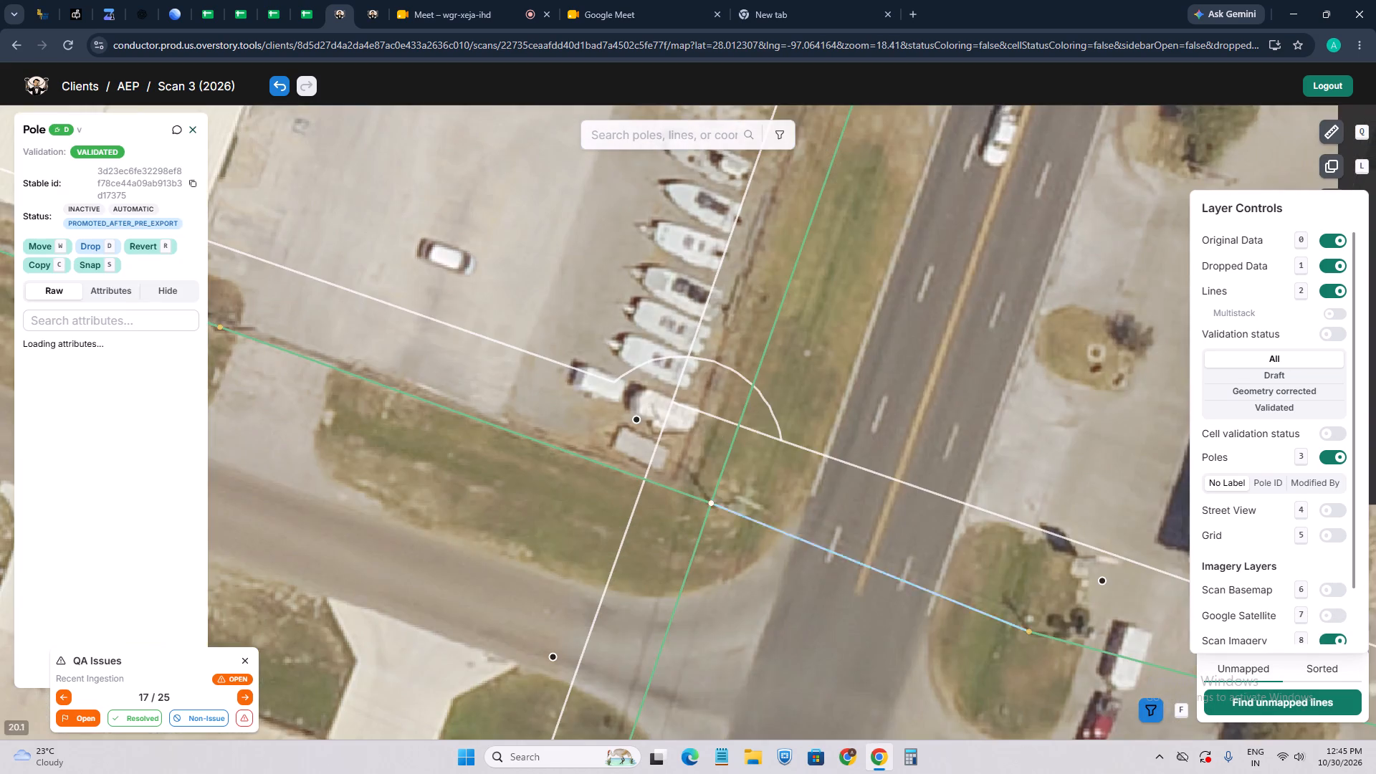
scroll(698, 490, down, 1)
click(605, 500)
Move the W Corpus Christi St pole midway between S Fuqua St and S Bronte St slightly southwest onto its base.
drag(546, 482, 1051, 595)
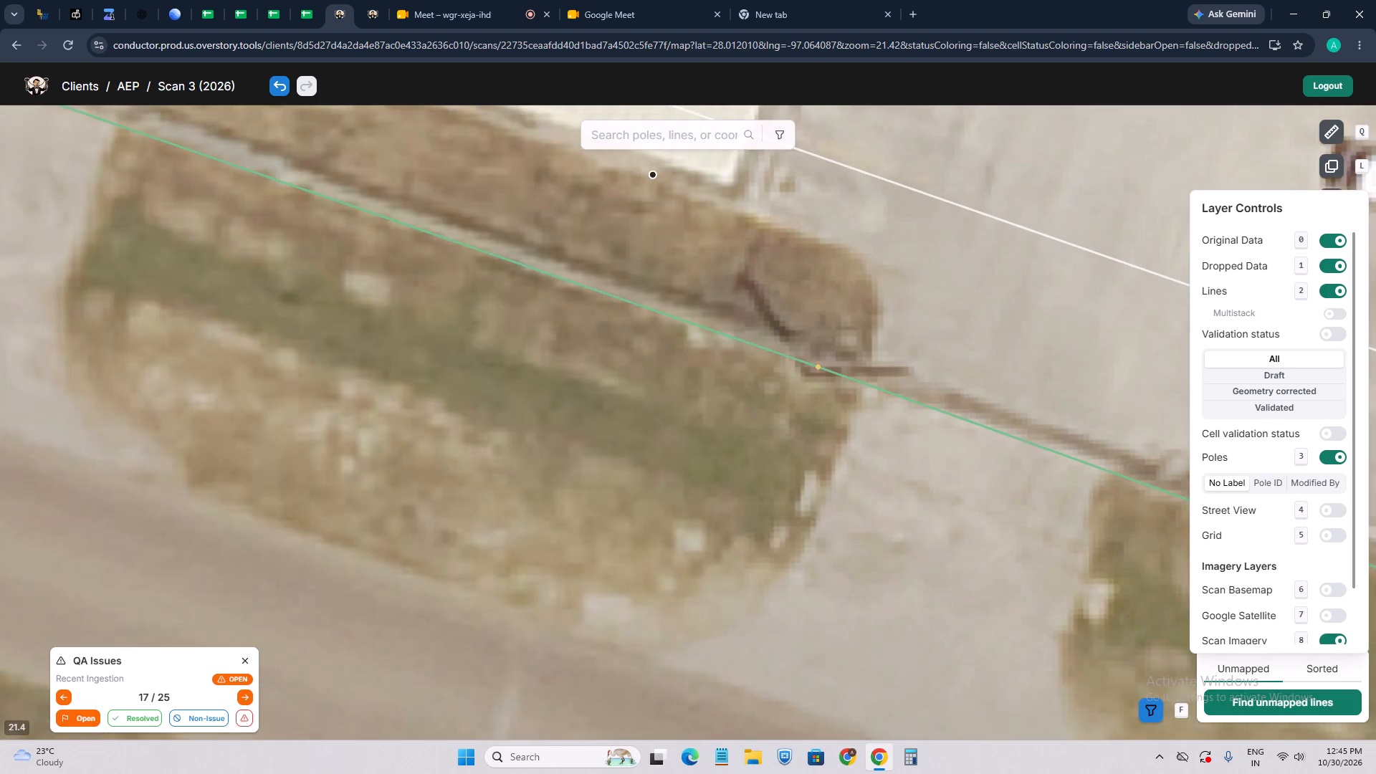
scroll(775, 377, down, 3)
click(784, 376)
scroll(777, 402, up, 3)
key(w)
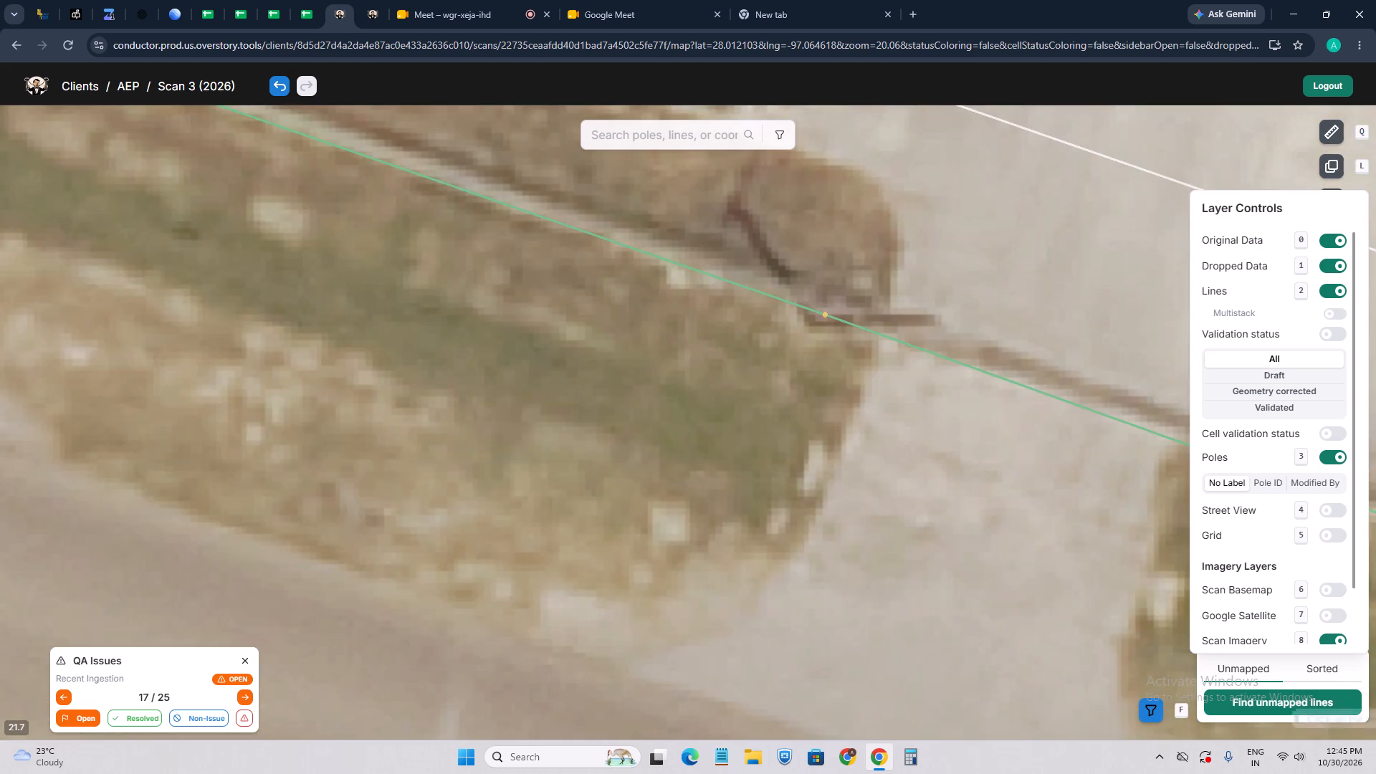
scroll(807, 320, up, 1)
click(817, 323)
scroll(560, 445, down, 1)
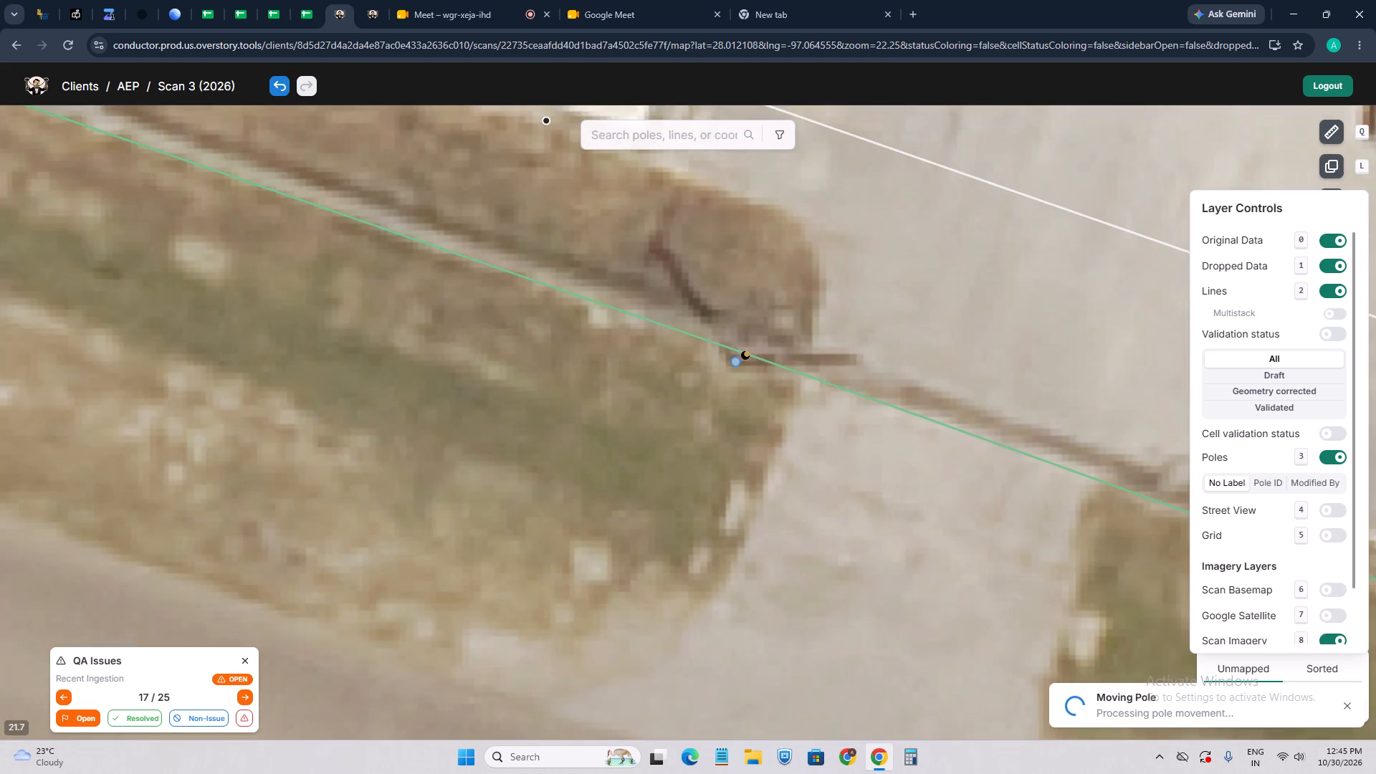
Move the end pole of the line running north past the cream-roofed building west-southwest onto the pole base where the shadow starts.
scroll(613, 472, down, 7)
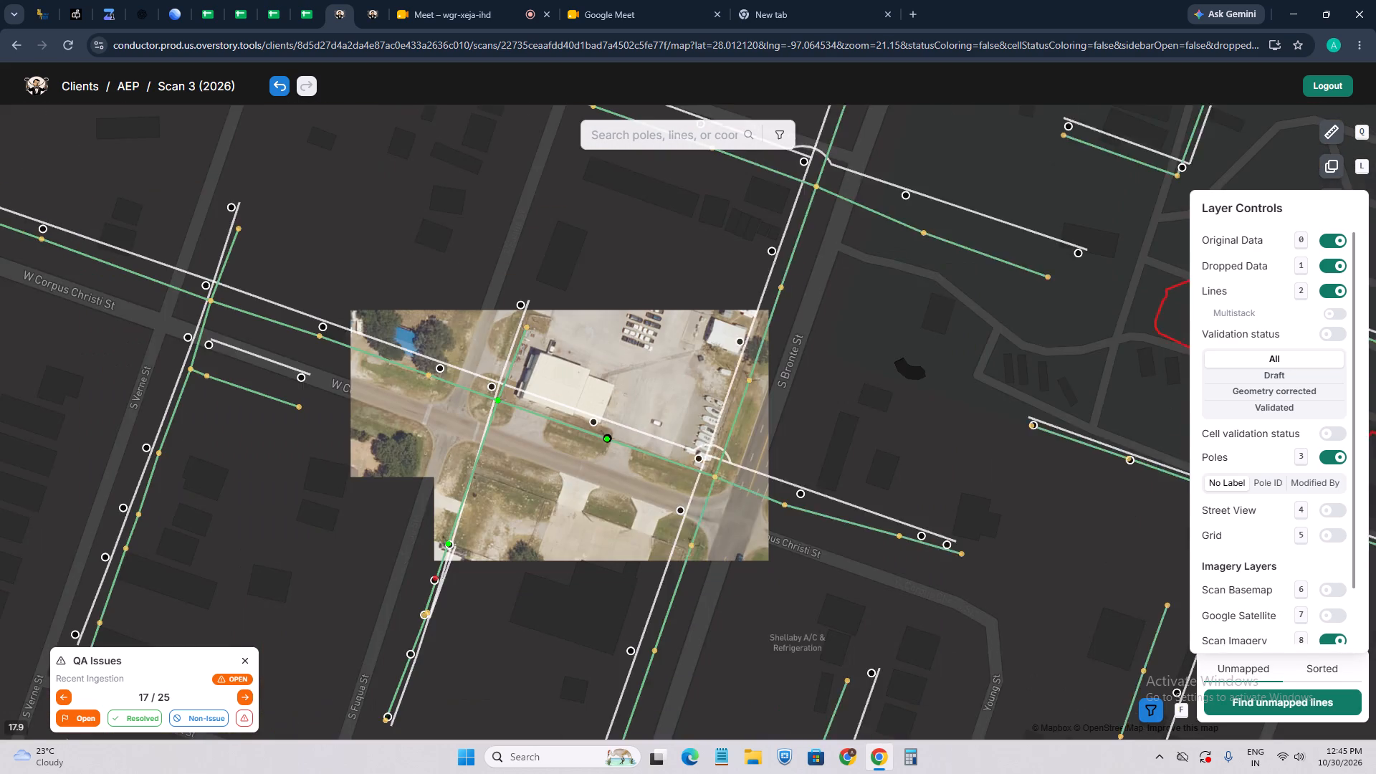
scroll(549, 349, up, 3)
drag(486, 321, 531, 413)
click(525, 348)
scroll(570, 371, up, 3)
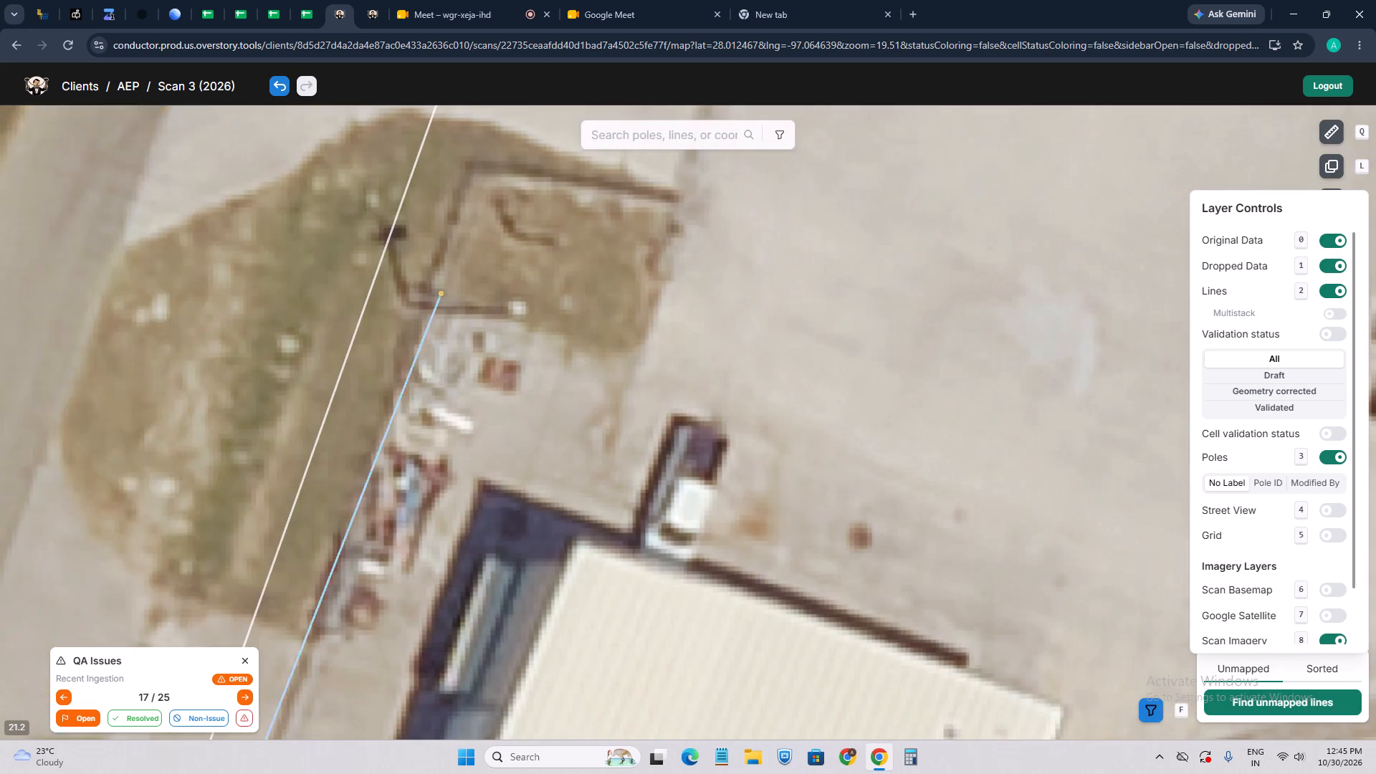
key(w)
scroll(387, 290, up, 3)
click(444, 326)
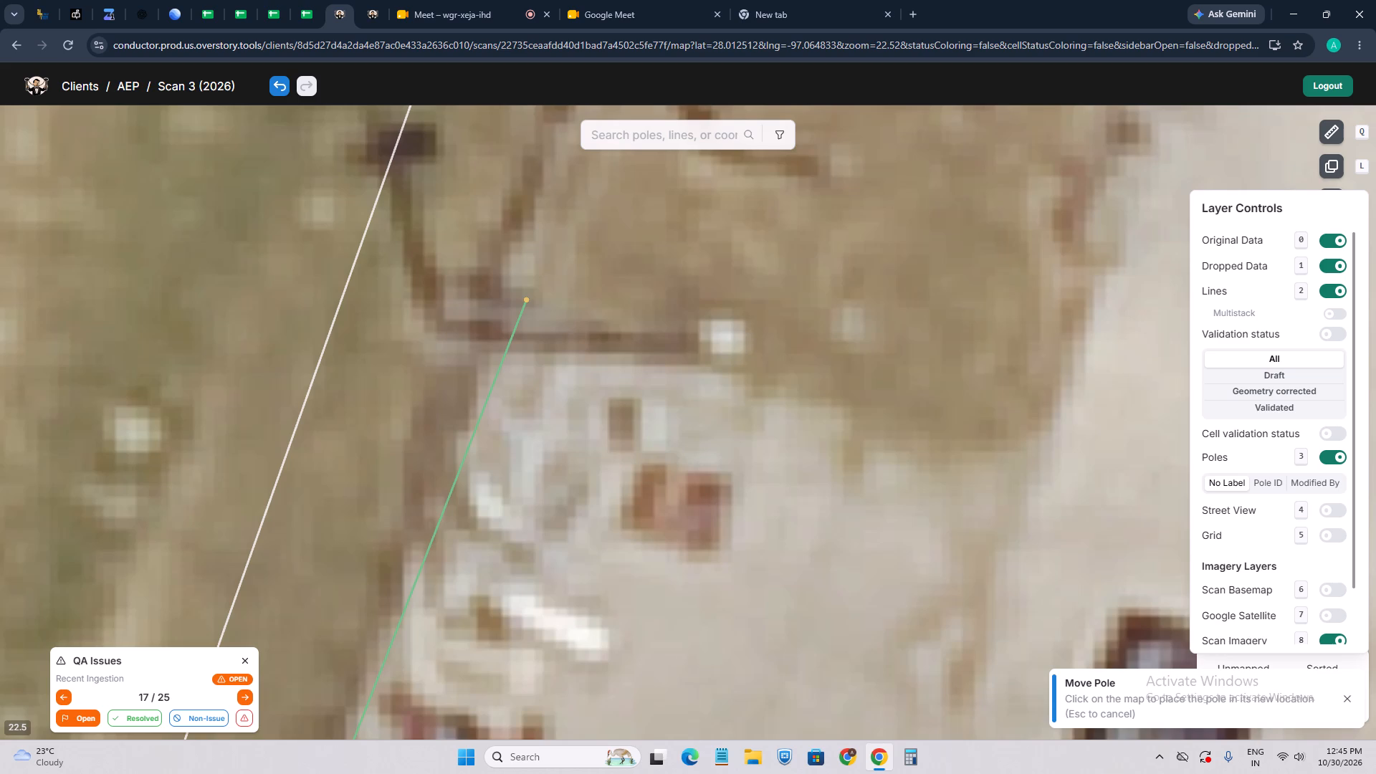
Move the W Corpus Christi St pole at the trees beside the blue roof slightly southeast along the line.
scroll(469, 434, down, 5)
drag(361, 497, 661, 403)
drag(770, 343, 528, 509)
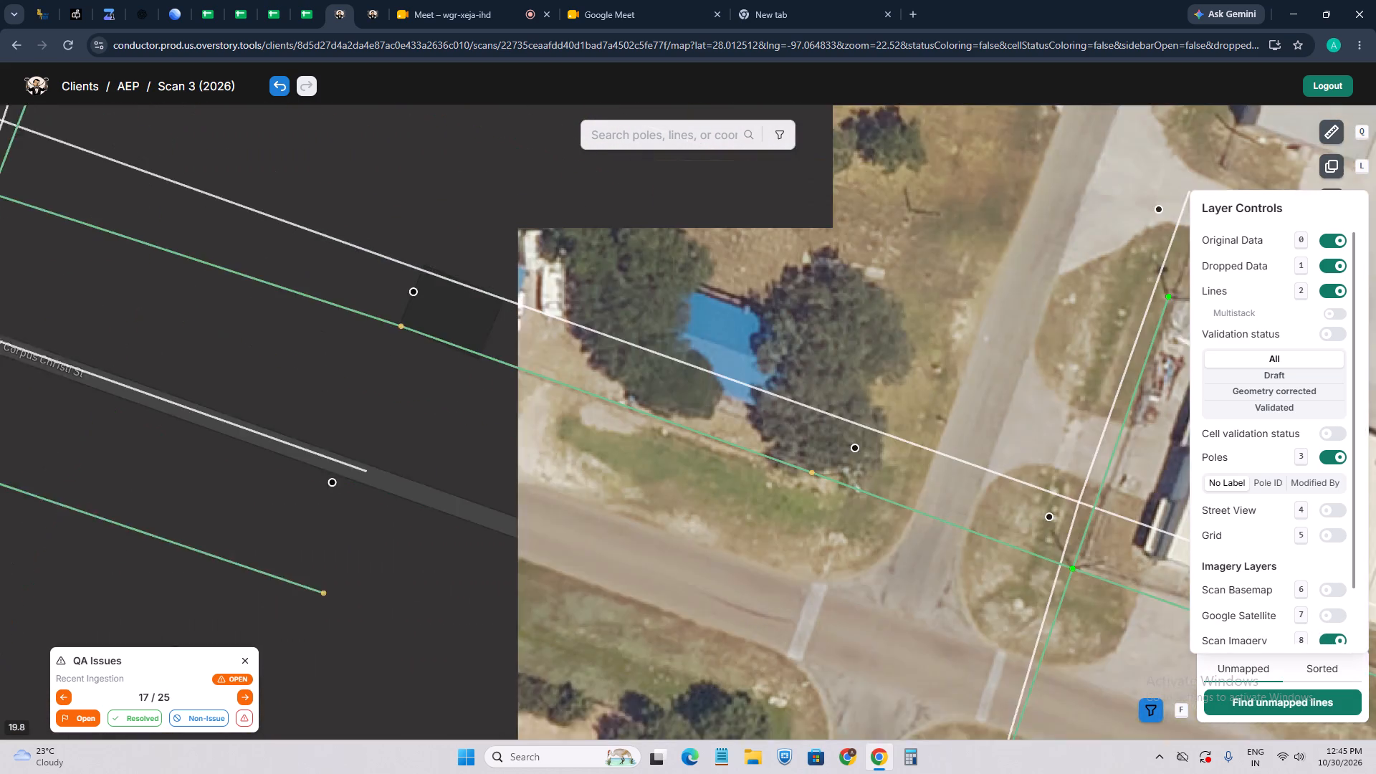
scroll(736, 502, up, 3)
scroll(743, 533, down, 2)
click(740, 520)
scroll(735, 554, up, 3)
key(w)
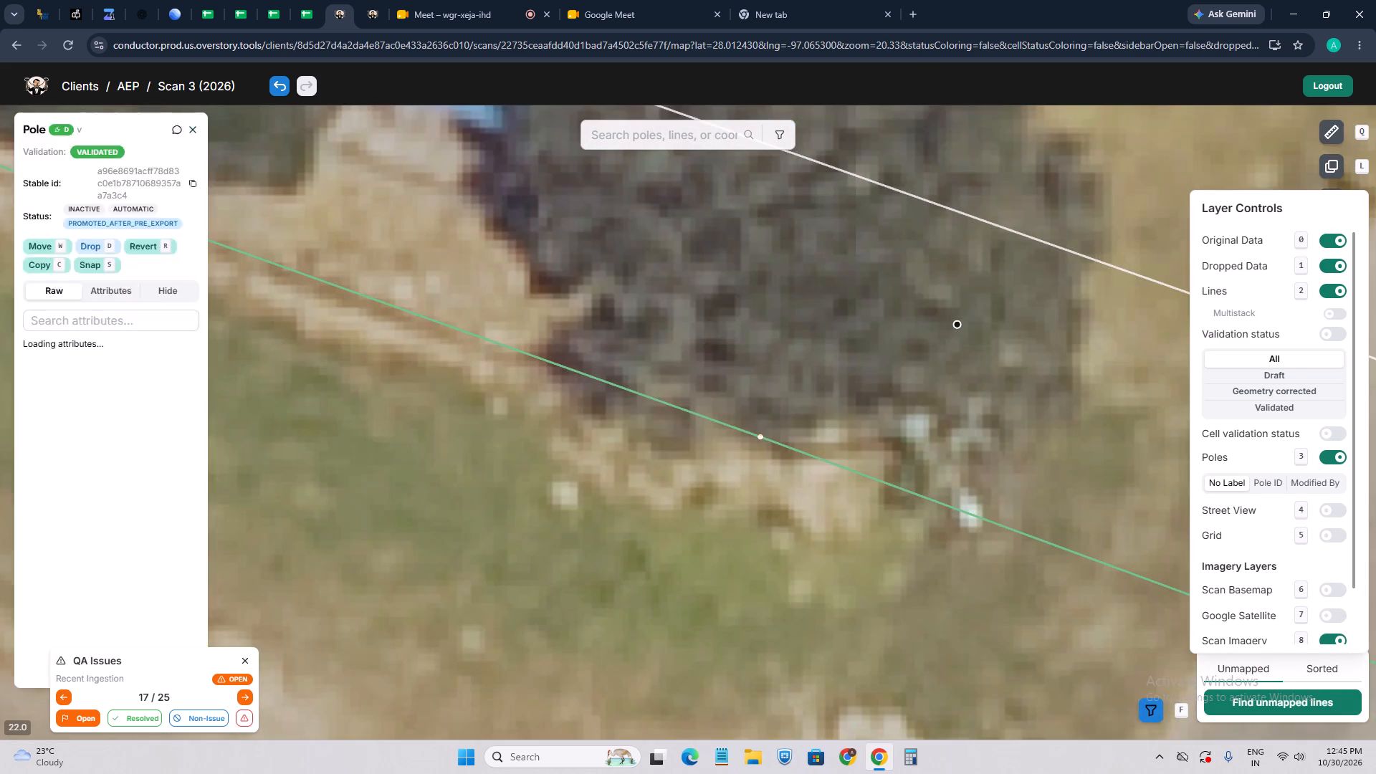
click(780, 451)
Move the corner pole at W Corpus Christi St and S Verne St slightly south-southwest onto the pole base at the shadow.
scroll(447, 505, down, 5)
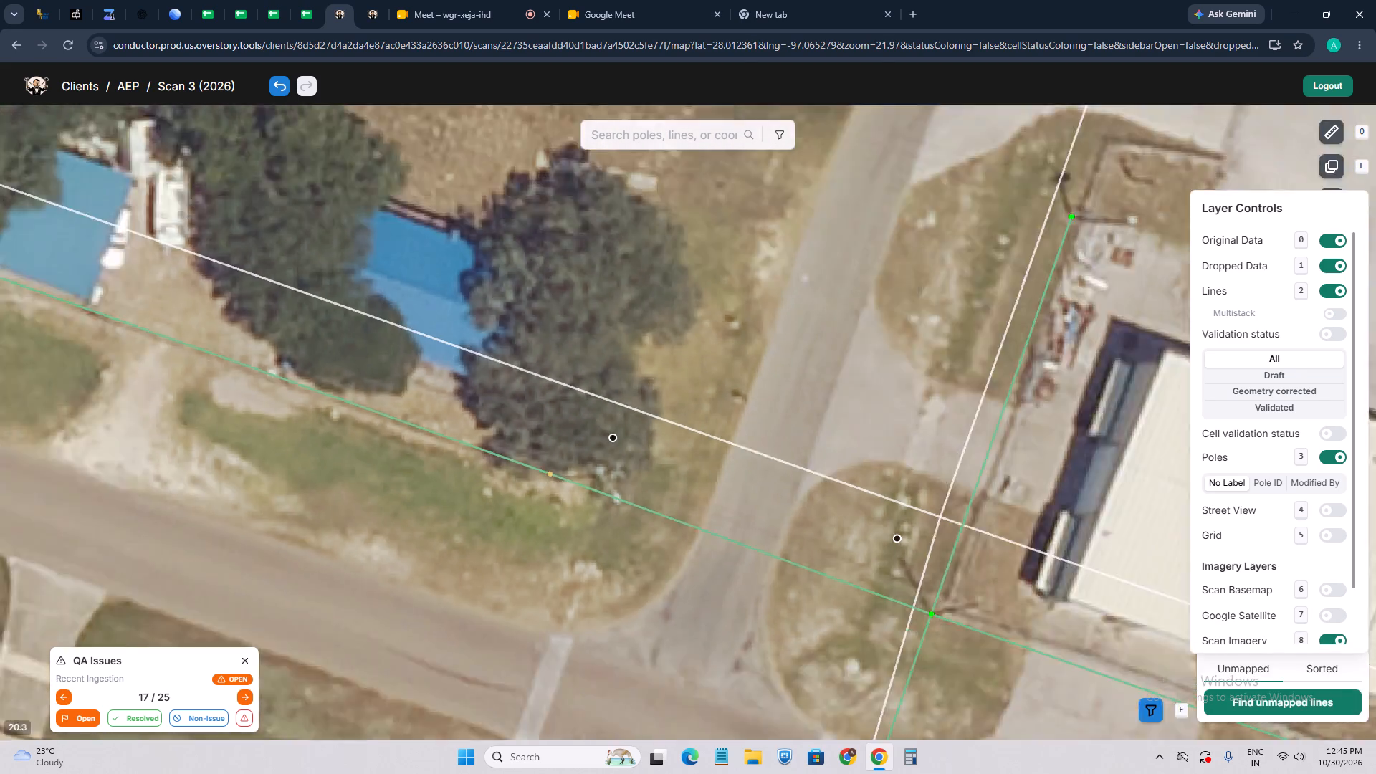
drag(214, 408, 588, 477)
scroll(523, 664, up, 2)
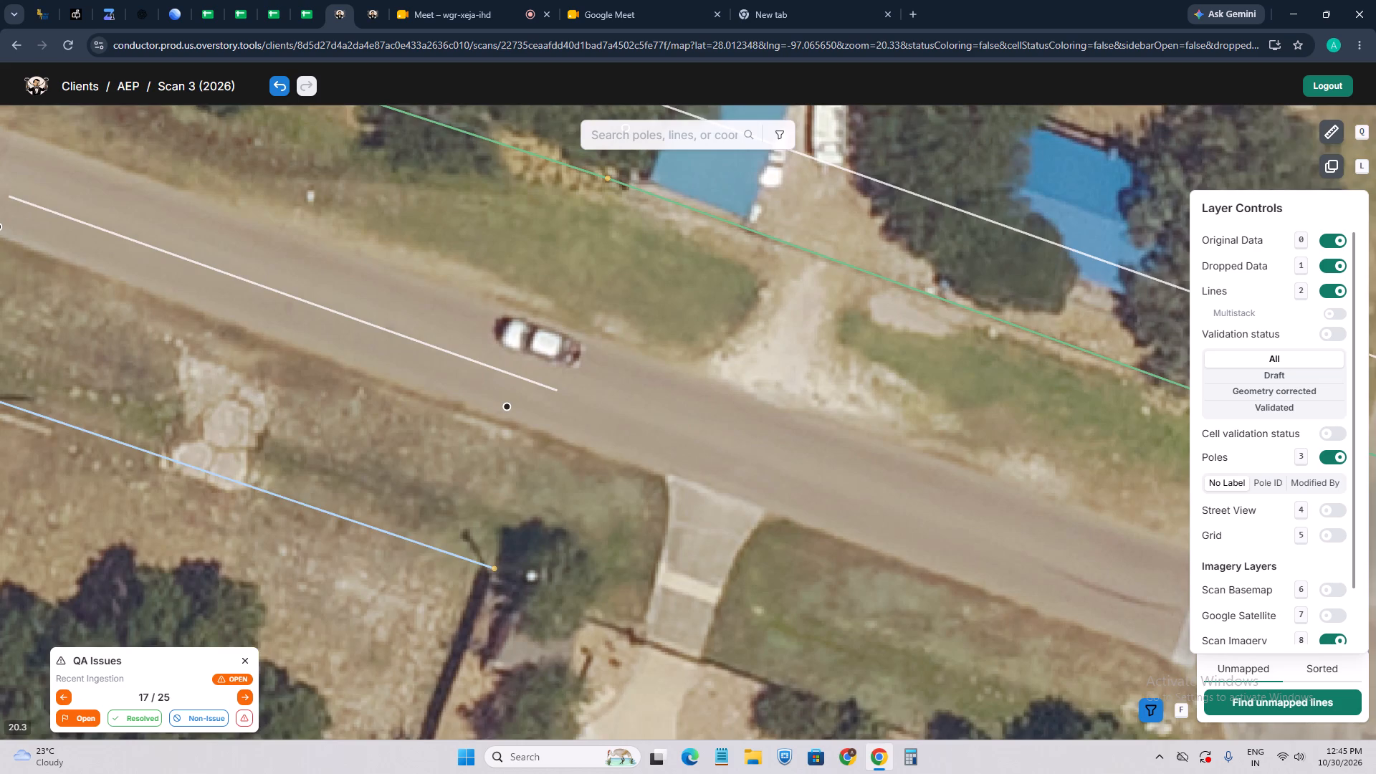
scroll(496, 583, down, 4)
drag(418, 553, 519, 553)
scroll(481, 544, up, 4)
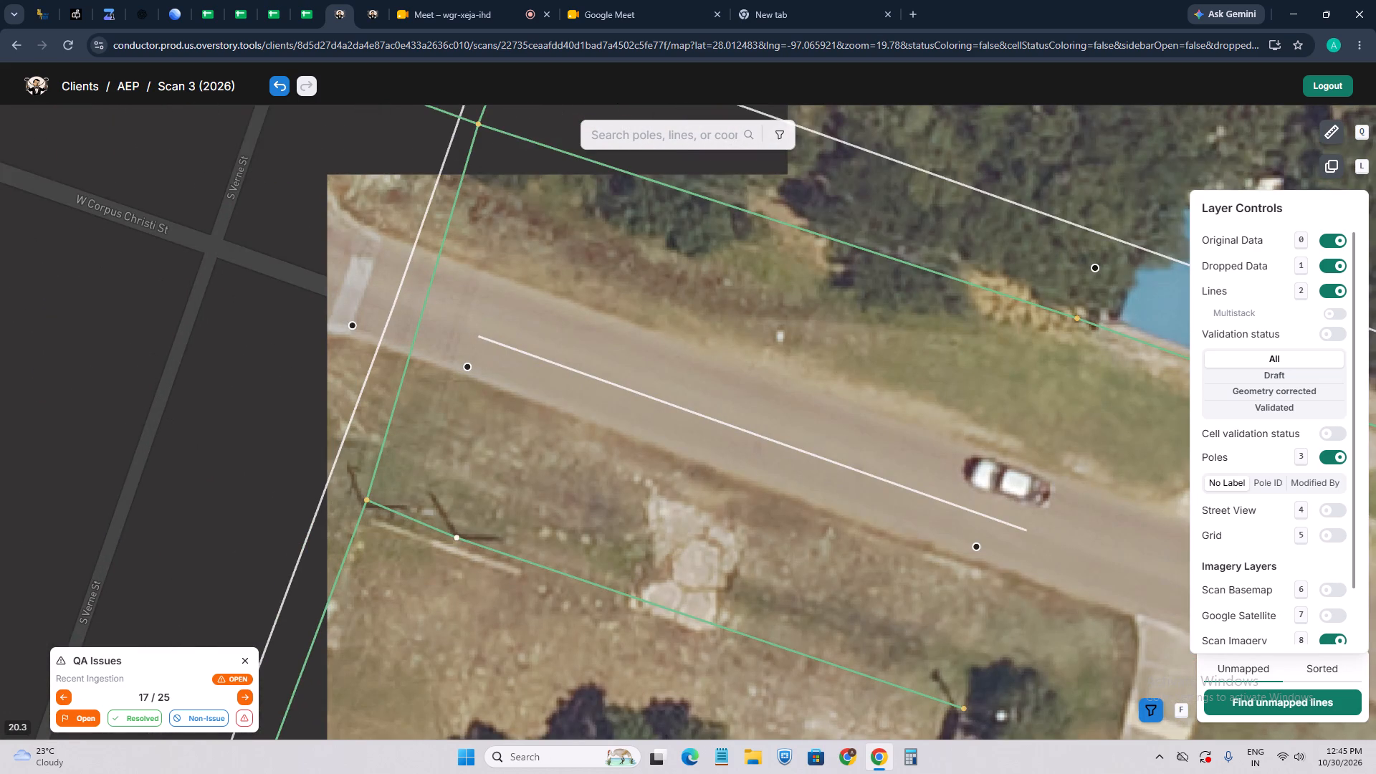
click(364, 500)
scroll(352, 503, up, 3)
key(w)
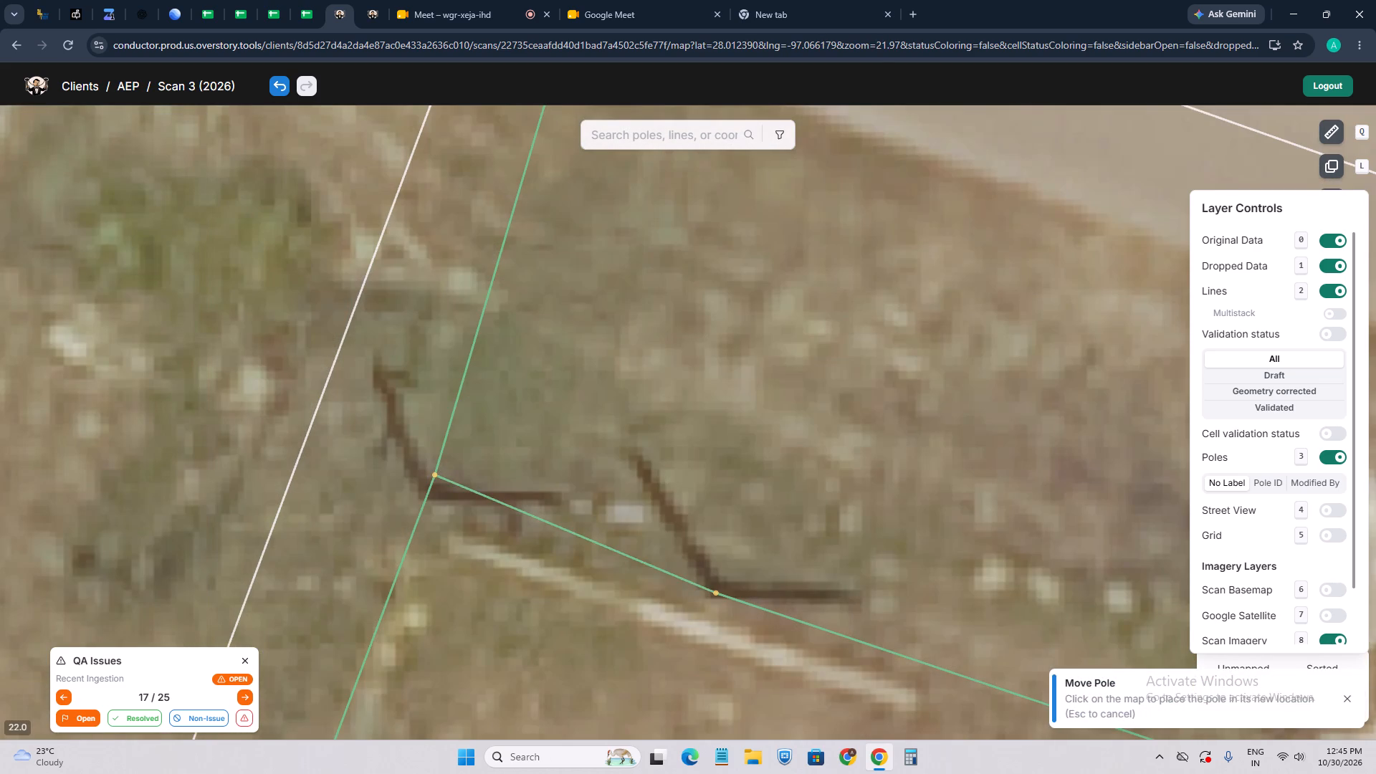
click(428, 491)
Examine the poles along W Corpus Christi St eastward past the S Bronte St crossing against the imagery.
scroll(443, 500, up, 2)
scroll(441, 502, down, 5)
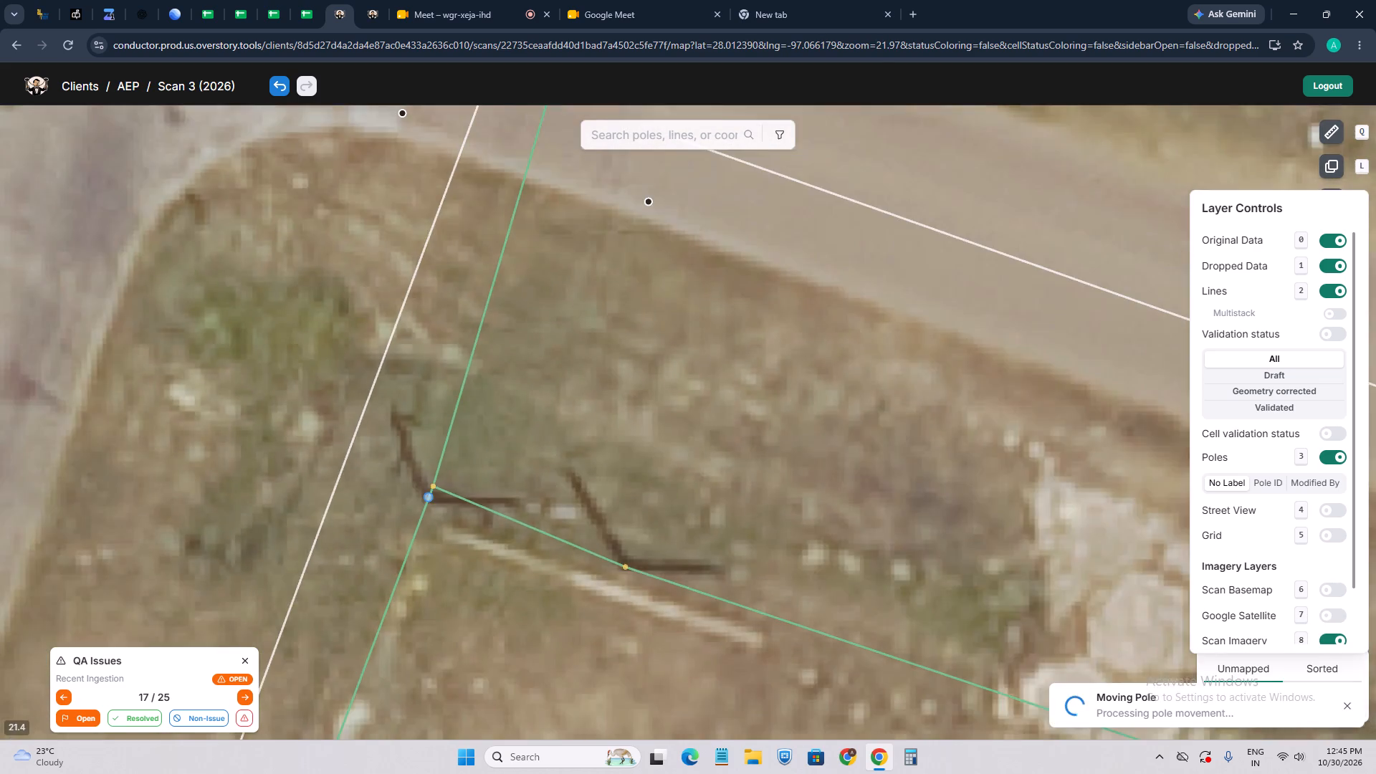
scroll(438, 504, down, 1)
drag(767, 642, 483, 565)
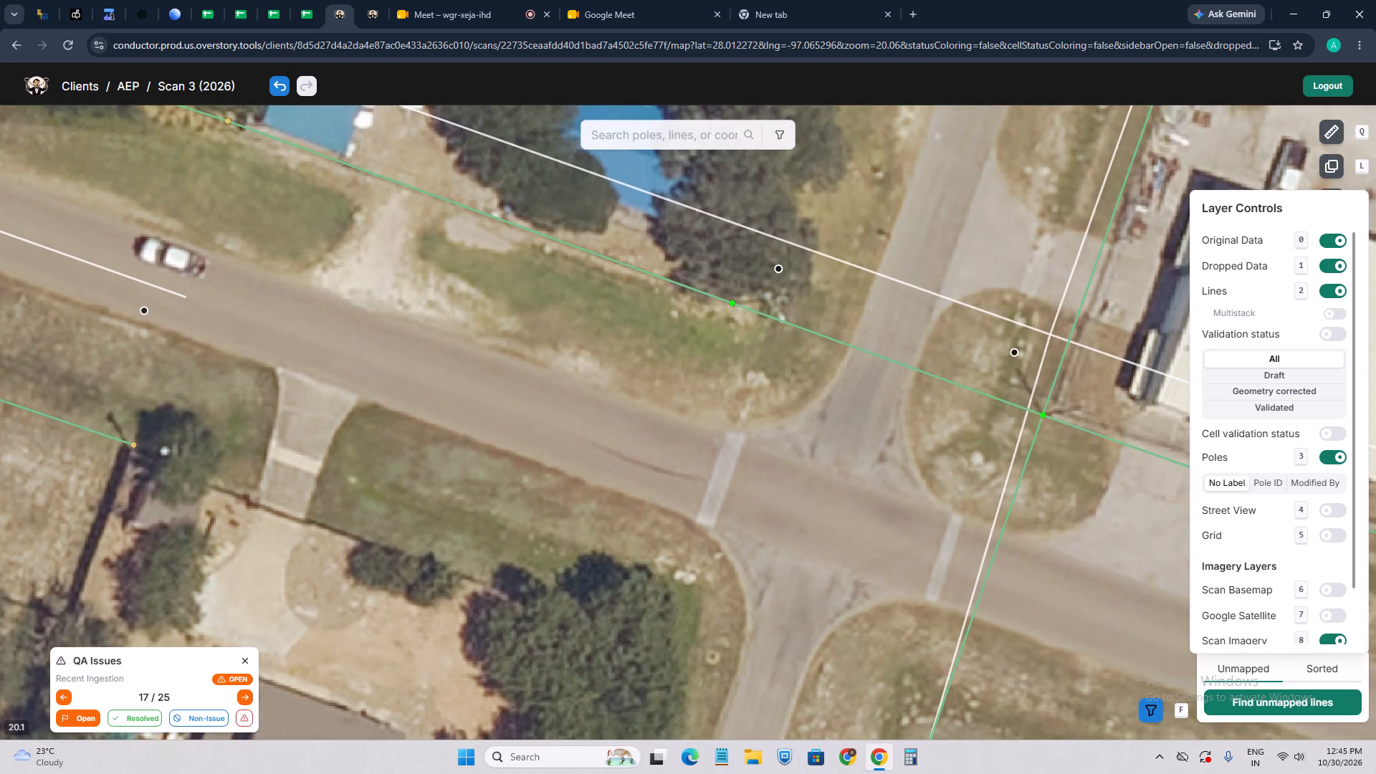
scroll(432, 431, down, 3)
drag(507, 535, 409, 479)
drag(735, 462, 565, 430)
scroll(677, 502, up, 1)
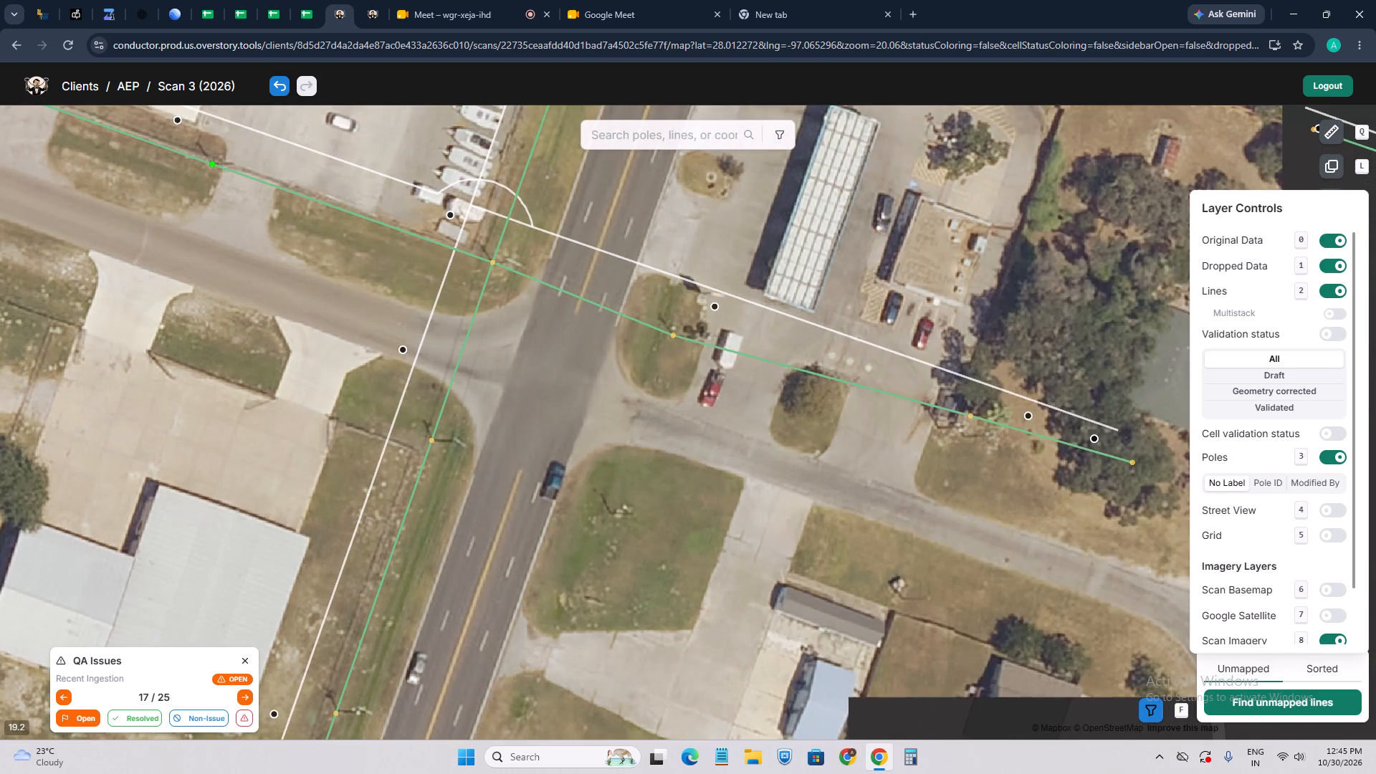
scroll(435, 443, up, 2)
drag(589, 348, 361, 493)
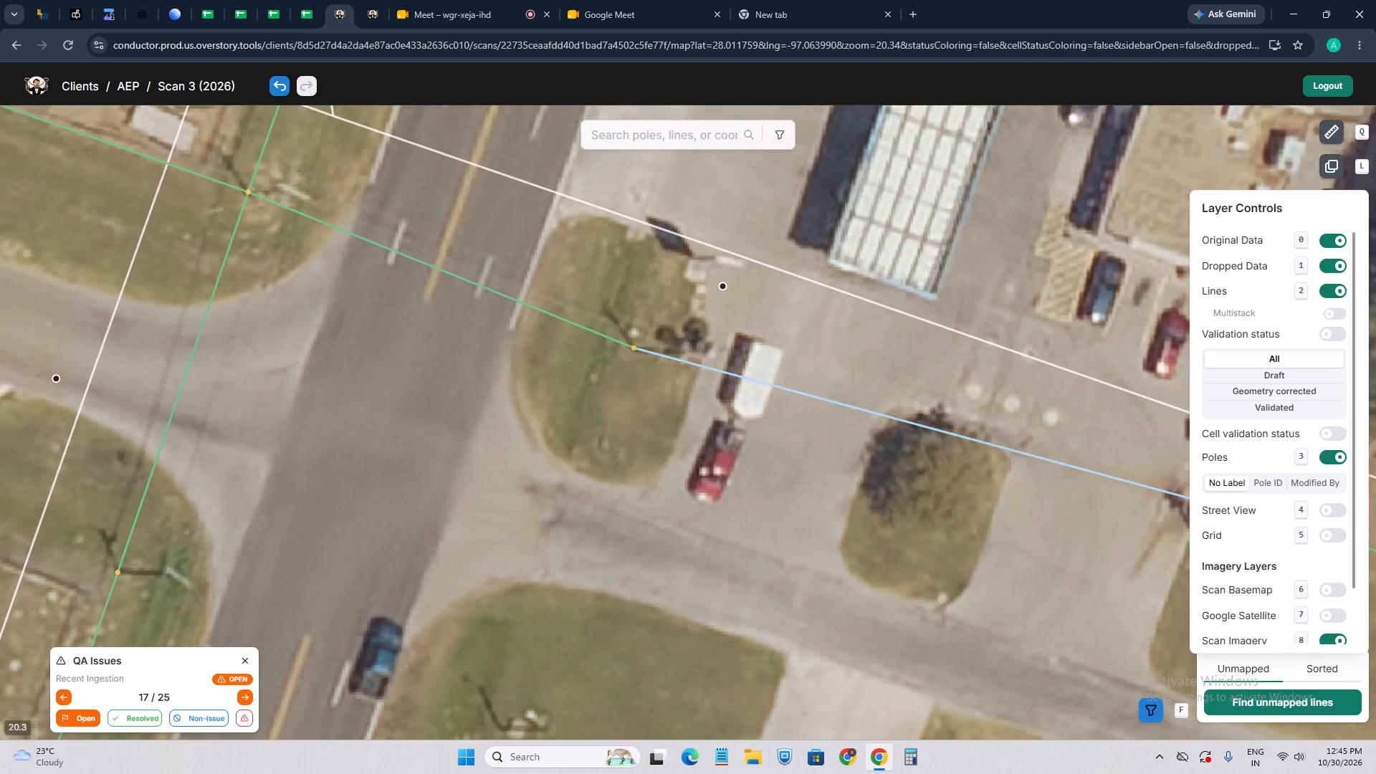
Move the pole on the west side of S Bronte St, east of the large grey-roofed building, slightly northeast onto its base.
scroll(653, 350, down, 3)
drag(496, 568, 581, 424)
scroll(540, 431, up, 1)
scroll(489, 504, up, 2)
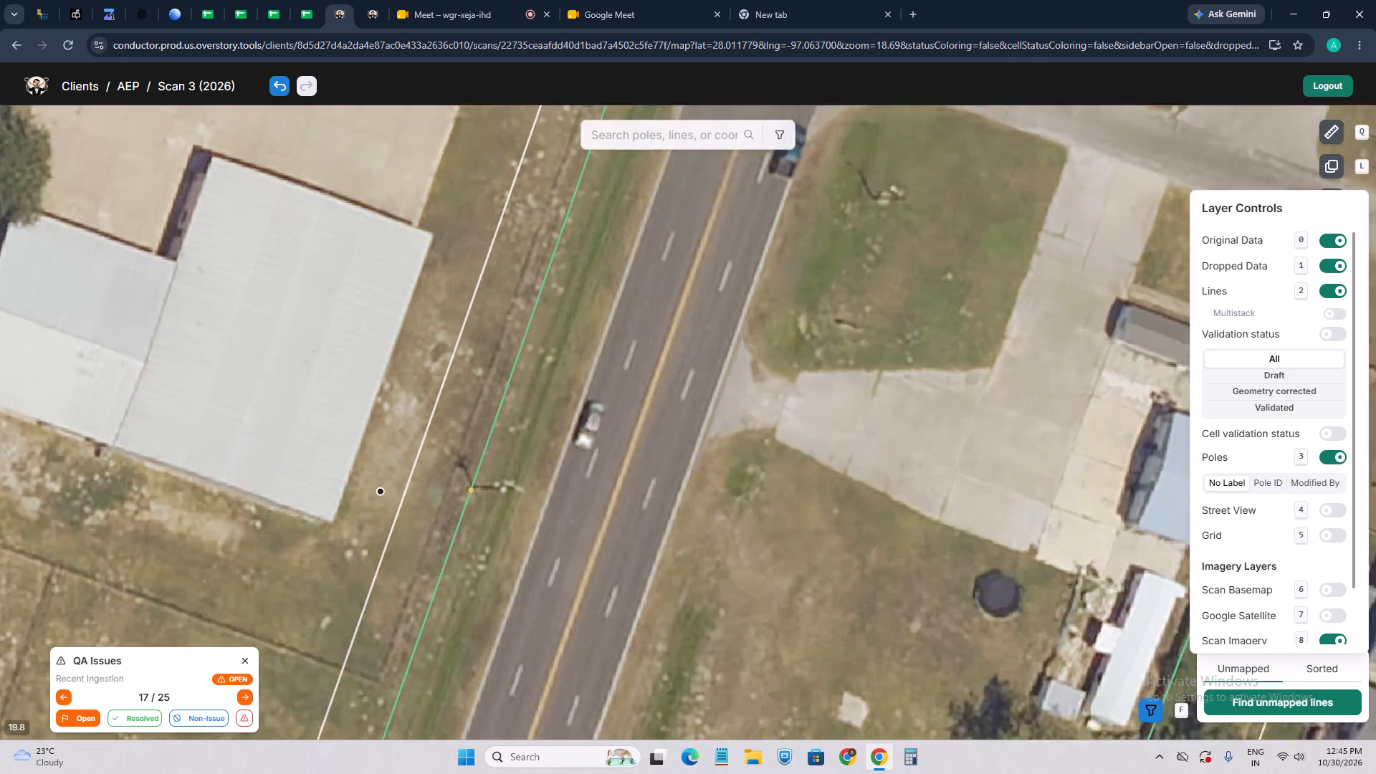
click(467, 485)
scroll(467, 489, up, 3)
key(w)
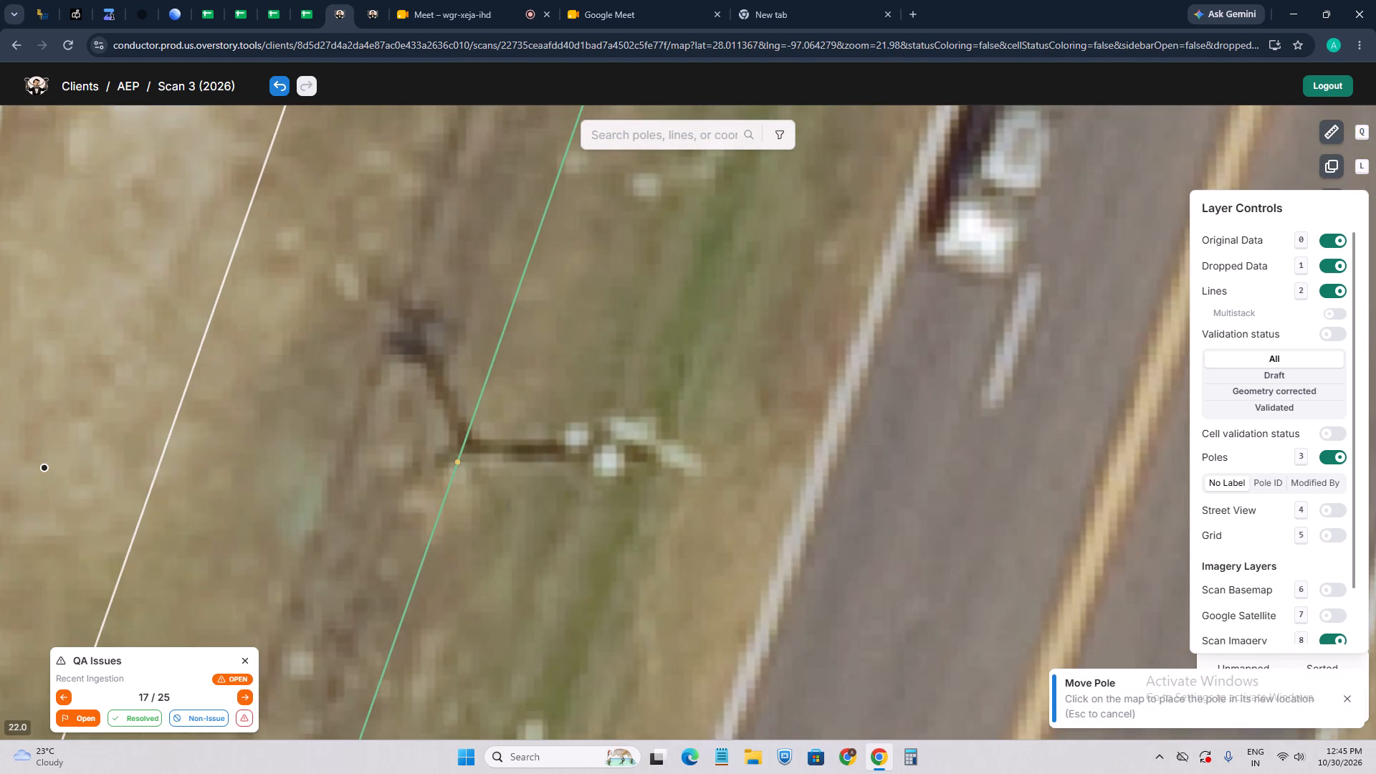
click(469, 449)
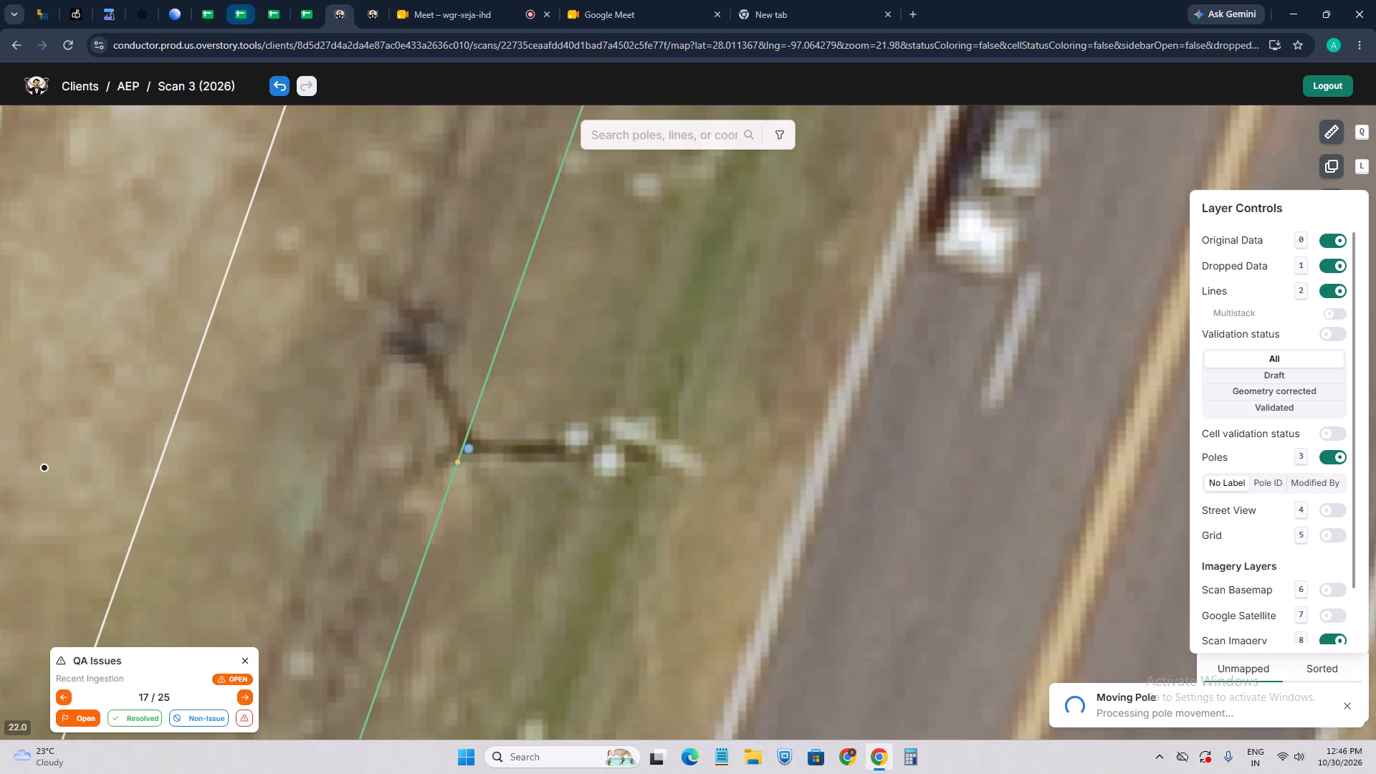
Switch to the QA Issues 2026 - 2 spreadsheet and look through the QA Production entries for 30-Oct-2026.
click(270, 11)
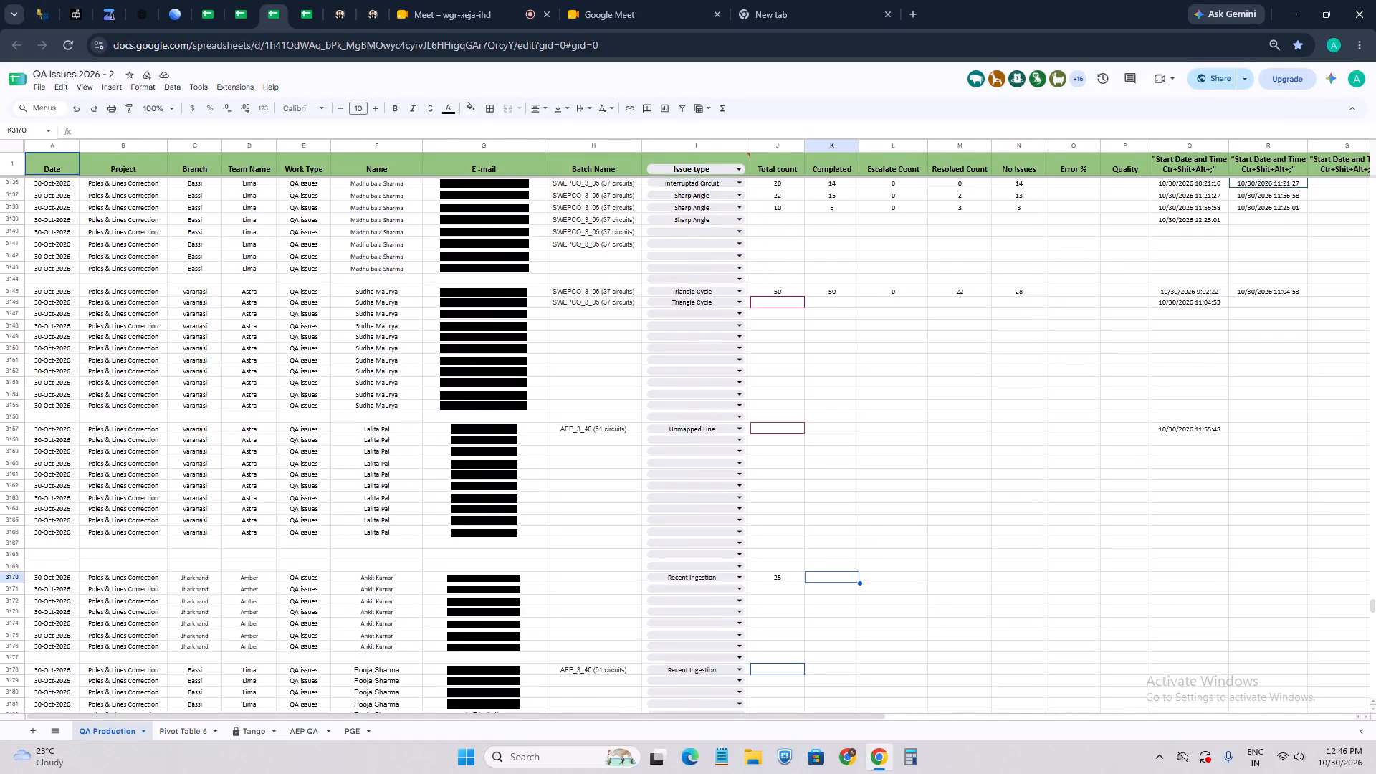
scroll(541, 414, down, 2)
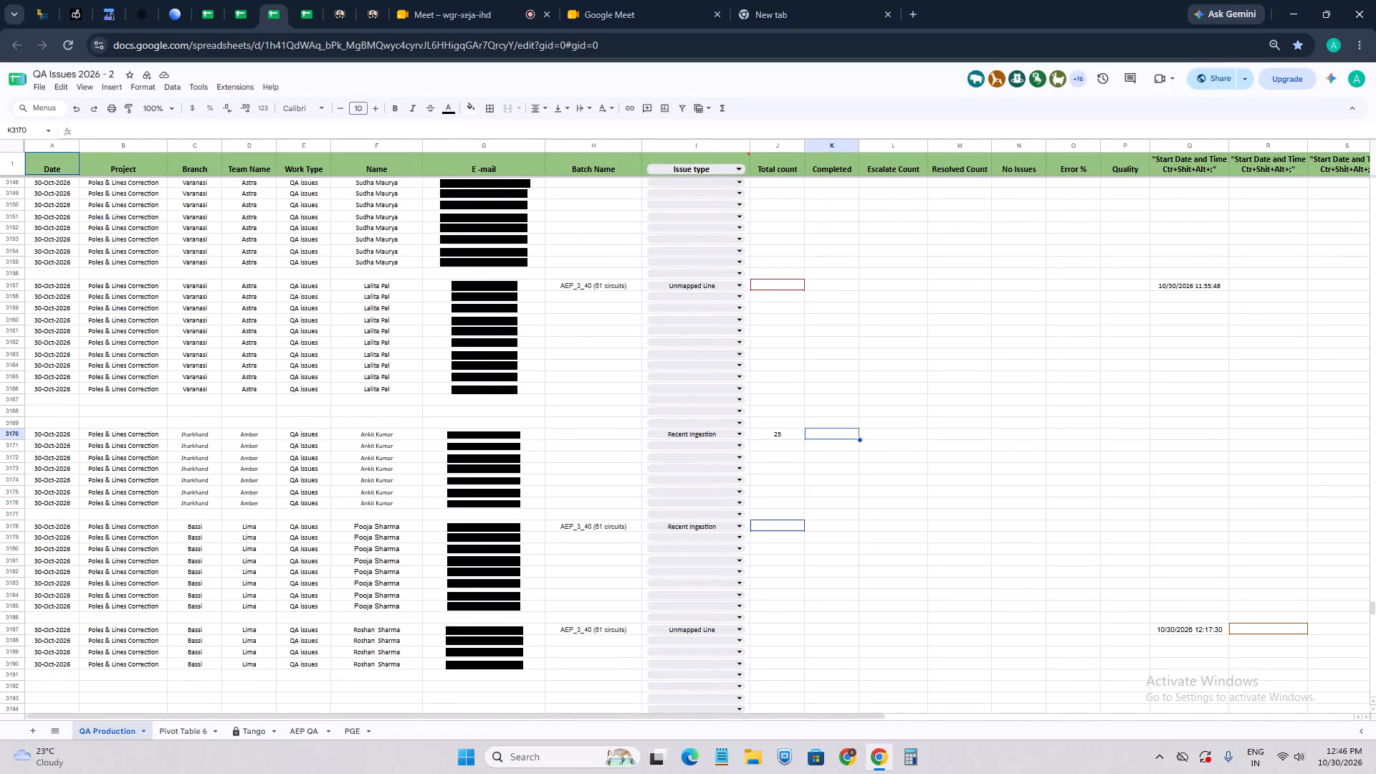
scroll(590, 444, up, 5)
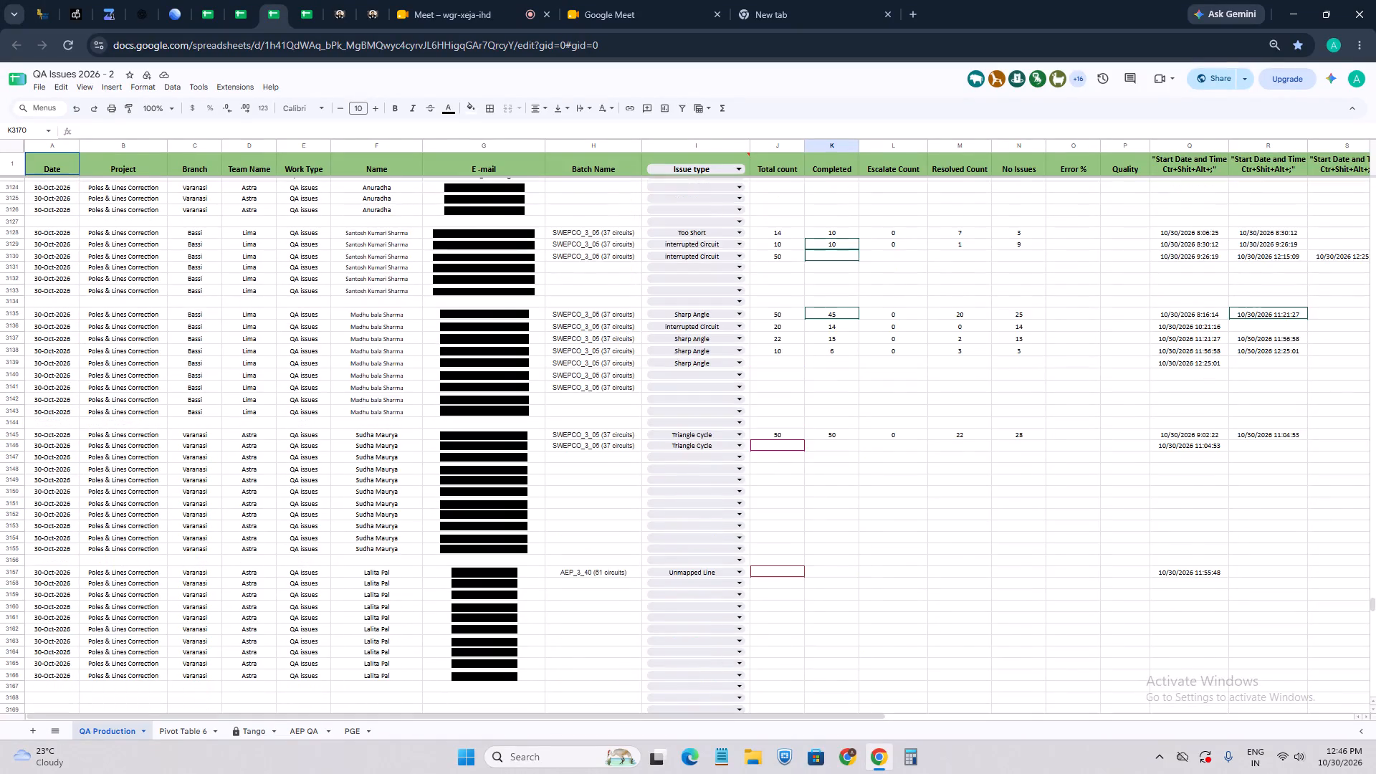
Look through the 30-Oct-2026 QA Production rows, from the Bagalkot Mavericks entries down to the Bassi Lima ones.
scroll(580, 497, up, 2)
scroll(538, 311, down, 4)
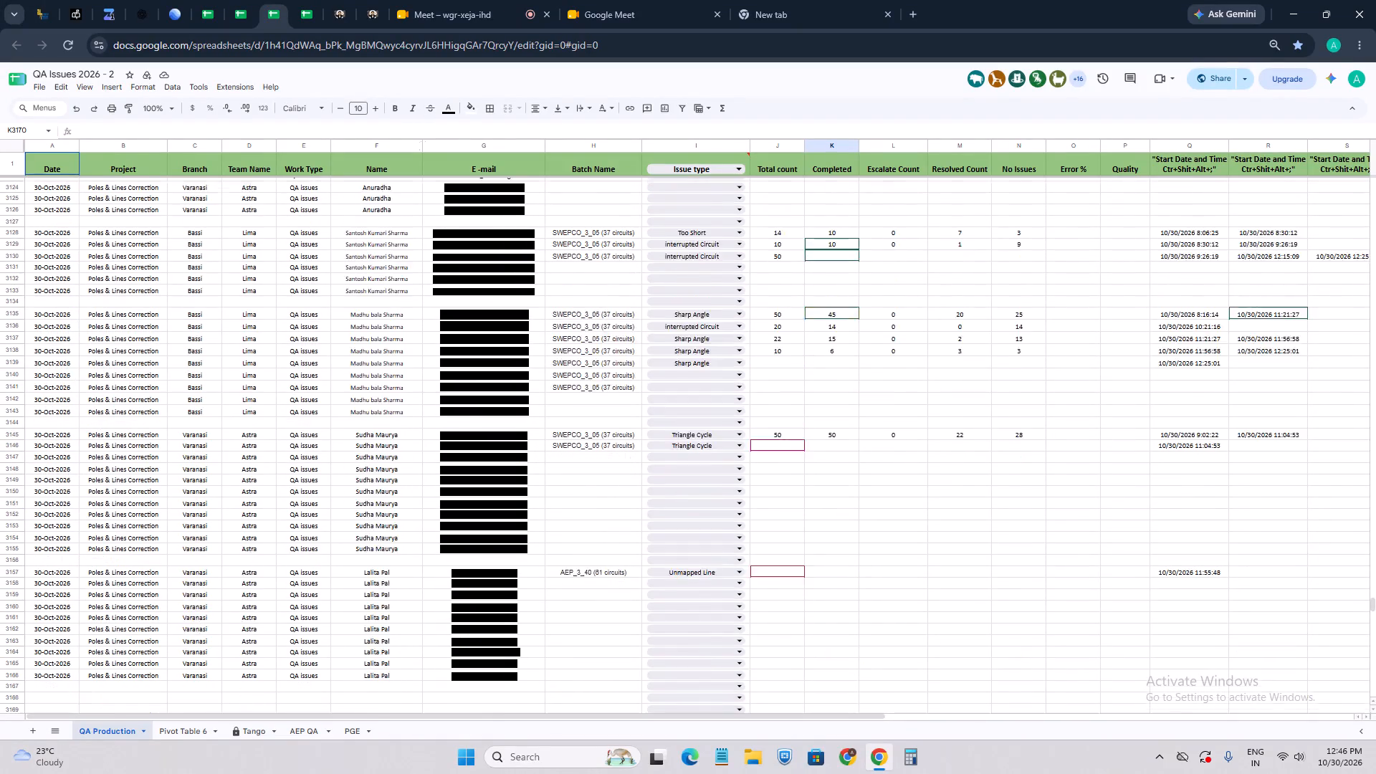
scroll(538, 322, down, 2)
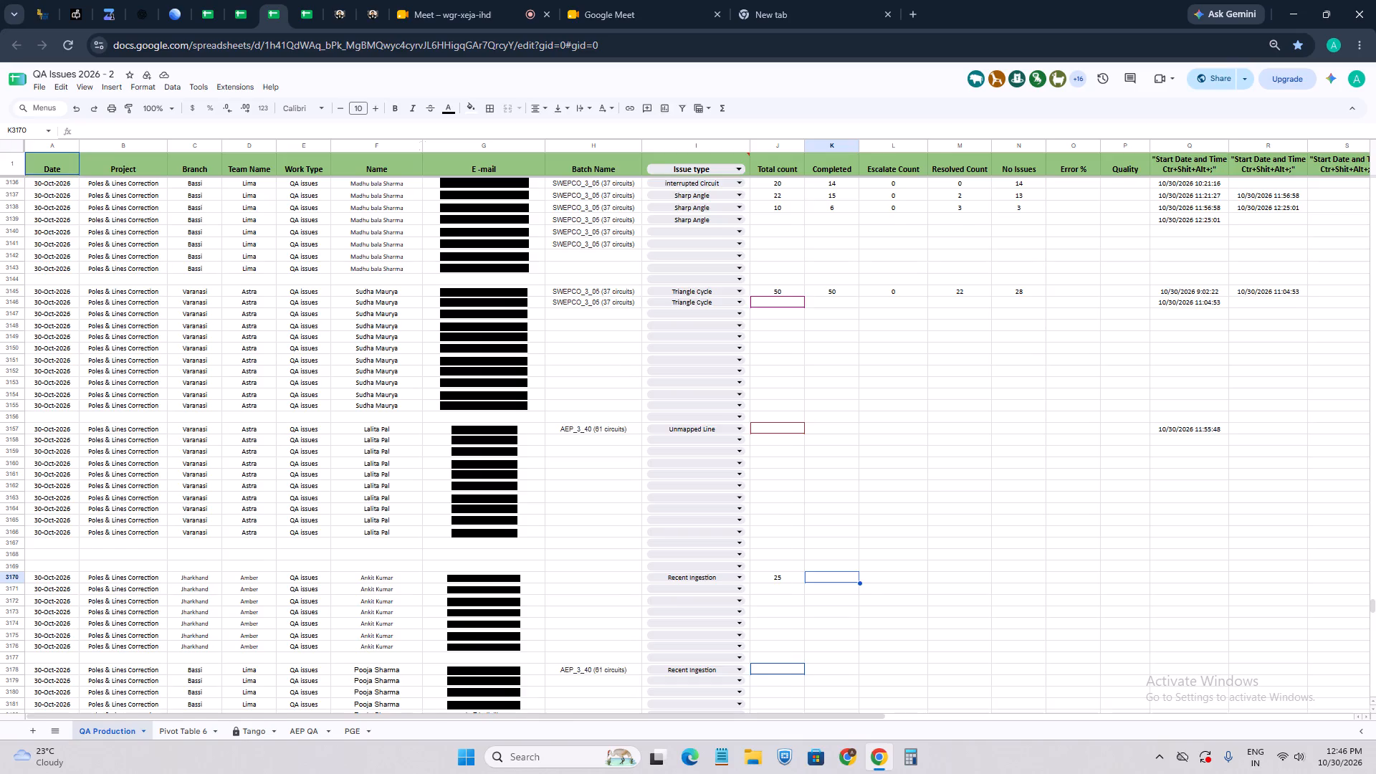
scroll(838, 553, down, 2)
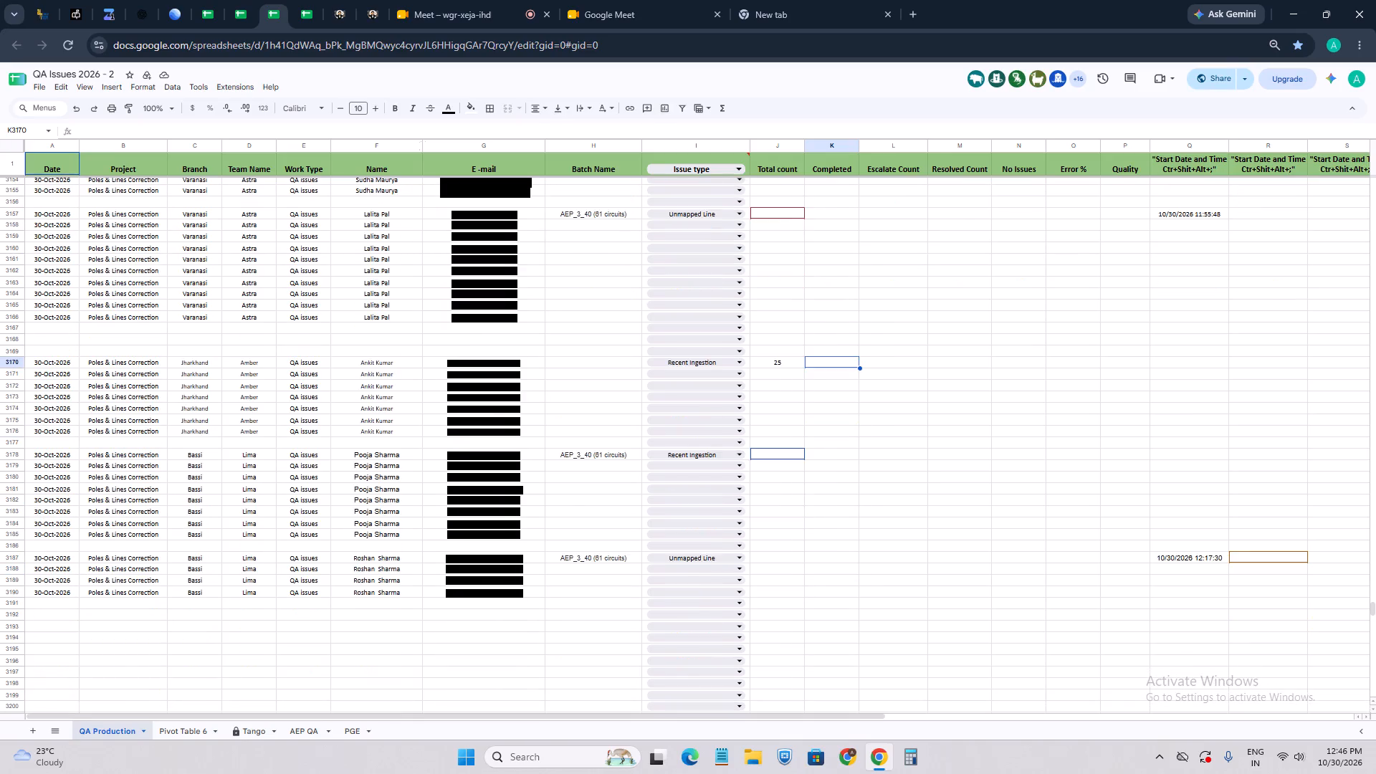
scroll(495, 560, up, 11)
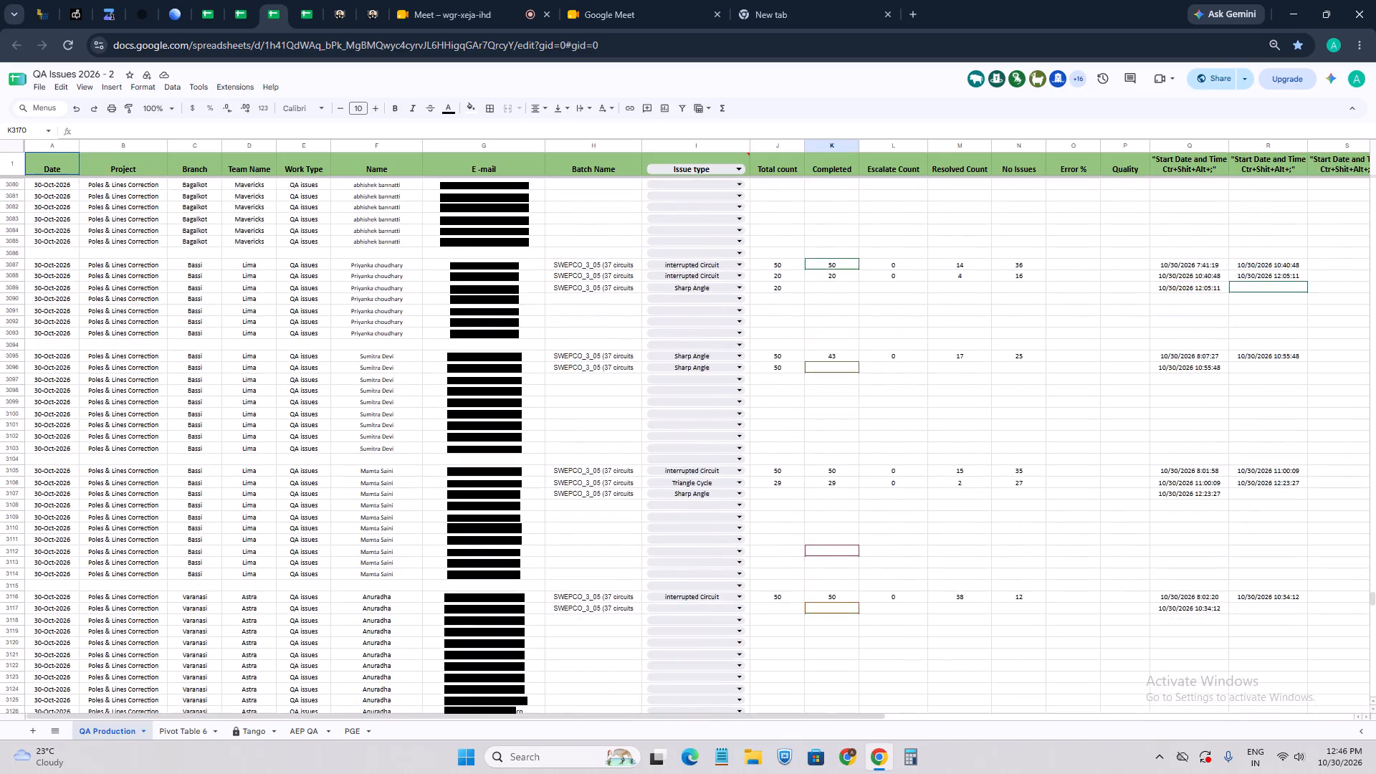
scroll(493, 571, up, 9)
scroll(497, 583, down, 4)
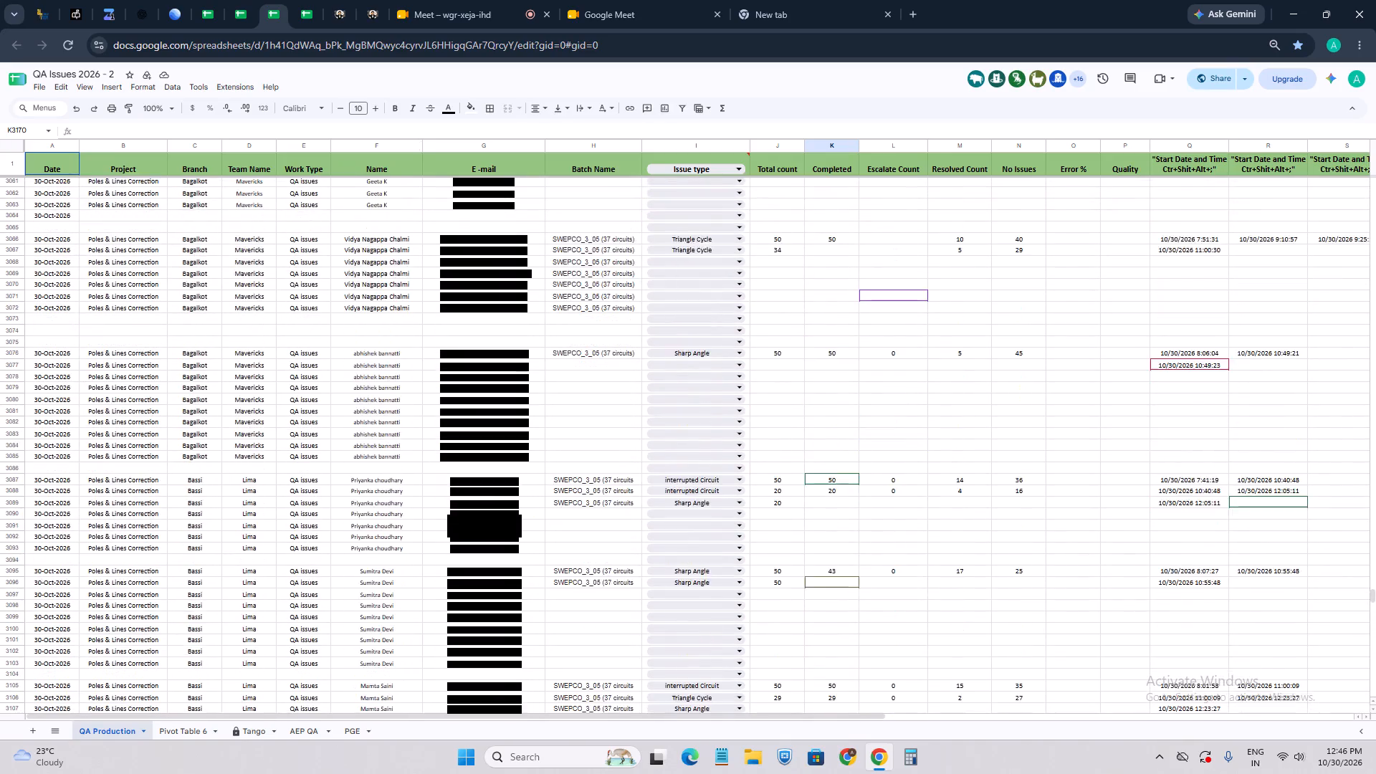
scroll(494, 583, down, 18)
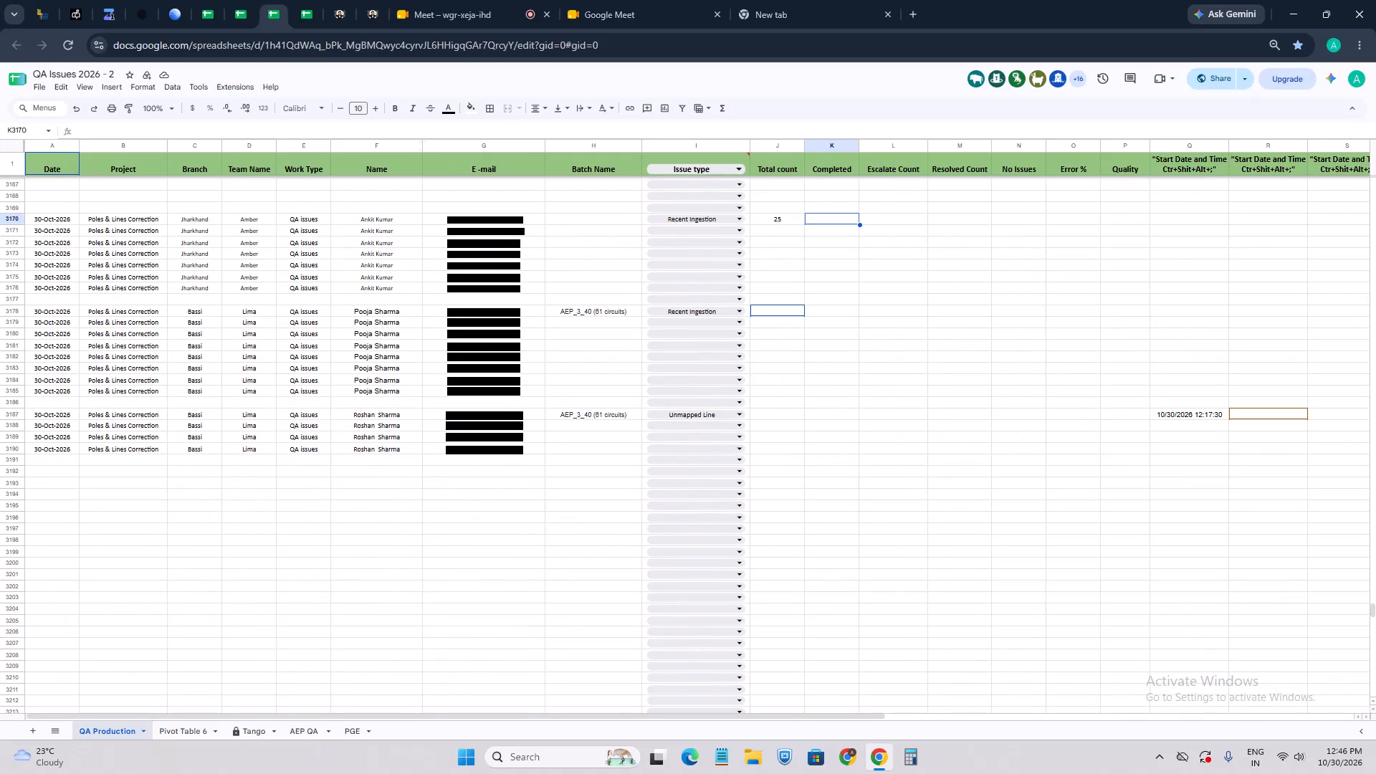
Return to the AEP Scan 3 (2026) map and examine the lines between W 1st St and the trailer park northeast of W Corpus Christi St.
click(343, 18)
scroll(520, 509, down, 8)
drag(497, 613, 530, 501)
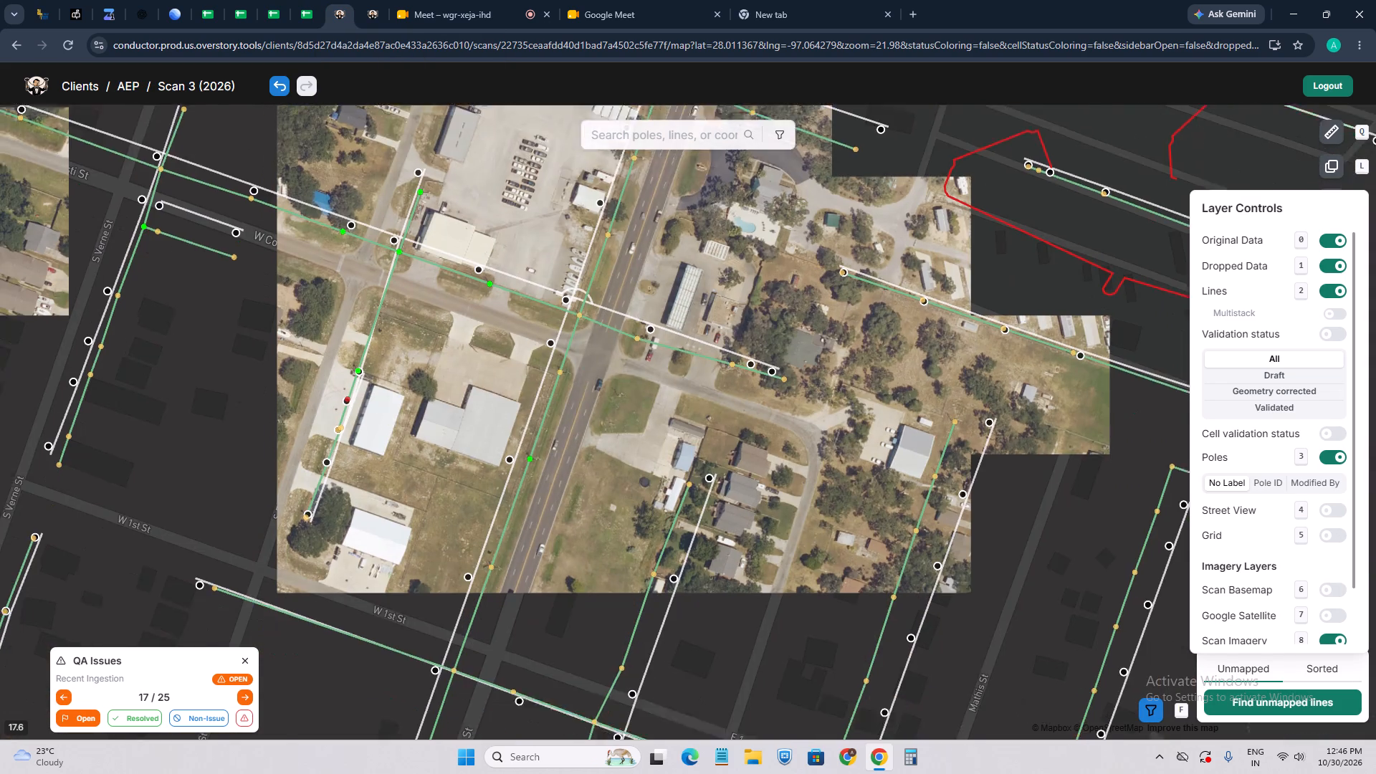
drag(530, 501, 532, 495)
scroll(415, 347, up, 4)
drag(307, 397, 453, 368)
scroll(431, 389, down, 4)
drag(414, 497, 457, 372)
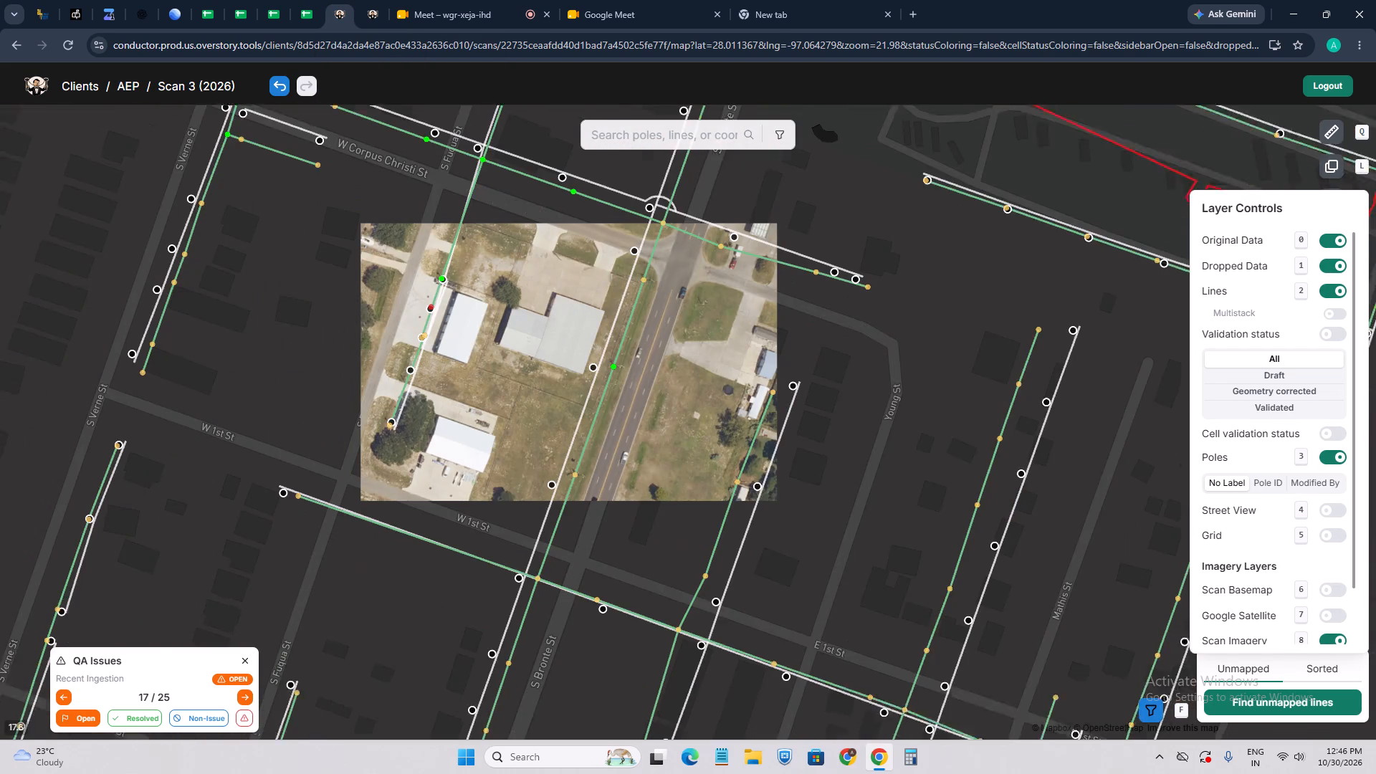
drag(457, 372, 458, 372)
scroll(584, 494, up, 3)
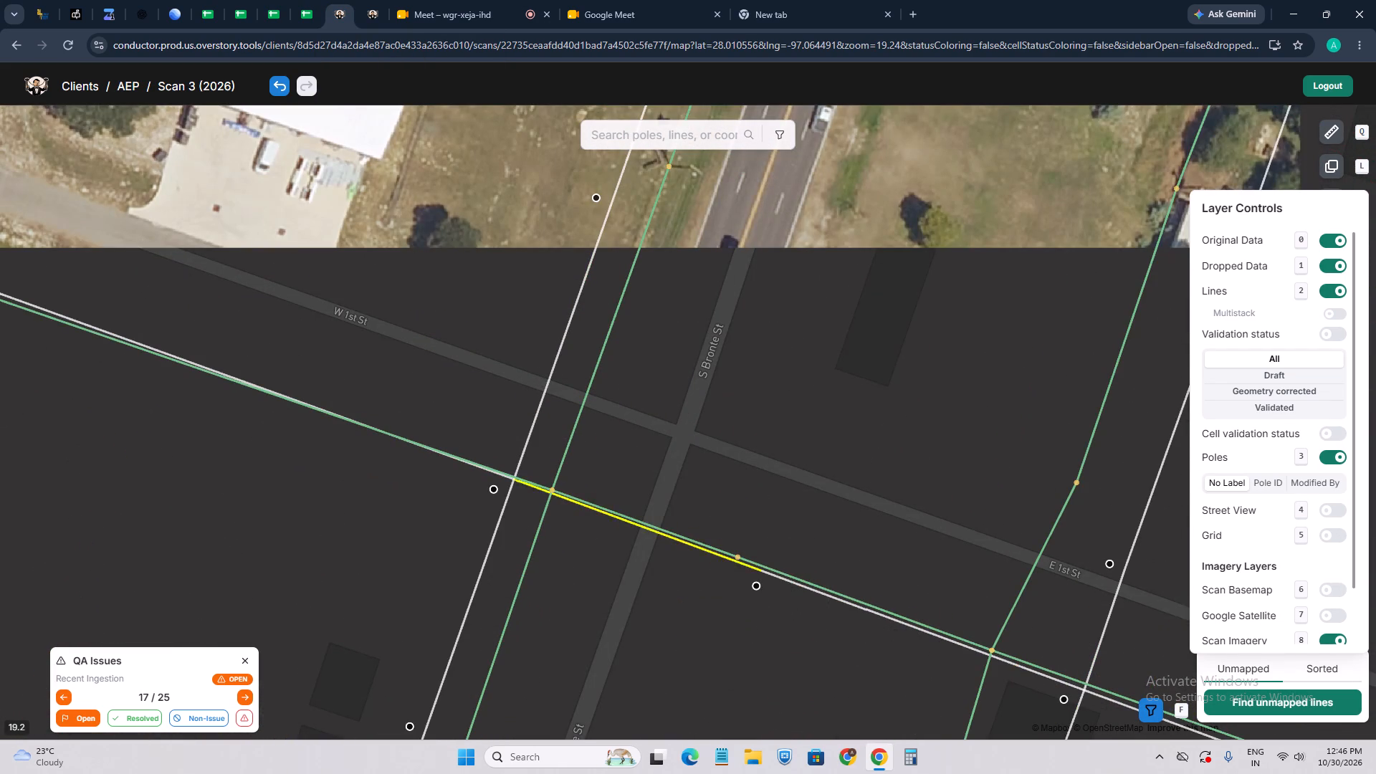
scroll(523, 436, down, 4)
drag(654, 454, 539, 522)
drag(676, 514, 603, 563)
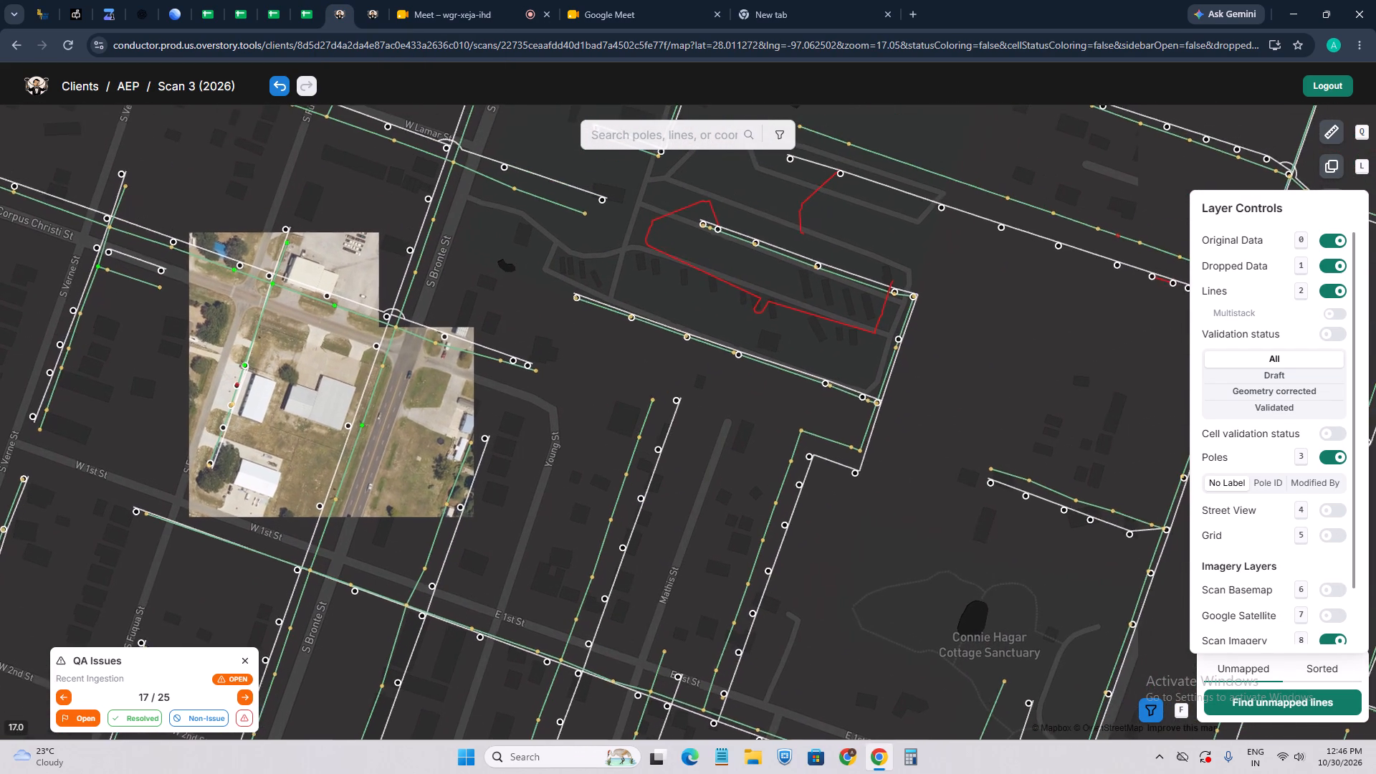
drag(667, 439, 620, 532)
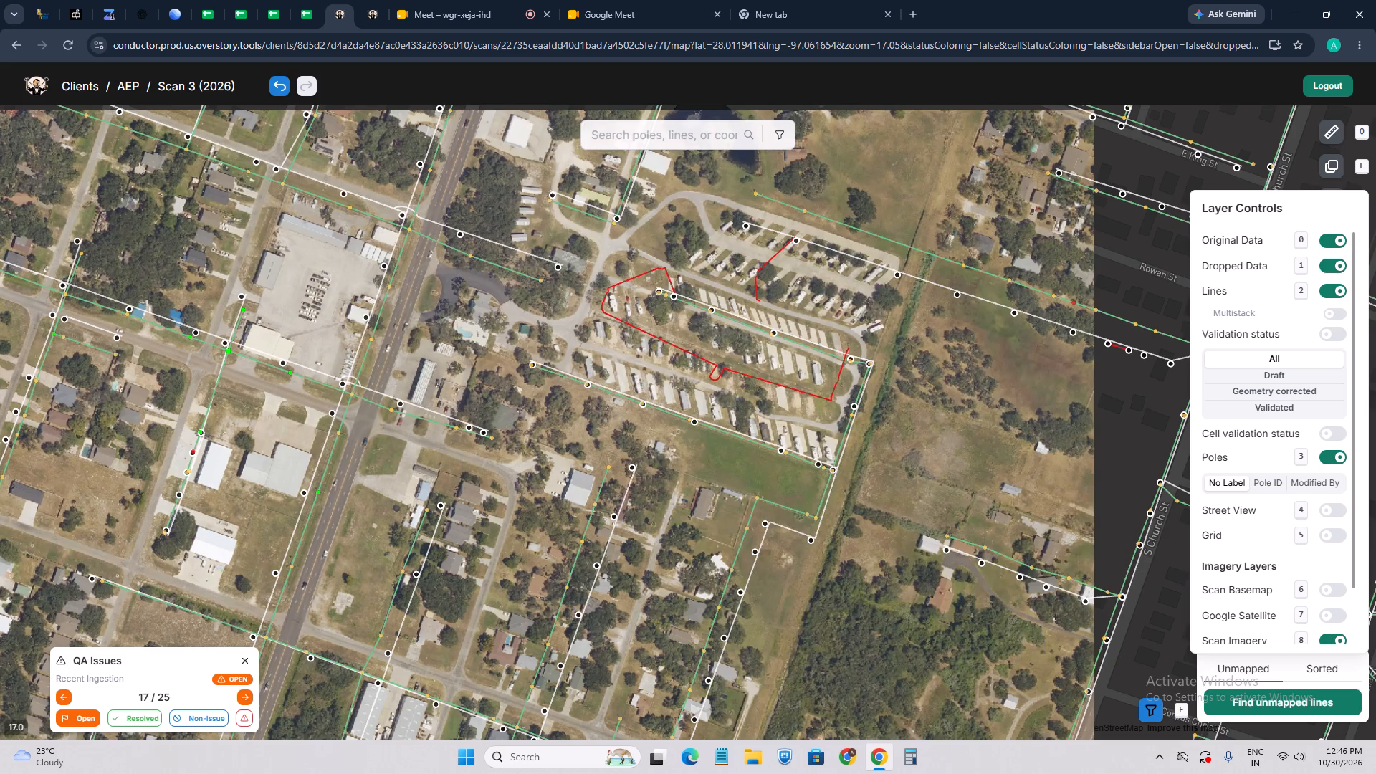
scroll(334, 437, up, 3)
scroll(382, 435, down, 3)
drag(416, 429, 439, 492)
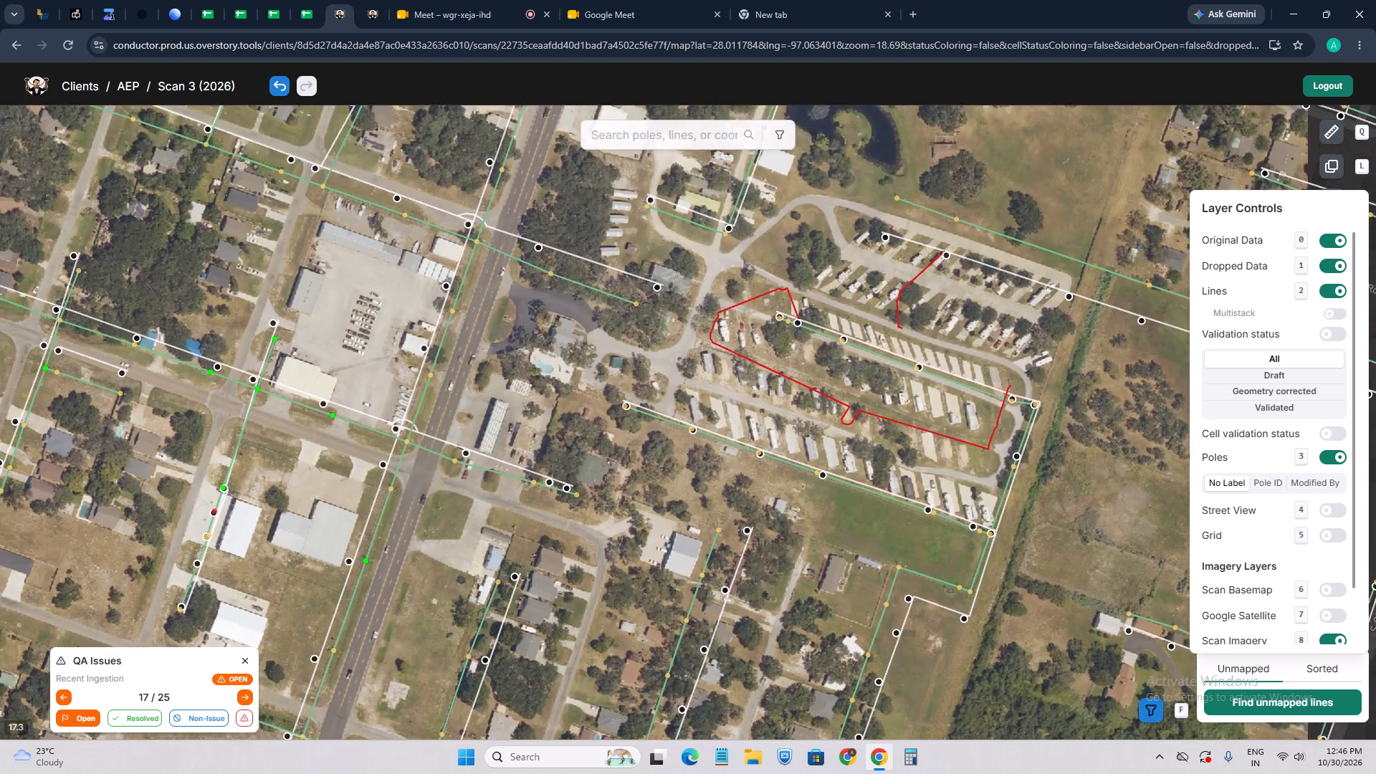
scroll(454, 449, up, 6)
scroll(455, 474, down, 3)
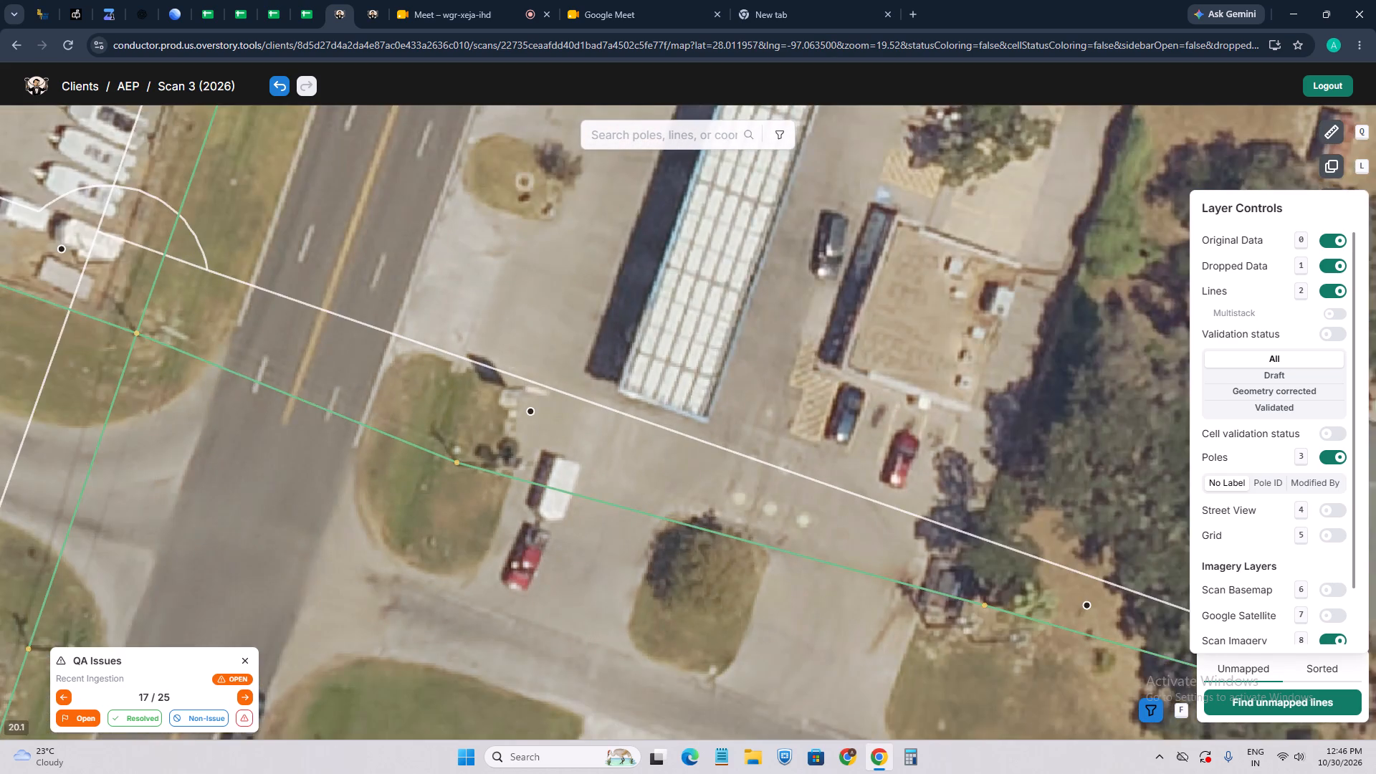
scroll(758, 536, up, 3)
drag(490, 590, 556, 543)
scroll(568, 530, down, 2)
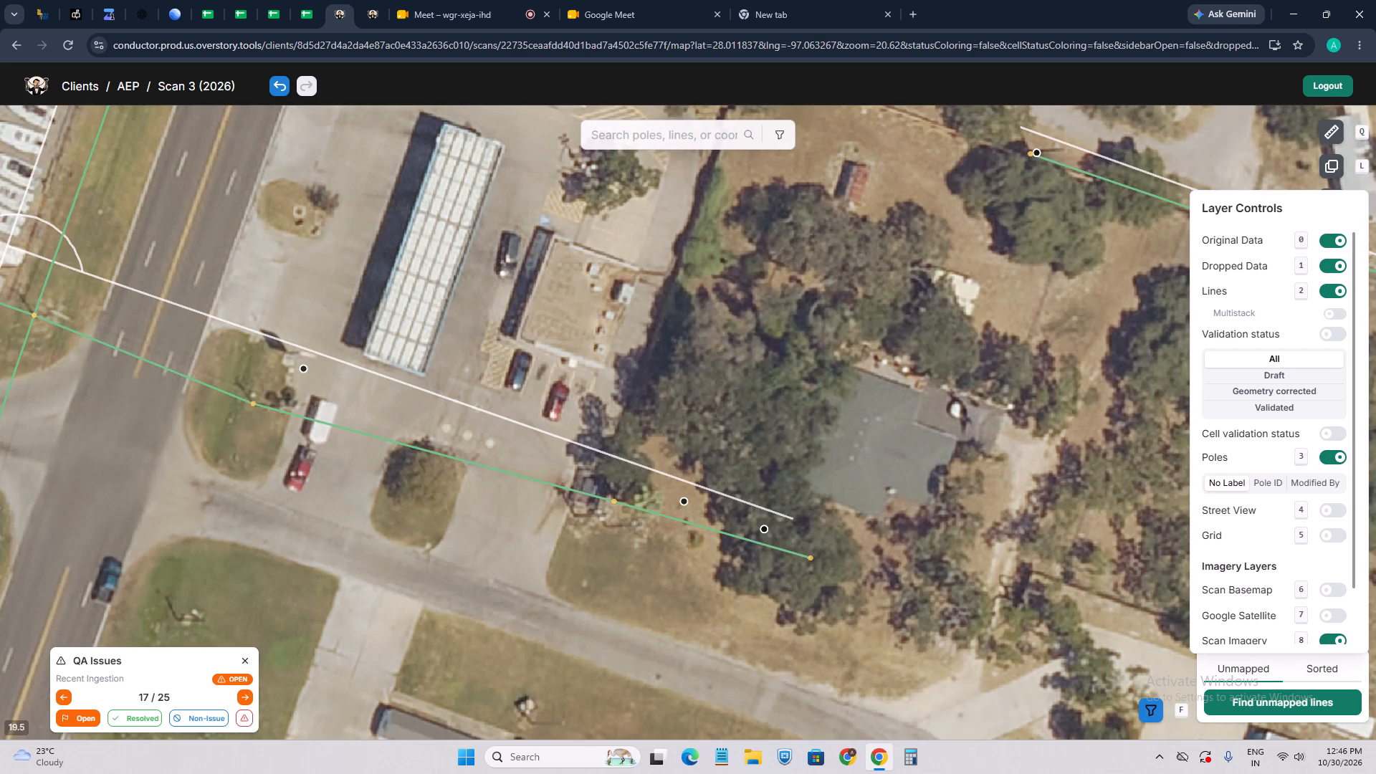
key(4)
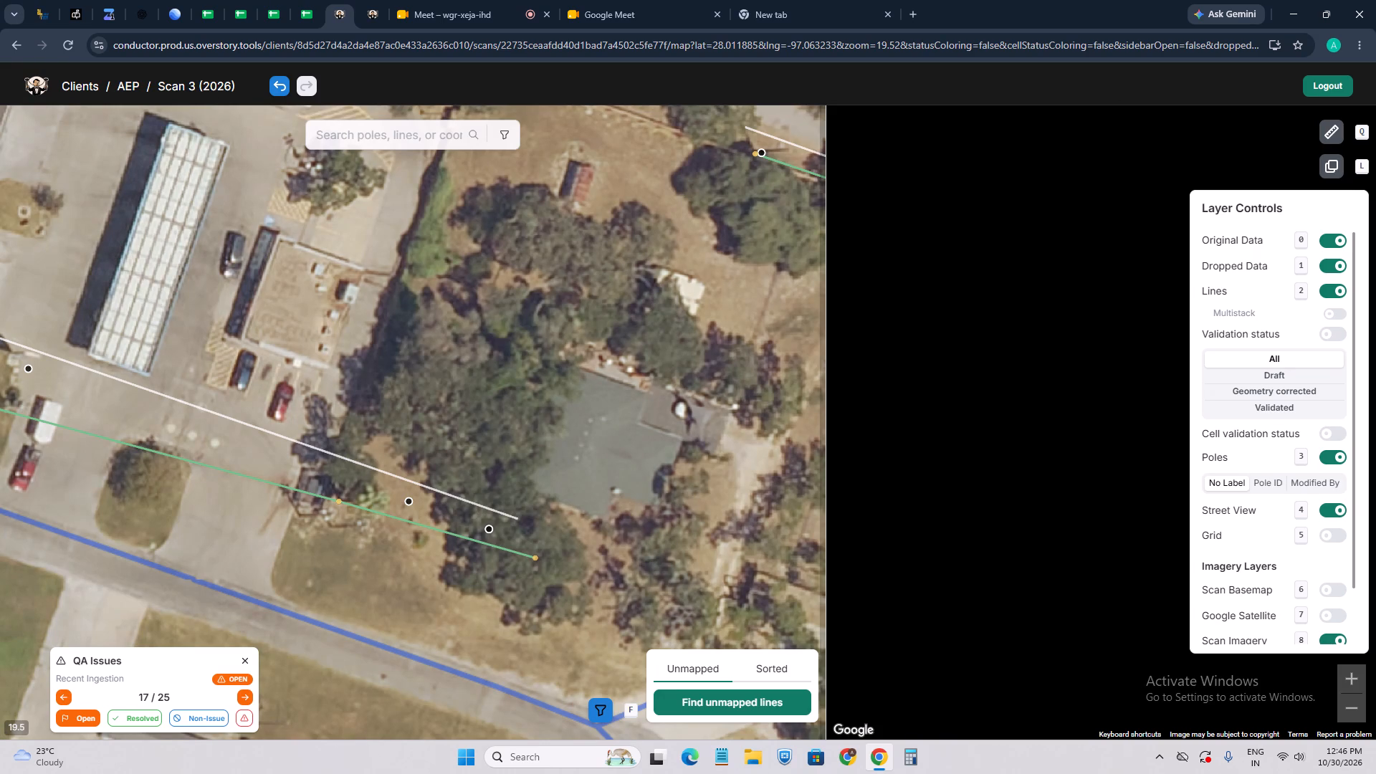
click(265, 558)
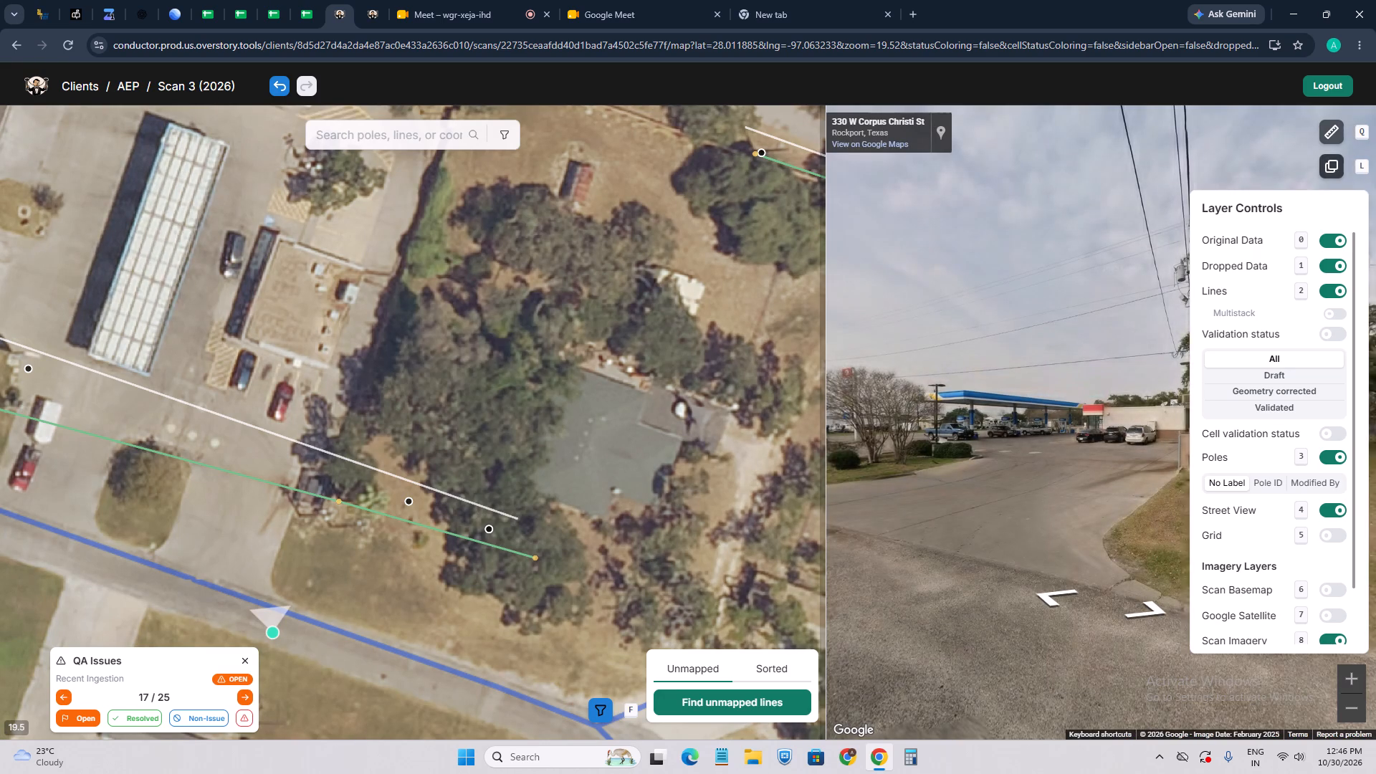
click(1333, 176)
drag(1201, 340, 1143, 384)
Move the pole beside the gas station driveway on W Corpus Christi St slightly west-southwest onto its base at the driveway edge.
scroll(1233, 276, up, 2)
drag(535, 510, 649, 393)
click(435, 407)
scroll(370, 445, up, 1)
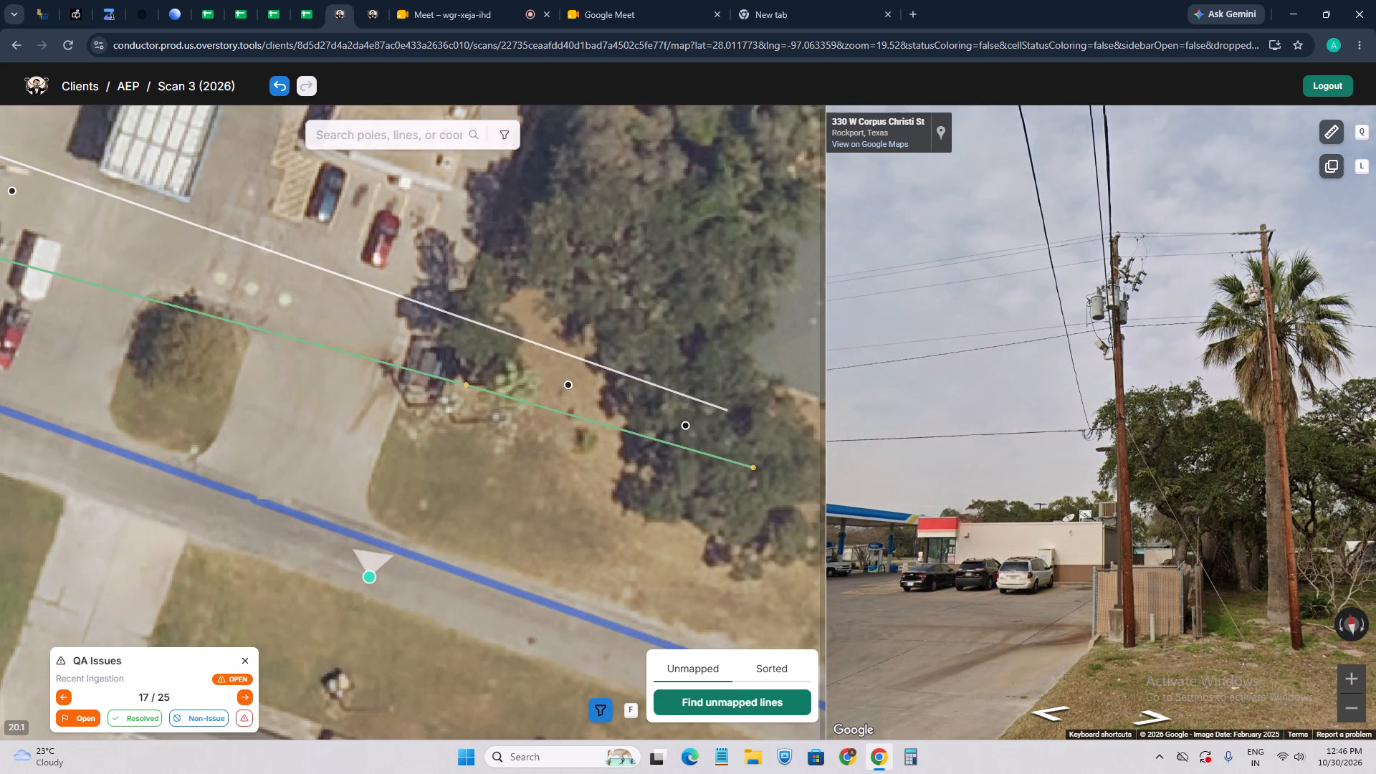
key(w)
scroll(411, 403, up, 3)
click(405, 405)
scroll(402, 406, up, 1)
scroll(401, 431, down, 3)
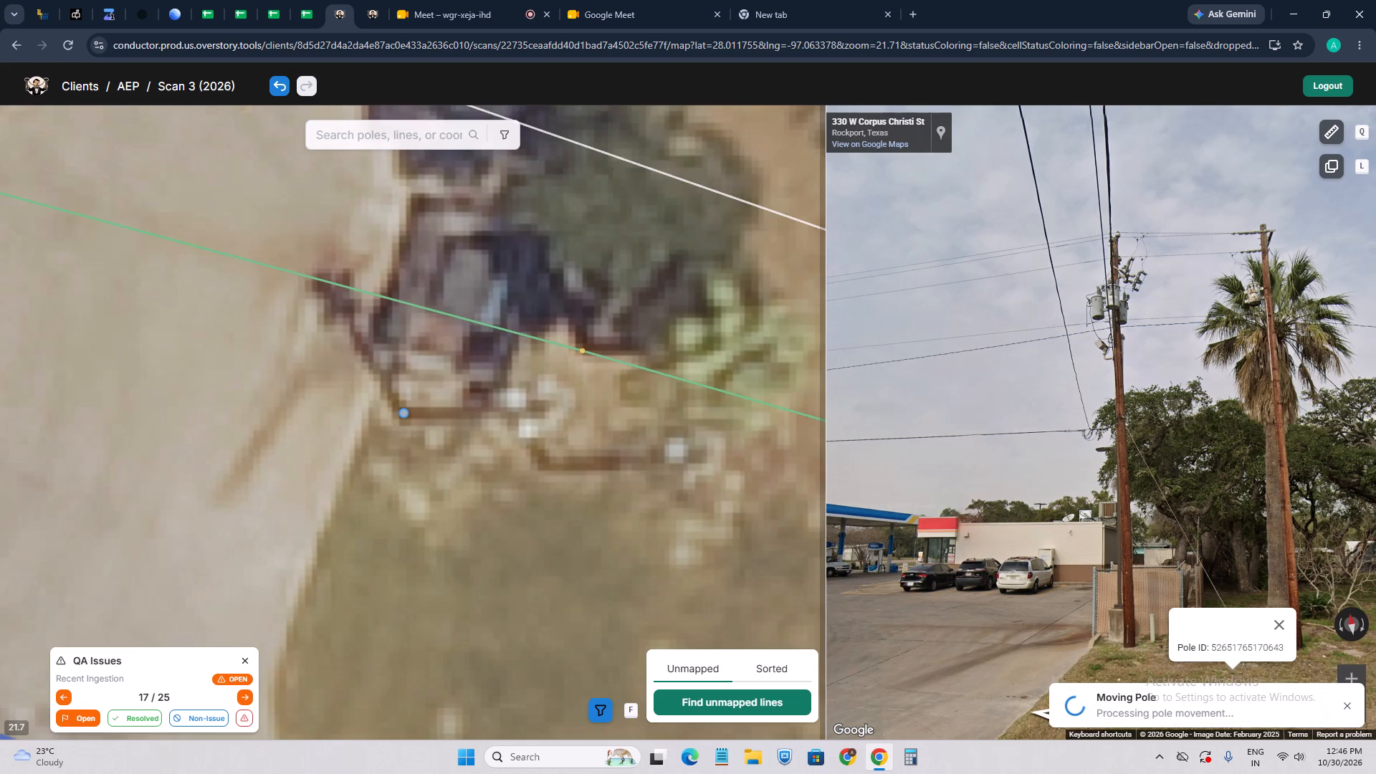
Move the line's end pole under the trees on W Corpus Christi St westward onto the second pole base, just east of the driveway pole.
scroll(414, 454, down, 2)
click(659, 467)
scroll(642, 503, up, 2)
key(w)
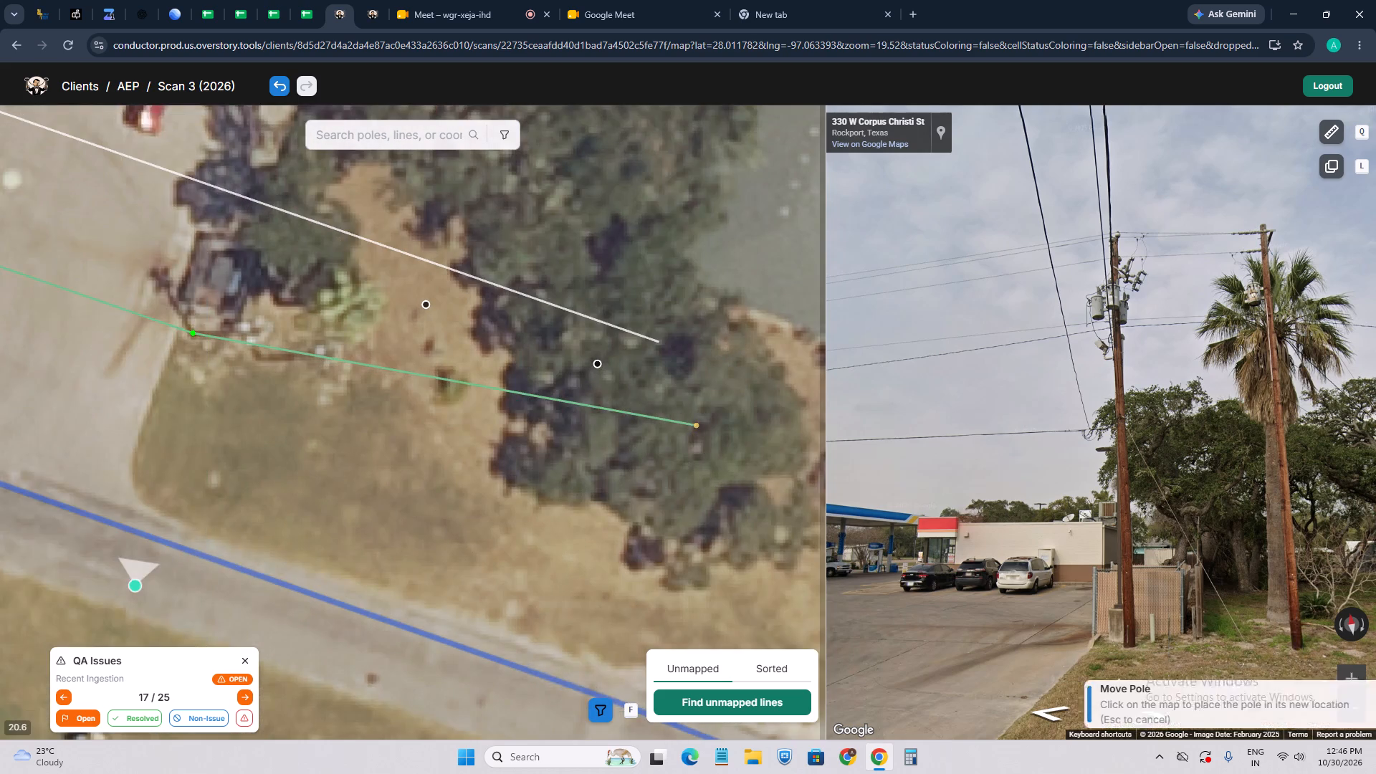
scroll(269, 363, up, 3)
click(236, 347)
scroll(241, 440, down, 4)
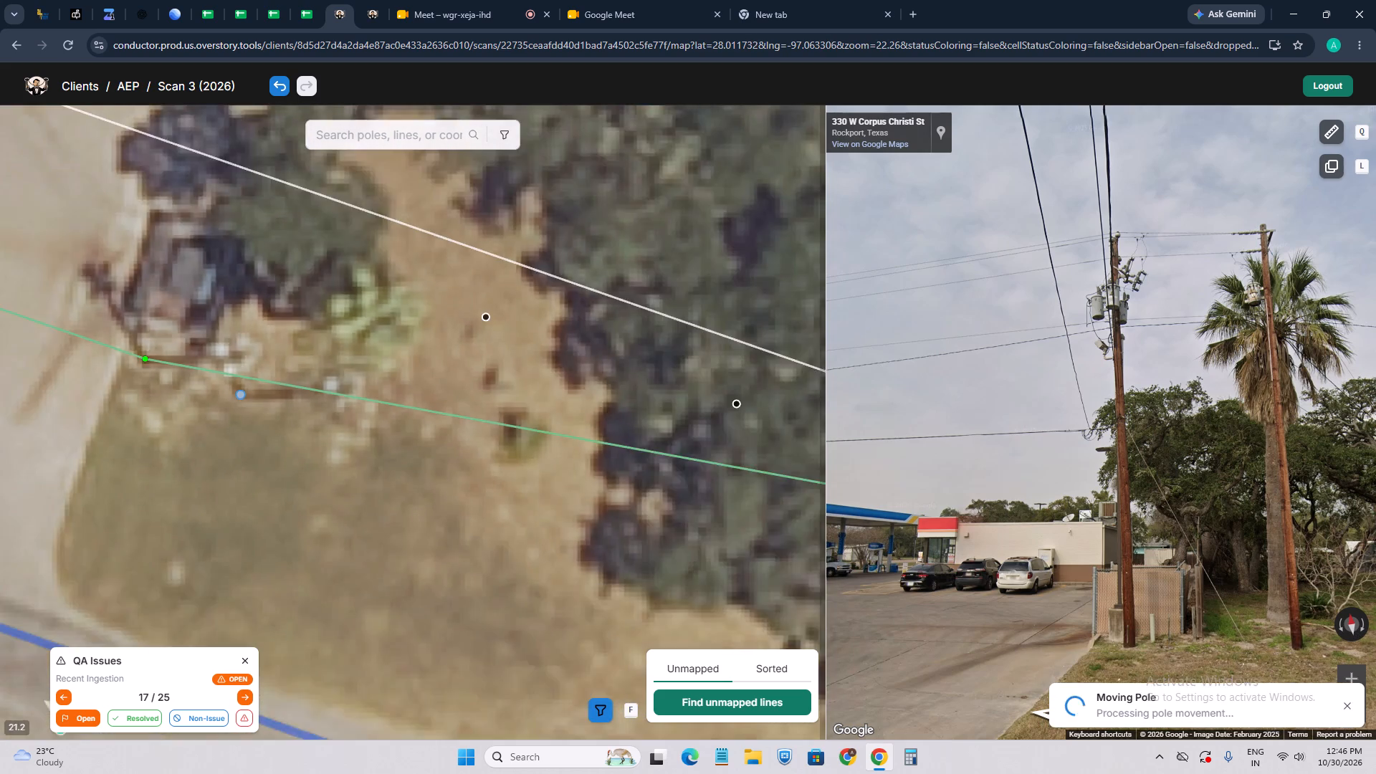
Examine the poles along S Bronte St and the parallel line to its east, from W Corpus Christi St to W 1st St.
scroll(285, 439, down, 2)
drag(206, 463, 331, 432)
scroll(330, 432, down, 1)
drag(302, 424, 374, 439)
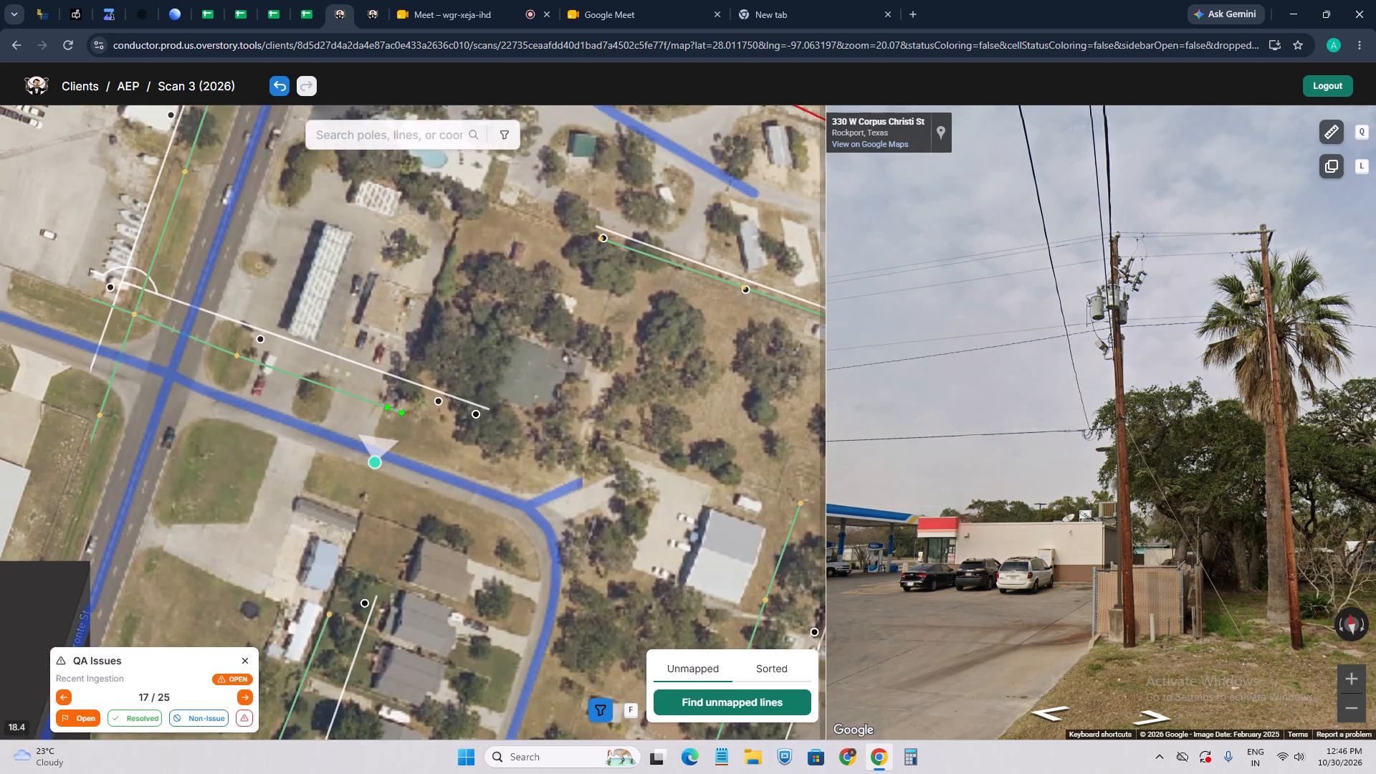
scroll(234, 359, up, 3)
scroll(264, 371, down, 2)
drag(201, 422, 379, 408)
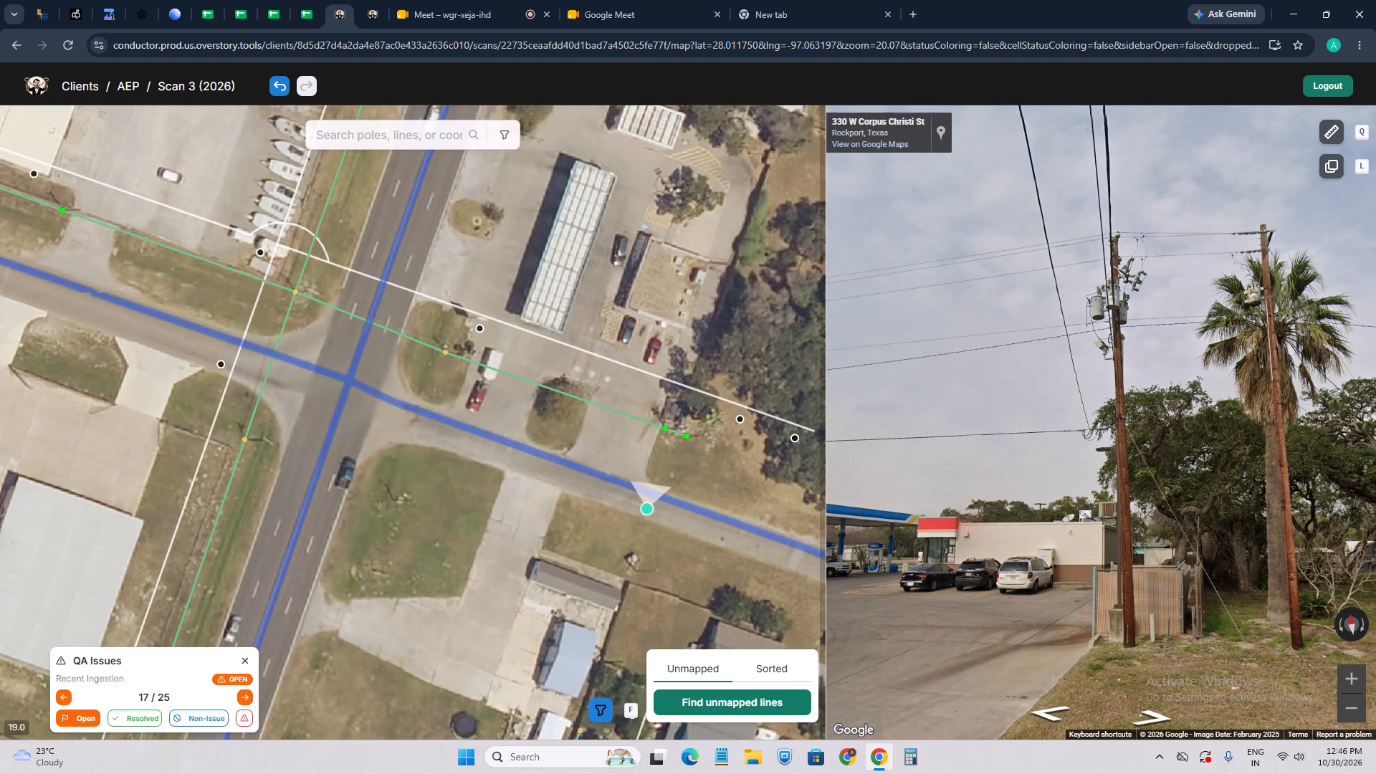
drag(287, 512, 337, 373)
scroll(345, 350, down, 2)
drag(292, 478, 388, 324)
scroll(562, 347, up, 2)
drag(522, 484, 522, 380)
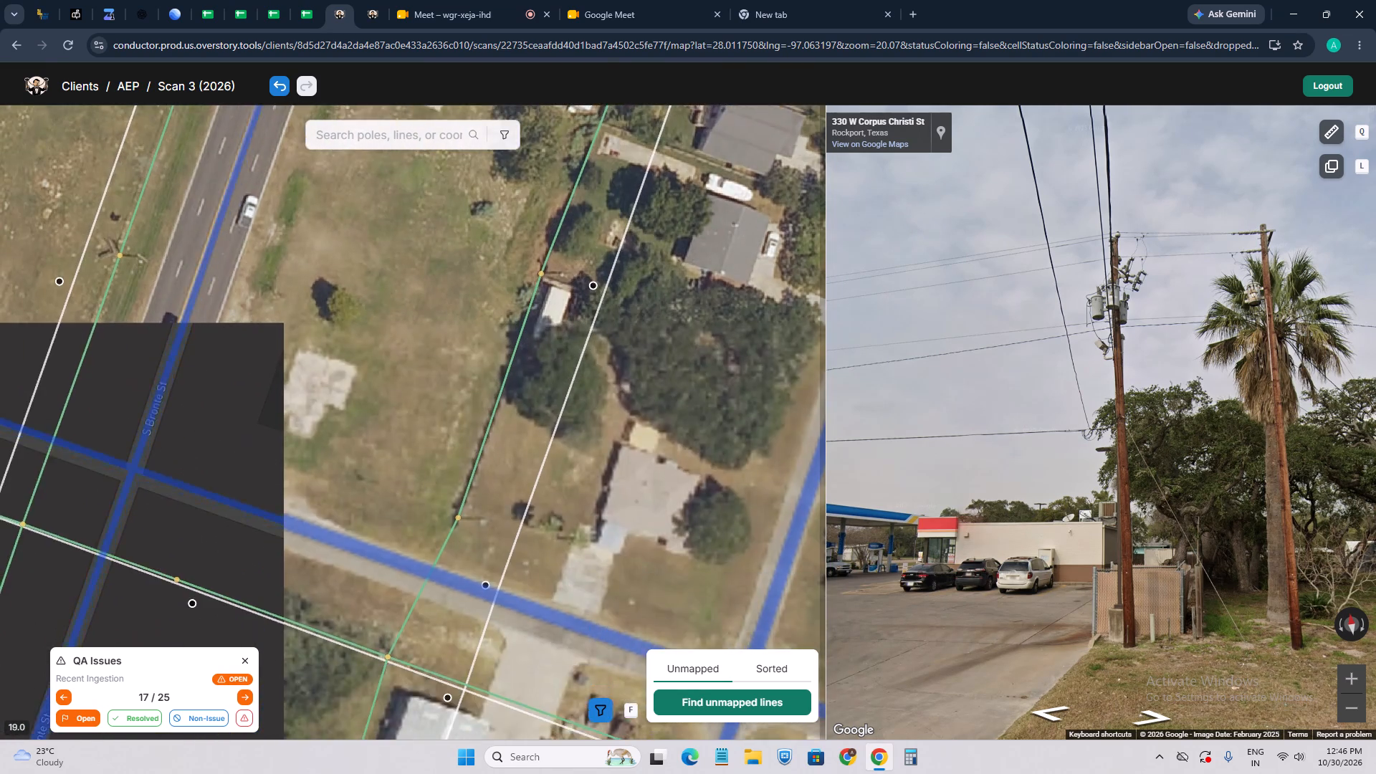
scroll(499, 491, up, 2)
scroll(477, 473, down, 5)
drag(414, 432, 550, 427)
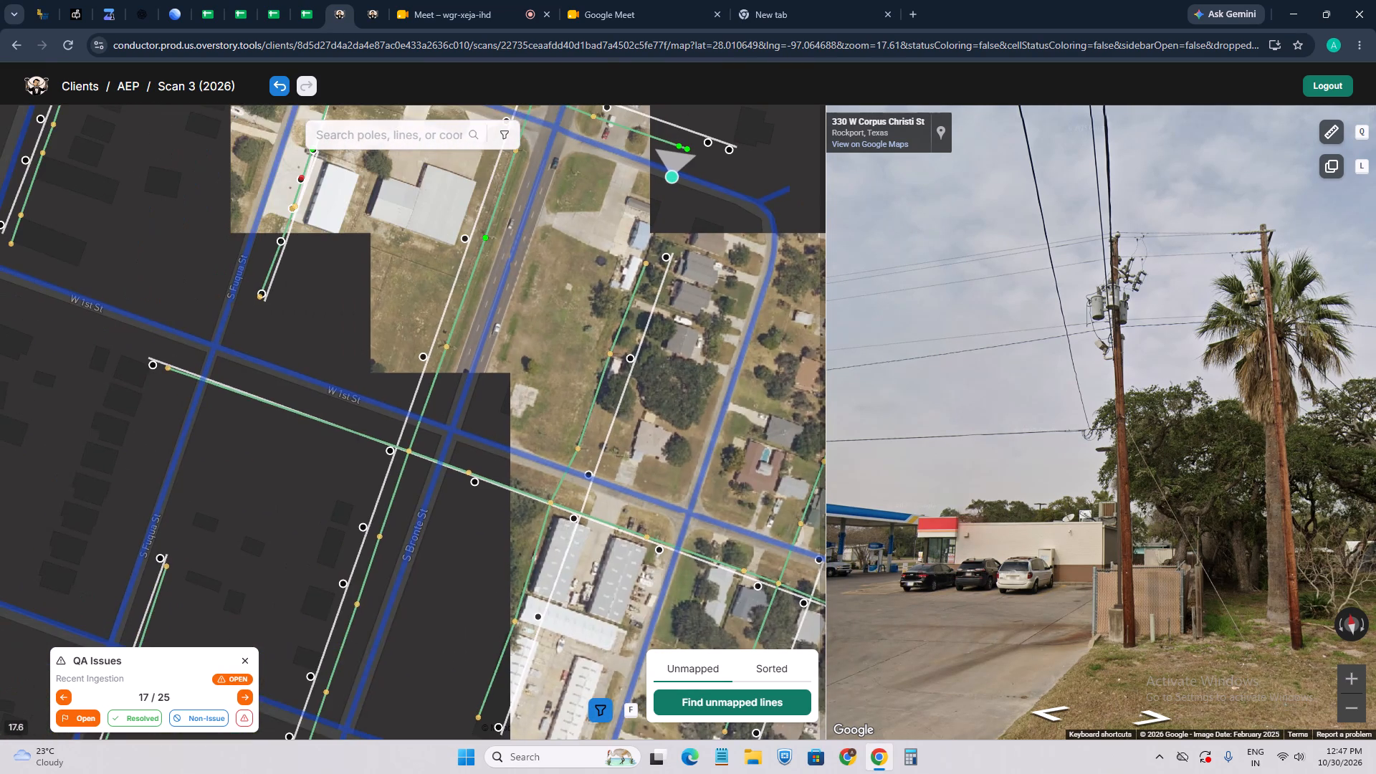
text(55)
drag(558, 387, 578, 607)
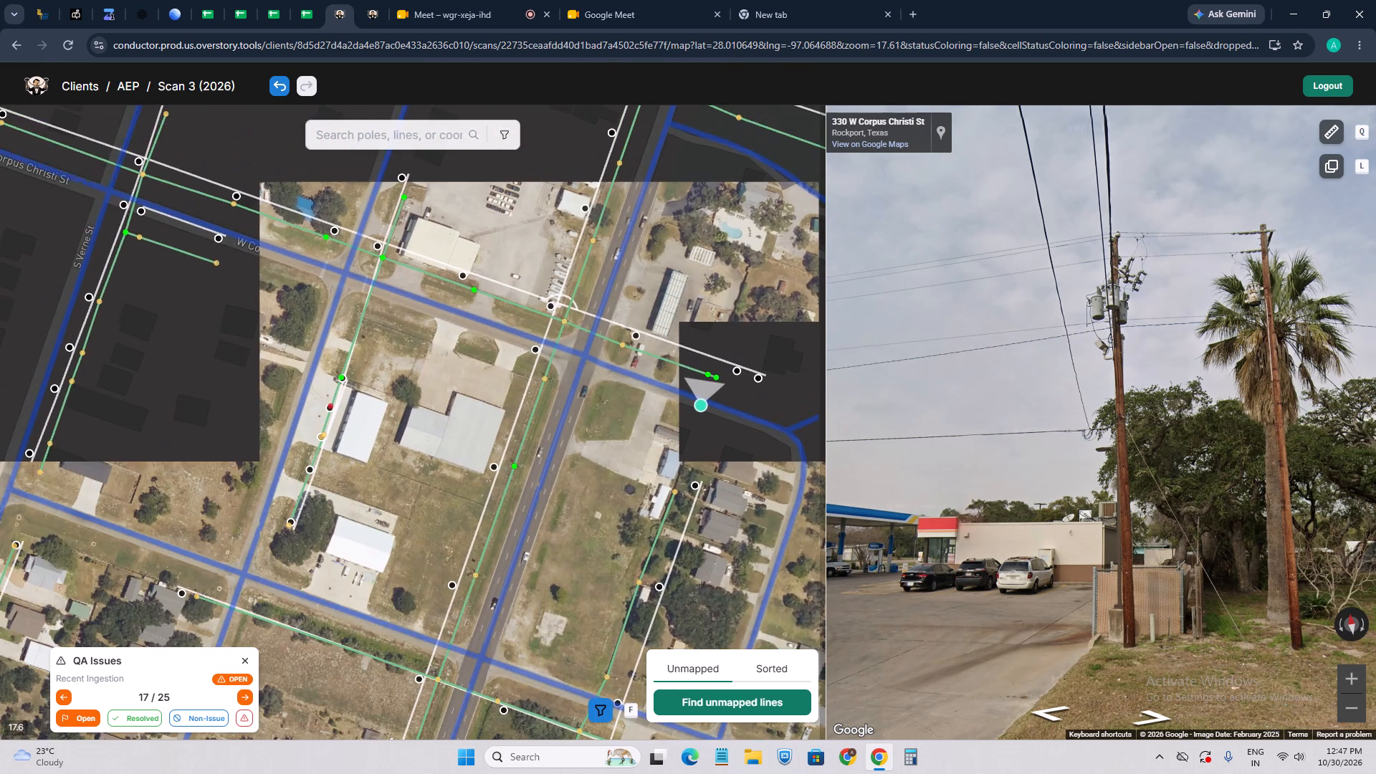
Examine the poles on the west side of S Bronte St around and north of the W Corpus Christi St crossing.
scroll(360, 429, up, 2)
drag(383, 406, 335, 519)
drag(487, 328, 393, 487)
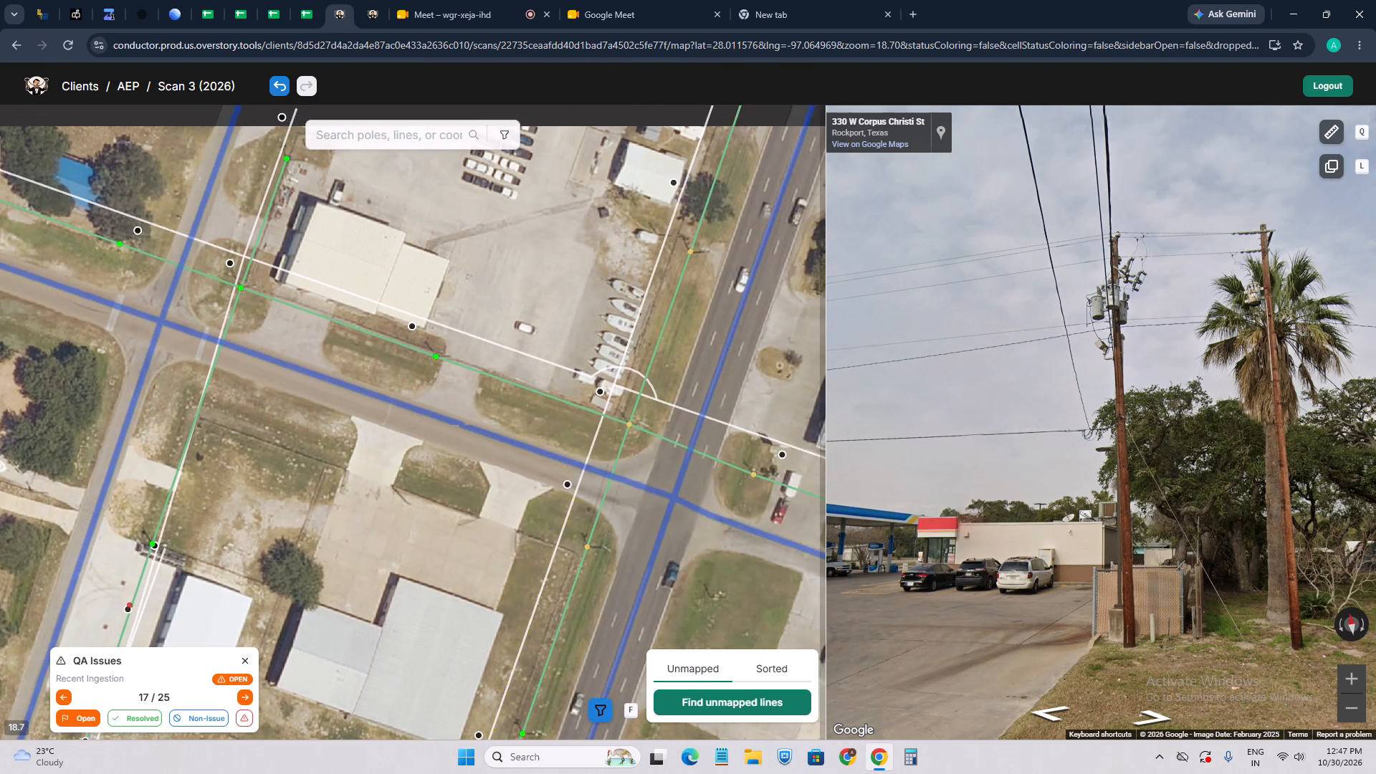
scroll(629, 535, up, 3)
scroll(546, 563, up, 2)
scroll(517, 571, down, 4)
drag(558, 427, 492, 522)
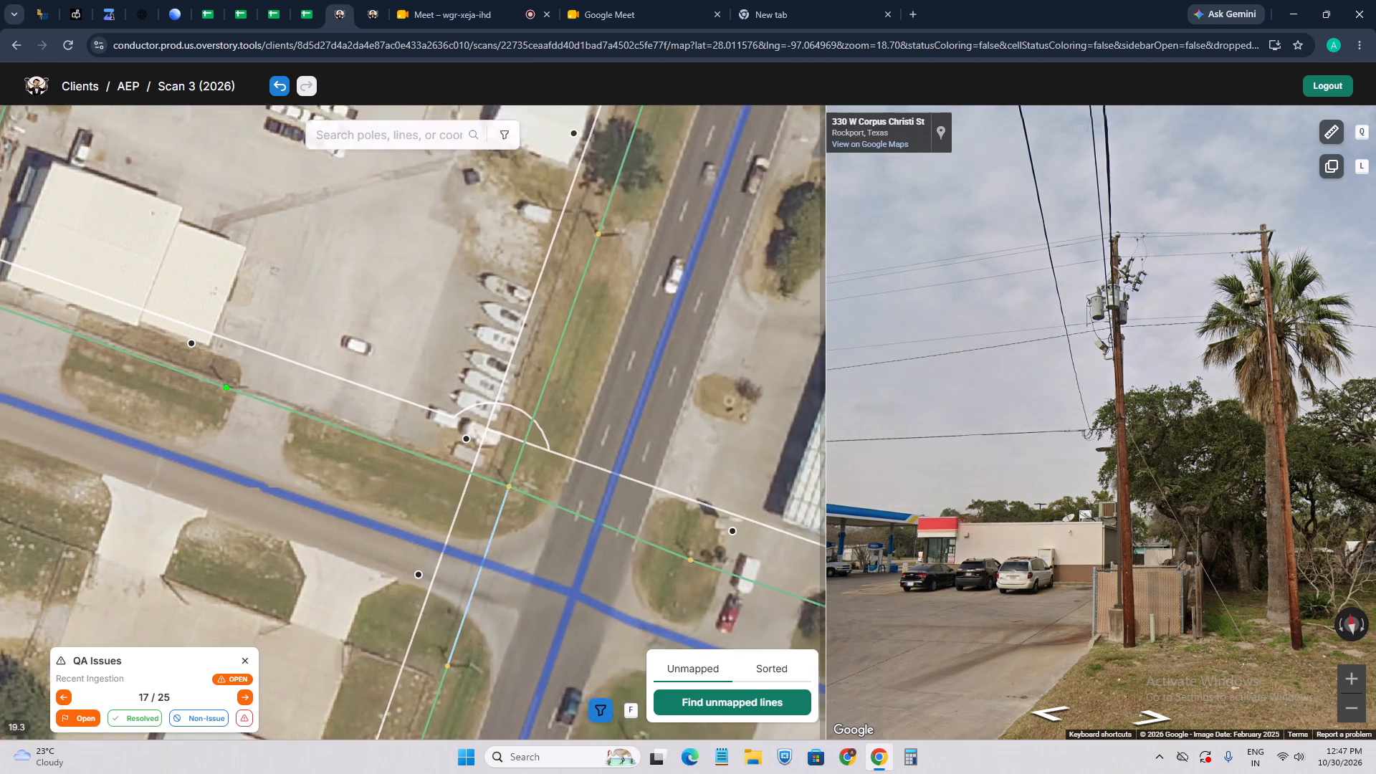
scroll(542, 457, up, 4)
scroll(460, 512, down, 4)
drag(560, 350, 441, 583)
scroll(427, 489, up, 3)
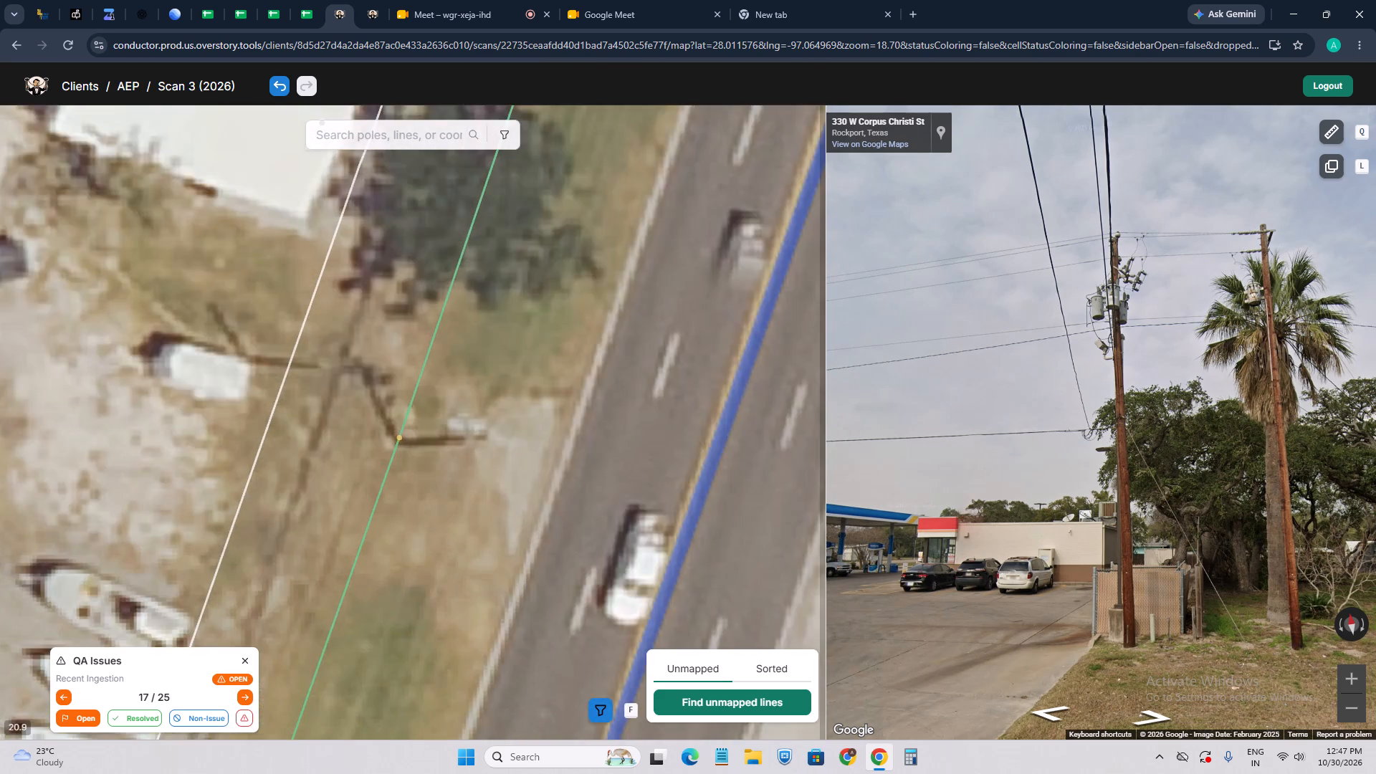
Move the first pole south of W Lamar St on the west side of S Bronte St slightly northeast onto its base at the shadow.
scroll(422, 451, down, 2)
scroll(454, 373, down, 2)
drag(508, 306, 444, 532)
scroll(456, 465, up, 2)
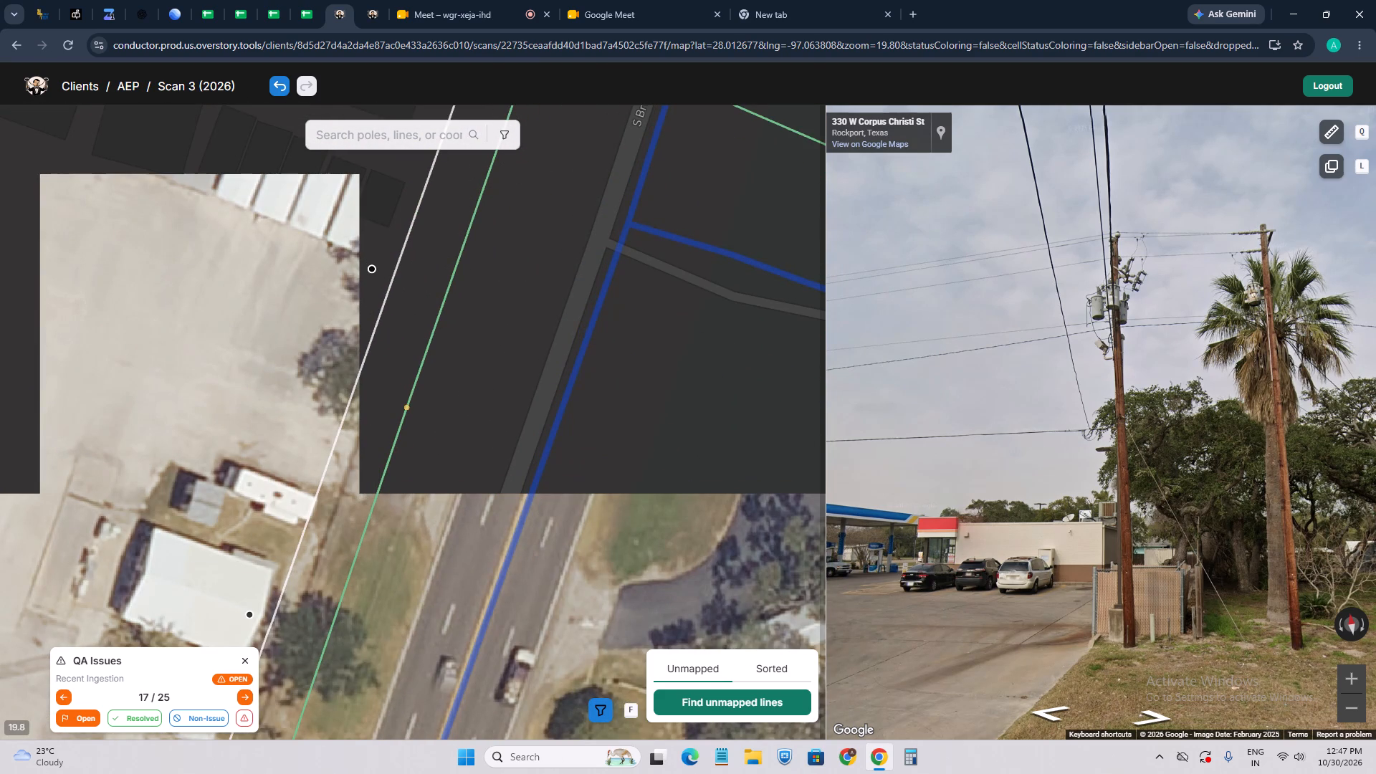
scroll(411, 406, up, 2)
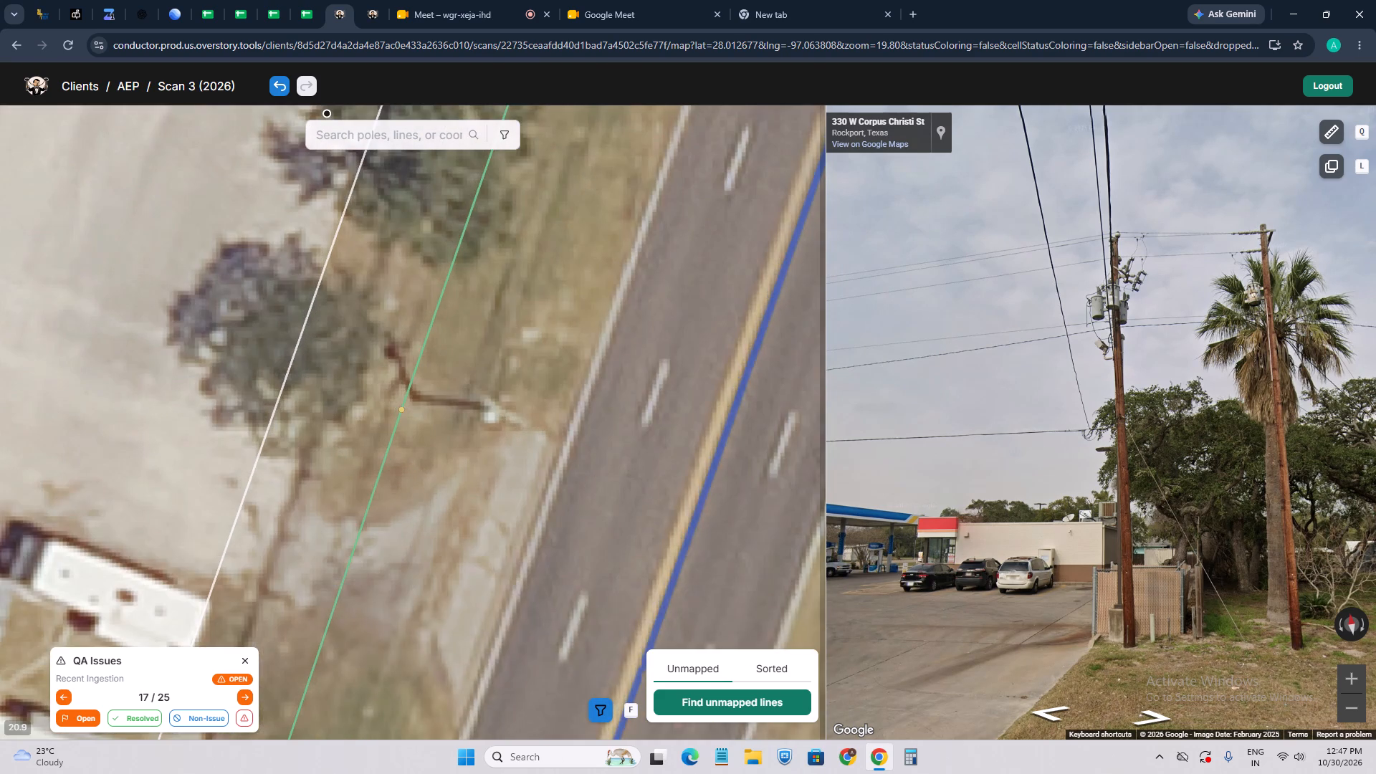
click(406, 408)
scroll(420, 427, up, 3)
key(w)
scroll(411, 328, up, 3)
click(408, 333)
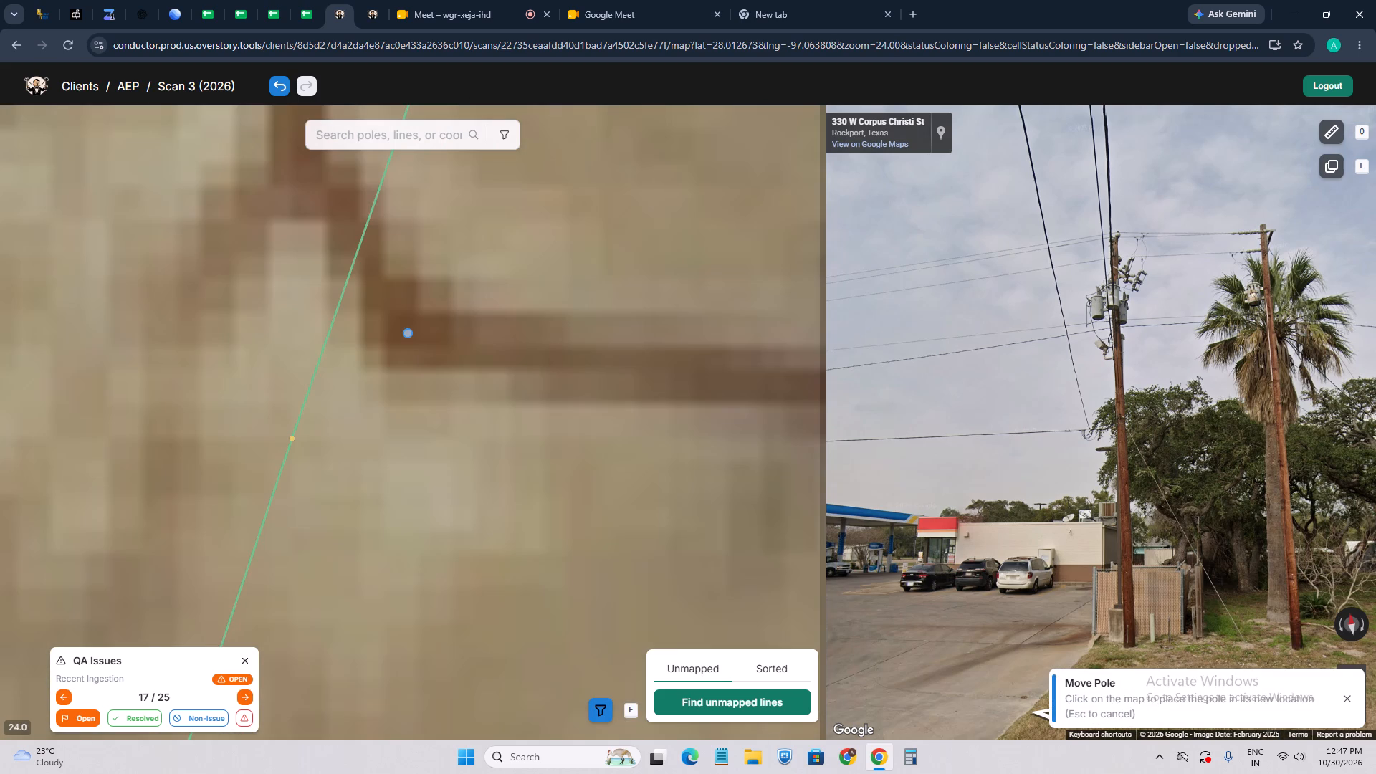
scroll(366, 469, down, 9)
drag(467, 372, 412, 519)
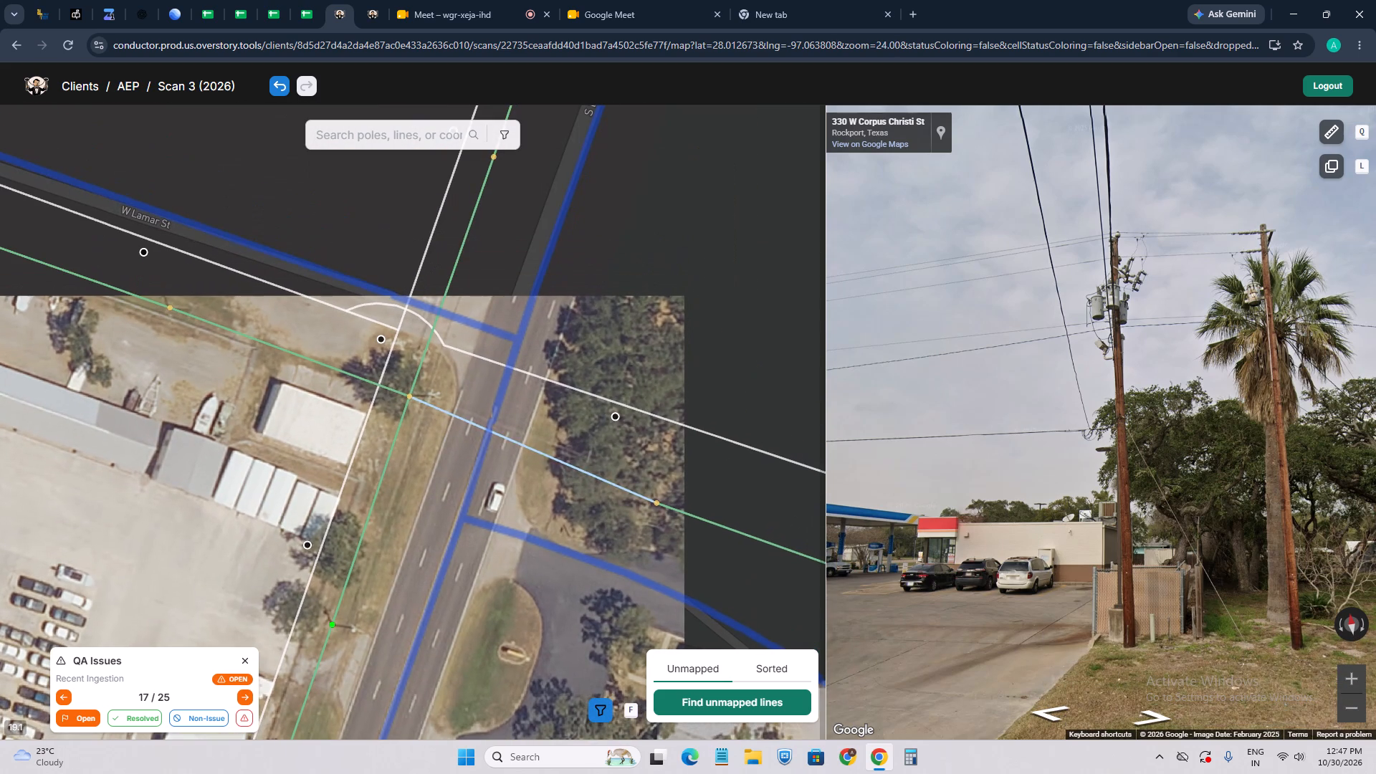
Go back to QA issue 14 of 25 and close Street View.
click(58, 699)
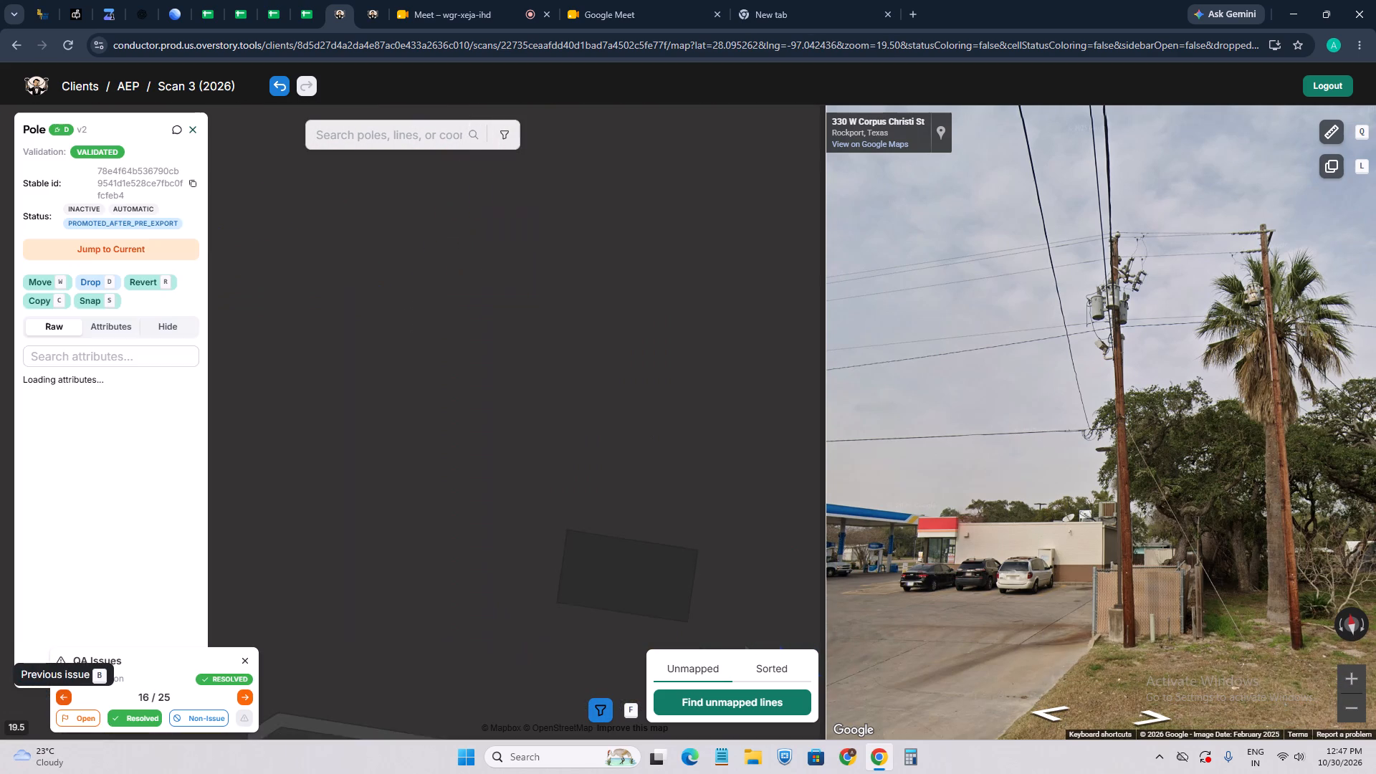
click(62, 699)
click(63, 697)
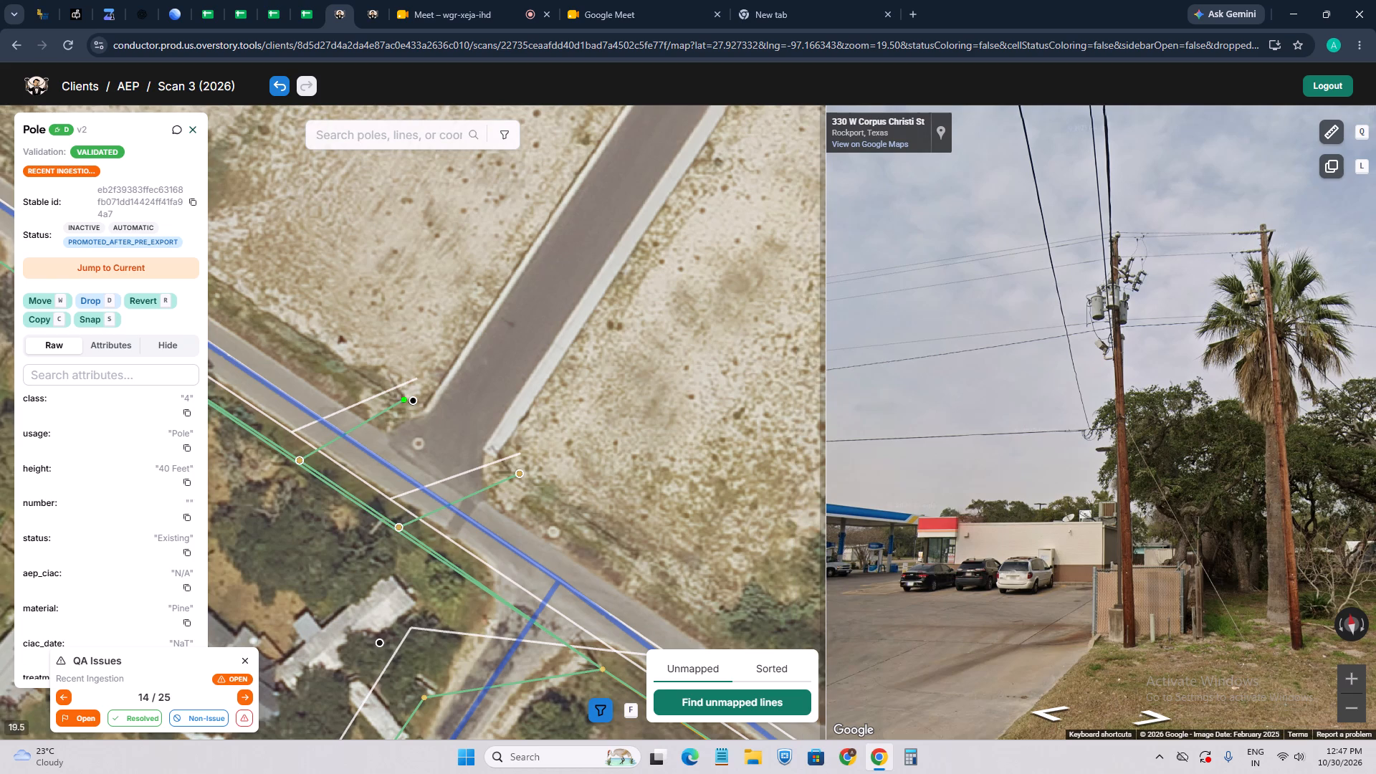
key(4)
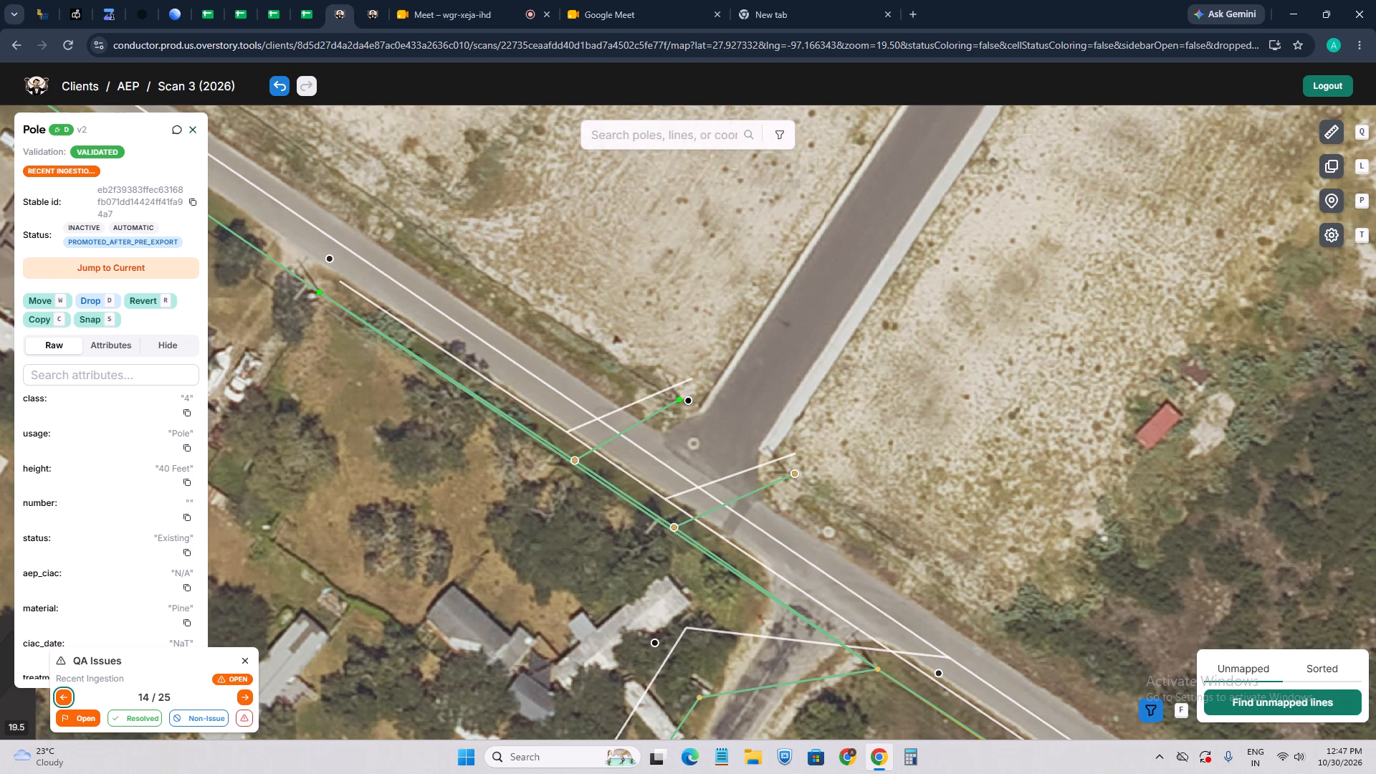
Show the grid to identify the cell around QA issue 14, and open cell 9738 in the other scan tab.
key(5)
scroll(502, 513, down, 3)
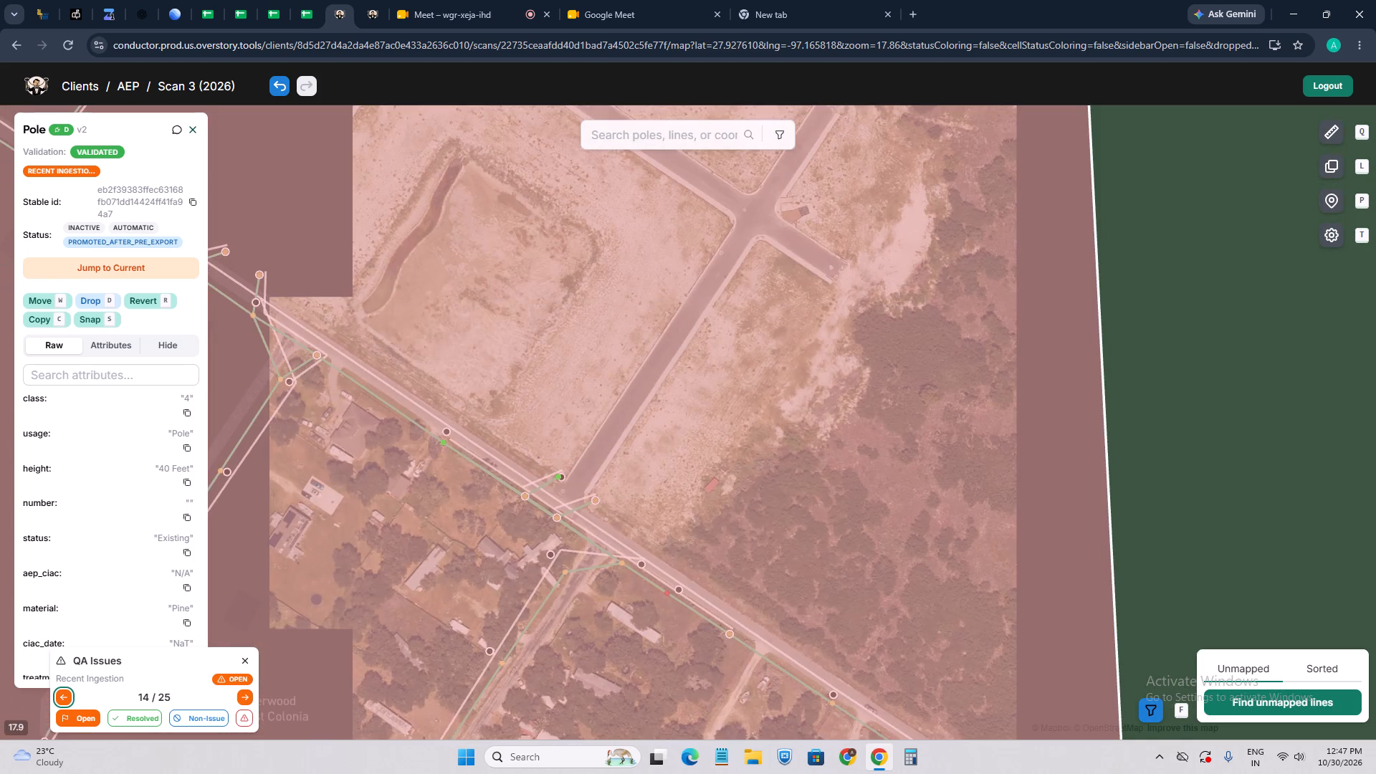
scroll(529, 482, down, 3)
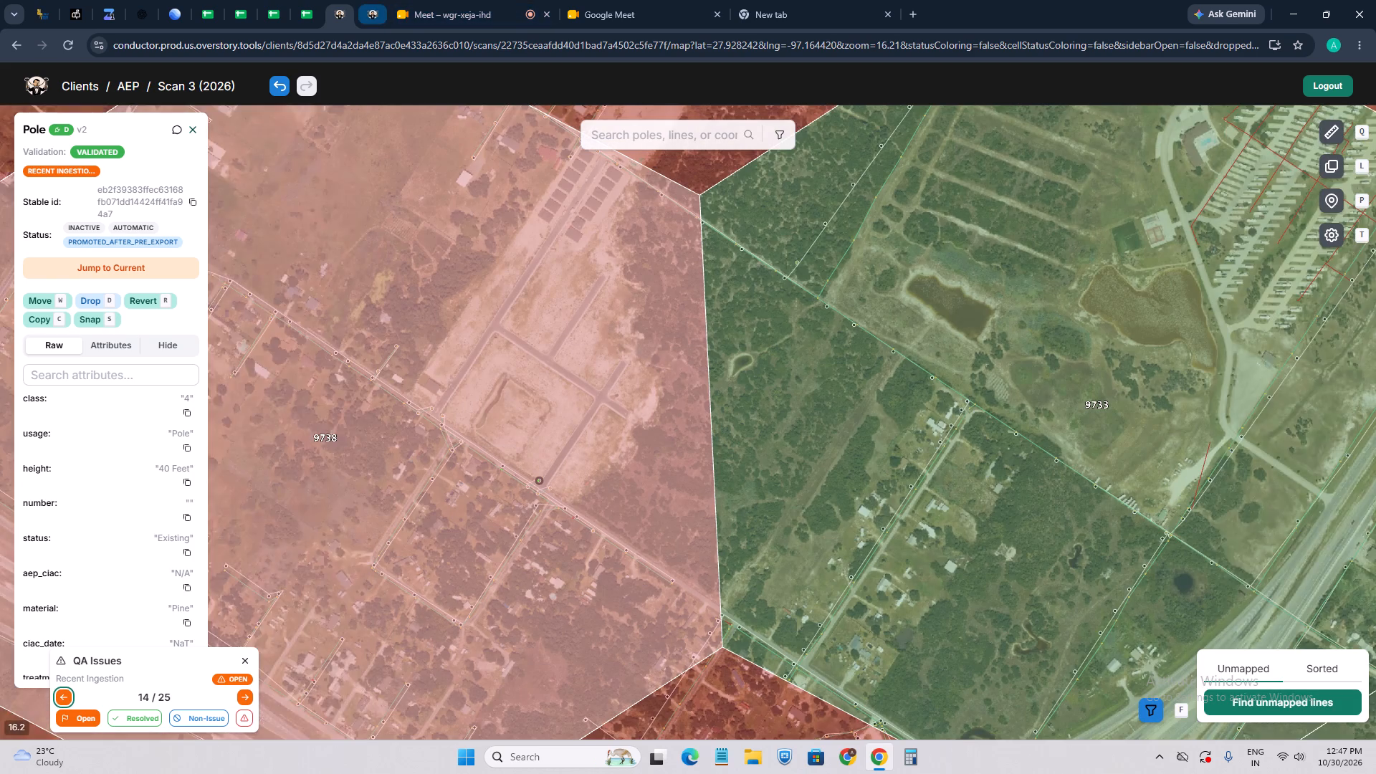
click(373, 11)
drag(752, 158, 656, 174)
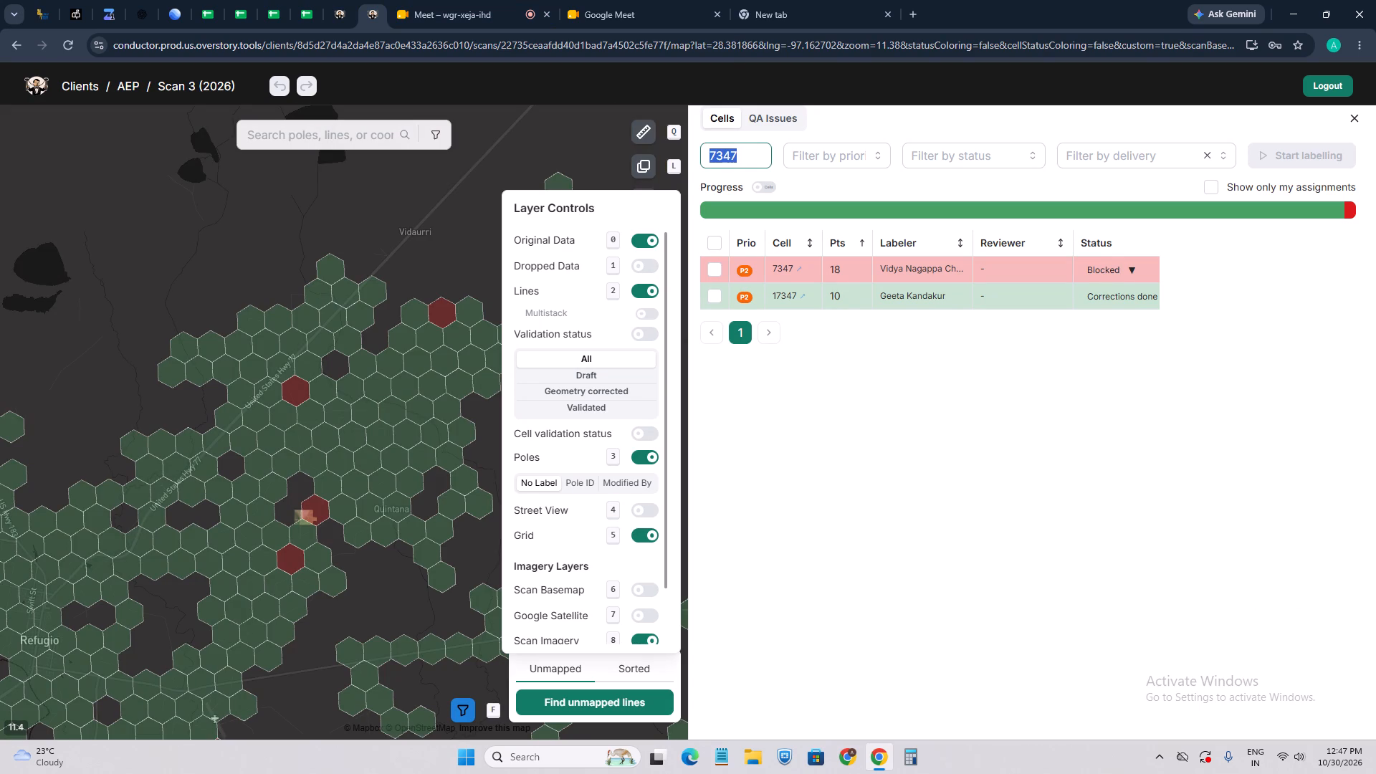
text(9738)
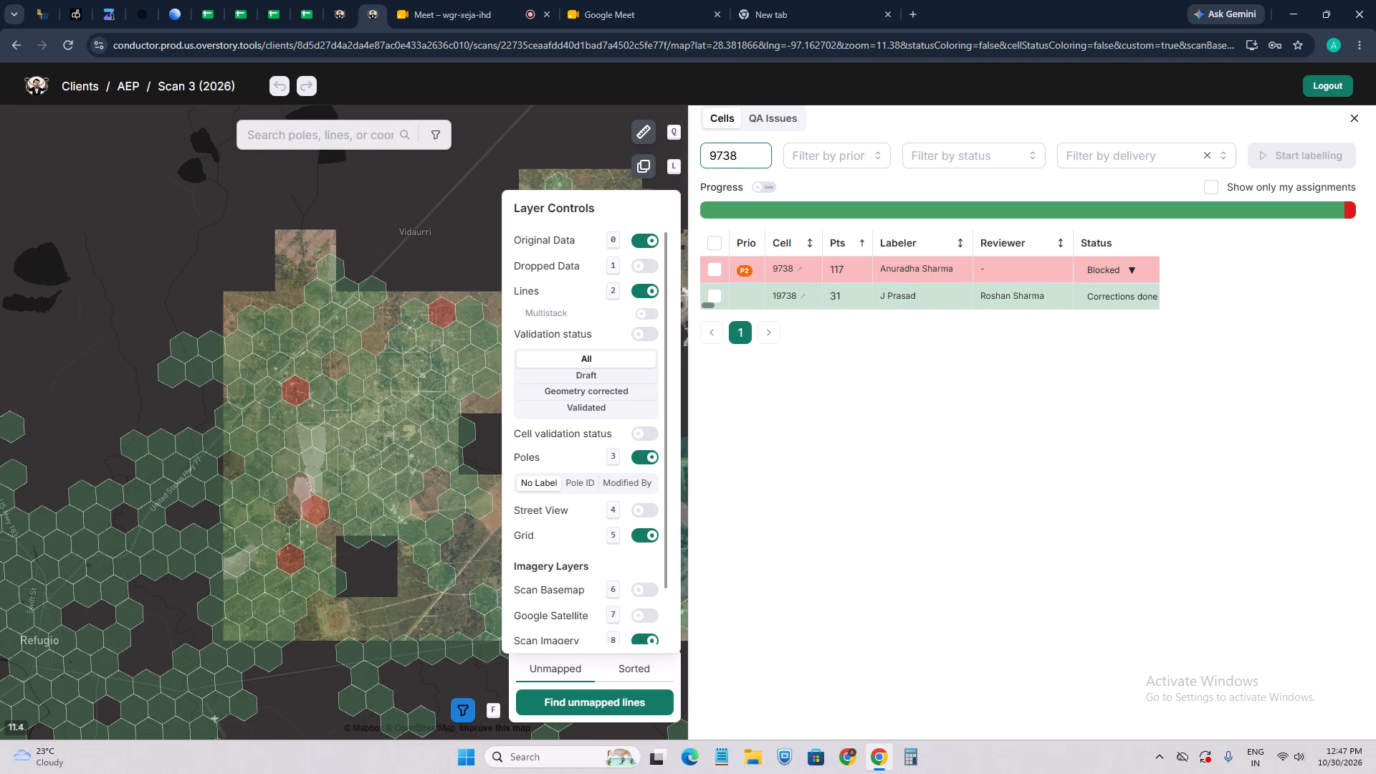
click(801, 269)
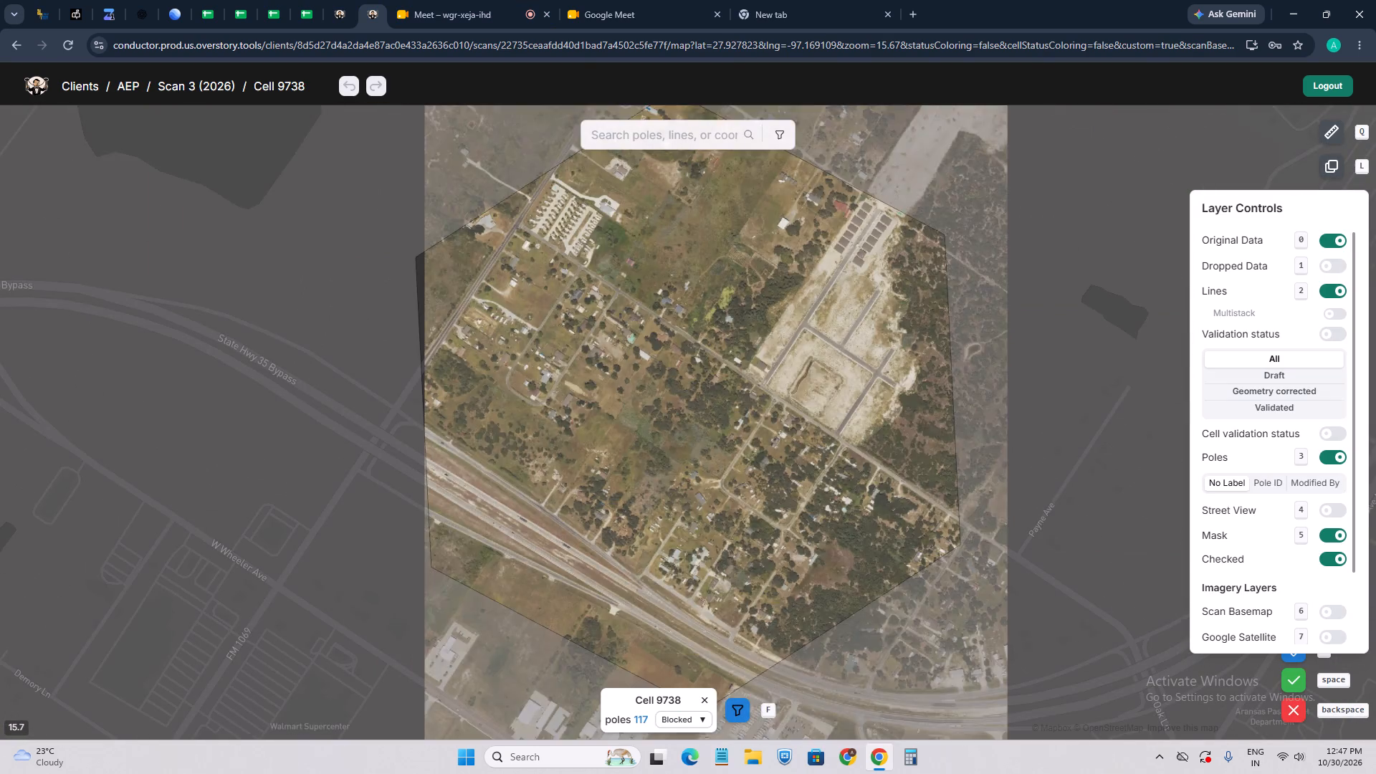
Filter cell 9738 to circuit 94CS1250 around the road junction at QA issue 14.
scroll(838, 438, up, 5)
drag(870, 469, 697, 464)
scroll(718, 469, up, 3)
click(731, 713)
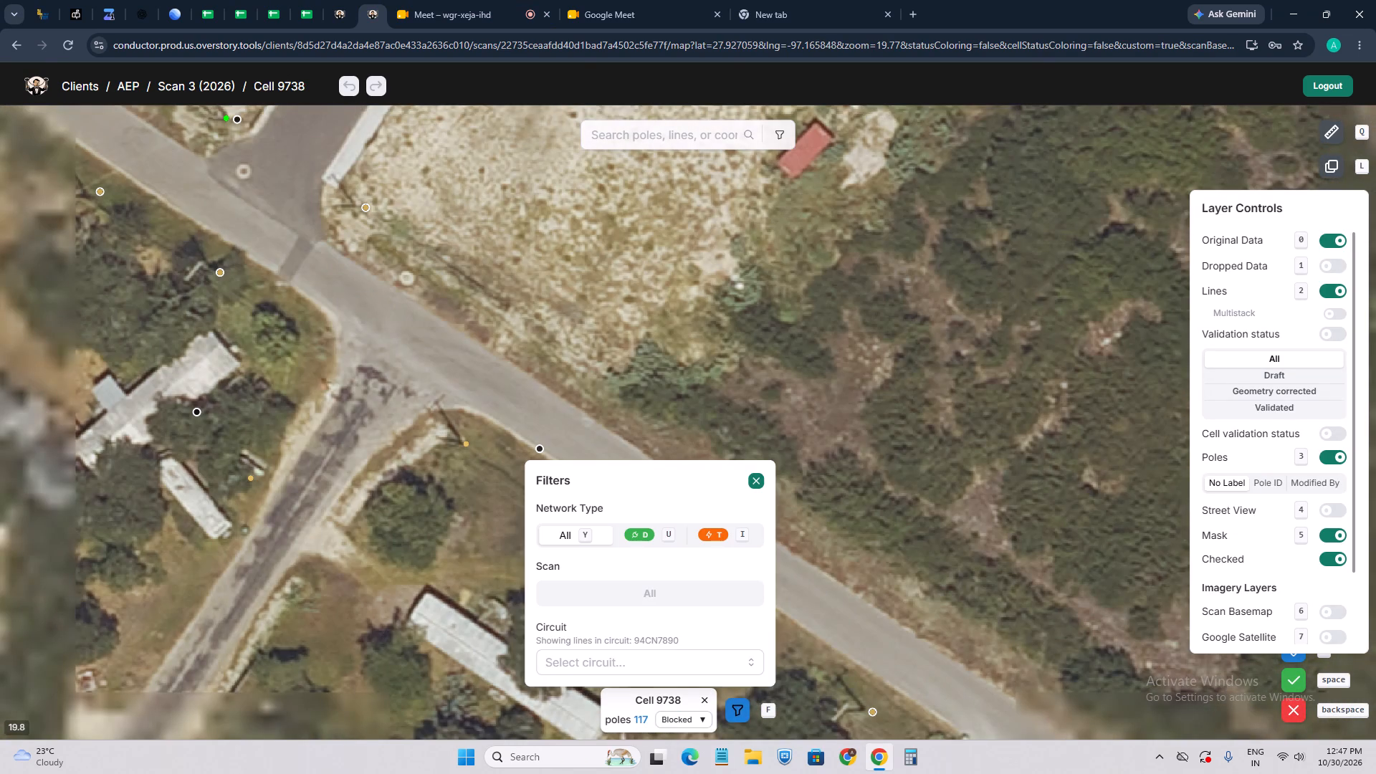
click(682, 663)
click(606, 720)
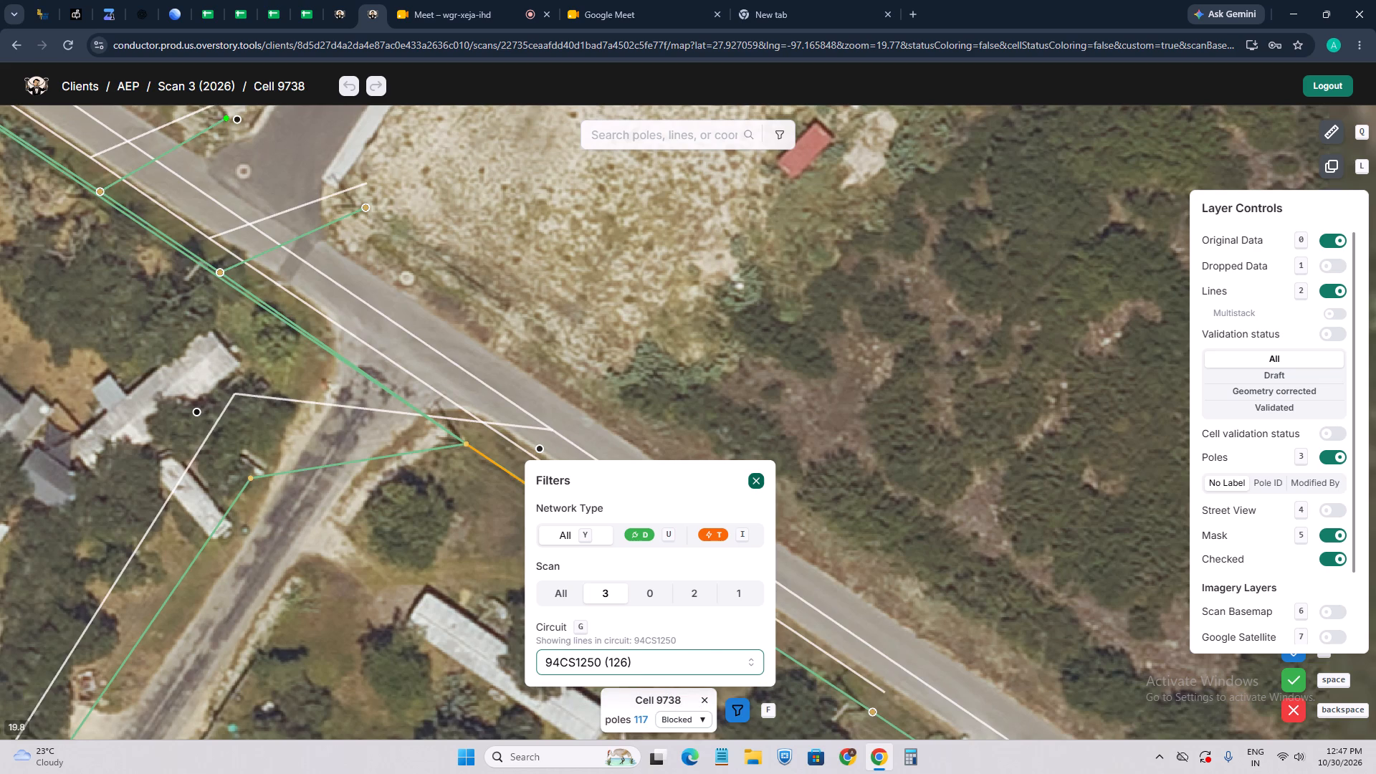
click(763, 479)
Compare the lines at the junction by filtering to circuit 94CS8270, and restore the filter to 94CS1250.
drag(230, 338, 605, 496)
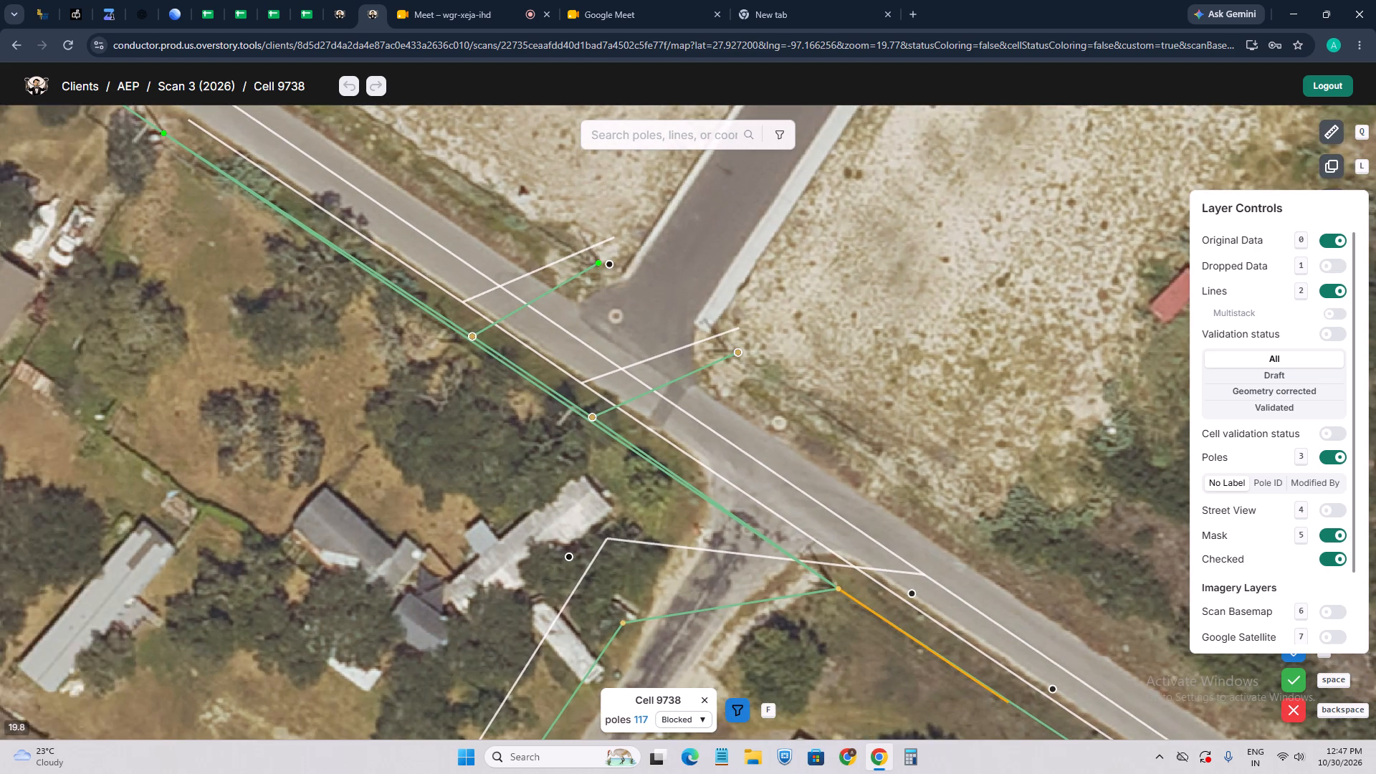
drag(441, 348, 457, 504)
scroll(507, 479, up, 2)
scroll(486, 529, down, 3)
drag(522, 606, 392, 450)
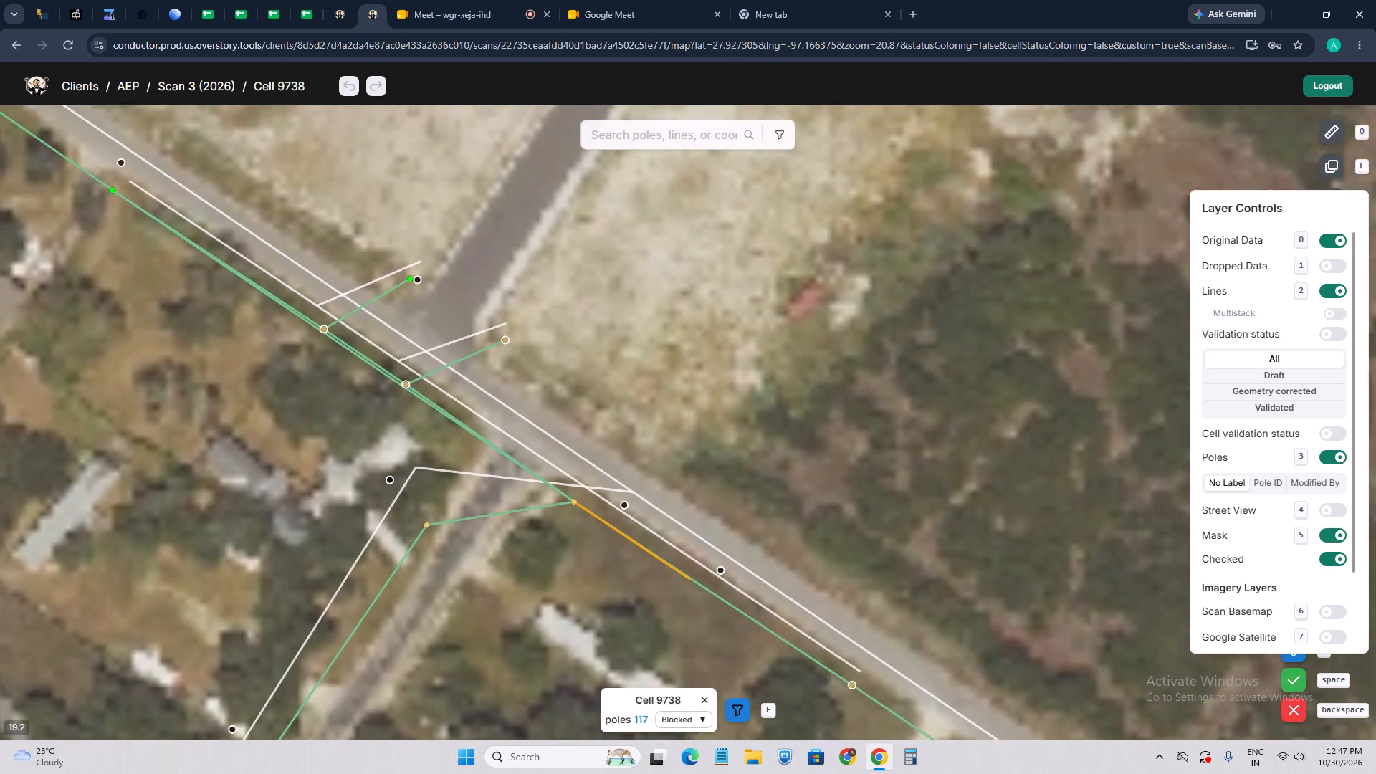
click(734, 722)
click(646, 659)
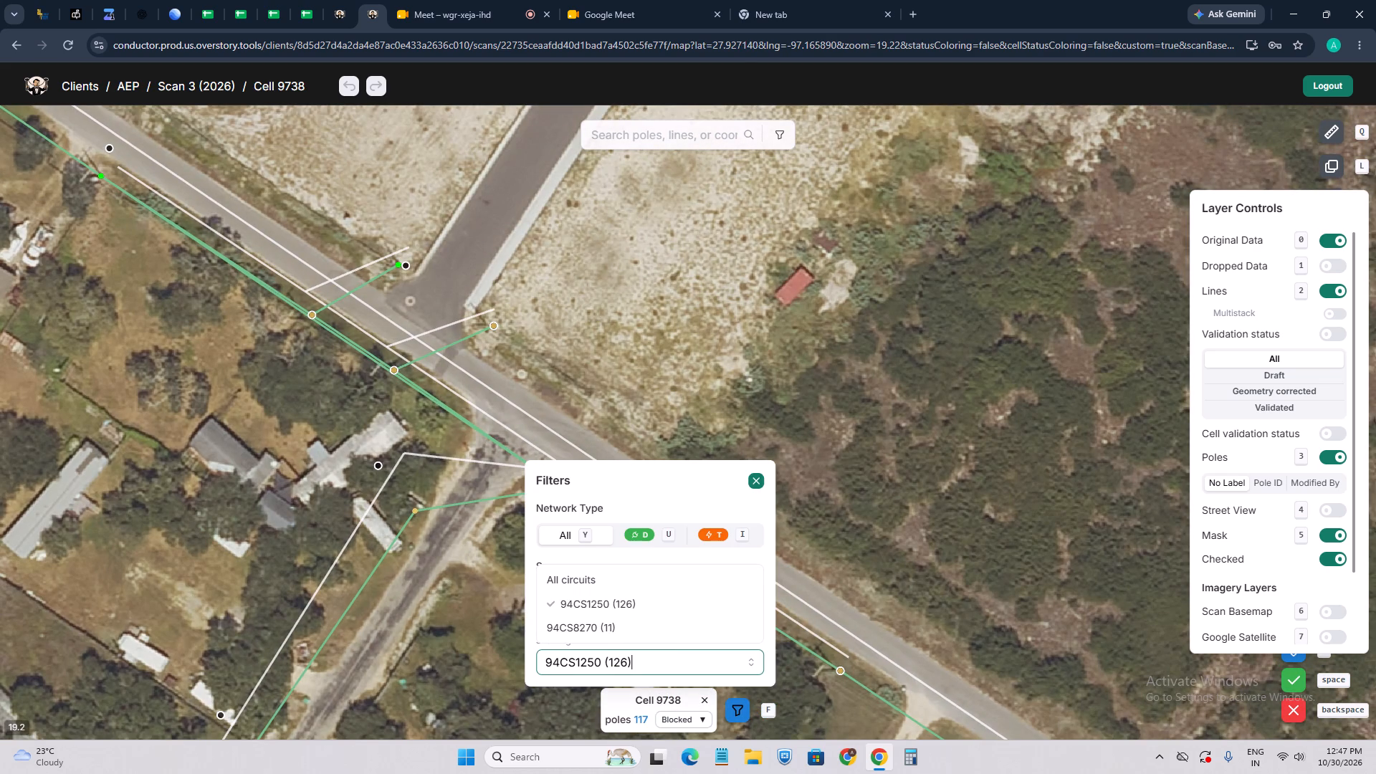
click(589, 623)
click(755, 487)
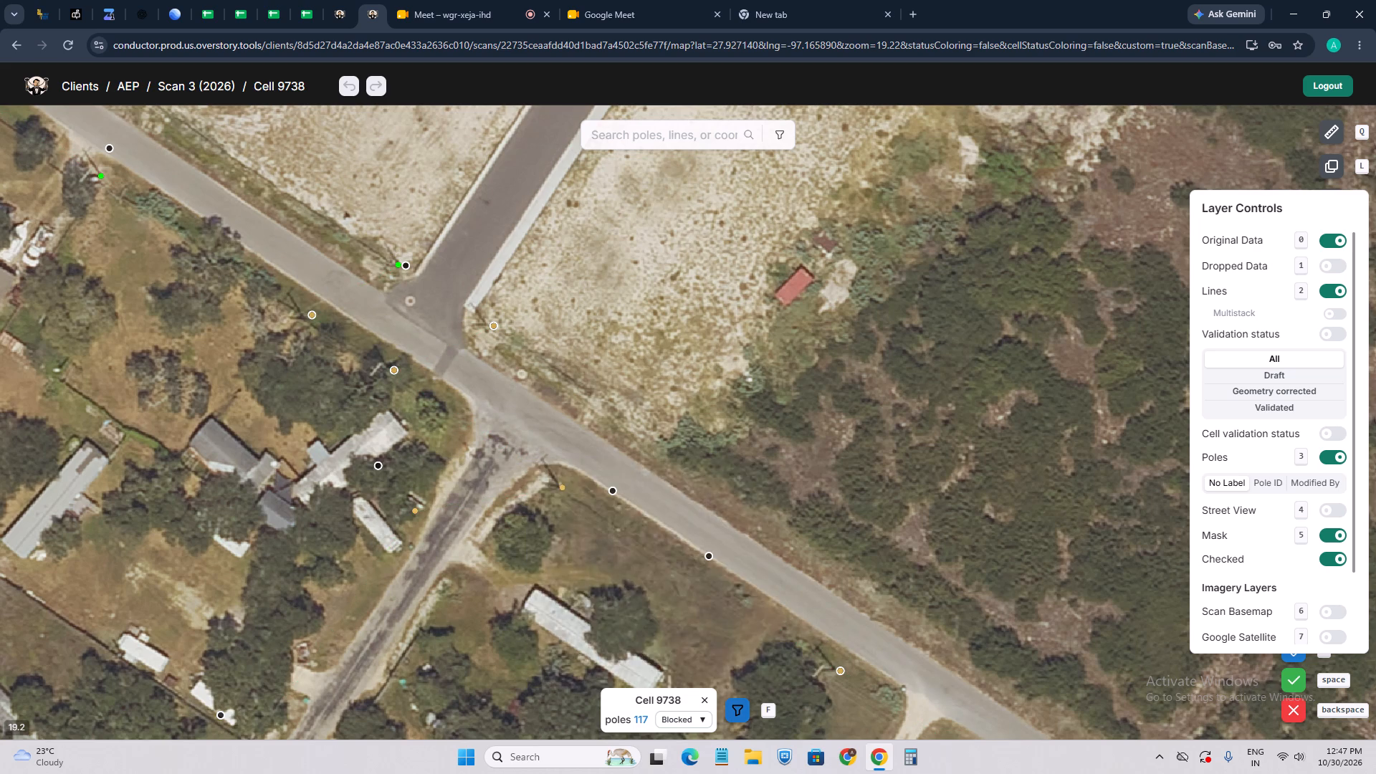
click(730, 713)
click(712, 668)
click(636, 601)
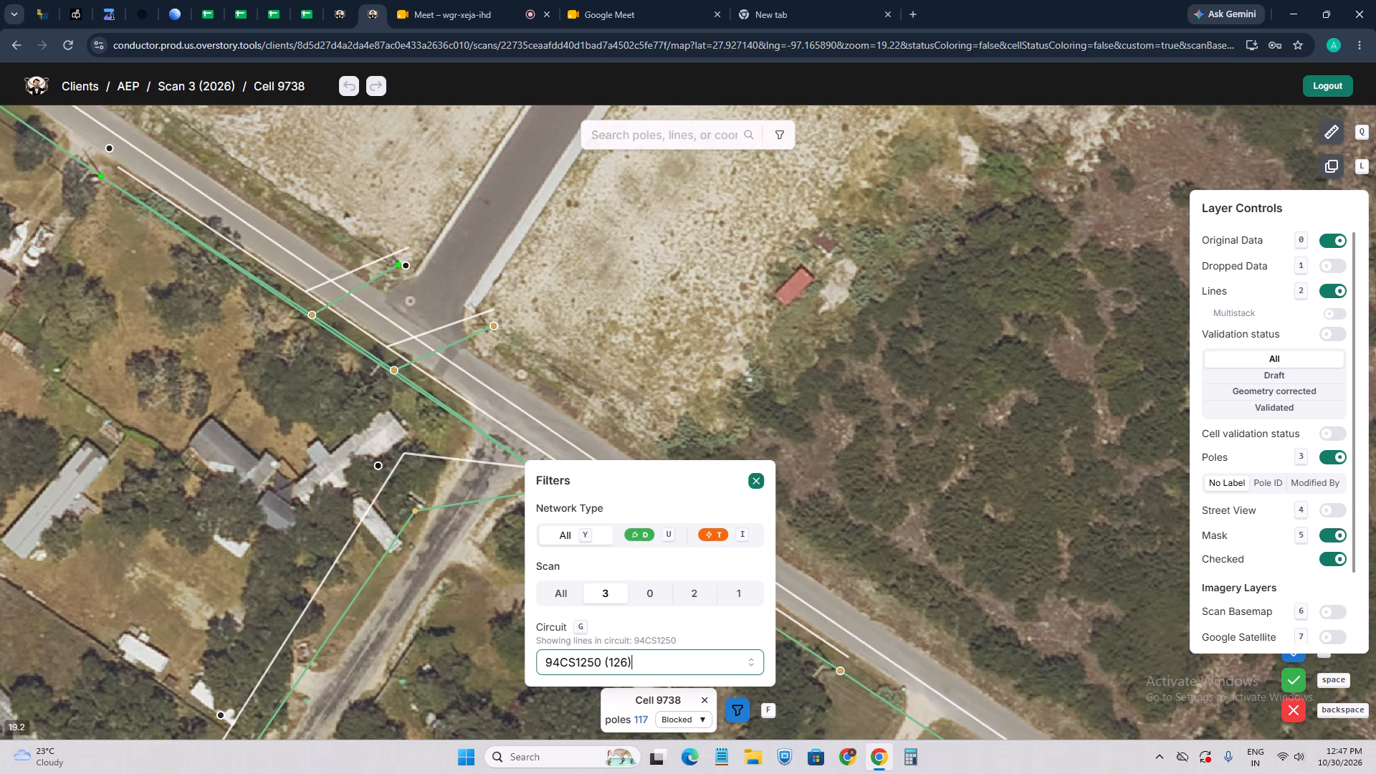
click(757, 480)
Examine the unmapped line southeast of the junction and the original lines and poles along the road in cell 9738.
scroll(641, 513, up, 3)
drag(598, 584, 489, 491)
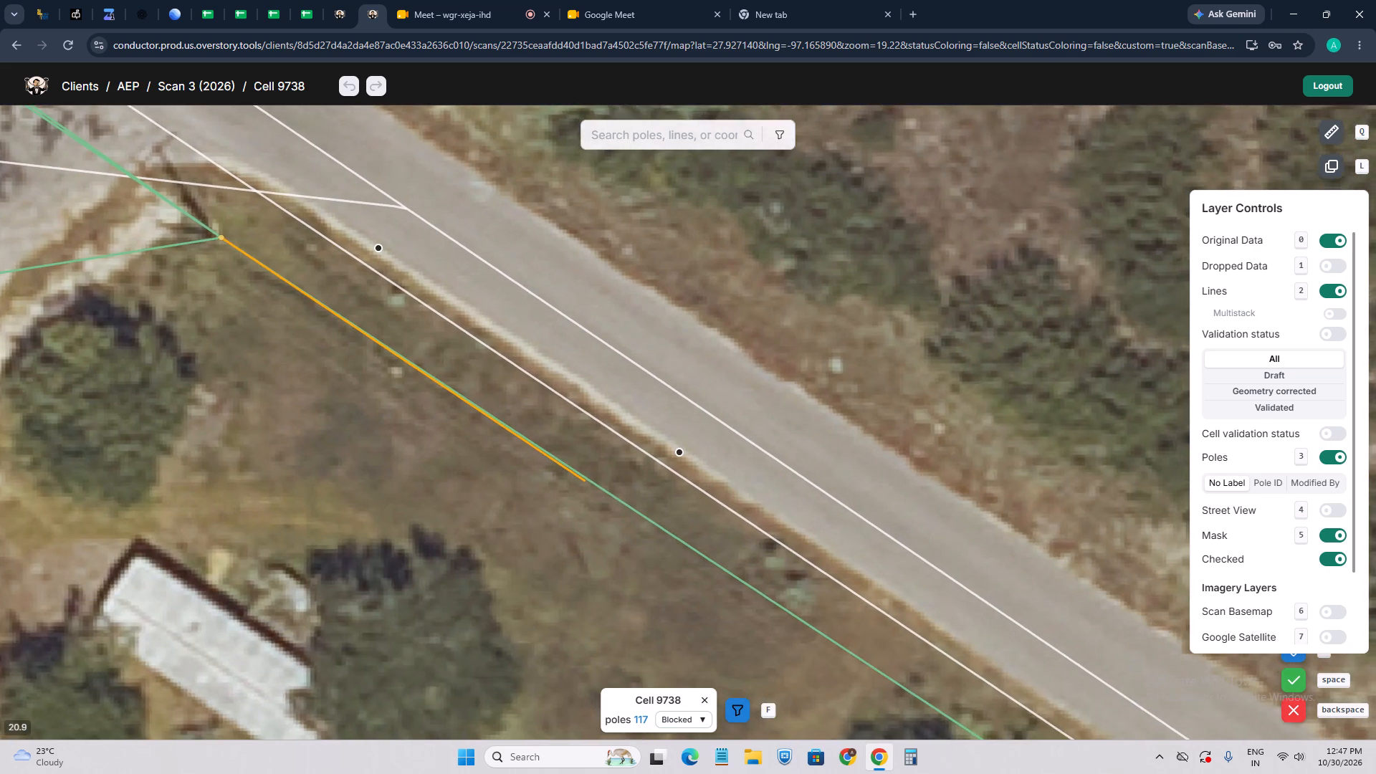
scroll(551, 472, up, 2)
click(618, 491)
scroll(462, 492, down, 4)
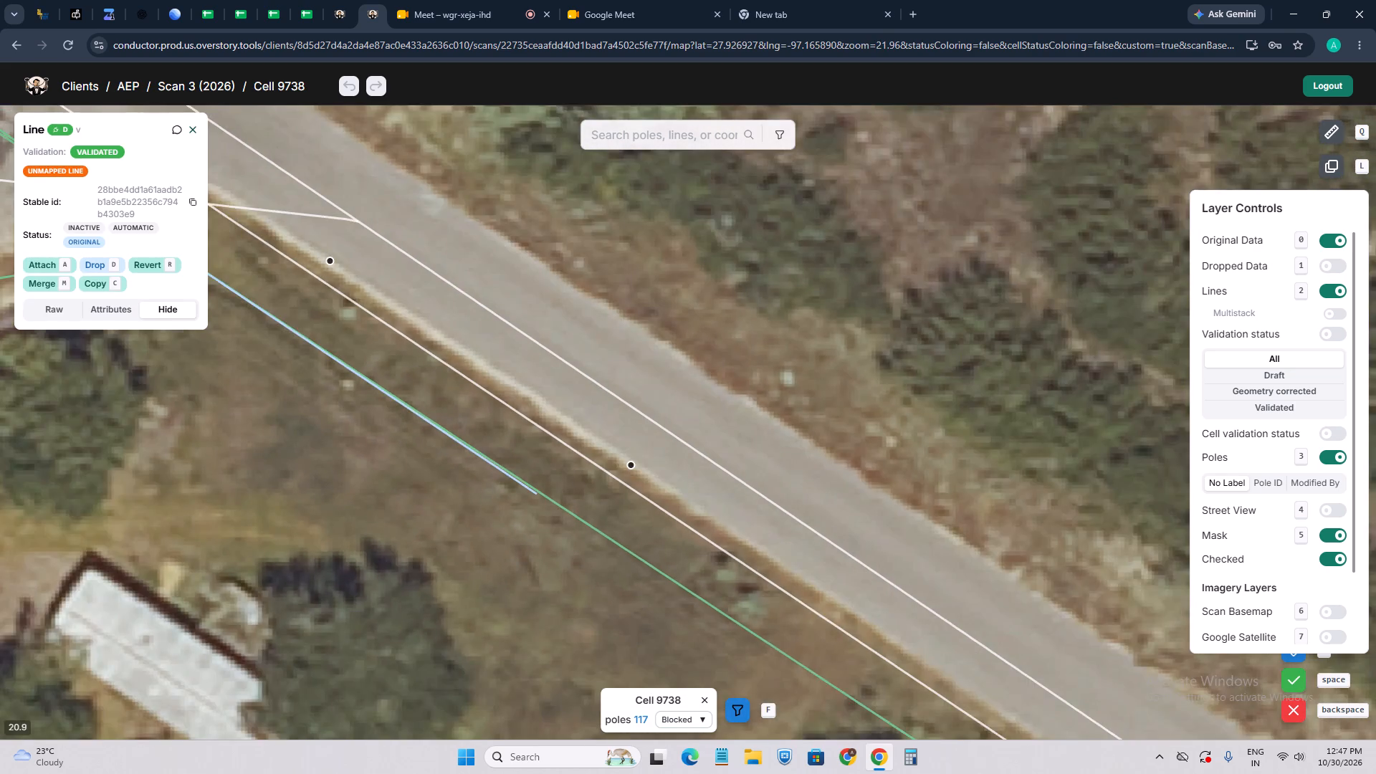
drag(447, 527, 600, 596)
drag(429, 499, 592, 649)
drag(320, 362, 492, 543)
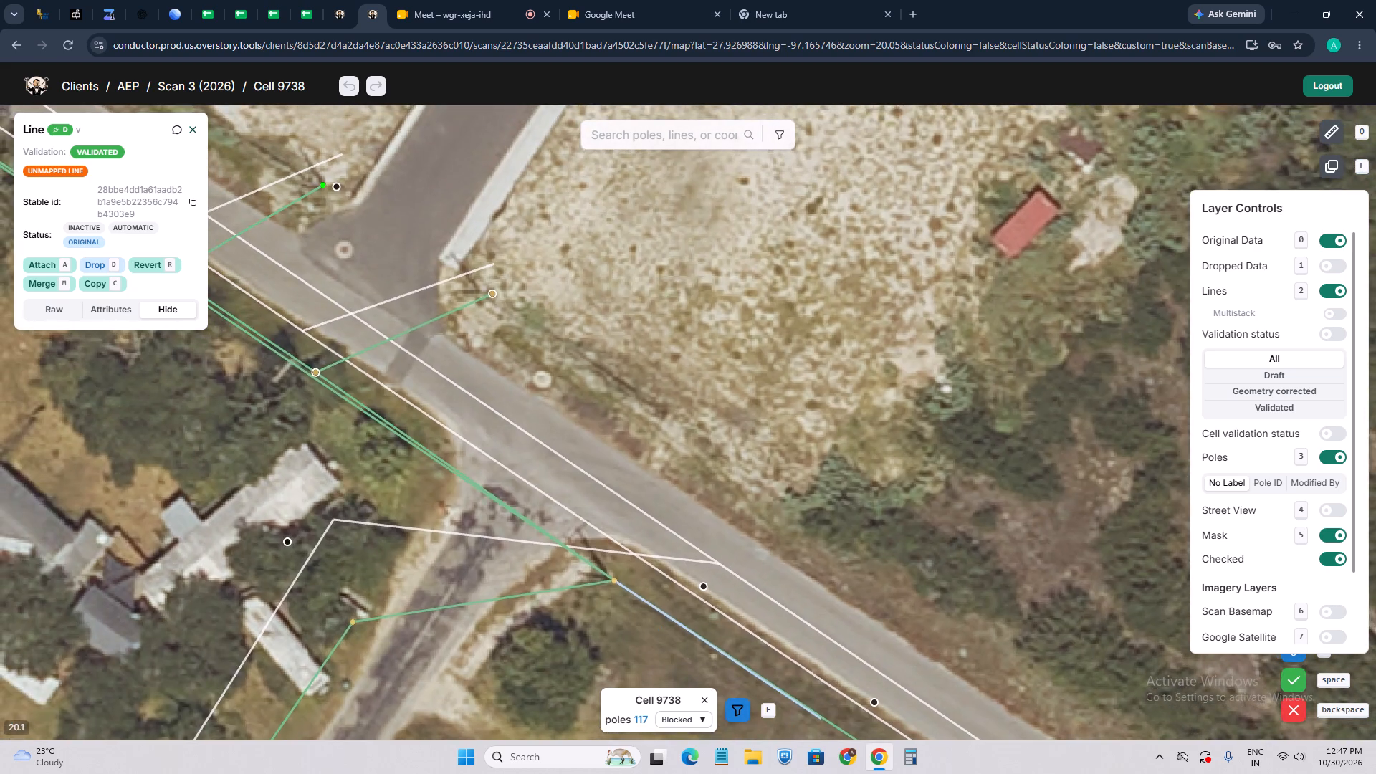
drag(492, 543, 502, 551)
drag(375, 436, 527, 584)
drag(305, 446, 551, 601)
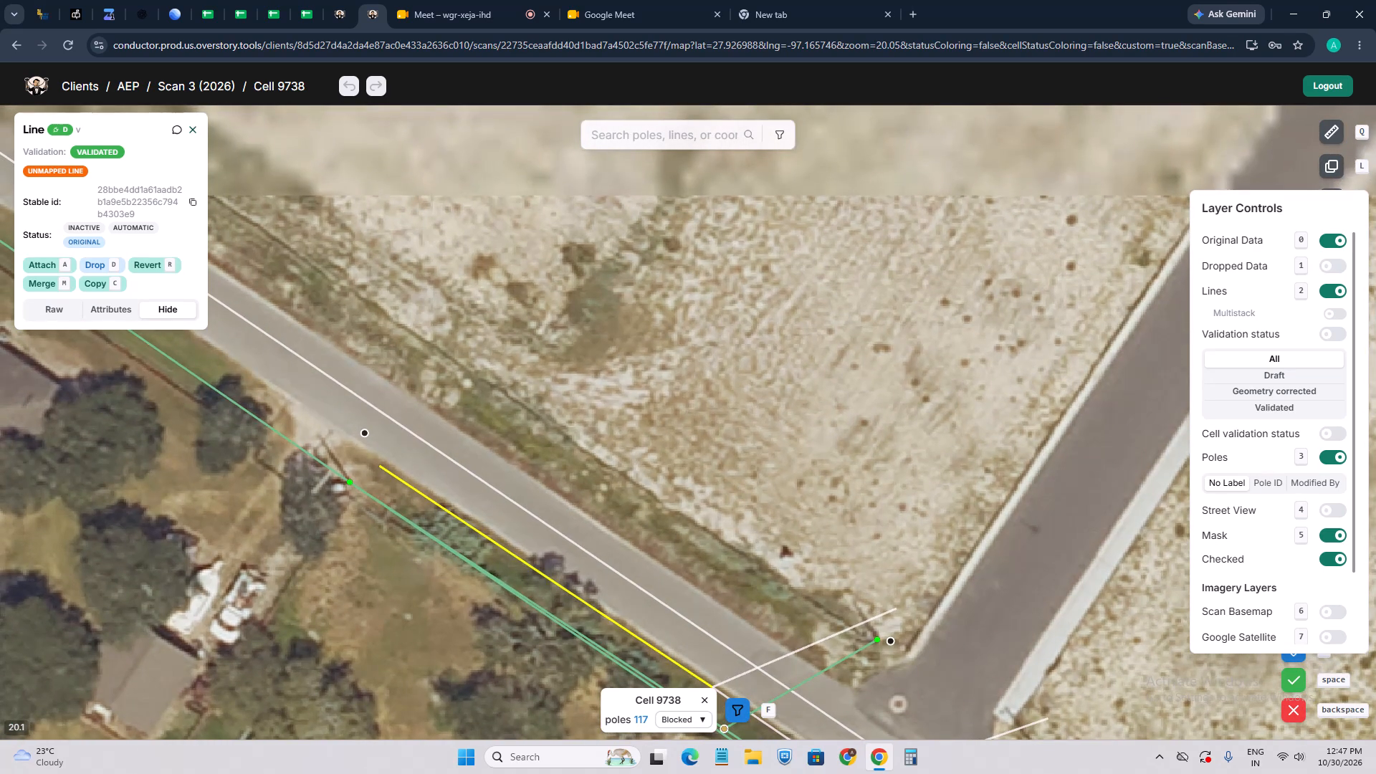
drag(565, 646, 444, 499)
scroll(553, 472, up, 1)
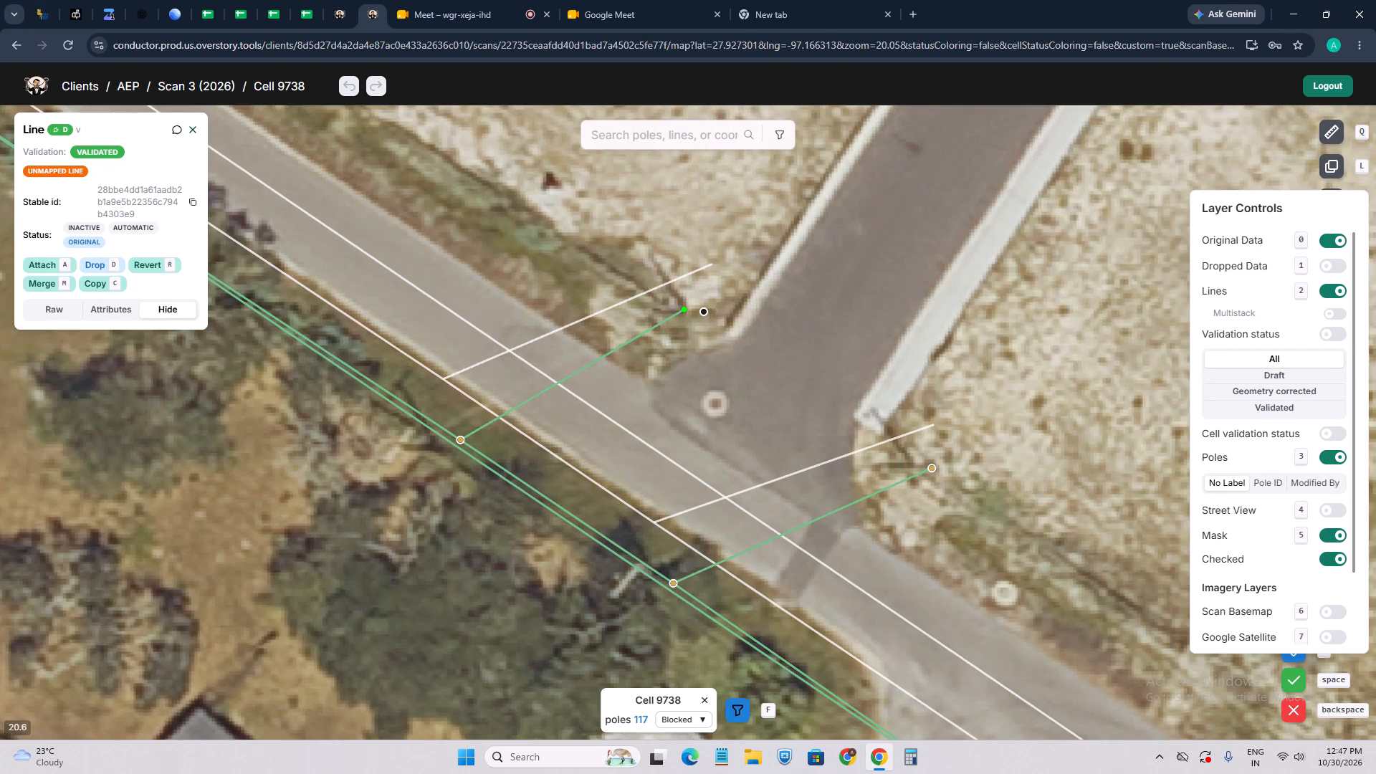
scroll(578, 442, down, 2)
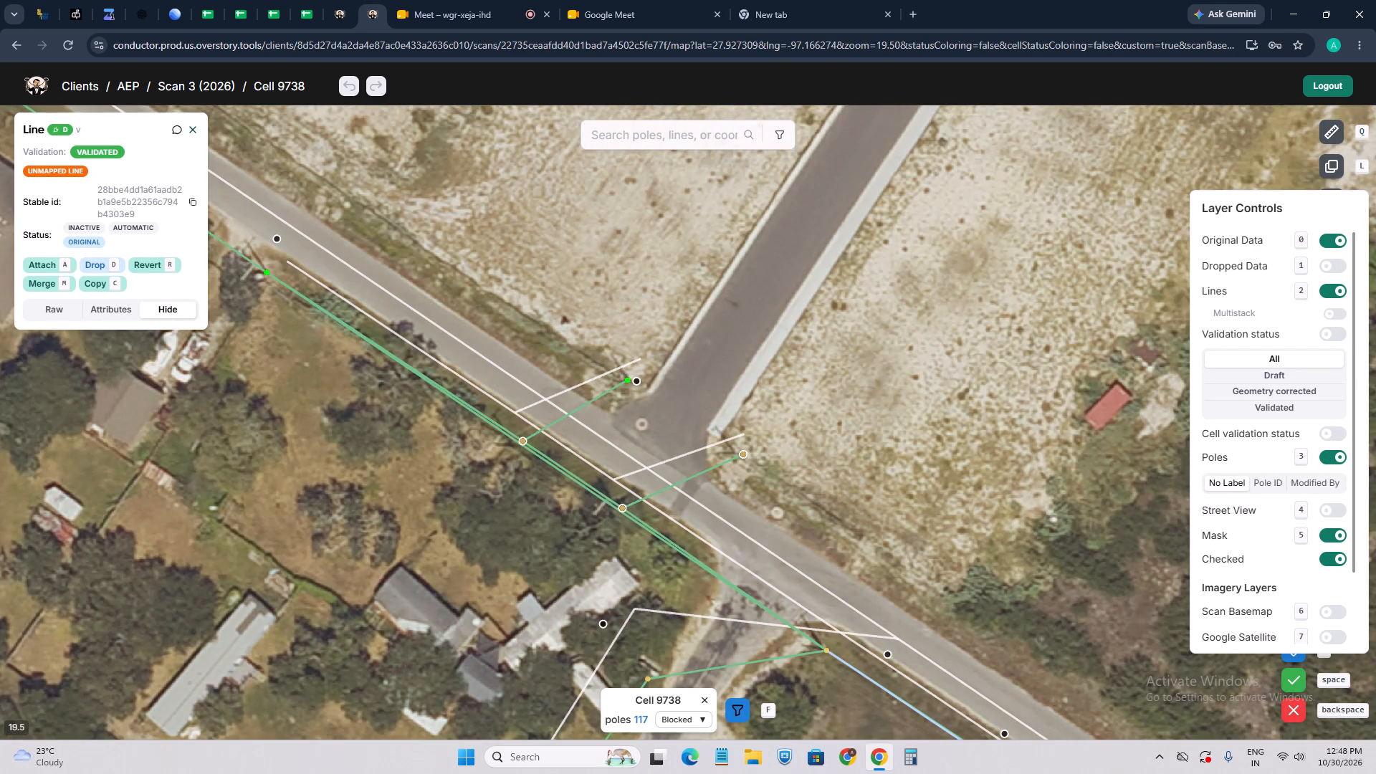
drag(616, 522, 616, 401)
drag(591, 413, 579, 489)
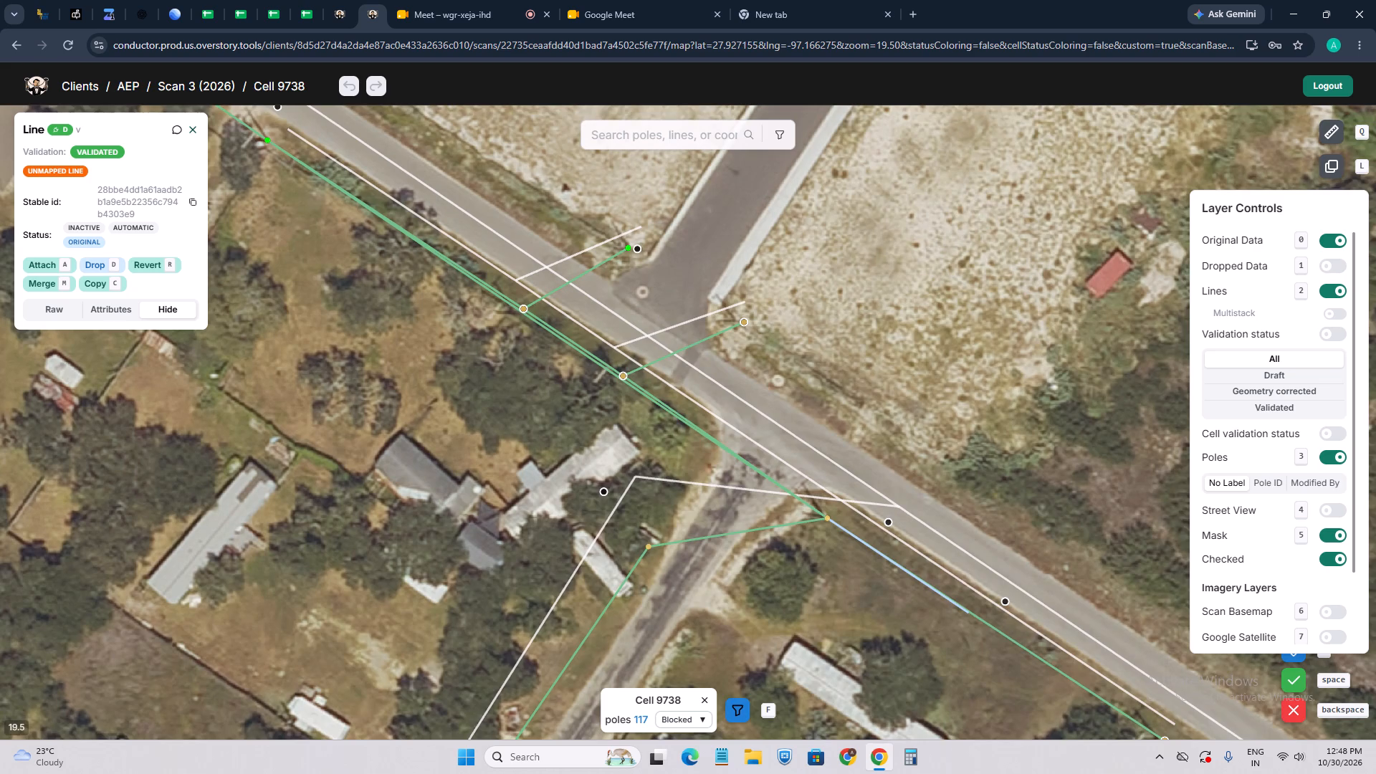
drag(579, 489, 583, 541)
Return to the scan tab with QA issue 14 and hide the grid over the junction.
click(342, 12)
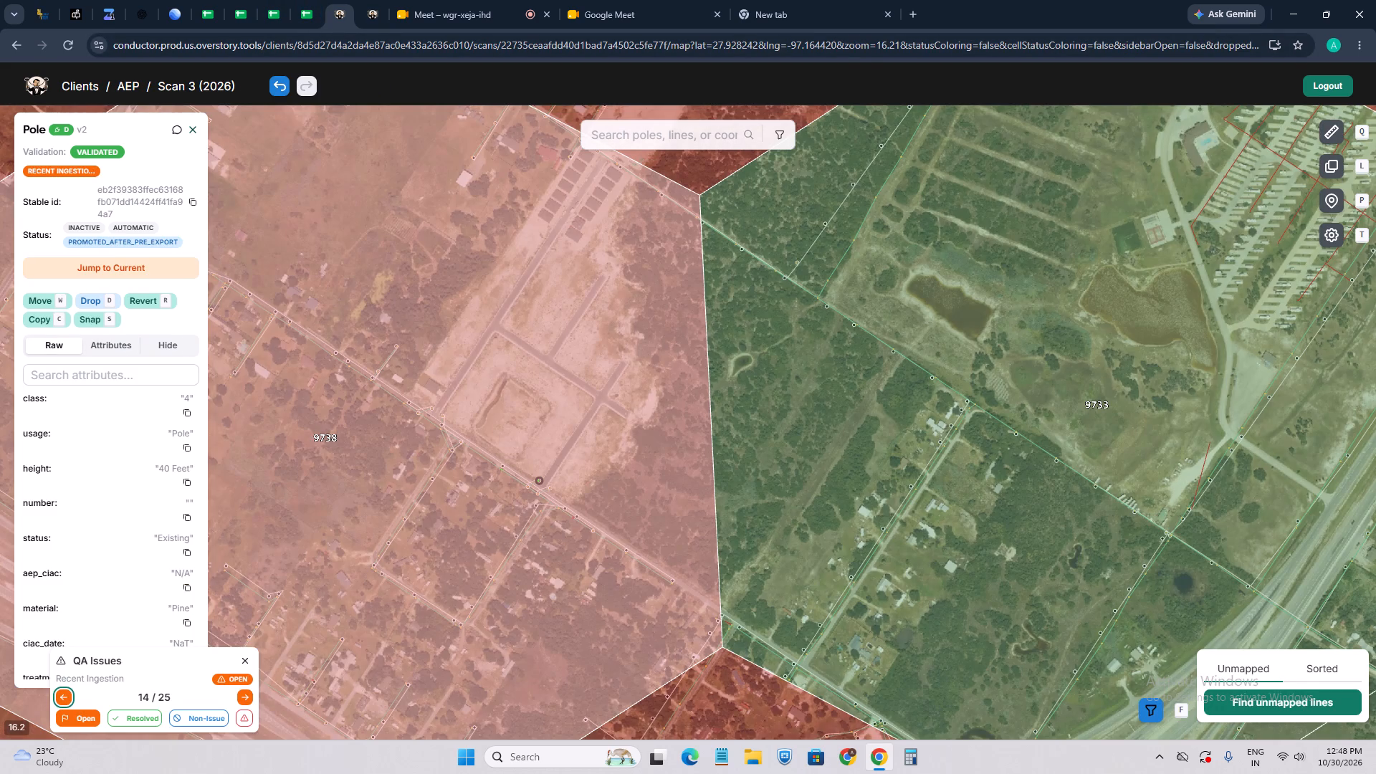
scroll(454, 477, up, 2)
key(4)
text(45)
scroll(560, 445, up, 5)
drag(611, 554, 515, 415)
drag(684, 558, 605, 573)
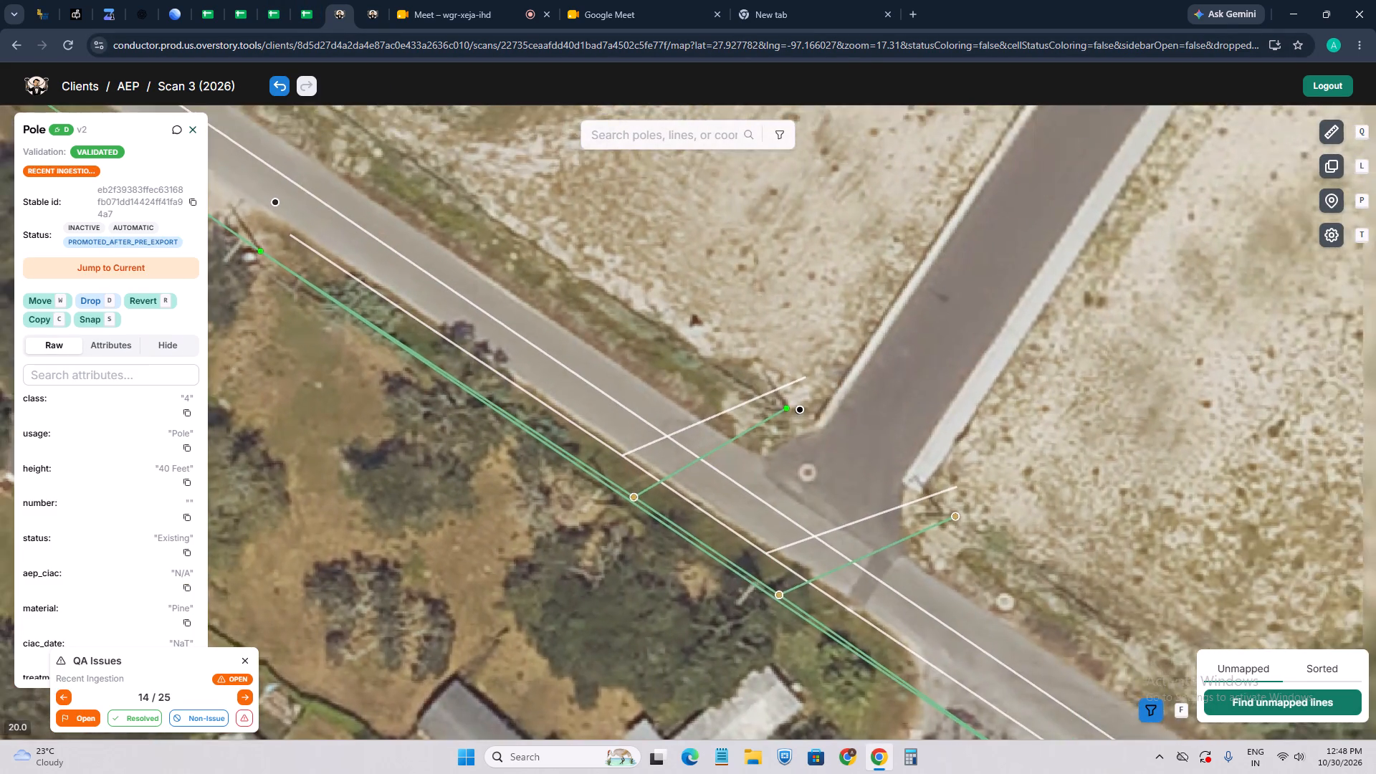
Inspect the overlapping lines running between the poles along the southwest side of the road at the junction.
scroll(637, 554, up, 1)
click(707, 530)
drag(621, 623, 553, 565)
drag(786, 603, 722, 544)
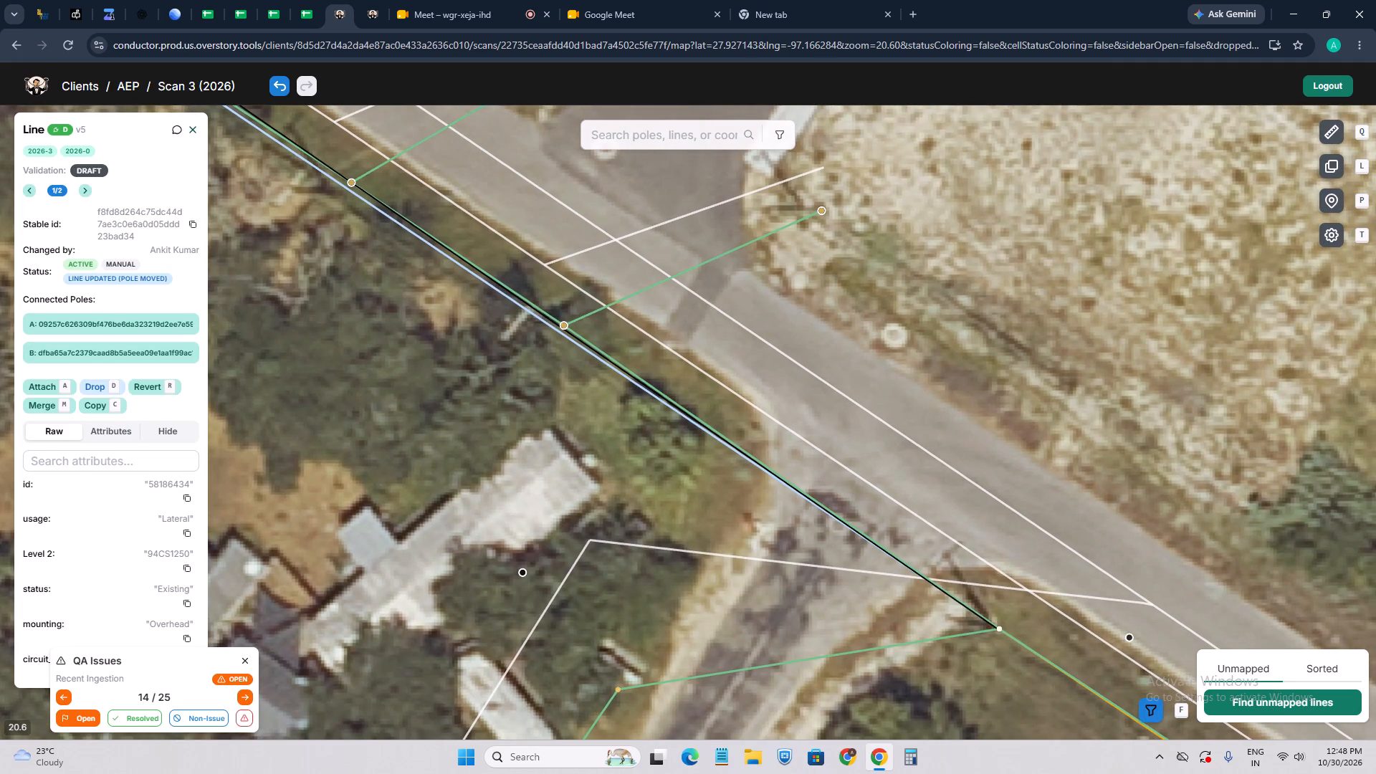
click(90, 193)
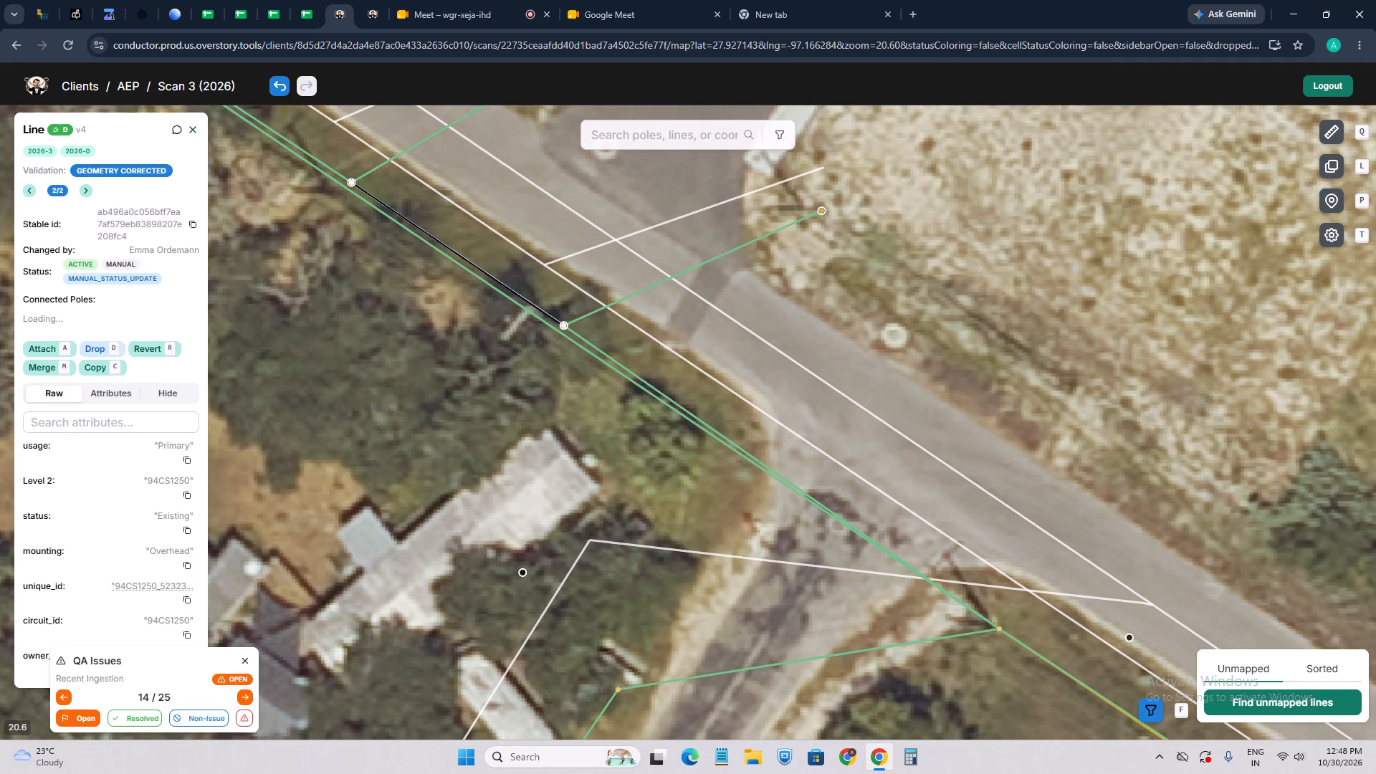
drag(486, 350, 481, 454)
click(466, 453)
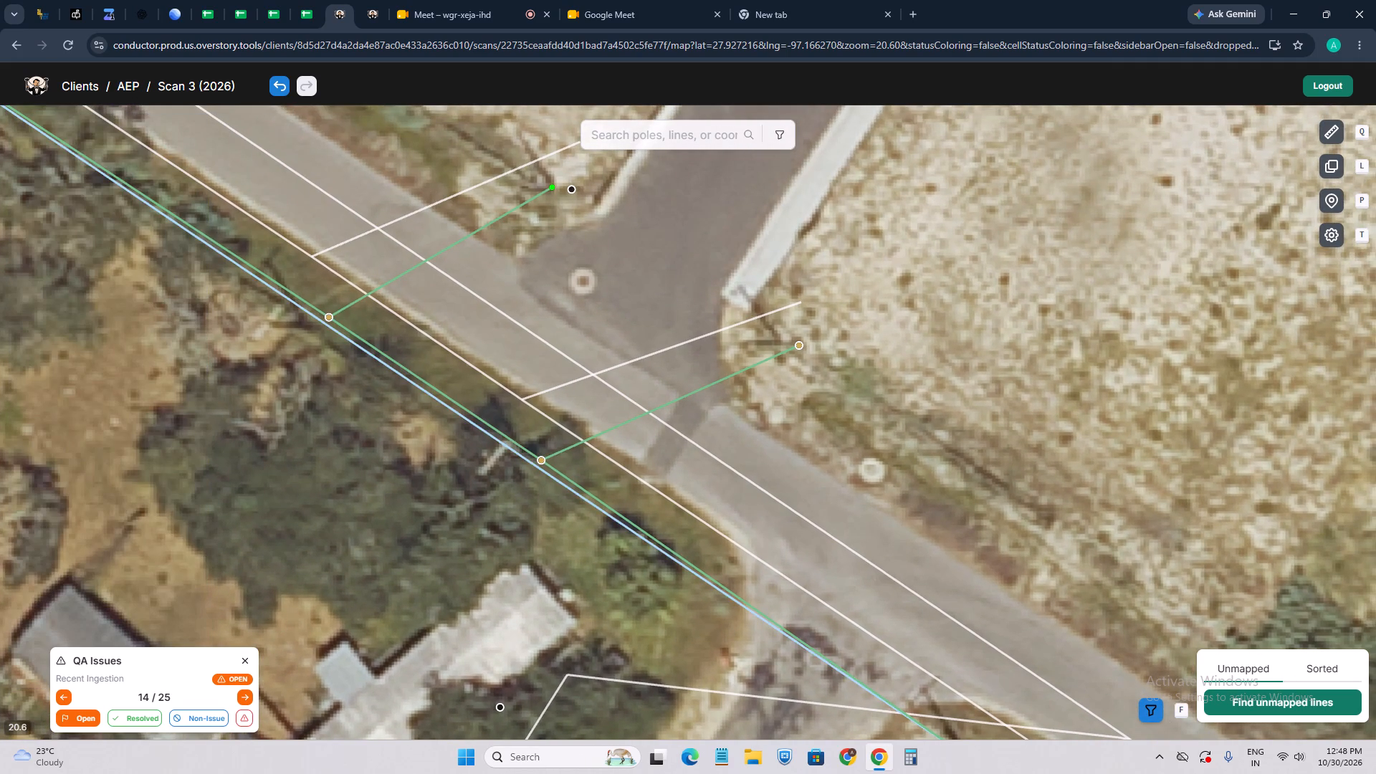
Add the comment "Excess line" to the long lateral line bypassing the two intermediate poles southwest of the road, and drop it.
click(464, 424)
scroll(467, 506, down, 2)
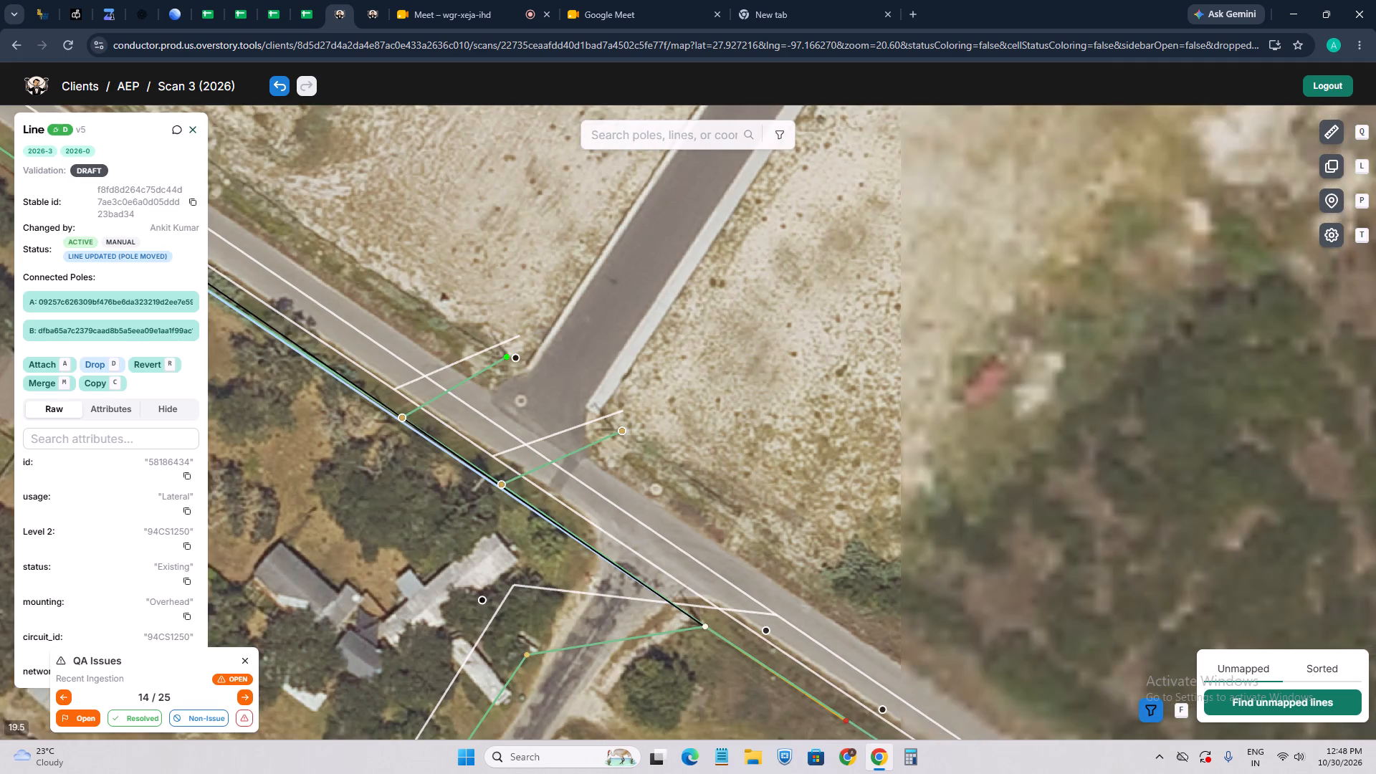
drag(555, 572, 507, 412)
drag(702, 545, 633, 479)
scroll(730, 470, up, 2)
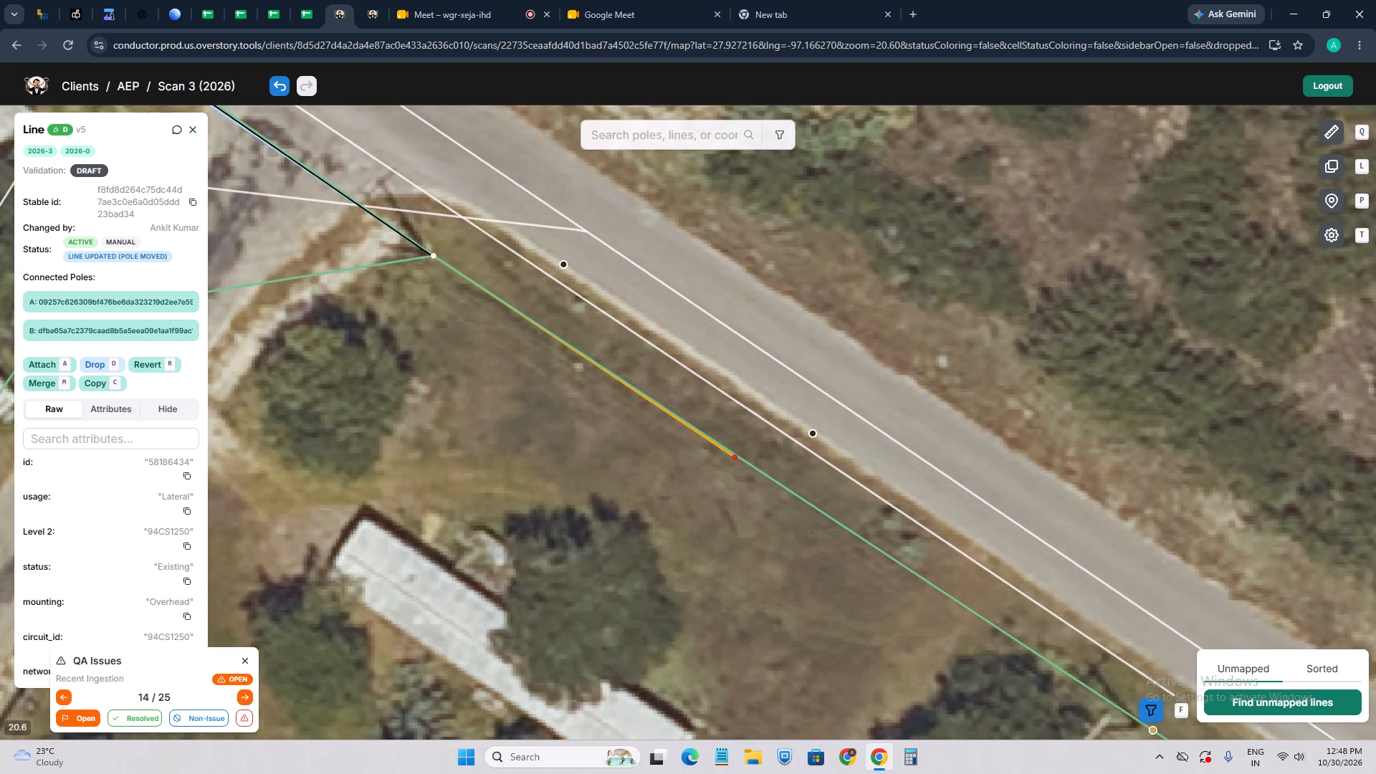
scroll(733, 468, down, 3)
drag(640, 441, 763, 592)
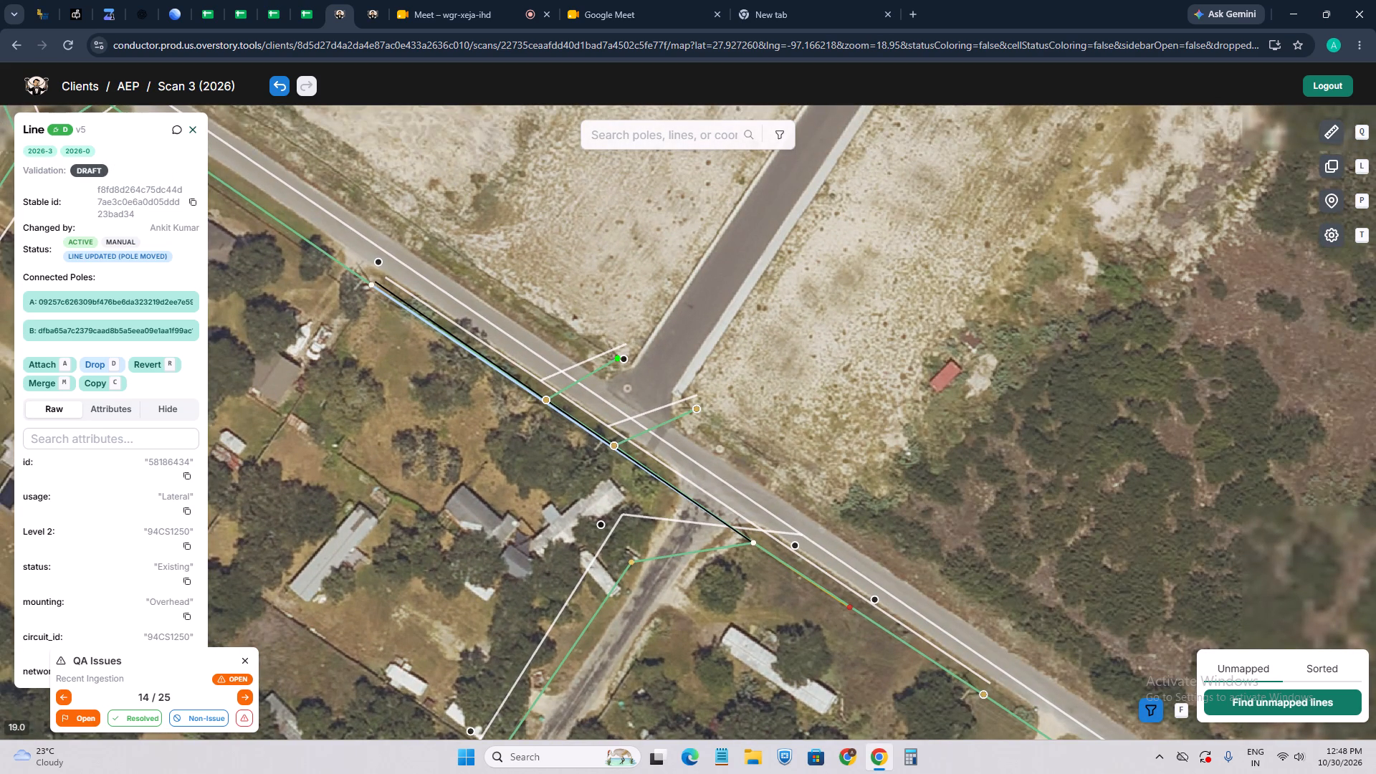
click(171, 128)
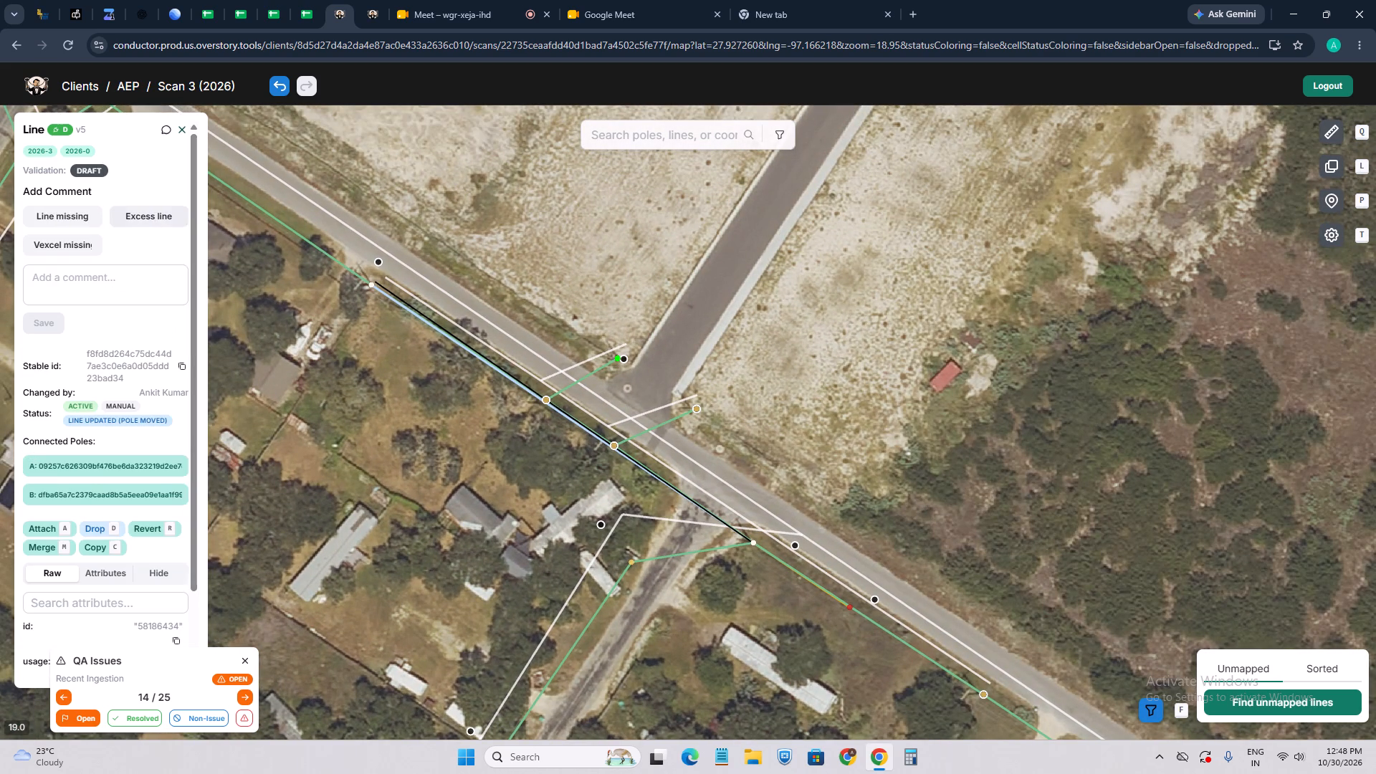
click(157, 224)
key(d)
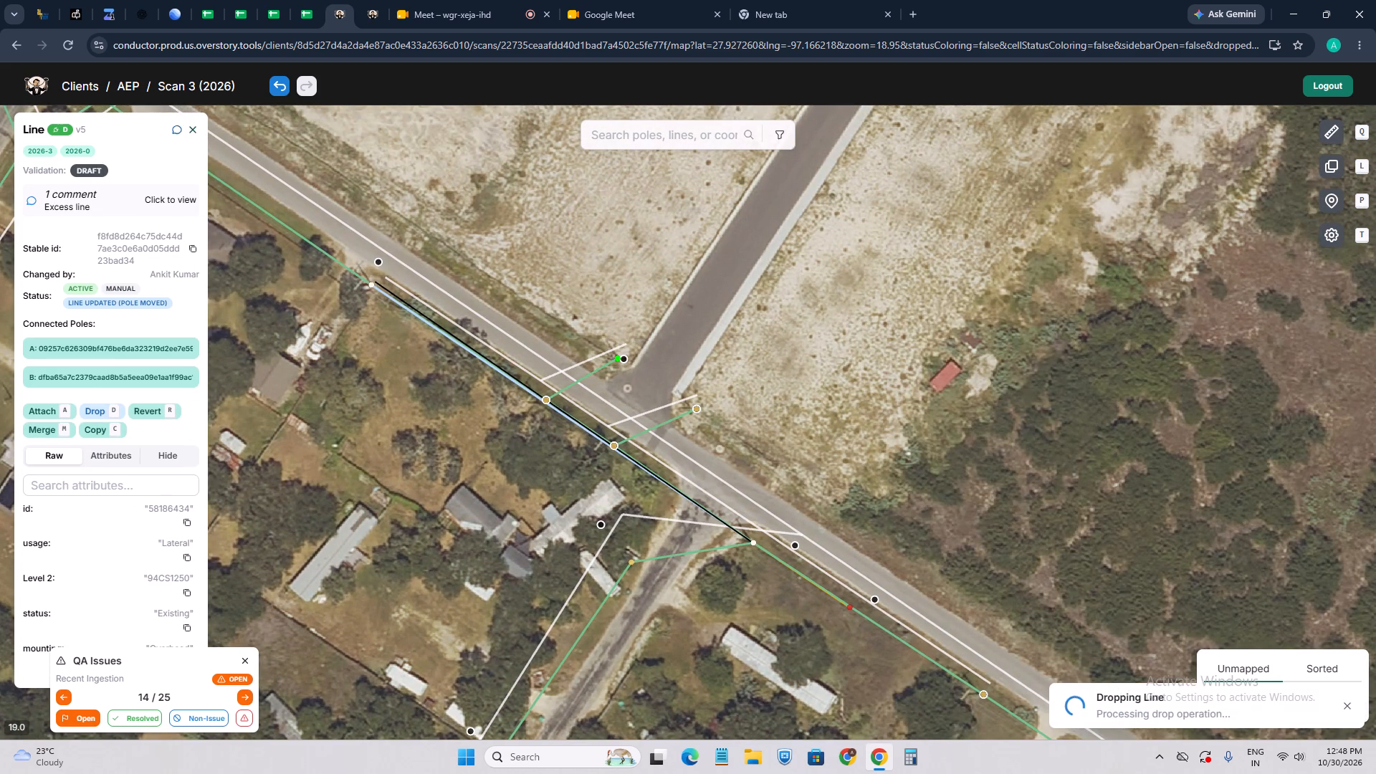
Examine the short unmapped line southeast of the junction, its loose end and the parallel line beside it.
scroll(593, 439, up, 3)
scroll(546, 439, down, 2)
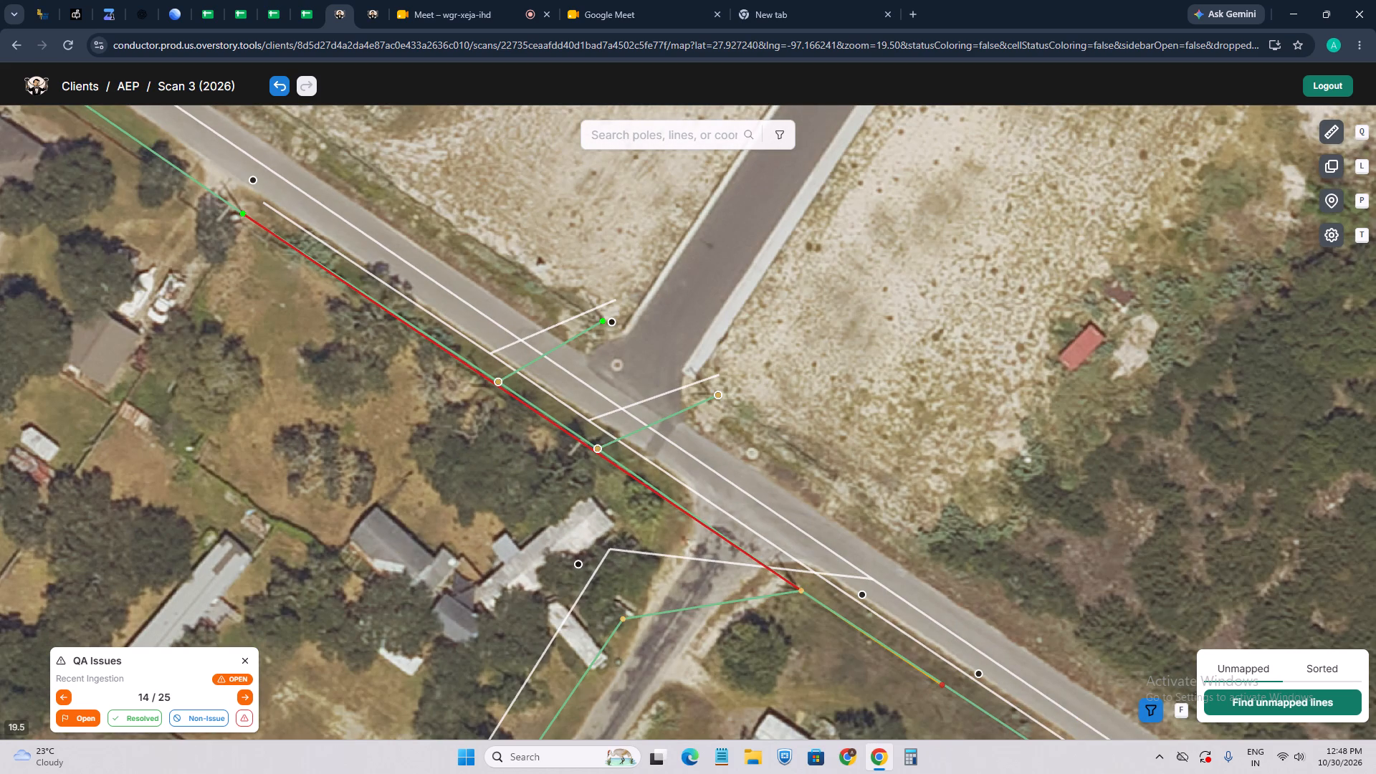
drag(595, 524, 335, 451)
scroll(649, 600, up, 3)
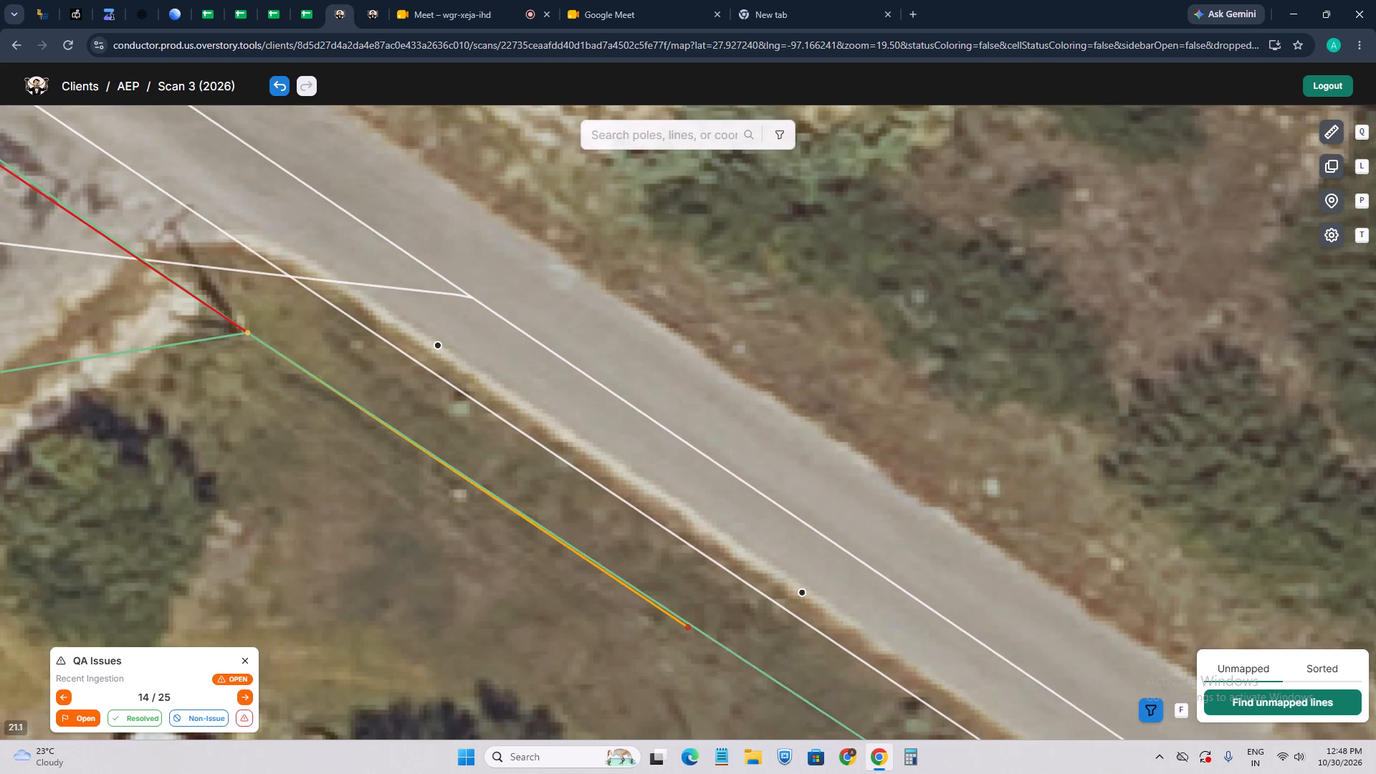
click(662, 620)
scroll(494, 606, down, 1)
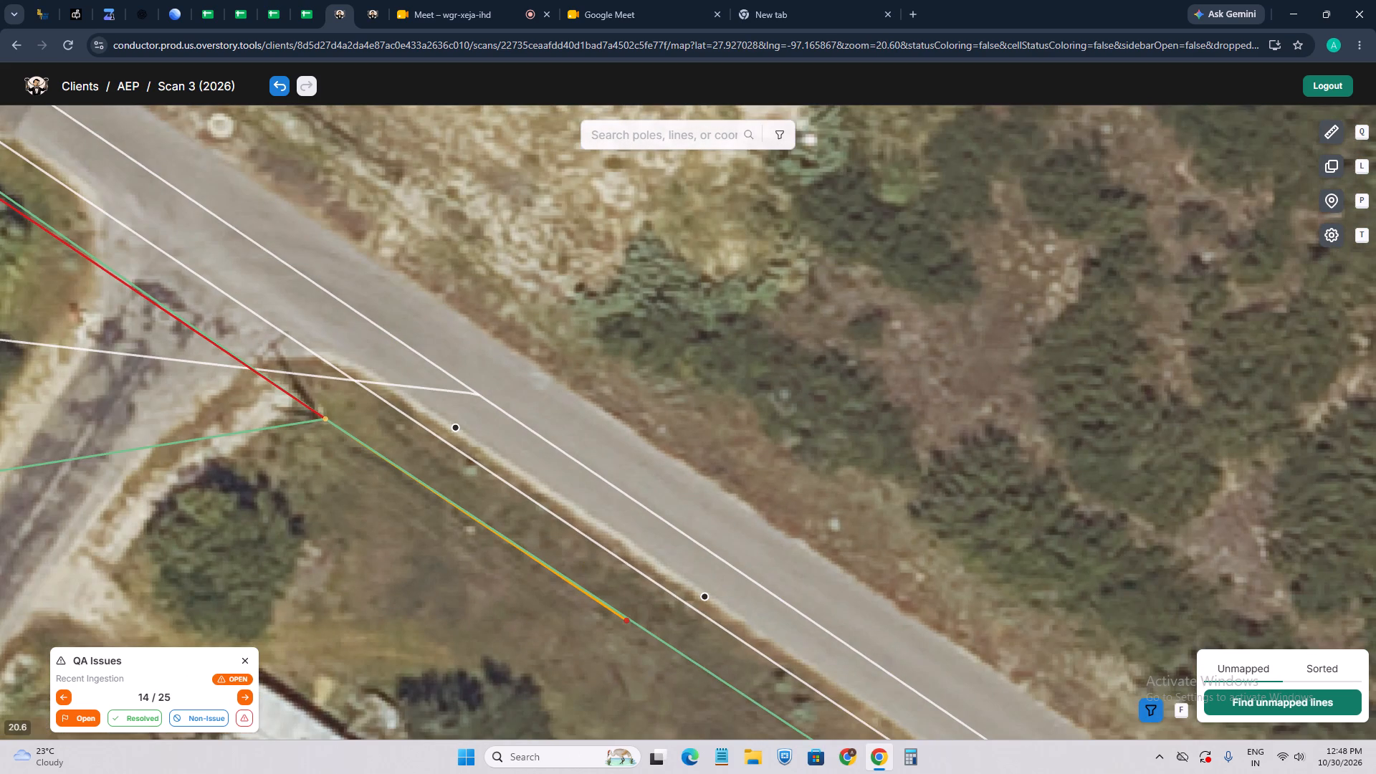
drag(604, 654, 512, 502)
scroll(525, 479, up, 3)
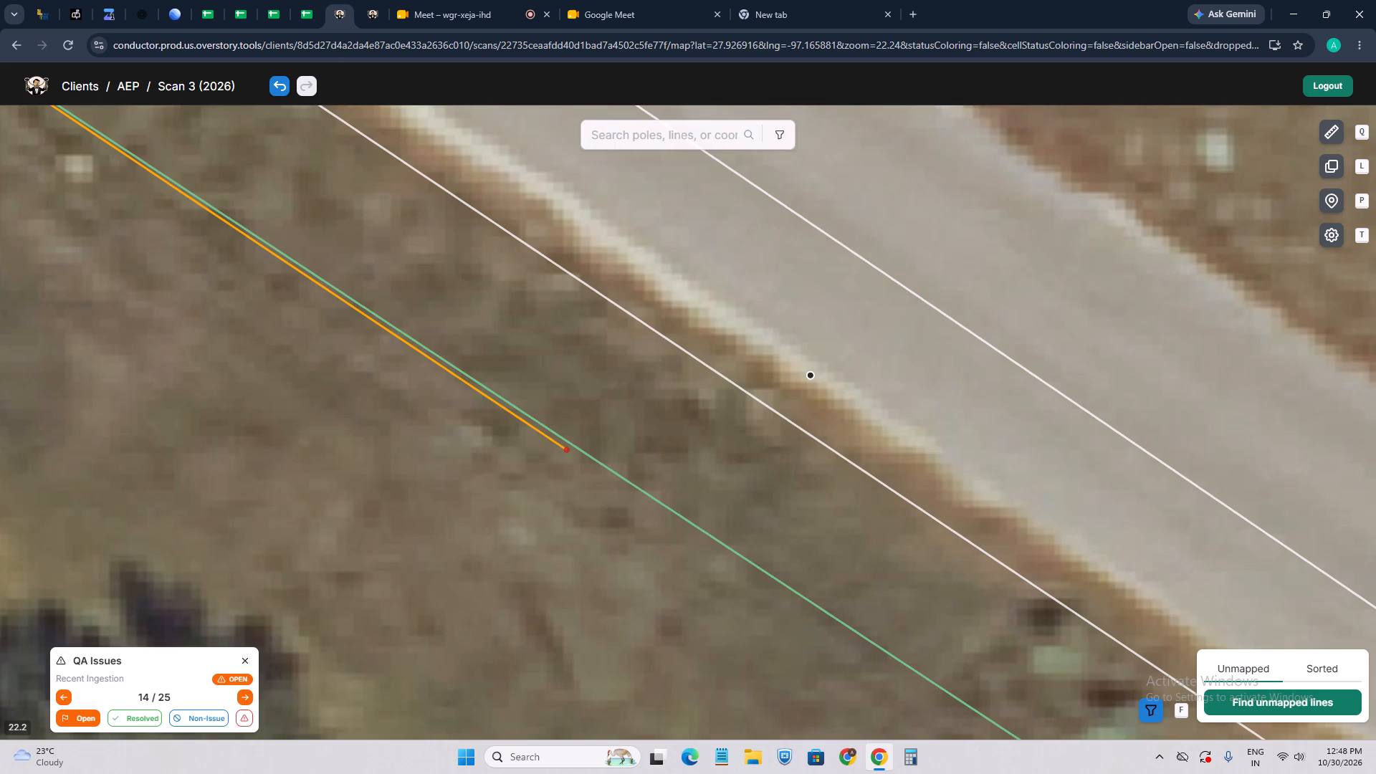
click(553, 449)
double_click(553, 449)
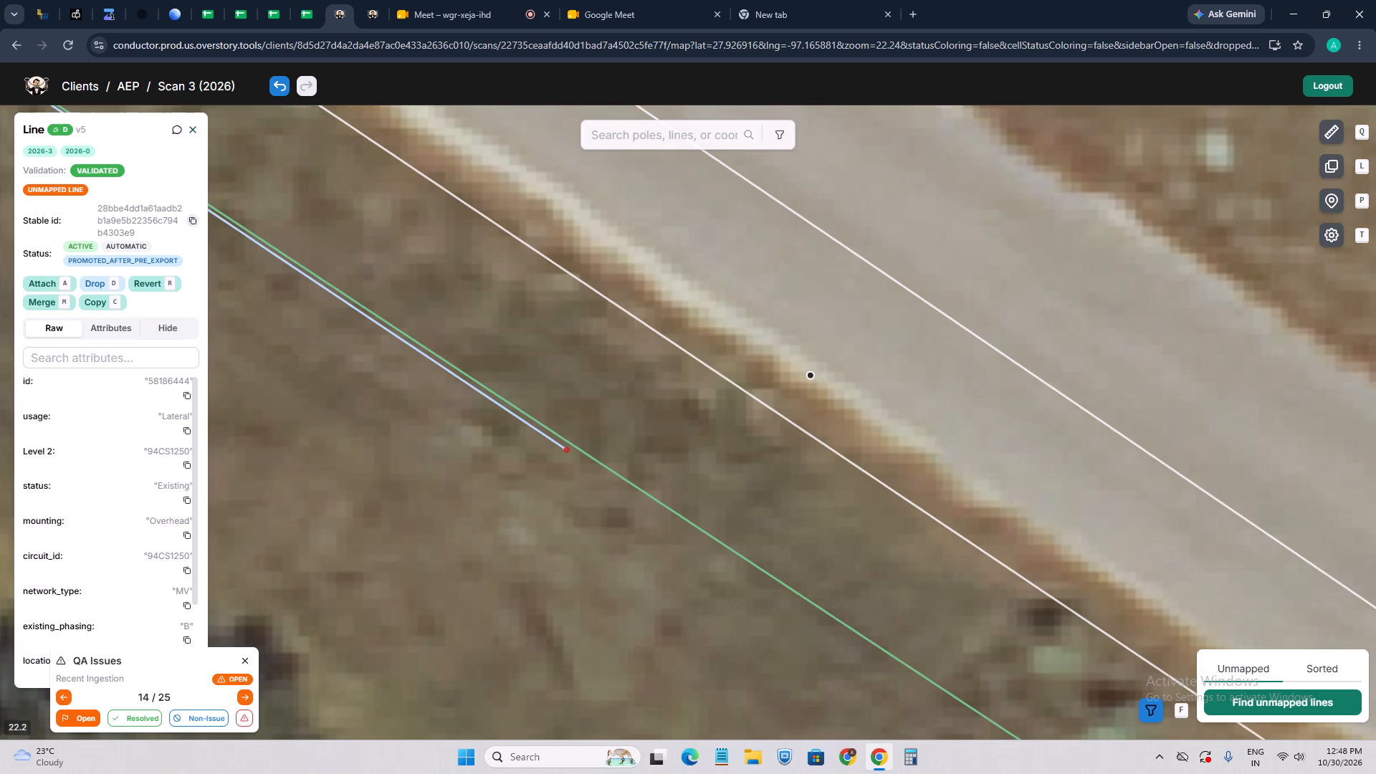
click(530, 520)
scroll(532, 537, down, 4)
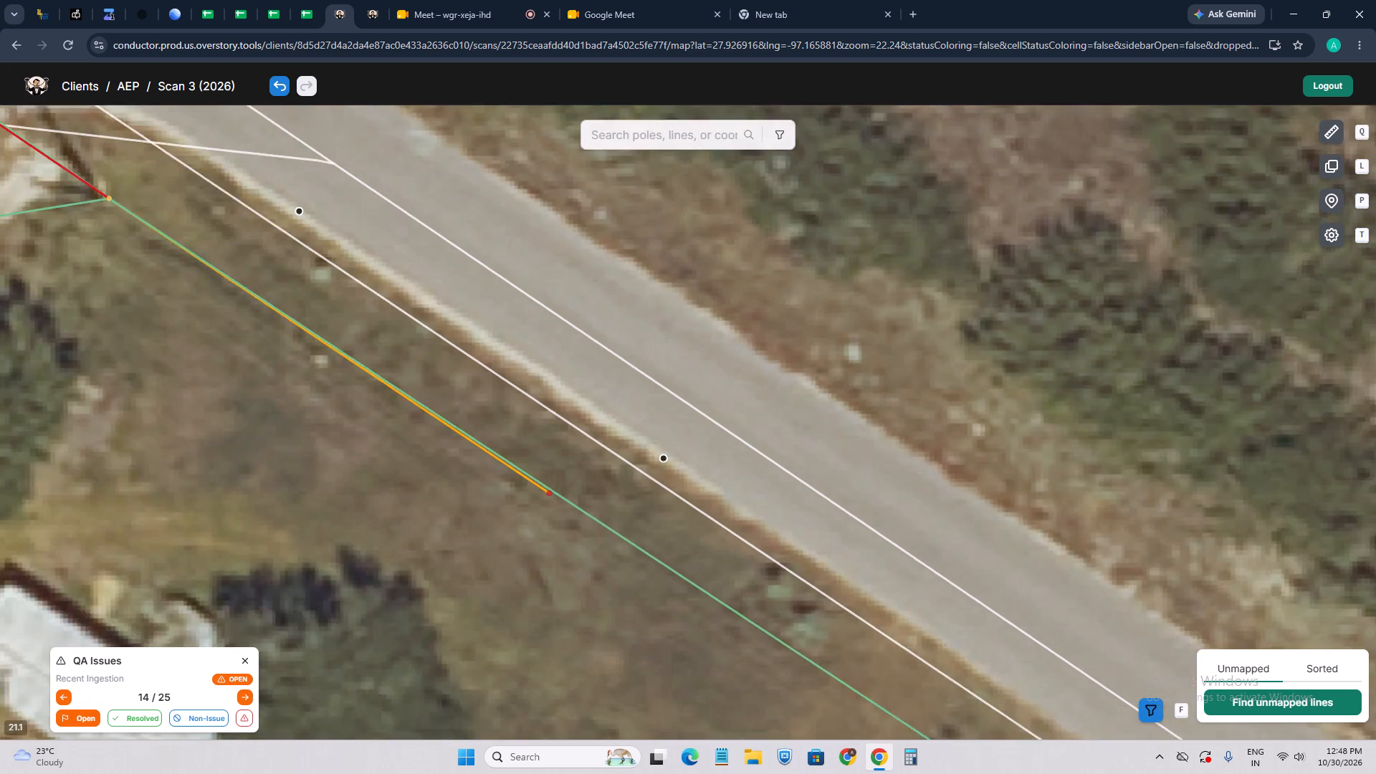
Recheck the lines around the junction and mark QA issue 14 as resolved.
drag(352, 445, 498, 571)
scroll(517, 577, down, 1)
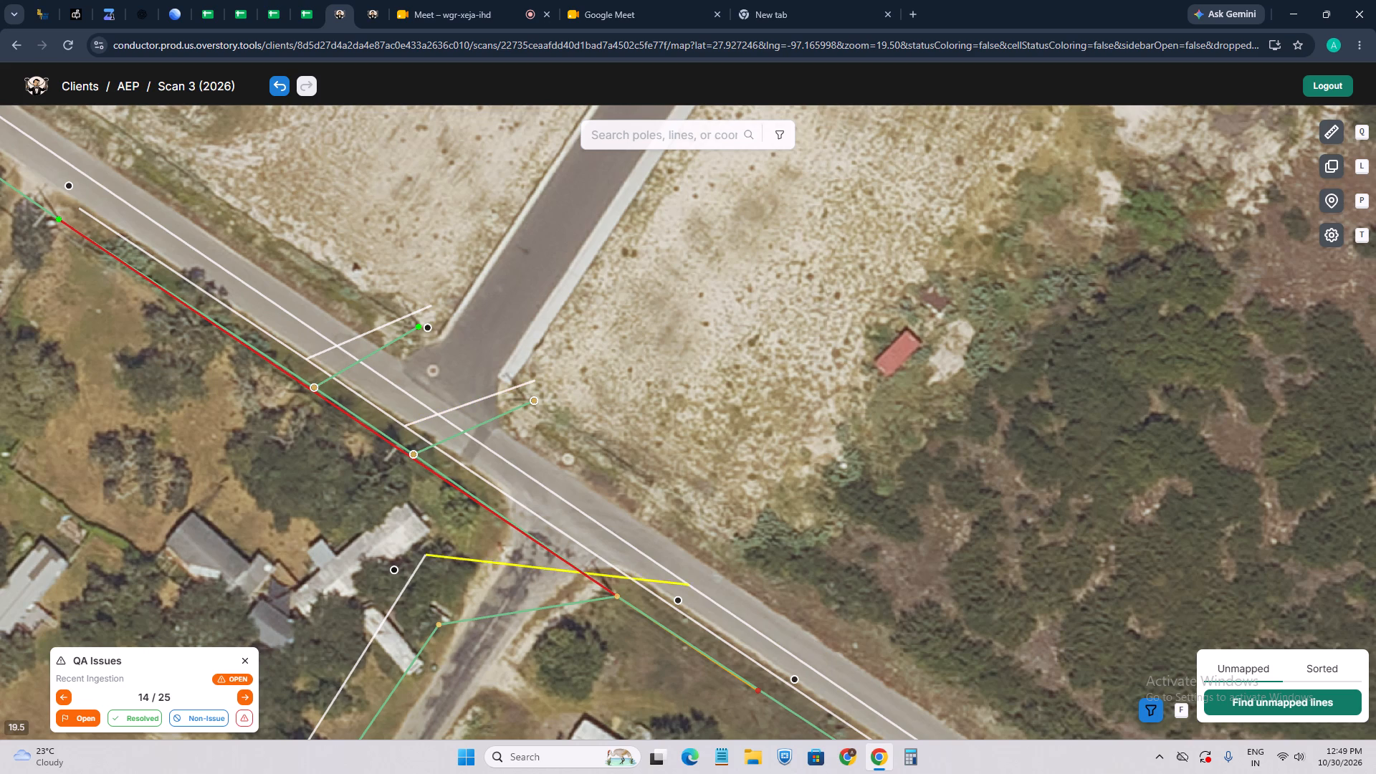
scroll(492, 430, up, 2)
scroll(551, 399, down, 3)
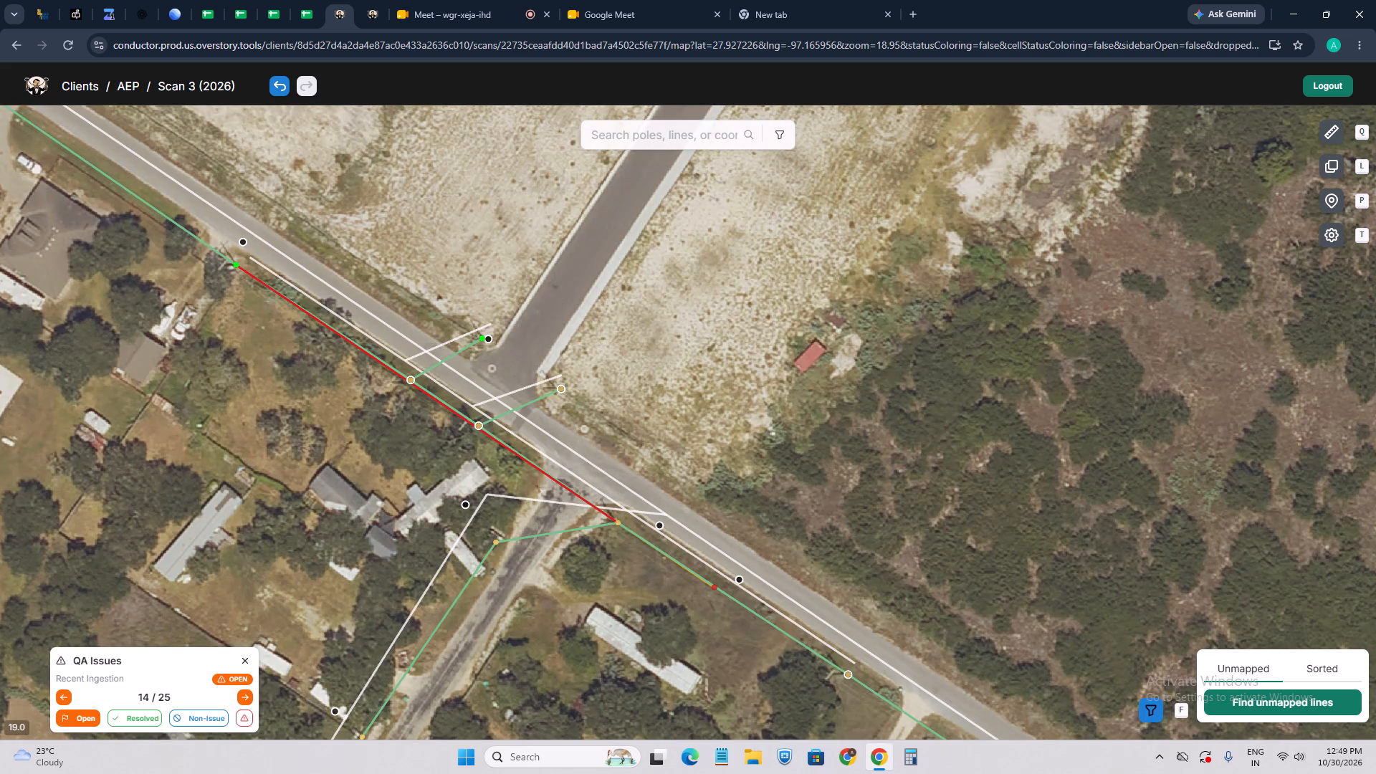
scroll(579, 372, up, 2)
scroll(586, 407, down, 3)
scroll(637, 520, up, 2)
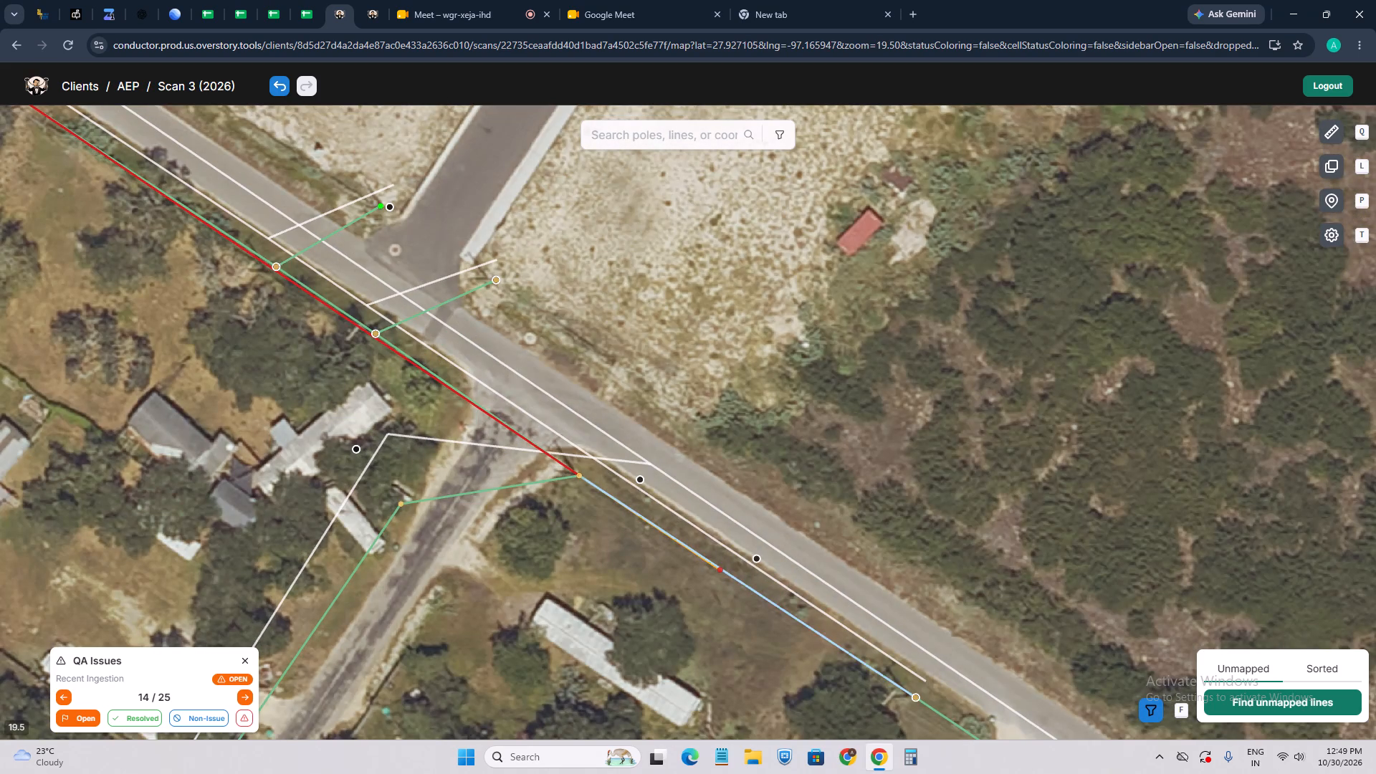
click(138, 715)
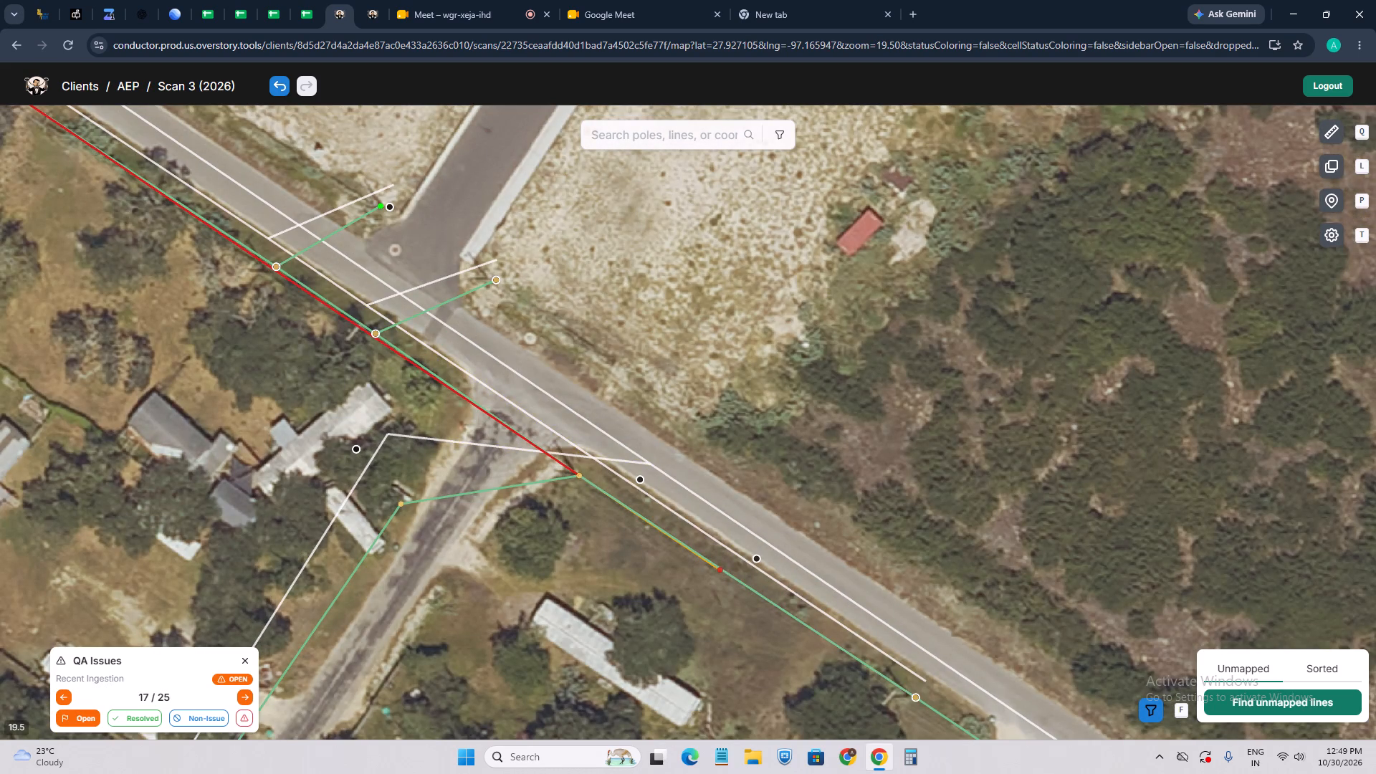
Go back through QA issues 16 and 15 to reopen the location of issue 14.
click(64, 695)
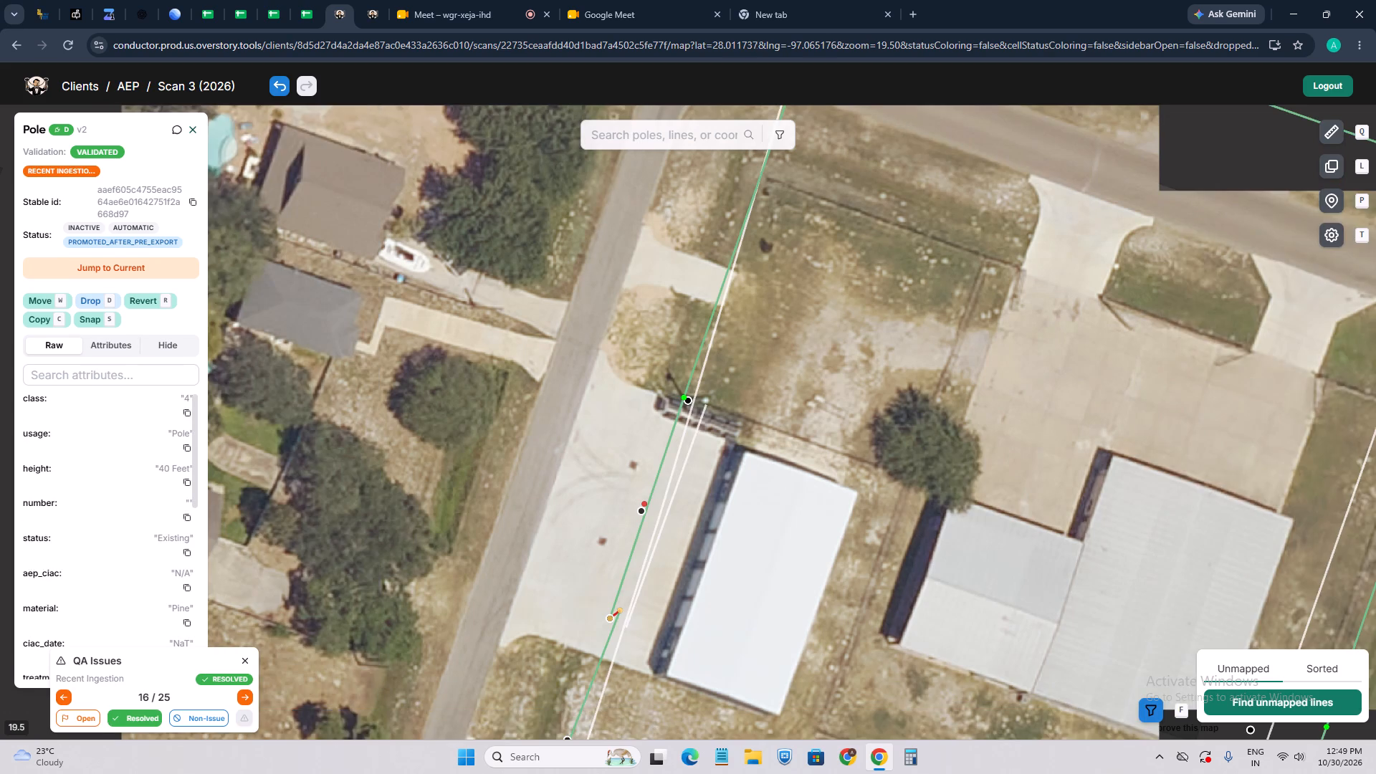
scroll(455, 392, down, 3)
drag(455, 392, 609, 474)
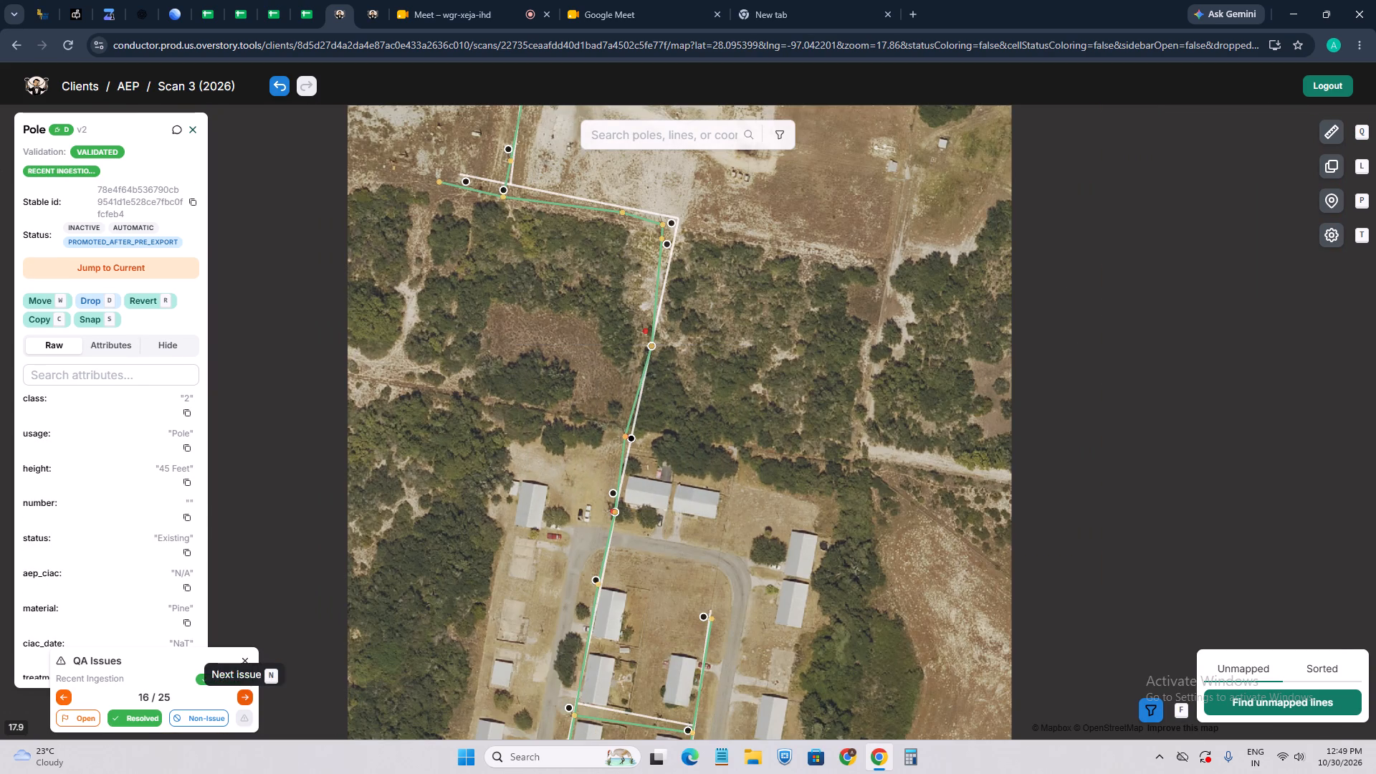
click(242, 697)
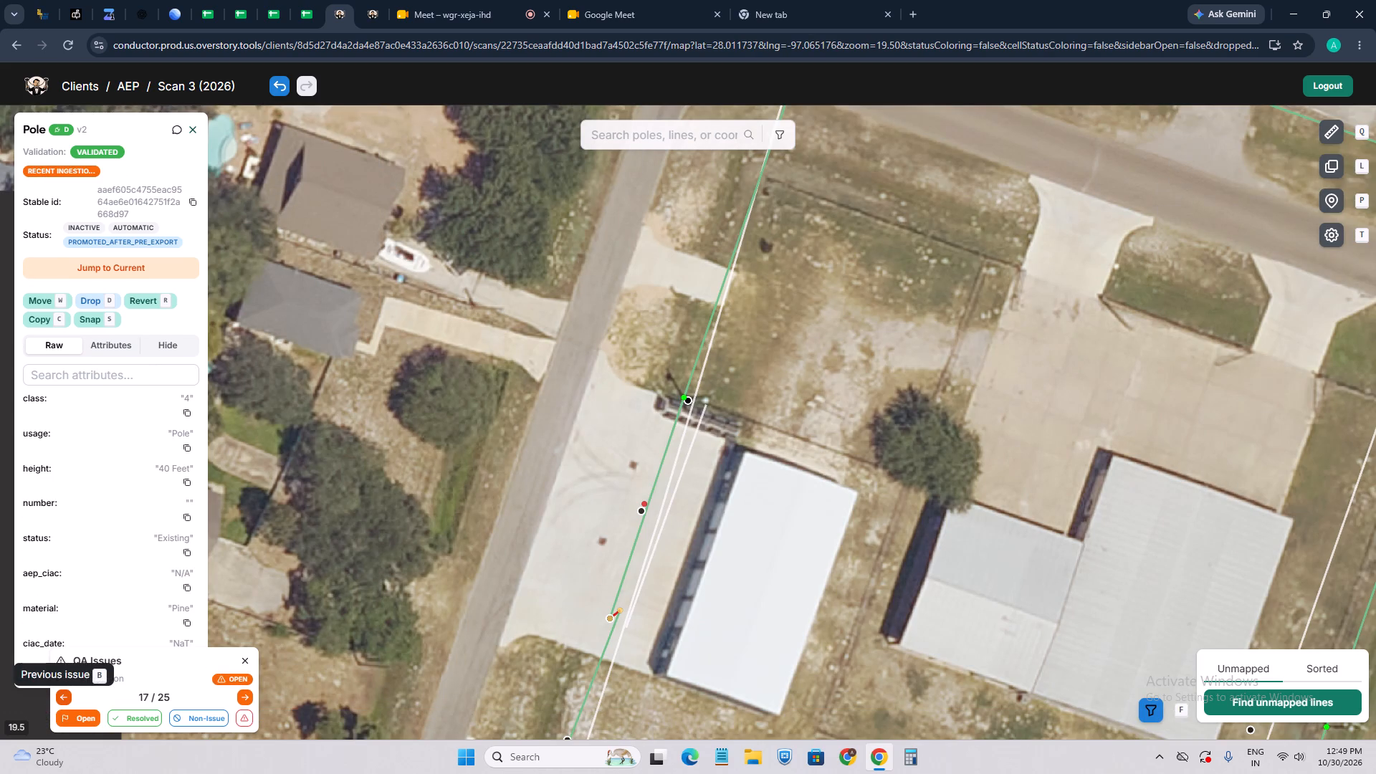
double_click(65, 700)
scroll(682, 496, down, 2)
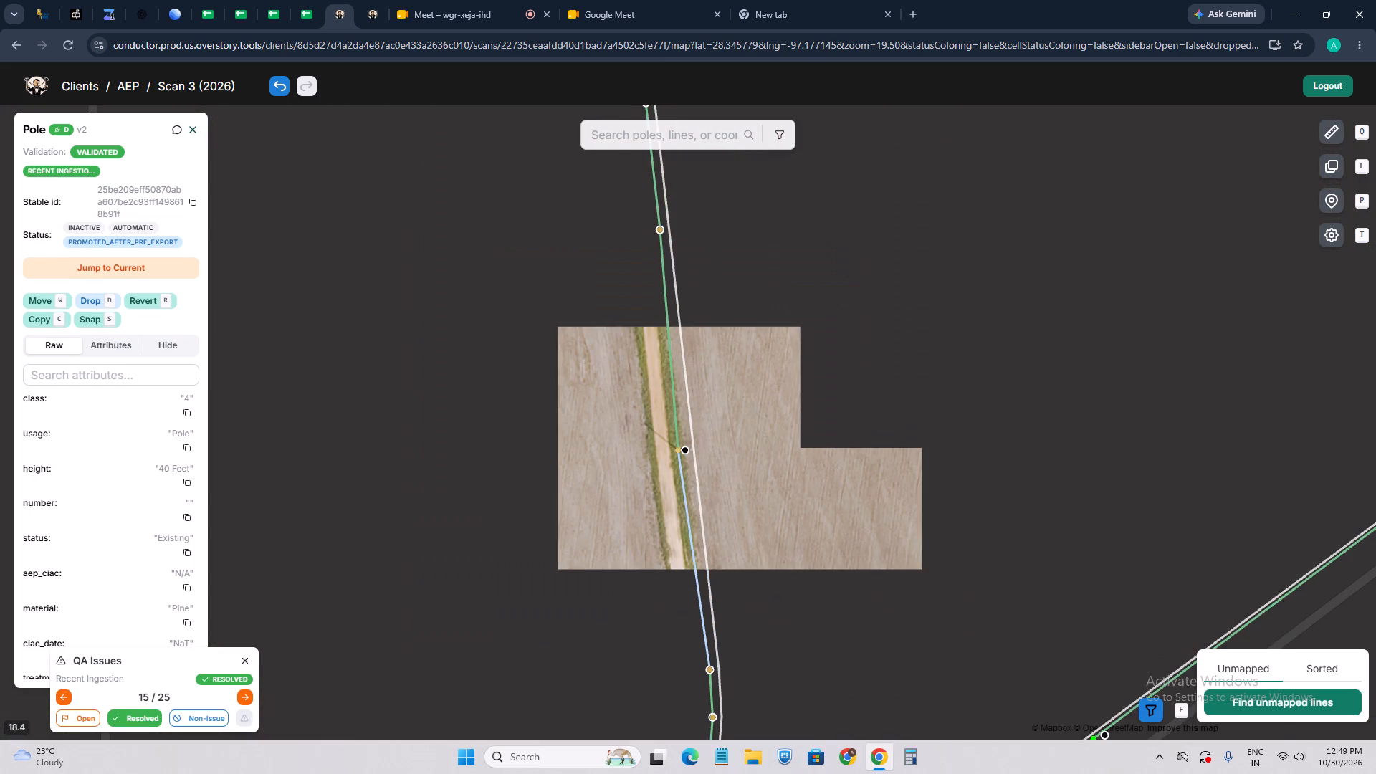
click(62, 699)
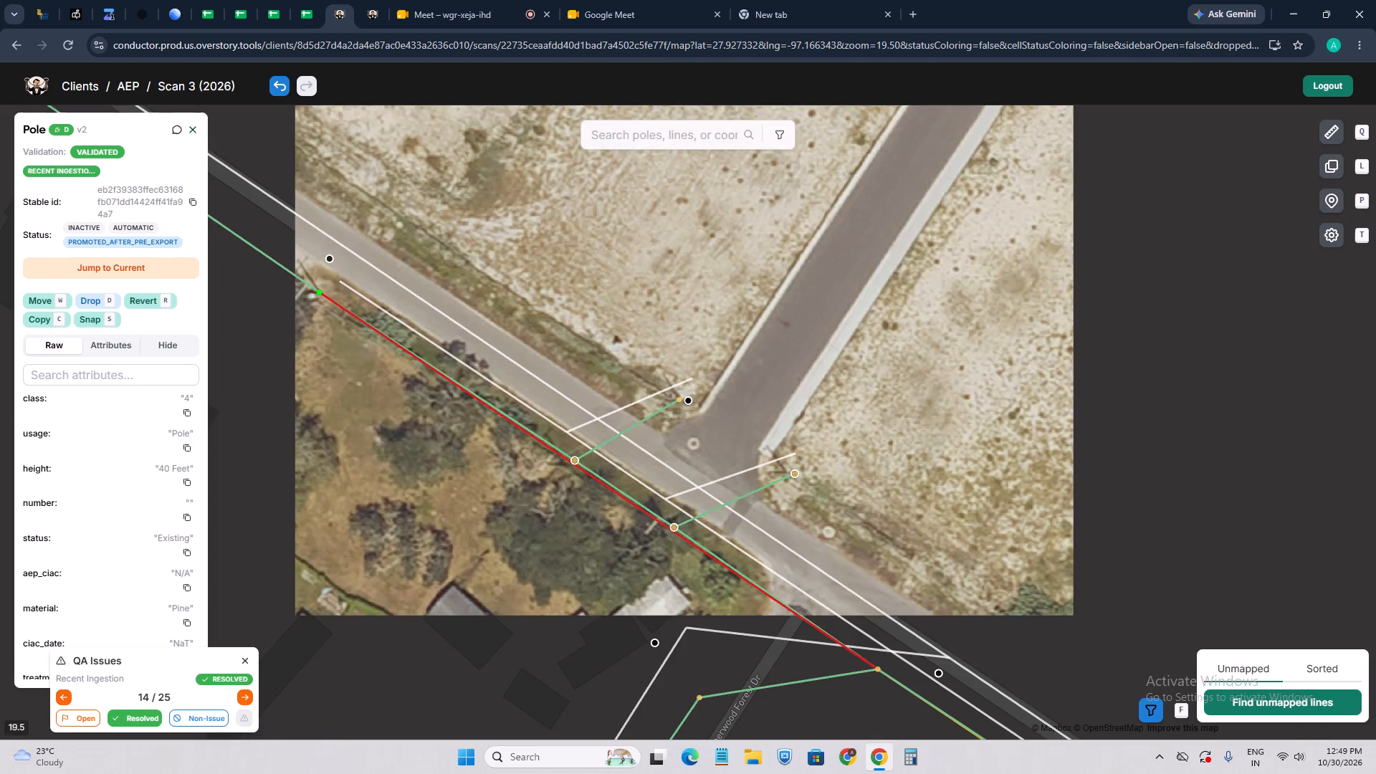
Move the pole at the side-road corner northwest of the issue 14 pole slightly west onto its base in the imagery.
drag(565, 447, 828, 639)
scroll(718, 543, down, 1)
drag(424, 411, 840, 570)
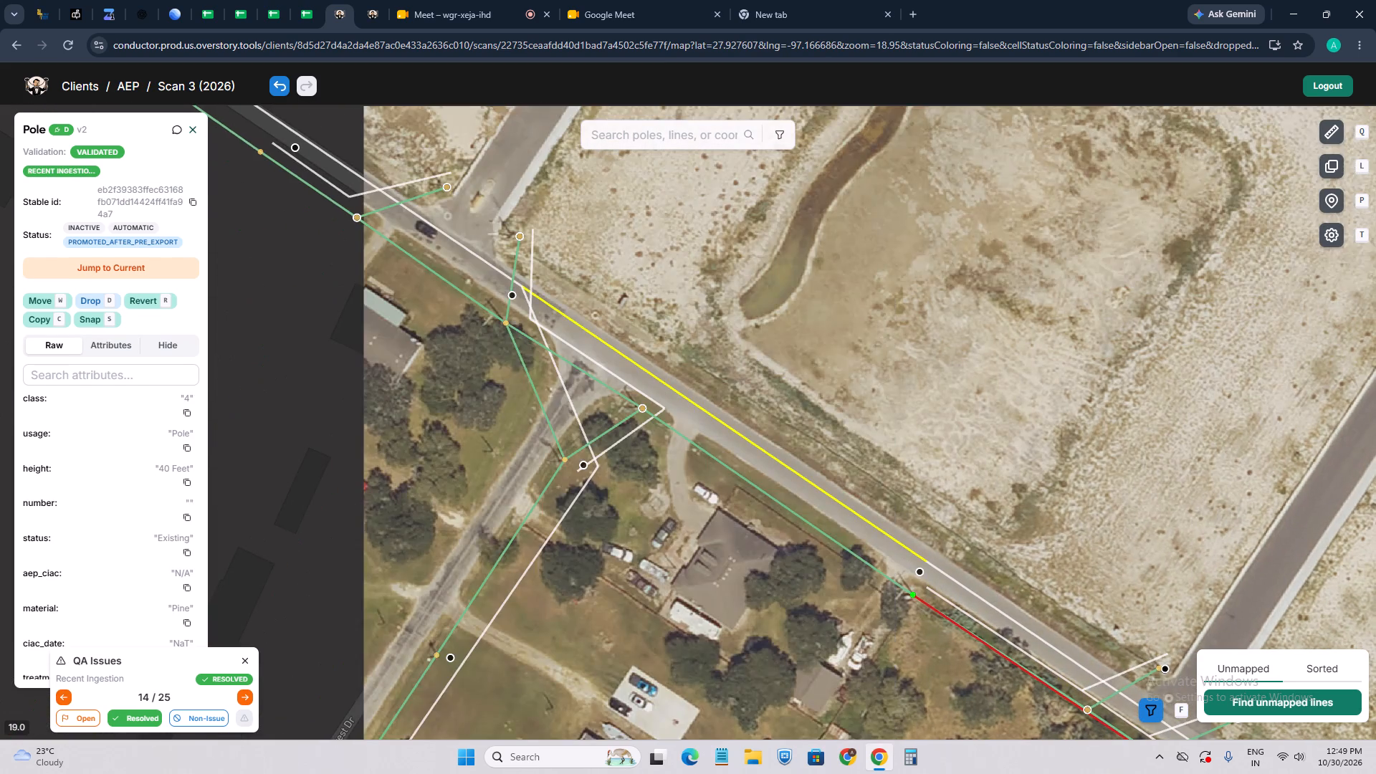
scroll(586, 425, up, 2)
scroll(564, 492, up, 2)
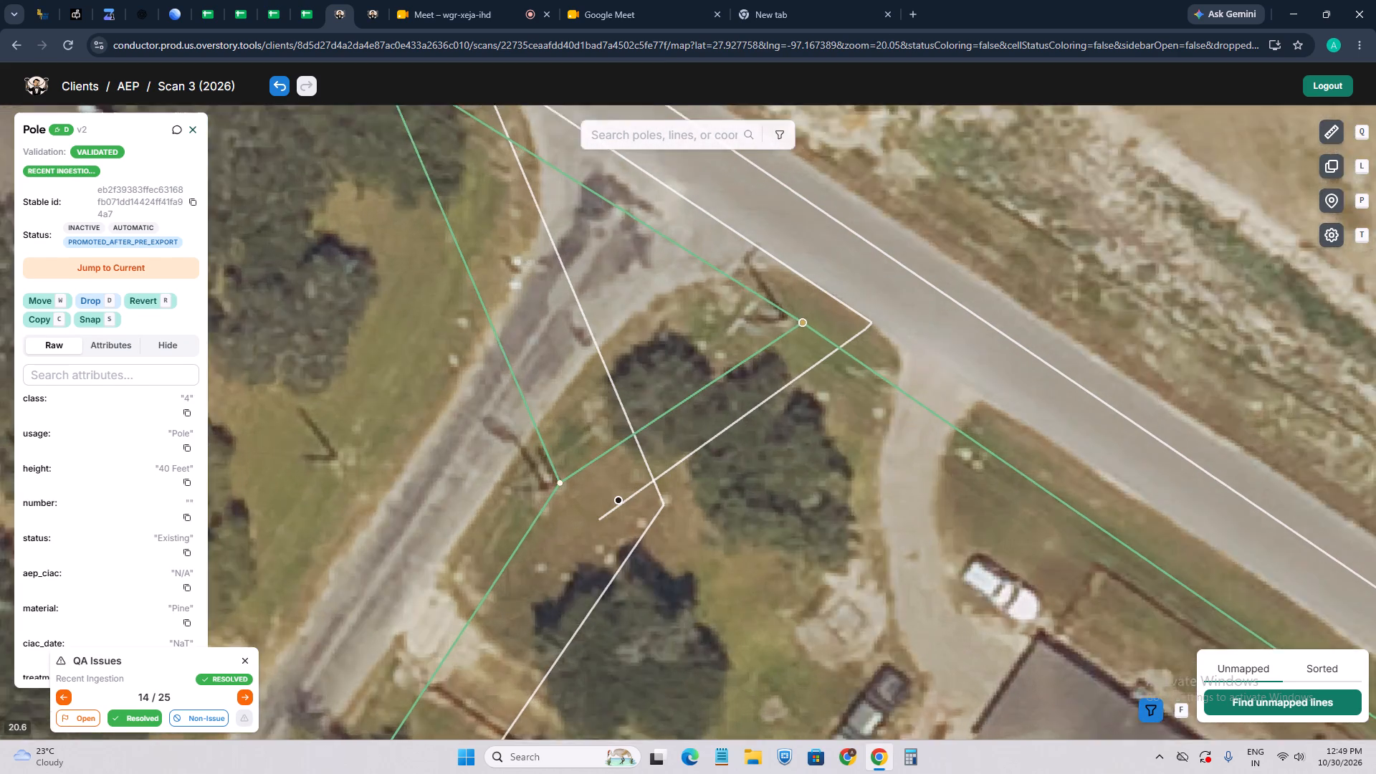
click(560, 481)
scroll(558, 512, up, 3)
key(w)
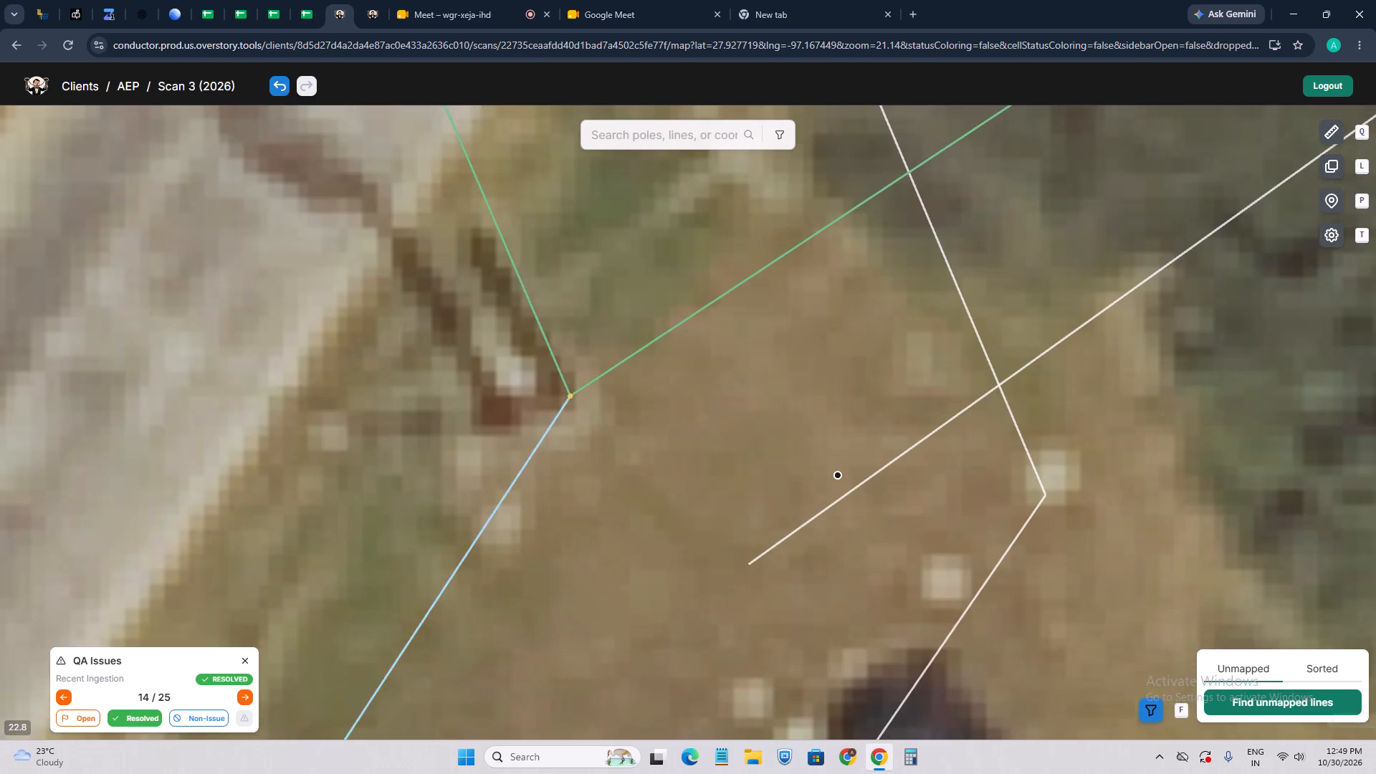
click(505, 416)
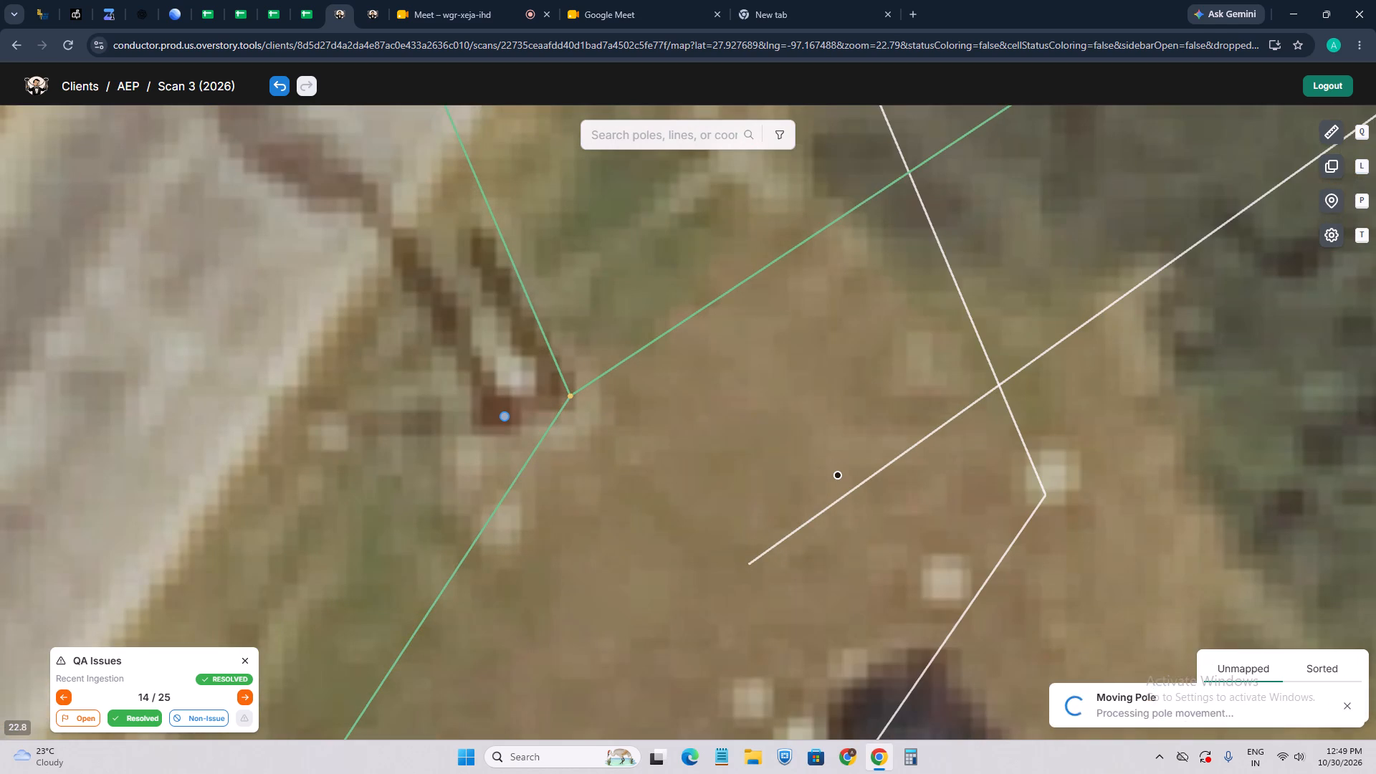
scroll(525, 500, down, 8)
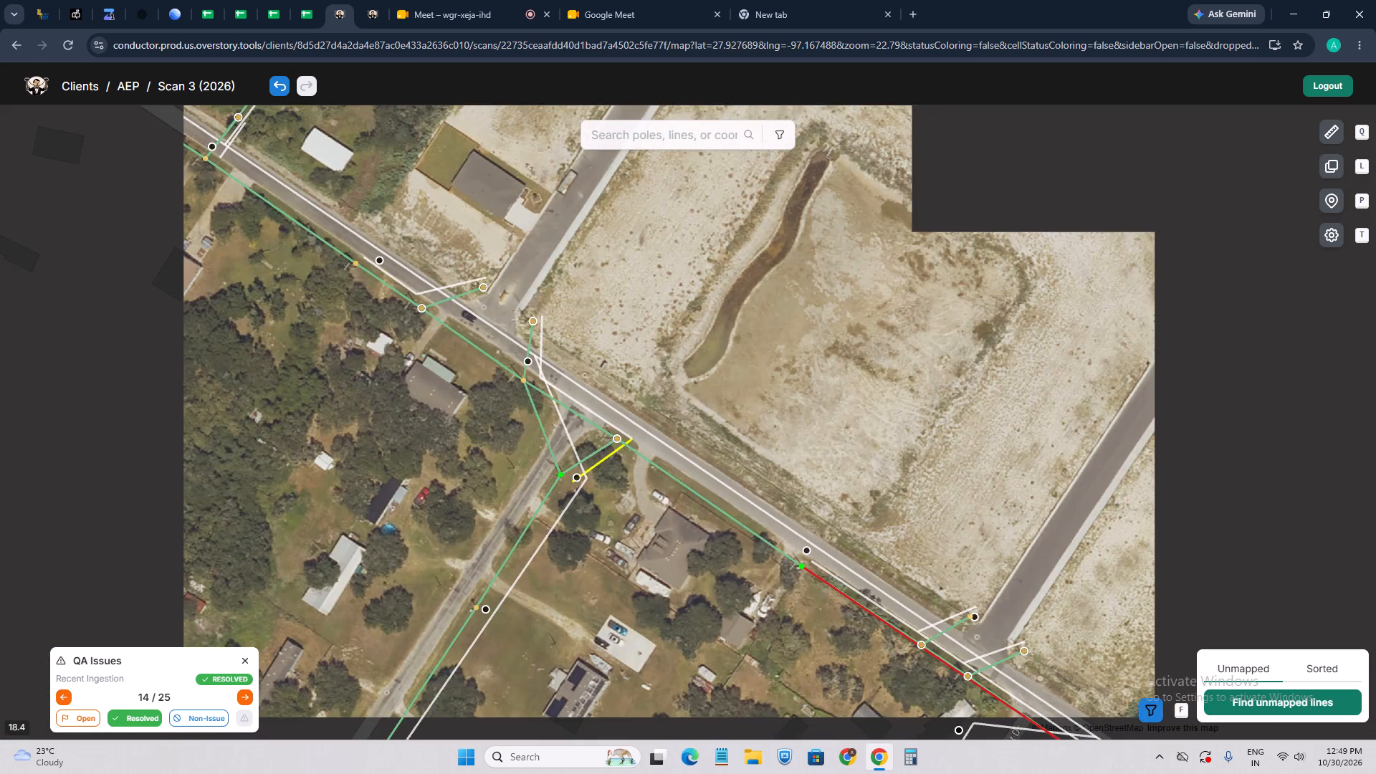
Check the poles and lines around the moved pole and southwest along Sherwood Forest Dr.
scroll(628, 439, up, 4)
scroll(595, 434, down, 2)
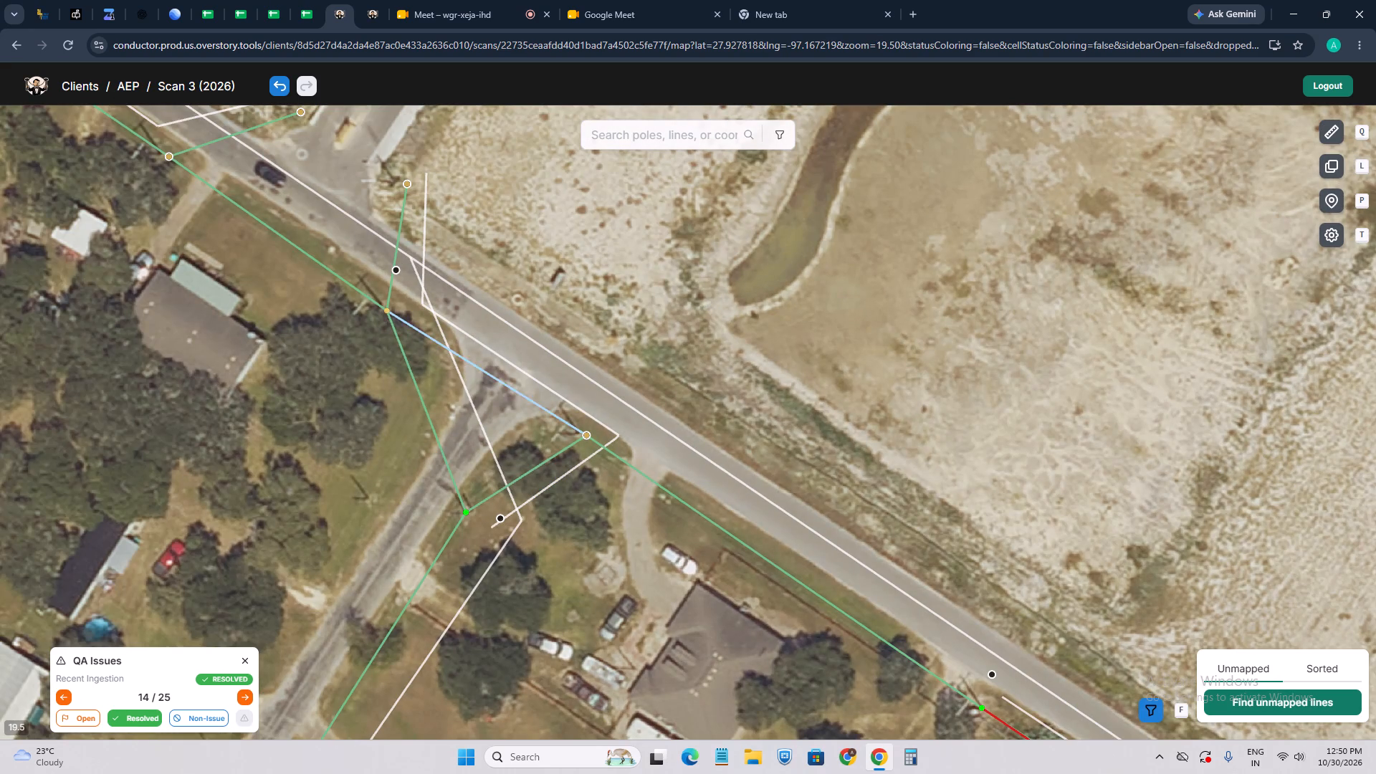
drag(791, 414, 732, 290)
drag(442, 465, 683, 253)
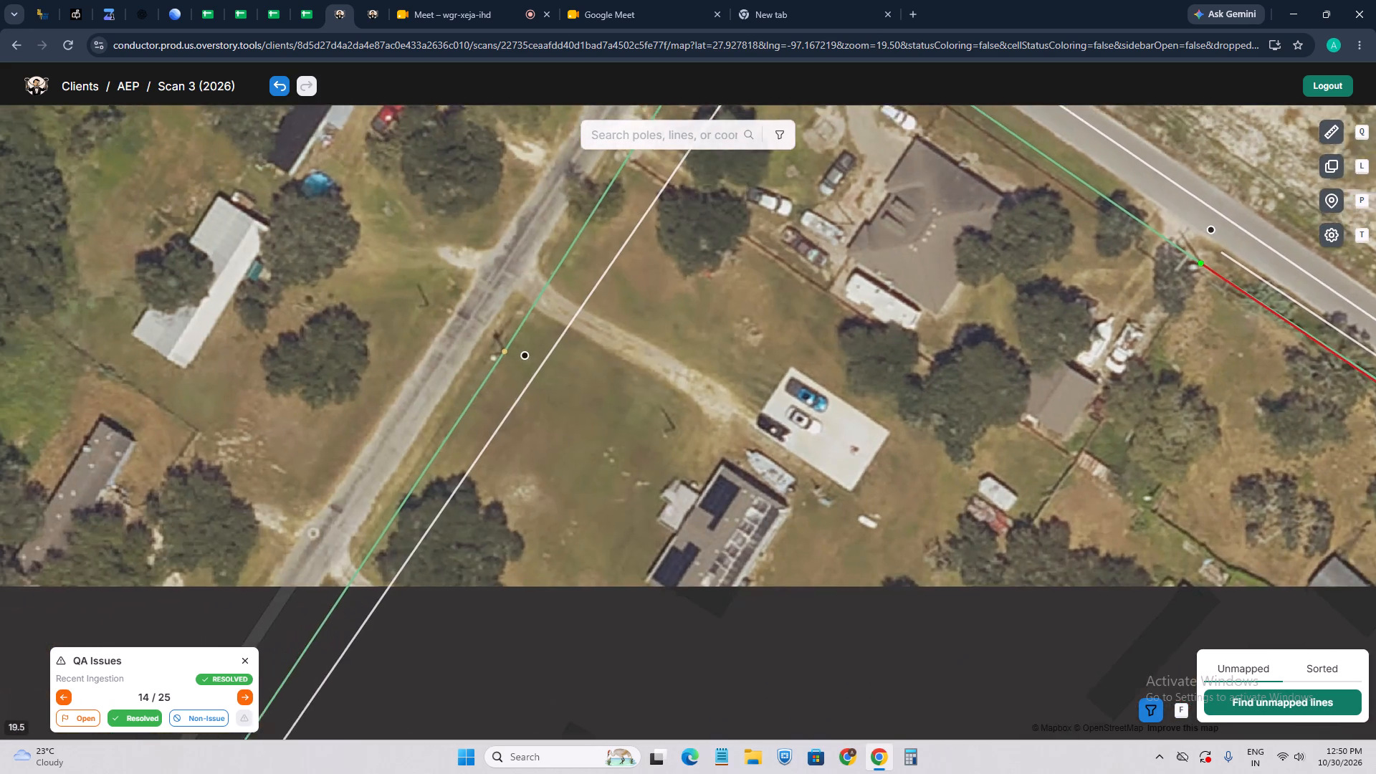
scroll(552, 314, up, 4)
scroll(534, 358, down, 6)
drag(790, 415, 760, 444)
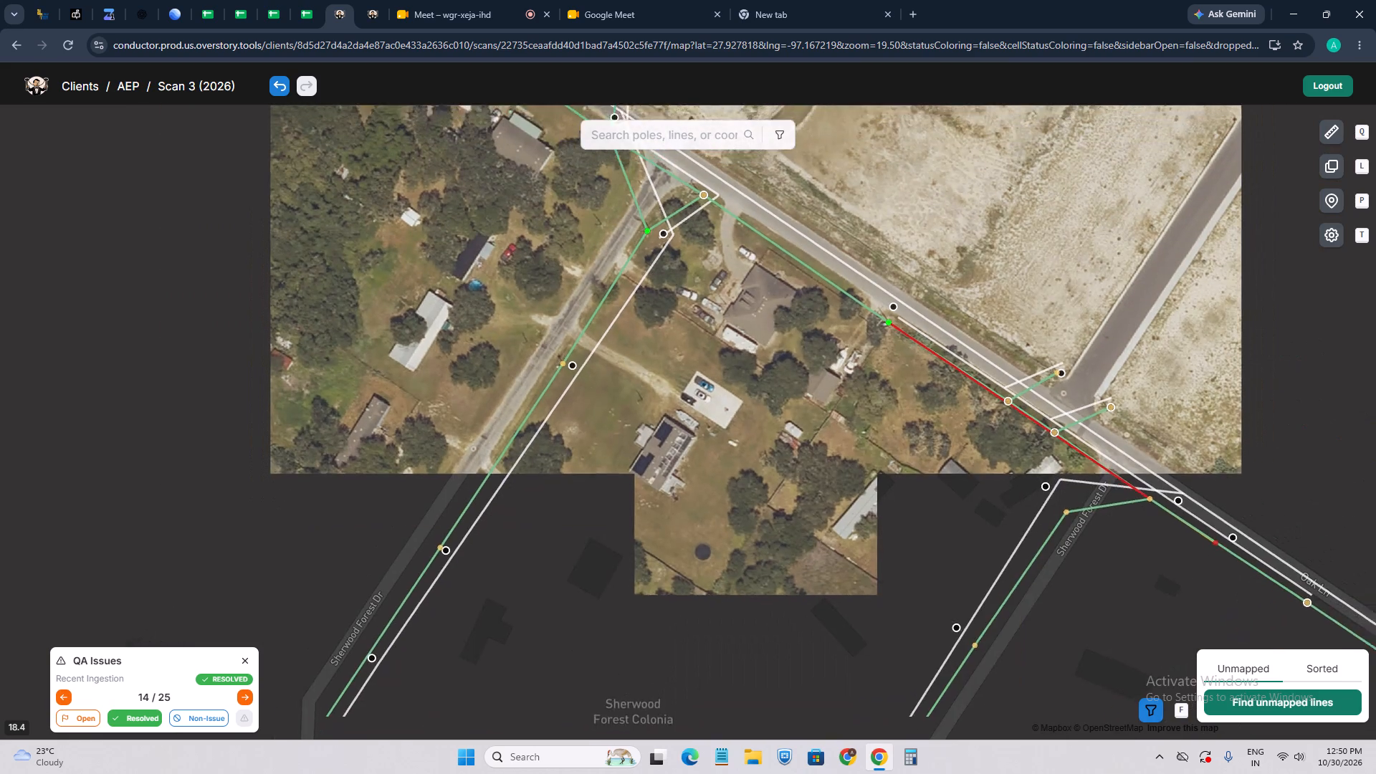
Advance to QA issue 17 and jump to the current version of its pole.
click(246, 697)
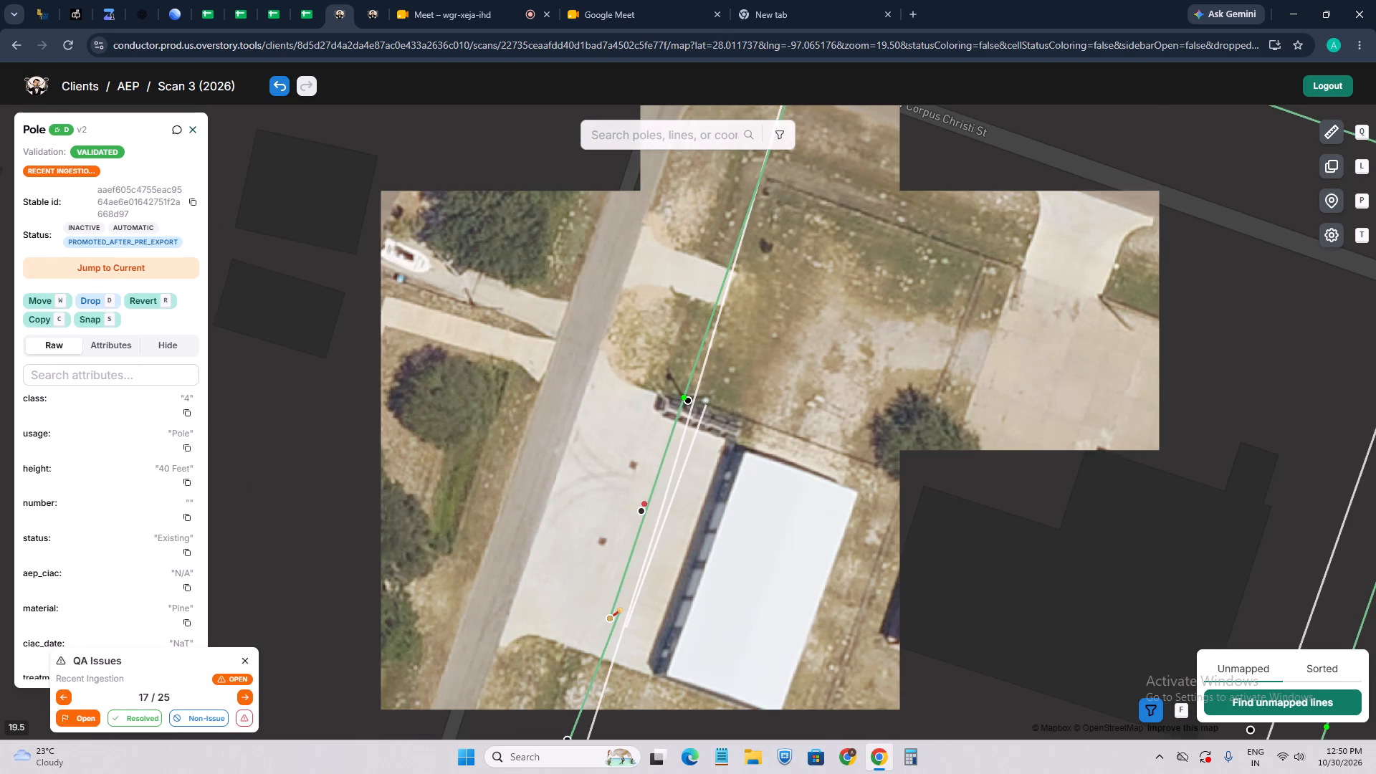
scroll(747, 398, up, 4)
scroll(723, 406, down, 4)
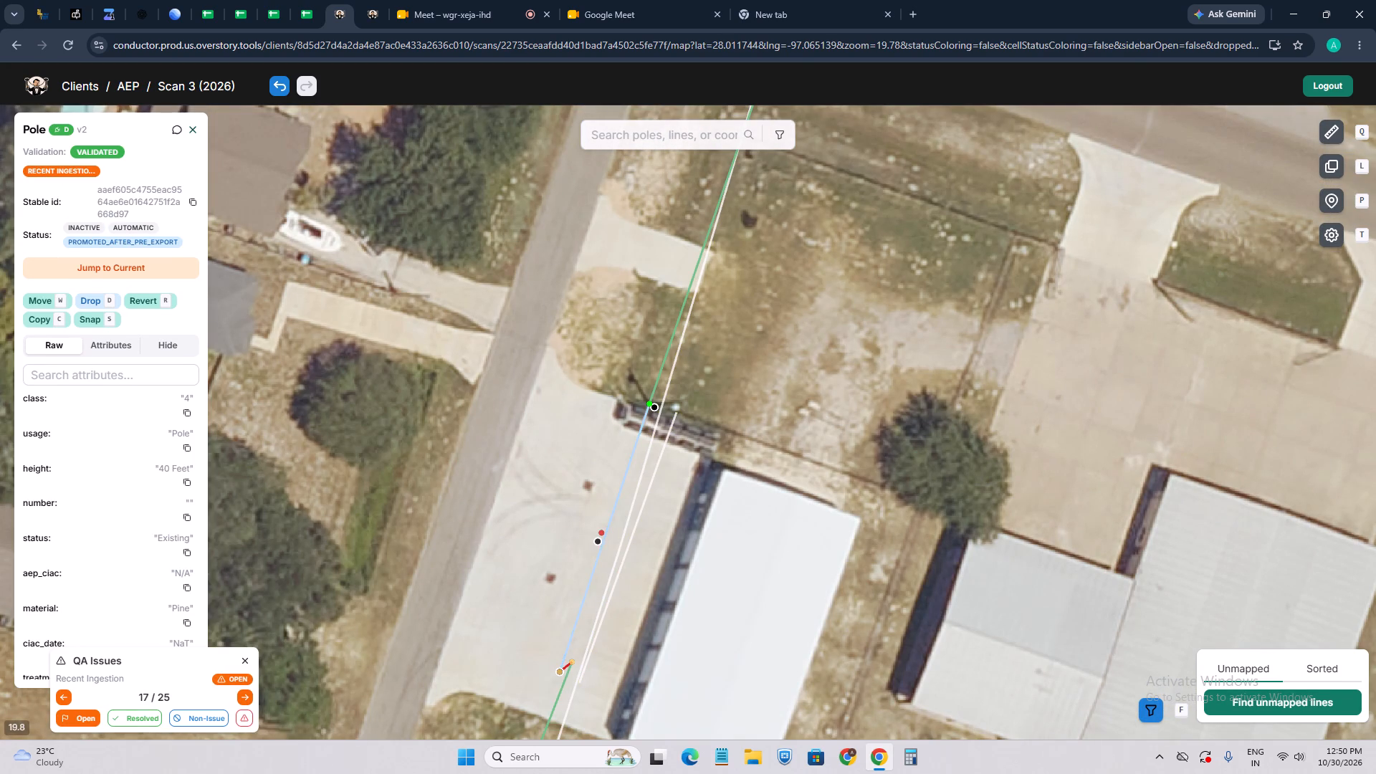
drag(593, 558, 612, 426)
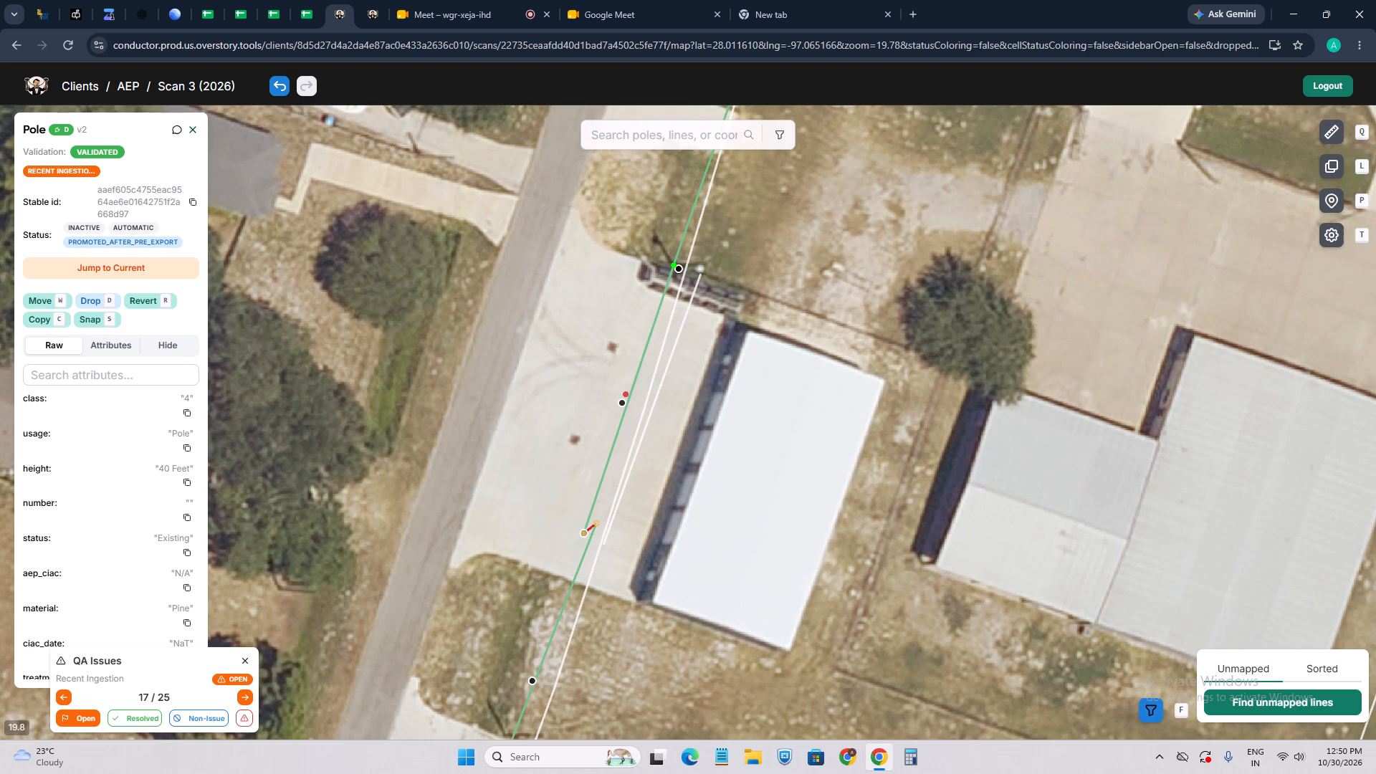
click(175, 267)
drag(648, 468, 645, 370)
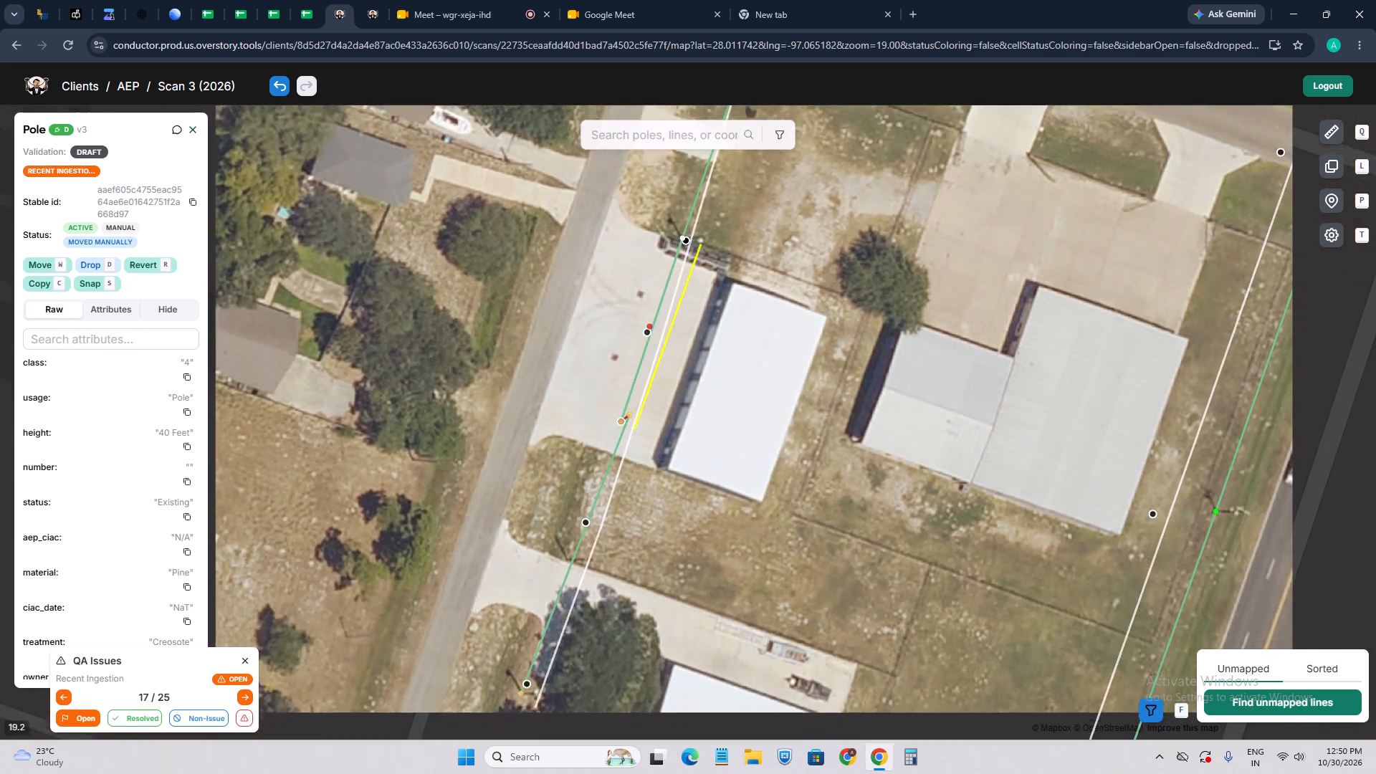
Examine the short red line and the poles along the street beside the white-roofed building.
scroll(636, 481, up, 2)
drag(577, 538, 666, 353)
drag(684, 195, 549, 459)
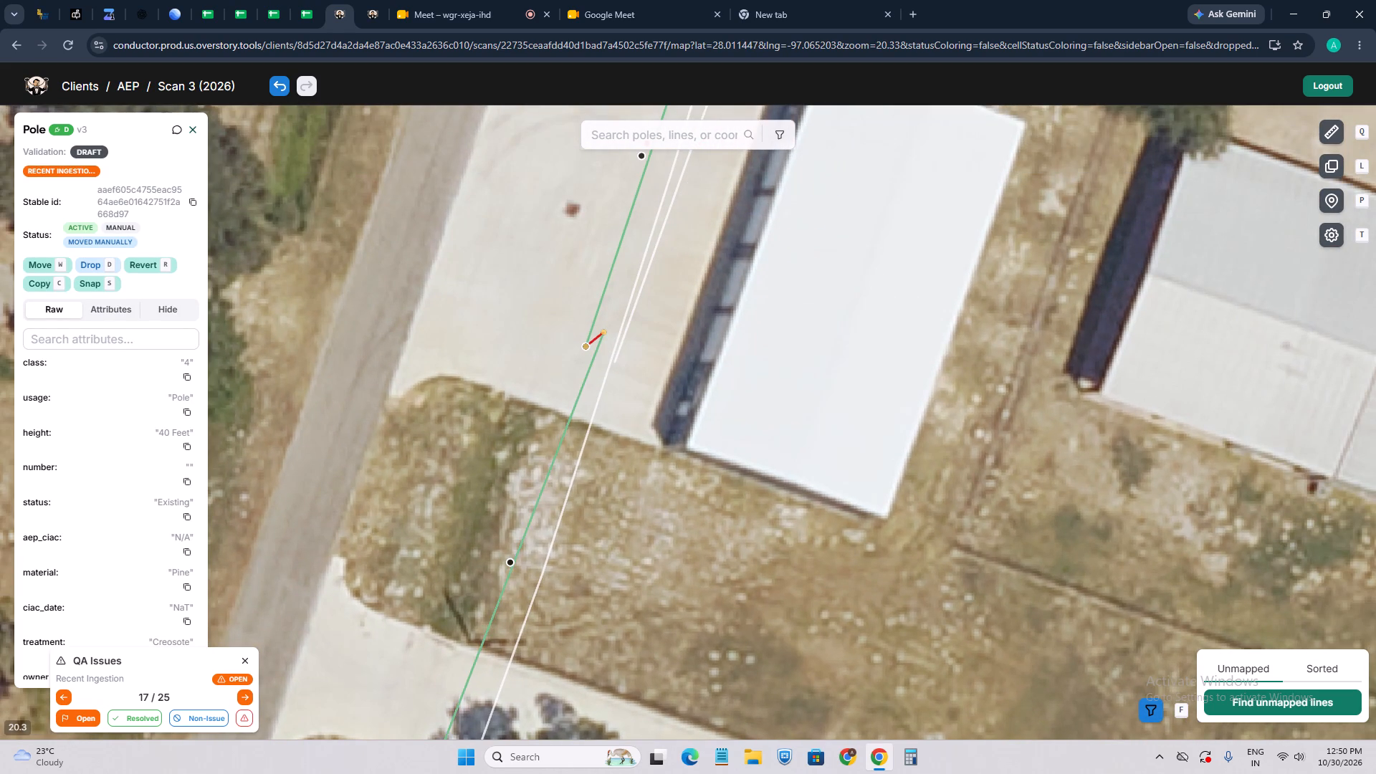
click(582, 349)
drag(605, 616, 620, 575)
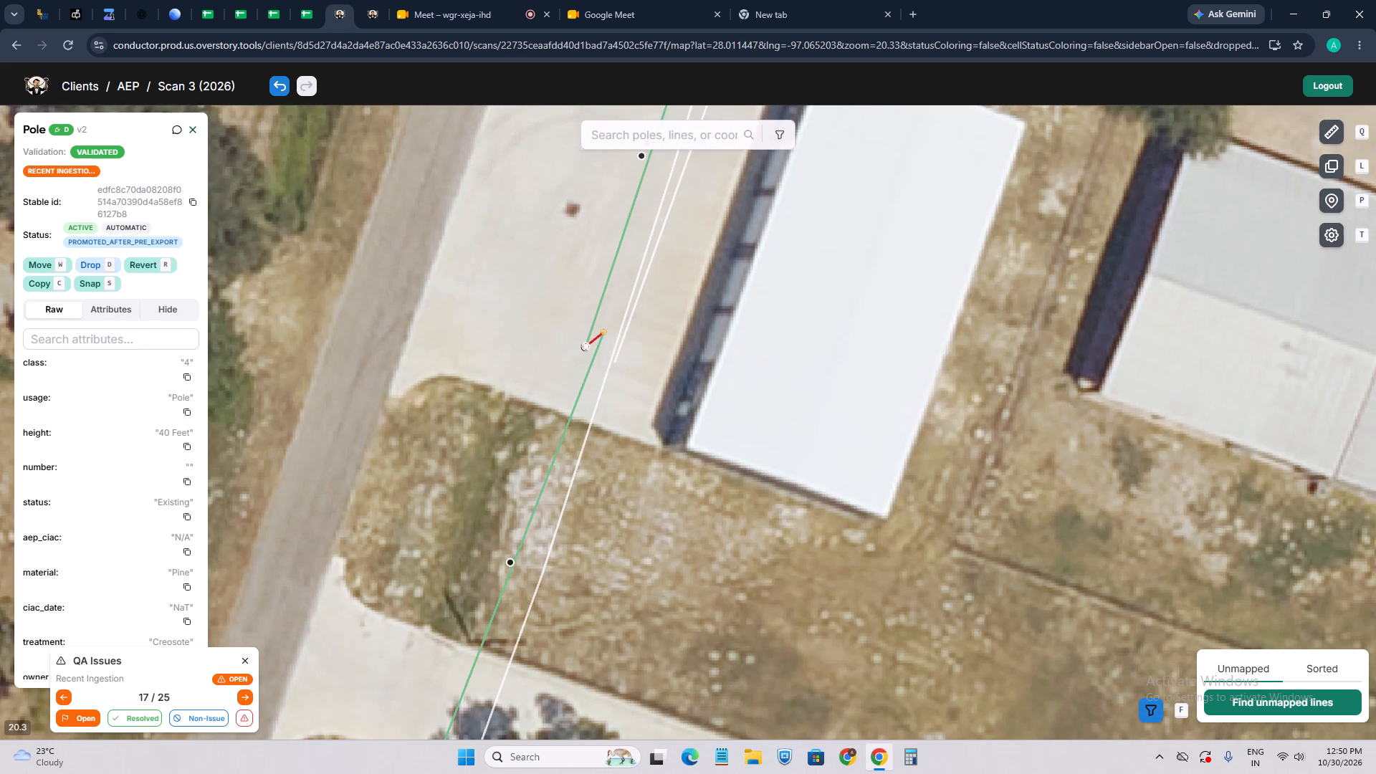
drag(620, 575, 624, 565)
click(651, 513)
drag(570, 596, 632, 472)
scroll(634, 467, down, 4)
scroll(595, 519, up, 2)
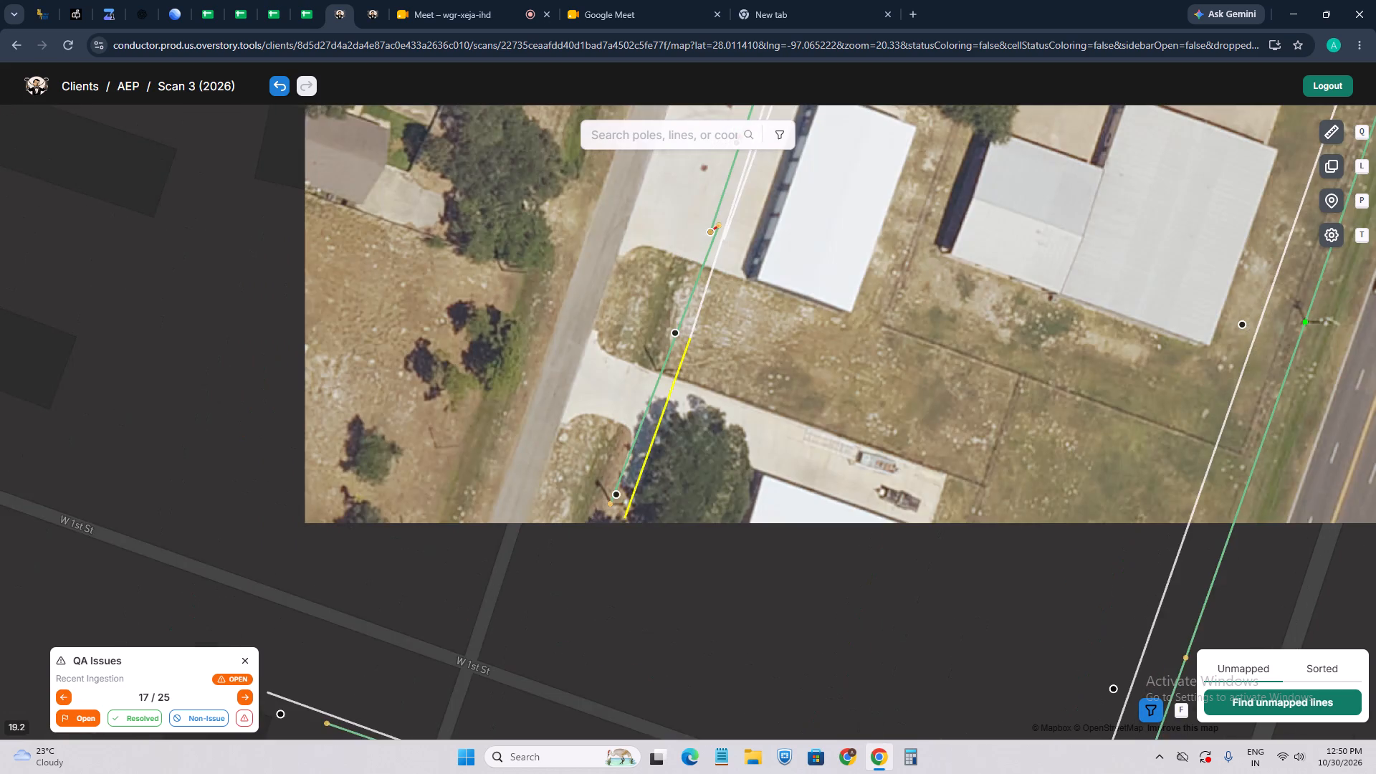
scroll(628, 484, up, 3)
scroll(621, 488, down, 4)
Check the lines toward W Corpus Christi St and mark QA issue 17 as resolved.
drag(733, 403, 578, 513)
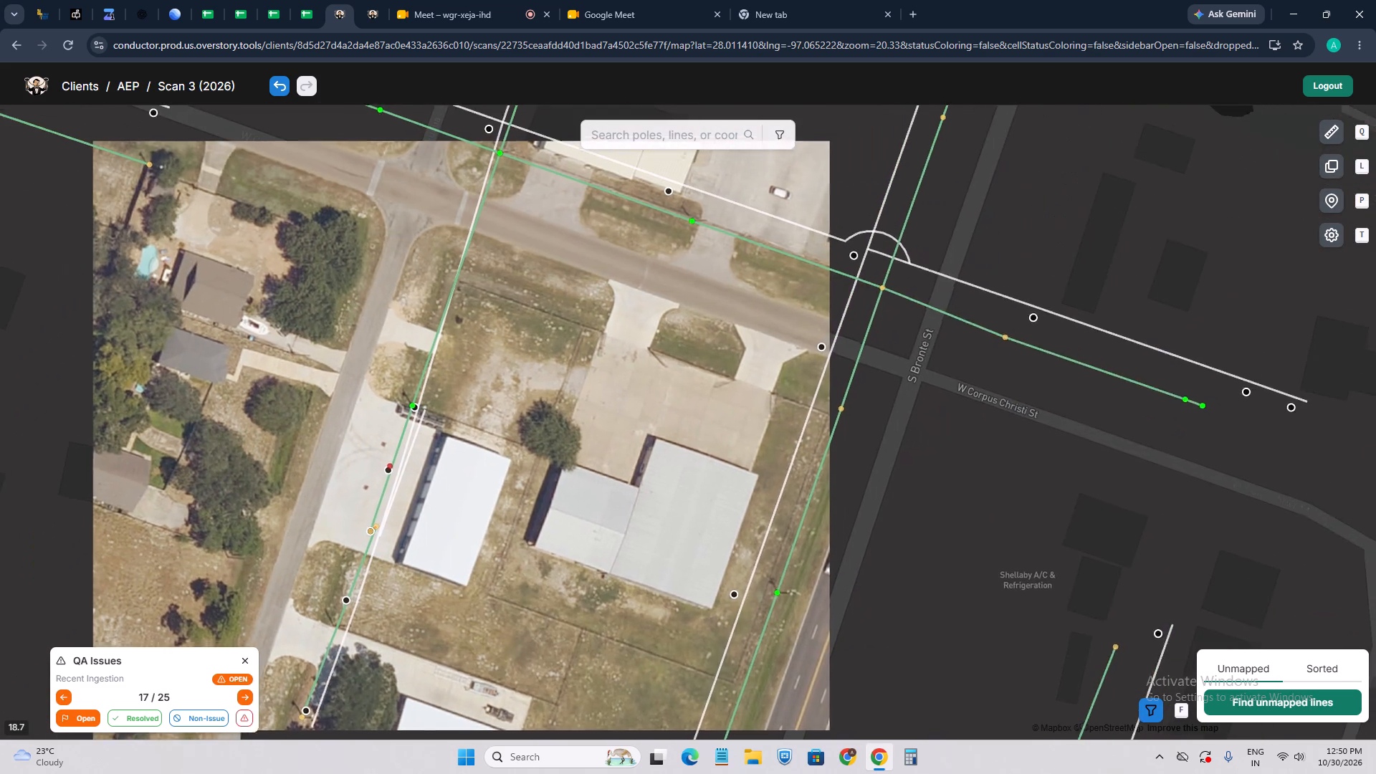
drag(800, 383, 733, 495)
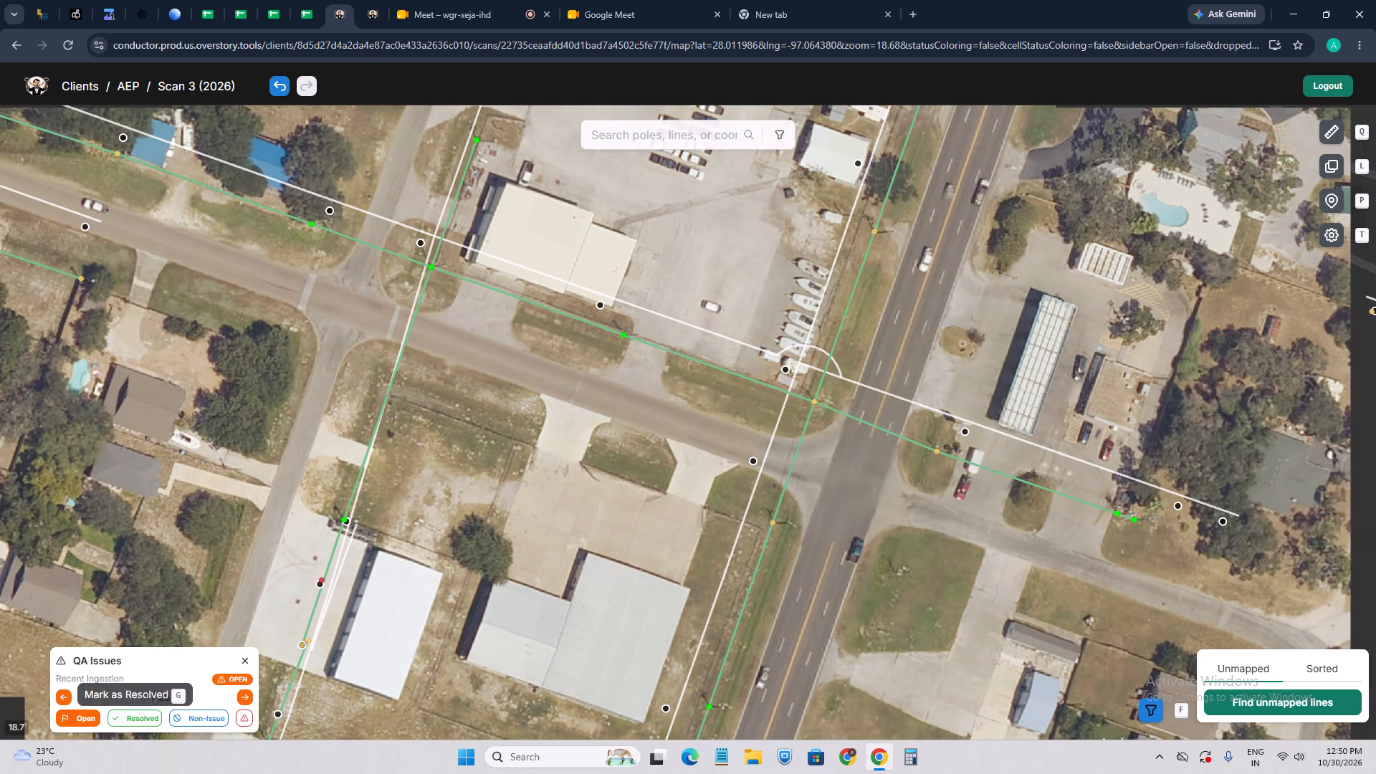
click(133, 722)
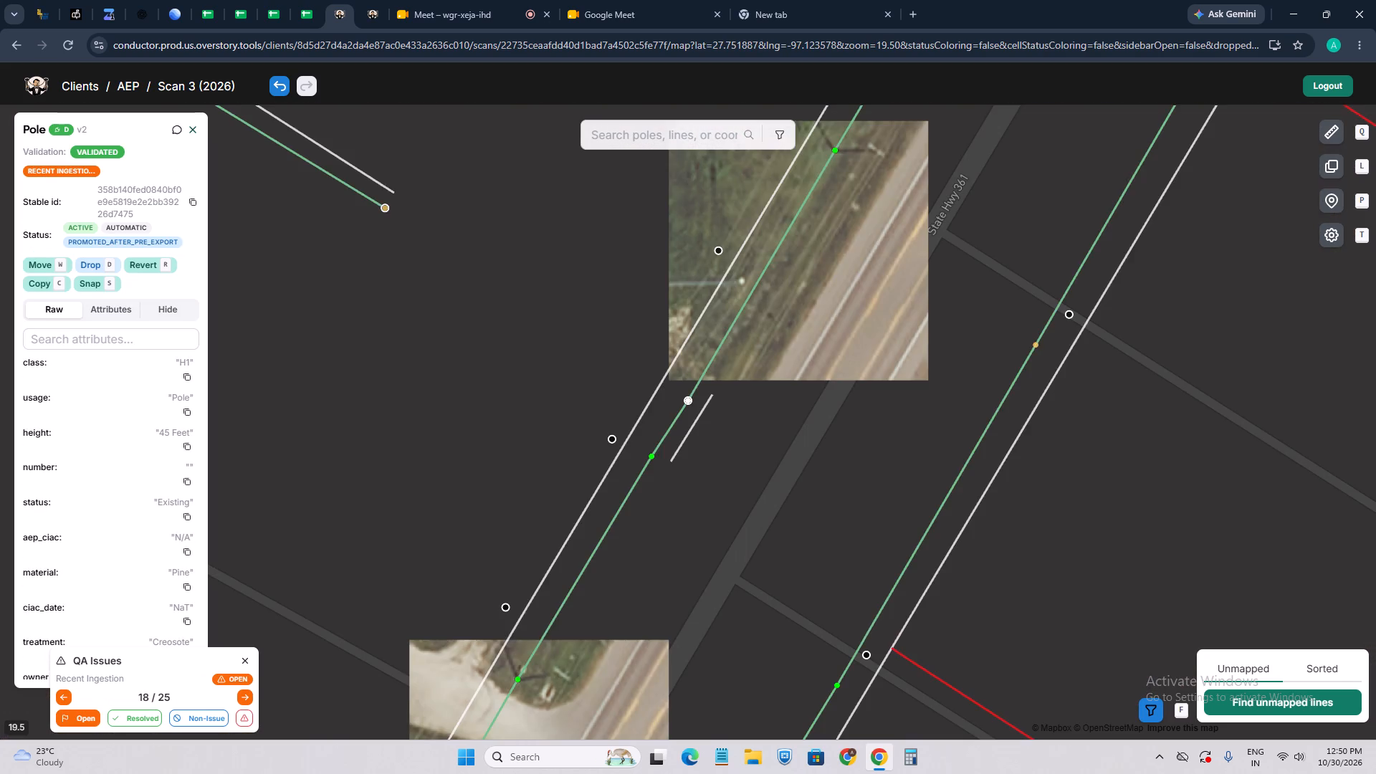
Move the QA issue 18 pole beside State Hwy 361 slightly west onto its base in the imagery.
scroll(715, 410, up, 1)
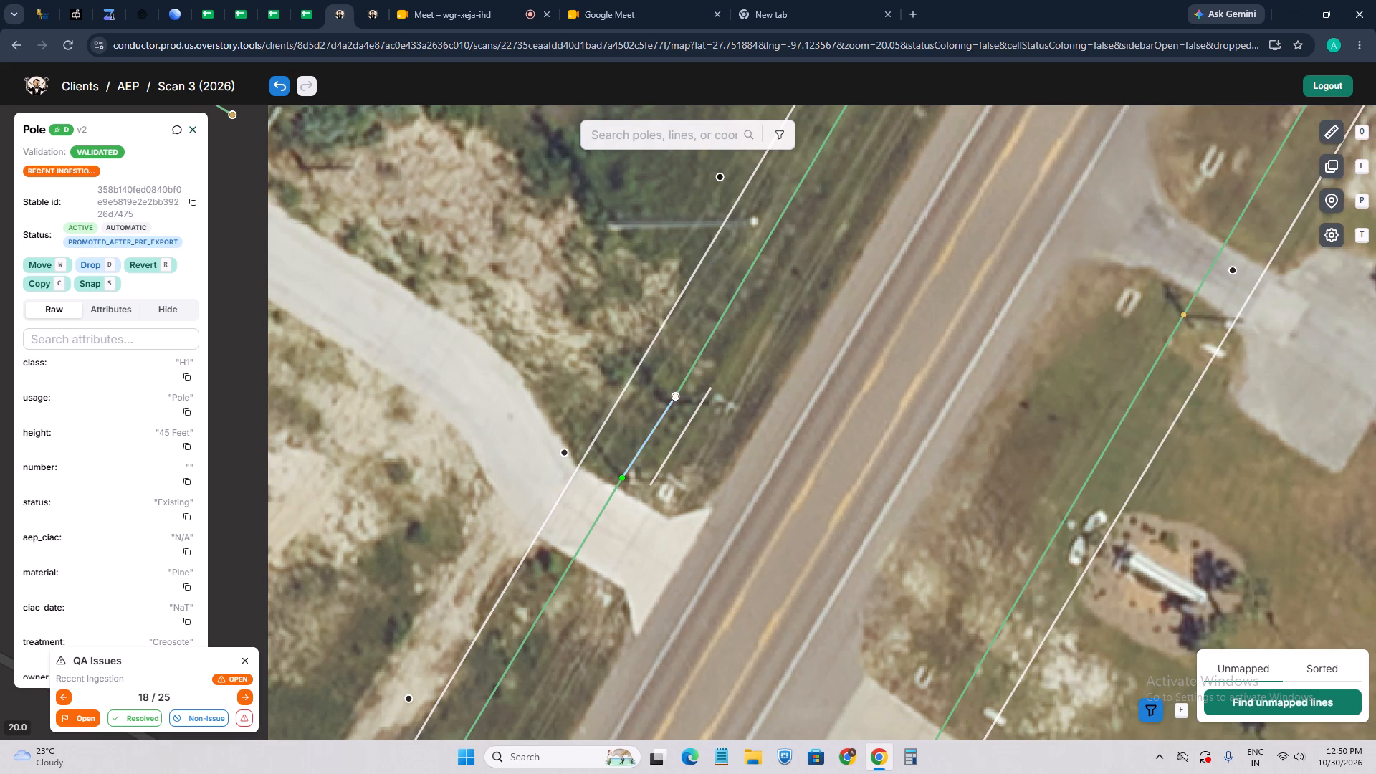
key(w)
scroll(674, 408, up, 4)
click(629, 371)
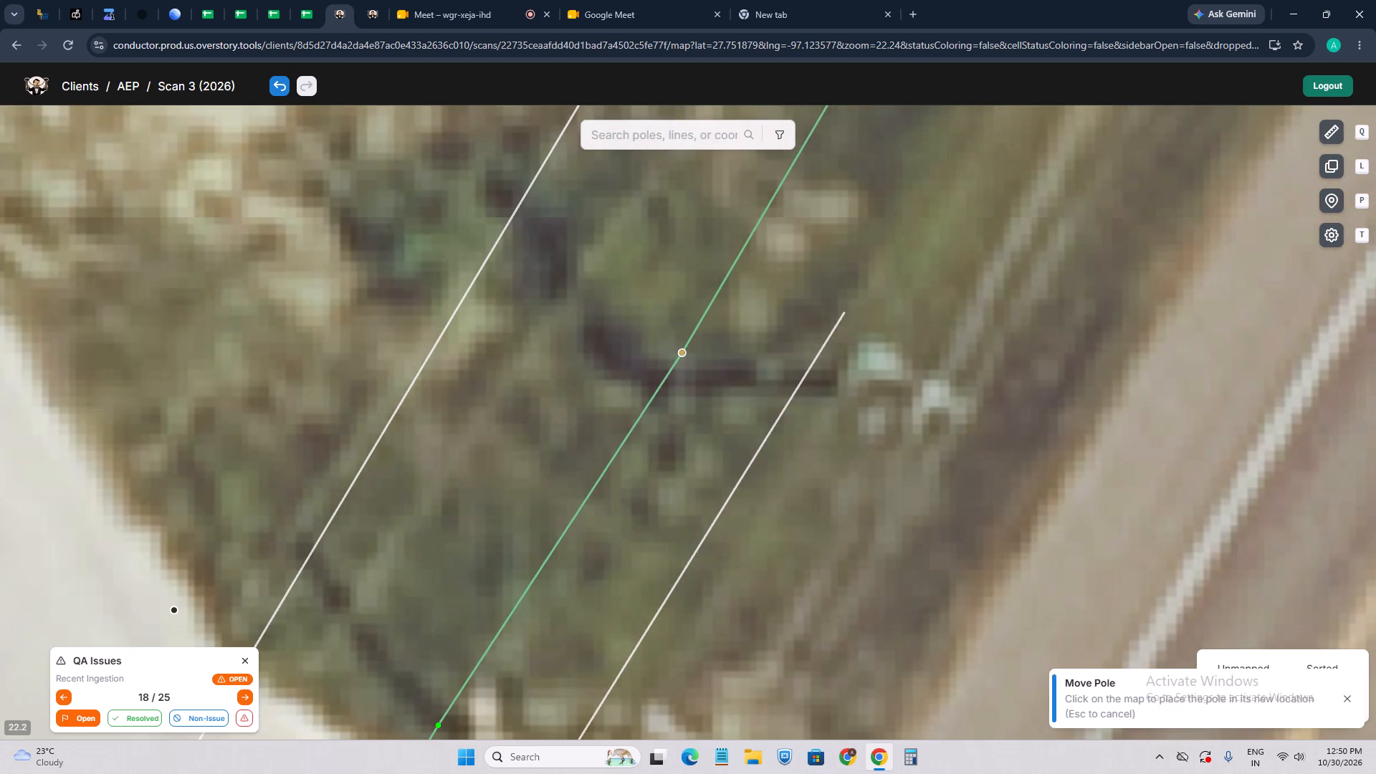
scroll(668, 436, down, 5)
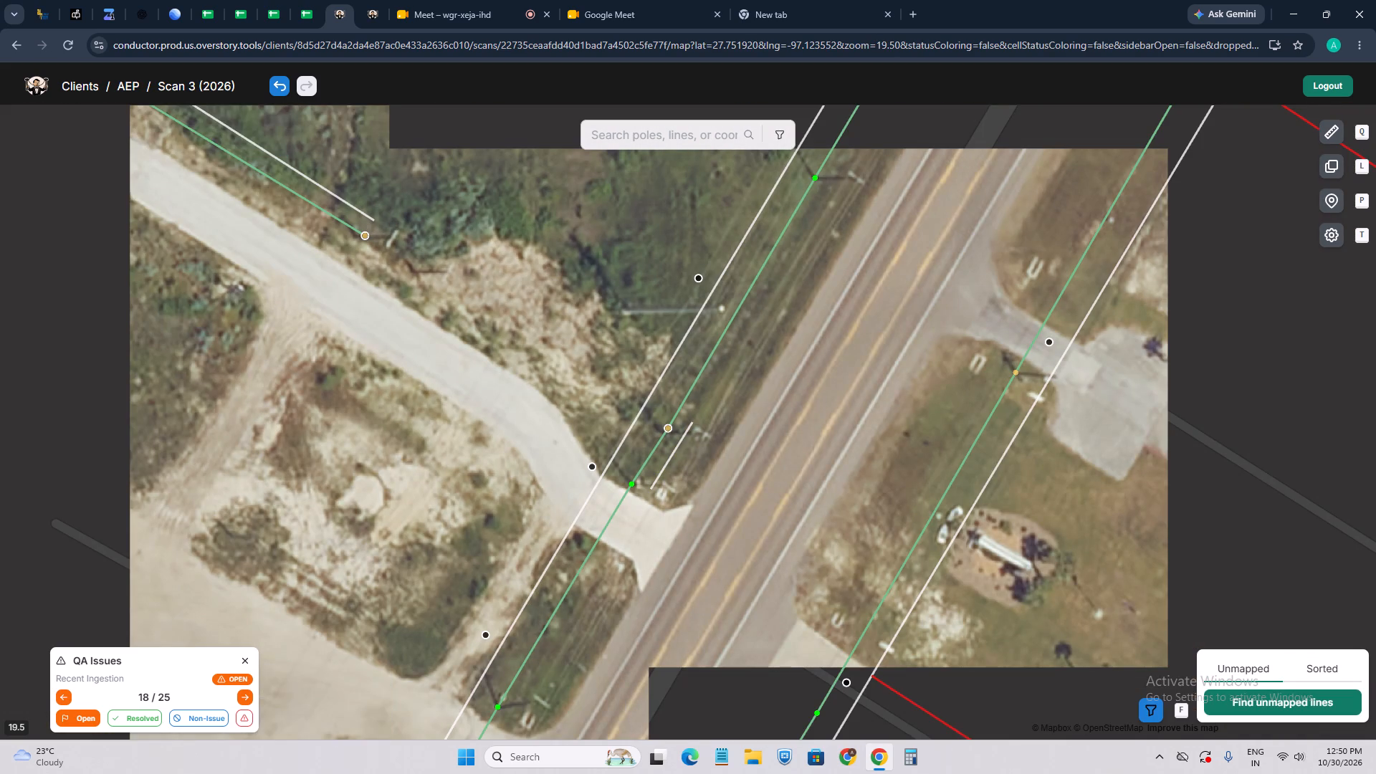
Open Street View on TX-361 near the driveway and examine the roadside poles and wires beside it.
key(4)
click(491, 520)
click(446, 511)
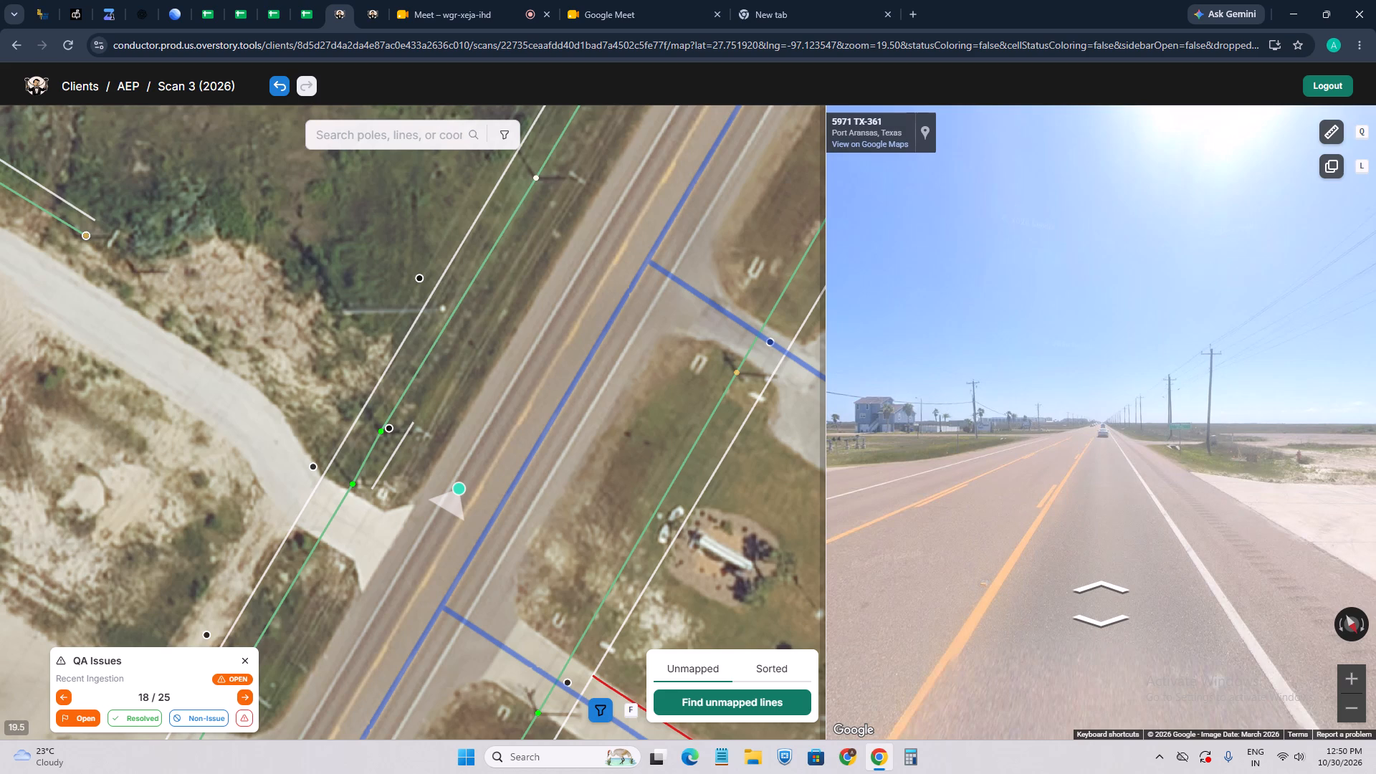
click(537, 176)
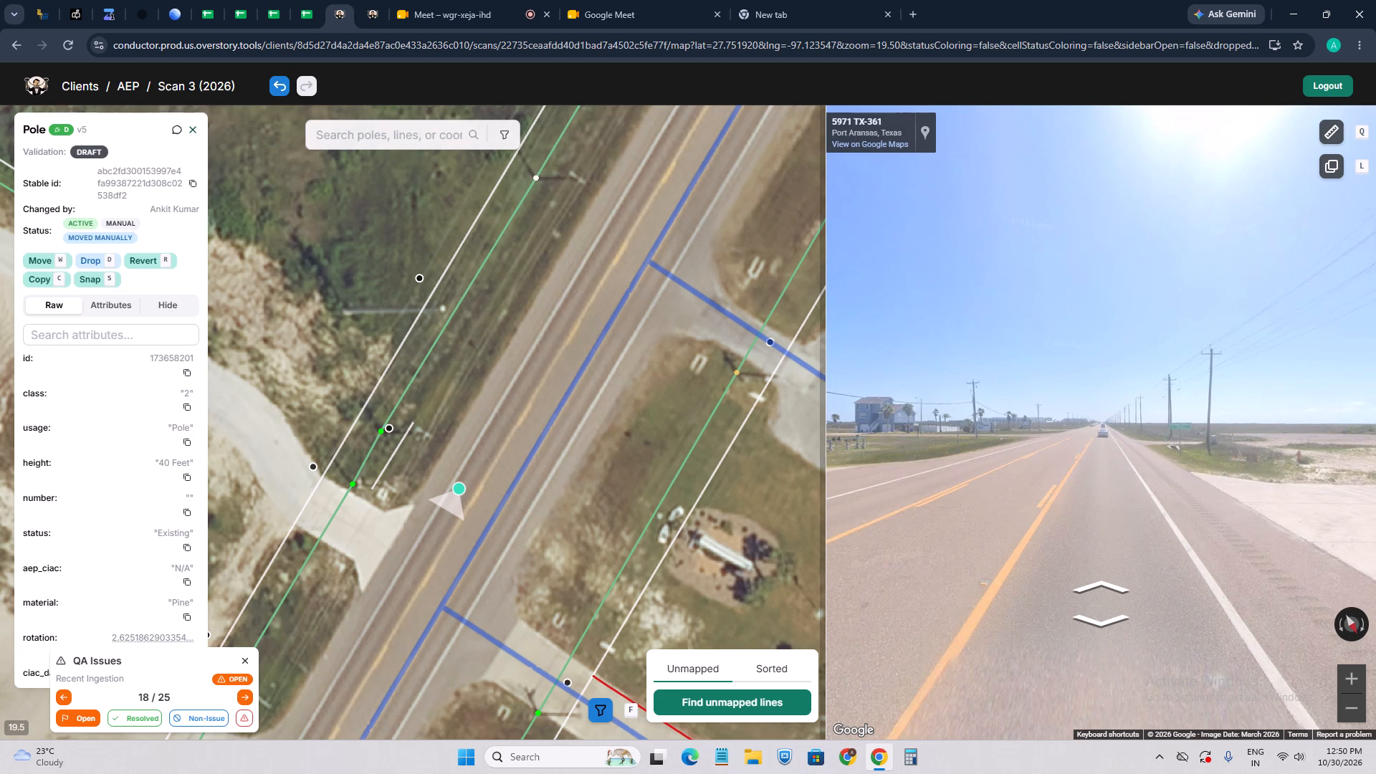
drag(485, 425, 499, 386)
scroll(496, 364, down, 3)
drag(1074, 376, 768, 401)
drag(1087, 410, 864, 417)
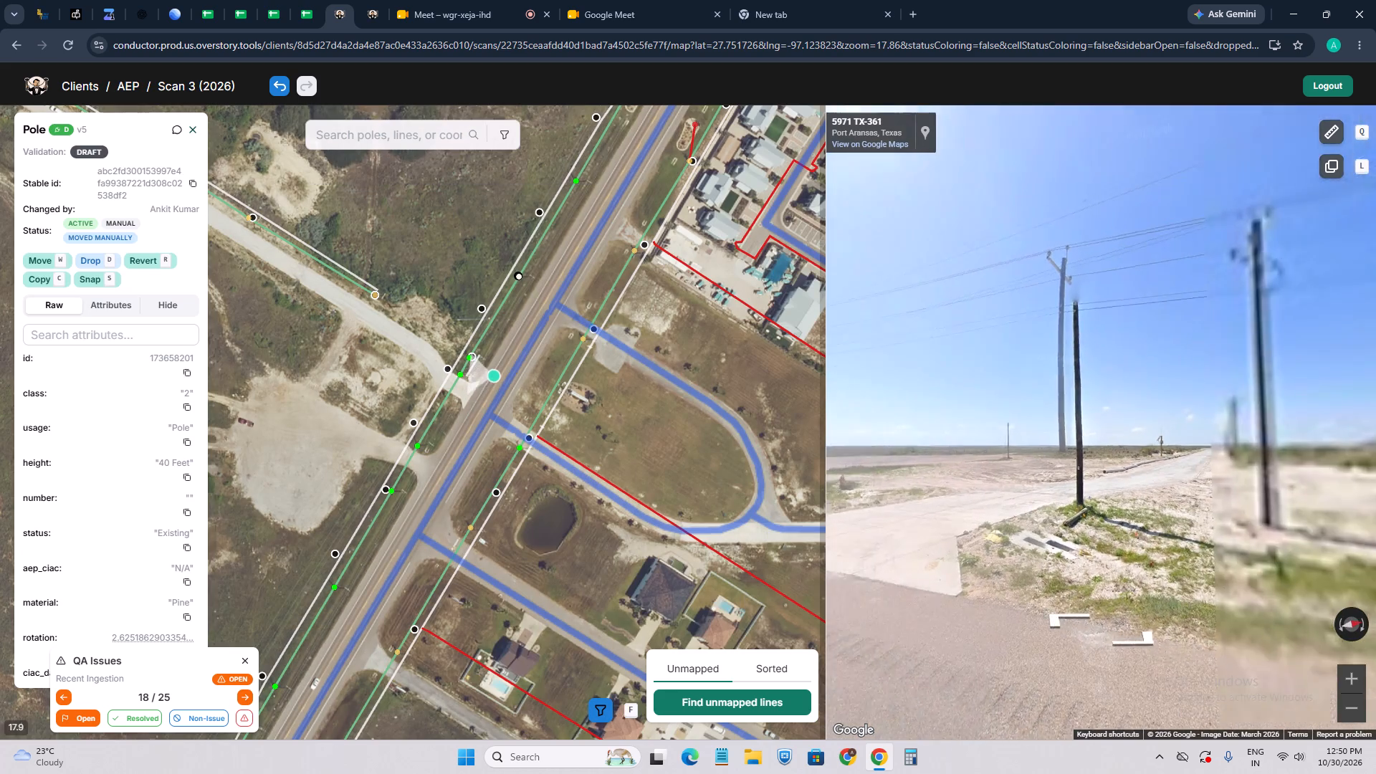
drag(864, 417, 869, 419)
scroll(505, 358, up, 3)
scroll(516, 341, down, 1)
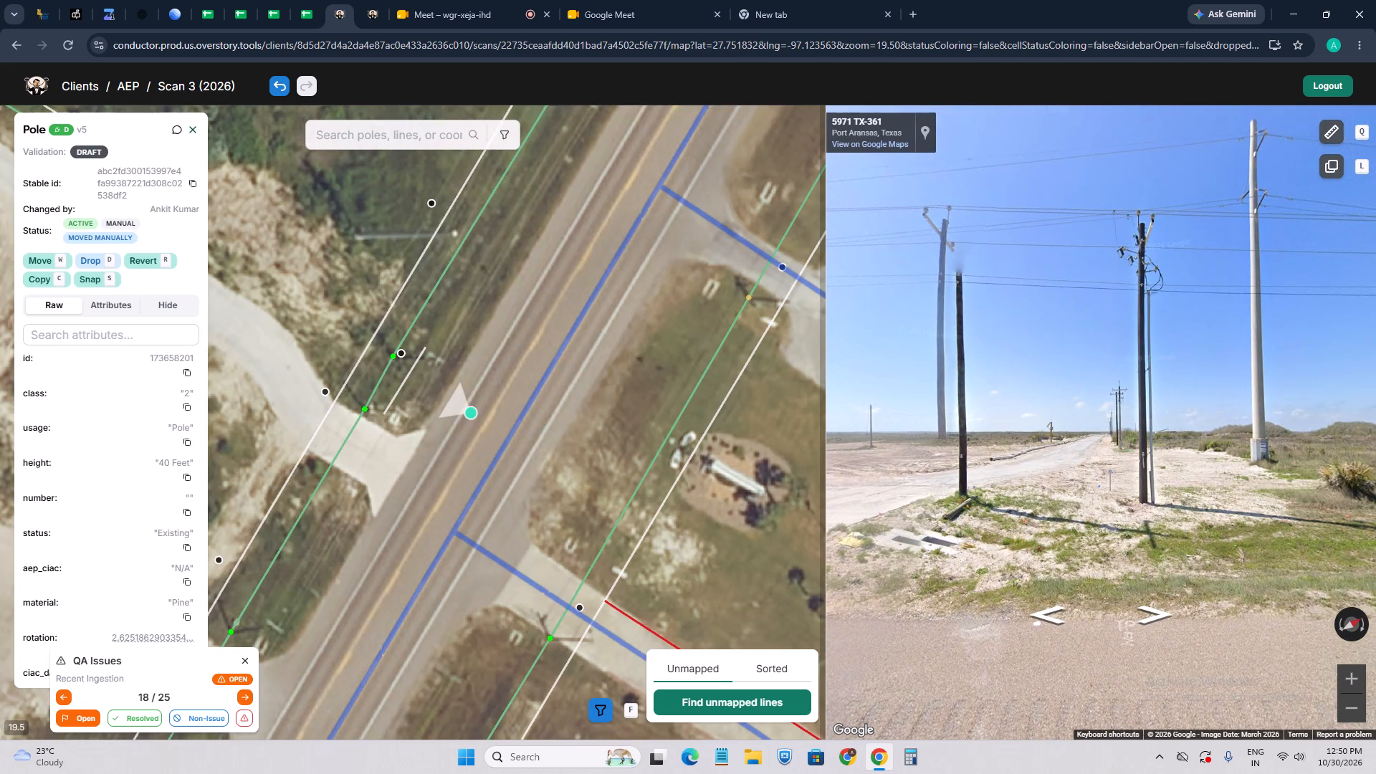
Move the pole on the east side of State Hwy 361, west of the pond, slightly south onto its base in the imagery.
scroll(516, 341, down, 4)
scroll(540, 400, up, 5)
drag(399, 481, 544, 395)
scroll(438, 456, up, 2)
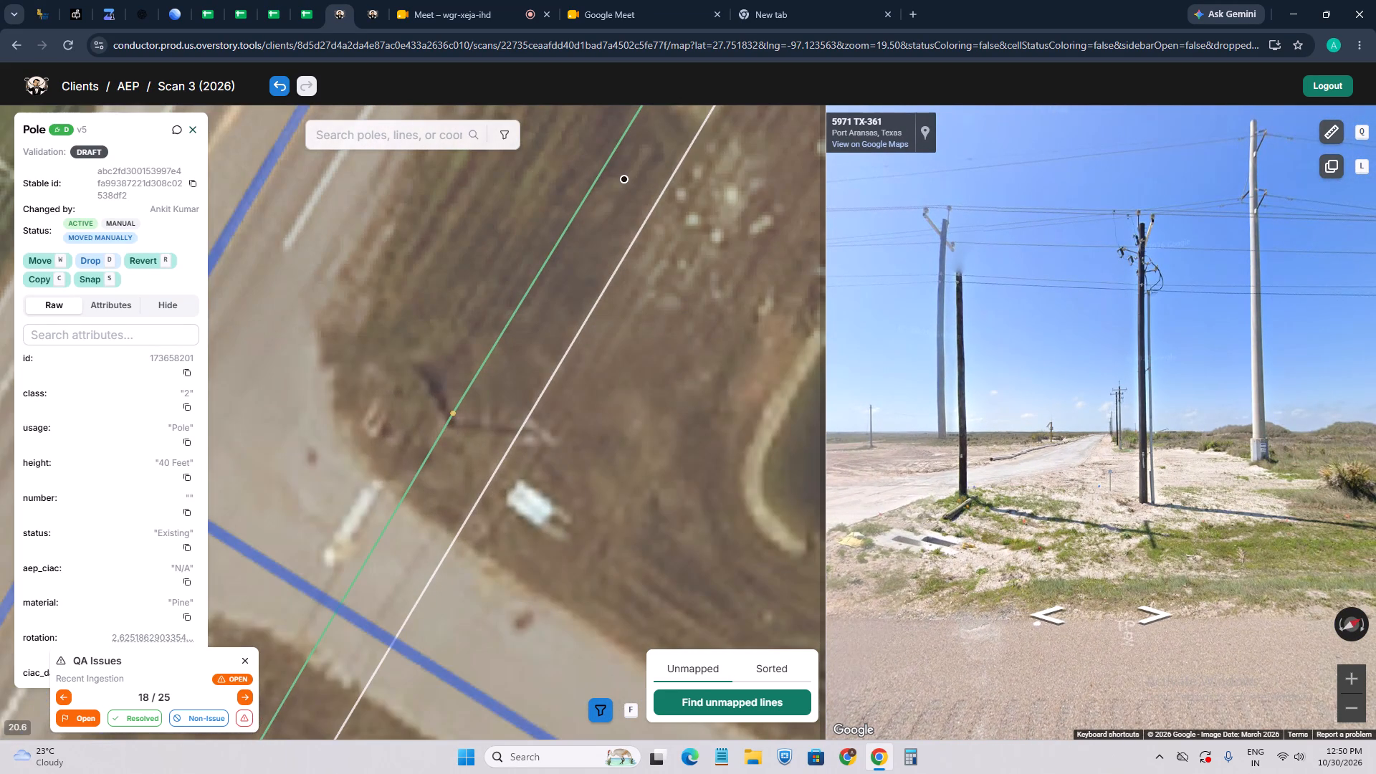
click(459, 419)
scroll(465, 439, up, 3)
key(w)
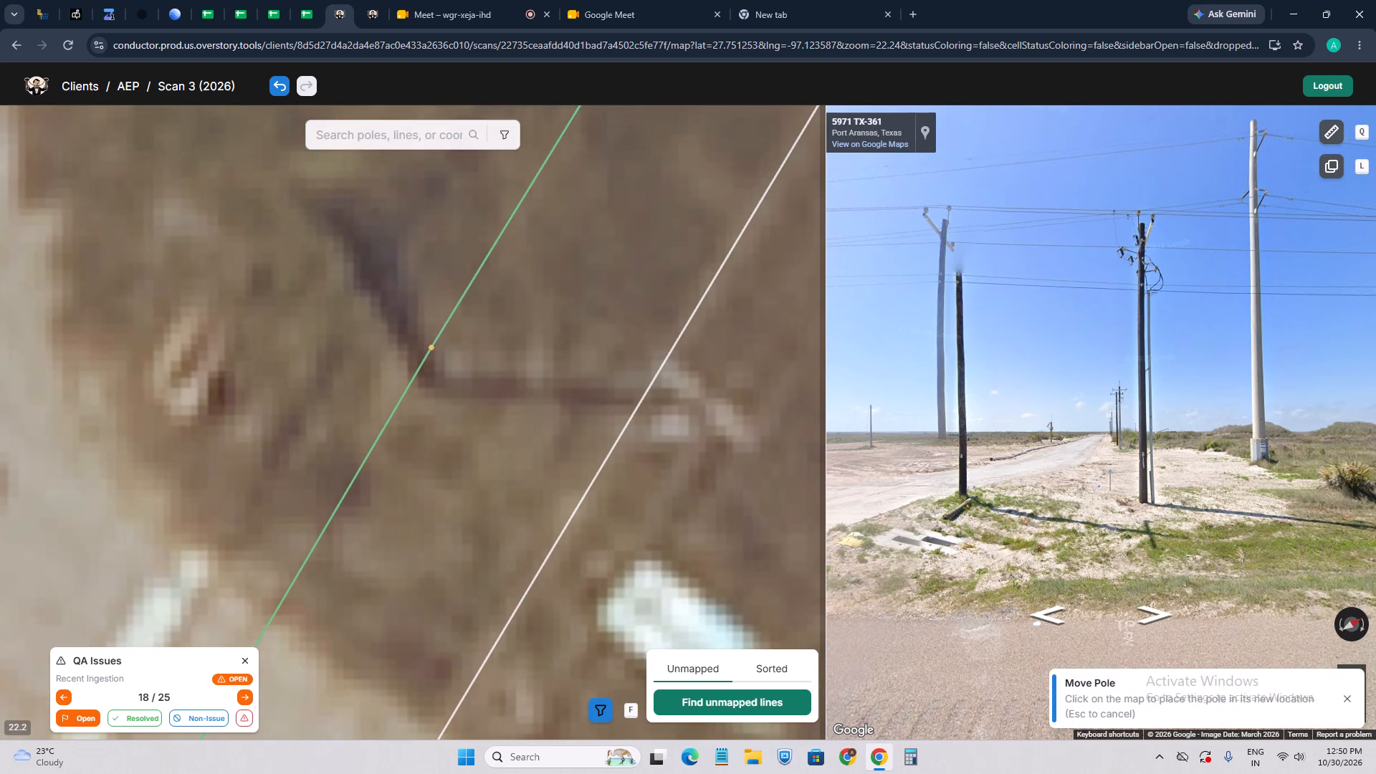
click(431, 378)
scroll(427, 434, down, 7)
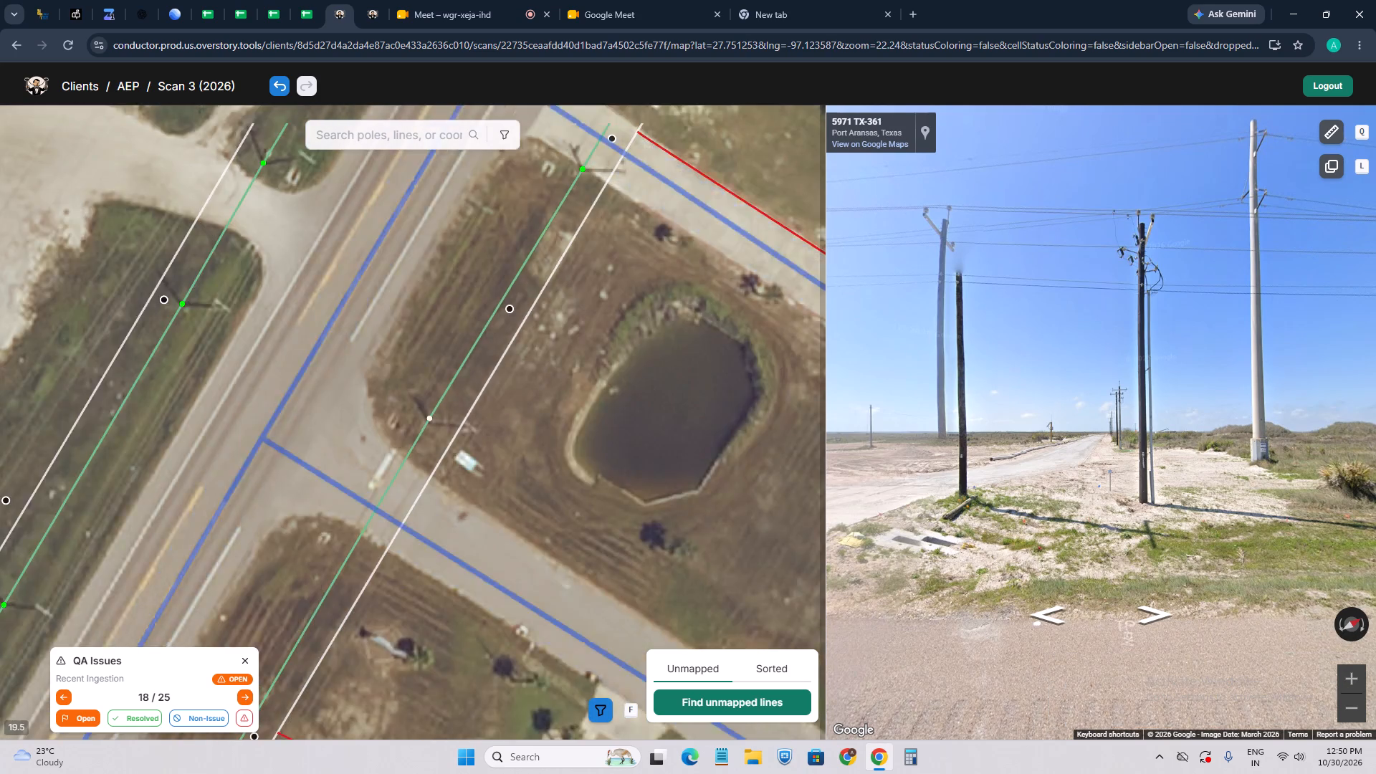
Move the next pole south, at the side road corner east of State Hwy 361, slightly south onto its base.
drag(396, 489, 509, 357)
scroll(459, 423, up, 1)
scroll(411, 504, up, 5)
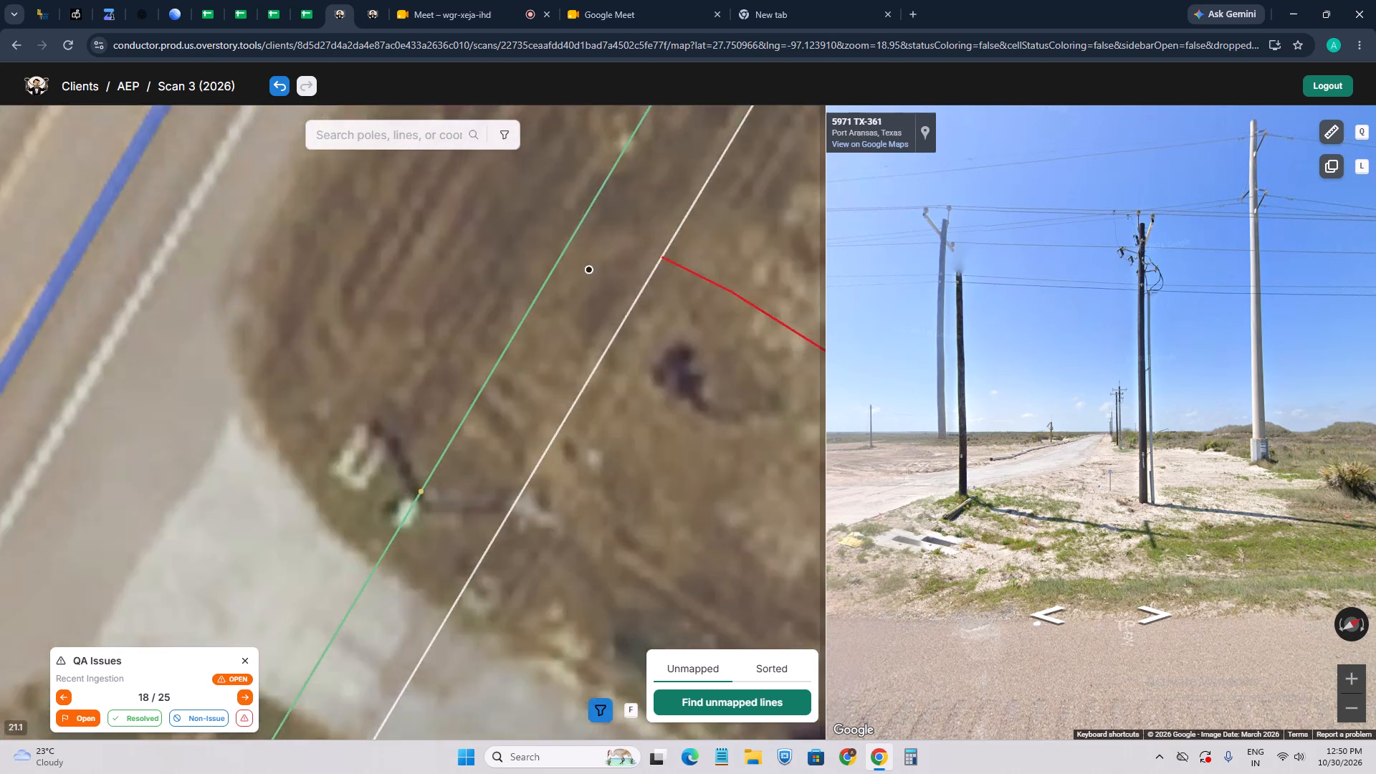
scroll(441, 501, up, 1)
click(406, 486)
scroll(411, 535, up, 3)
key(w)
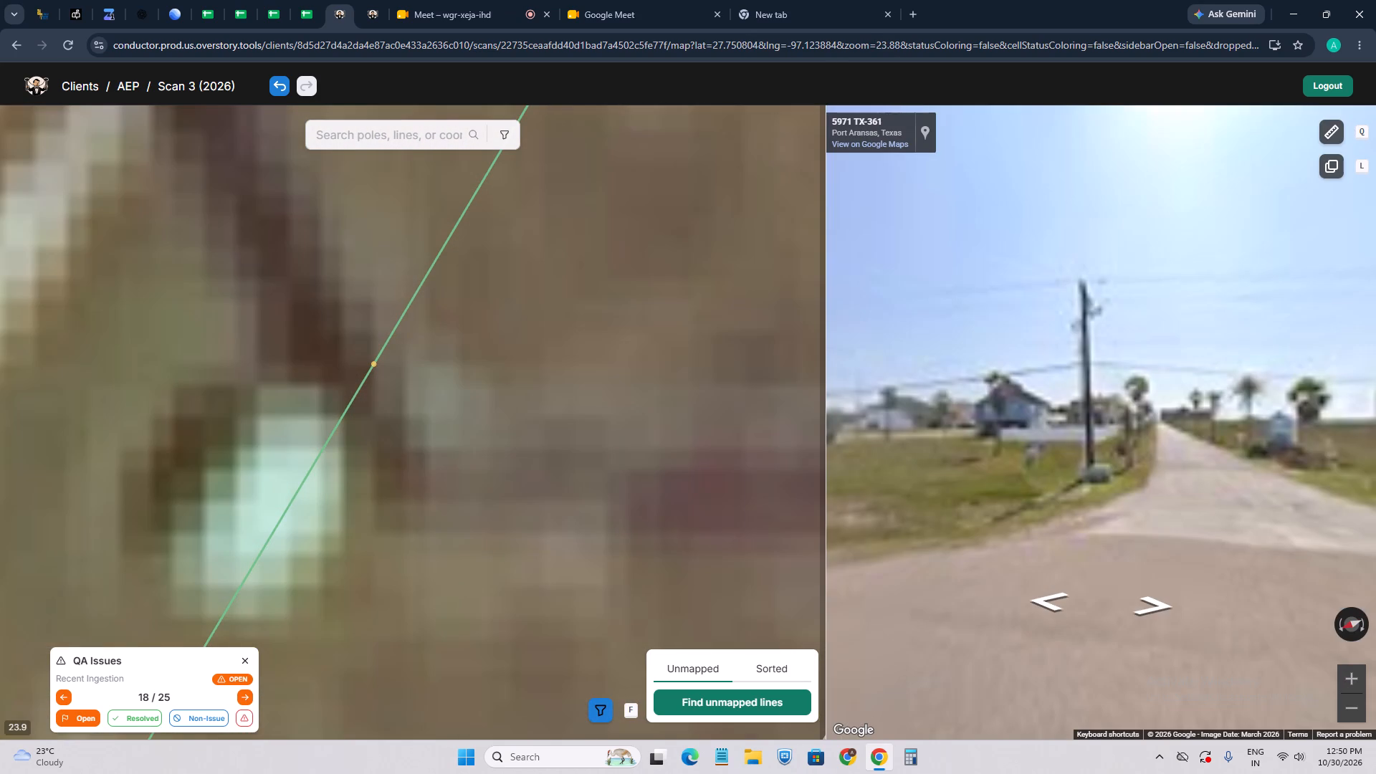
click(374, 366)
scroll(376, 467, up, 2)
key(w)
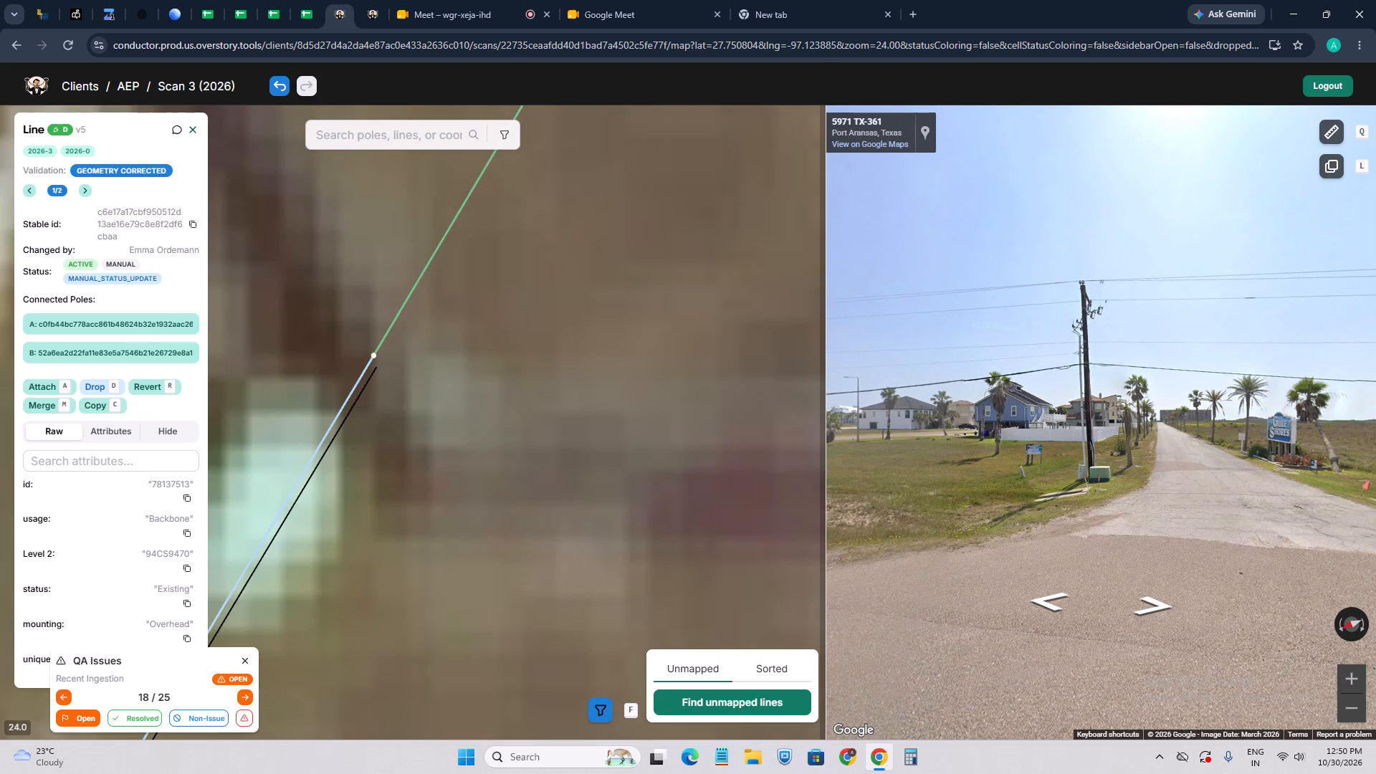
click(373, 349)
key(w)
click(396, 464)
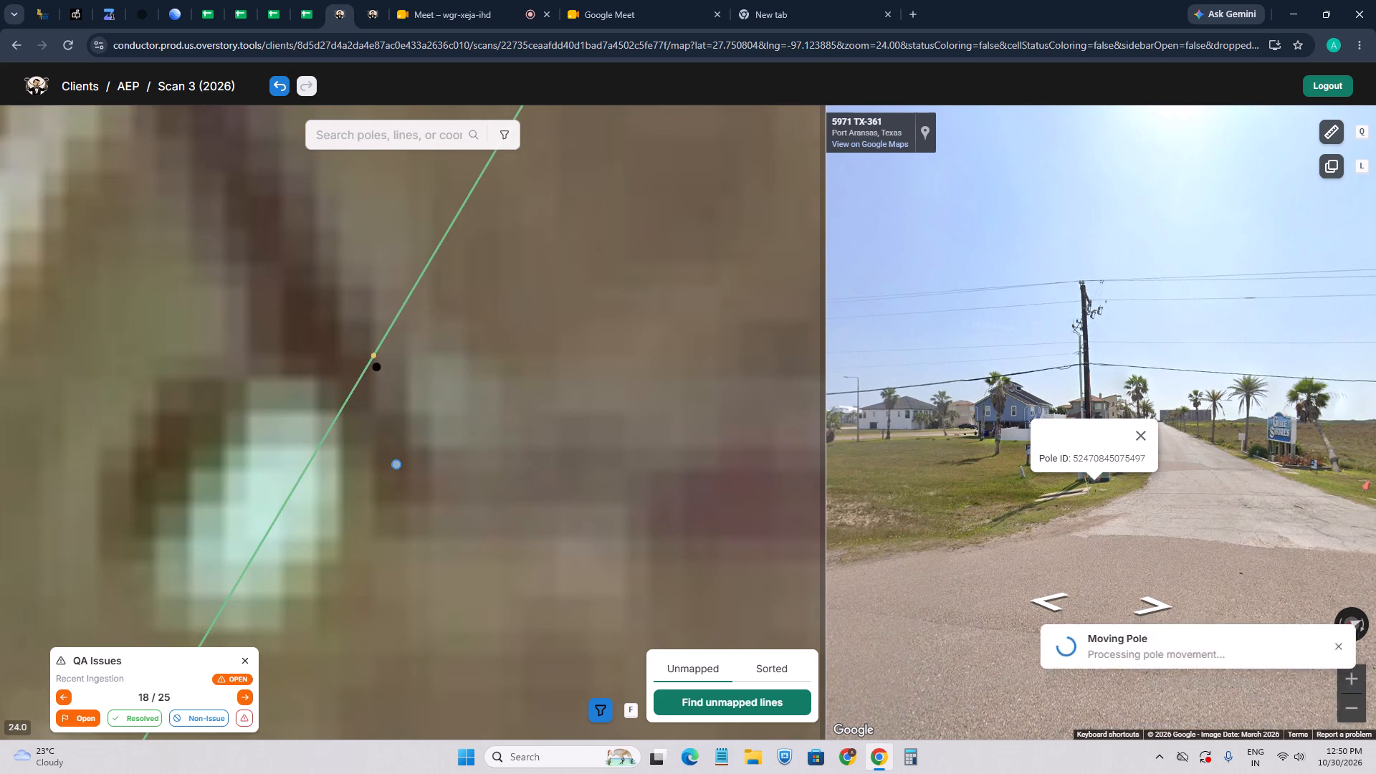
Move the following pole south, beside the scrubland east of State Hwy 361, slightly southeast onto its base.
scroll(392, 507, down, 9)
drag(396, 539, 454, 400)
drag(321, 493, 392, 414)
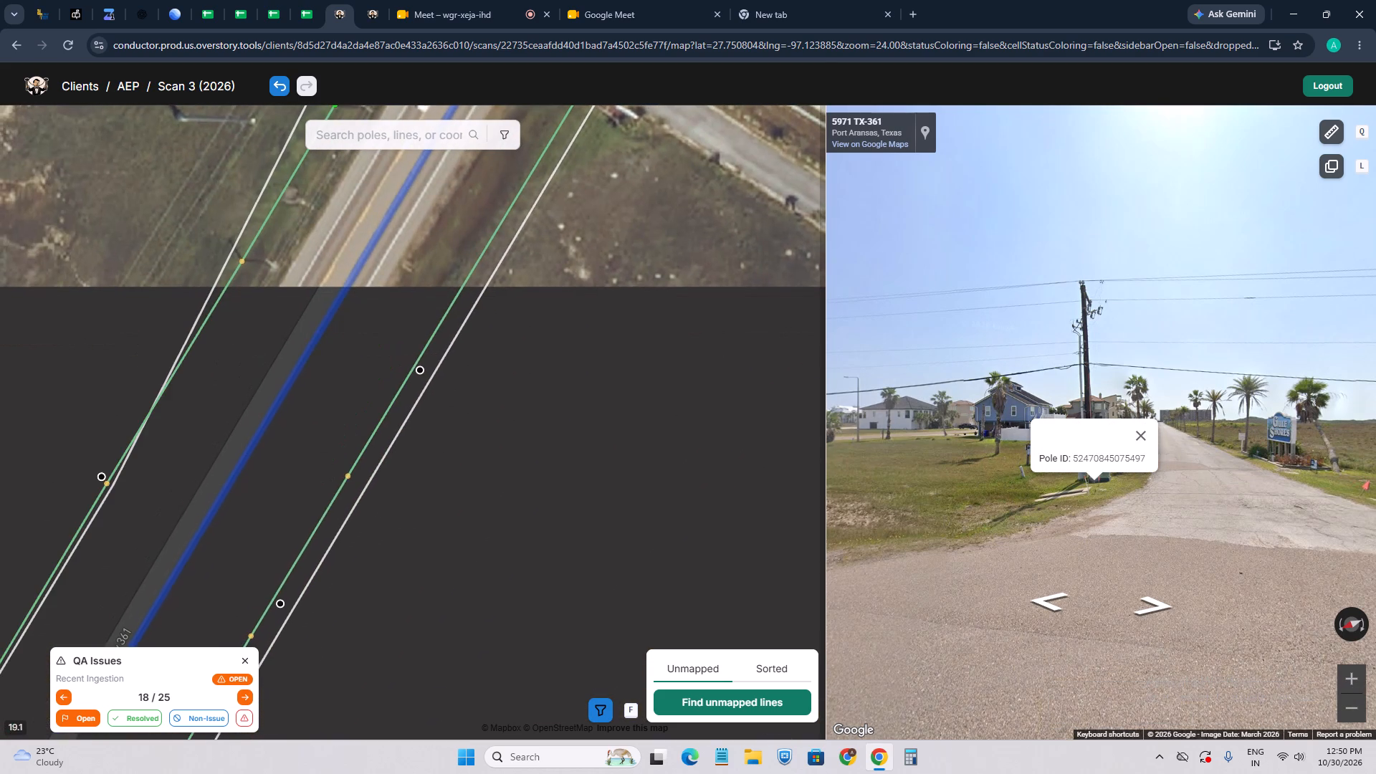
scroll(268, 297, up, 4)
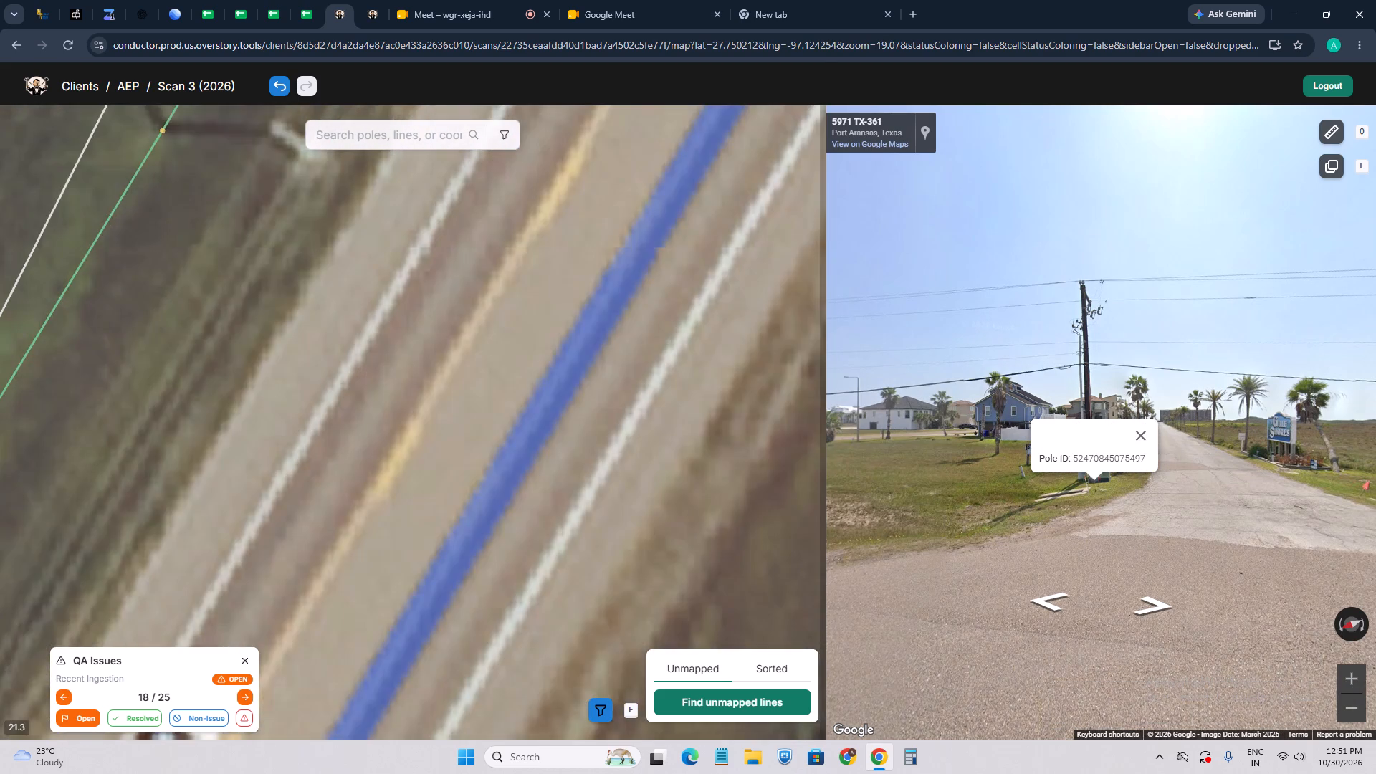
drag(248, 211, 298, 381)
scroll(263, 307, down, 3)
drag(422, 558, 381, 422)
scroll(381, 484, up, 2)
drag(375, 534, 338, 454)
click(360, 583)
scroll(363, 594, up, 2)
key(w)
click(358, 565)
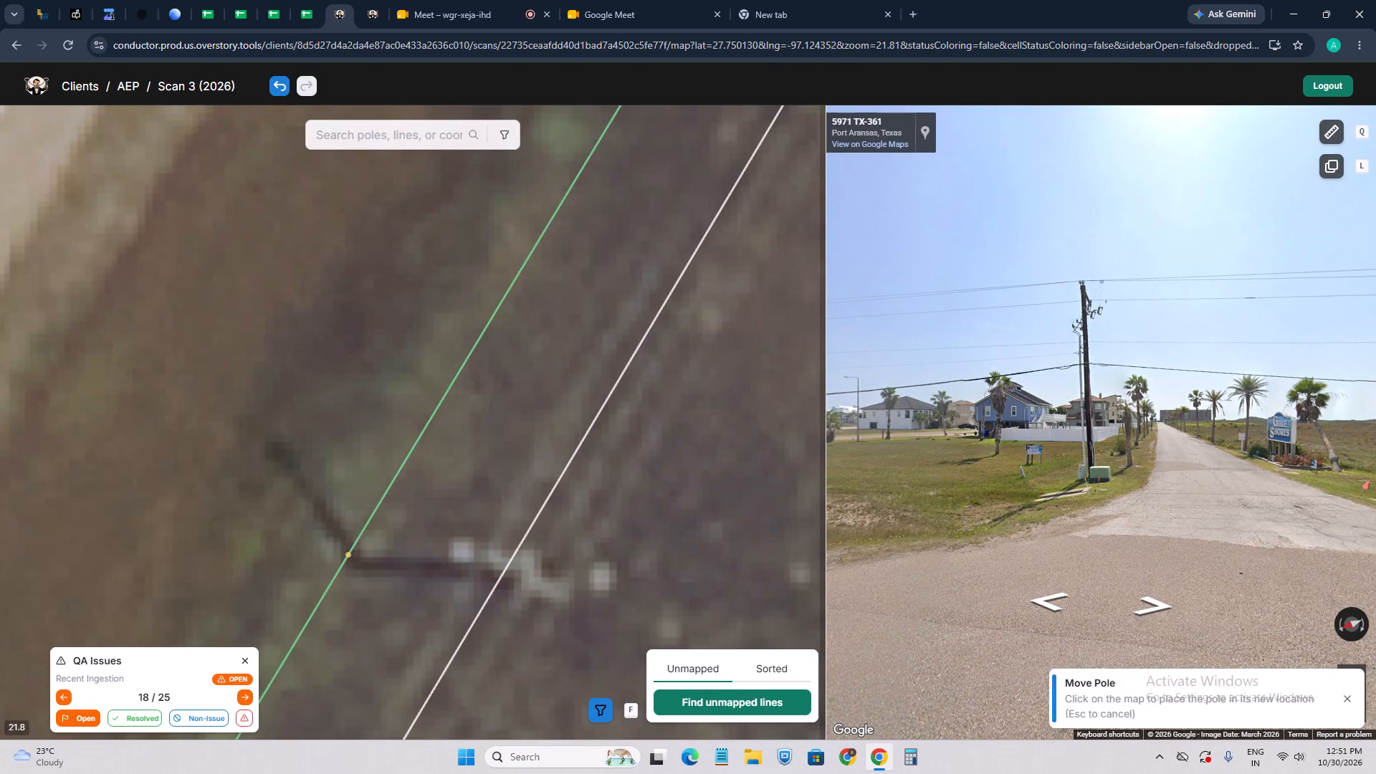
Check the remaining poles along State Hwy 361, turn off Street View, and mark QA issue 18 as resolved.
scroll(356, 568, down, 2)
scroll(317, 500, down, 6)
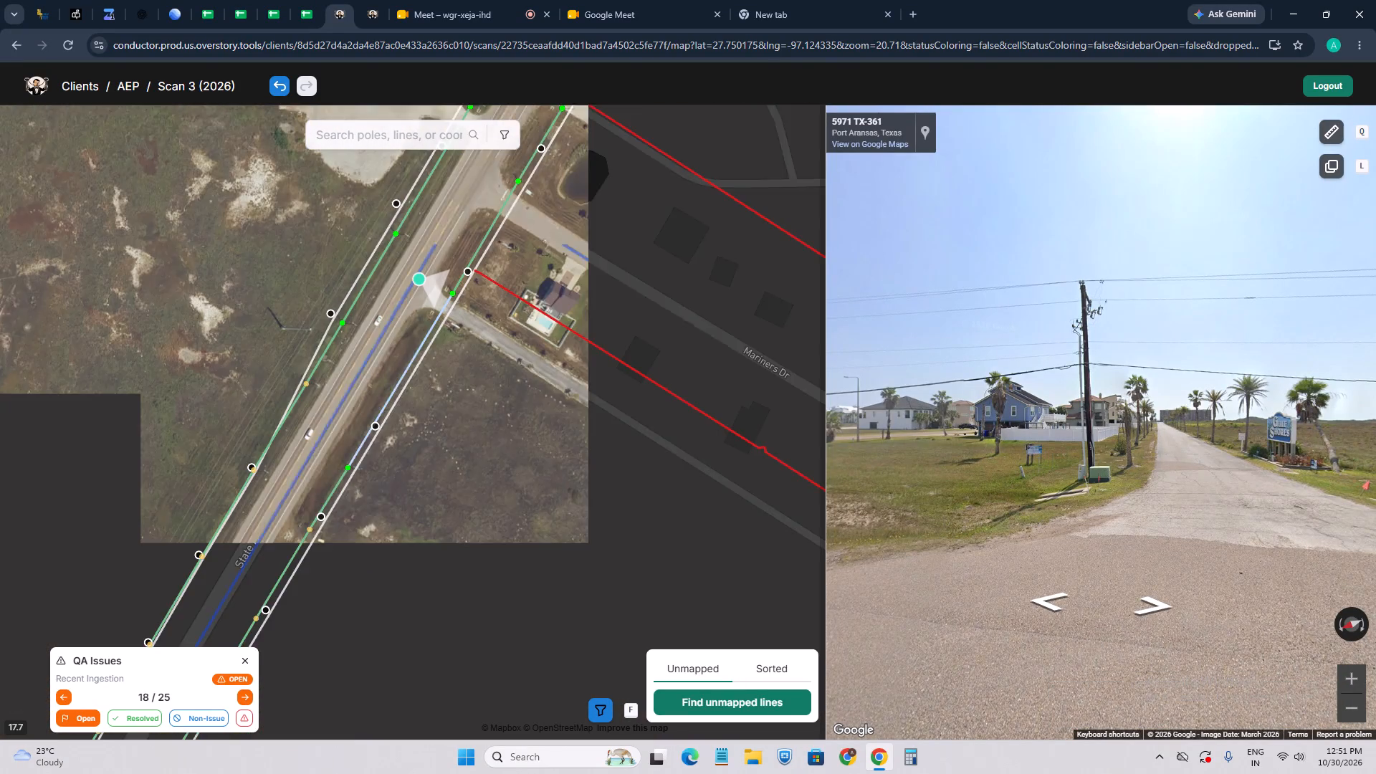
drag(298, 547, 406, 400)
scroll(391, 408, up, 3)
scroll(489, 307, up, 3)
scroll(447, 305, down, 4)
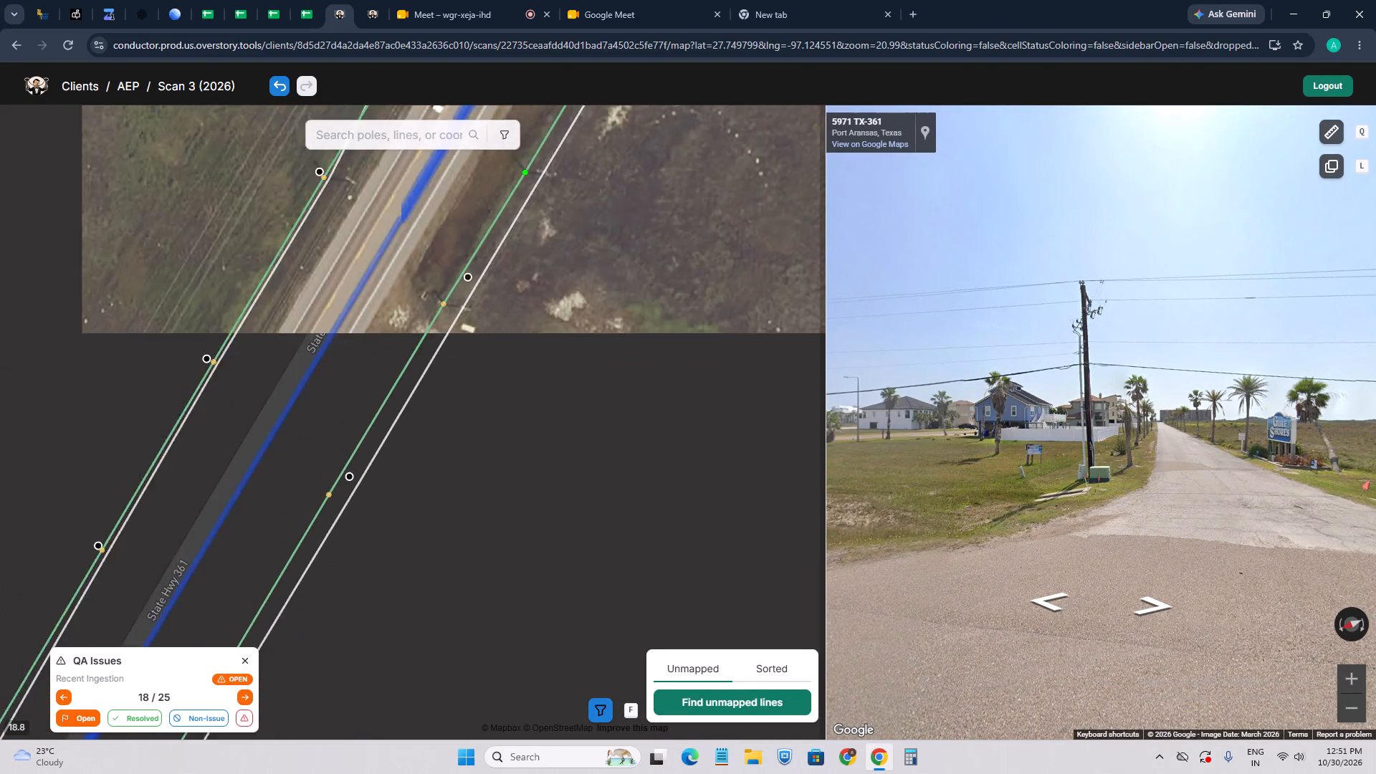
scroll(447, 305, down, 2)
drag(473, 282, 326, 564)
drag(498, 404, 432, 575)
key(4)
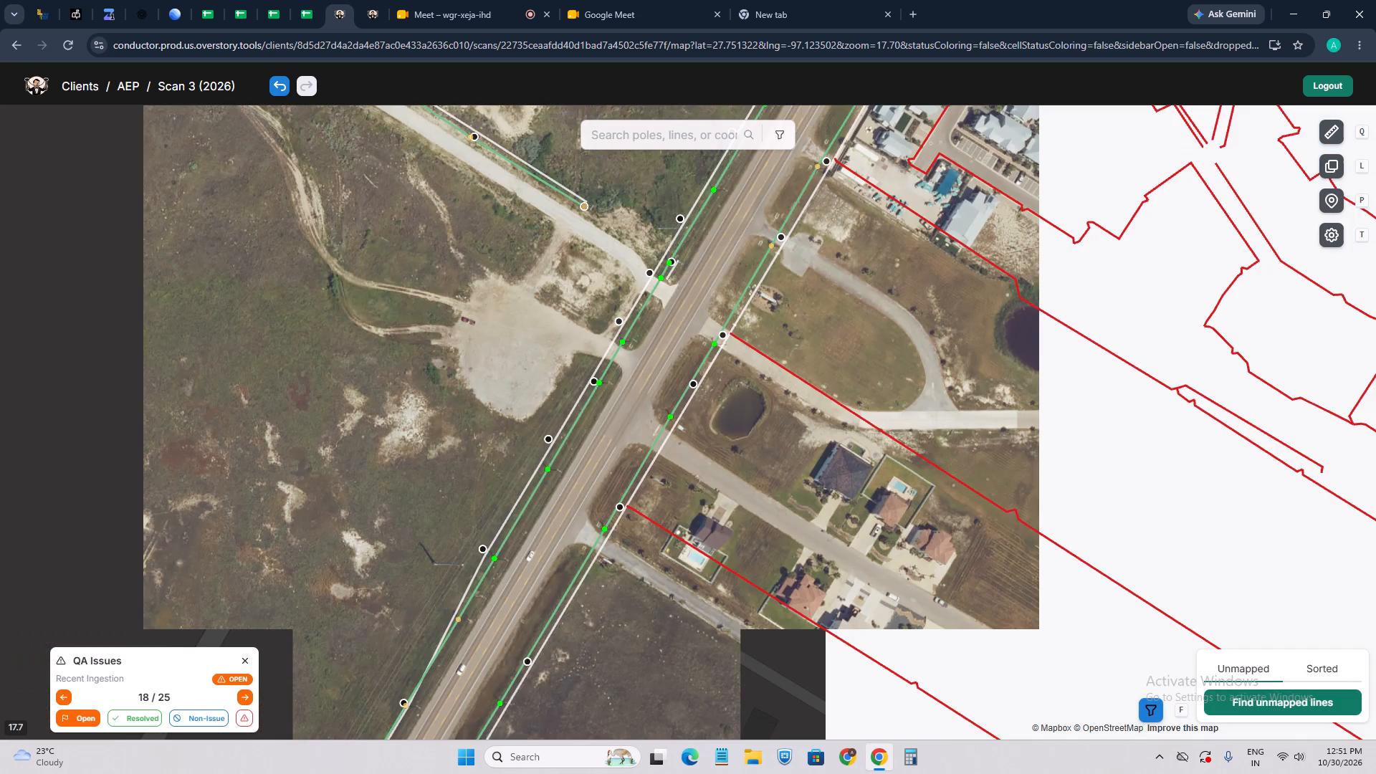
drag(722, 348, 577, 580)
click(142, 717)
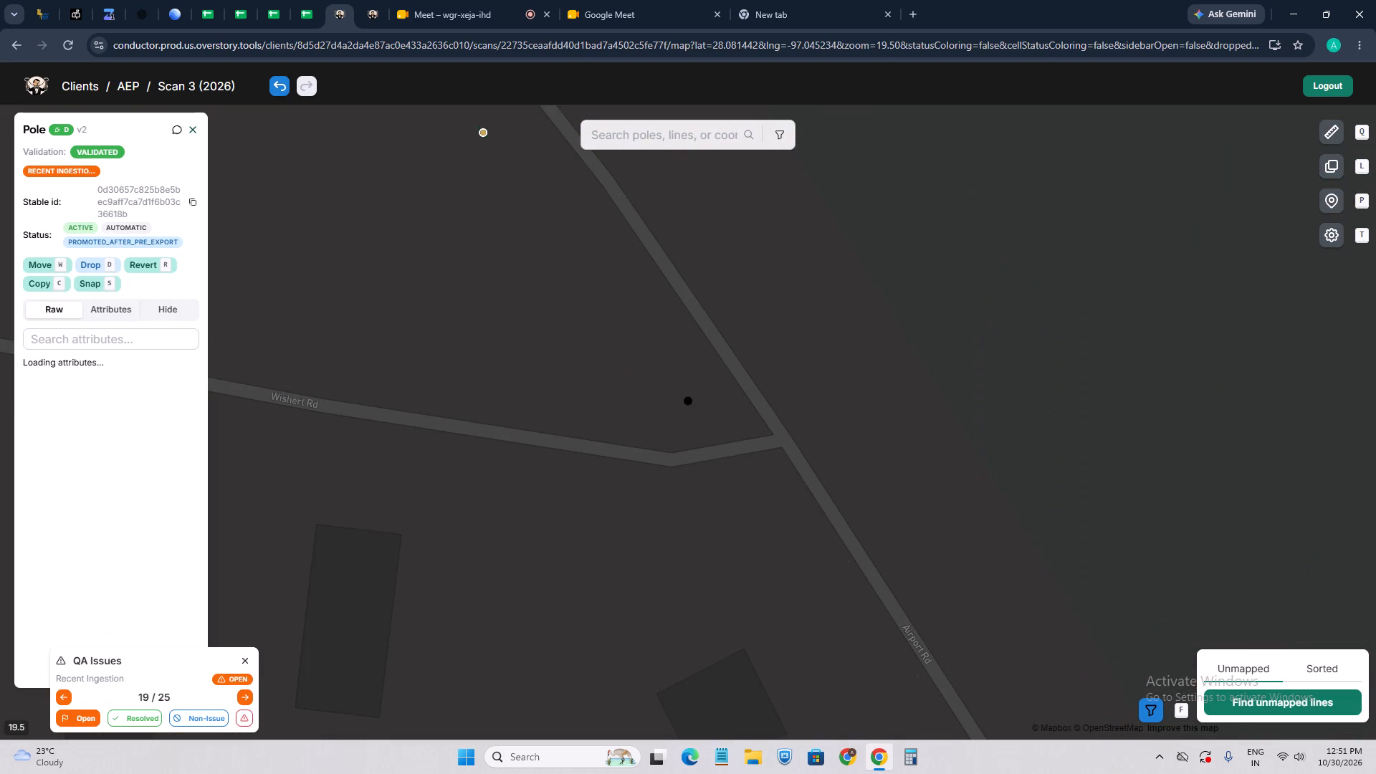
Return to QA issue 18 and recheck the line and poles along the unpaved road northwest of the highway.
click(62, 698)
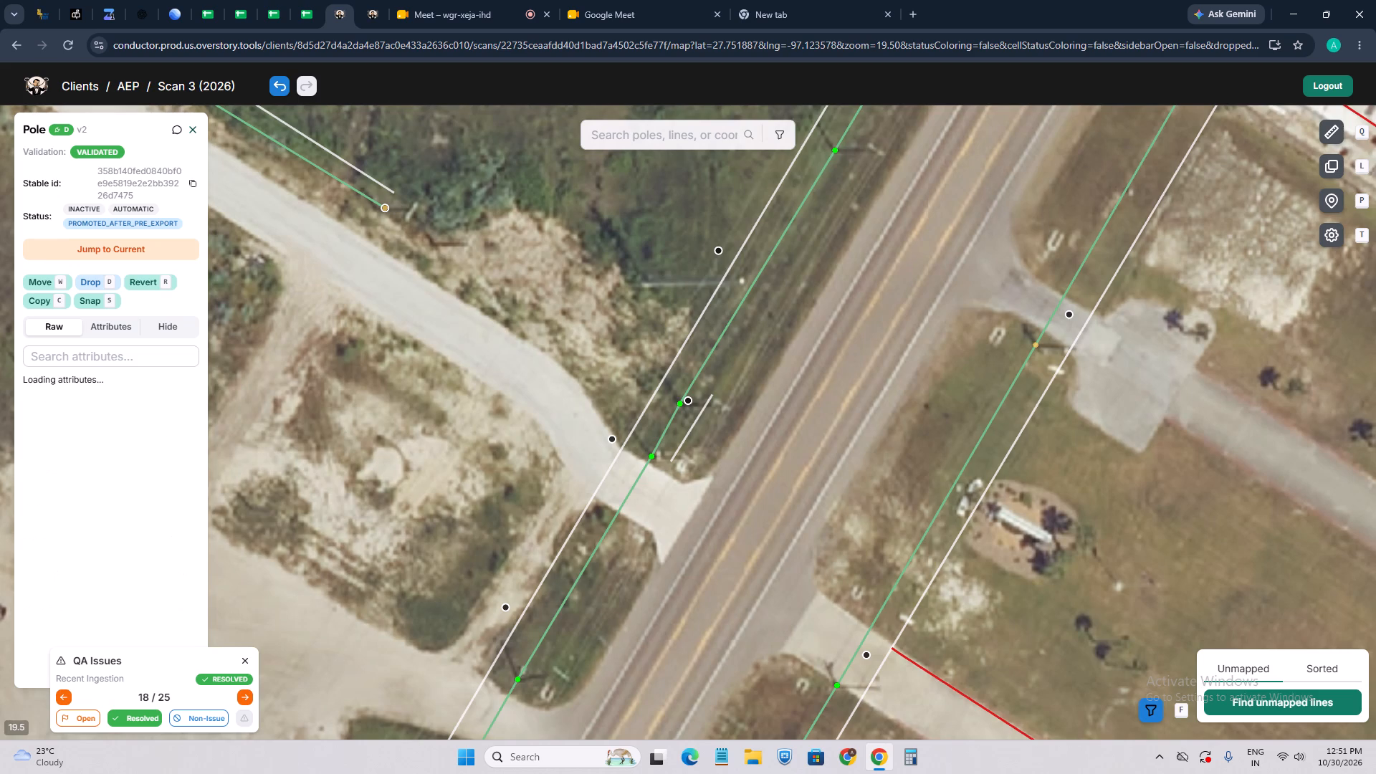
drag(402, 226, 693, 460)
scroll(249, 168, up, 3)
scroll(353, 224, down, 1)
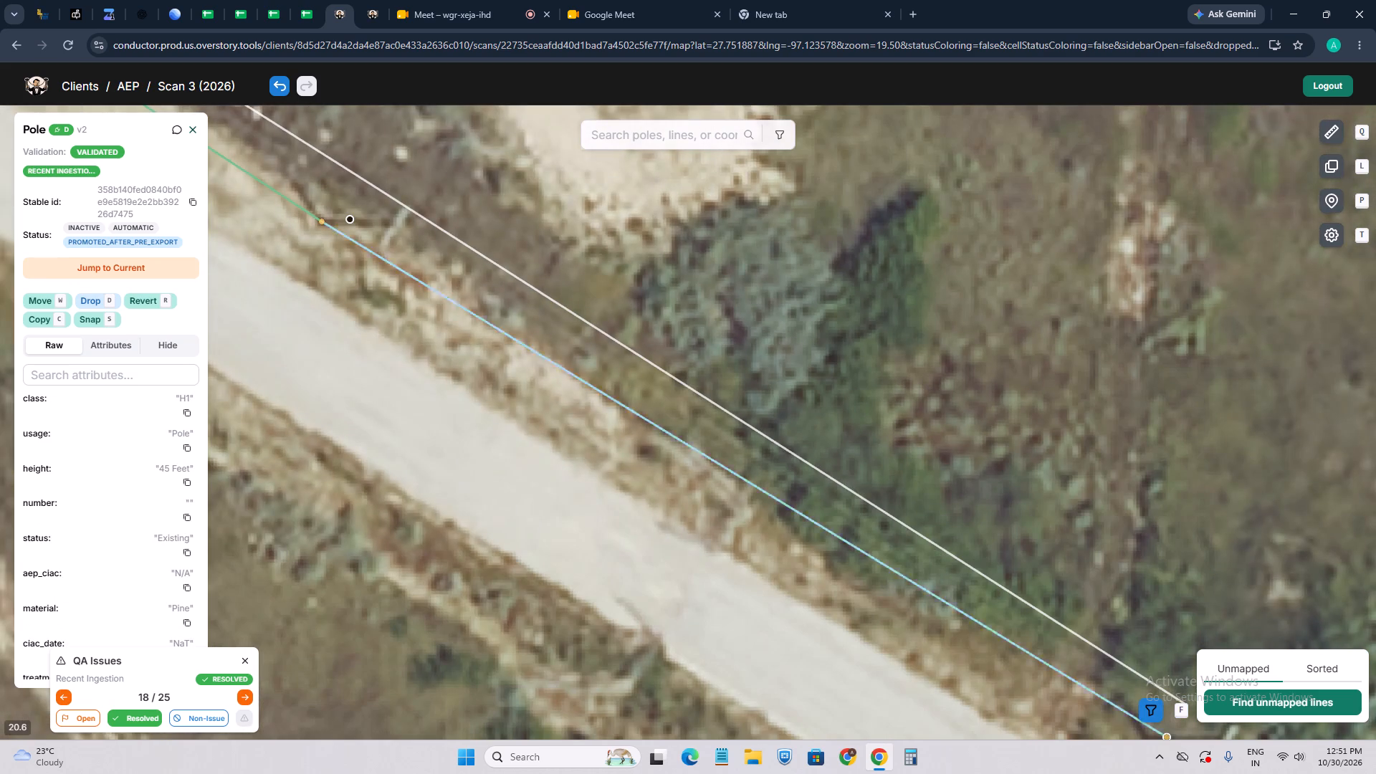
Go to QA issue 19 and move its pole near Wishert Rd and Airport Rd northwest onto its base.
click(239, 698)
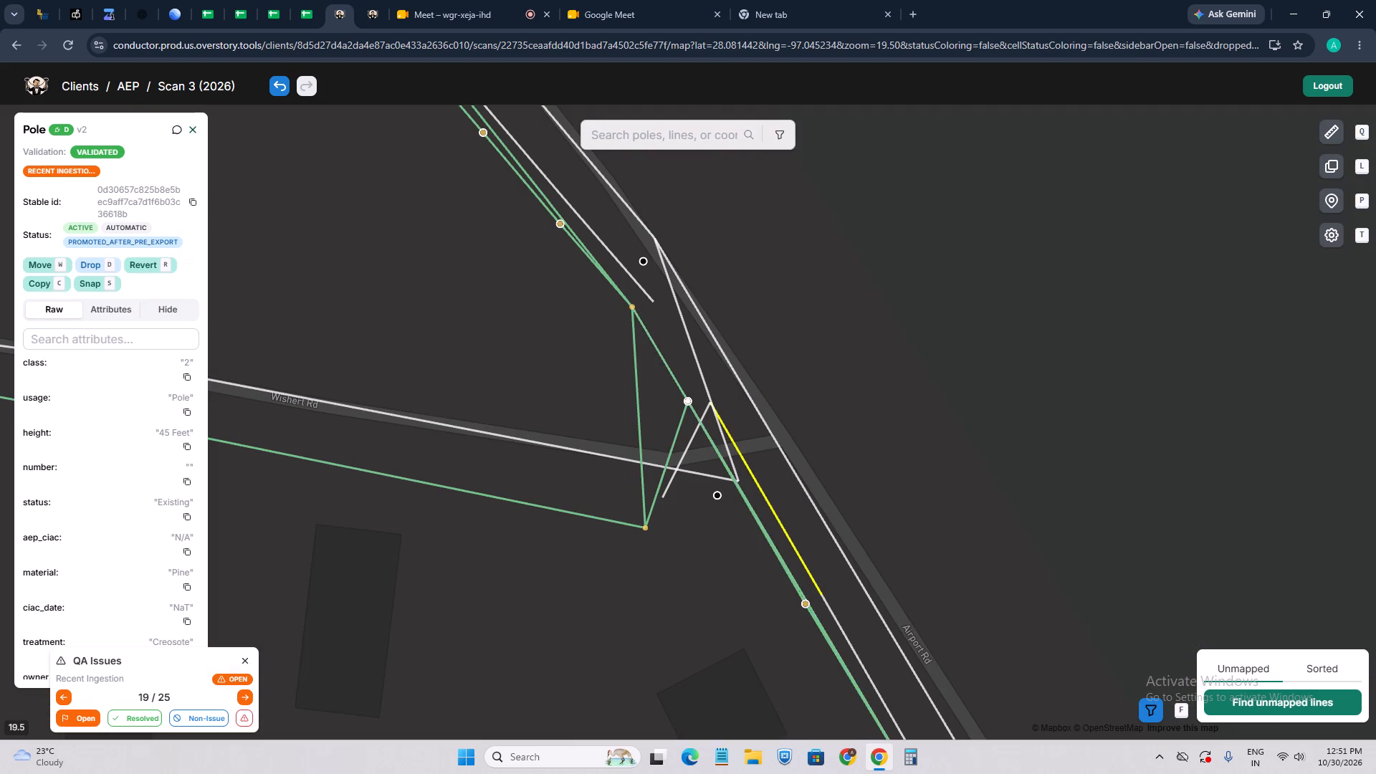
scroll(705, 415, up, 3)
drag(688, 360, 628, 454)
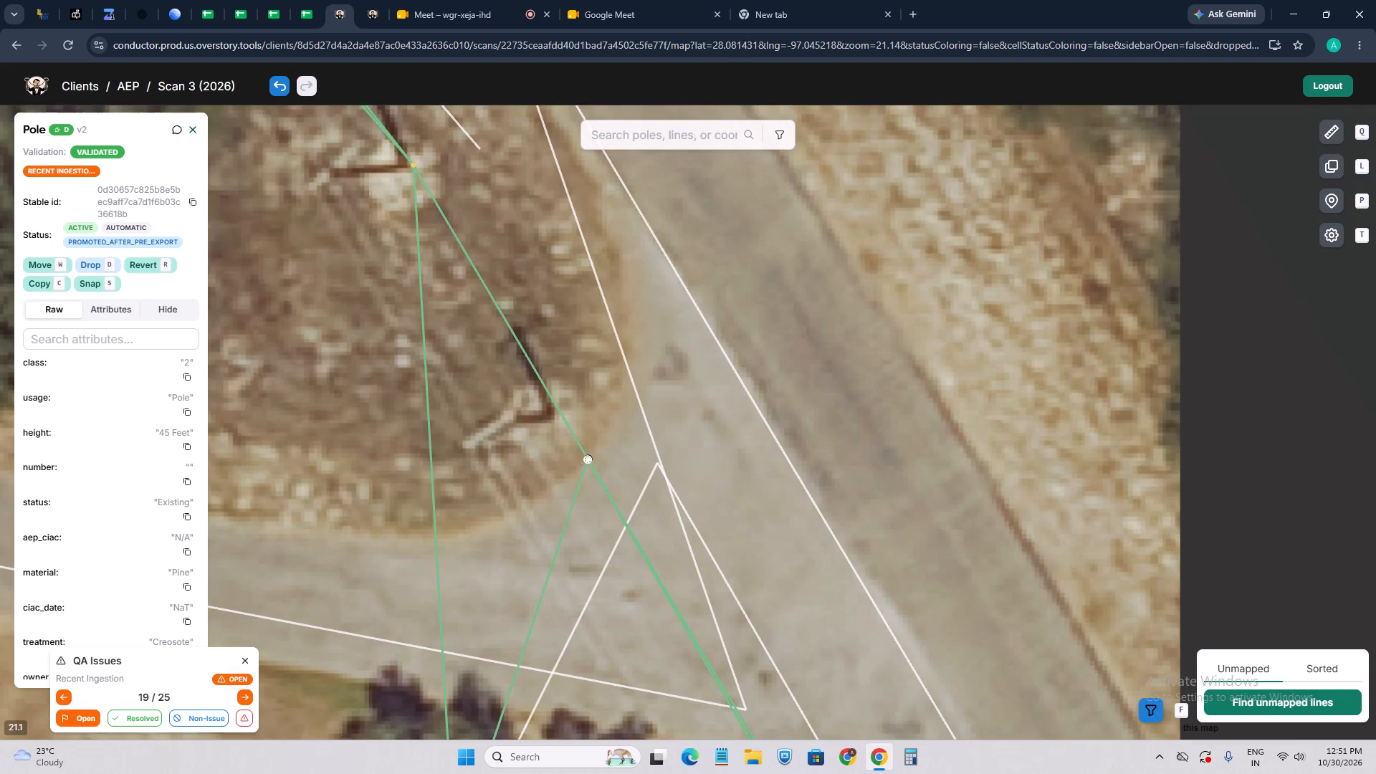
scroll(560, 401, up, 2)
key(w)
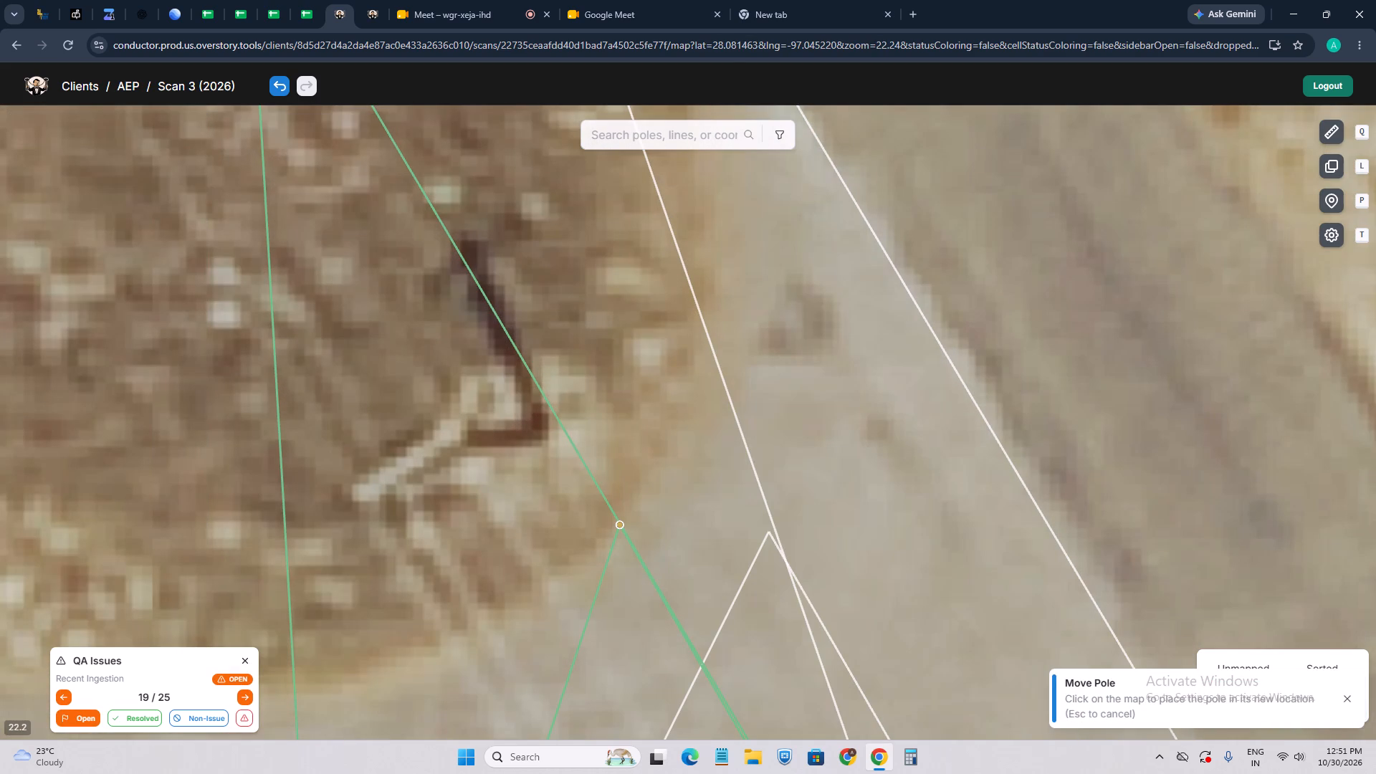
click(538, 431)
scroll(494, 466, down, 4)
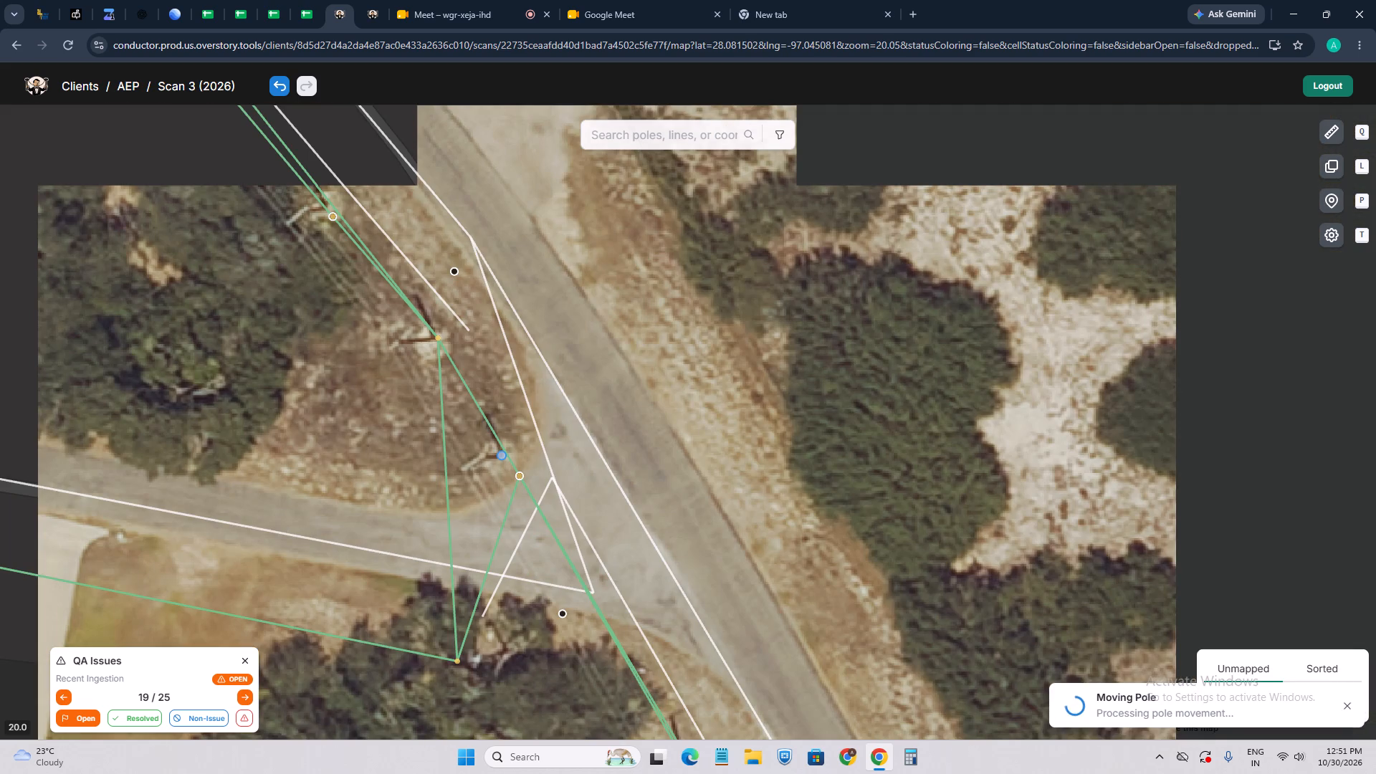
Show the cell grid and identify the cell containing the QA issue 19 pole.
scroll(485, 402, down, 3)
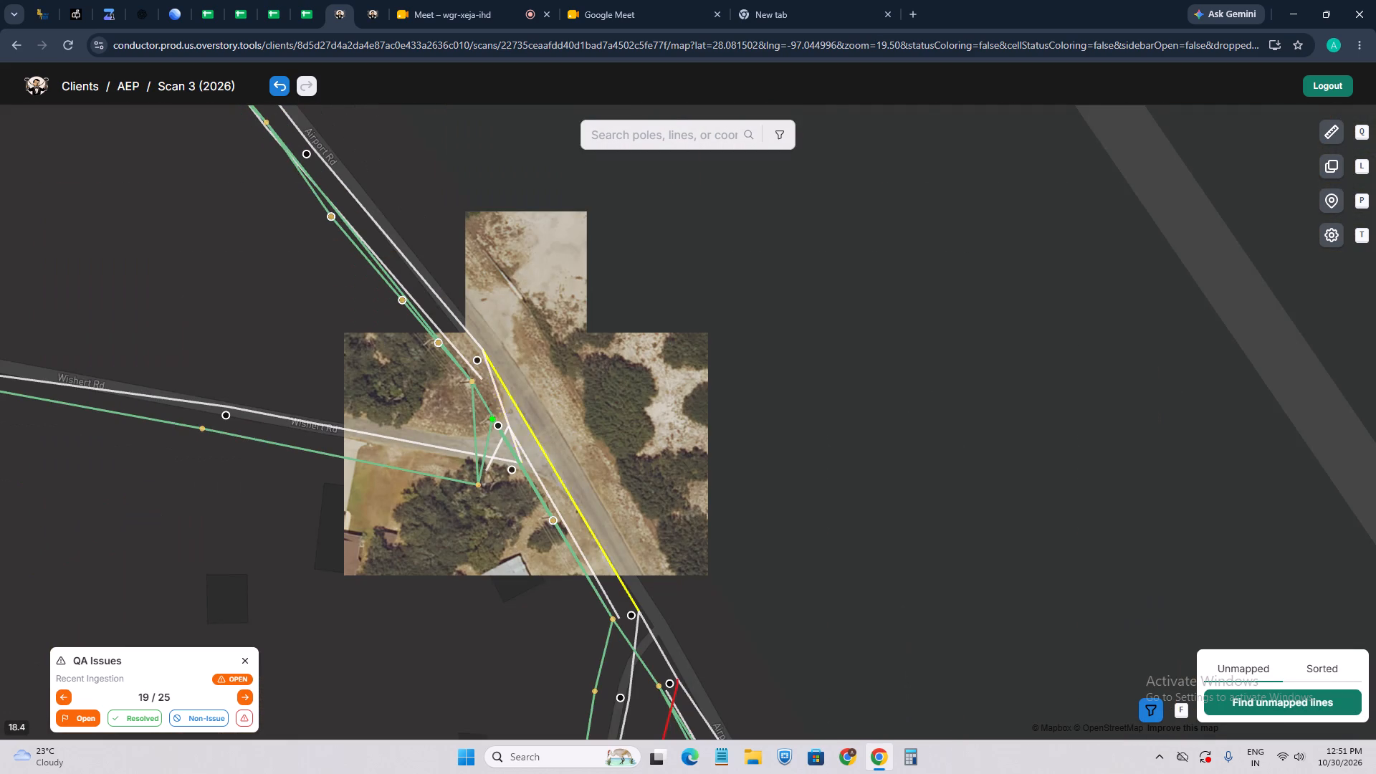
drag(515, 400, 540, 463)
key(5)
scroll(570, 431, down, 3)
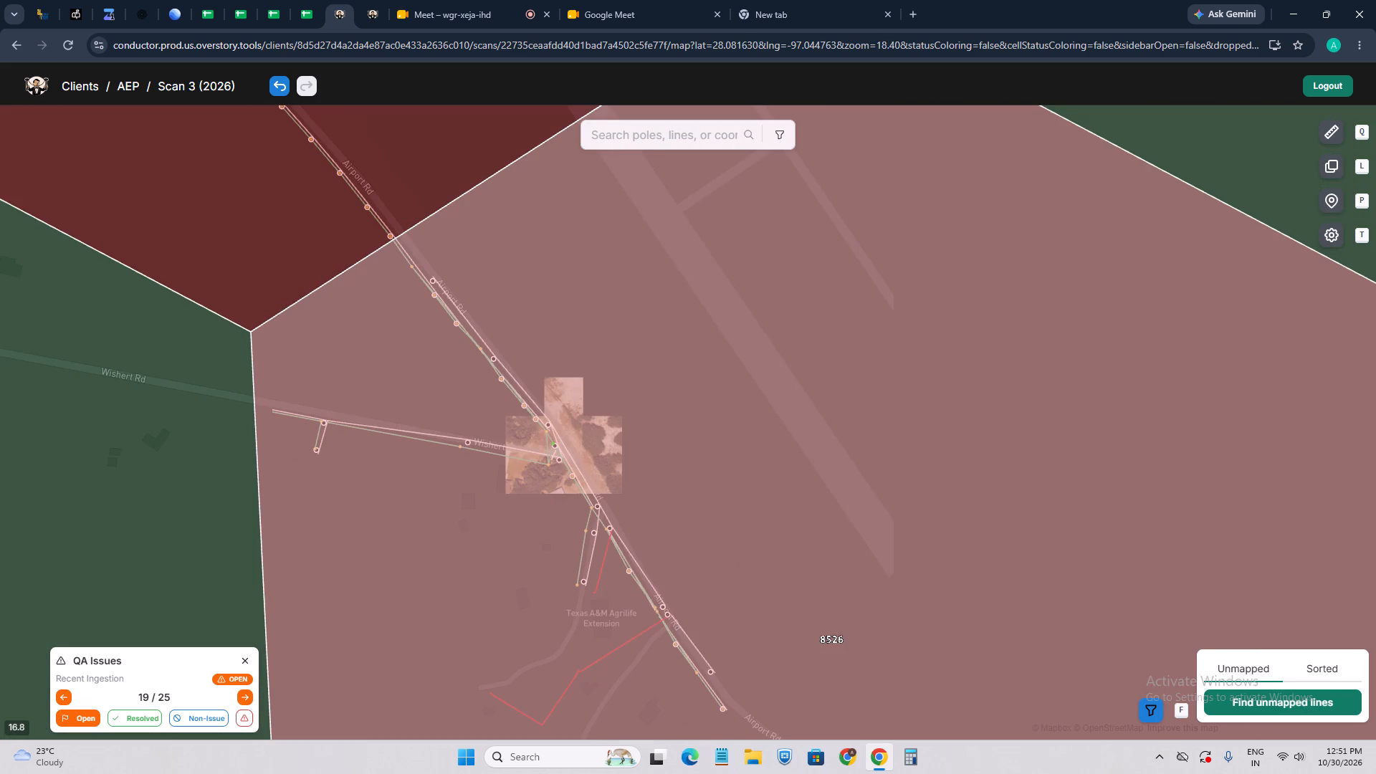
drag(655, 500, 623, 436)
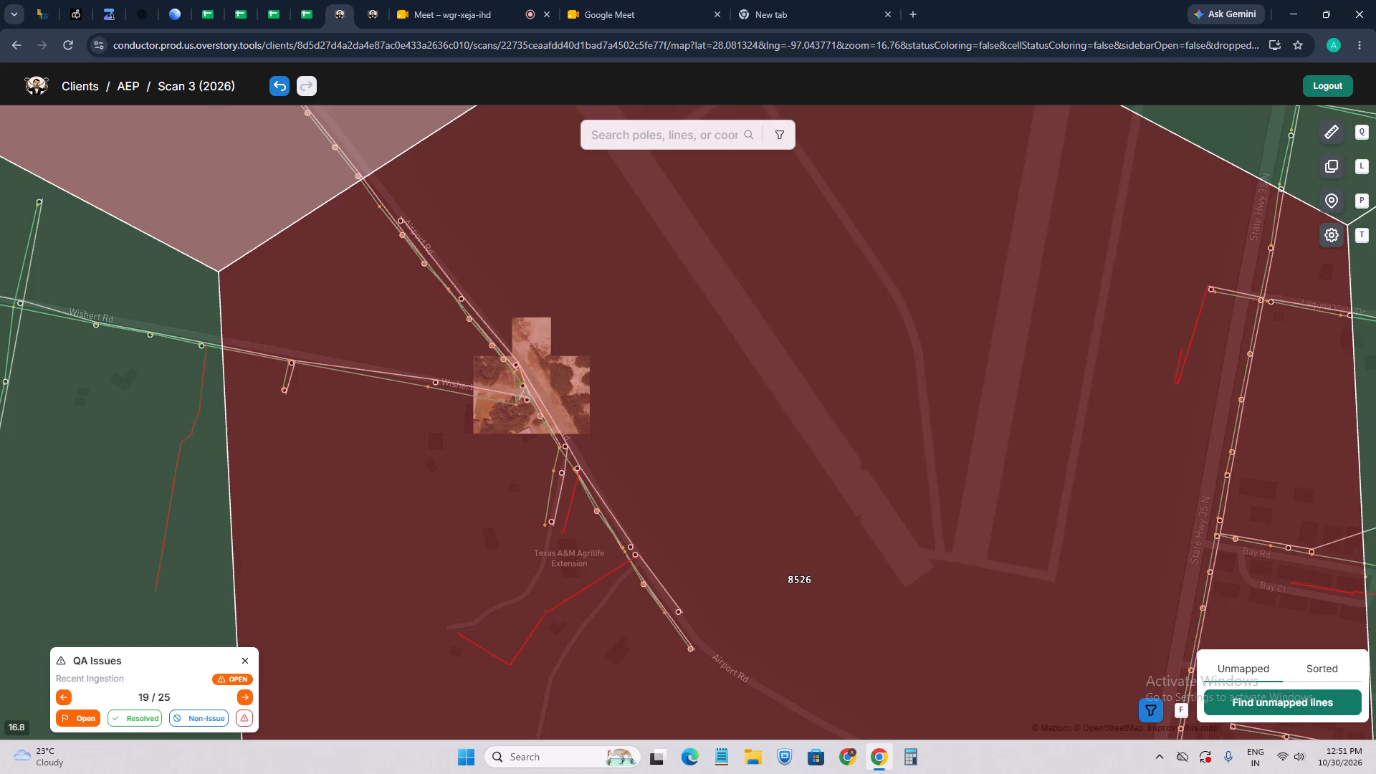
Switch to the second scan tab, close cell 9738, and find and open cell 8526.
click(377, 10)
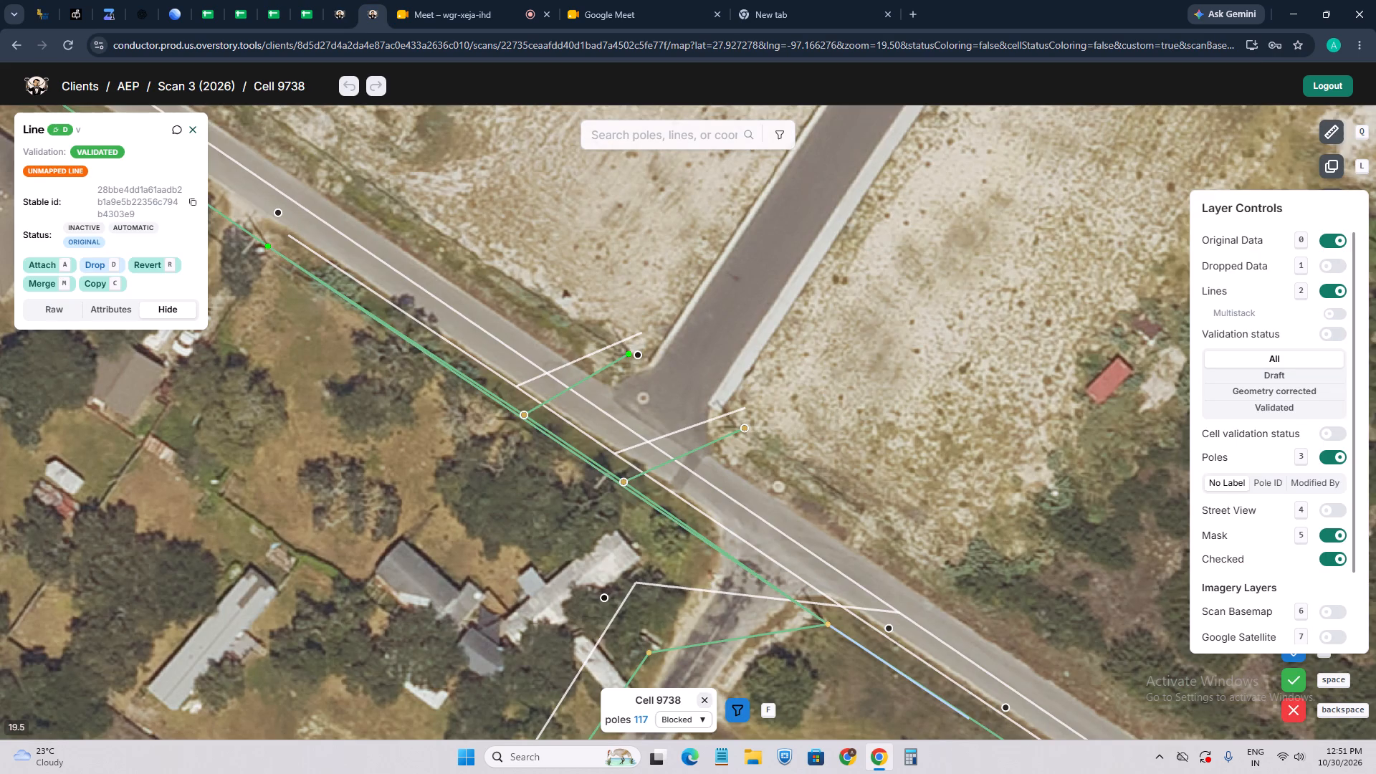
click(704, 698)
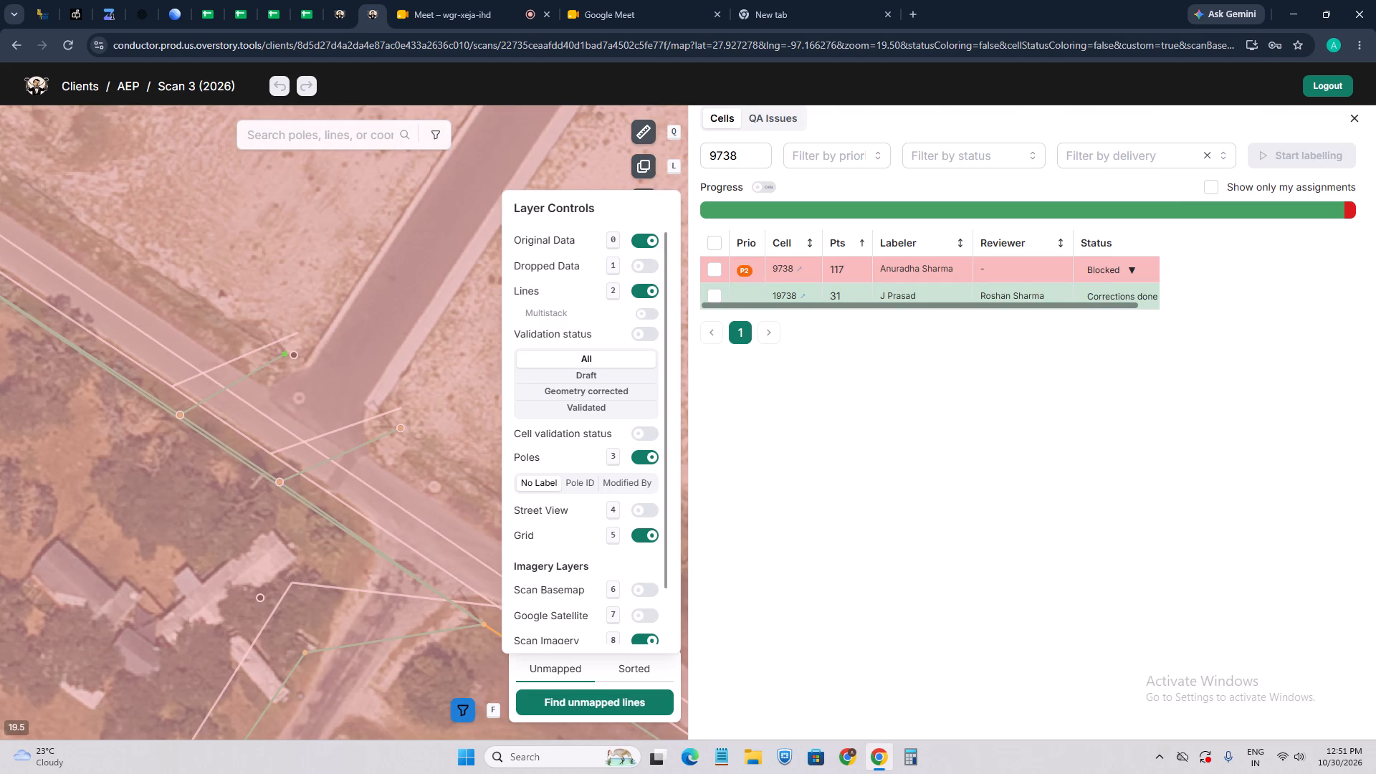
drag(761, 153, 661, 173)
text(8526)
click(801, 269)
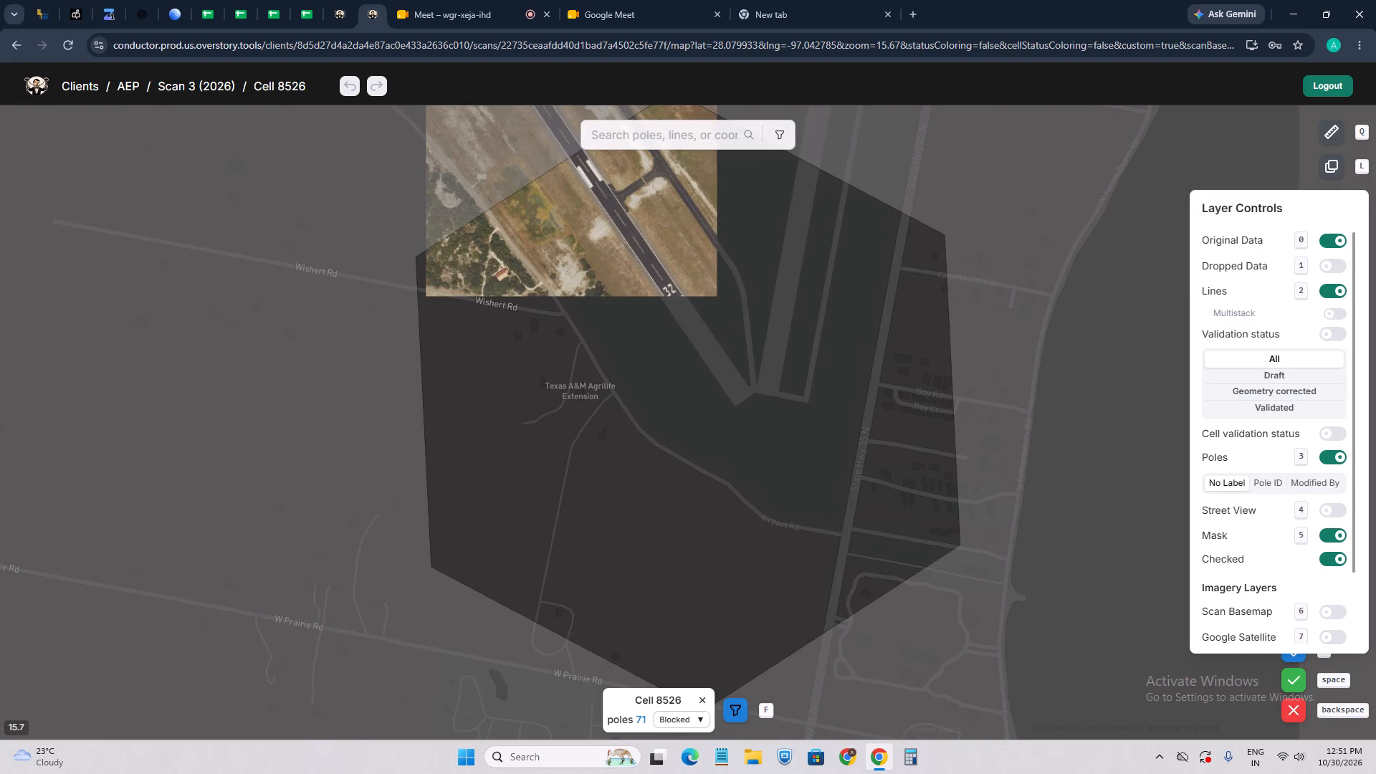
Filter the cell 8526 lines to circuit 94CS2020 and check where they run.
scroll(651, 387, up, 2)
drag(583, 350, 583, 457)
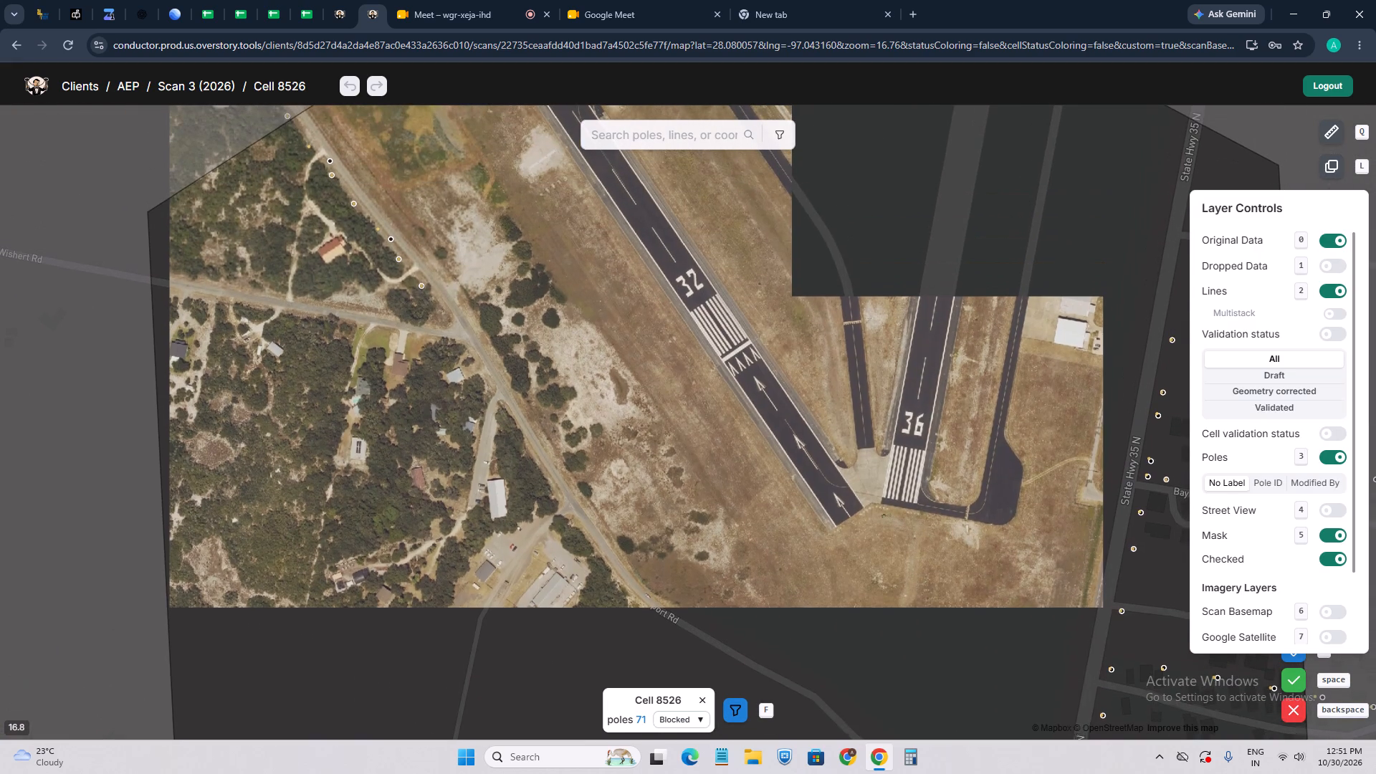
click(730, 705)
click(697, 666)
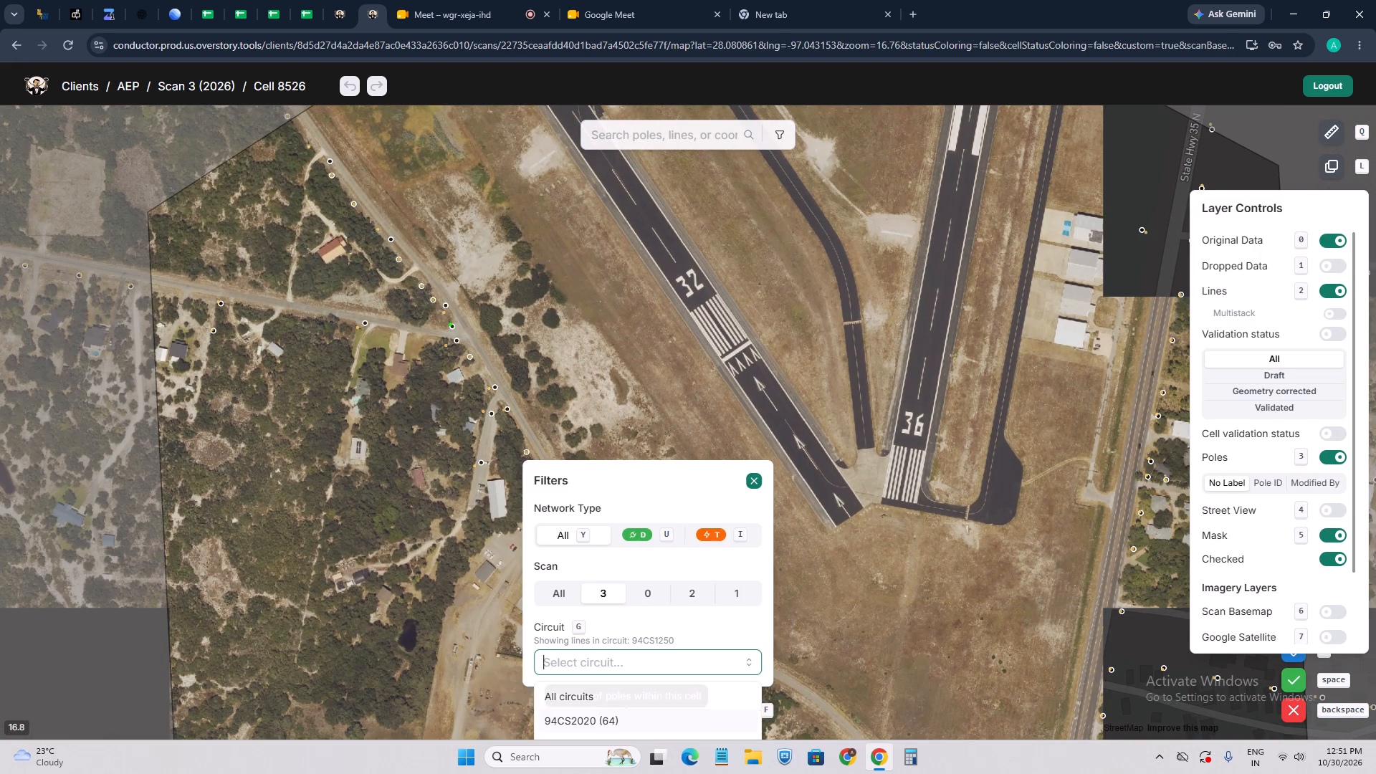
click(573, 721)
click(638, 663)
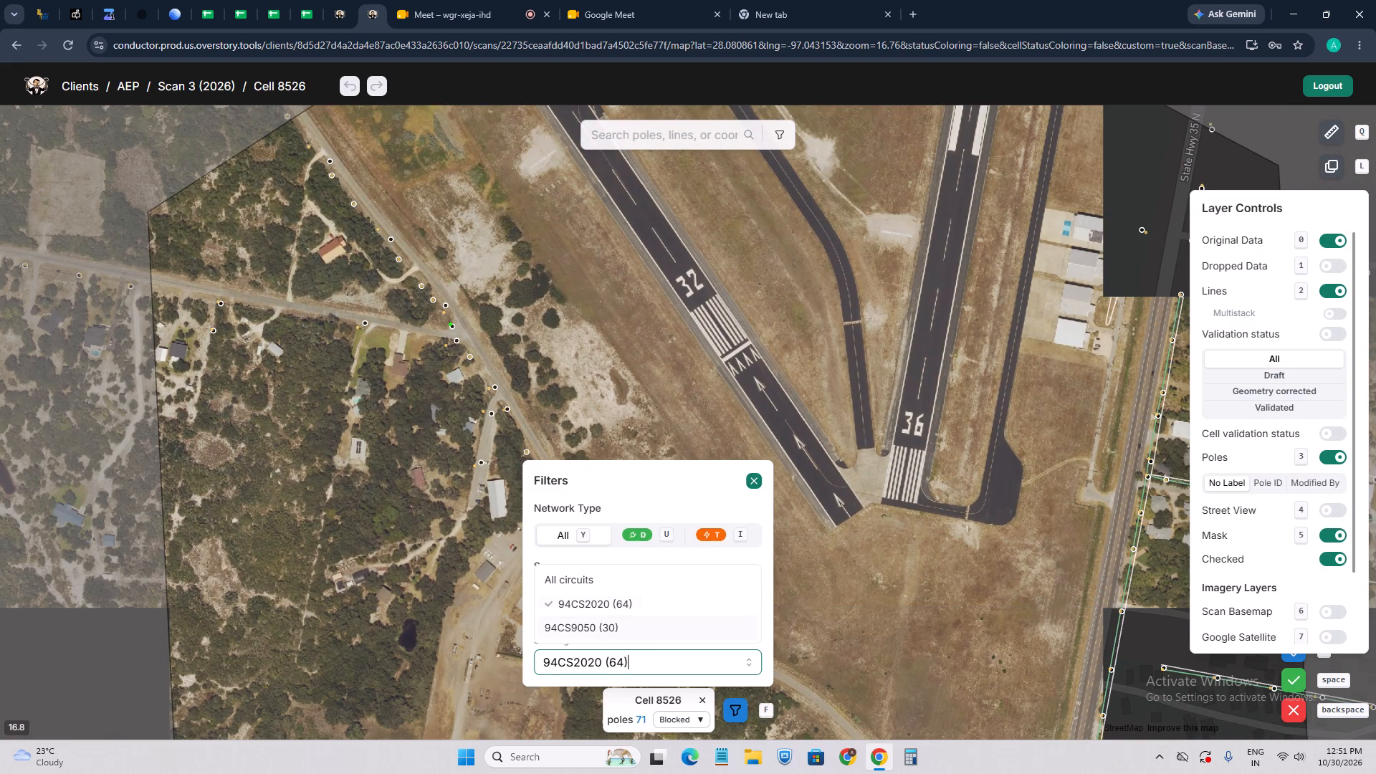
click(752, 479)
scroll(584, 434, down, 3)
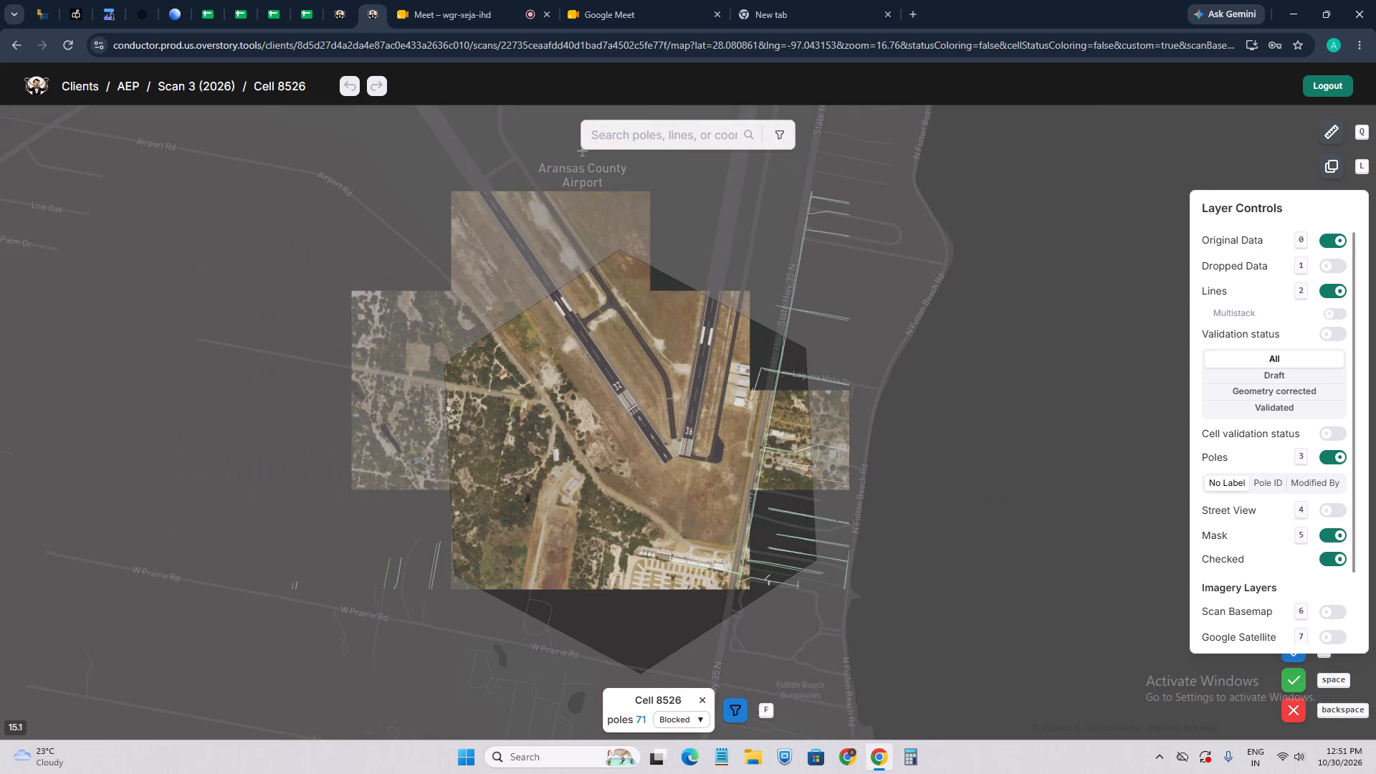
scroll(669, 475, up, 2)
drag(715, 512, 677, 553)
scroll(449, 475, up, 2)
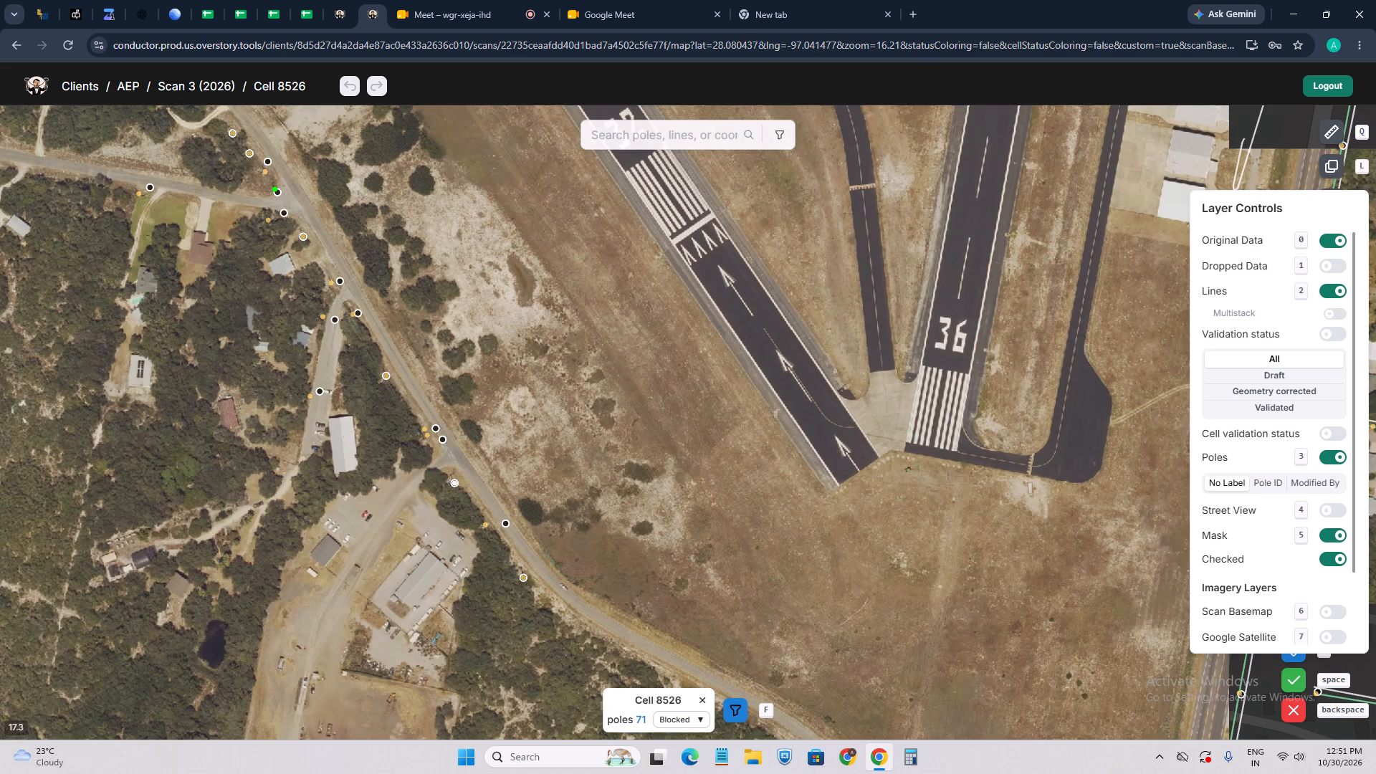
Set the circuit filter for cell 8526 to 94CS9050.
click(735, 709)
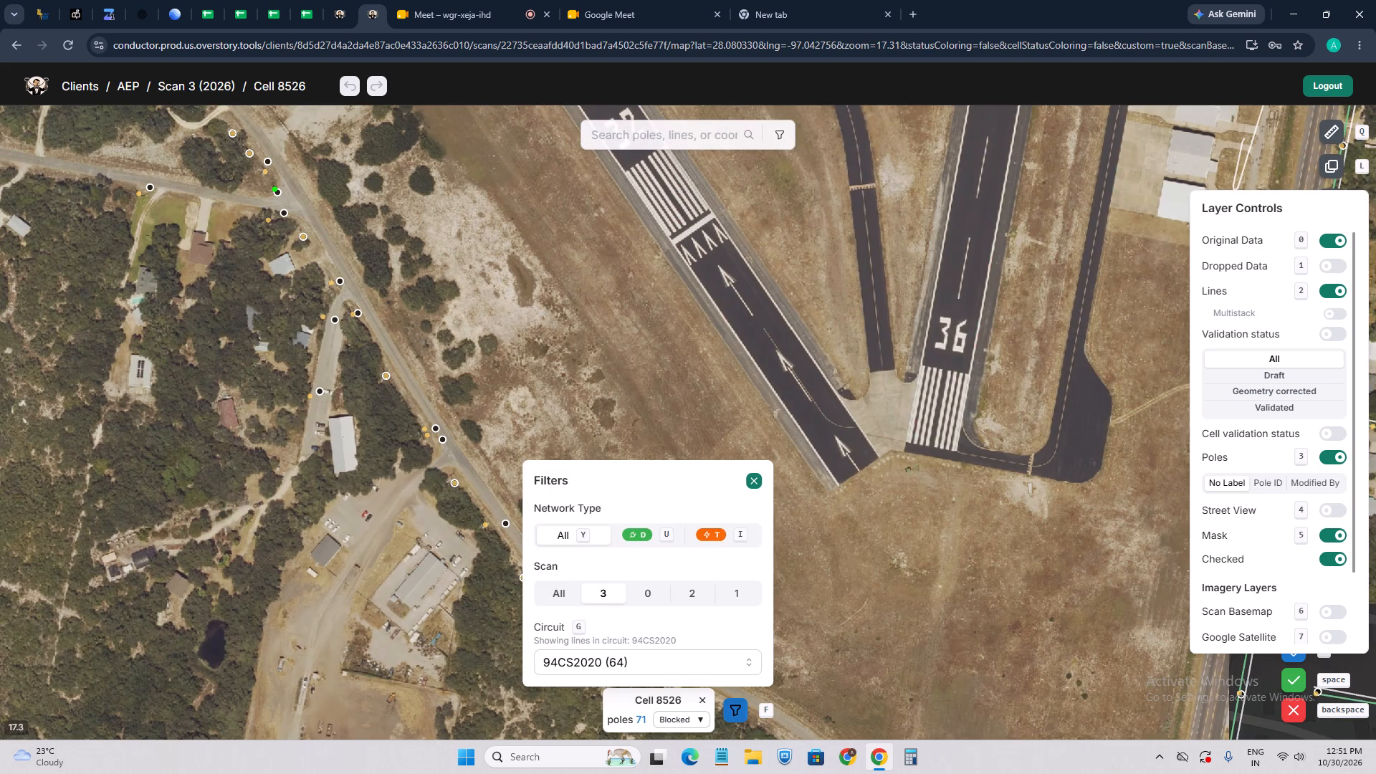
click(645, 658)
click(614, 629)
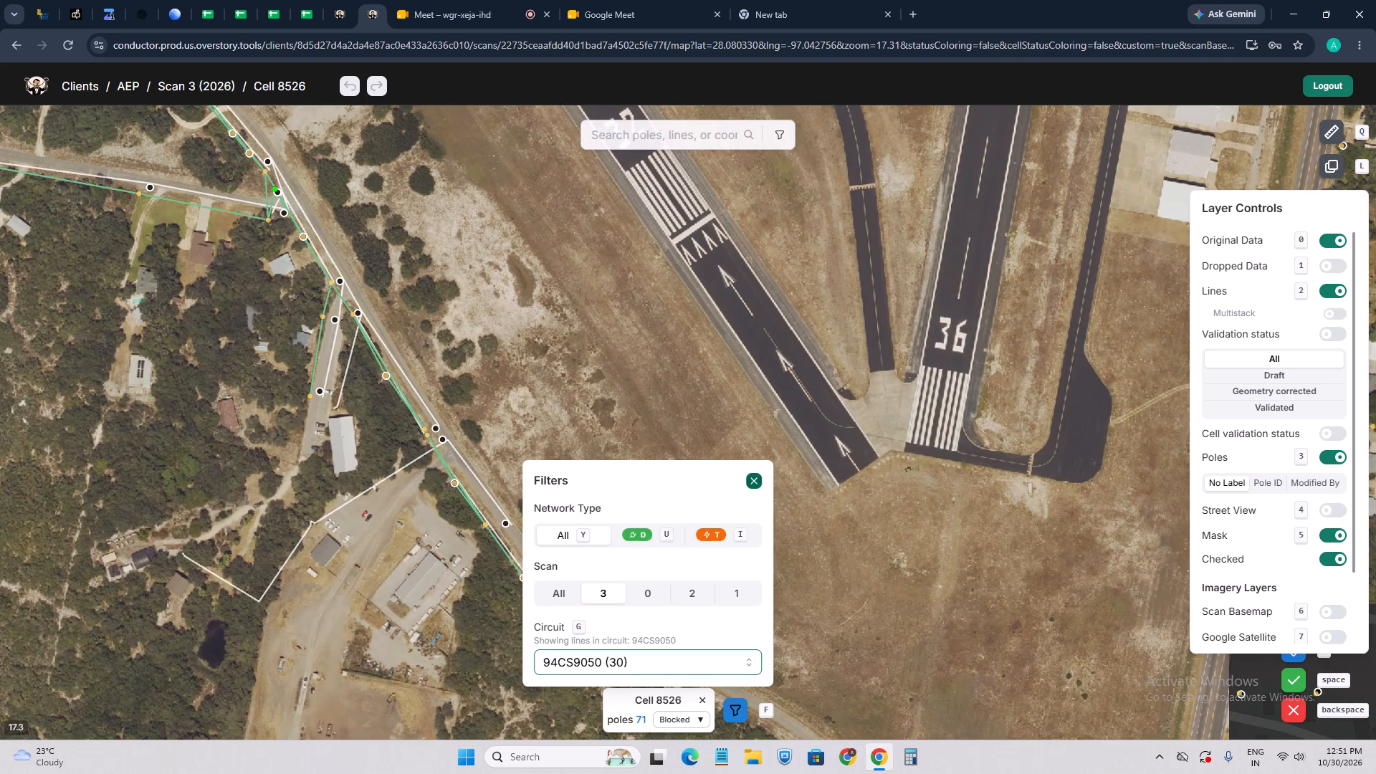
click(750, 479)
Examine how the circuit 94CS9050 lines and poles connect around the Airport Rd and Wishert Rd junction.
scroll(350, 353, up, 3)
drag(375, 331, 397, 437)
drag(328, 244, 383, 414)
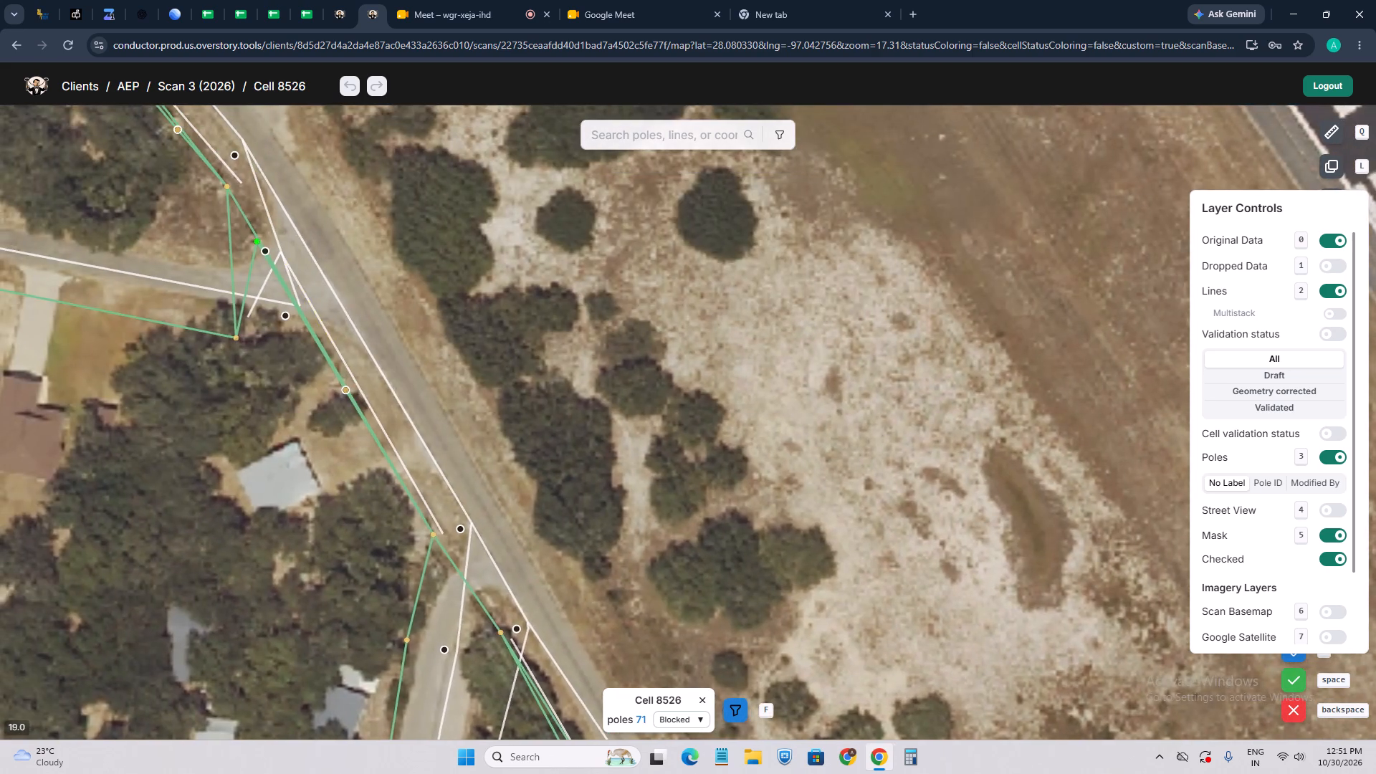
drag(265, 260, 349, 481)
scroll(347, 414, up, 1)
drag(391, 479, 370, 380)
drag(319, 398, 447, 474)
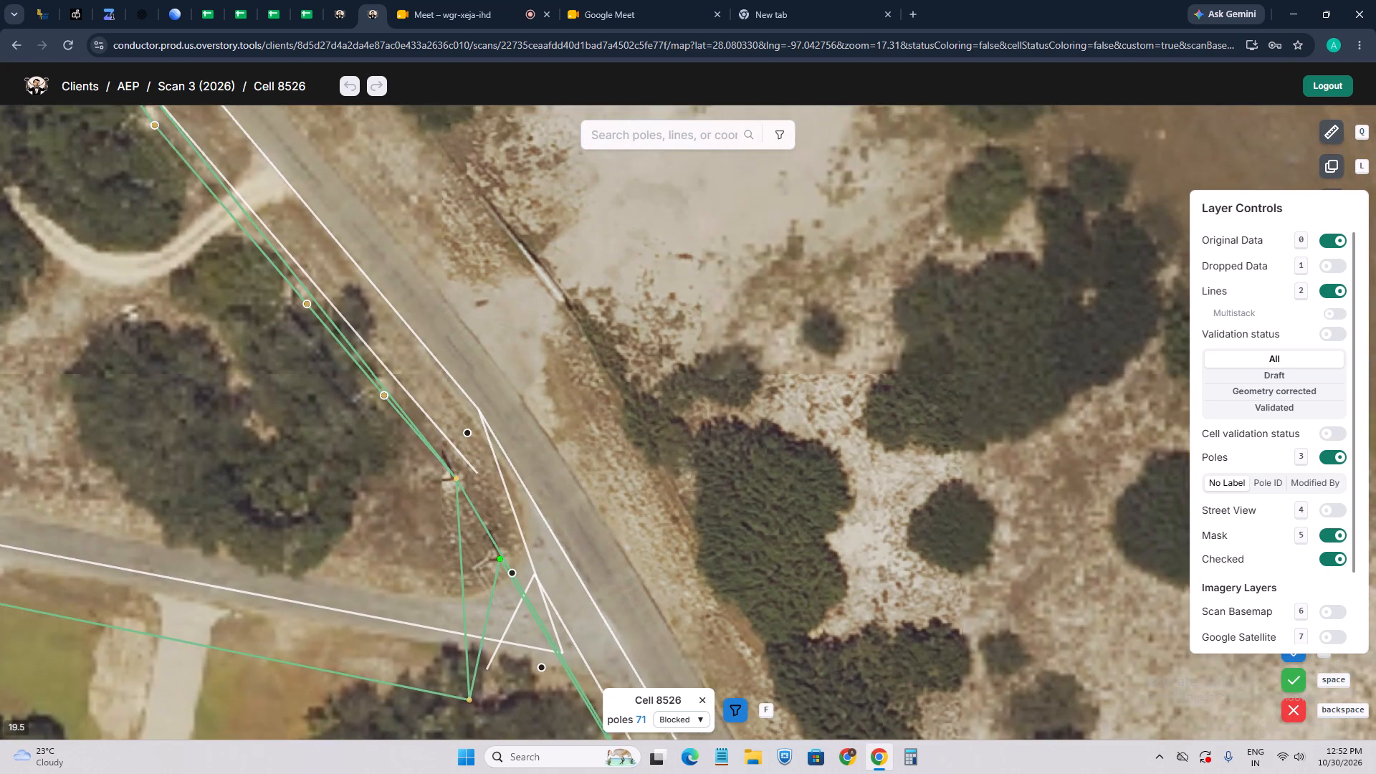
drag(433, 530, 438, 397)
drag(487, 495, 481, 508)
Open Street View on Airport Rd at the Wishert Rd junction and examine the poles and overhead wires there.
key(4)
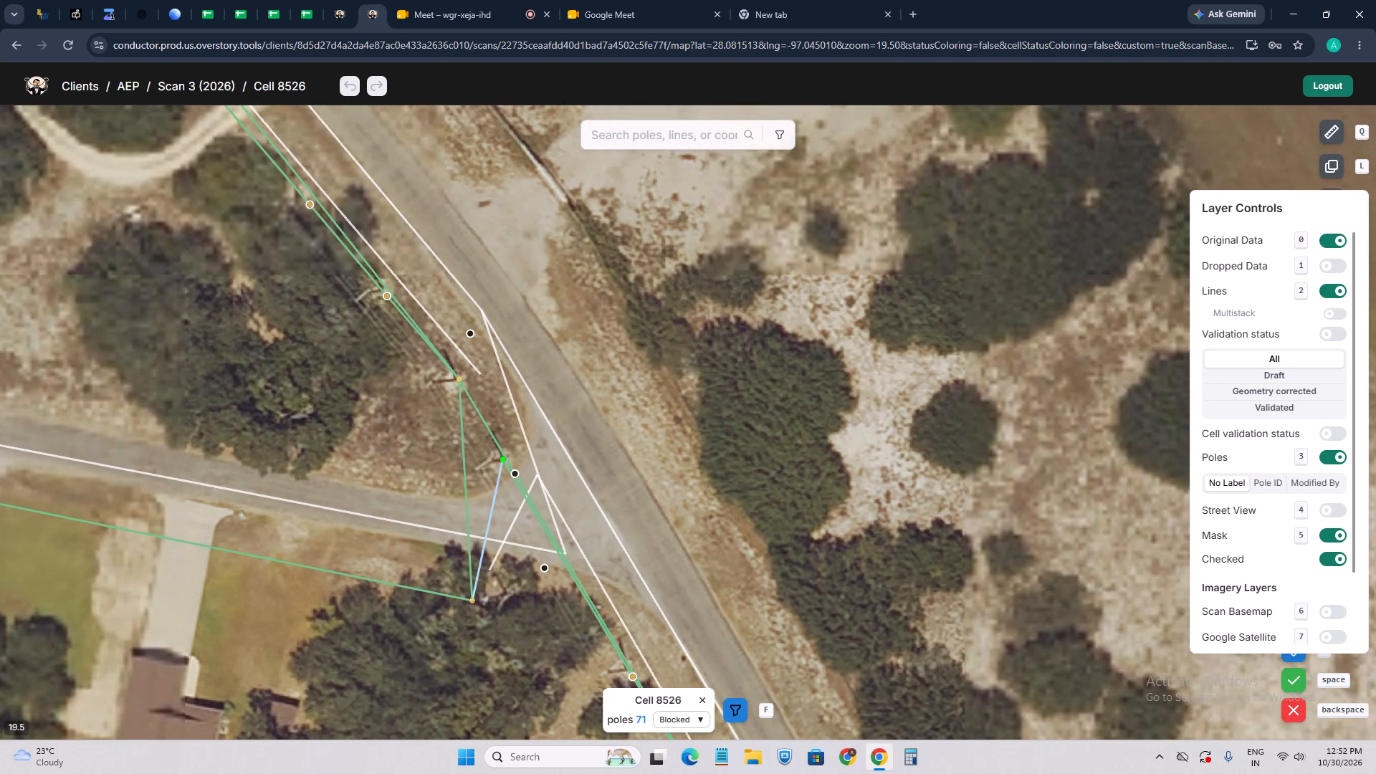
scroll(337, 469, up, 2)
drag(239, 435, 386, 432)
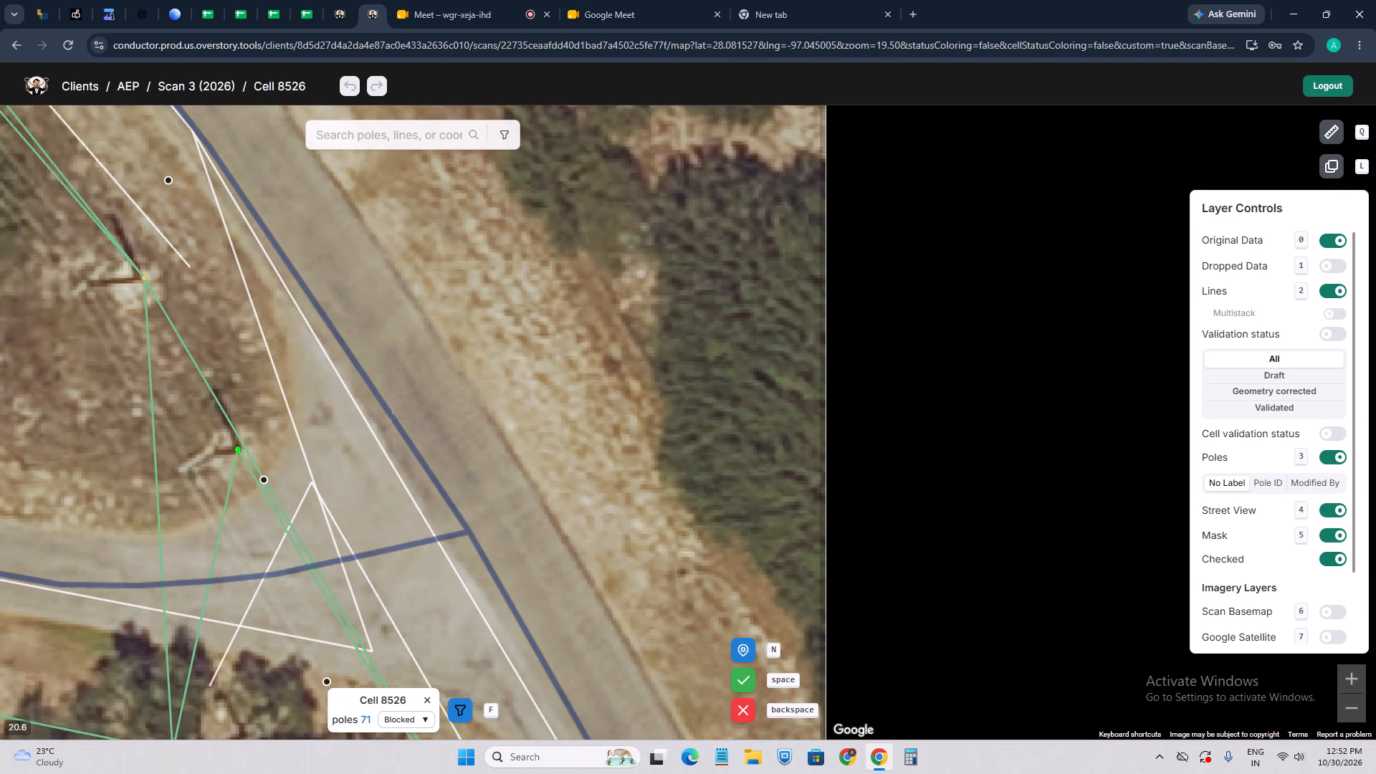
click(328, 437)
scroll(337, 432, down, 2)
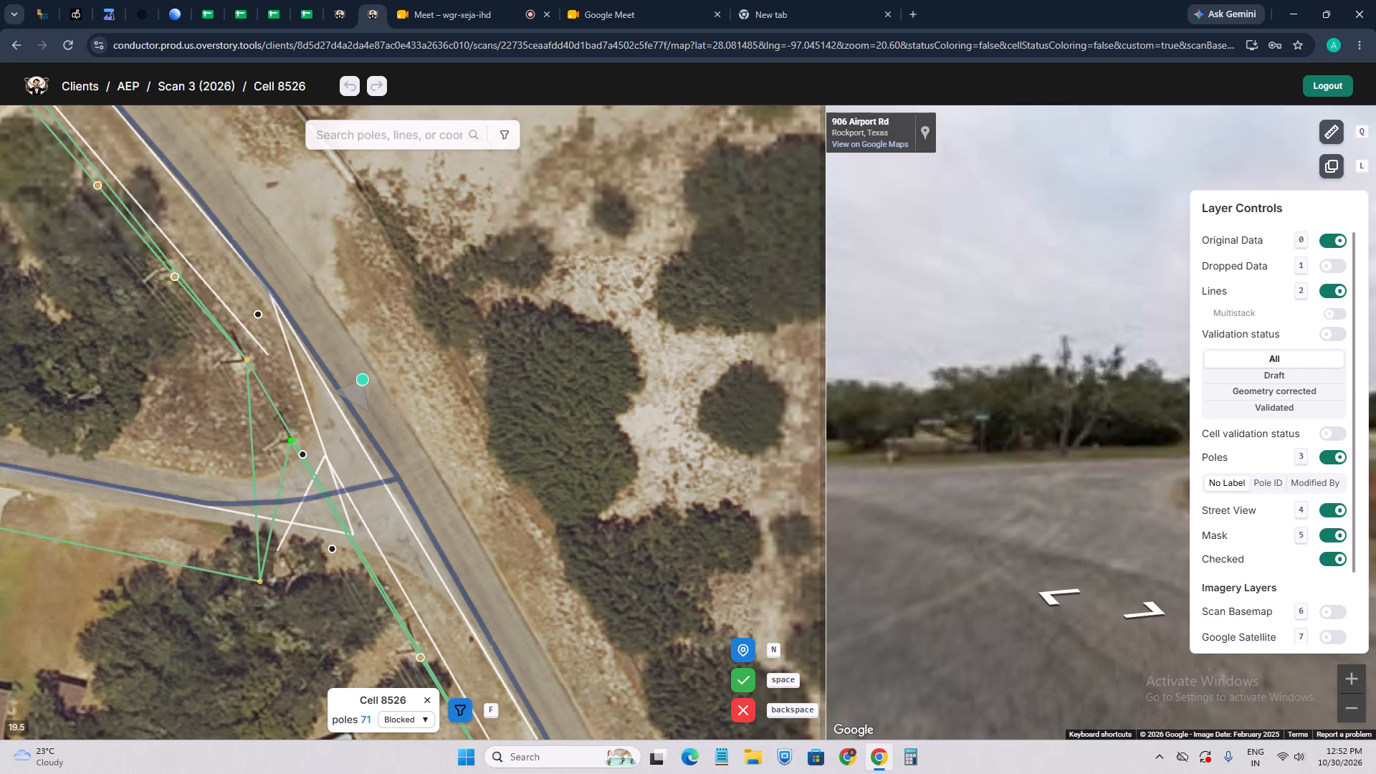
drag(965, 353, 765, 406)
drag(1067, 403, 913, 430)
drag(1084, 429, 931, 443)
scroll(1036, 425, up, 3)
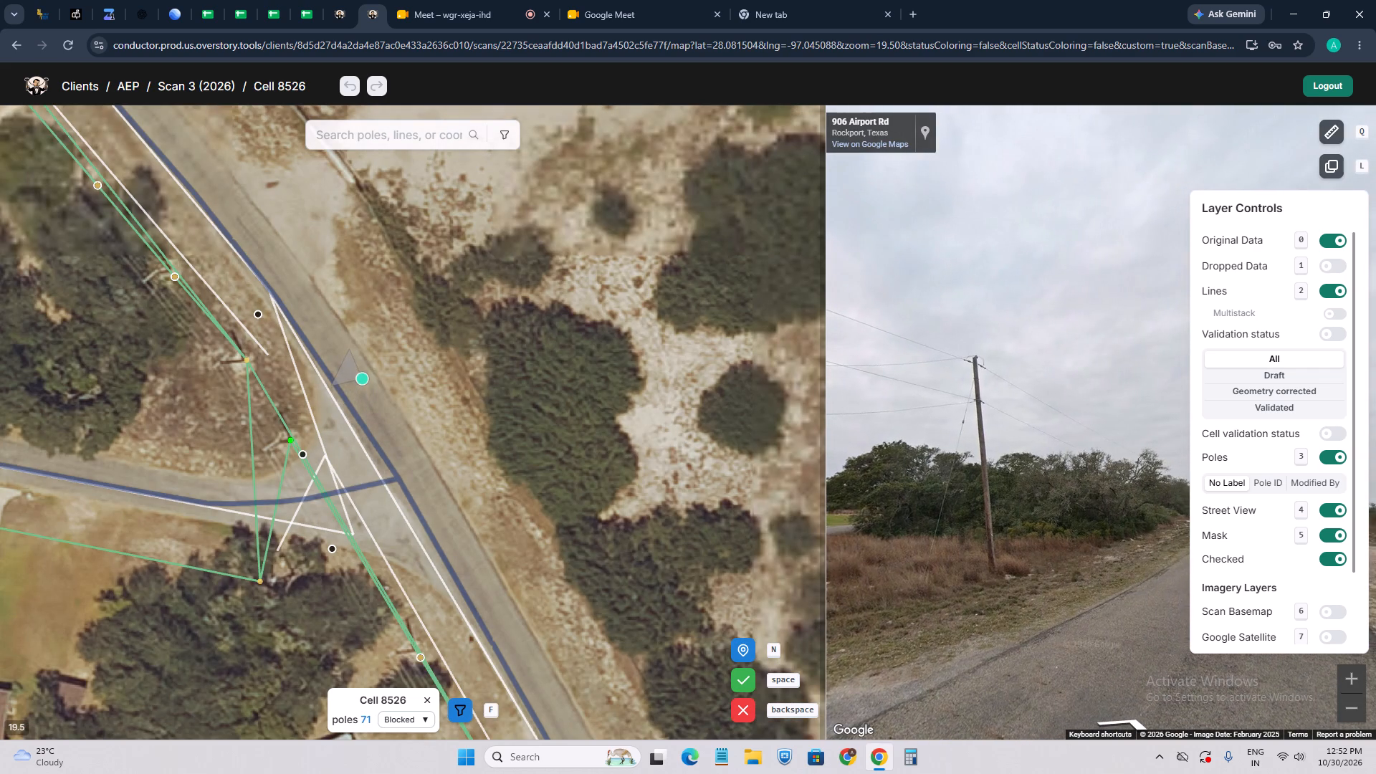
drag(930, 429, 1051, 404)
drag(1064, 489, 1059, 409)
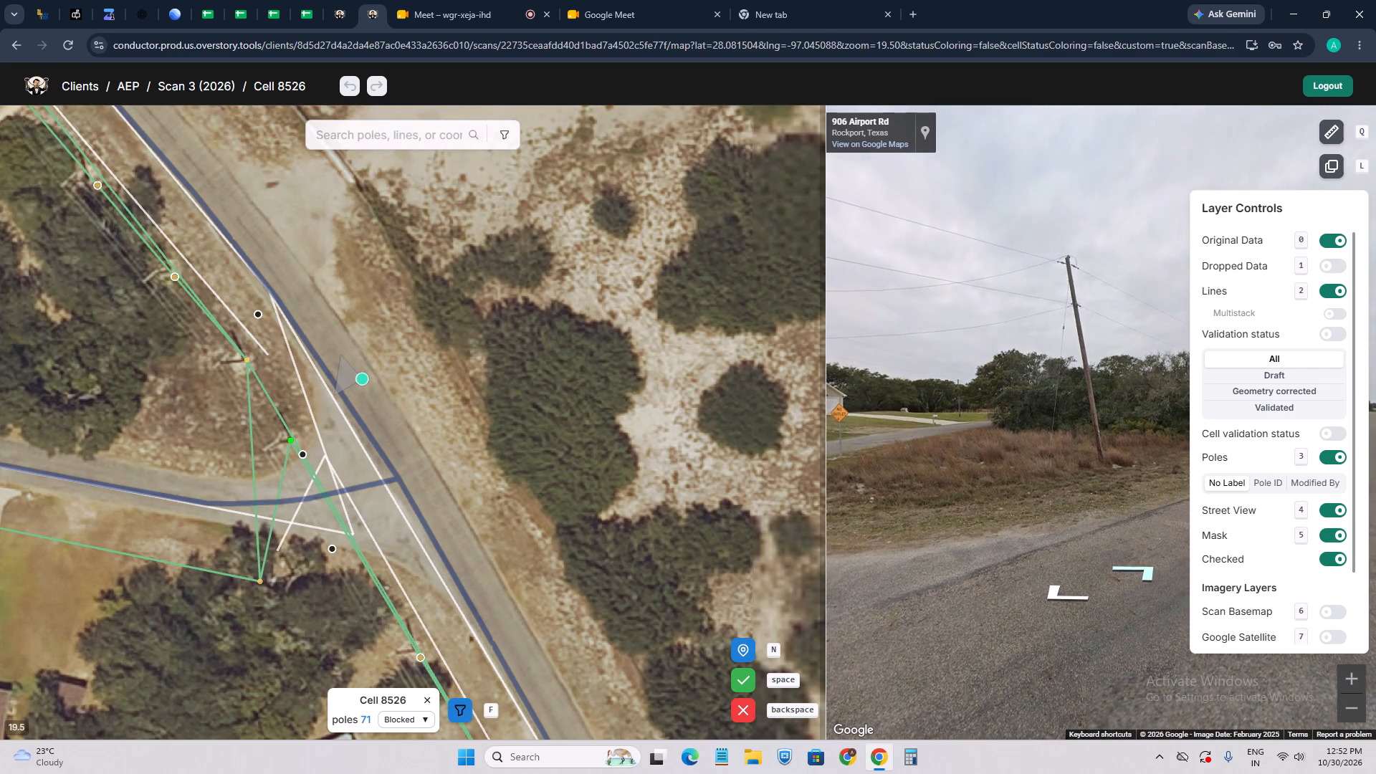
click(1127, 566)
drag(980, 422, 1033, 417)
drag(965, 418, 1102, 417)
drag(1041, 406, 1097, 411)
drag(1000, 427, 1122, 414)
drag(917, 408, 1034, 405)
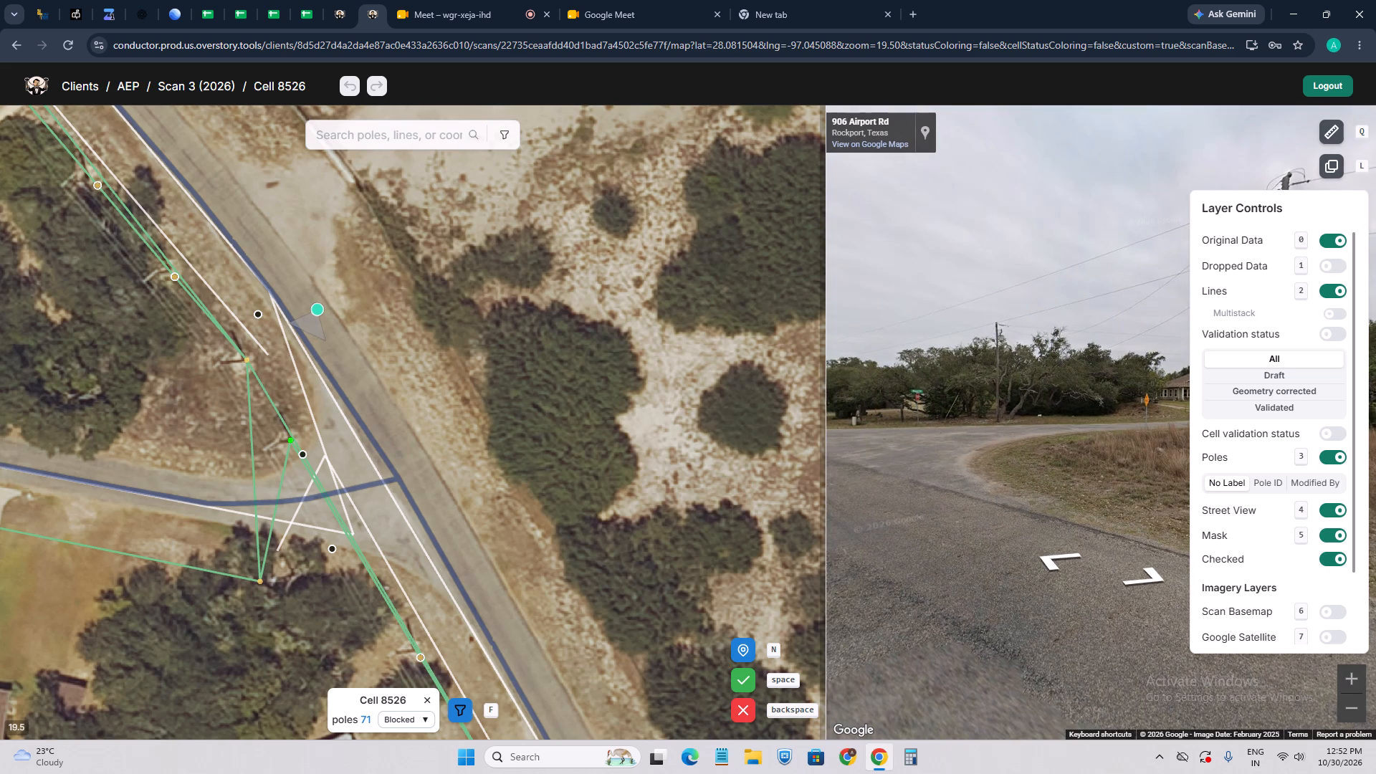
Compare the junction and Airport Rd poles with the Scan Basemap imagery, and hide that basemap once checked.
drag(335, 565, 419, 450)
scroll(357, 489, up, 2)
scroll(376, 452, down, 4)
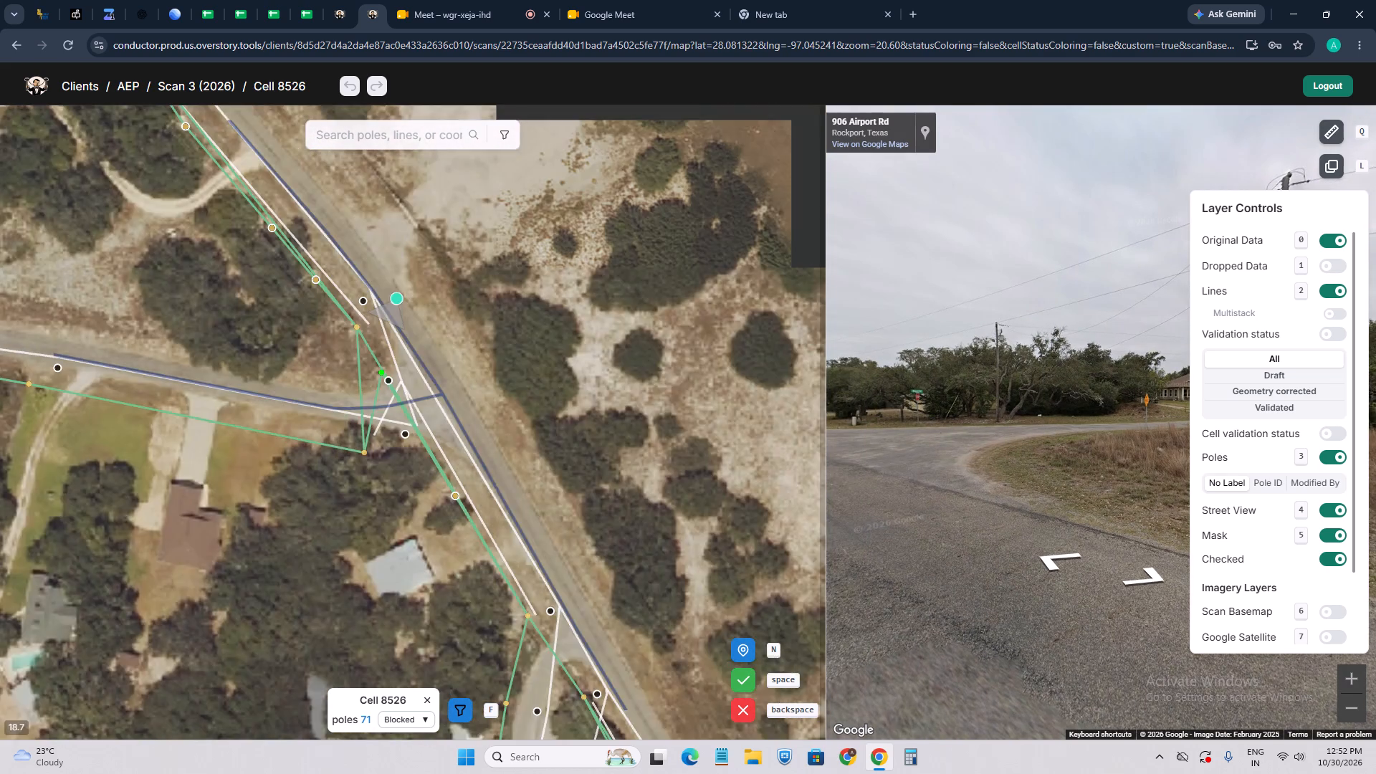
scroll(401, 437, up, 3)
drag(406, 410, 358, 545)
scroll(363, 535, down, 1)
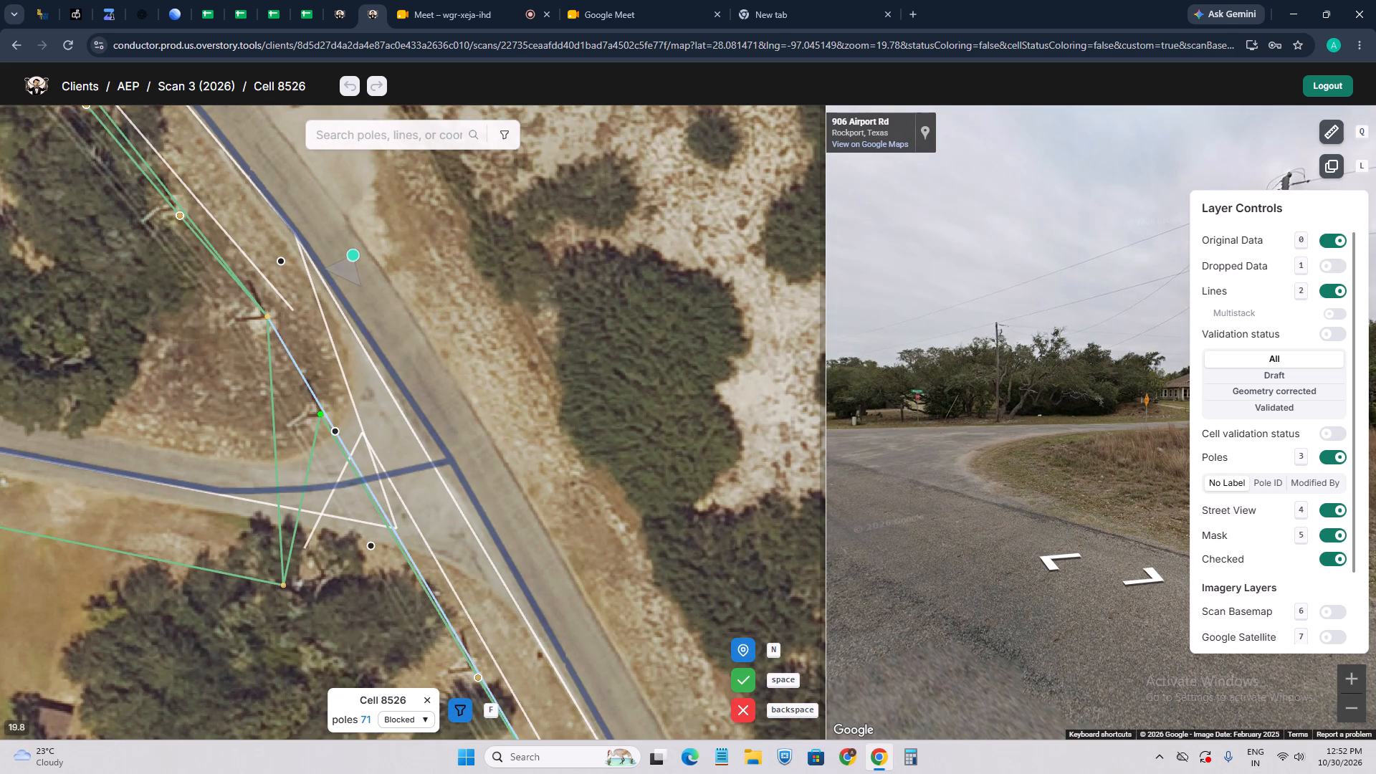
scroll(1329, 492, down, 3)
click(1325, 526)
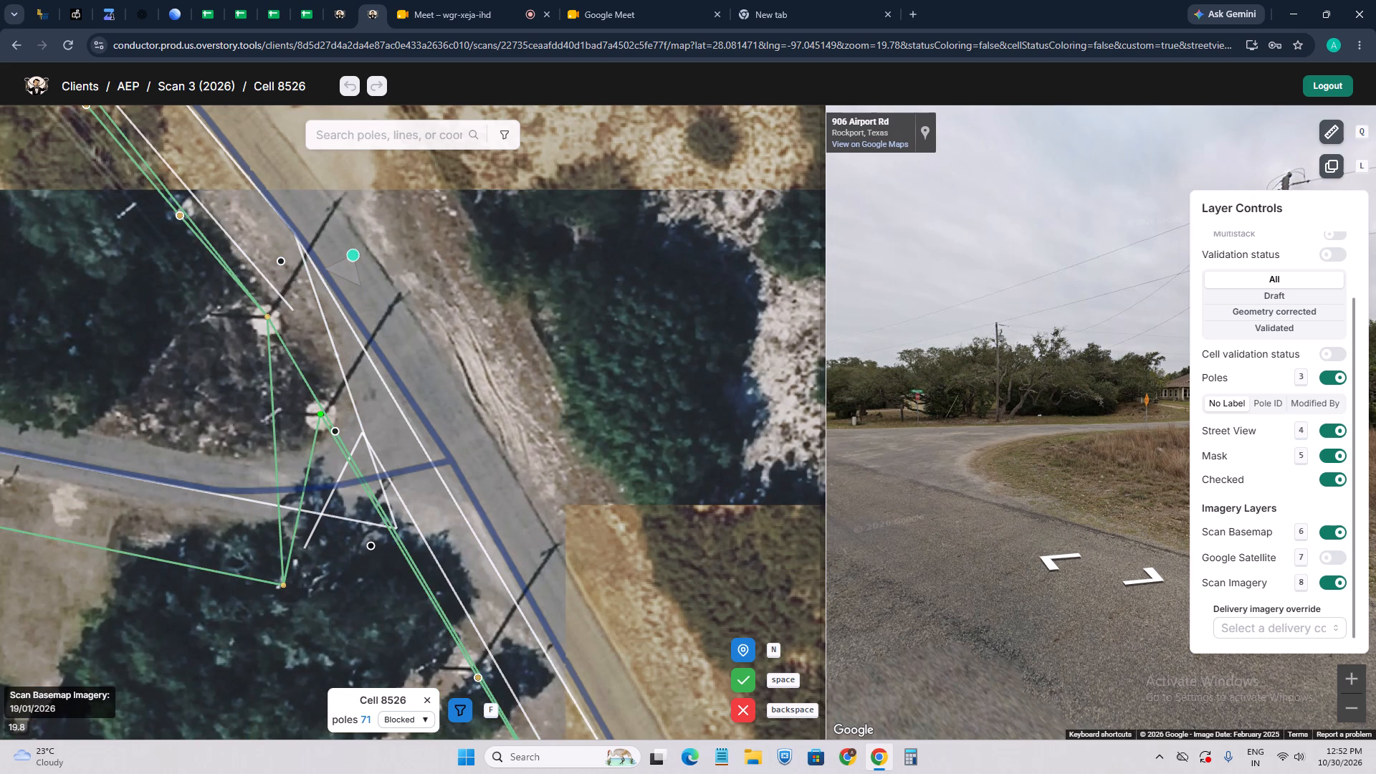
click(1335, 166)
drag(367, 310, 441, 539)
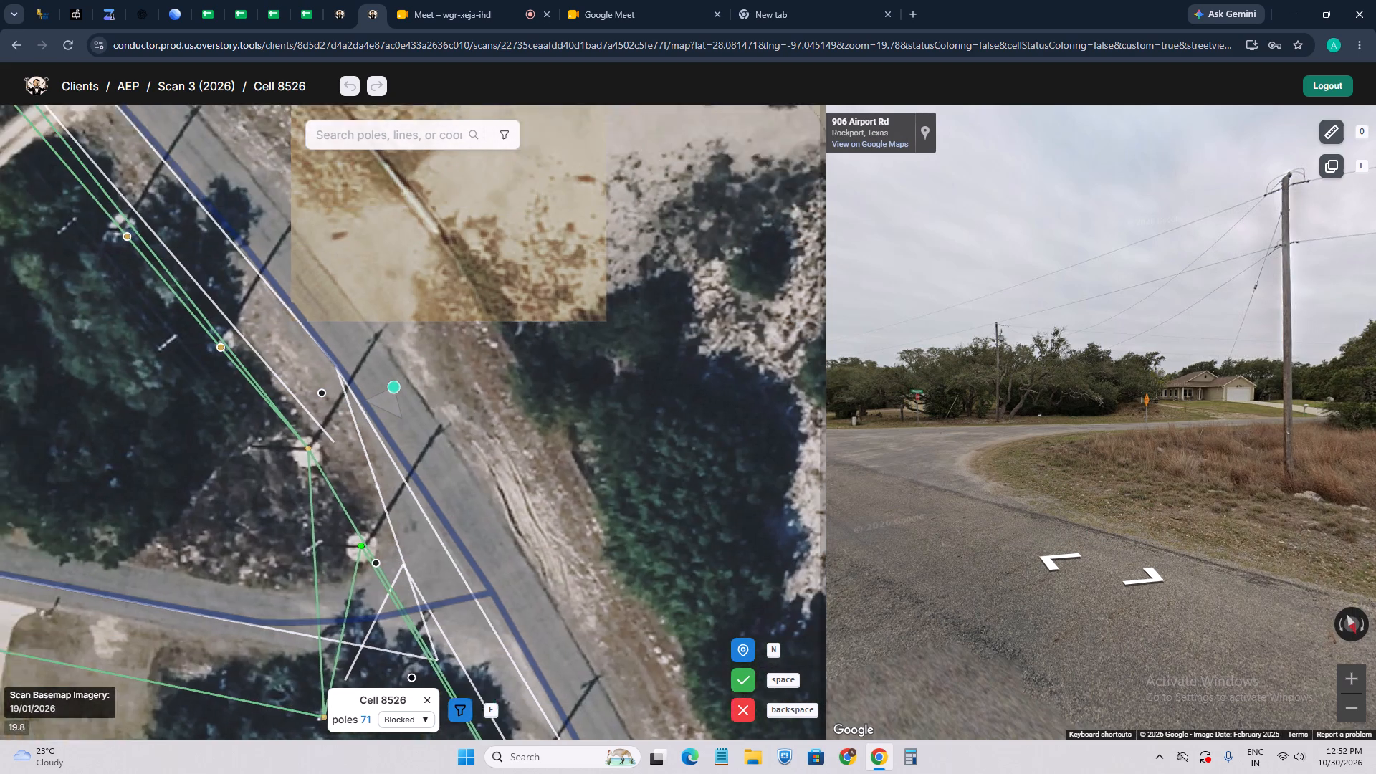
drag(221, 444, 380, 487)
scroll(391, 482, down, 1)
drag(310, 365, 421, 493)
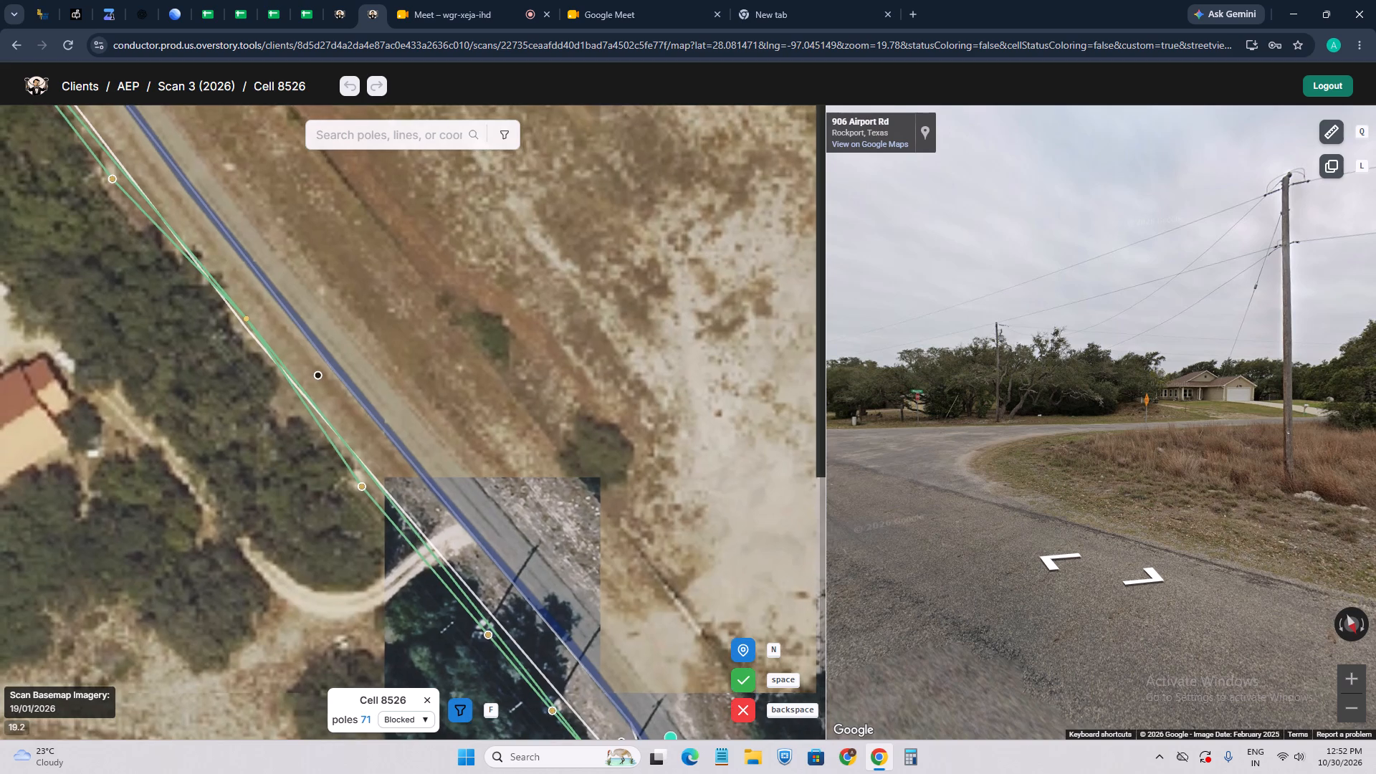
scroll(343, 484, up, 2)
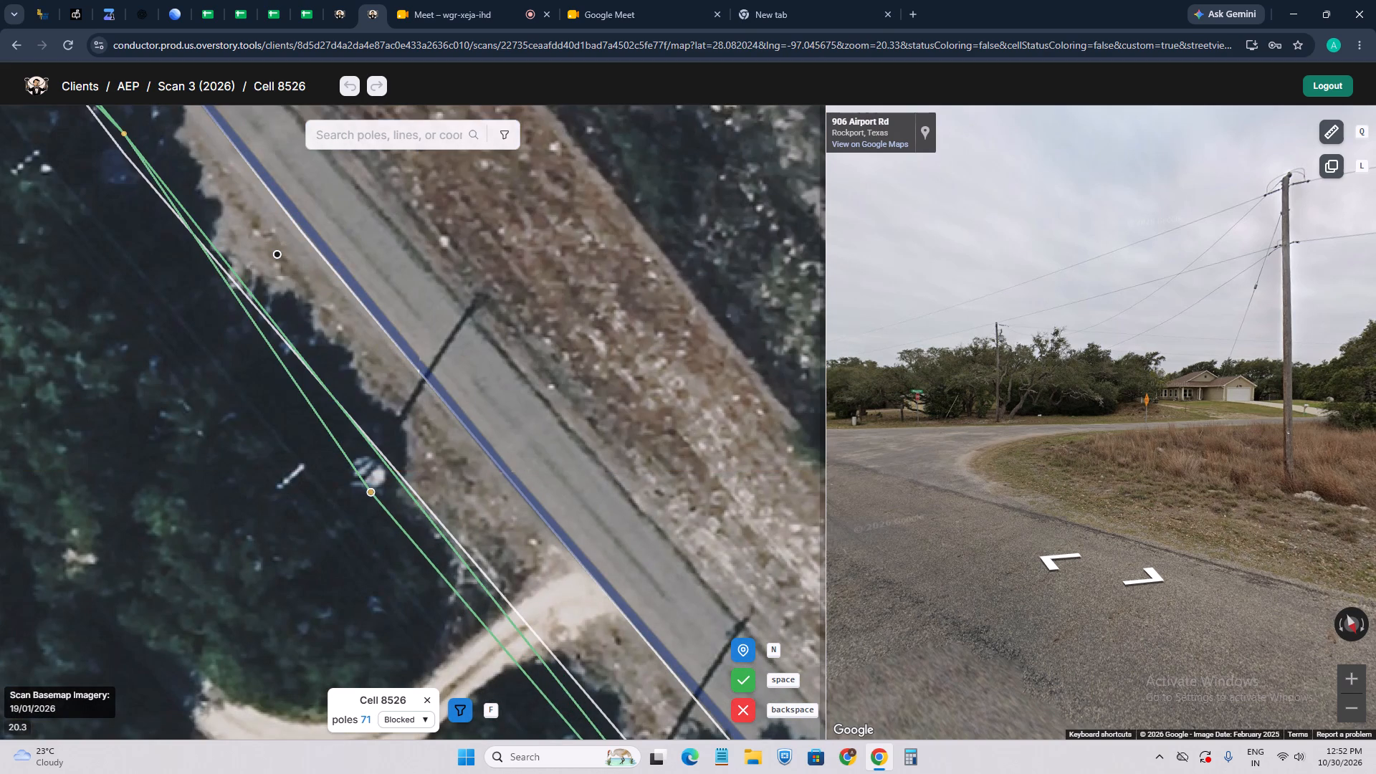
key(6)
Close Street View and trace the Airport Rd line northwest past the cell boundary and back to the Wishert Rd junction.
scroll(344, 474, down, 2)
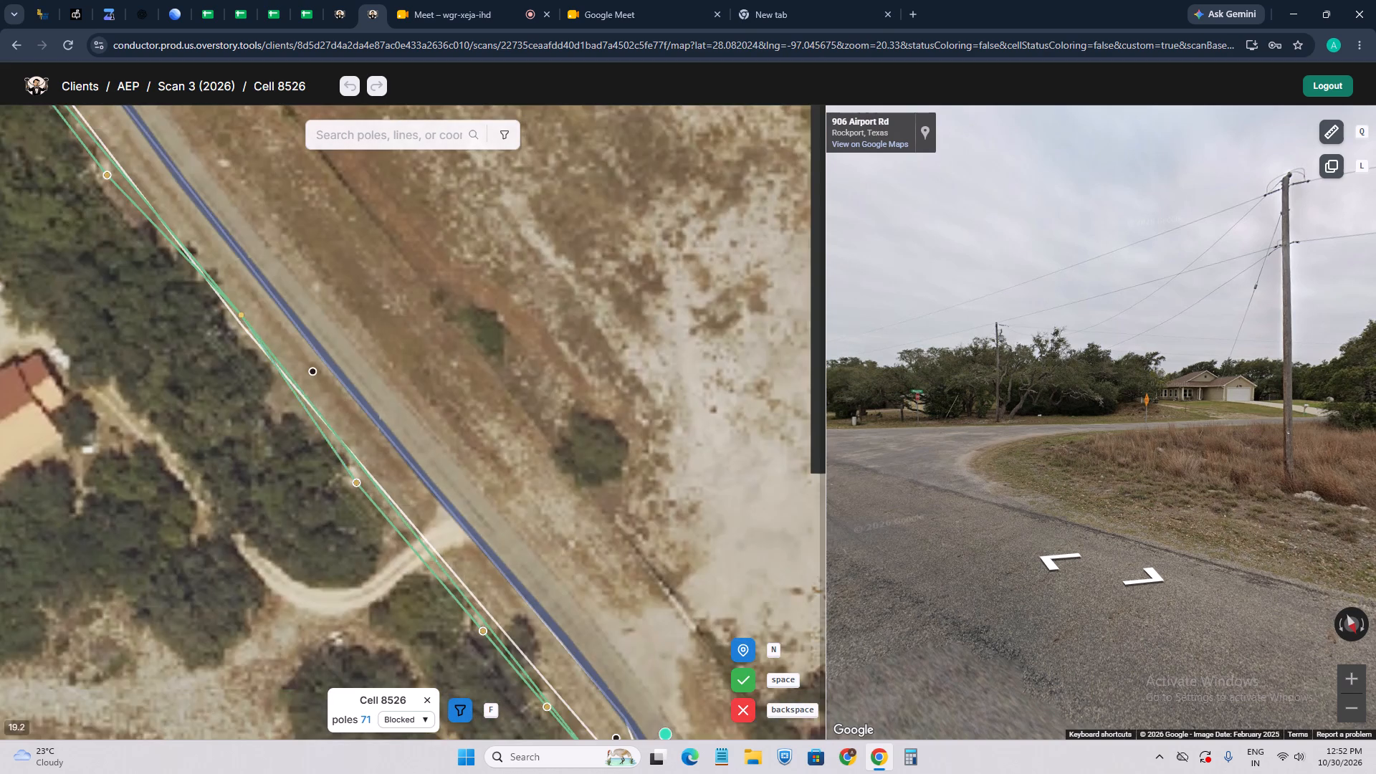
scroll(354, 470, down, 2)
key(4)
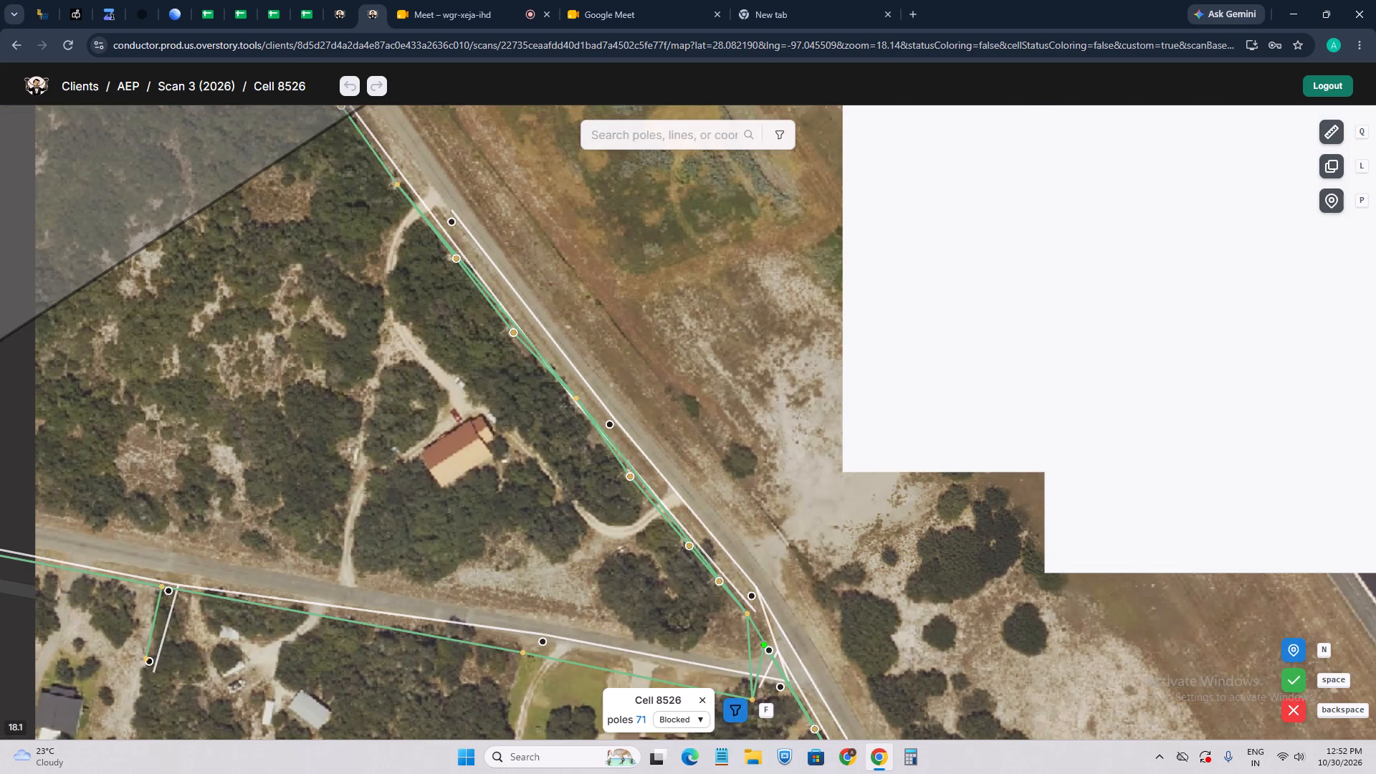
drag(529, 365, 598, 573)
scroll(507, 419, up, 2)
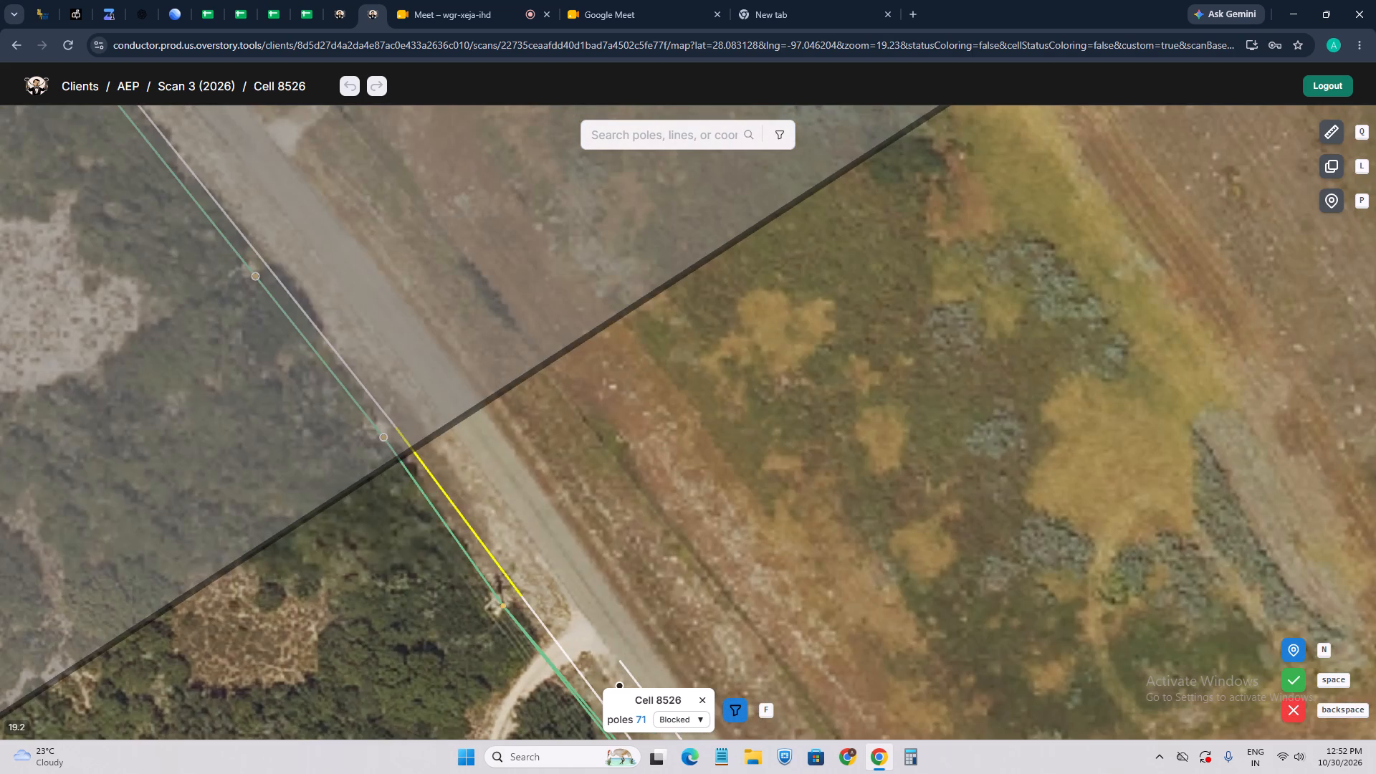
scroll(480, 400, down, 2)
drag(410, 329, 563, 477)
drag(447, 358, 492, 379)
drag(358, 322, 702, 656)
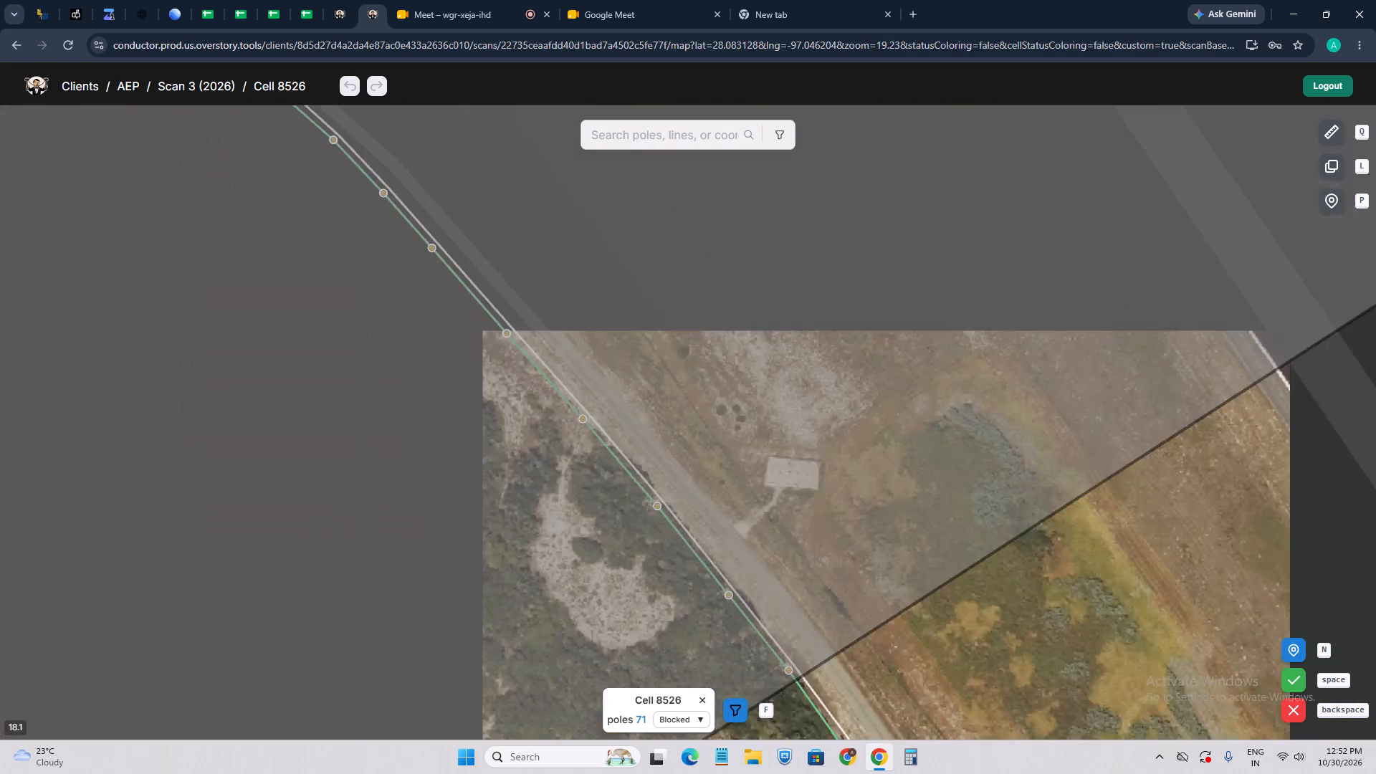
click(744, 484)
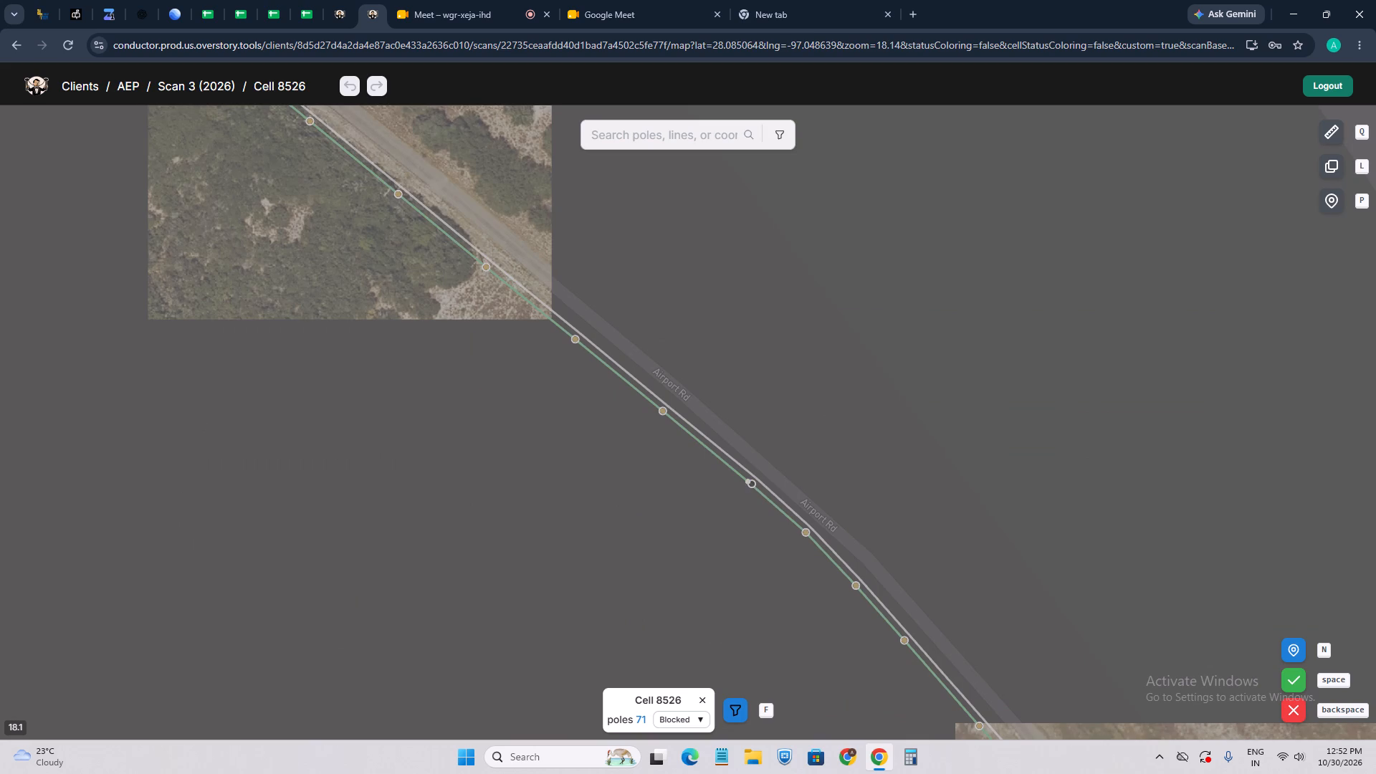
drag(997, 608, 829, 398)
drag(967, 622, 760, 500)
click(861, 535)
drag(893, 664, 739, 482)
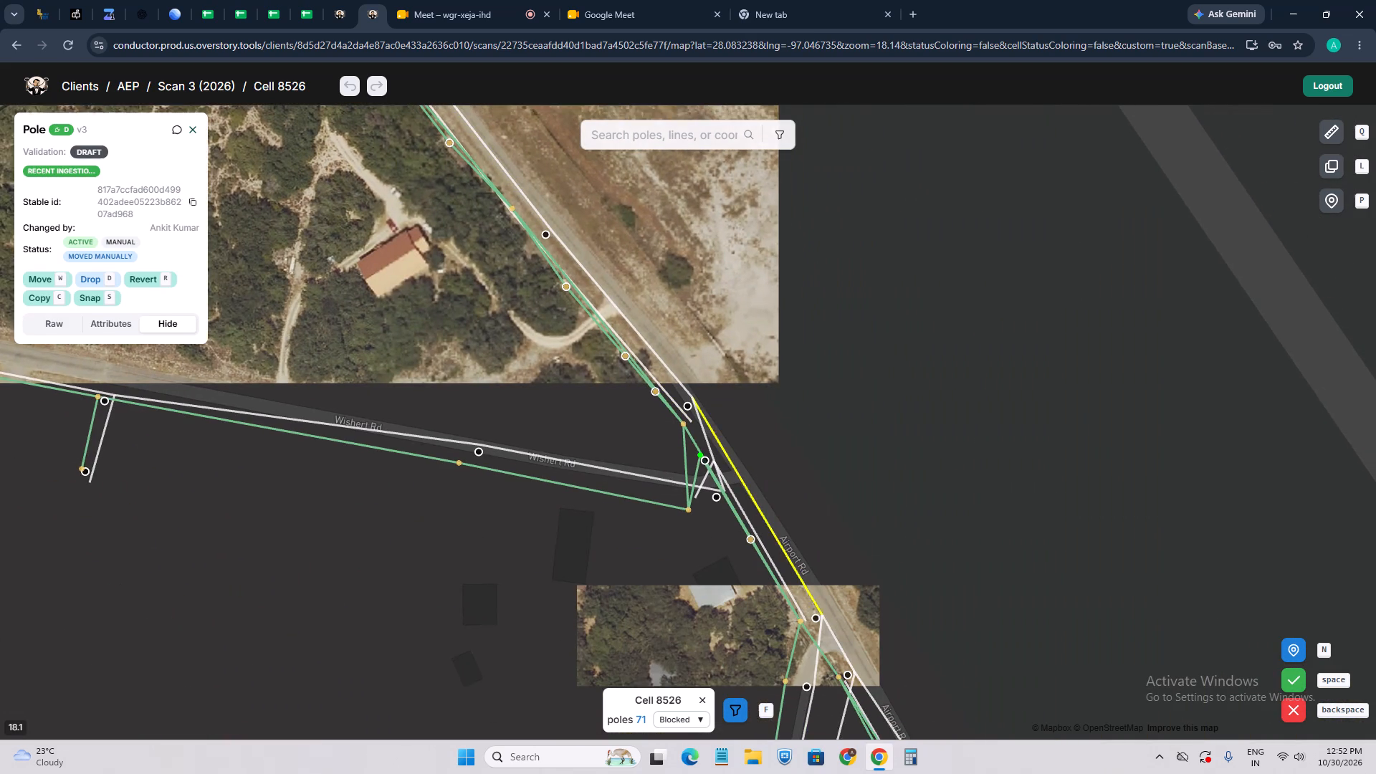
Examine pole and line alignment along Airport Rd, from south of the Wishert Rd junction to beyond the curved driveway.
drag(783, 550, 730, 570)
scroll(618, 464, up, 1)
drag(677, 530, 521, 440)
drag(448, 371, 489, 411)
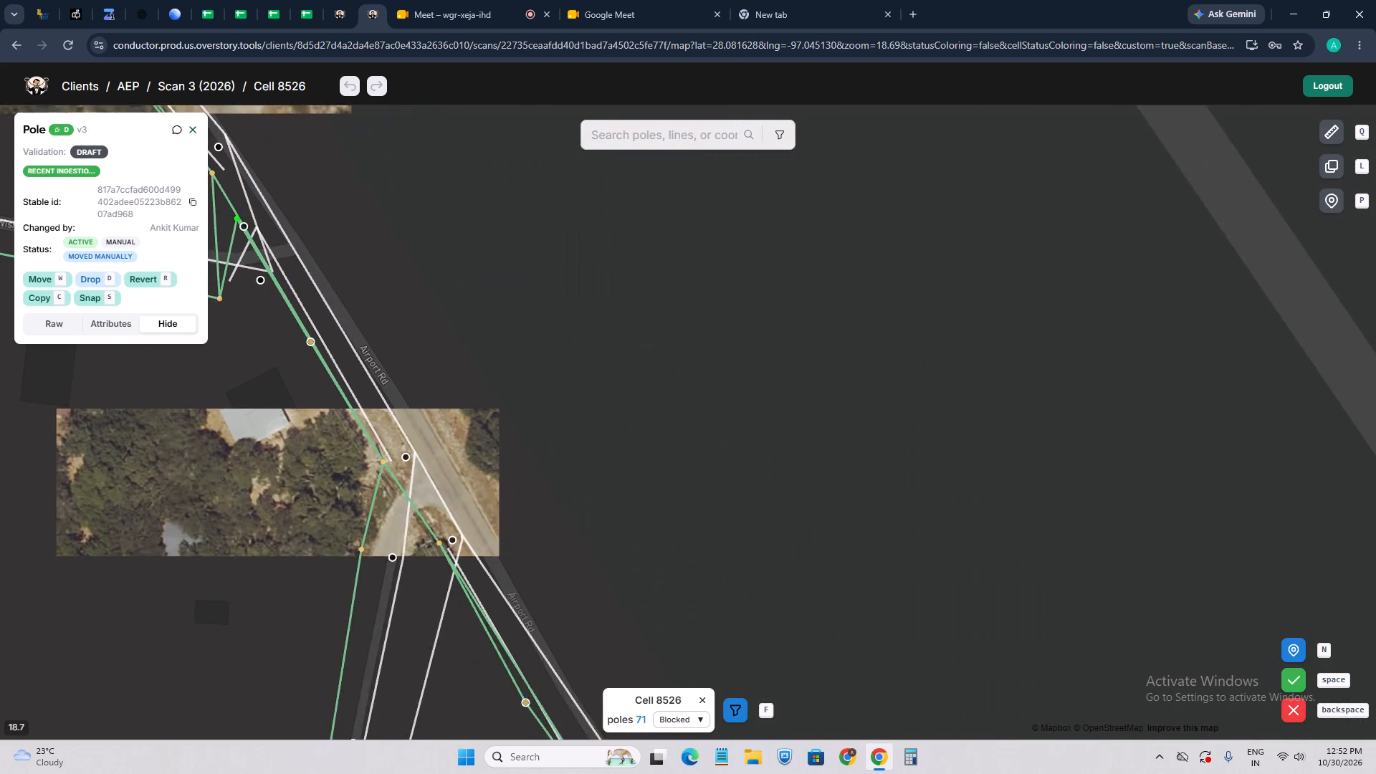
drag(489, 411, 613, 505)
scroll(484, 412, up, 3)
drag(490, 406, 534, 527)
drag(420, 385, 536, 568)
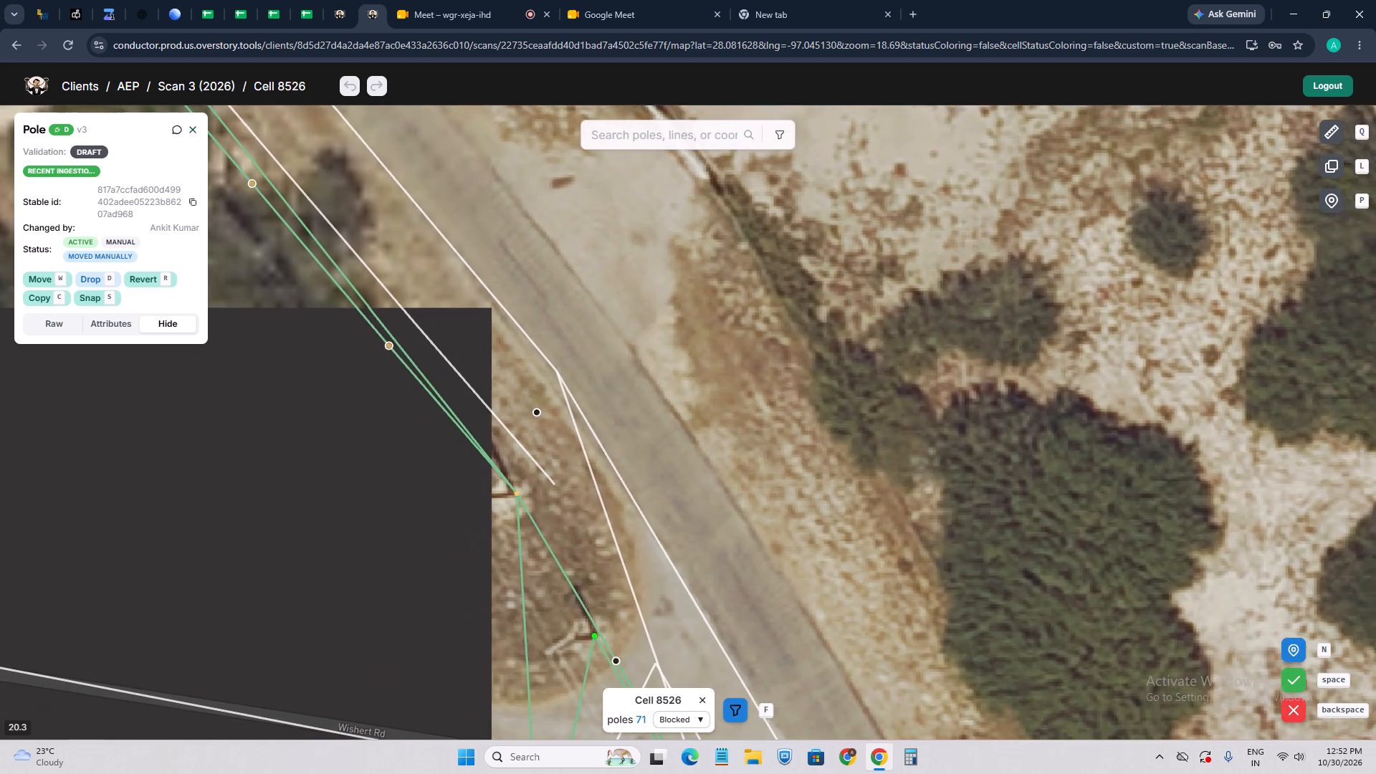
drag(466, 439, 510, 503)
drag(573, 547, 501, 466)
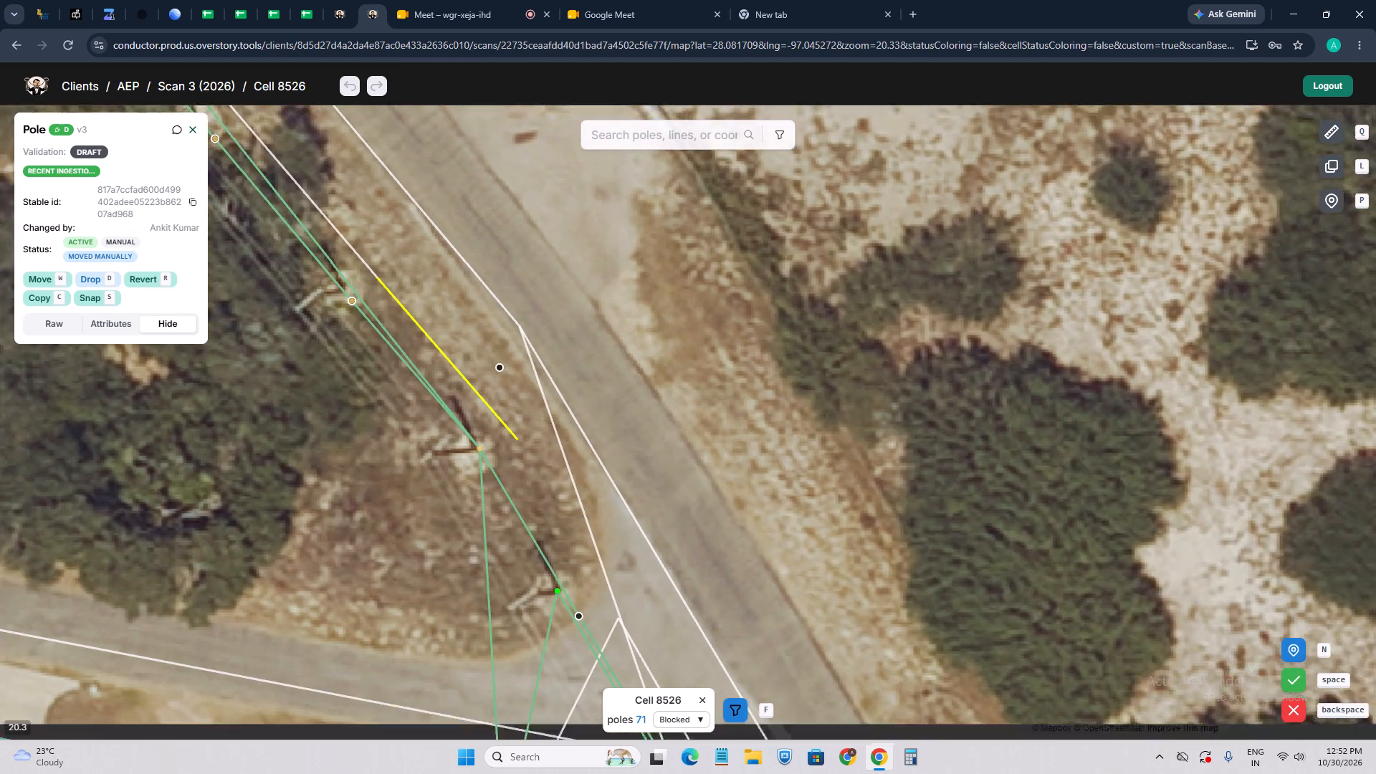
drag(452, 403, 525, 512)
scroll(429, 445, down, 1)
drag(408, 387, 532, 481)
drag(391, 317, 512, 478)
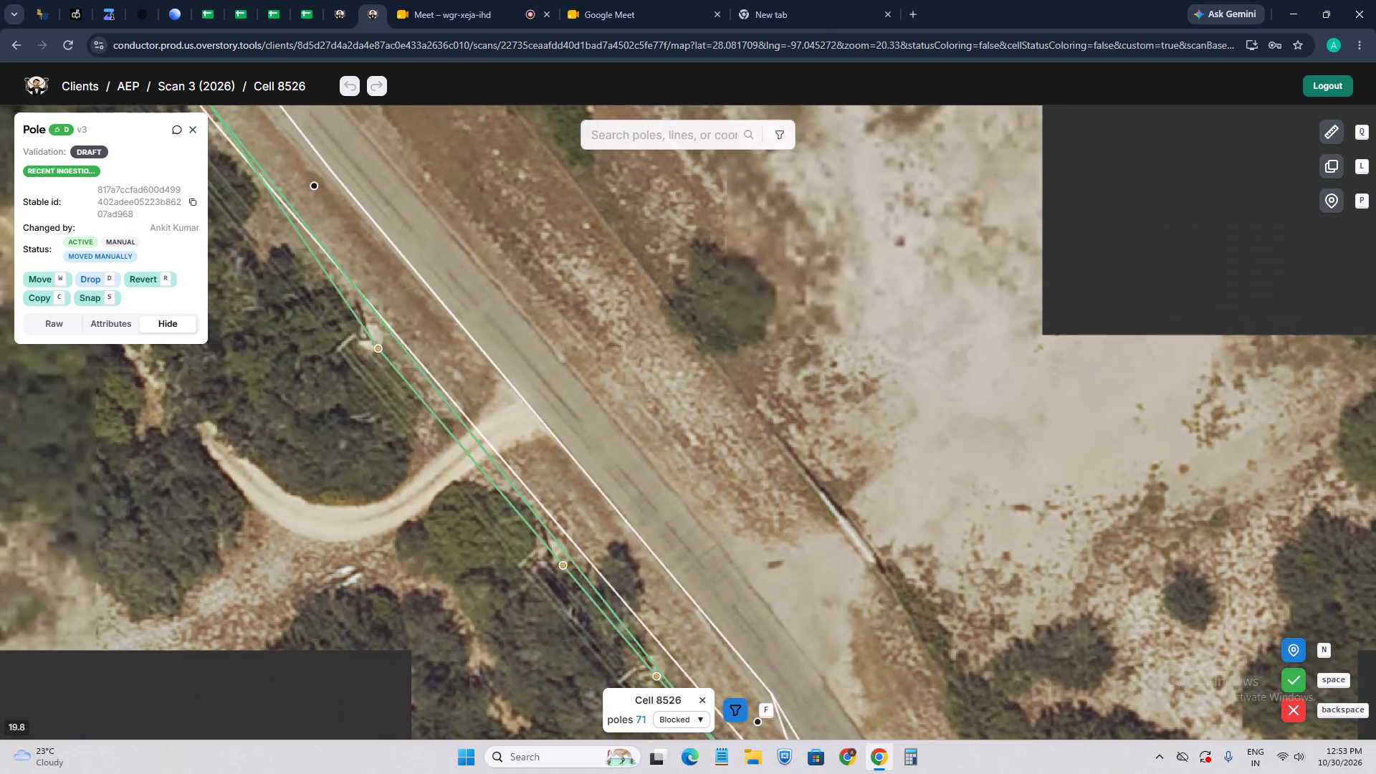
drag(360, 331, 460, 468)
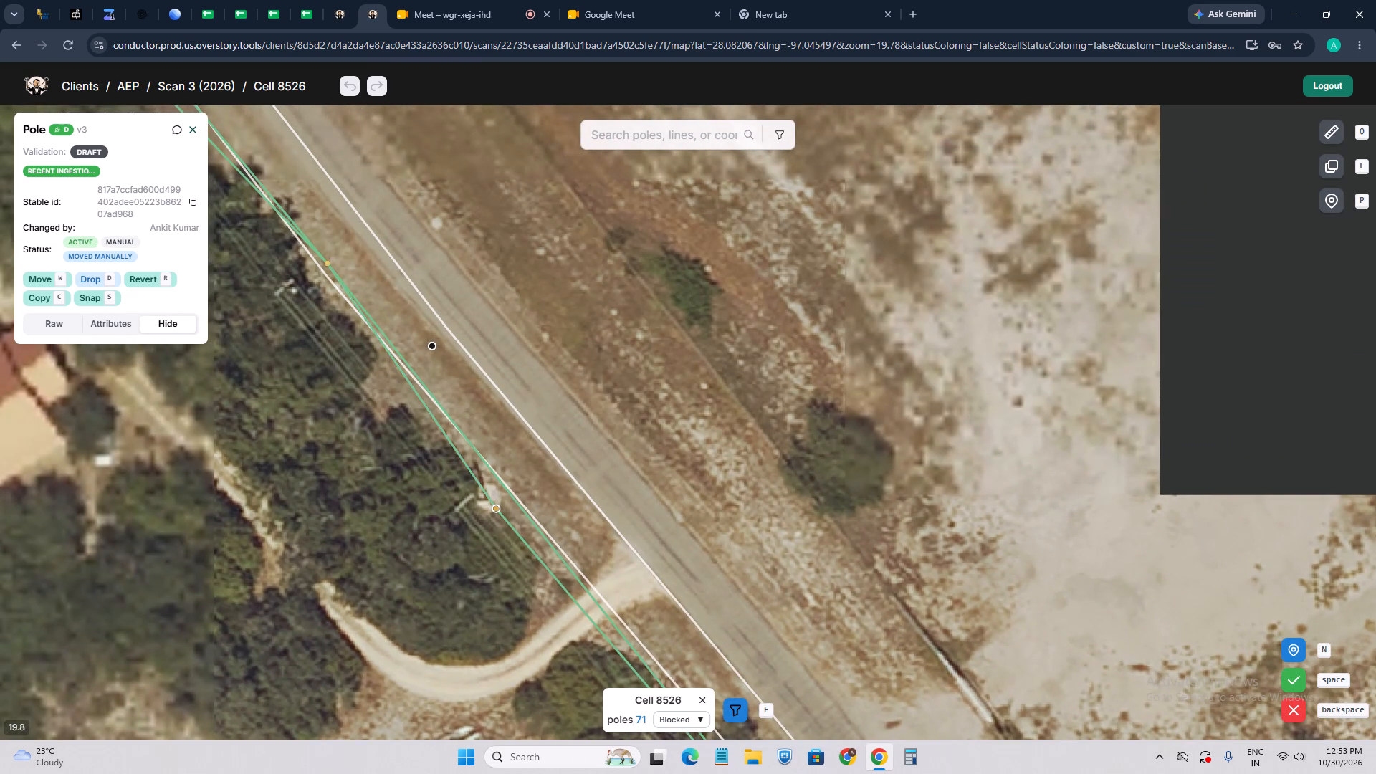
Move the misplaced Airport Rd pole northwest of the curved driveway southwest to the tree edge, near the pole in the imagery.
drag(310, 302, 428, 468)
click(434, 414)
scroll(405, 430, up, 2)
key(w)
scroll(433, 437, up, 1)
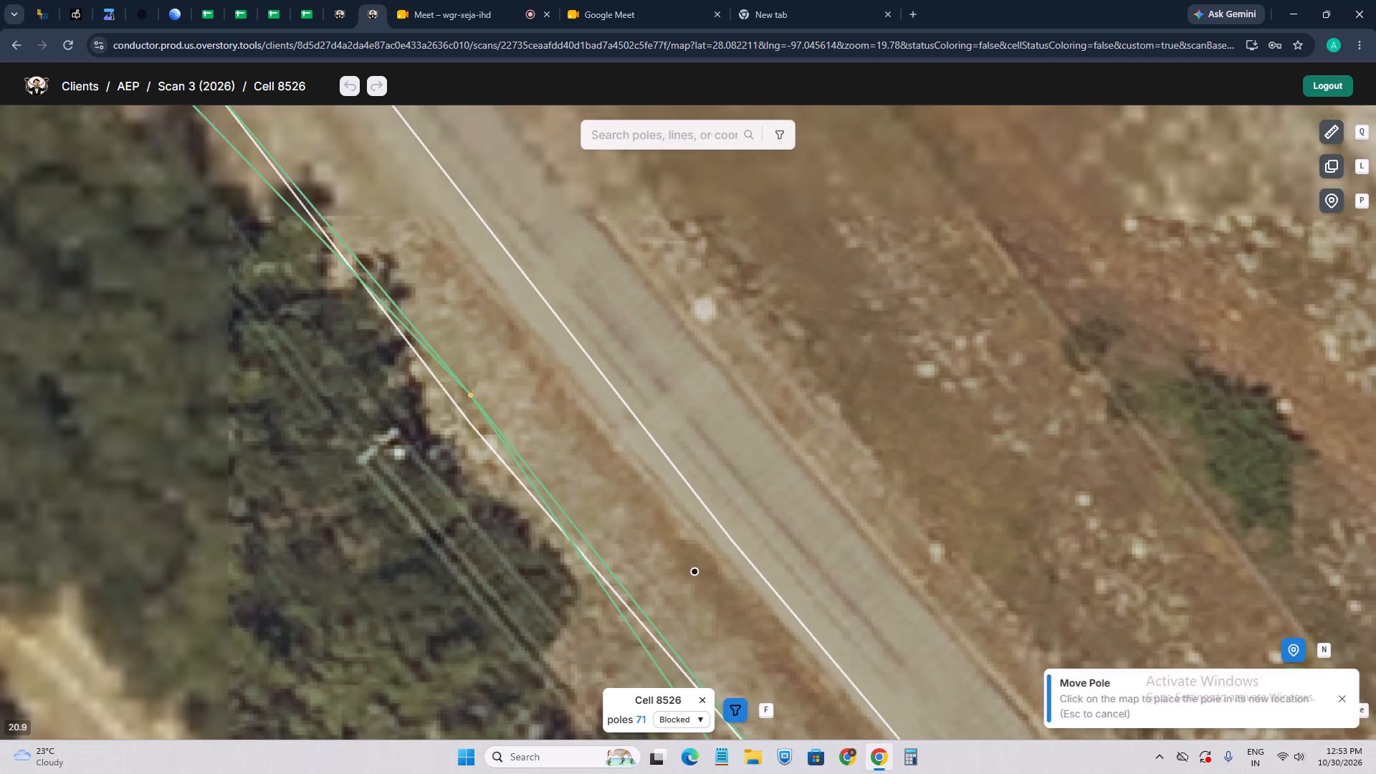
click(418, 439)
Check the neighbouring poles and lines along Airport Rd northwest of the moved pole and back toward the junction.
scroll(418, 439, up, 1)
scroll(381, 449, down, 1)
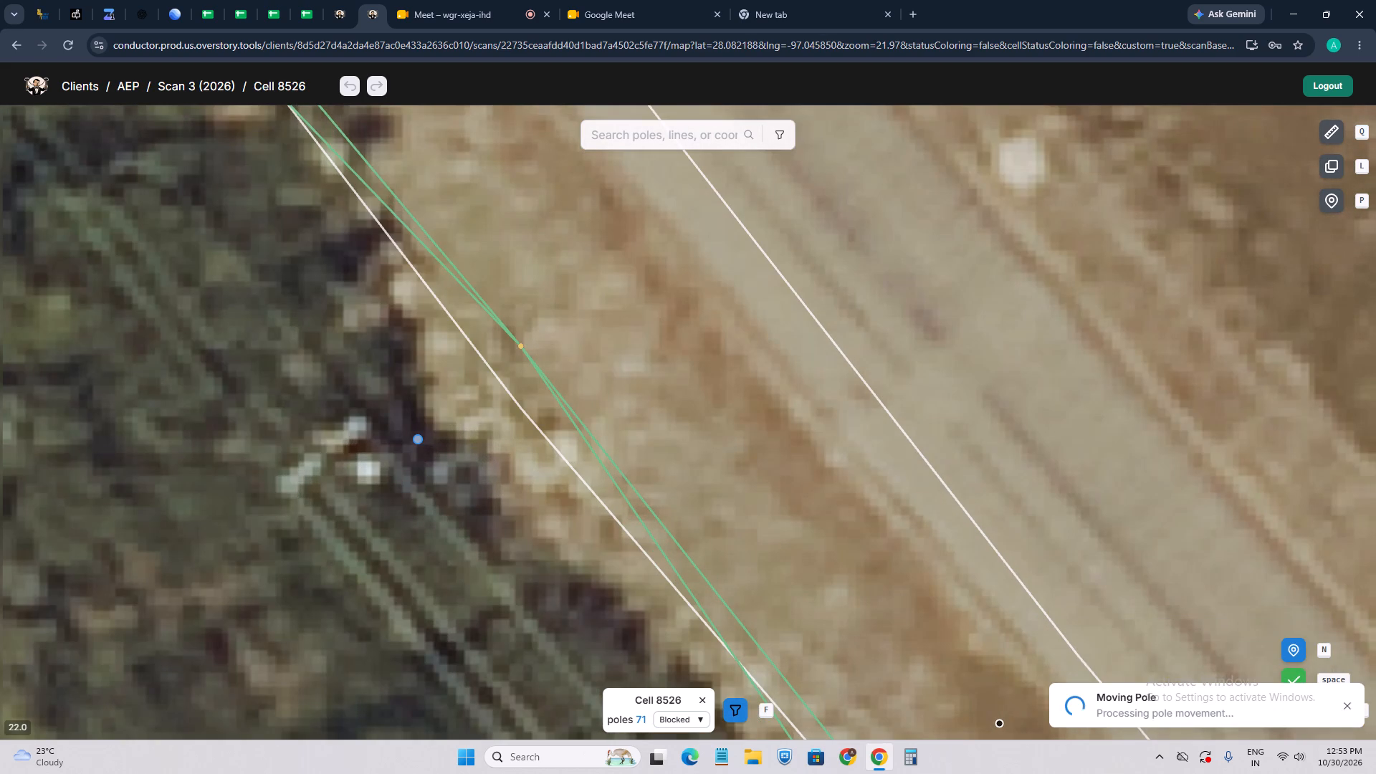
scroll(419, 429, down, 2)
drag(396, 371, 419, 407)
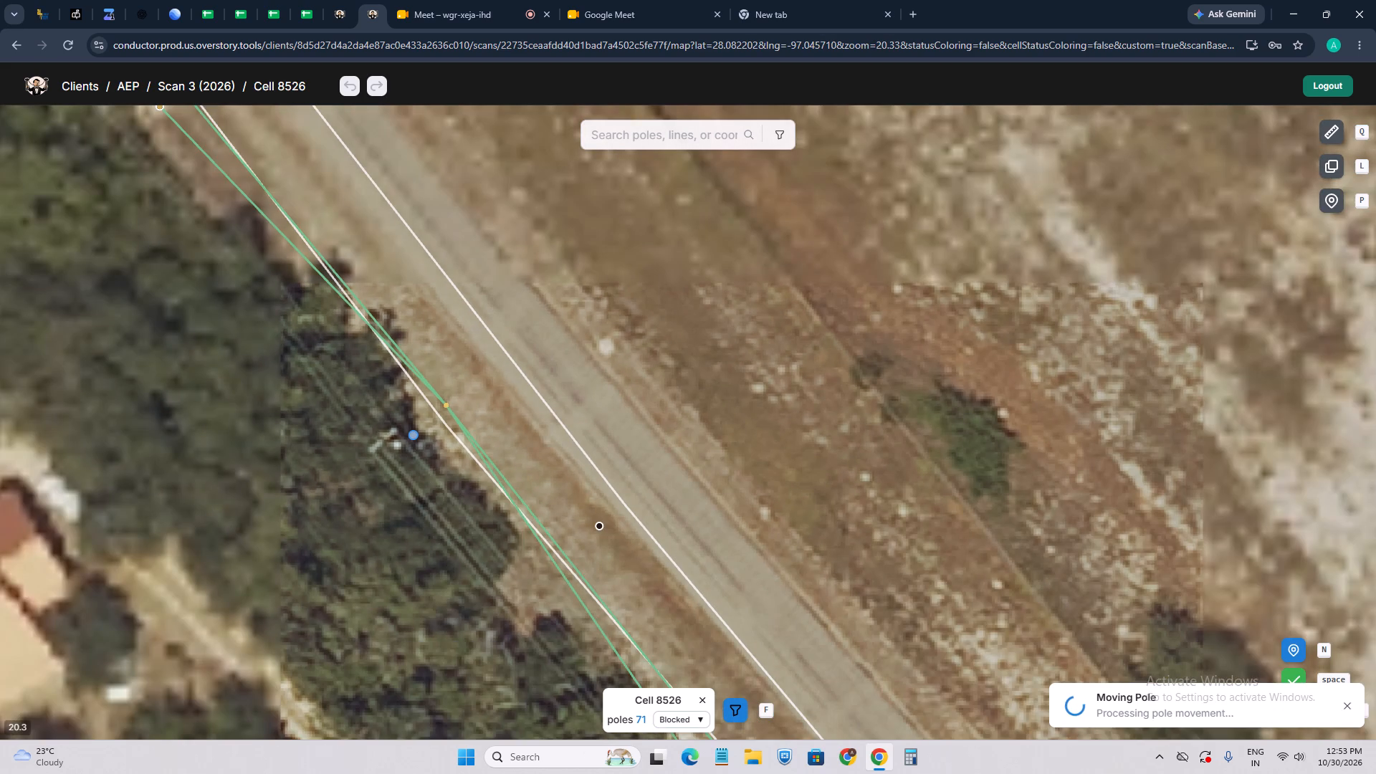
drag(419, 407, 437, 426)
drag(360, 301, 452, 457)
scroll(451, 458, down, 1)
scroll(399, 394, down, 1)
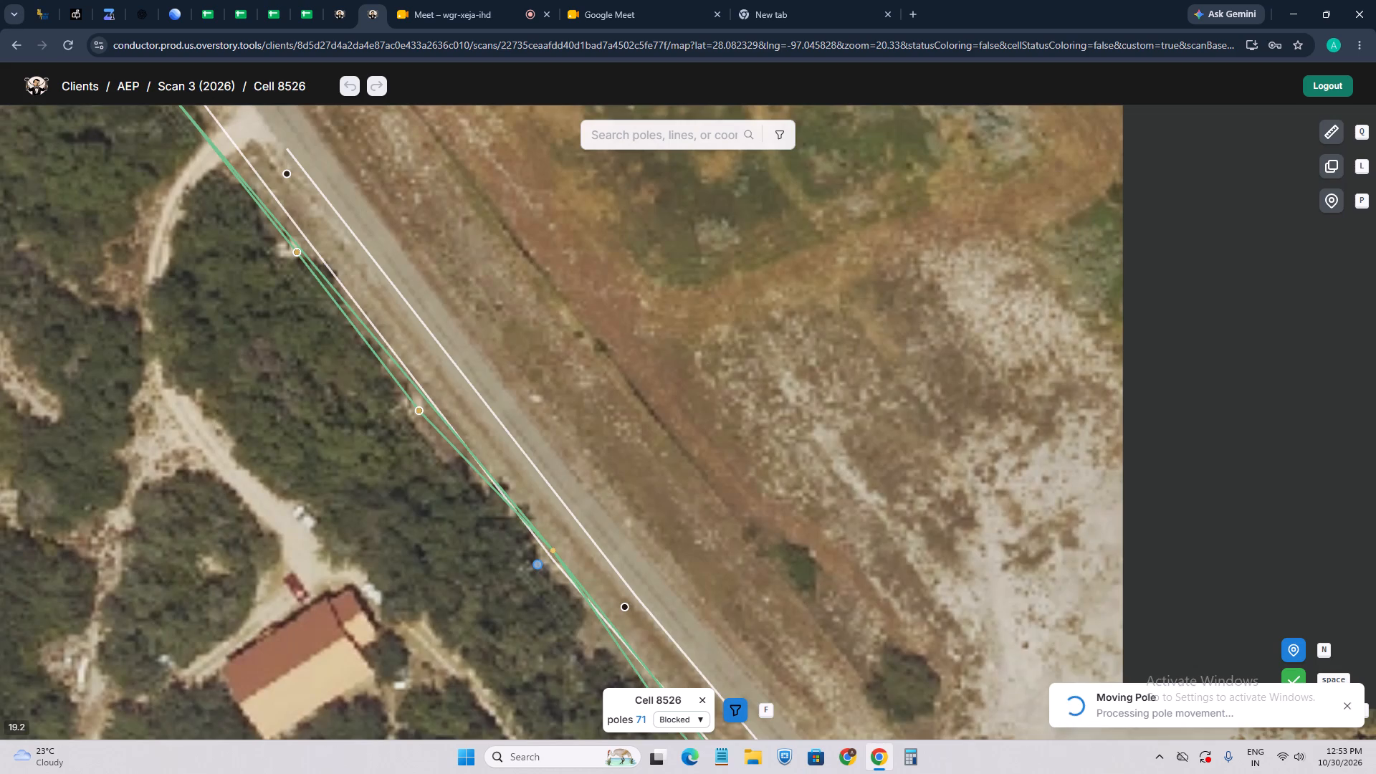
drag(377, 342, 464, 494)
drag(349, 349, 401, 425)
scroll(437, 448, up, 1)
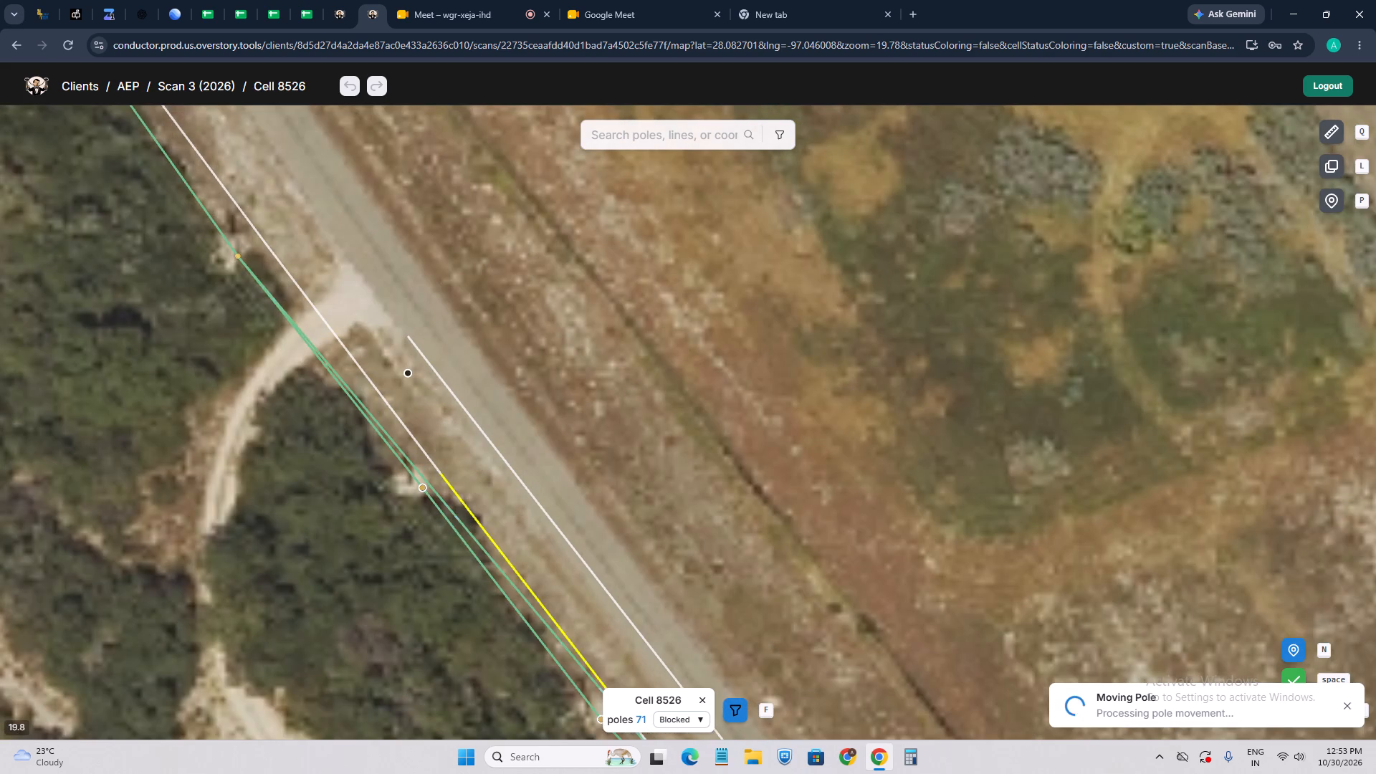
drag(457, 550, 410, 497)
scroll(373, 454, up, 2)
scroll(382, 441, down, 4)
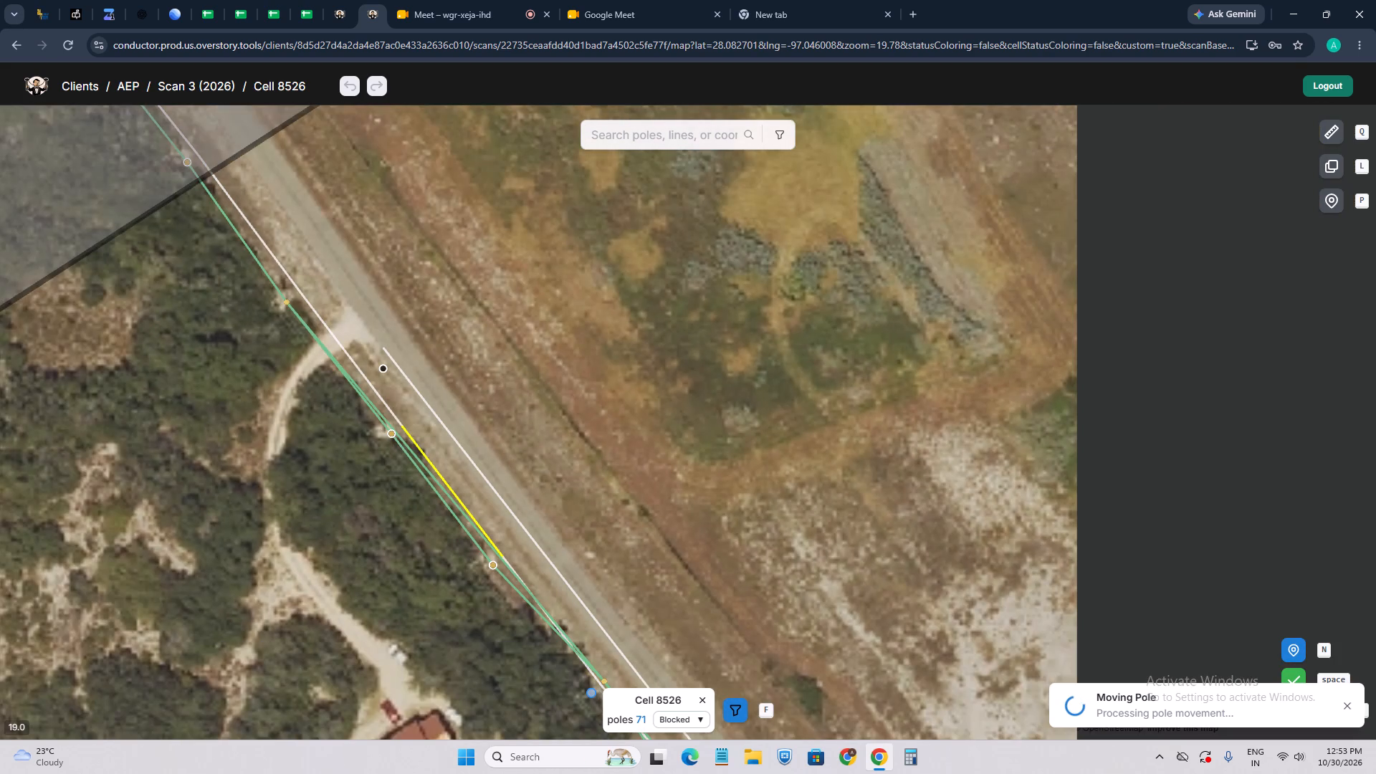
drag(521, 561, 407, 352)
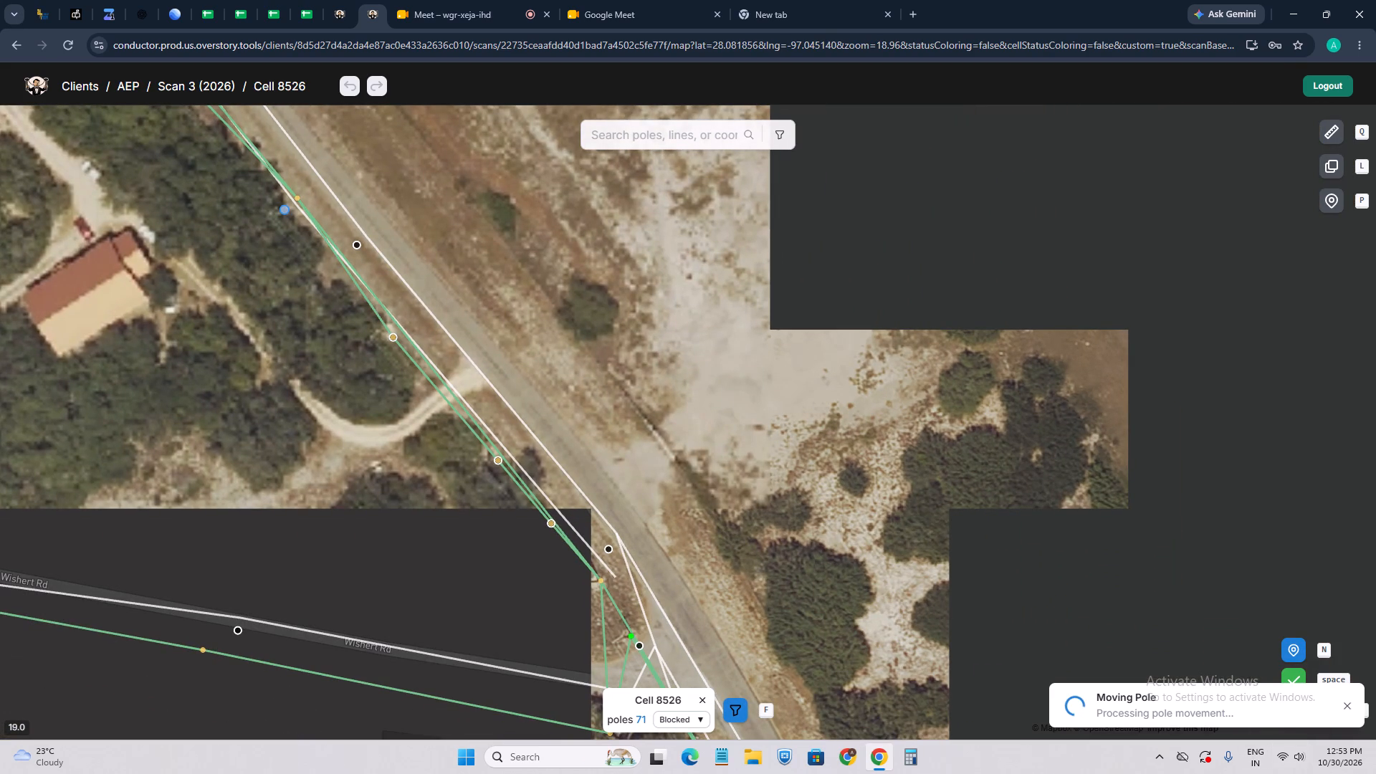
Comment "Excess line" on the duplicate line running along Airport Rd southeast of the curved driveway, and drop it.
scroll(483, 398, up, 1)
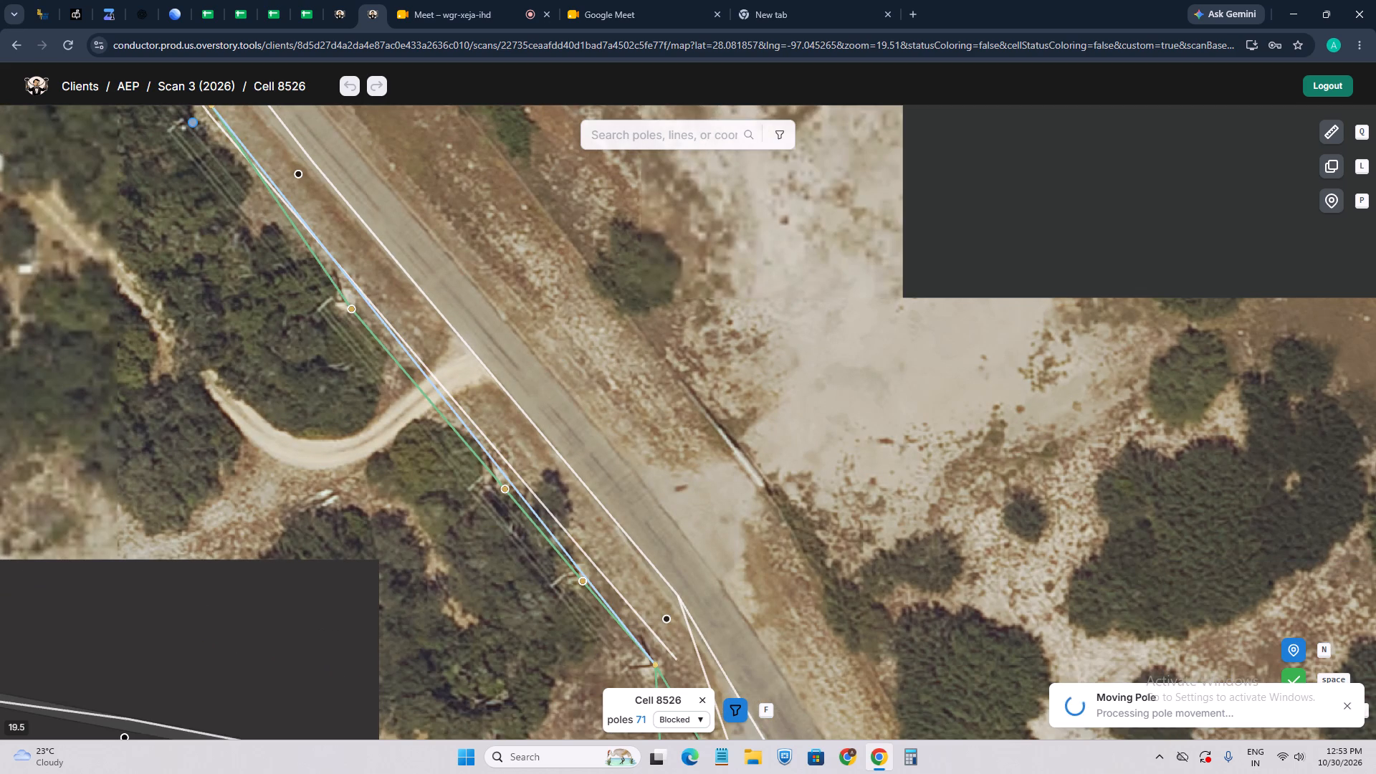
click(459, 416)
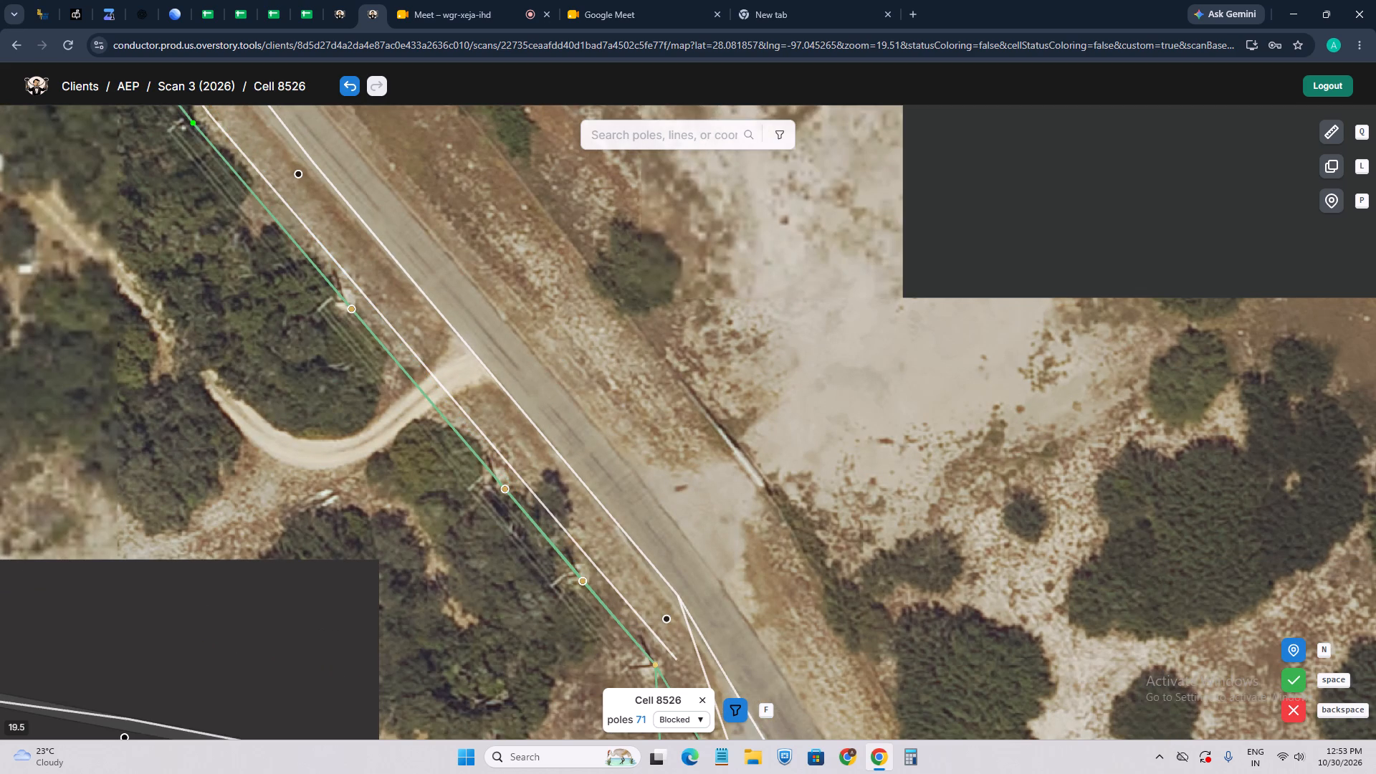
scroll(470, 436, up, 4)
drag(530, 558, 439, 424)
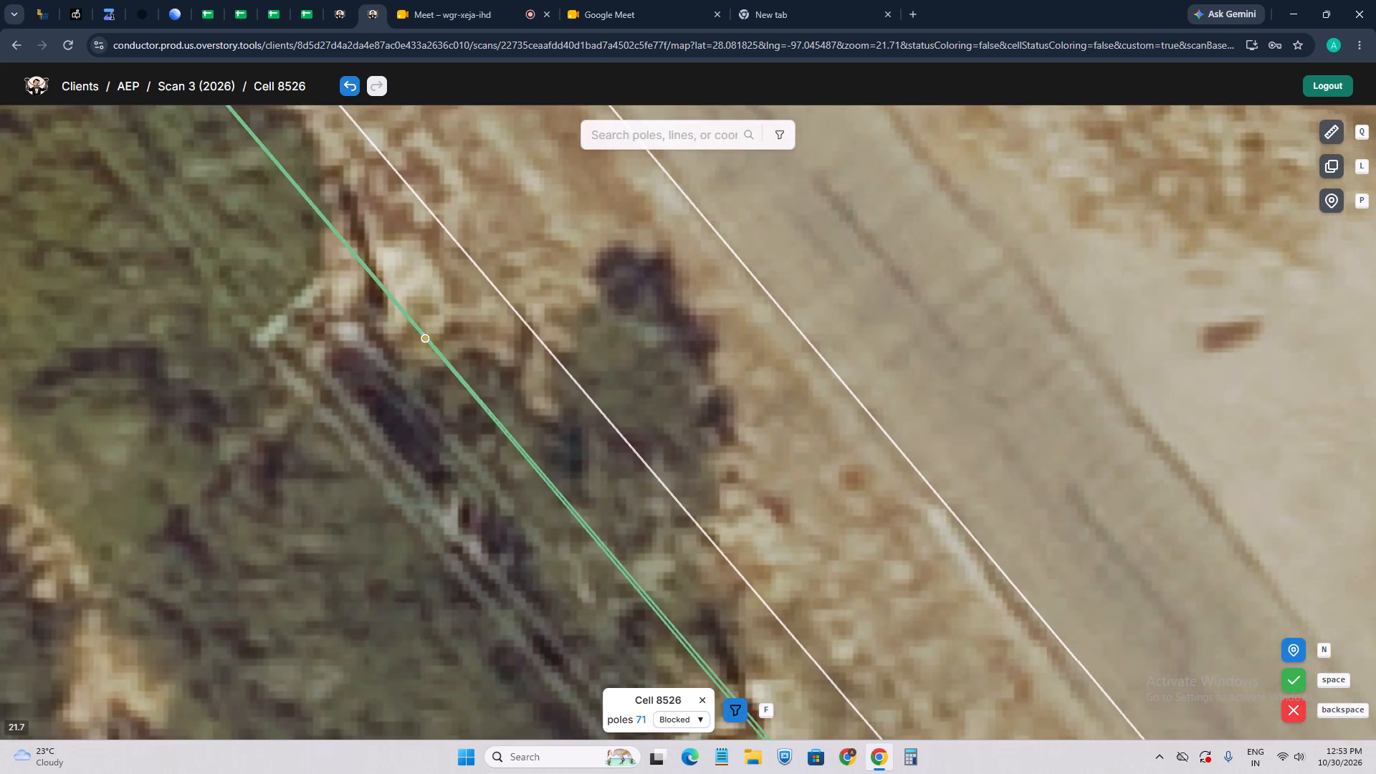
scroll(426, 411, up, 5)
drag(505, 326, 391, 502)
click(531, 429)
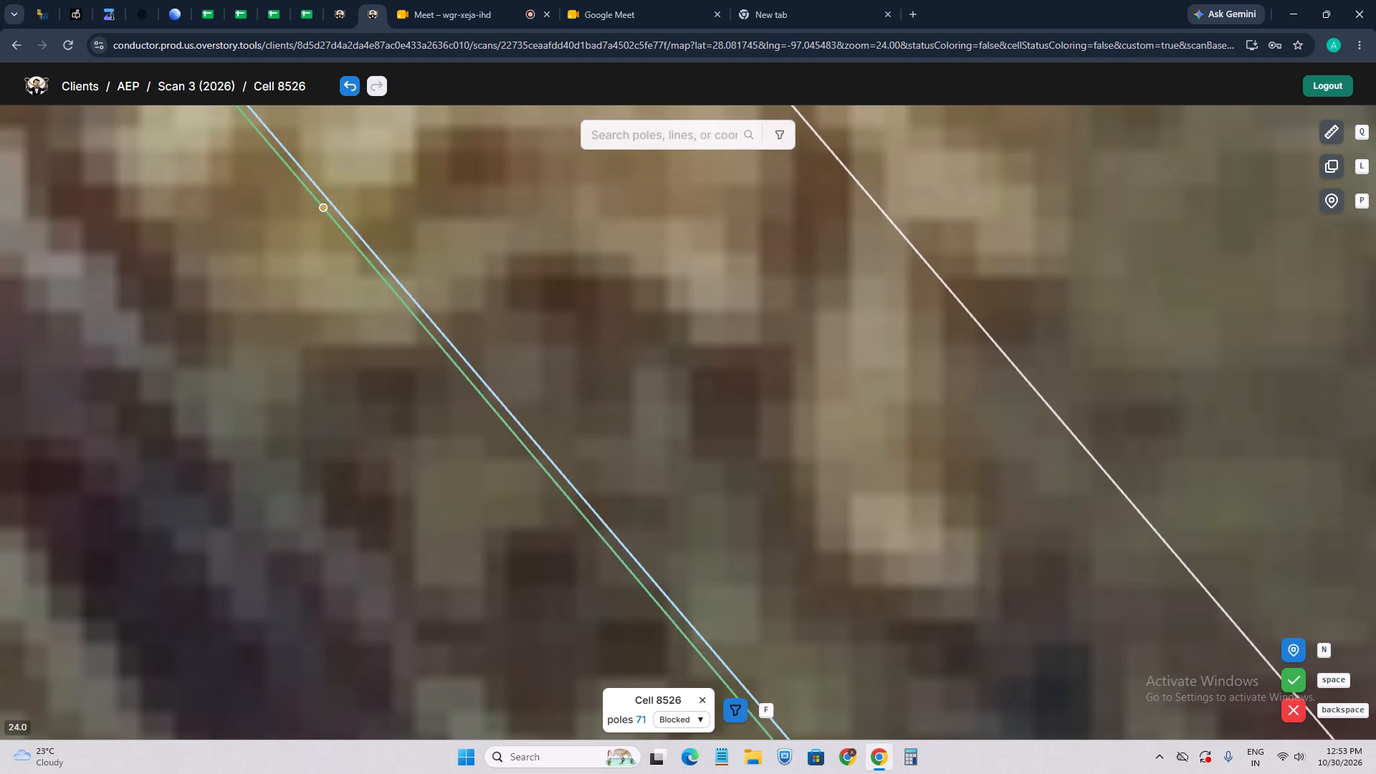
click(174, 128)
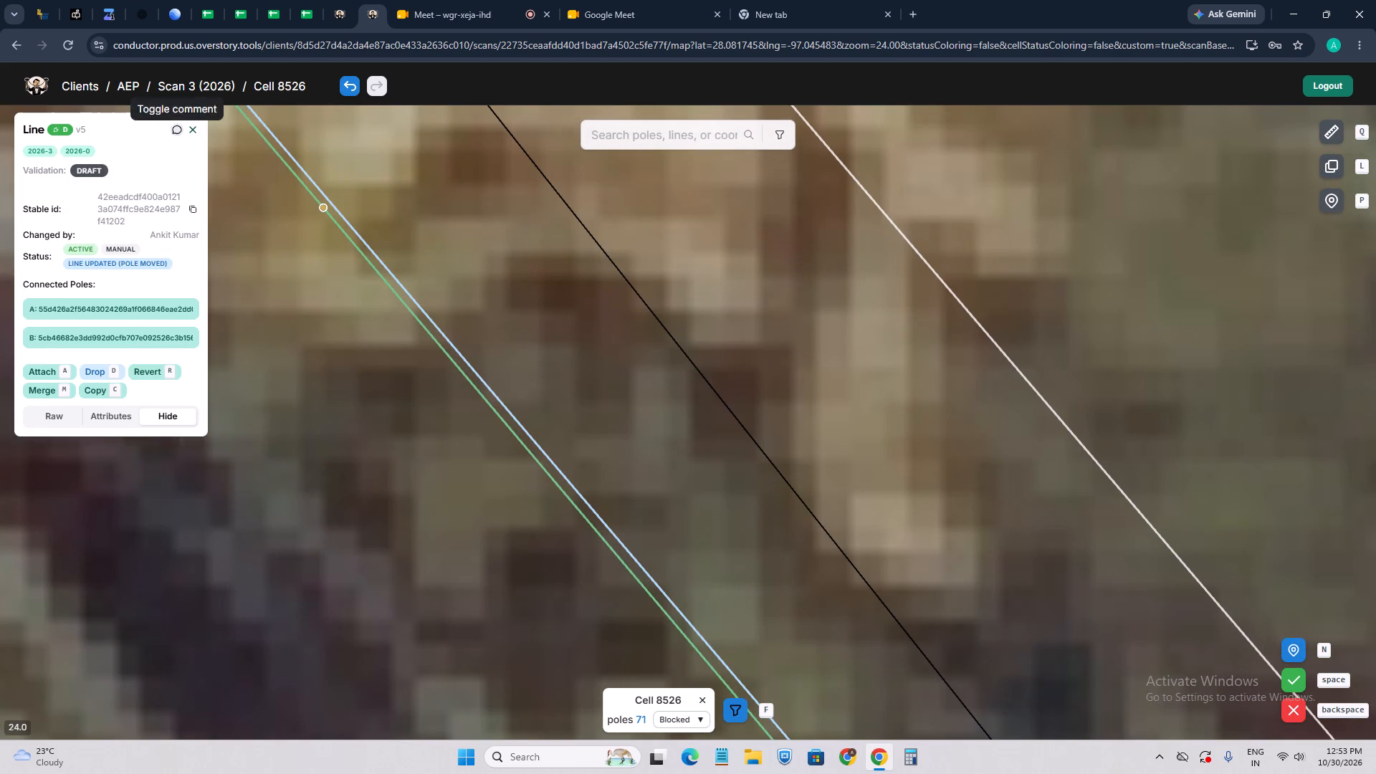
click(169, 211)
key(d)
scroll(442, 379, down, 3)
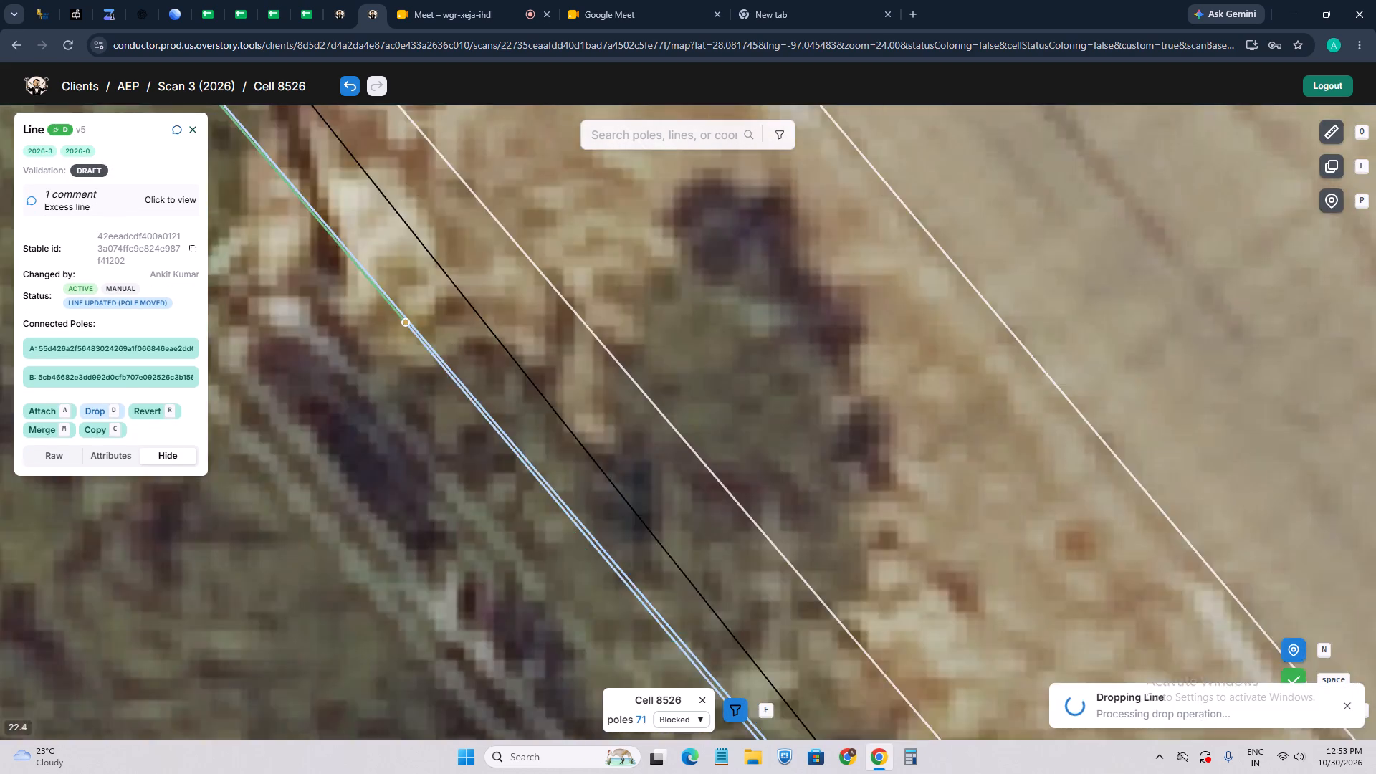
Examine the remaining poles and lines along Airport Rd around the Wishert Rd junction for further overlaps.
scroll(463, 375, down, 2)
scroll(539, 353, down, 1)
drag(666, 541, 568, 415)
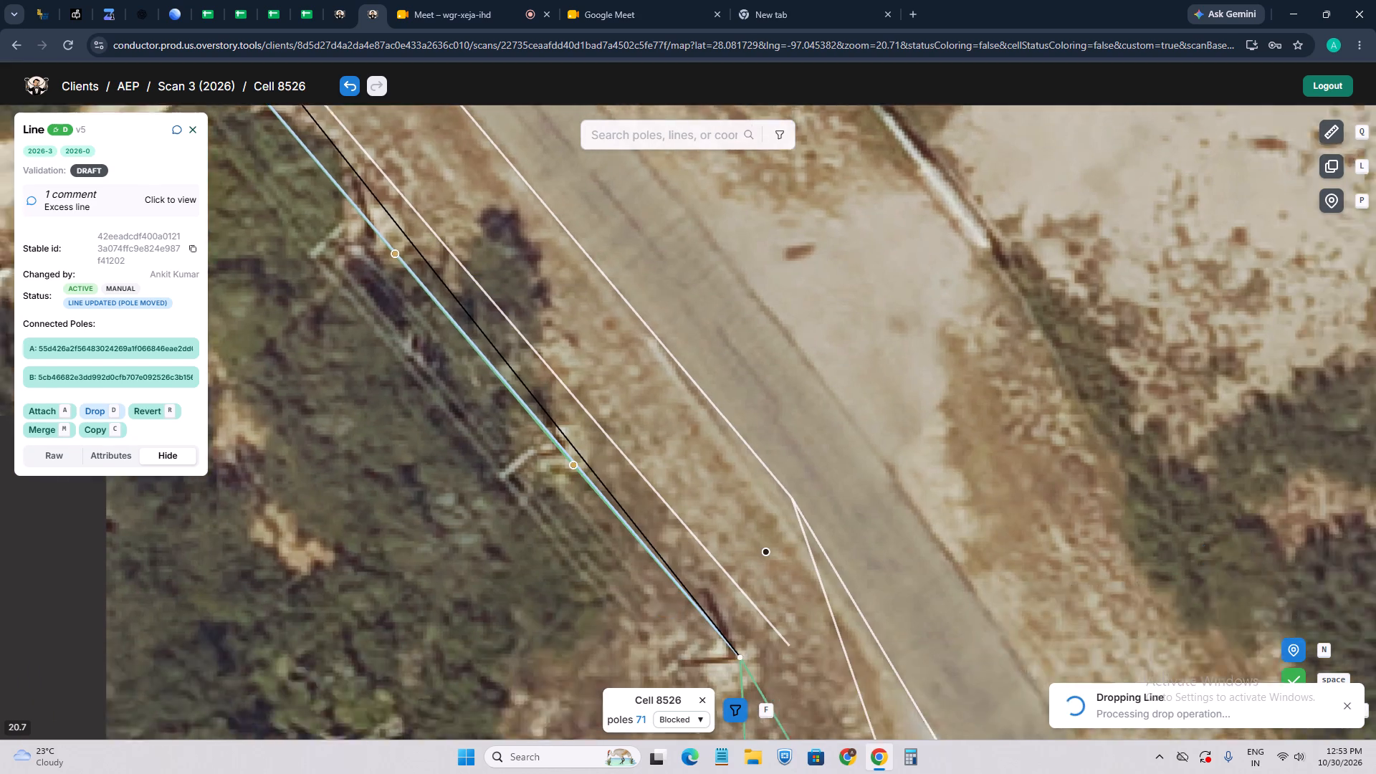
drag(588, 511, 524, 329)
drag(547, 345, 535, 424)
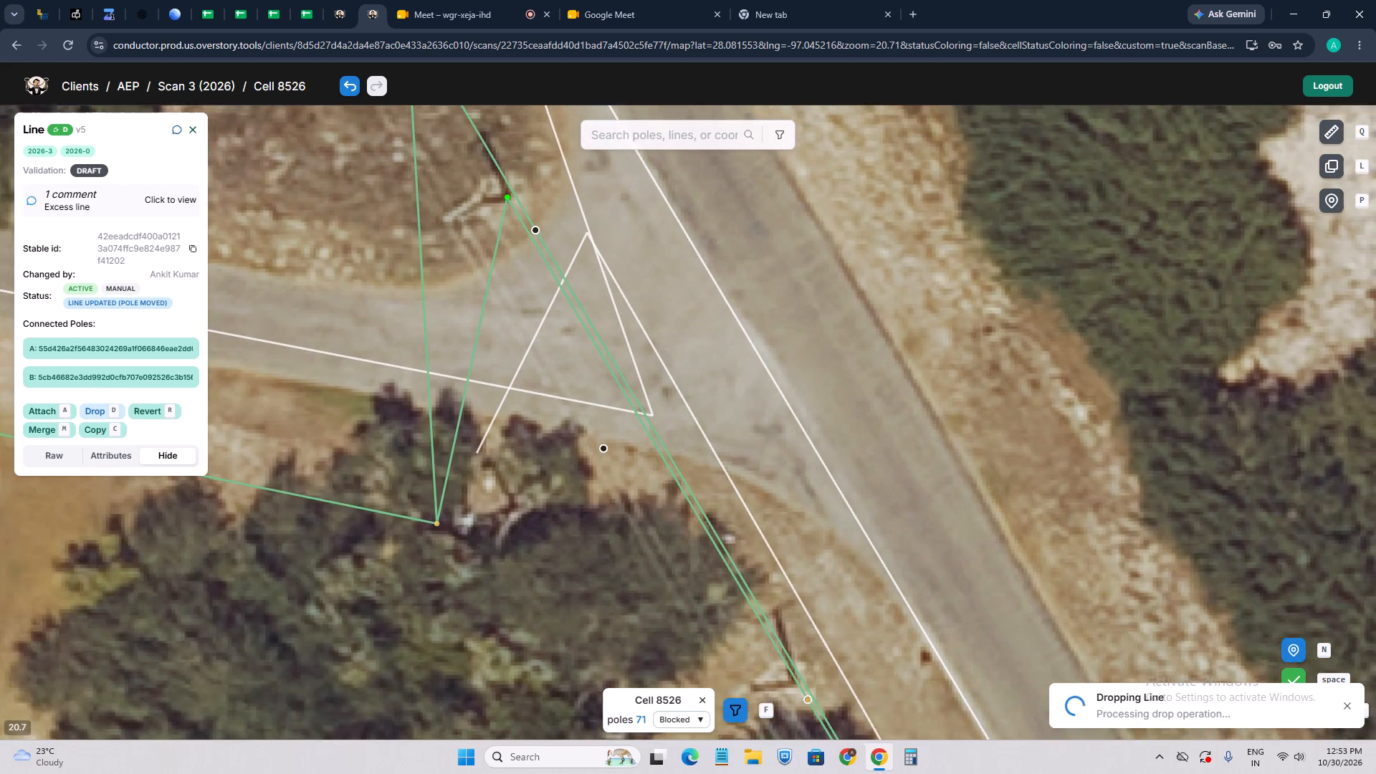
drag(535, 424, 535, 426)
drag(534, 346, 513, 436)
scroll(521, 418, down, 2)
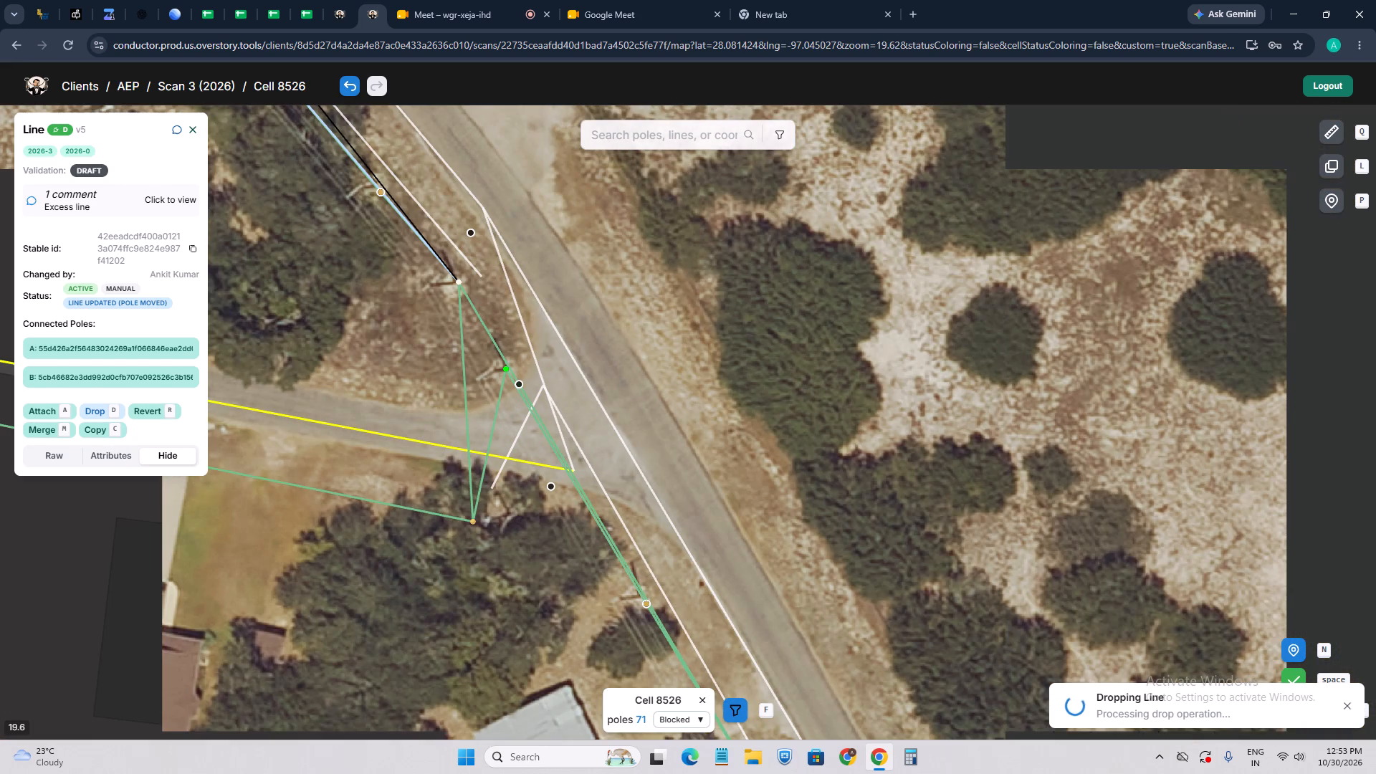
drag(515, 379, 560, 531)
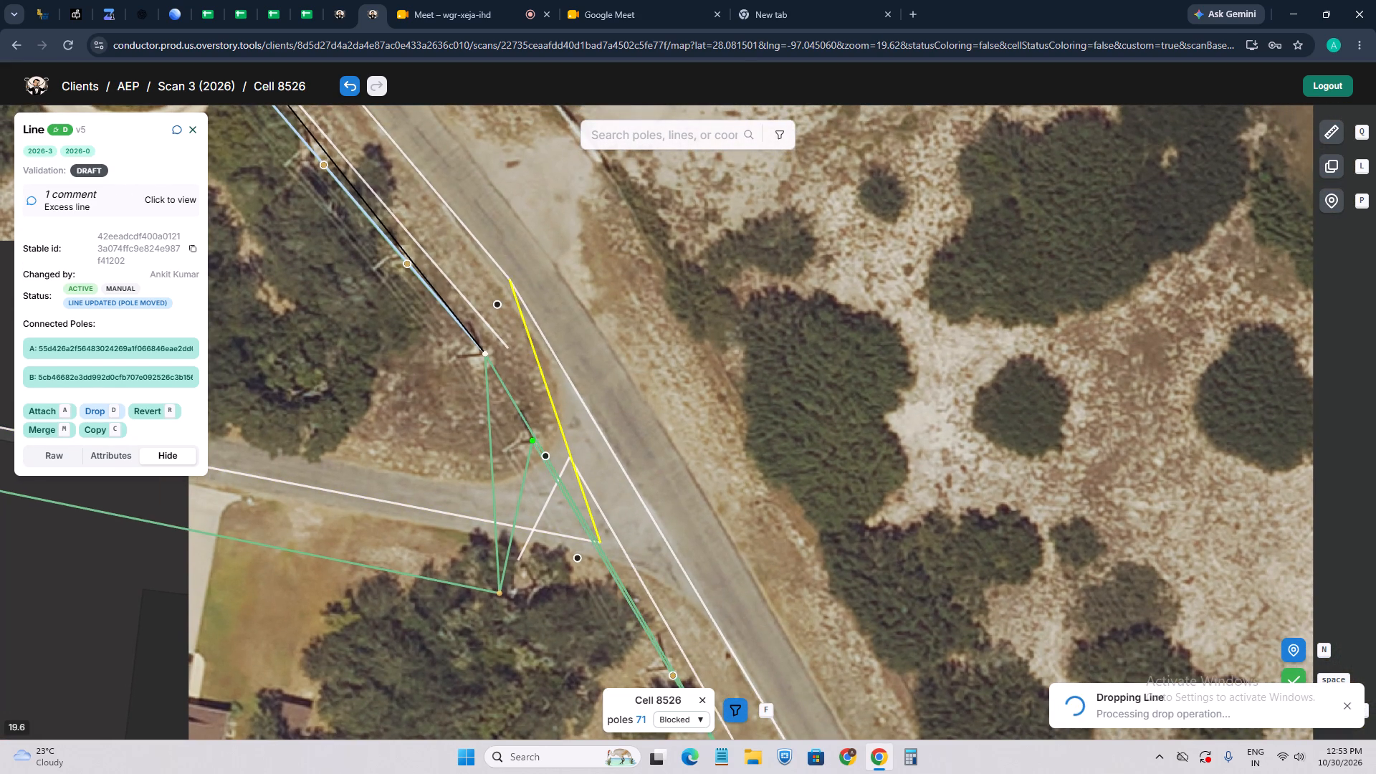
drag(603, 557, 498, 382)
drag(517, 378, 570, 520)
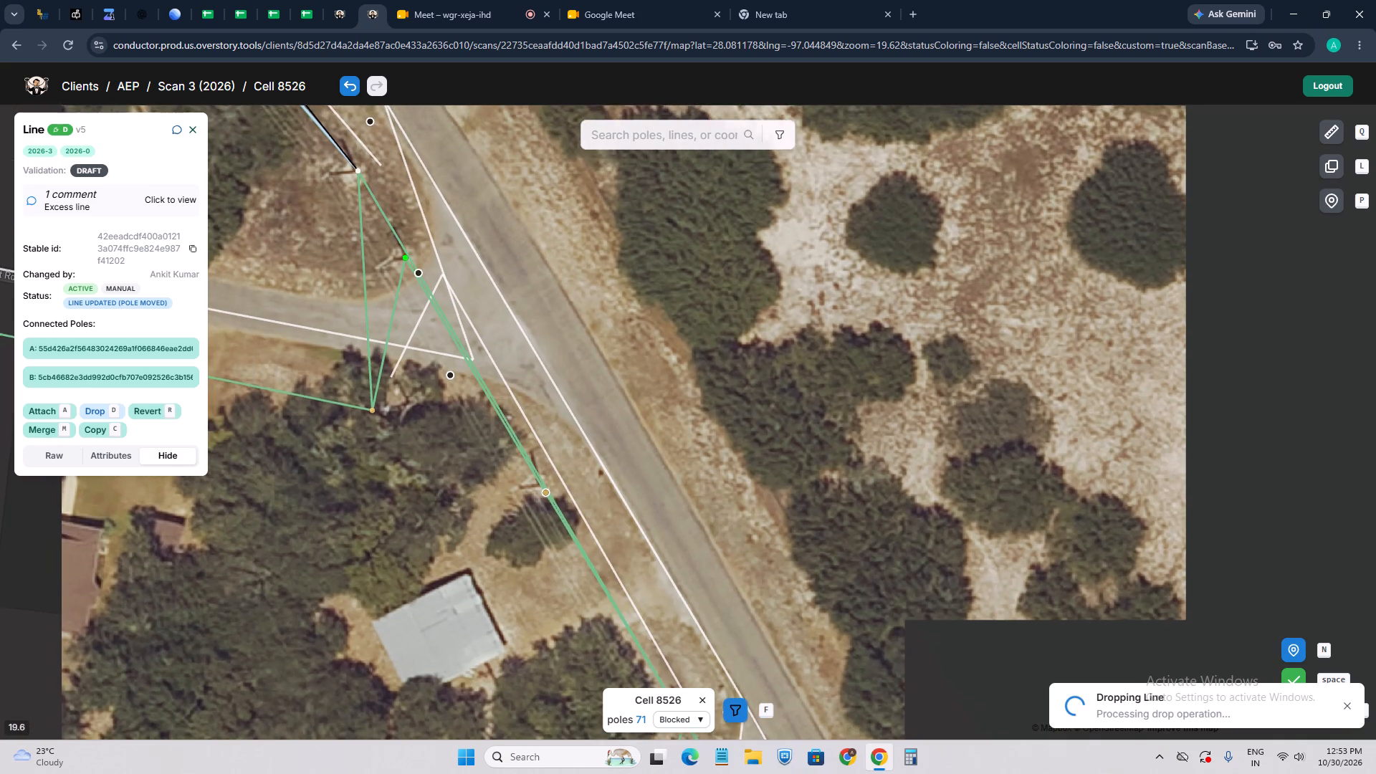
drag(492, 364, 536, 525)
drag(459, 317, 545, 445)
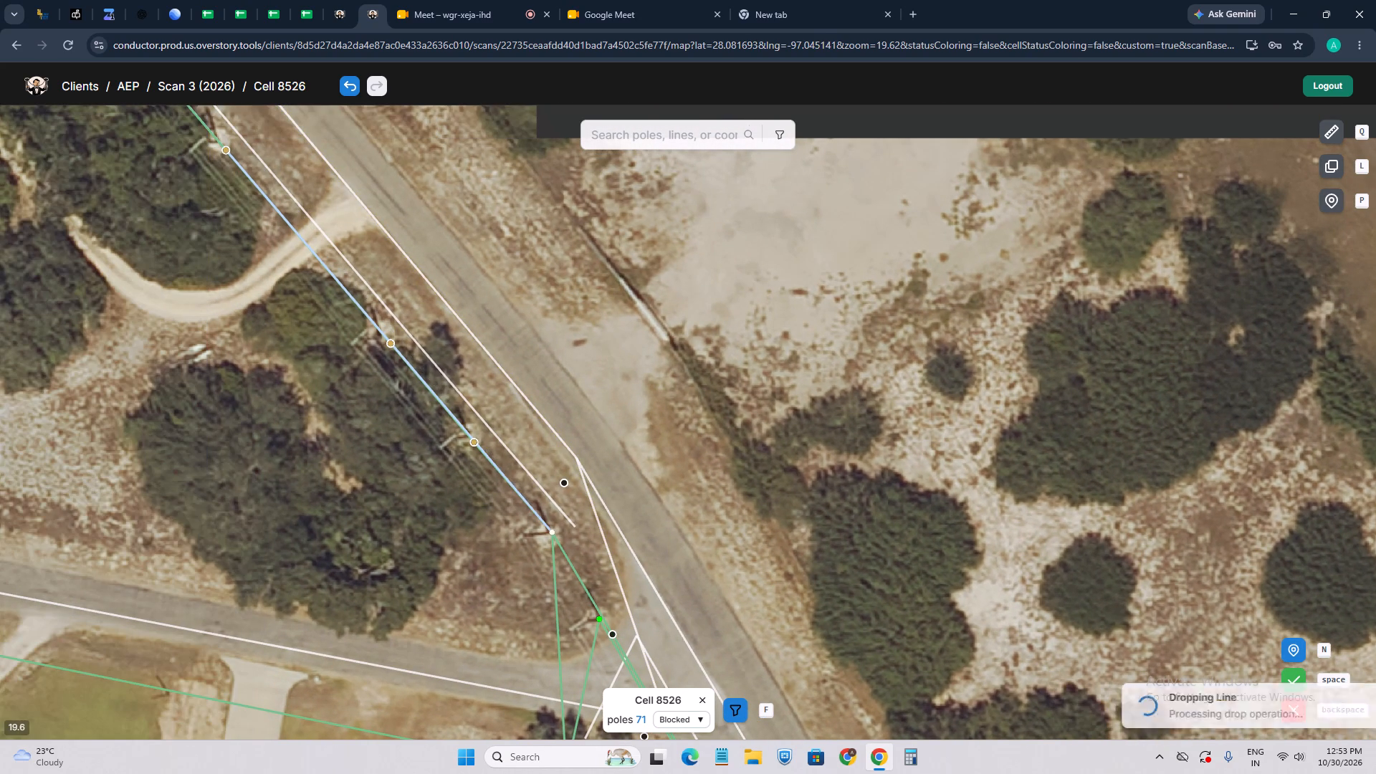
Check the overlapping line crossing the Wishert Rd junction against the other imagery, comment "Excess line" on it, and drop it.
drag(541, 510, 504, 398)
click(542, 458)
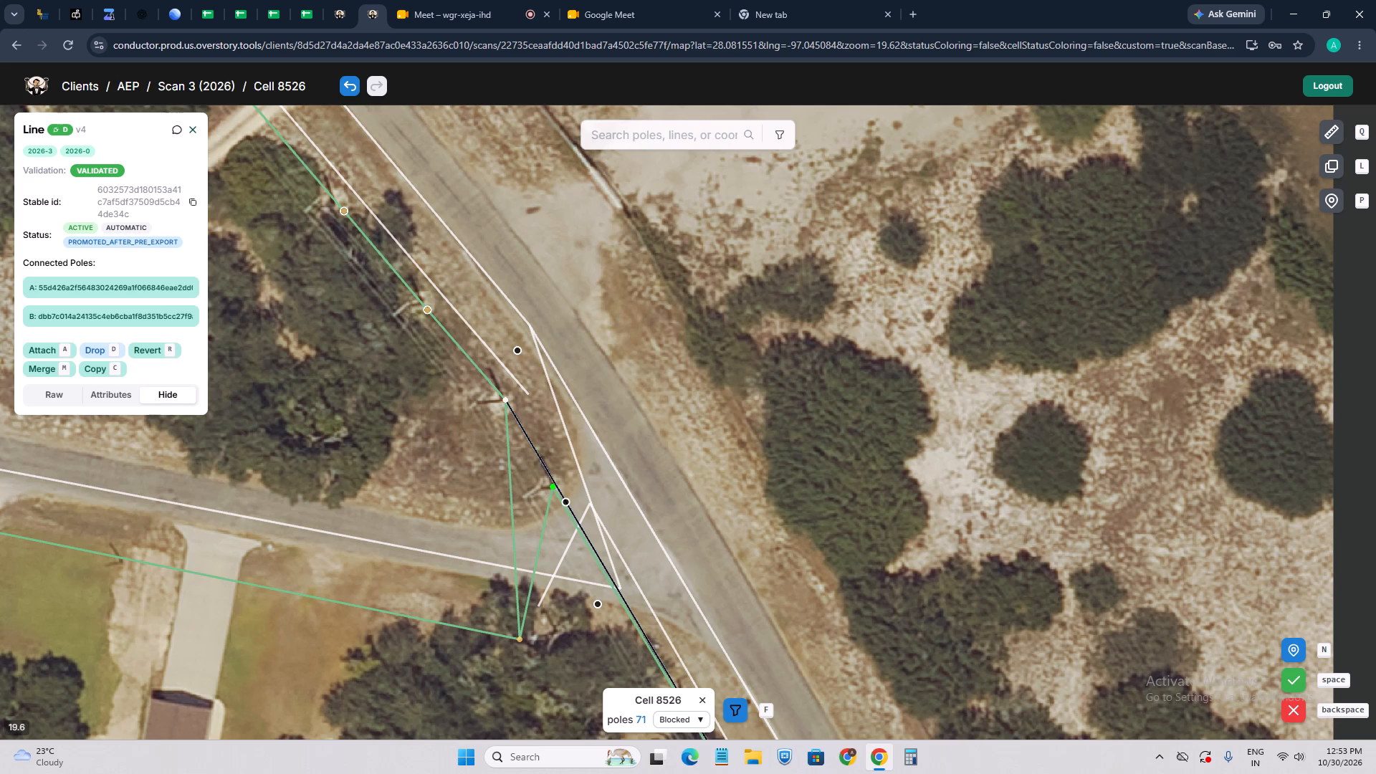
drag(689, 515, 634, 396)
click(637, 389)
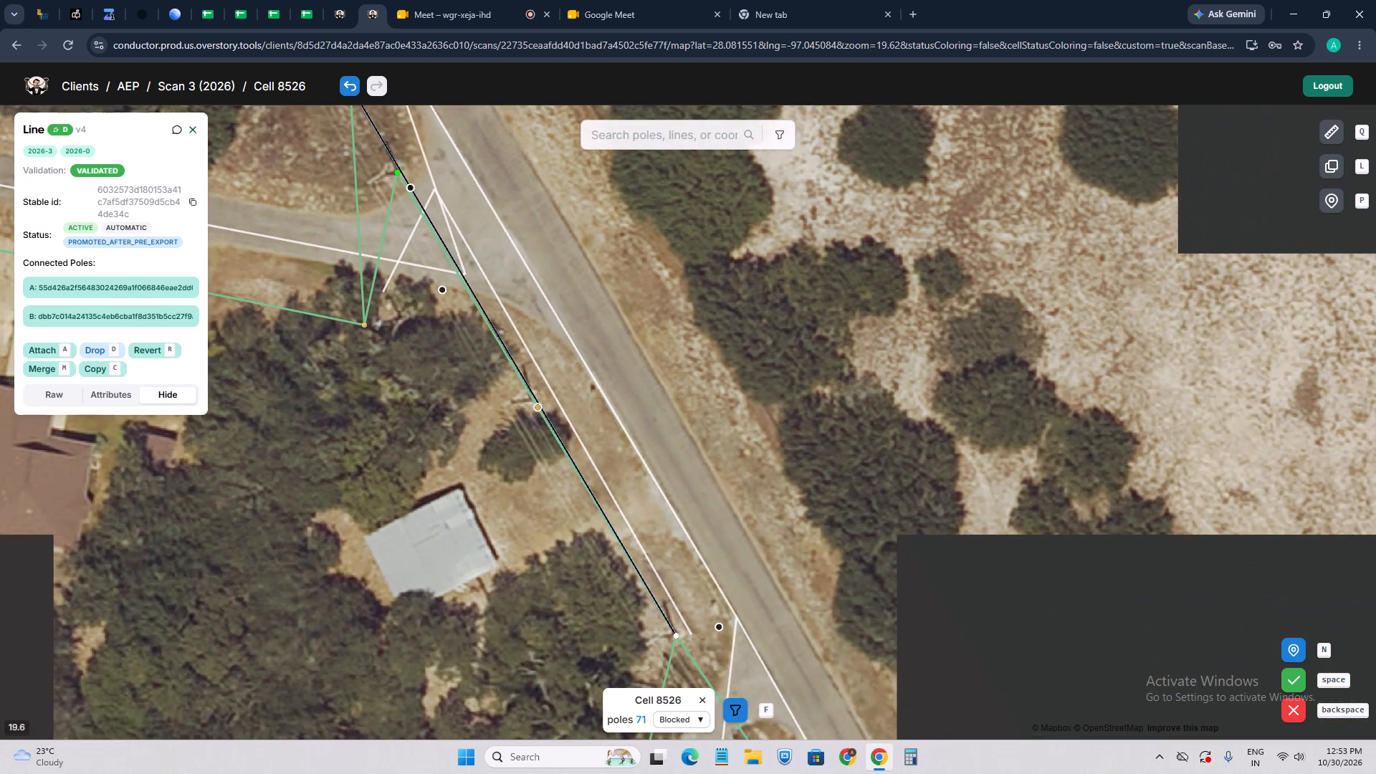
drag(443, 300, 491, 478)
scroll(437, 271, up, 2)
click(402, 321)
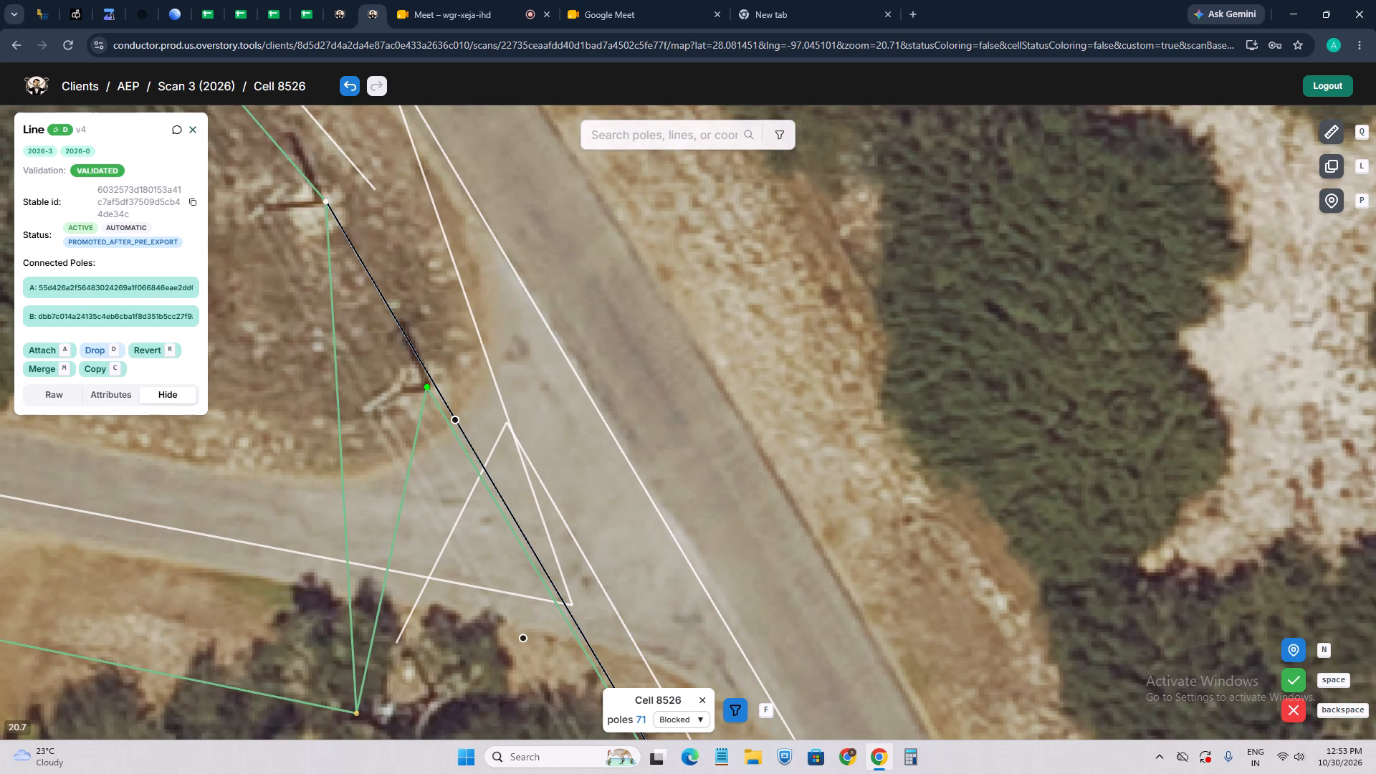
key(6)
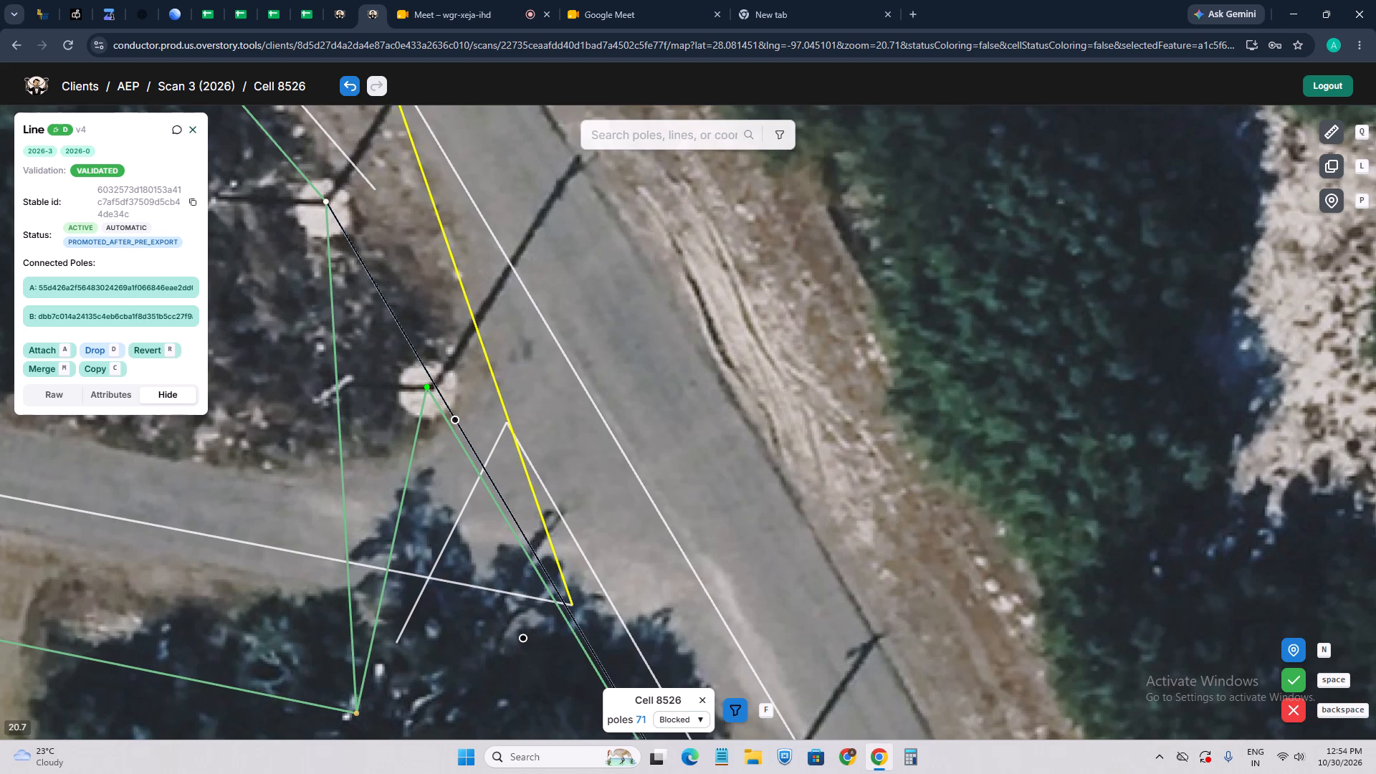
drag(507, 584, 554, 413)
drag(533, 475, 593, 442)
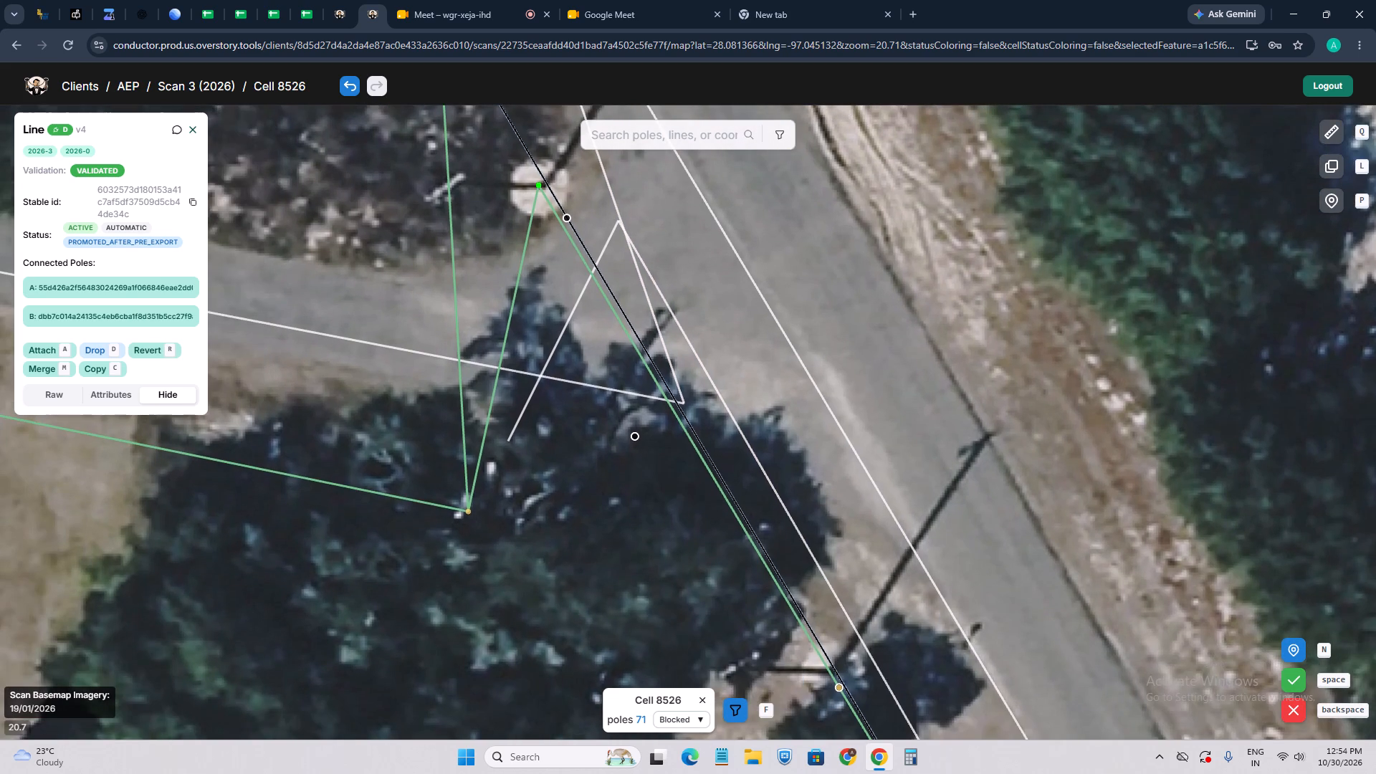
scroll(593, 440, down, 2)
drag(582, 414, 589, 469)
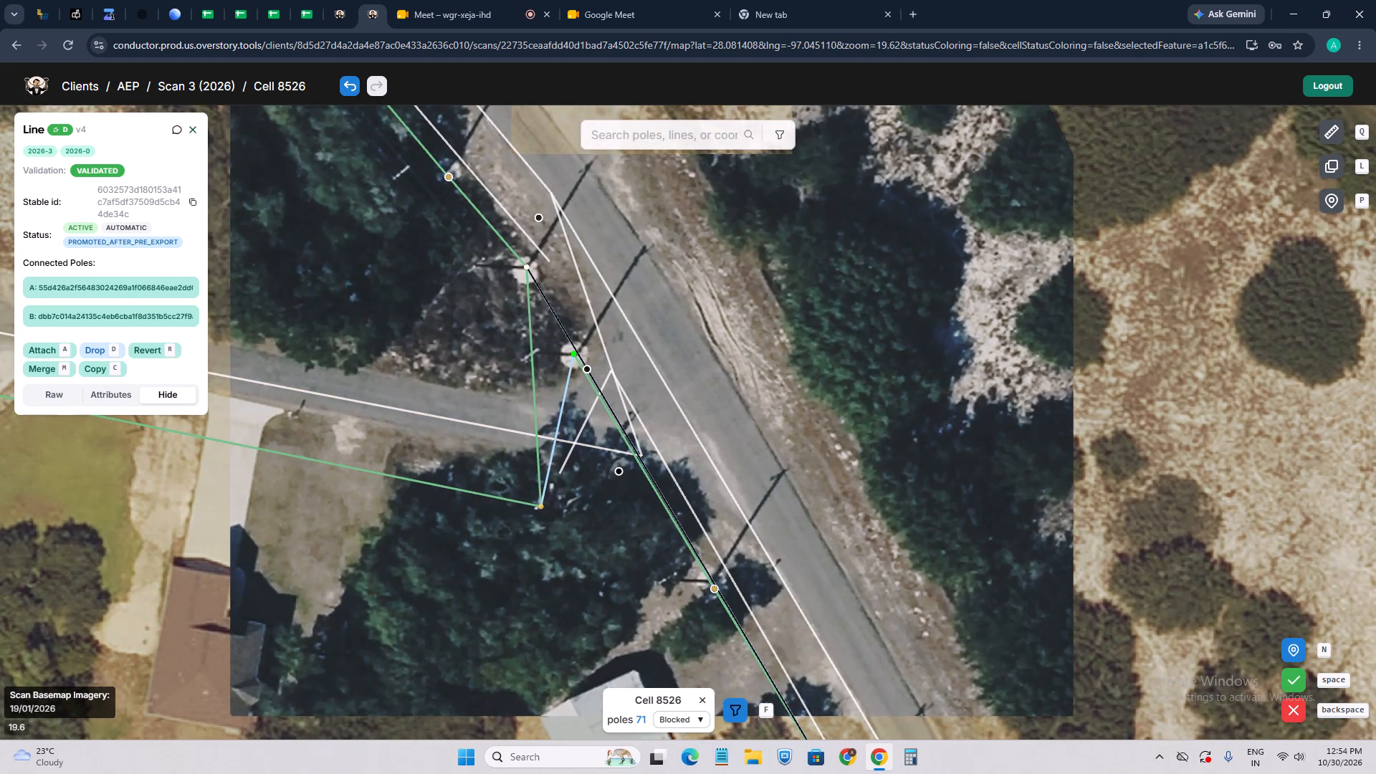
scroll(610, 343, up, 2)
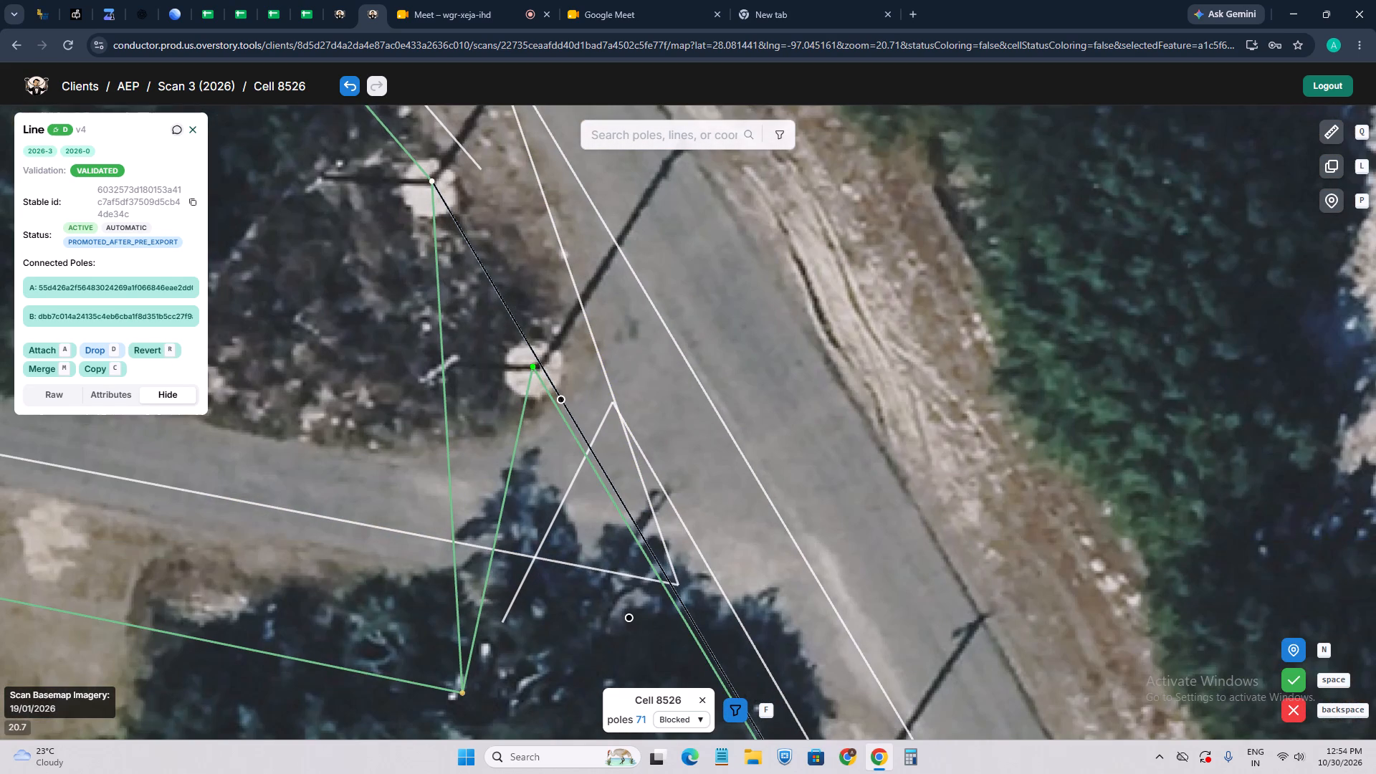
click(177, 131)
click(176, 229)
click(176, 220)
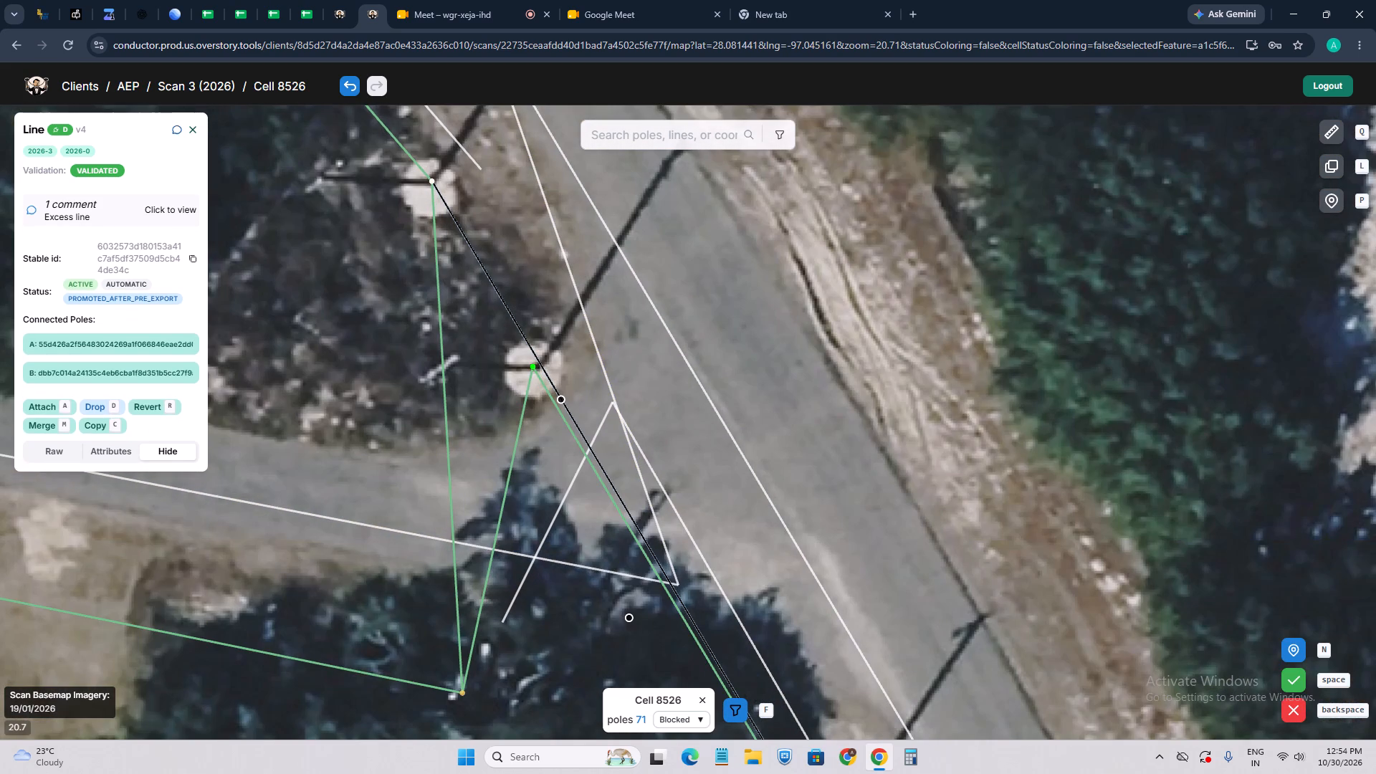
key(d)
Check the junction in Street View and re-attach the line crossing Wishert Rd between the two poles on the junction's north side.
scroll(258, 334, down, 1)
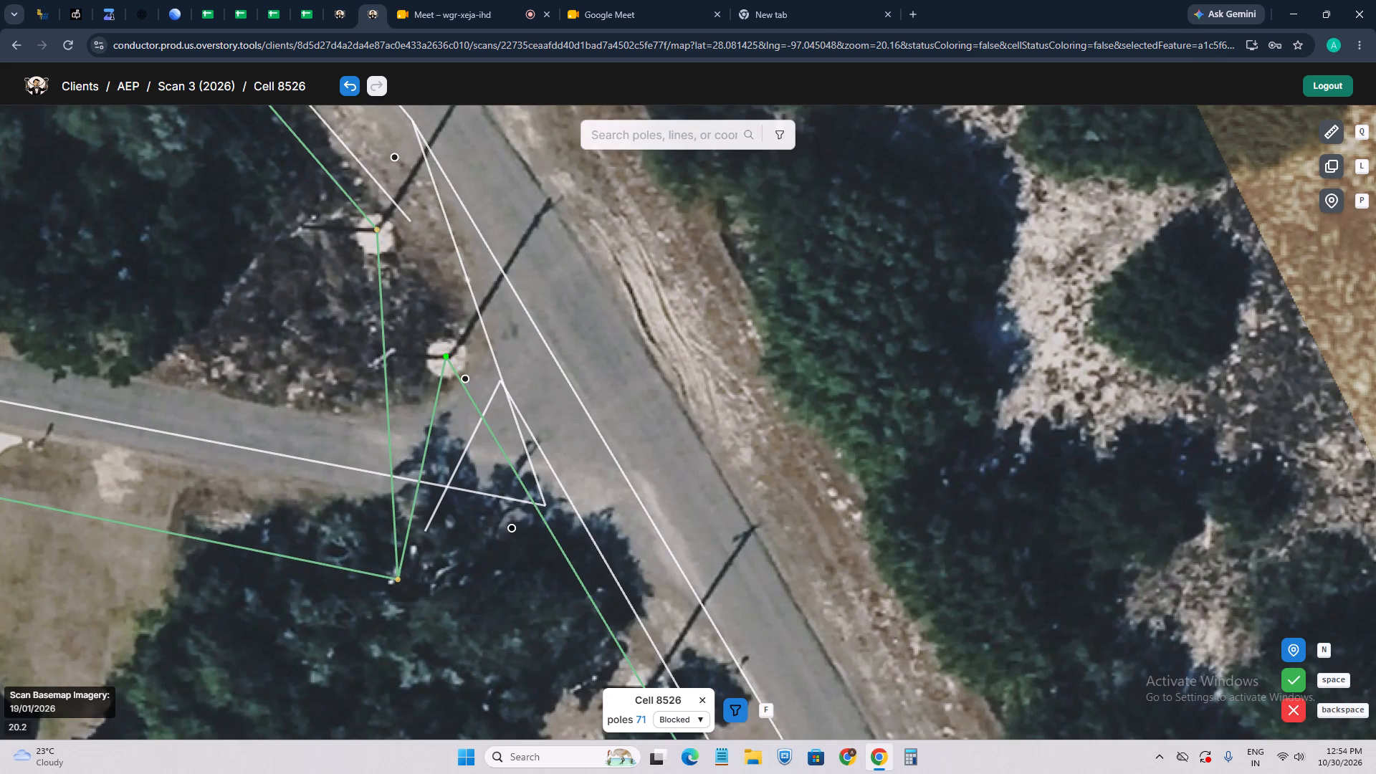
key(4)
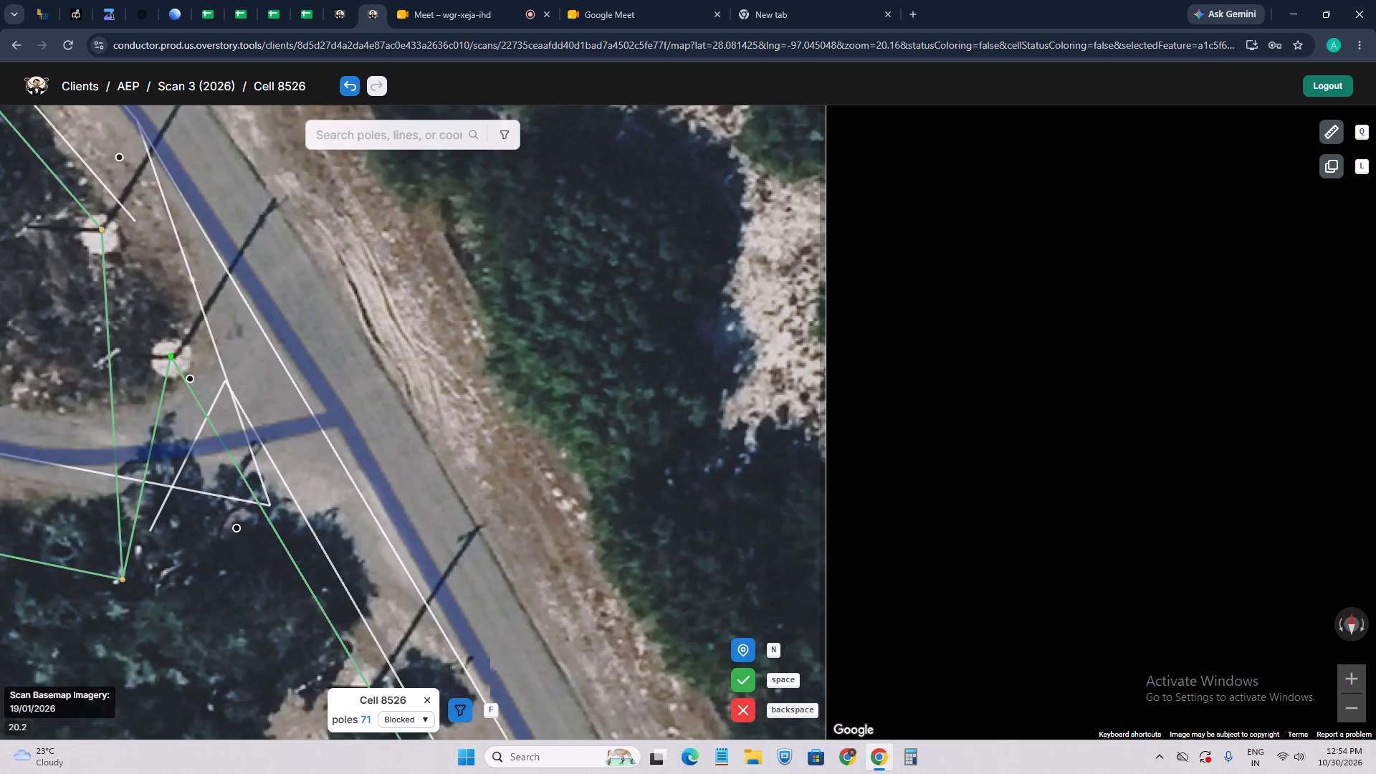
click(200, 342)
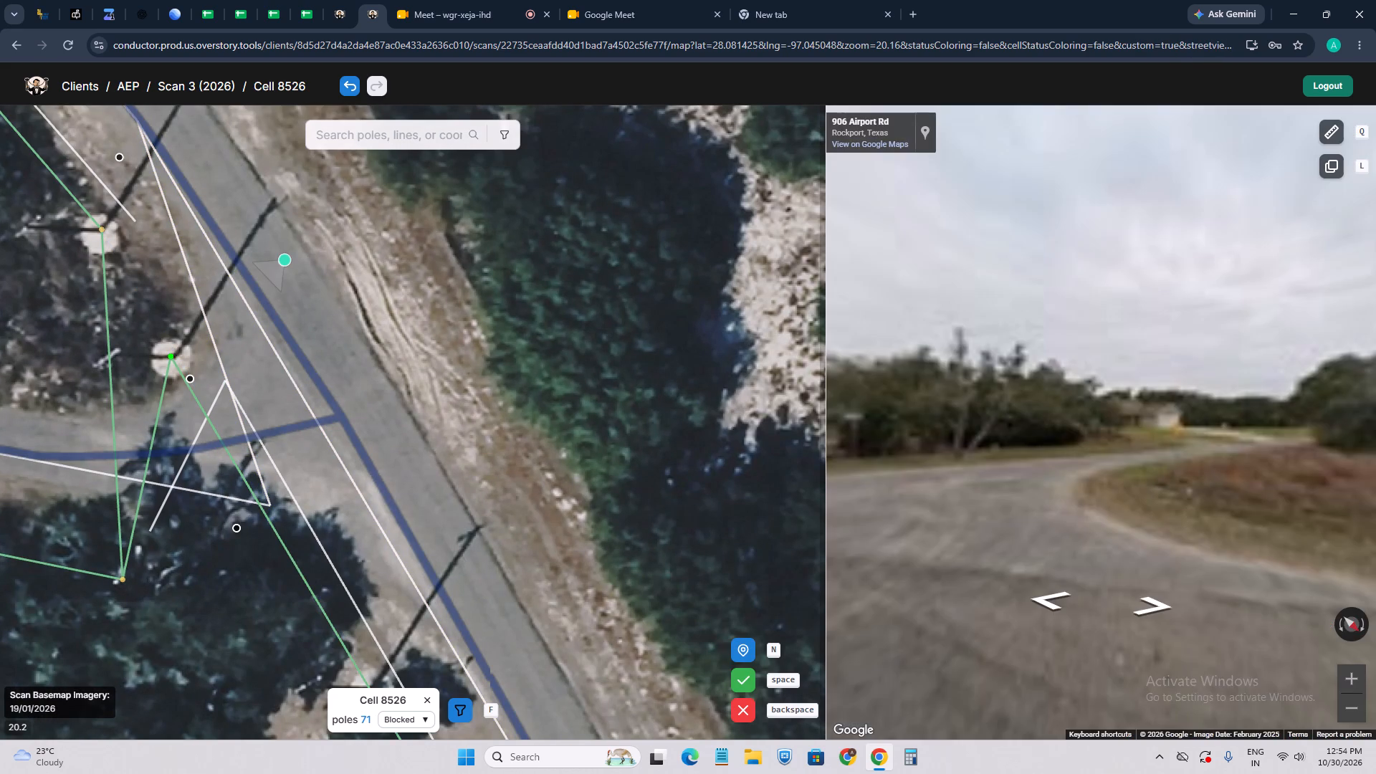
drag(1015, 347, 1007, 398)
drag(1064, 407, 956, 424)
drag(1107, 430, 1038, 439)
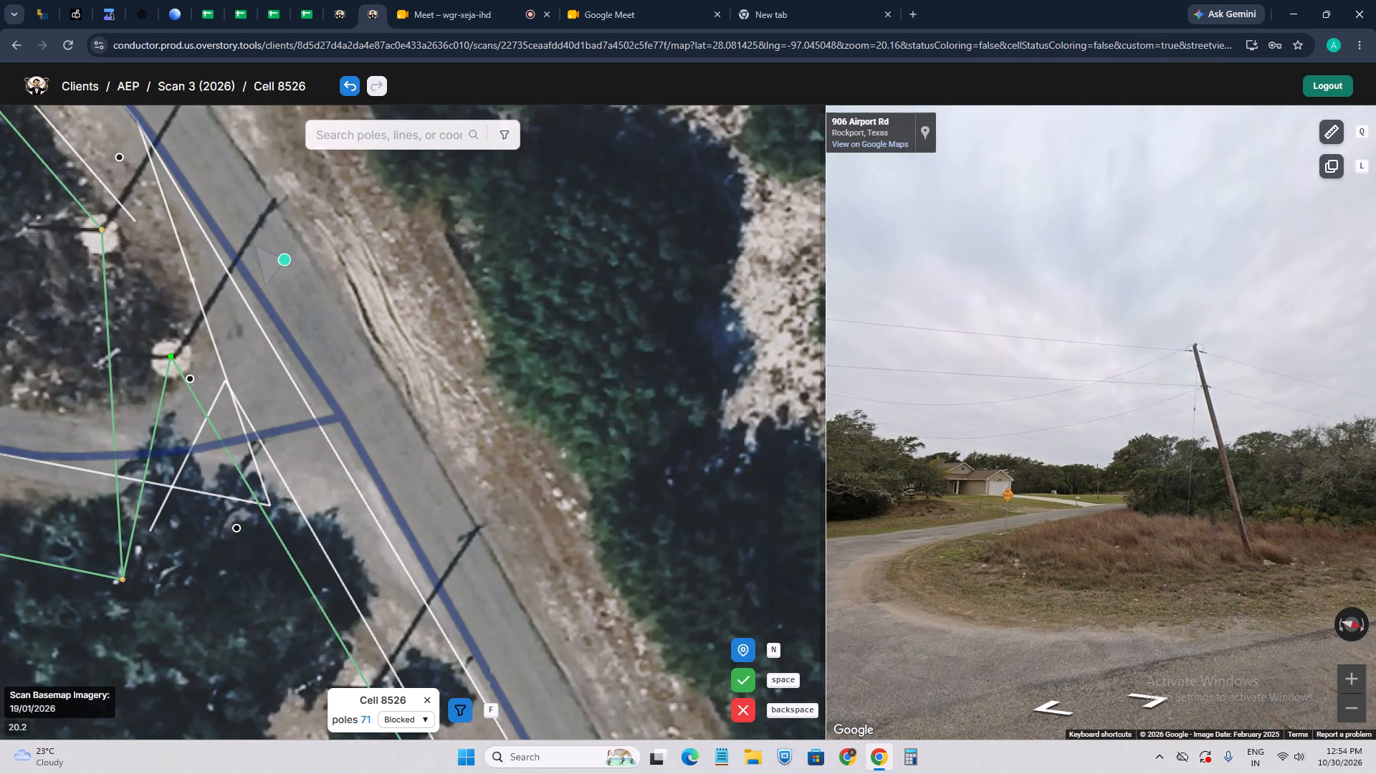
click(163, 410)
key(a)
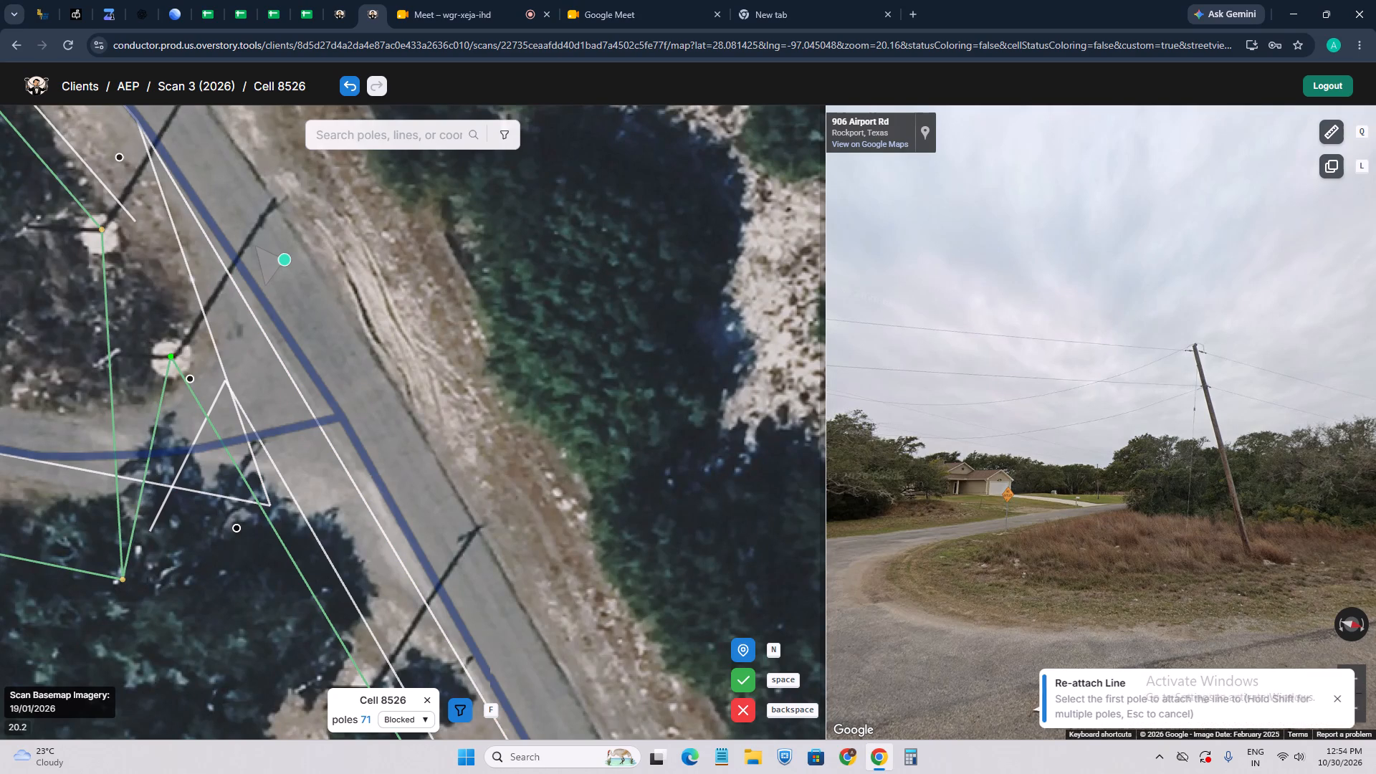
click(170, 357)
click(106, 231)
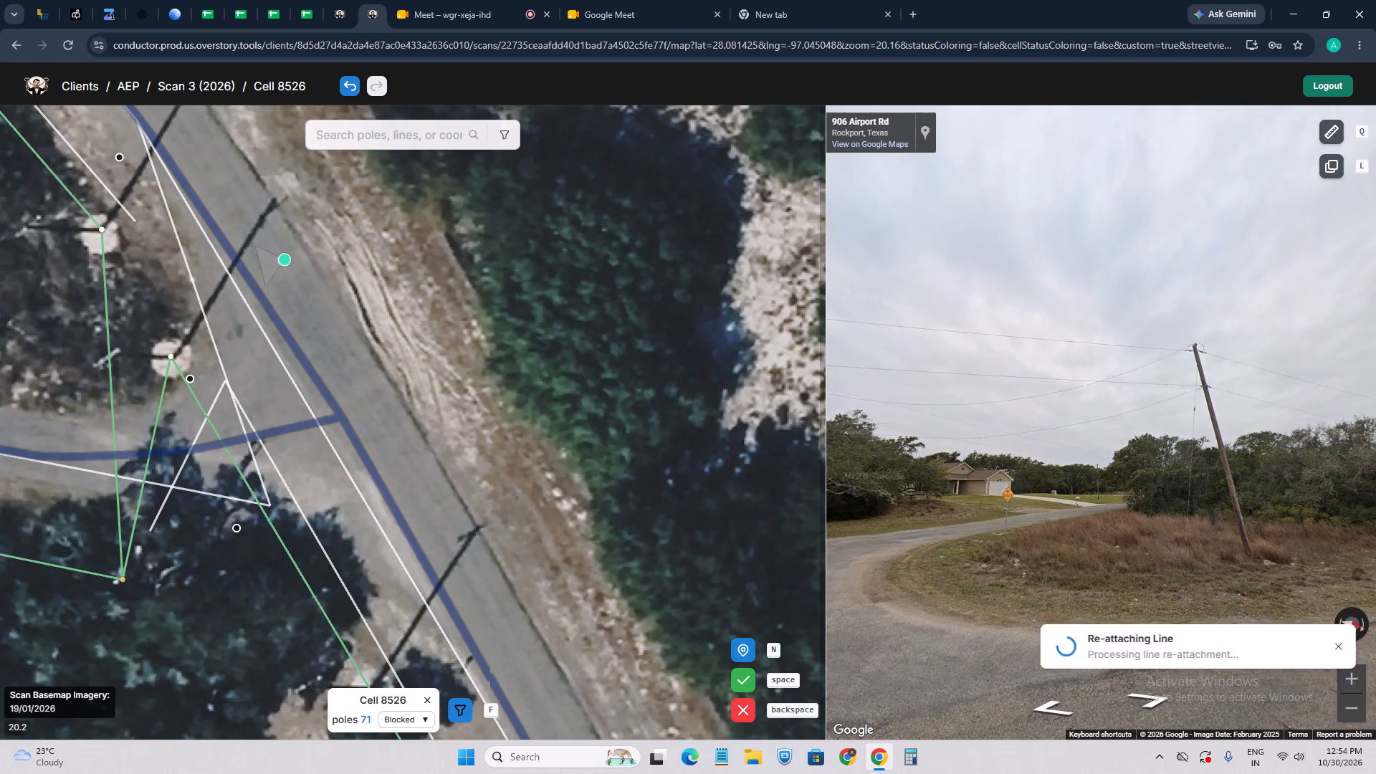
Switch the basemap imagery and move the pole south of Wishert Rd east to the pole visible among the trees.
scroll(190, 338, down, 1)
drag(1113, 419, 1107, 358)
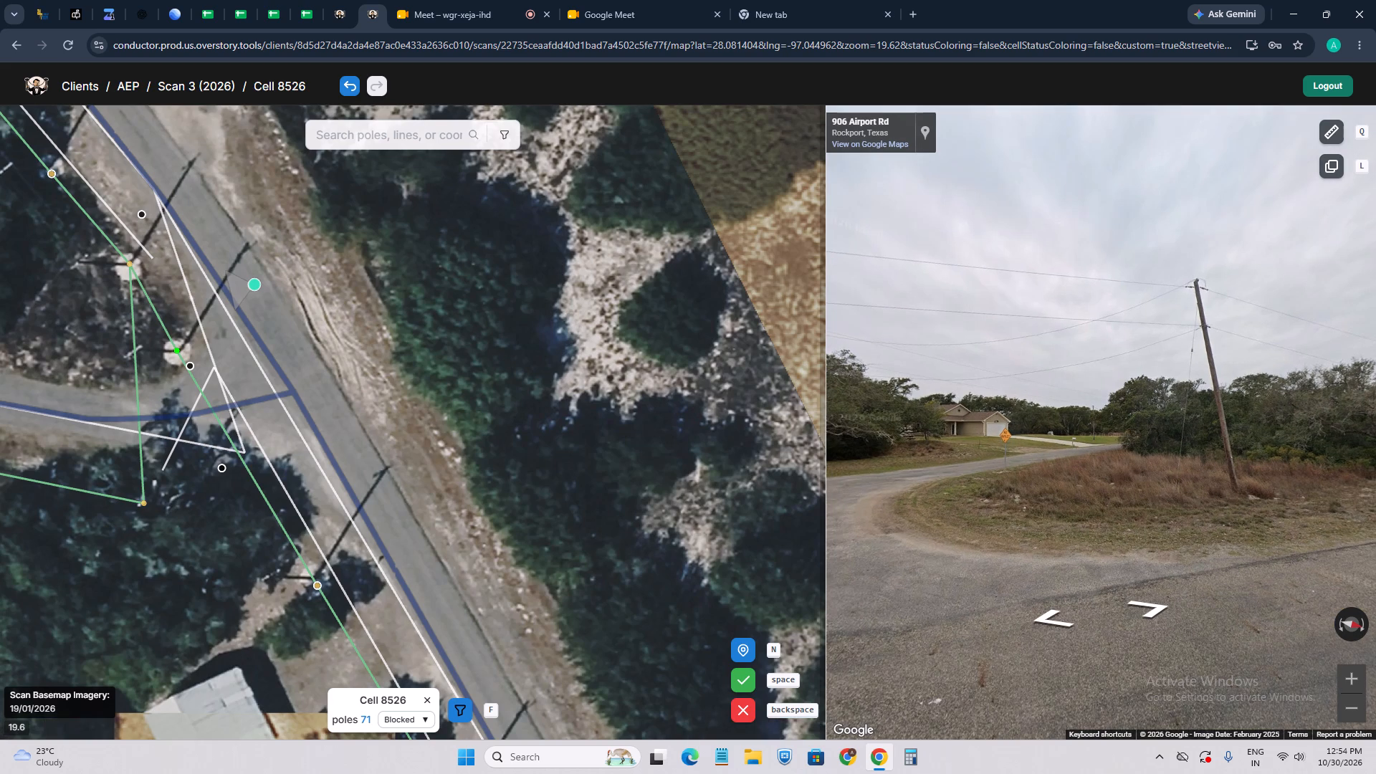
drag(183, 348, 236, 398)
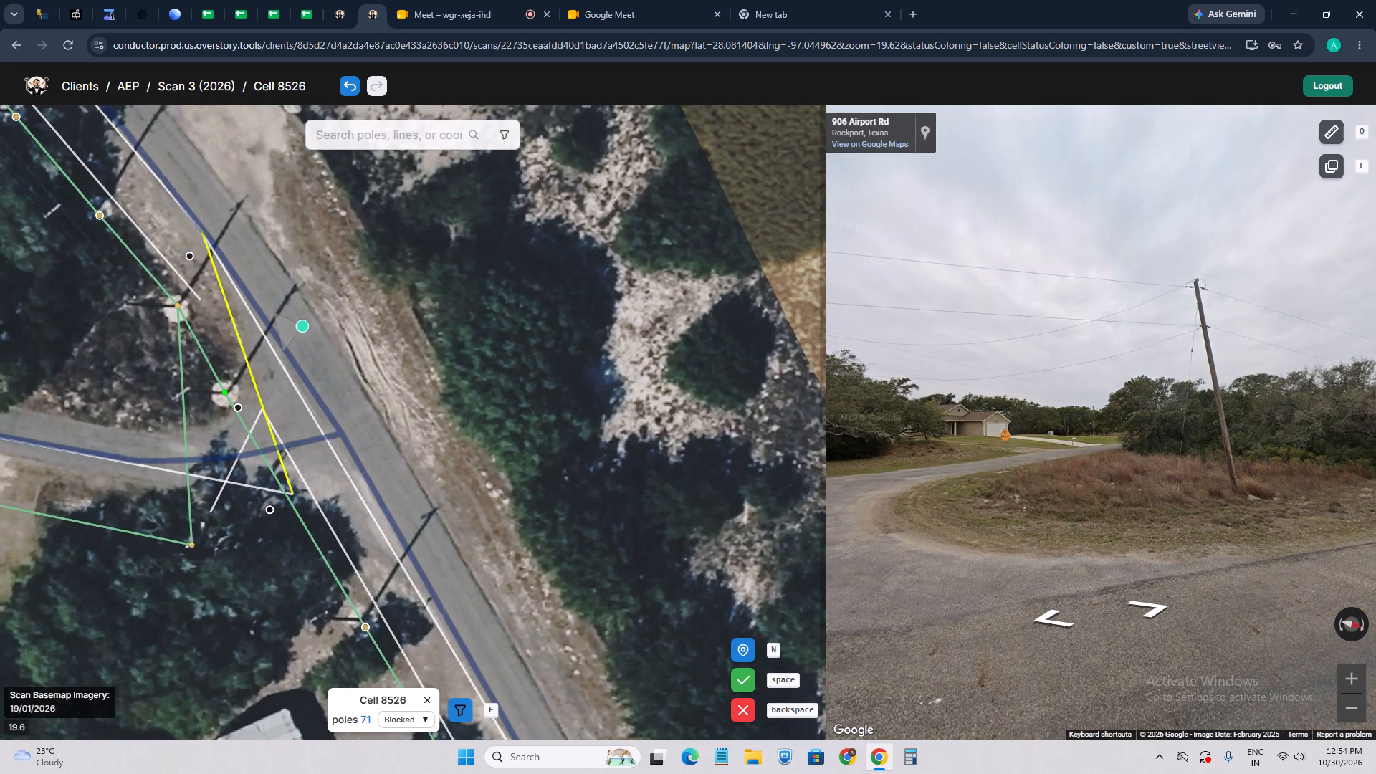
scroll(245, 357, up, 2)
drag(211, 383, 339, 360)
drag(325, 446, 348, 325)
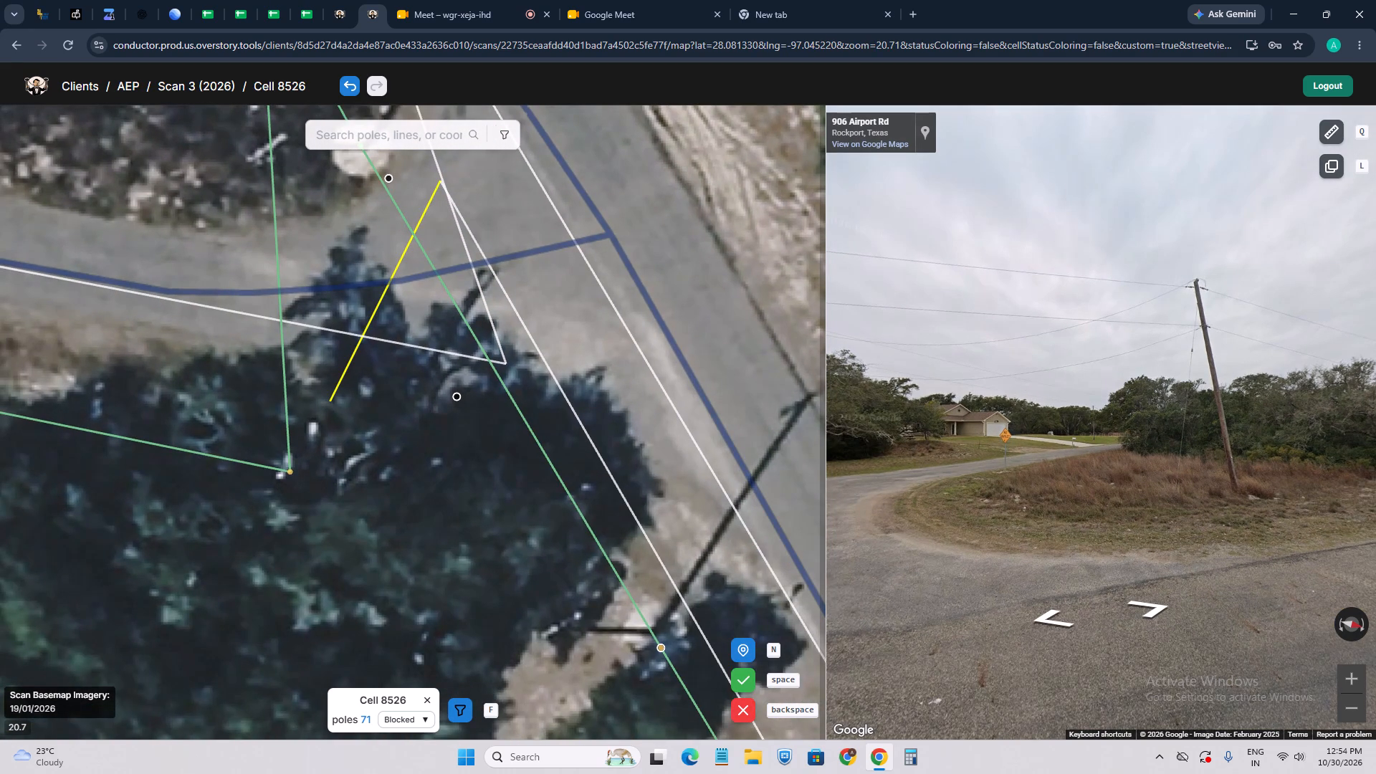
key(6)
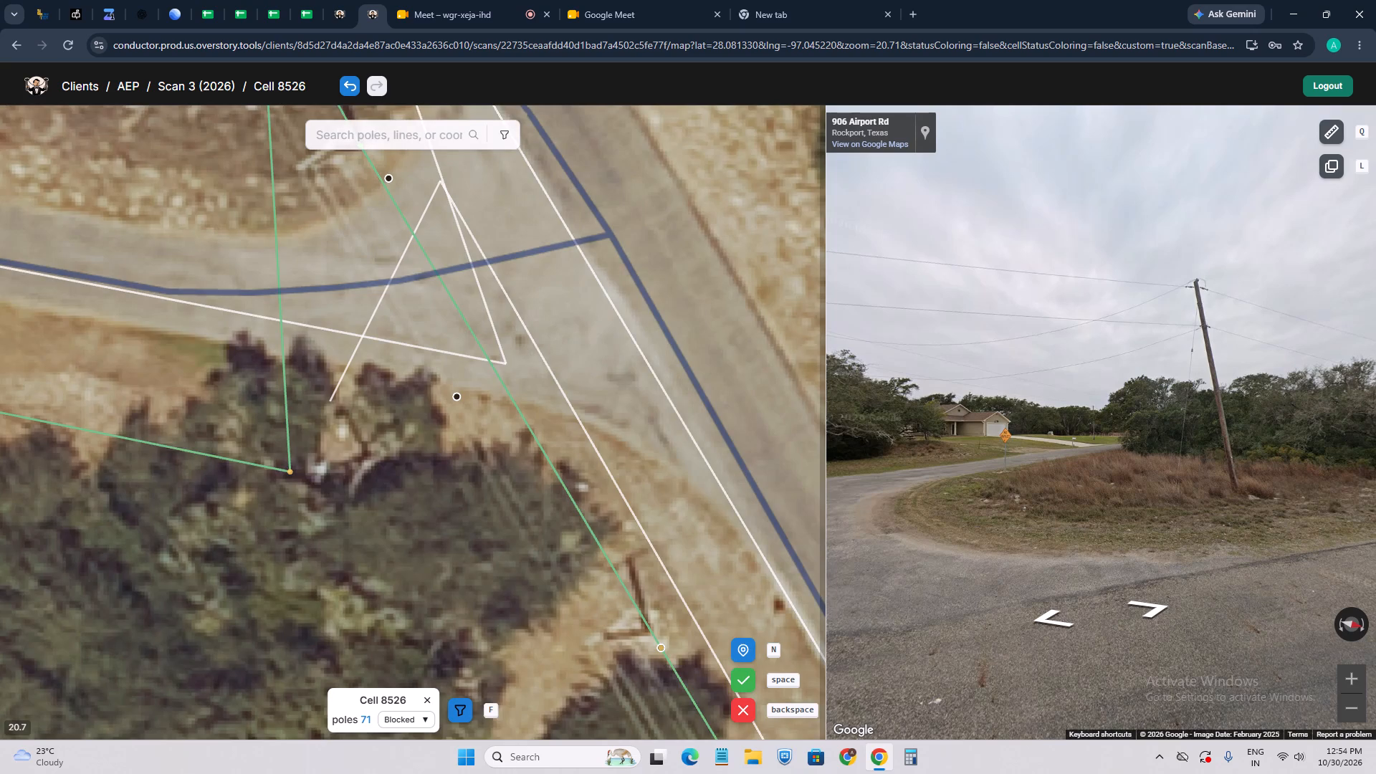
click(291, 471)
key(w)
scroll(363, 453, up, 3)
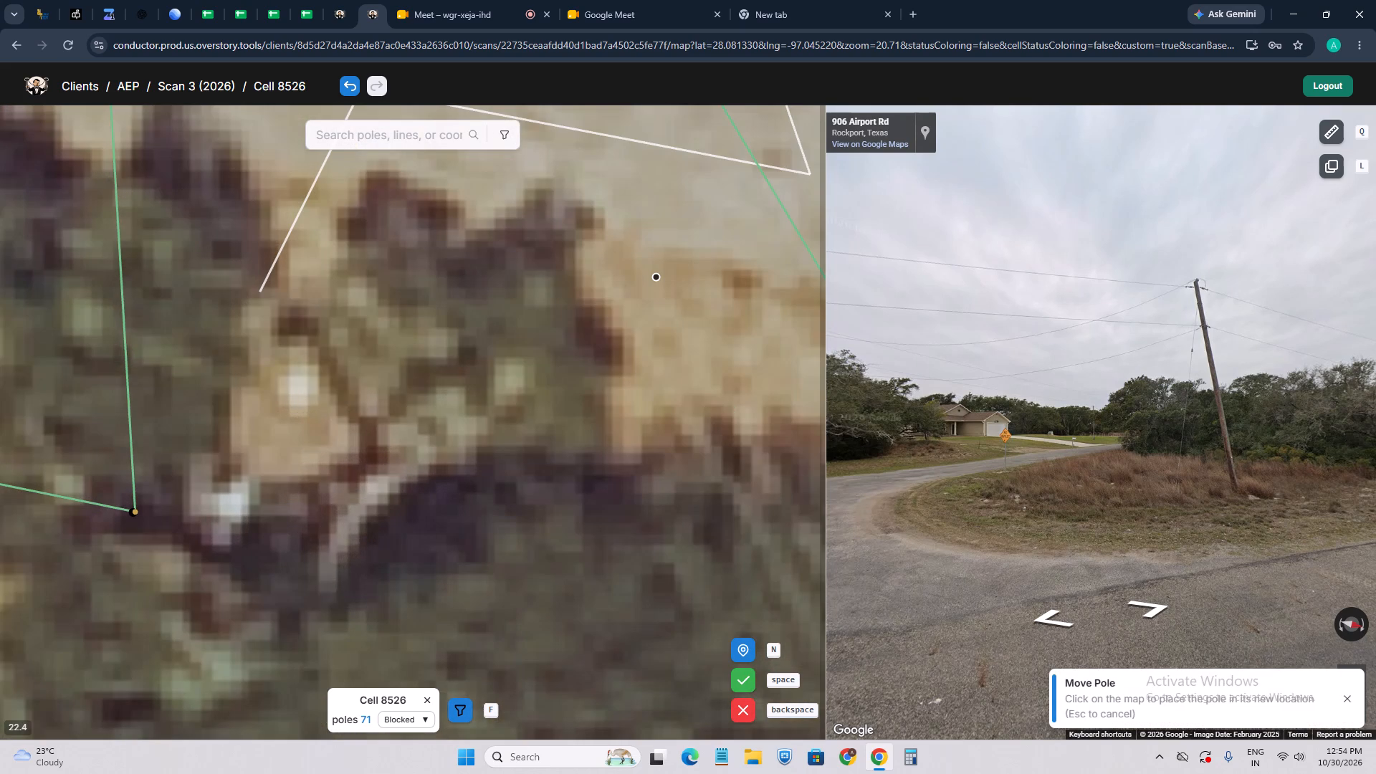
click(372, 457)
Check the moved pole's connections and the surrounding lines at the Wishert Rd junction.
scroll(358, 483, down, 4)
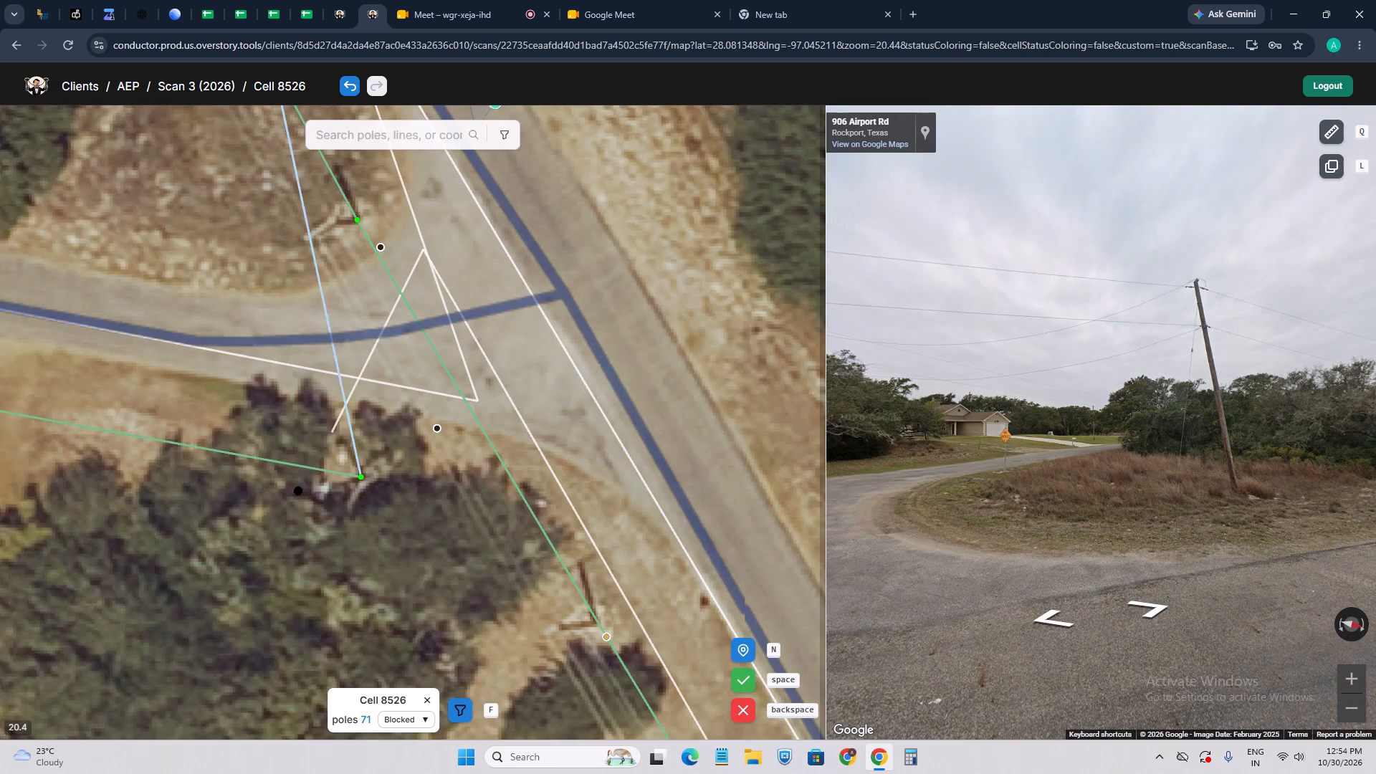
drag(356, 406, 362, 462)
scroll(367, 349, up, 2)
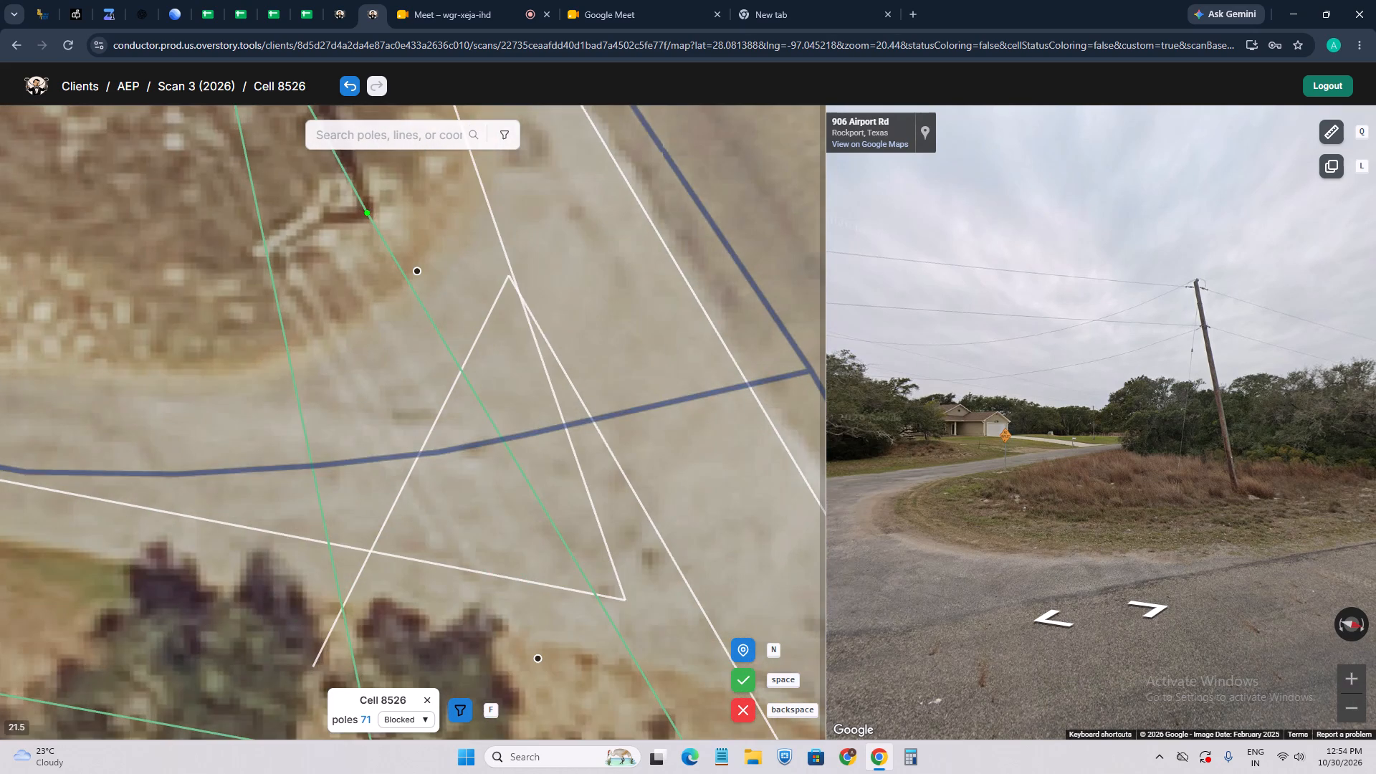
scroll(398, 342, down, 3)
drag(380, 300, 420, 402)
scroll(365, 318, up, 1)
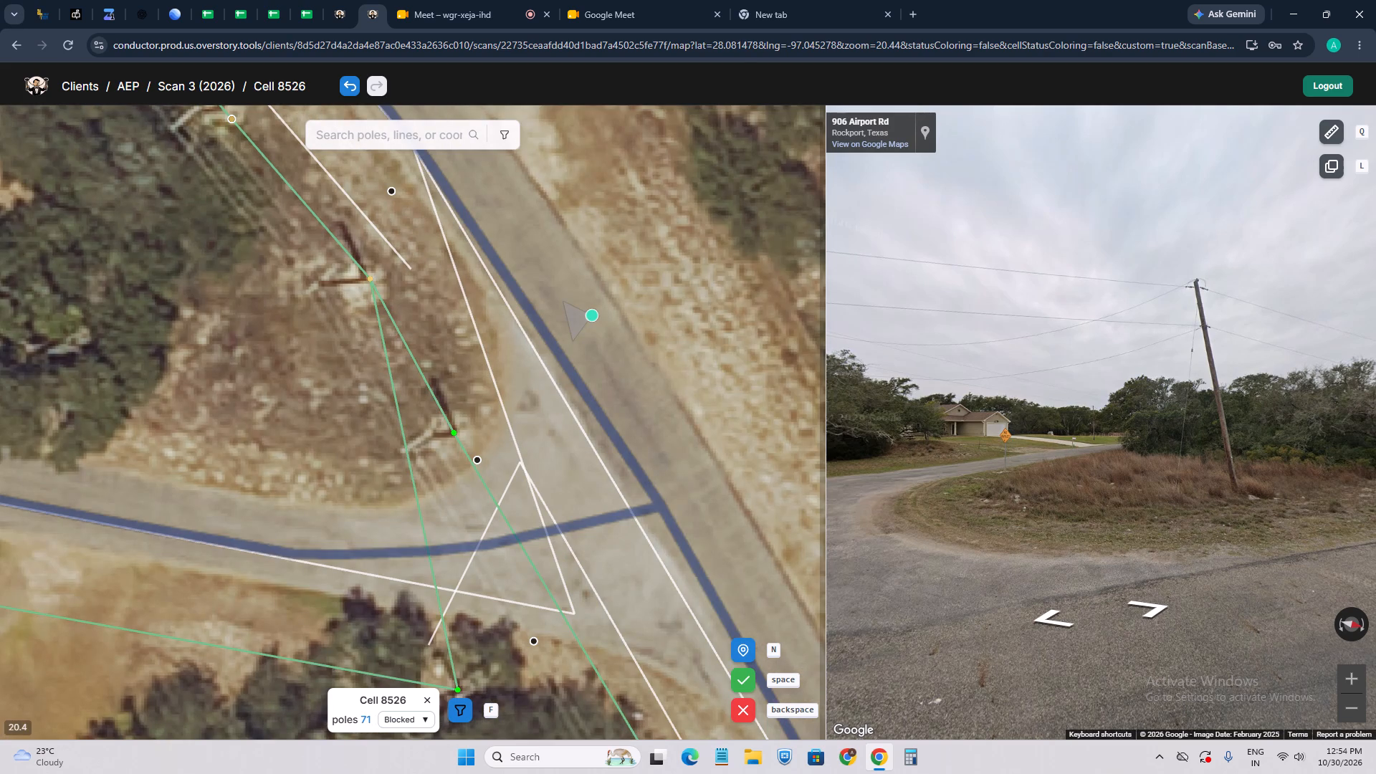
scroll(388, 294, down, 3)
scroll(458, 387, up, 2)
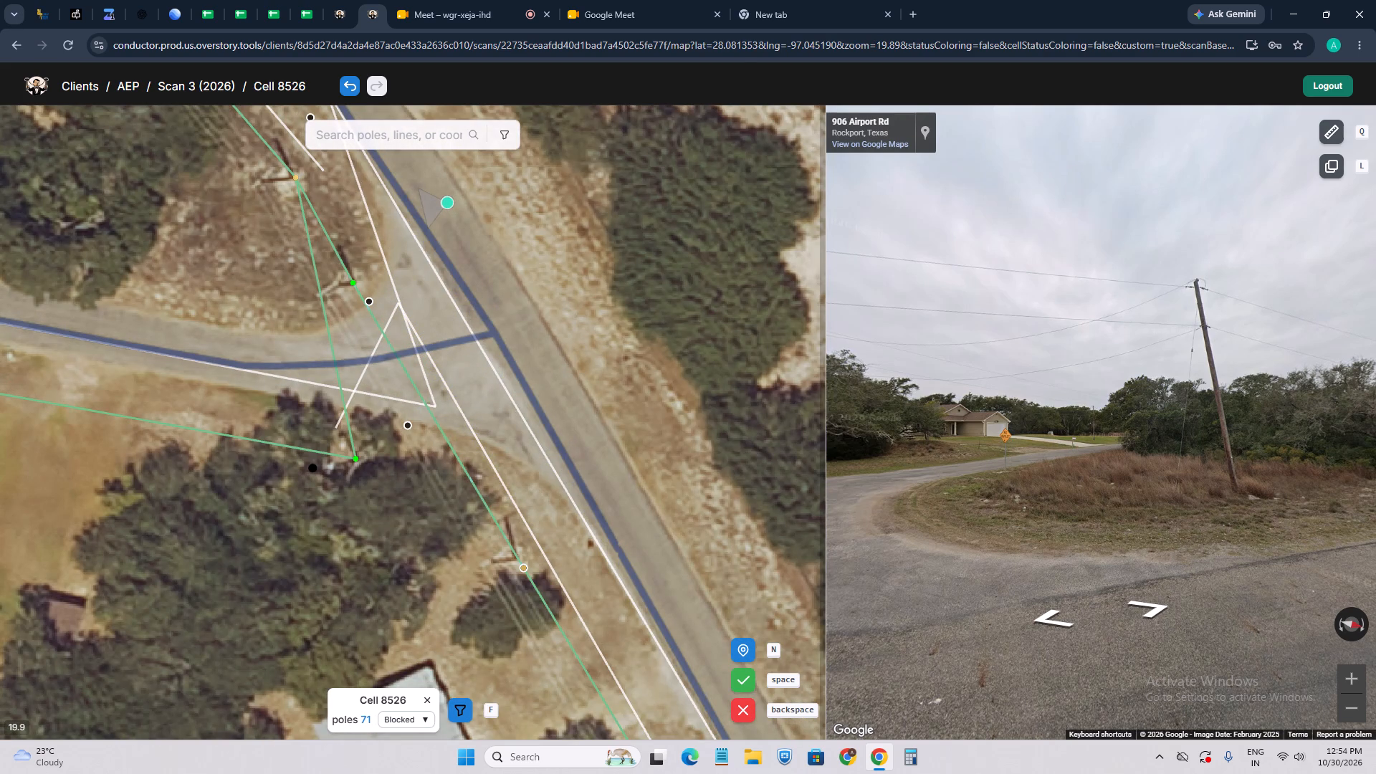
Compare the original and current positions of the pole north of the Wishert Rd junction, and check its lines in Street View from both roads.
scroll(397, 315, down, 1)
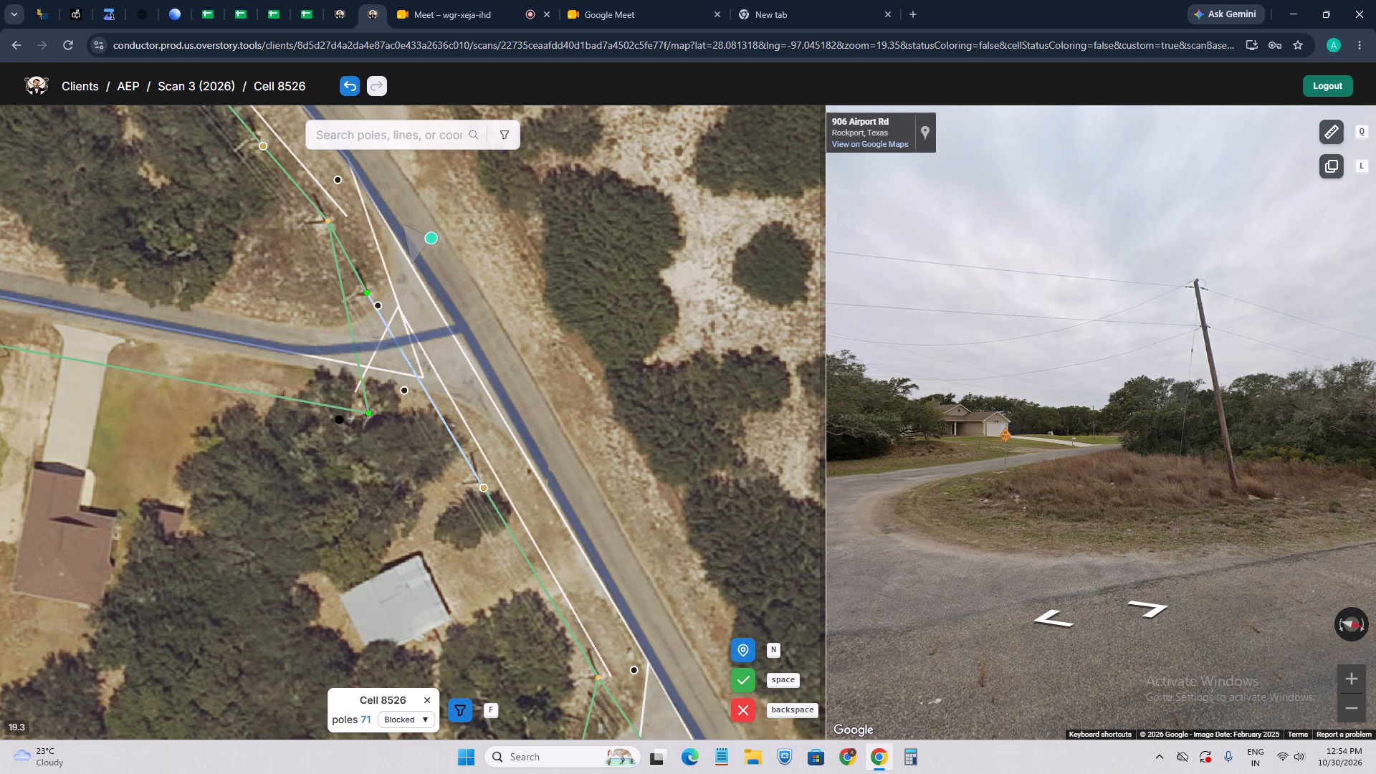
click(383, 307)
scroll(375, 281, up, 7)
click(366, 556)
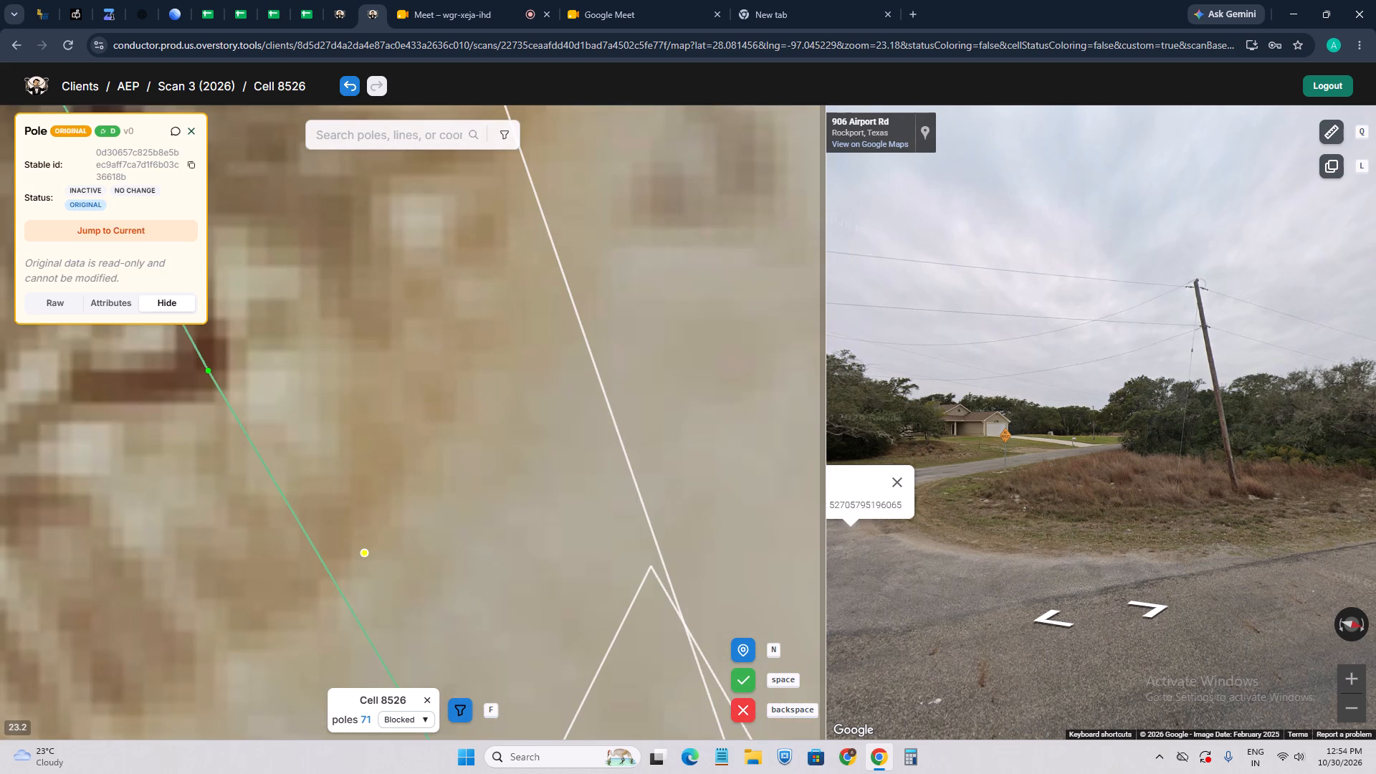
click(169, 243)
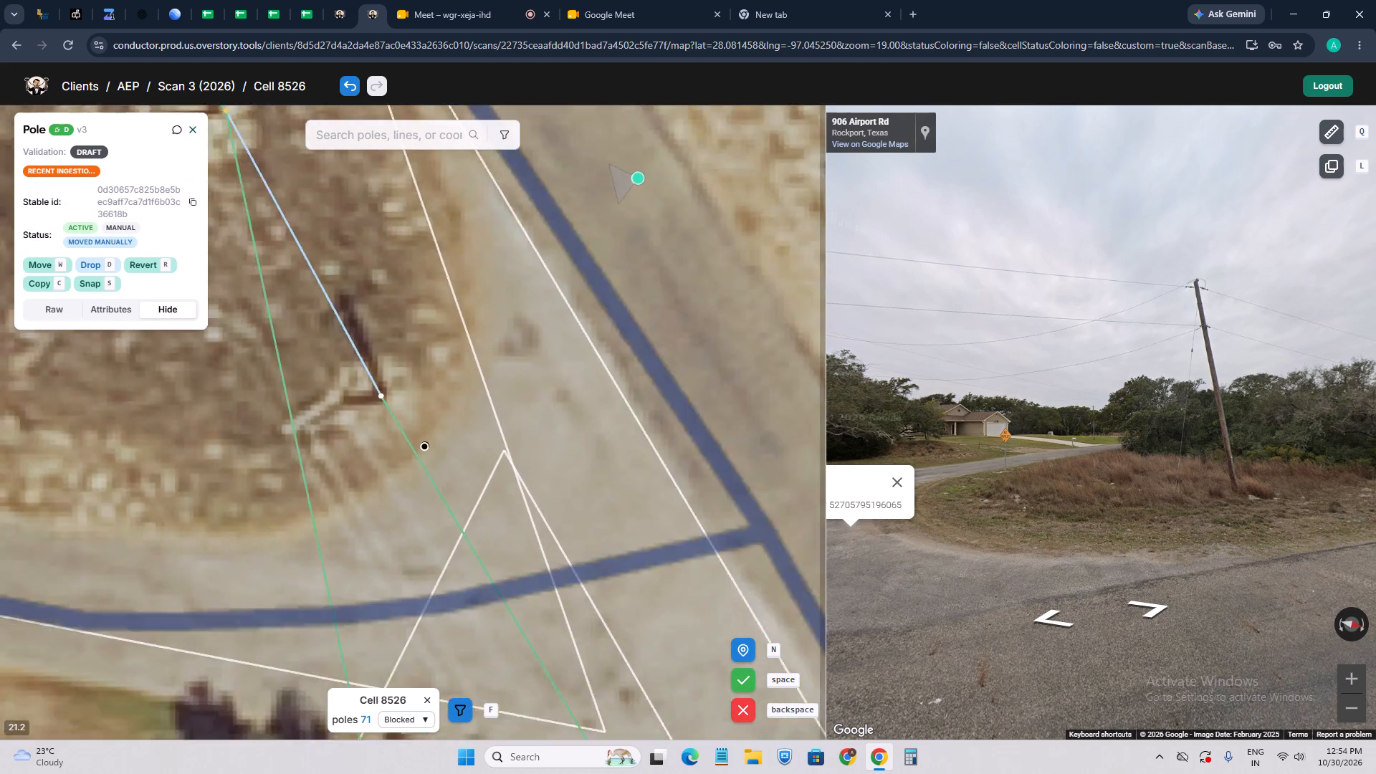
scroll(446, 386, up, 2)
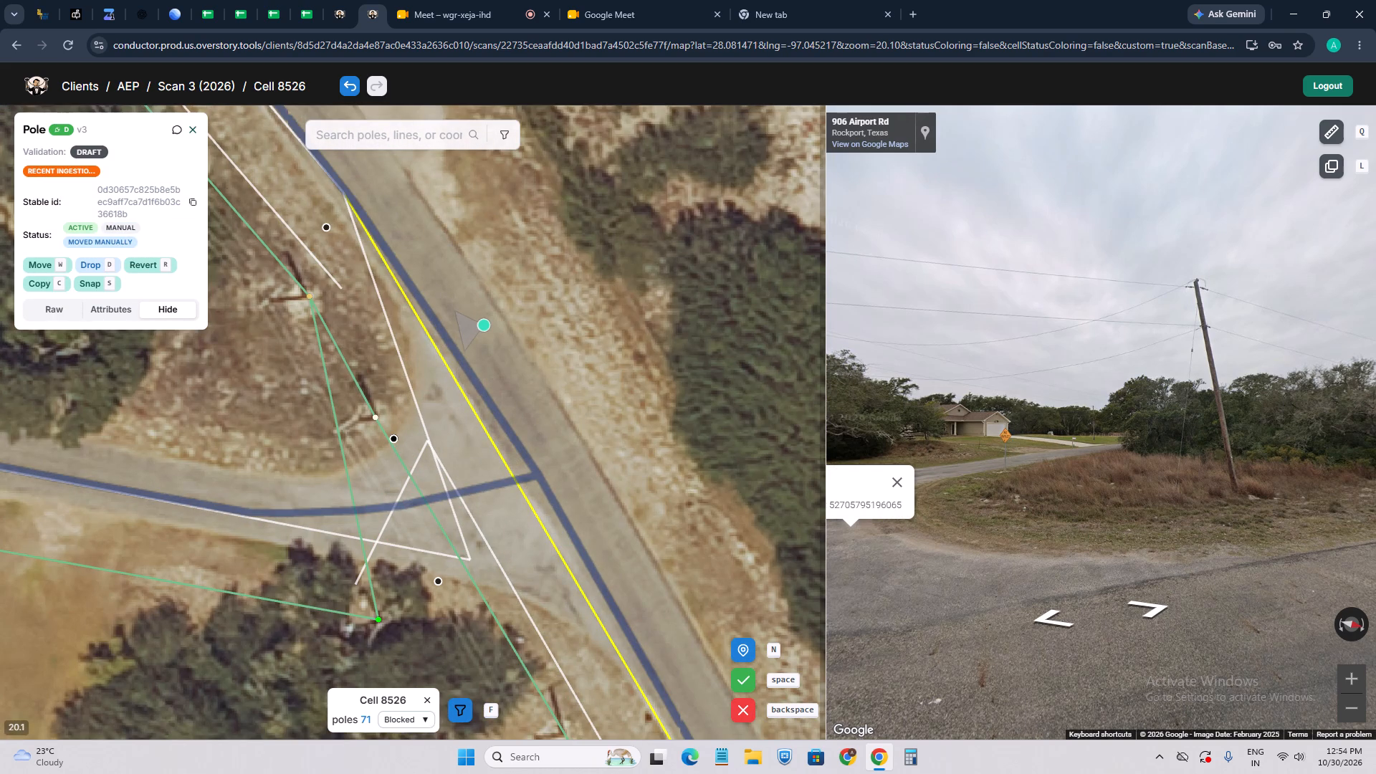
click(475, 320)
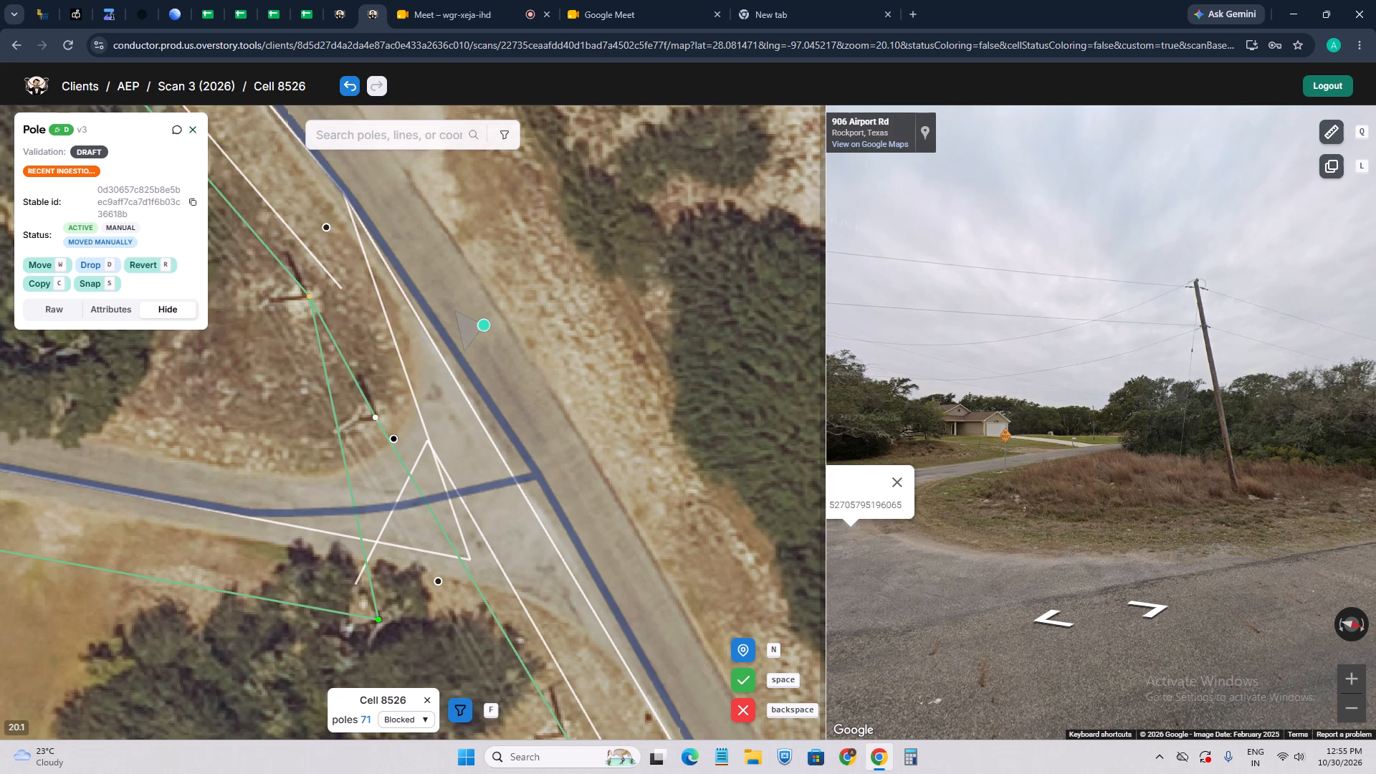
click(307, 412)
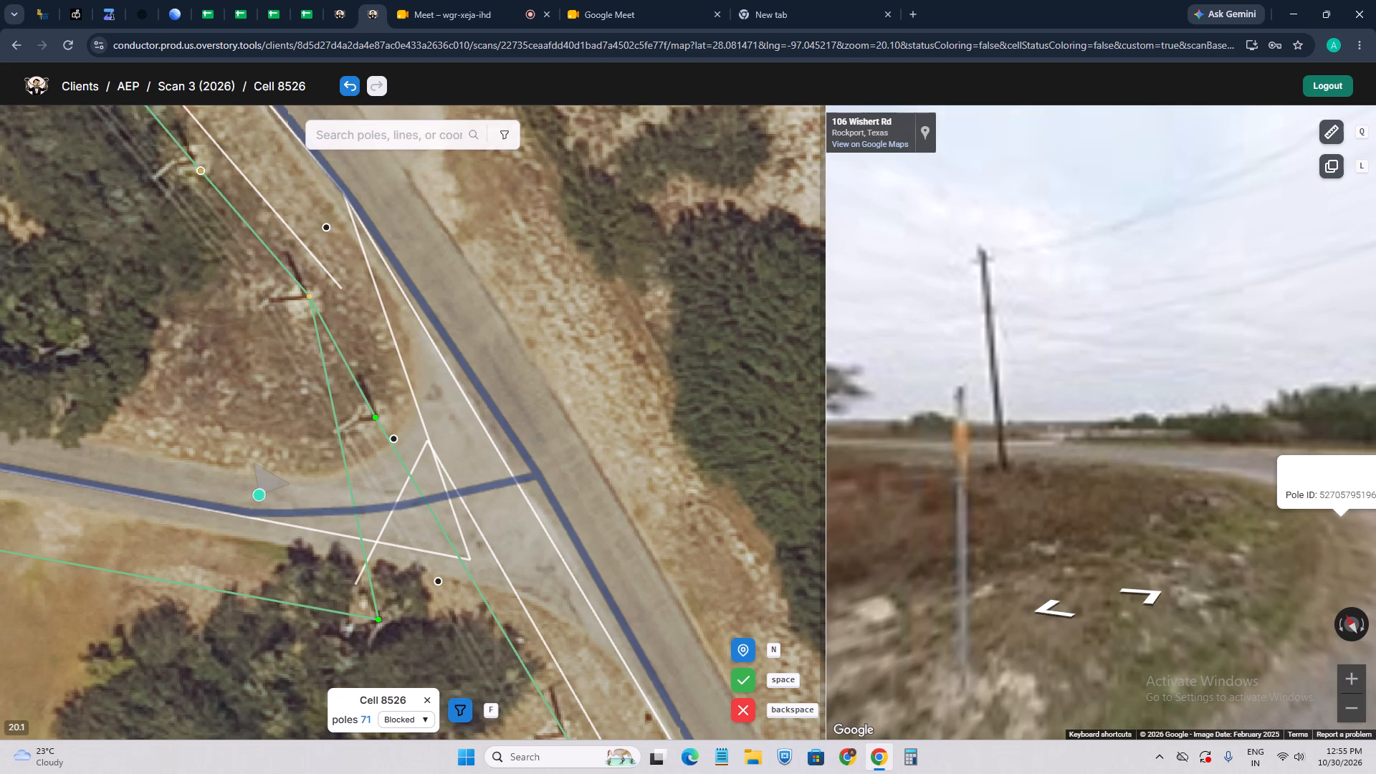
drag(464, 487, 461, 399)
drag(484, 500, 455, 355)
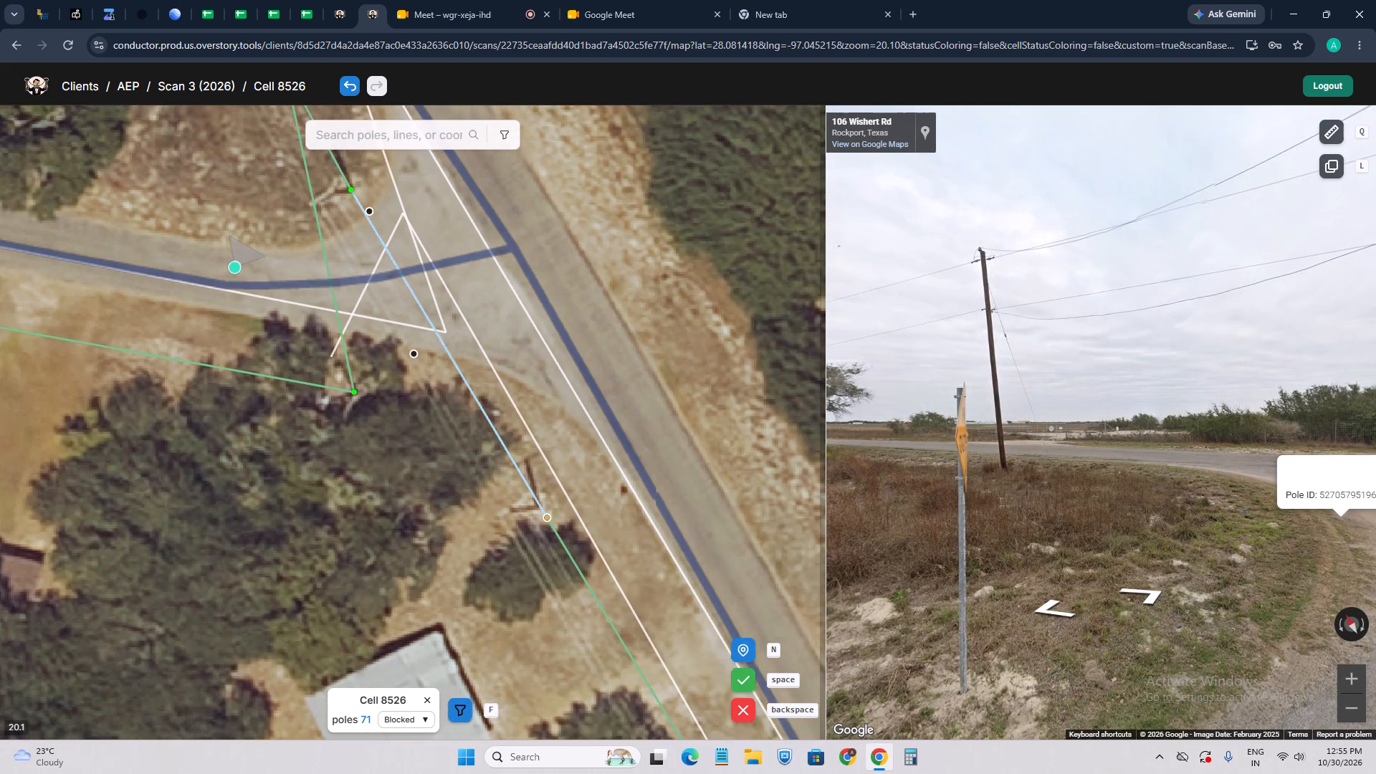
drag(433, 361, 434, 451)
drag(381, 374, 471, 436)
scroll(477, 422, down, 1)
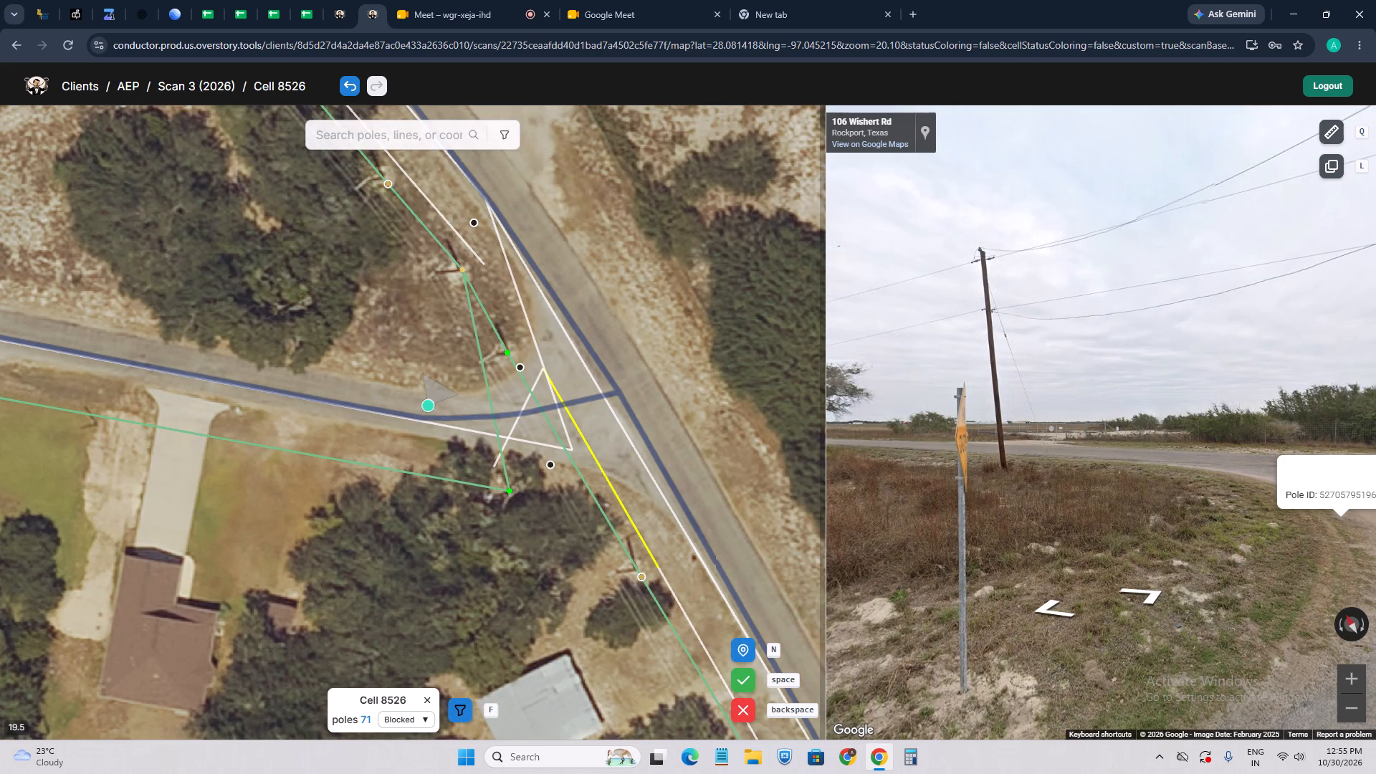
Check Wishert Rd in Street View near the house driveway and move the pole beside the dirt driveway slightly west, to the base of its shadow.
drag(125, 434, 573, 412)
click(453, 364)
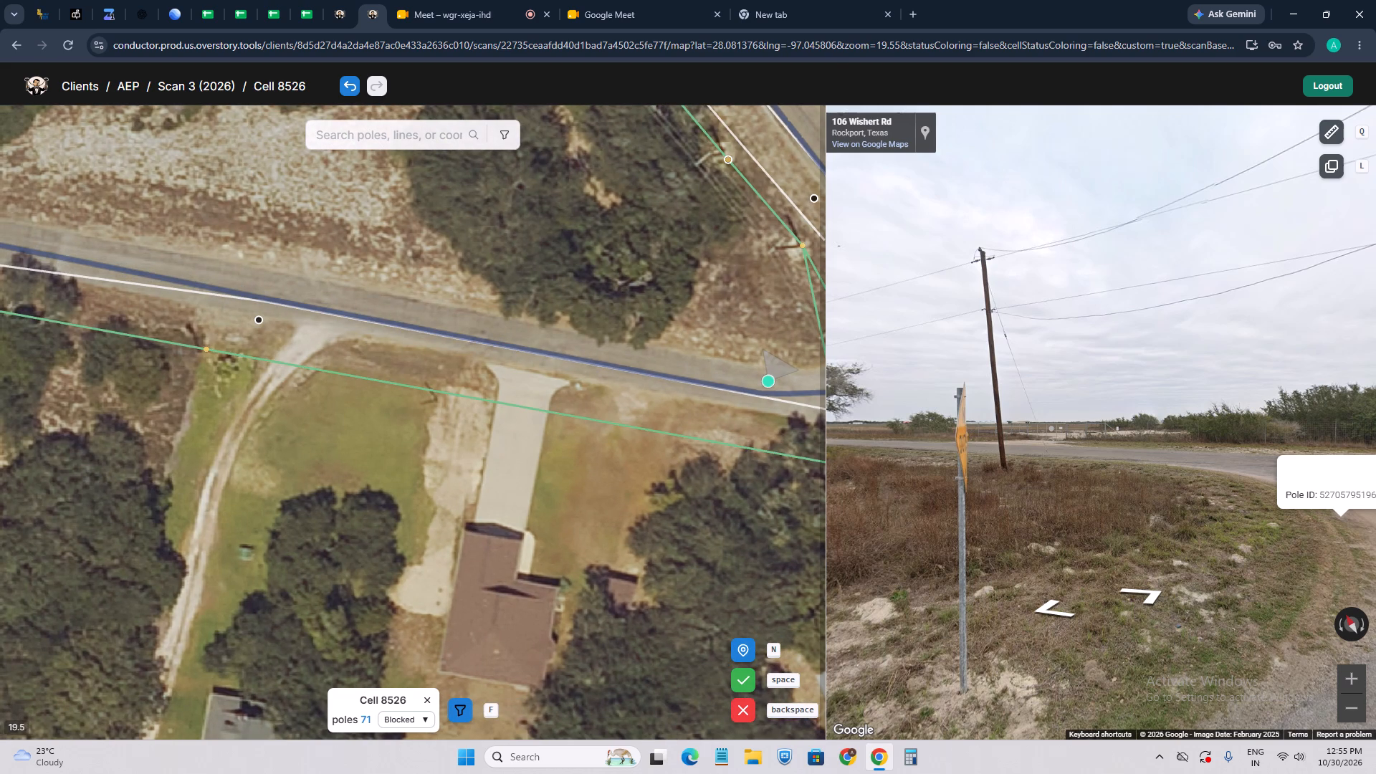
drag(1157, 340, 1149, 349)
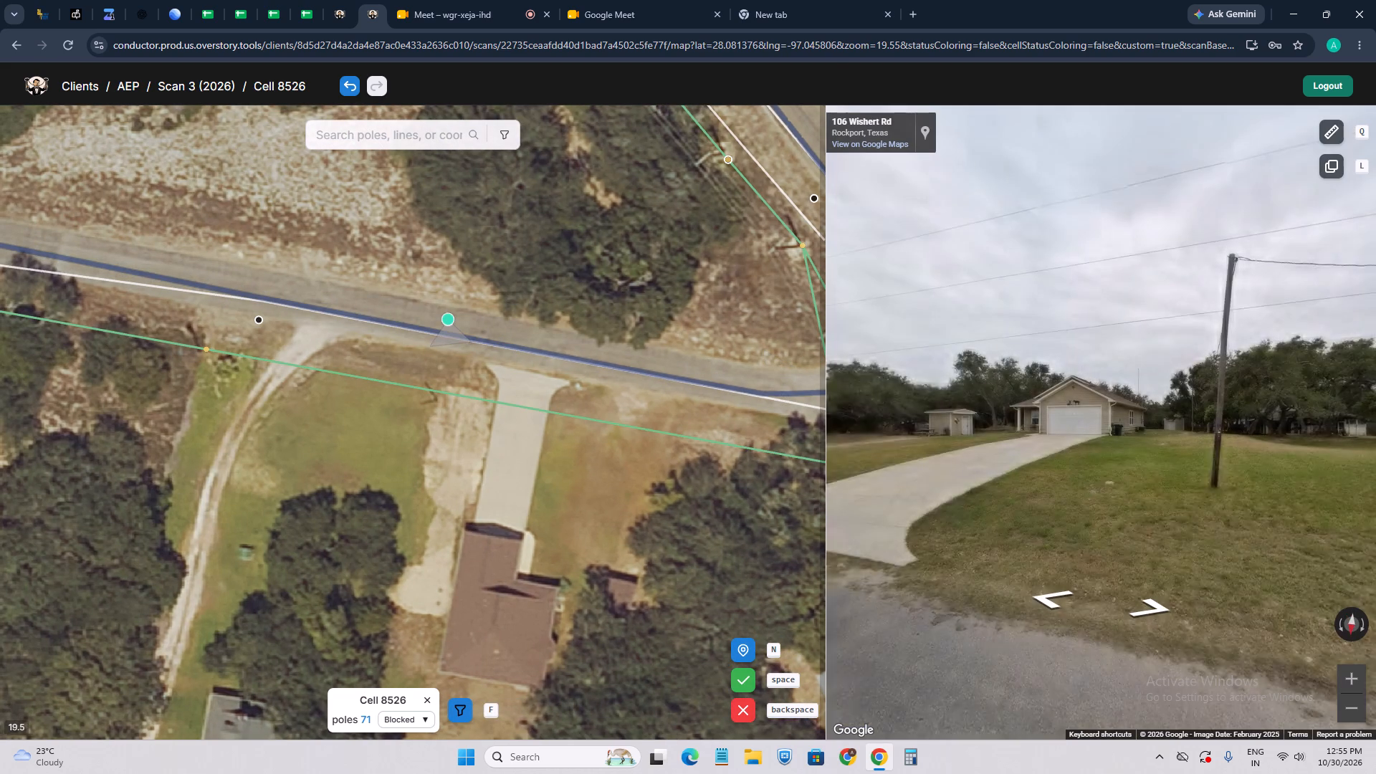
drag(1149, 349, 1045, 369)
scroll(242, 335, up, 1)
scroll(241, 335, down, 3)
drag(149, 348, 446, 433)
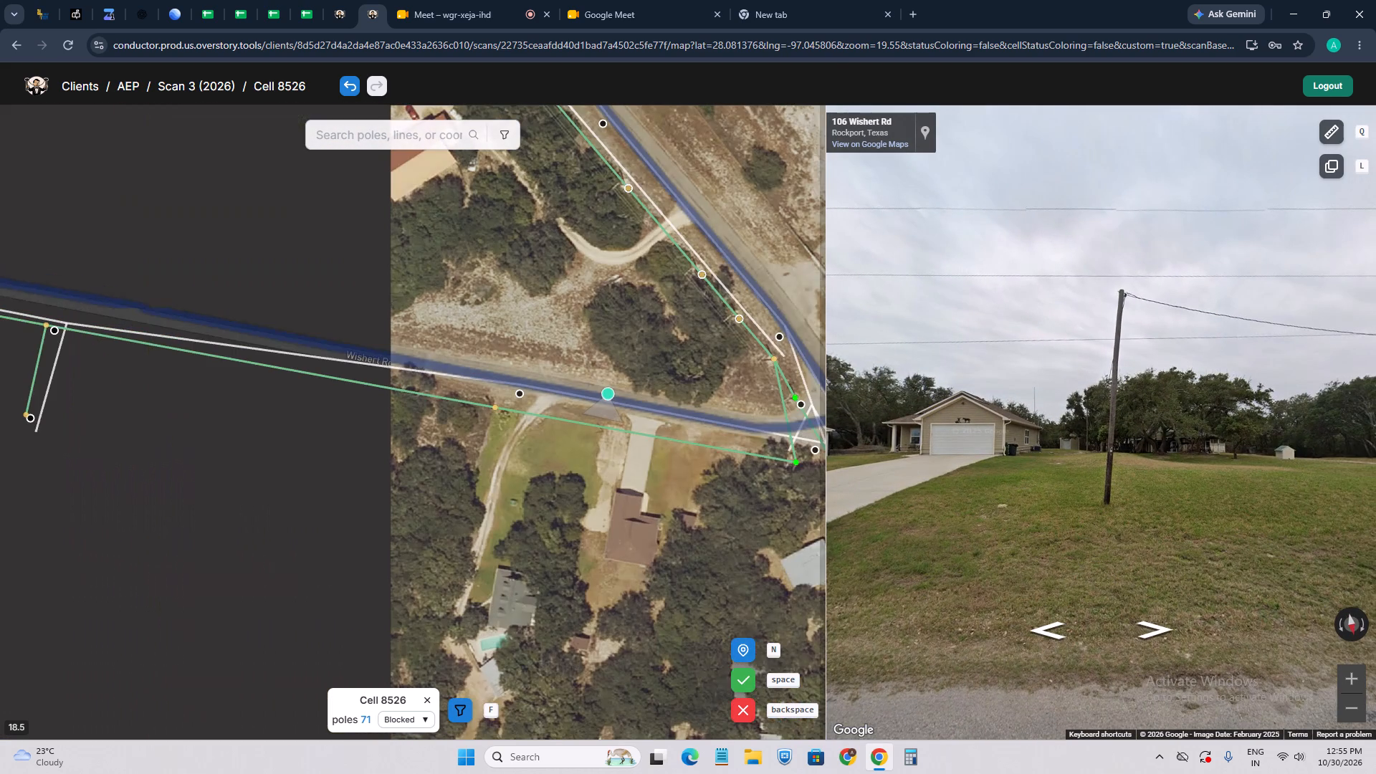
click(494, 412)
scroll(486, 444, up, 3)
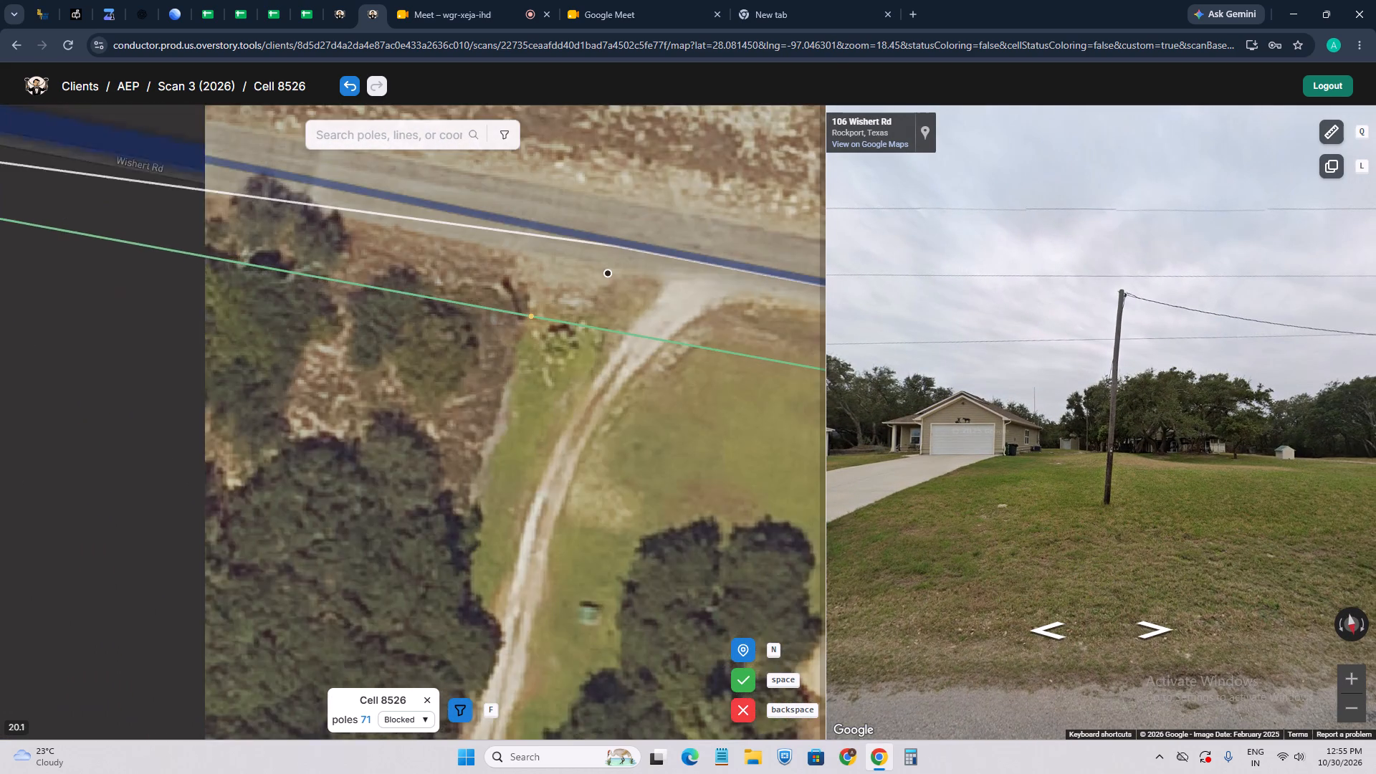
key(w)
scroll(529, 311, up, 4)
click(493, 348)
scroll(493, 348, up, 1)
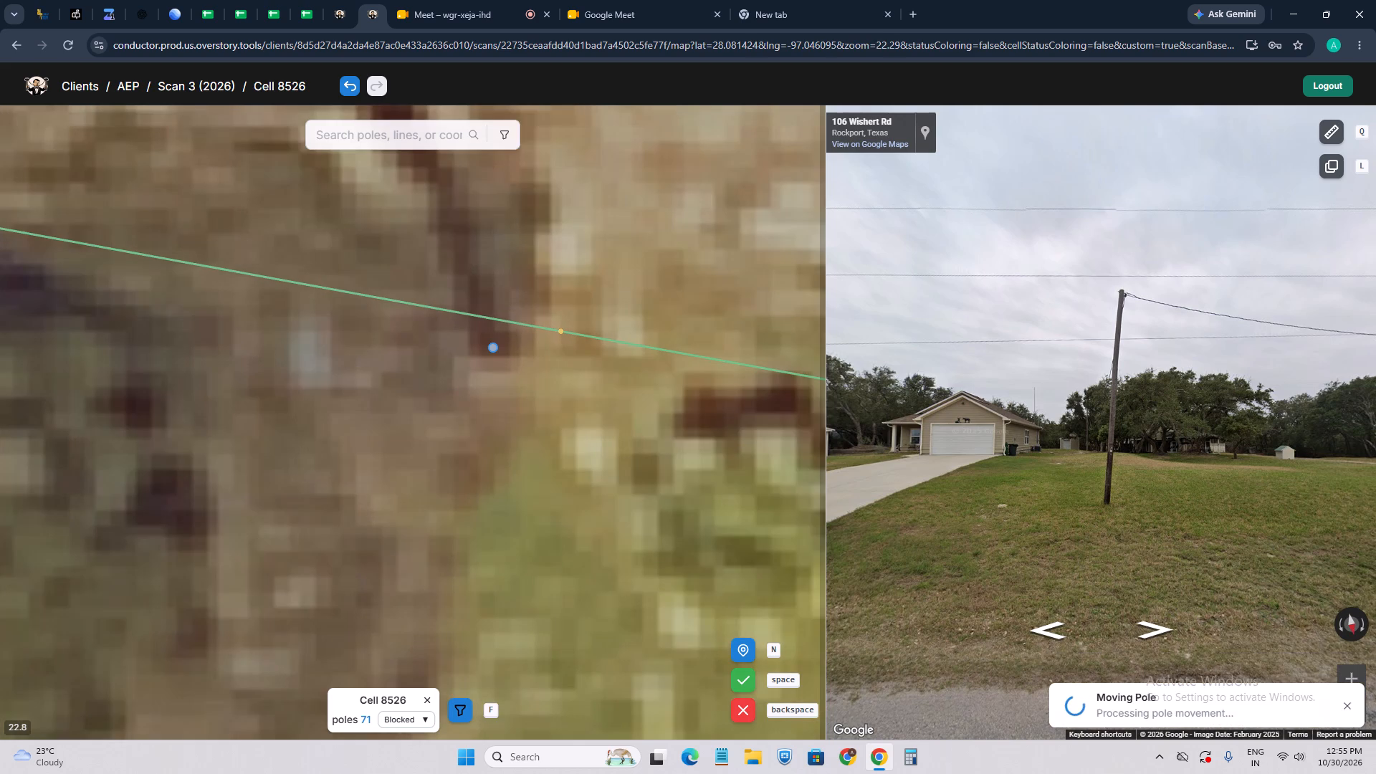
scroll(426, 364, down, 8)
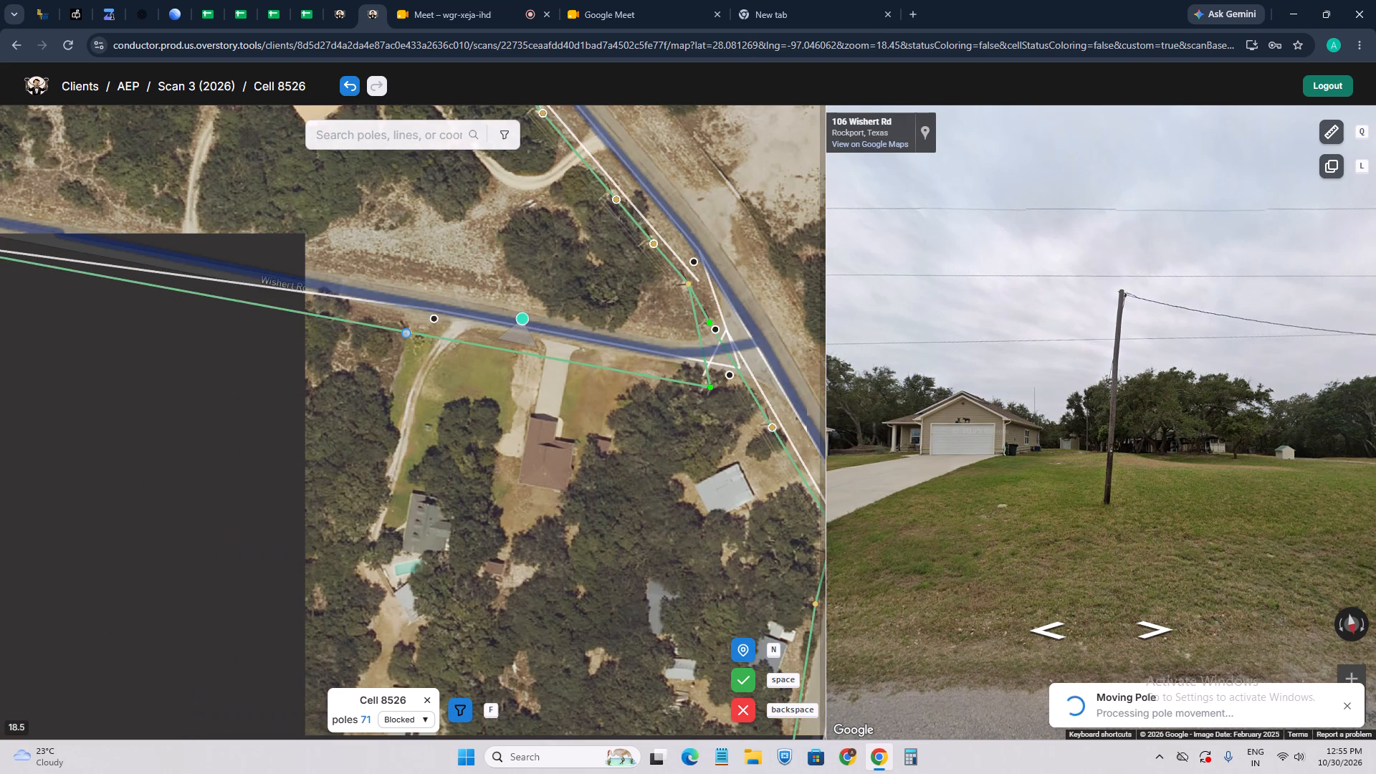
Copy the coordinates at the pole north of the Wishert Rd junction and search Google Earth for 28.081447504470148, -97.0452645279716.
drag(541, 333, 444, 393)
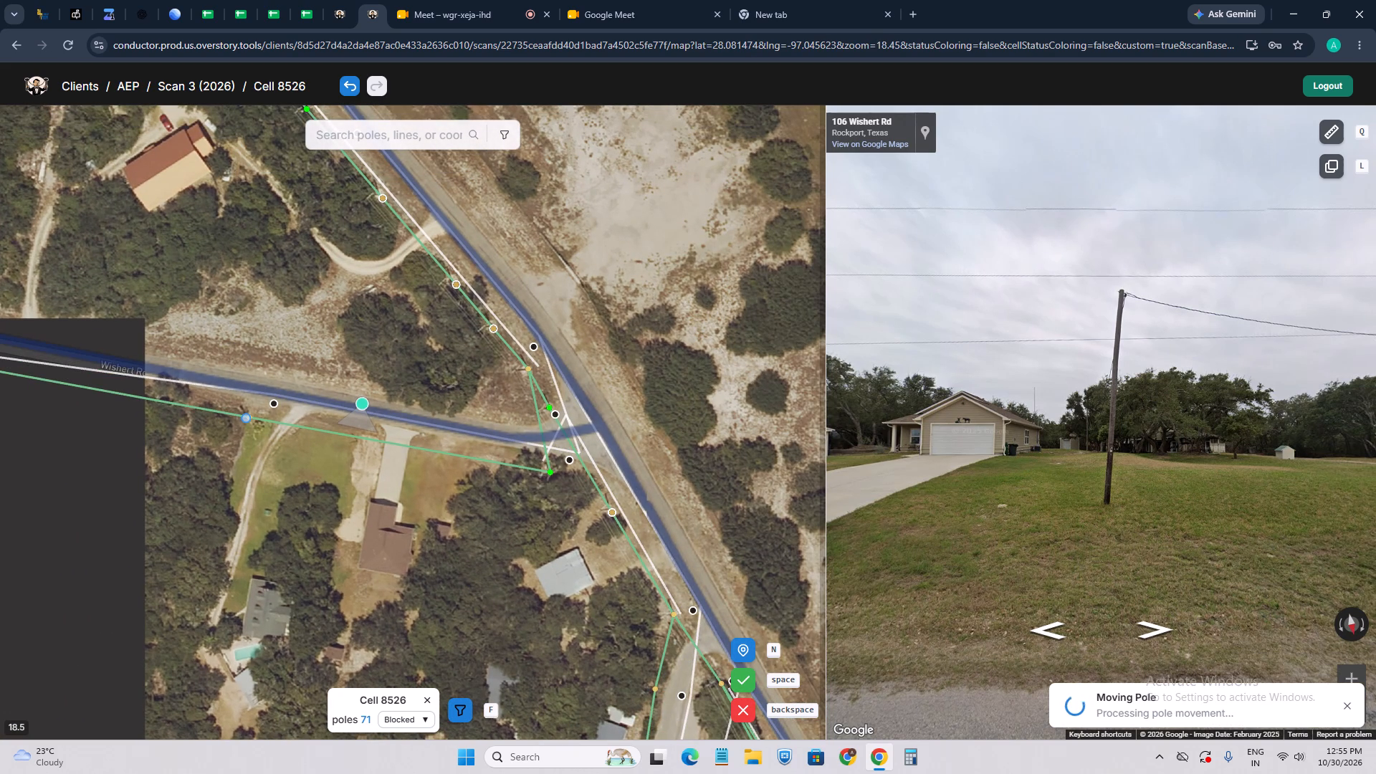
right_click(544, 412)
click(558, 388)
click(178, 7)
click(187, 129)
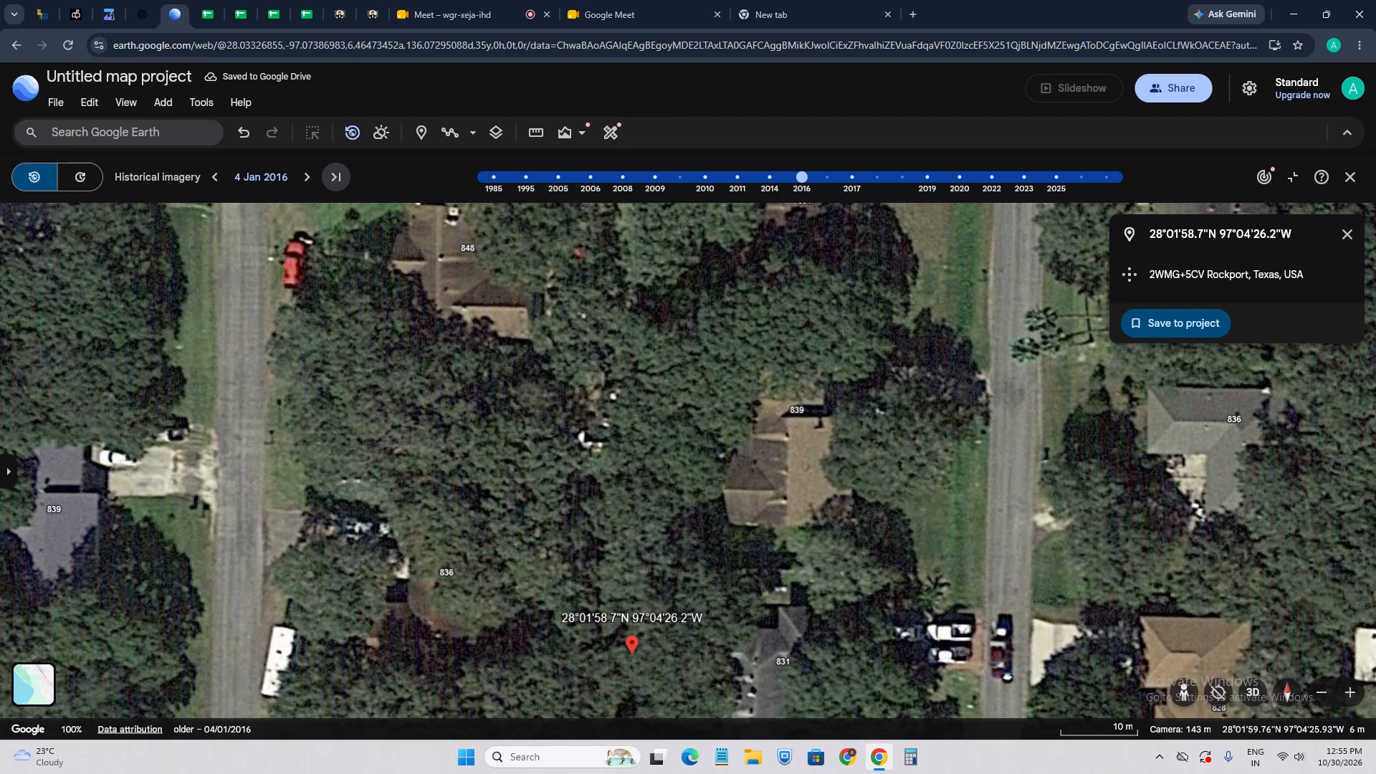
click(250, 130)
click(156, 139)
key(ctrl+v)
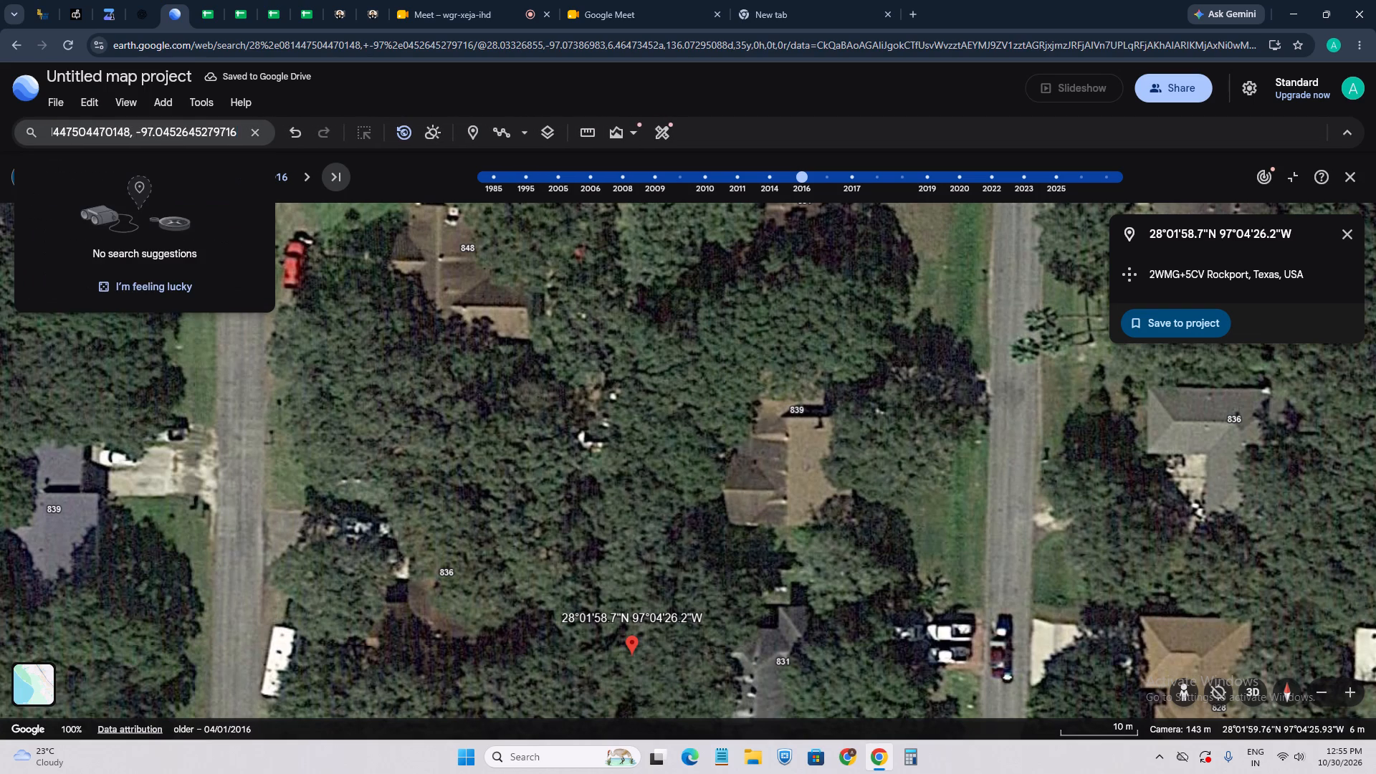
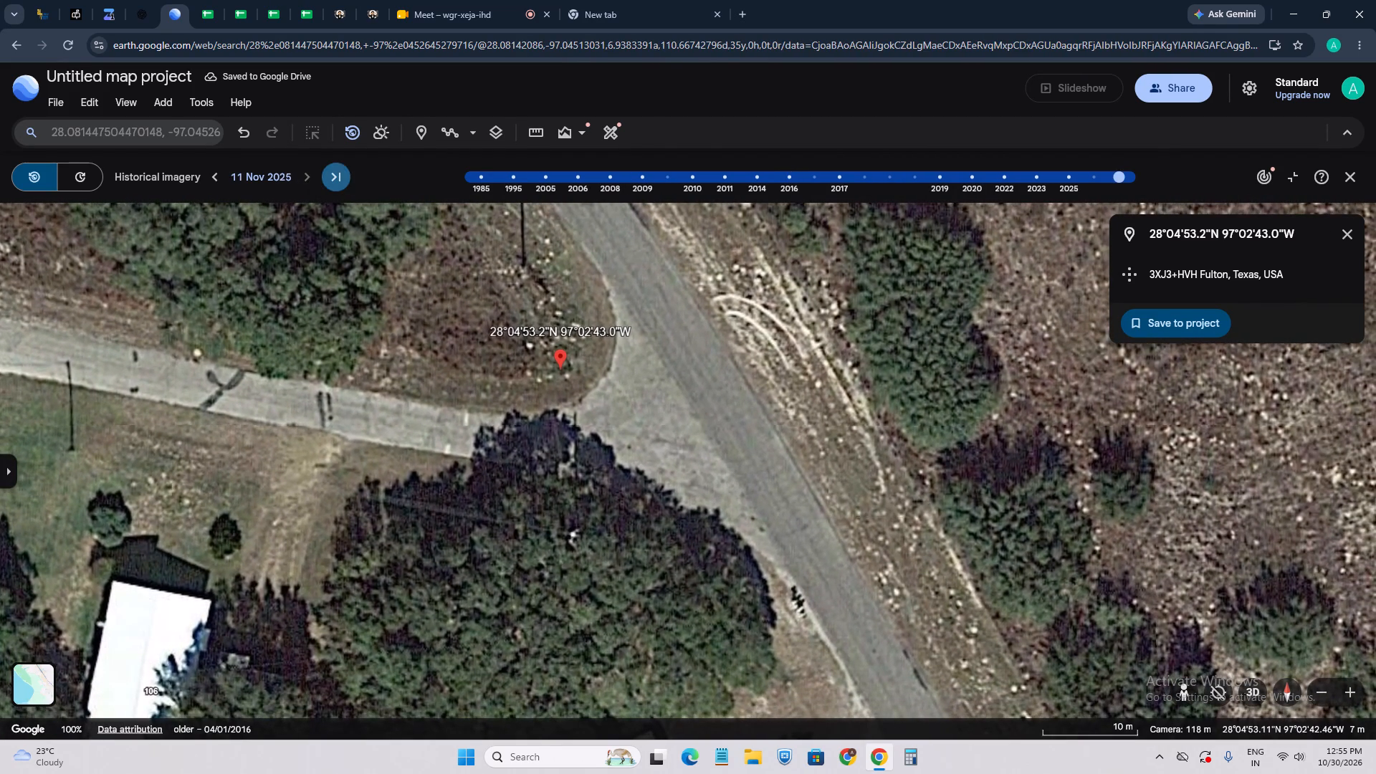
Compare the 10 Nov 2025 and 10 Mar 2025 historical imagery around the searched point at the junction.
drag(619, 395, 613, 439)
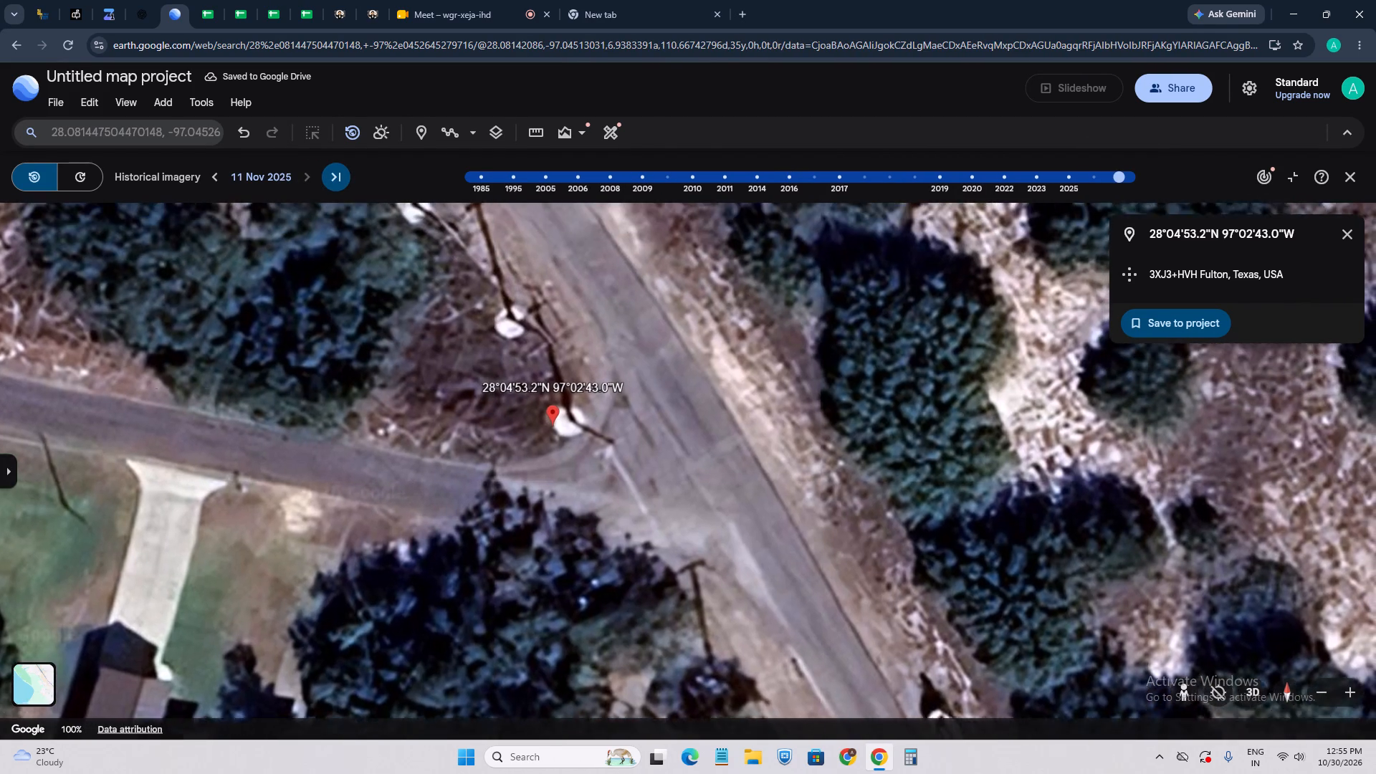
click(222, 185)
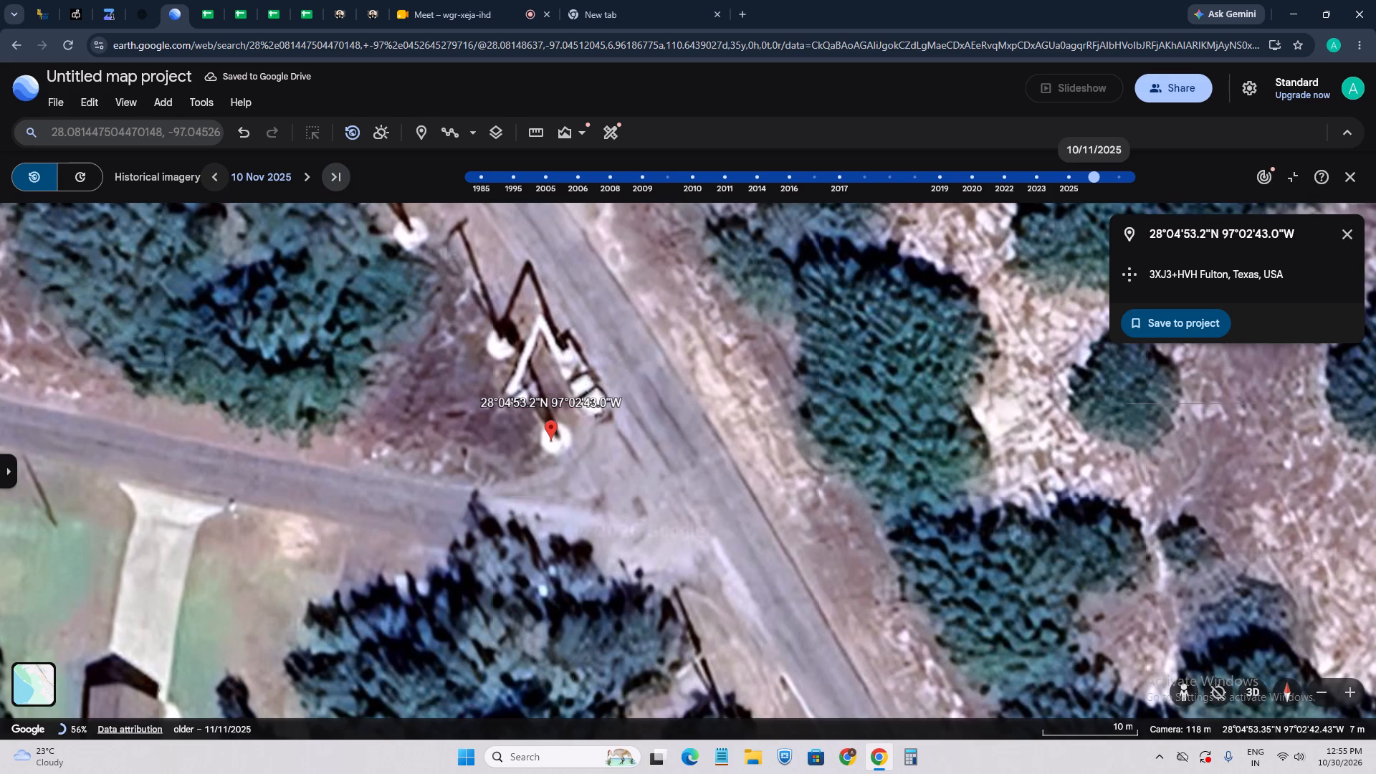
click(222, 185)
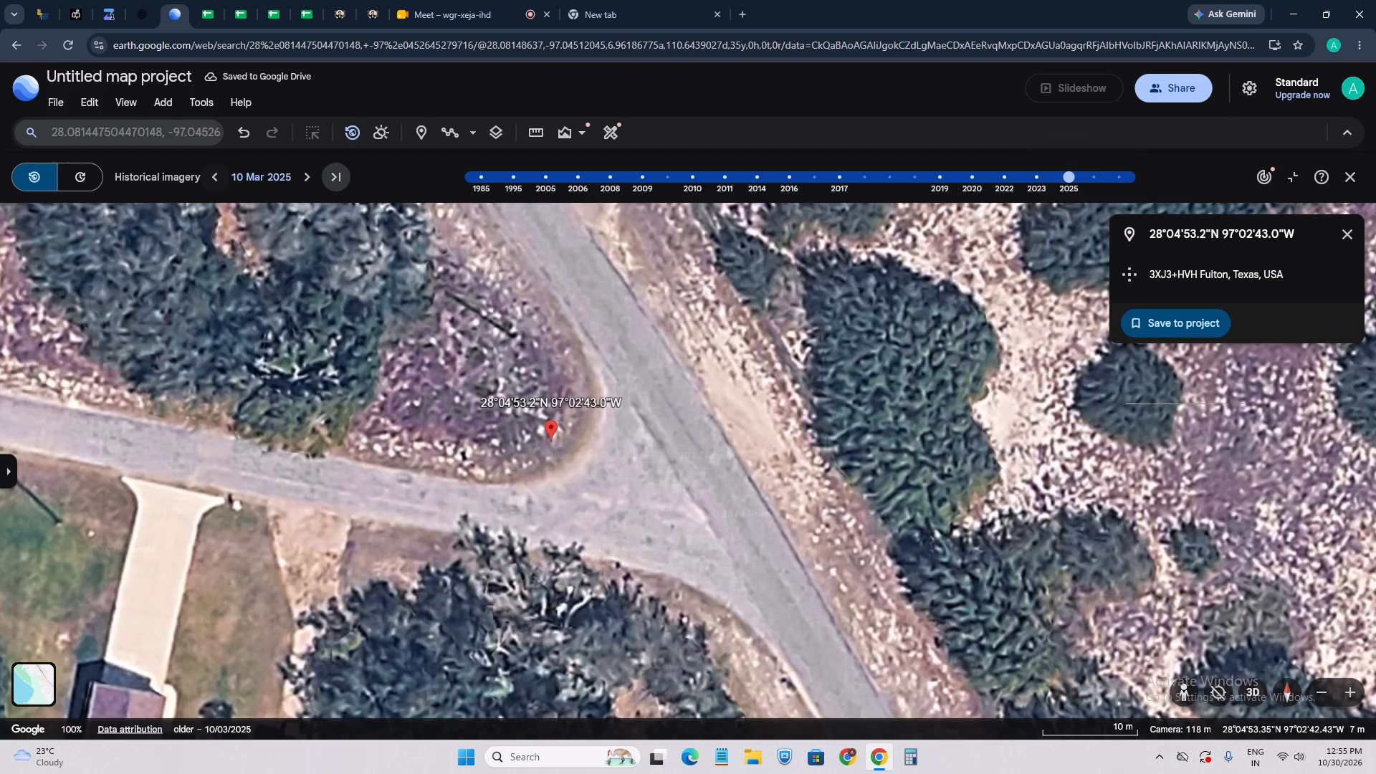
Return to the Scan 3 QA map and review issue 19, including its pole's current version, and look briefly at issue 20.
click(345, 20)
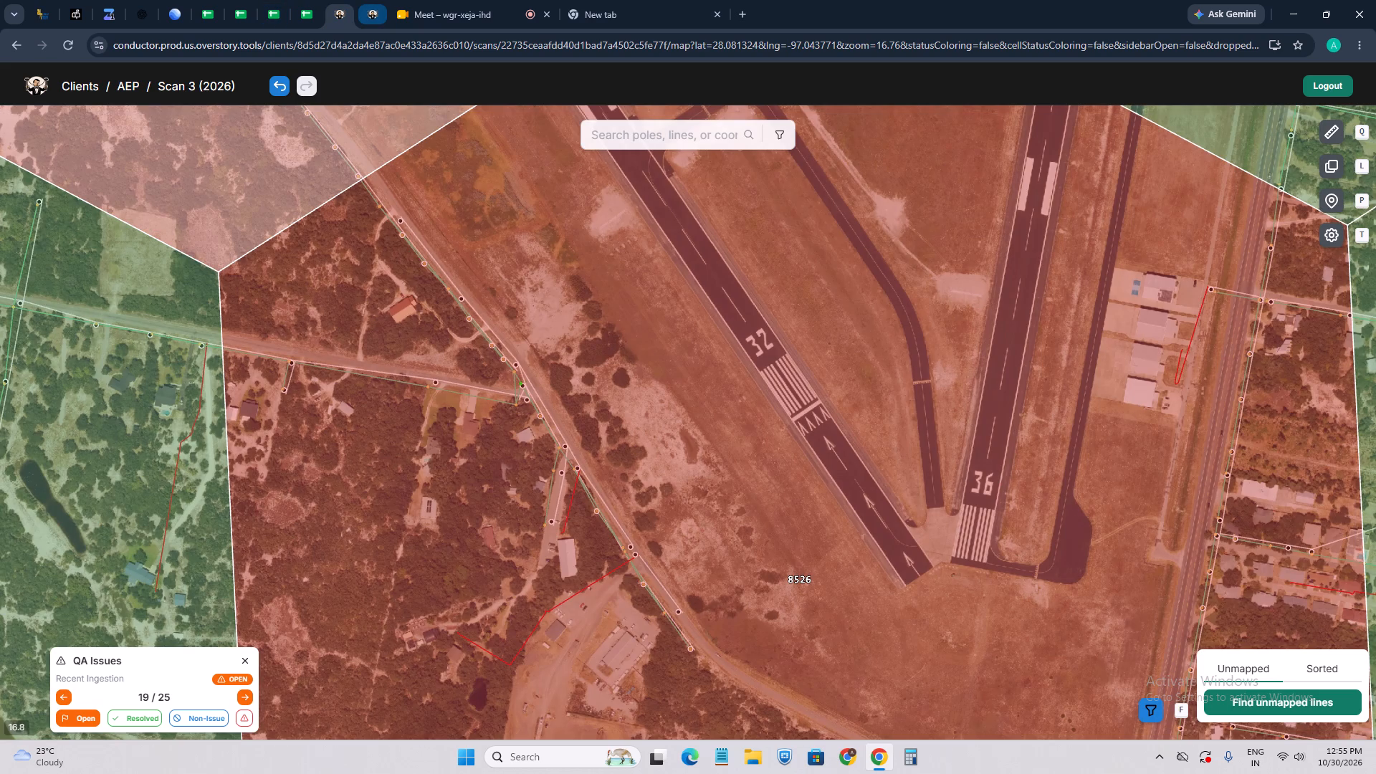
key(5)
scroll(514, 335, up, 4)
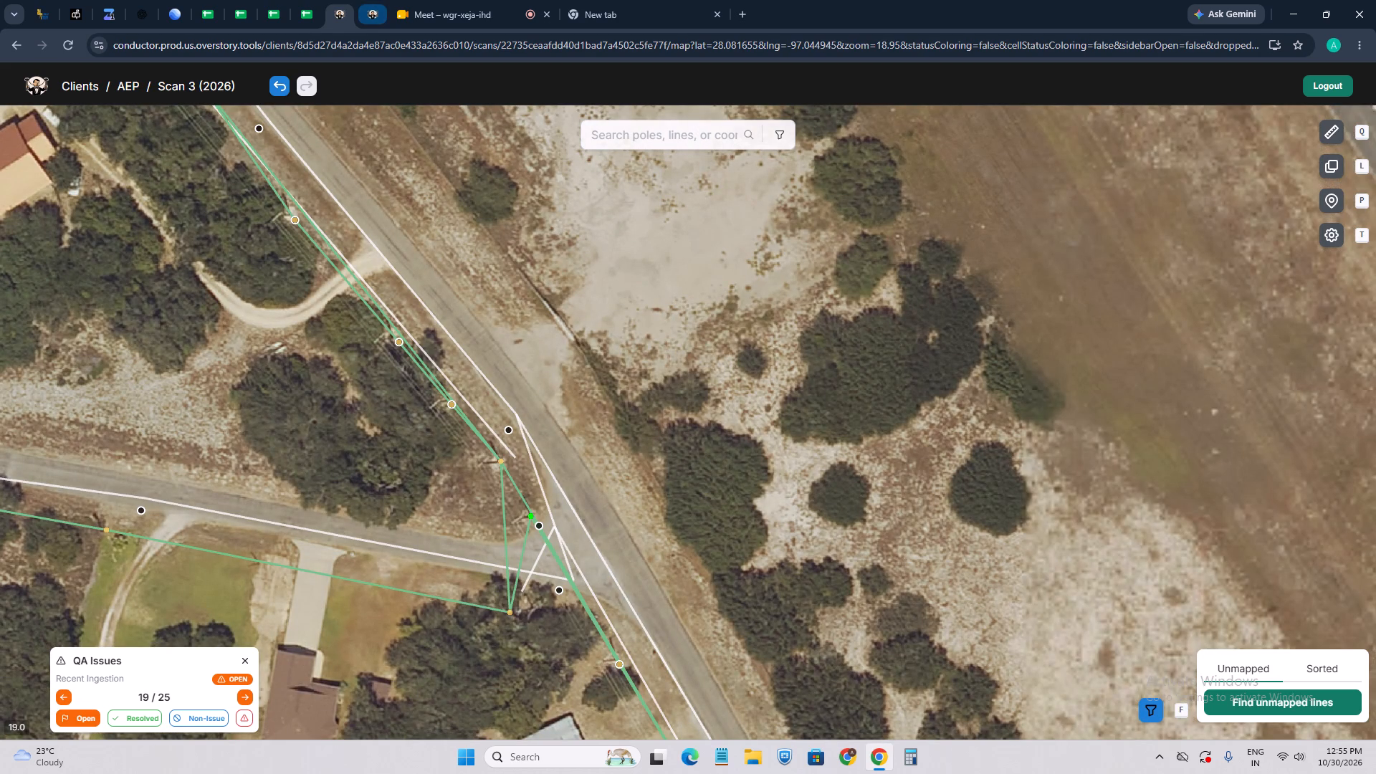
click(244, 696)
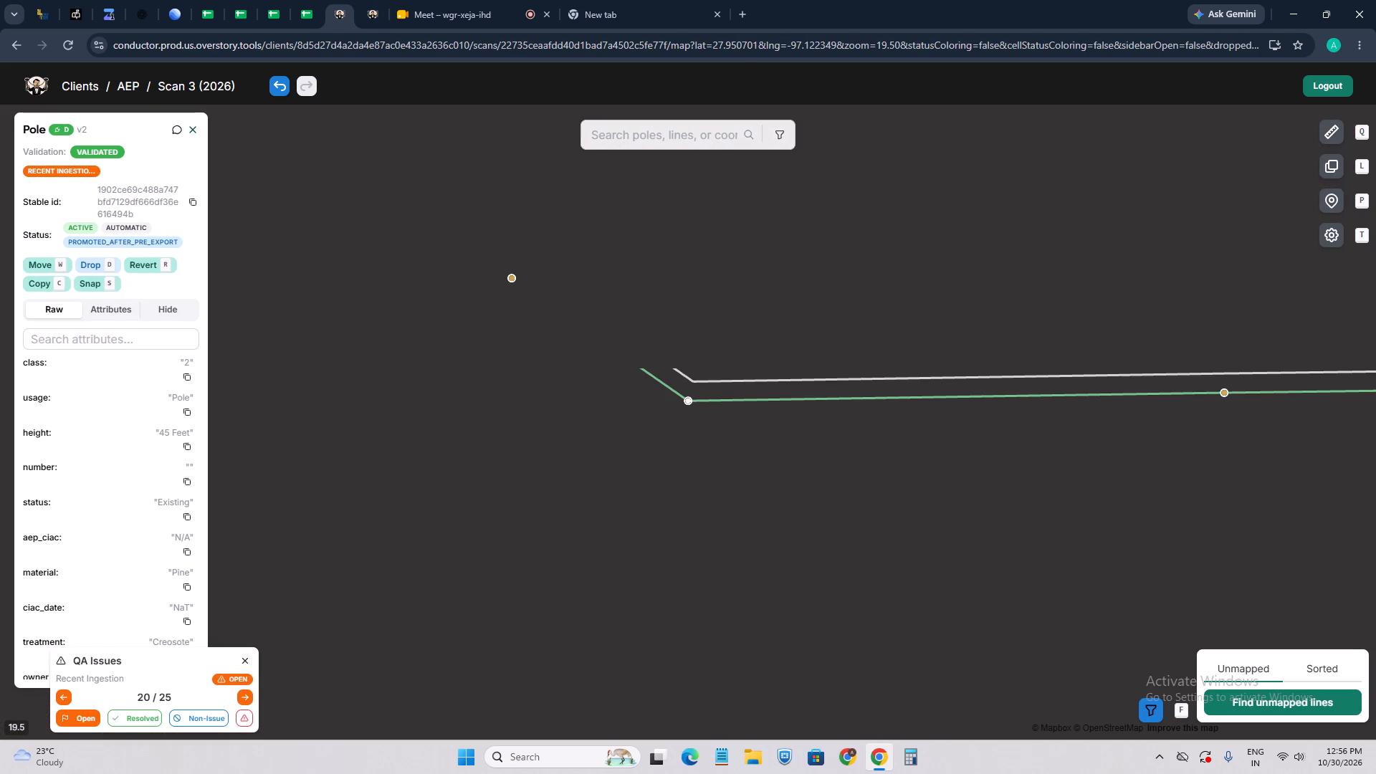
click(67, 701)
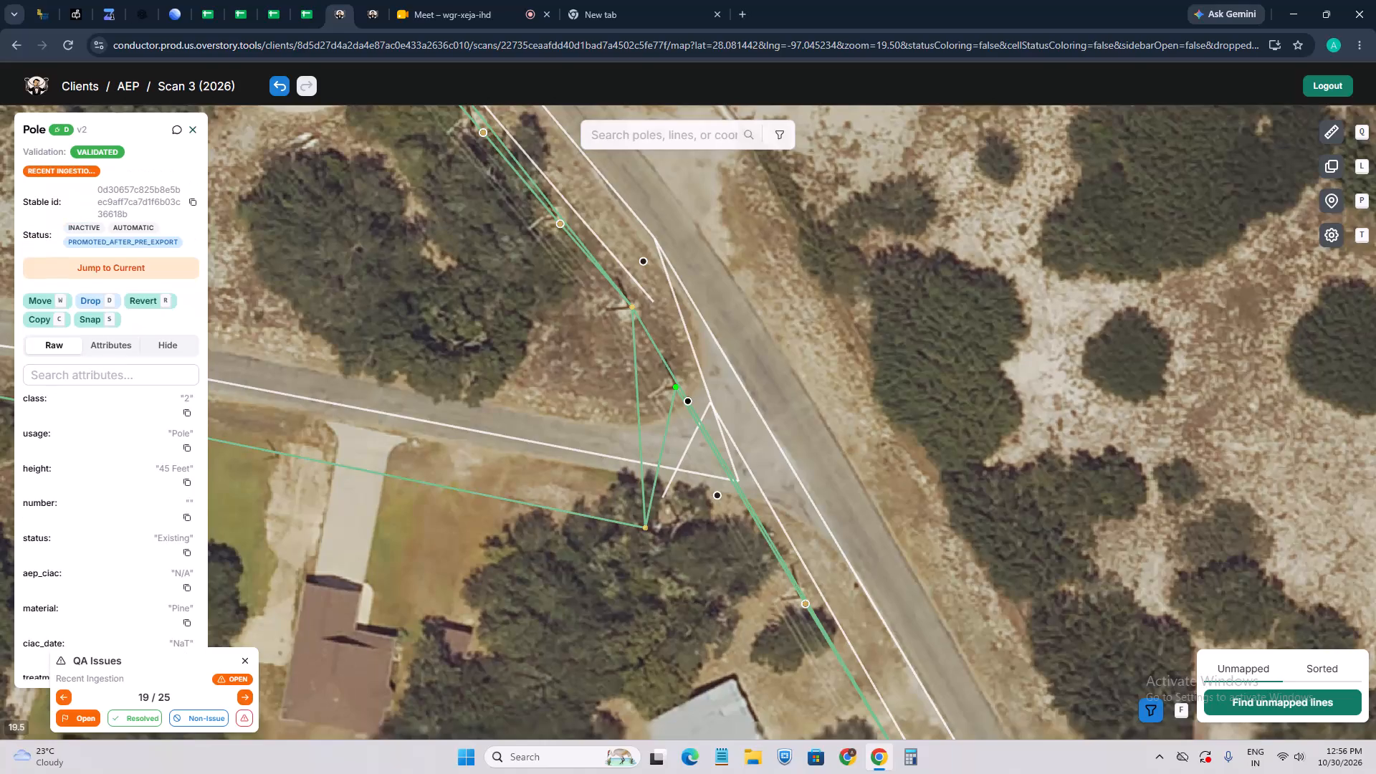
click(185, 272)
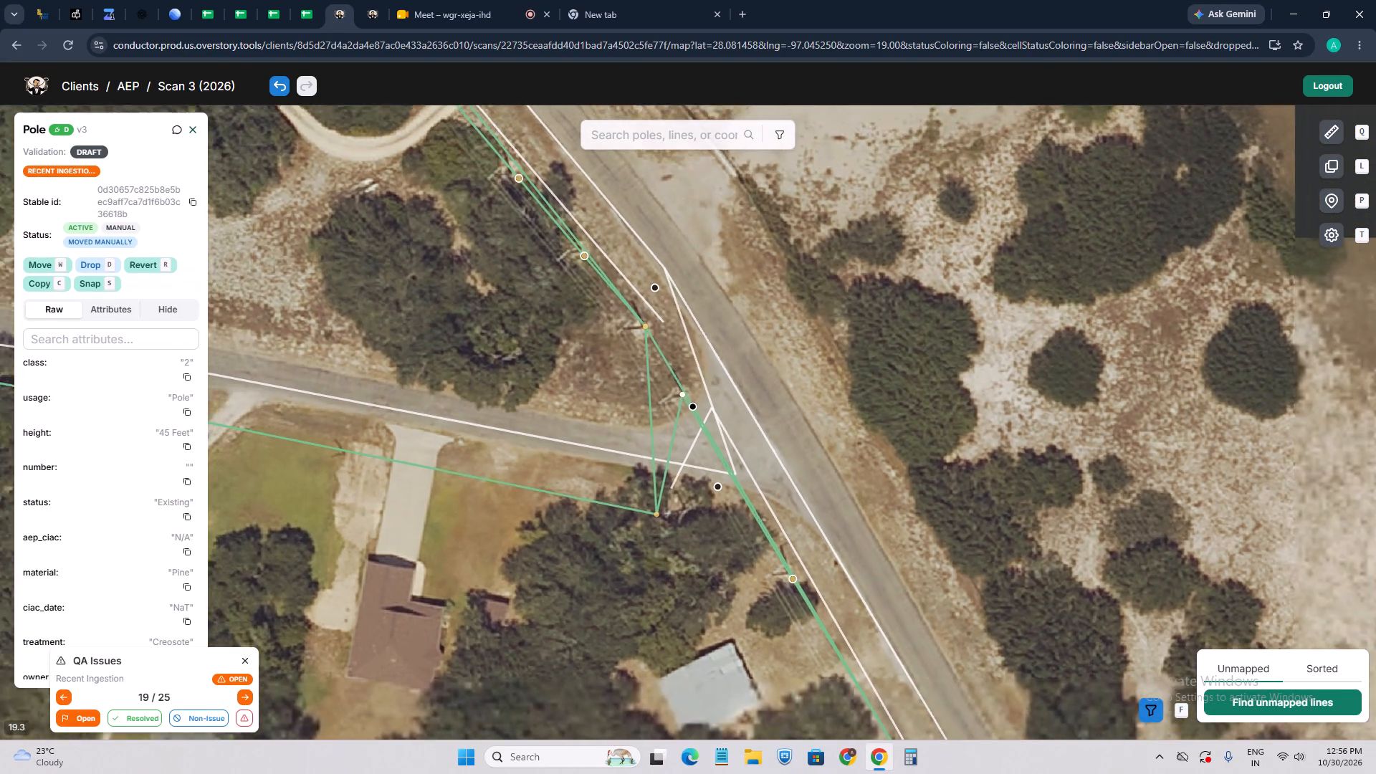
drag(573, 352, 489, 500)
click(636, 417)
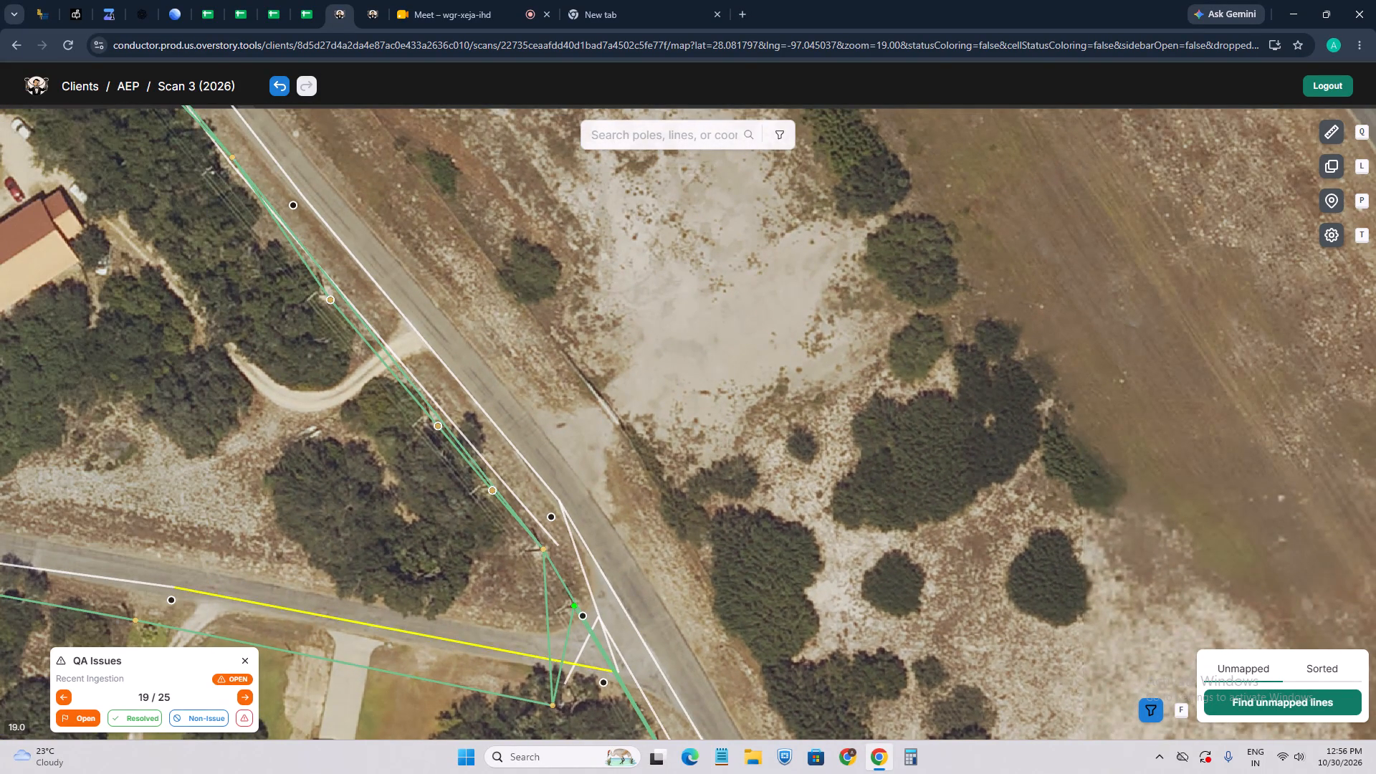
click(251, 698)
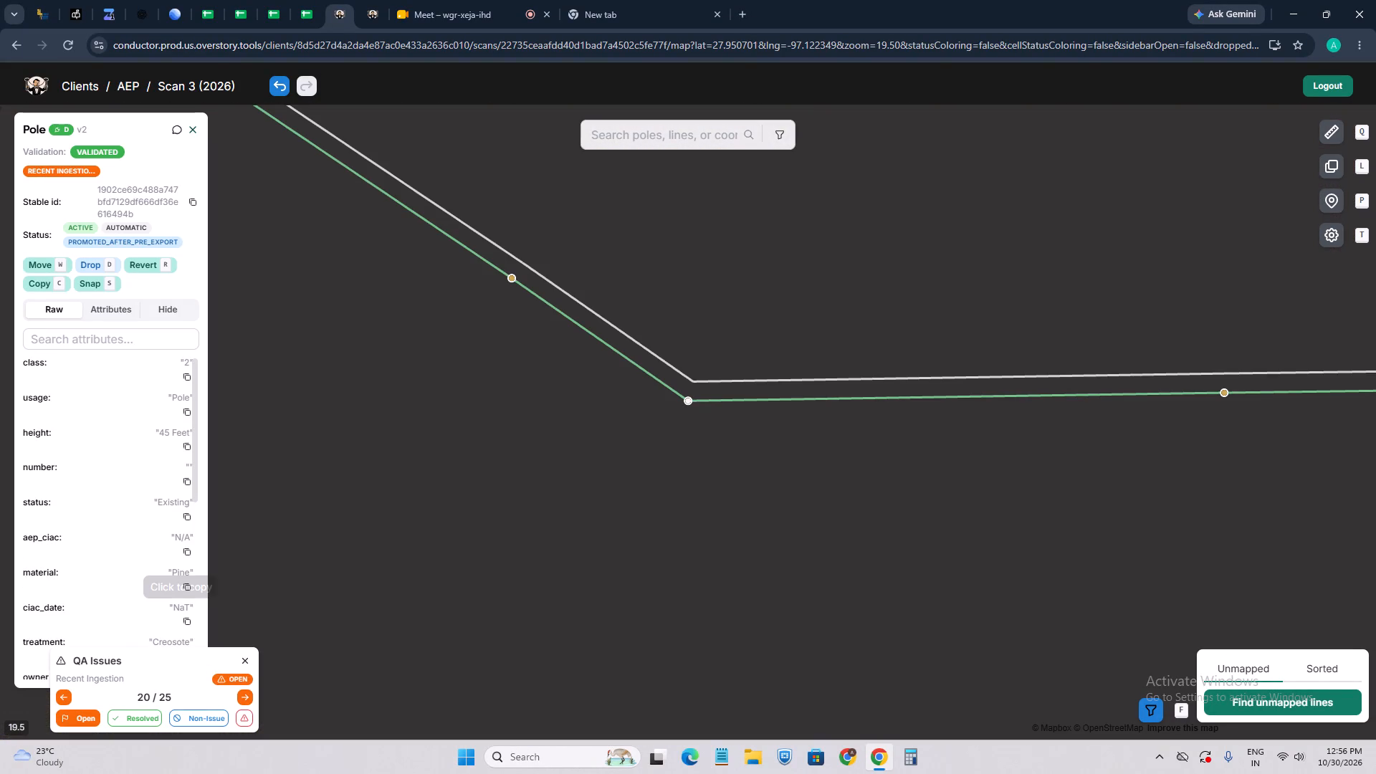
click(69, 697)
Examine the parallel lines along the road northwest of the junction and view the current version of the line marked as excess.
drag(558, 333, 543, 632)
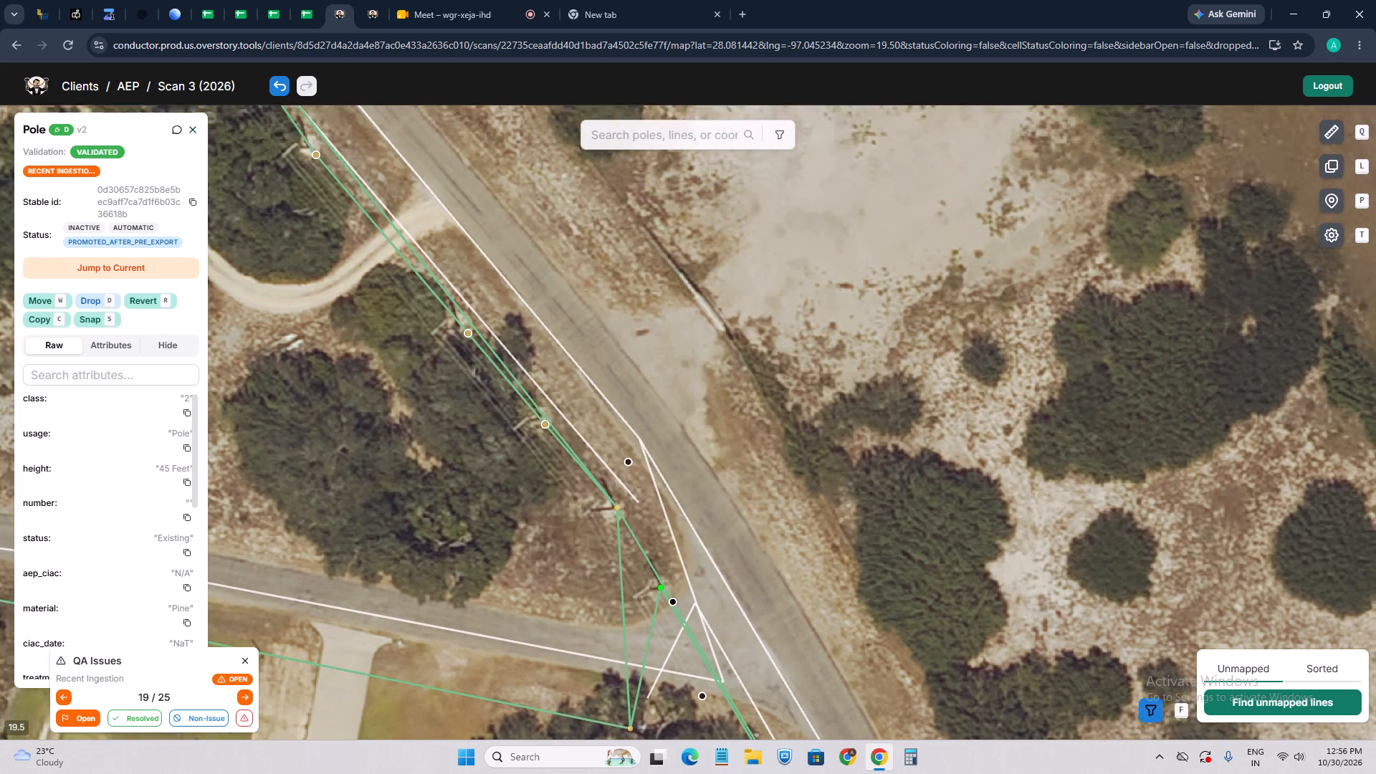
scroll(533, 437, up, 2)
click(515, 371)
click(512, 378)
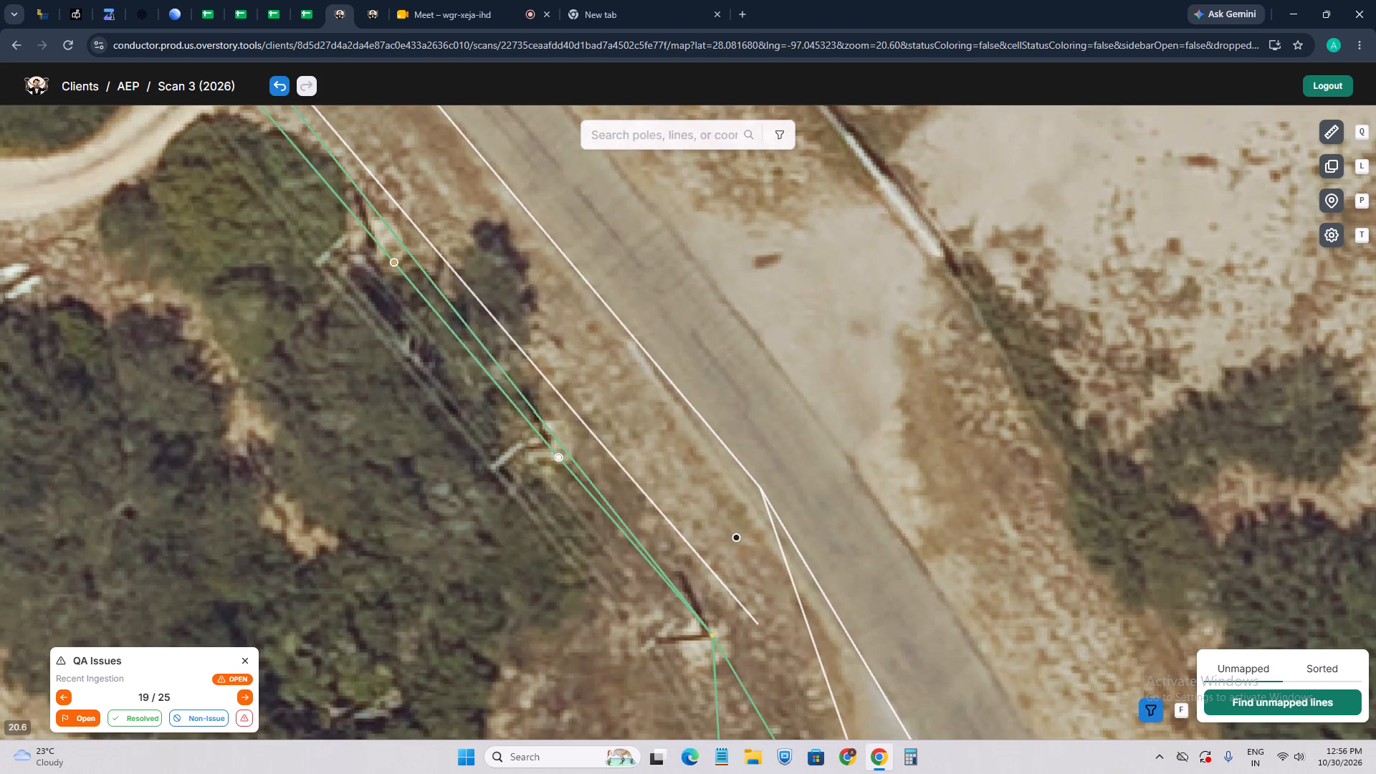
drag(483, 453, 477, 624)
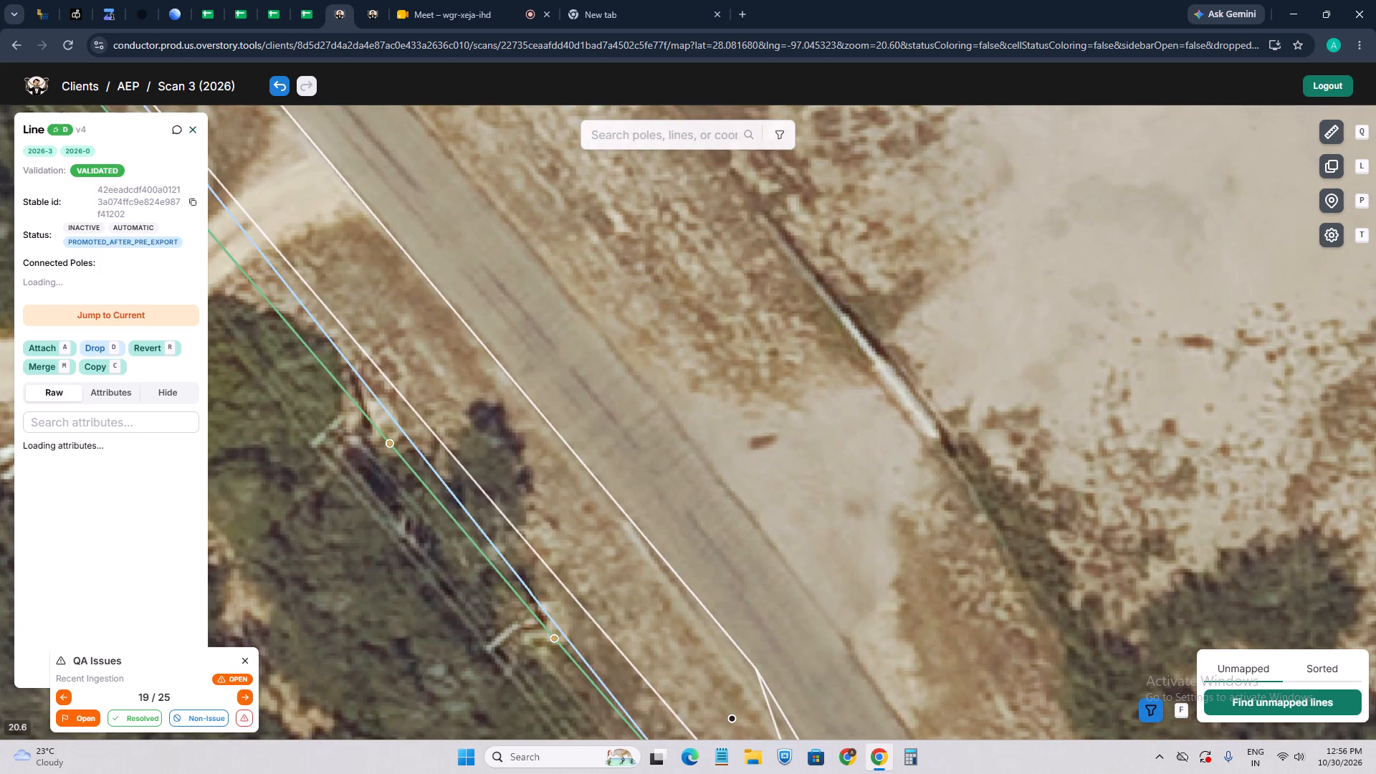
click(184, 312)
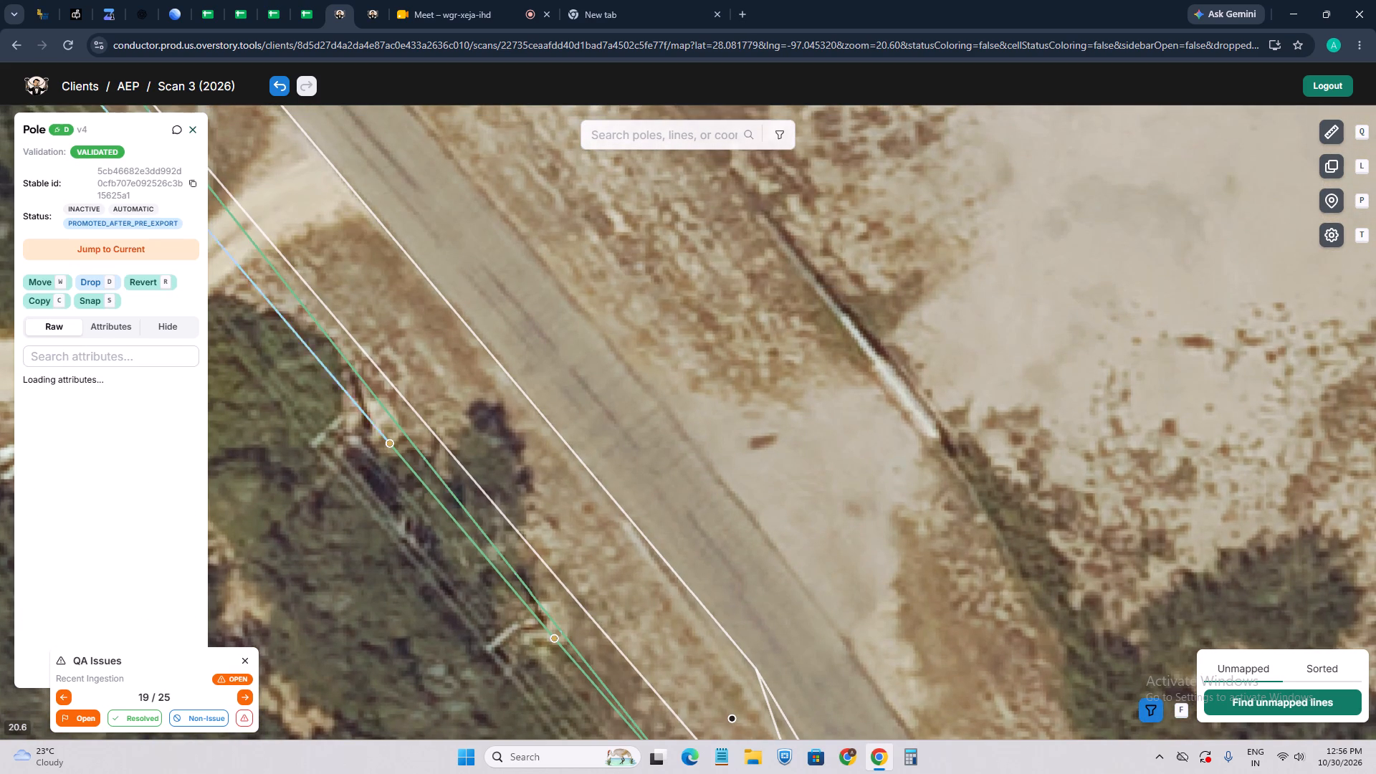
click(466, 257)
click(424, 459)
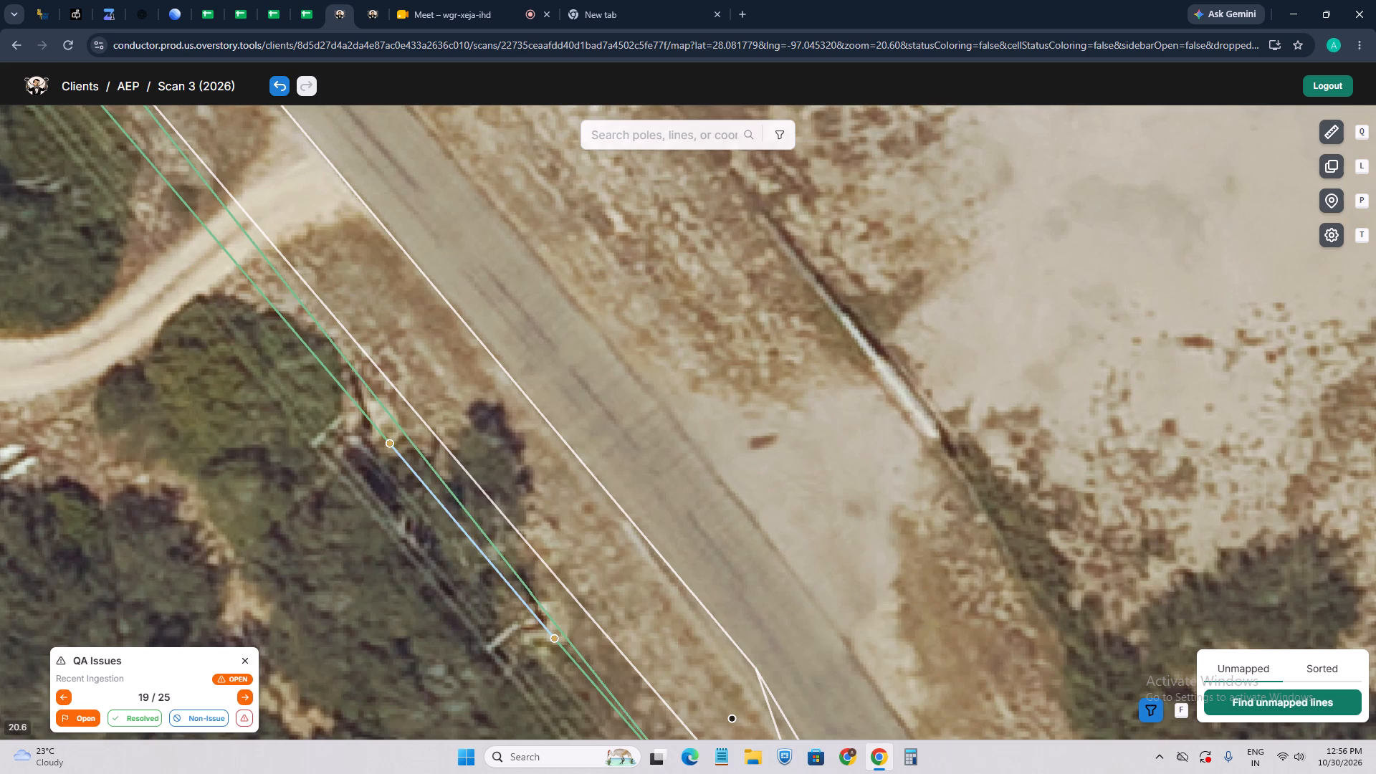
click(172, 322)
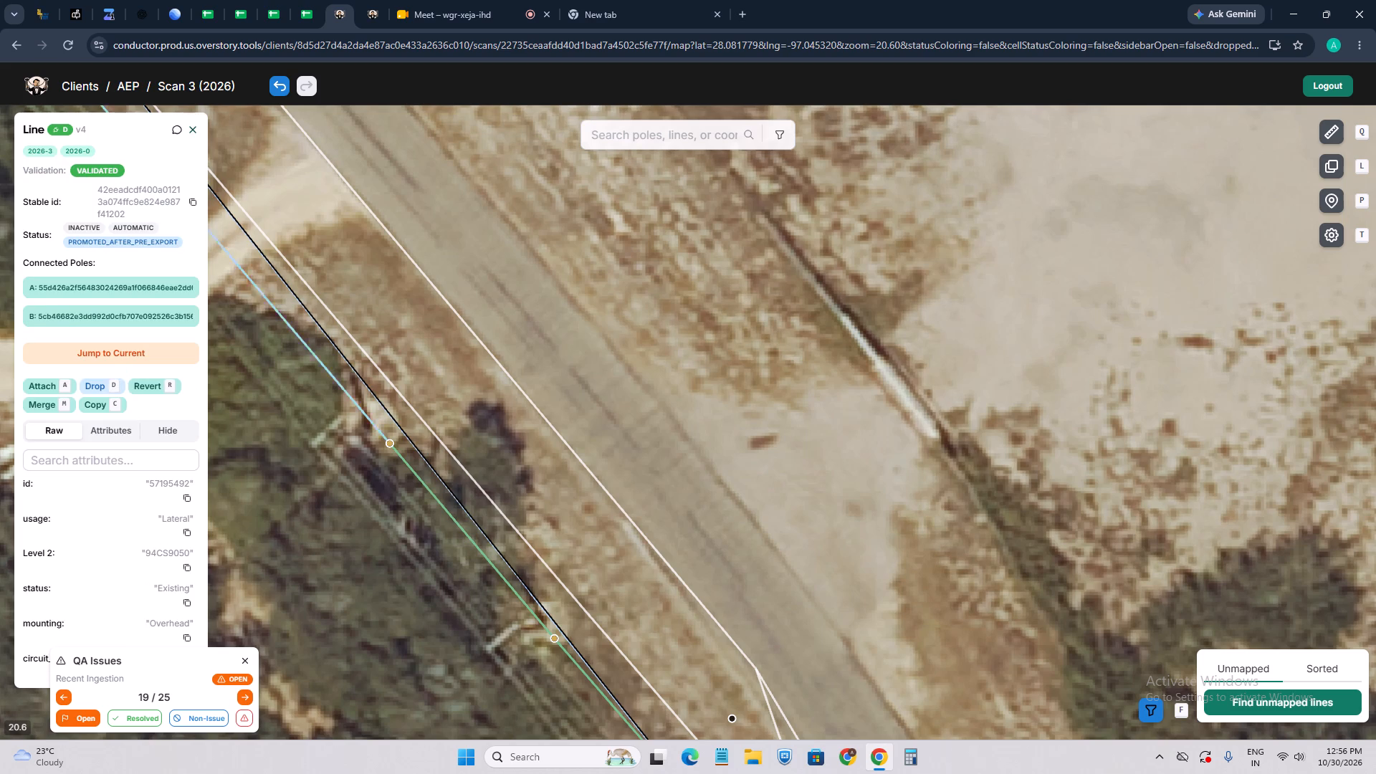
drag(487, 441, 498, 598)
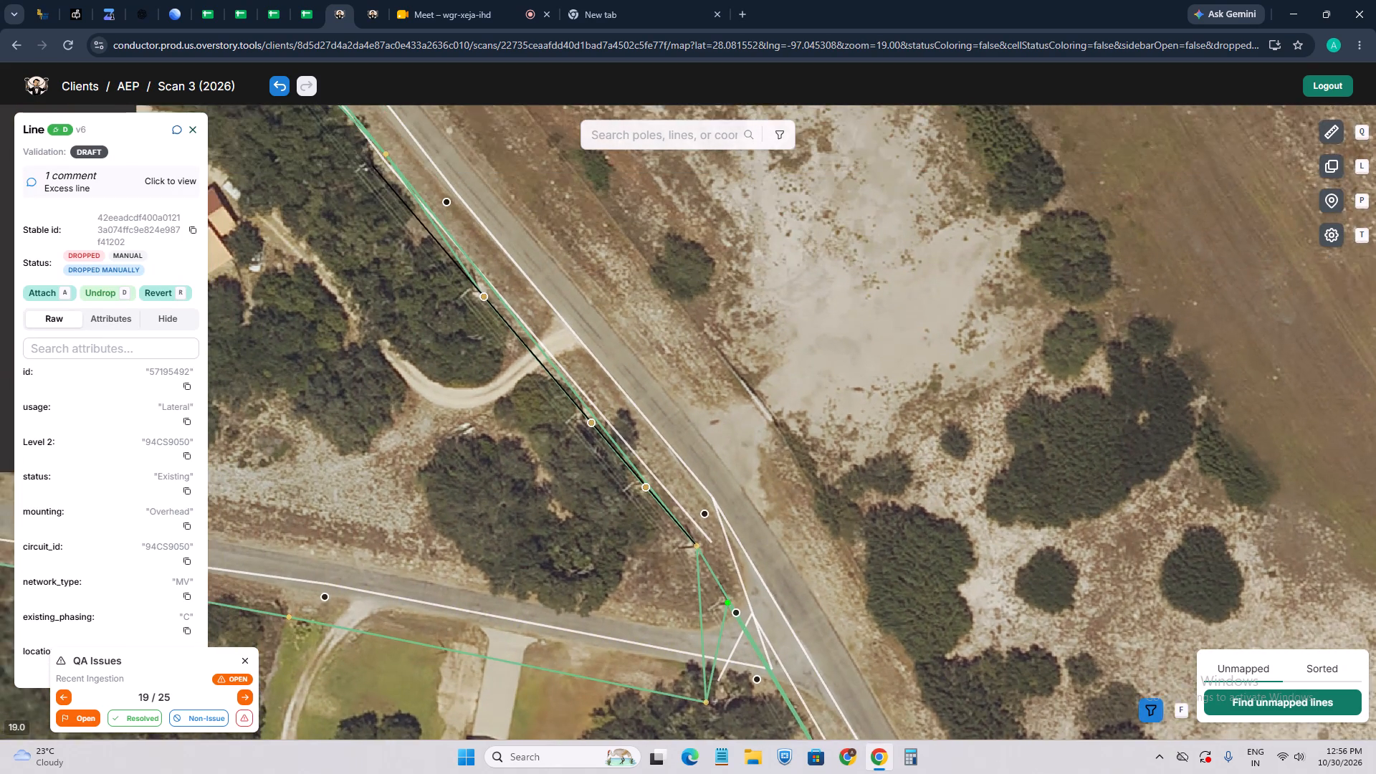
drag(461, 421, 459, 577)
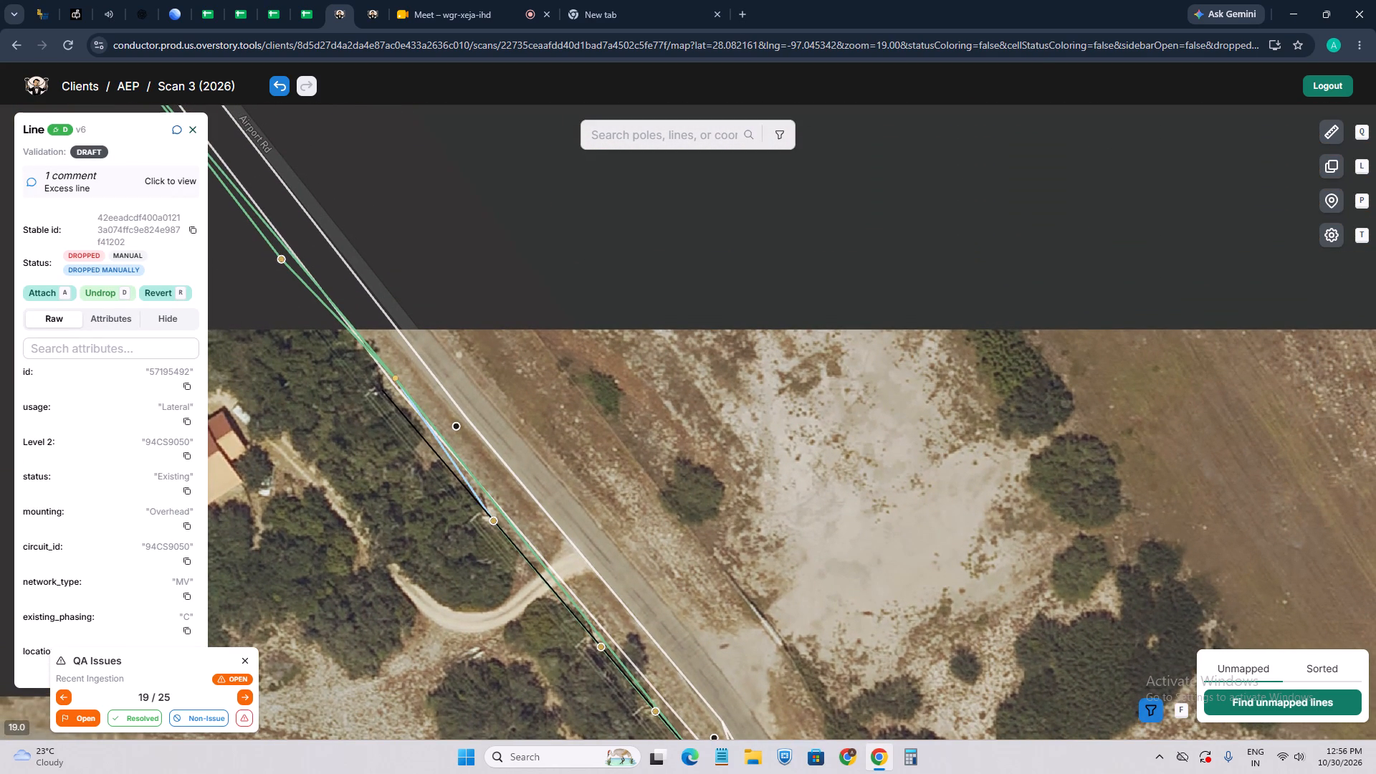
drag(388, 382, 478, 480)
Switch to the QA Issues Updated channel and examine the circled area in the shared Cell 572 screenshot.
click(104, 16)
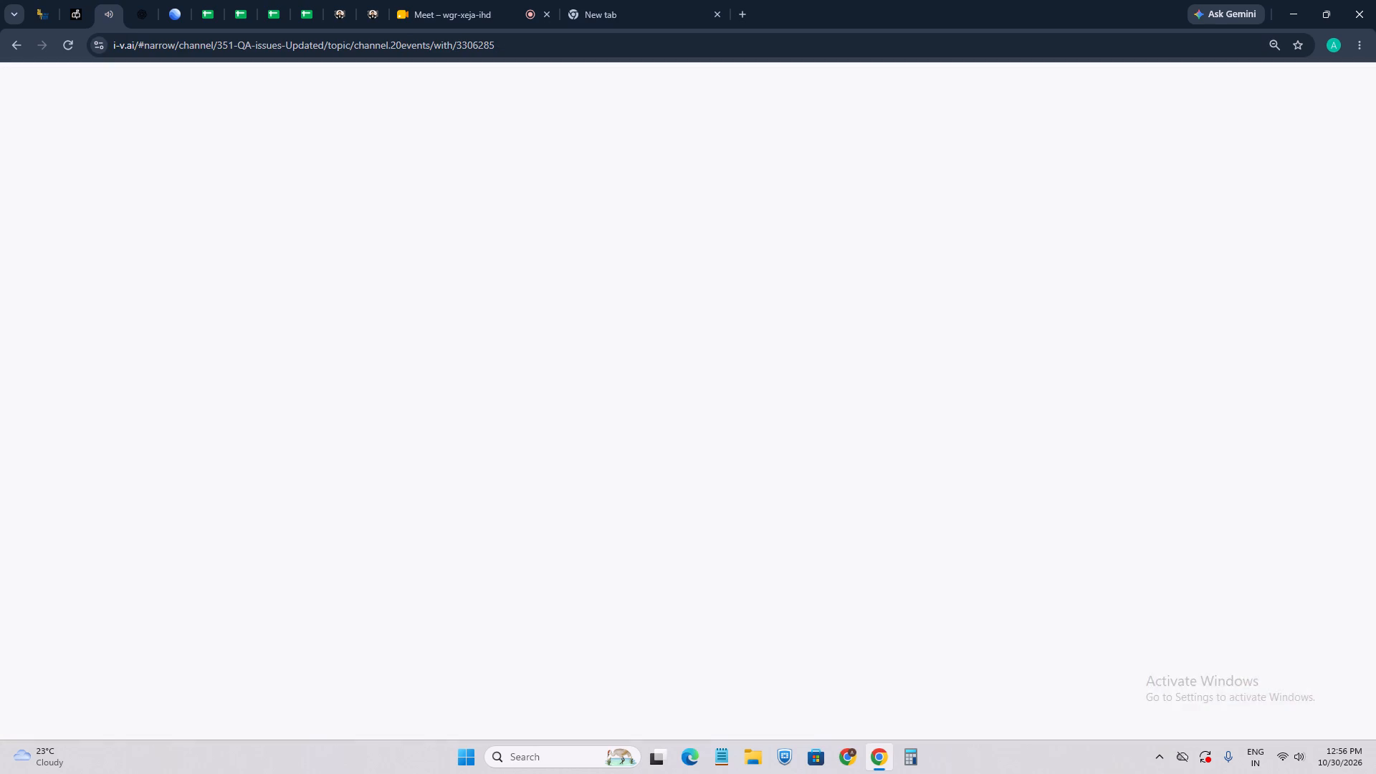
scroll(618, 384, down, 6)
click(608, 396)
scroll(610, 402, up, 3)
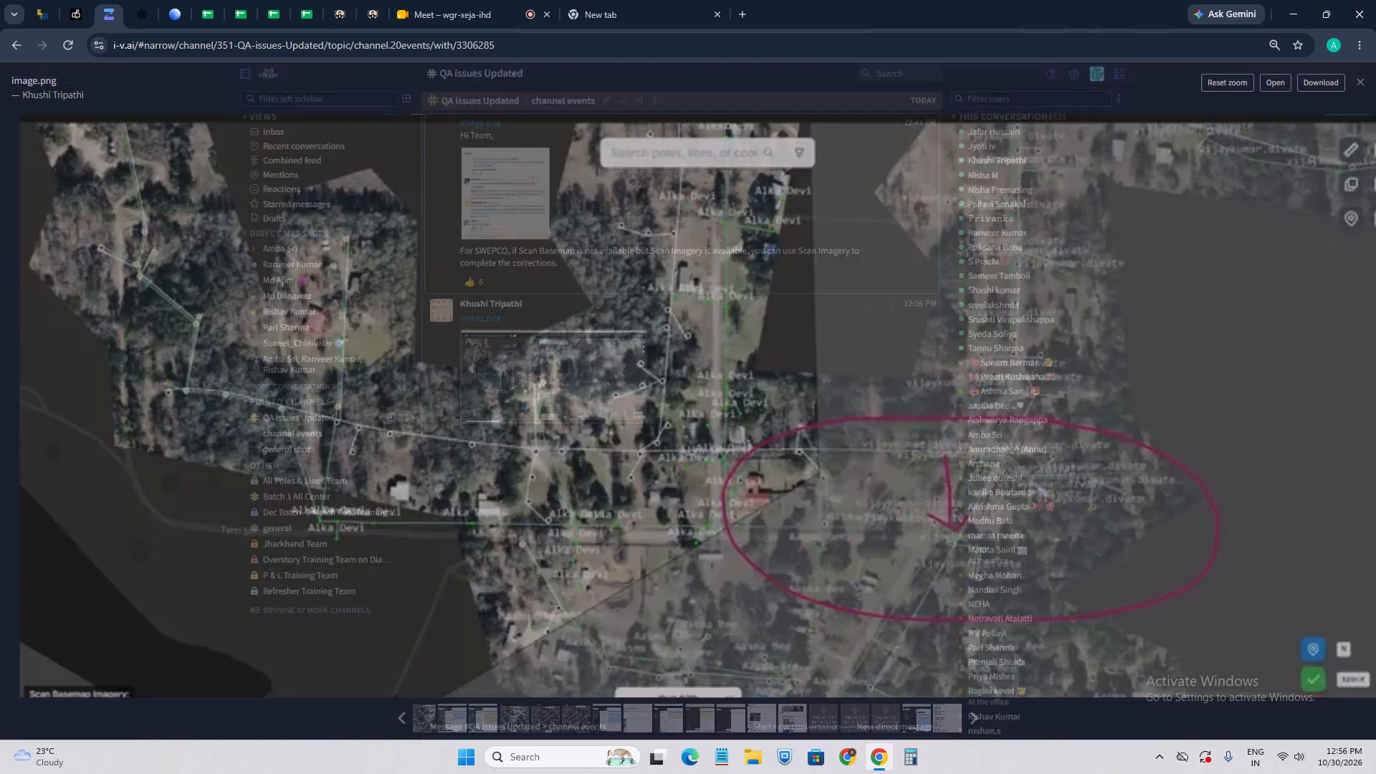
drag(1081, 608, 933, 583)
scroll(925, 570, up, 2)
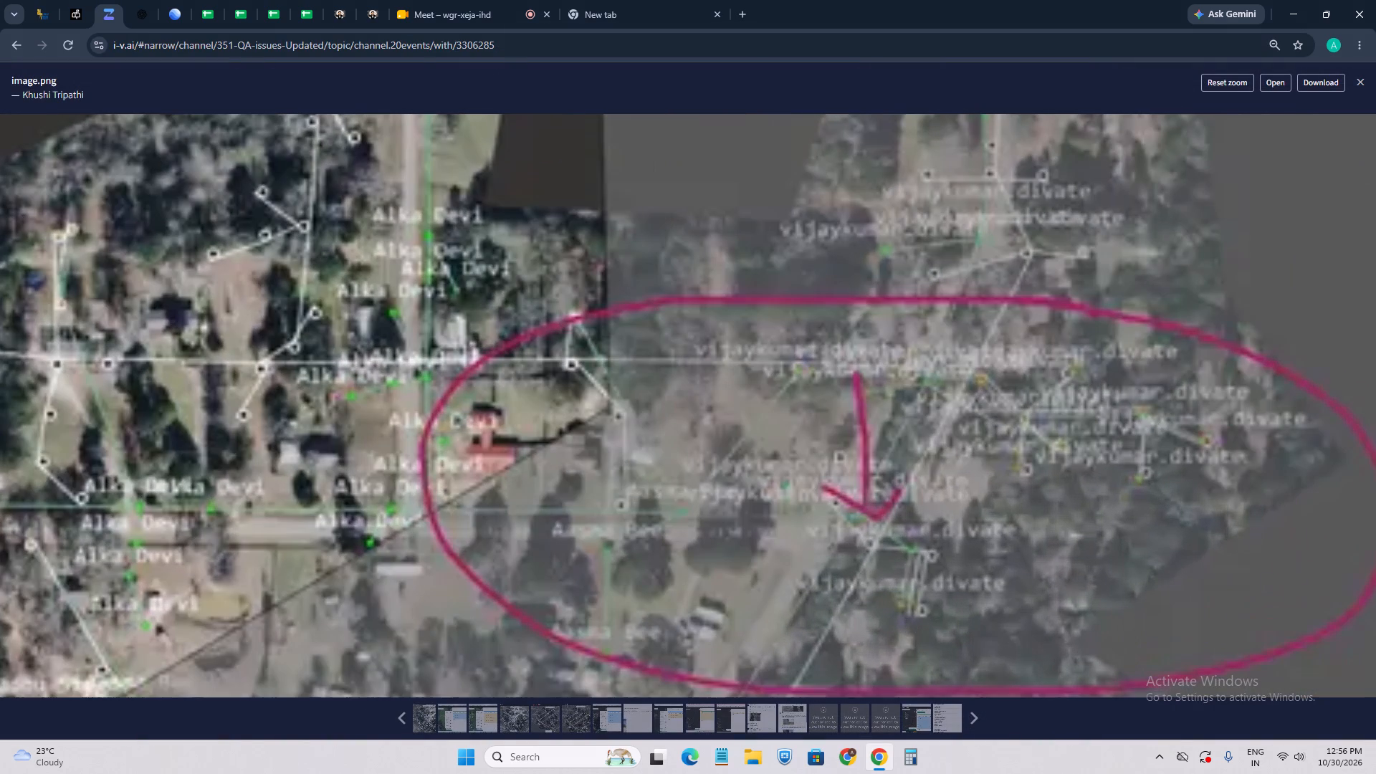
scroll(917, 516, down, 3)
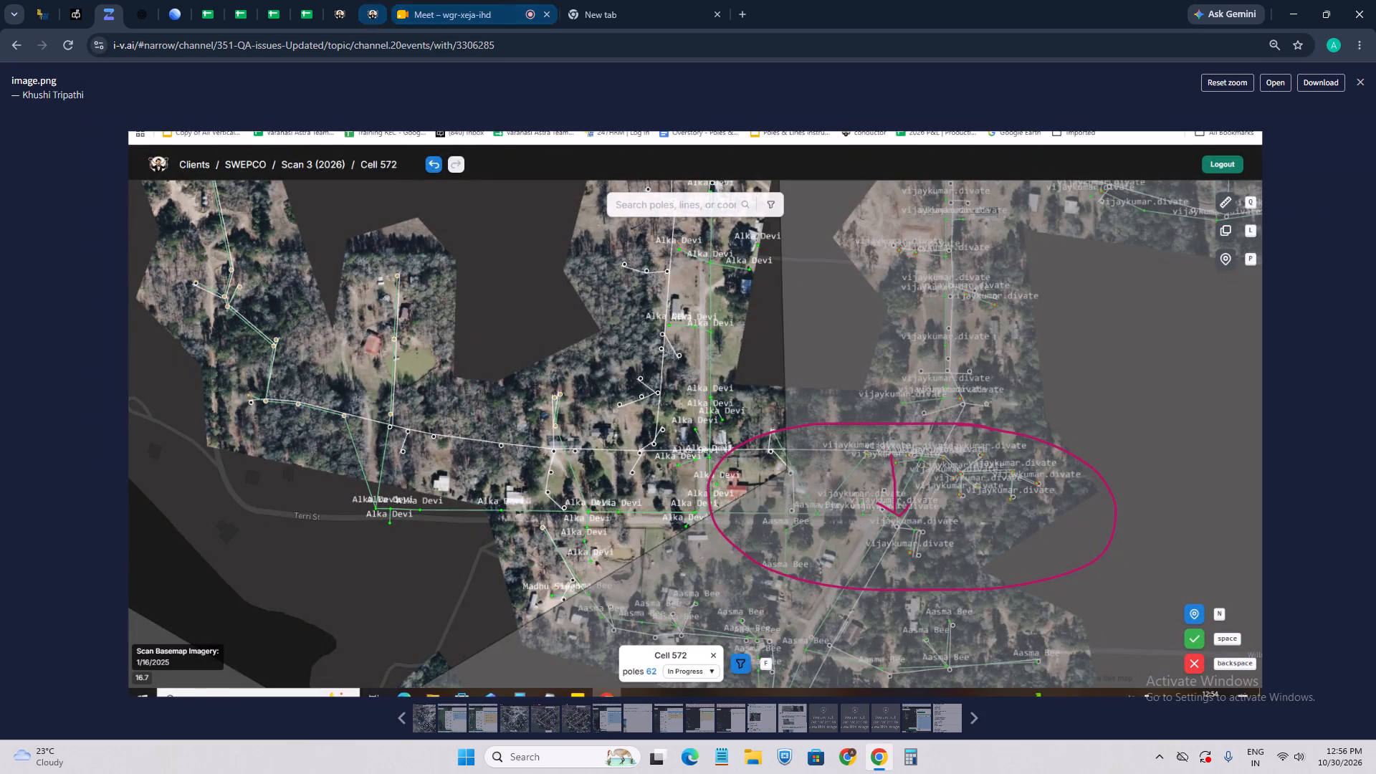
Return to the QA map and inspect the lateral line beside Airport Rd, including its connected pole and its current version.
click(348, 10)
scroll(492, 333, down, 2)
scroll(430, 297, up, 3)
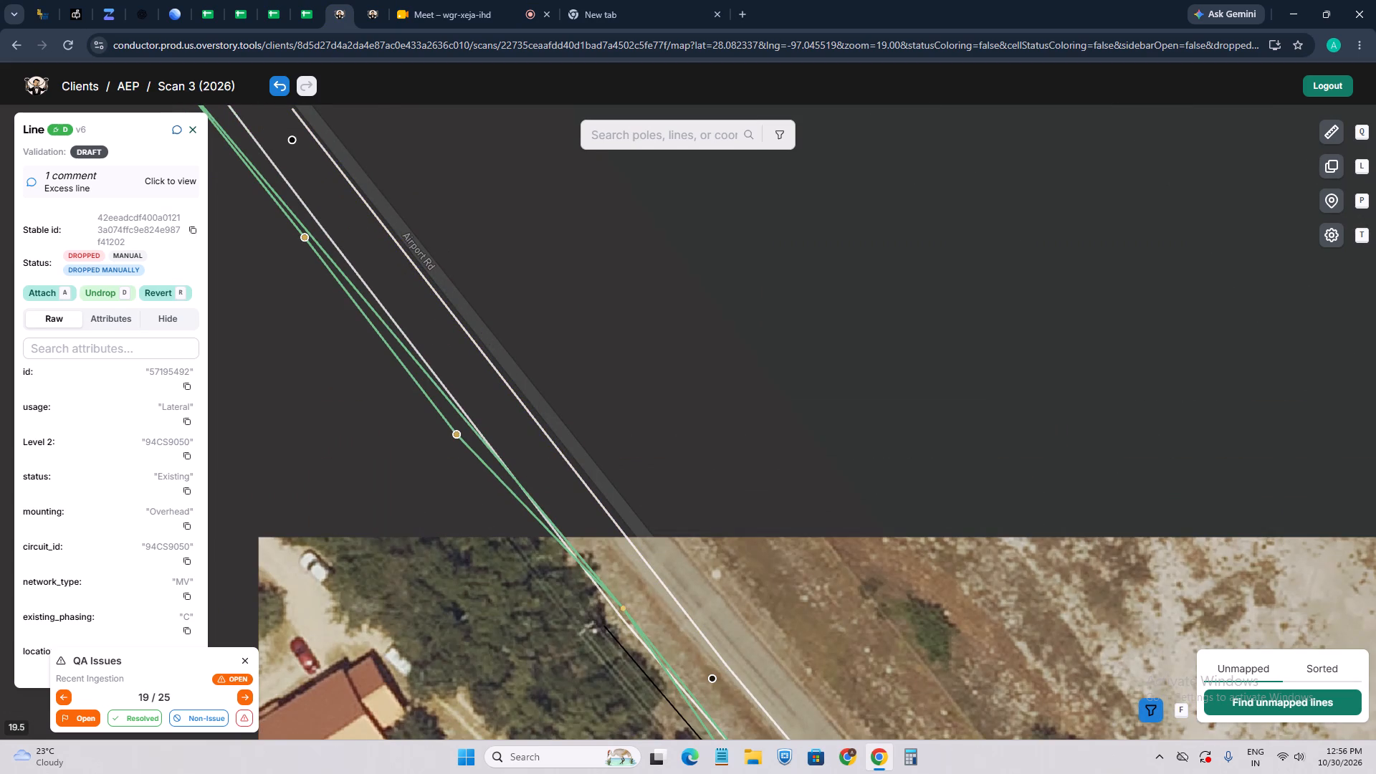
click(411, 359)
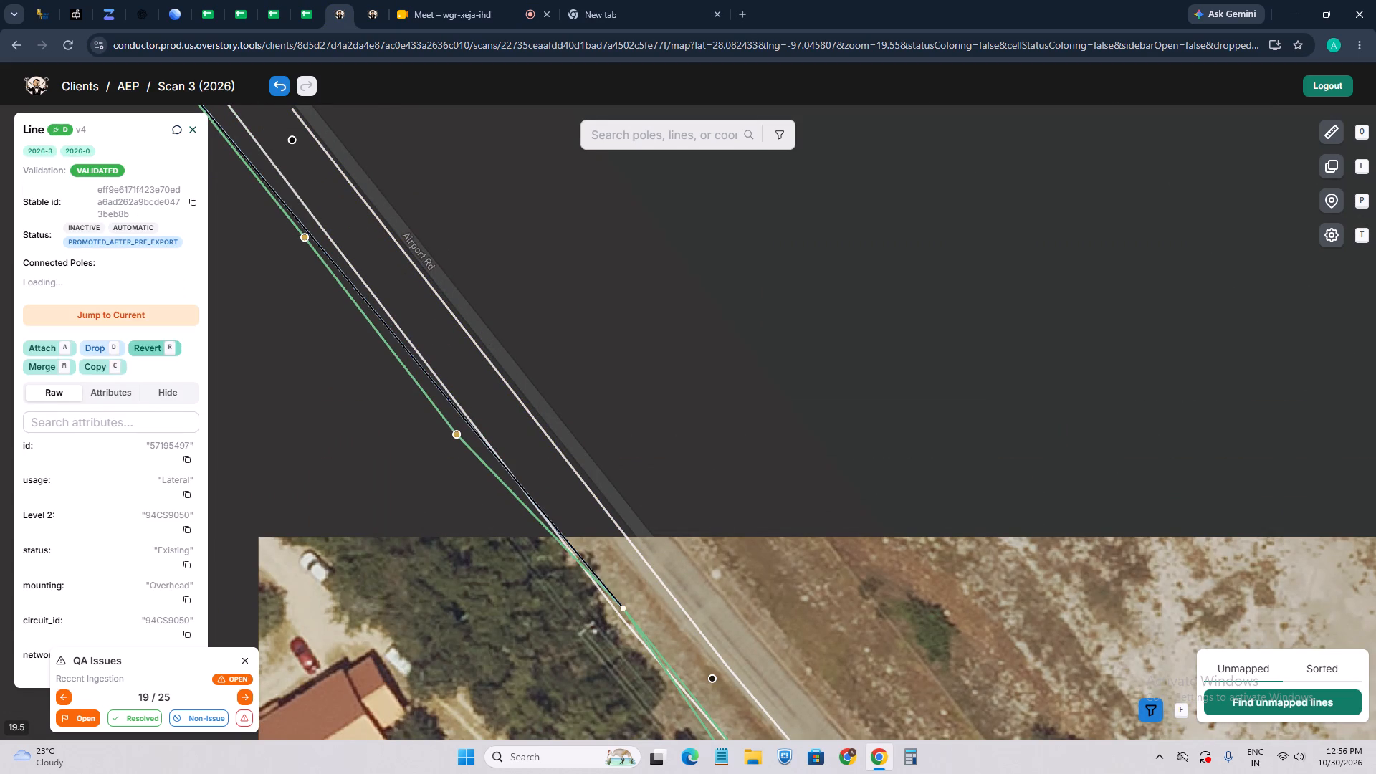
click(172, 313)
scroll(413, 330, up, 2)
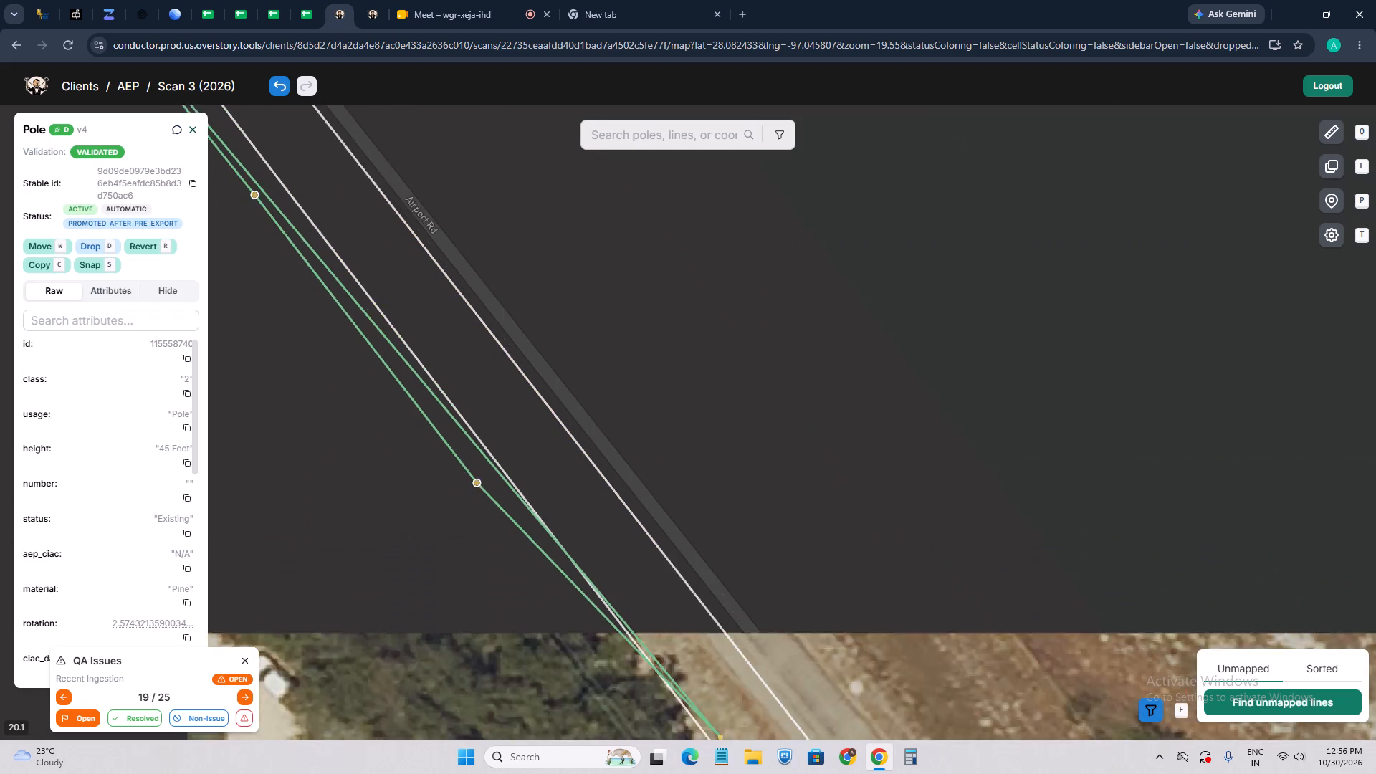
click(401, 368)
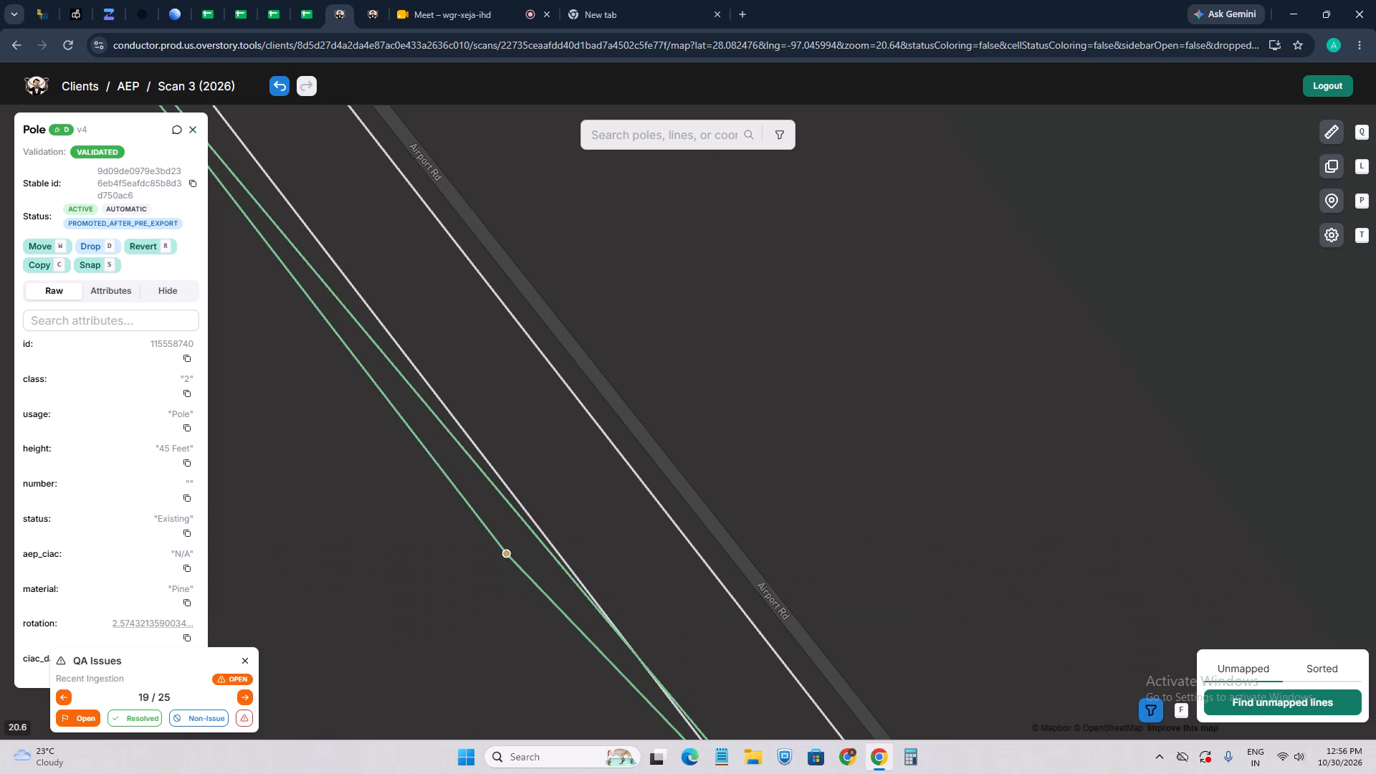
click(181, 355)
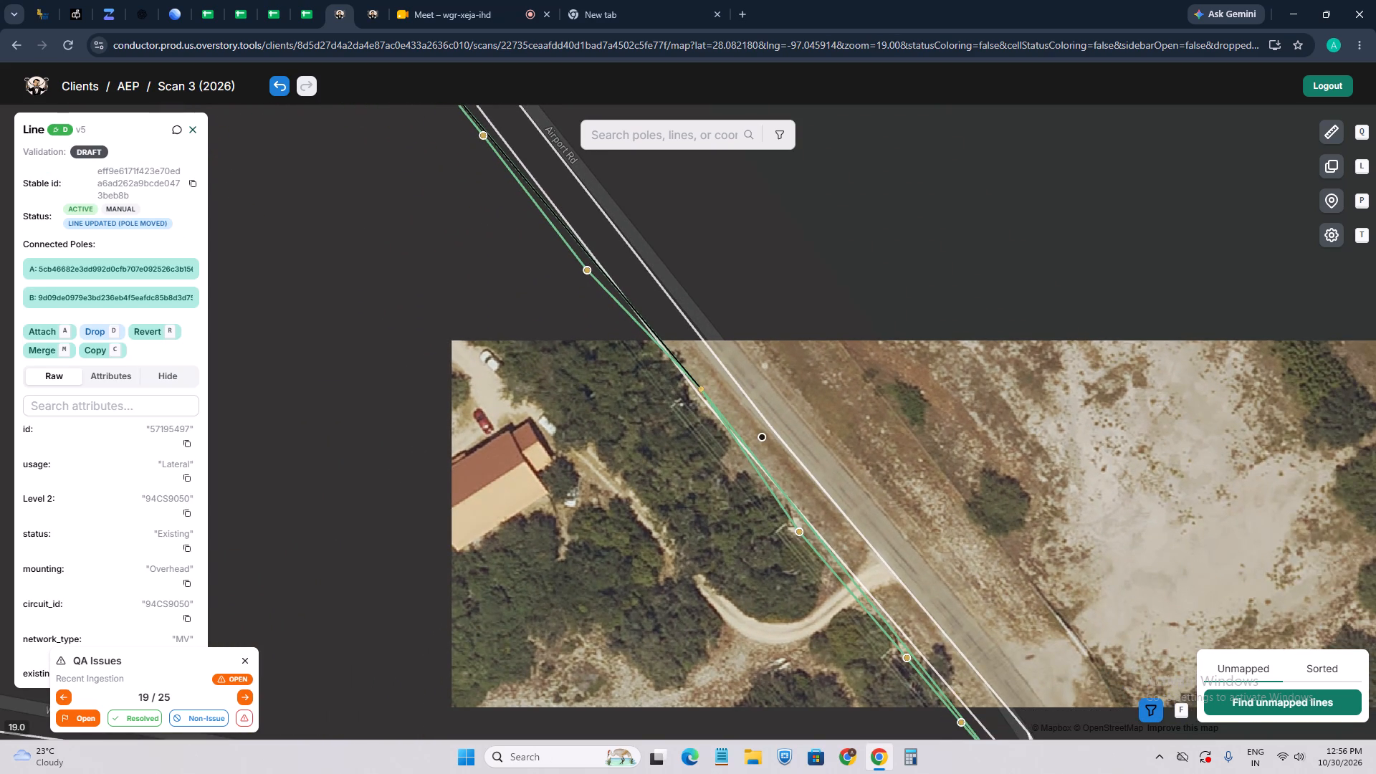
drag(548, 361, 513, 506)
scroll(580, 404, up, 1)
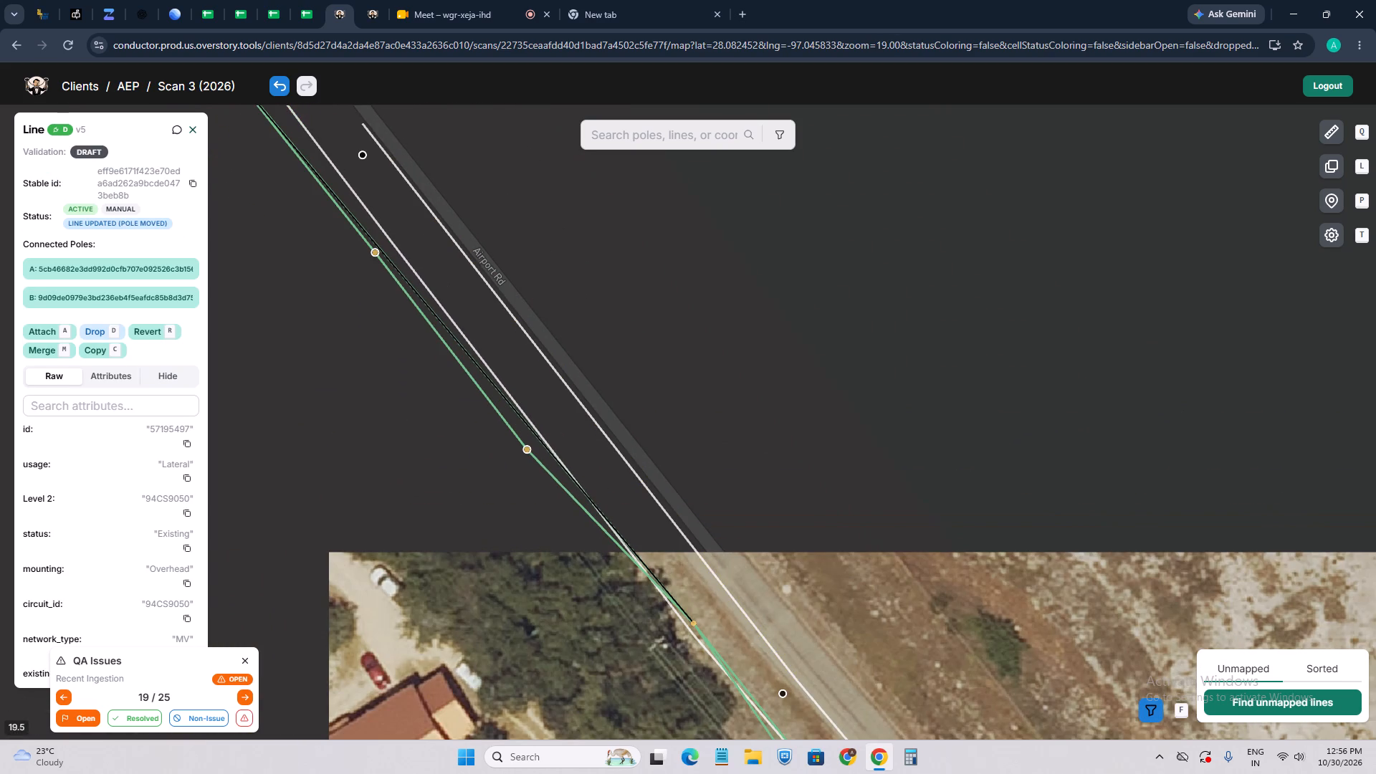
click(591, 300)
scroll(526, 331, up, 2)
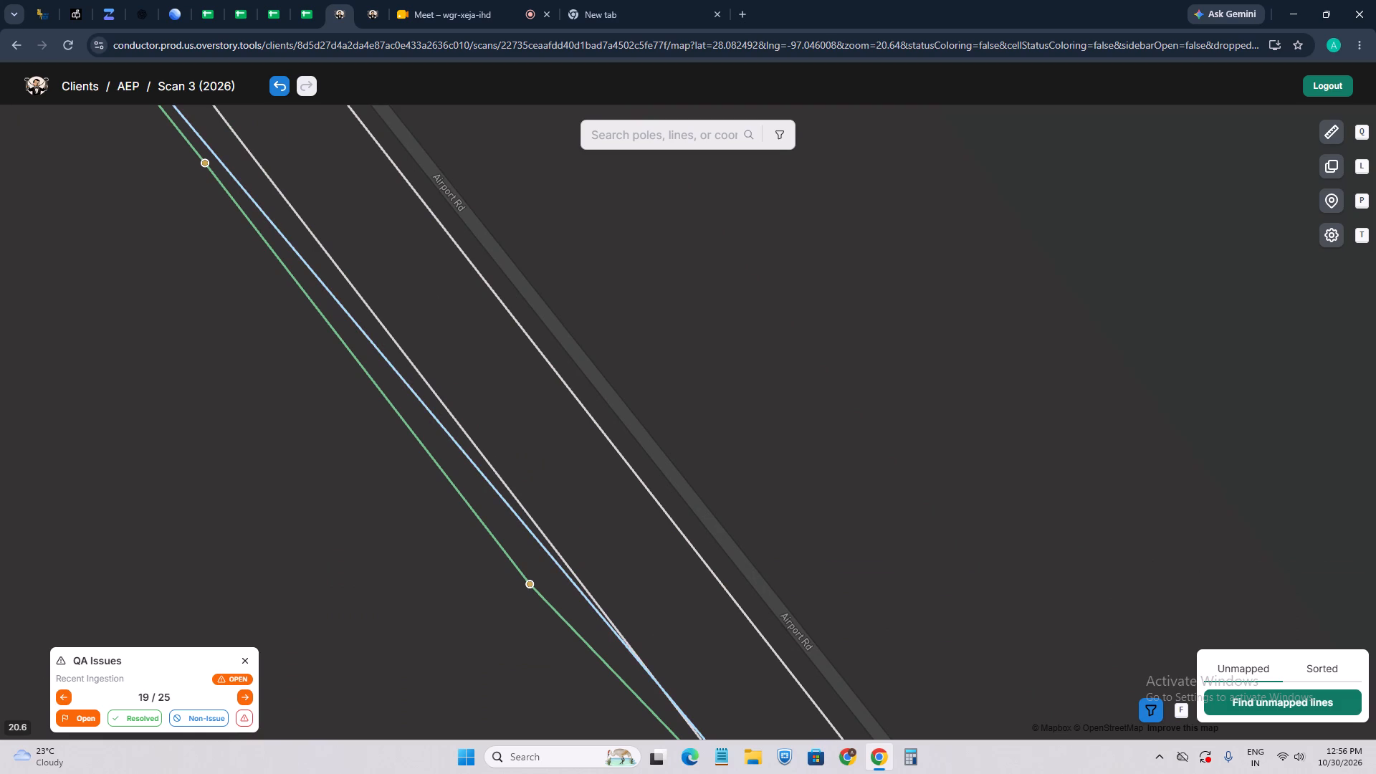
click(449, 431)
Switch to the Cell 8526 map and examine the parallel lines and poles along Airport Rd northwest of the Wishert Rd junction.
click(368, 18)
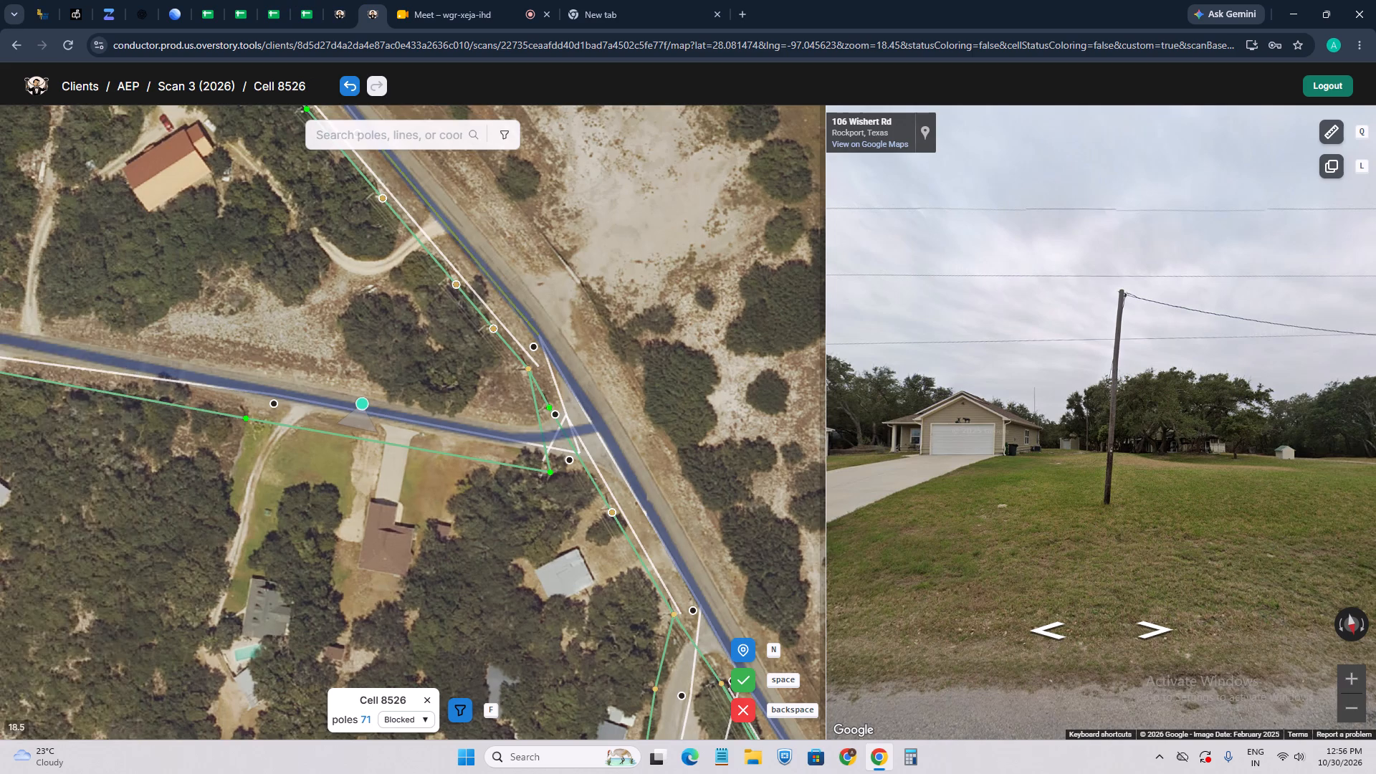
scroll(530, 322, down, 3)
drag(486, 287, 535, 451)
scroll(512, 384, up, 5)
drag(471, 478, 462, 226)
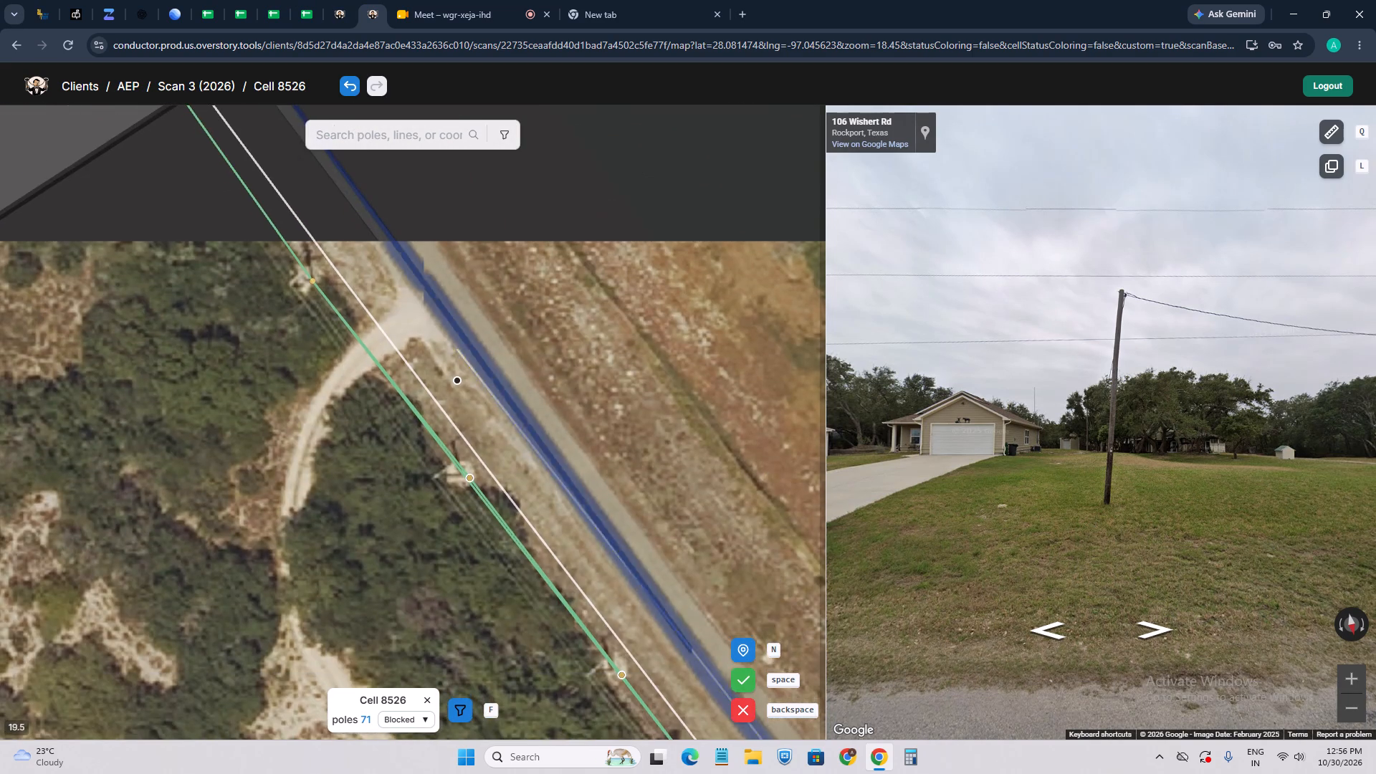
scroll(484, 470, up, 5)
scroll(423, 320, down, 4)
scroll(512, 527, up, 2)
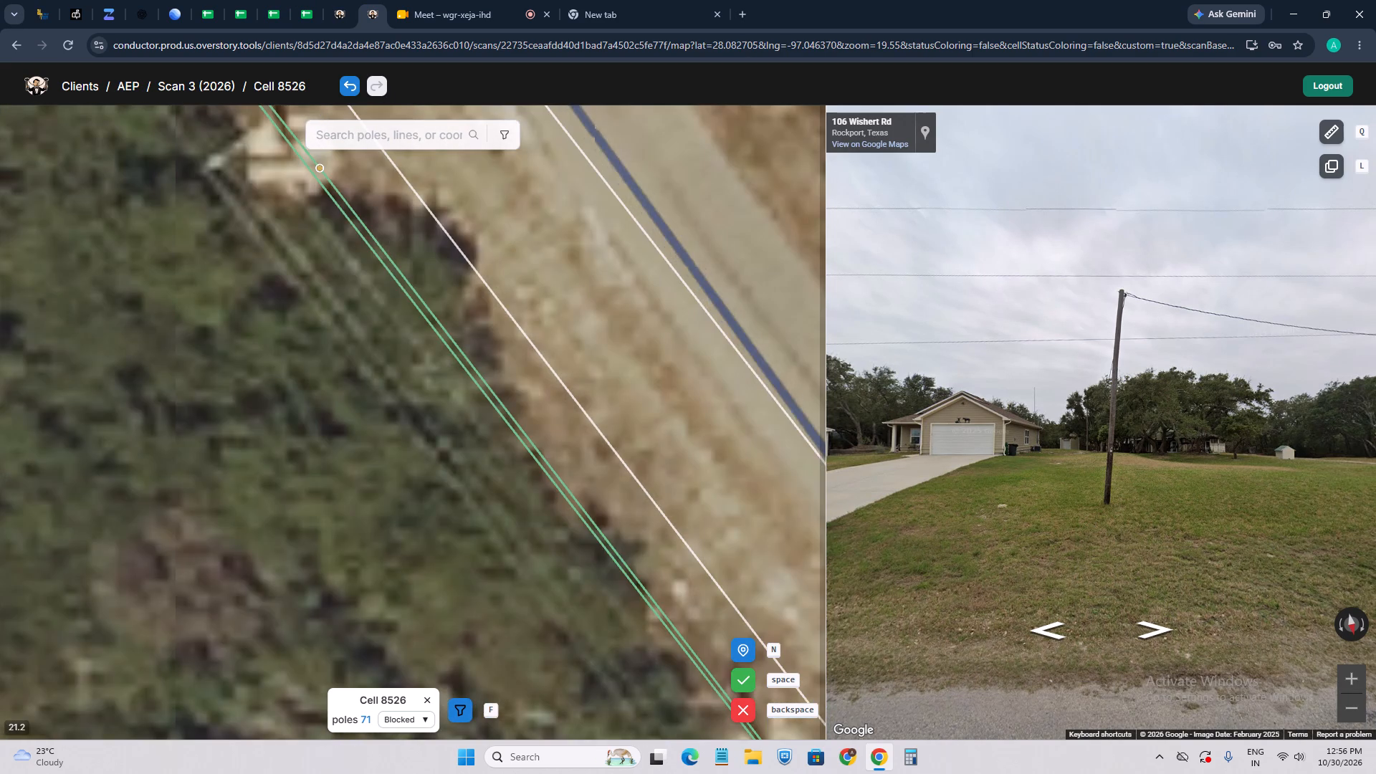
scroll(479, 407, down, 3)
scroll(572, 553, up, 2)
drag(570, 520, 424, 387)
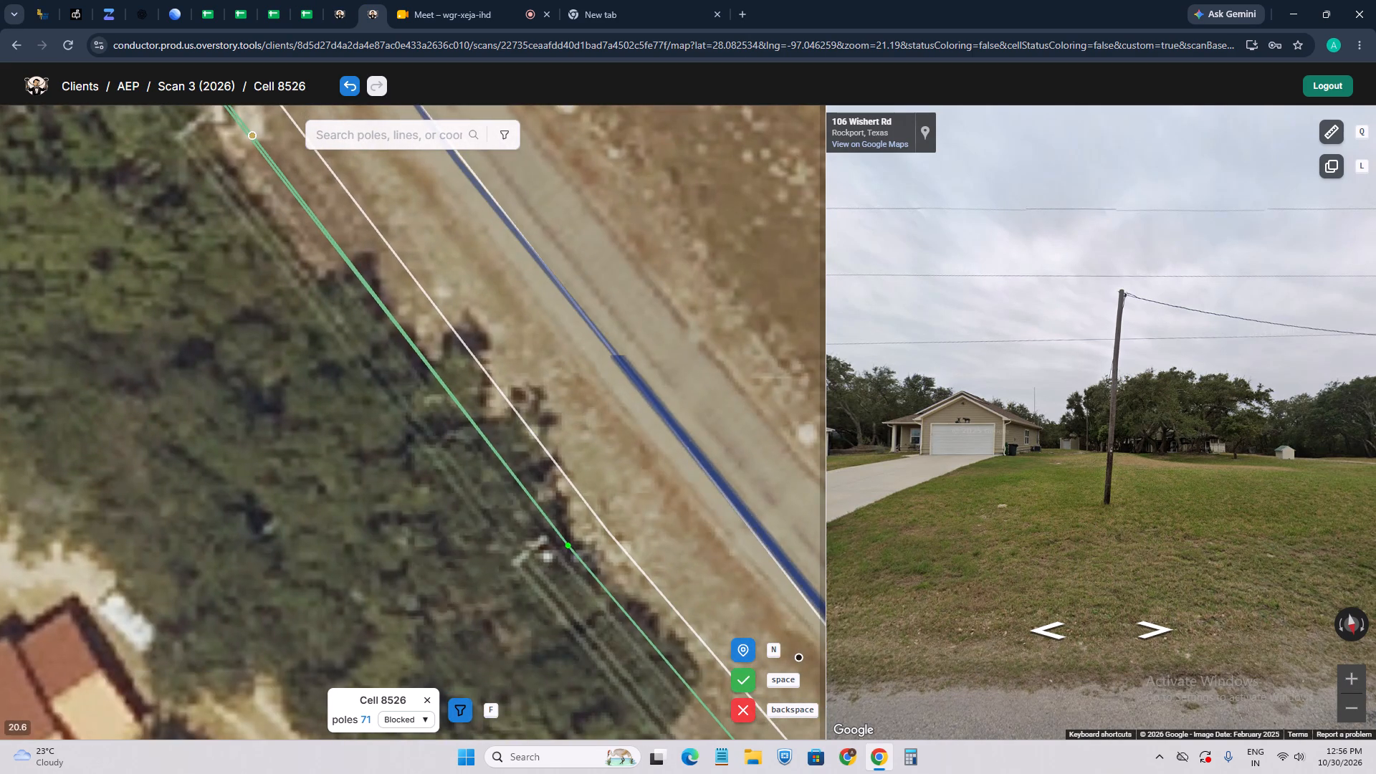
drag(387, 374, 466, 553)
drag(336, 305, 522, 672)
drag(340, 365, 585, 650)
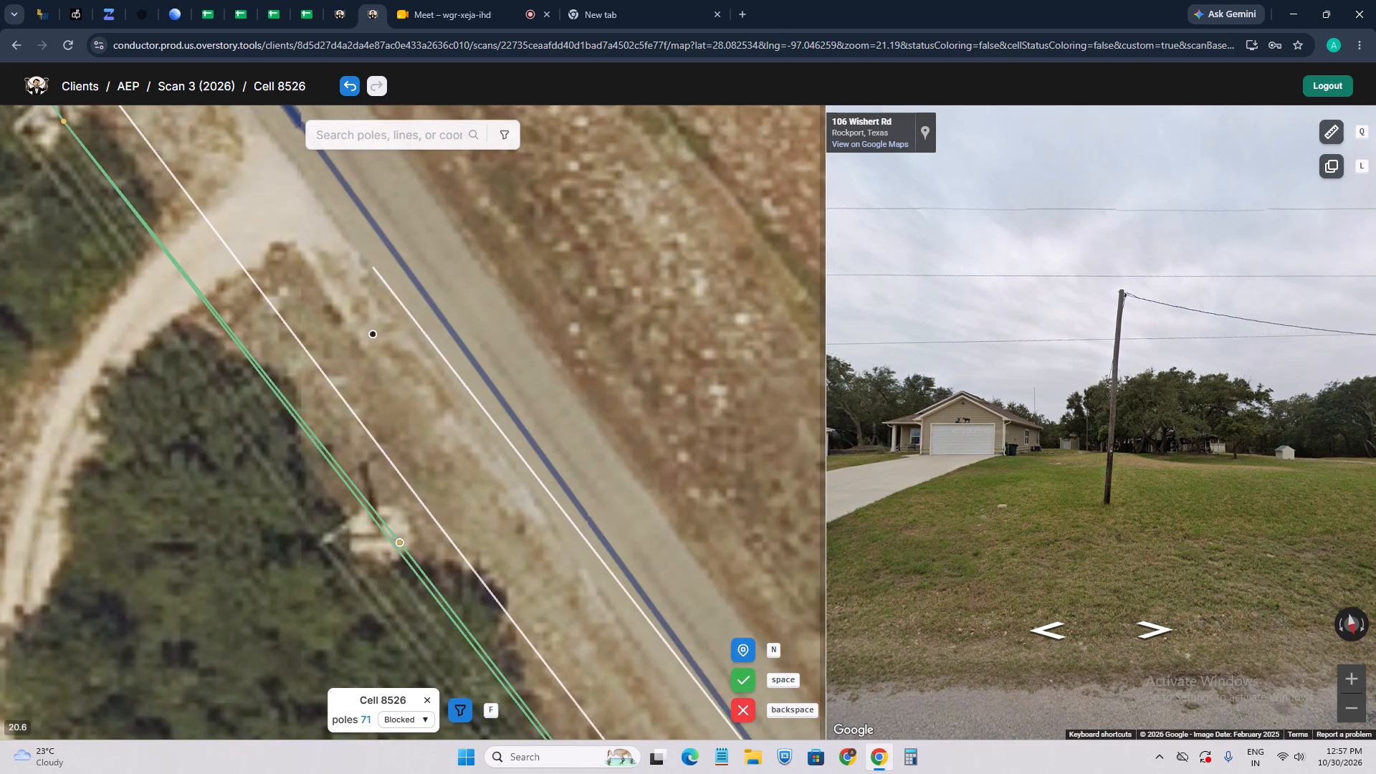
drag(317, 334, 381, 247)
scroll(439, 489, up, 1)
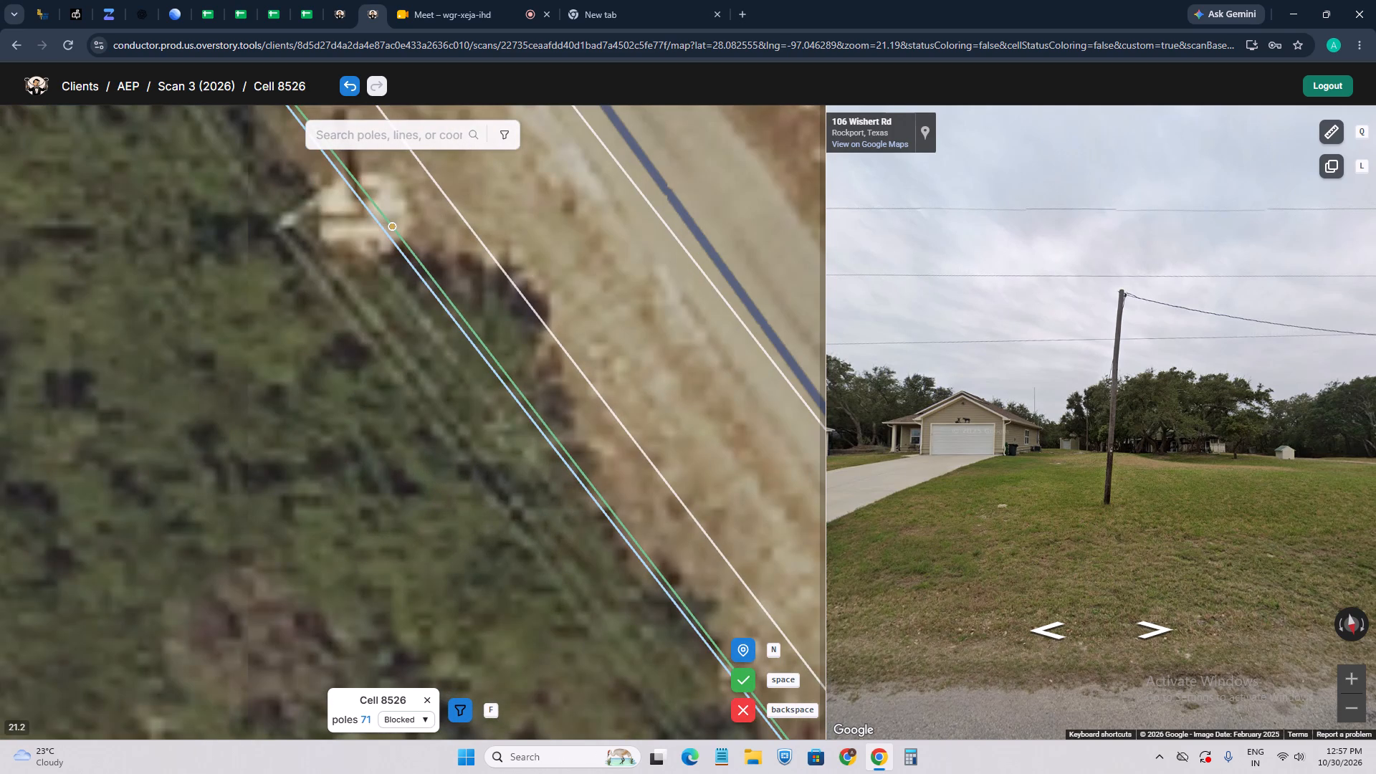
Mark the extra active draft line beside Airport Rd with the Excess line comment and drop it.
click(459, 325)
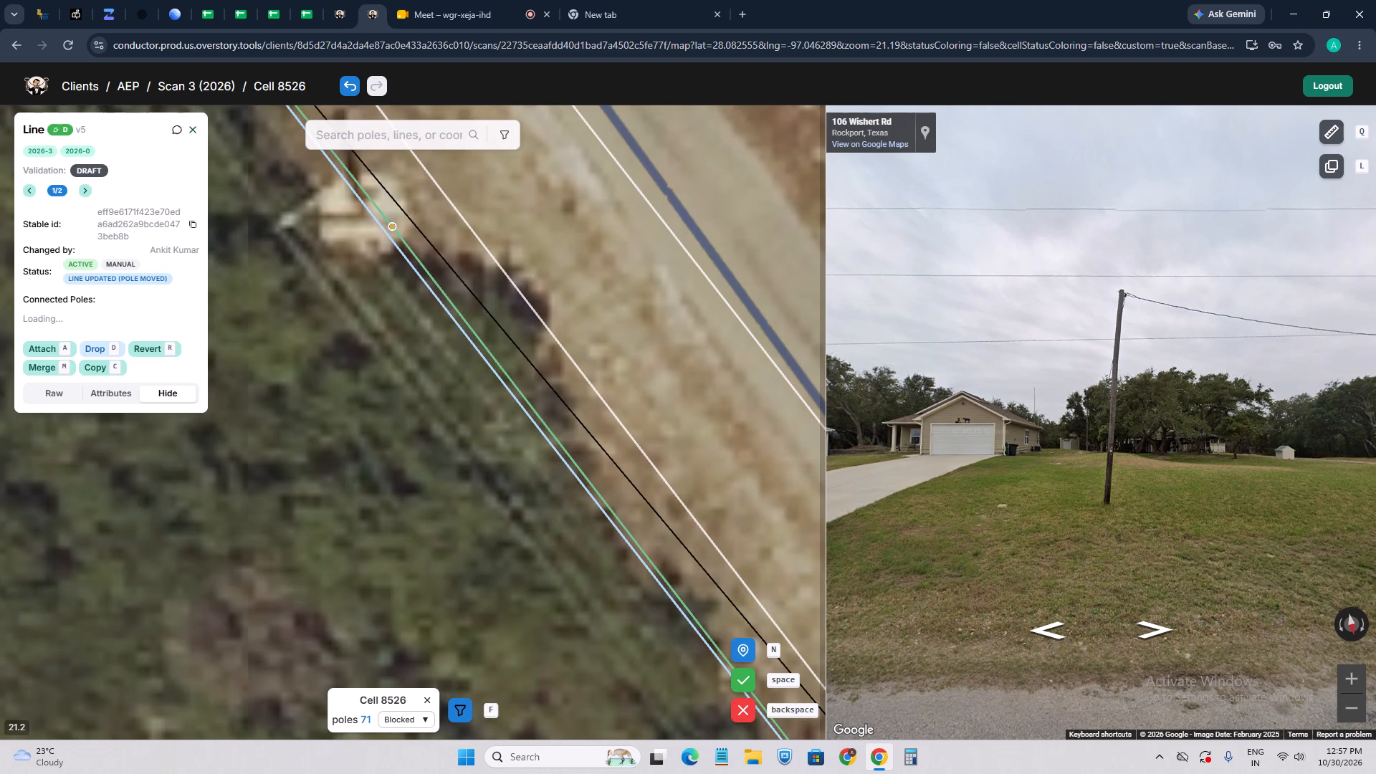
scroll(304, 290, up, 1)
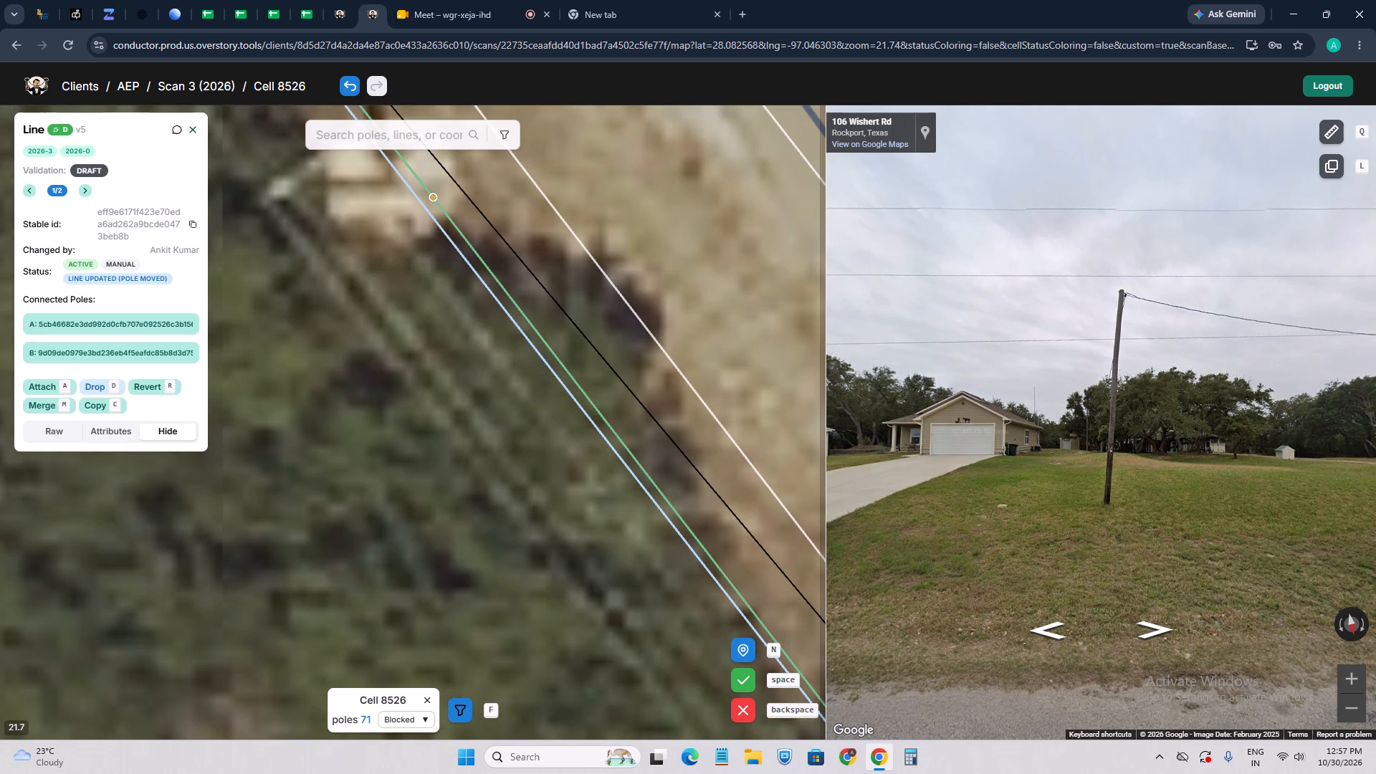
click(459, 715)
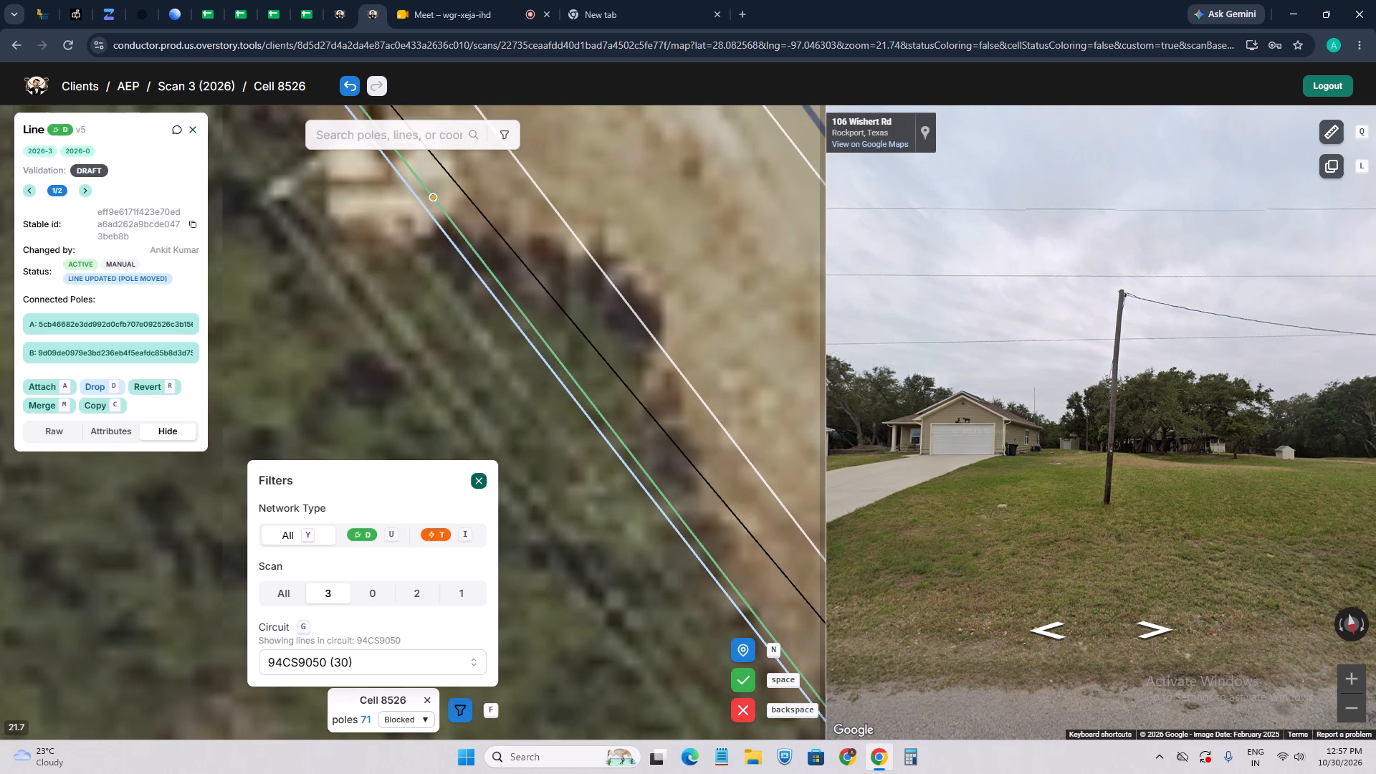
click(477, 479)
click(177, 127)
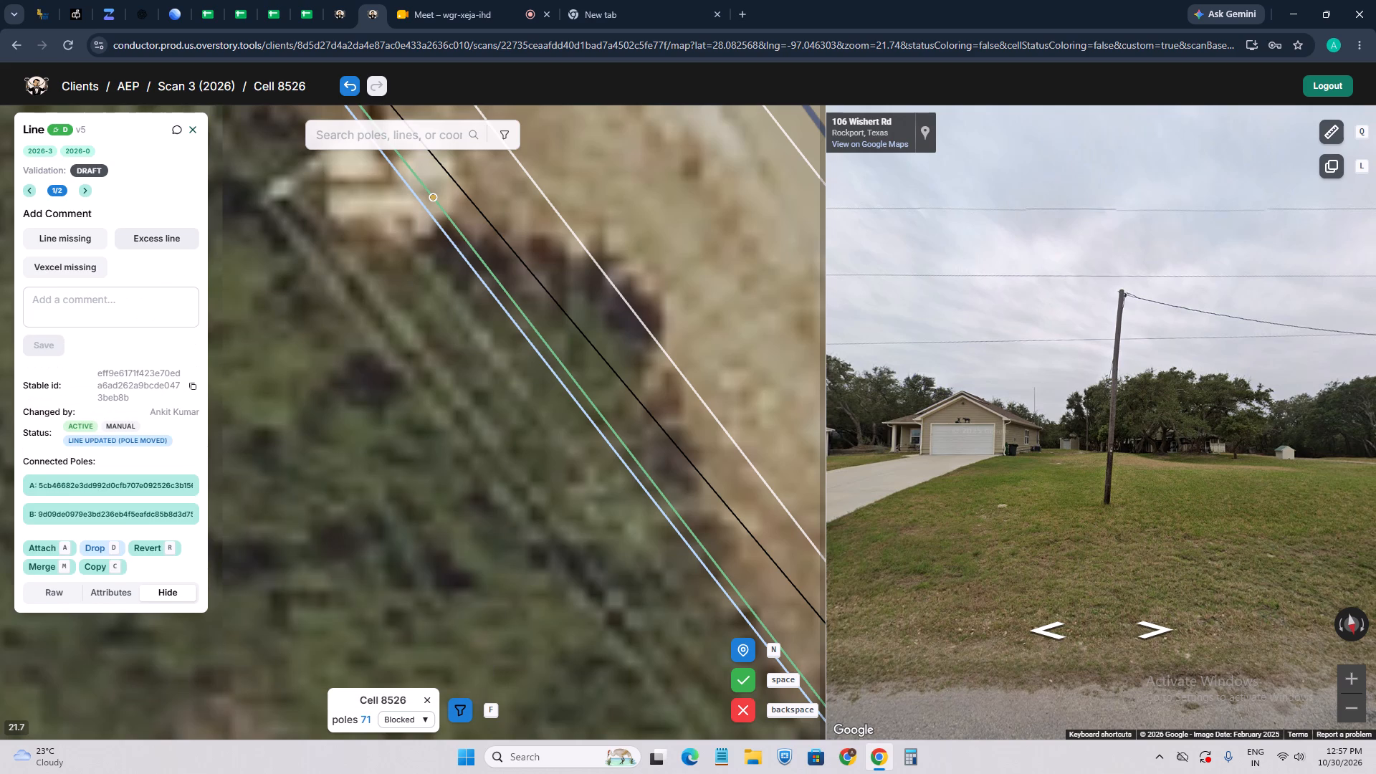
click(166, 244)
key(d)
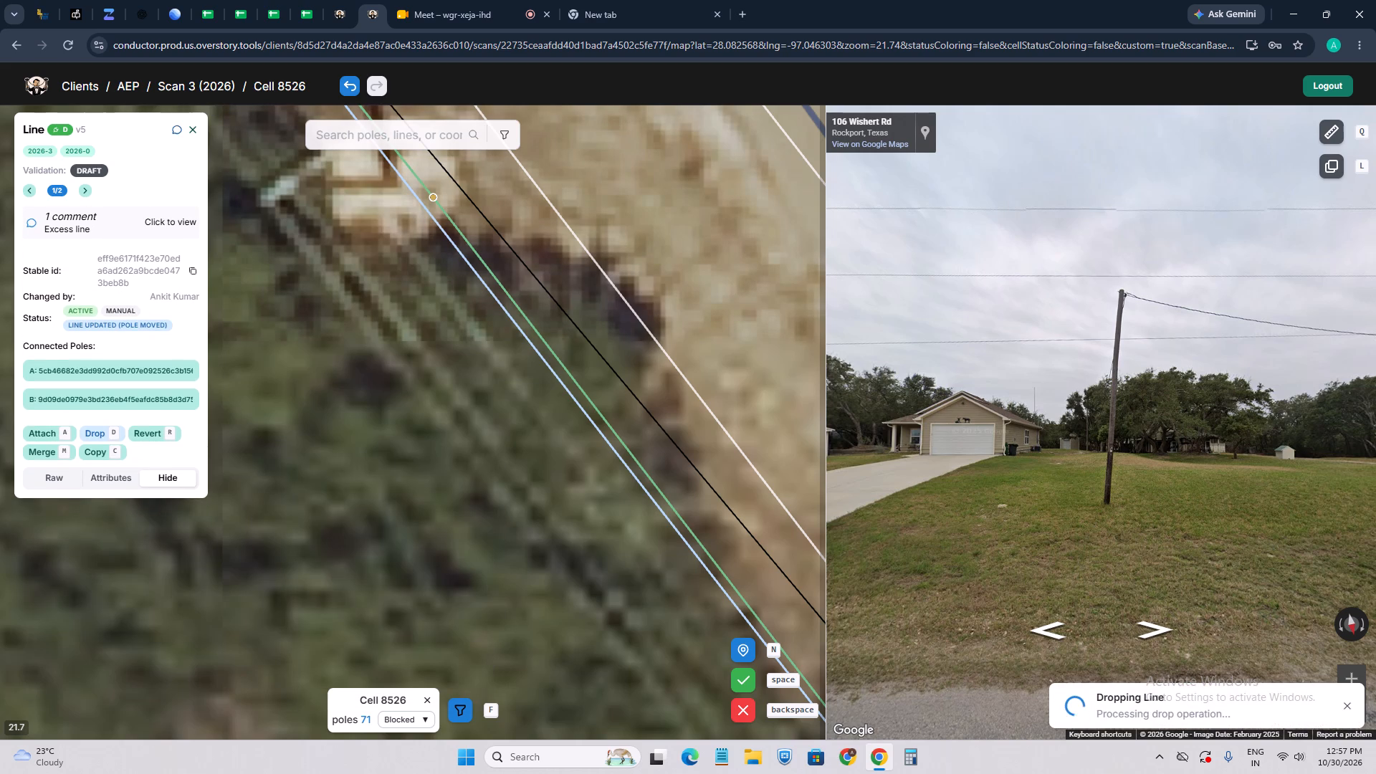
Inspect the lines and poles along Airport Rd down to the Wishert Rd junction, and hide the street view.
scroll(412, 404, down, 5)
drag(373, 366, 495, 555)
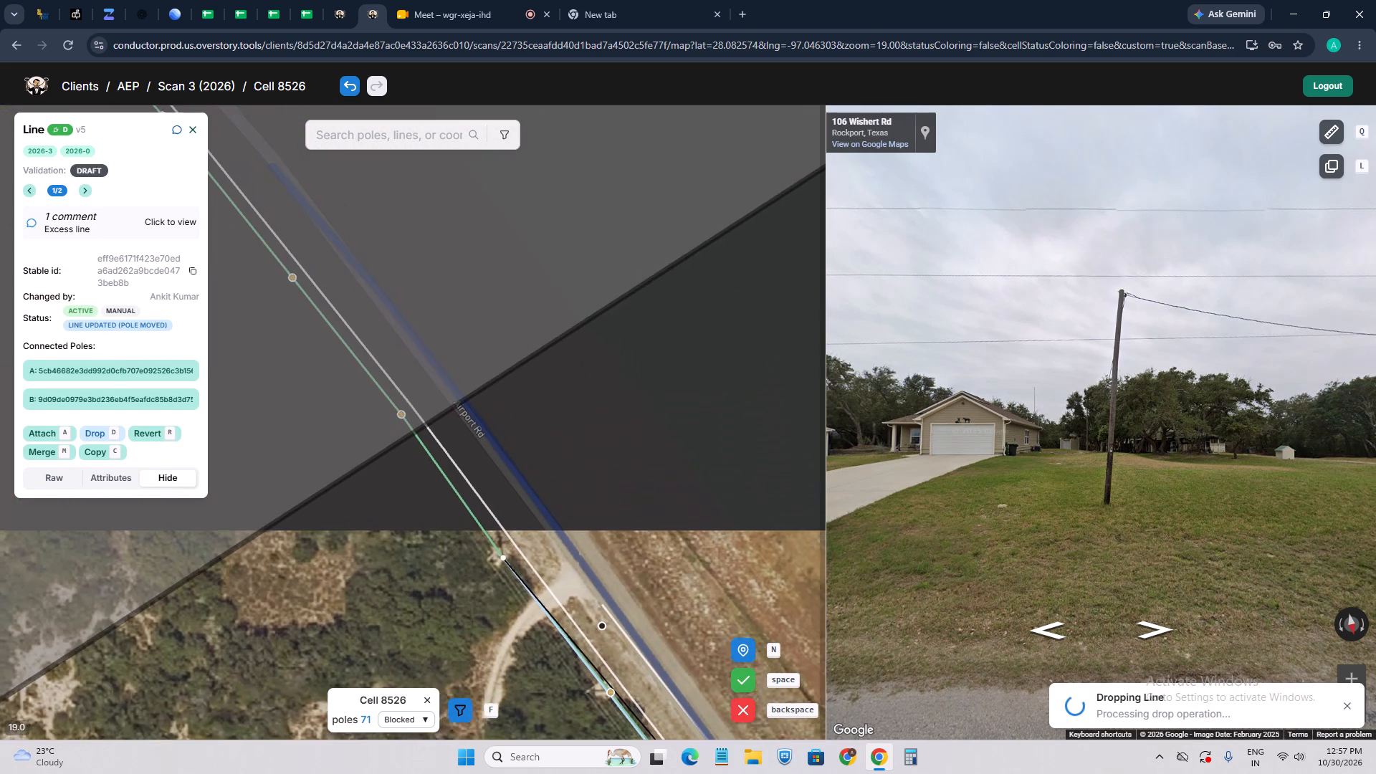
drag(515, 597, 336, 411)
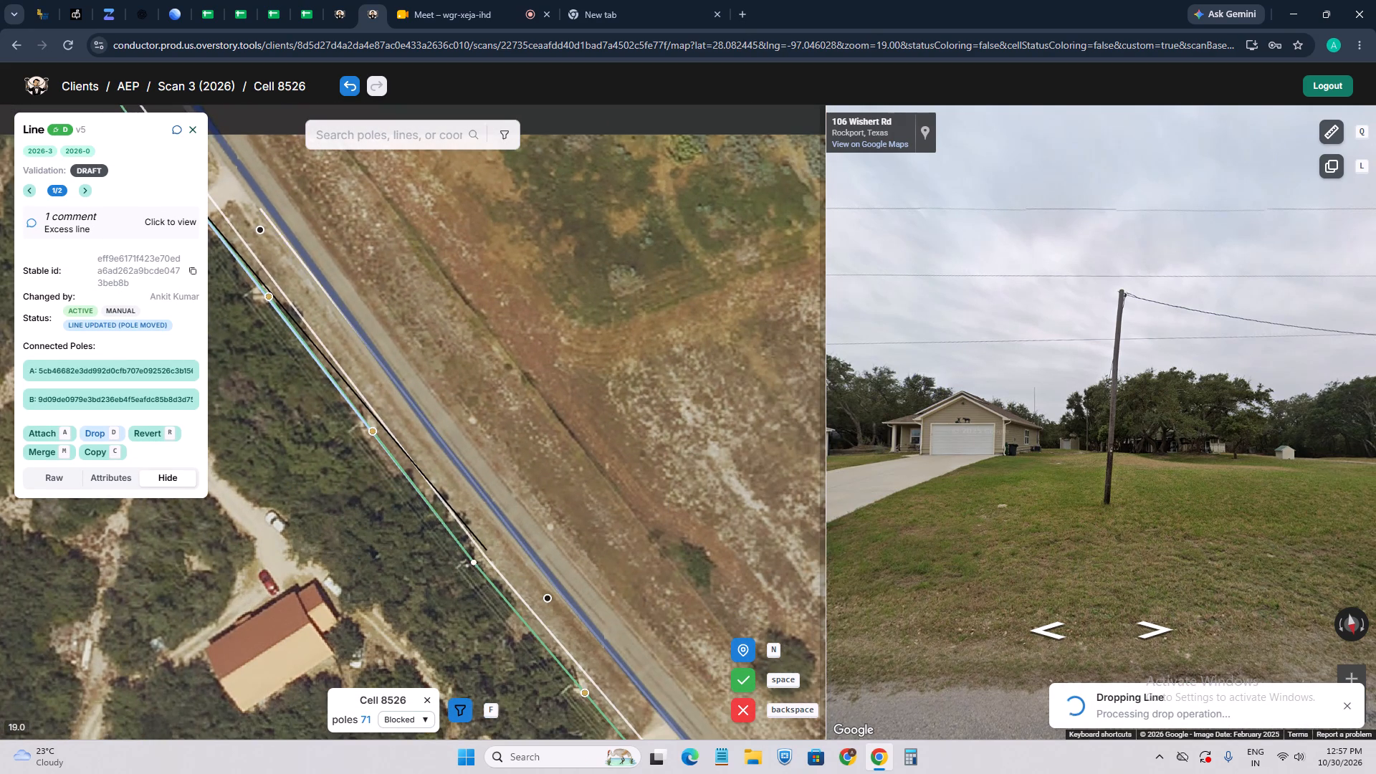
drag(517, 499, 420, 302)
drag(560, 466, 478, 267)
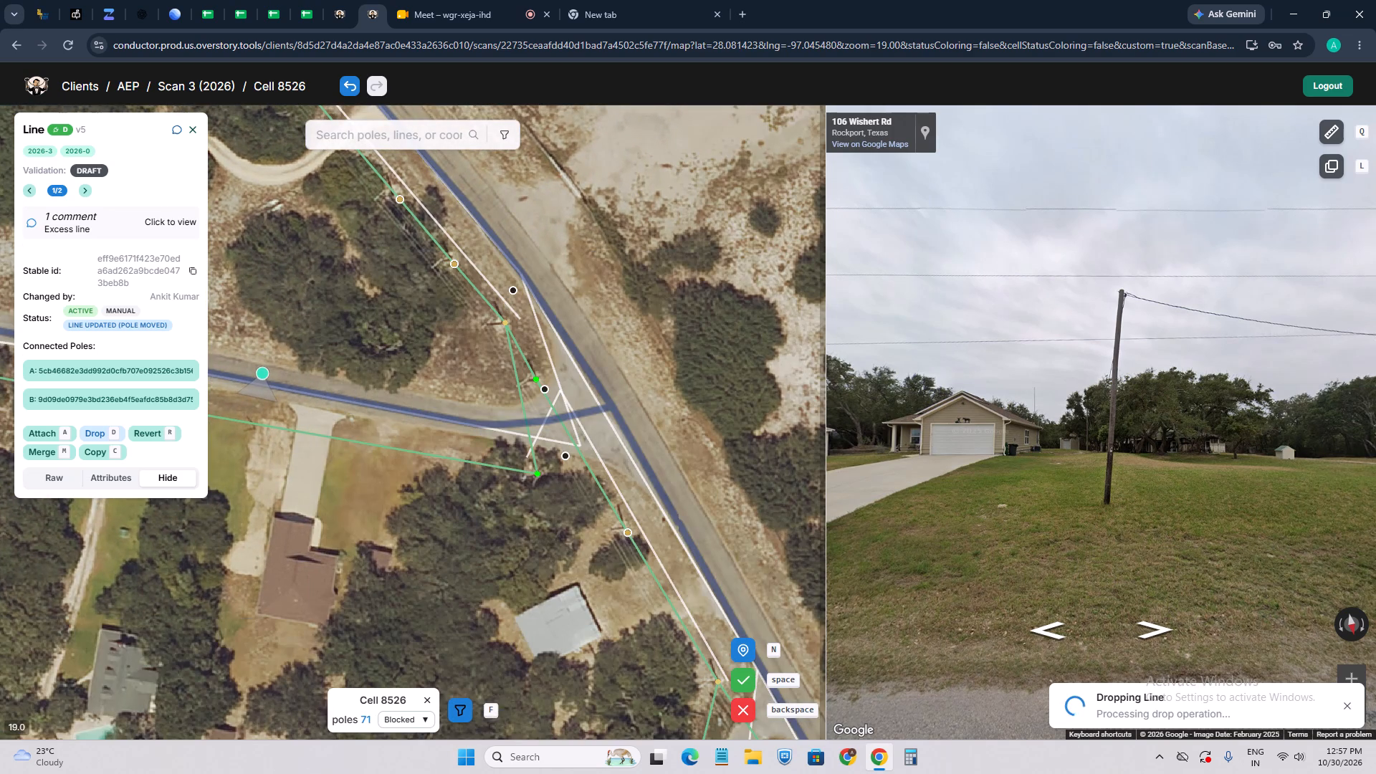
drag(596, 305, 599, 492)
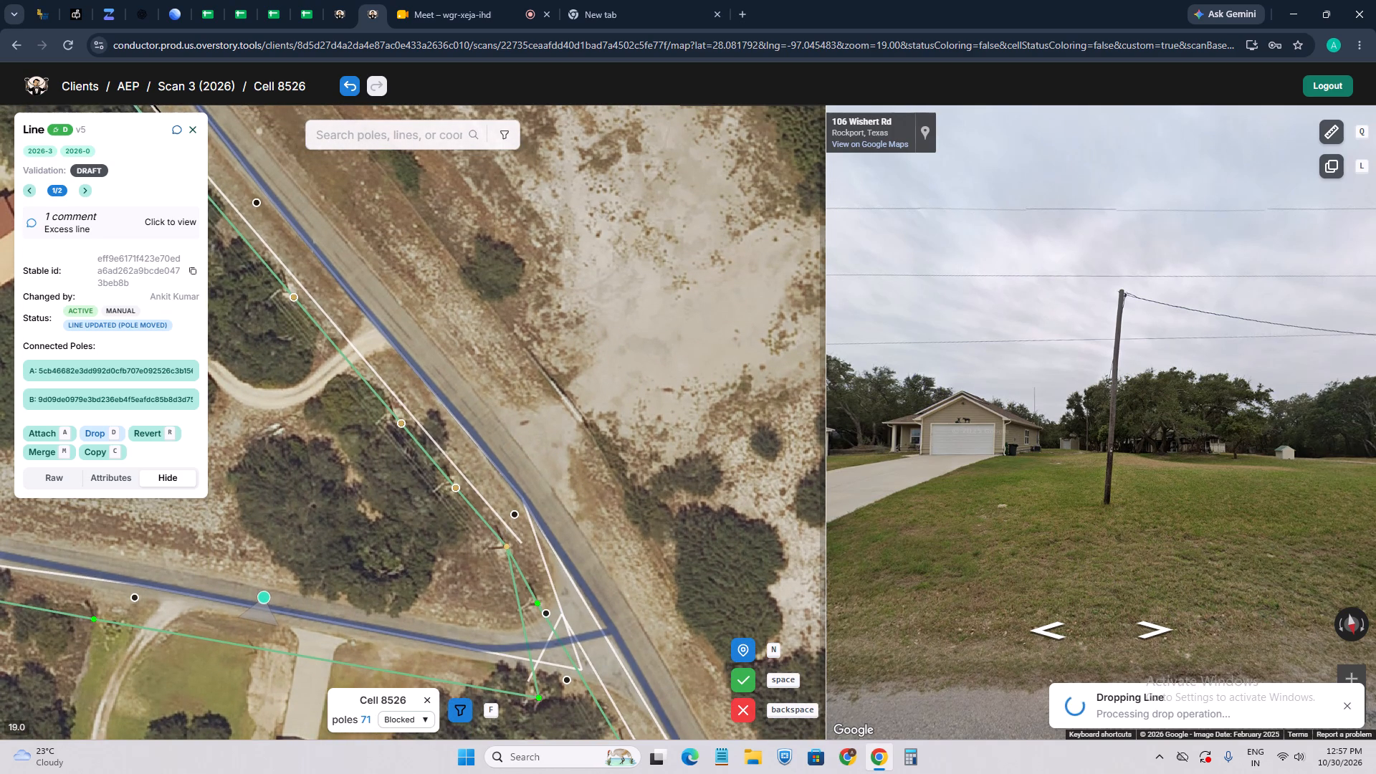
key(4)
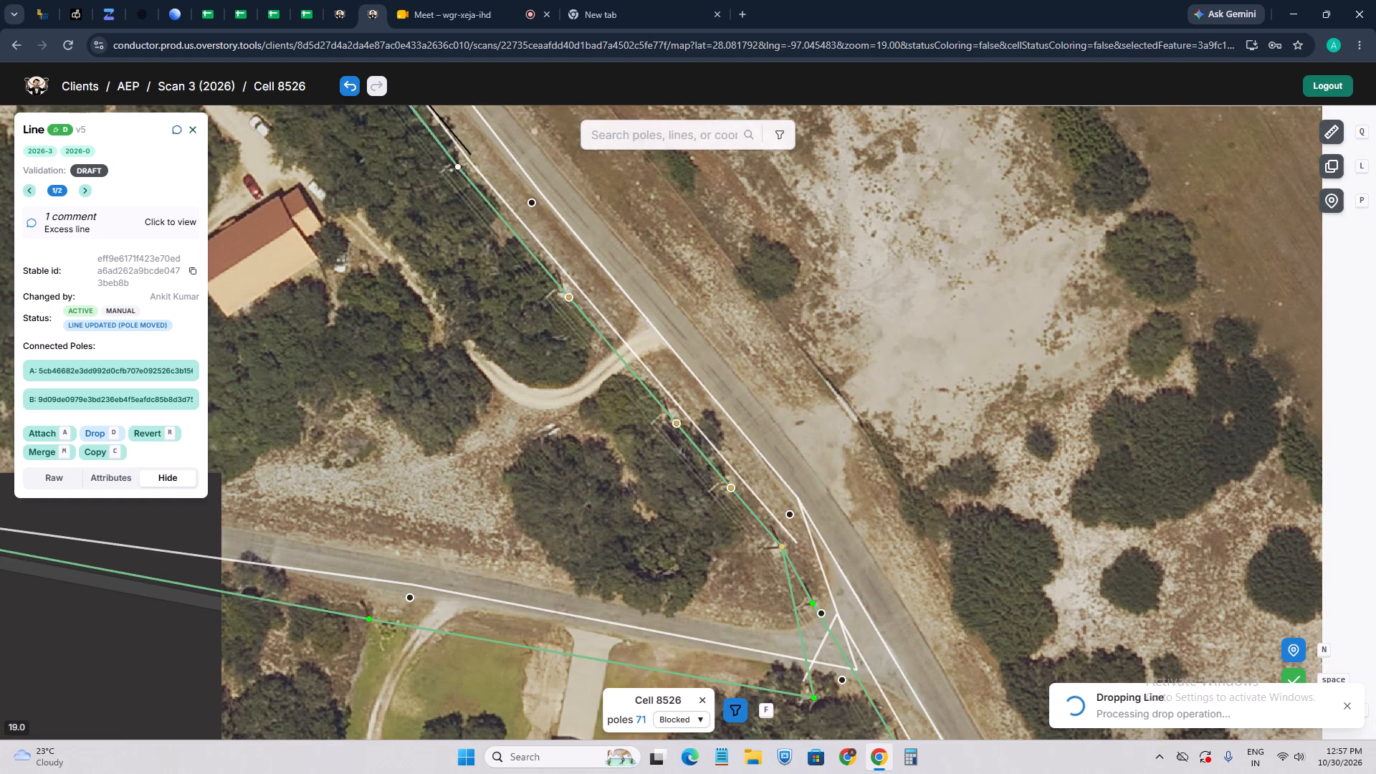
Open the list of available Wi-Fi networks and look through it.
click(1279, 760)
click(1176, 533)
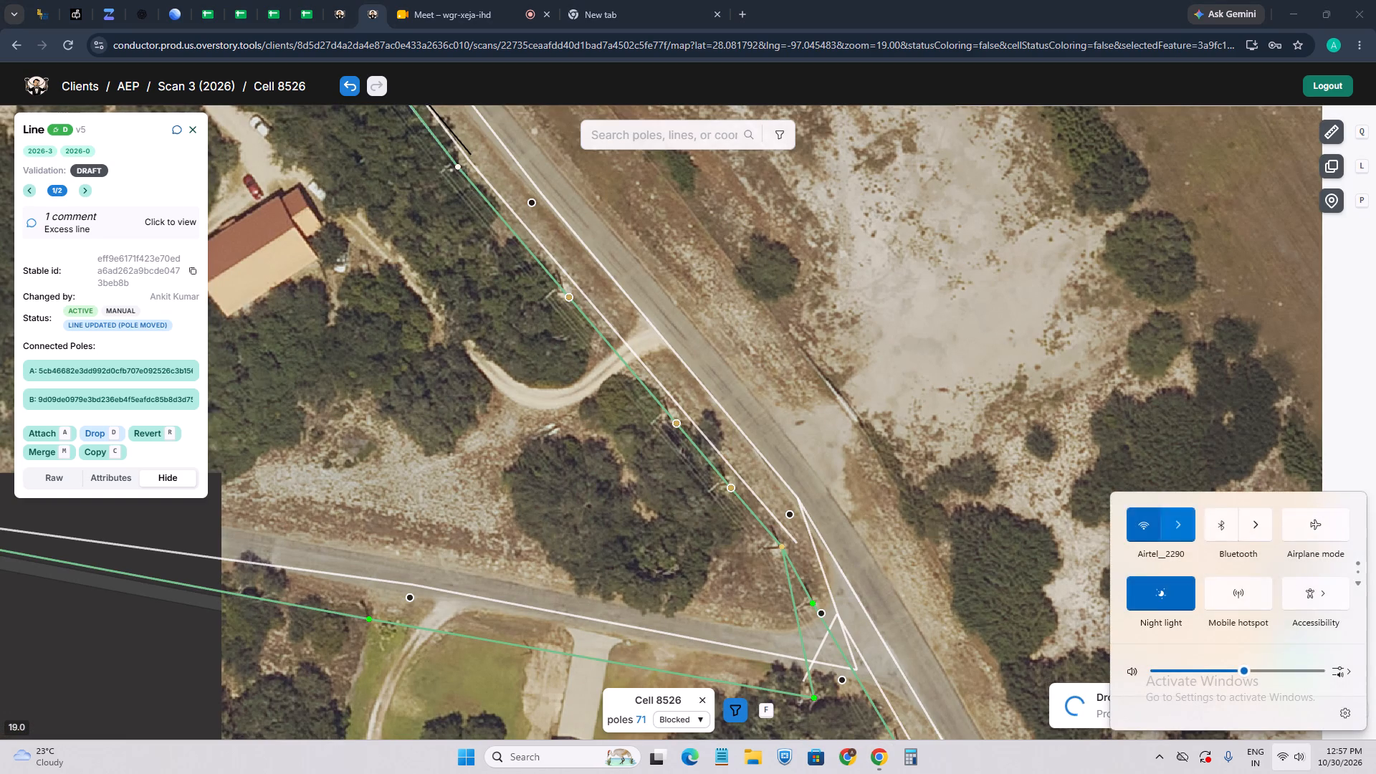
scroll(1211, 594, down, 13)
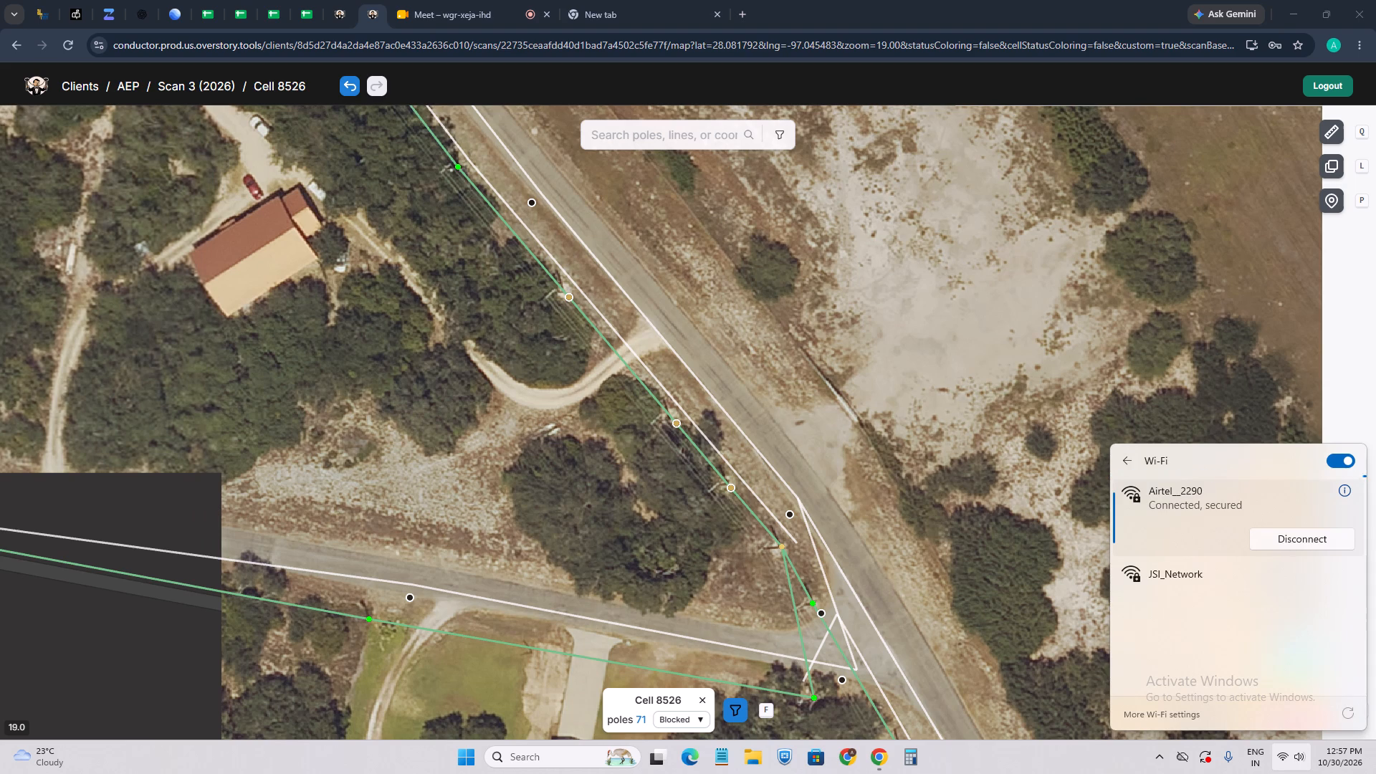
Examine the connecting lines and poles around the Airport Rd and Wishert Rd junction in Cell 8526.
scroll(1246, 611, down, 7)
scroll(595, 325, down, 3)
drag(588, 290, 583, 484)
scroll(484, 371, up, 2)
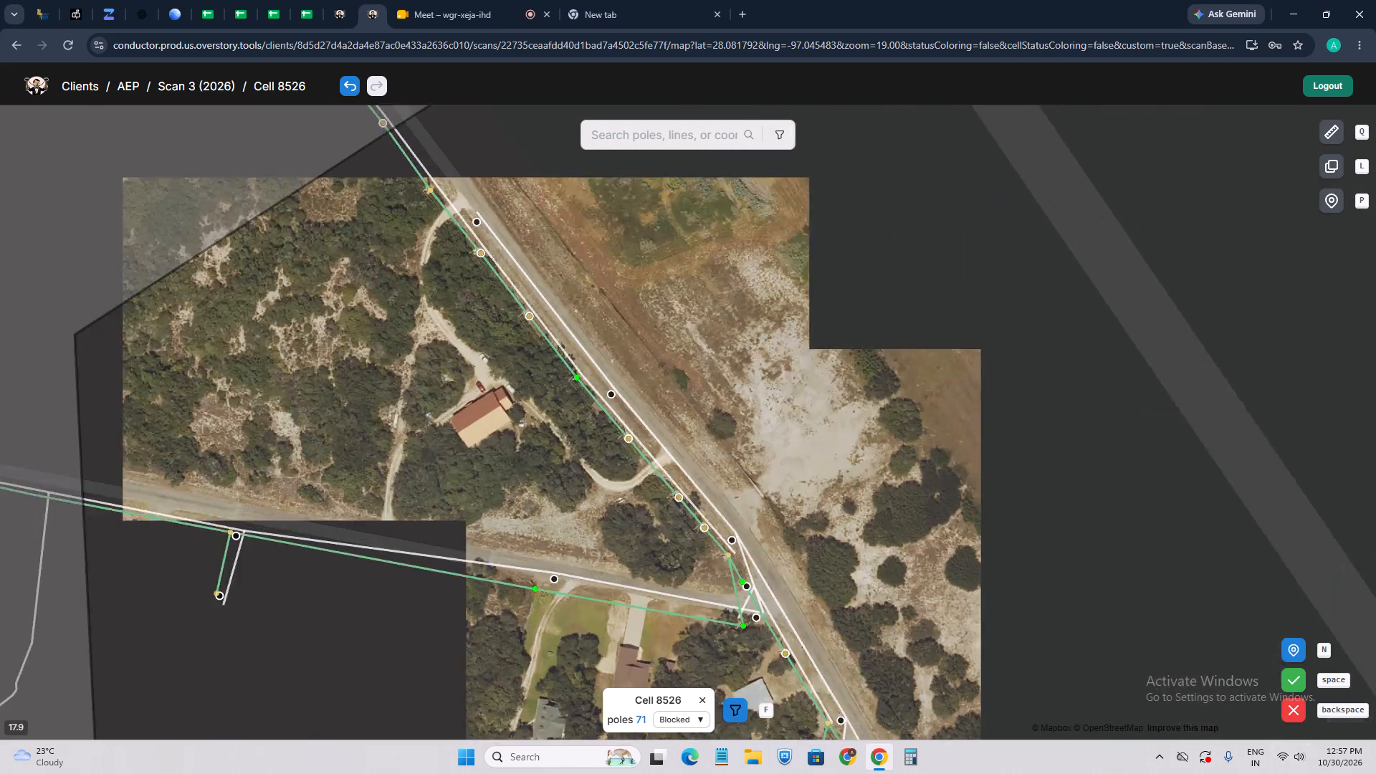
drag(645, 459, 413, 440)
drag(454, 489, 561, 328)
scroll(409, 451, up, 2)
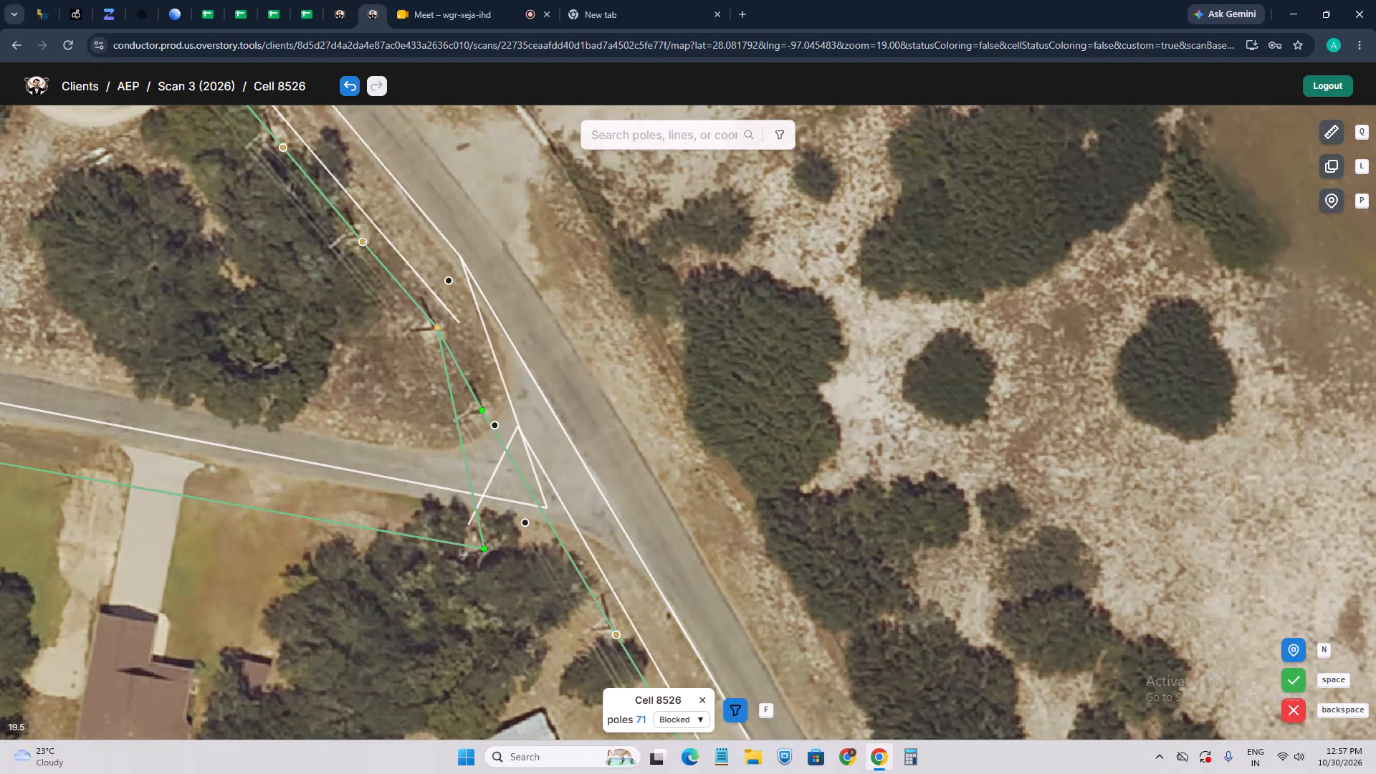
scroll(500, 482, up, 1)
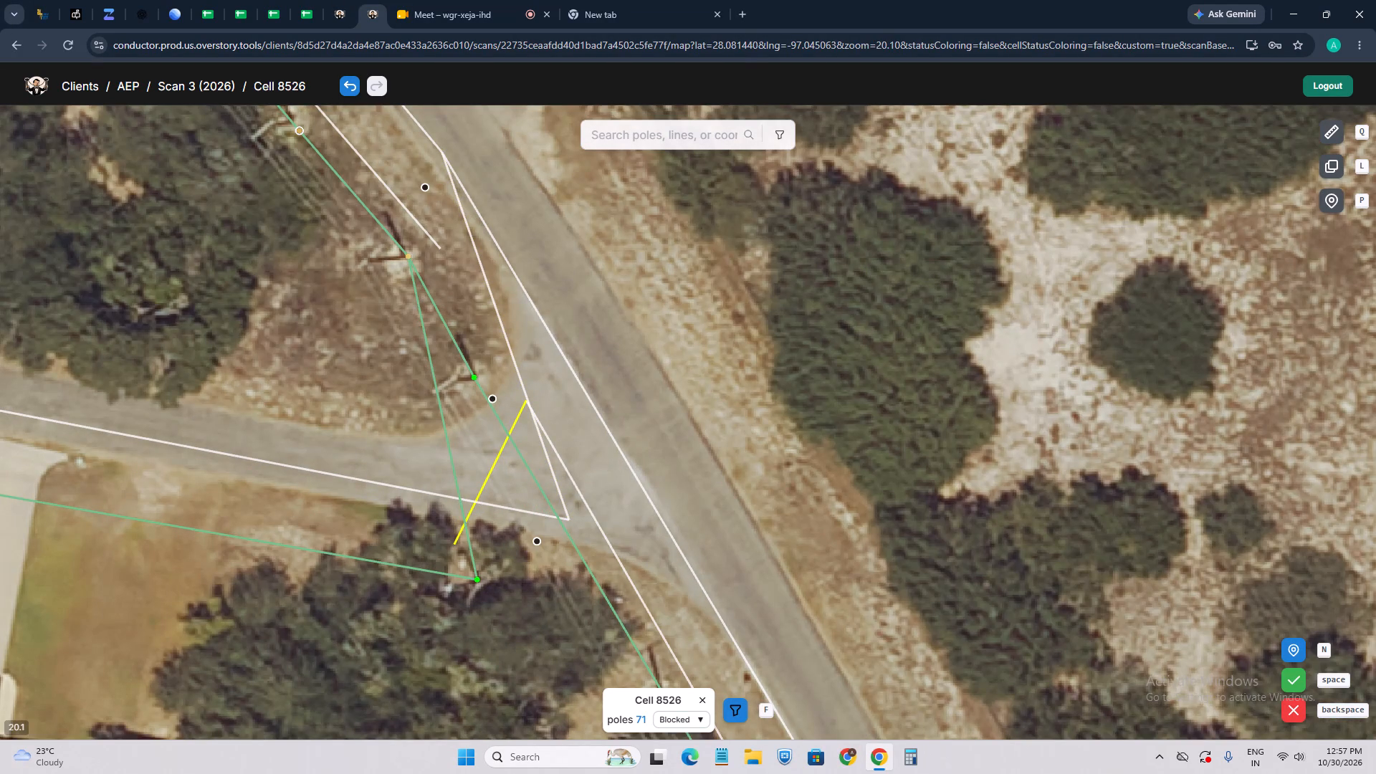
scroll(506, 429, up, 1)
scroll(461, 413, down, 2)
scroll(439, 410, up, 1)
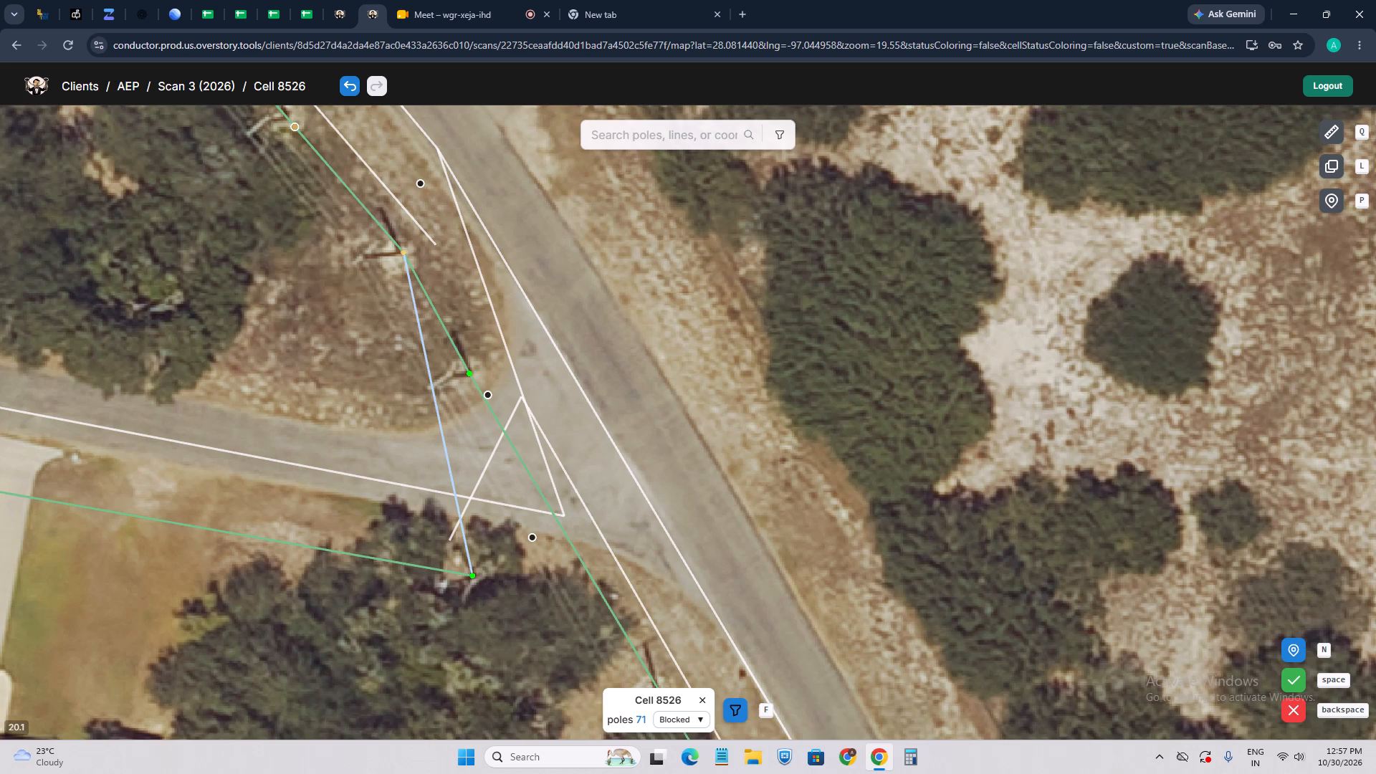
scroll(467, 371, down, 1)
scroll(469, 396, up, 1)
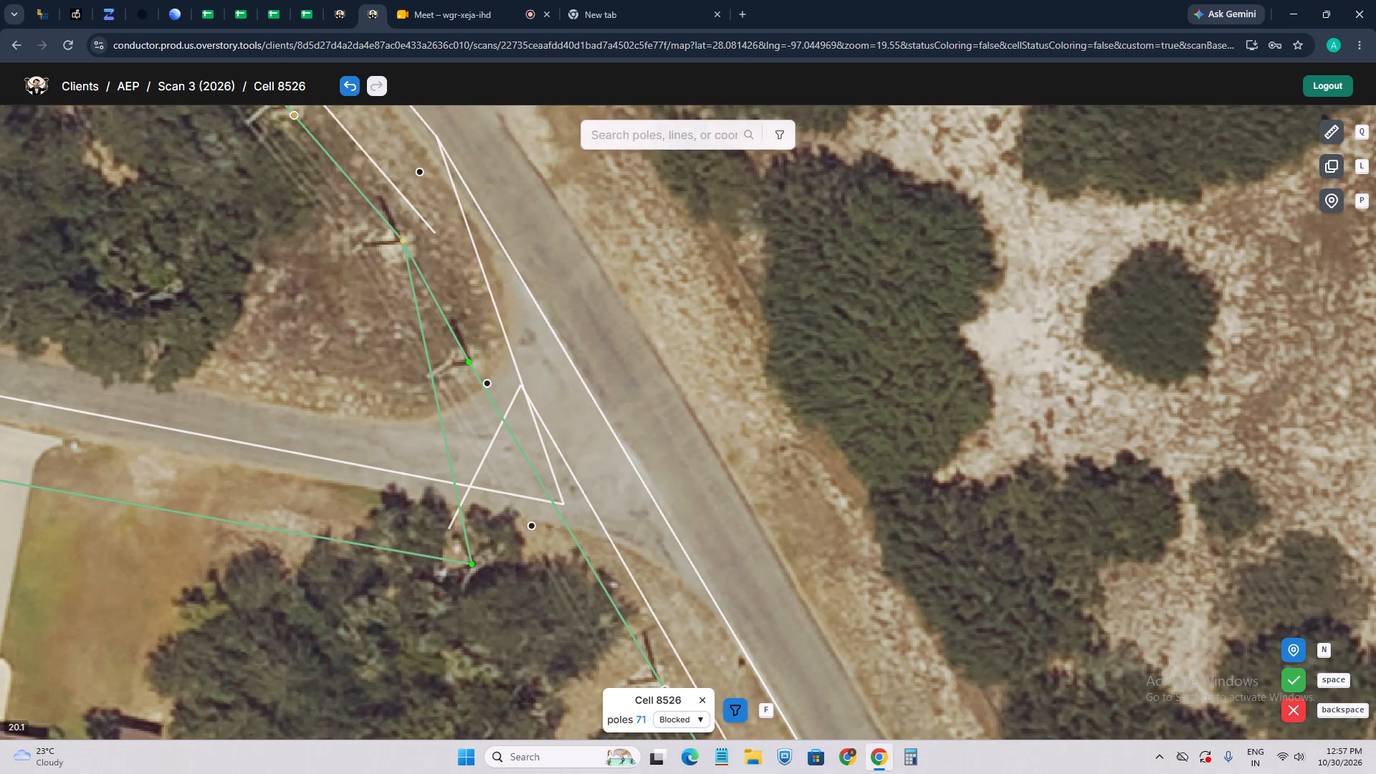
scroll(485, 373, down, 3)
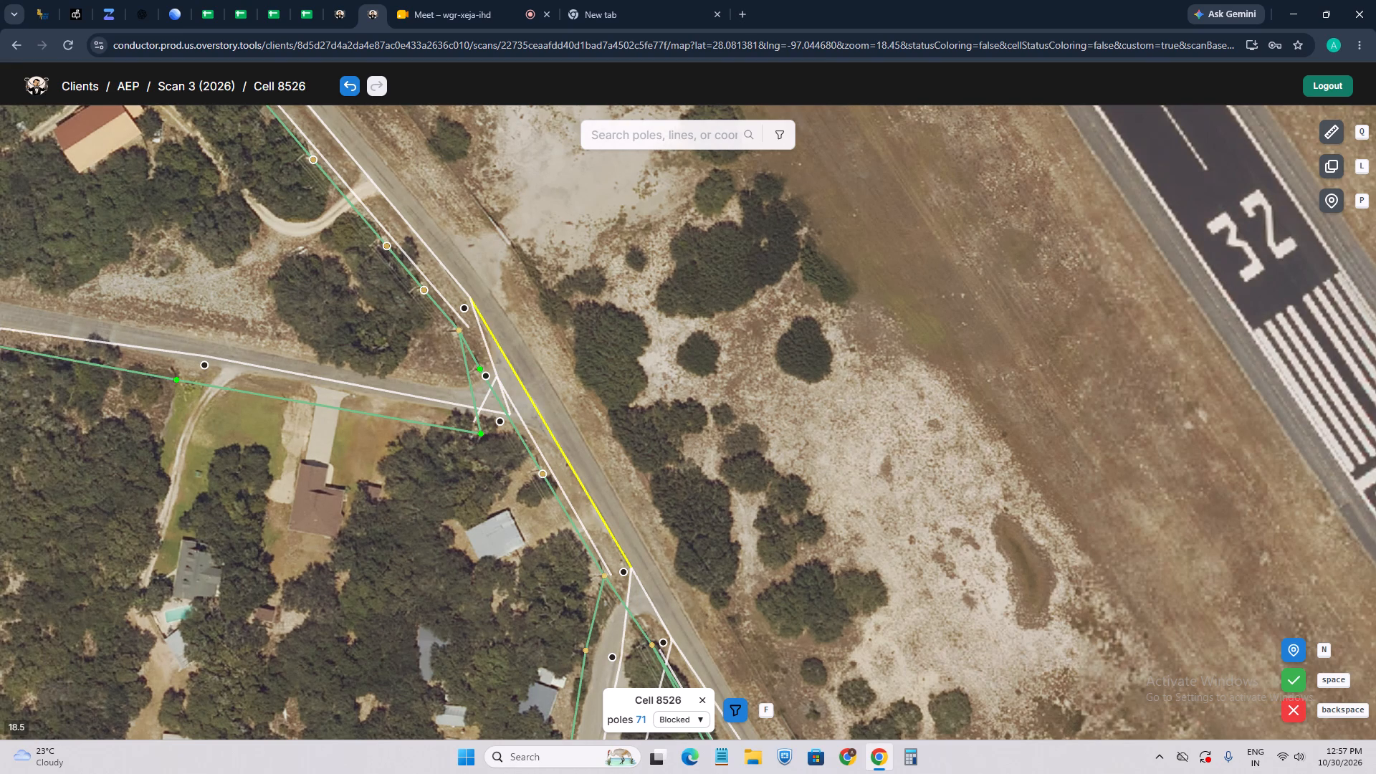
Switch to the QA map, go back to issue 19, jump to the pole's current version, and mark the issue Resolved.
click(340, 9)
click(238, 699)
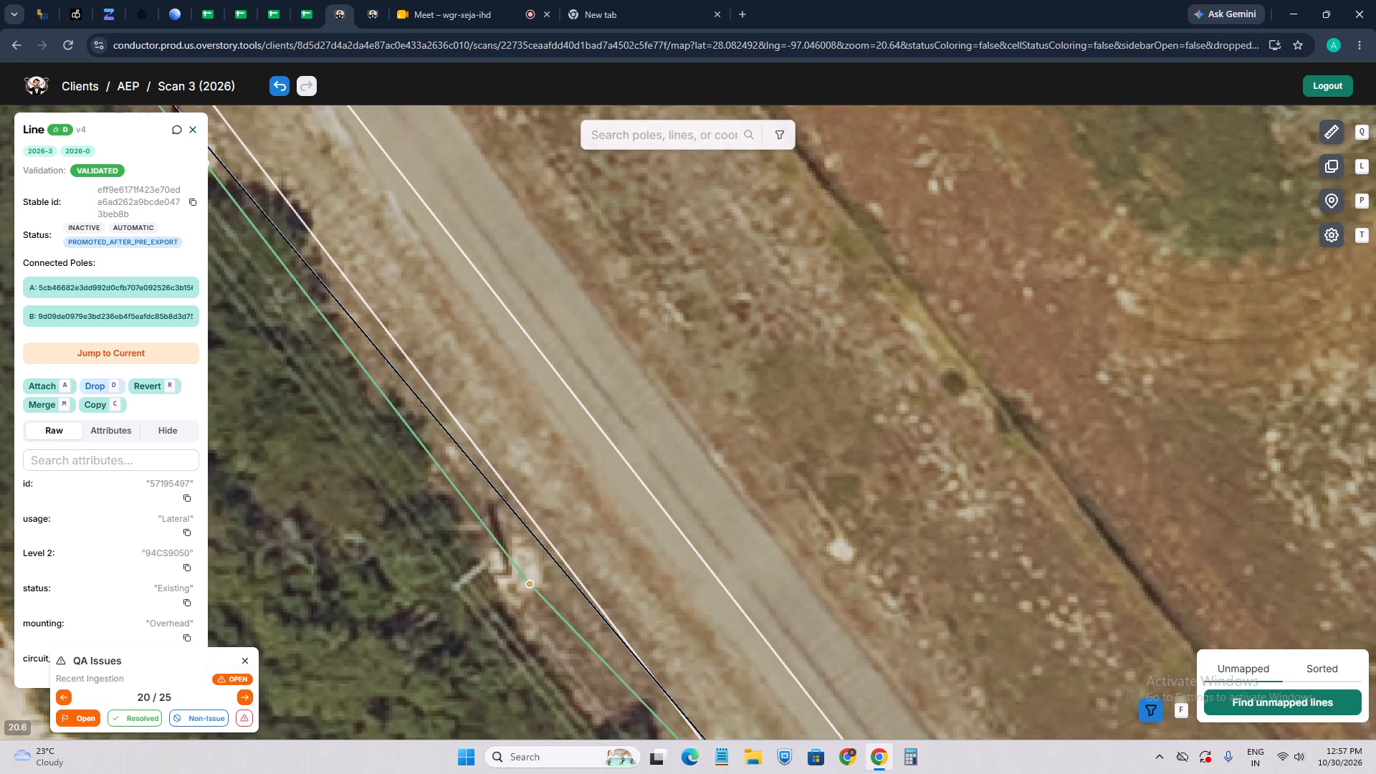
click(64, 696)
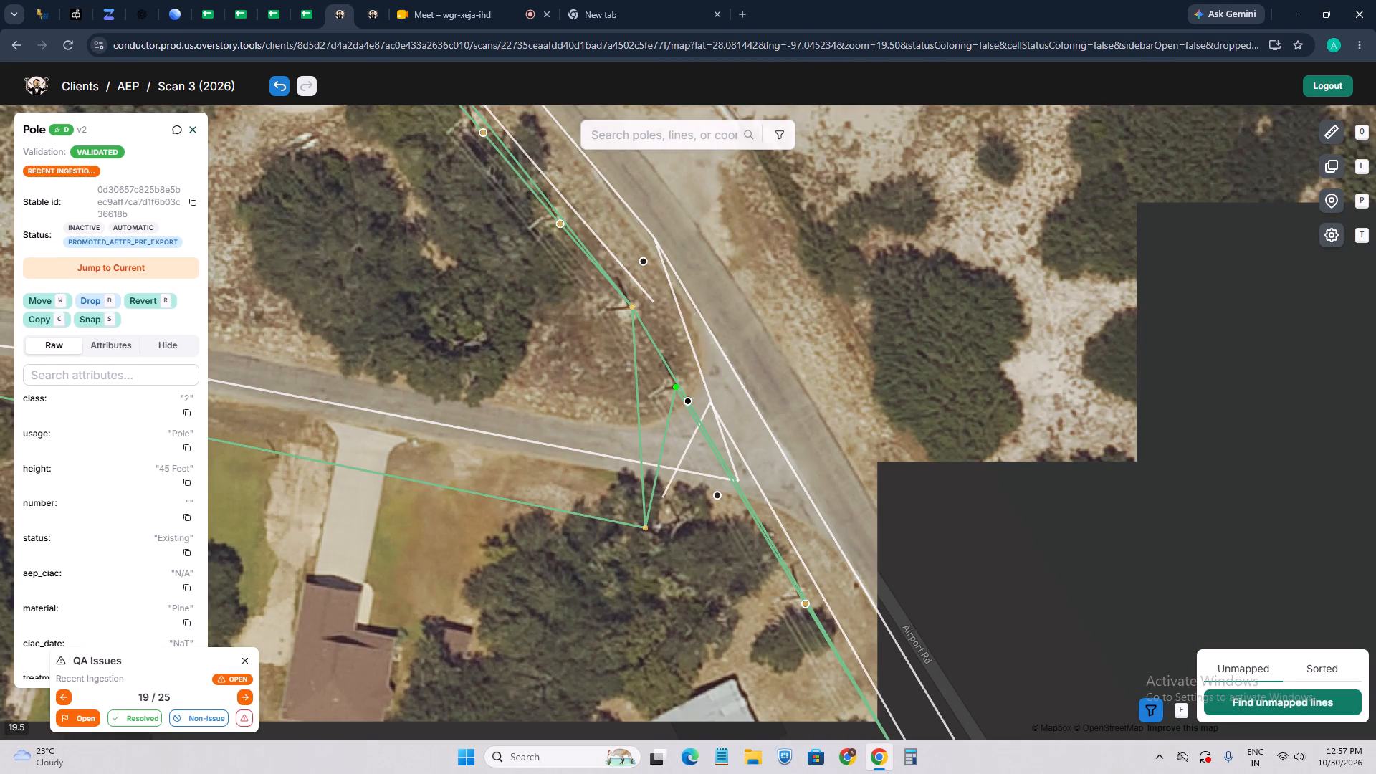
click(188, 264)
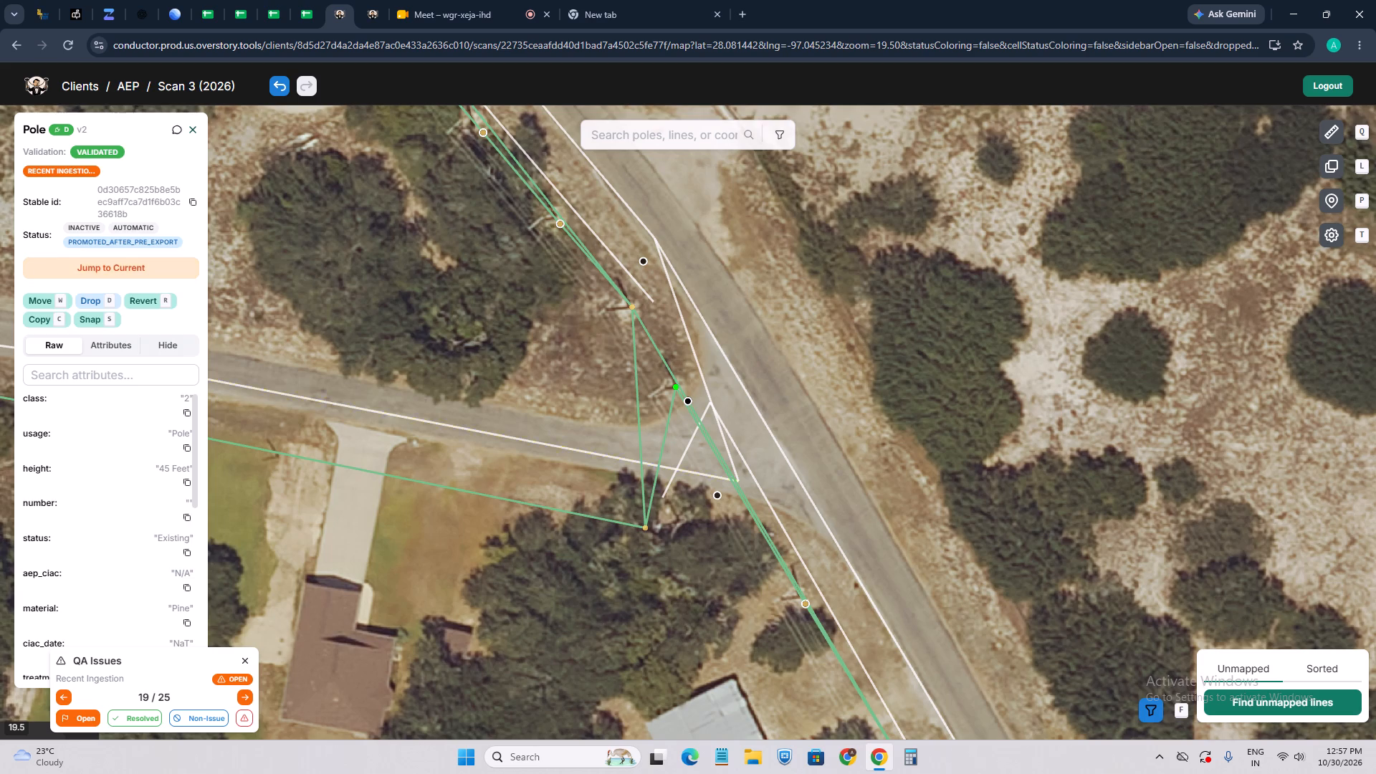
click(150, 720)
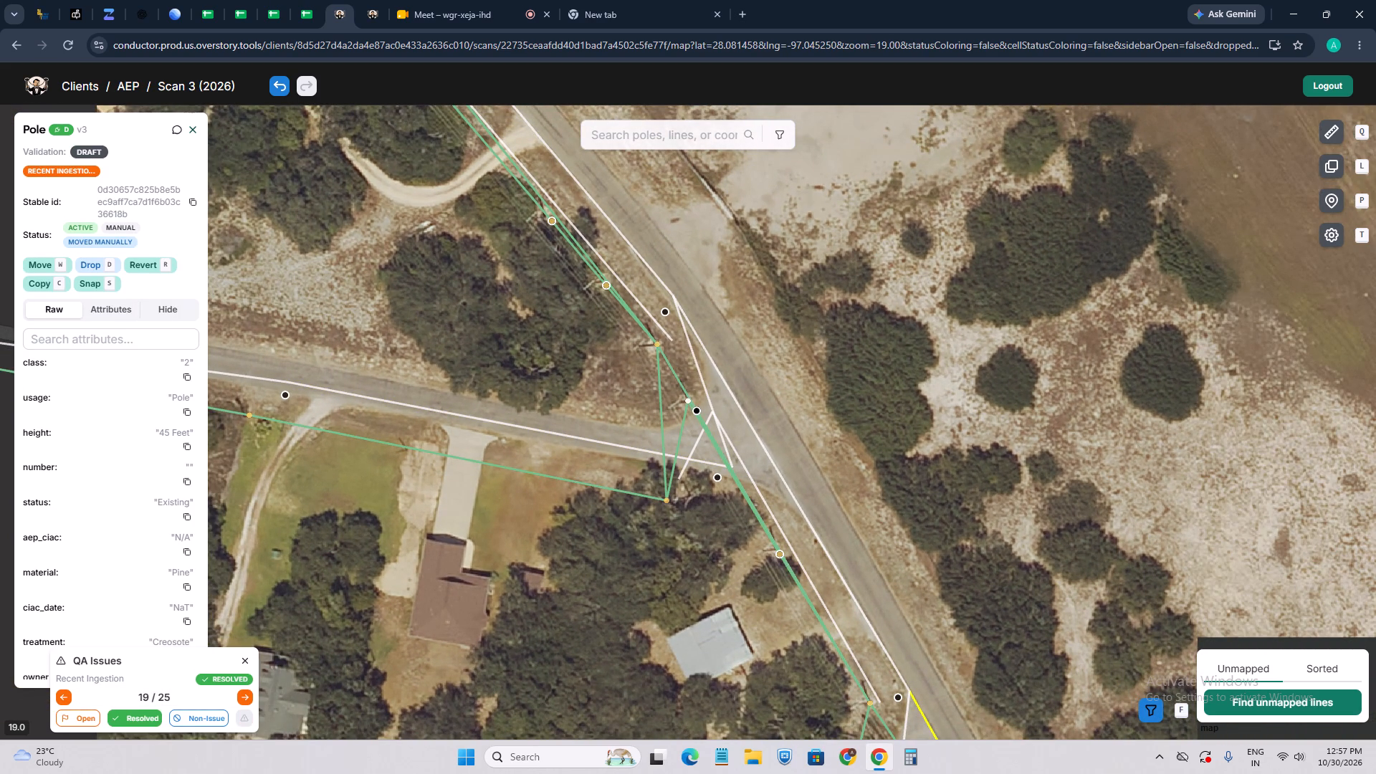
Connect the computer to the IV-JK-3 Wi-Fi network.
click(1279, 760)
click(1182, 540)
scroll(1193, 581, down, 2)
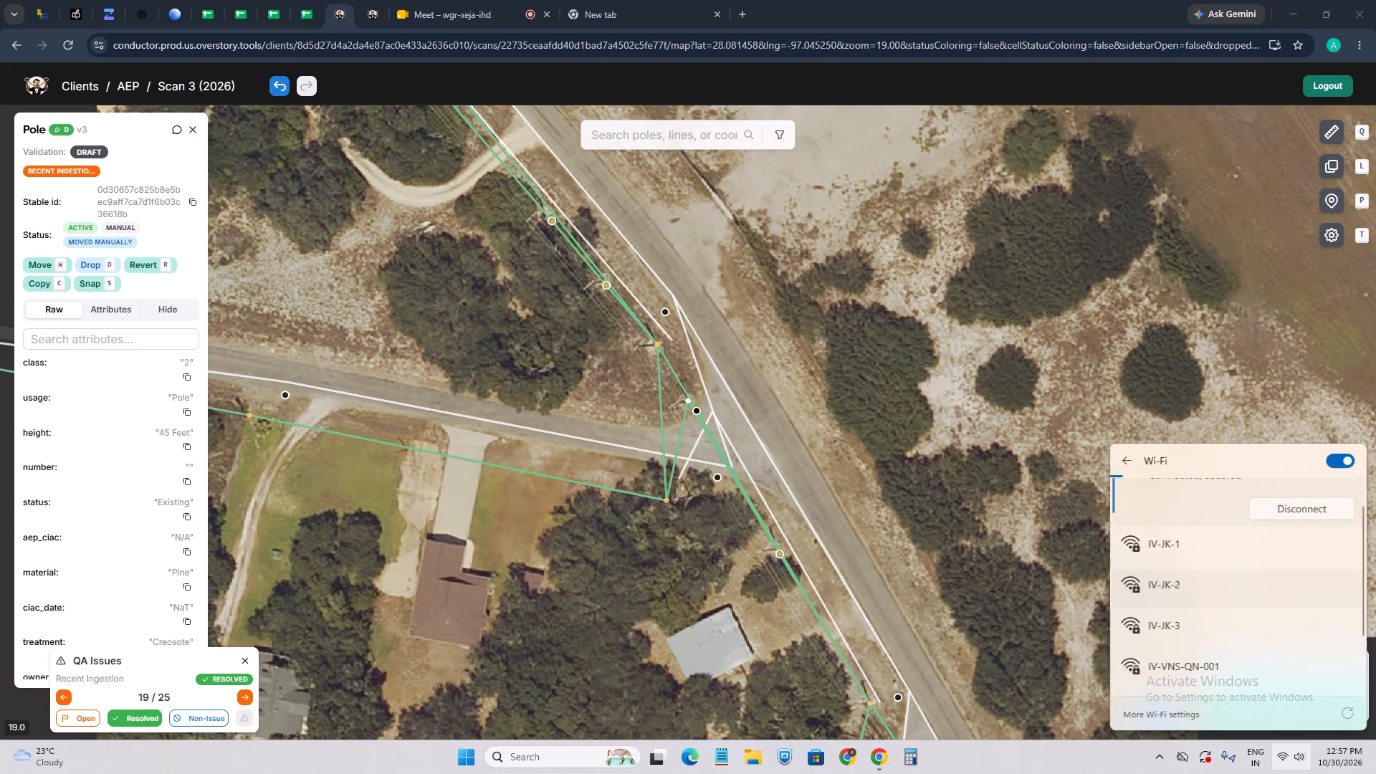
click(1217, 594)
click(1314, 621)
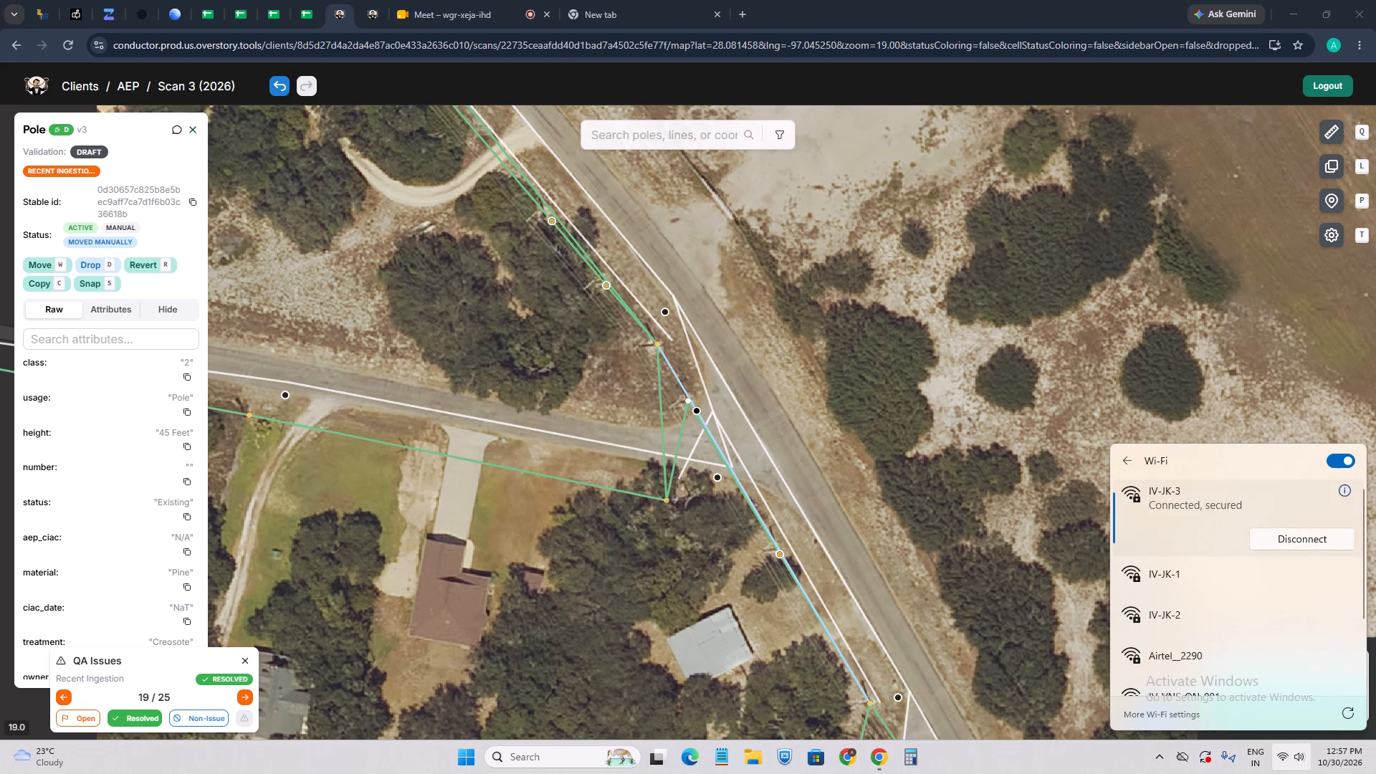
drag(634, 393, 539, 492)
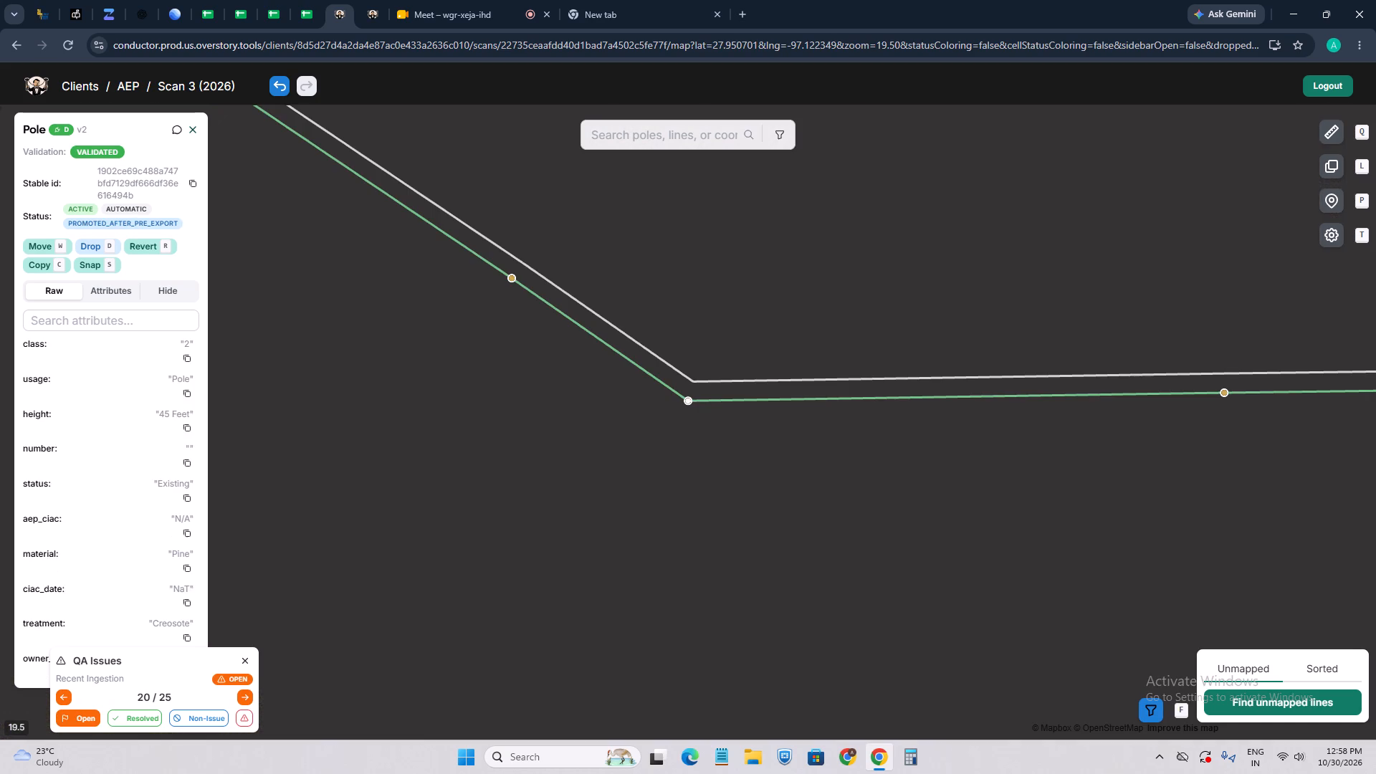
Return to QA issue 19 and inspect the lines and poles along Airport Rd northwest of the Wishert Rd junction.
click(645, 425)
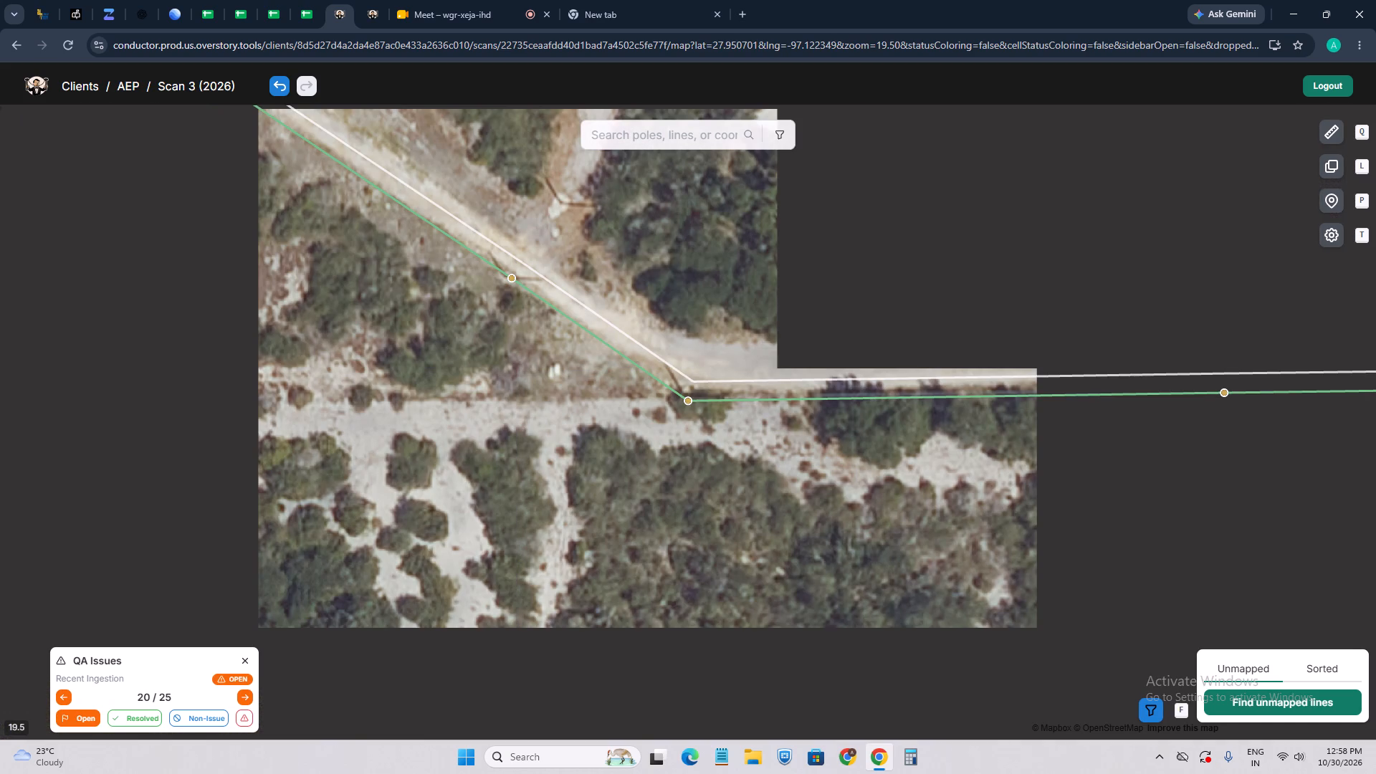
click(66, 699)
scroll(637, 475, down, 2)
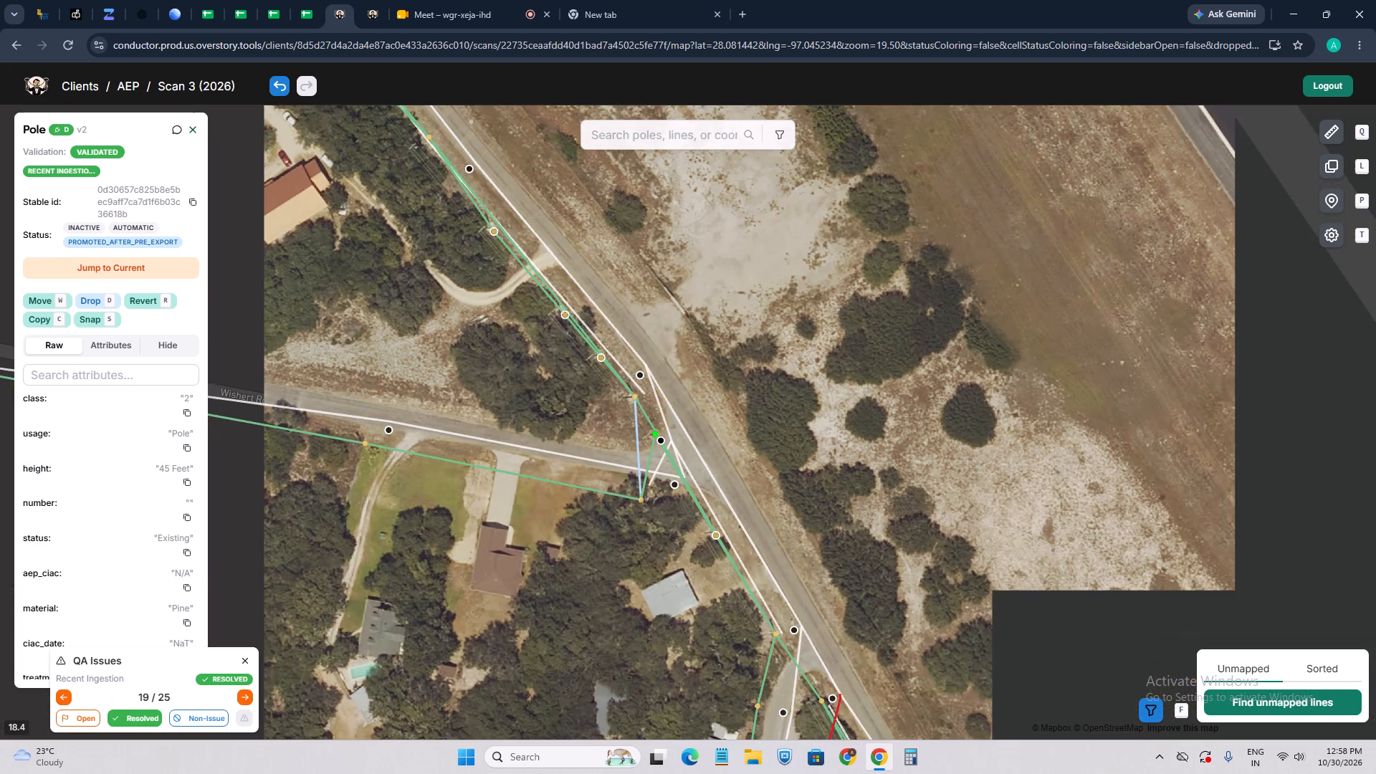
drag(563, 391, 526, 521)
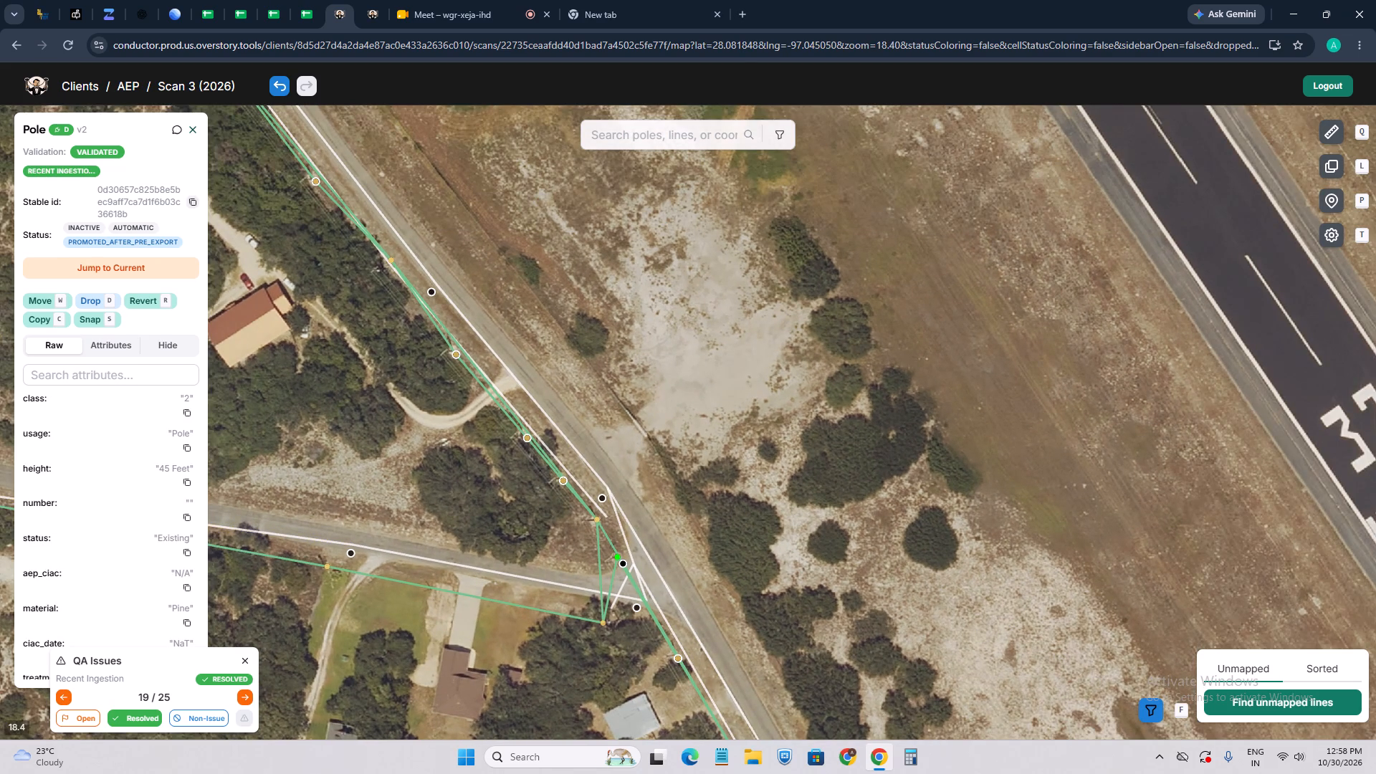
On the Scan 3 QA map, recheck issue 19's poles and lines along Airport Rd and proceed to issue 20.
click(188, 132)
drag(350, 337, 398, 440)
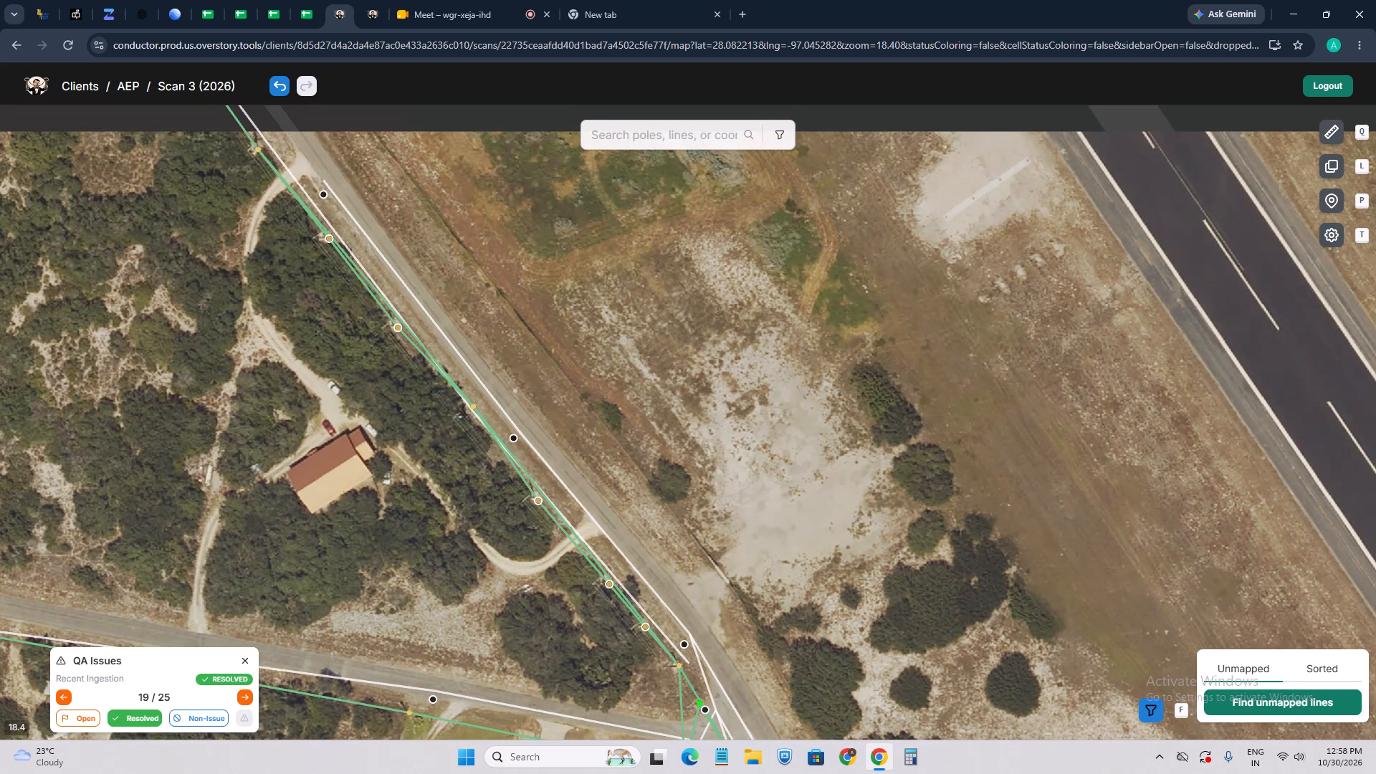
click(242, 697)
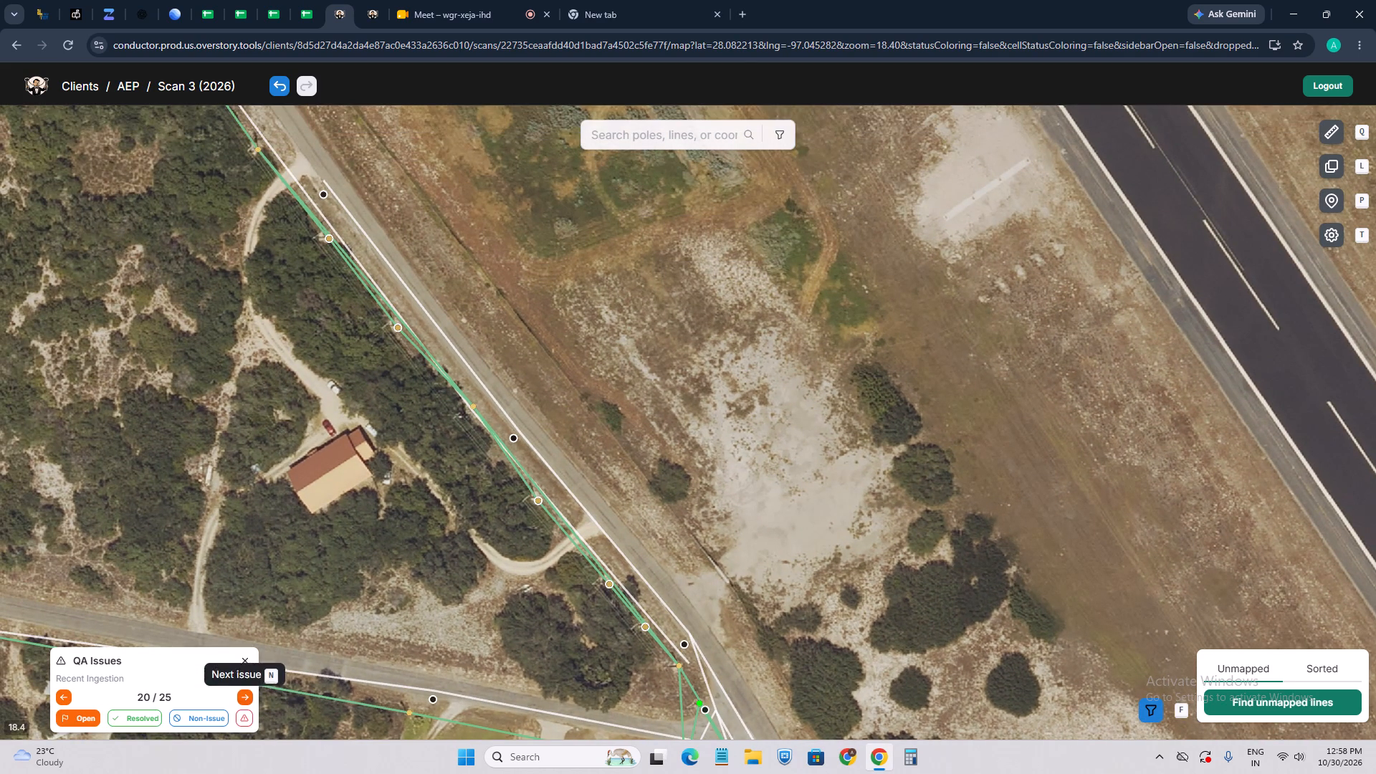
click(60, 696)
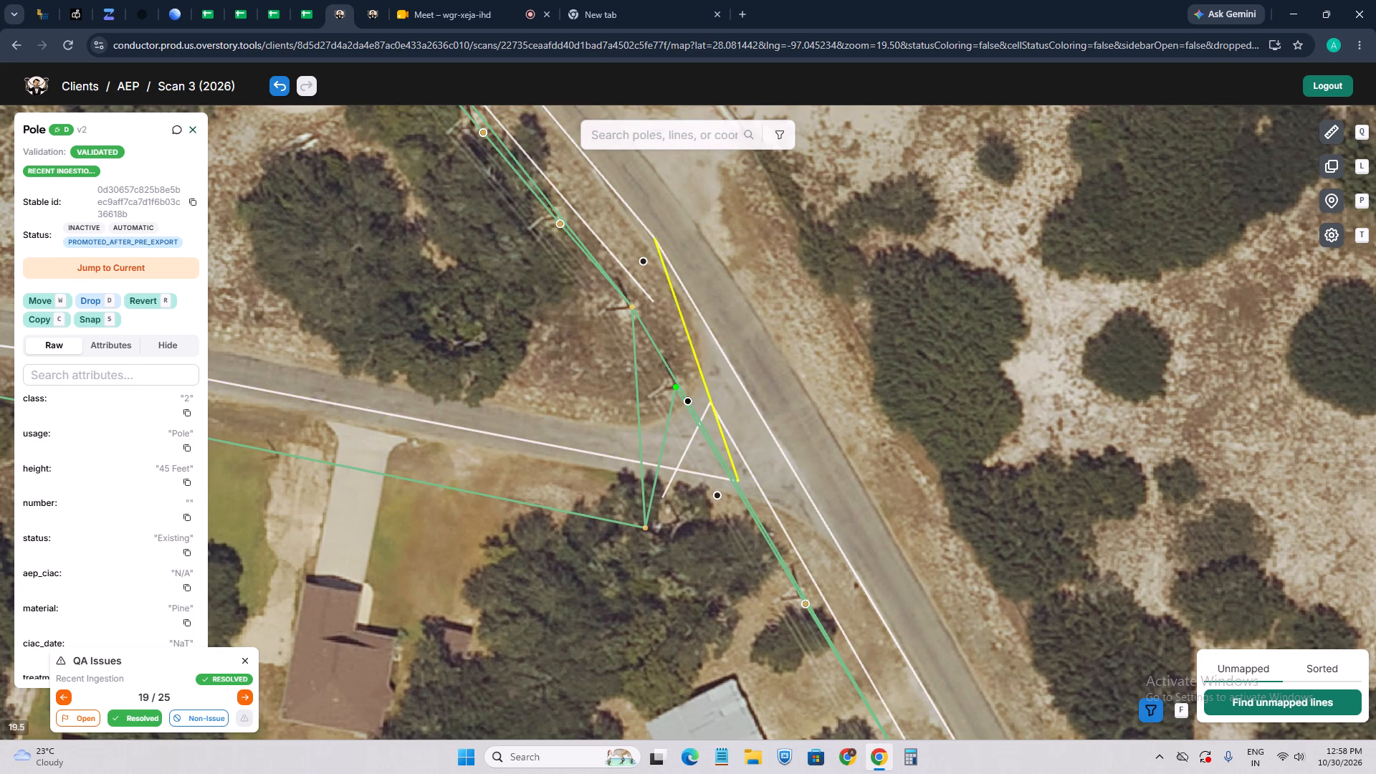
click(254, 700)
click(244, 698)
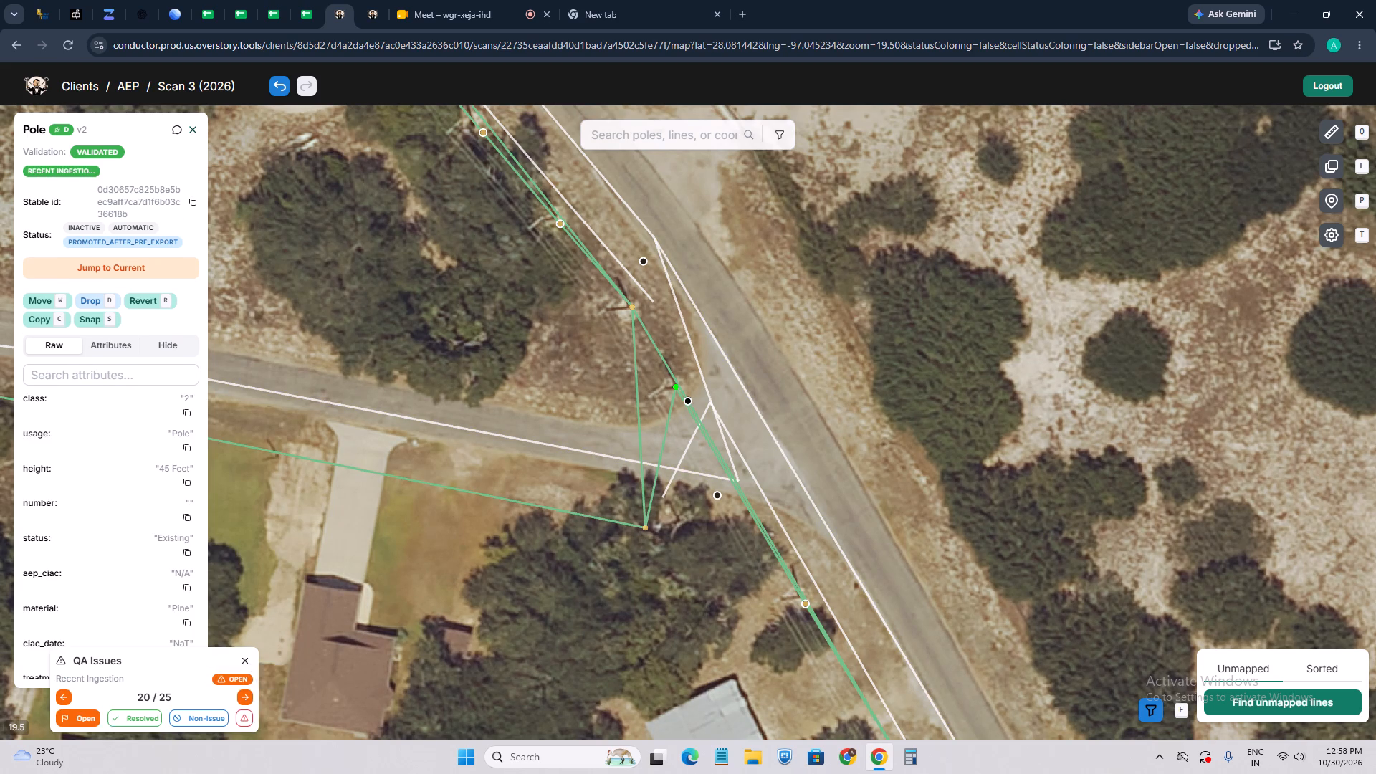
Move issue 20's pole slightly northwest, toward the base of the pole shadow at the bend in the line.
key(w)
scroll(715, 391, up, 6)
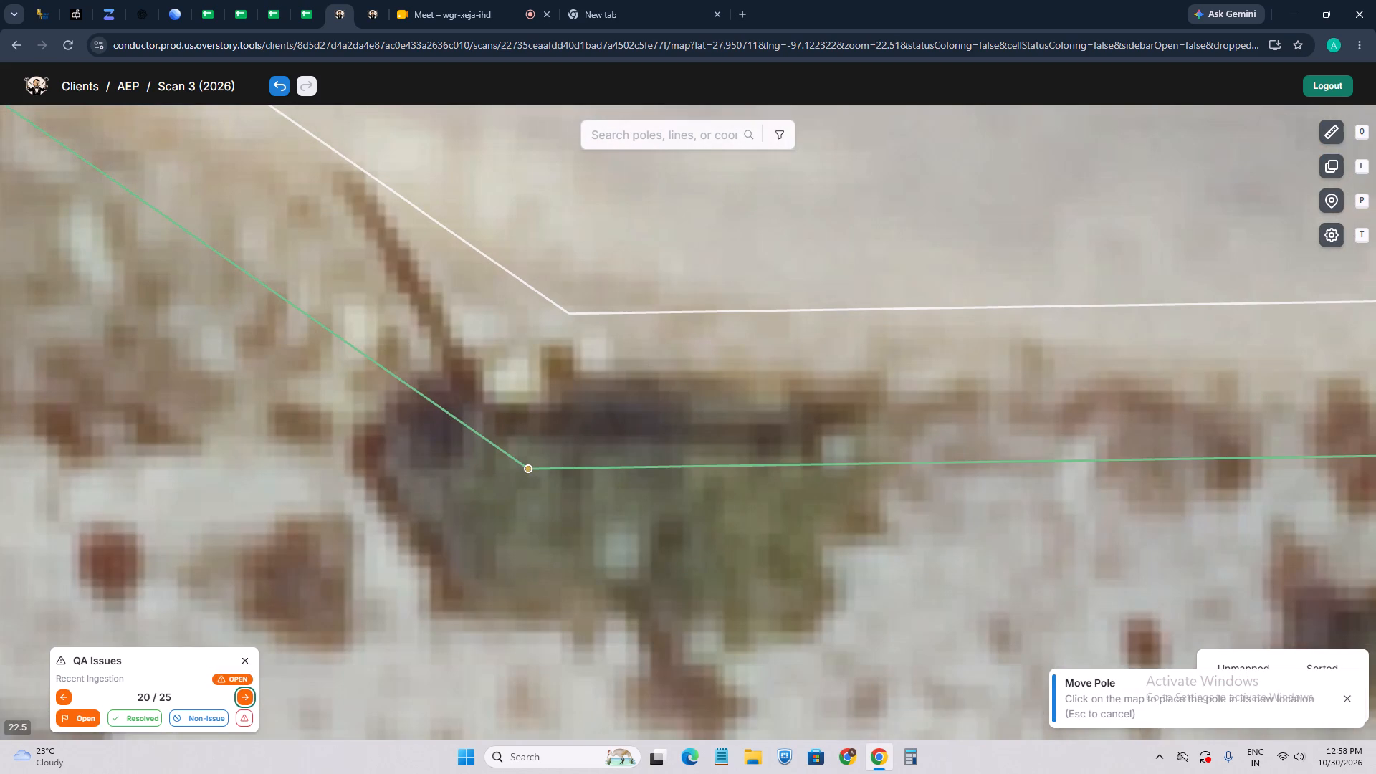
click(493, 421)
Examine the neighbouring poles and line spans along the road on both sides of issue 20's pole.
scroll(473, 426, down, 5)
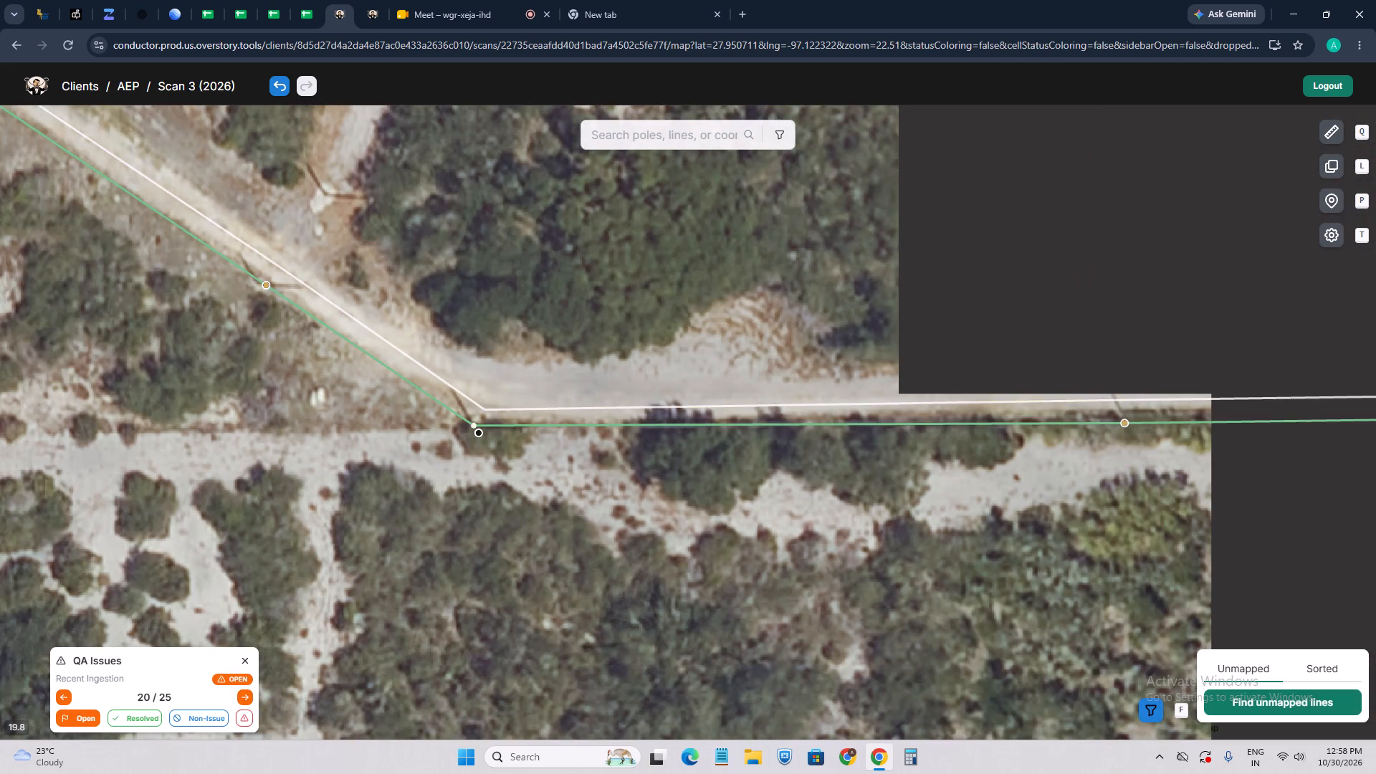
drag(575, 403, 421, 464)
drag(841, 492, 657, 535)
drag(597, 533, 1033, 463)
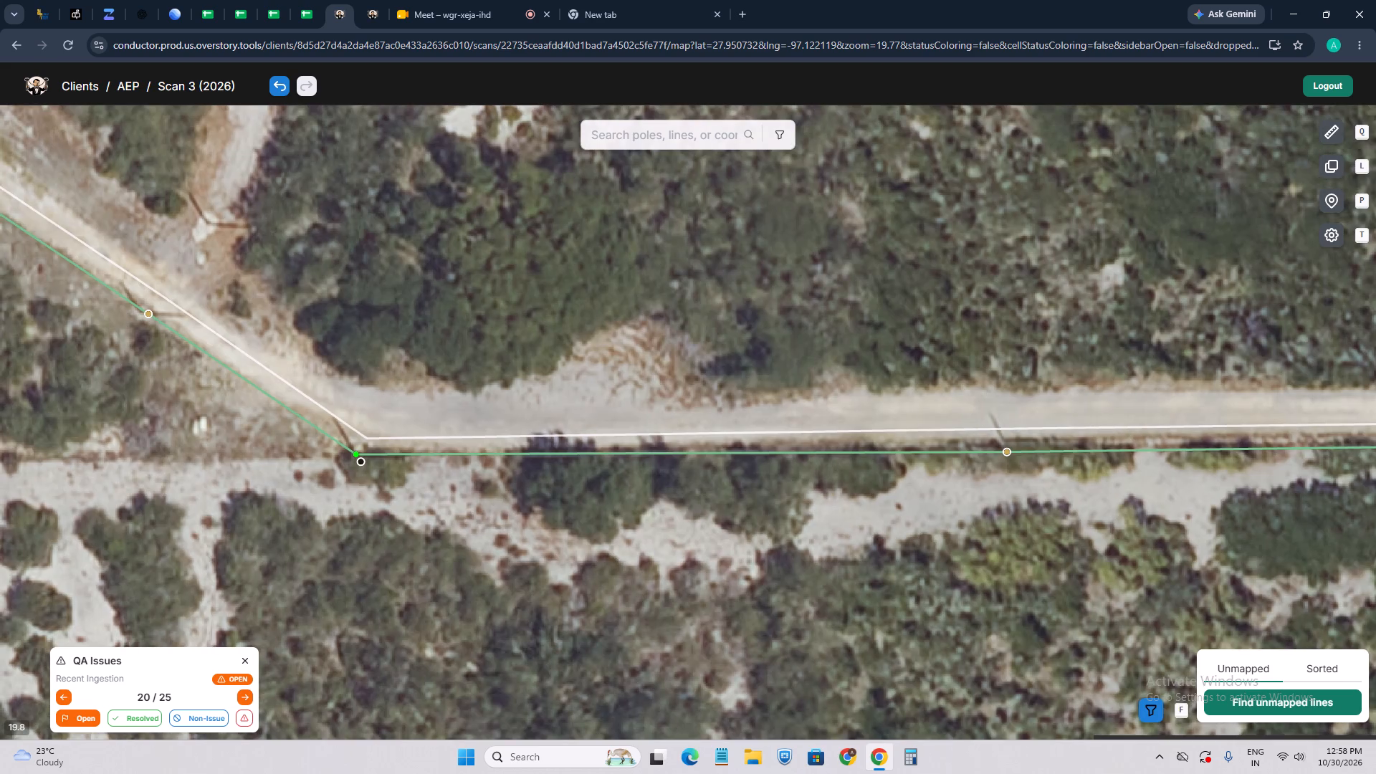
drag(1119, 449, 858, 507)
drag(1121, 465, 815, 503)
drag(902, 469, 760, 494)
scroll(766, 484, down, 2)
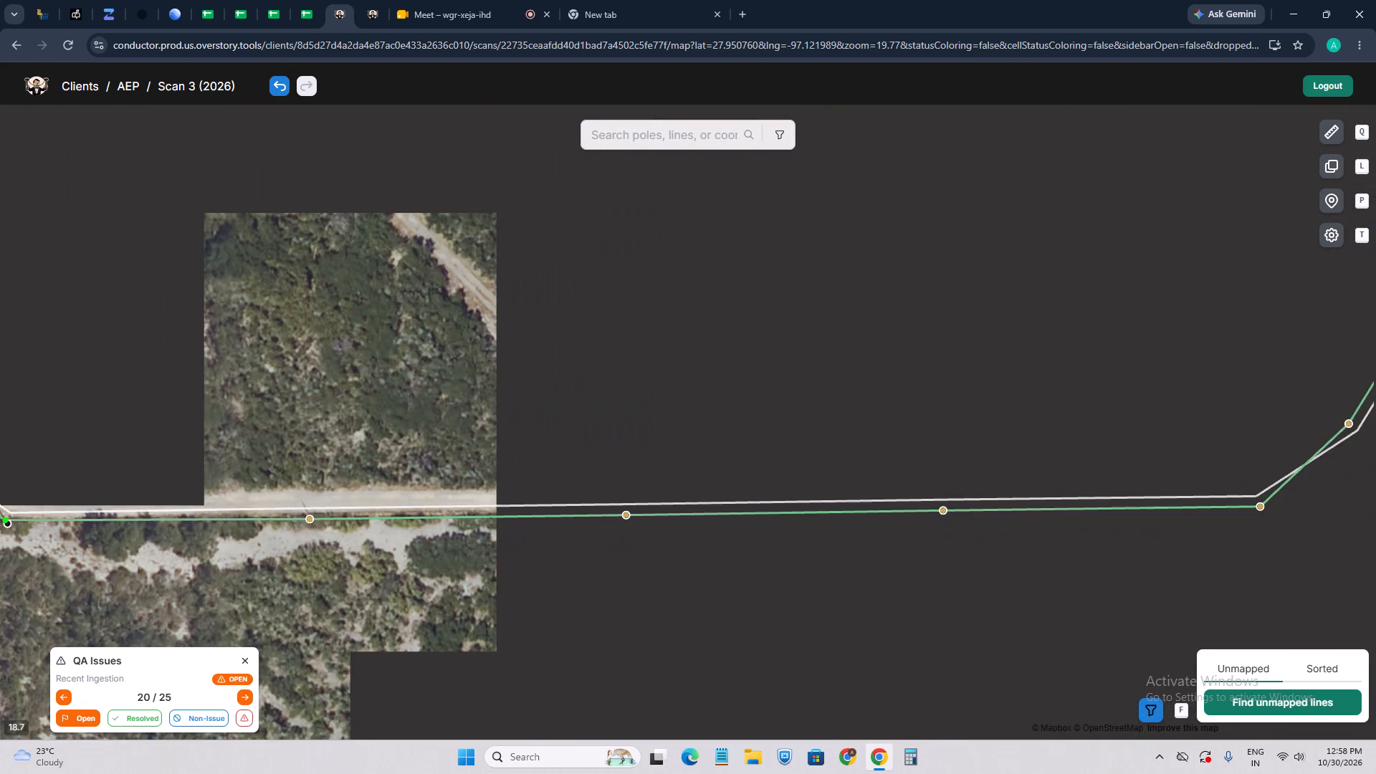
drag(1059, 484, 750, 537)
drag(812, 440, 832, 565)
scroll(811, 527, down, 2)
drag(595, 516, 967, 477)
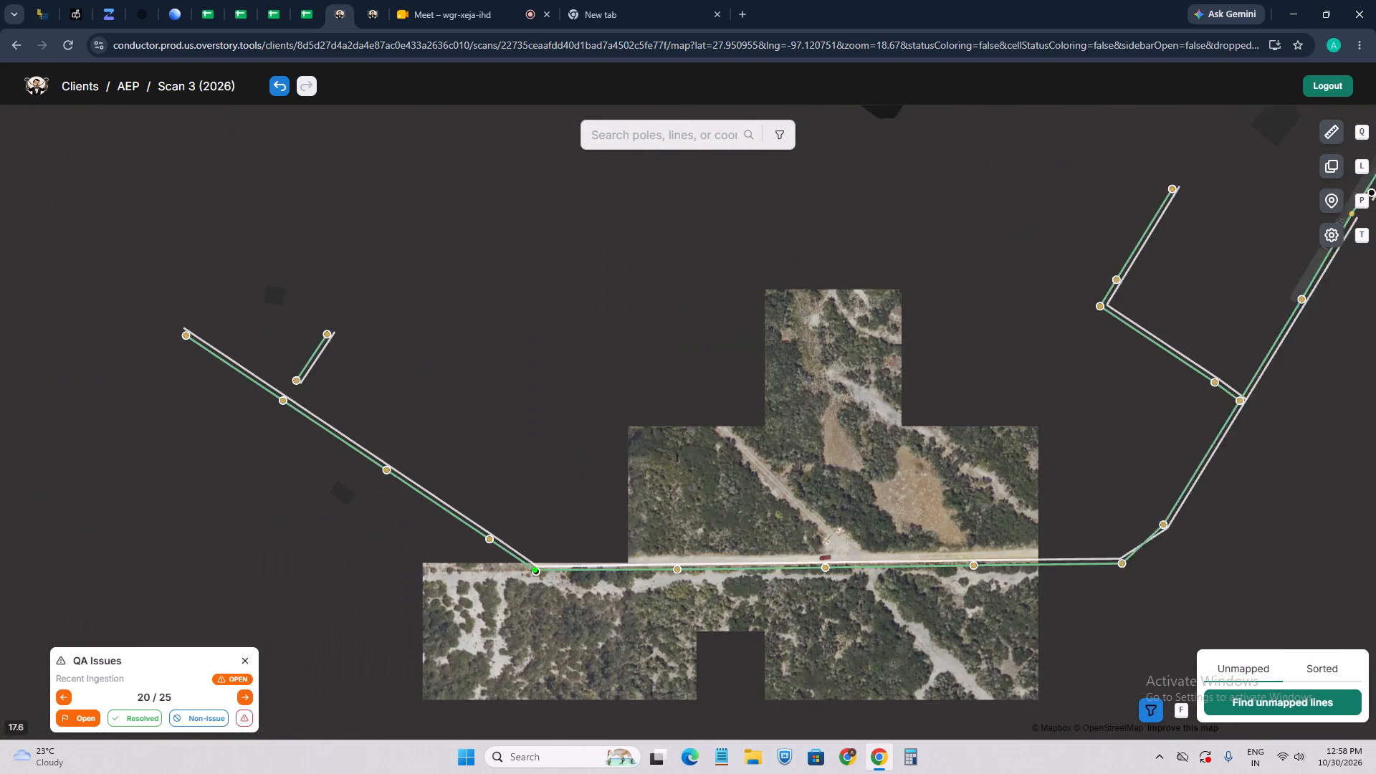
drag(631, 482, 735, 482)
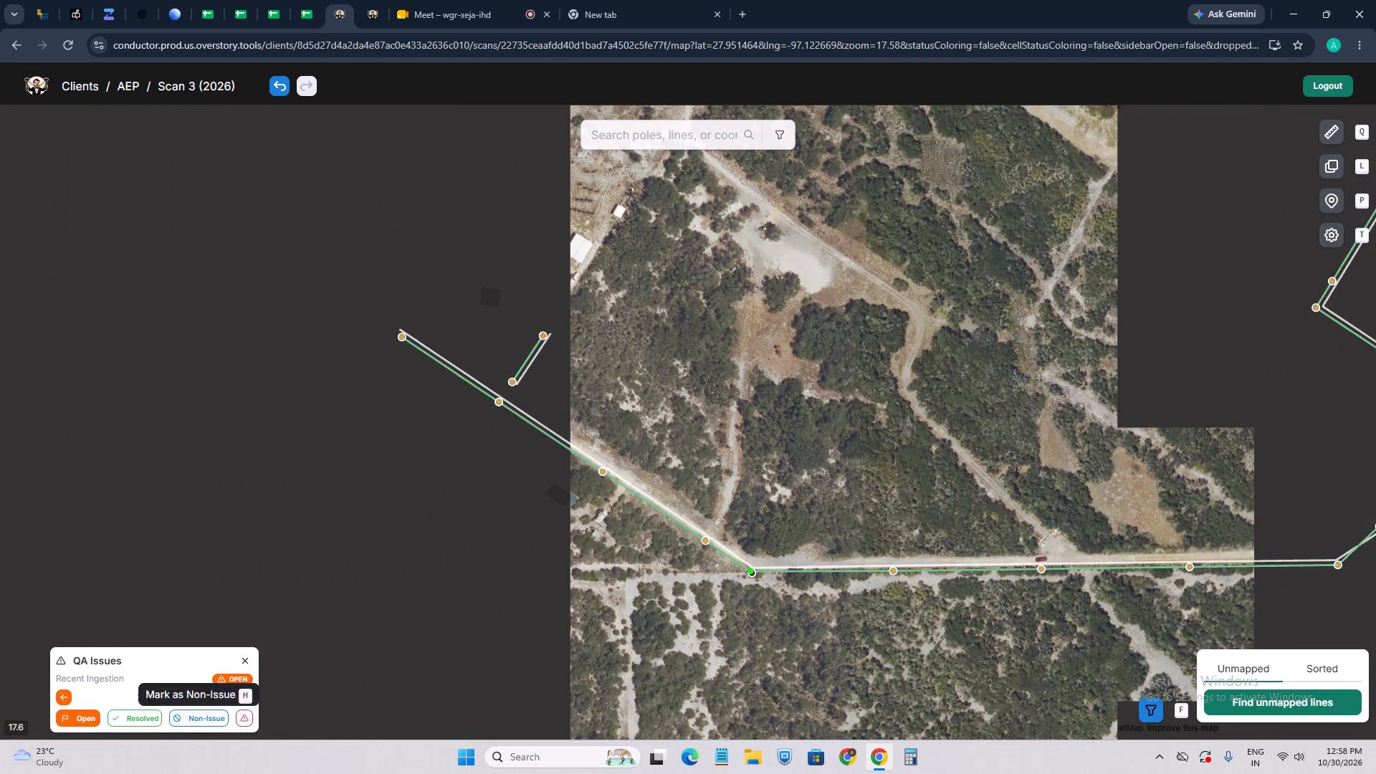
Mark QA issue 20 as resolved.
click(152, 718)
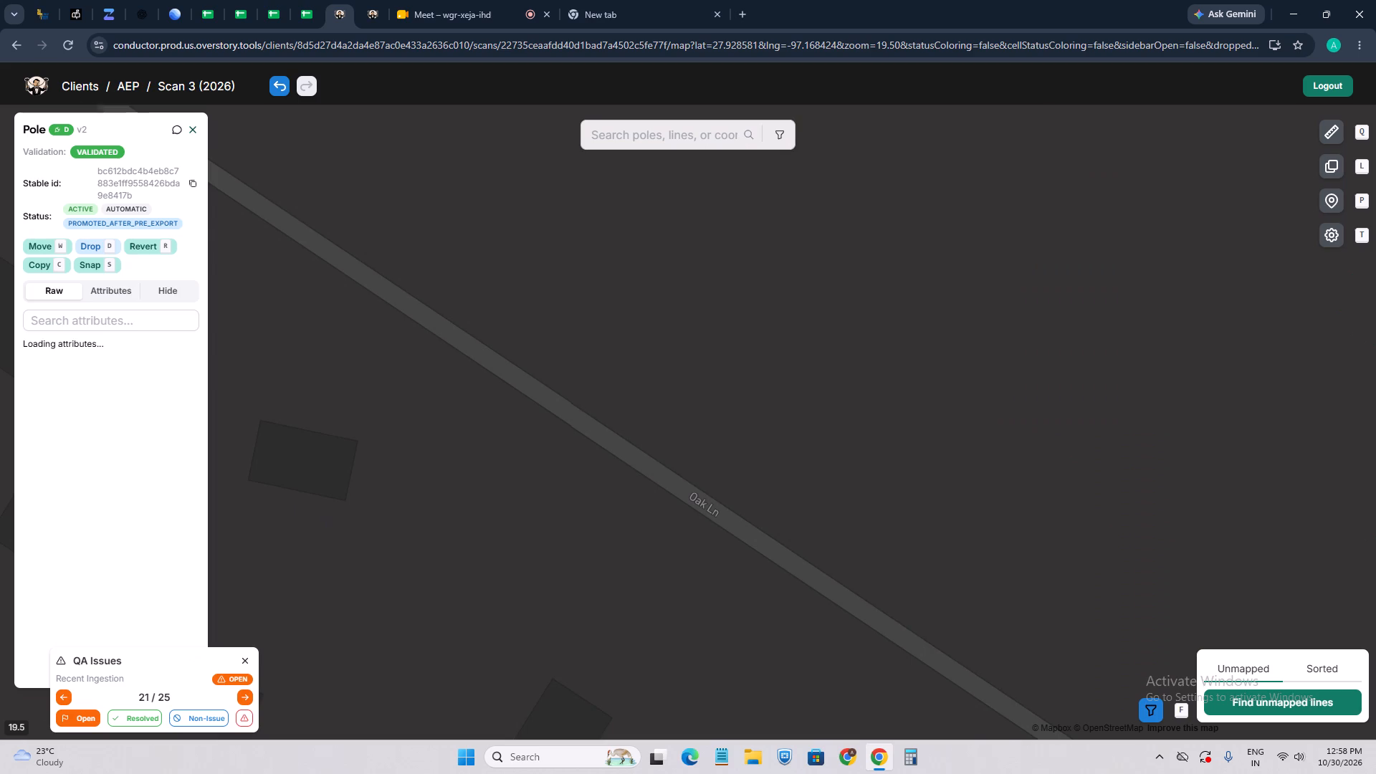
Inspect issue 21's pole and the lateral lines crossing Oak Ln, and open street-level imagery from the road beside them.
scroll(689, 408, up, 3)
drag(696, 387, 612, 437)
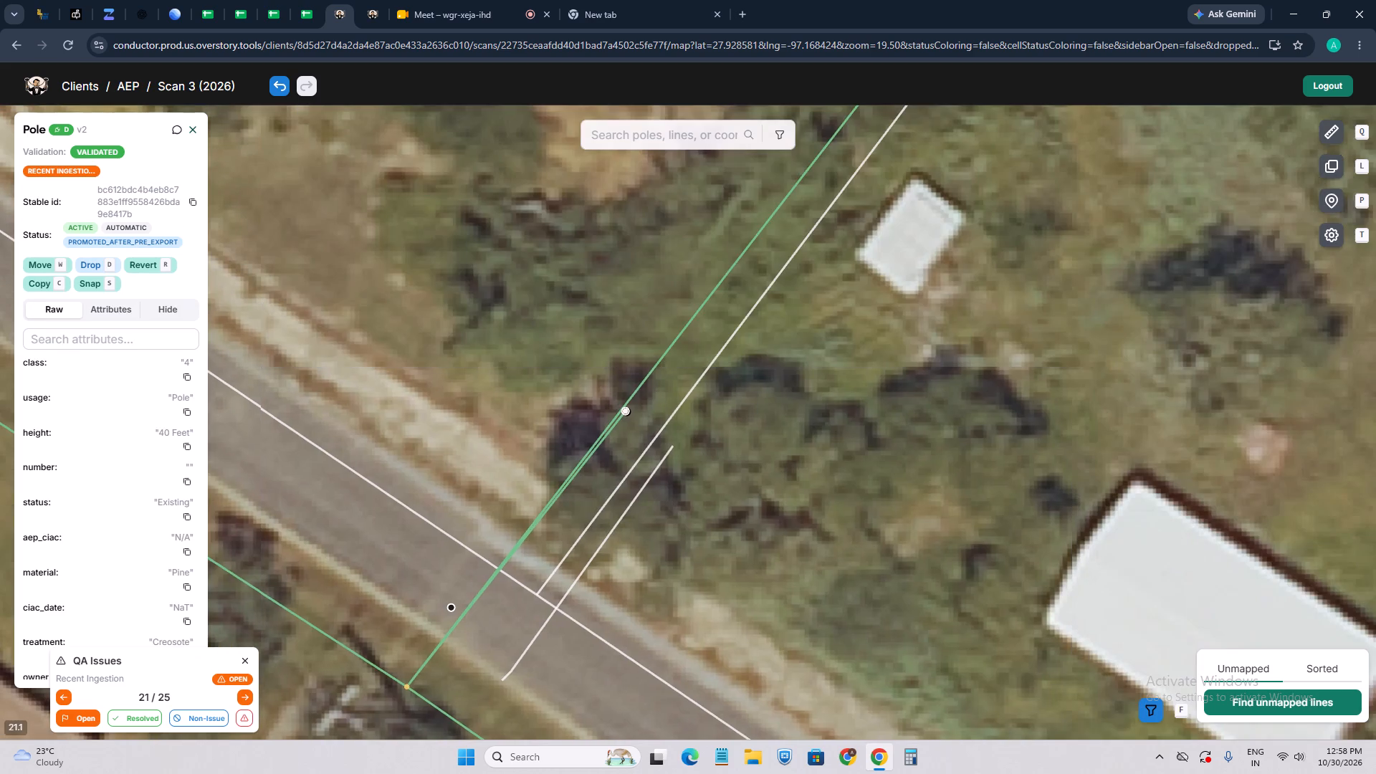
scroll(643, 401, down, 3)
key(4)
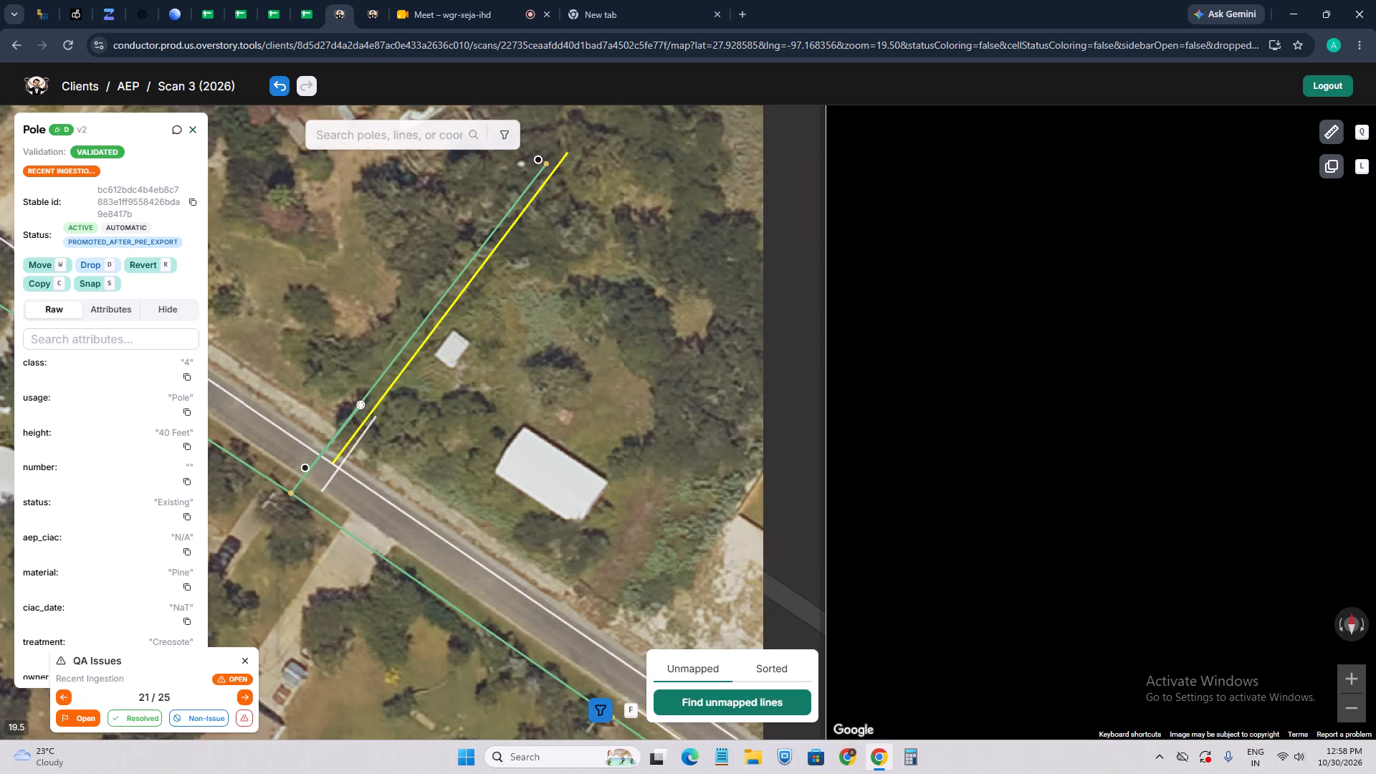
scroll(350, 494, up, 3)
drag(304, 474, 439, 517)
click(358, 424)
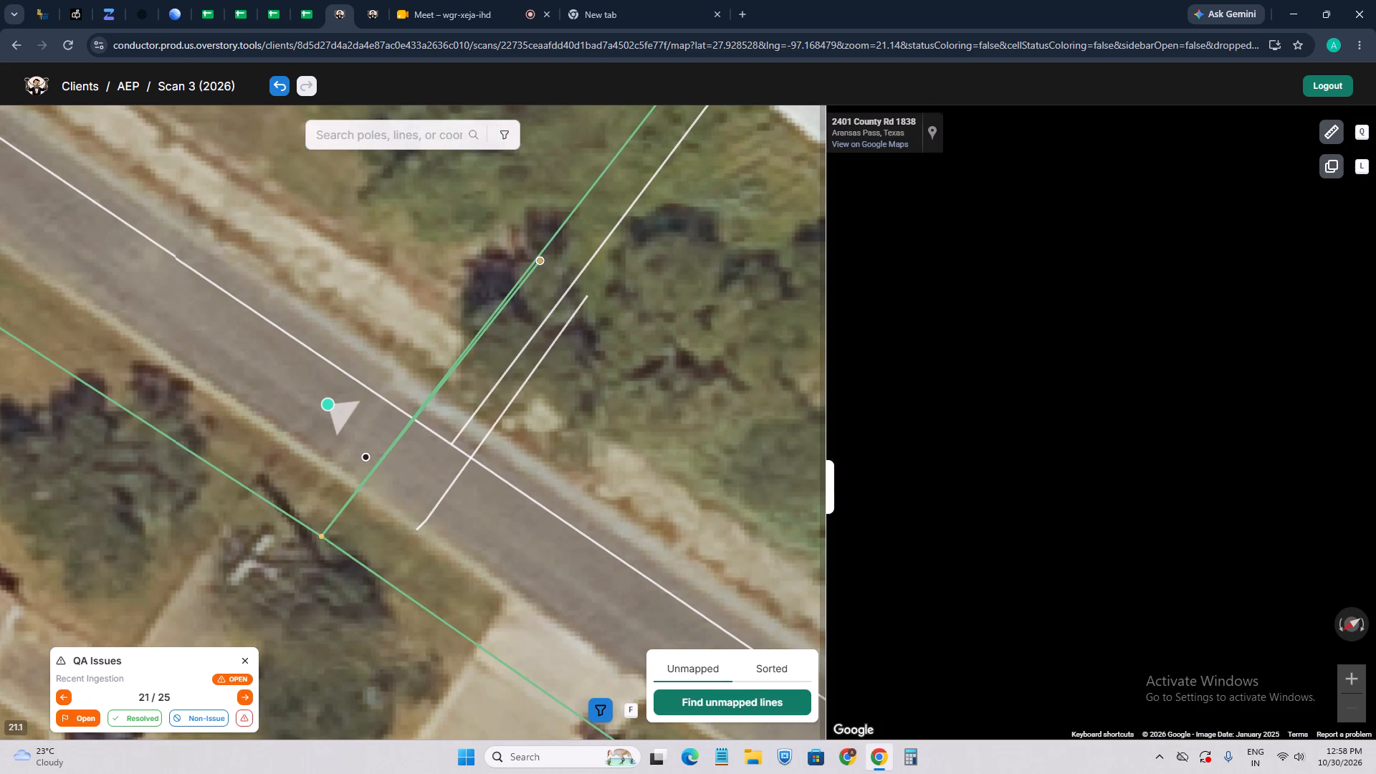
drag(874, 350, 1062, 355)
drag(990, 362, 1068, 363)
drag(1040, 362, 1061, 359)
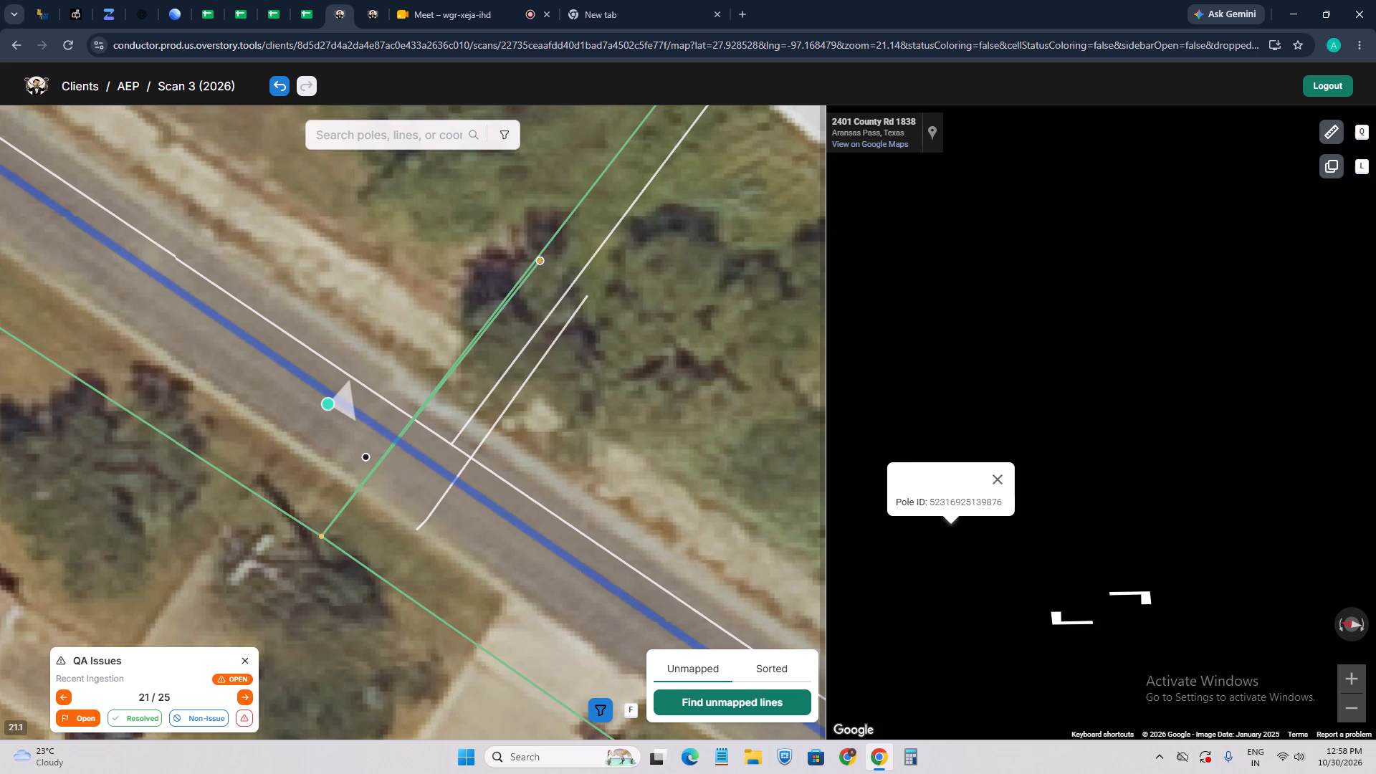
drag(1035, 361, 1114, 353)
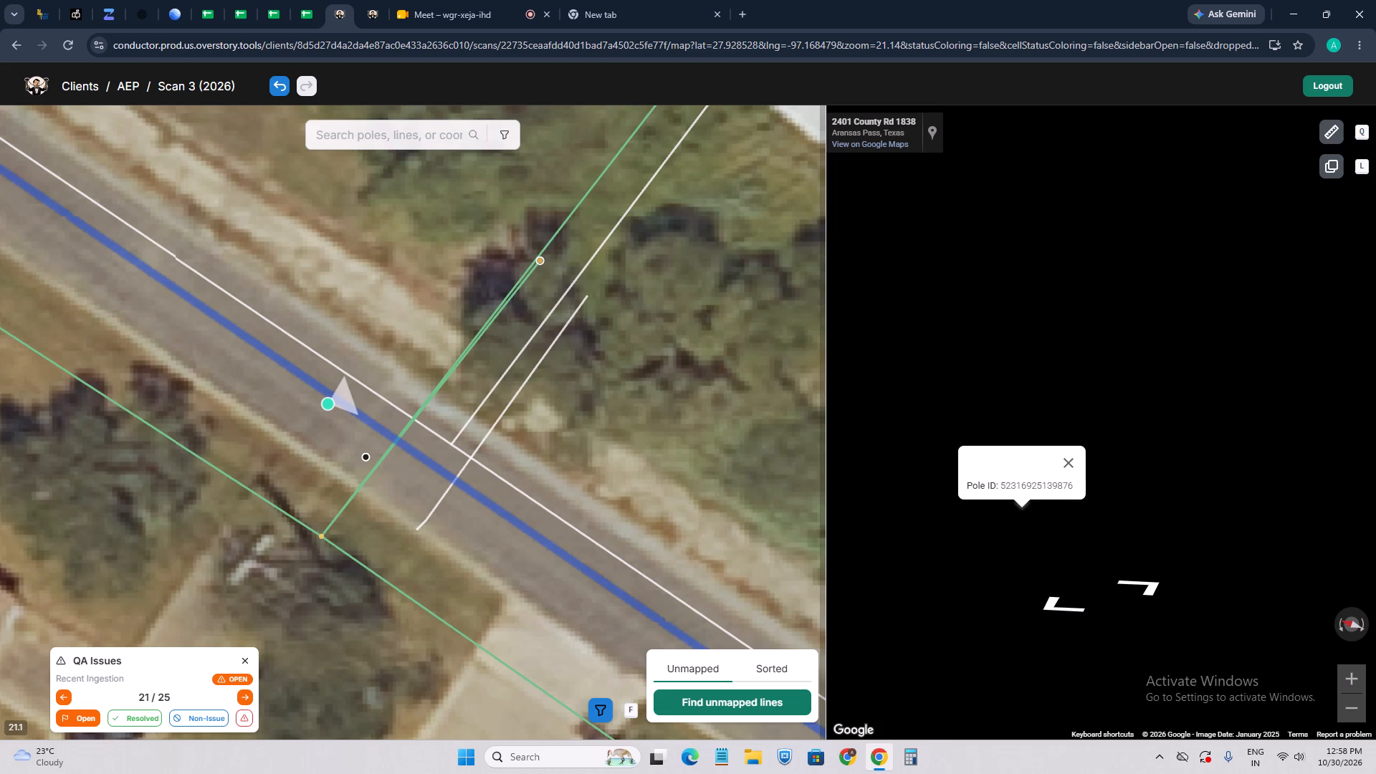
drag(934, 308, 1049, 310)
scroll(1114, 352, up, 4)
scroll(1096, 406, down, 6)
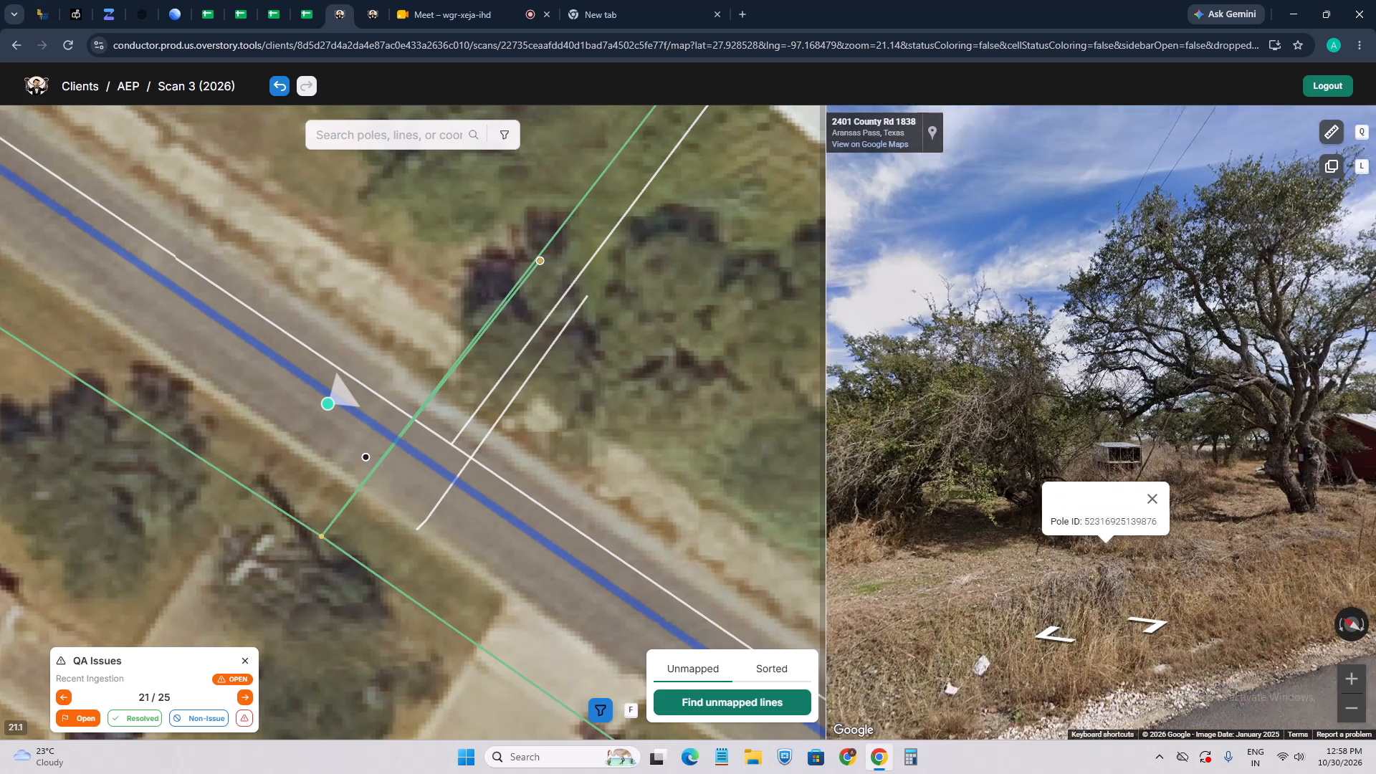
Advance the street-level view southeast along County Rd 1838 and examine the trees beside the red building for issue 21's pole.
click(1155, 623)
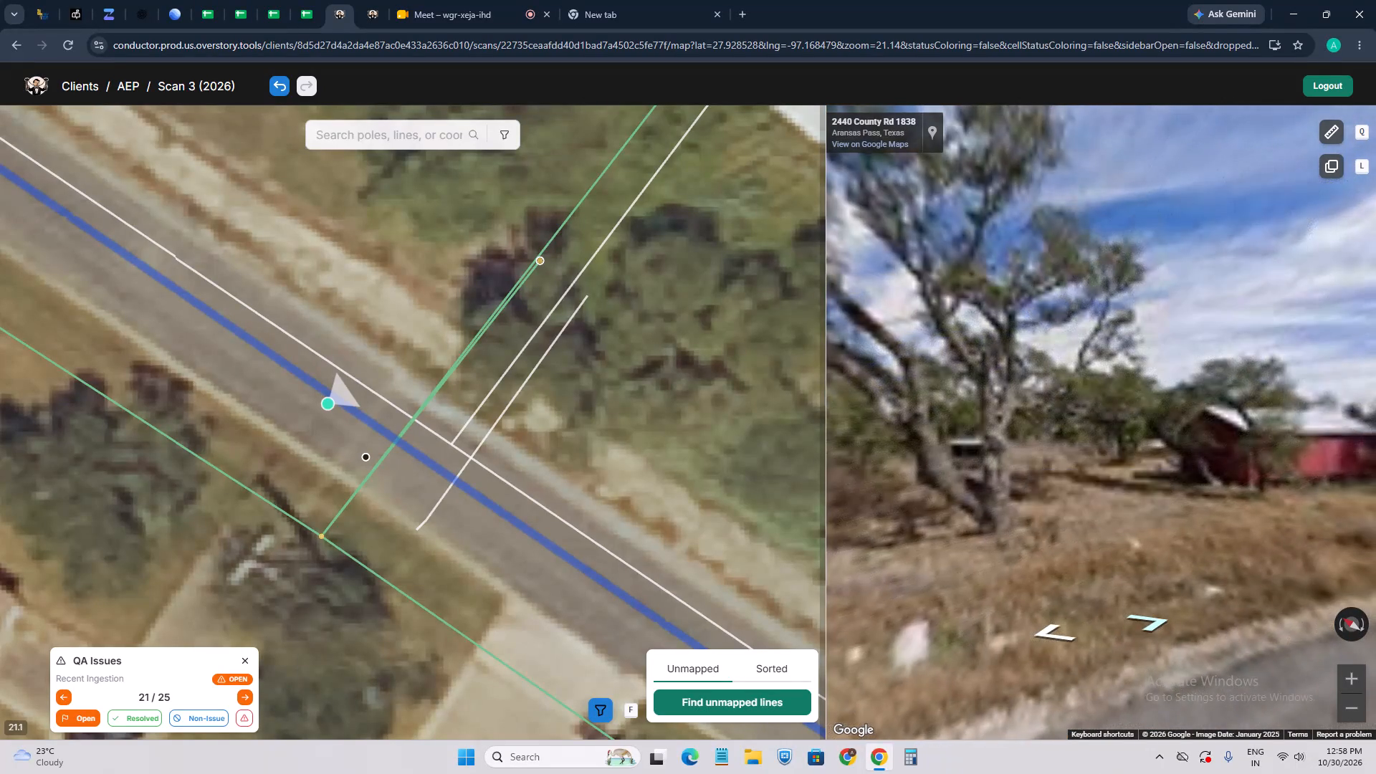
click(1153, 629)
drag(963, 431, 1173, 431)
scroll(964, 336, up, 2)
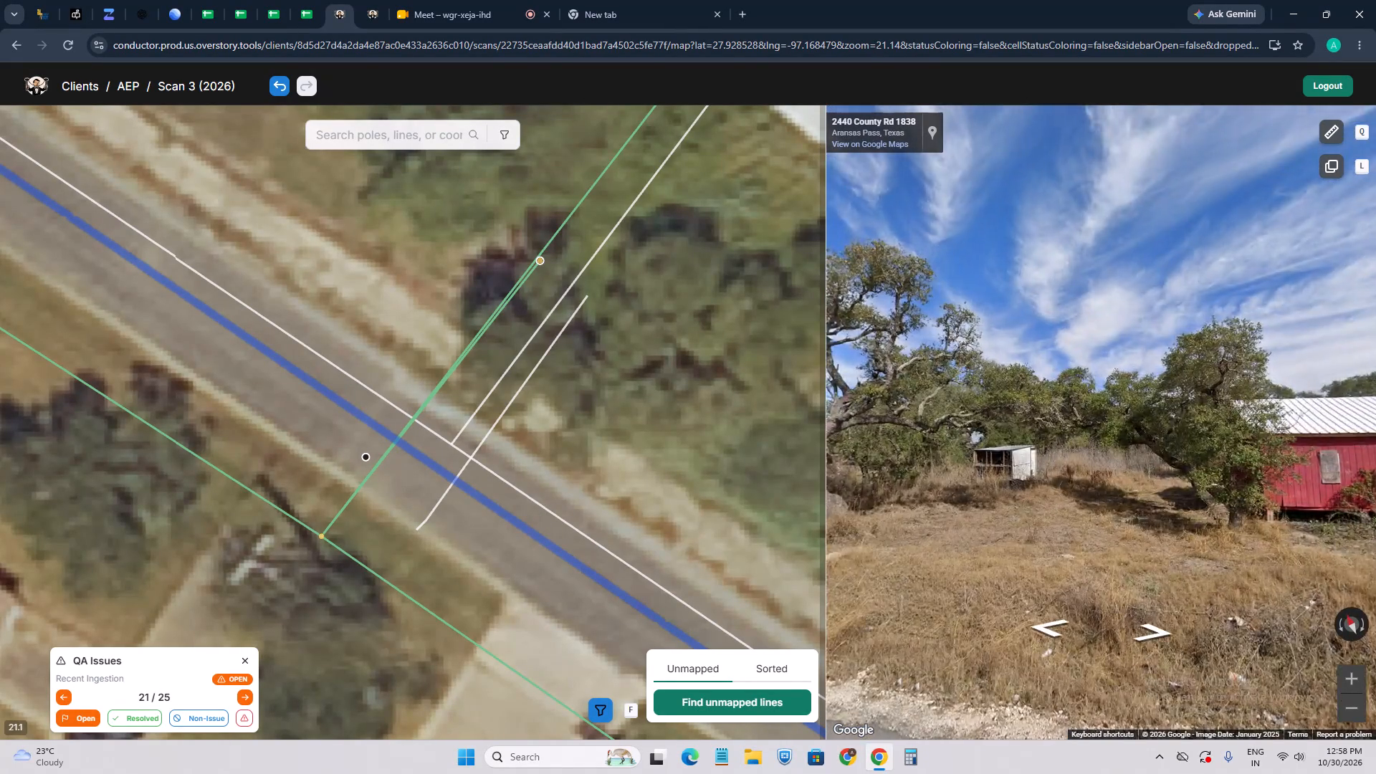
scroll(935, 338, up, 1)
drag(911, 355, 1076, 351)
scroll(1031, 360, up, 2)
scroll(1045, 351, down, 2)
drag(1016, 444, 1111, 388)
scroll(1094, 381, up, 2)
drag(1025, 330, 1140, 319)
scroll(1083, 514, down, 4)
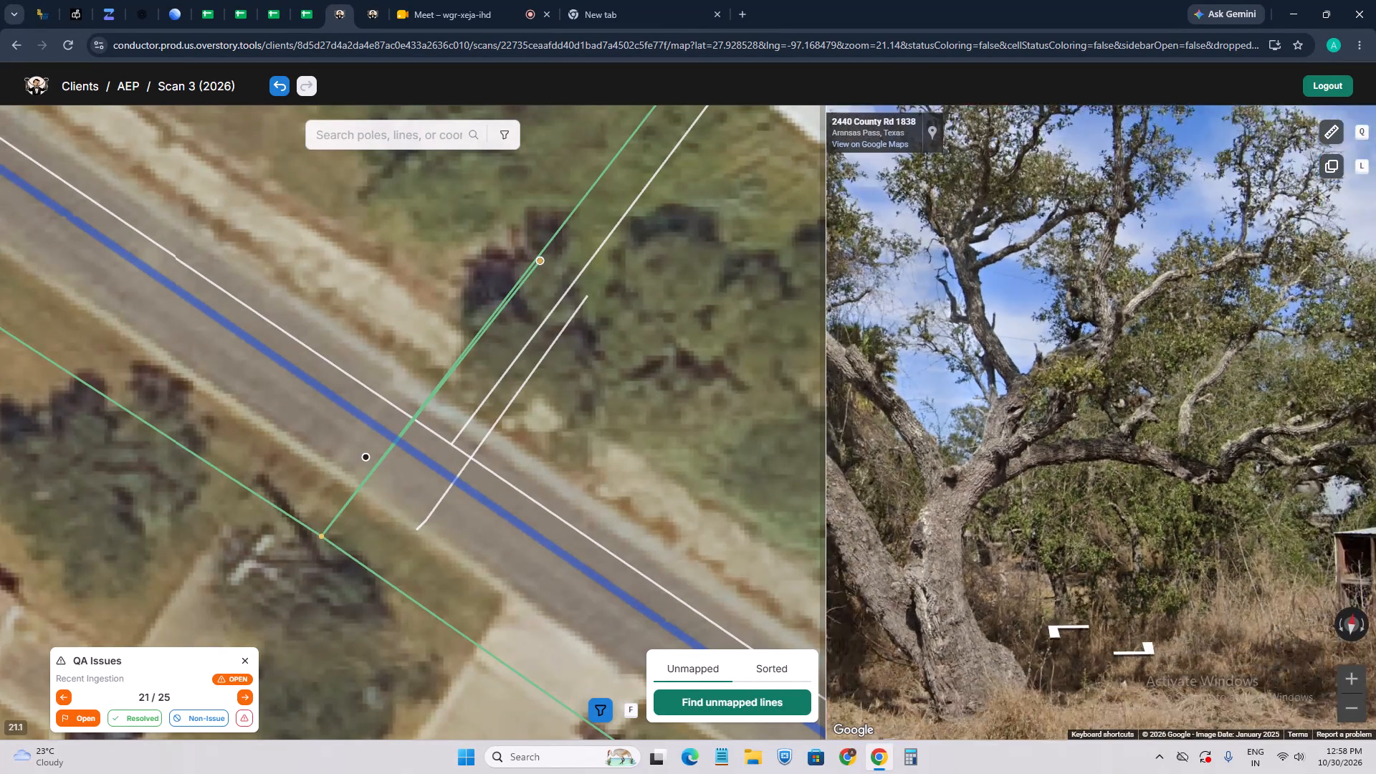
drag(1198, 467, 1104, 473)
click(1065, 669)
click(1064, 669)
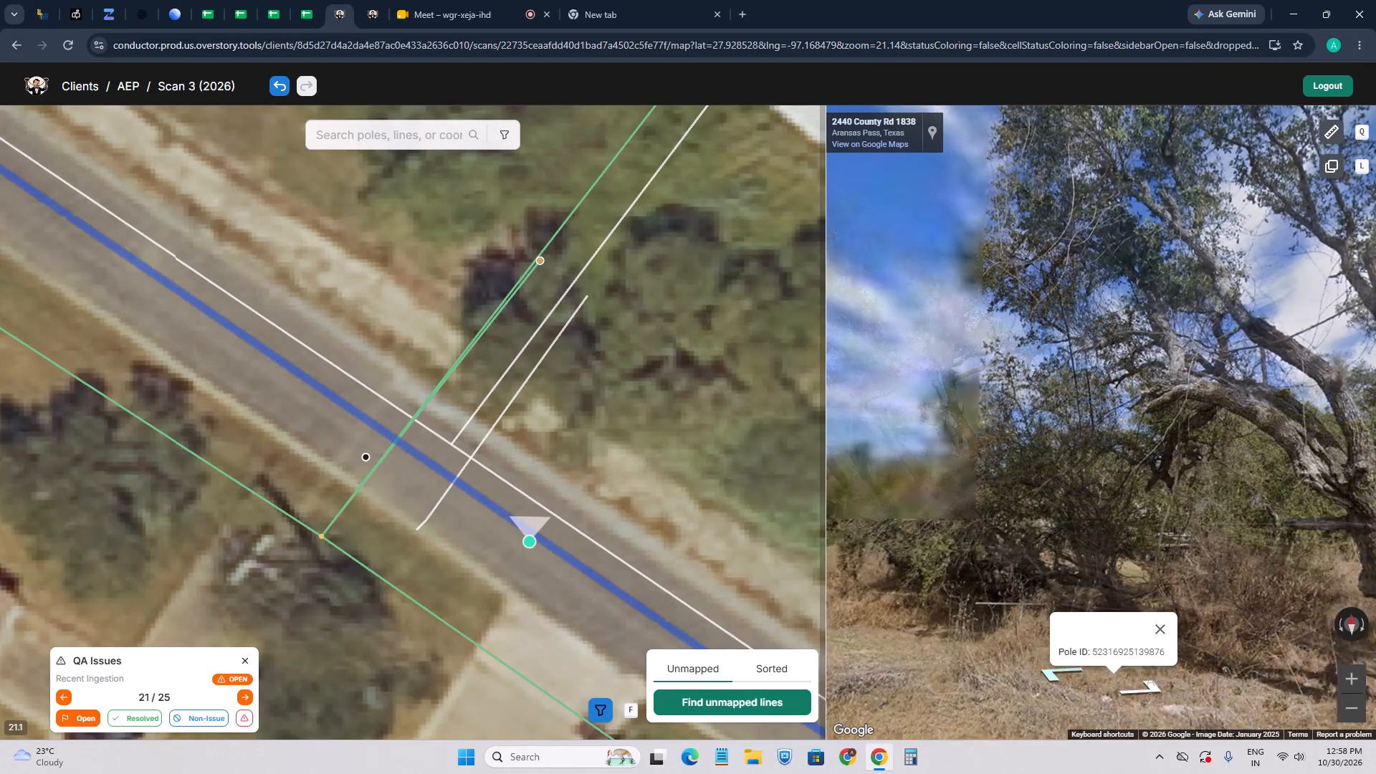
click(1064, 669)
drag(1183, 464, 606, 512)
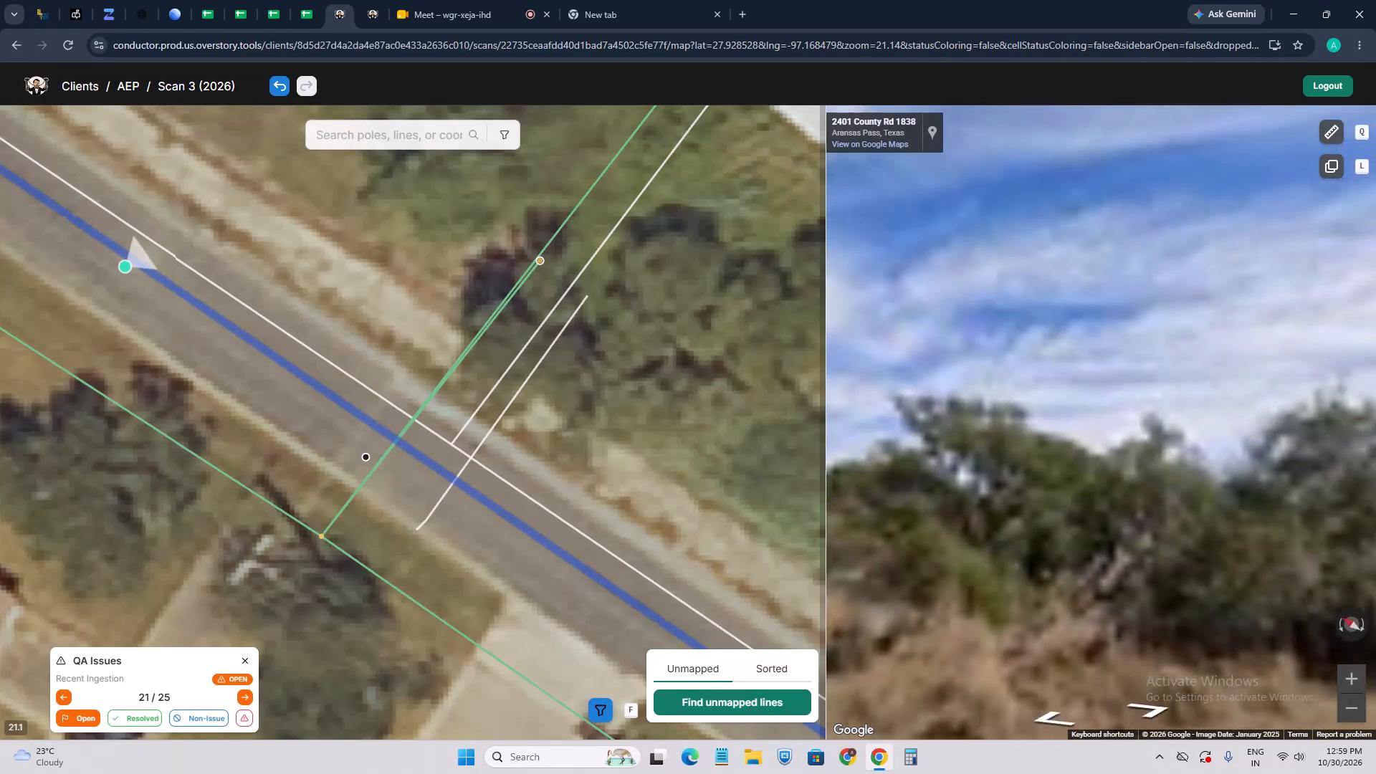
drag(1227, 436, 990, 433)
scroll(1116, 426, up, 6)
drag(930, 435, 1048, 383)
scroll(994, 382, up, 2)
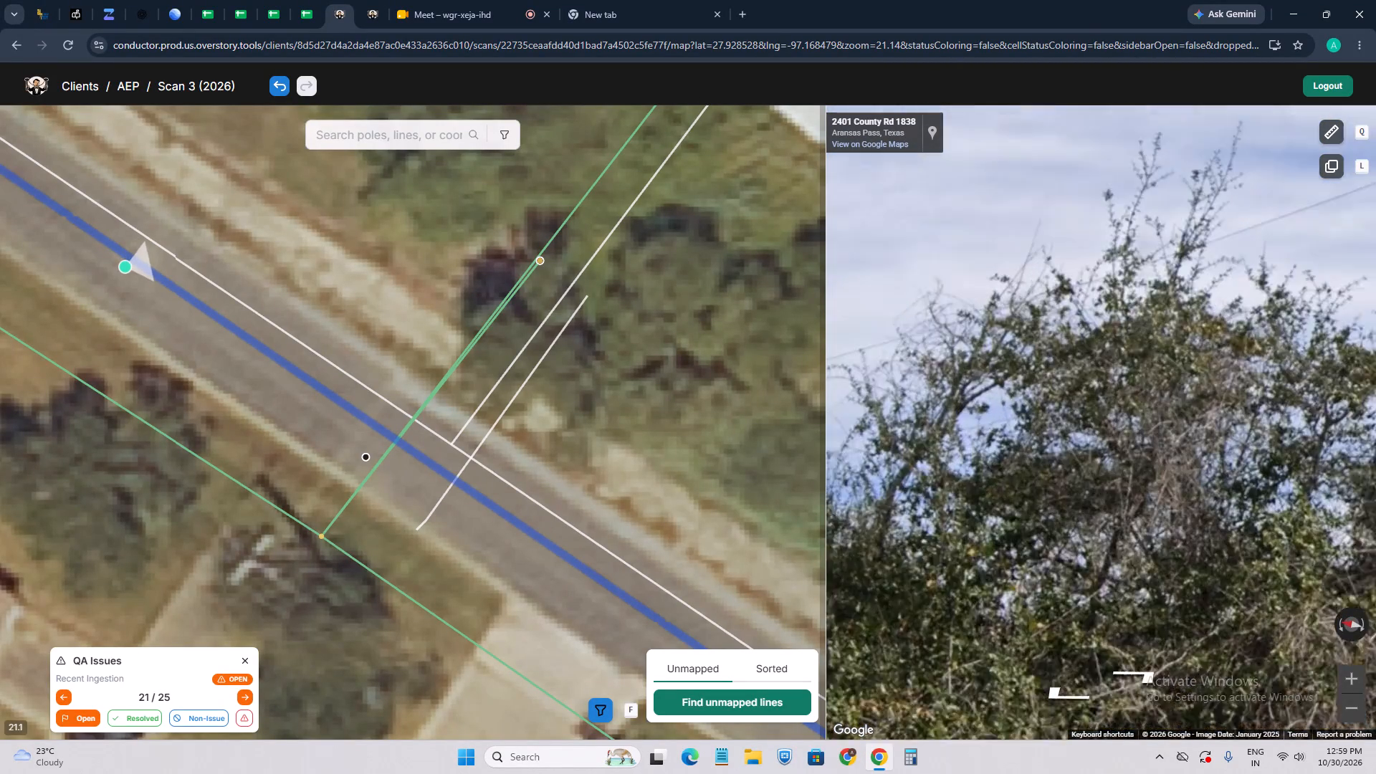
drag(928, 392, 1154, 365)
drag(904, 404, 1131, 365)
Copy the coordinates beside issue 21's pole northeast of the road and search for them in Google Earth.
scroll(510, 305, down, 4)
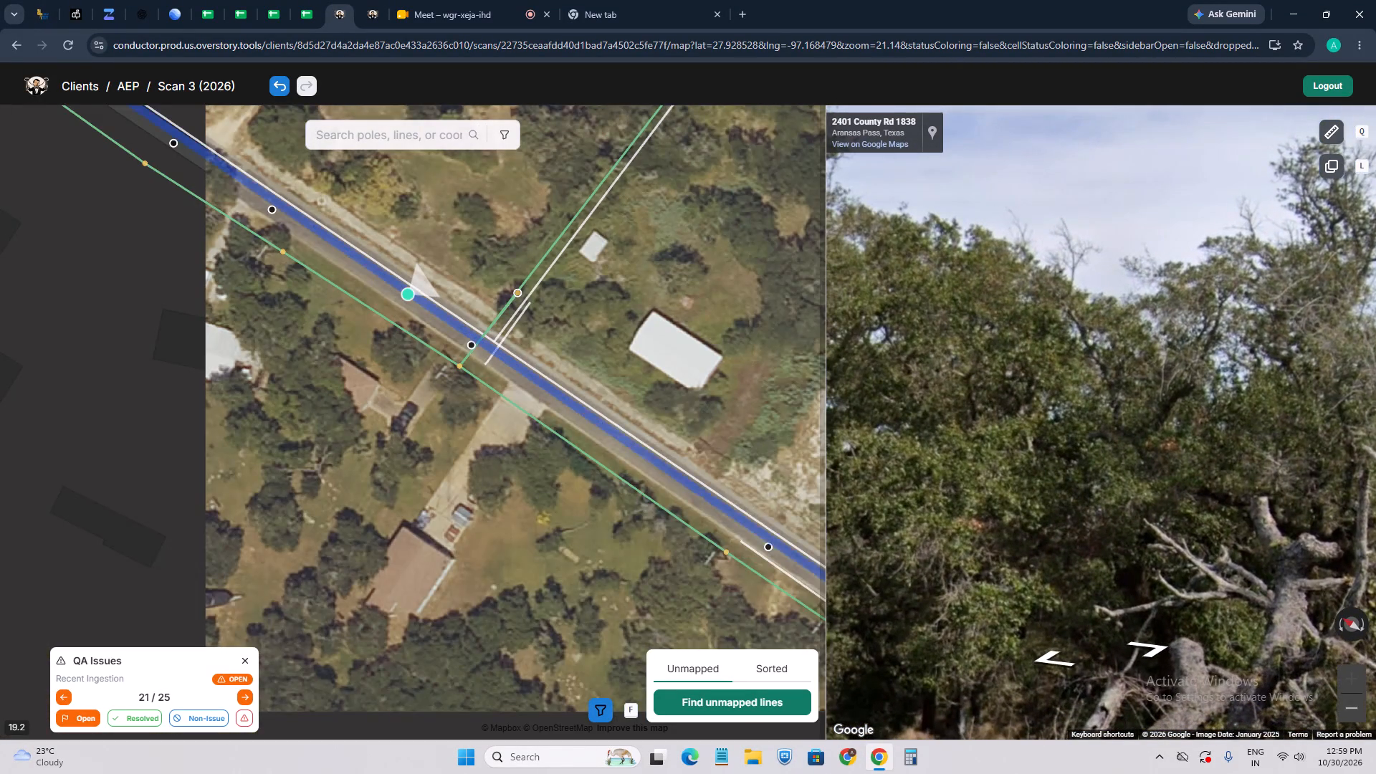
drag(515, 209, 403, 360)
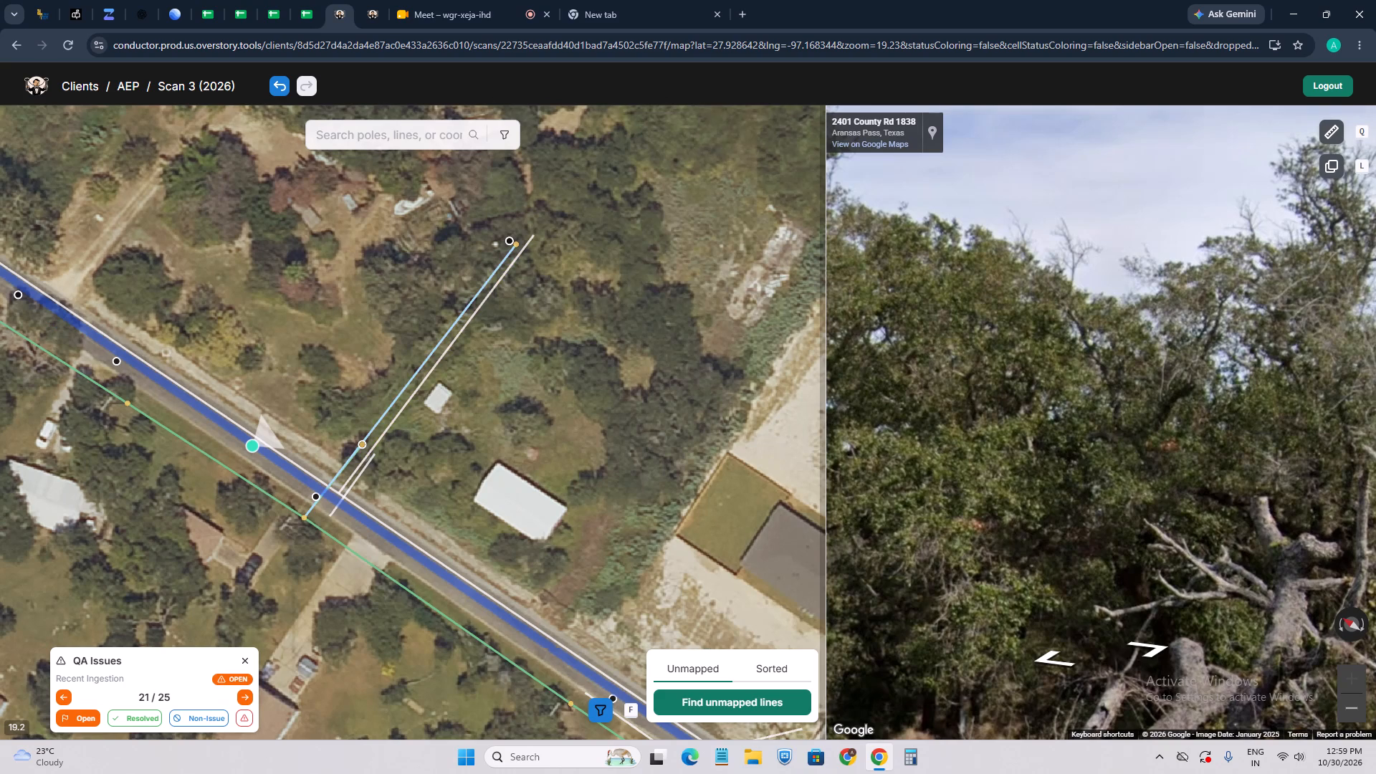
scroll(366, 438, up, 1)
right_click(348, 446)
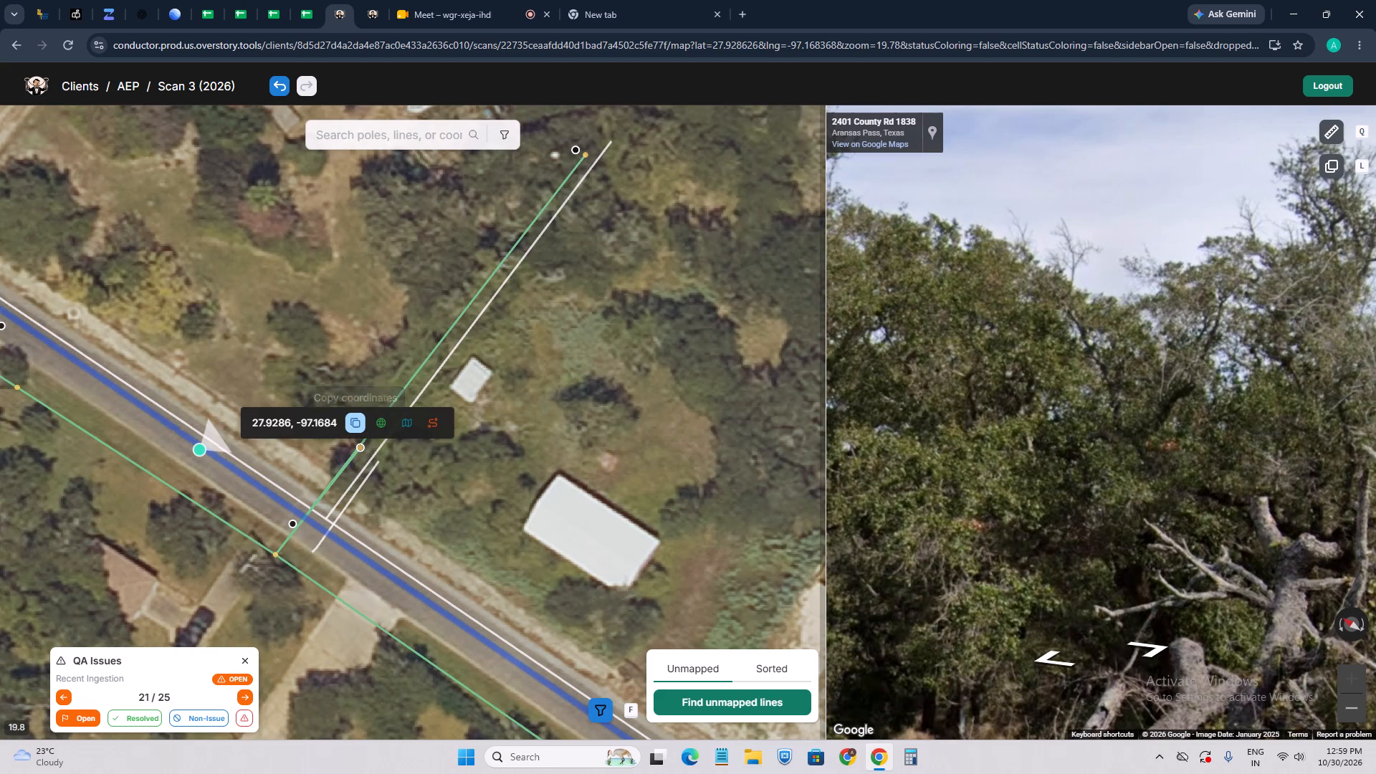
click(355, 420)
click(171, 14)
click(186, 138)
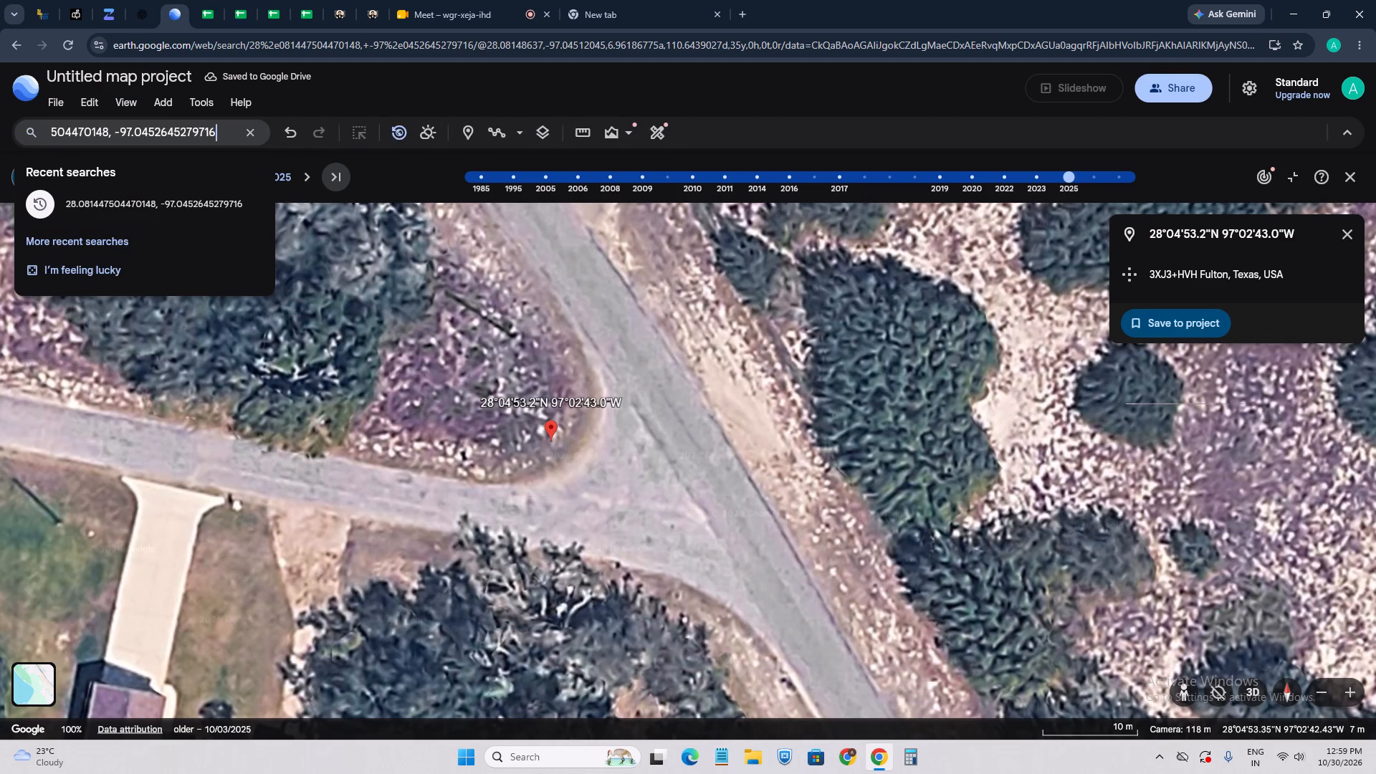
click(257, 125)
key(ctrl+v)
key(Return)
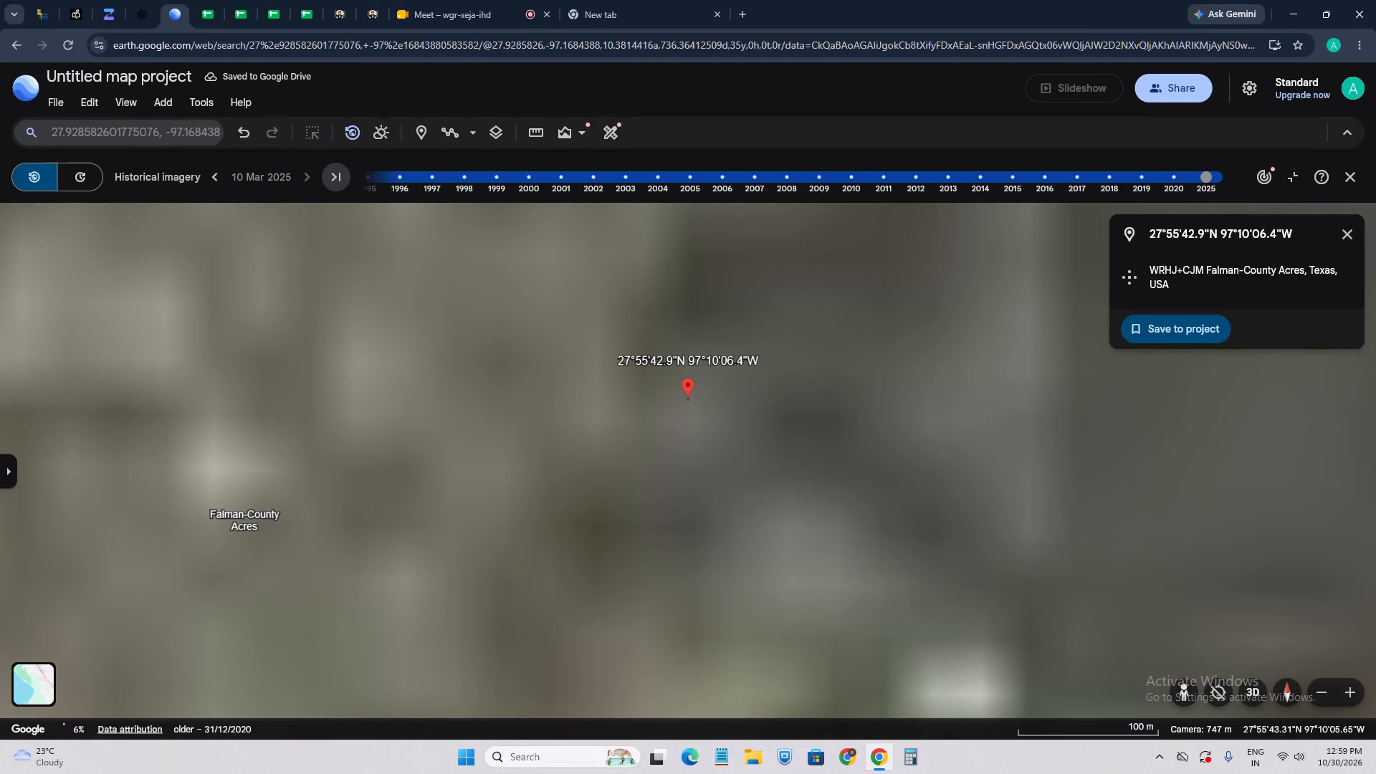
Step the historical imagery back to 1 Feb 2020 and examine the pinned spot and the trees northeast of it for a pole.
scroll(703, 389, up, 2)
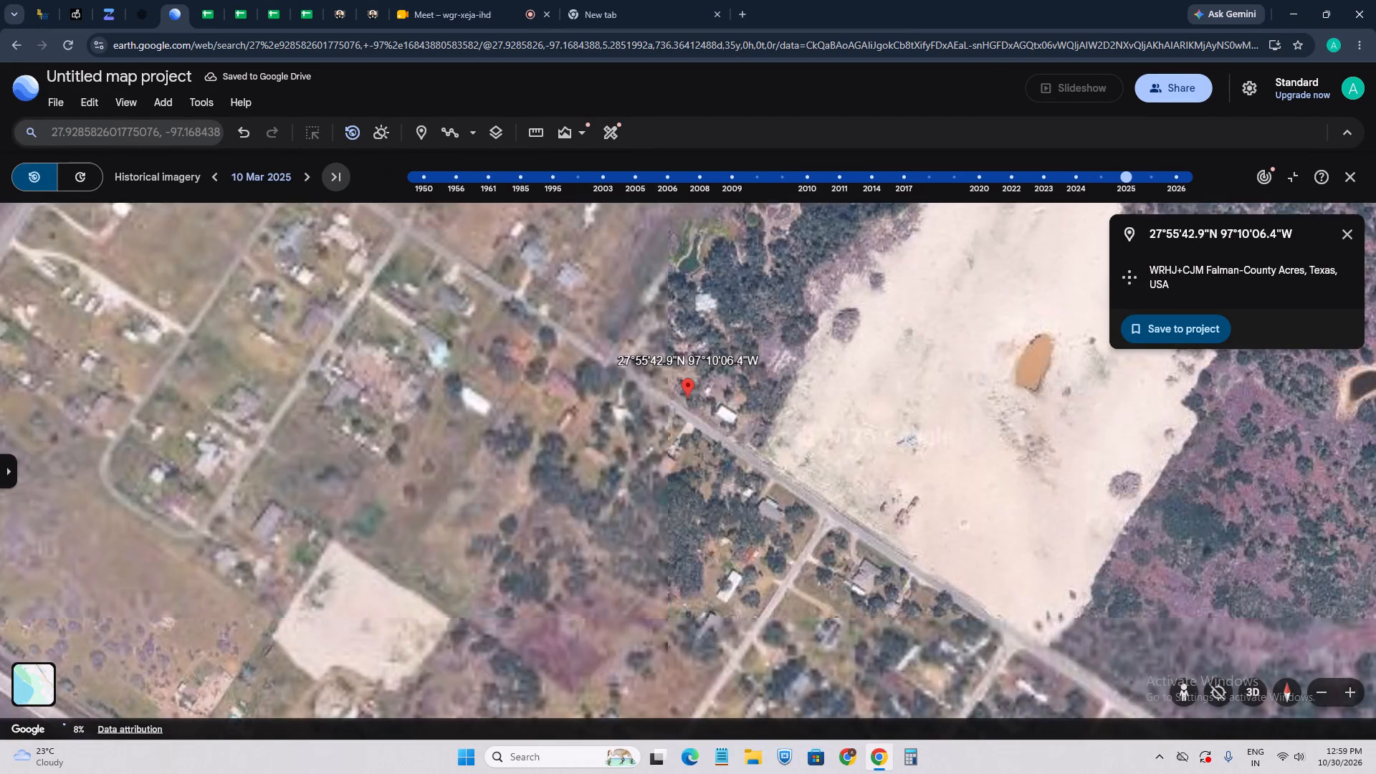
scroll(699, 396, up, 7)
drag(629, 416, 621, 436)
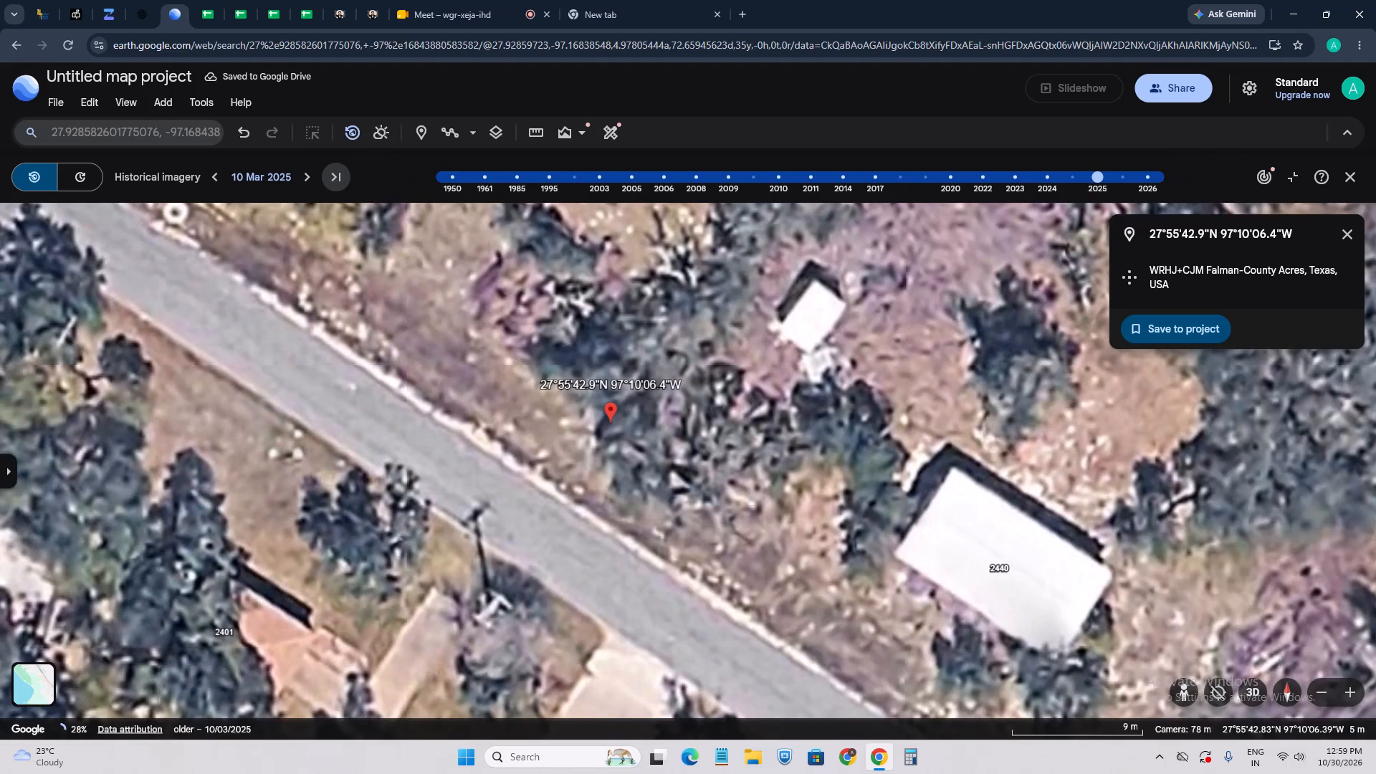
scroll(434, 237, up, 1)
click(219, 186)
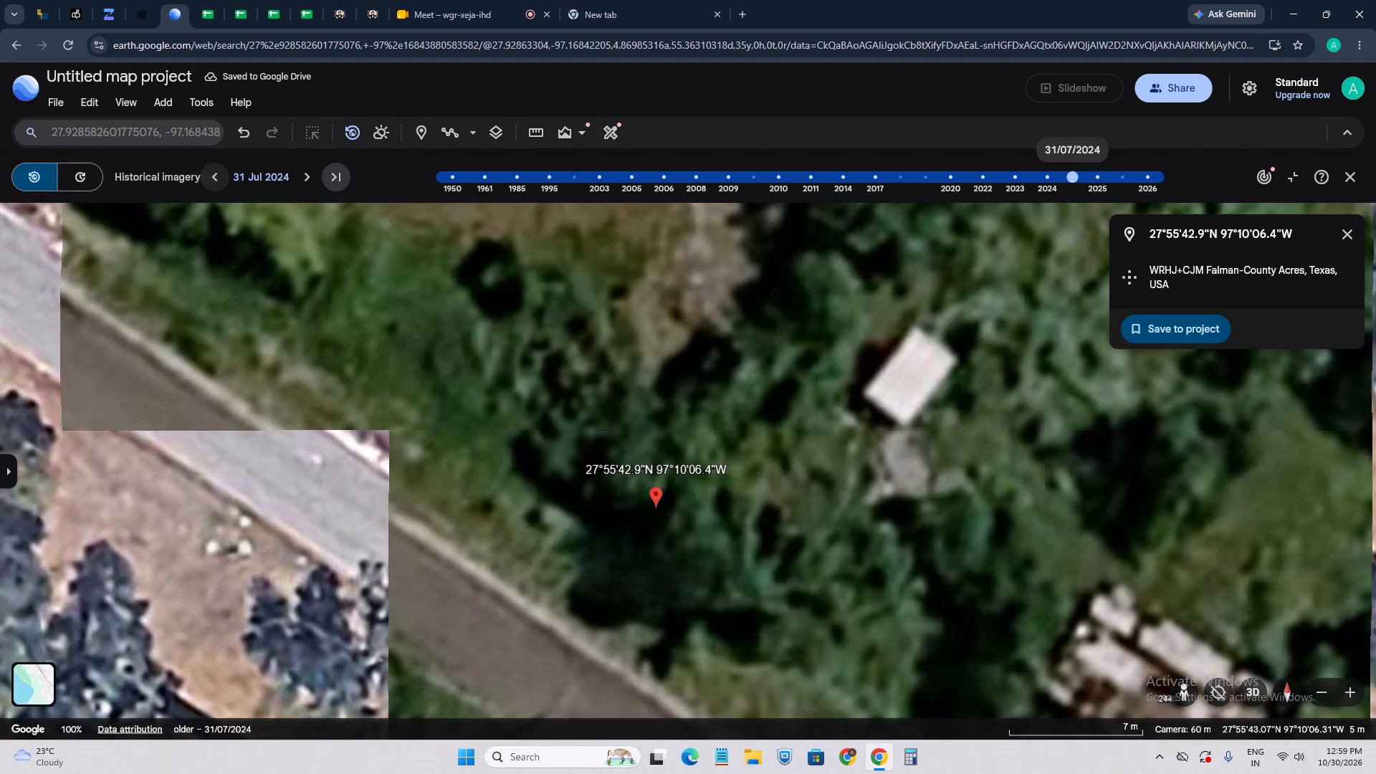
click(219, 186)
click(219, 186)
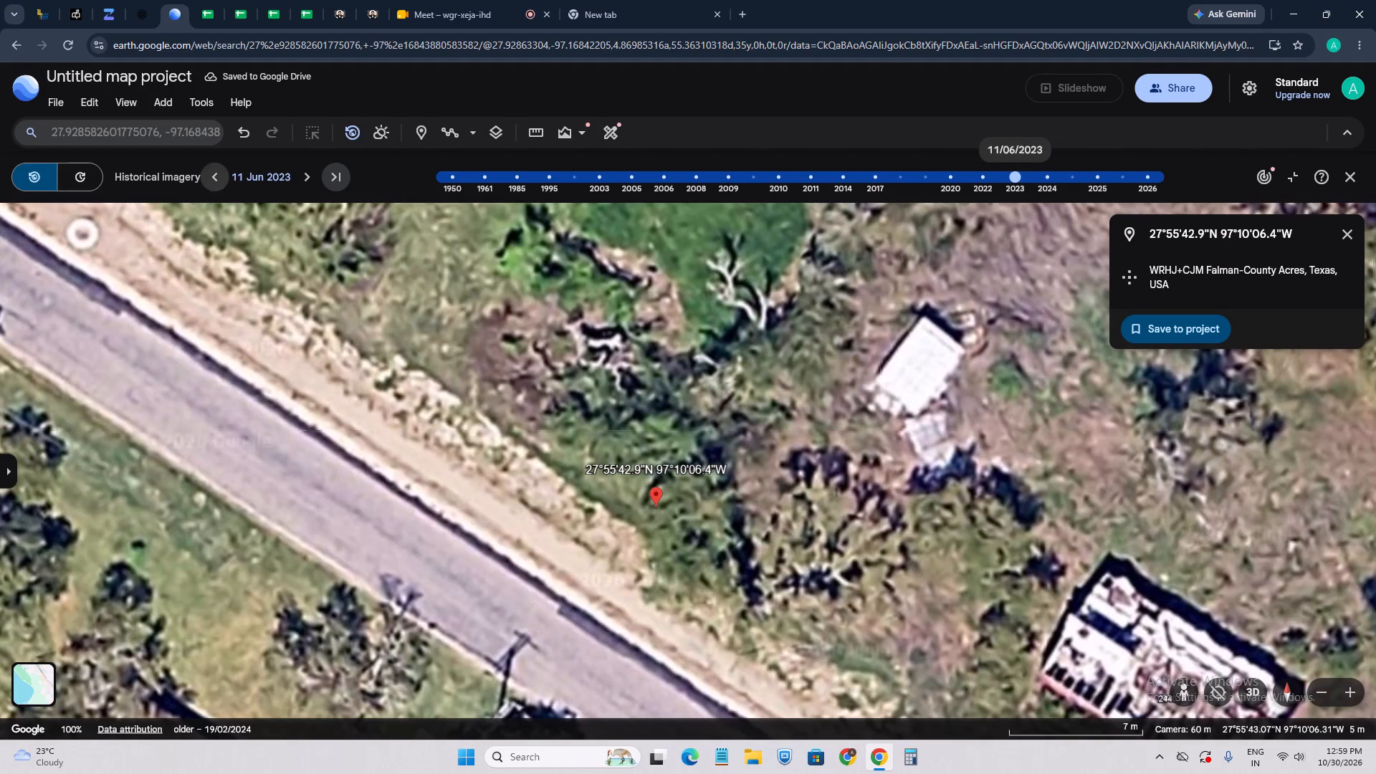
click(219, 186)
click(219, 186)
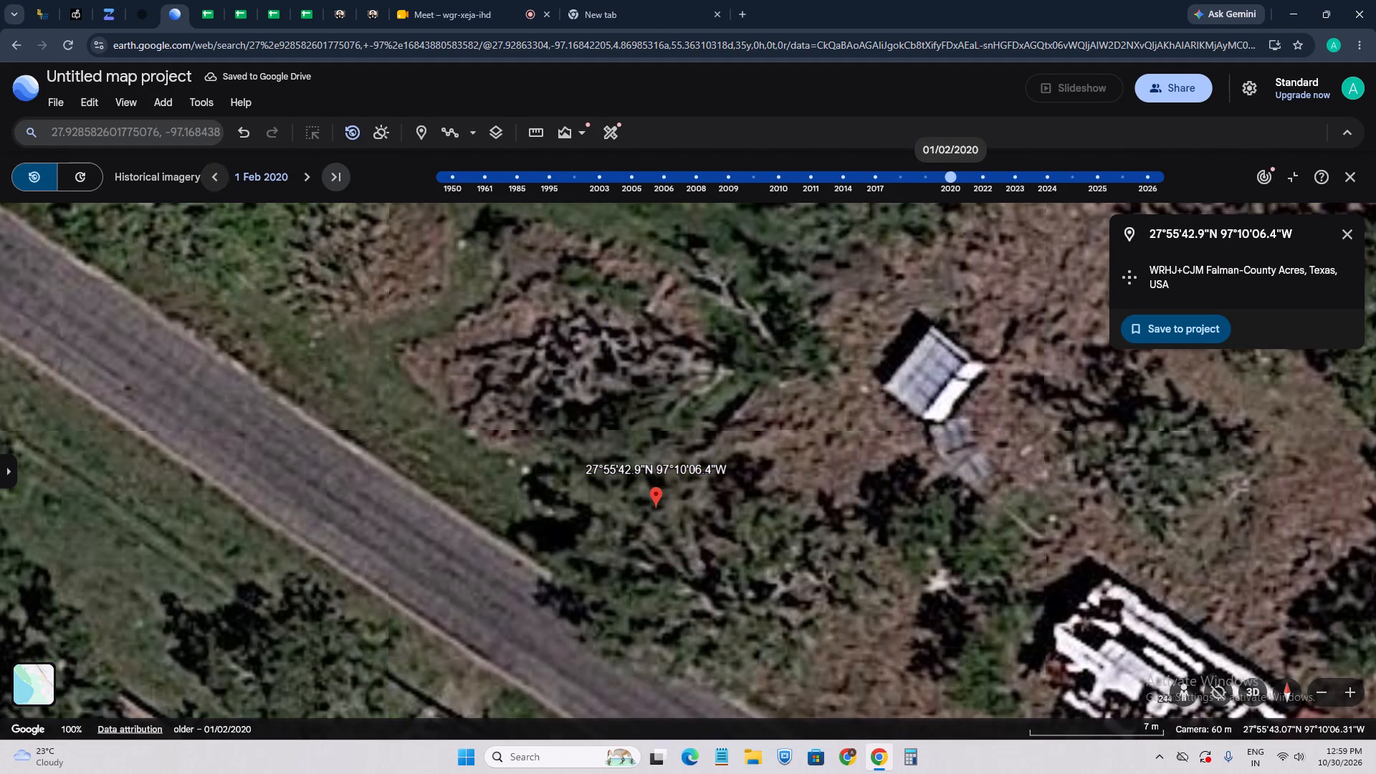
scroll(438, 421, down, 3)
drag(513, 373, 488, 488)
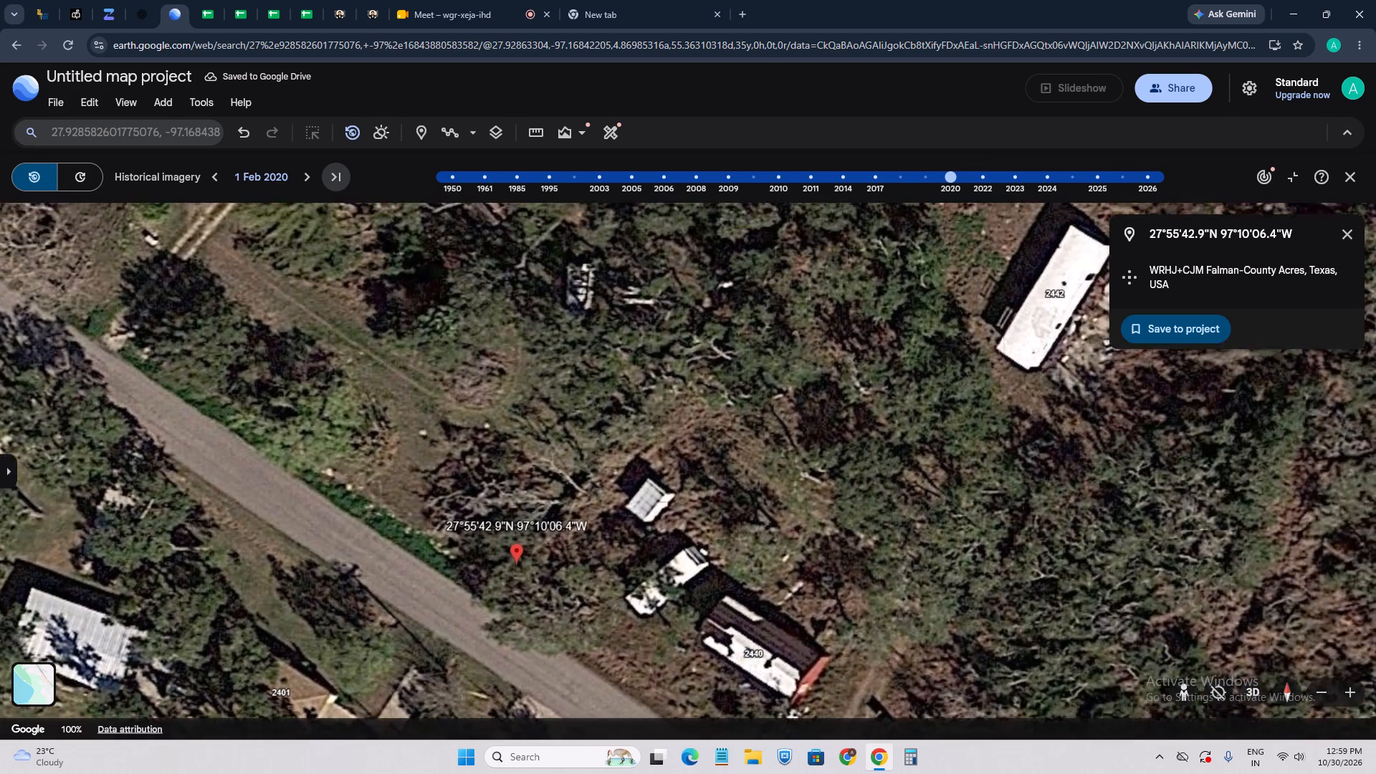
drag(629, 361, 583, 444)
drag(623, 333, 543, 430)
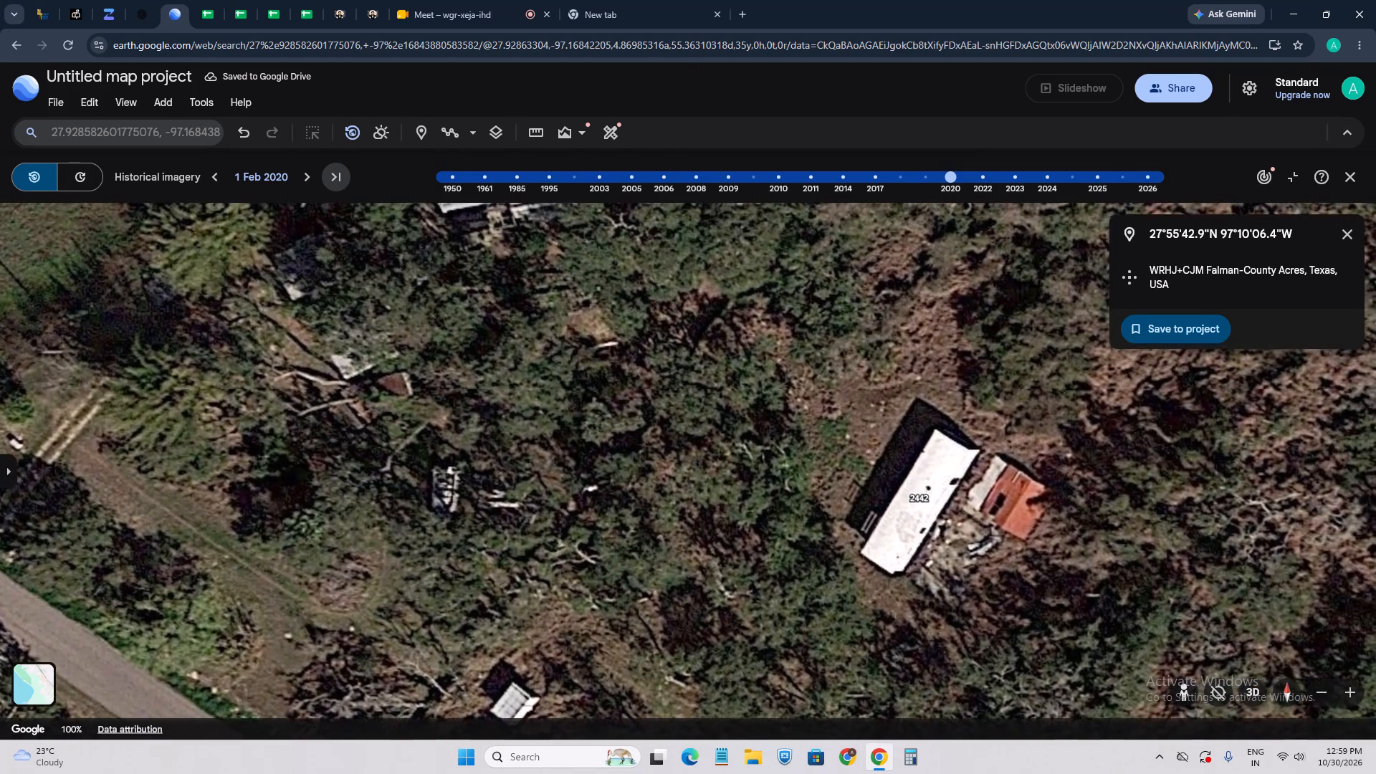
Show the 30 Aug 2017 historical imagery and examine the ground around the pin and nearby buildings for the pole.
click(209, 176)
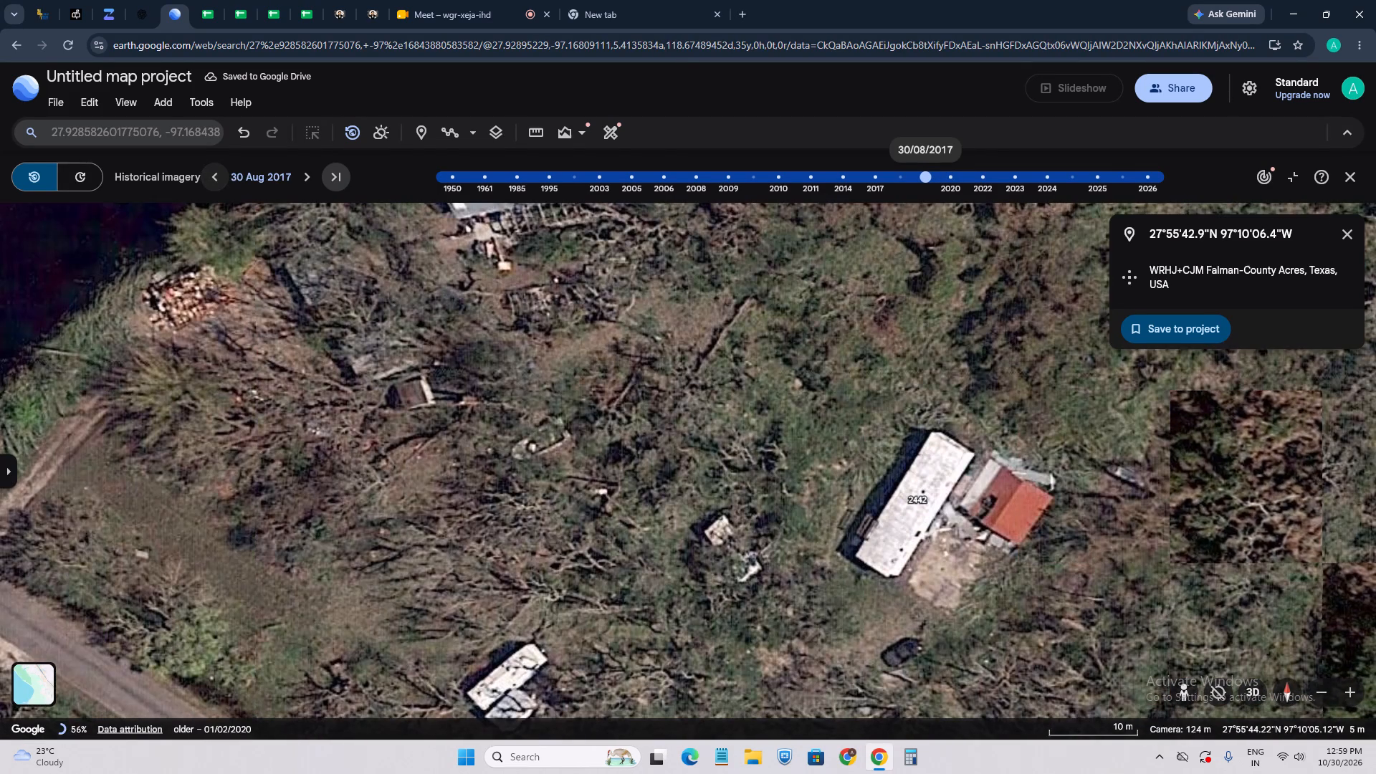
drag(475, 560, 512, 457)
scroll(449, 578, up, 4)
drag(428, 629, 470, 498)
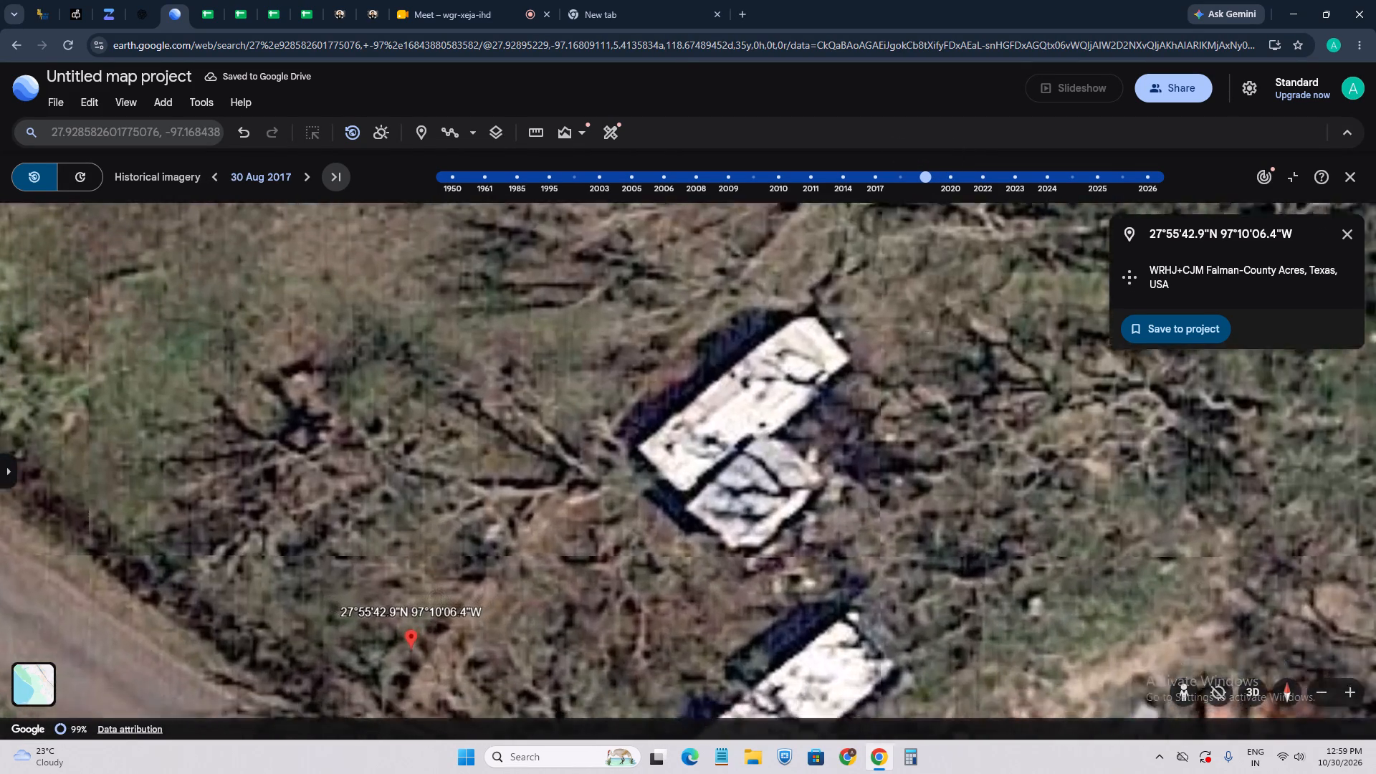
scroll(497, 464, down, 2)
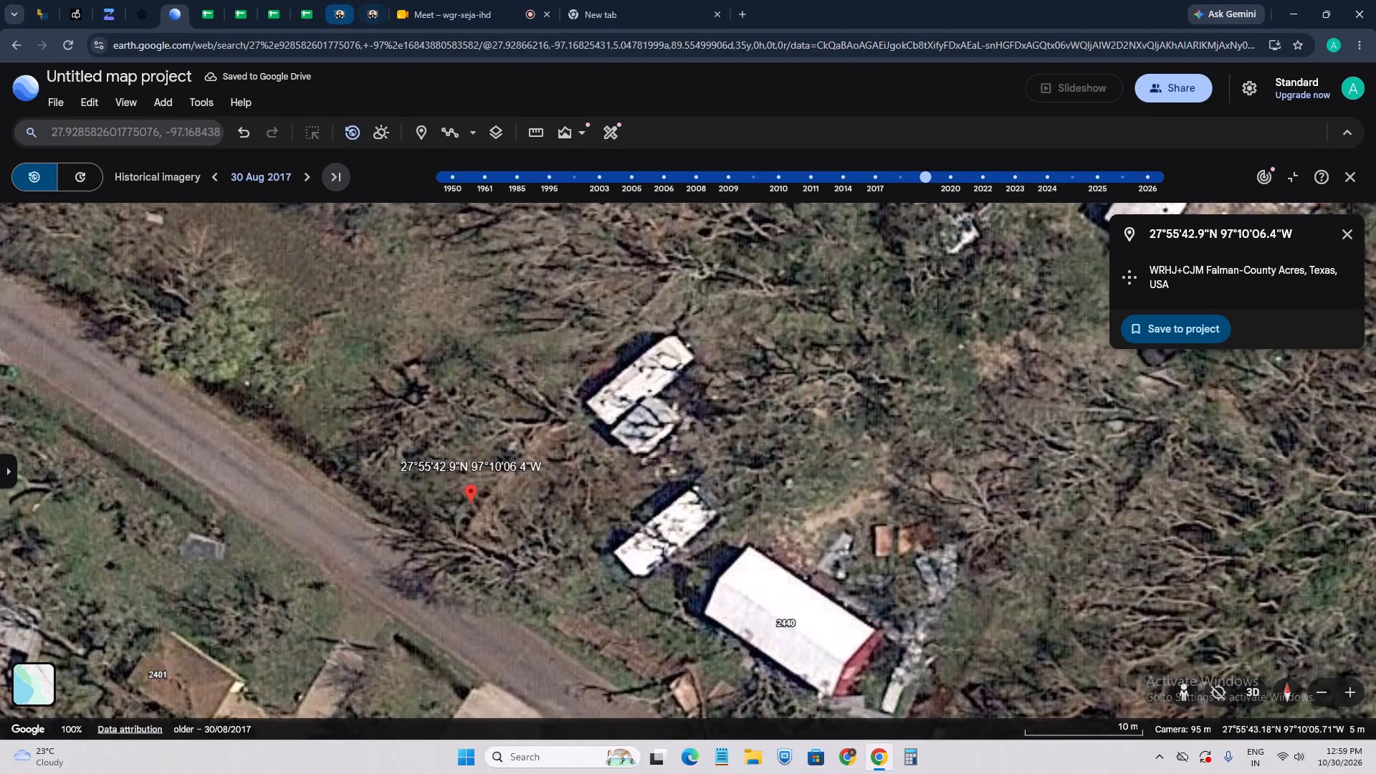
click(332, 12)
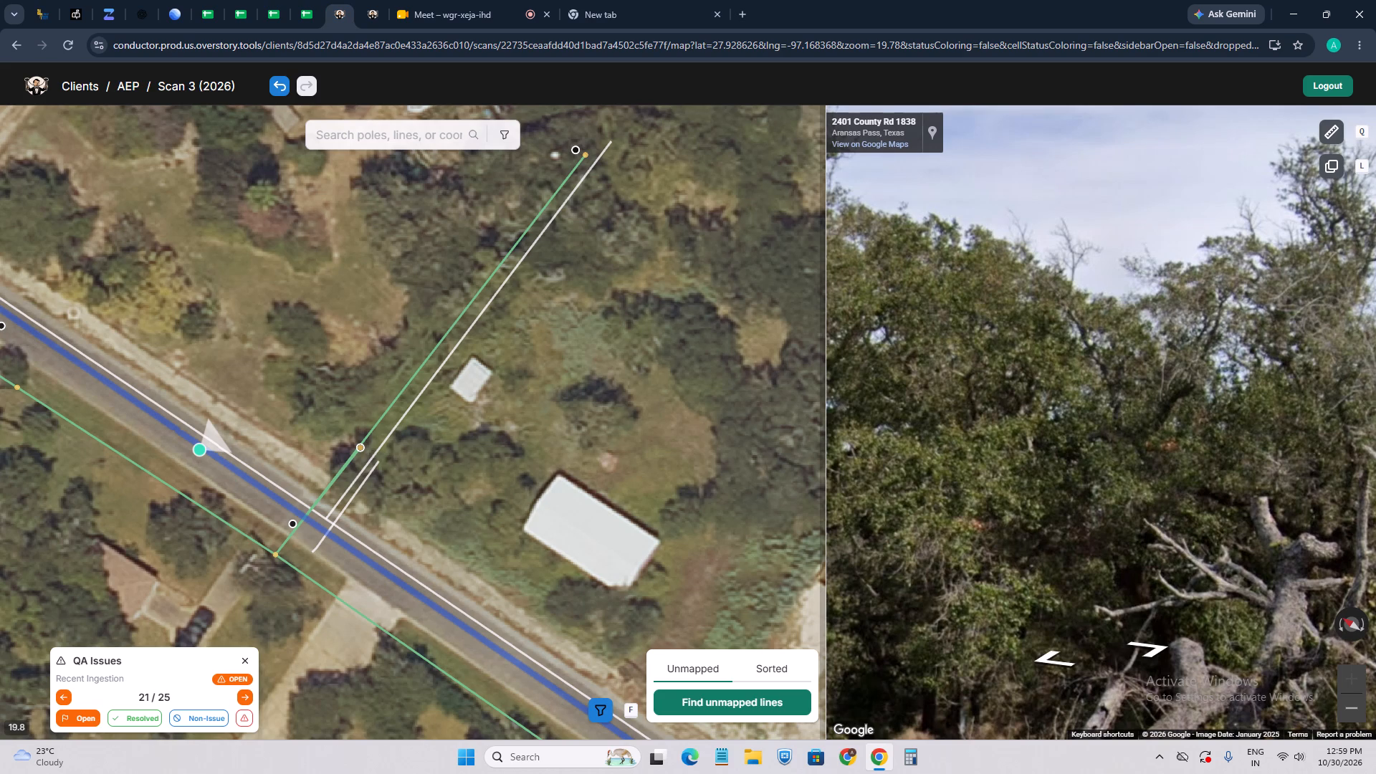
drag(844, 423, 1190, 423)
drag(1170, 467, 1013, 468)
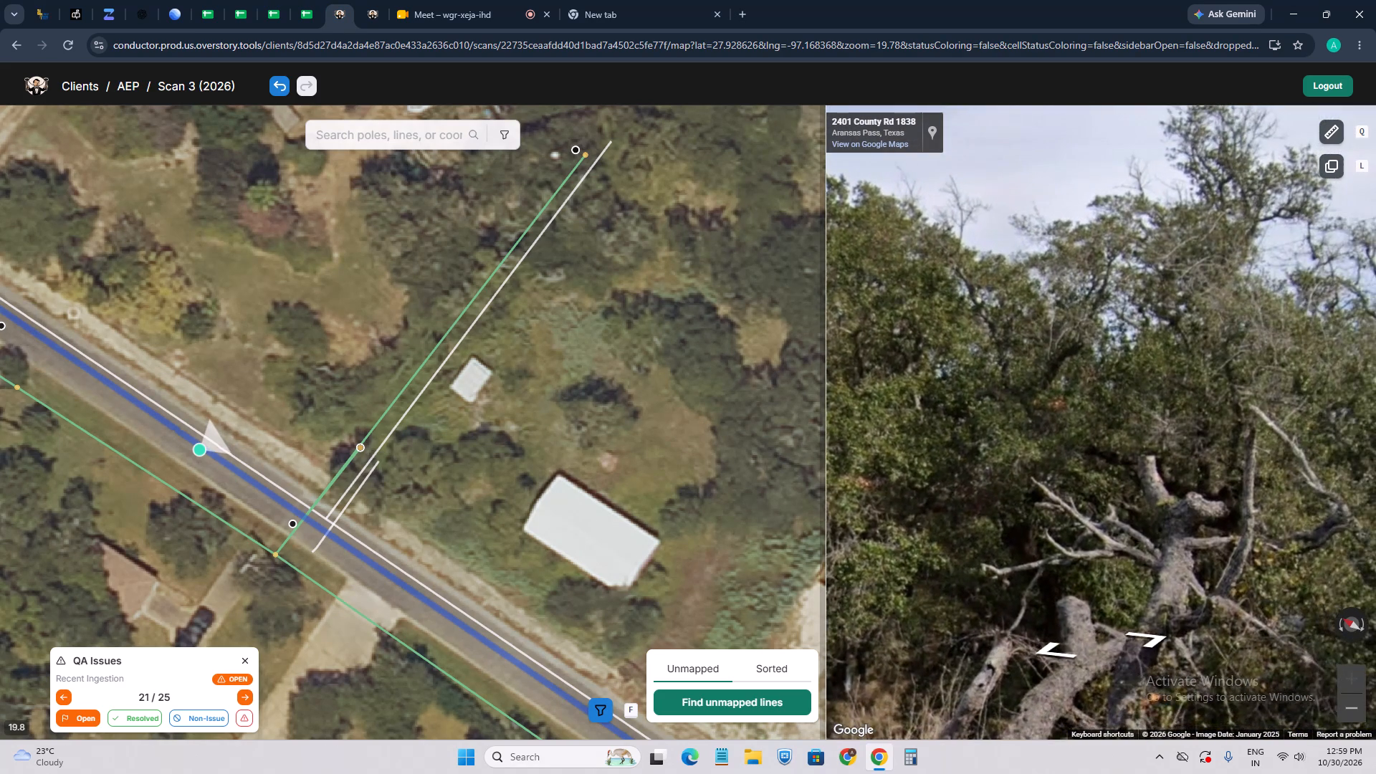
scroll(1135, 550, down, 2)
click(1158, 693)
scroll(1102, 418, up, 2)
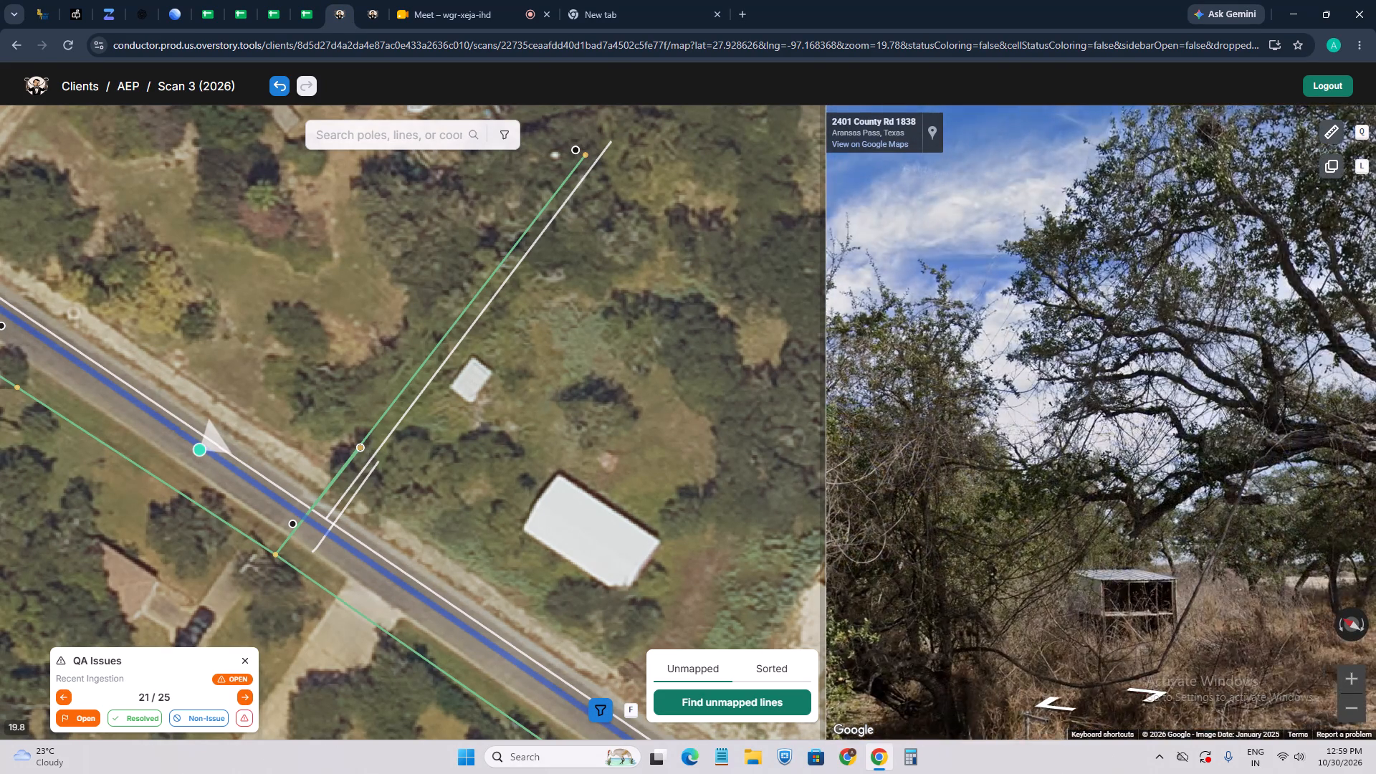
scroll(1102, 418, up, 3)
drag(998, 456, 1221, 403)
scroll(1194, 408, down, 10)
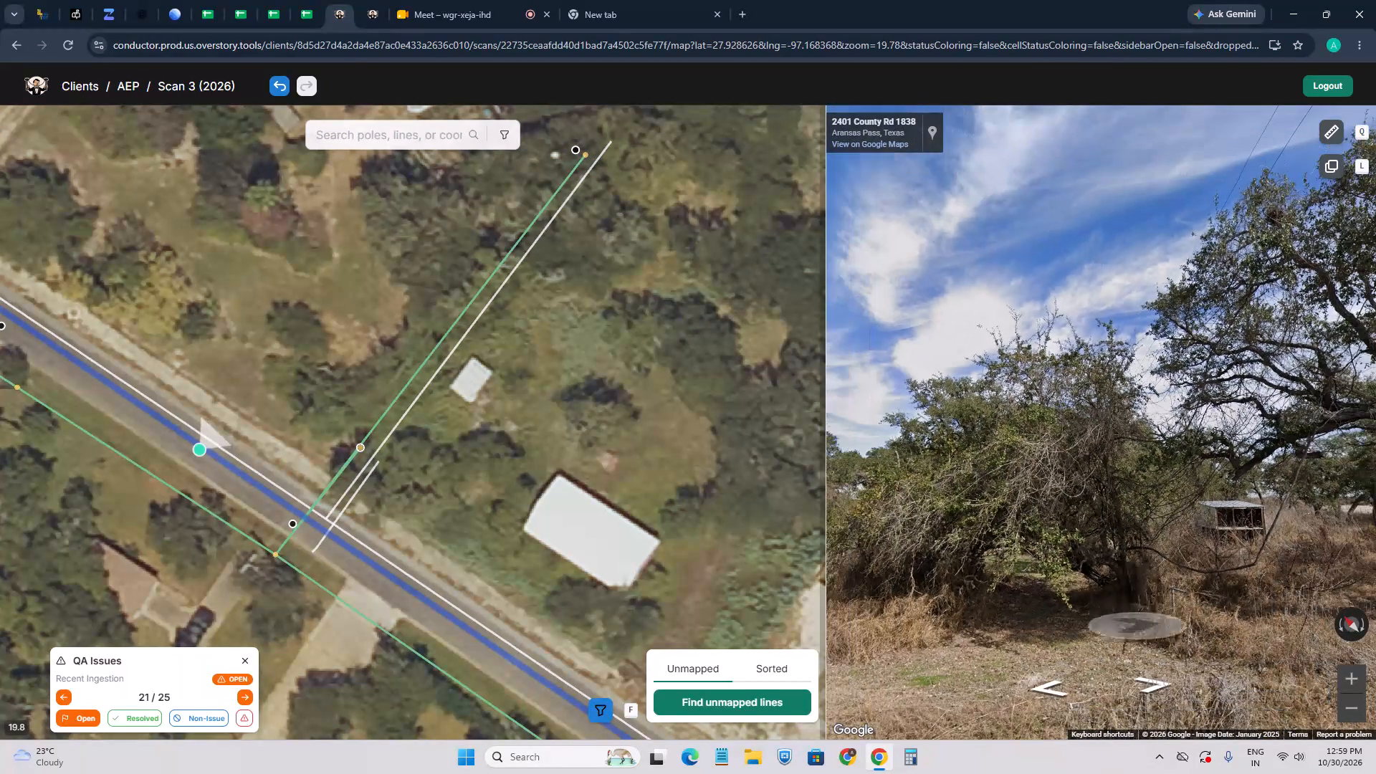
click(1160, 687)
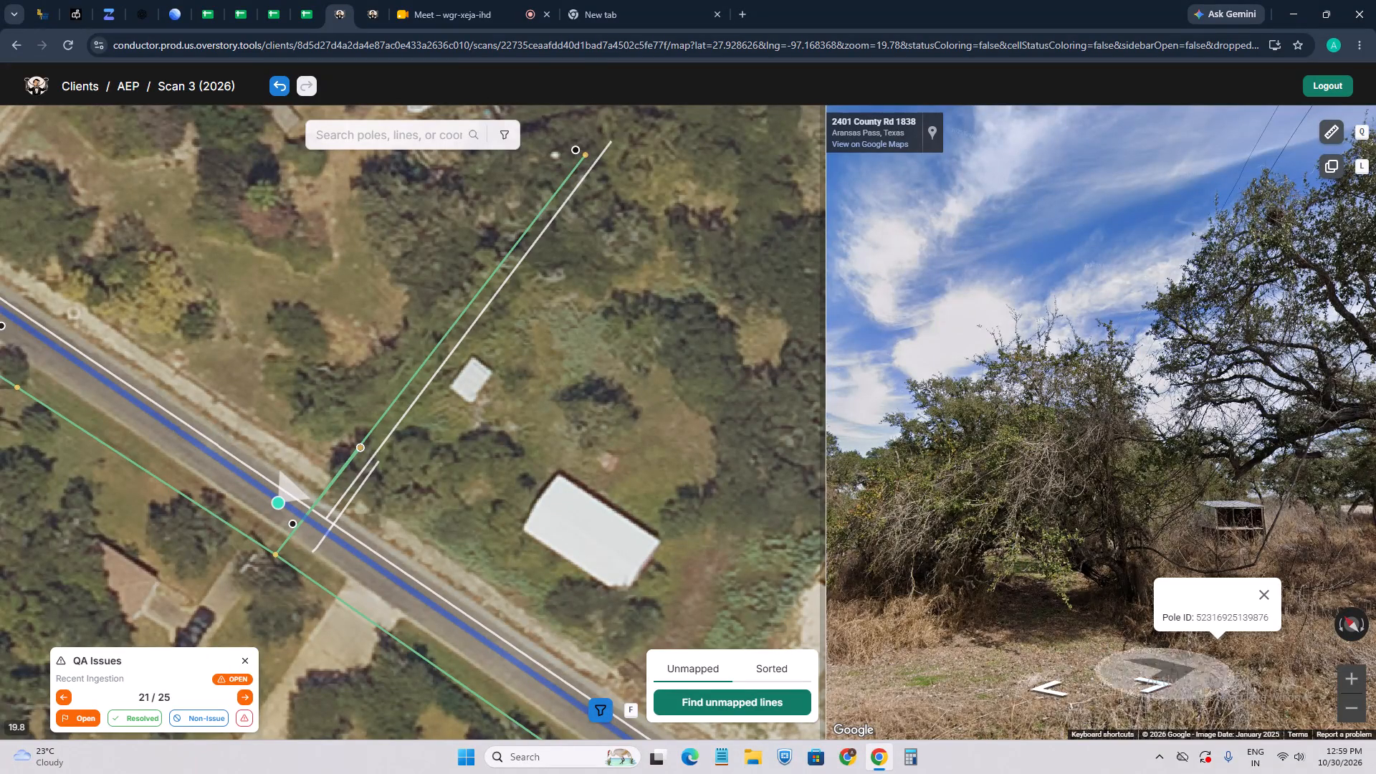
scroll(1212, 570, up, 2)
scroll(1114, 466, down, 3)
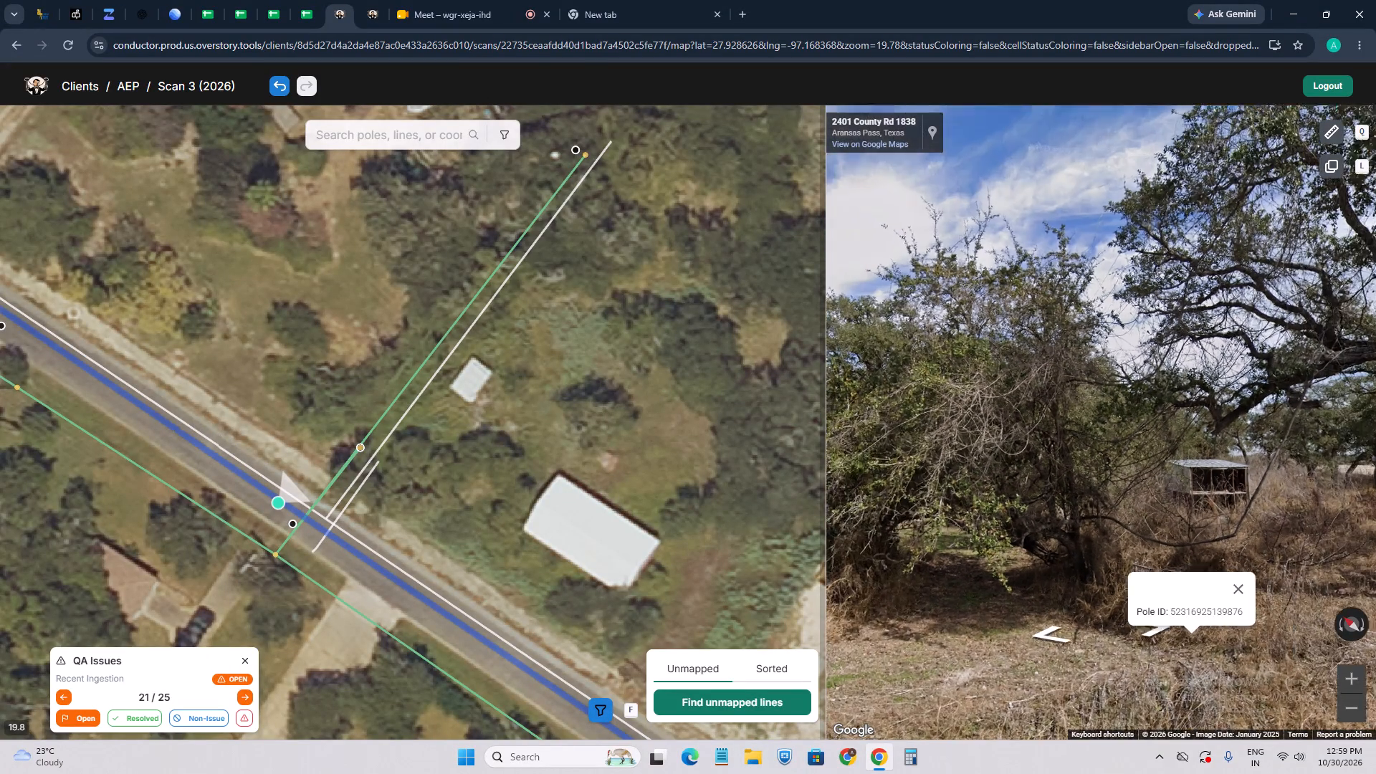
Open the original pole point on the road beside the lateral crossing and jump to its current version.
scroll(337, 501, up, 2)
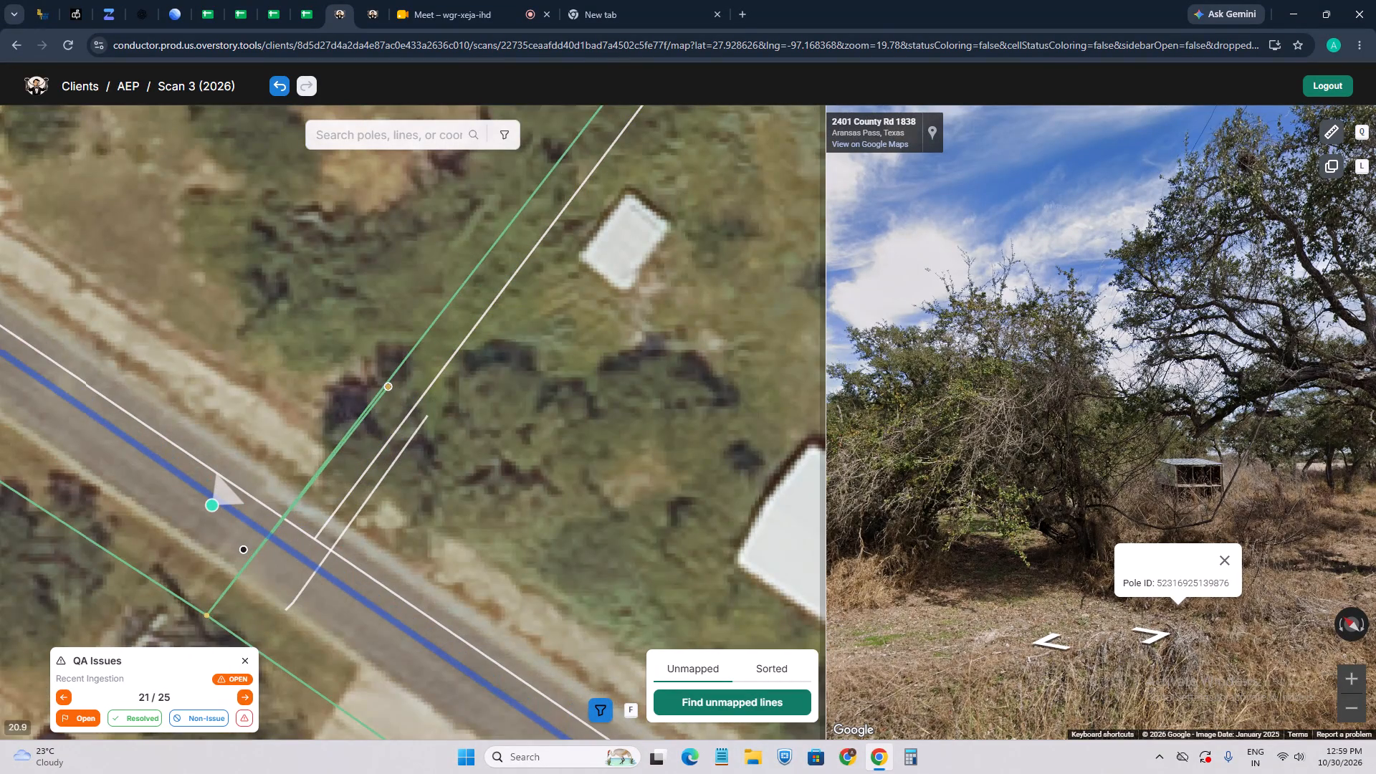
click(233, 548)
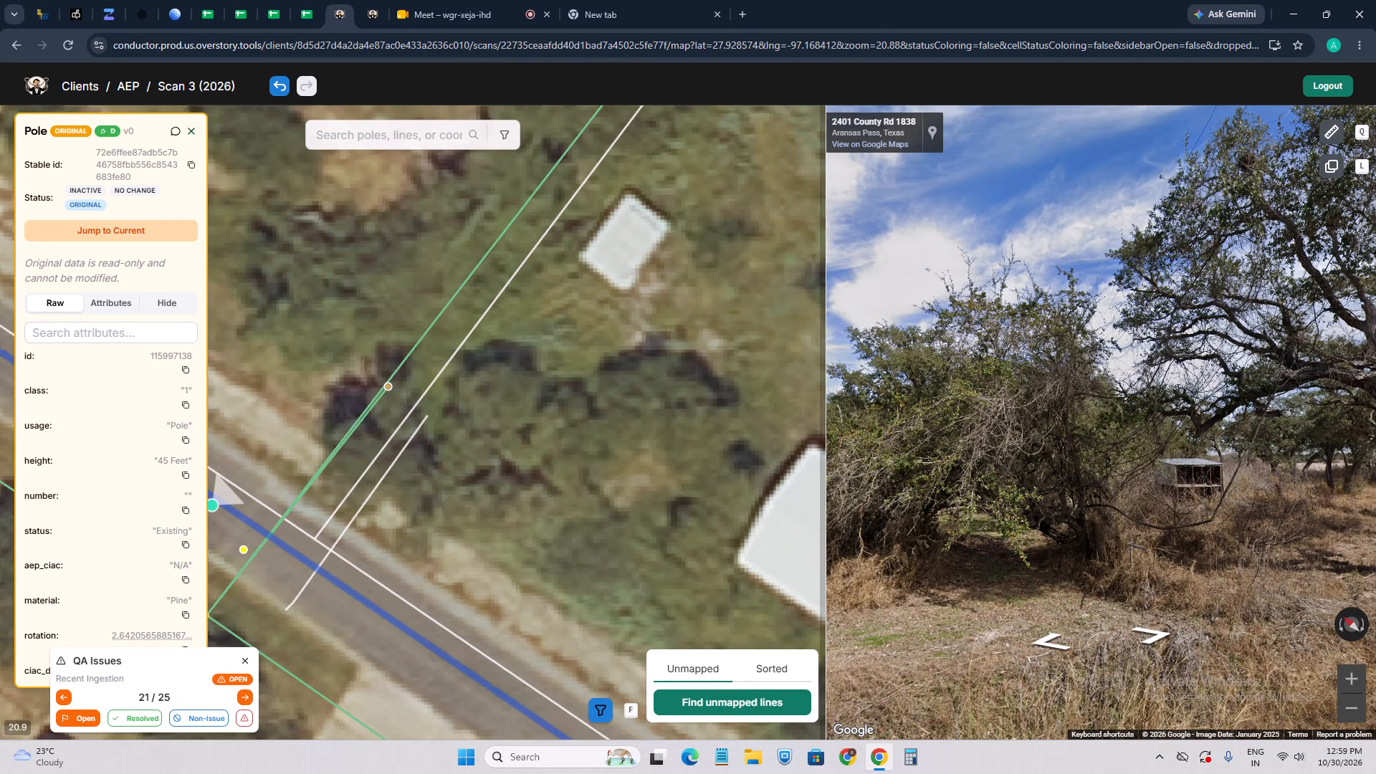
click(181, 231)
drag(383, 396, 493, 421)
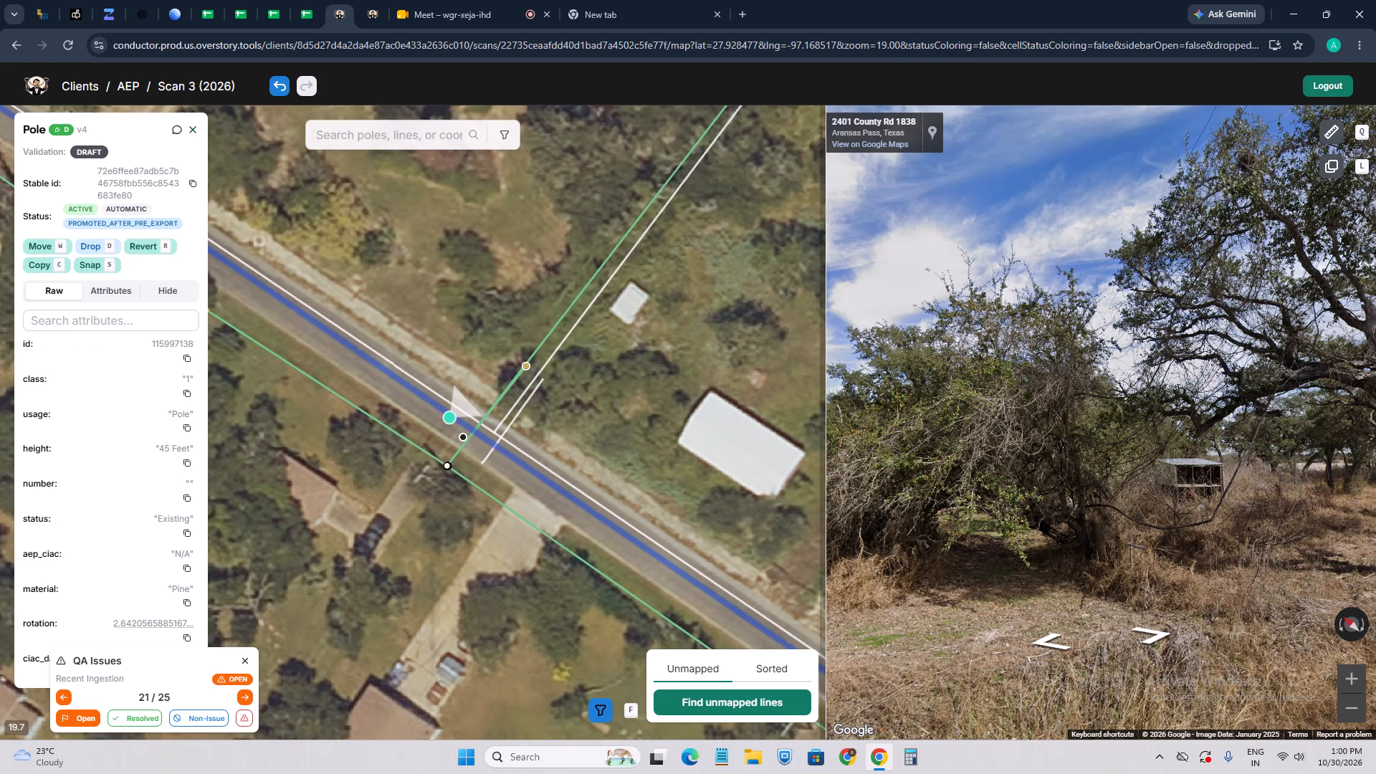
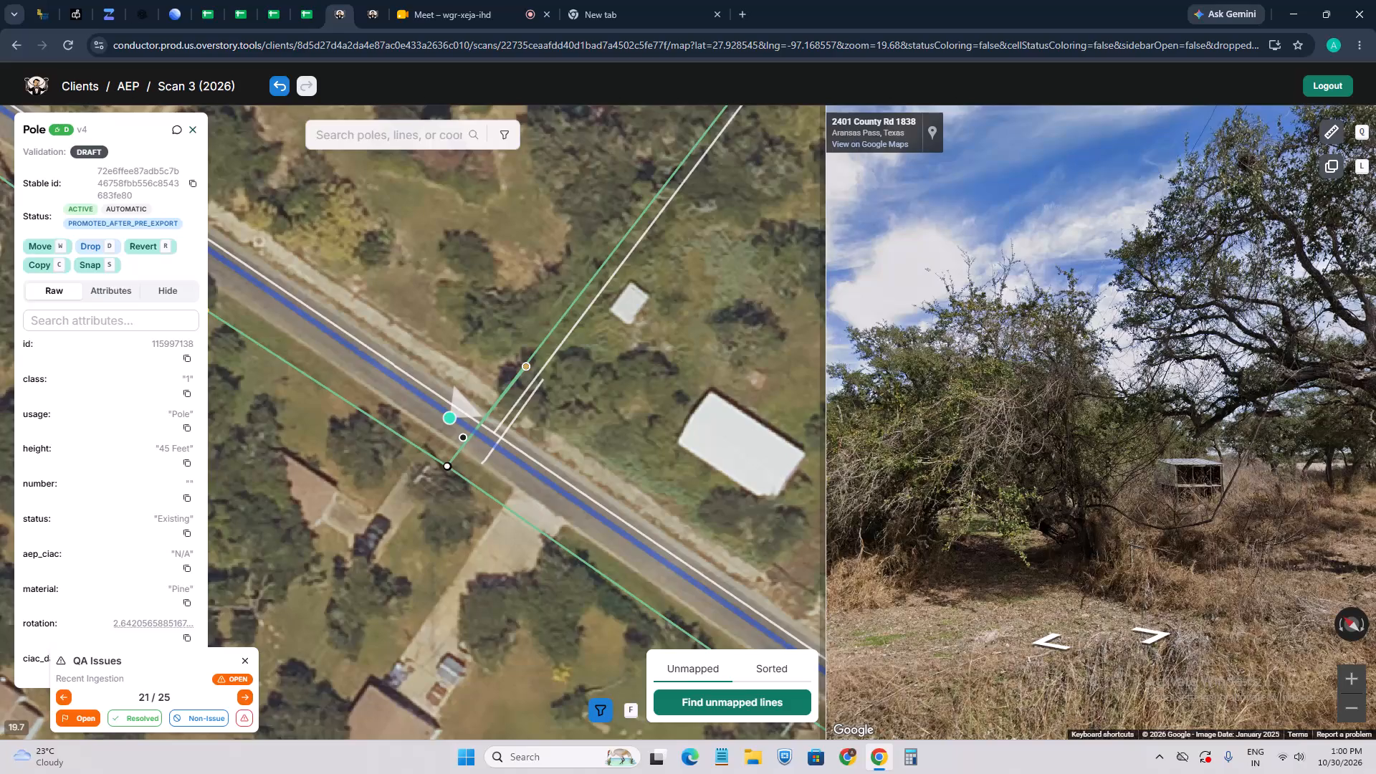
Examine the street-level imagery along County Rd 1838 around the lateral crossing, the trees and the sheds for a pole.
scroll(507, 391, up, 2)
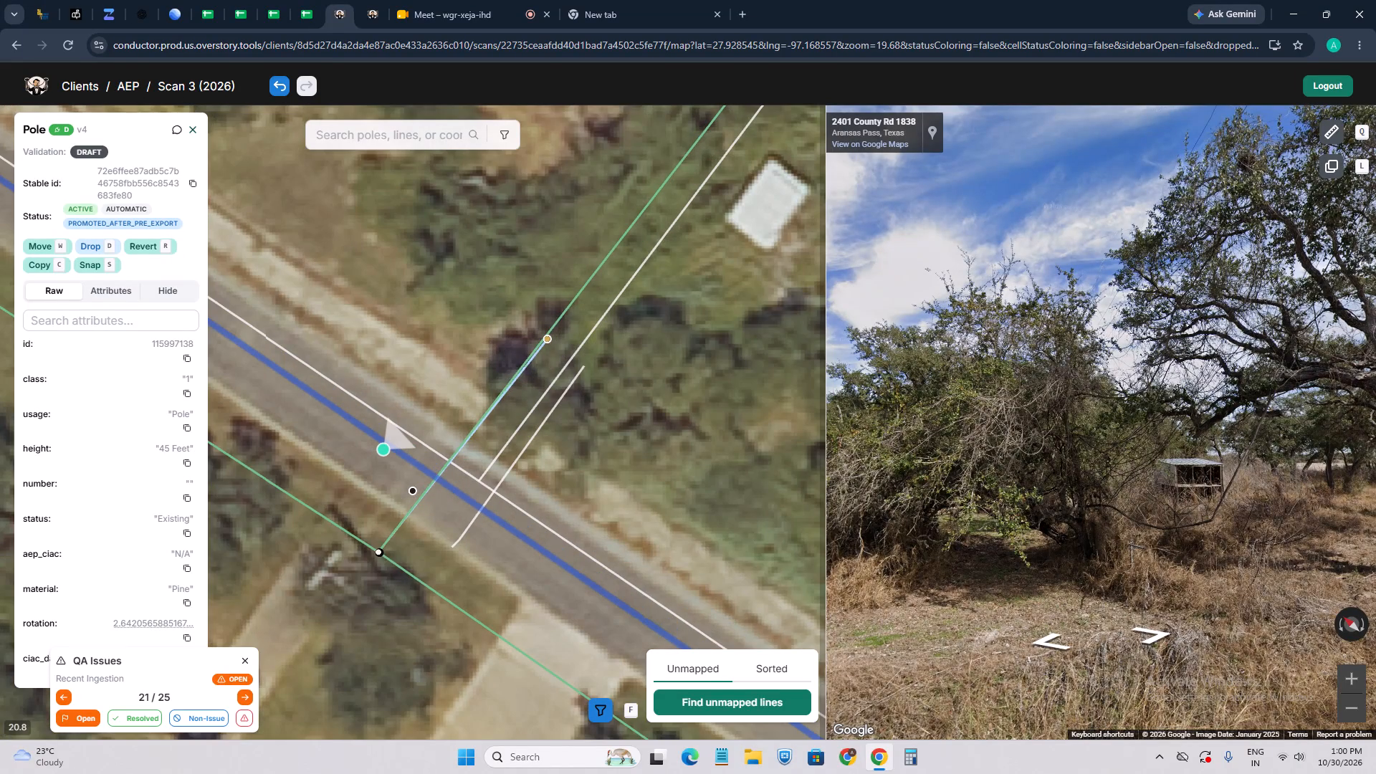
drag(553, 344, 506, 423)
scroll(1089, 429, down, 5)
scroll(1125, 439, up, 2)
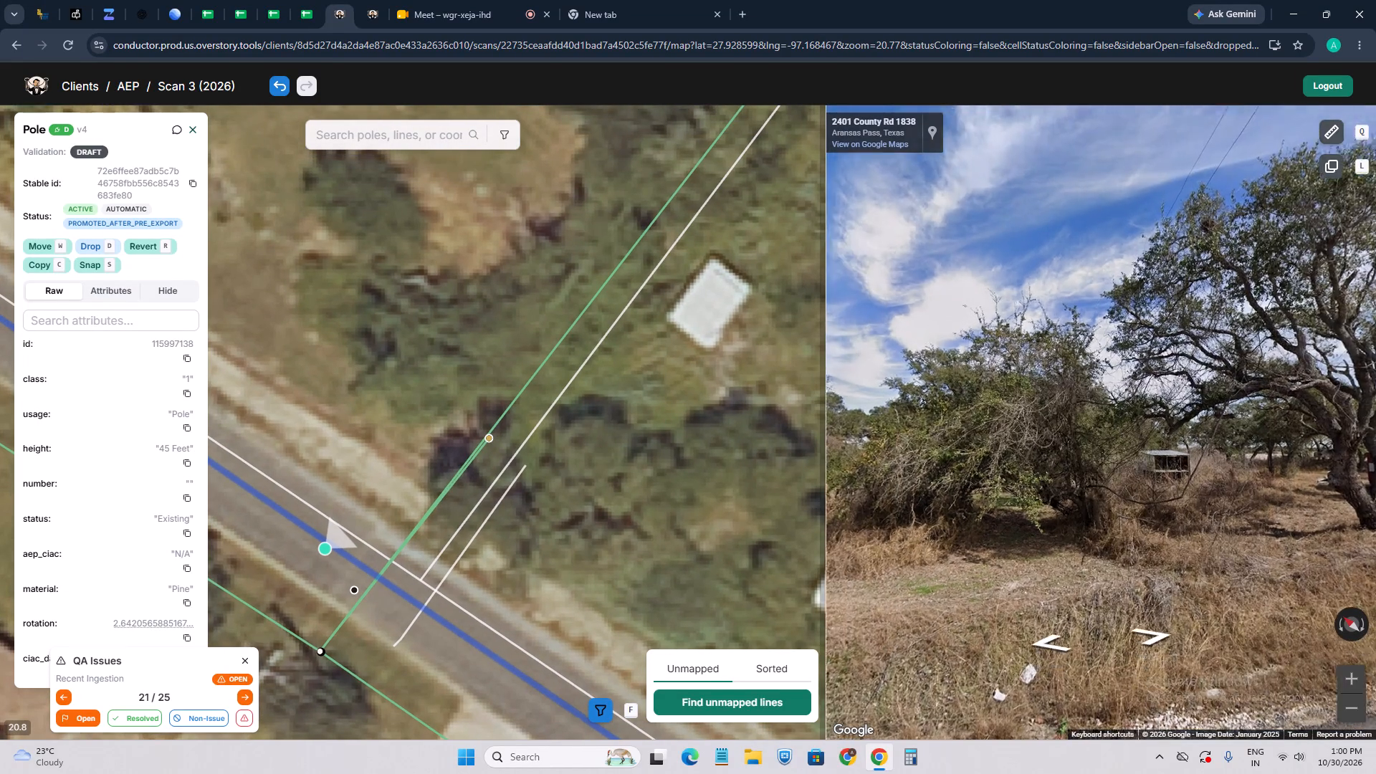
scroll(1119, 424, up, 4)
drag(1070, 279, 1078, 376)
scroll(1078, 376, down, 8)
triple_click(1155, 619)
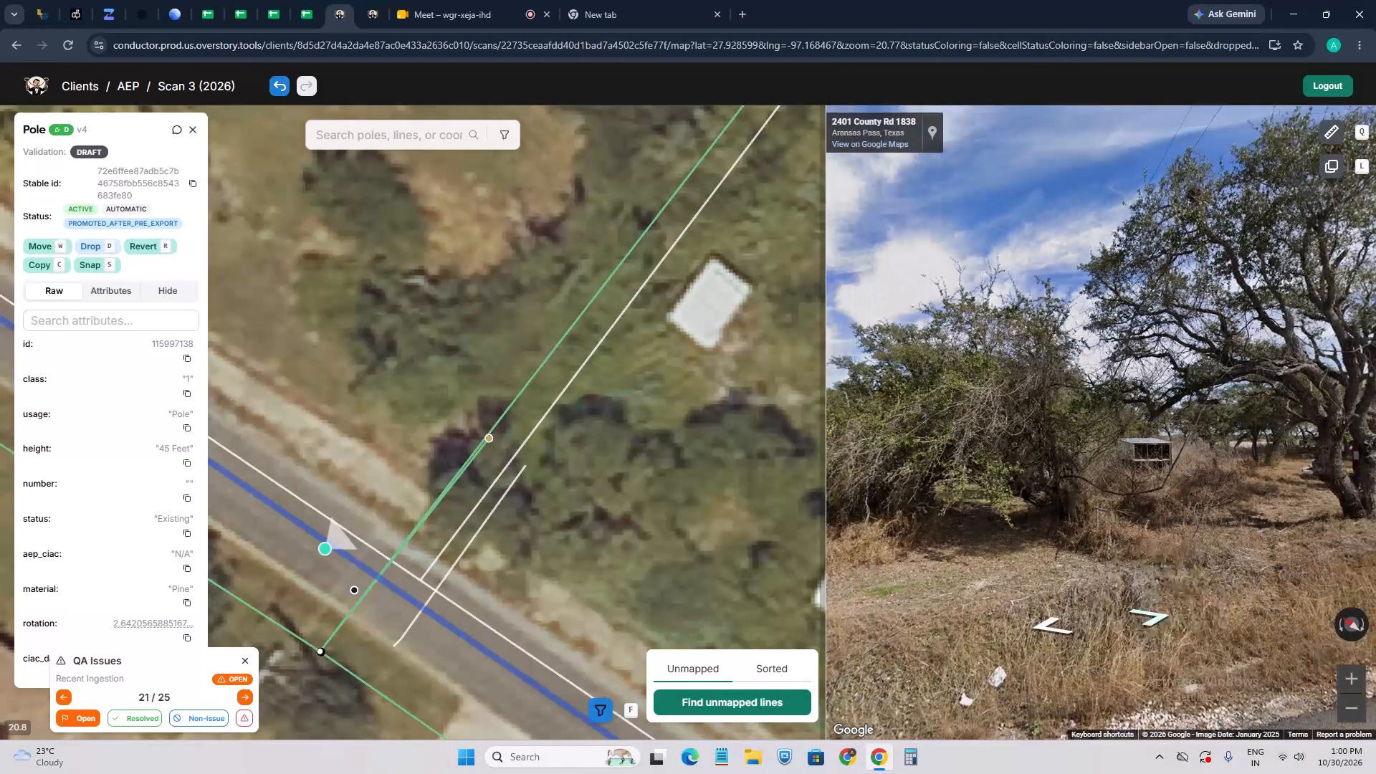
click(1150, 623)
drag(982, 434, 1375, 436)
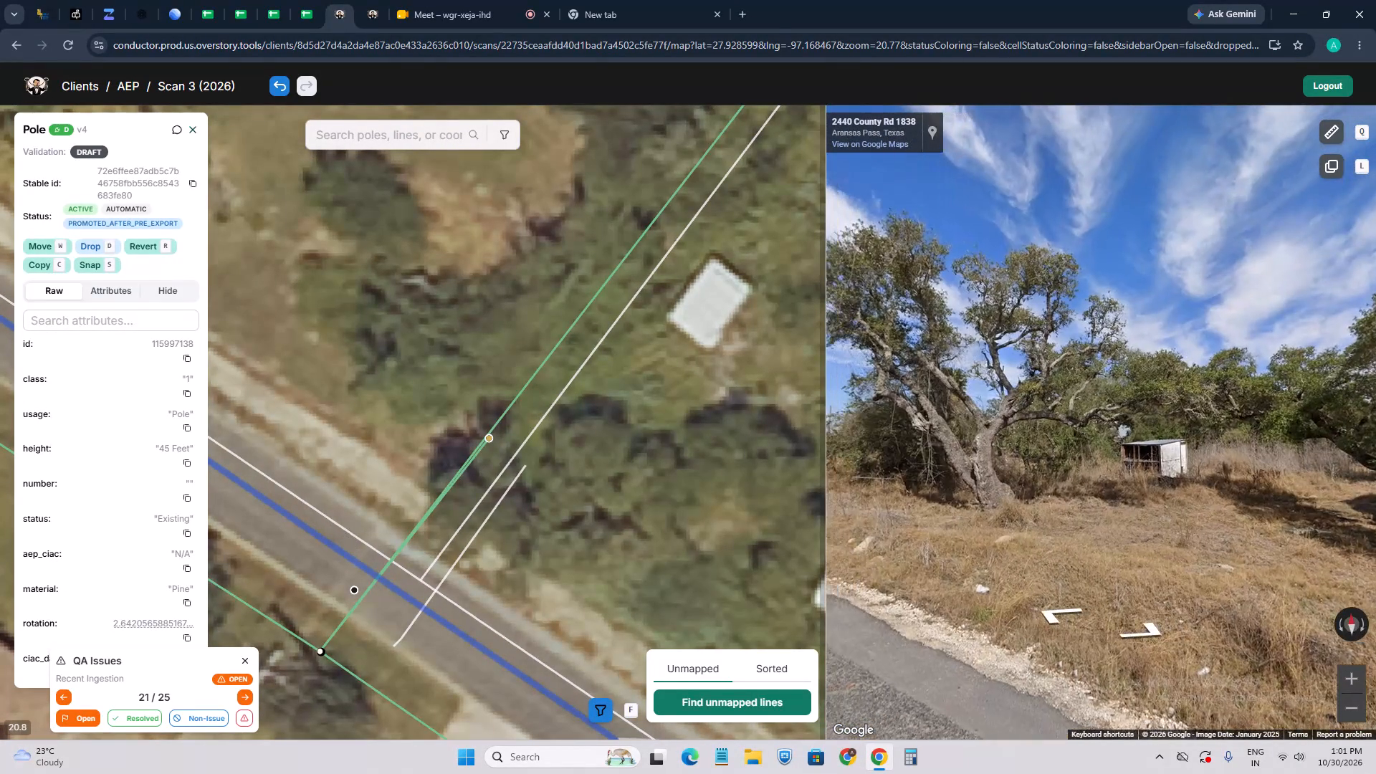
scroll(1205, 332, up, 10)
drag(1031, 338, 1329, 357)
drag(1081, 343, 1337, 332)
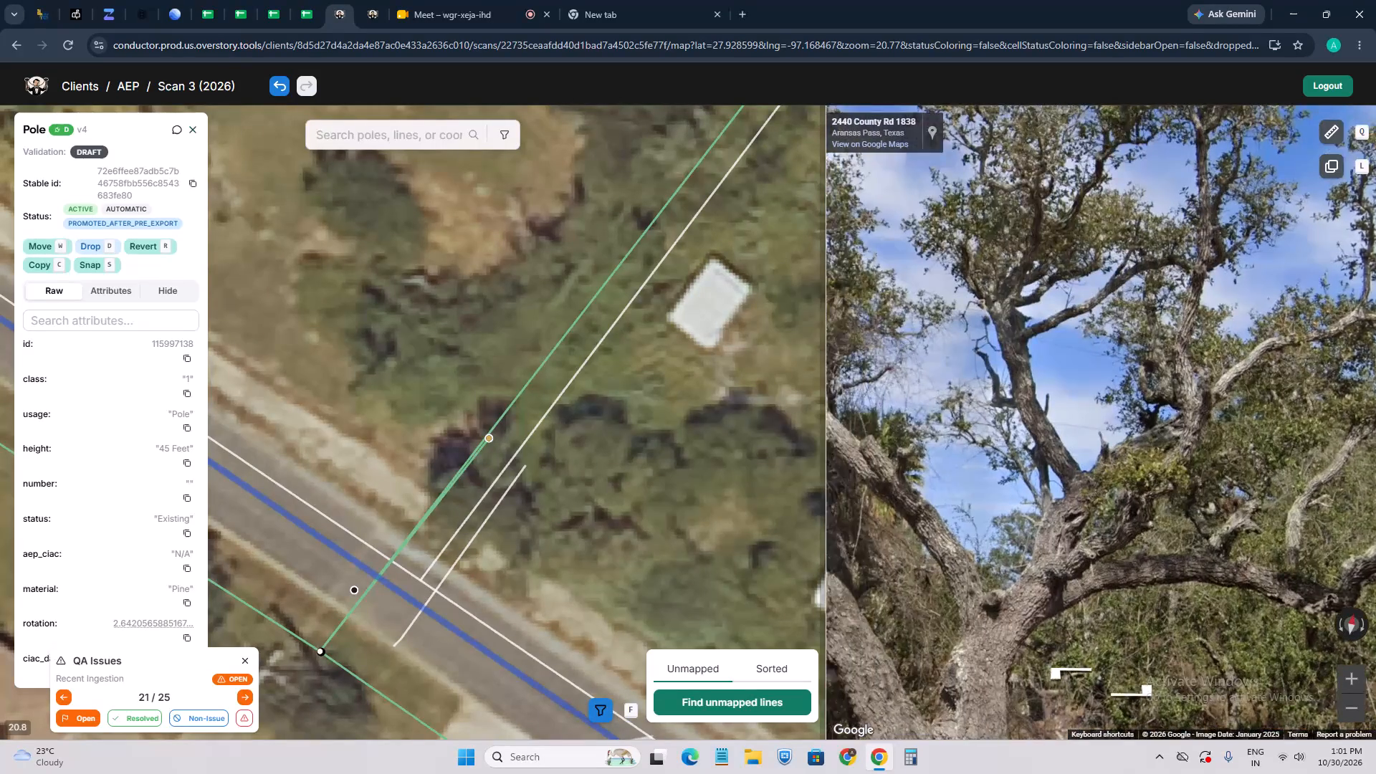
drag(1079, 371, 892, 361)
drag(1196, 419, 979, 398)
drag(1082, 474, 1208, 345)
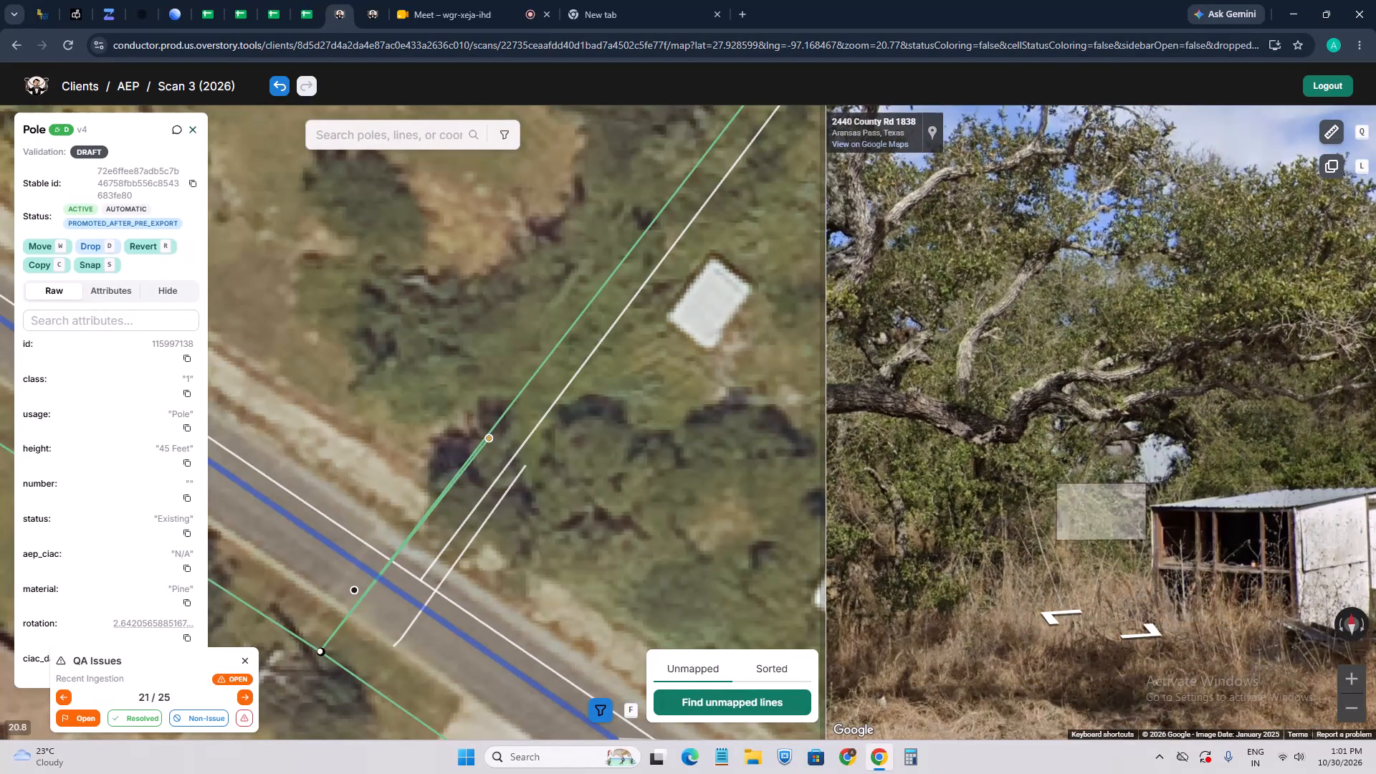
drag(1194, 497, 988, 518)
drag(1231, 445, 1074, 475)
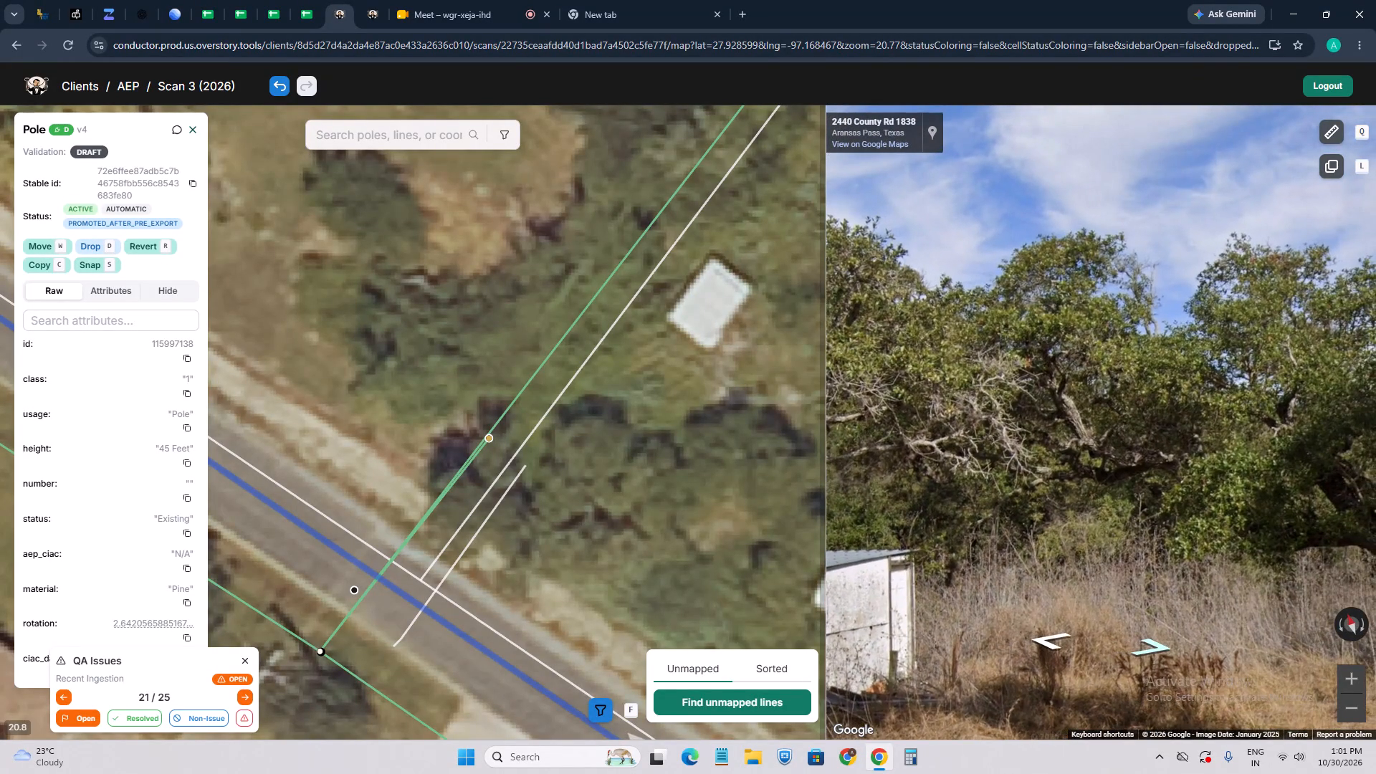
click(1150, 649)
drag(981, 428, 1262, 434)
scroll(1077, 377, down, 2)
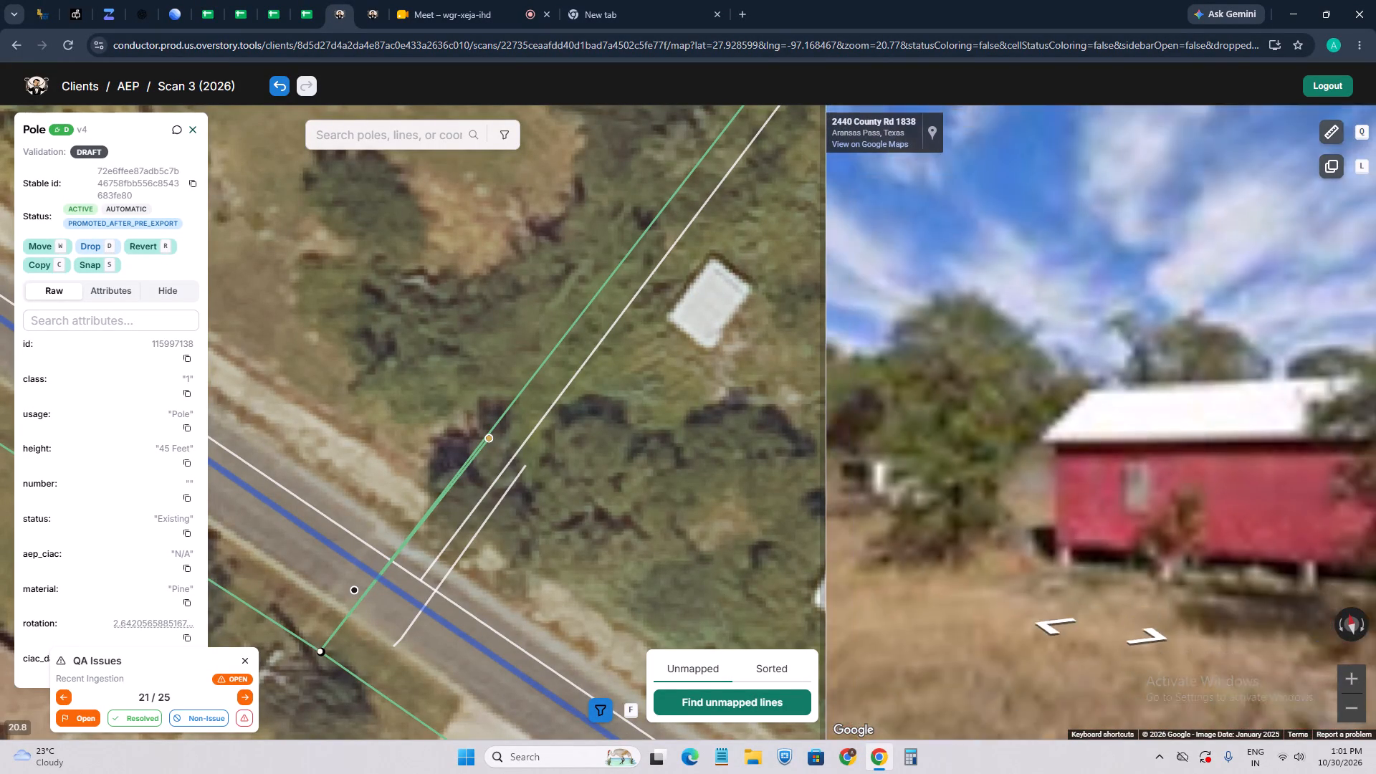
Add an "Excess pole" comment to the intermediate pole on the lateral, just northeast of the road.
click(502, 398)
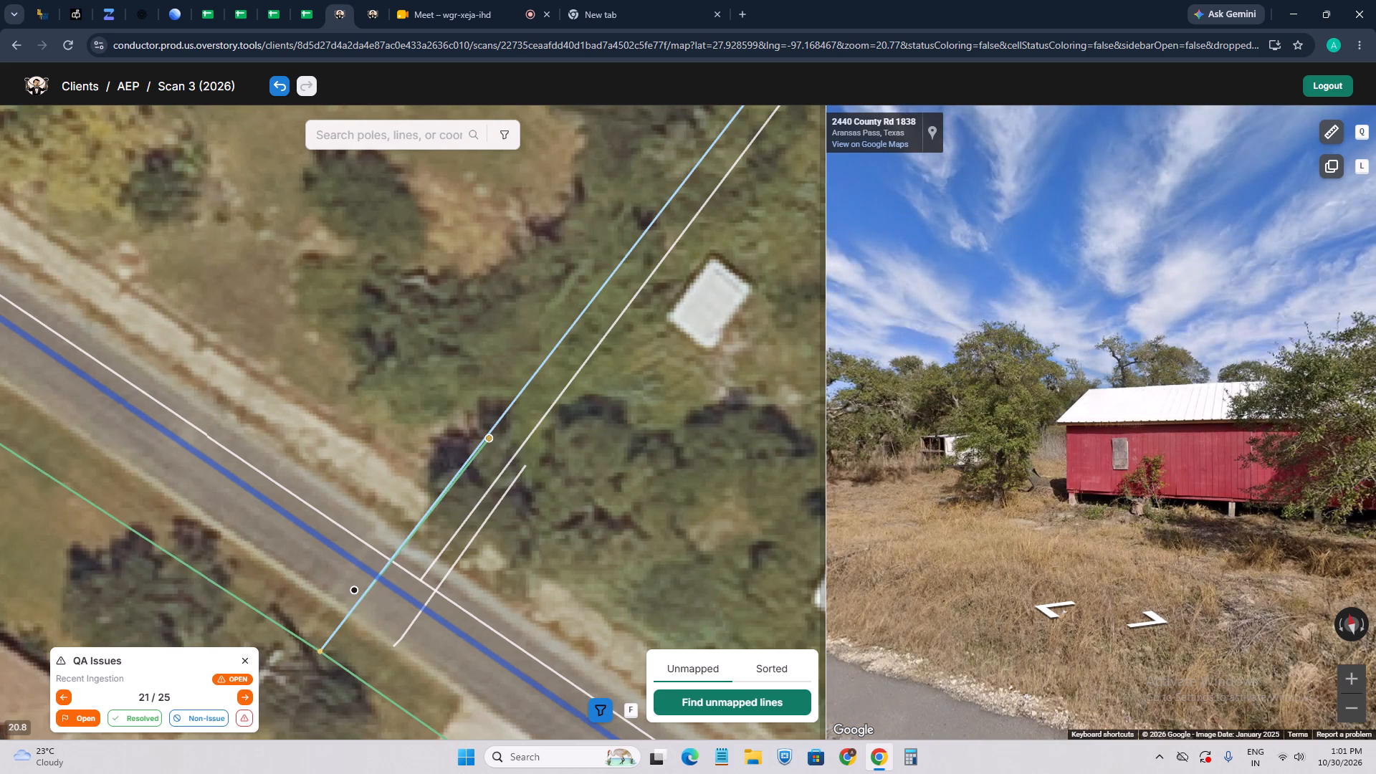
click(506, 405)
scroll(500, 441, up, 3)
click(471, 432)
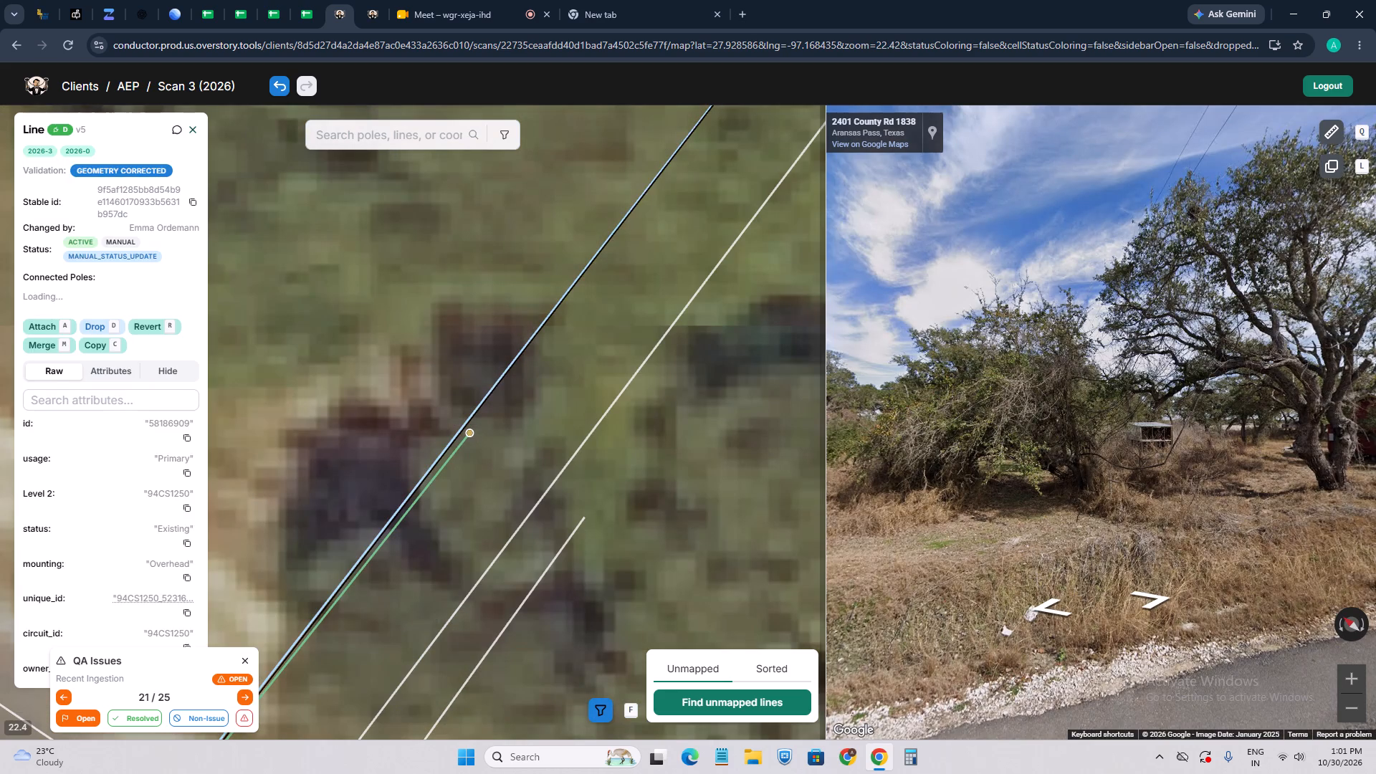
click(176, 130)
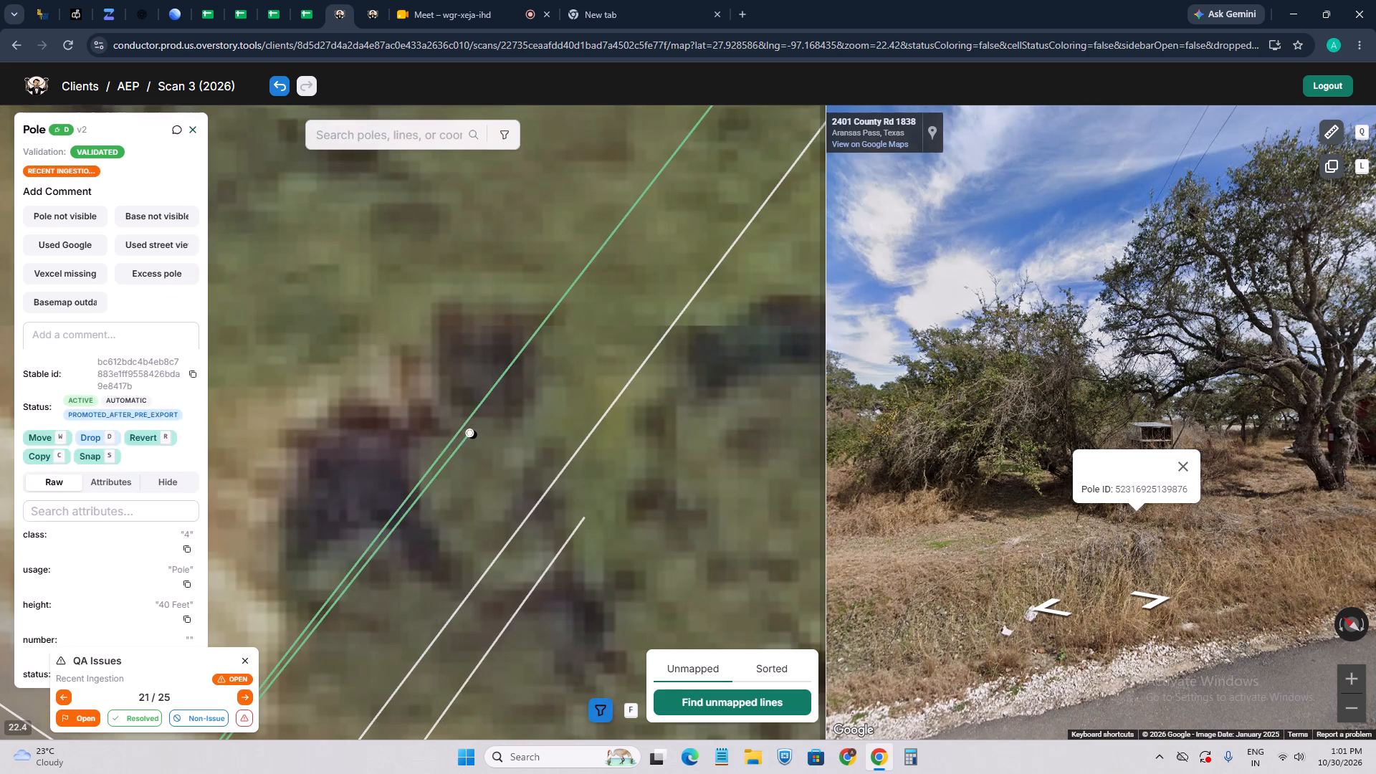
click(153, 274)
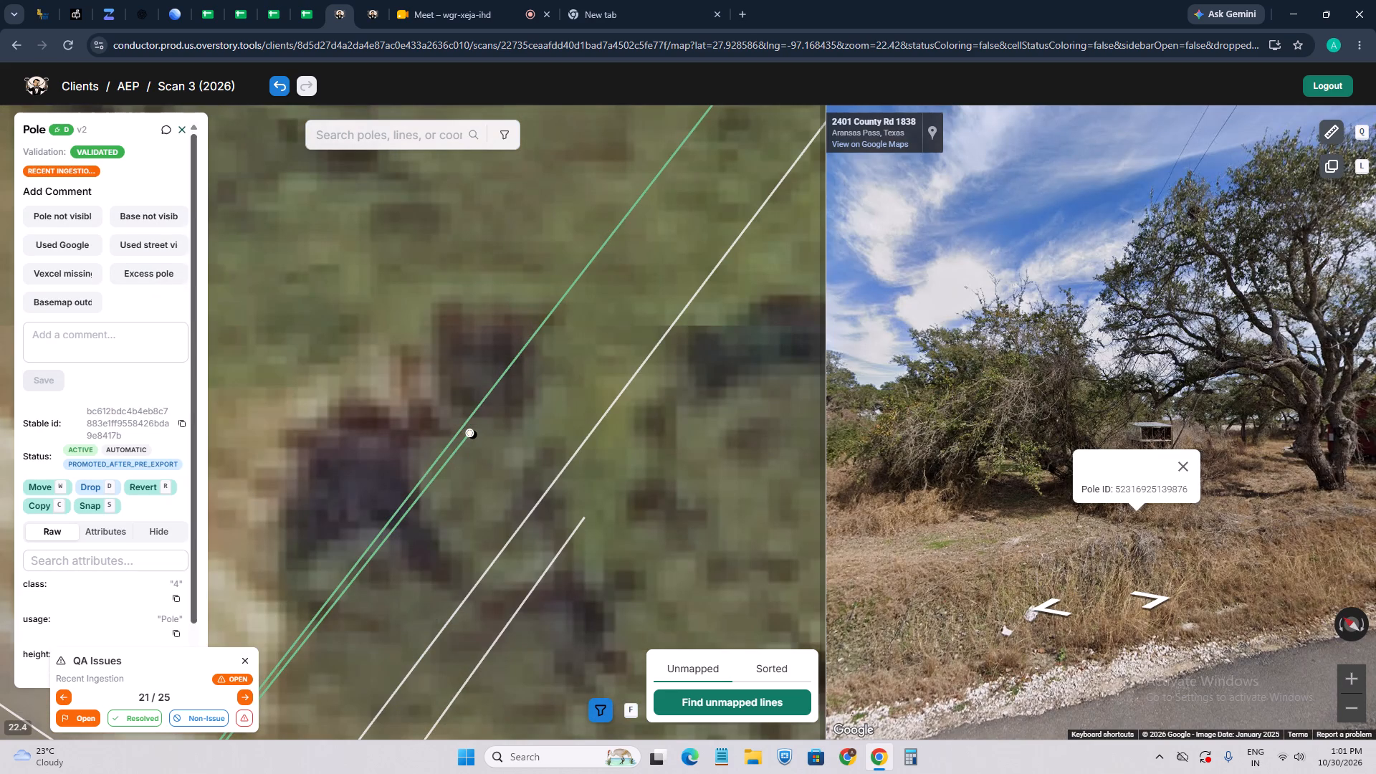
scroll(352, 335, down, 1)
scroll(592, 344, down, 1)
scroll(1115, 492, down, 2)
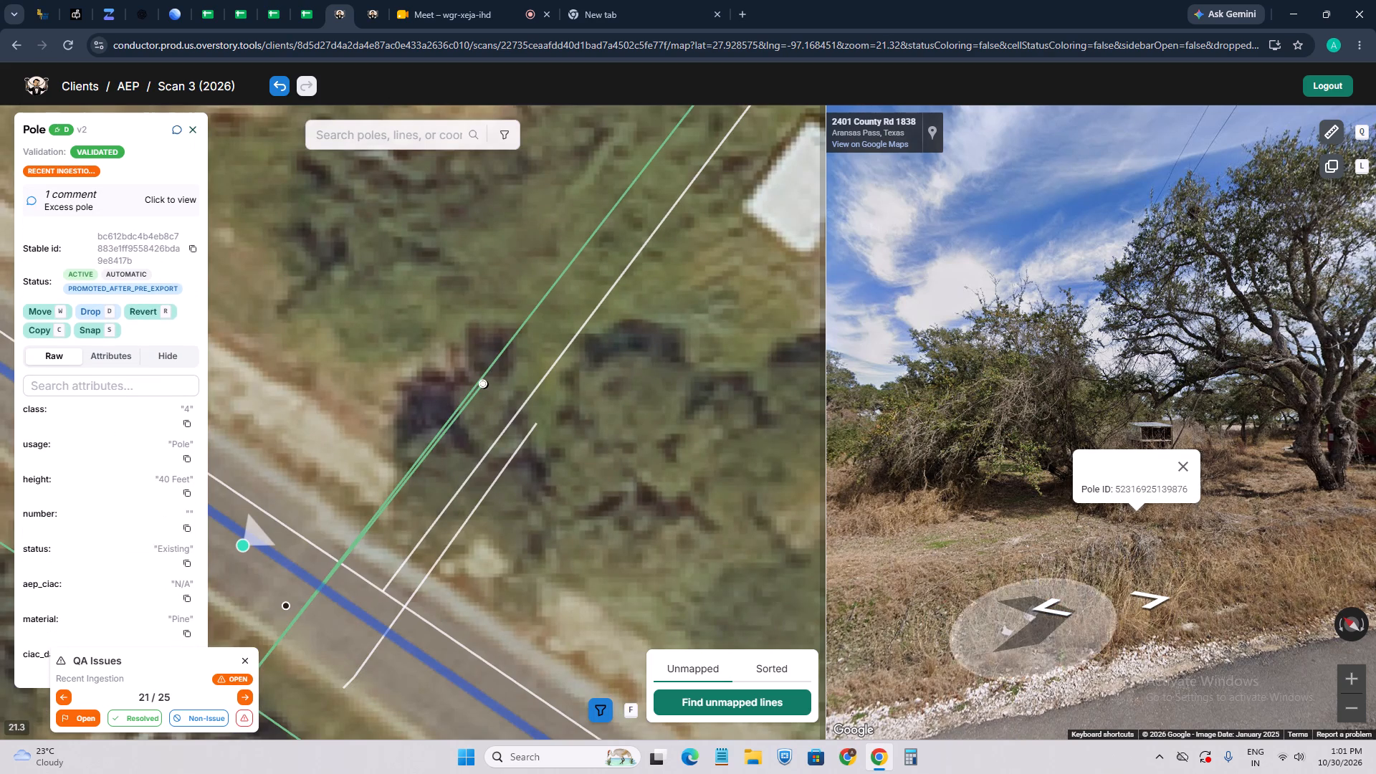
click(1052, 608)
drag(1201, 400, 1056, 450)
scroll(1142, 434, up, 5)
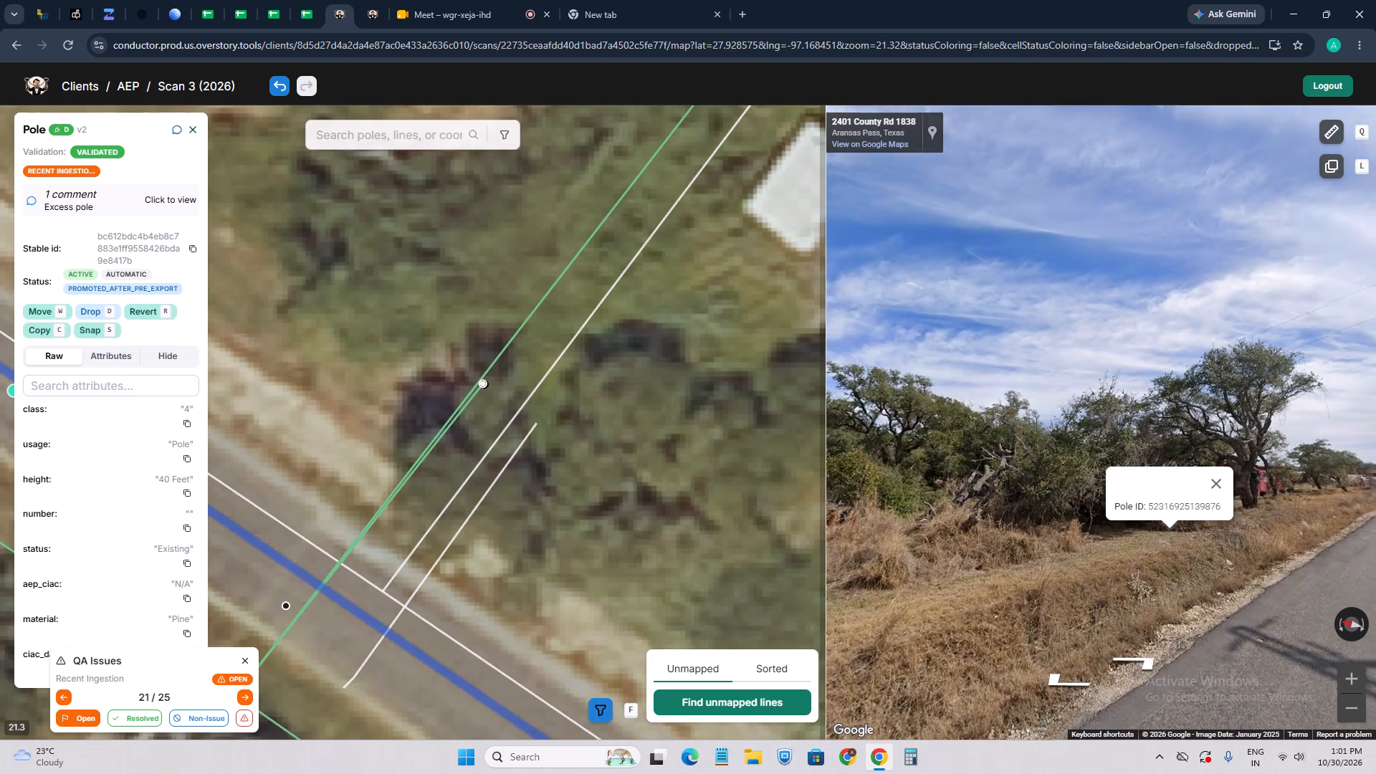
scroll(1134, 436, up, 7)
drag(1042, 426, 1187, 426)
drag(1086, 428, 1251, 408)
drag(1145, 416, 1207, 393)
scroll(420, 419, down, 2)
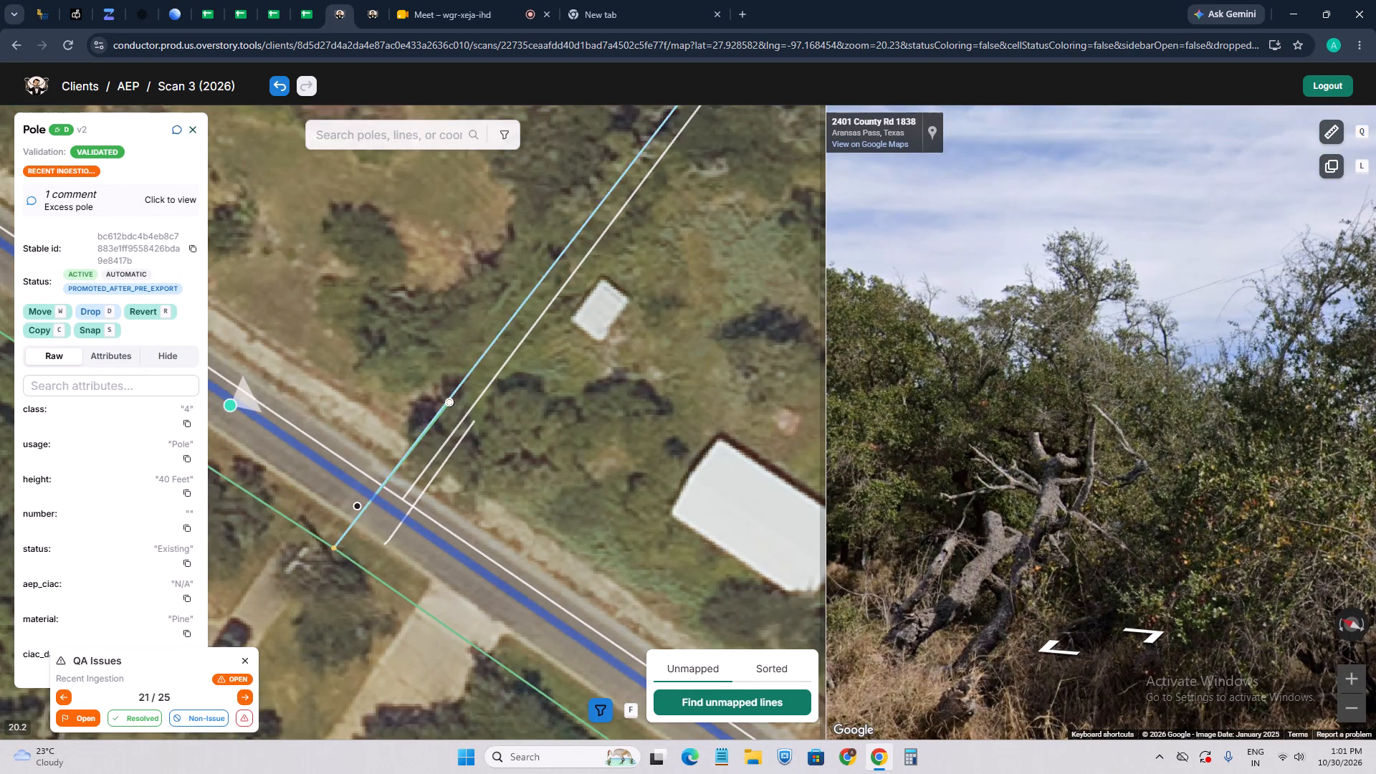
Drop the intermediate lateral pole carrying the "Excess pole" comment.
drag(492, 364, 396, 552)
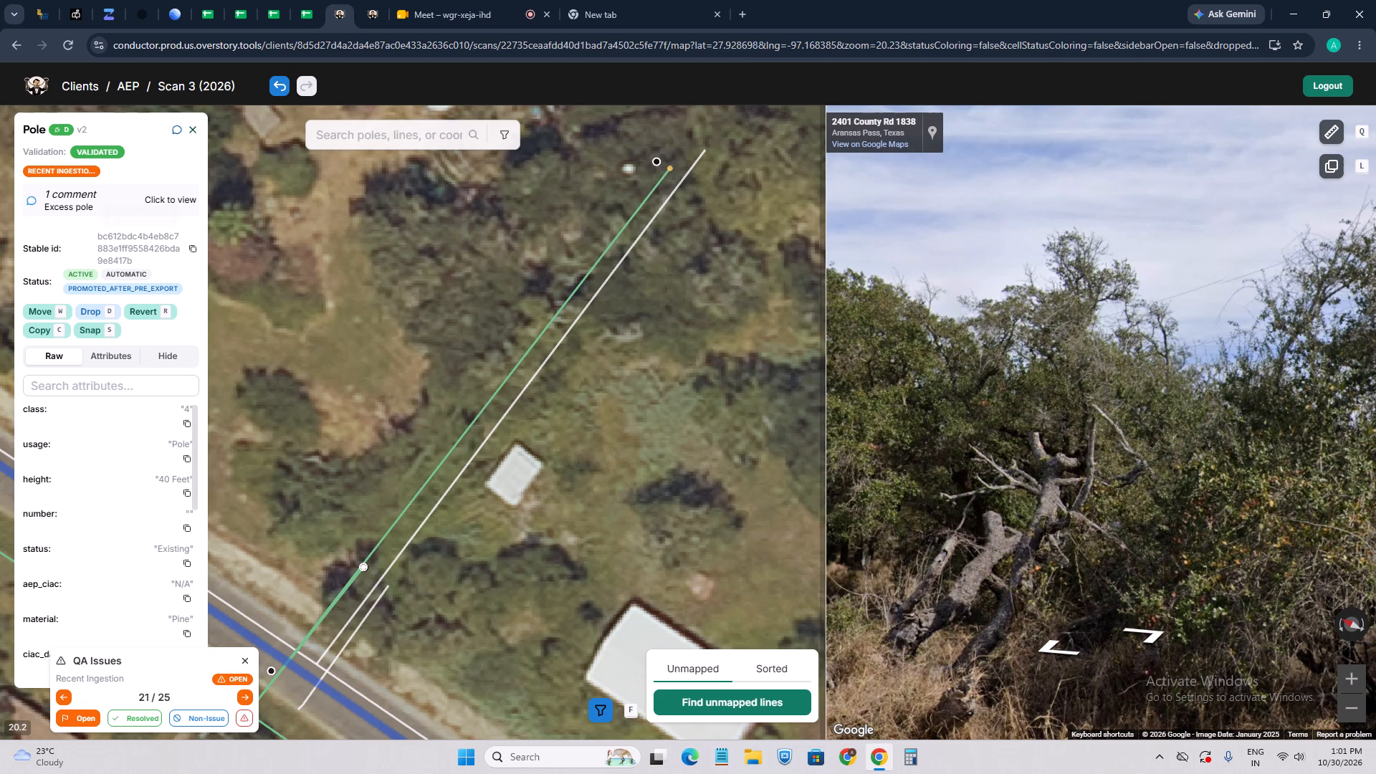
click(108, 313)
Comment "Excess line" on the short line running from the dropped pole across the road, and drop that line.
drag(370, 537, 416, 472)
scroll(424, 500, up, 2)
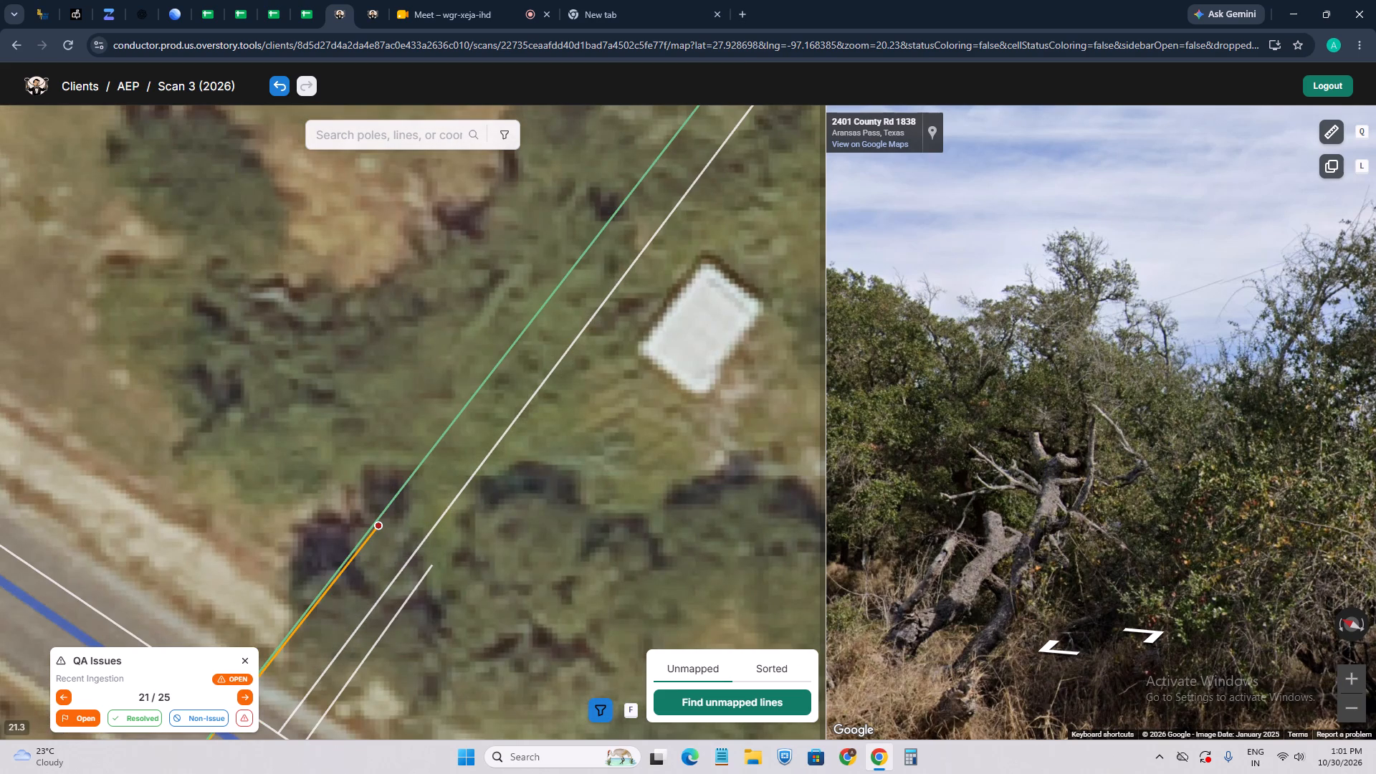
click(358, 552)
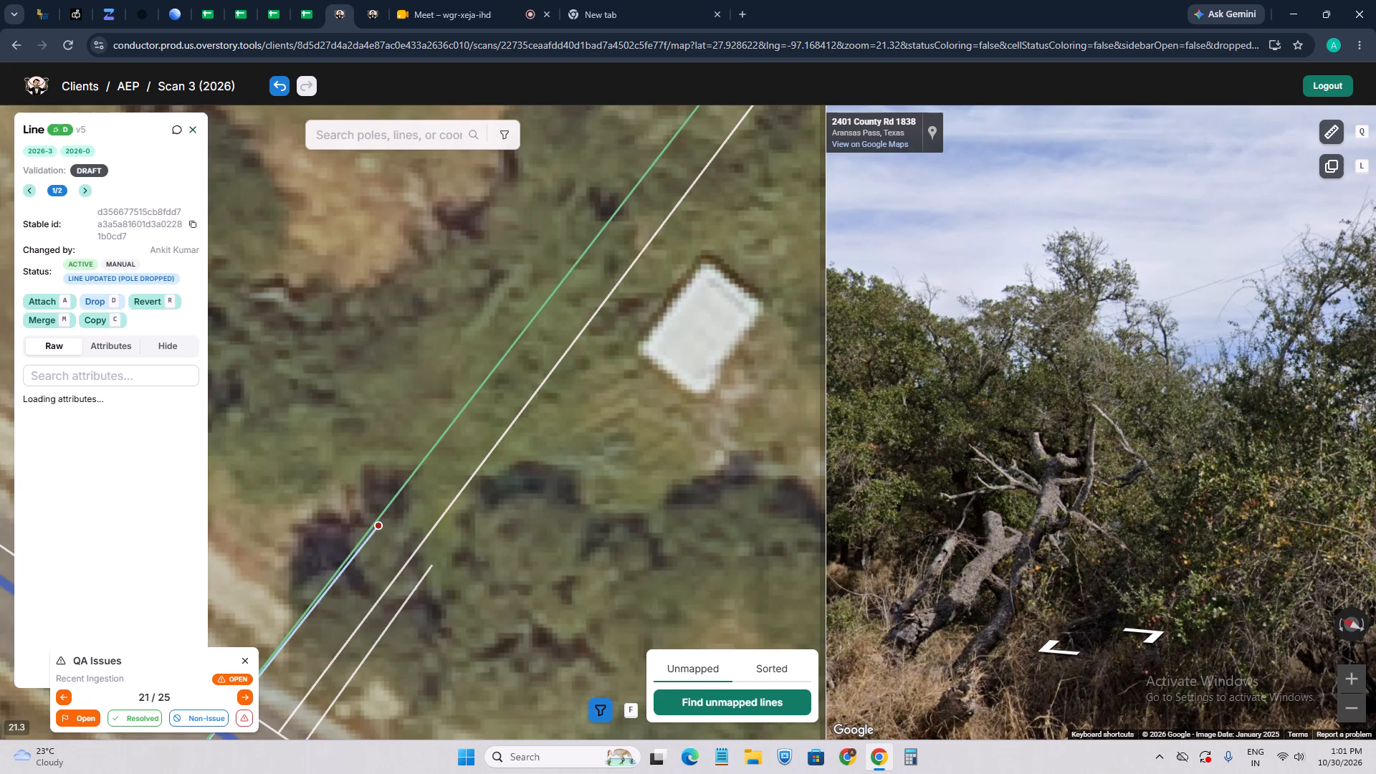
click(175, 130)
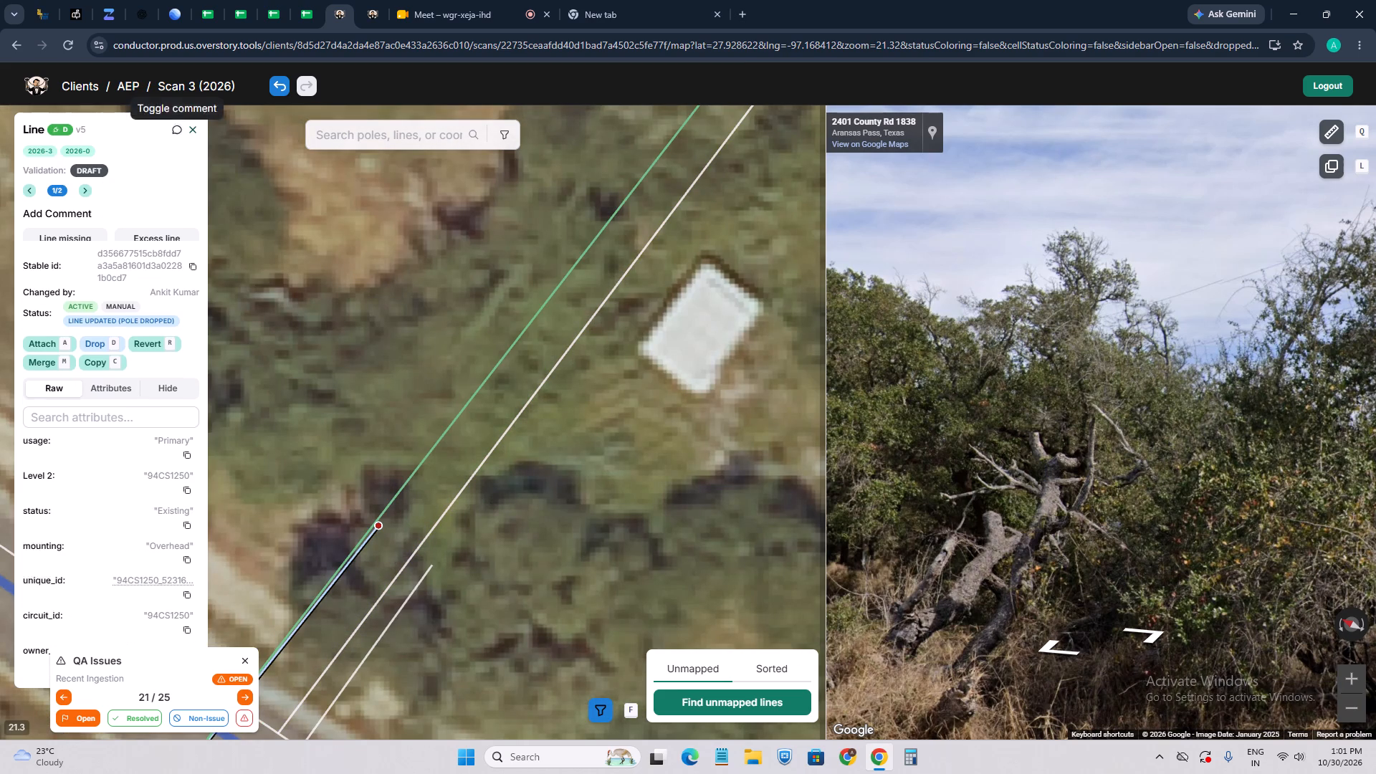
click(155, 248)
key(d)
Move the pole at the lateral's northeast end west onto the small white spot among the trees.
scroll(369, 393, down, 1)
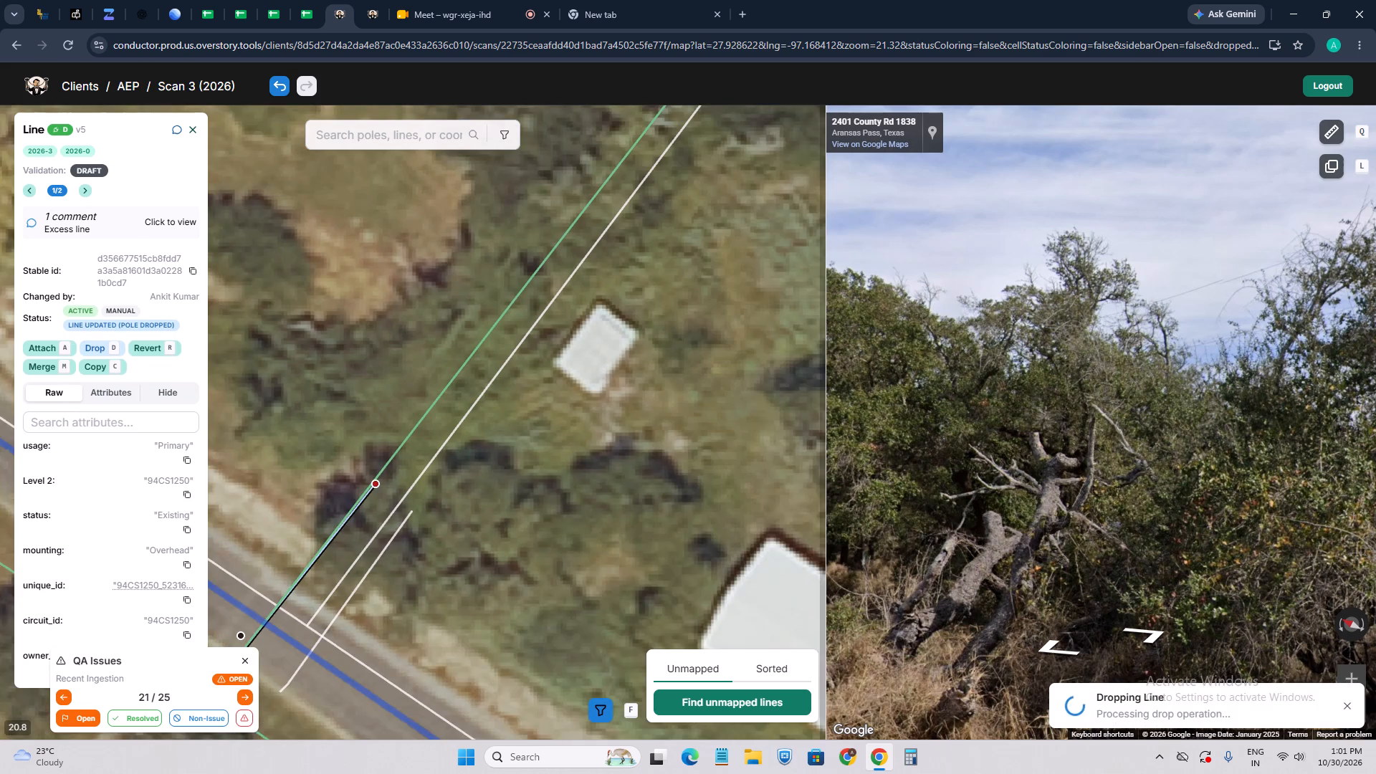
drag(449, 354, 428, 406)
drag(497, 409, 384, 613)
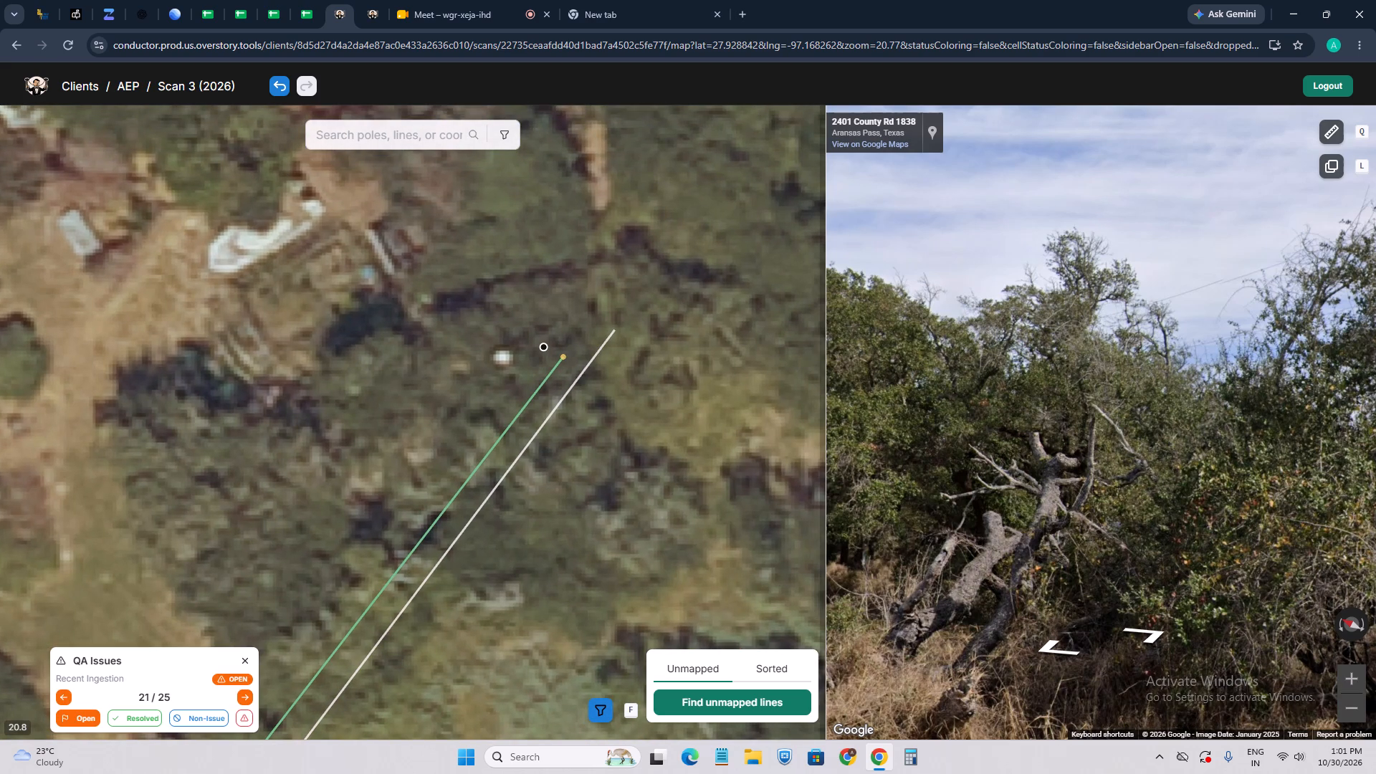
click(560, 354)
scroll(564, 365, up, 3)
key(w)
scroll(433, 305, down, 1)
click(534, 317)
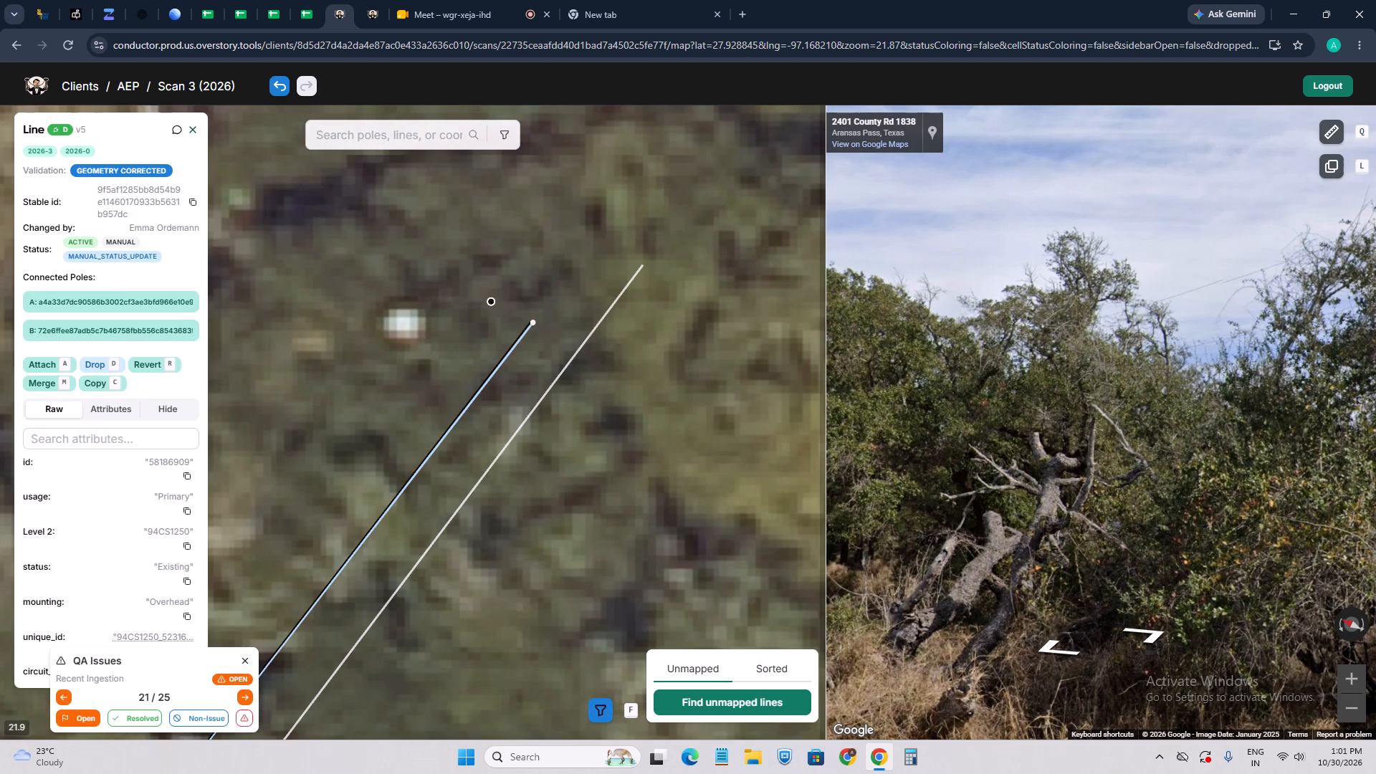
key(w)
click(415, 317)
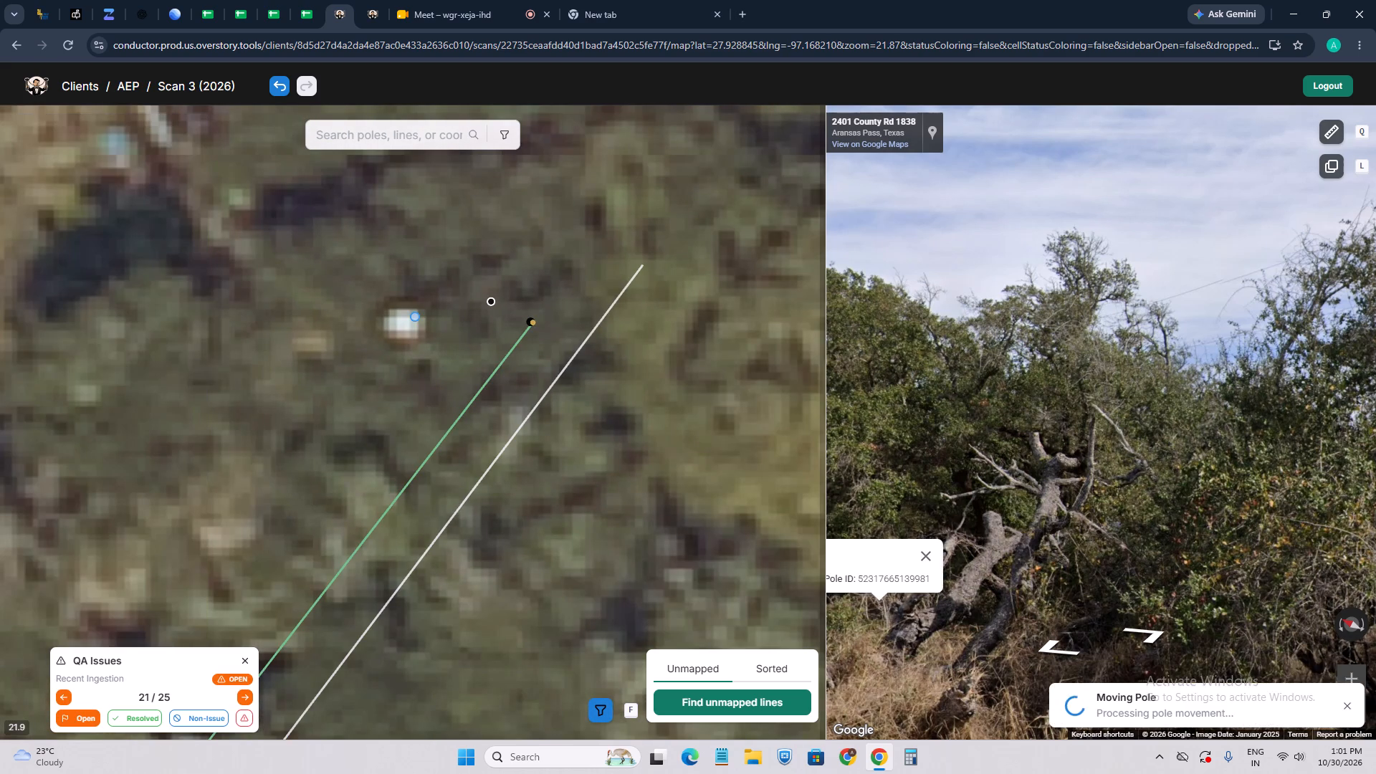
Move the pole where the lateral meets the main line southwest of the road to the base of its shadow.
scroll(383, 380, down, 6)
scroll(331, 470, up, 1)
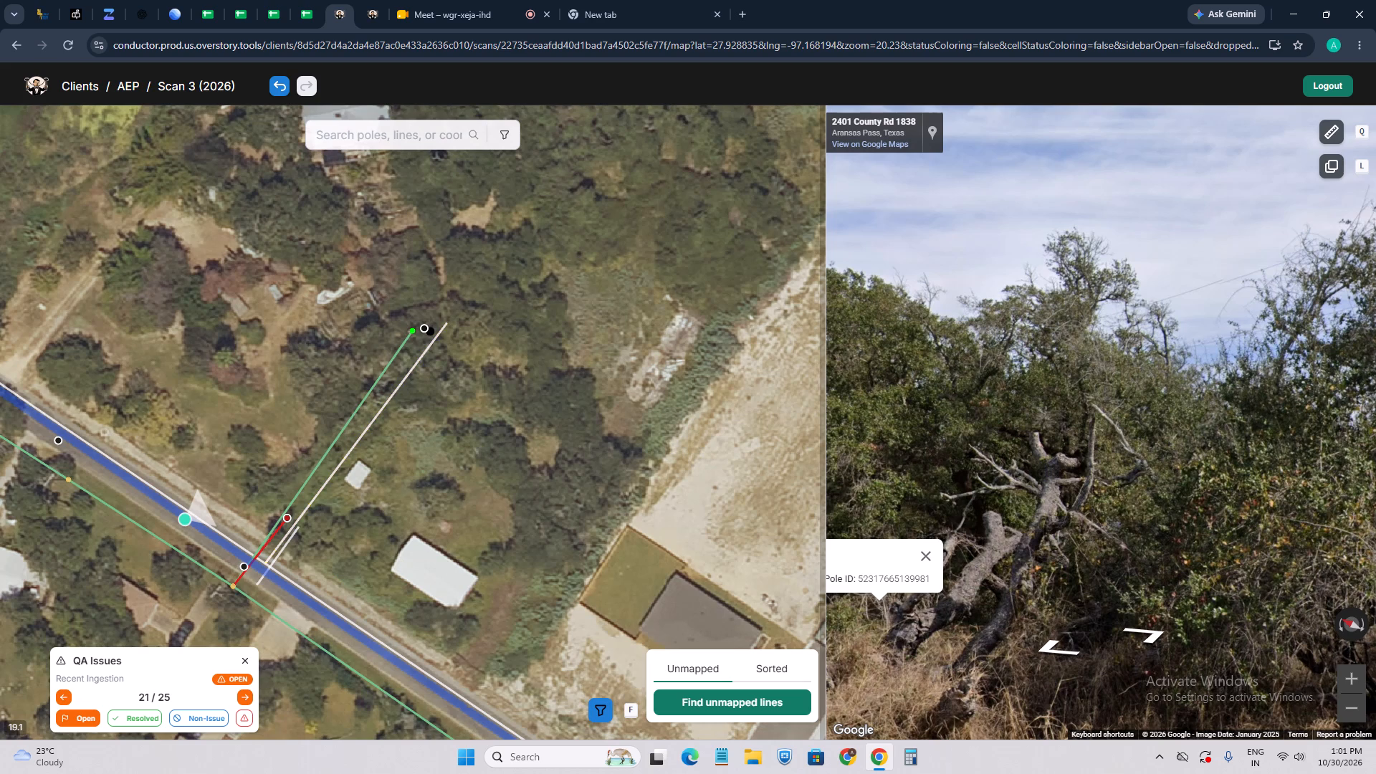
drag(348, 510, 422, 416)
scroll(348, 464, up, 3)
drag(426, 229, 407, 368)
click(391, 318)
scroll(387, 350, up, 3)
key(w)
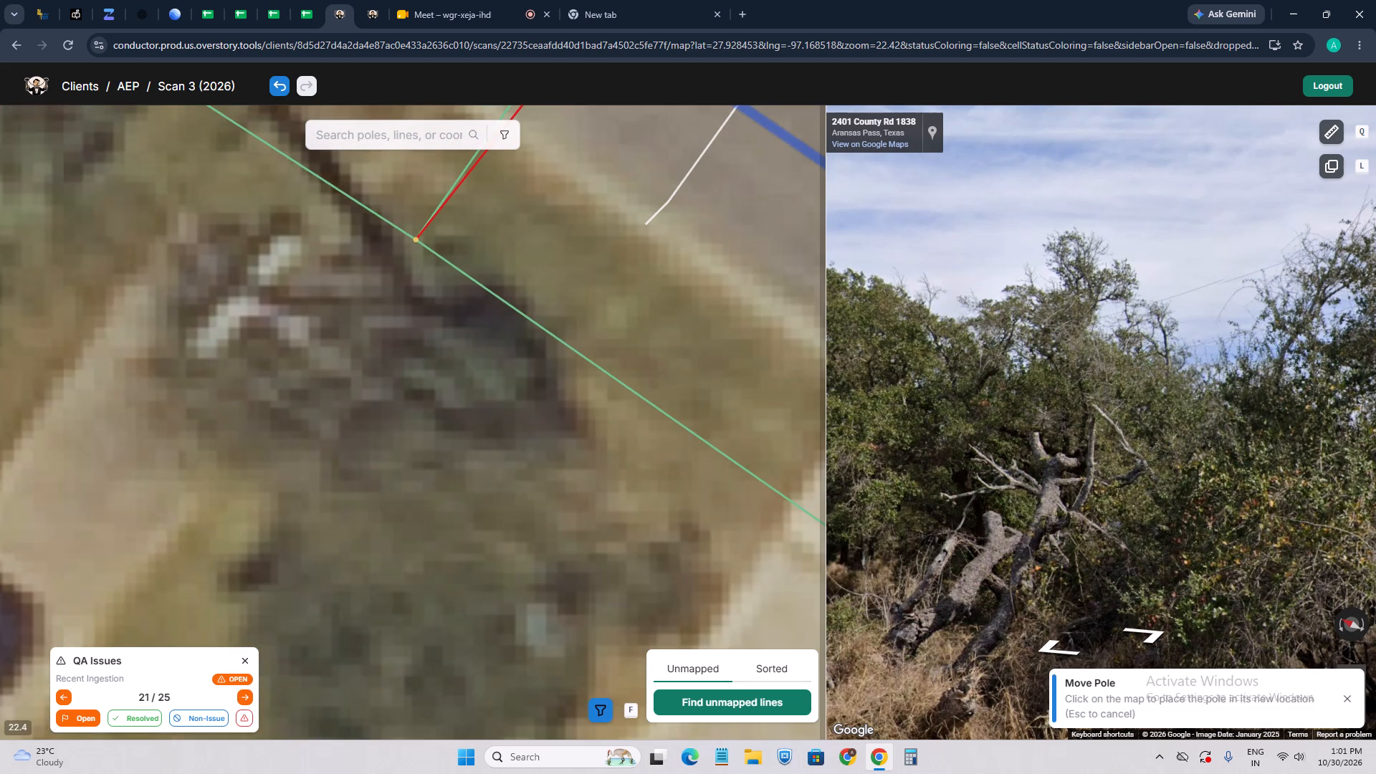
click(421, 305)
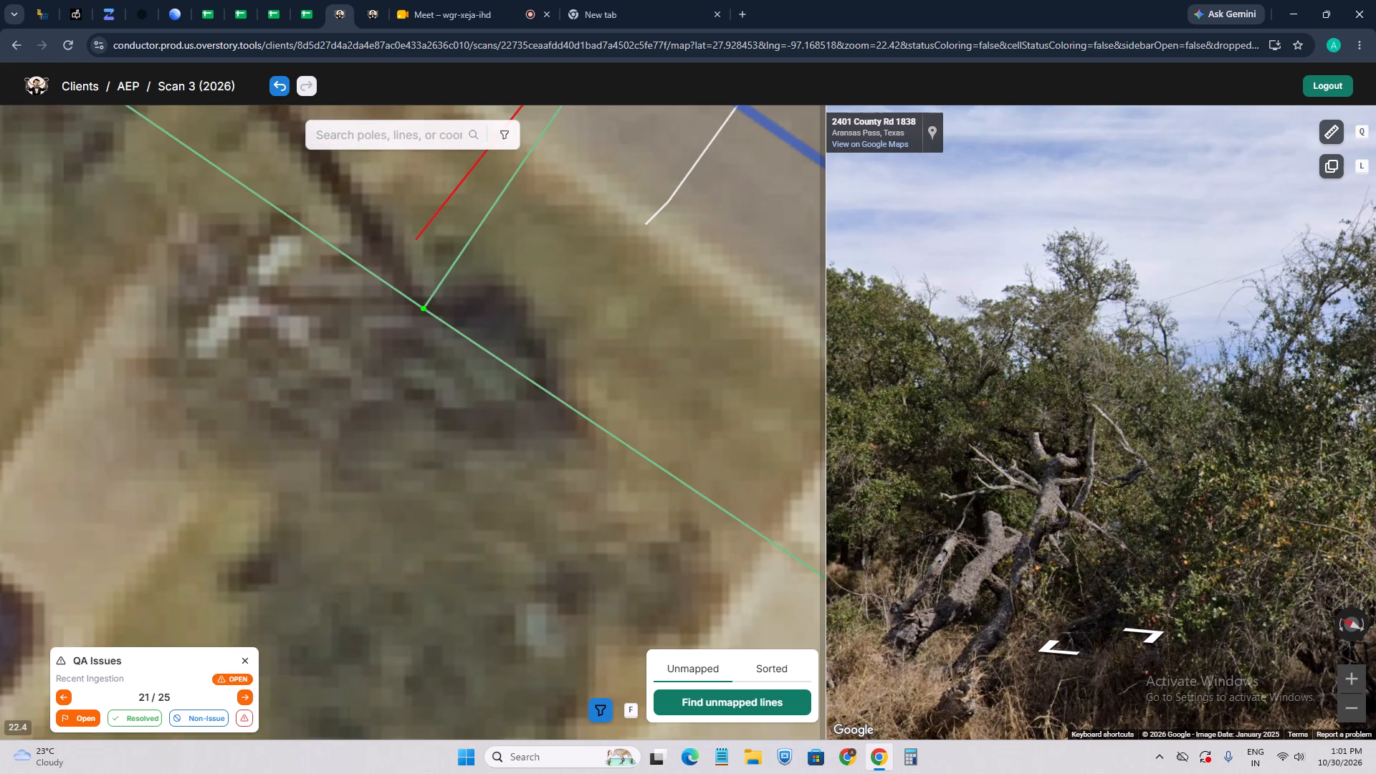
Hide the street-level view and move the main-line pole just northwest of the paved side road's short lateral to its shadow base.
key(4)
scroll(315, 642, down, 4)
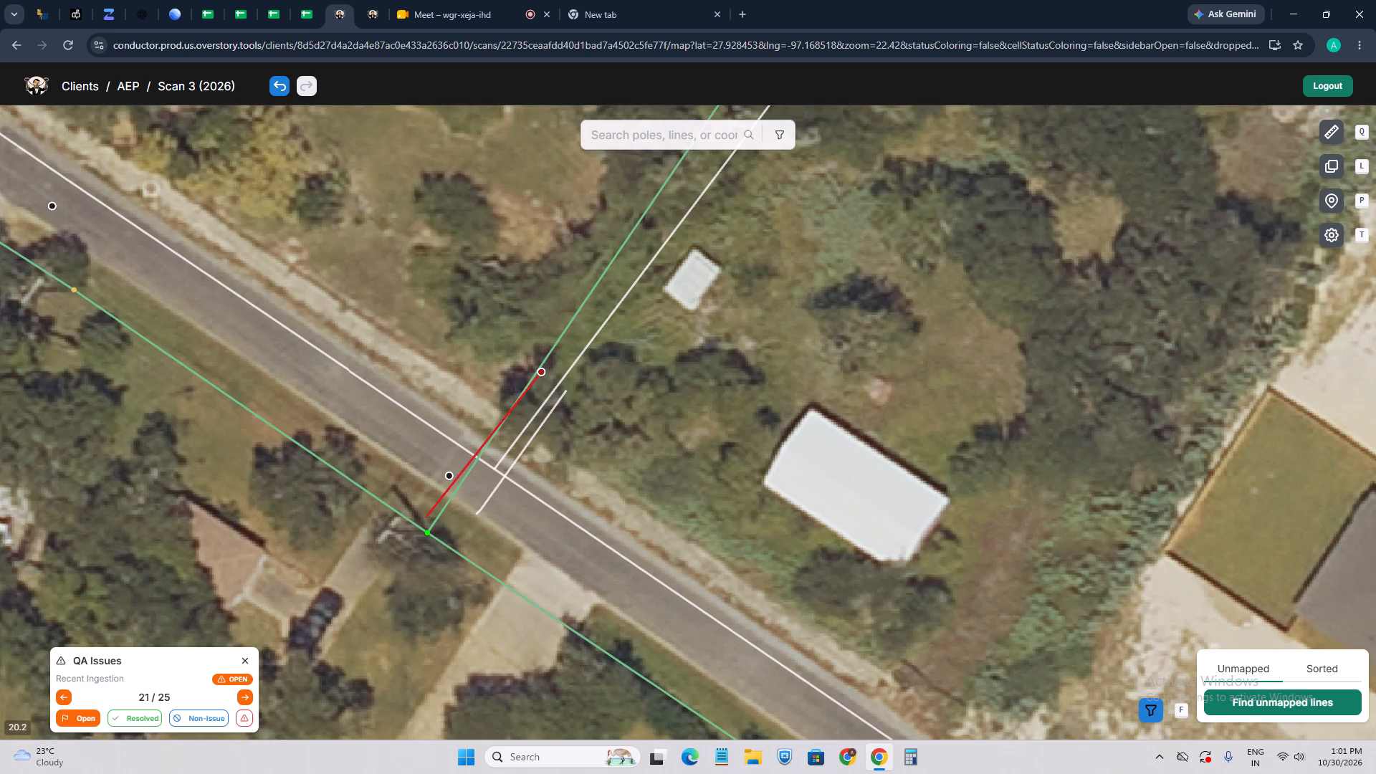
scroll(423, 445, down, 1)
scroll(298, 376, down, 3)
scroll(512, 565, up, 5)
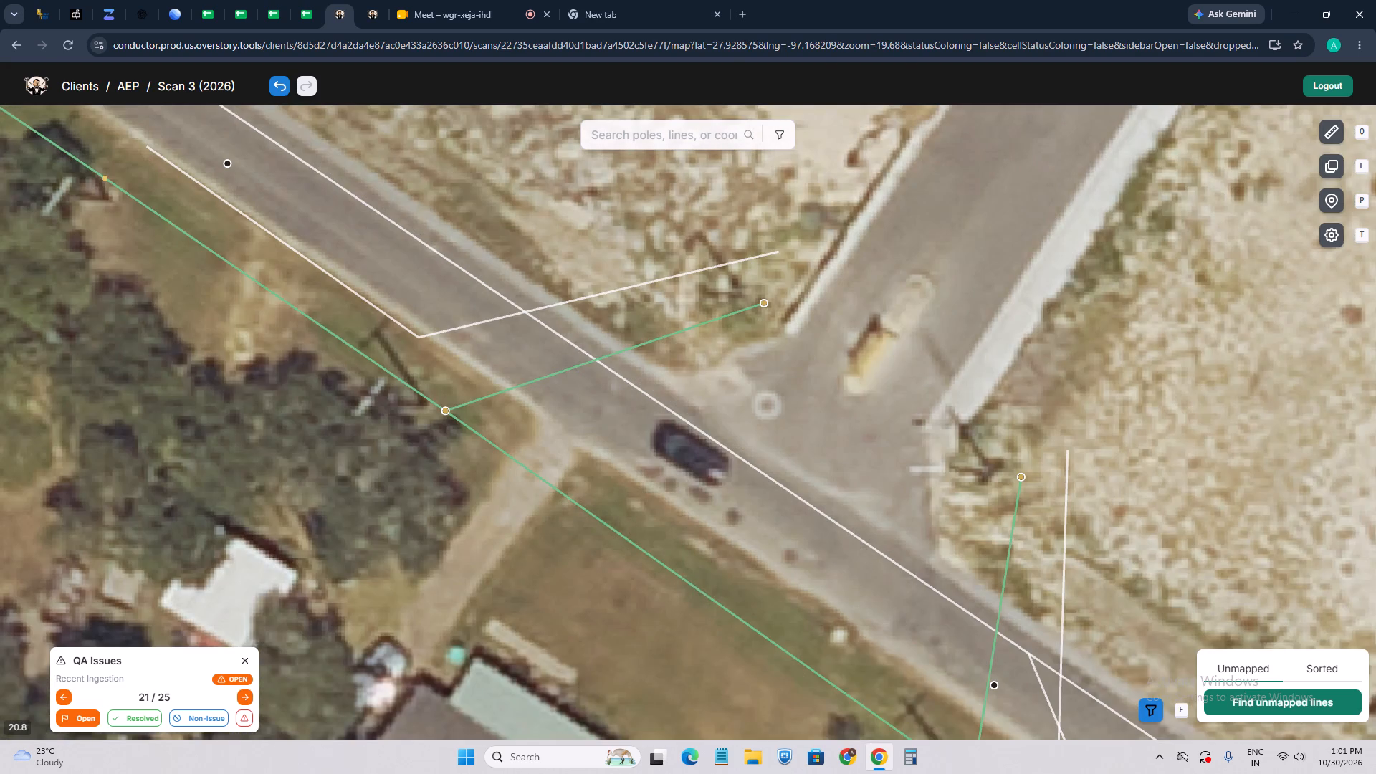
scroll(442, 423, down, 2)
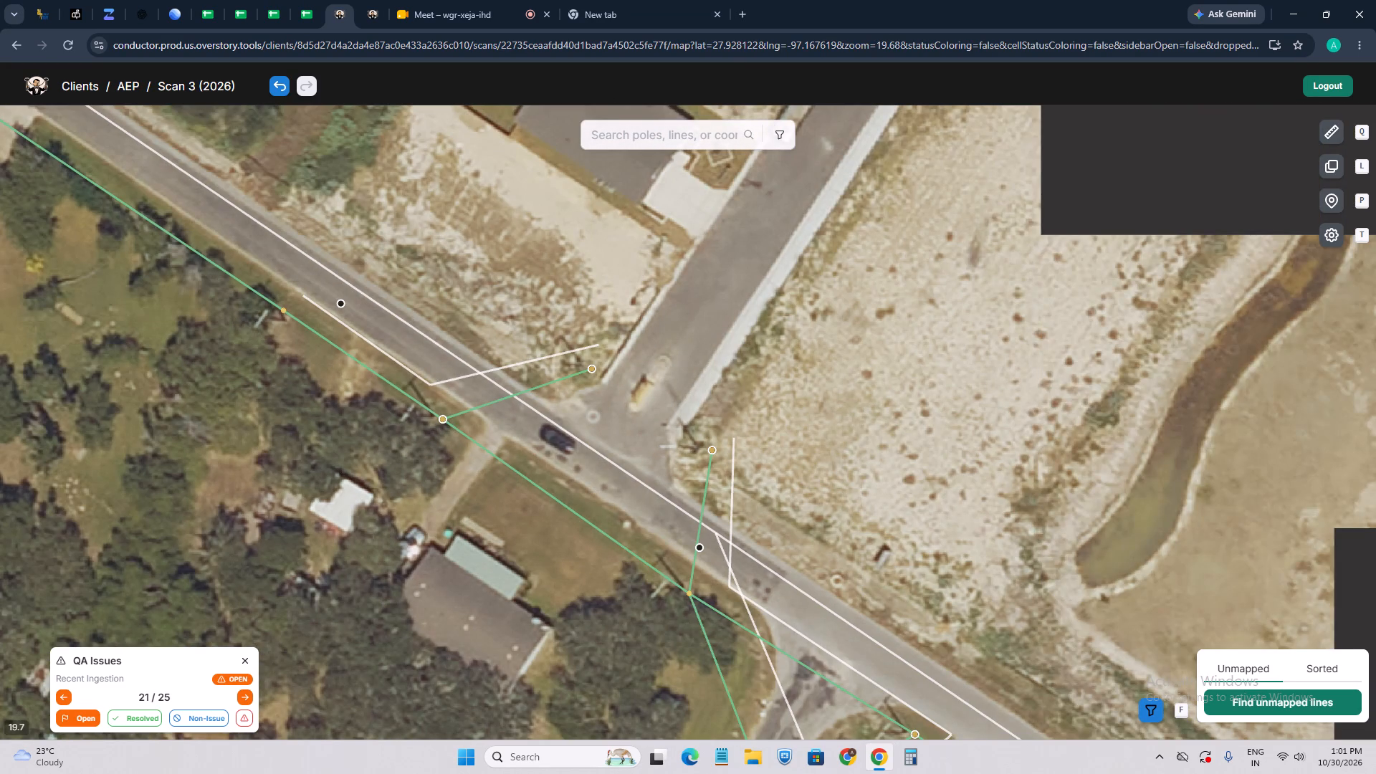
click(279, 312)
scroll(277, 317, up, 3)
key(w)
scroll(302, 317, up, 4)
click(312, 343)
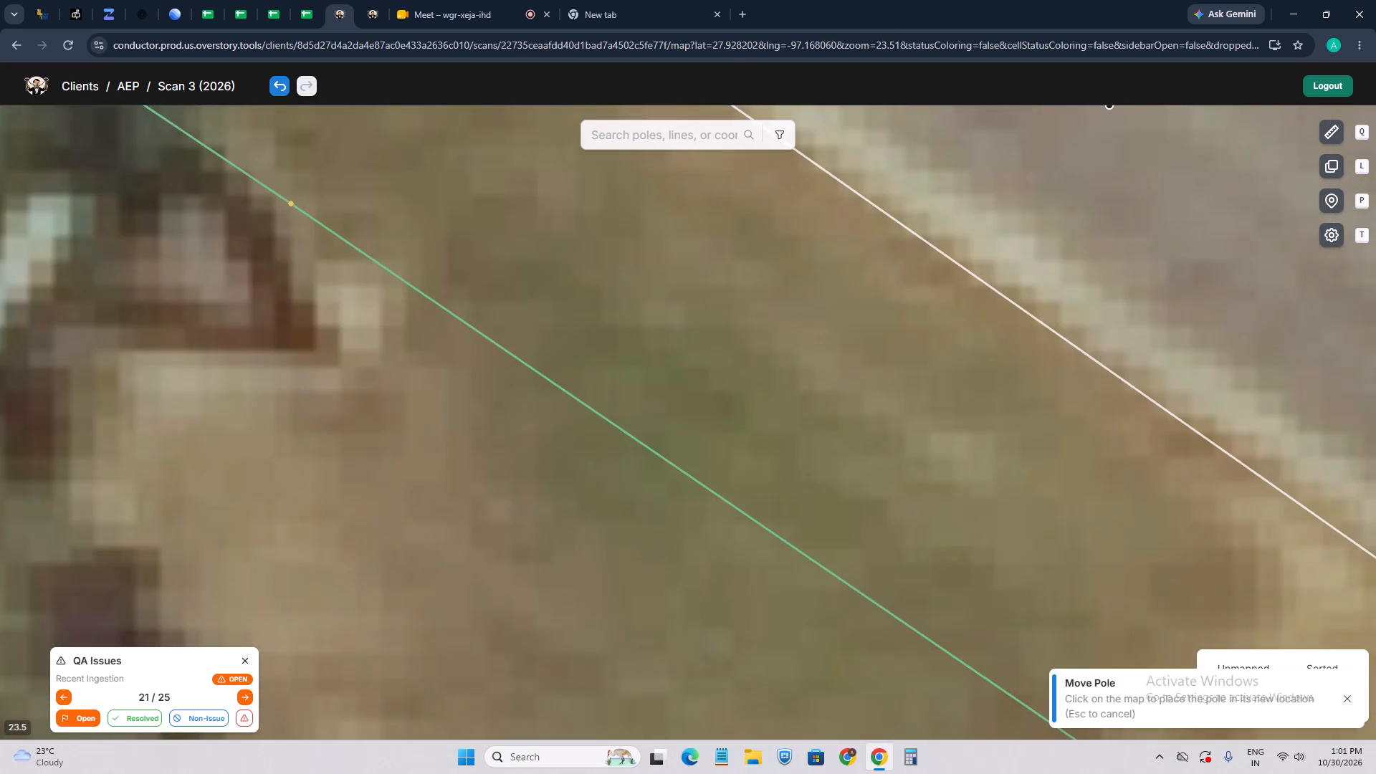
Examine the street-level view at the Sherwood Forest side-road junction to check its poles and wires against the mapped lines.
scroll(312, 343, up, 1)
scroll(312, 441, down, 6)
scroll(371, 406, down, 3)
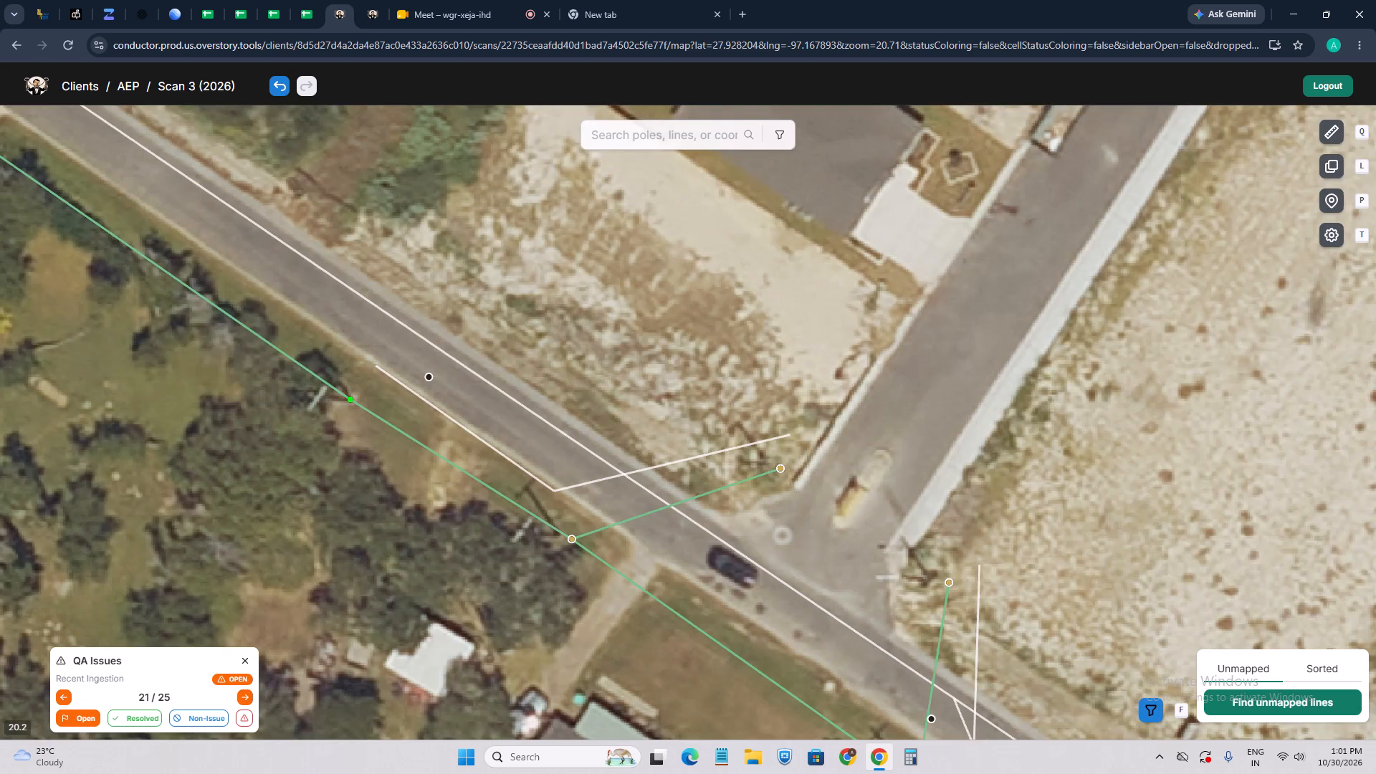
drag(672, 540, 591, 422)
scroll(523, 397, up, 3)
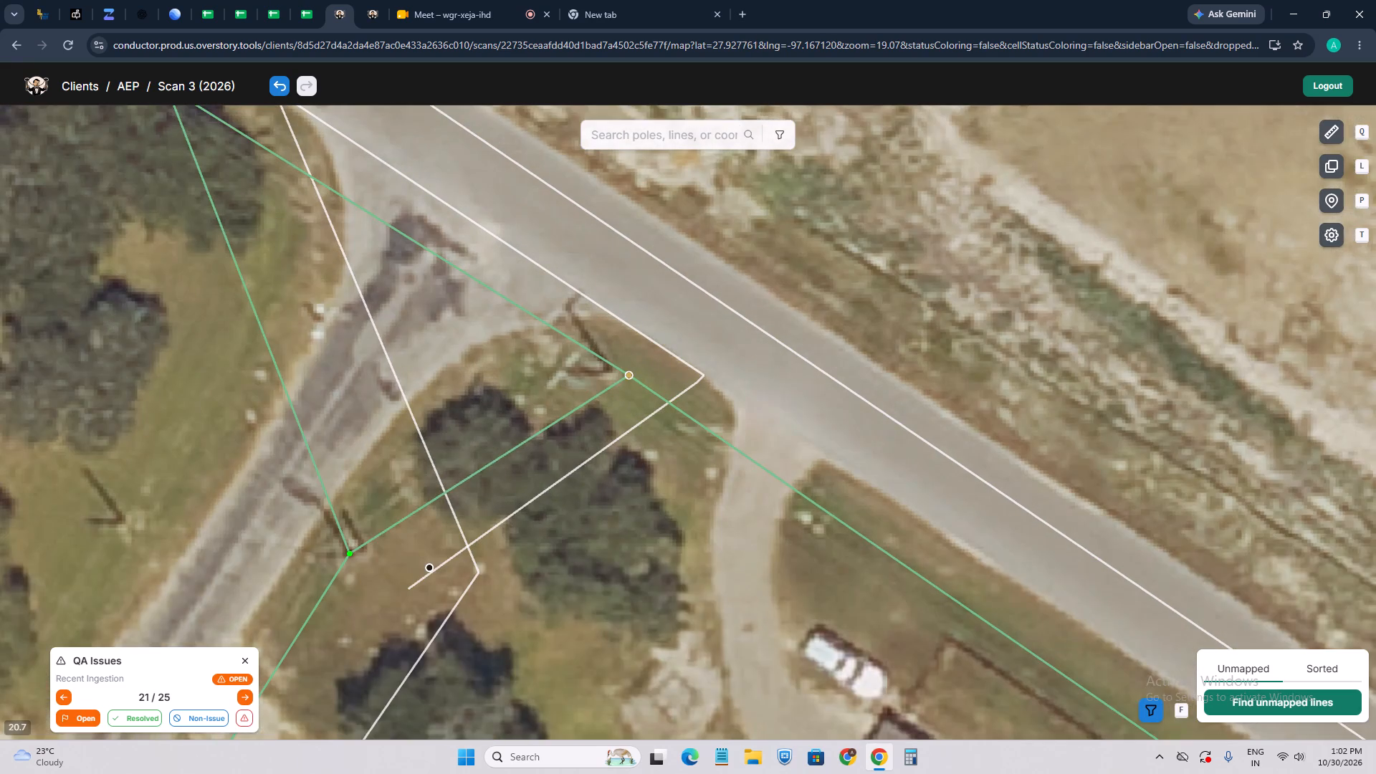
drag(555, 401, 555, 484)
scroll(559, 477, down, 1)
drag(502, 467, 522, 506)
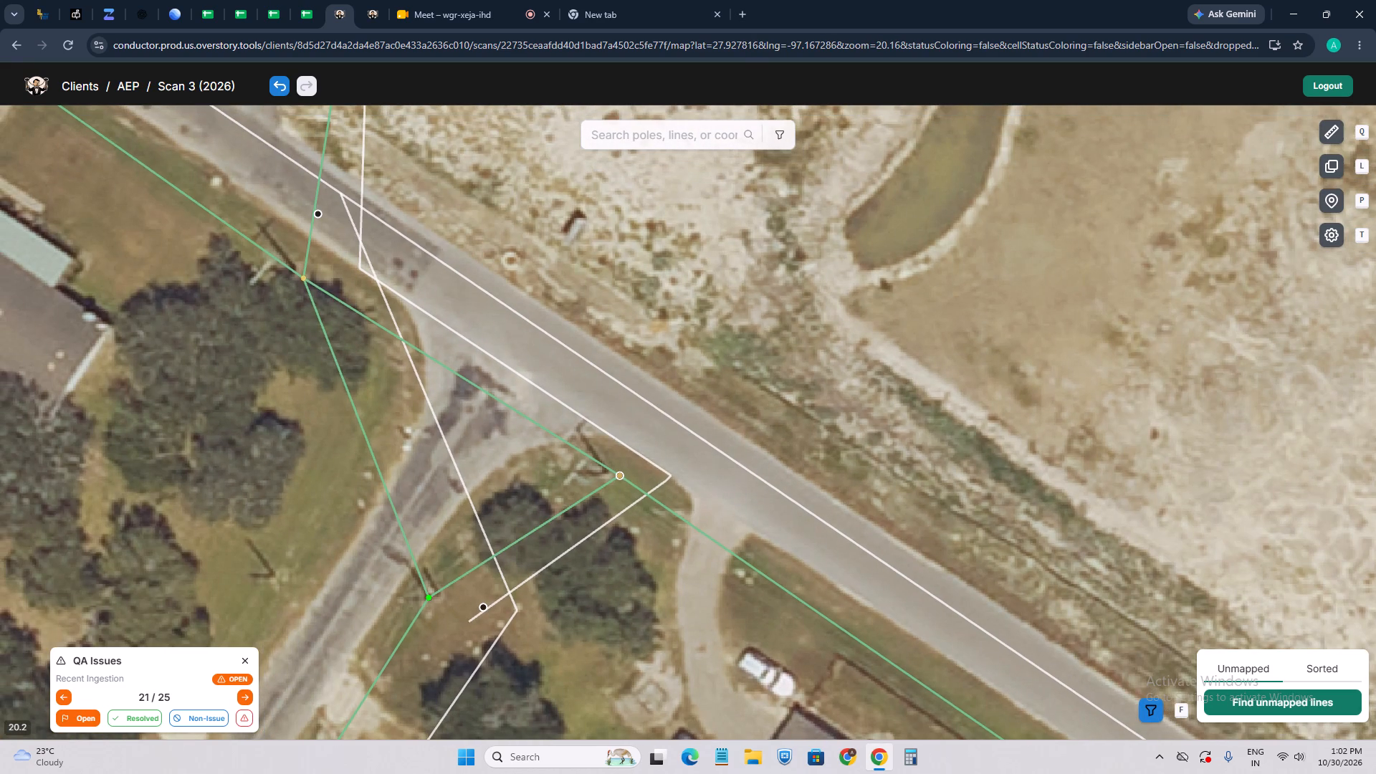
key(4)
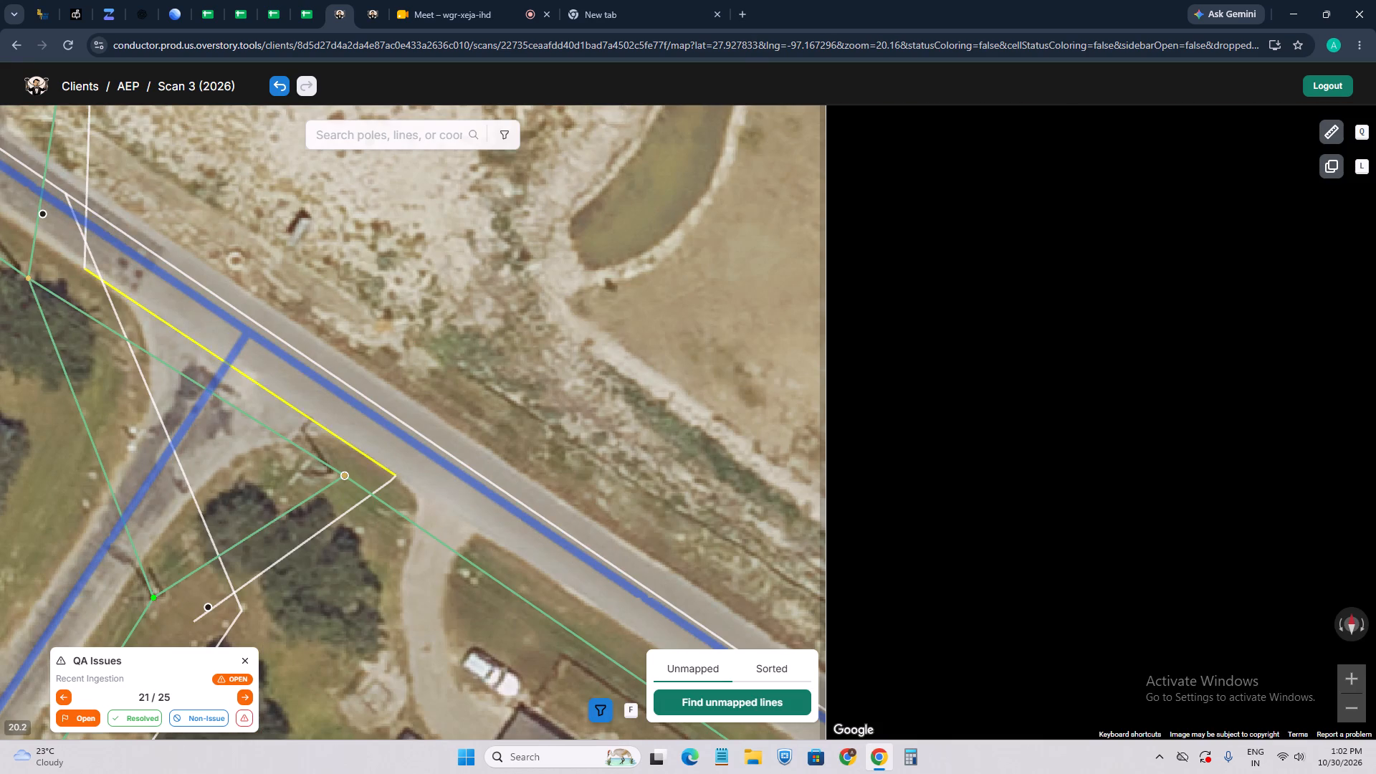
click(212, 436)
drag(902, 359, 1019, 398)
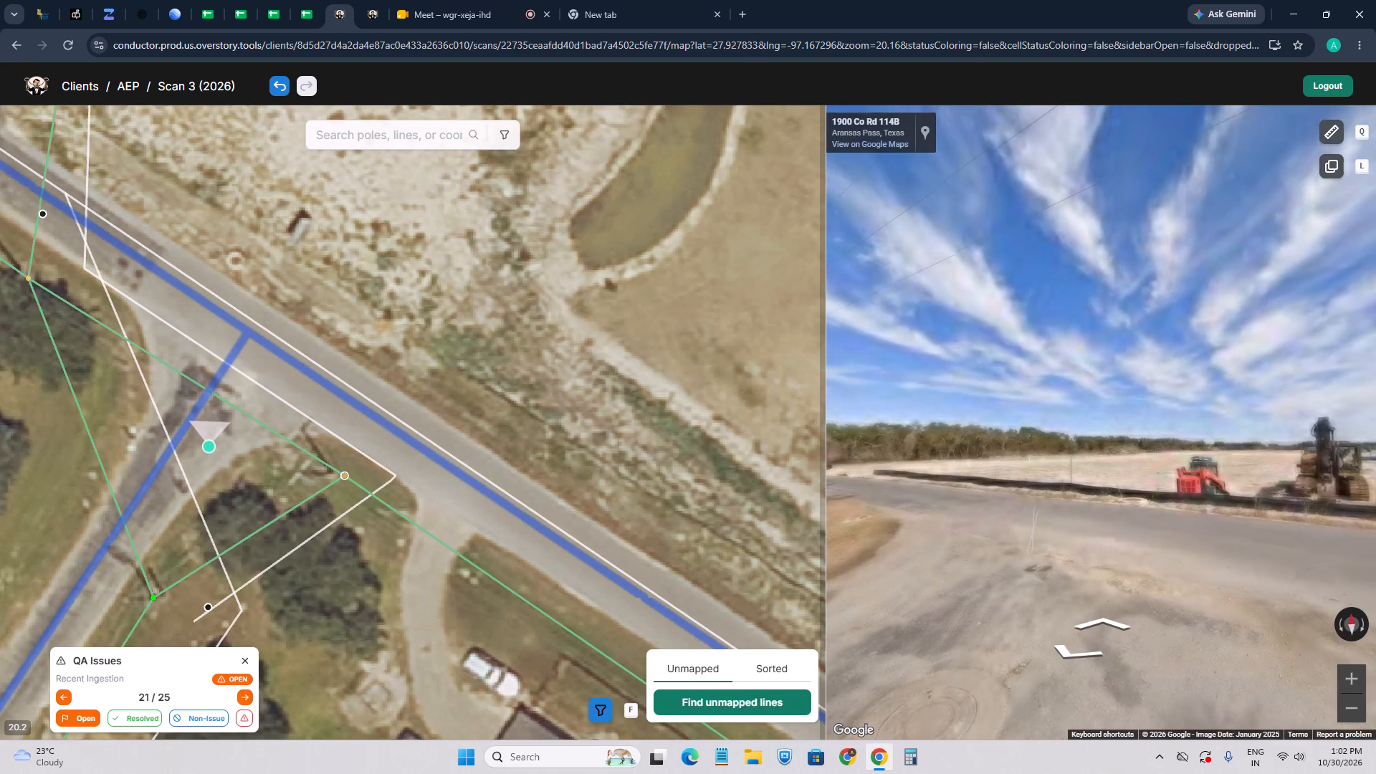
drag(956, 403, 1071, 408)
drag(978, 411, 1111, 401)
drag(1061, 394, 1102, 400)
scroll(1010, 331, up, 3)
drag(959, 331, 1227, 356)
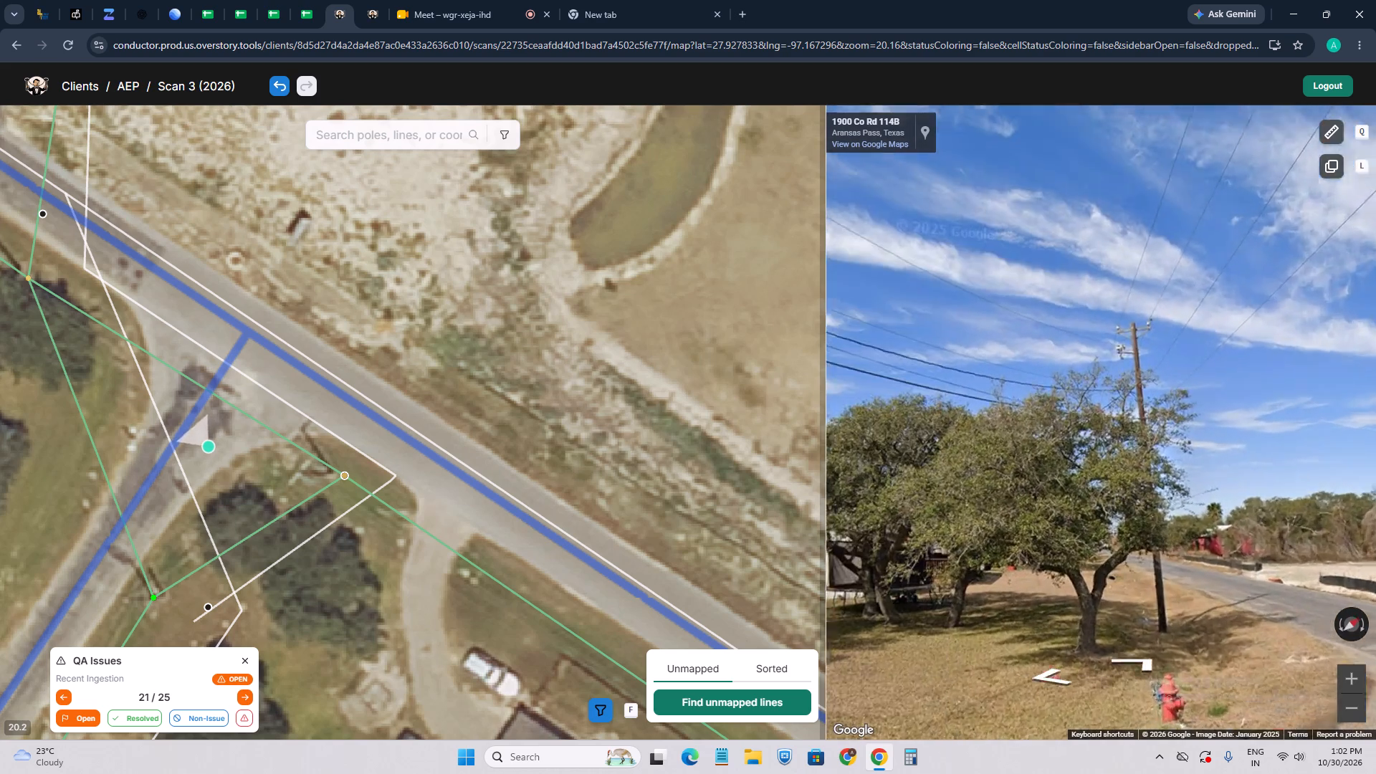
drag(1227, 356, 1233, 358)
drag(996, 333, 1375, 382)
drag(1048, 350, 1375, 371)
drag(1099, 361, 1342, 330)
drag(1130, 343, 1305, 337)
drag(1105, 348, 1182, 341)
drag(1087, 405, 1357, 411)
drag(1063, 405, 1319, 392)
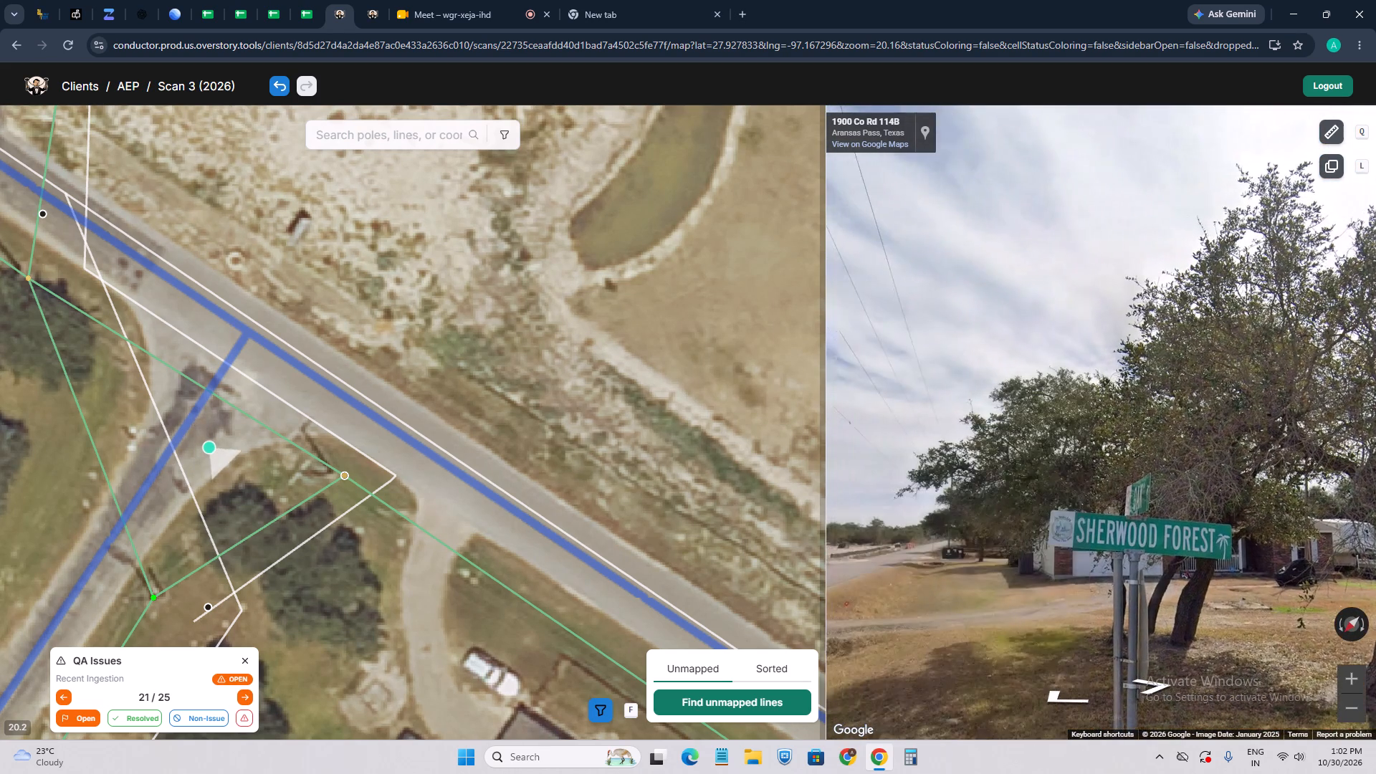
drag(350, 570, 501, 505)
scroll(342, 474, up, 1)
scroll(958, 370, down, 3)
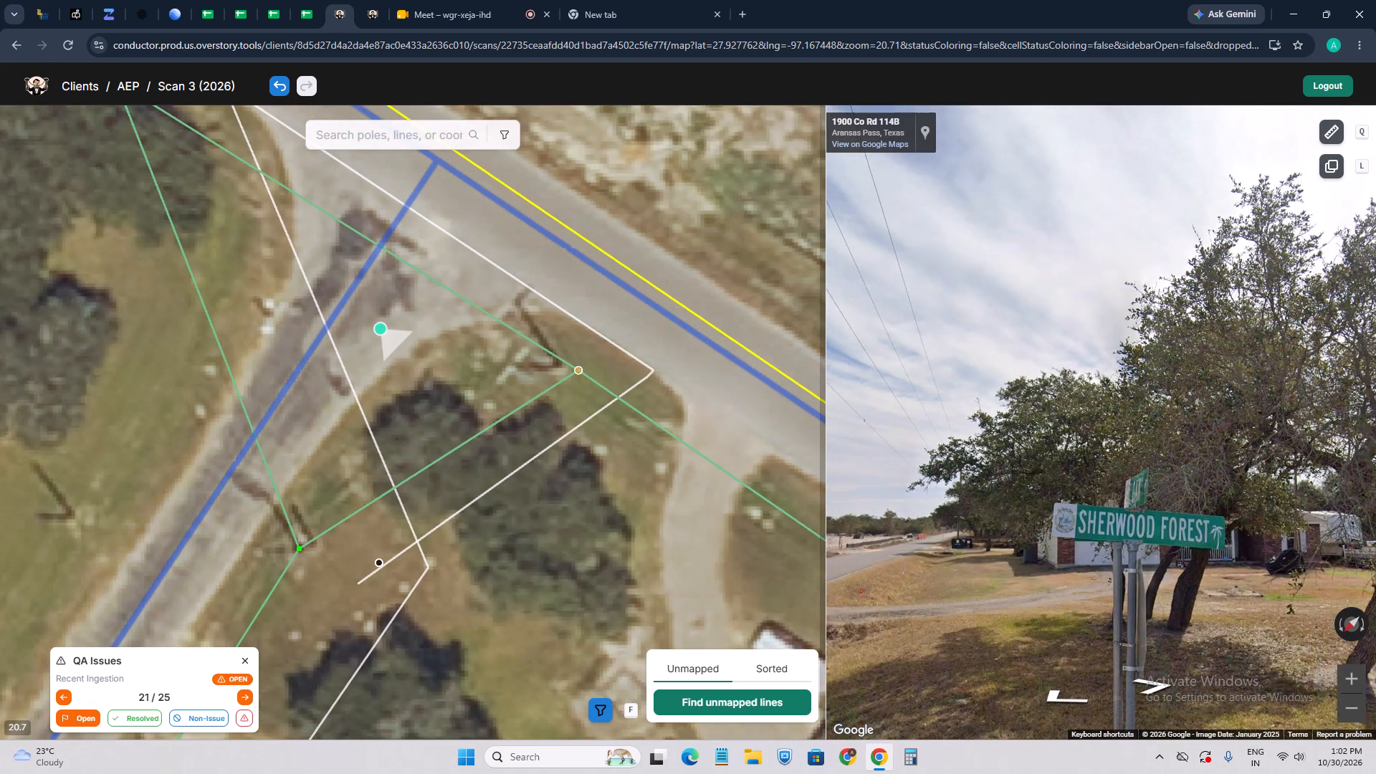
drag(955, 360, 1208, 431)
drag(940, 392, 1094, 431)
drag(1344, 455, 1228, 464)
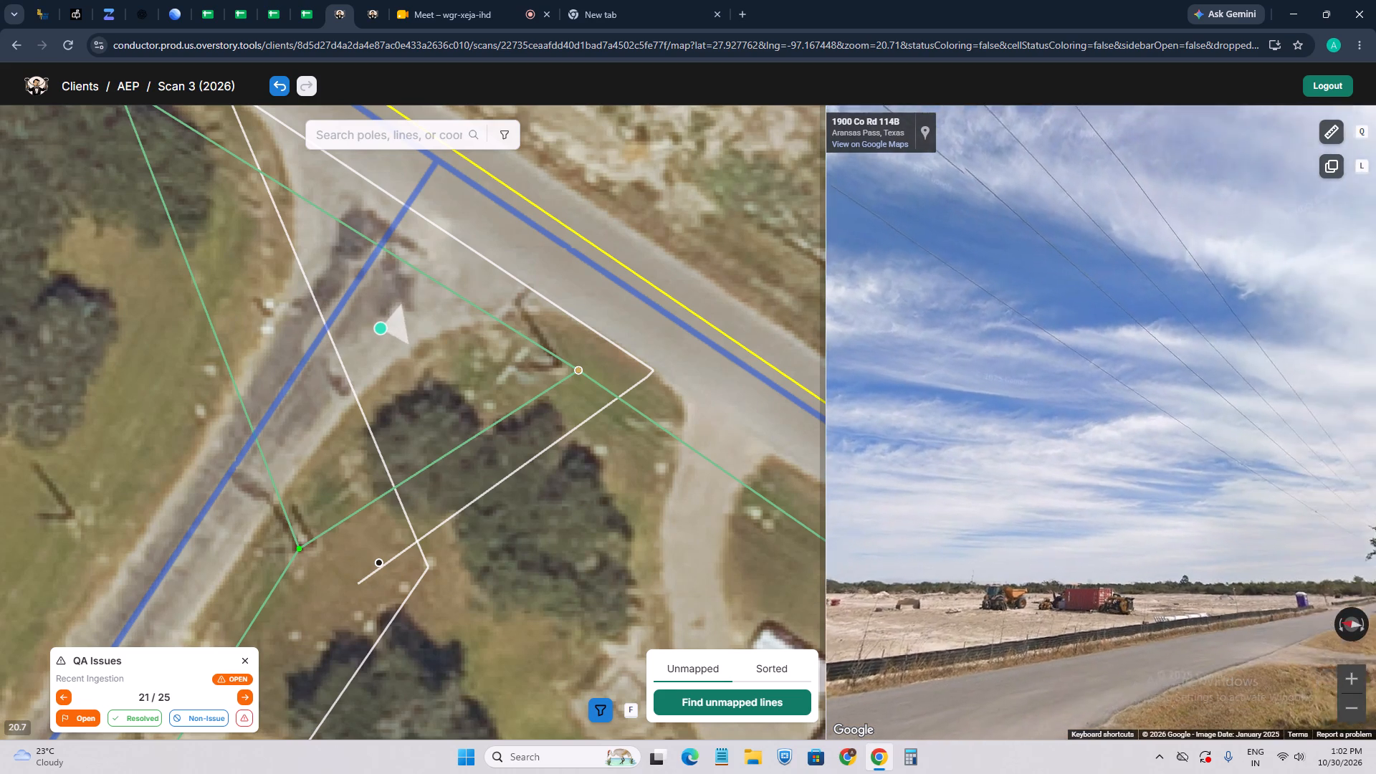
drag(1228, 464, 1008, 439)
scroll(374, 438, down, 2)
drag(432, 454, 517, 533)
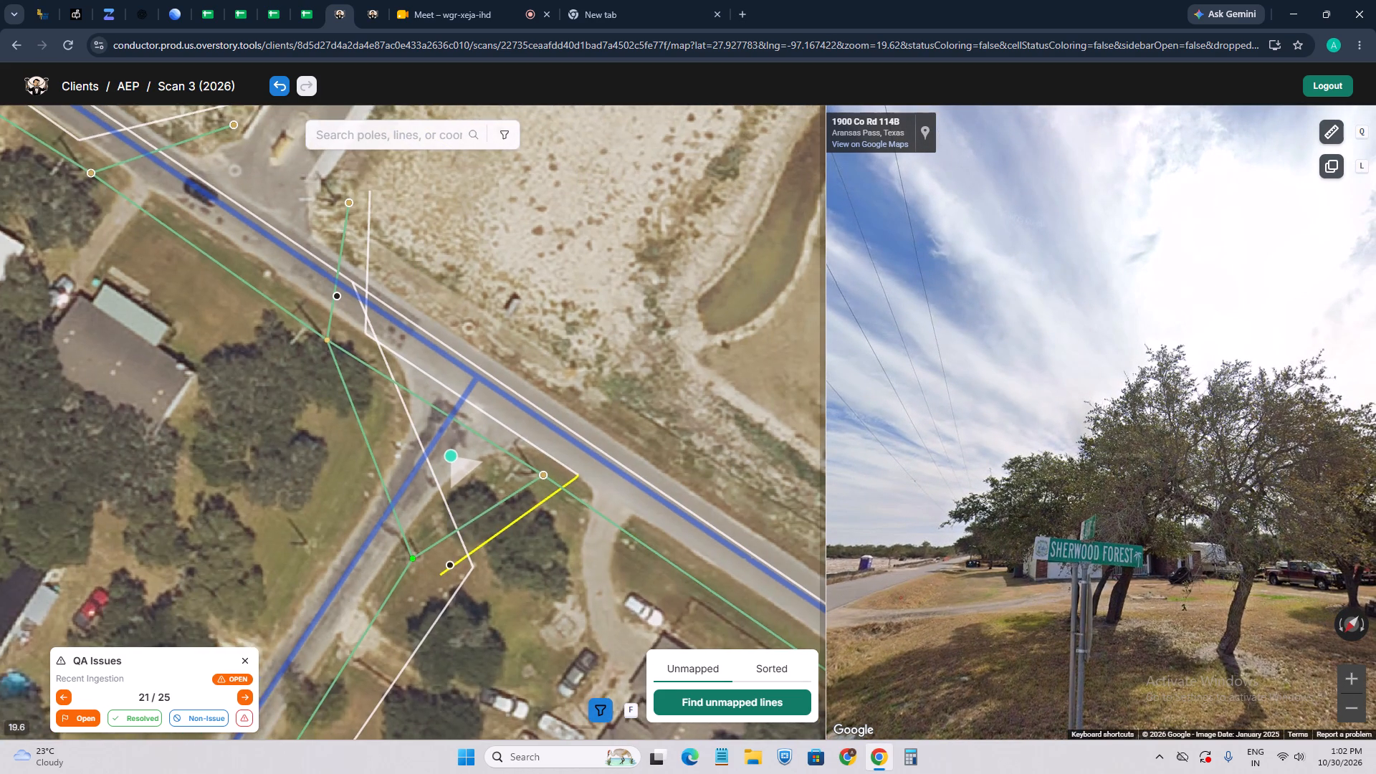
scroll(376, 465, down, 2)
drag(277, 441, 424, 526)
drag(349, 387, 462, 516)
drag(325, 362, 386, 460)
key(4)
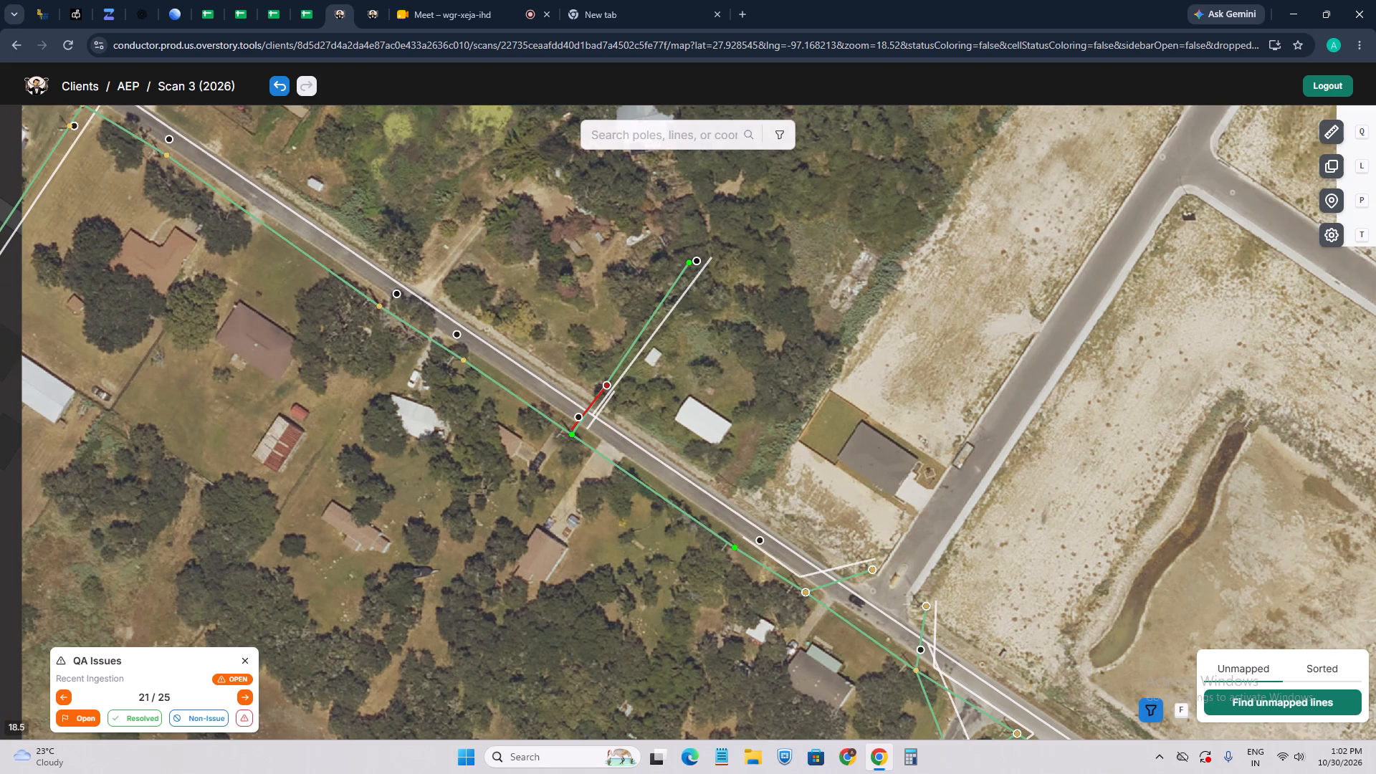
Move the Oak Ln main-line pole just southeast of the lateral beside the red-roofed house to its shadow base.
drag(460, 396, 673, 558)
scroll(326, 305, up, 3)
scroll(464, 318, up, 1)
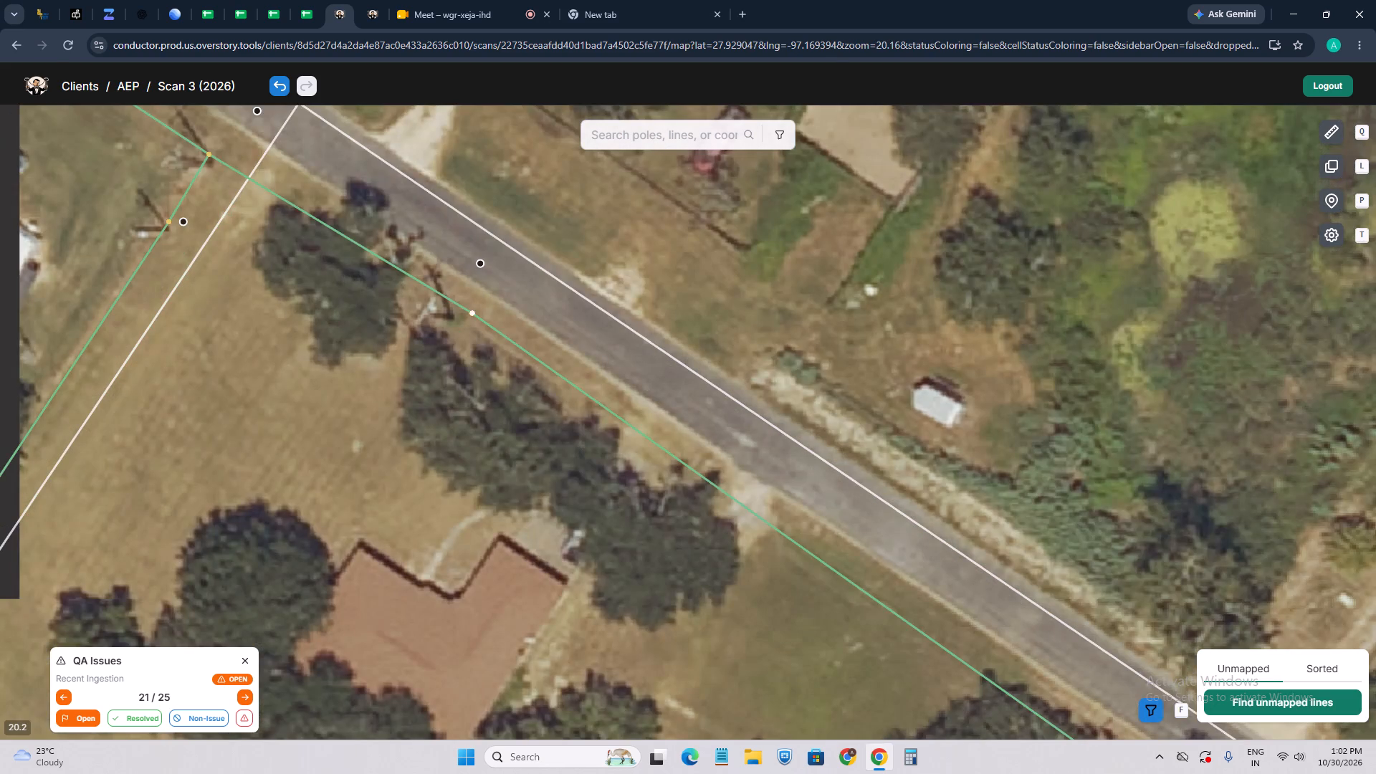
scroll(457, 322, up, 1)
click(480, 308)
scroll(459, 333, up, 2)
key(w)
click(434, 286)
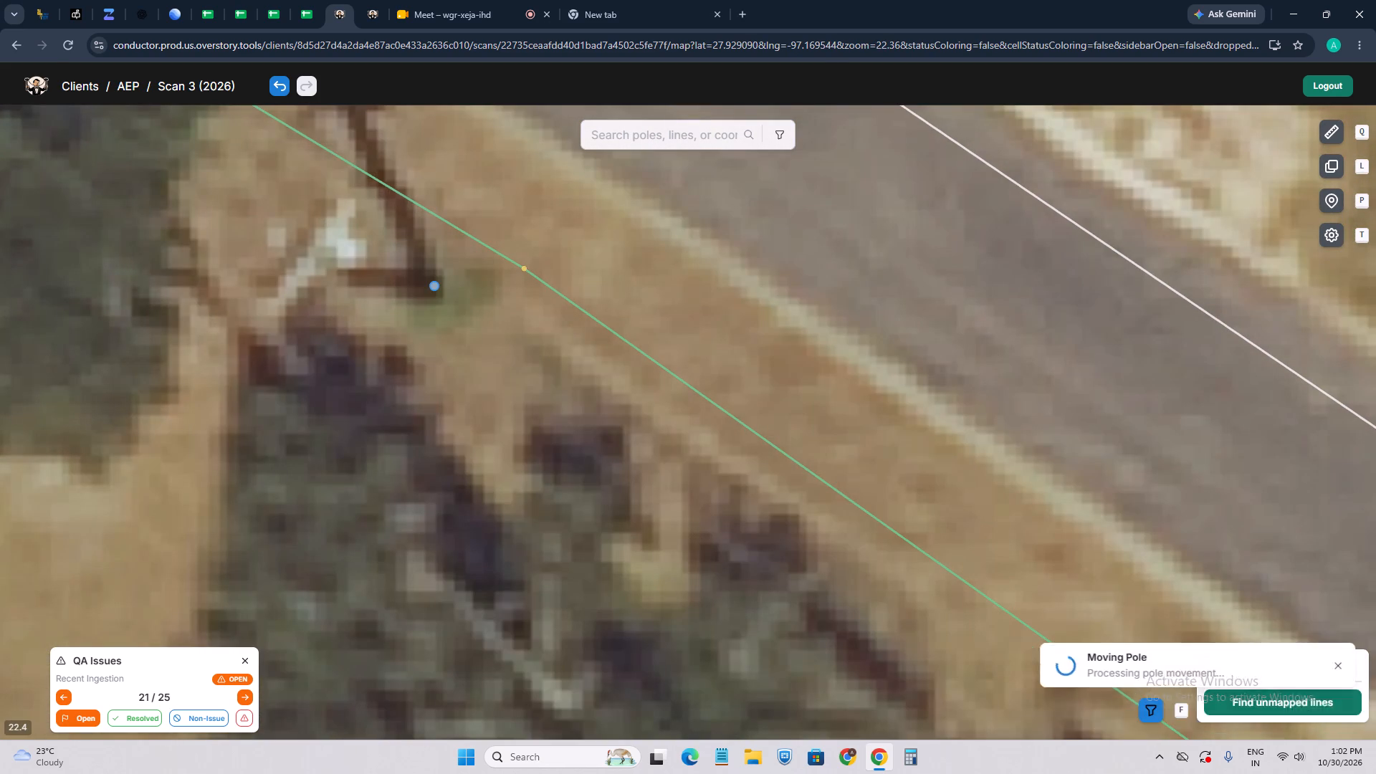
Move the next main-line pole to the southeast, at the tree edge opposite the dirt track, to its shadow base.
scroll(426, 369, down, 6)
scroll(711, 514, up, 2)
scroll(804, 655, up, 1)
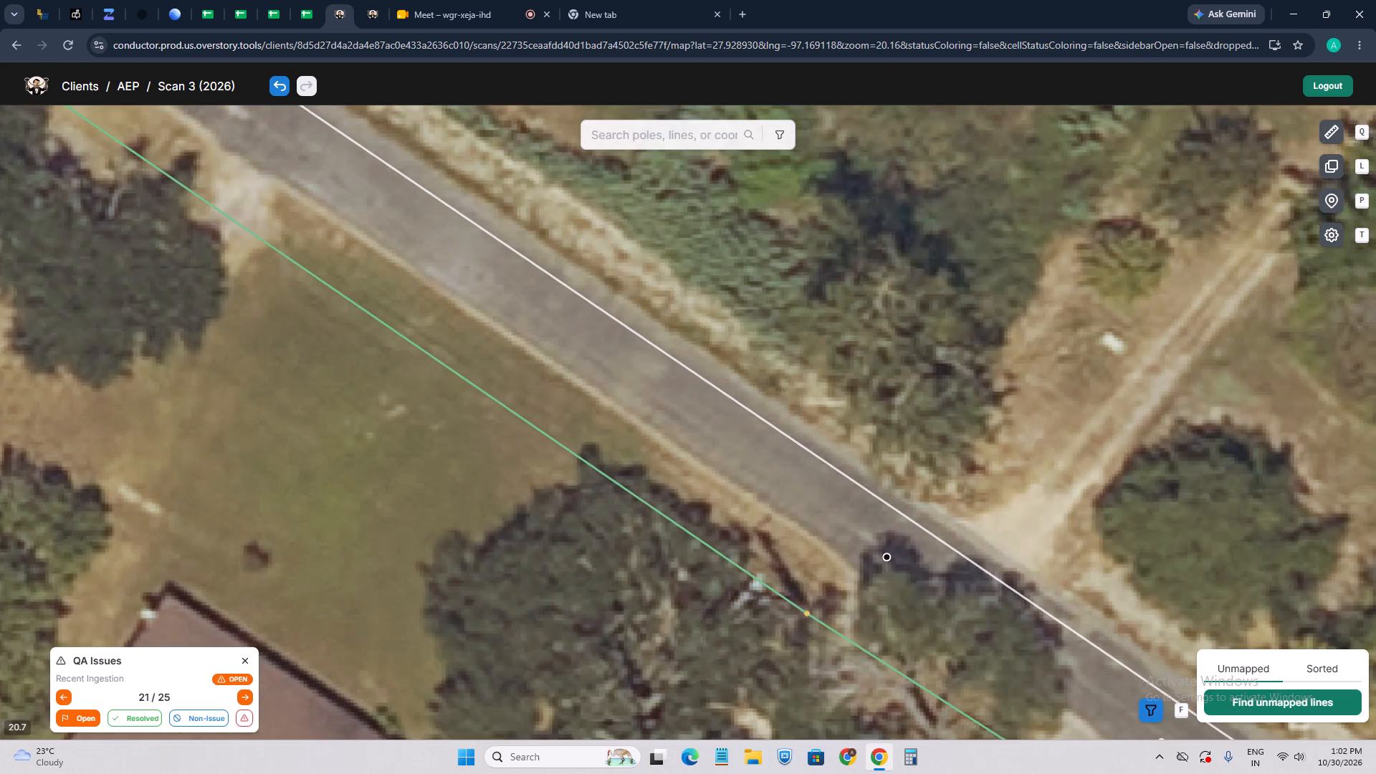
click(805, 616)
scroll(789, 627, up, 2)
key(w)
click(821, 565)
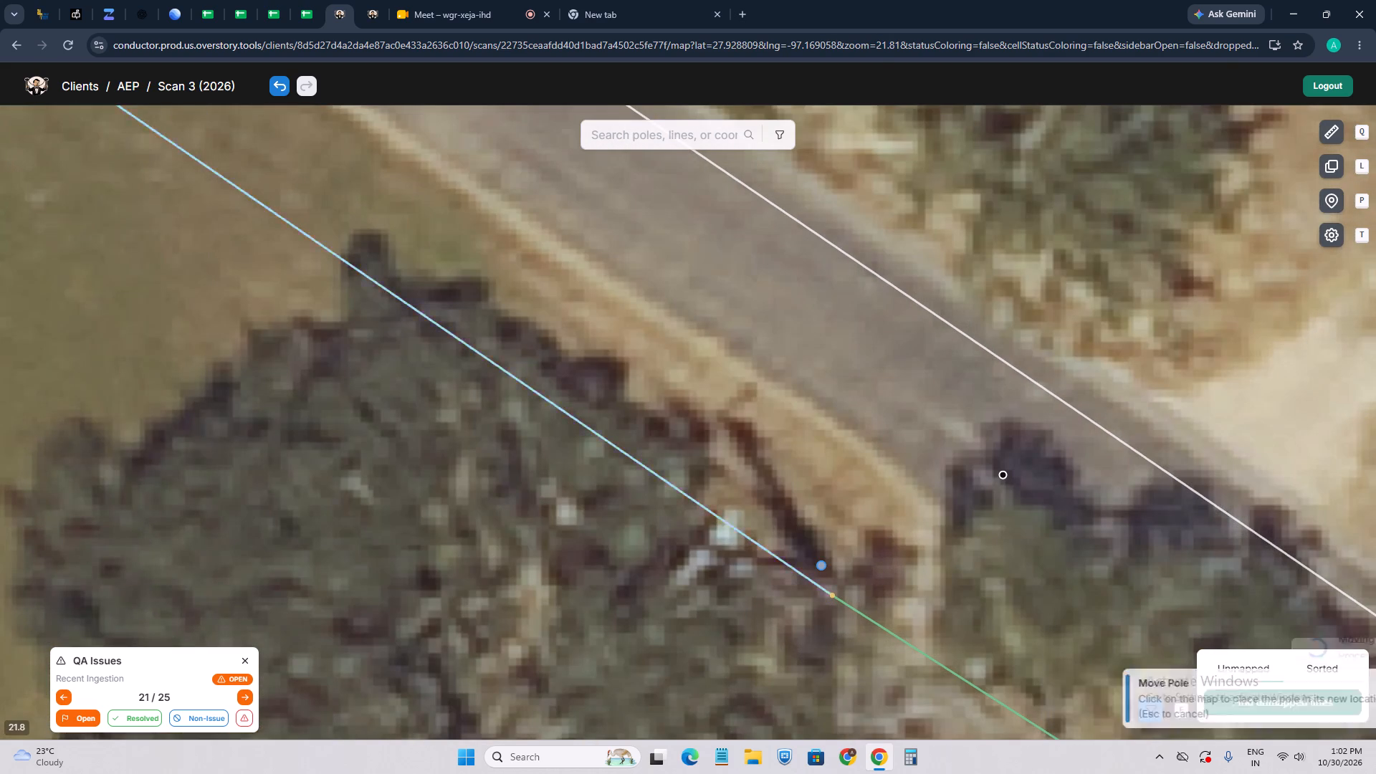
Move the first pole on the lateral running southwest from Oak Ln past the white vehicle to its shadow base.
scroll(660, 517, down, 4)
drag(339, 252, 522, 409)
drag(340, 320, 377, 383)
scroll(359, 381, up, 1)
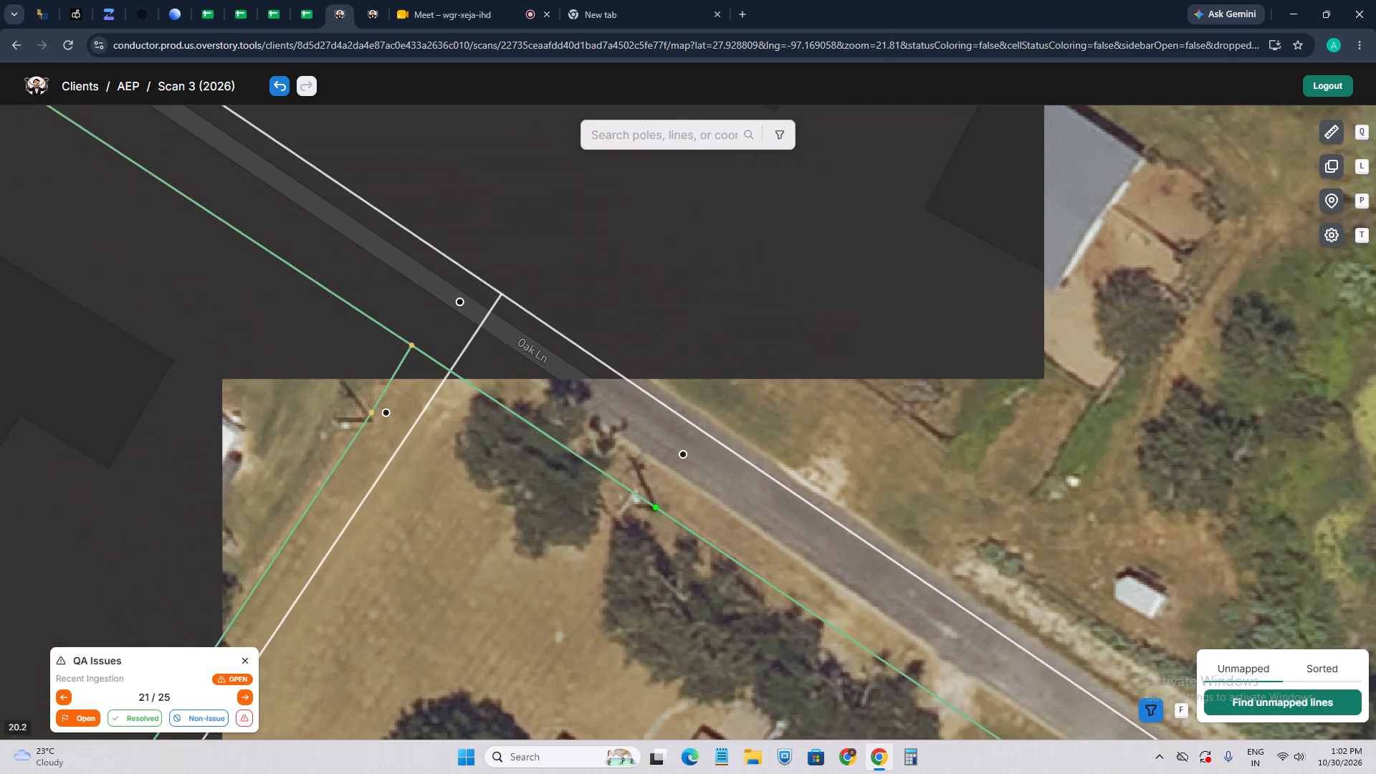
click(373, 410)
scroll(376, 436, up, 3)
key(w)
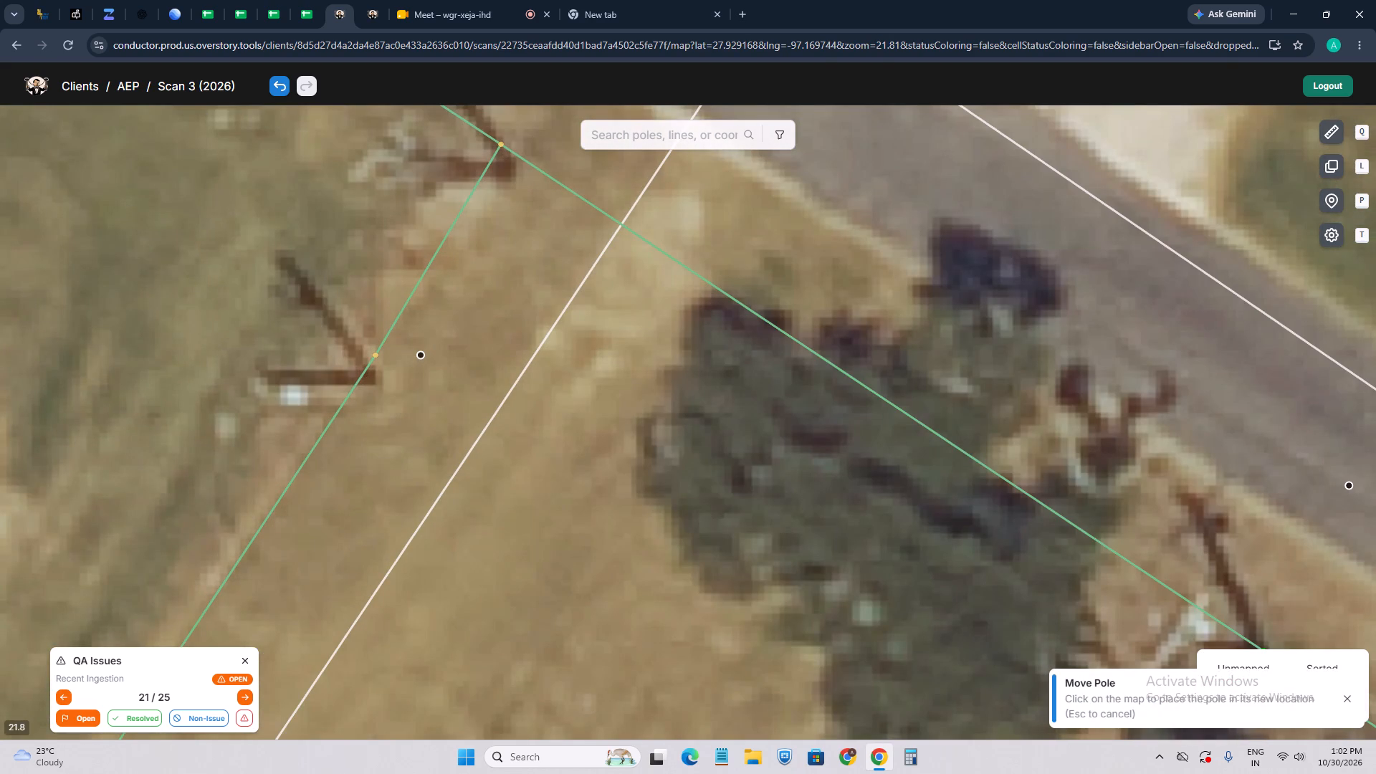
click(372, 379)
Move the main-line pole where that lateral branches off Oak Ln to the point where its shadows meet.
scroll(368, 378, up, 1)
scroll(369, 413, down, 3)
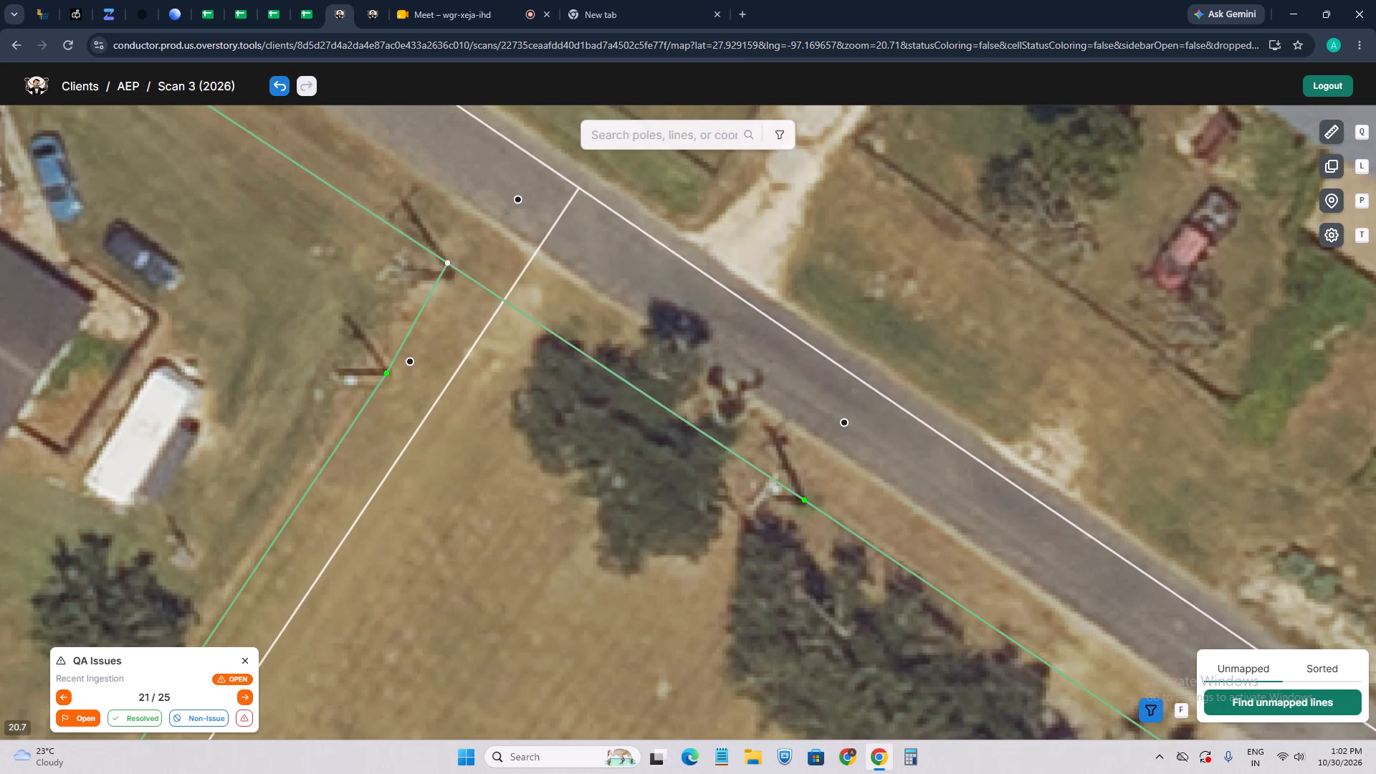
click(448, 259)
scroll(450, 267, up, 3)
key(w)
click(448, 245)
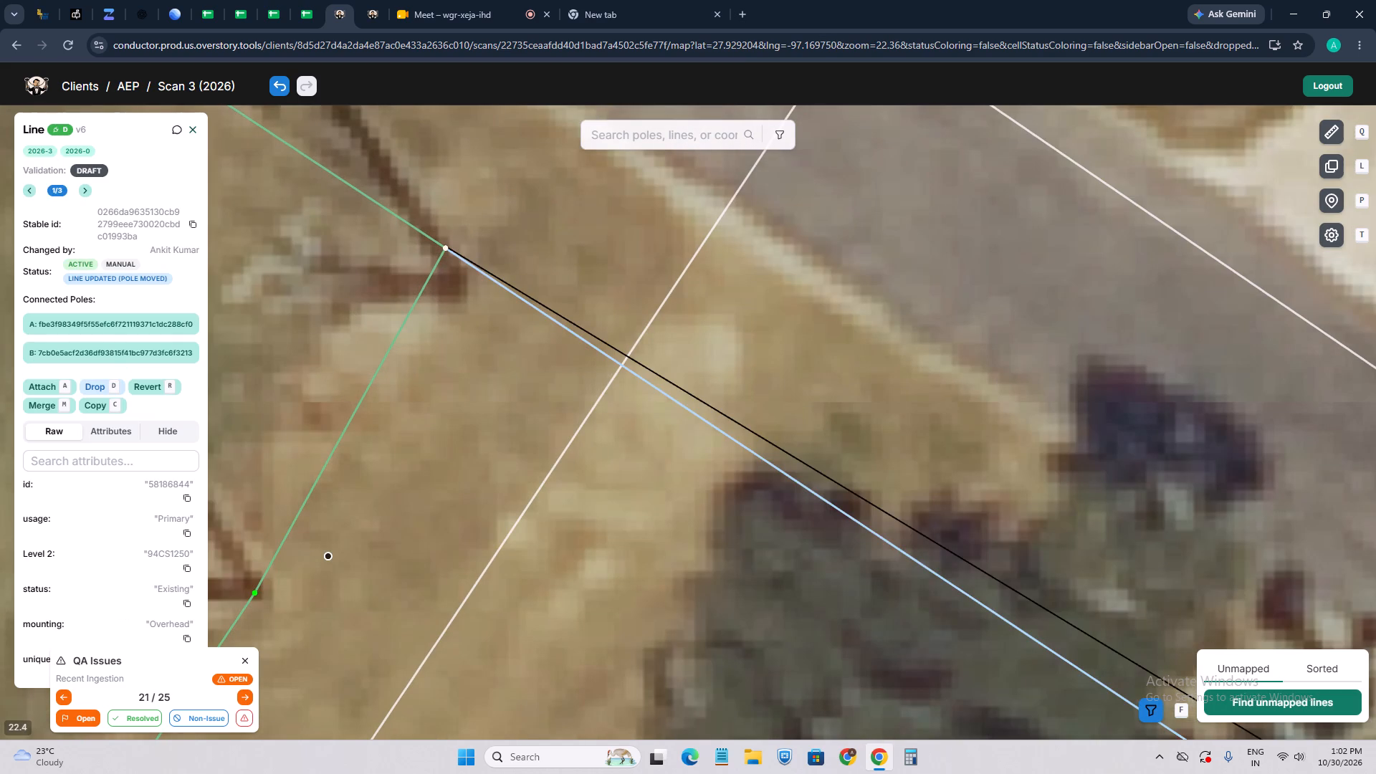
scroll(440, 284, up, 1)
key(w)
click(449, 231)
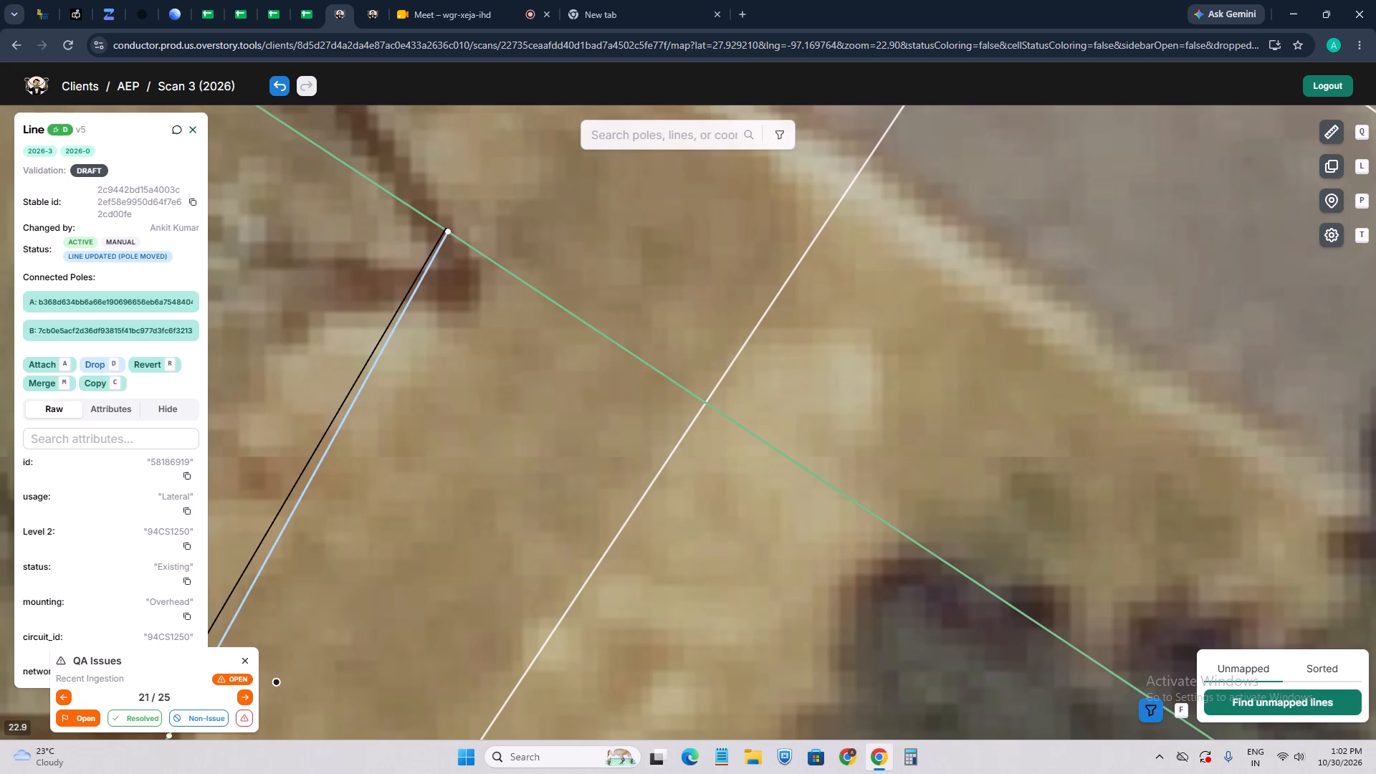
key(w)
click(464, 282)
Move the main-line pole beside the driveway northwest of that junction to its shadow base.
scroll(433, 368, down, 2)
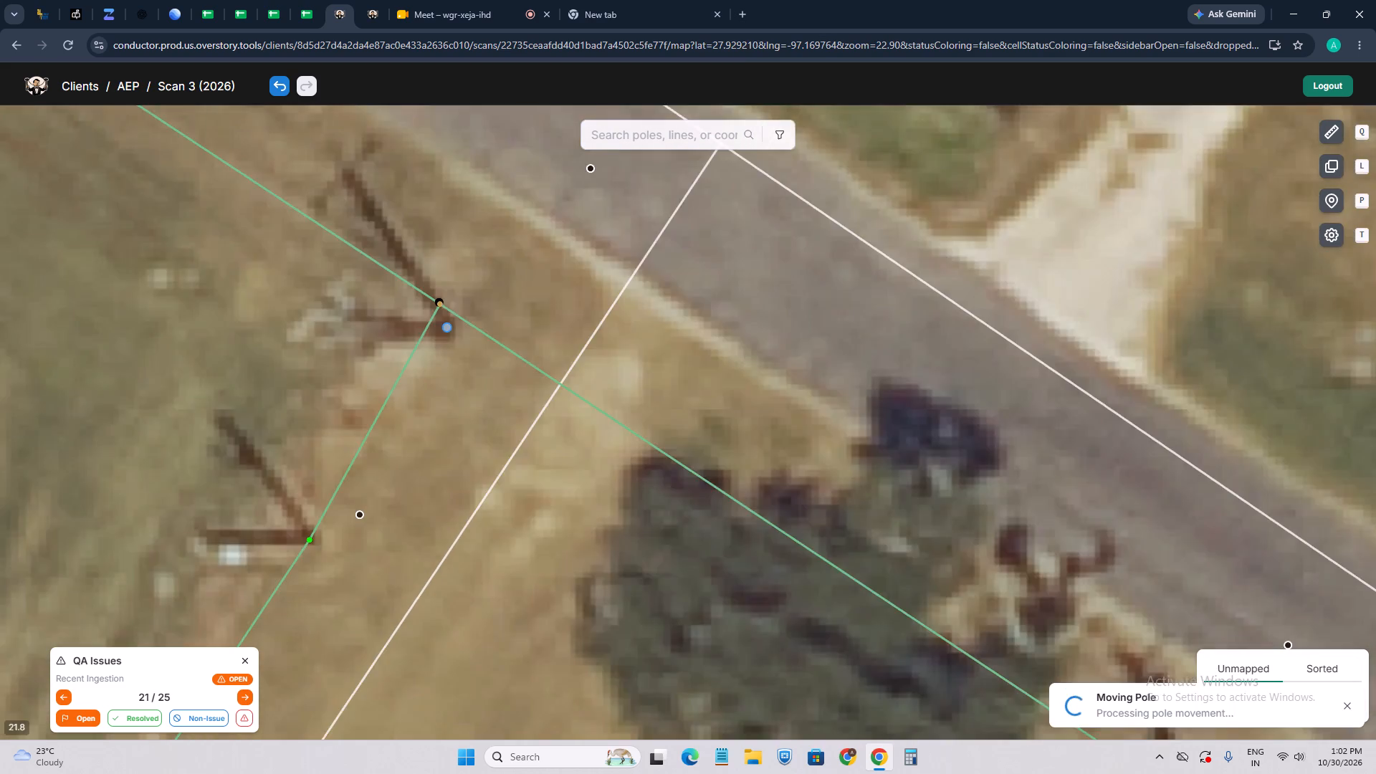
scroll(425, 378, down, 6)
scroll(340, 295, up, 3)
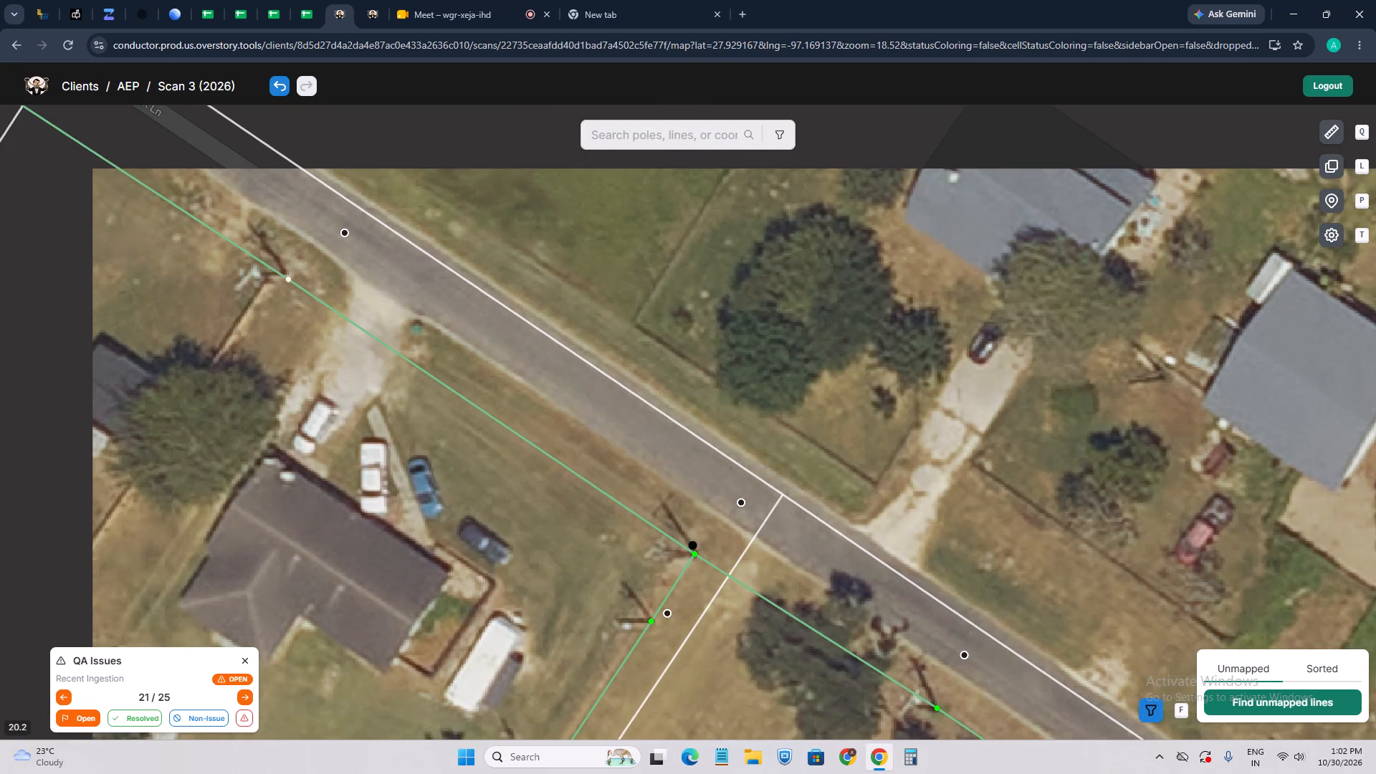
click(290, 286)
scroll(273, 305, up, 3)
key(w)
click(333, 196)
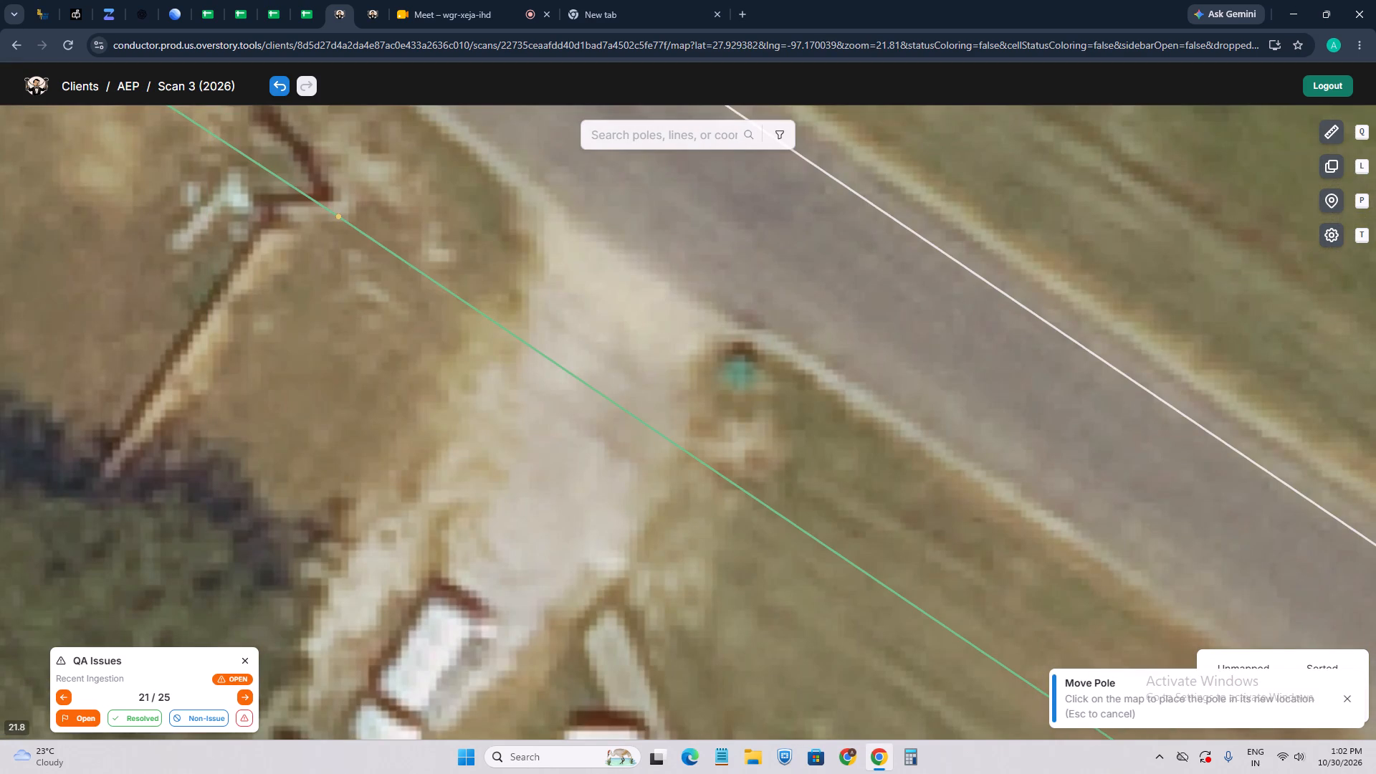
Move the first pole on the Mesquite Cir lateral, just southwest of Oak Ln, to its shadow base.
scroll(332, 196, up, 2)
scroll(322, 199, down, 1)
scroll(297, 254, down, 1)
scroll(299, 315, down, 2)
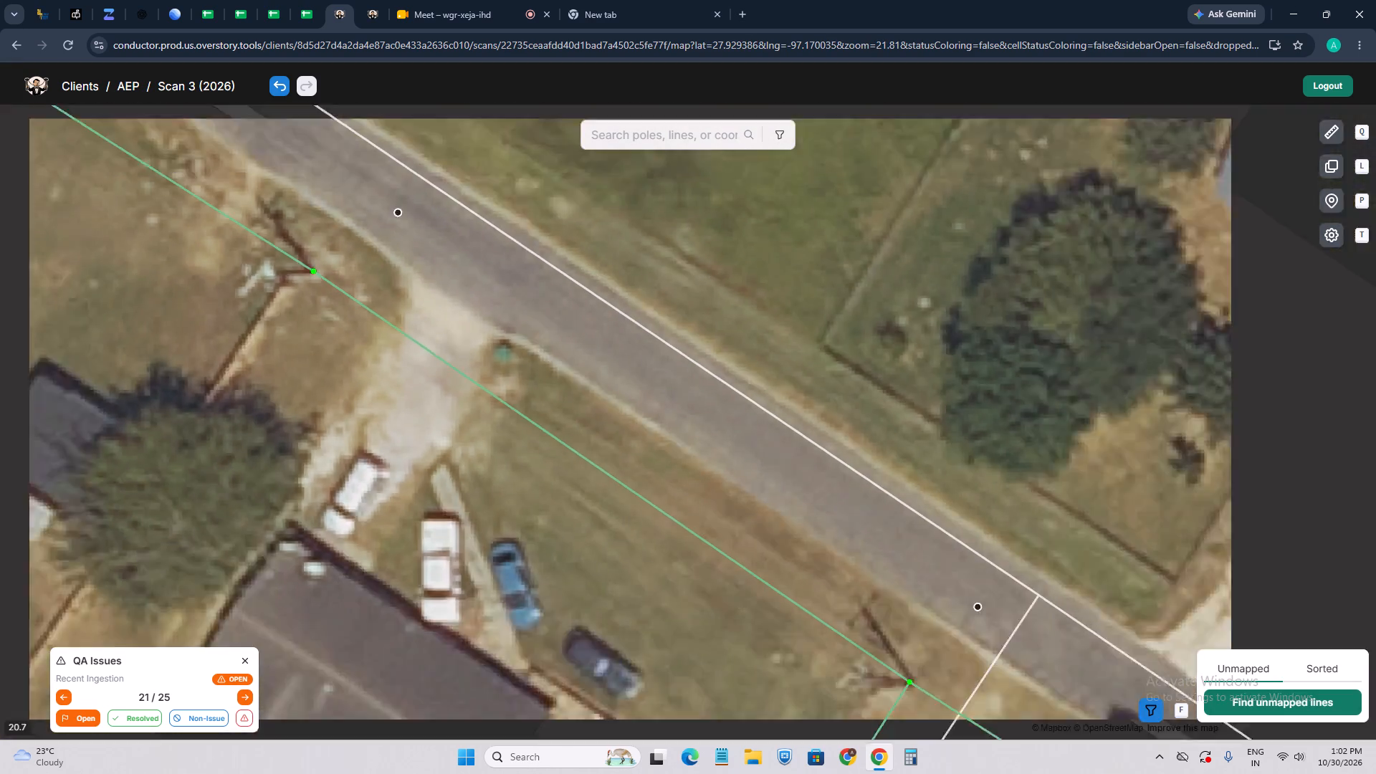
scroll(312, 327, down, 4)
scroll(207, 257, up, 6)
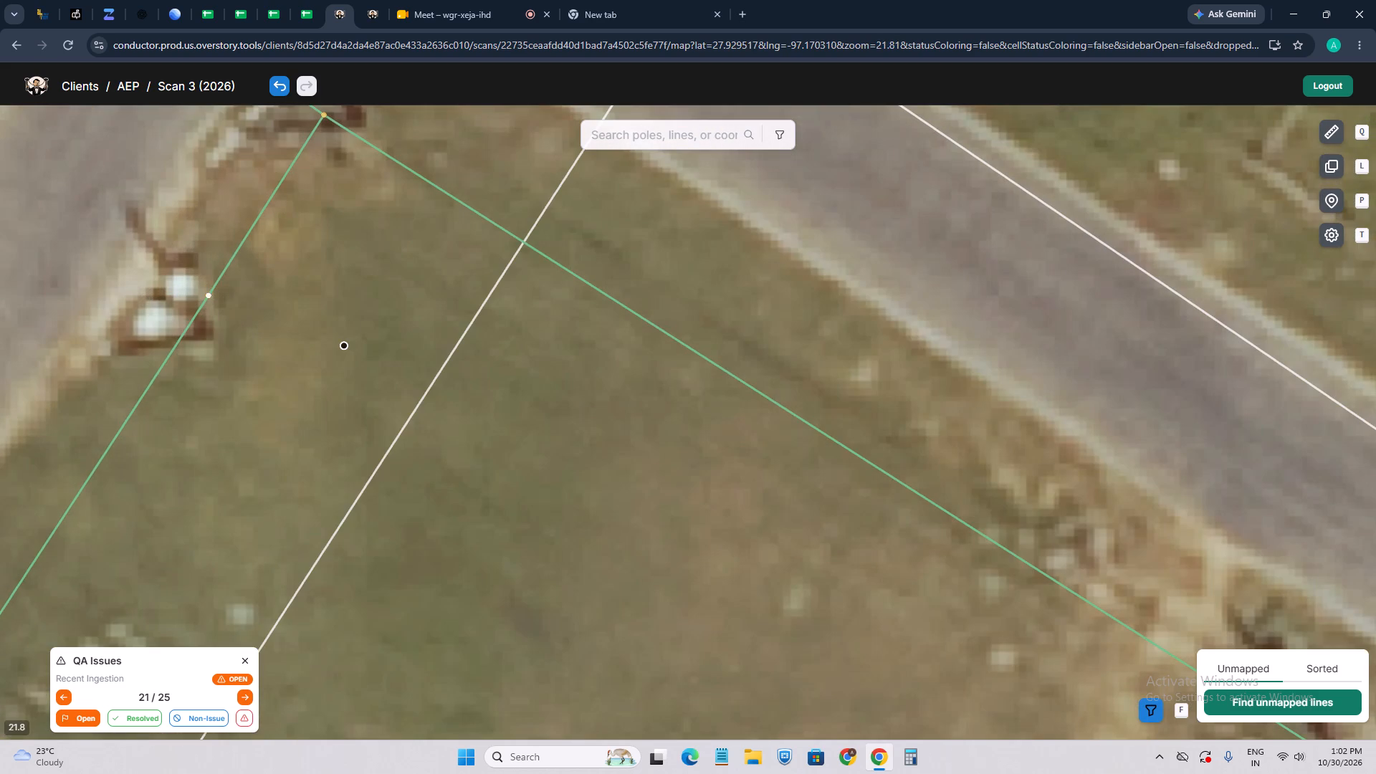
click(216, 297)
scroll(224, 352, up, 3)
key(w)
click(196, 272)
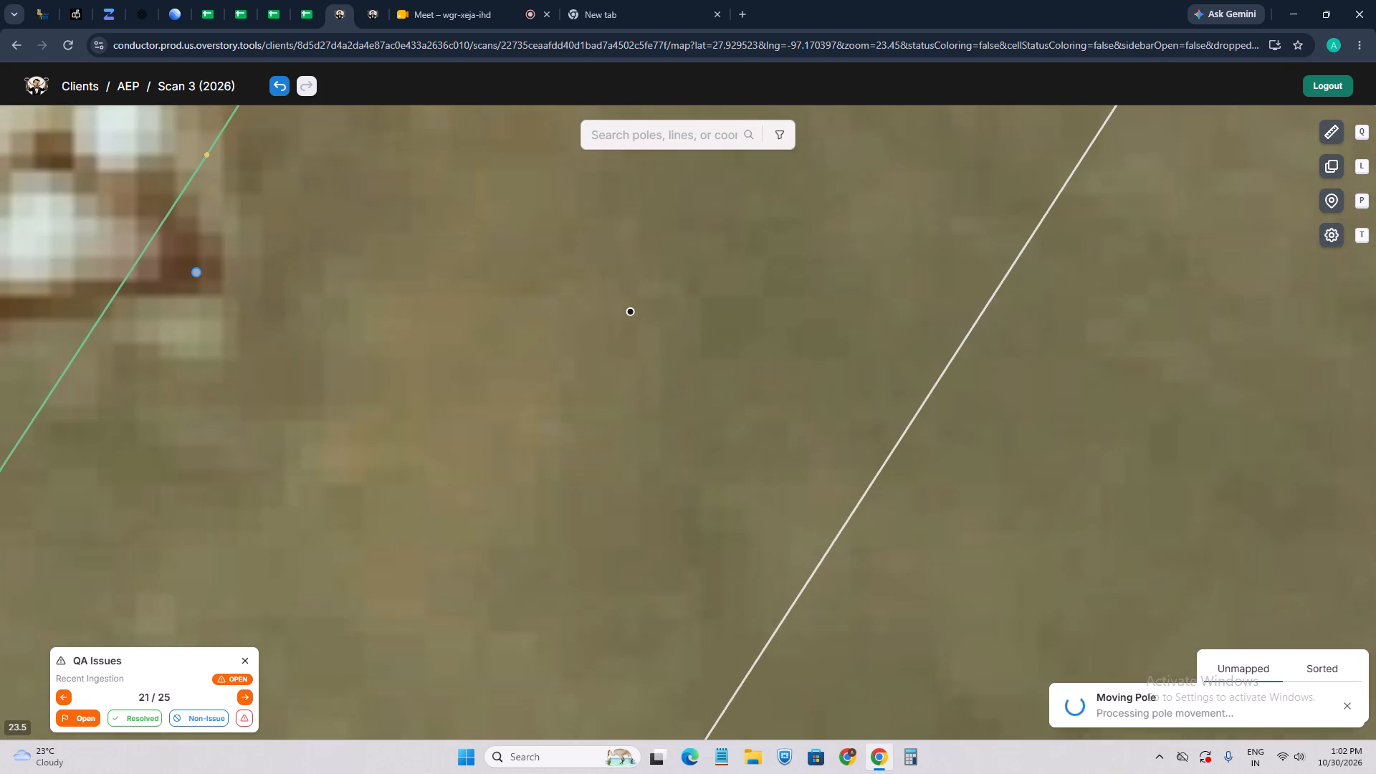
Move the main-line pole where the Mesquite Cir lateral branches off Oak Ln to the corner of its shadow.
scroll(224, 332, down, 6)
drag(294, 244, 287, 413)
click(274, 315)
scroll(300, 315, up, 3)
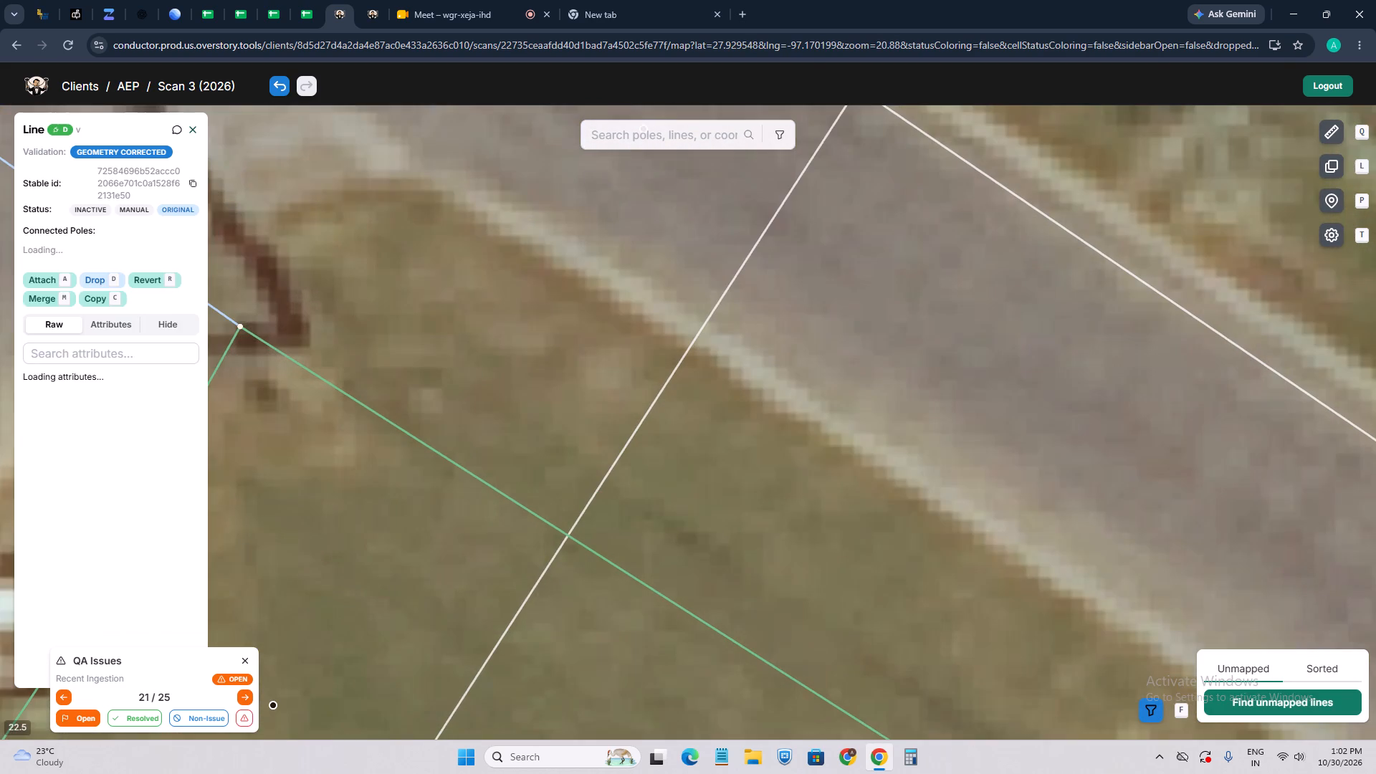
key(w)
click(239, 324)
key(w)
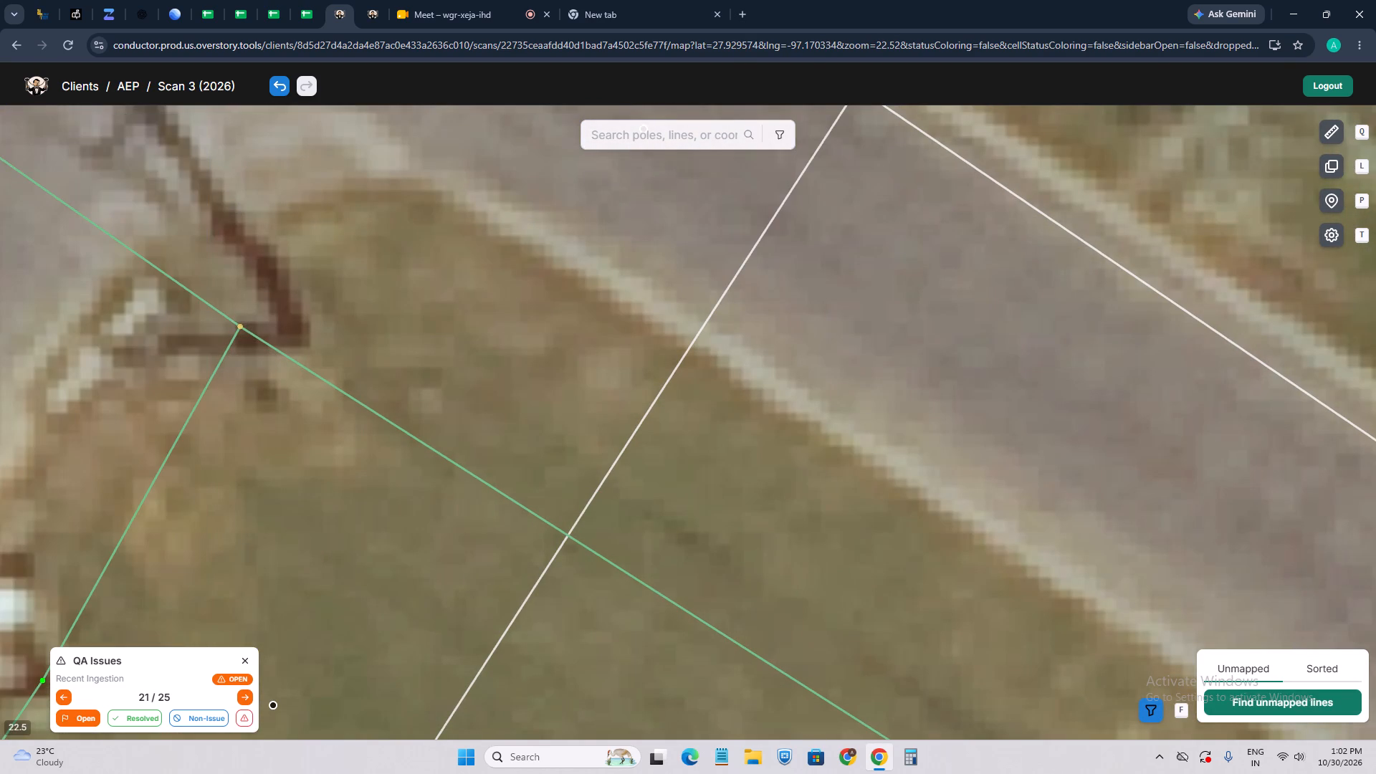
click(297, 333)
Move the main-line pole on the northwest side of the Mesquite Cir entrance to its shadow base.
scroll(320, 340, down, 6)
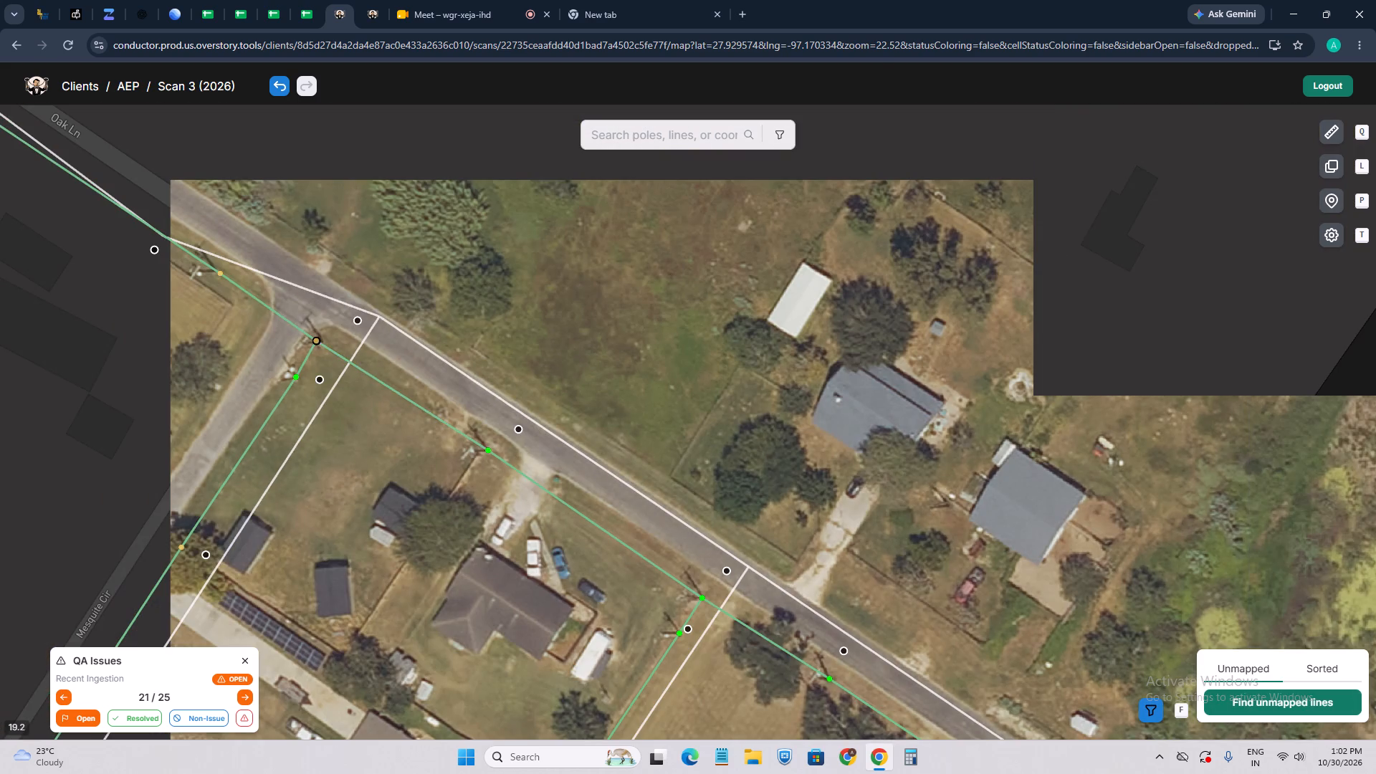
scroll(264, 277, up, 3)
drag(148, 294, 418, 477)
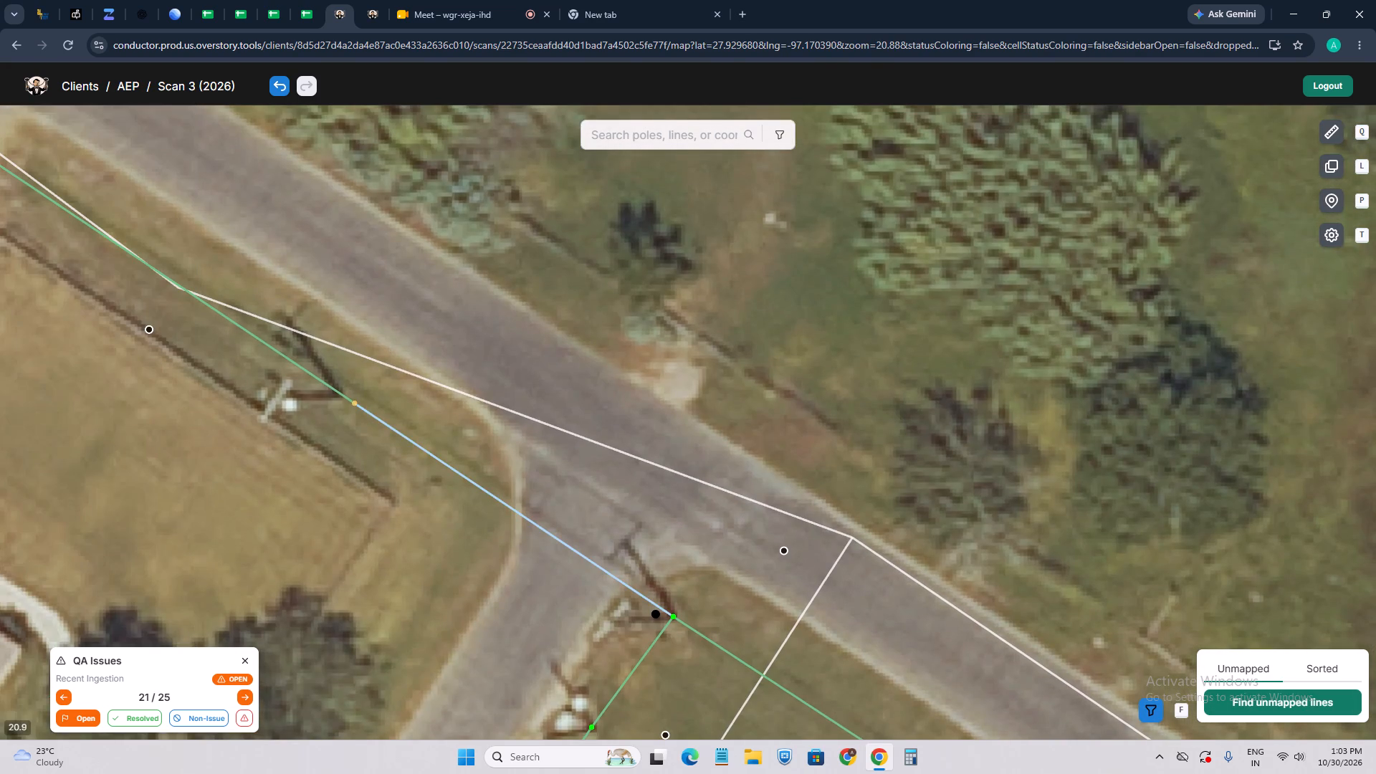
click(355, 403)
scroll(328, 446, up, 3)
key(w)
click(373, 270)
Move the Mesquite Cir lateral pole beside the large tree west of the sheds to its shadow base.
scroll(377, 287, up, 1)
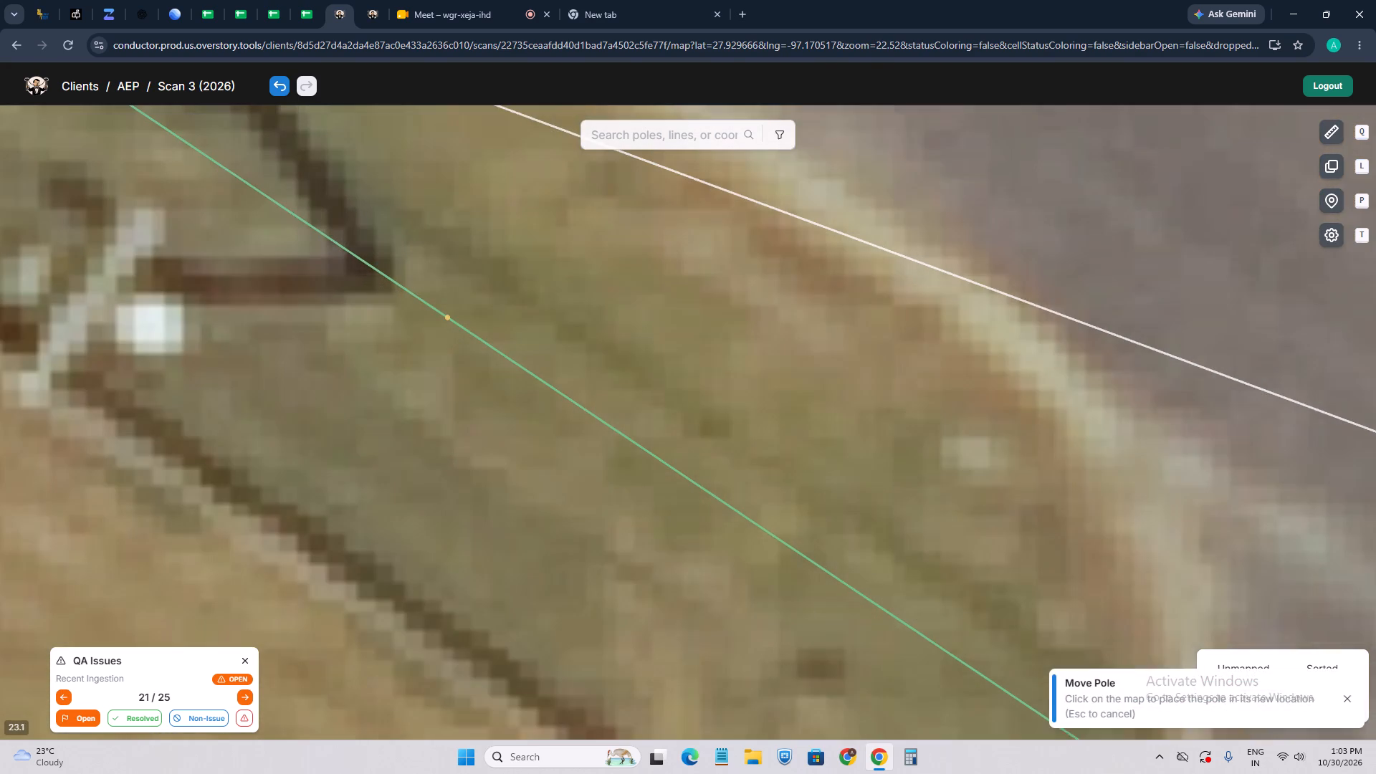
scroll(376, 296, down, 1)
scroll(382, 381, down, 8)
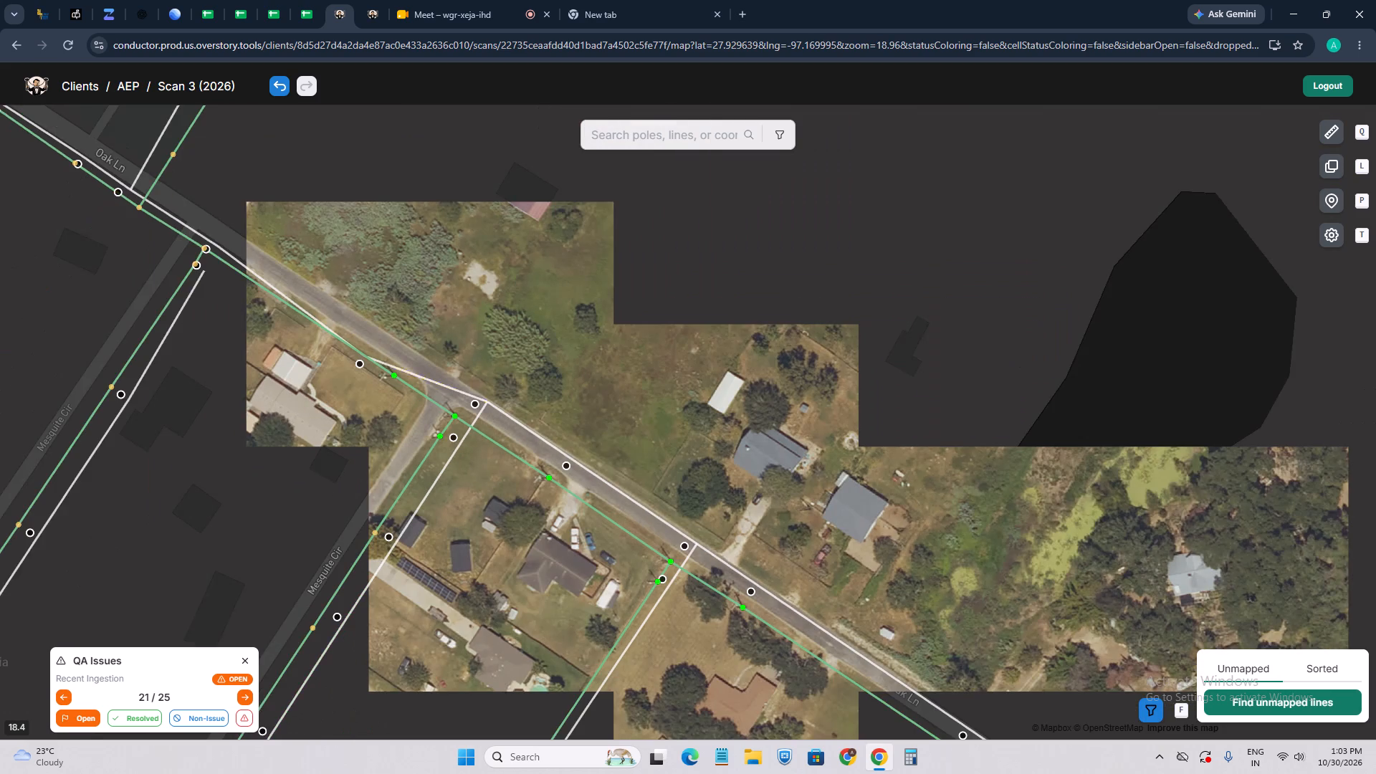
drag(454, 589, 401, 467)
scroll(246, 322, up, 2)
drag(298, 451, 378, 349)
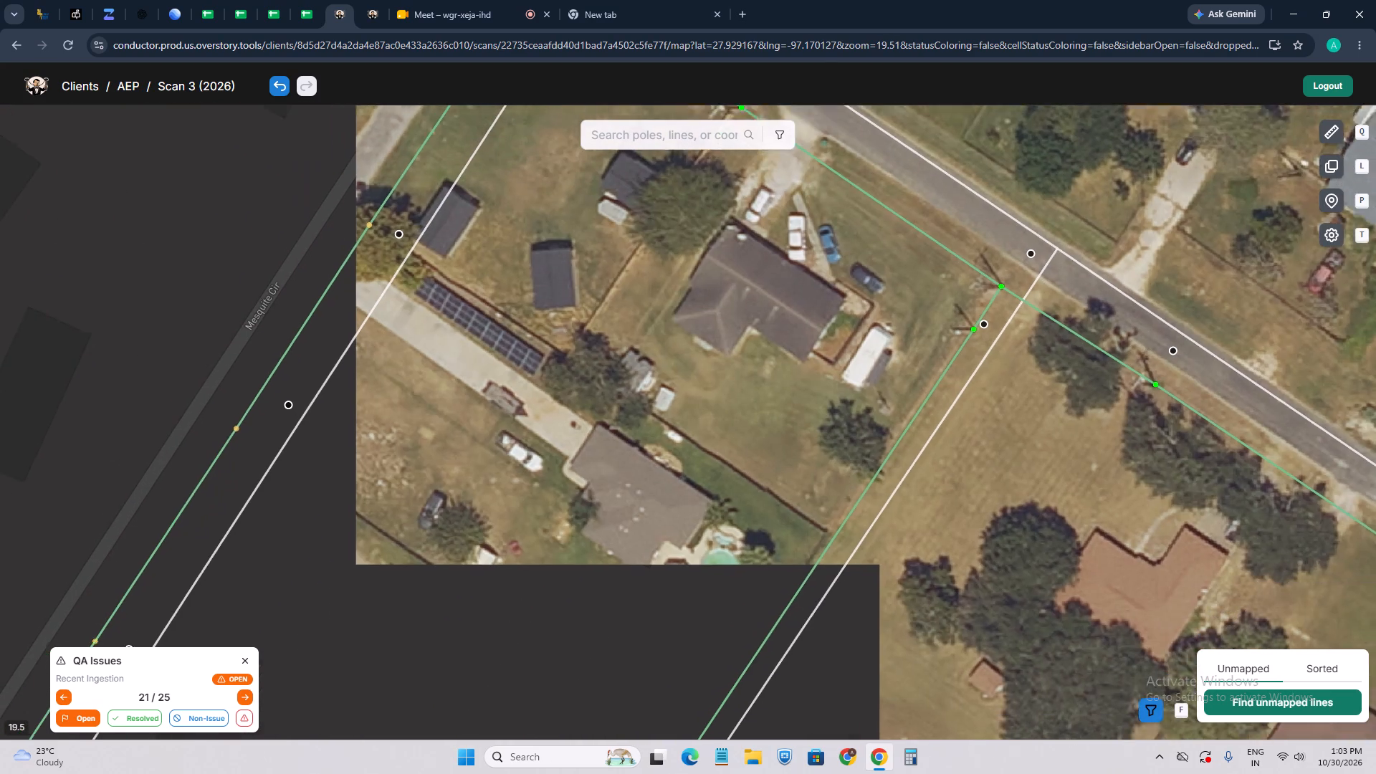
click(249, 401)
scroll(267, 416, up, 4)
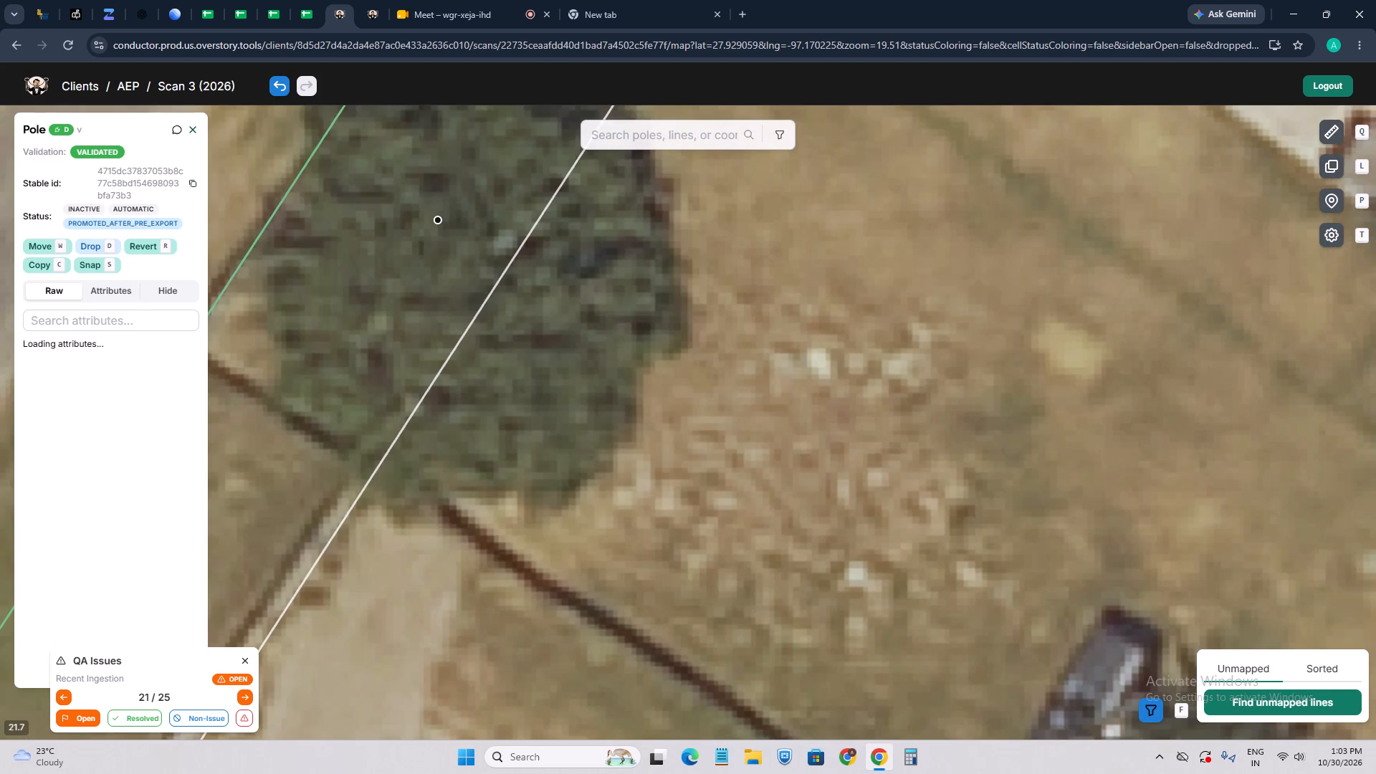
drag(243, 343, 429, 385)
key(w)
scroll(341, 371, up, 1)
click(335, 364)
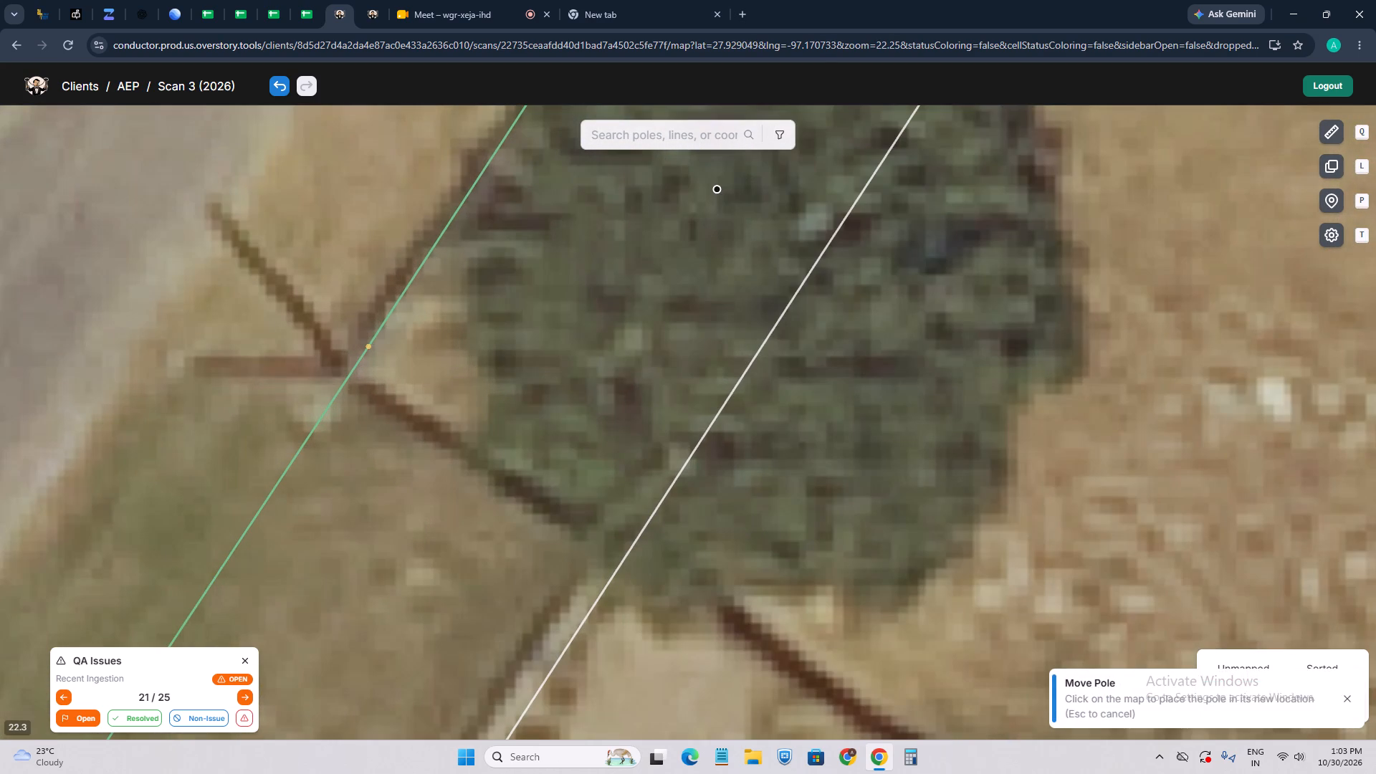
Move the Mesquite Cir lateral pole beside the parked car, just southwest of the long white trailer lot, to its shadow base.
scroll(343, 384, down, 7)
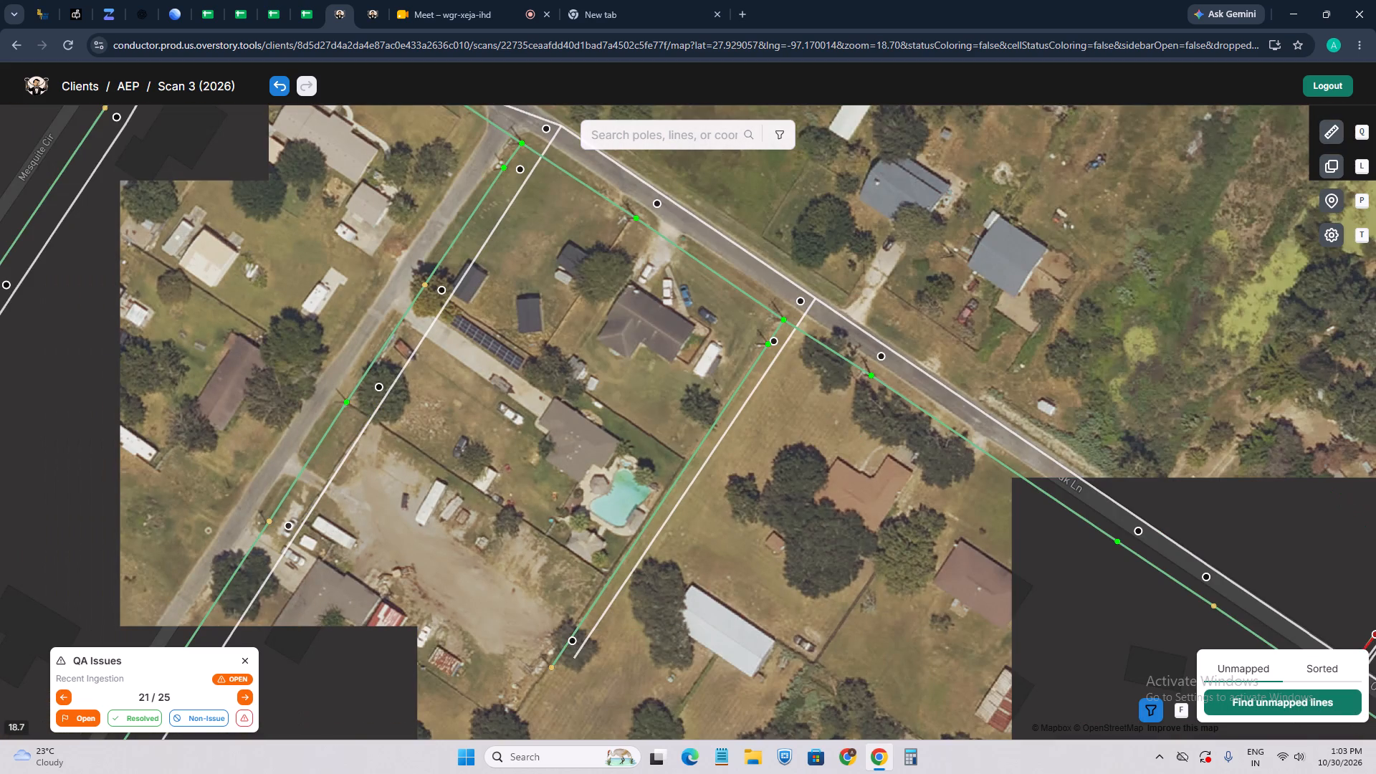
click(276, 527)
scroll(276, 548, up, 3)
key(w)
scroll(262, 459, up, 3)
click(284, 446)
scroll(277, 507, up, 2)
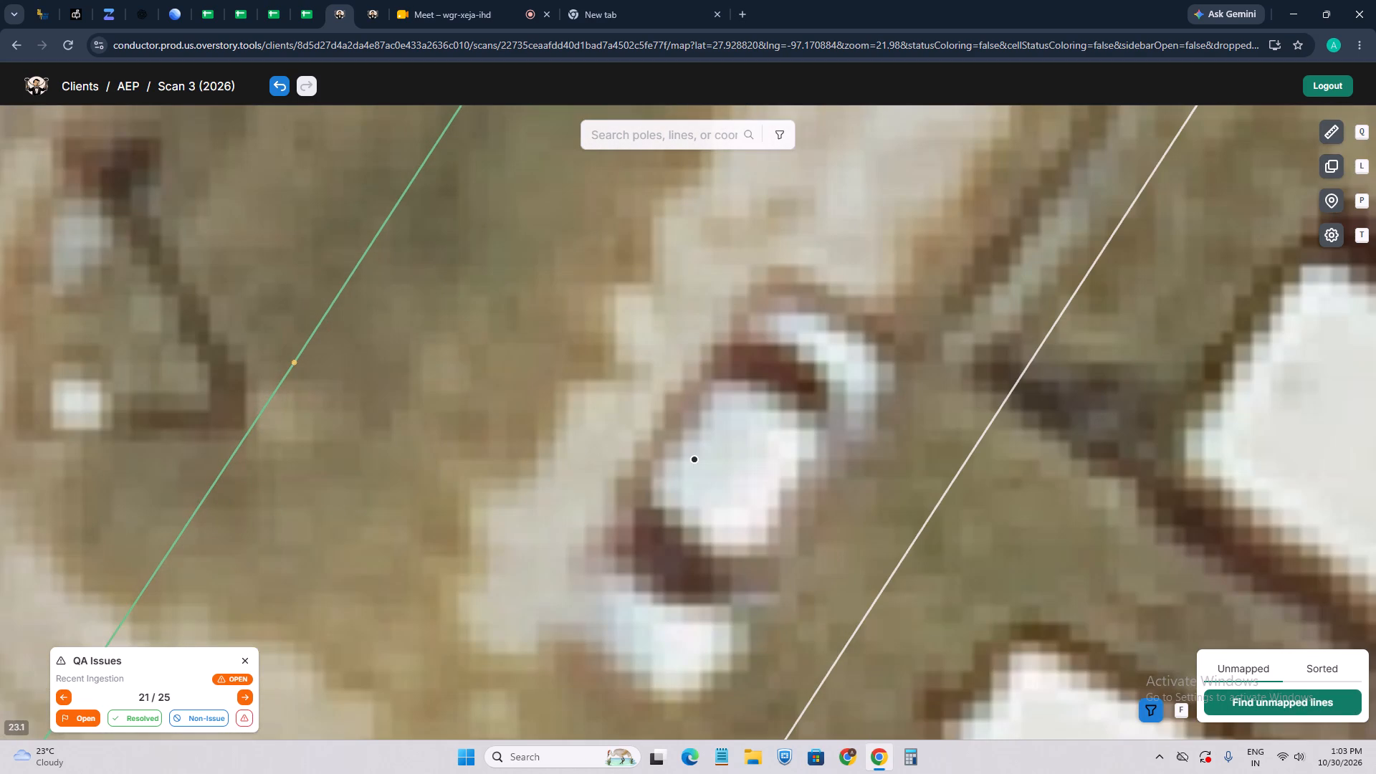
click(298, 371)
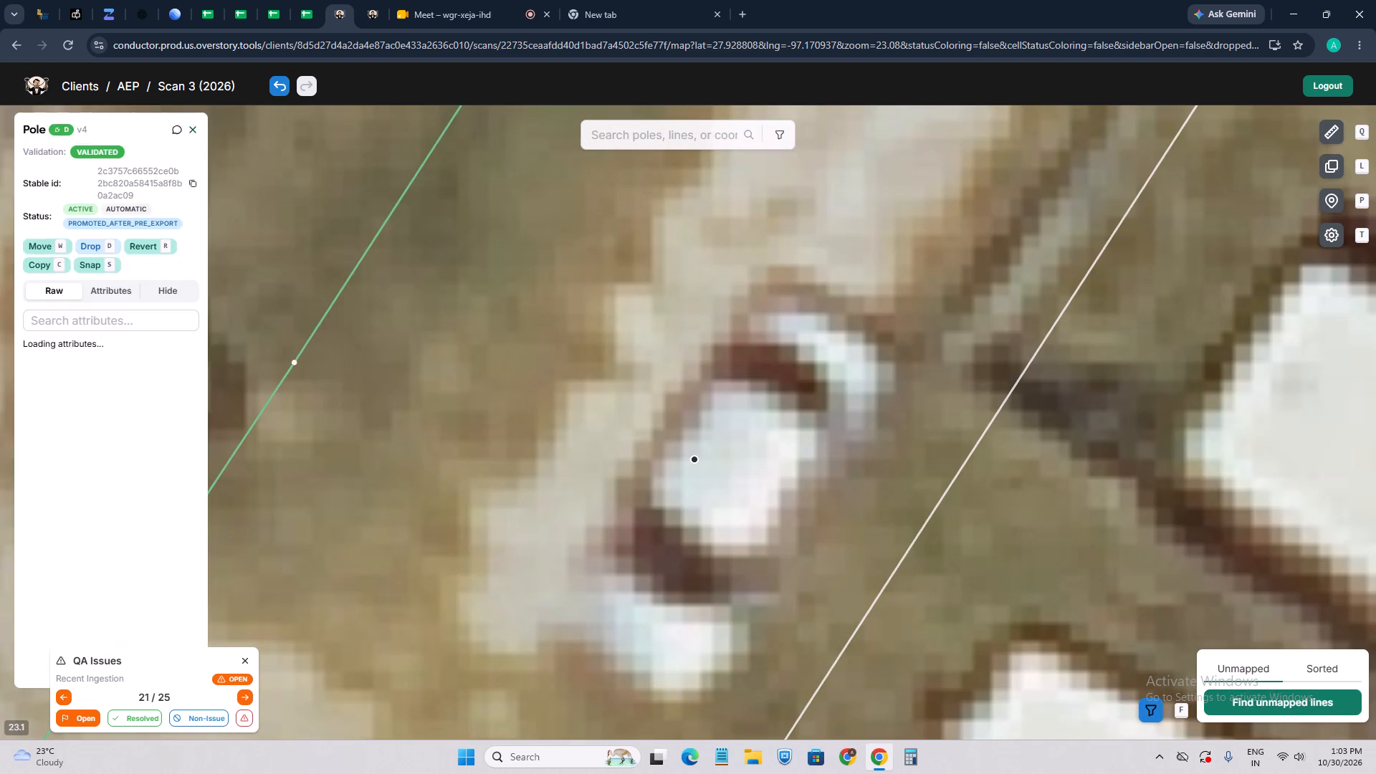
key(w)
click(242, 414)
scroll(236, 416, up, 2)
Move the end pole of the lateral running southwest from Oak Ln past the swimming pool to its shadow base.
scroll(229, 431, down, 2)
scroll(308, 429, down, 4)
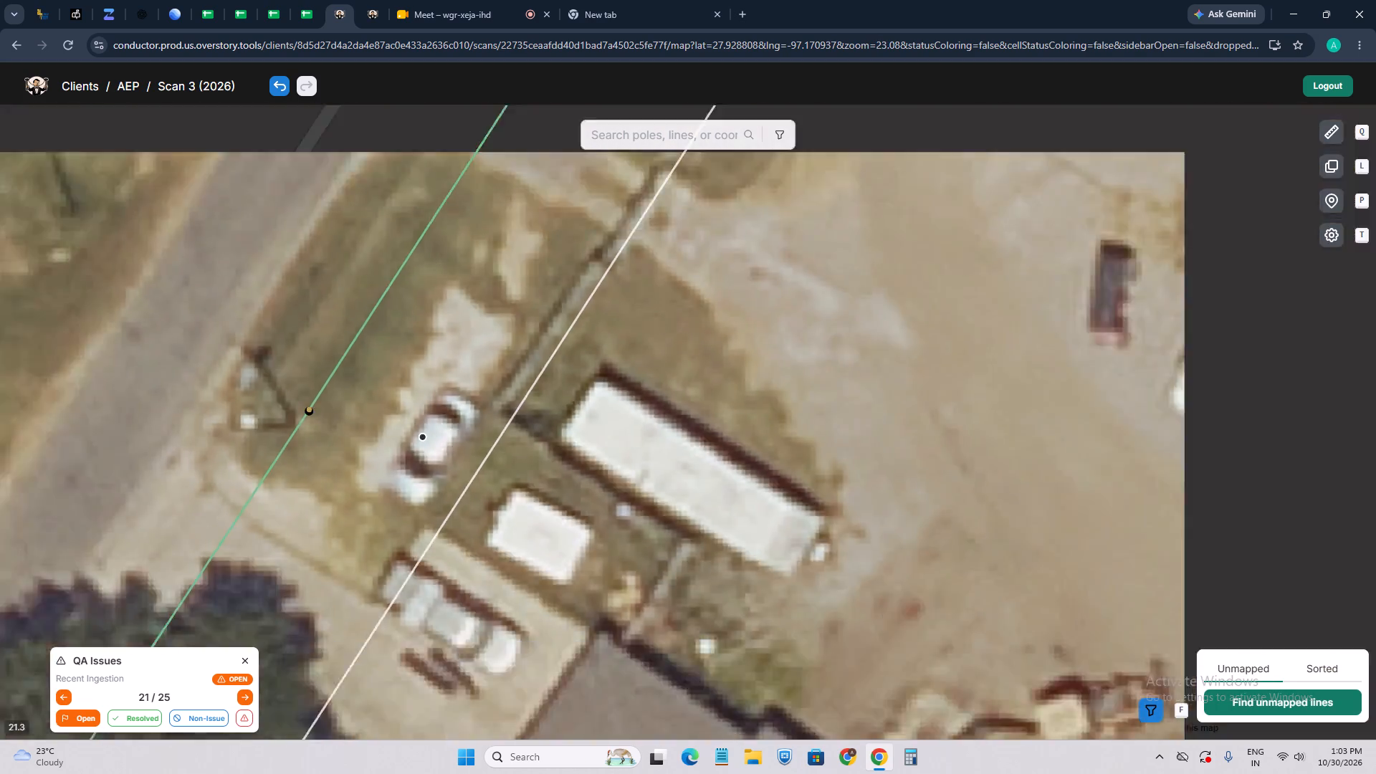
scroll(333, 416, down, 6)
drag(555, 364, 518, 423)
scroll(481, 561, up, 3)
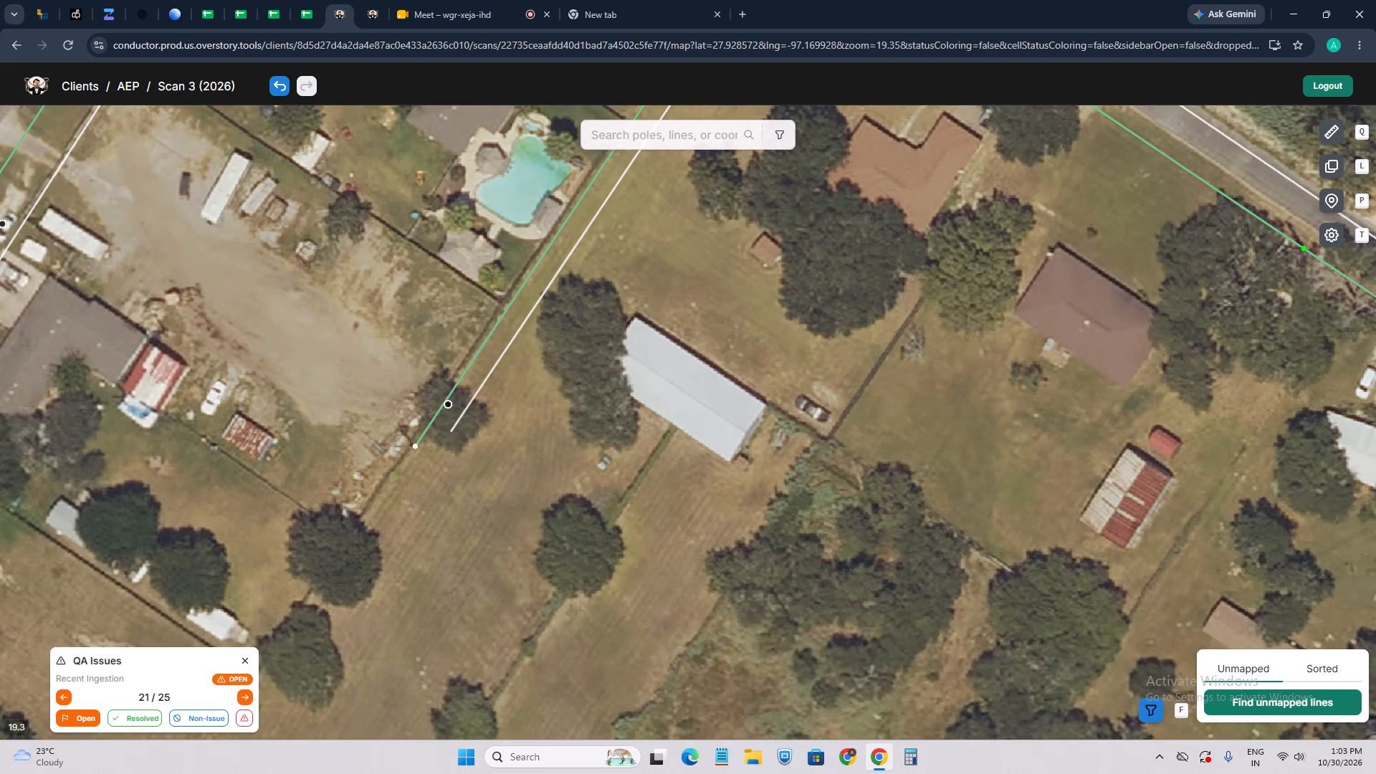
scroll(419, 446, up, 1)
click(419, 447)
scroll(409, 484, up, 2)
scroll(418, 383, up, 3)
key(w)
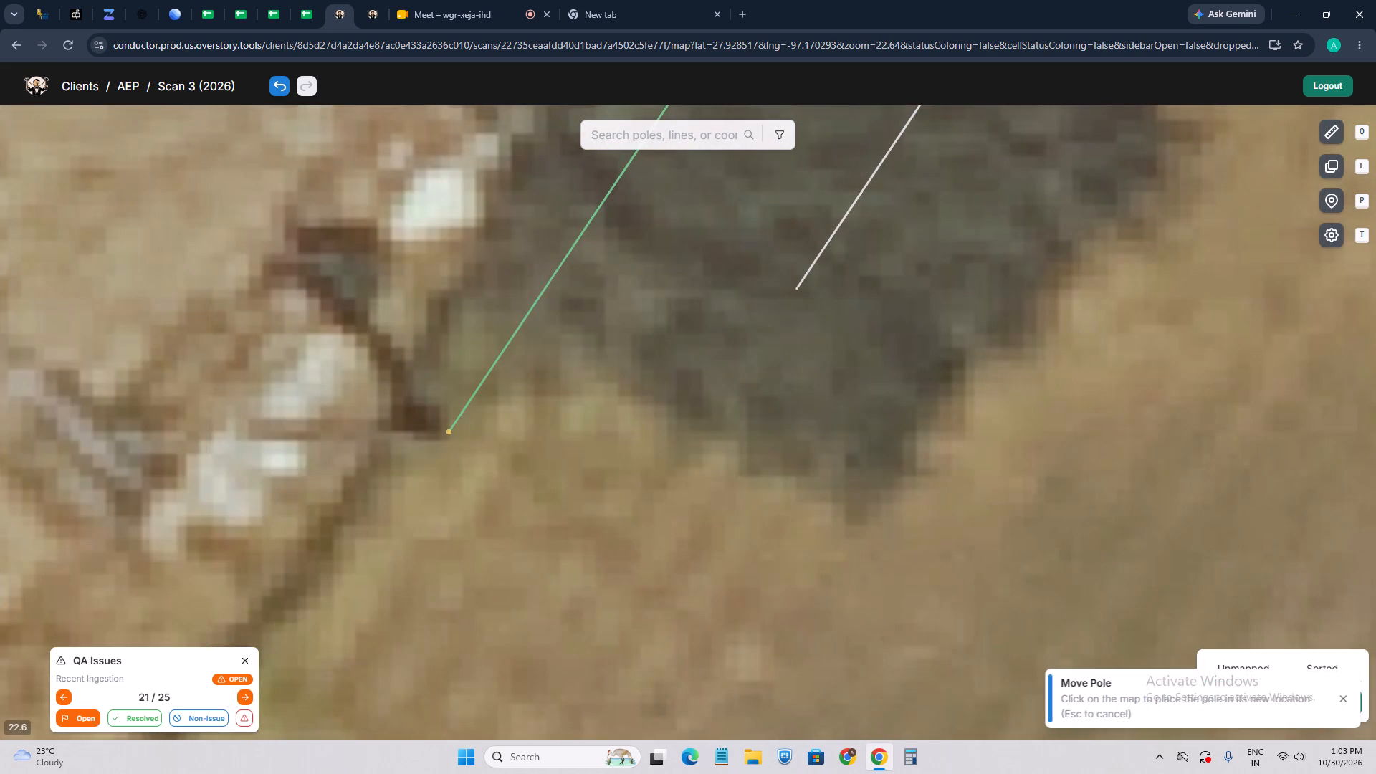
click(425, 426)
Move the first pole off Oak Ln on the northwestern Mesquite Cir lateral to the corner of its shadow.
scroll(425, 491, down, 9)
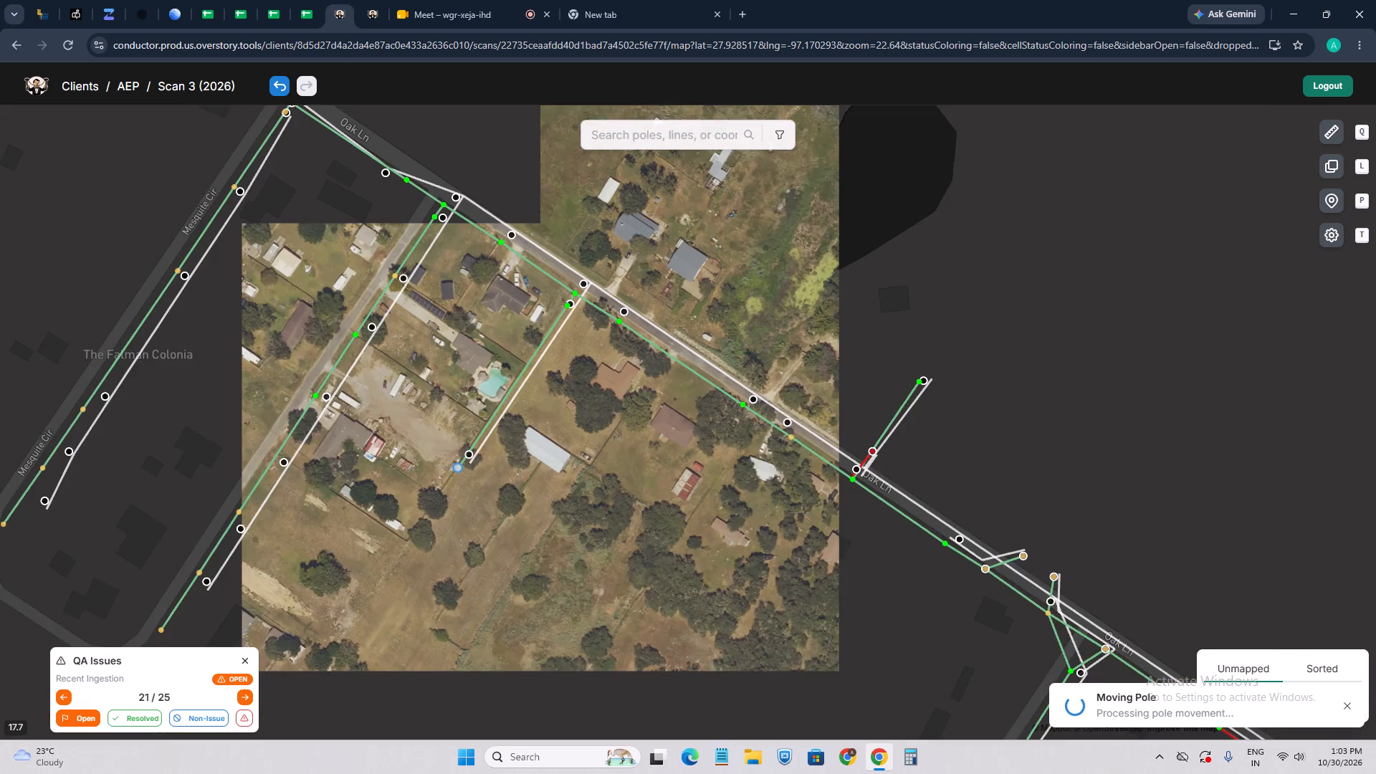
drag(563, 430, 448, 534)
drag(484, 537, 524, 604)
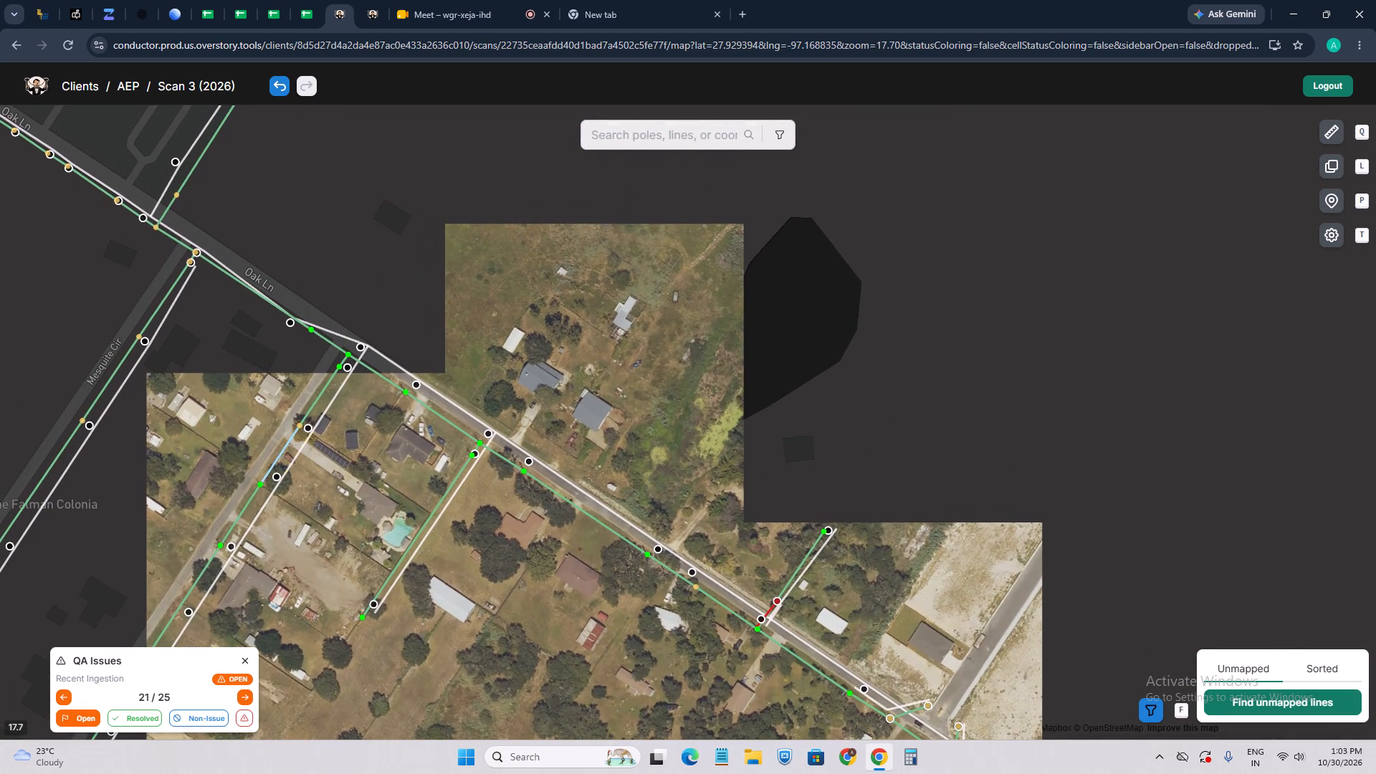
drag(475, 474, 363, 367)
drag(555, 487, 623, 532)
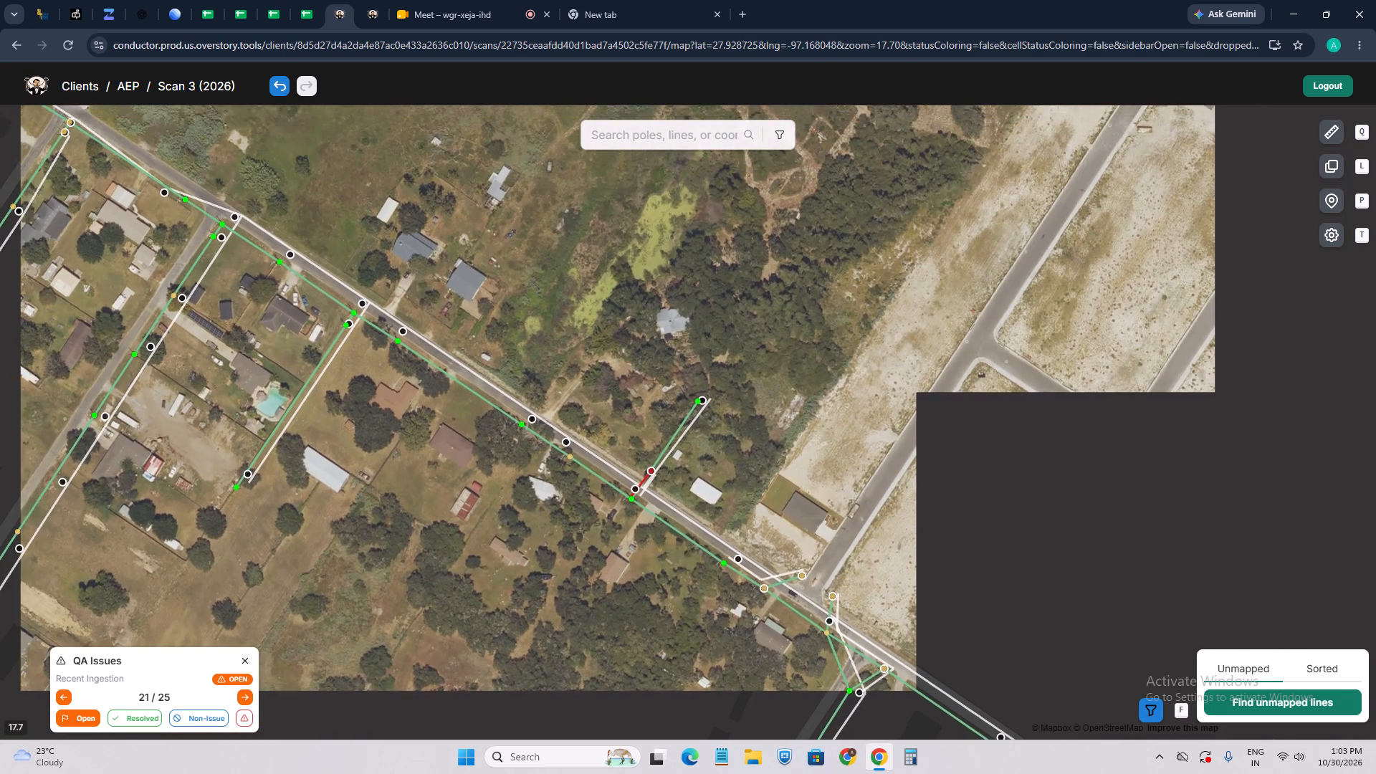
drag(401, 393, 747, 545)
scroll(357, 240, up, 4)
scroll(375, 374, up, 3)
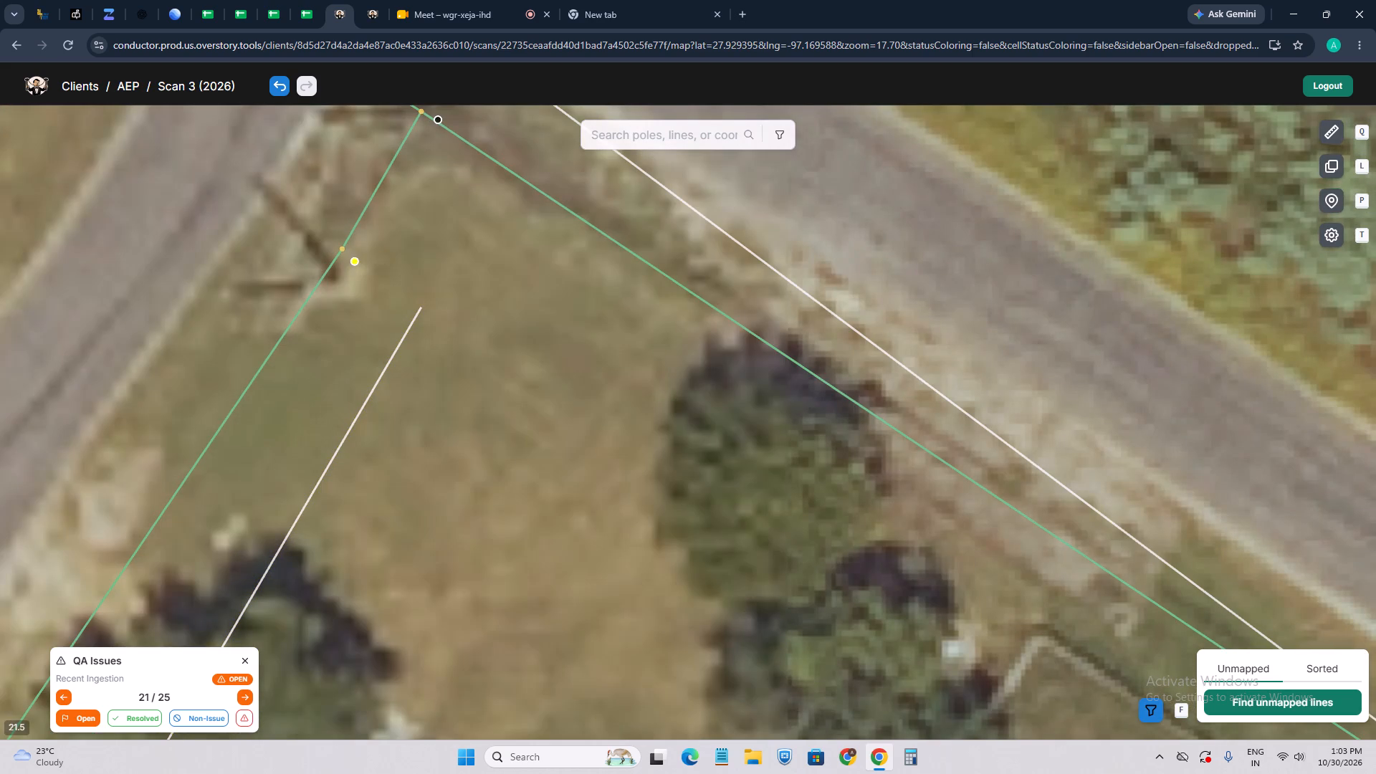
click(340, 247)
scroll(365, 312, up, 4)
key(w)
drag(300, 232, 388, 408)
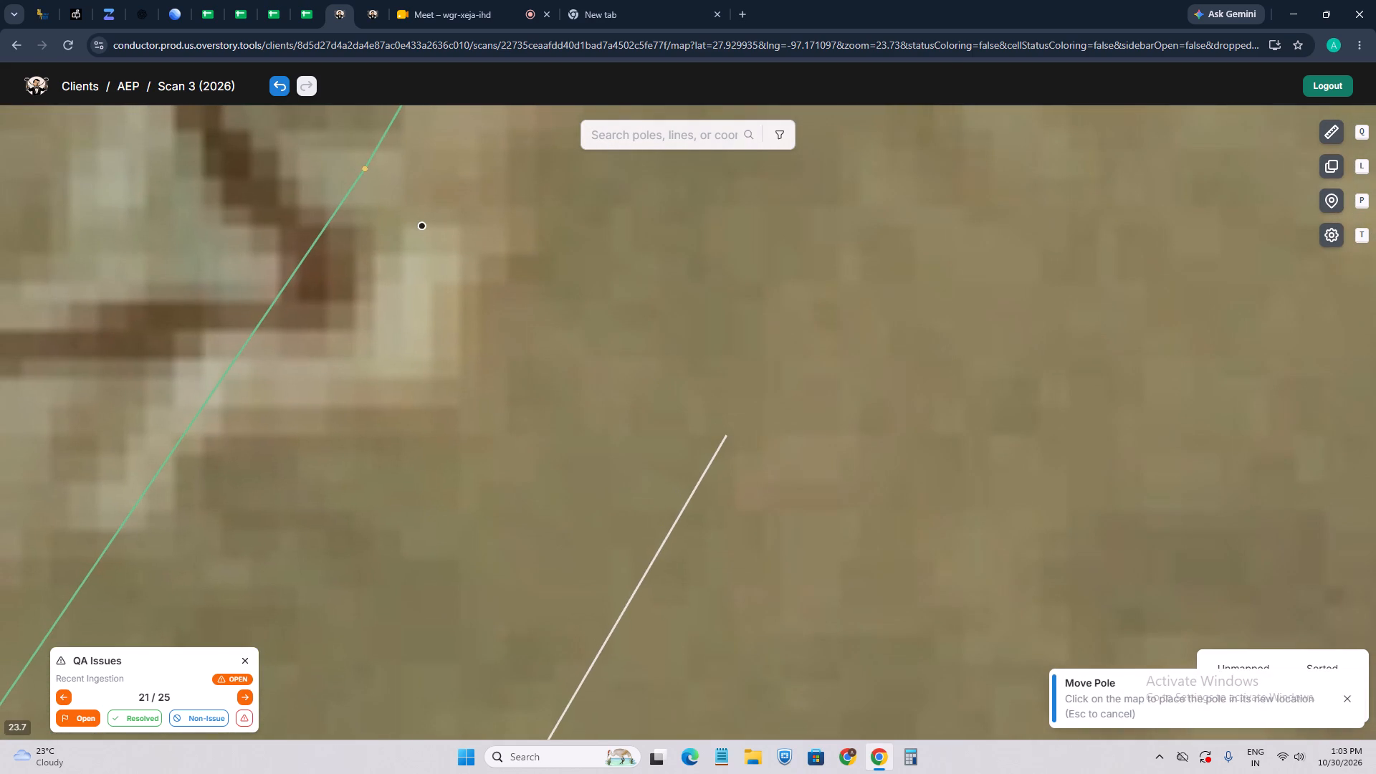
click(336, 287)
Move the second pole on the northwestern Mesquite Cir lateral, by the dark-roofed house's driveway, to its shadow base.
scroll(339, 305, down, 5)
drag(438, 238, 417, 476)
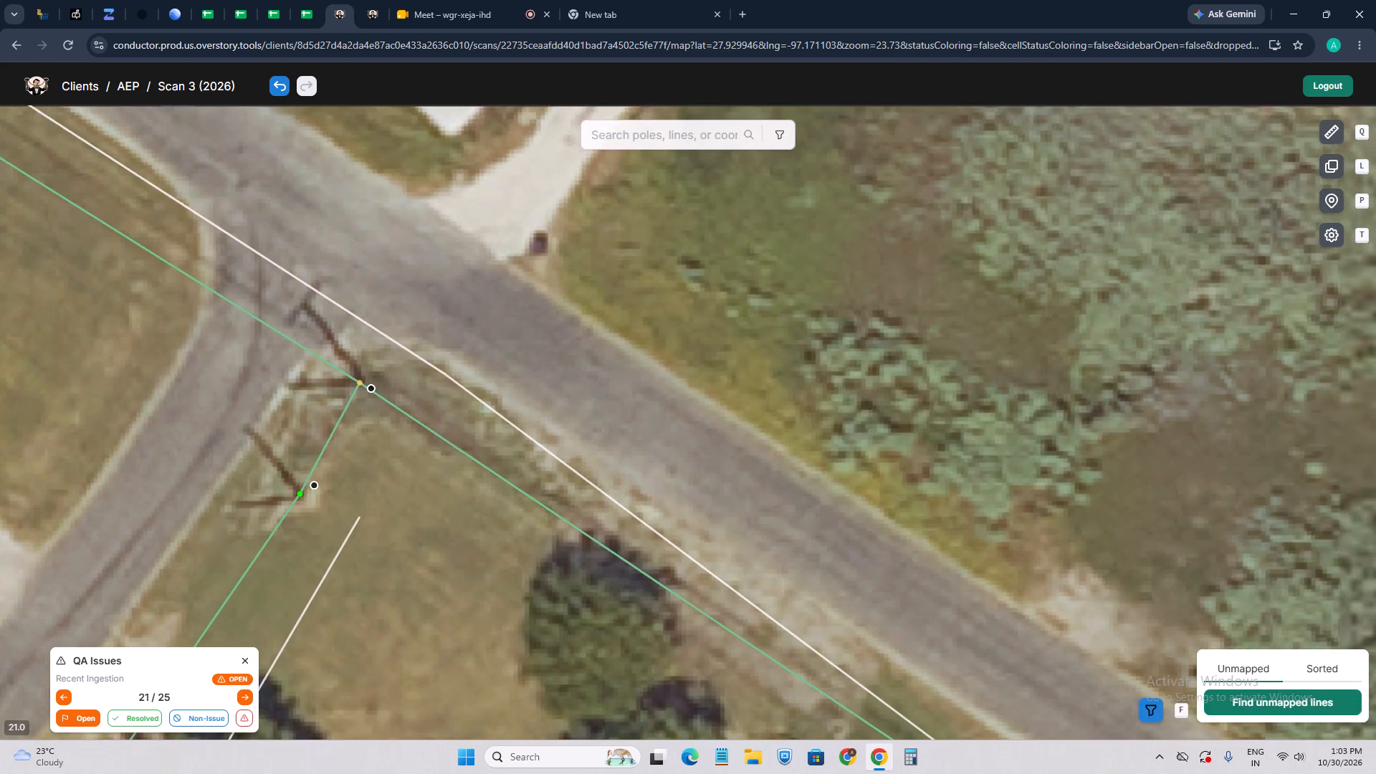
scroll(371, 376, down, 3)
drag(314, 522, 427, 381)
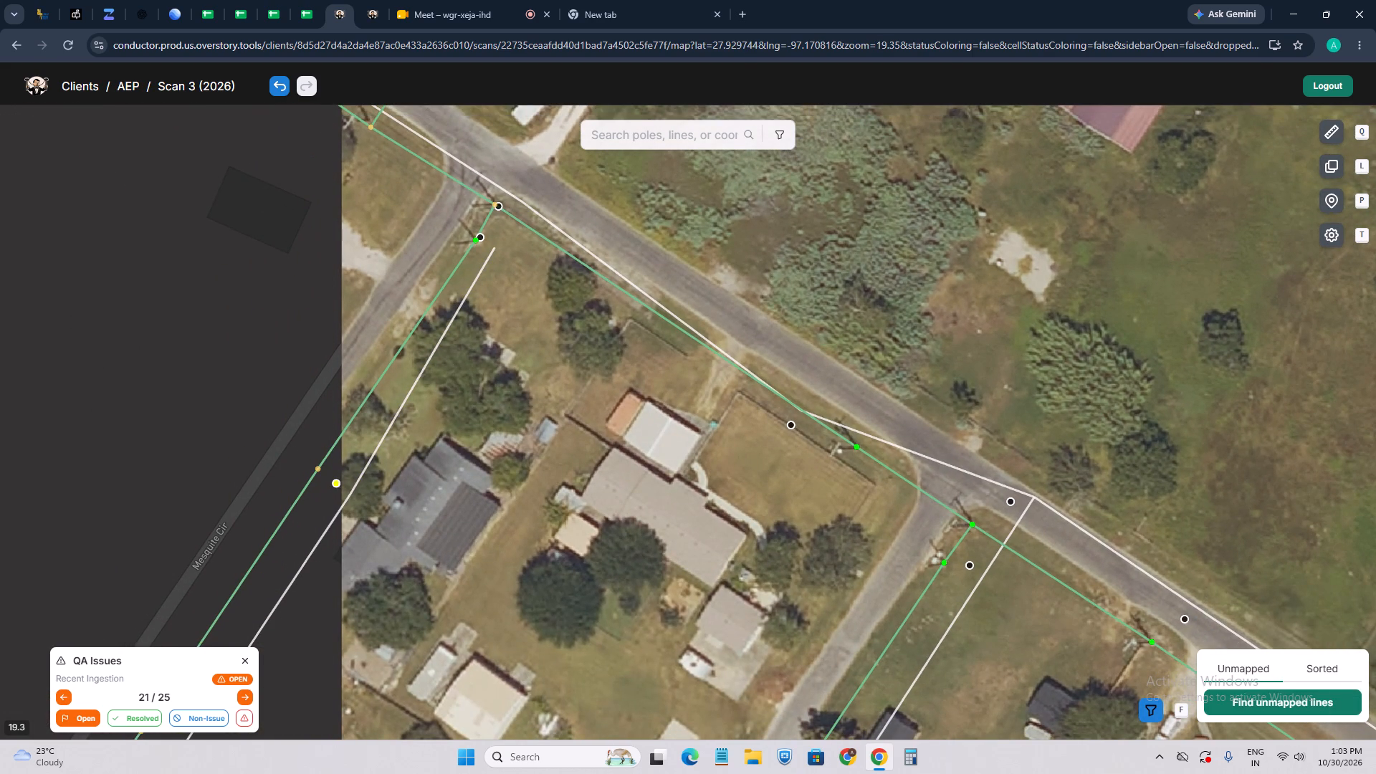
scroll(323, 477, up, 1)
click(316, 469)
scroll(327, 496, up, 4)
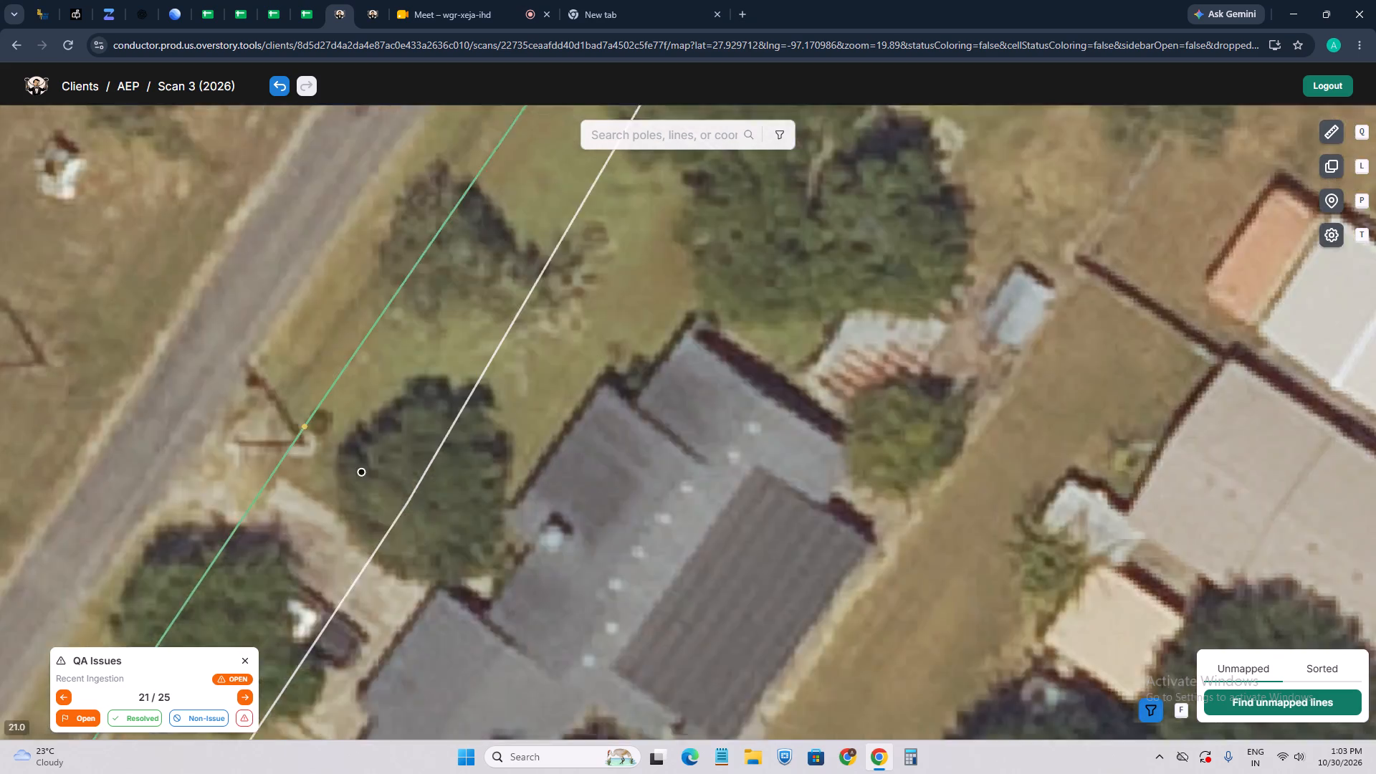
key(w)
click(290, 374)
scroll(290, 374, up, 5)
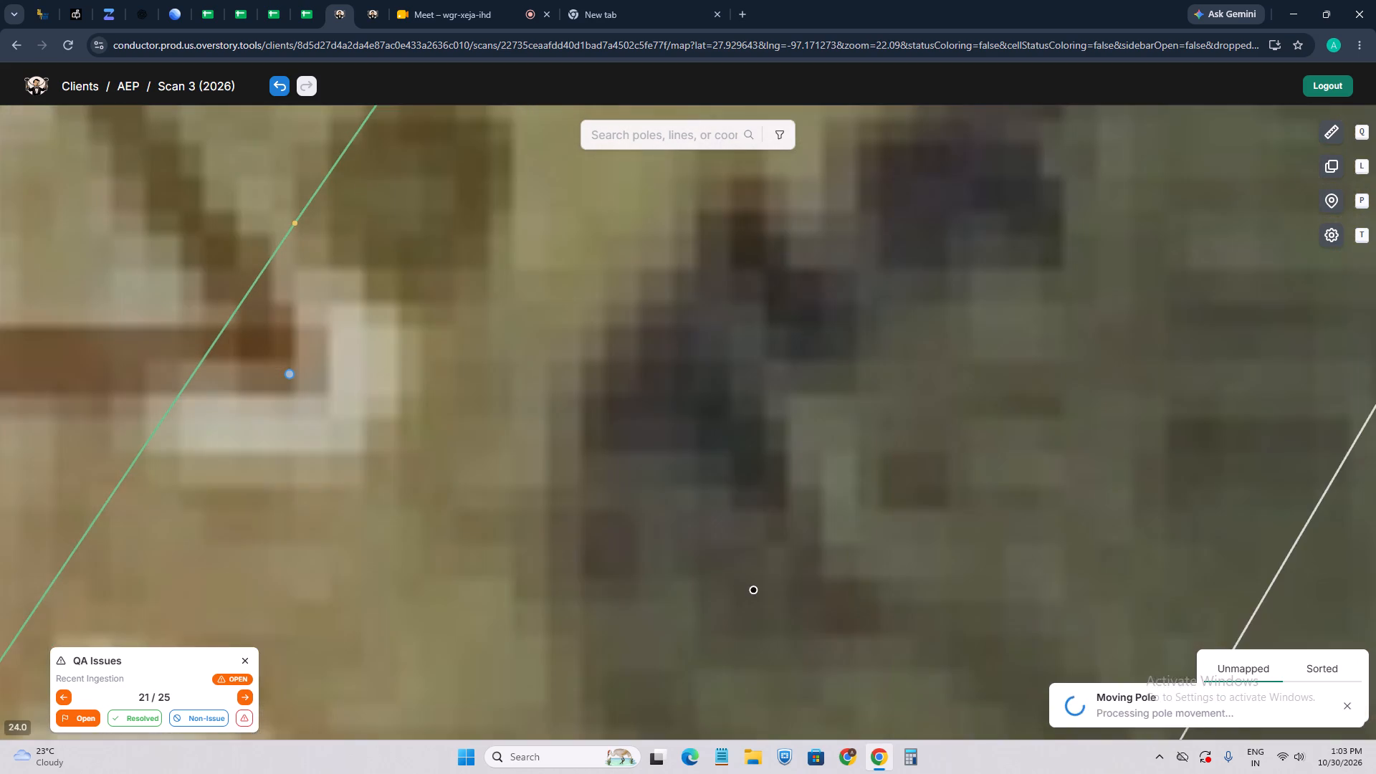
Examine the remaining poles southwest along both Mesquite Cir laterals and along the Oak Ln main line.
scroll(290, 374, down, 10)
drag(312, 477, 502, 378)
scroll(419, 445, up, 3)
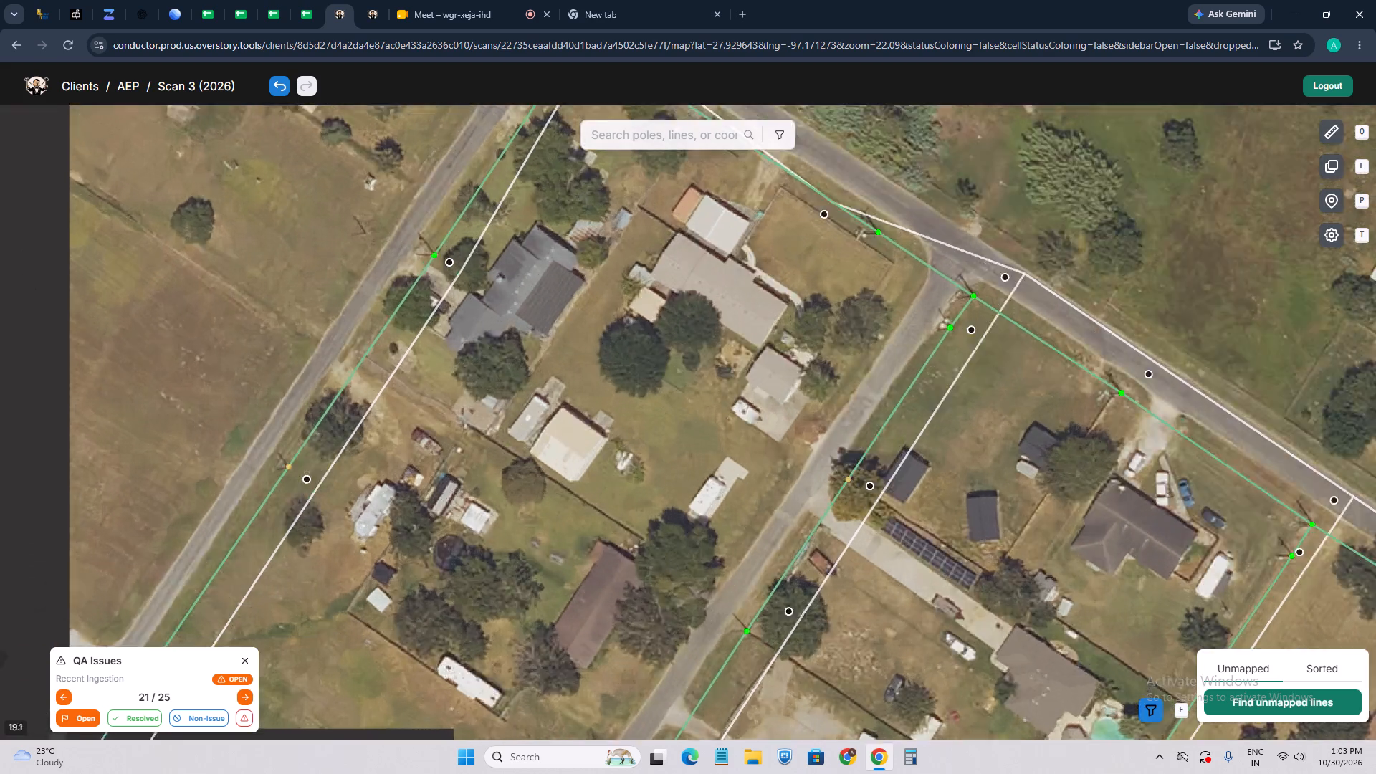
drag(273, 514, 407, 445)
scroll(333, 412, up, 2)
scroll(266, 424, up, 3)
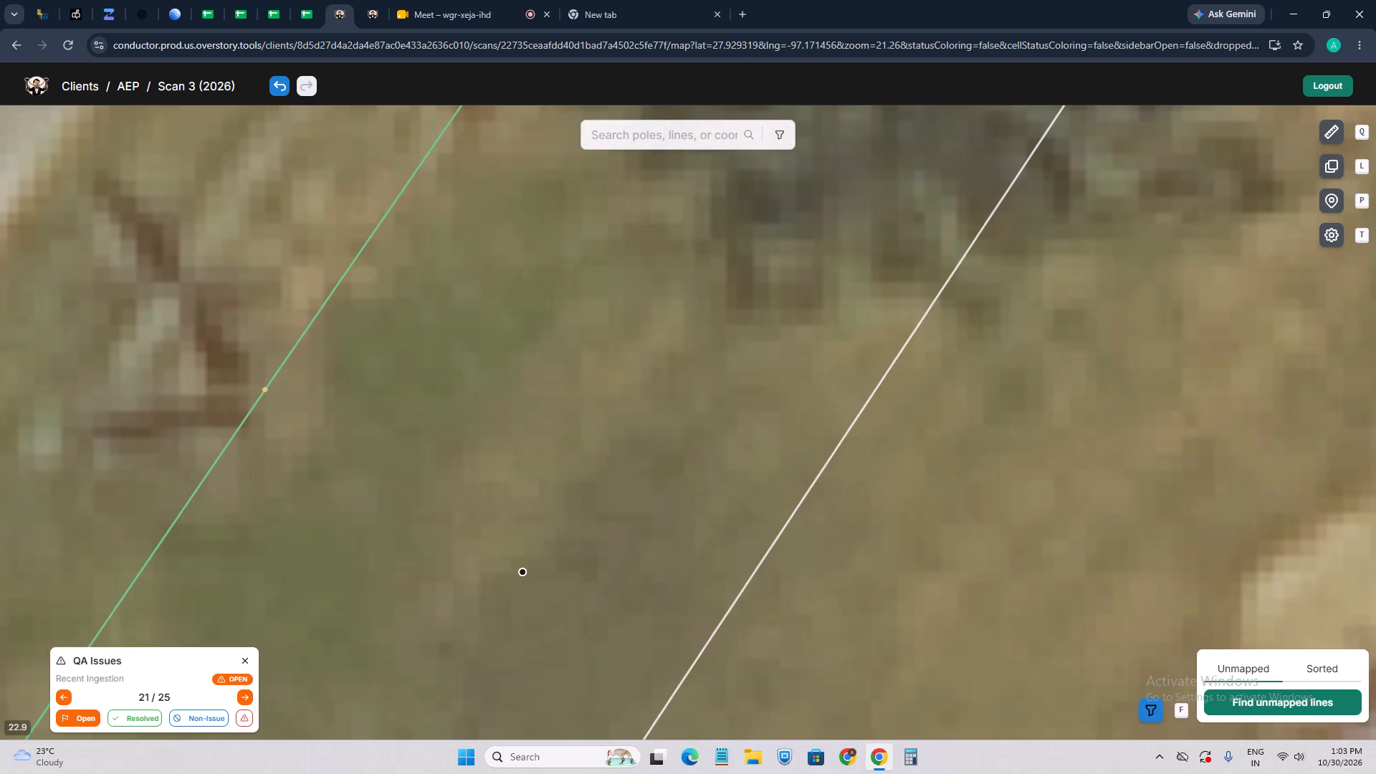
scroll(273, 396, down, 6)
drag(239, 484, 399, 379)
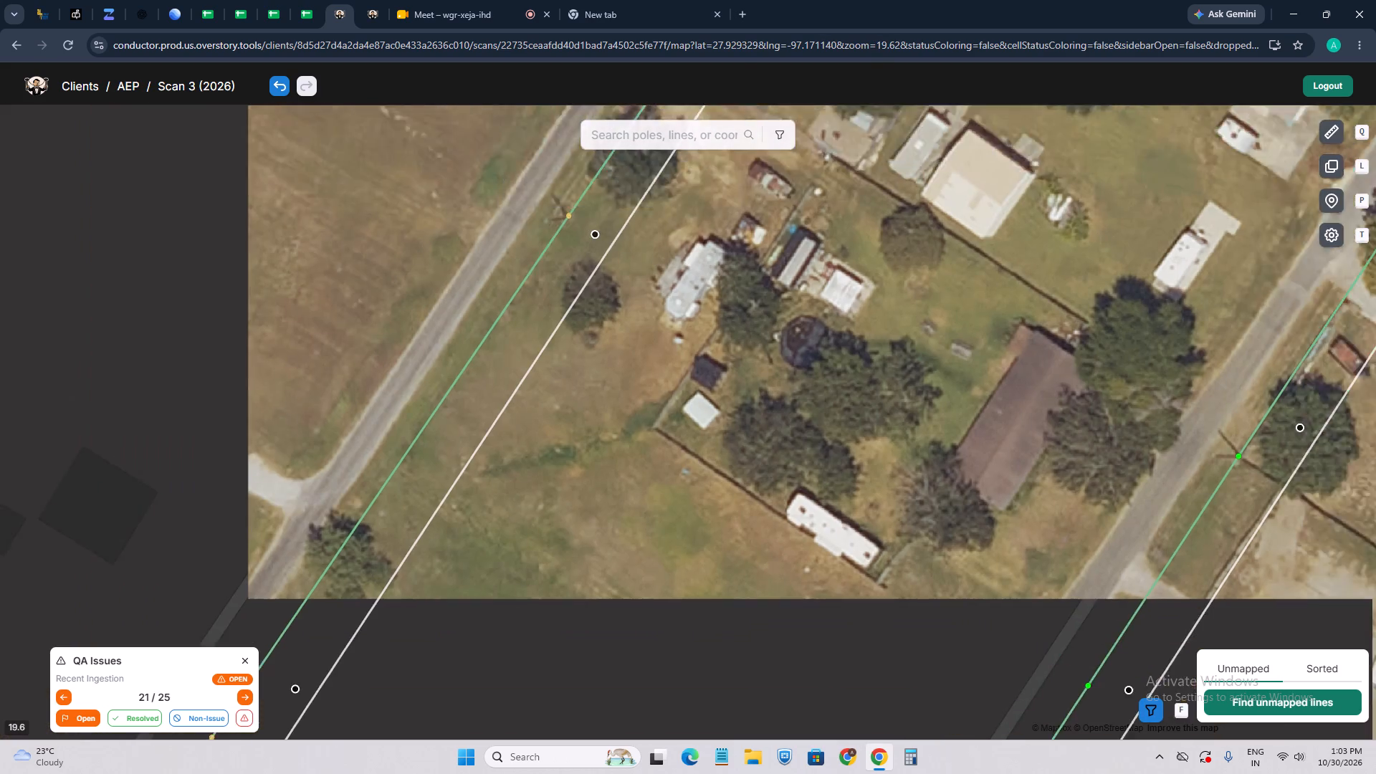
drag(381, 466, 415, 388)
scroll(544, 256, down, 4)
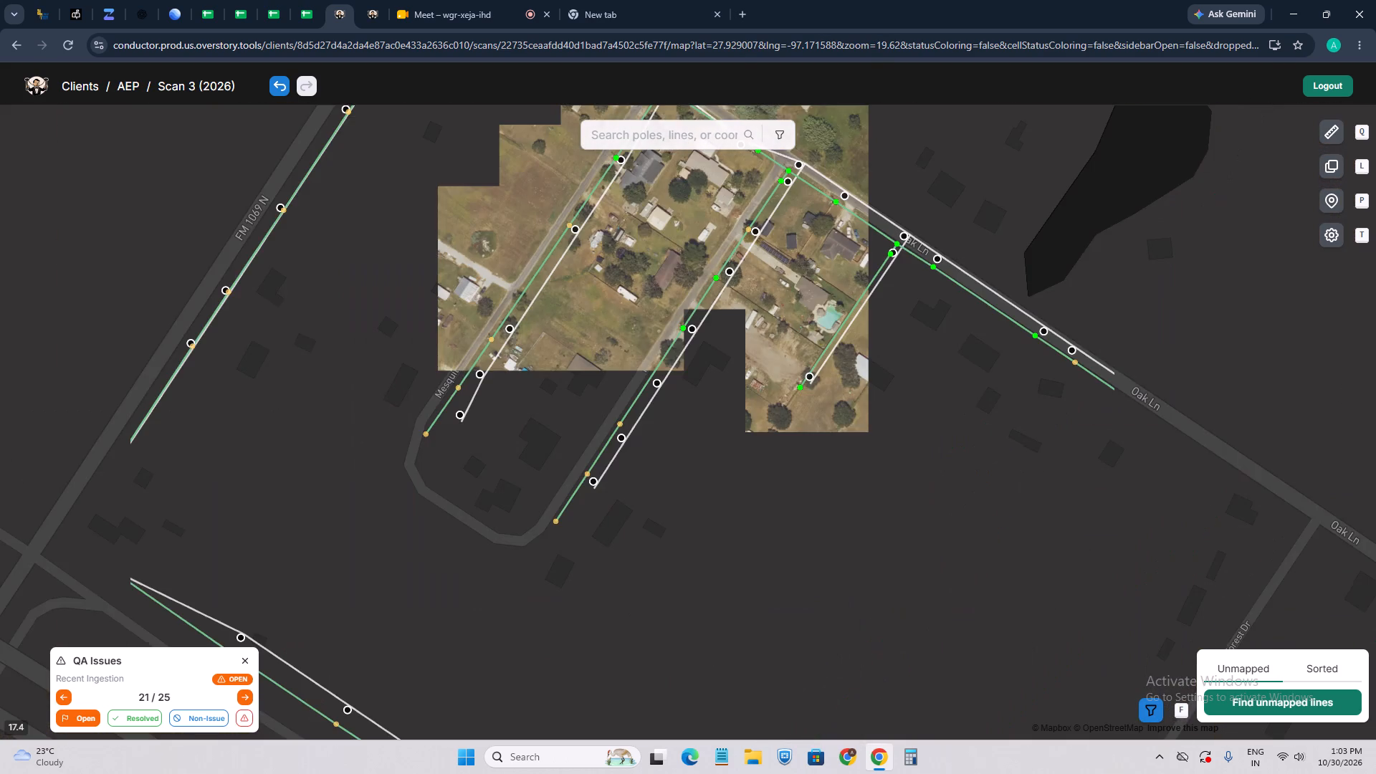
drag(720, 344, 519, 436)
scroll(623, 390, up, 2)
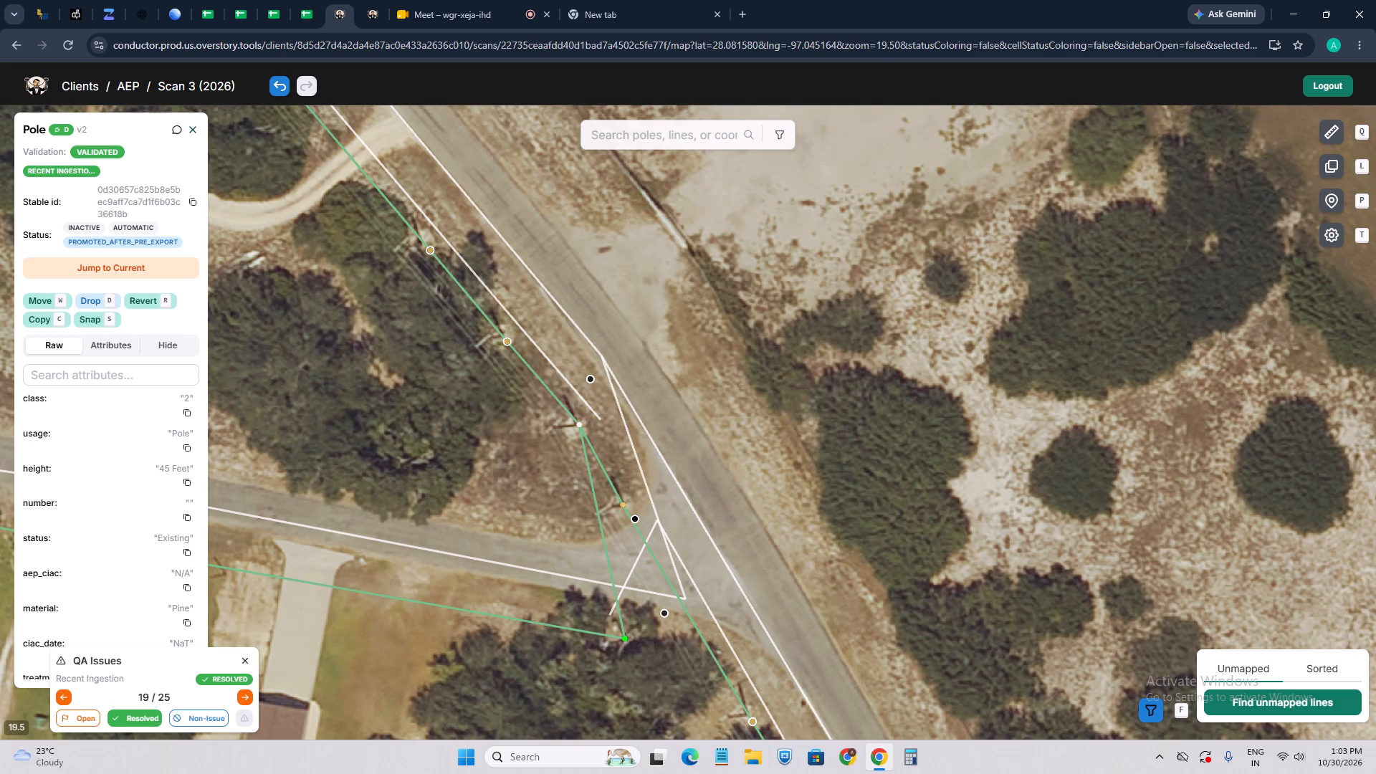
click(585, 423)
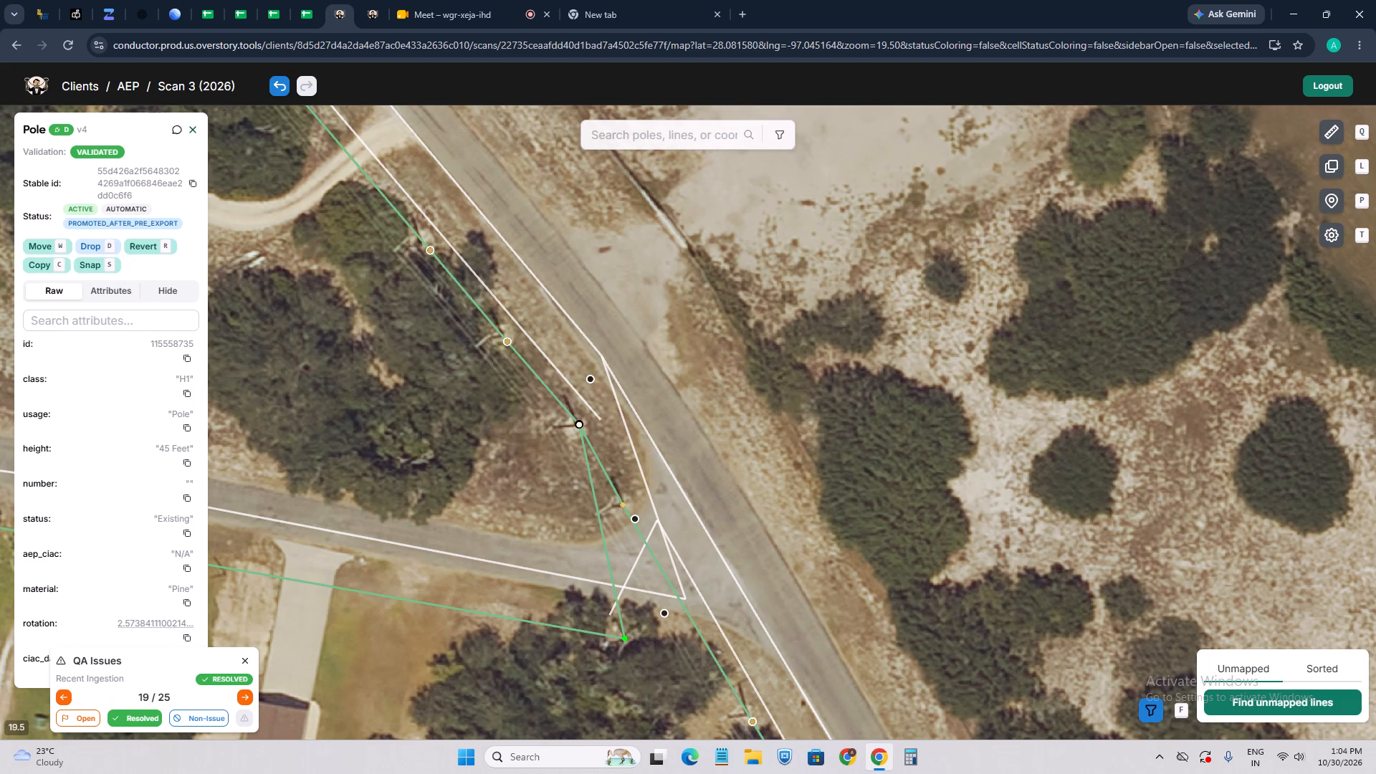
key(w)
scroll(583, 424, up, 6)
click(549, 429)
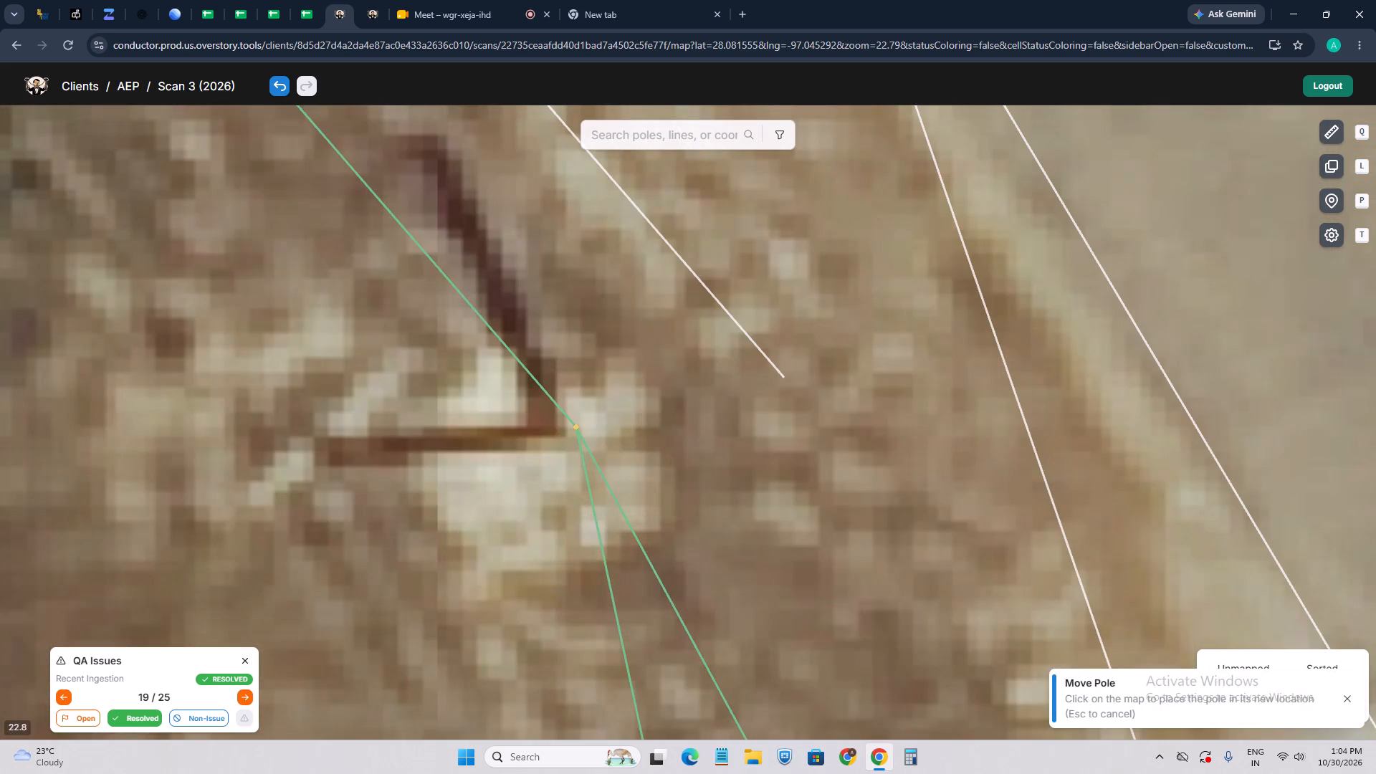
Return to QA issue 21 and mark it as resolved.
scroll(527, 463, down, 8)
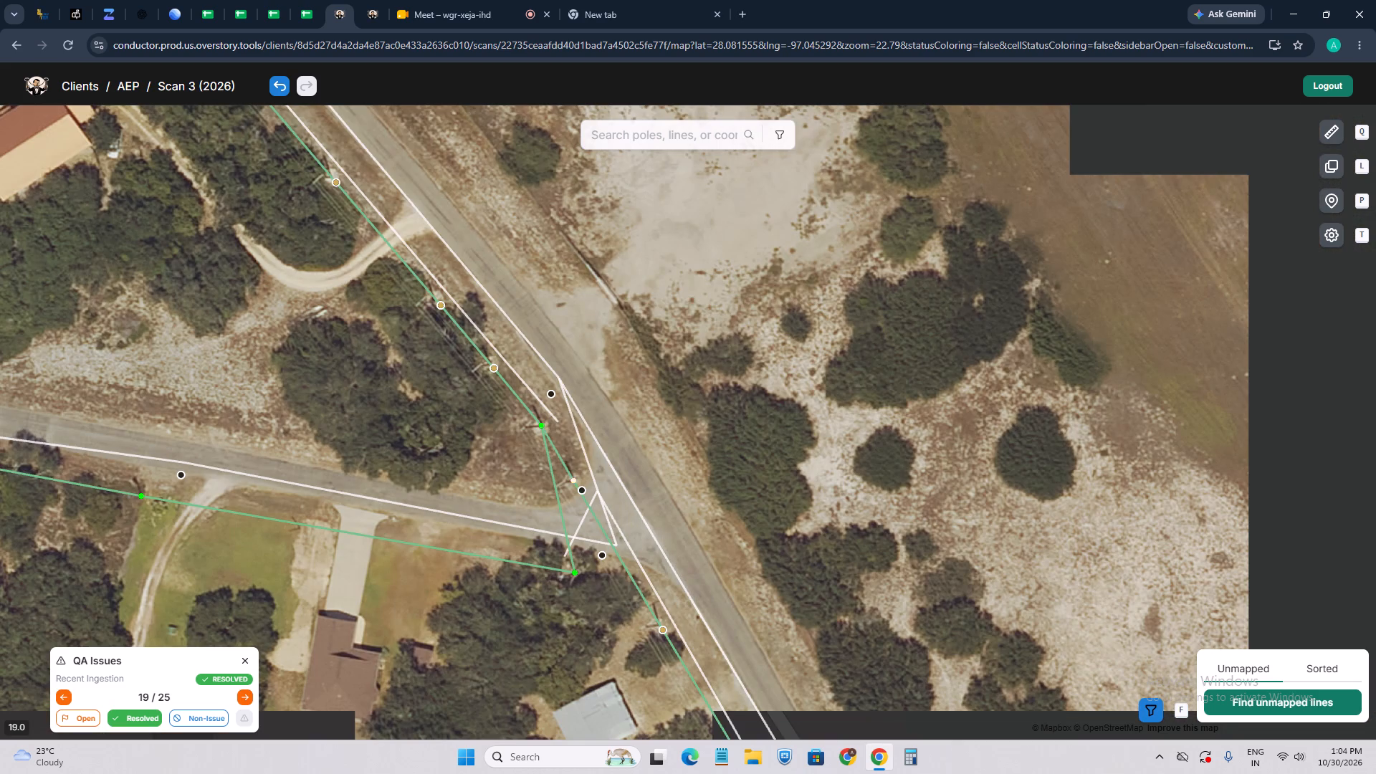
drag(526, 343, 605, 572)
scroll(506, 487, down, 1)
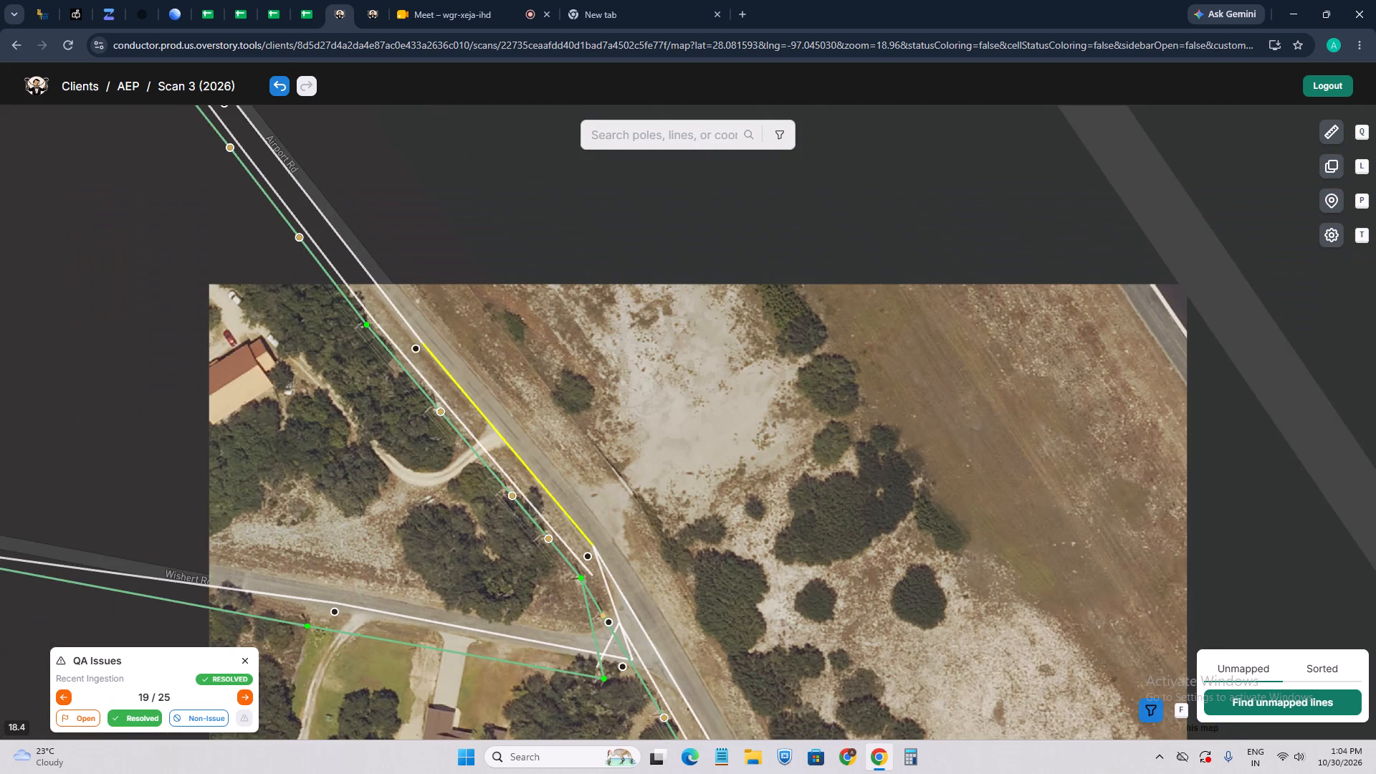
drag(468, 411, 520, 538)
click(245, 695)
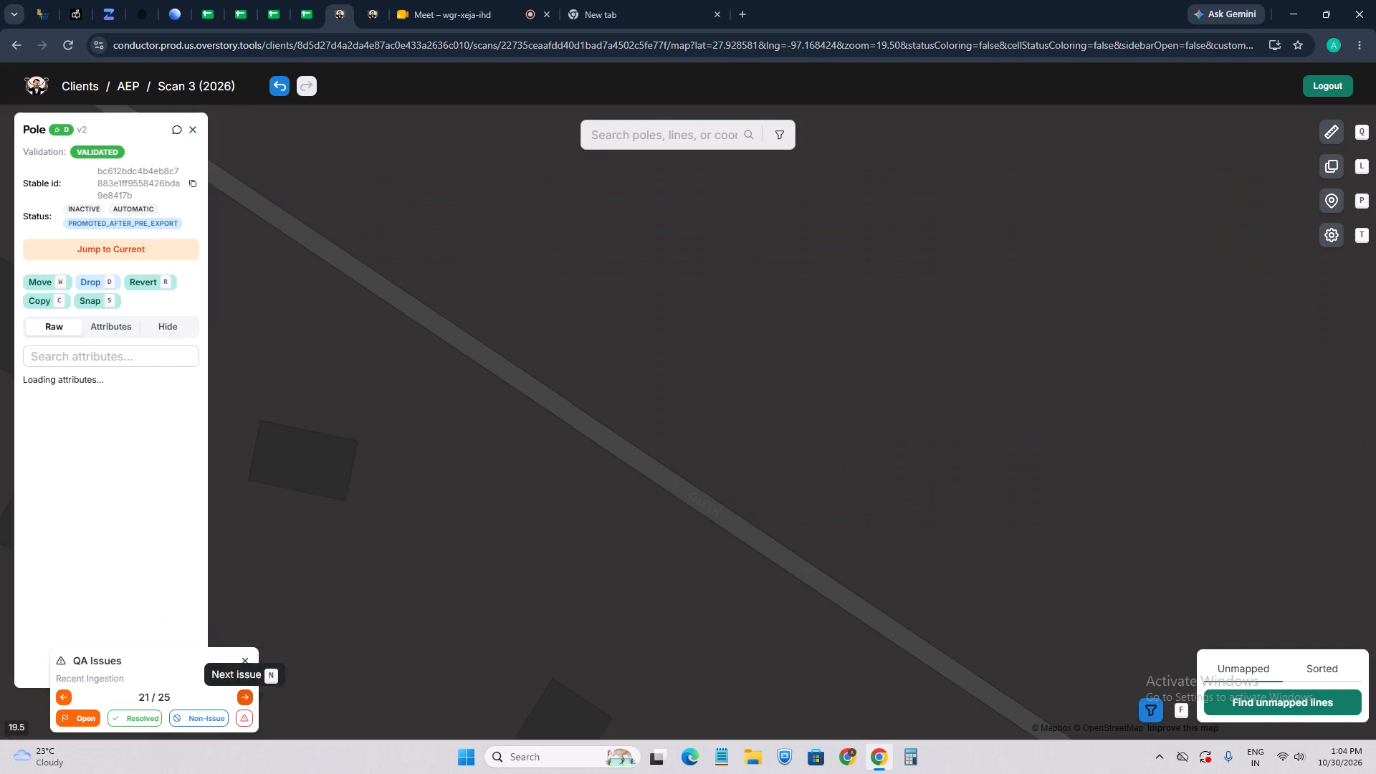
click(134, 722)
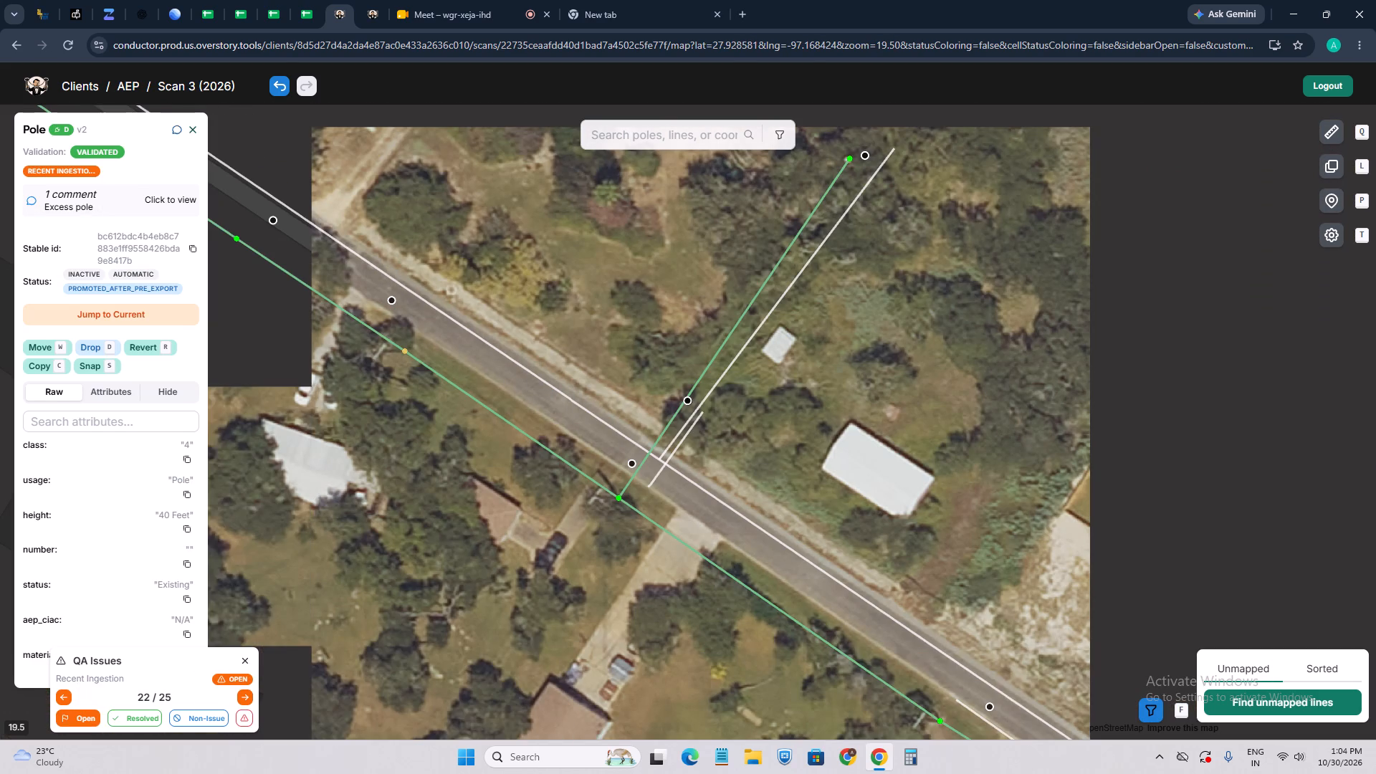
Move QA issue 22's pole at the west end of the span crossing Traylor Ave to its shadow base.
drag(652, 459, 598, 484)
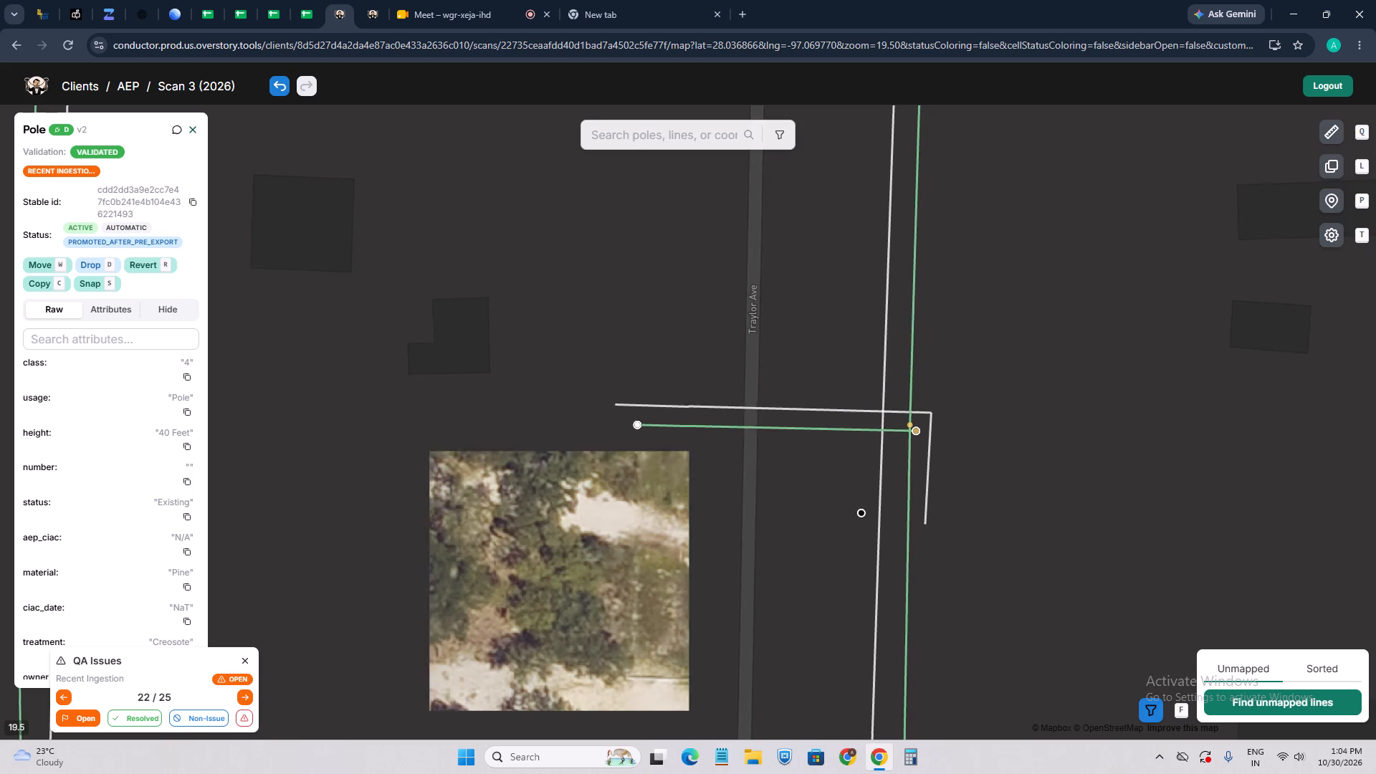
scroll(661, 417, up, 3)
key(w)
scroll(586, 414, up, 1)
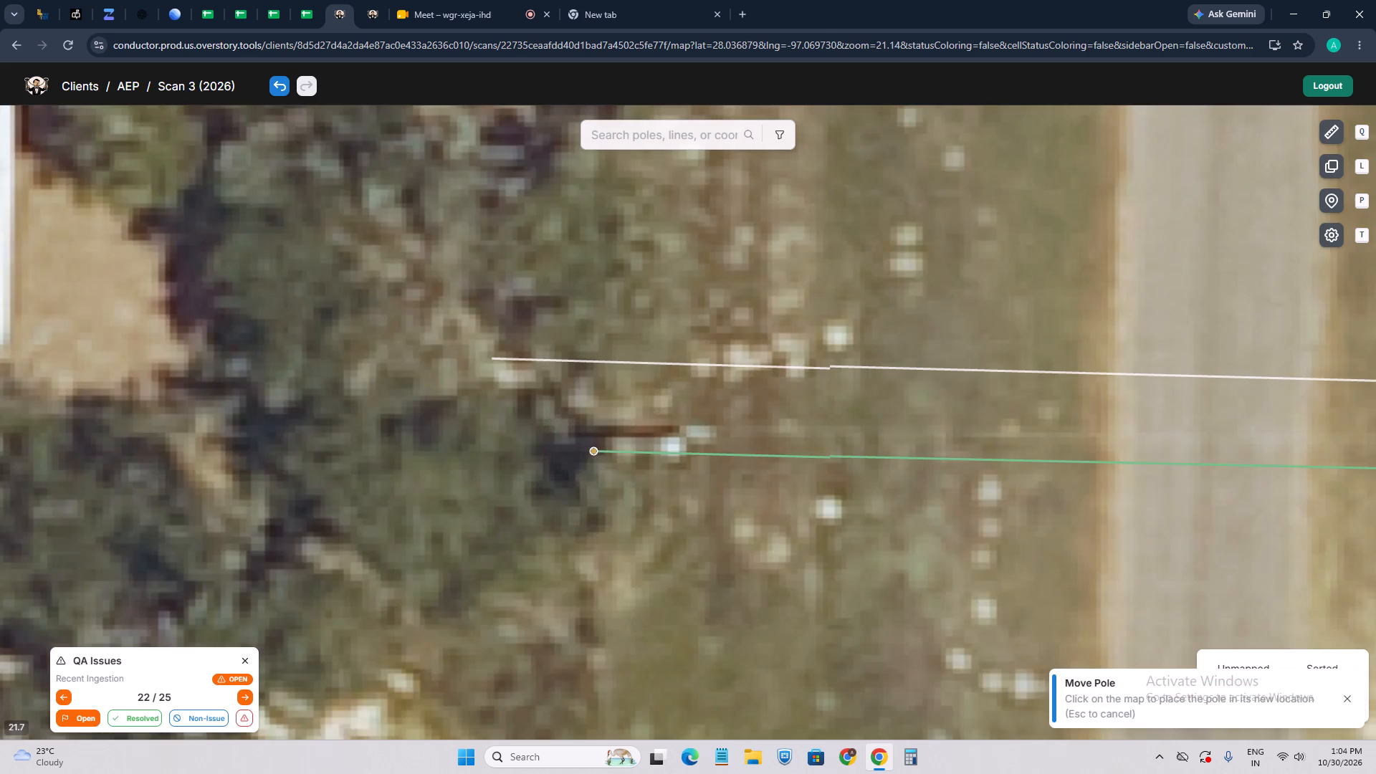
click(583, 431)
scroll(583, 431, up, 3)
Move the Traylor Ave main-line pole at the fence corner south of the coloured-roof cabins to its shadow base.
scroll(583, 431, down, 11)
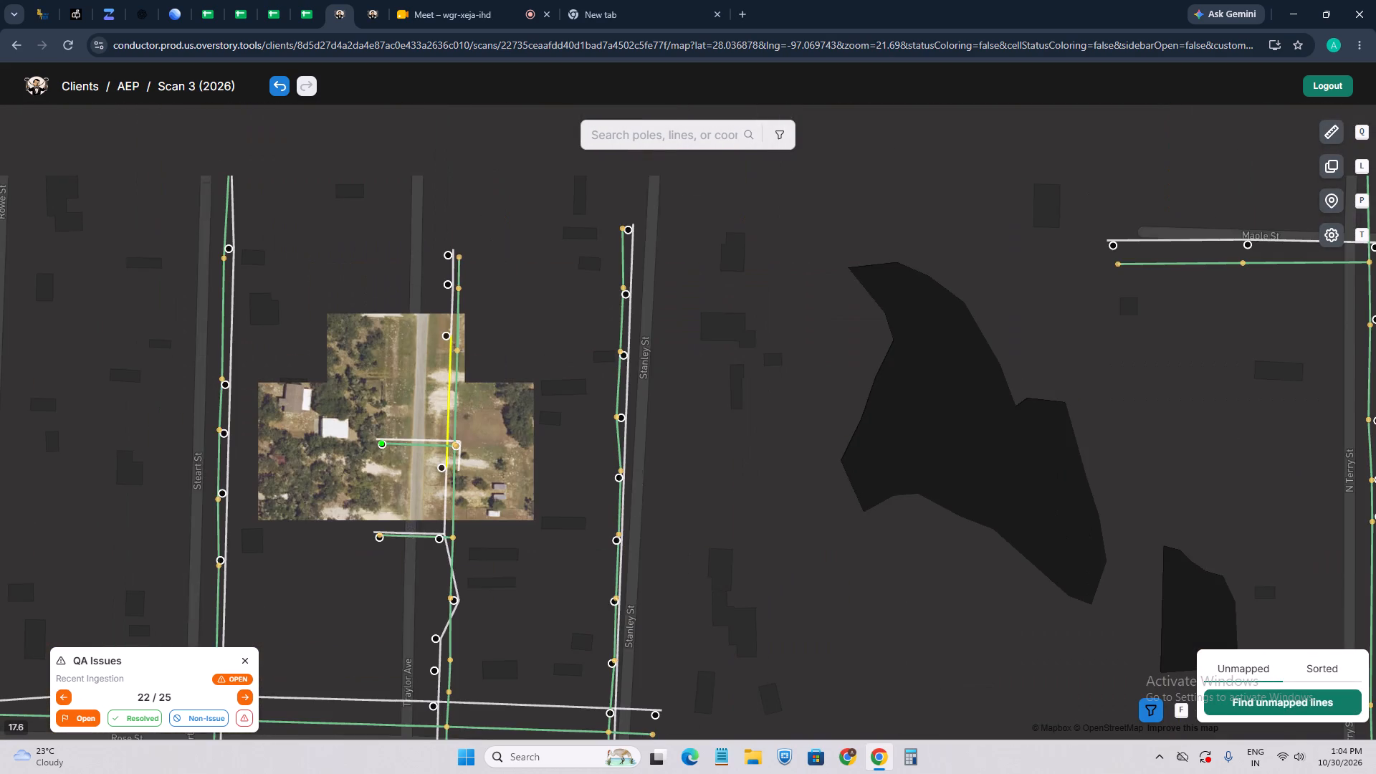
scroll(457, 348, up, 4)
click(441, 360)
scroll(460, 356, up, 2)
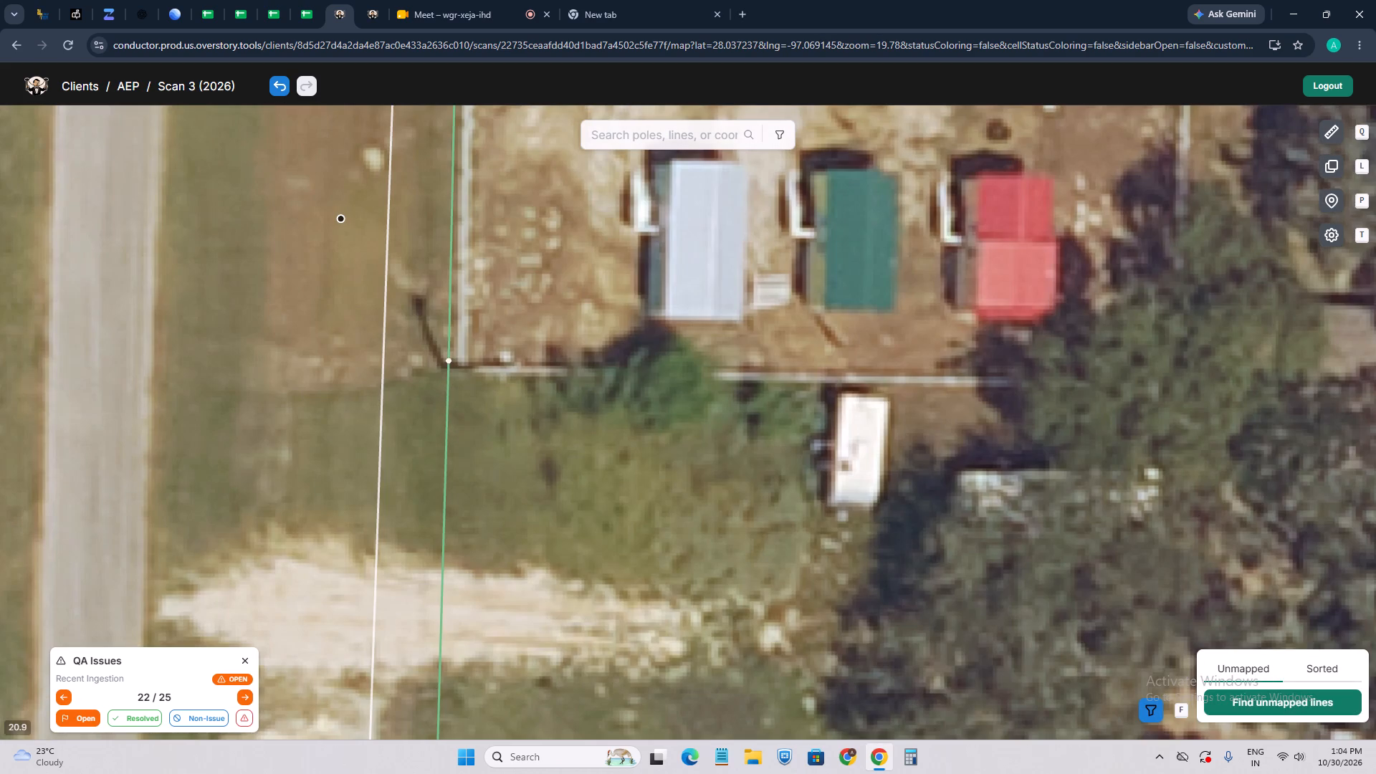
click(446, 361)
scroll(460, 368, up, 2)
key(w)
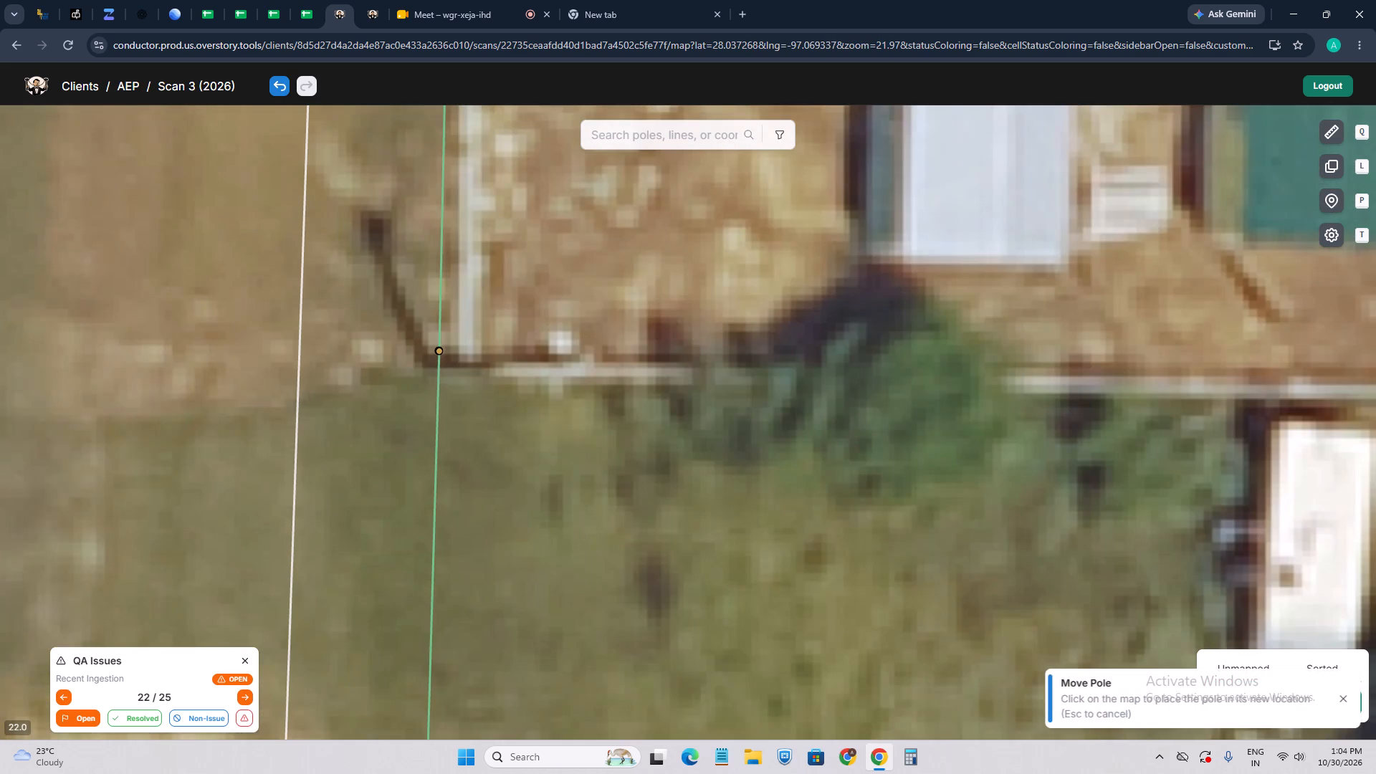
click(429, 355)
scroll(425, 358, up, 2)
scroll(421, 367, down, 8)
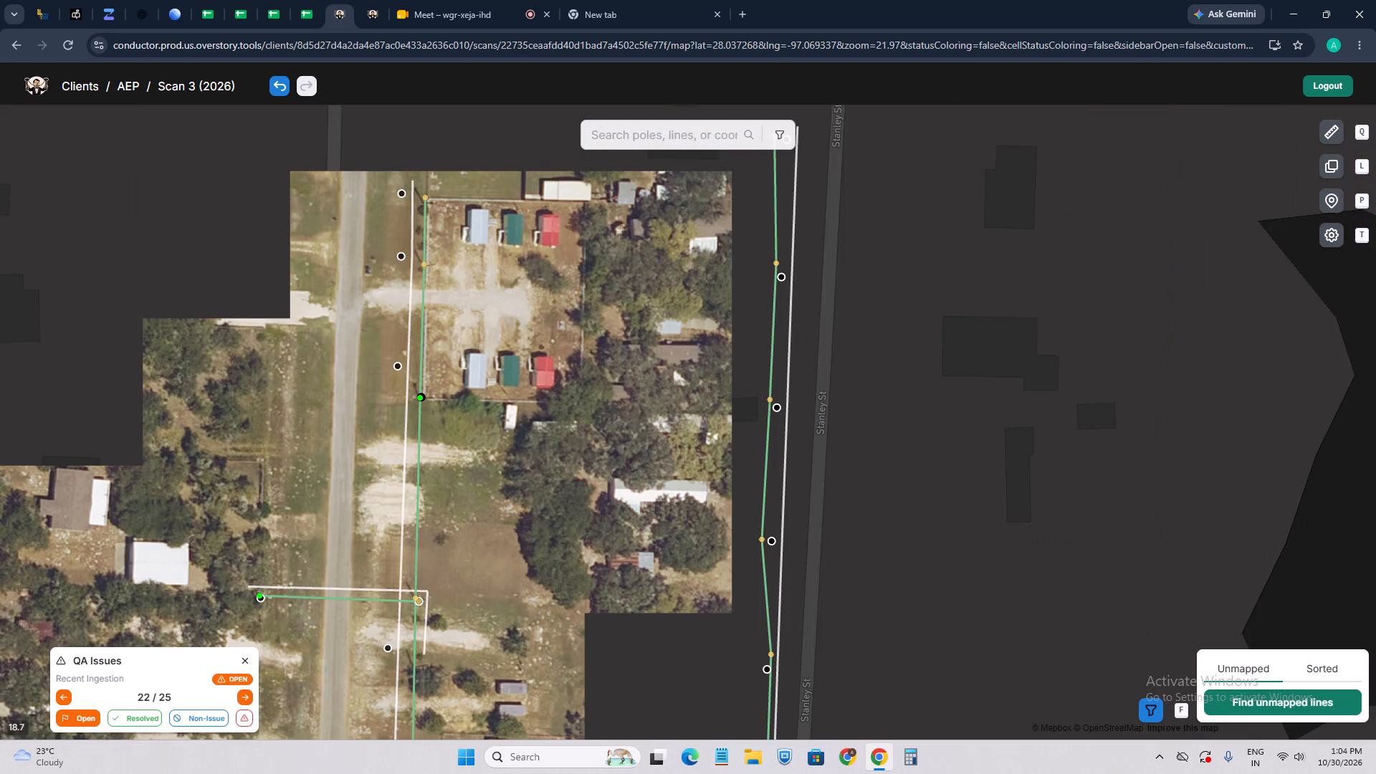
Move the Traylor Ave main-line pole at the fence corner north of the coloured-roof cabins to its shadow base.
drag(502, 345, 493, 494)
scroll(430, 381, up, 3)
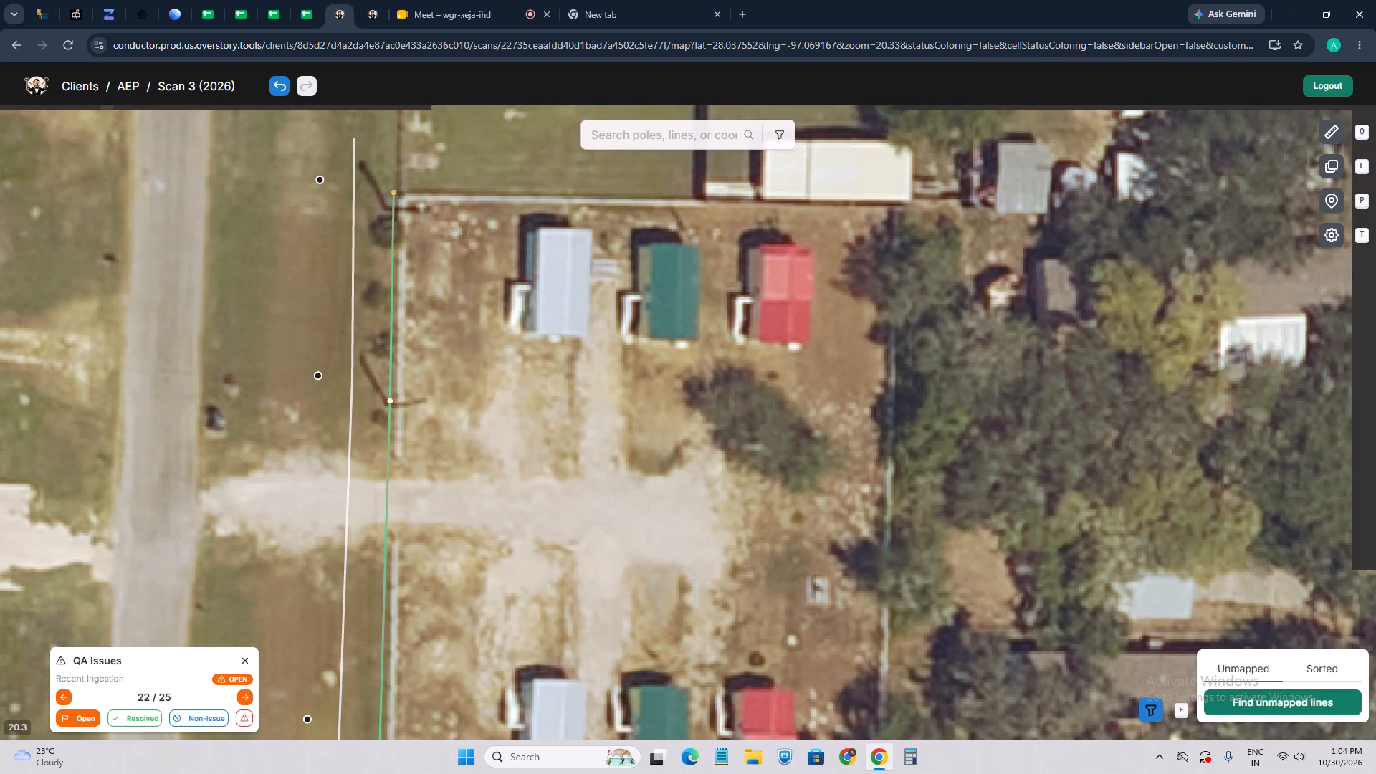
click(391, 191)
scroll(401, 201, up, 3)
key(w)
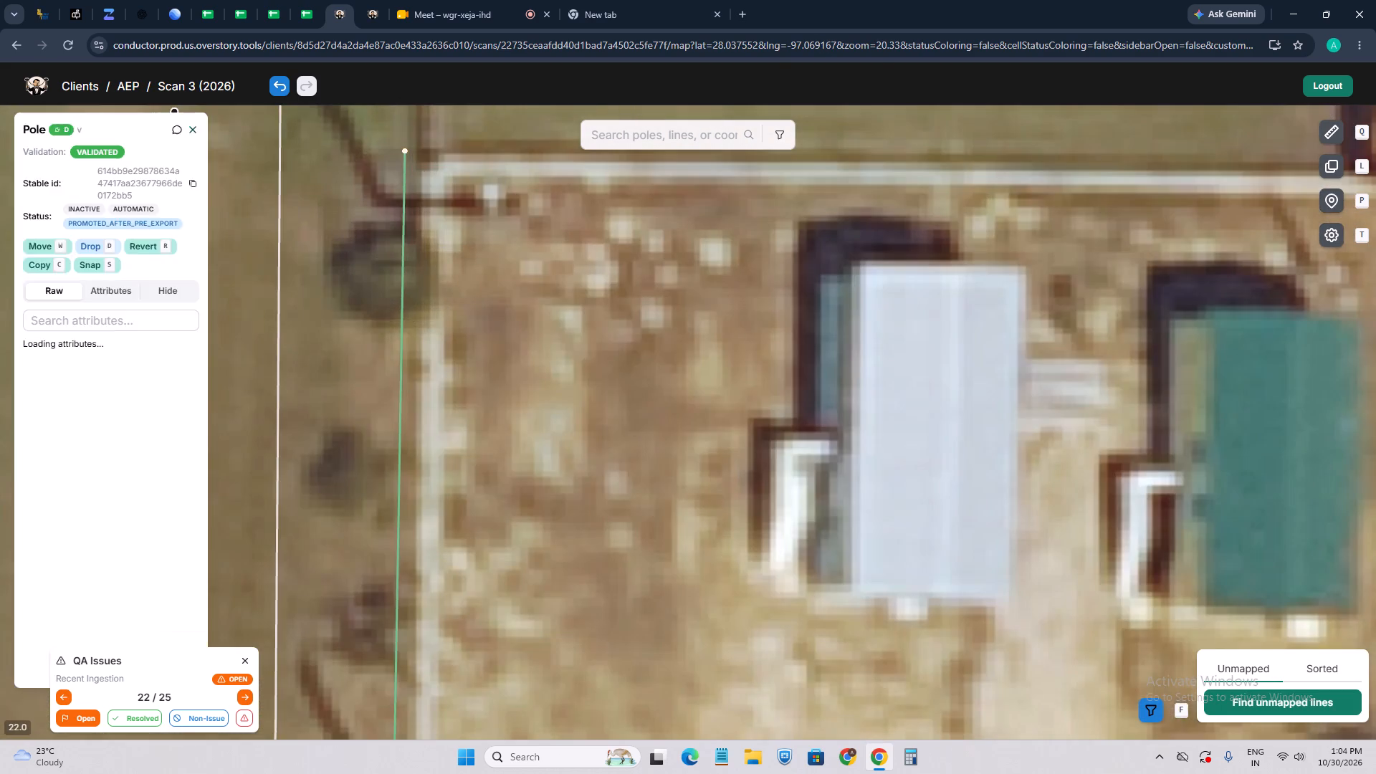
scroll(384, 195, up, 2)
click(378, 205)
Move the Stanley St line pole beside the white ribbed-roof building, east of the cabins, to its shadow base.
scroll(377, 232, down, 2)
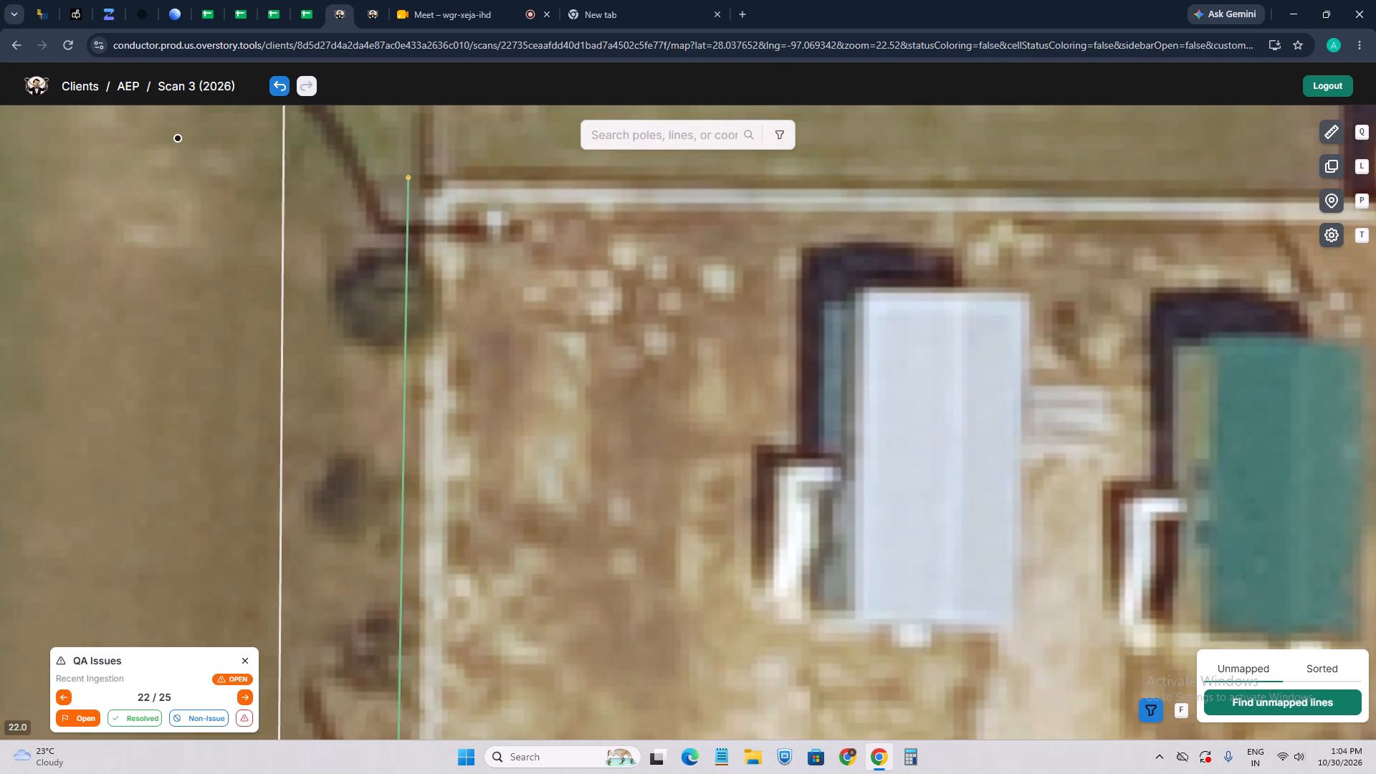
scroll(418, 264, down, 3)
scroll(434, 331, down, 2)
drag(475, 506, 451, 350)
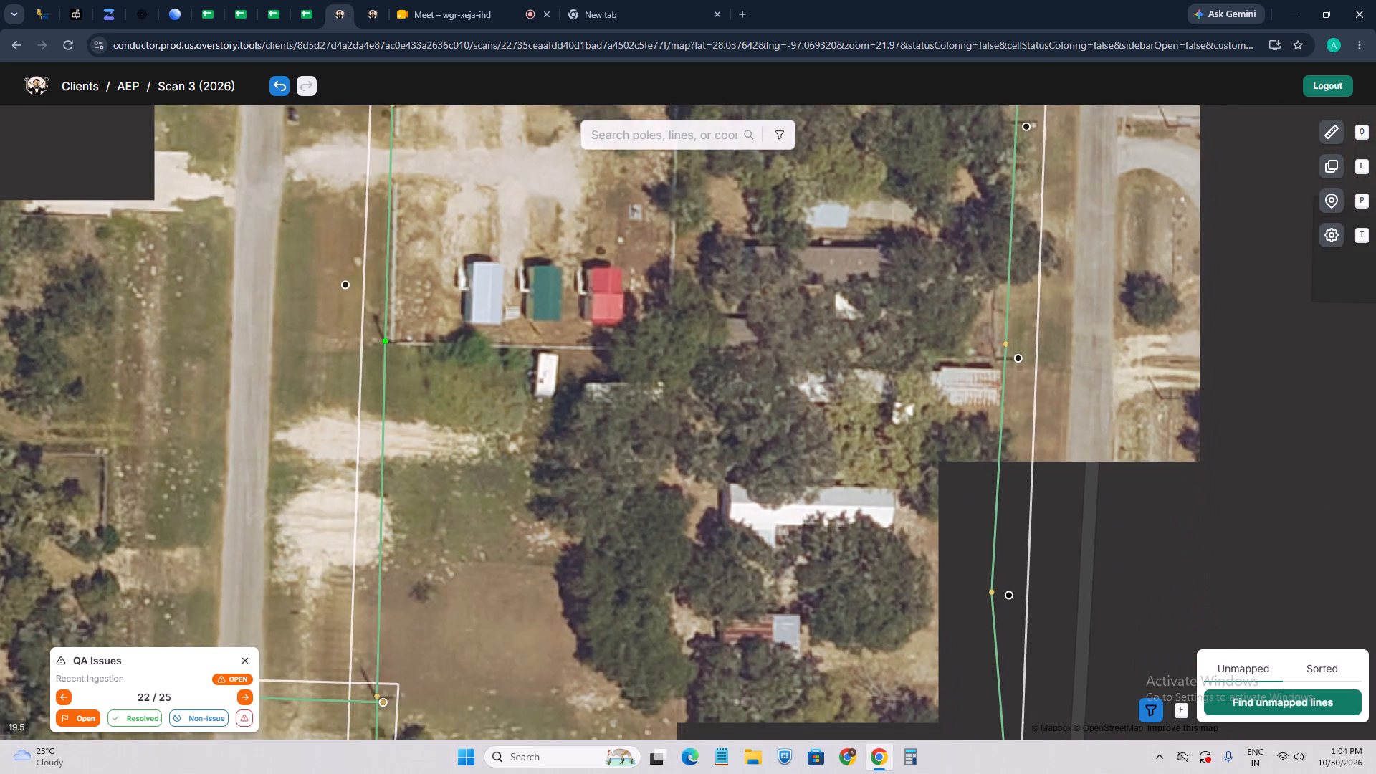
drag(544, 377, 322, 500)
click(781, 451)
scroll(767, 480, up, 3)
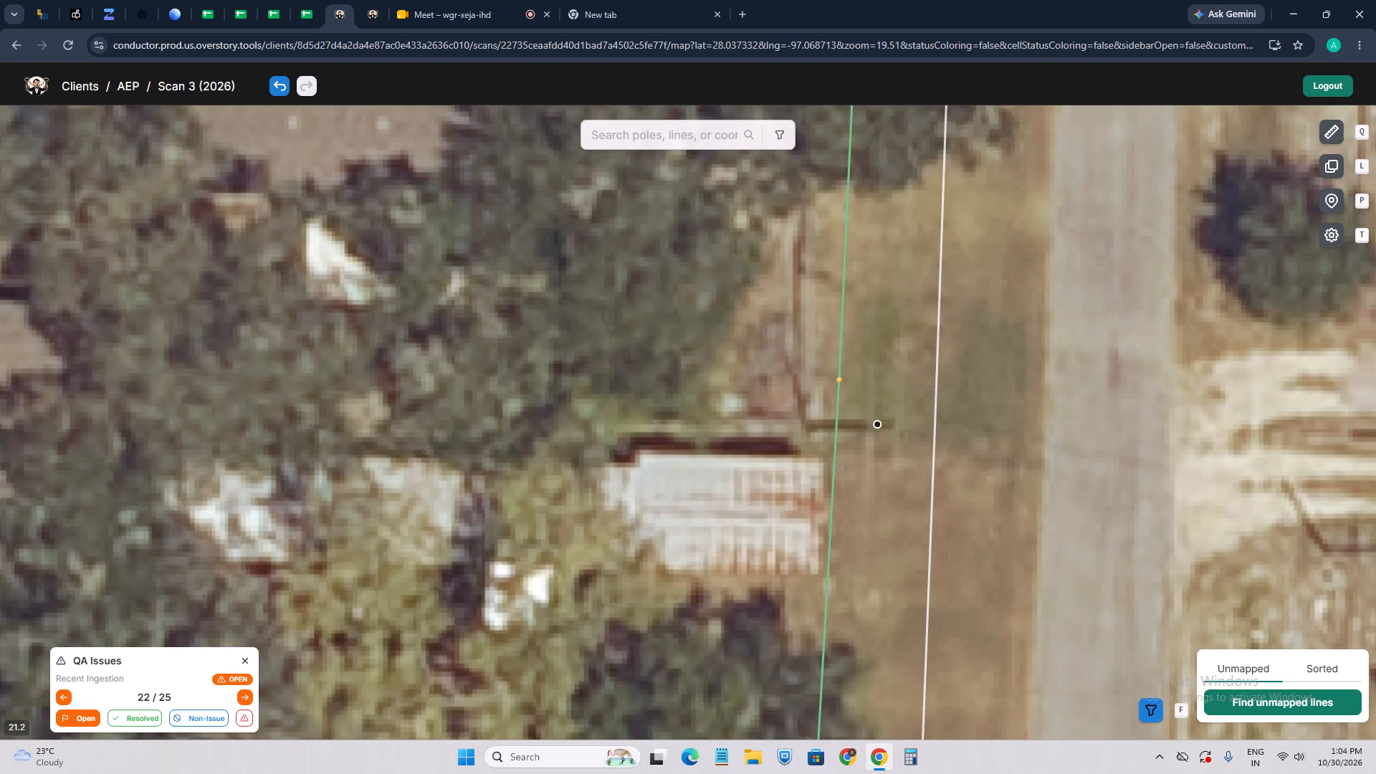
click(834, 383)
scroll(762, 449, up, 1)
key(w)
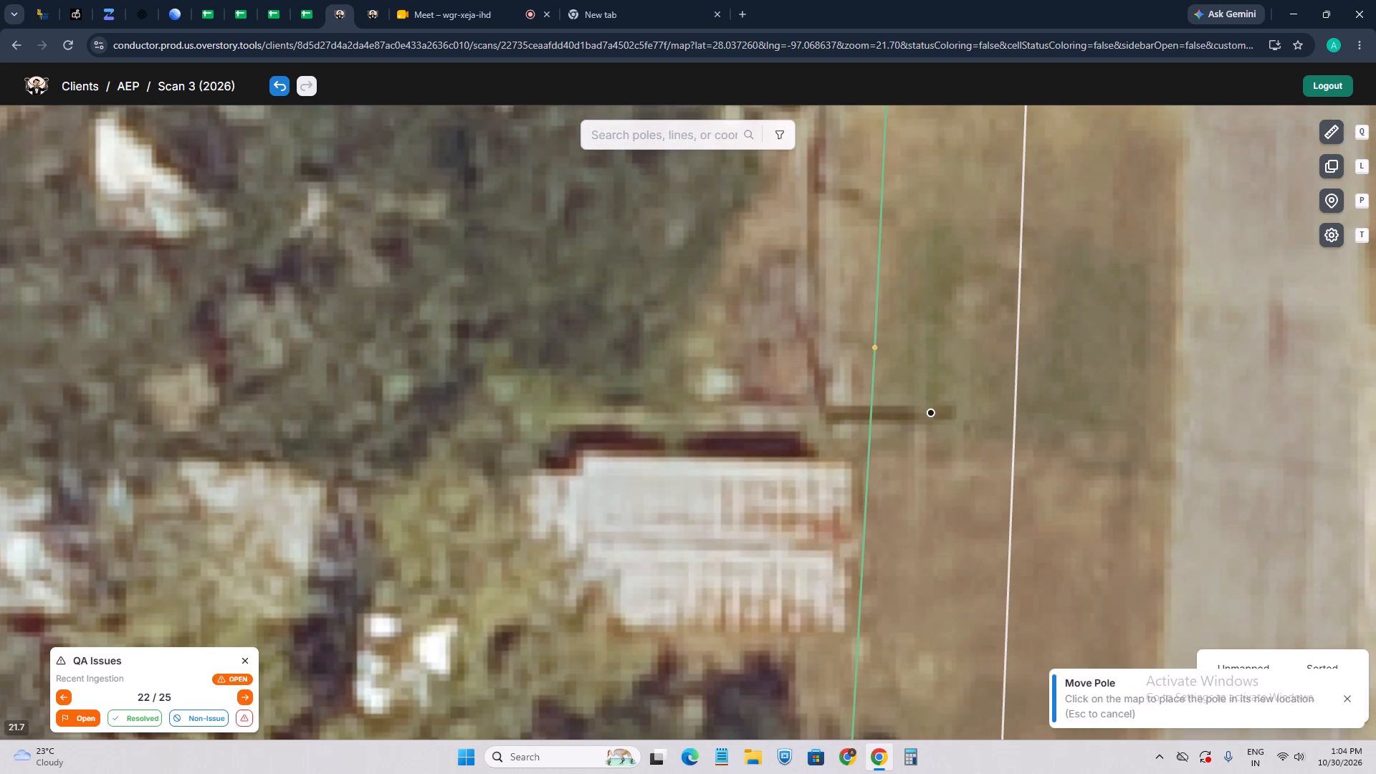
click(833, 417)
Move the Stanley St pole one span north of the ribbed-roof building to its shadow base at the tree edge.
scroll(725, 404, down, 4)
drag(734, 269, 623, 470)
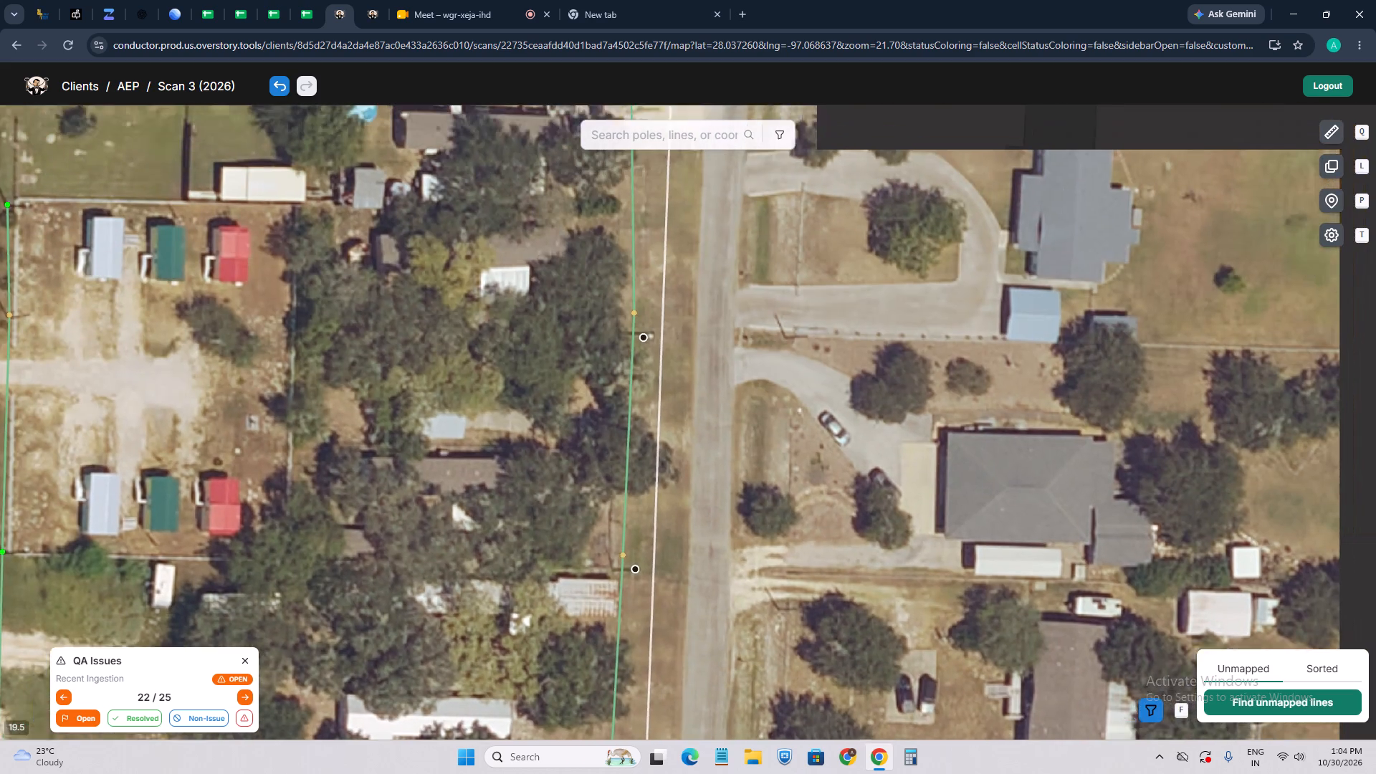
click(631, 322)
scroll(648, 348, up, 3)
key(w)
scroll(565, 332, up, 2)
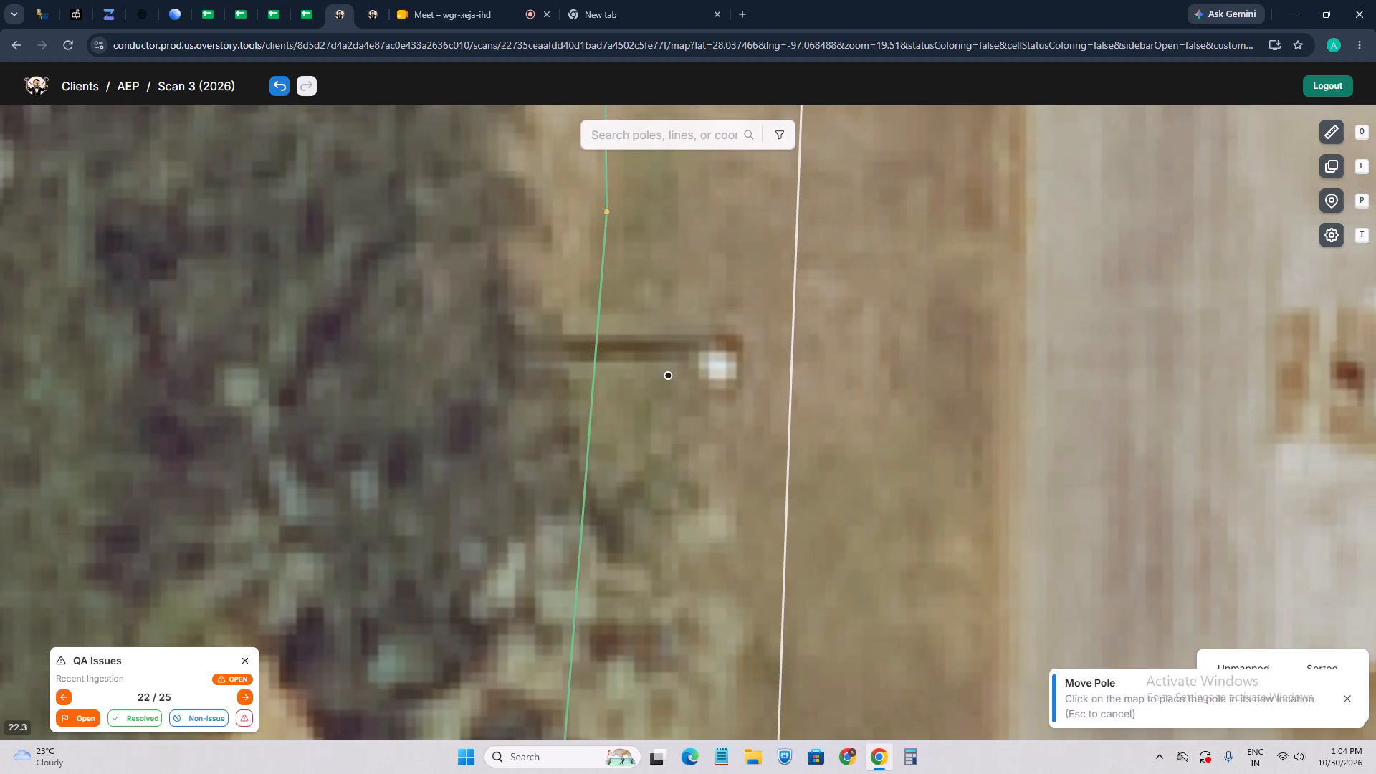
click(530, 346)
Move the pole at the north end of the Stanley St line, by the sandy driveway, to its shadow base.
scroll(530, 346, down, 4)
drag(576, 266, 562, 458)
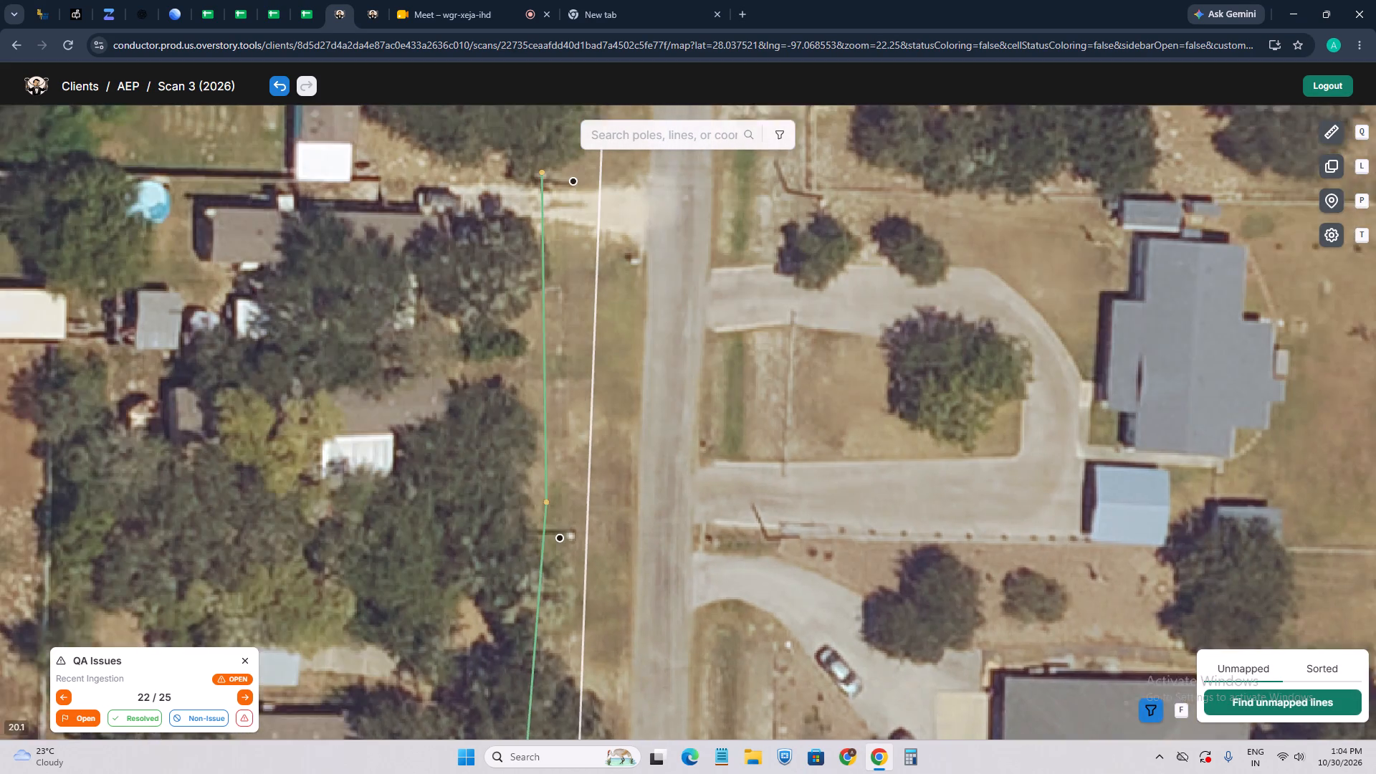
click(535, 204)
scroll(545, 214, up, 4)
key(w)
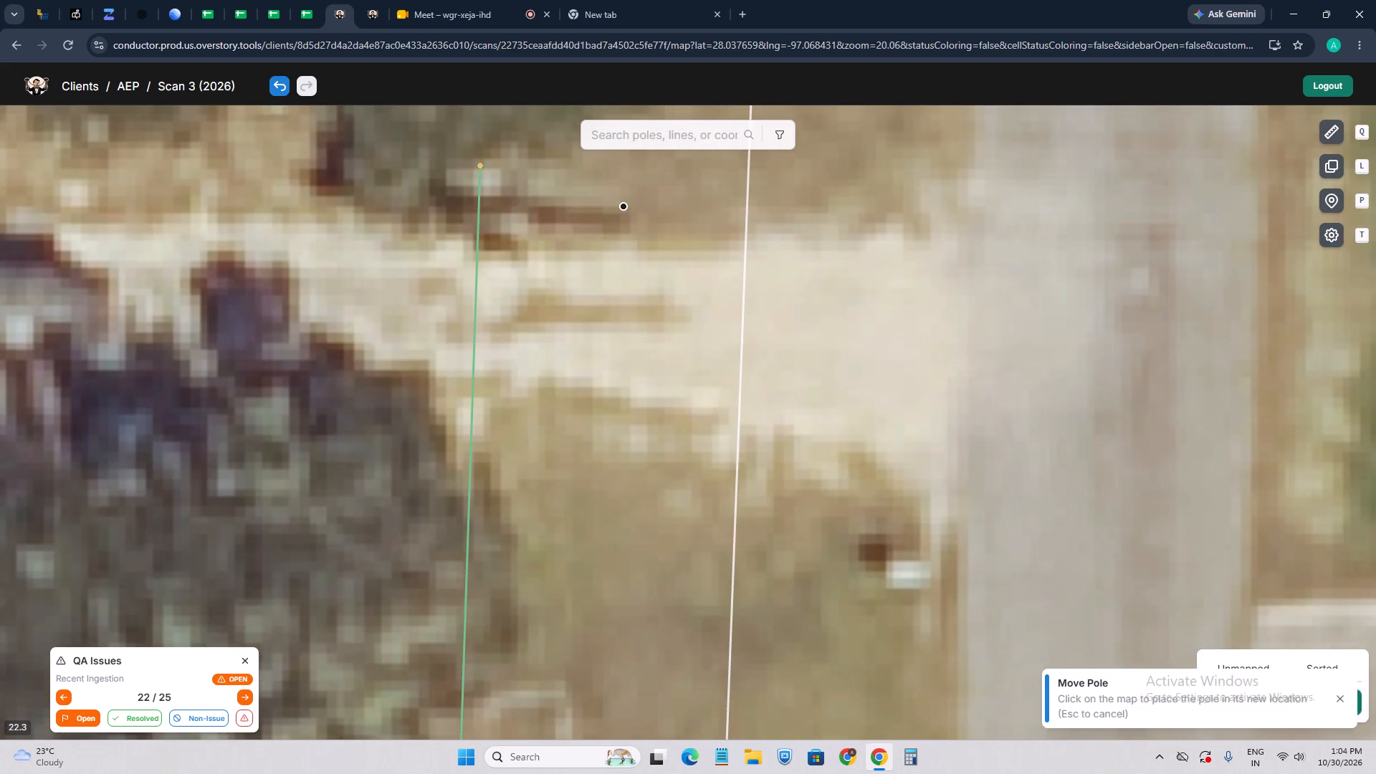
click(444, 197)
Move the Stanley St pole one span south of the ribbed-roof building, in the bare clearing, to its shadow base.
scroll(507, 332, down, 5)
scroll(671, 407, down, 3)
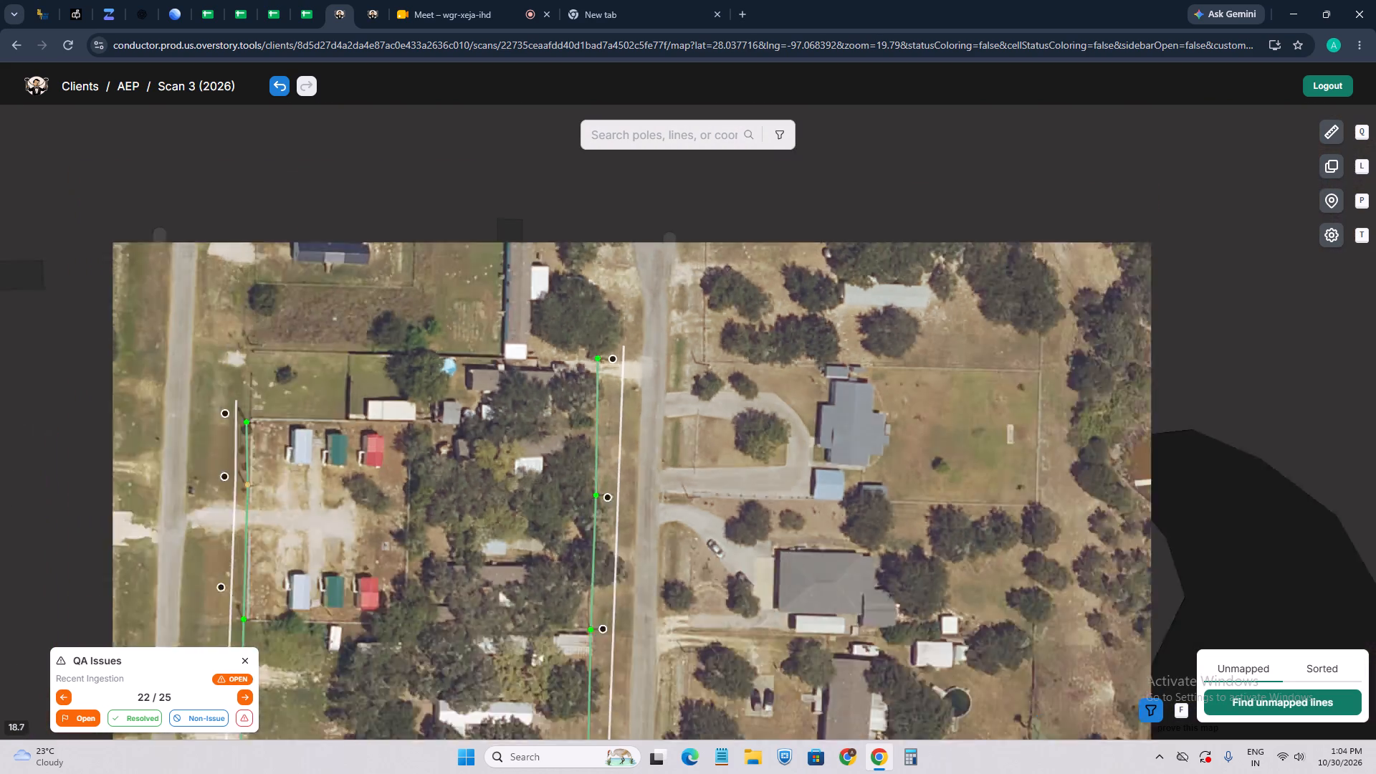
drag(674, 484, 672, 377)
scroll(596, 474, up, 2)
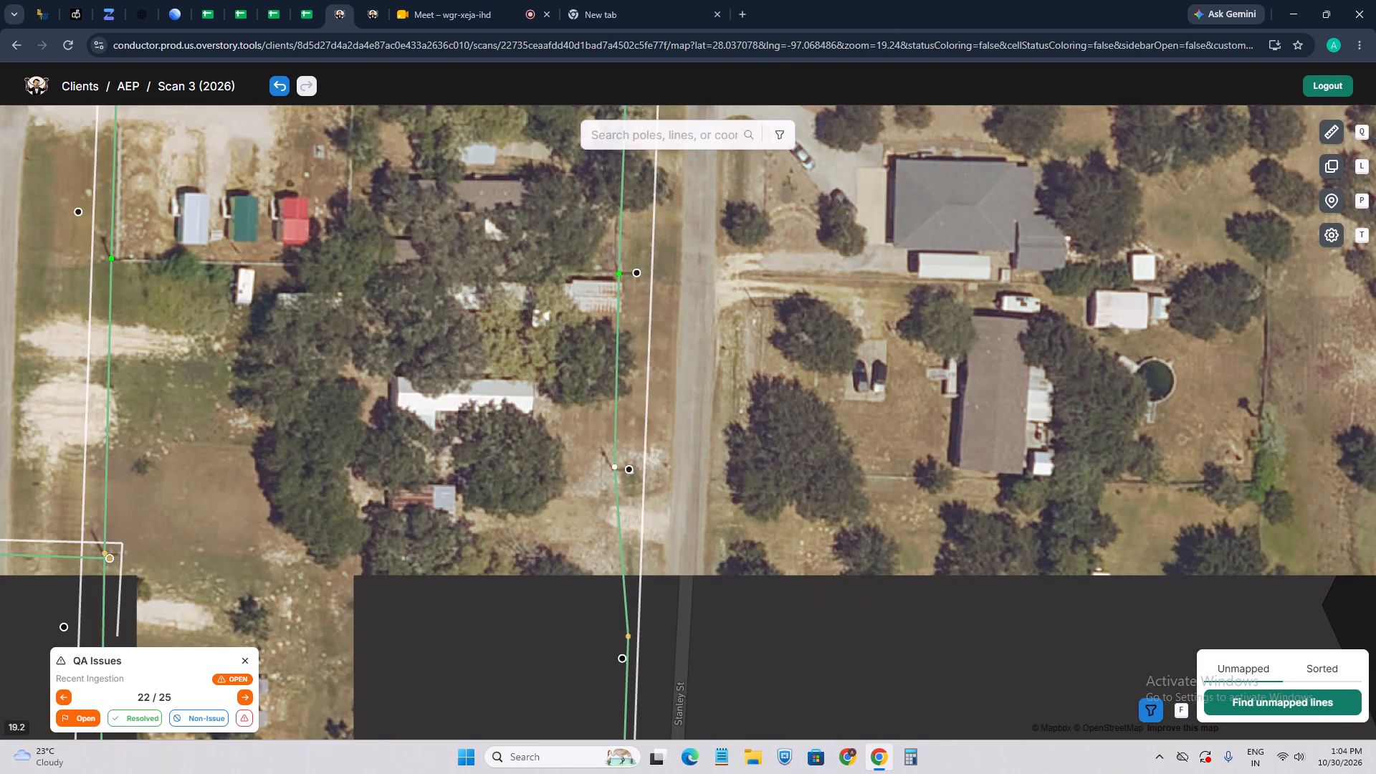
click(609, 468)
scroll(593, 477, up, 3)
scroll(684, 452, up, 3)
key(w)
click(654, 421)
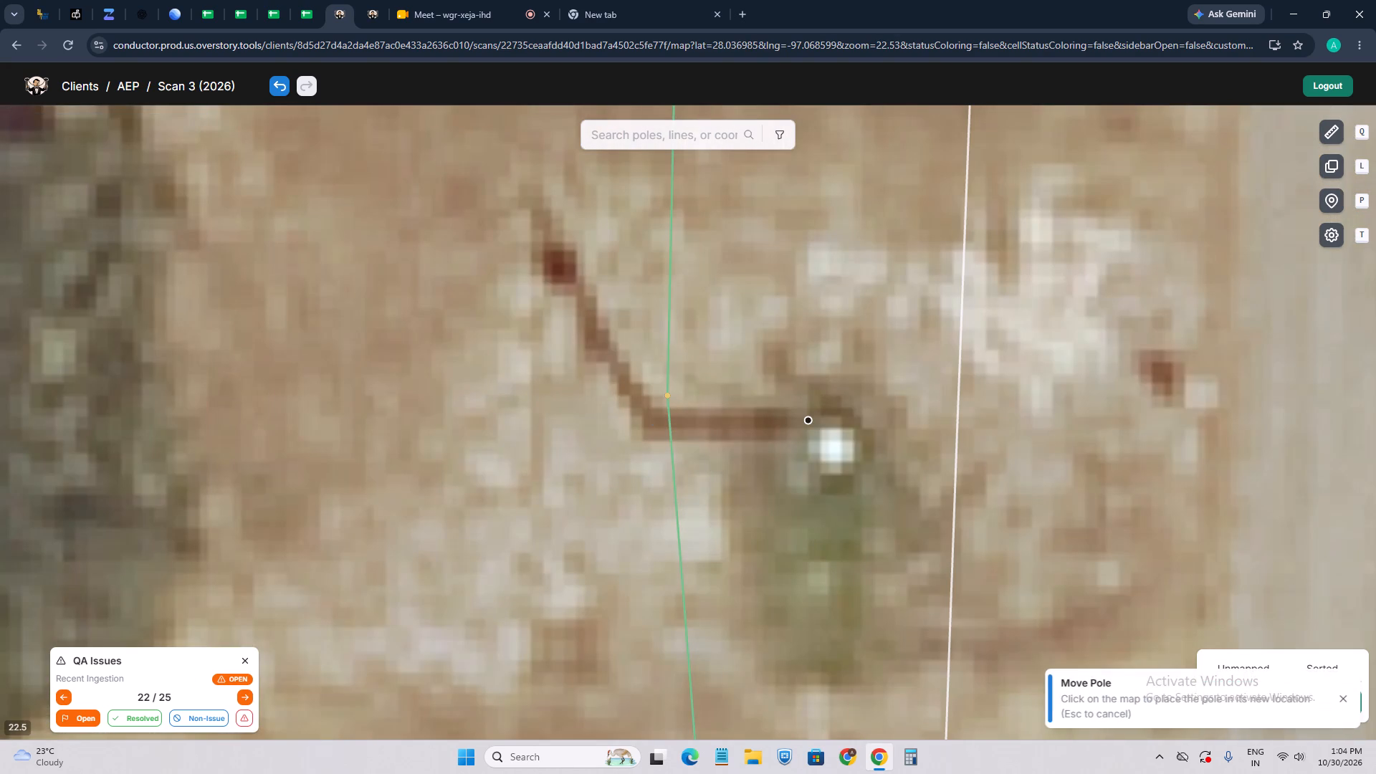
Move the next Stanley St pole south of the bare clearing, beside the trees, to its shadow base.
scroll(521, 492, down, 5)
drag(505, 500, 489, 354)
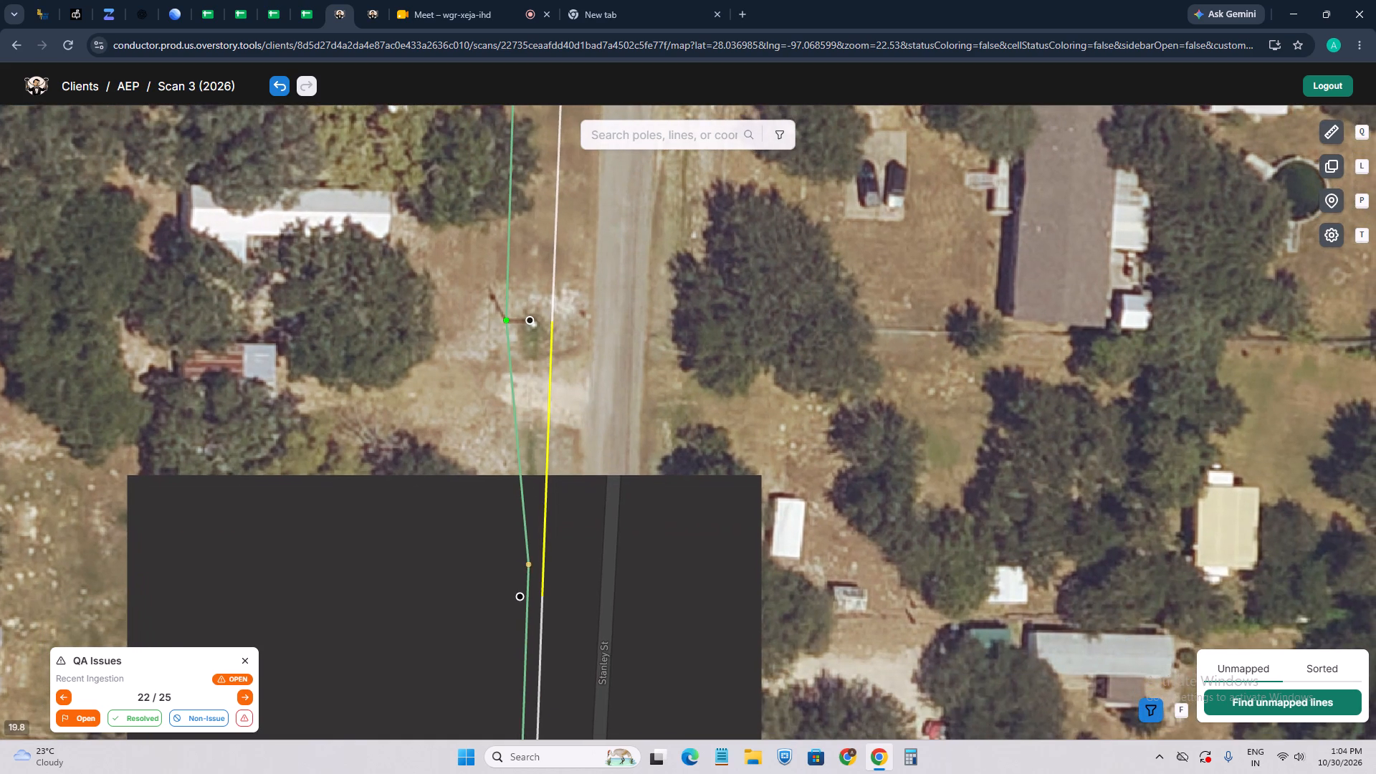
click(522, 560)
scroll(477, 613, up, 2)
key(w)
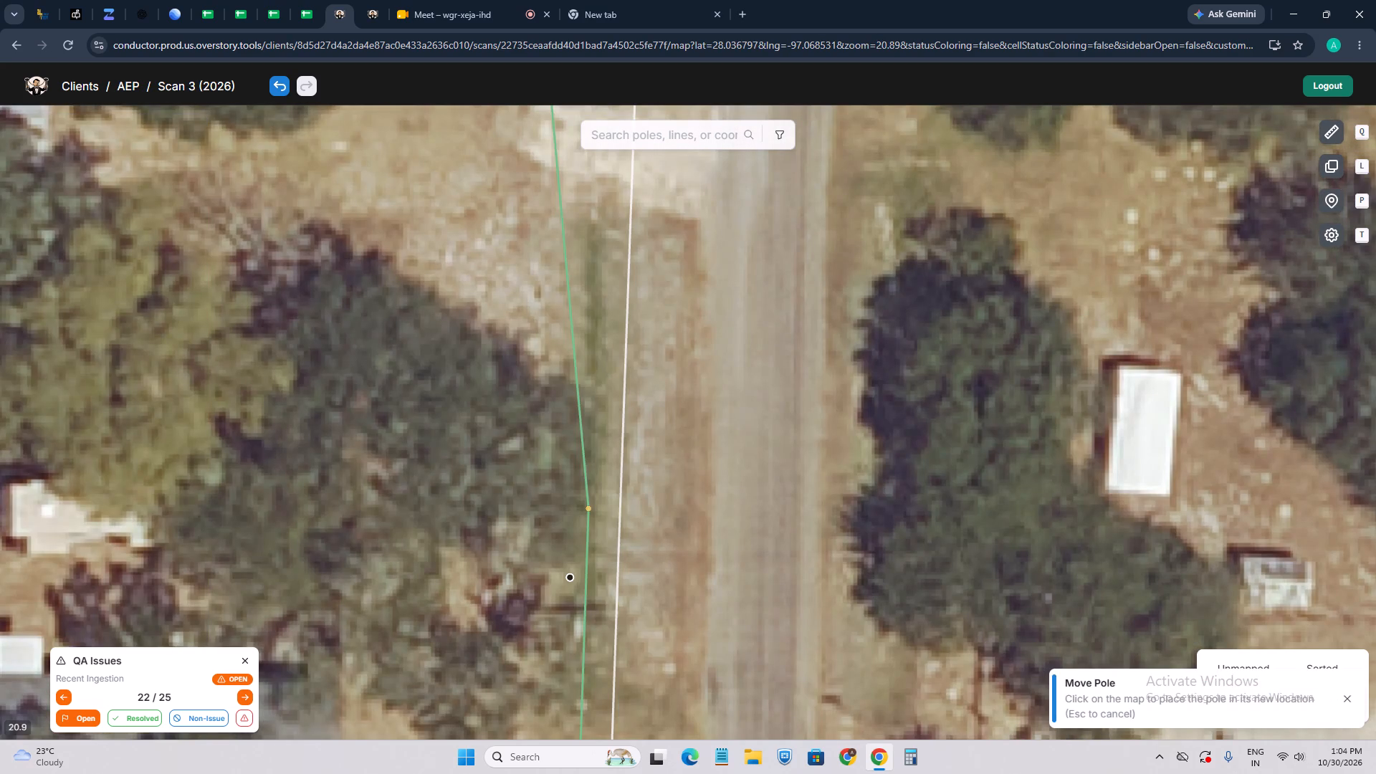
click(537, 608)
Move the following Stanley St pole from the pale driveway to its base at the tree edge just south of it.
scroll(536, 608, up, 1)
scroll(537, 618, down, 2)
scroll(386, 542, down, 4)
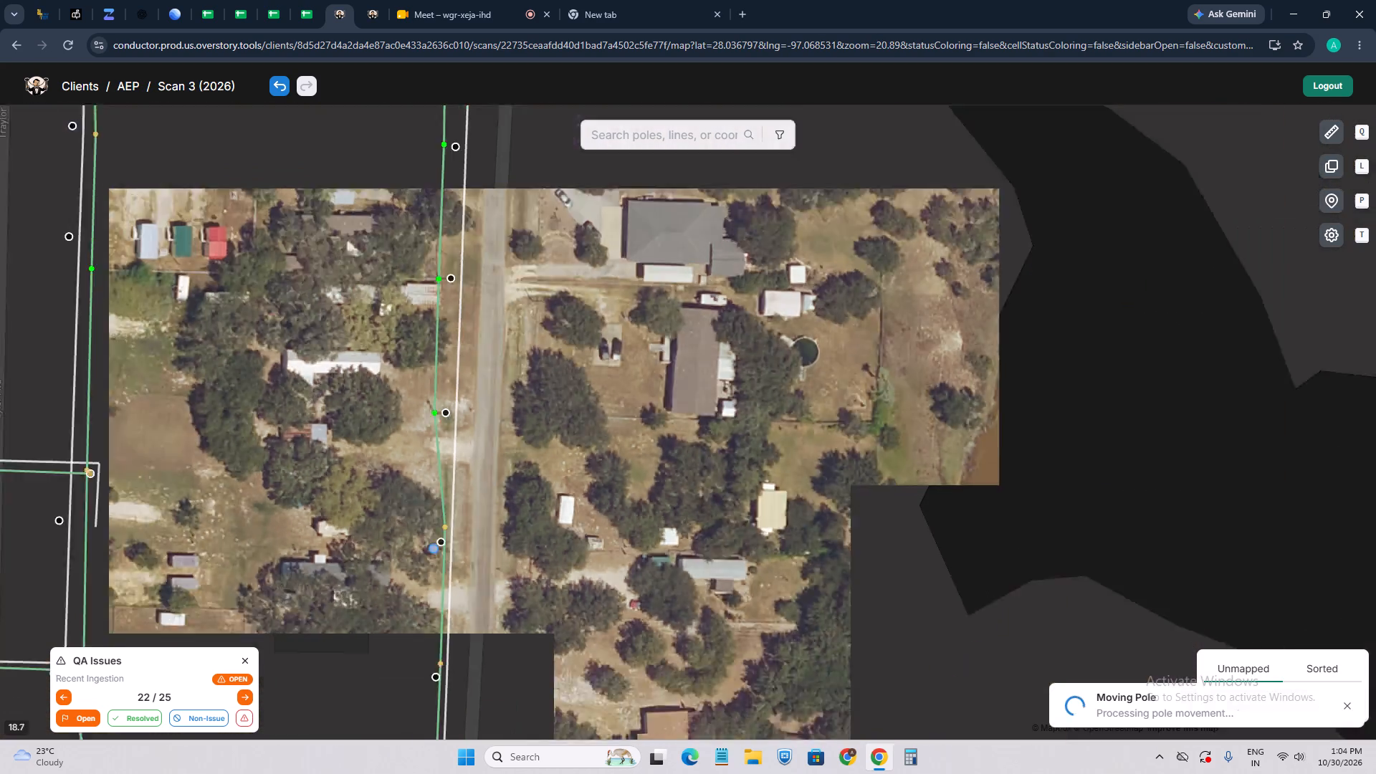
drag(426, 588, 450, 373)
scroll(436, 434, up, 2)
click(426, 504)
scroll(407, 529, up, 2)
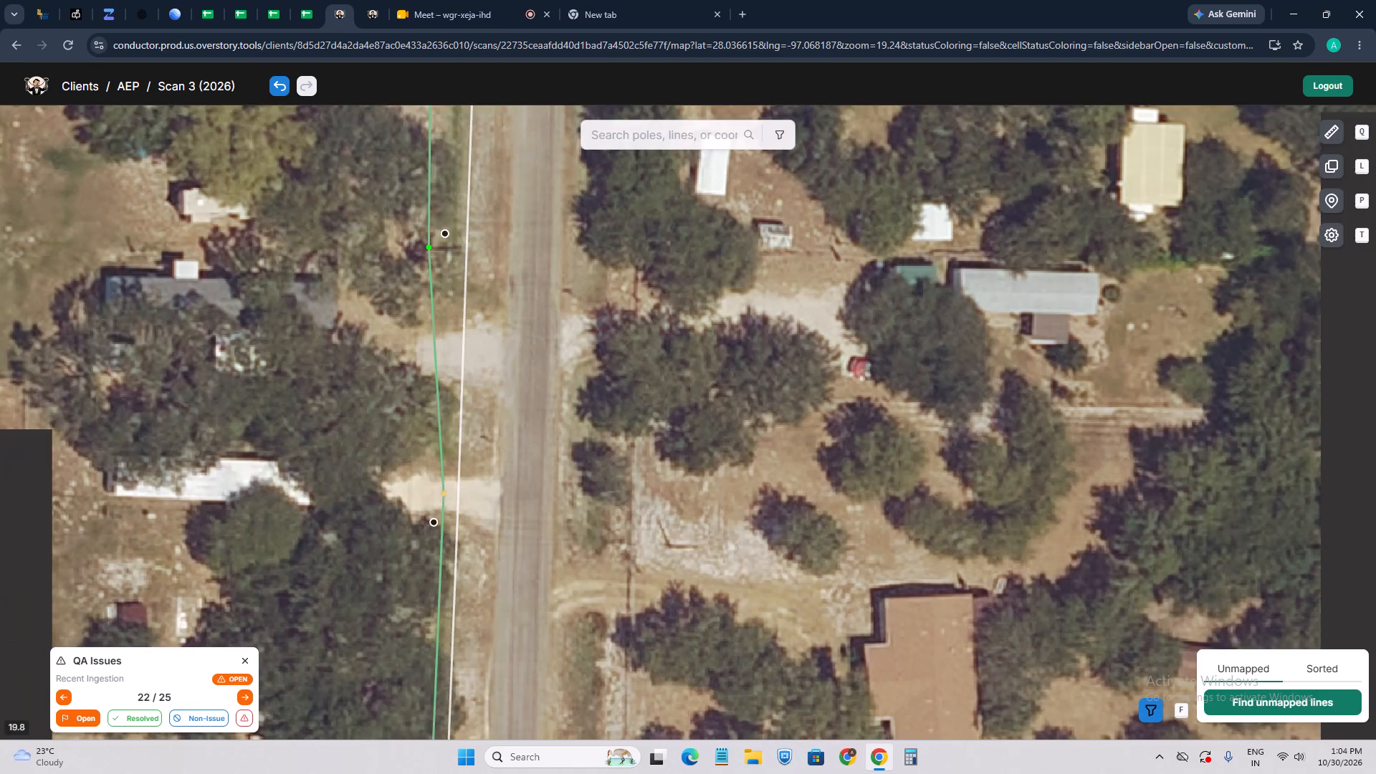
key(w)
scroll(466, 523, up, 2)
drag(429, 564, 446, 506)
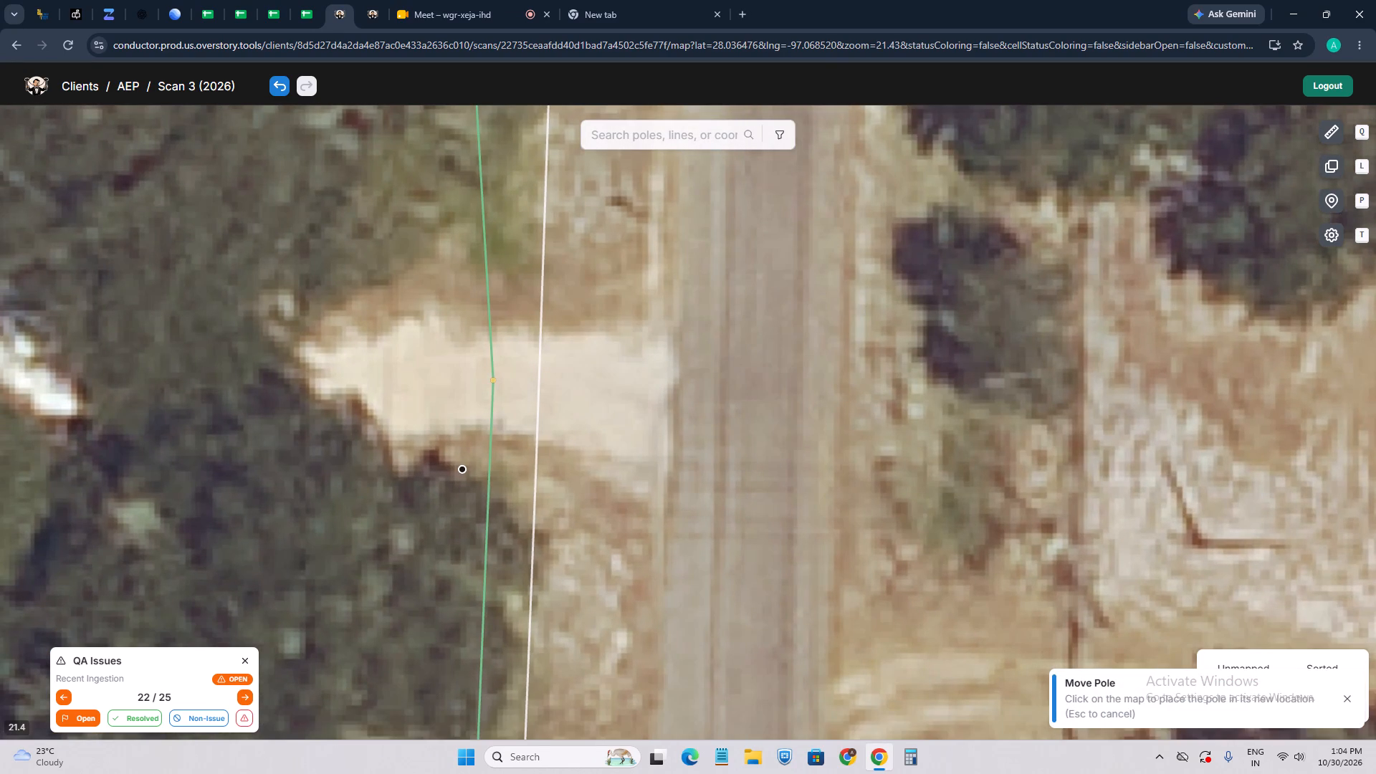
scroll(450, 525, down, 4)
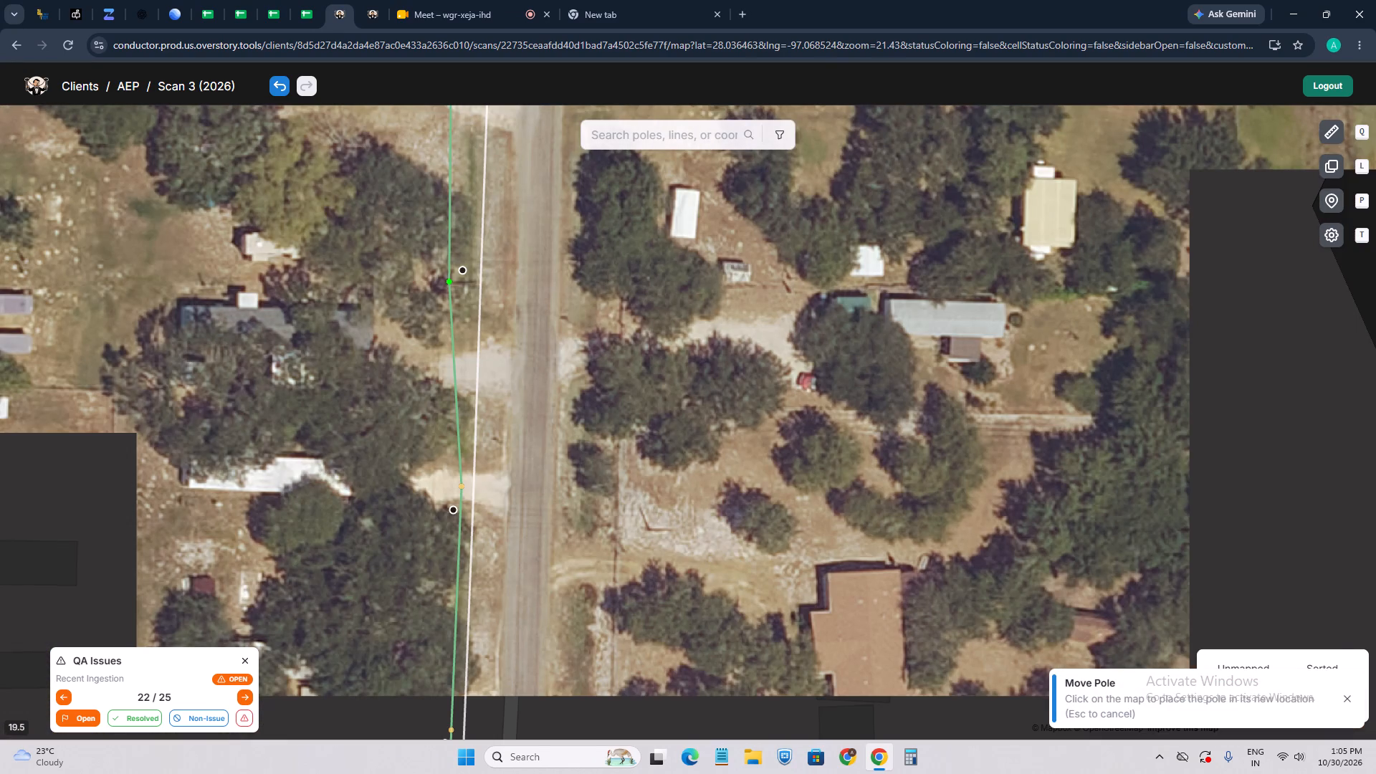
click(450, 525)
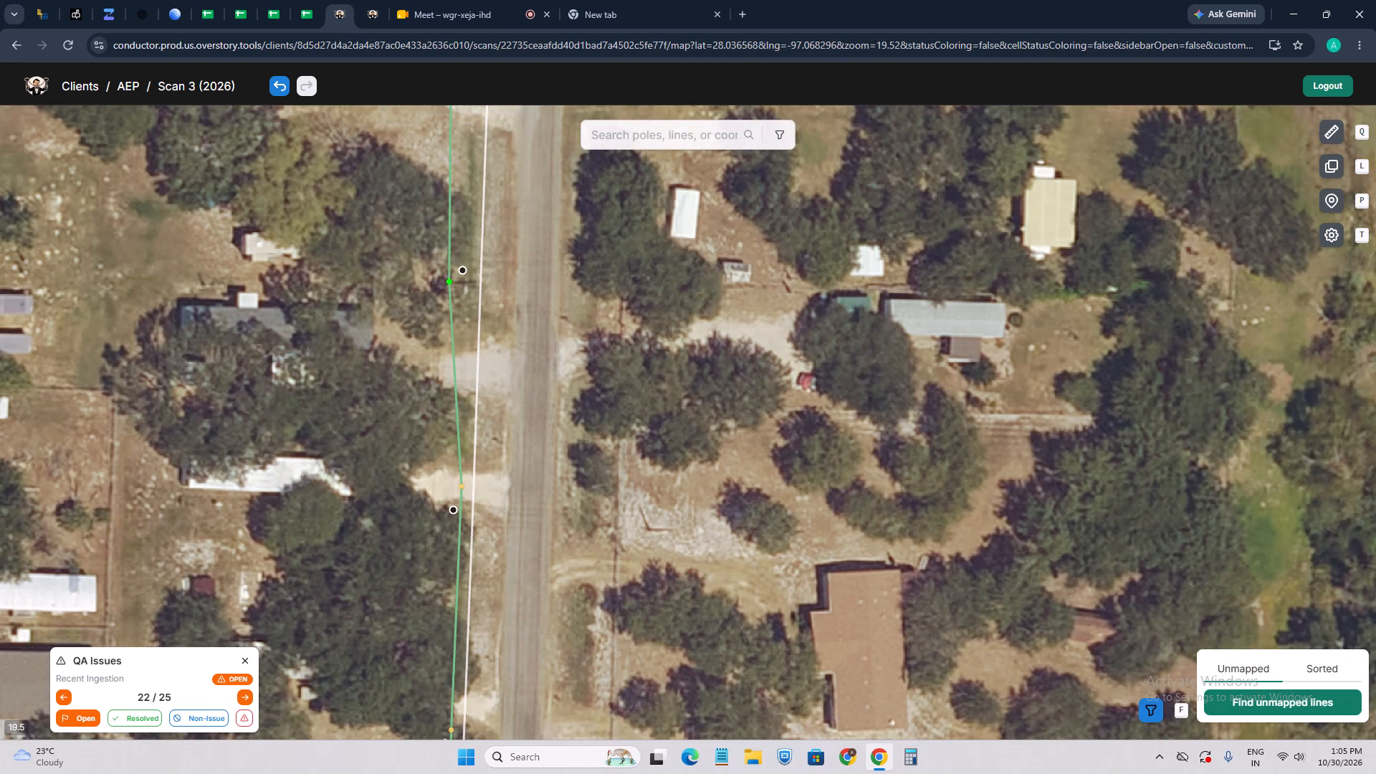
Move the Stanley St pole between the two white-roofed buildings north of Rose St to its shadow base.
scroll(447, 528, up, 1)
scroll(456, 521, down, 1)
drag(472, 560, 449, 396)
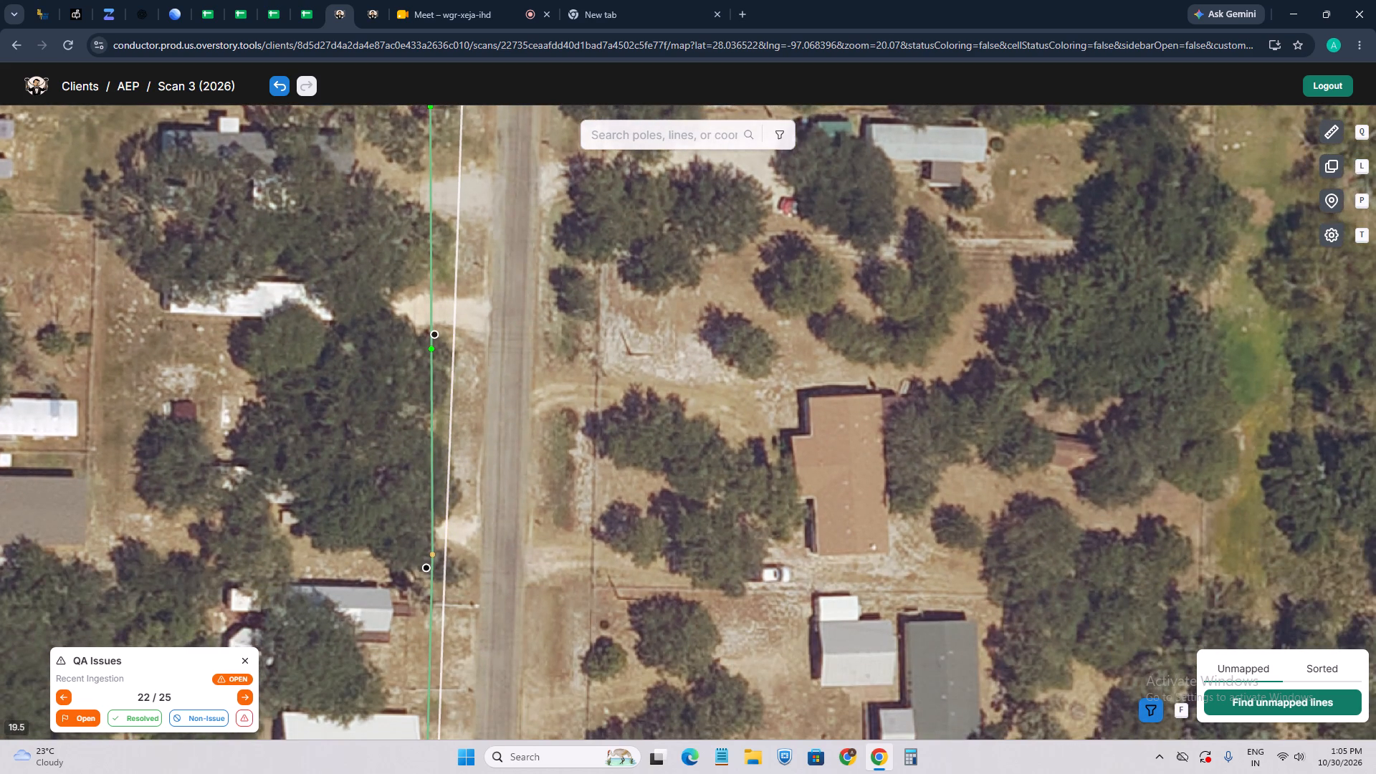
drag(446, 587, 441, 360)
click(415, 452)
scroll(408, 459, up, 1)
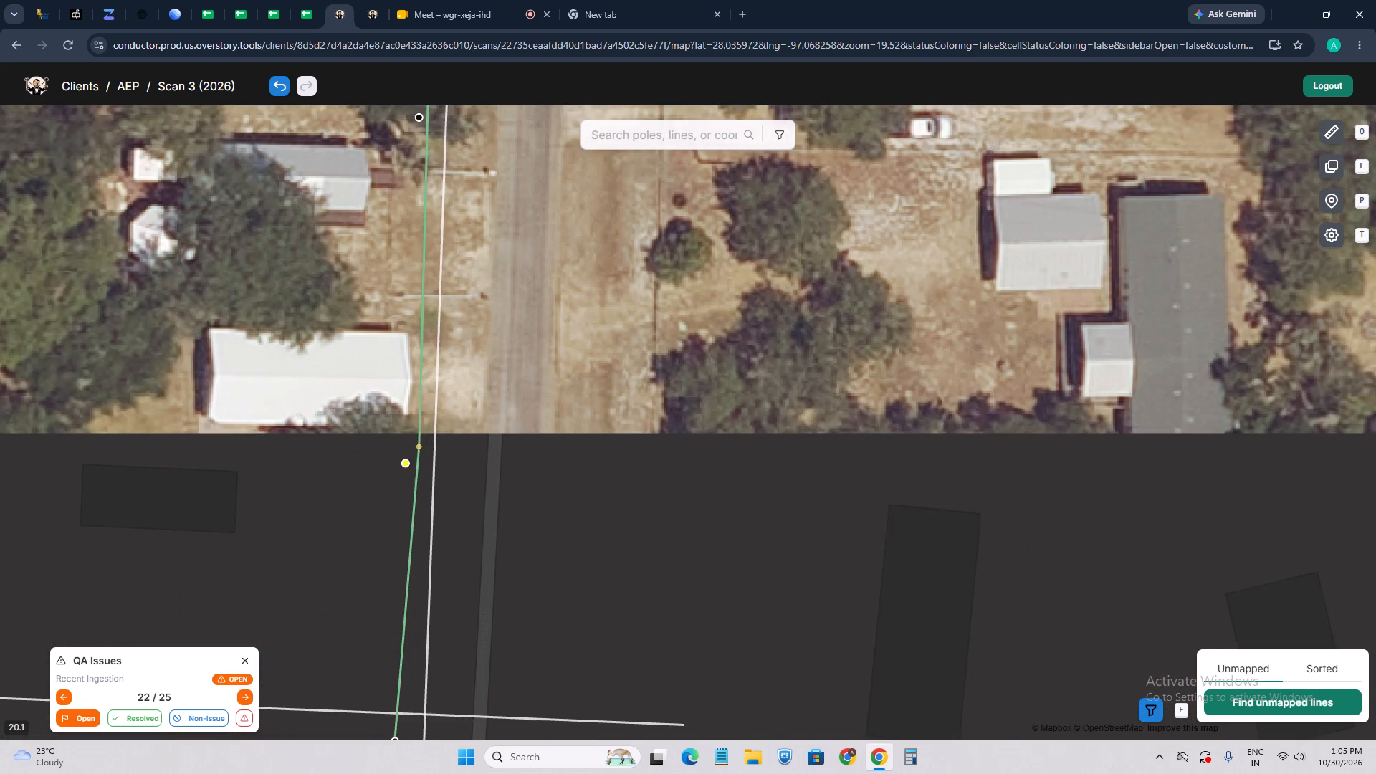
key(w)
click(421, 448)
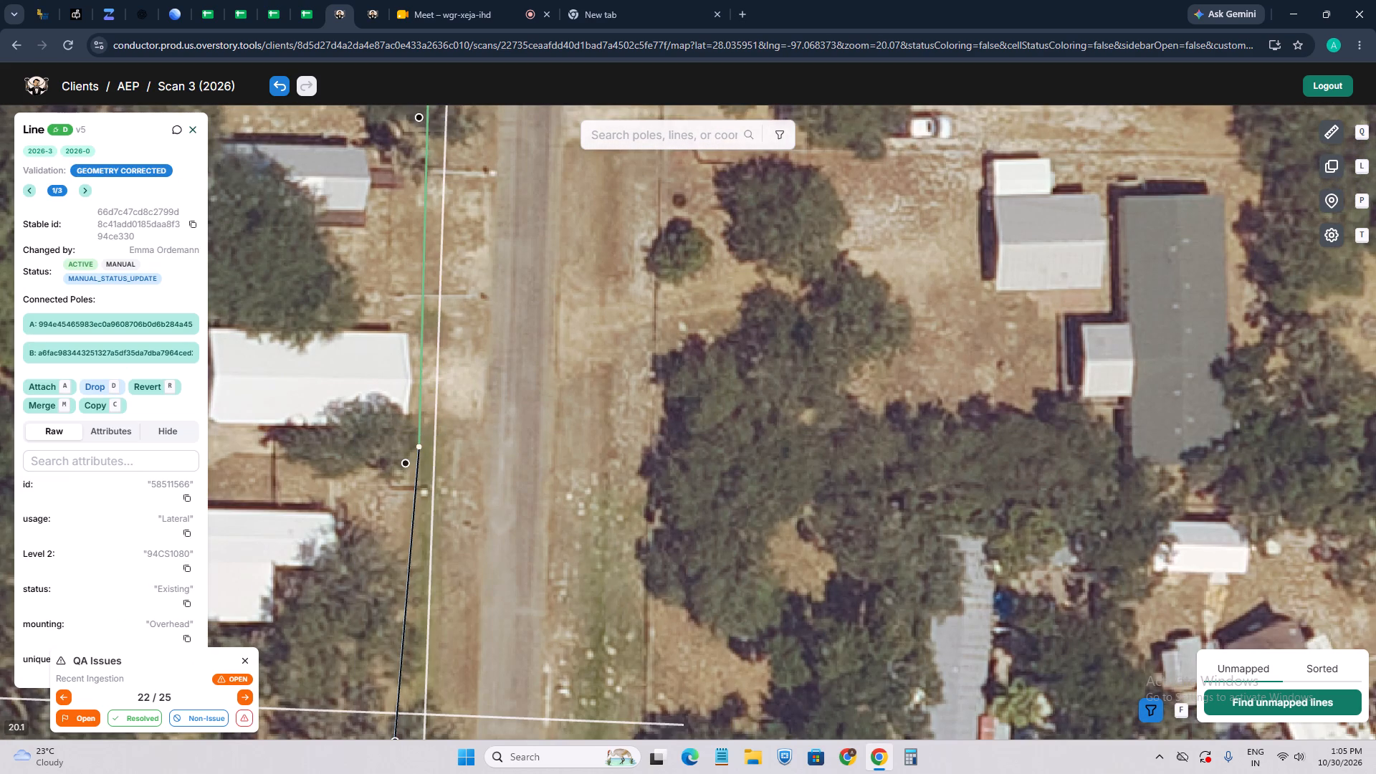
scroll(418, 488, up, 2)
key(w)
click(427, 396)
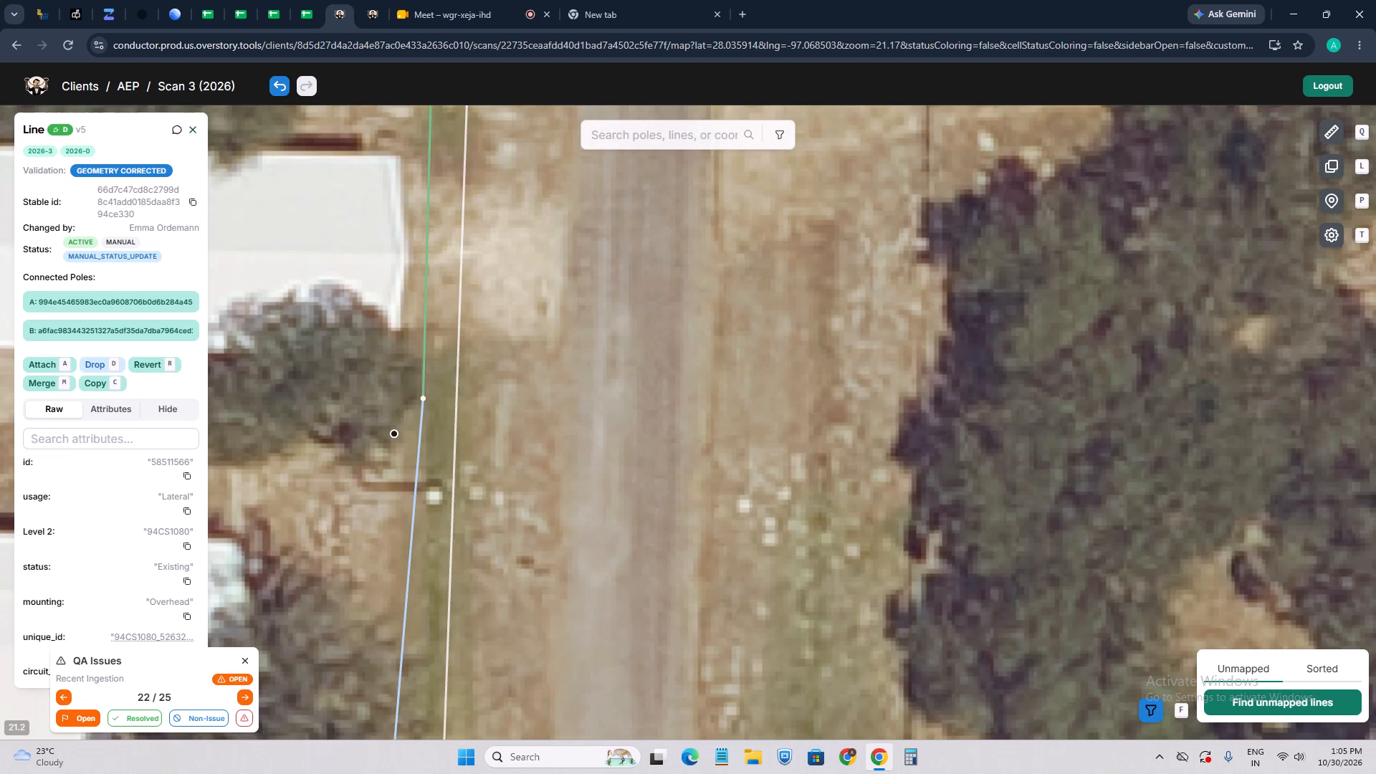
key(w)
click(365, 485)
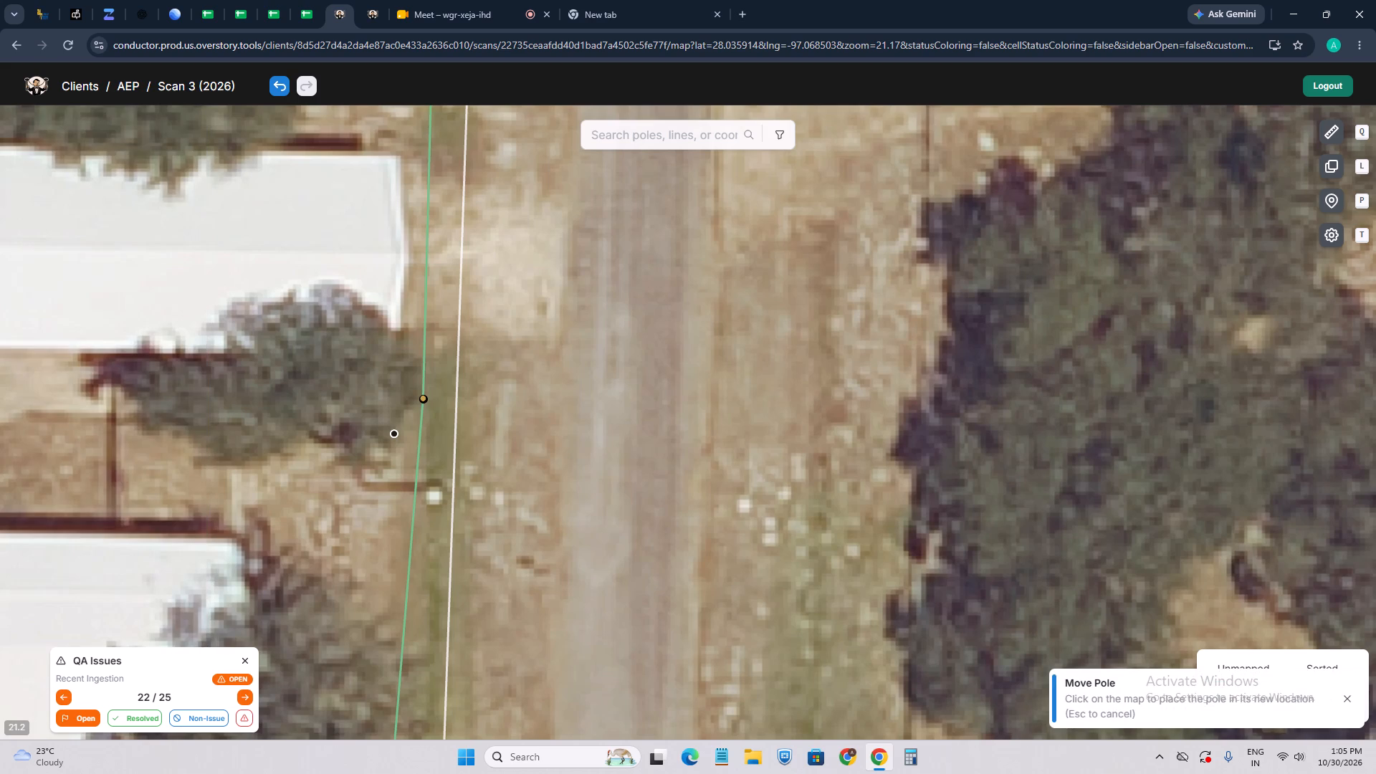
Move the Traylor Ave main-line pole at the east end of the southern road-crossing span to its shadow base.
scroll(355, 501, down, 6)
drag(410, 505, 467, 408)
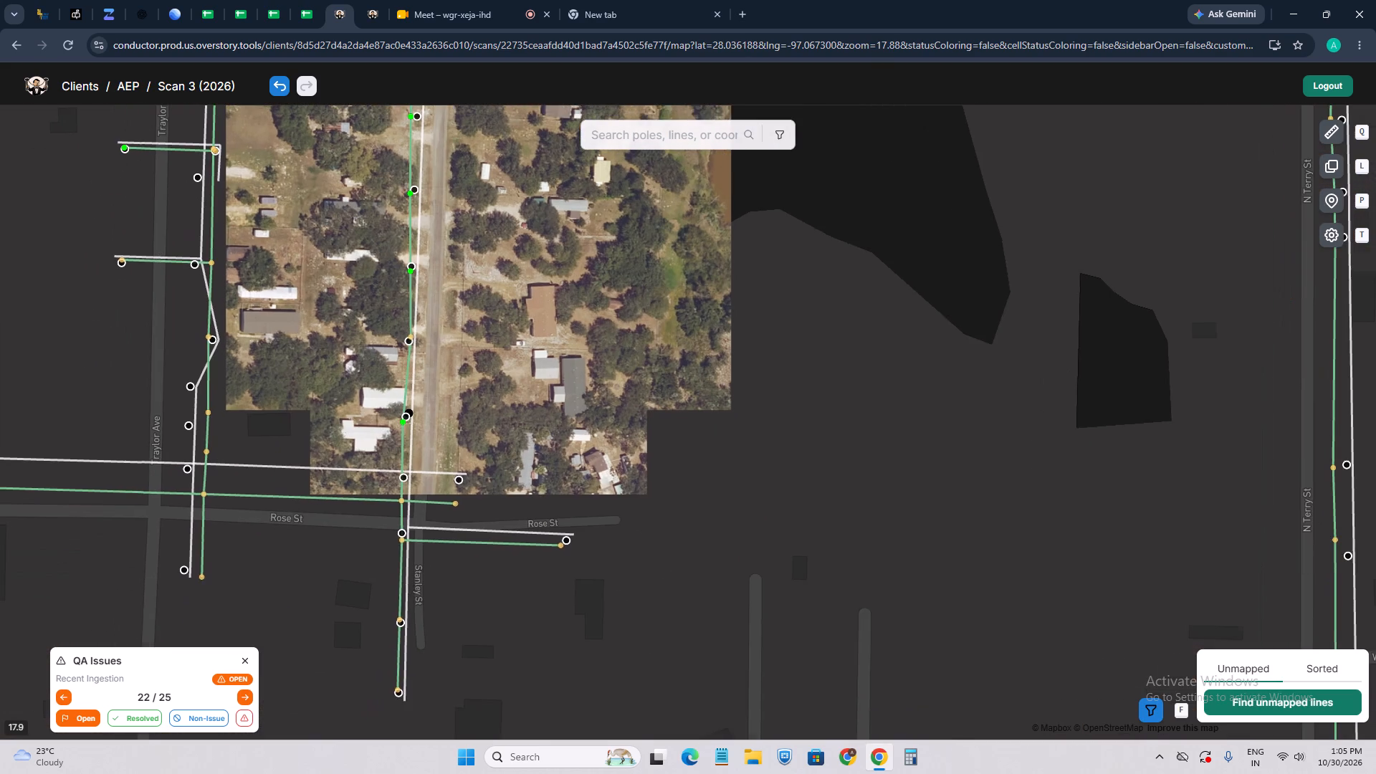
drag(208, 337, 410, 425)
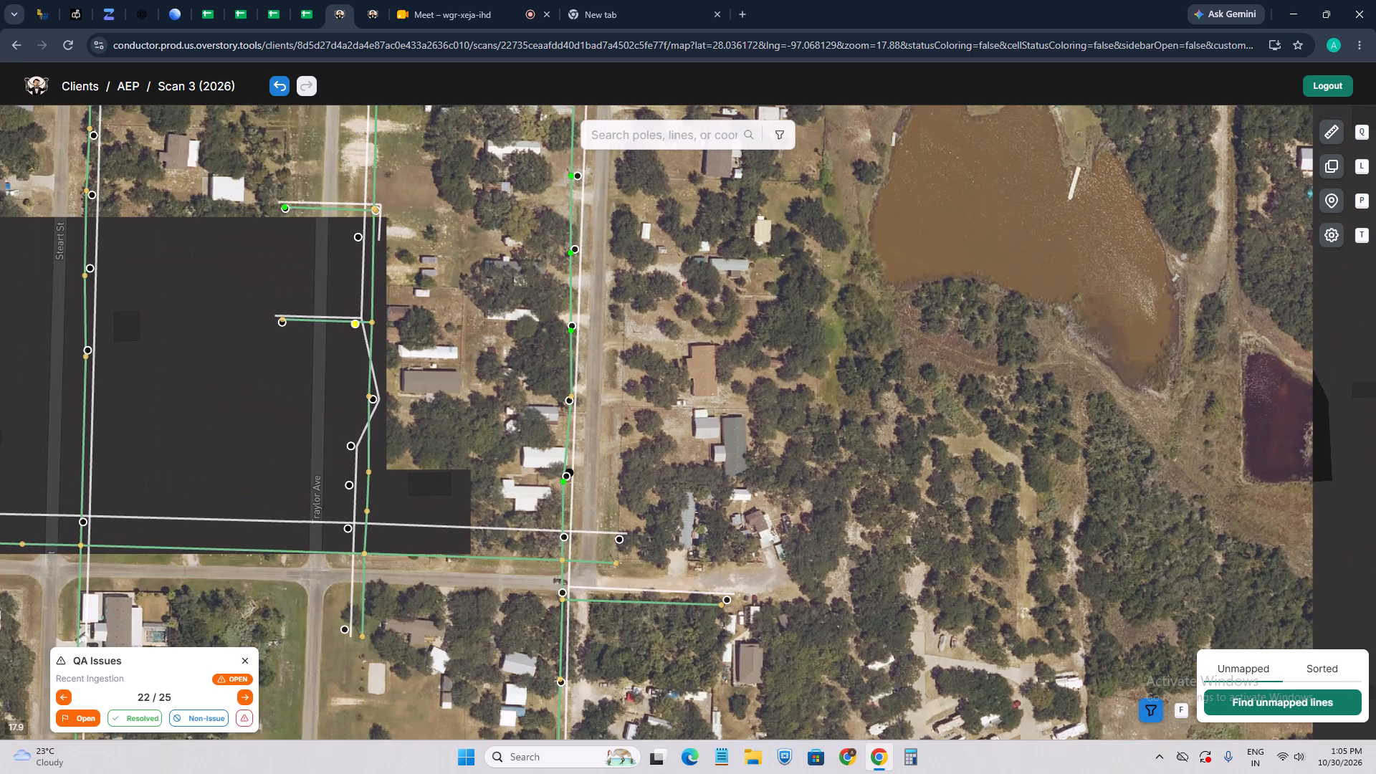
scroll(365, 303, up, 4)
click(373, 370)
scroll(385, 397, up, 2)
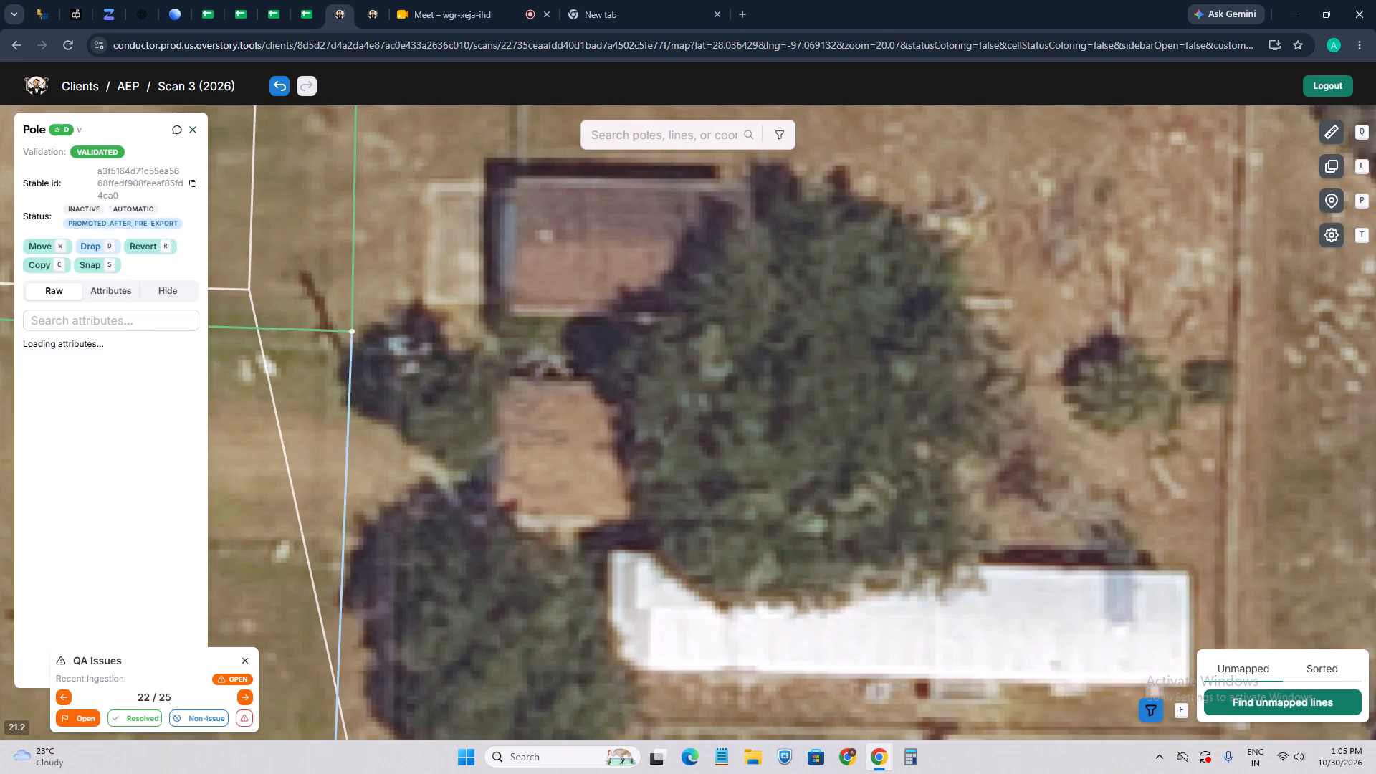
key(w)
click(349, 359)
Move the pole at the west end of the southern span crossing Traylor Ave to its shadow base.
scroll(349, 359, up, 1)
scroll(344, 382, down, 5)
drag(303, 267, 340, 356)
scroll(179, 444, up, 3)
click(181, 387)
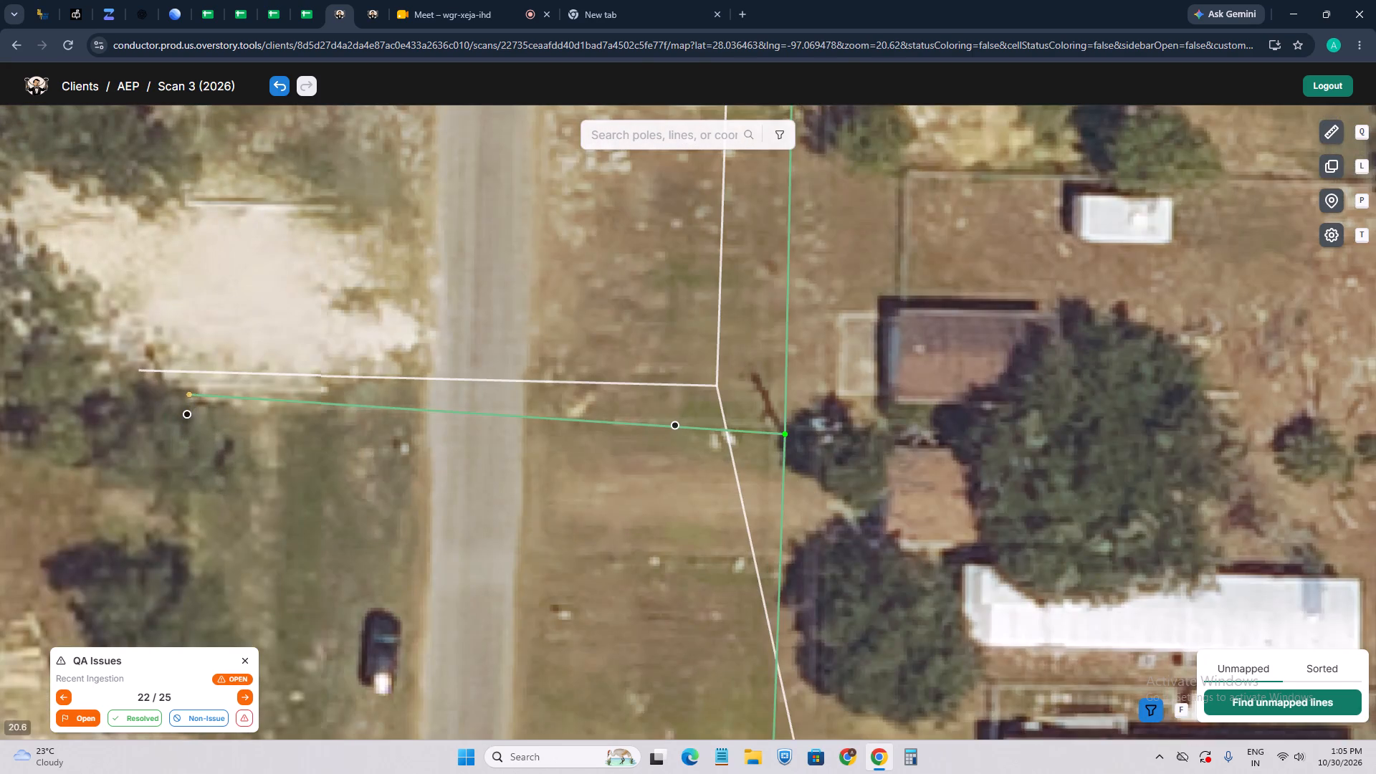
scroll(180, 411, up, 1)
key(w)
scroll(168, 394, up, 2)
click(214, 378)
scroll(205, 419, up, 1)
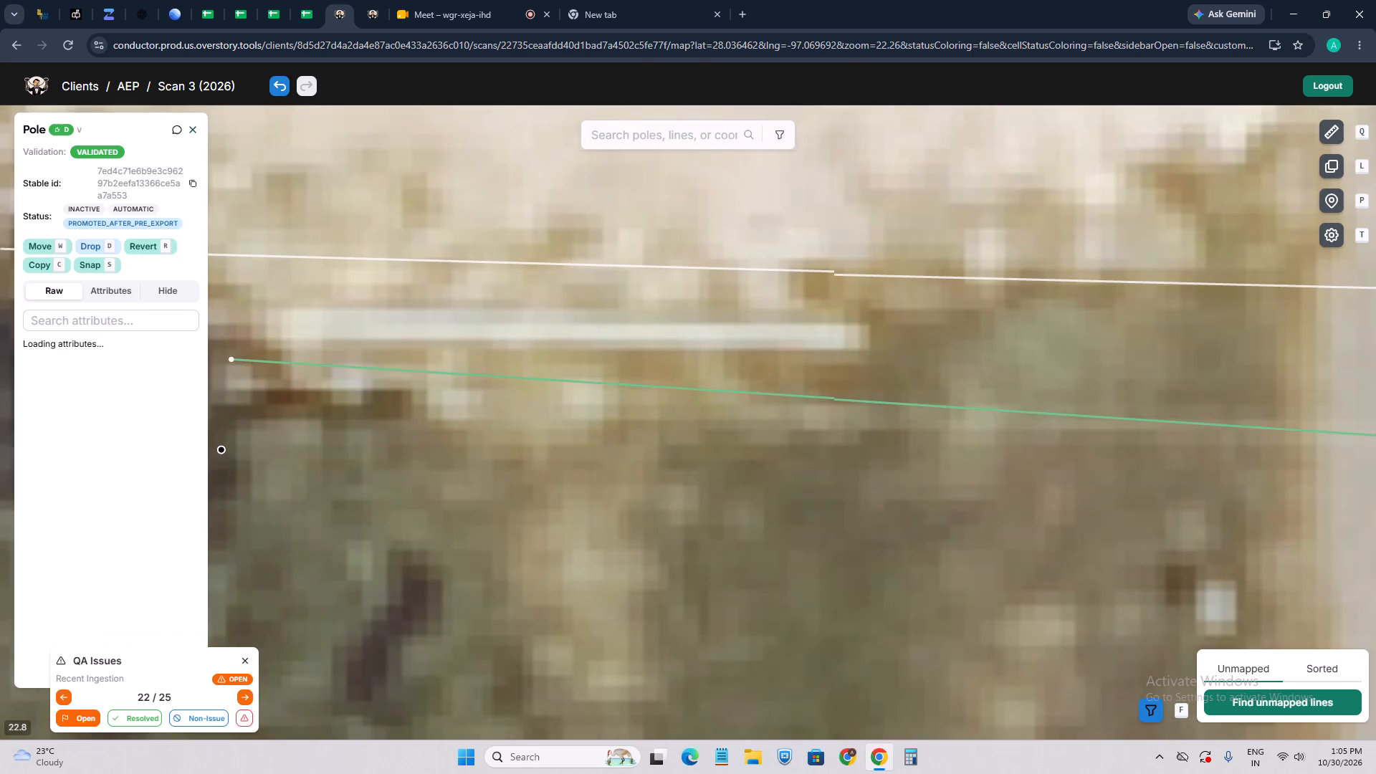
scroll(253, 392, down, 2)
drag(231, 400, 387, 394)
key(w)
click(363, 392)
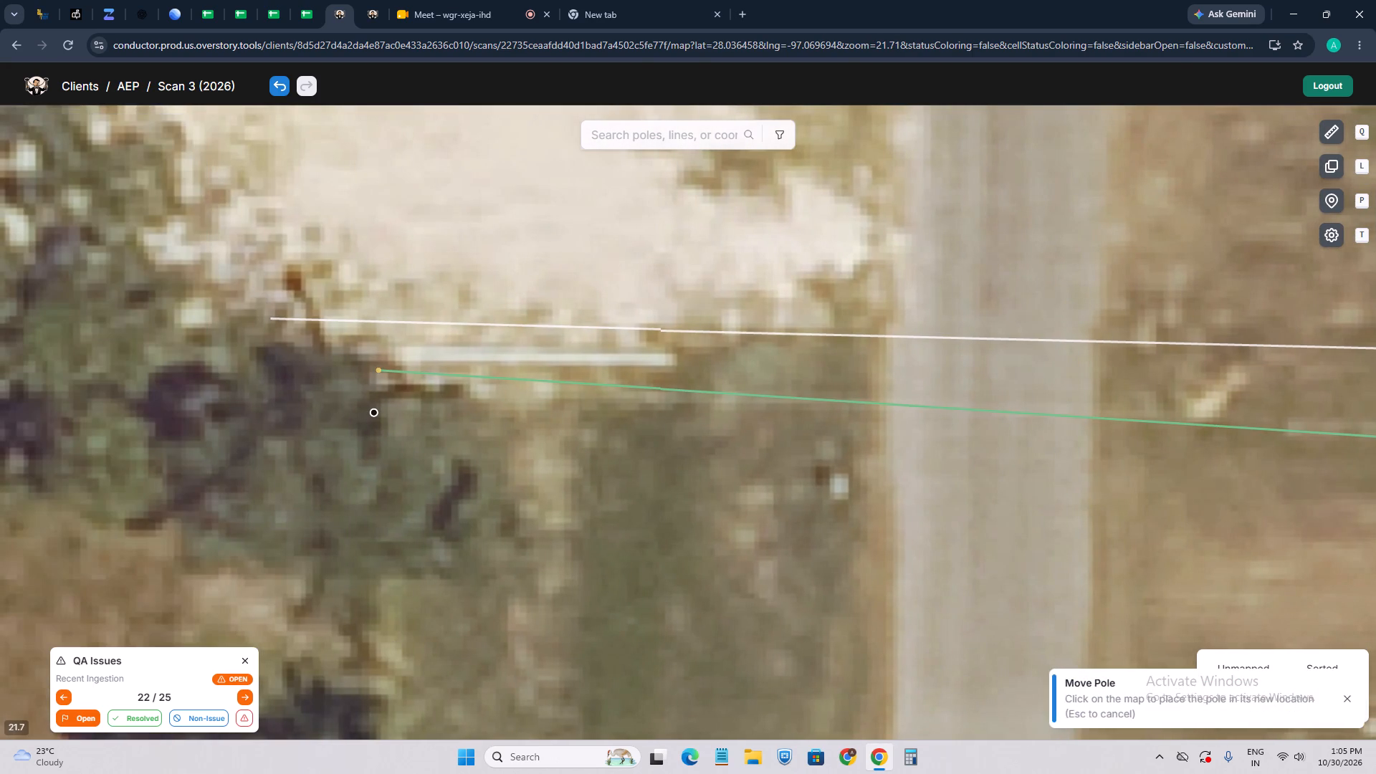
Move the Traylor Ave main-line pole beside the white vehicle on the gravel driveway north of the cross street to its shadow base.
scroll(352, 399, down, 2)
scroll(419, 413, down, 5)
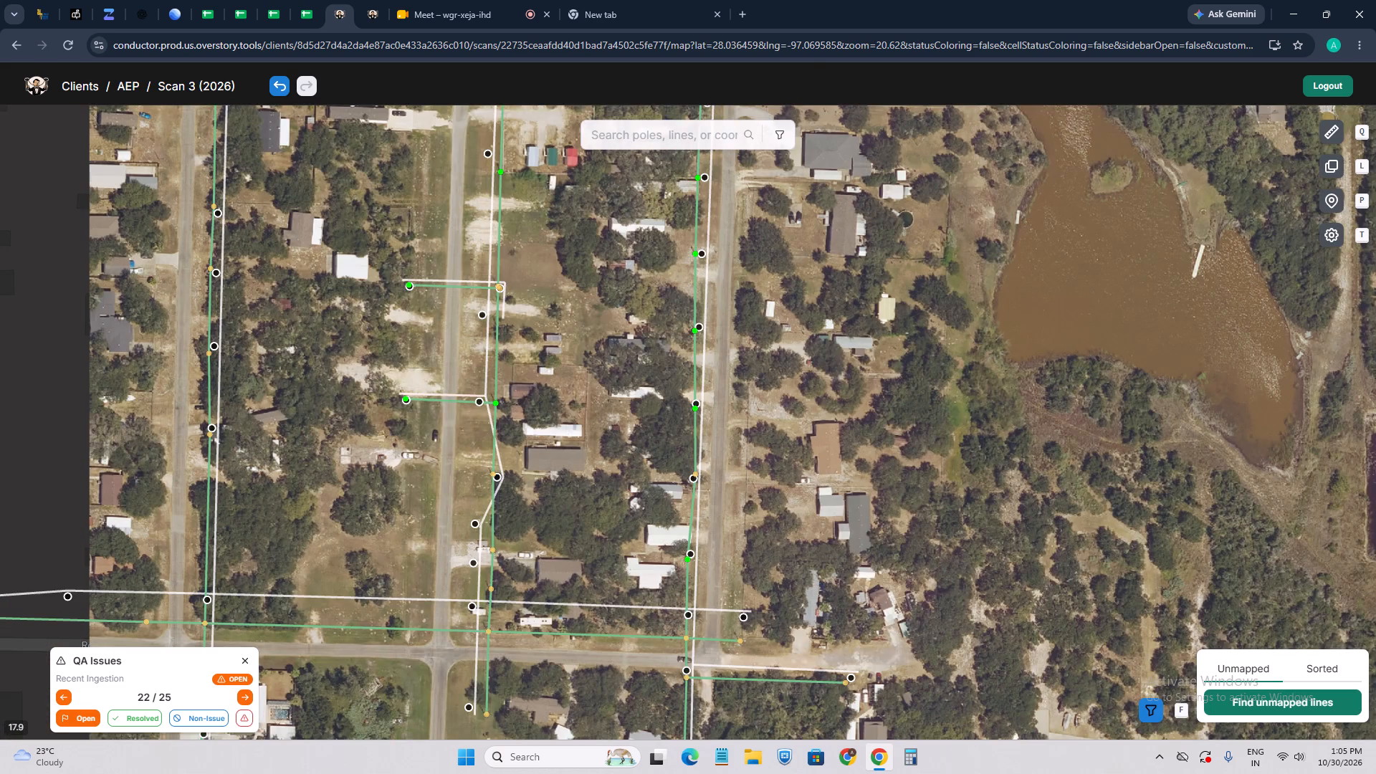
drag(479, 488, 472, 470)
scroll(482, 491, up, 2)
scroll(487, 388, up, 1)
drag(458, 496, 453, 365)
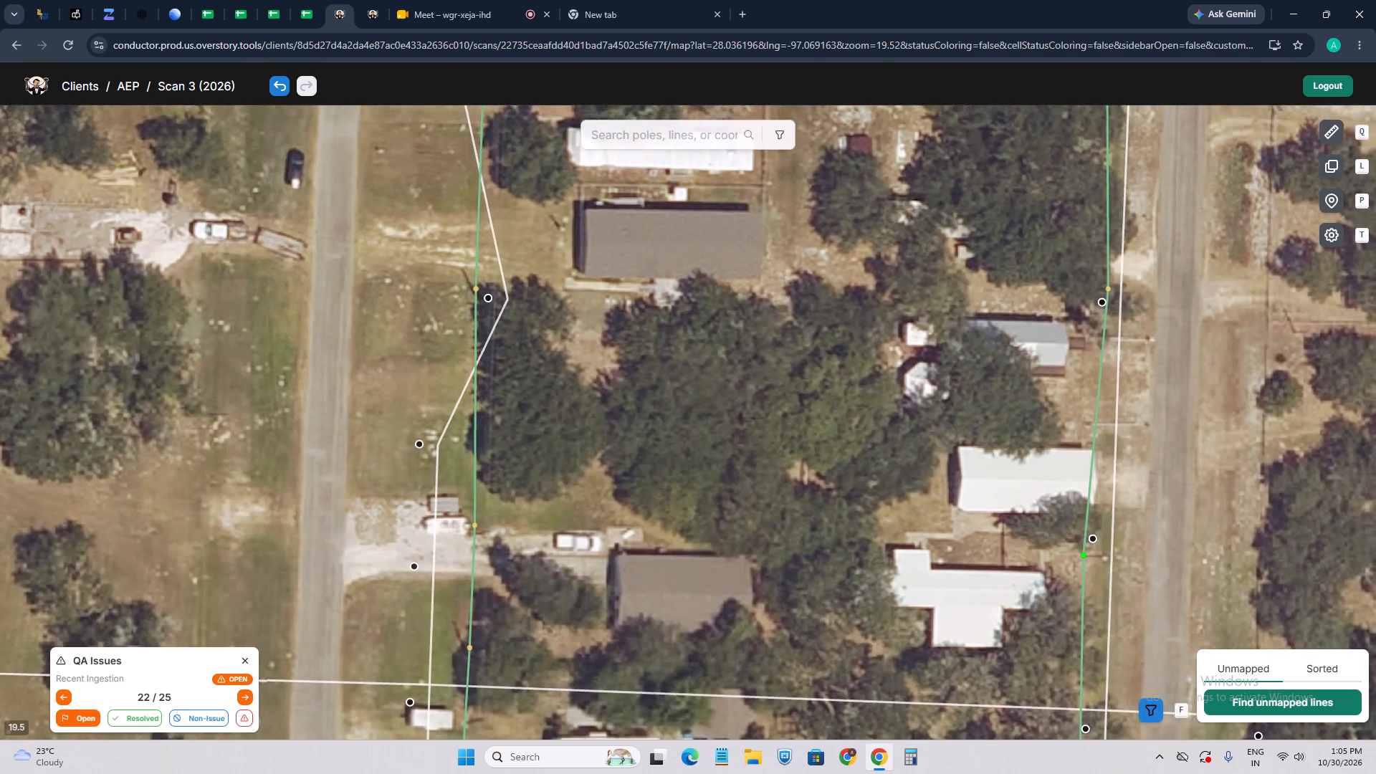
scroll(476, 506, up, 1)
click(474, 529)
scroll(491, 553, up, 3)
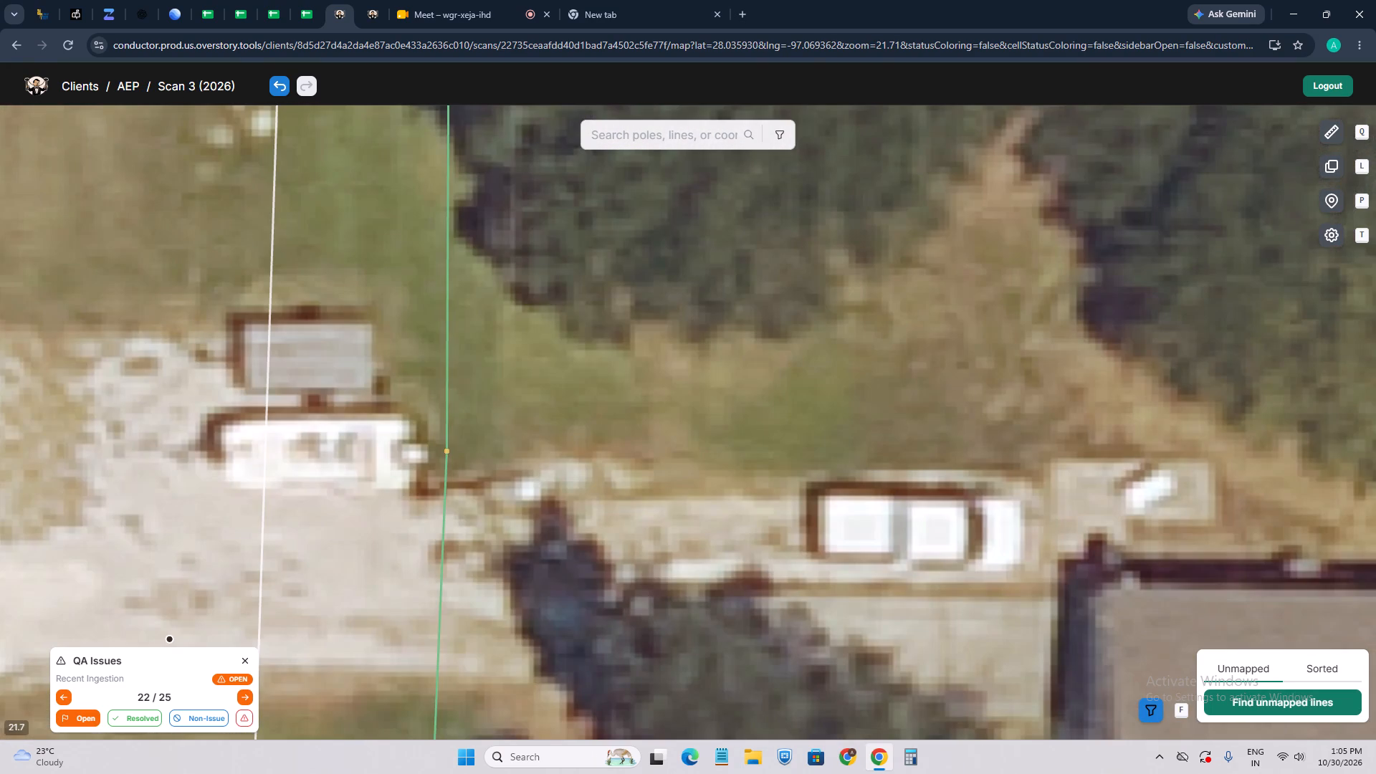
click(449, 452)
scroll(454, 500, up, 1)
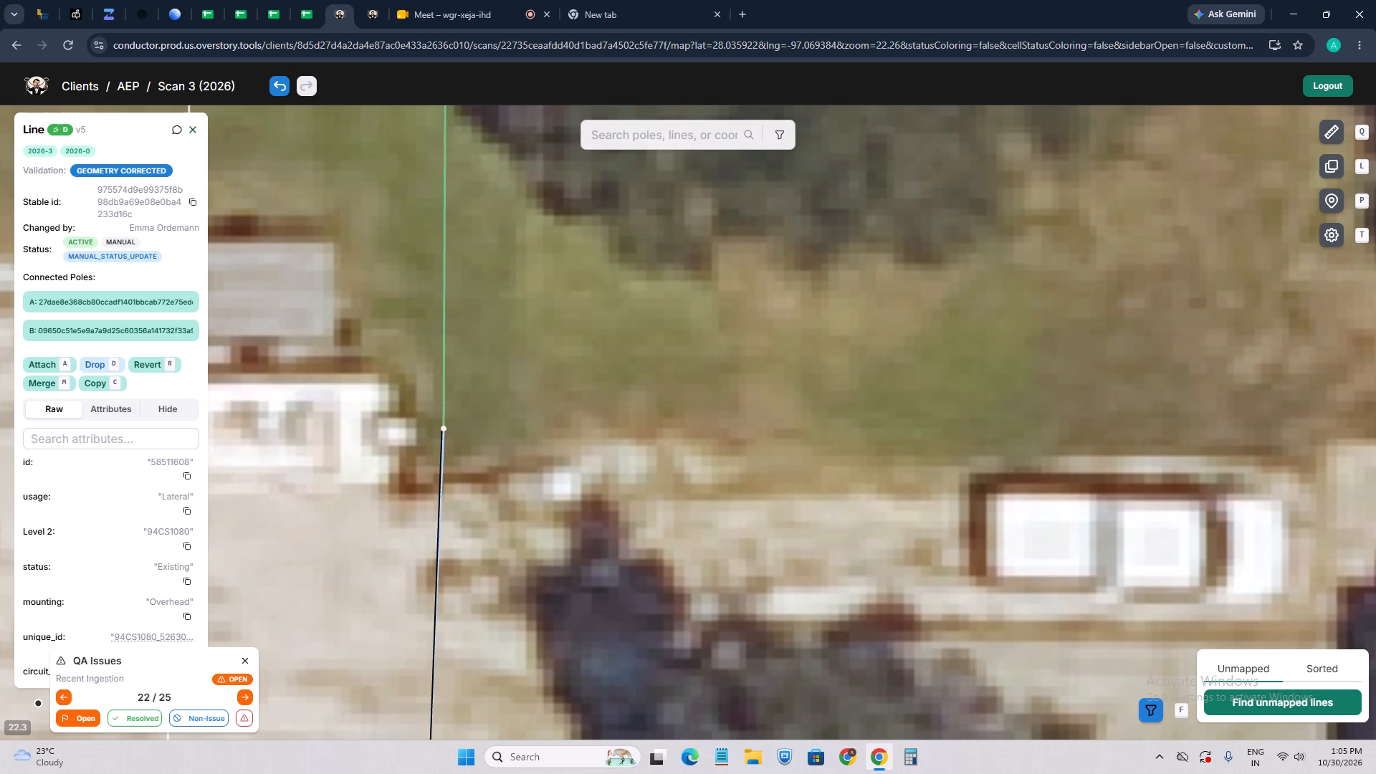
click(453, 432)
key(w)
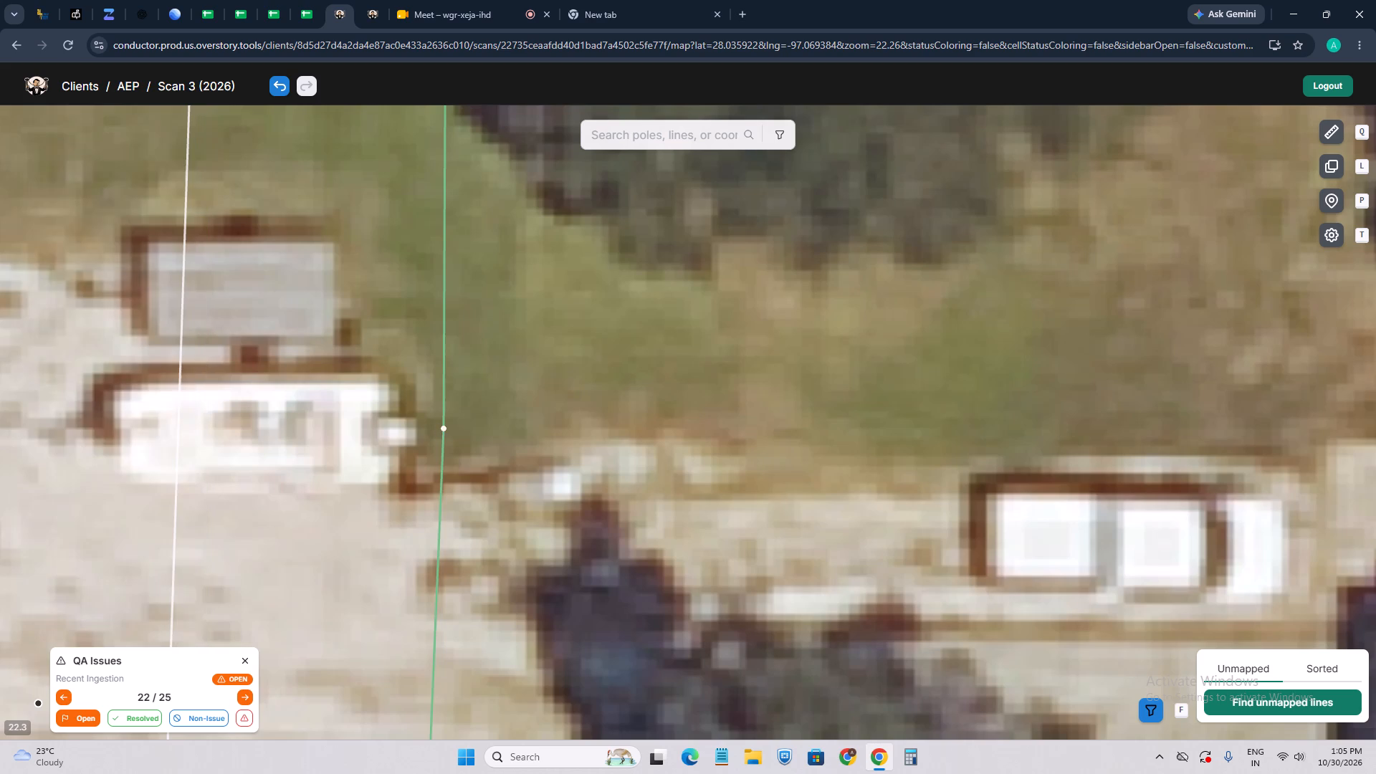
click(408, 487)
scroll(434, 461, down, 2)
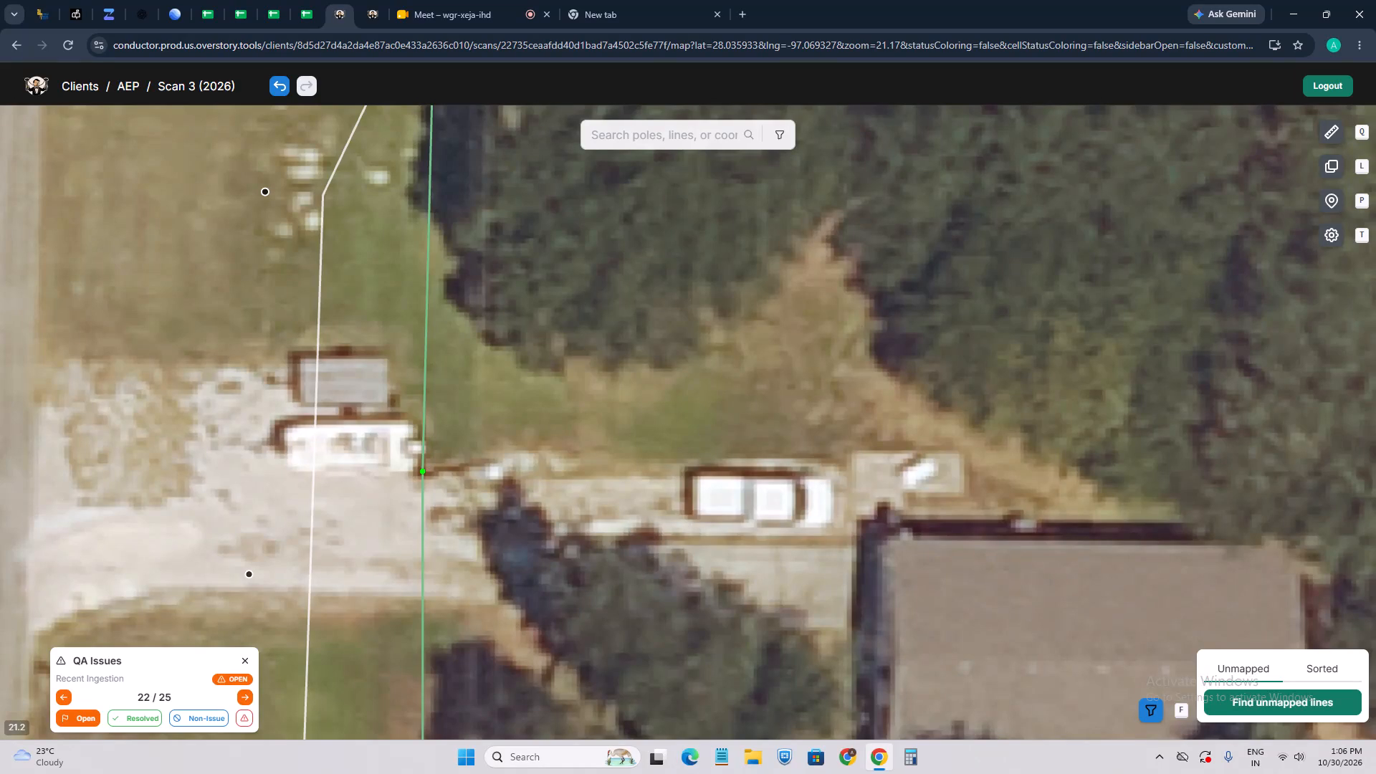
Move the Traylor Ave pole at the tree edge southwest of the long grey-roofed building to its shadow base.
scroll(651, 431, down, 4)
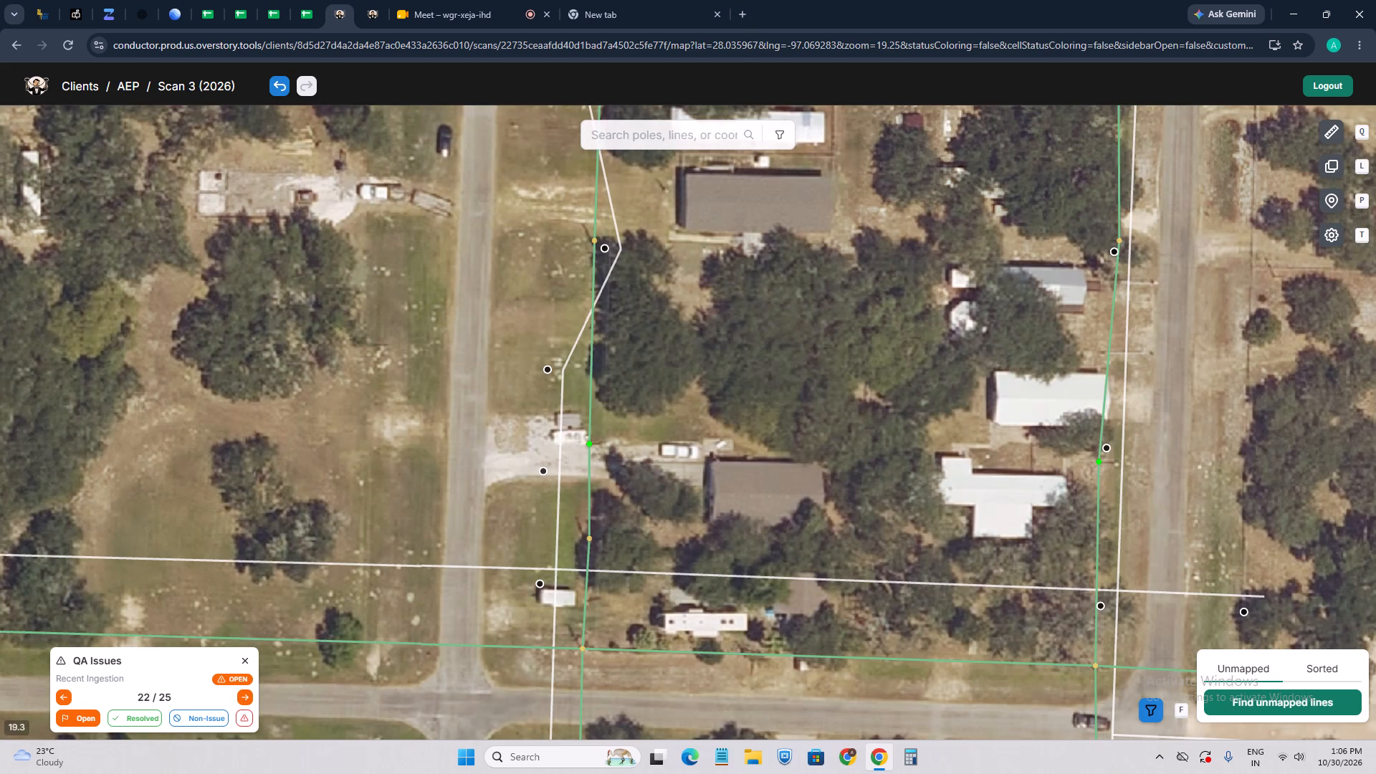
scroll(539, 228, up, 1)
drag(564, 231, 477, 338)
click(532, 332)
scroll(482, 360, up, 2)
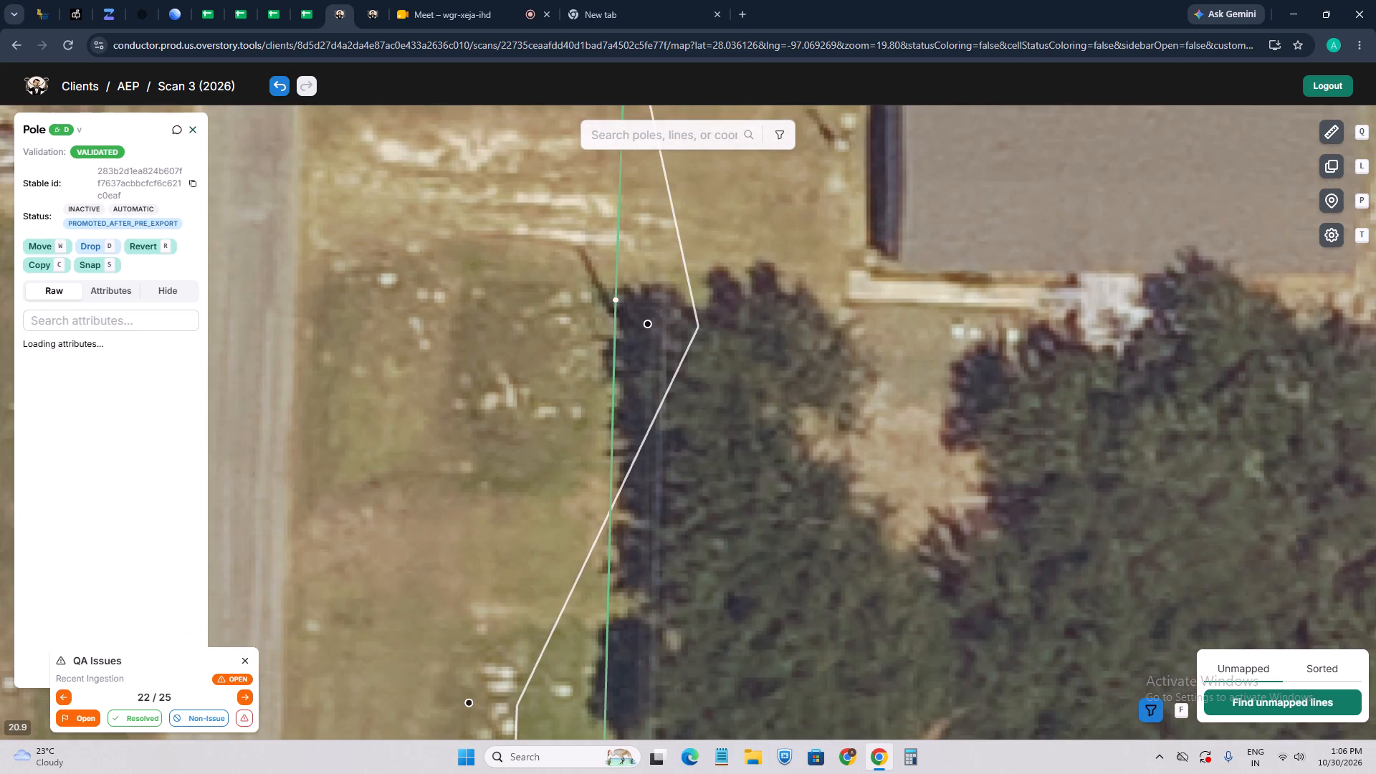
click(47, 242)
scroll(668, 274, up, 3)
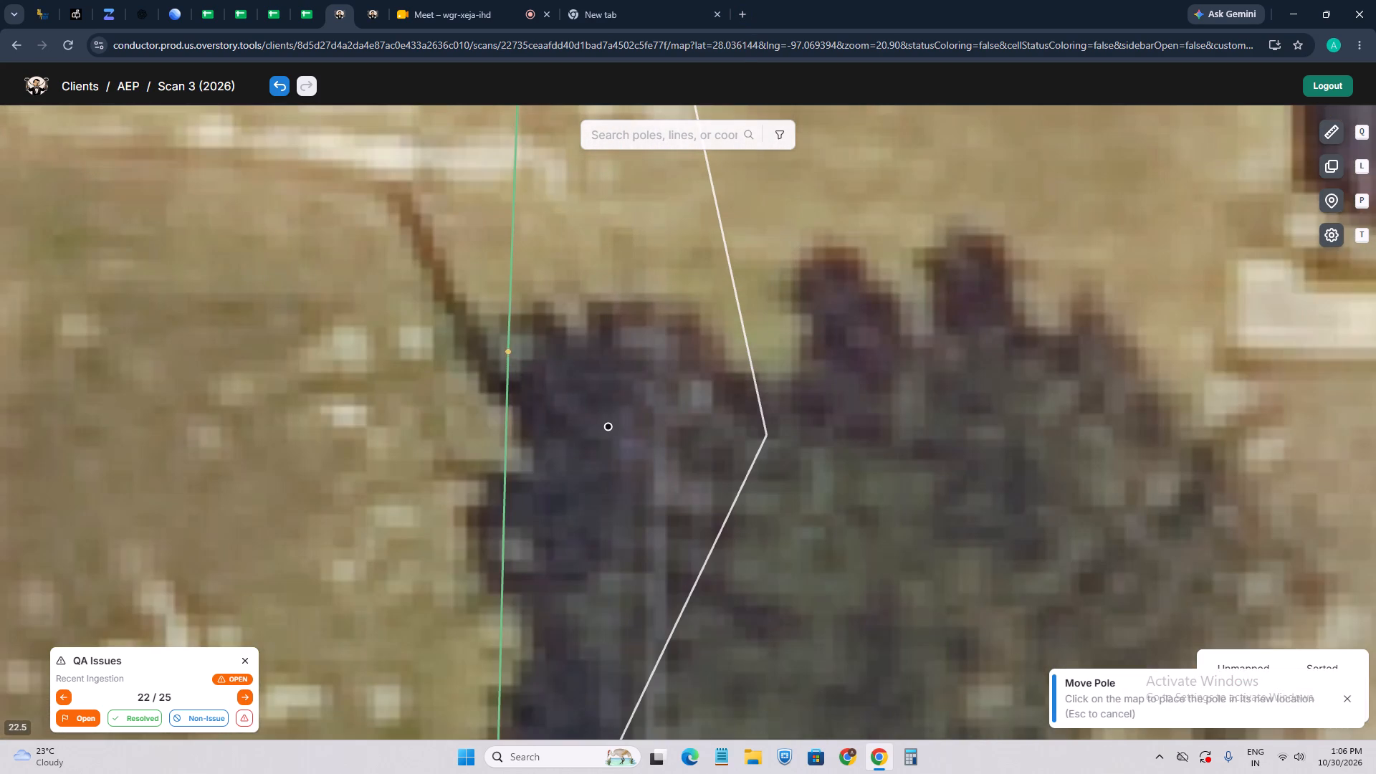
click(500, 384)
scroll(494, 414, down, 2)
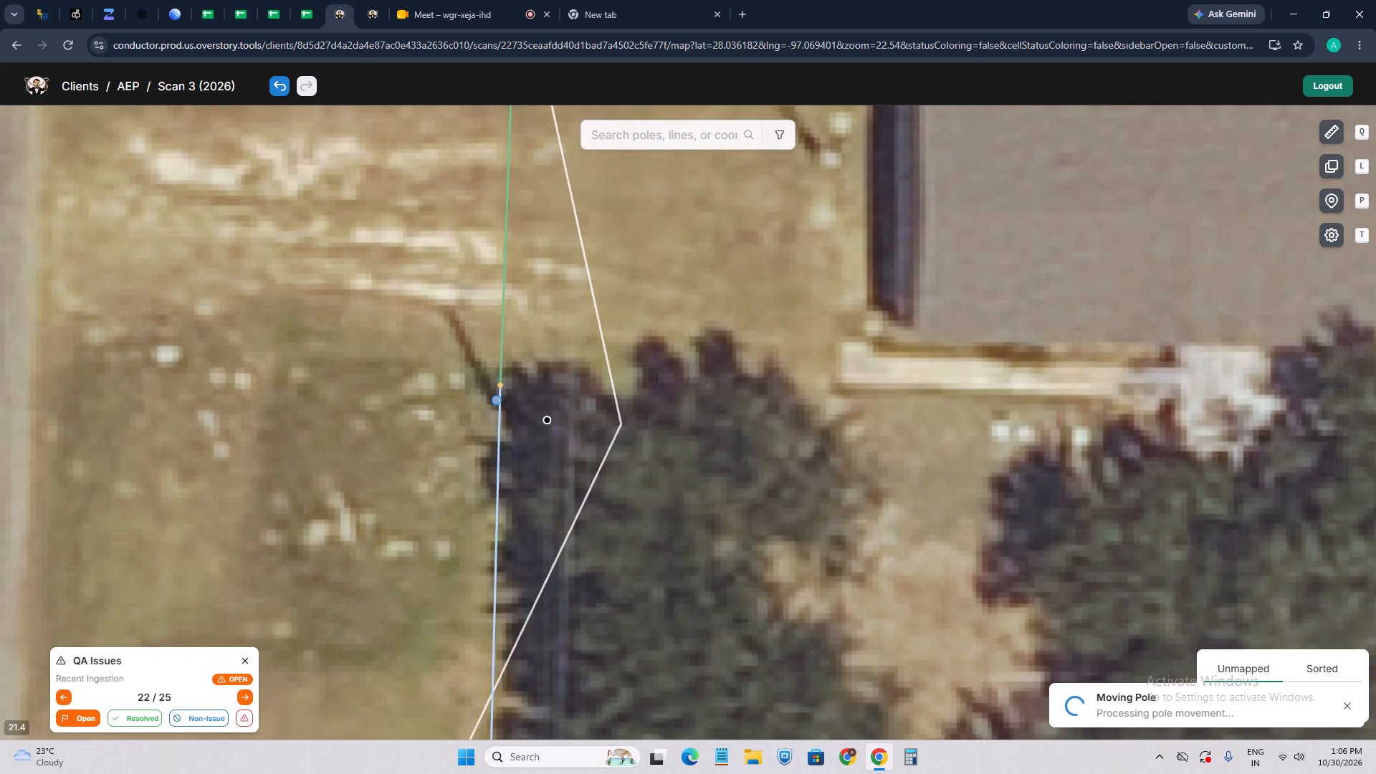
scroll(520, 386, down, 2)
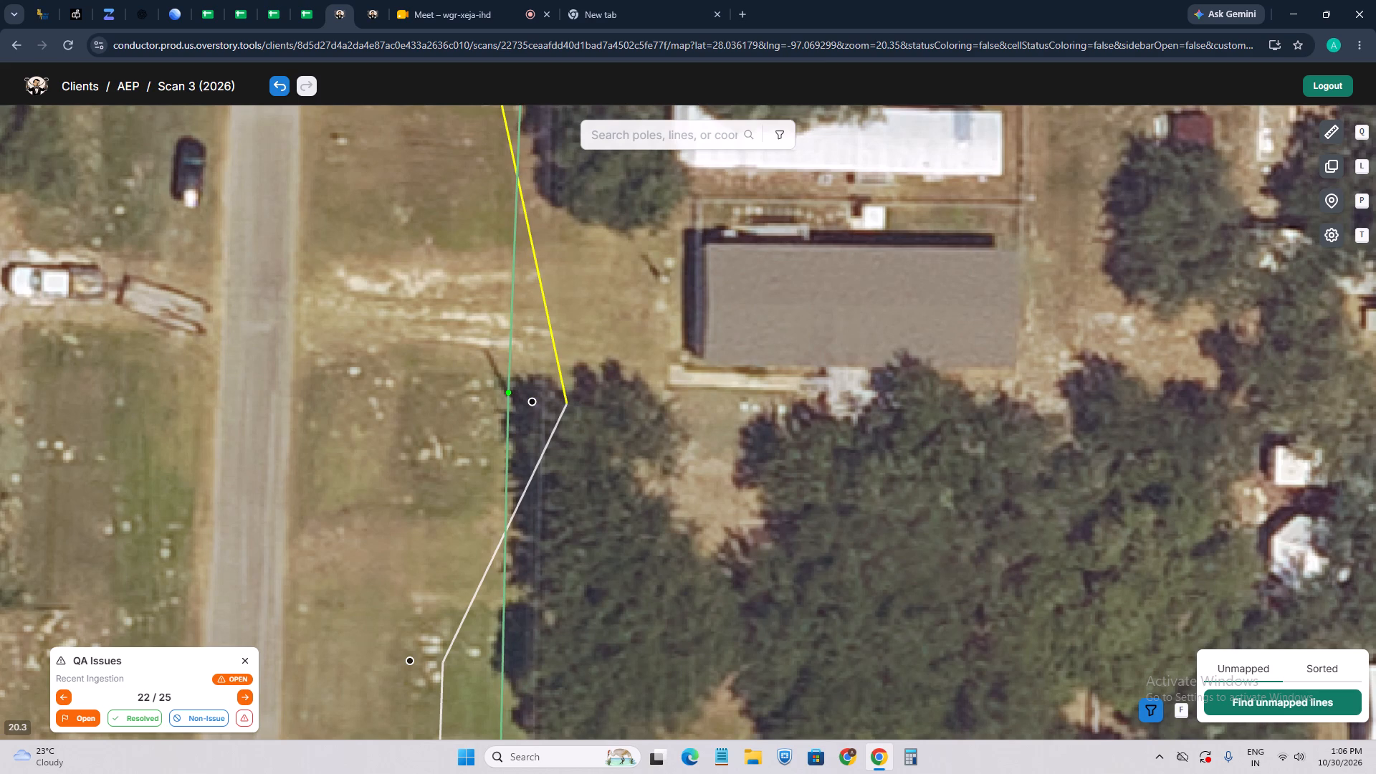
scroll(584, 356, down, 3)
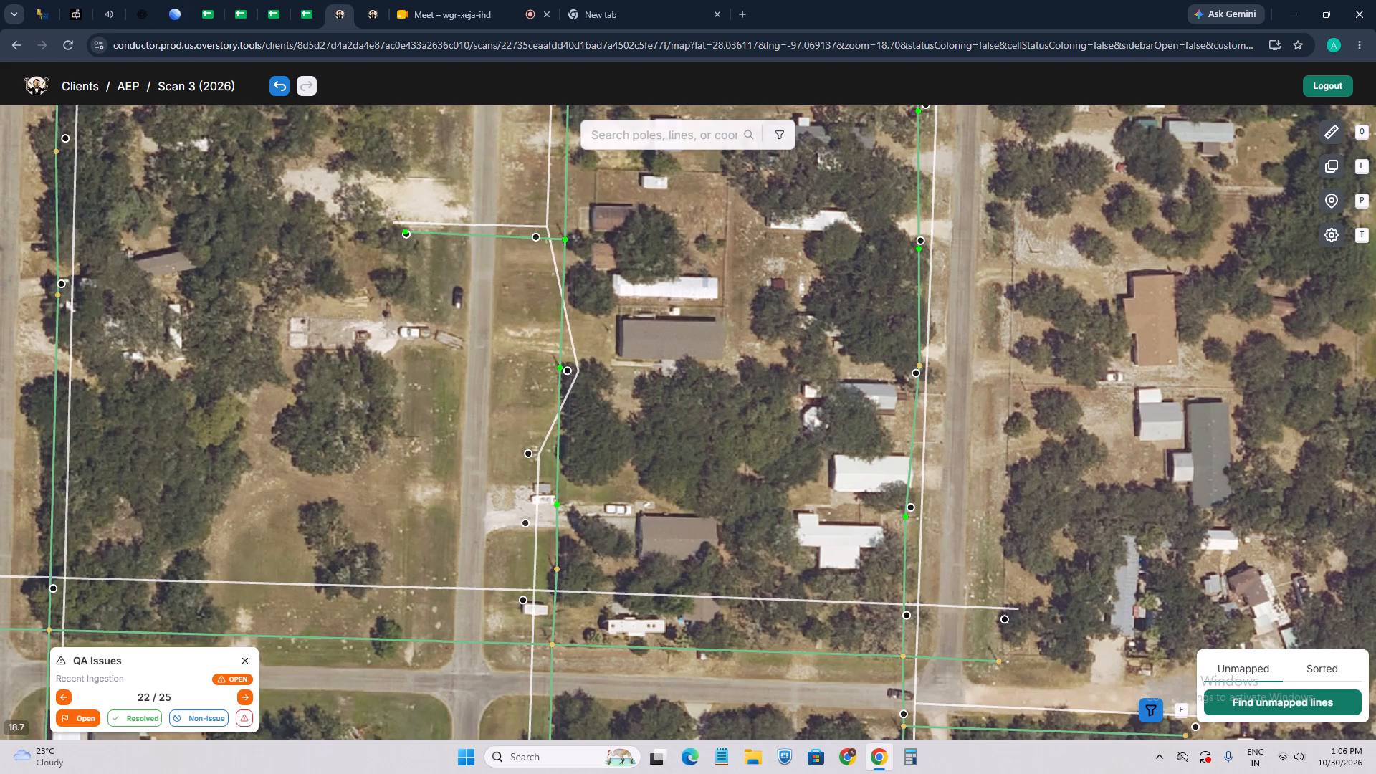
In the QA issues Updated chat, examine the newest annotated SWEPCO Cell 572 map screenshot posted under channel events.
click(111, 20)
scroll(588, 412, down, 2)
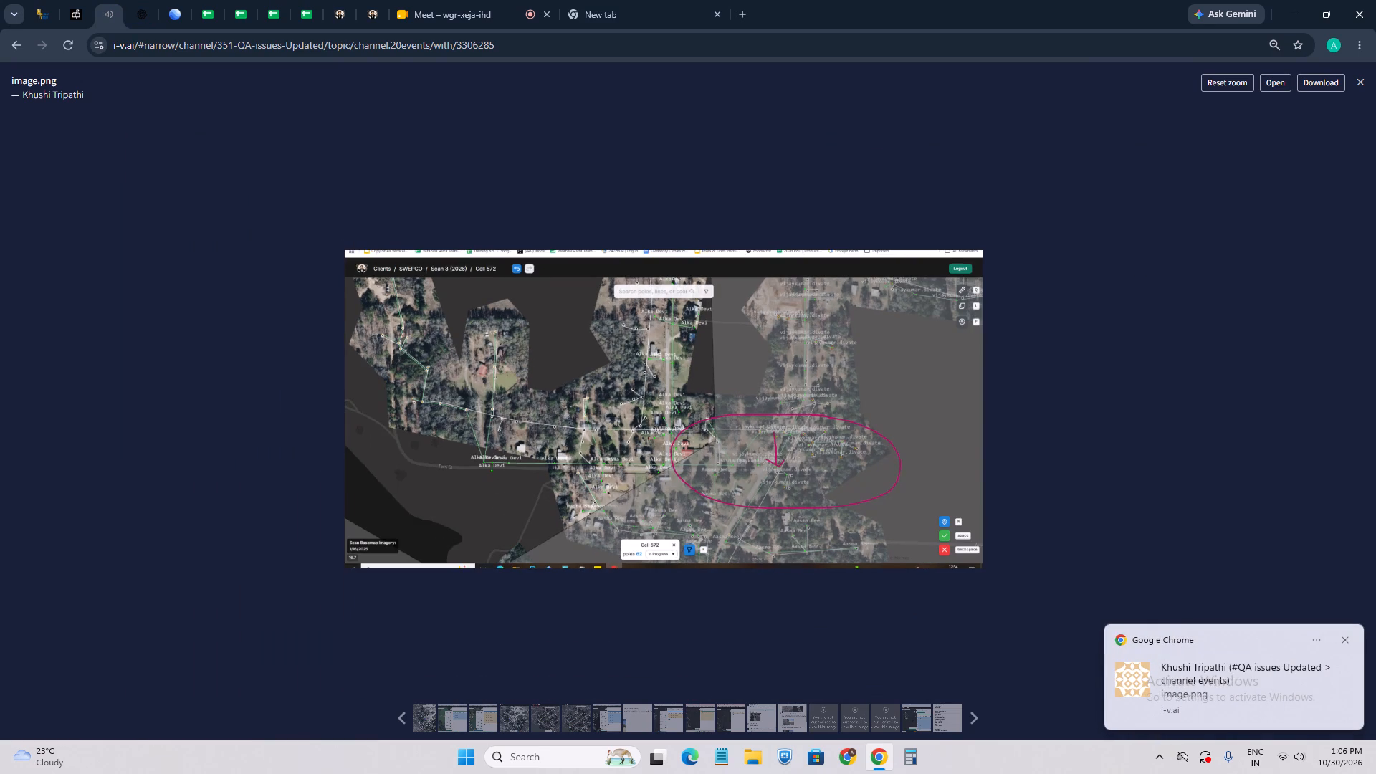
click(1363, 84)
scroll(1352, 157, down, 1)
scroll(738, 443, down, 1)
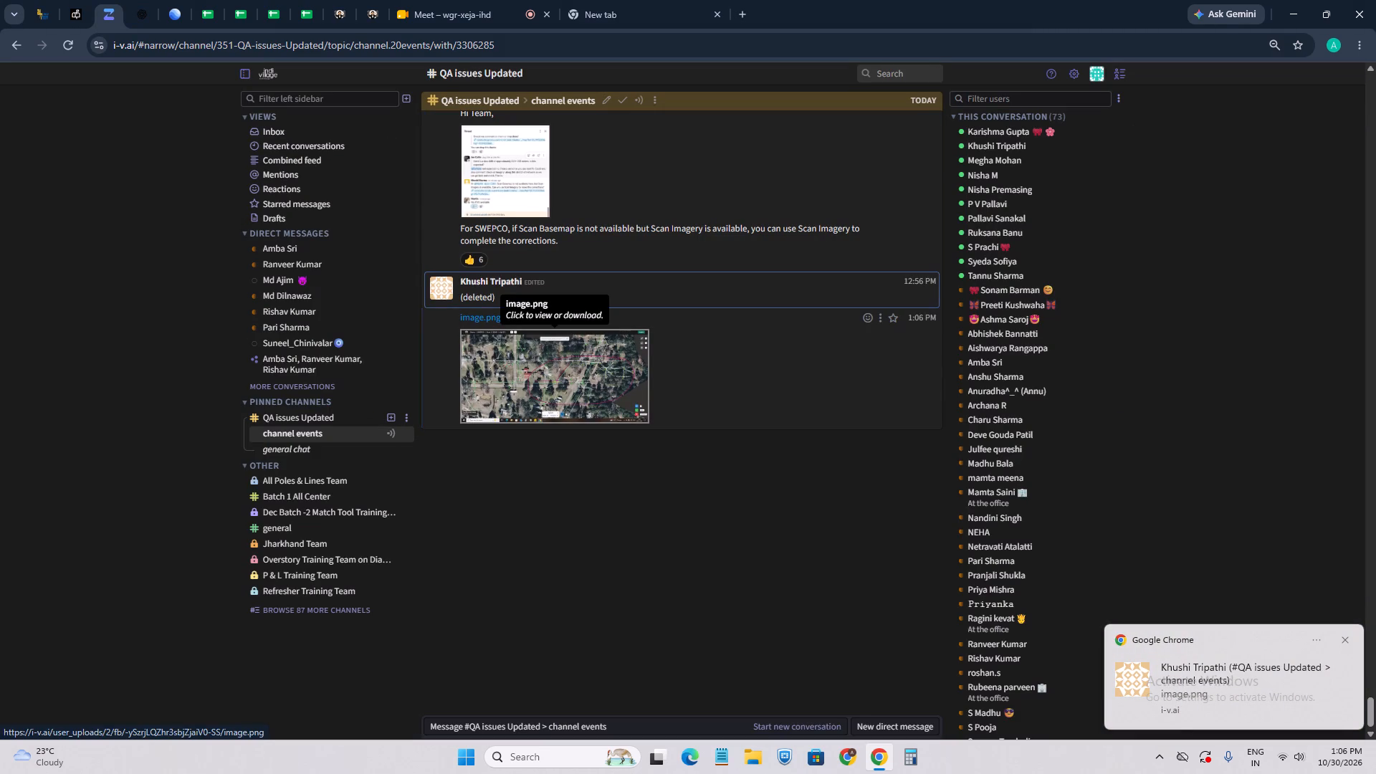
click(593, 380)
scroll(593, 380, up, 2)
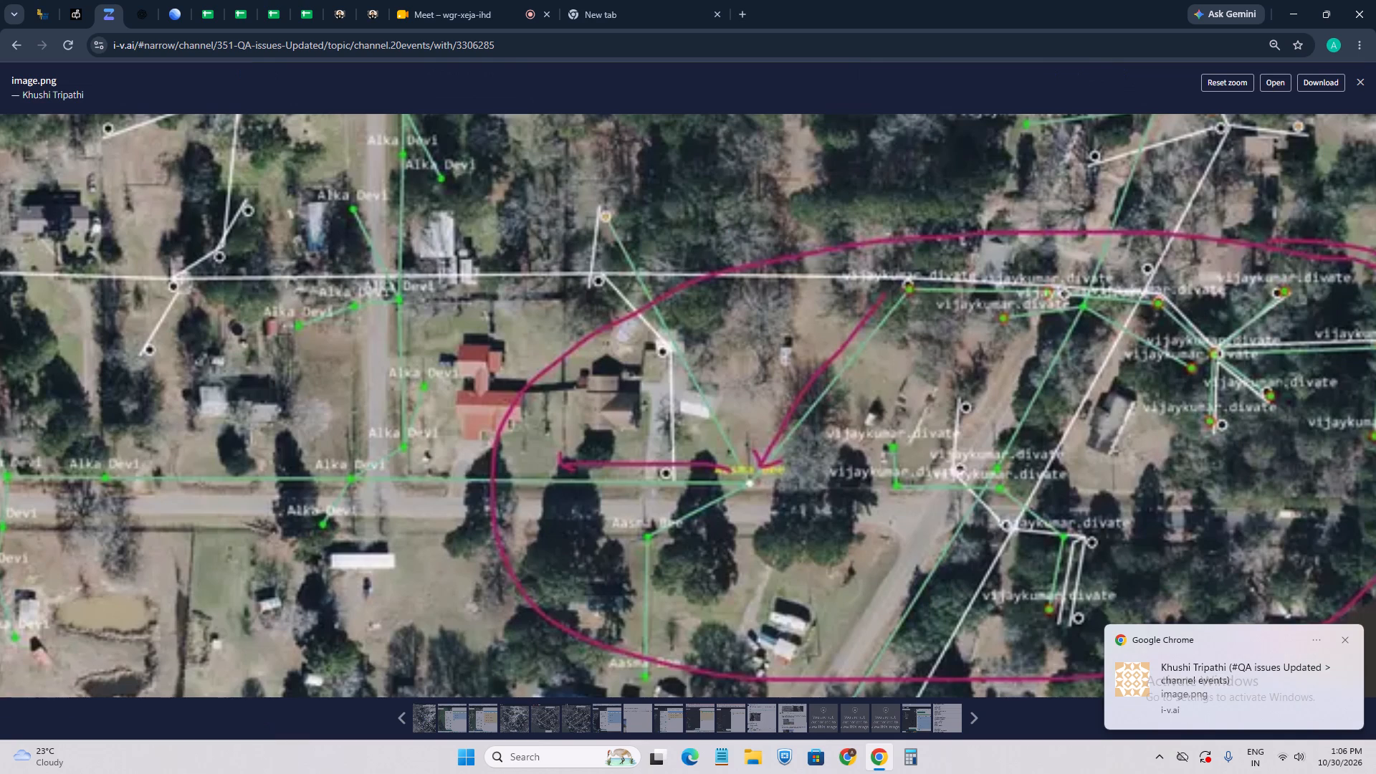
scroll(709, 353, down, 3)
drag(780, 350, 651, 448)
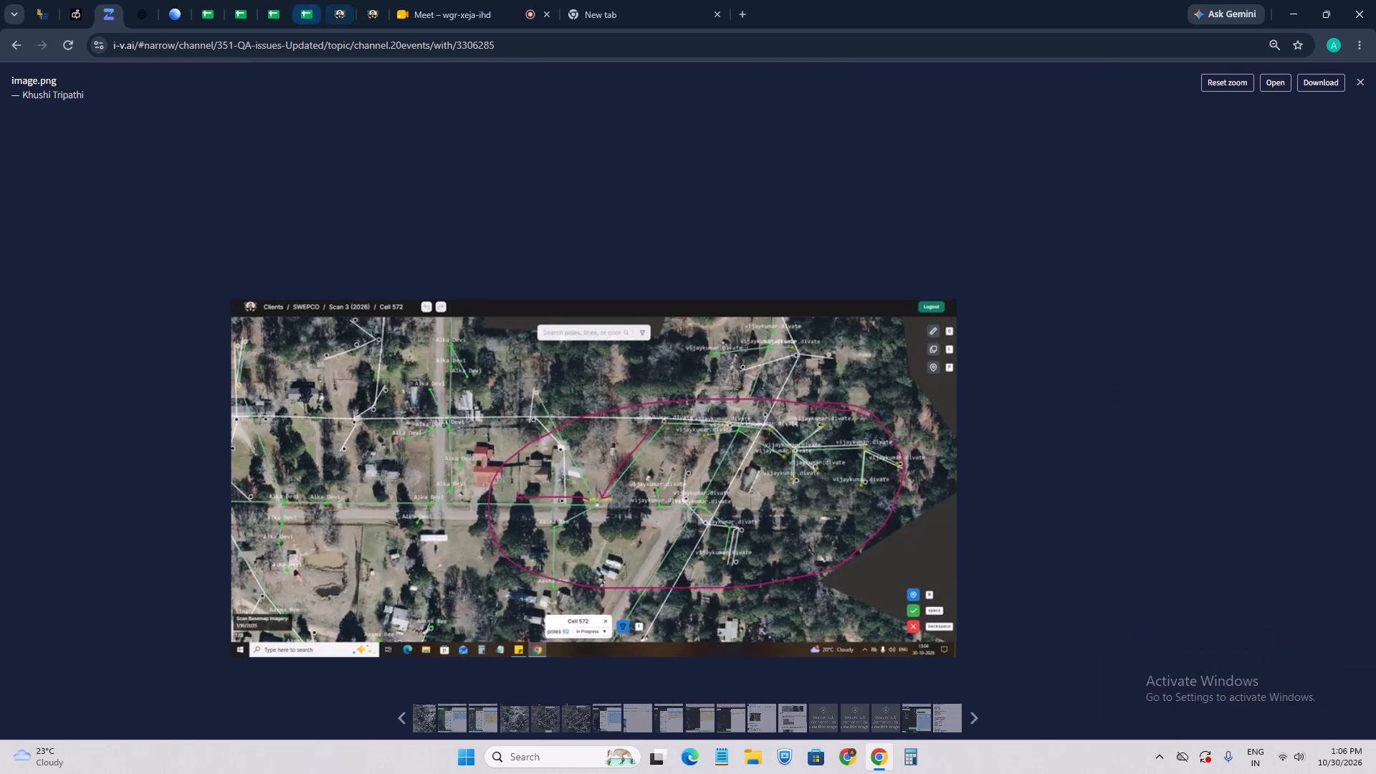
Return to the AEP Scan 3 (2026) map and mark QA issue 22 as resolved.
click(335, 15)
scroll(472, 315, down, 2)
drag(588, 272, 522, 476)
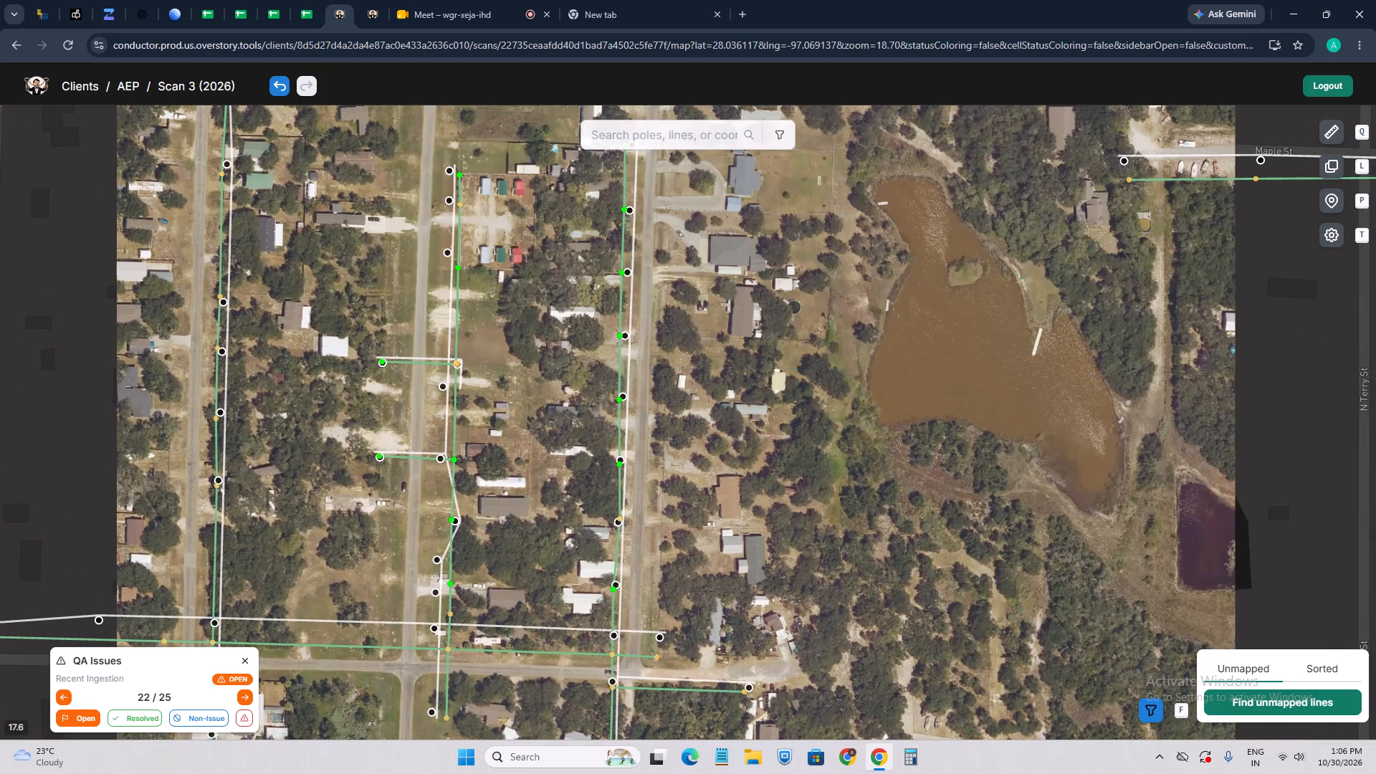
scroll(468, 198, up, 3)
click(152, 714)
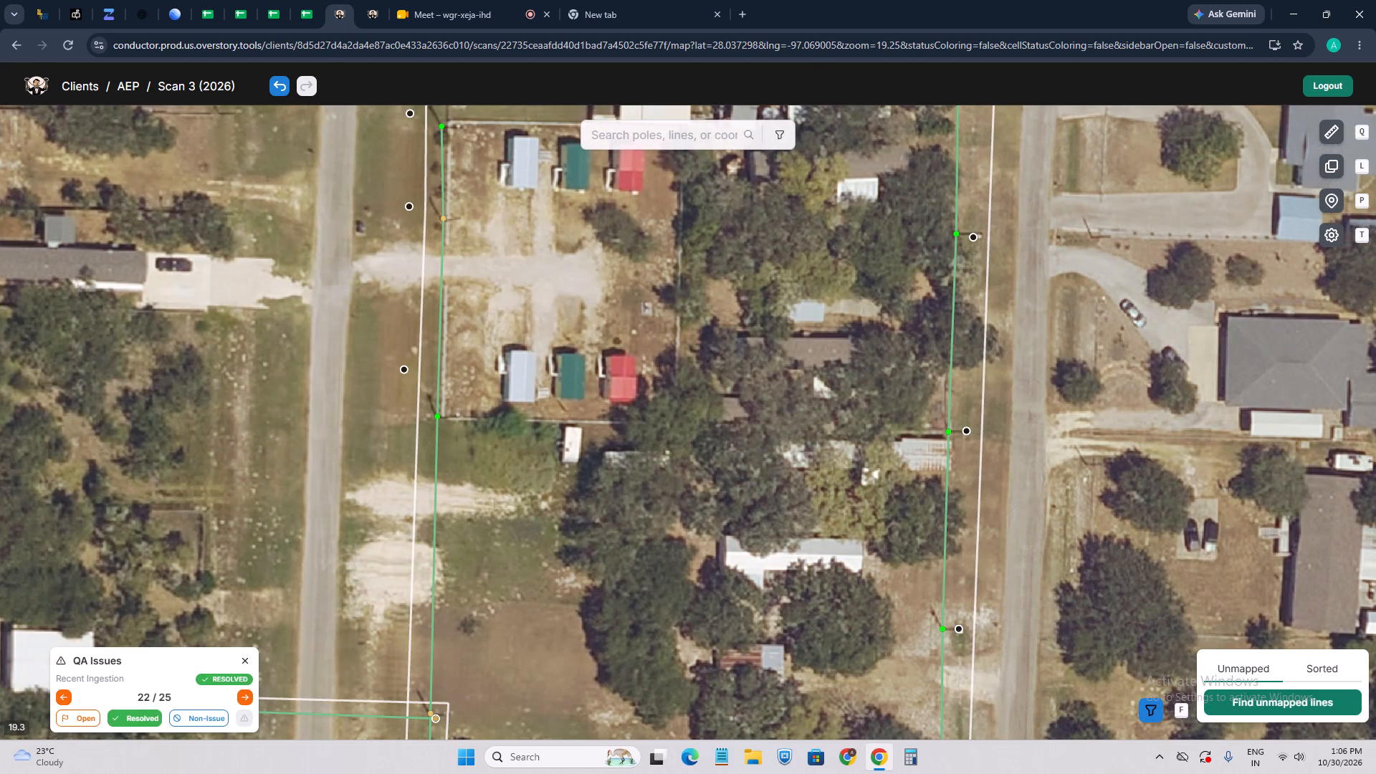
drag(462, 570, 537, 479)
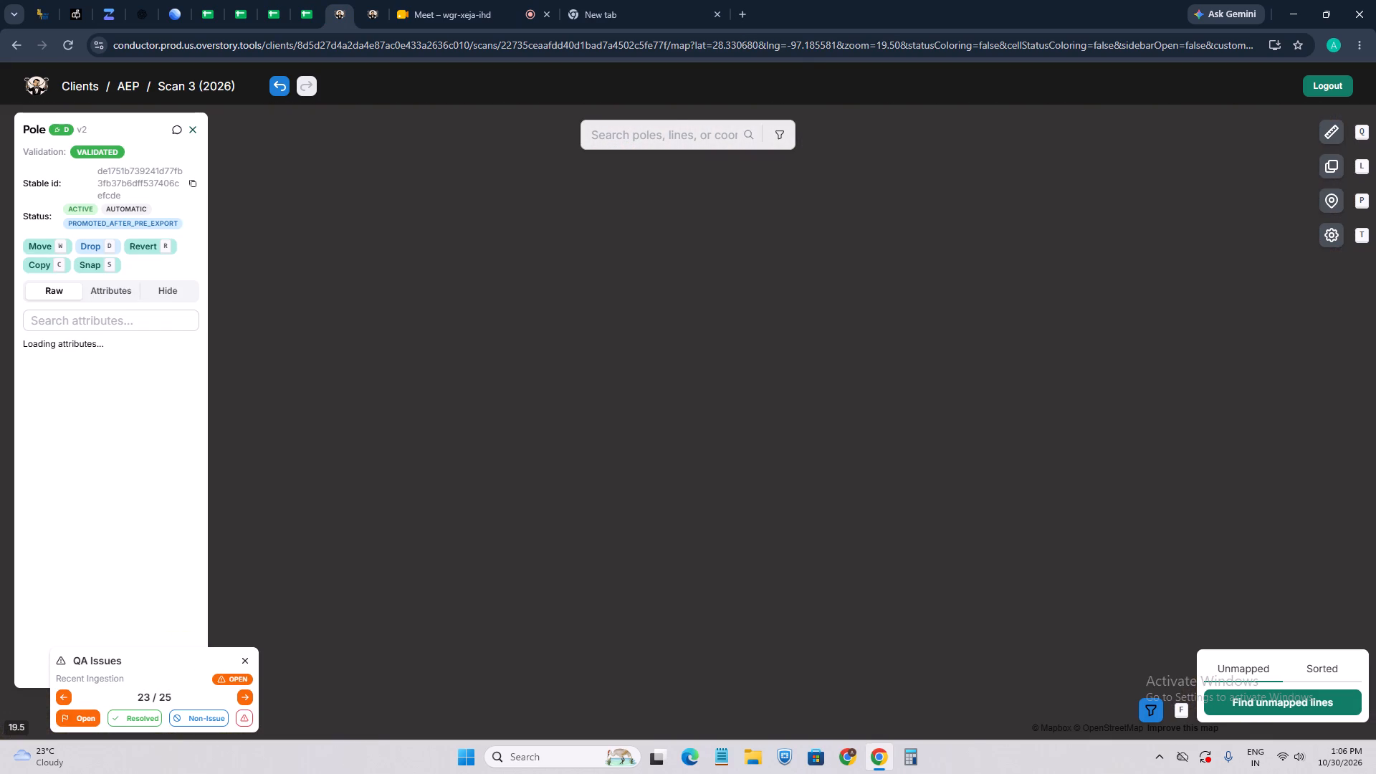
Go back to issue 22 and move the main-line pole beside the lateral's end pole to the shadow base south of the sandy driveway.
click(62, 698)
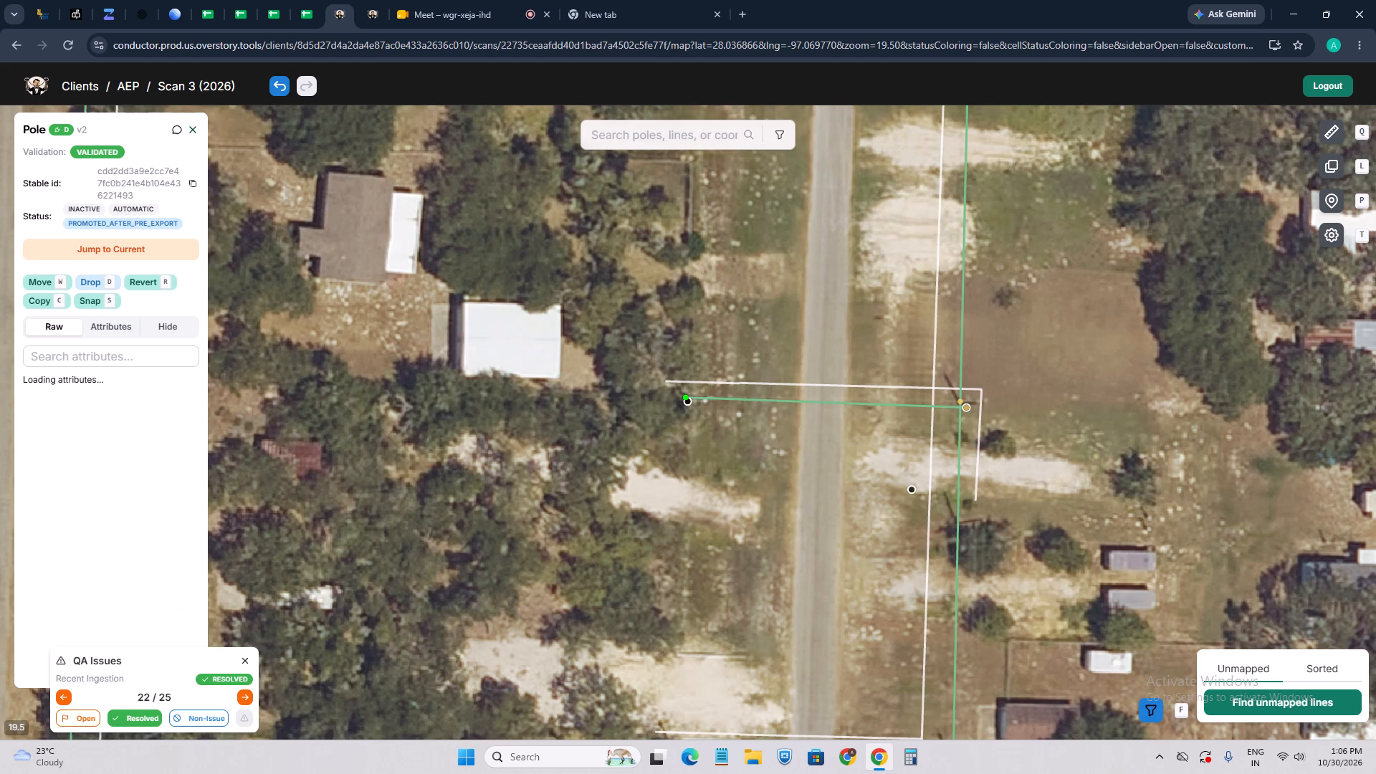
scroll(808, 390, up, 3)
drag(826, 407, 540, 473)
scroll(667, 433, down, 2)
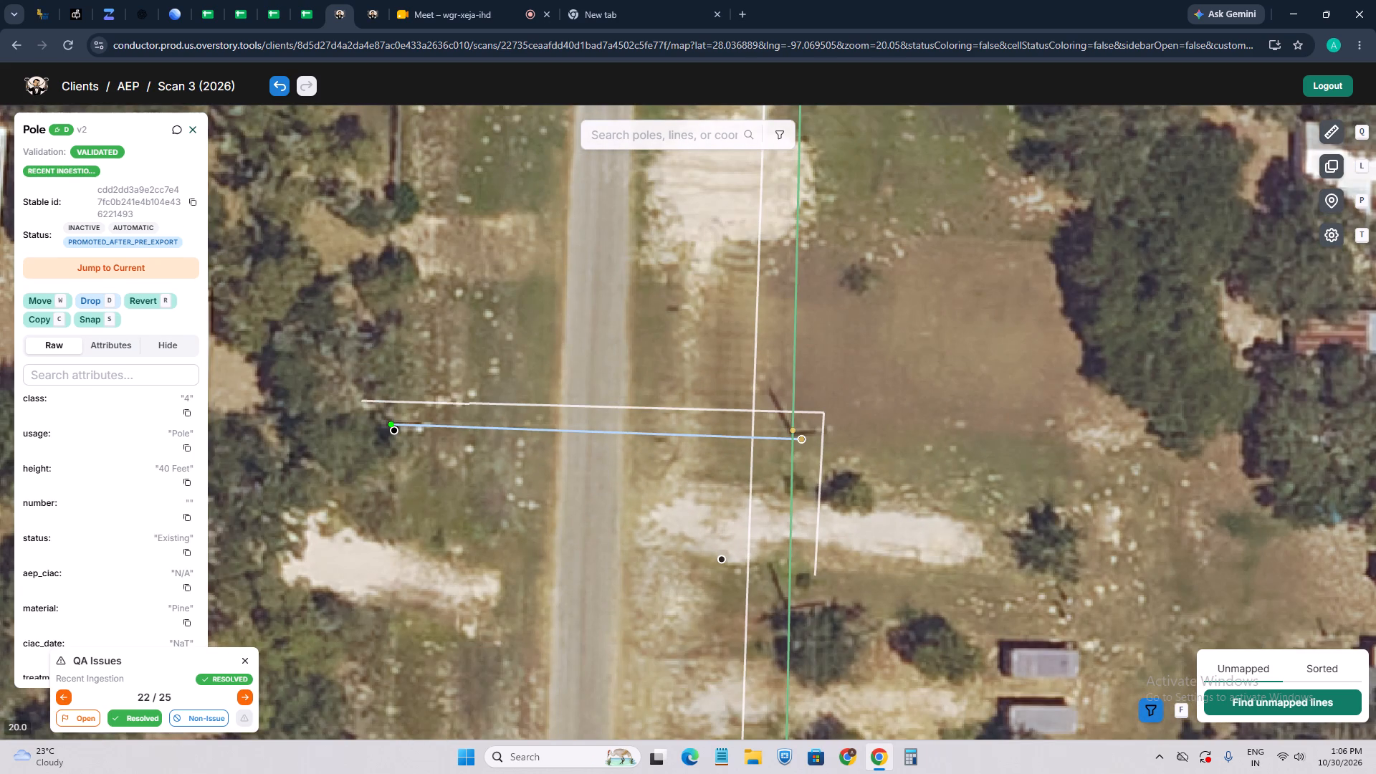
click(673, 434)
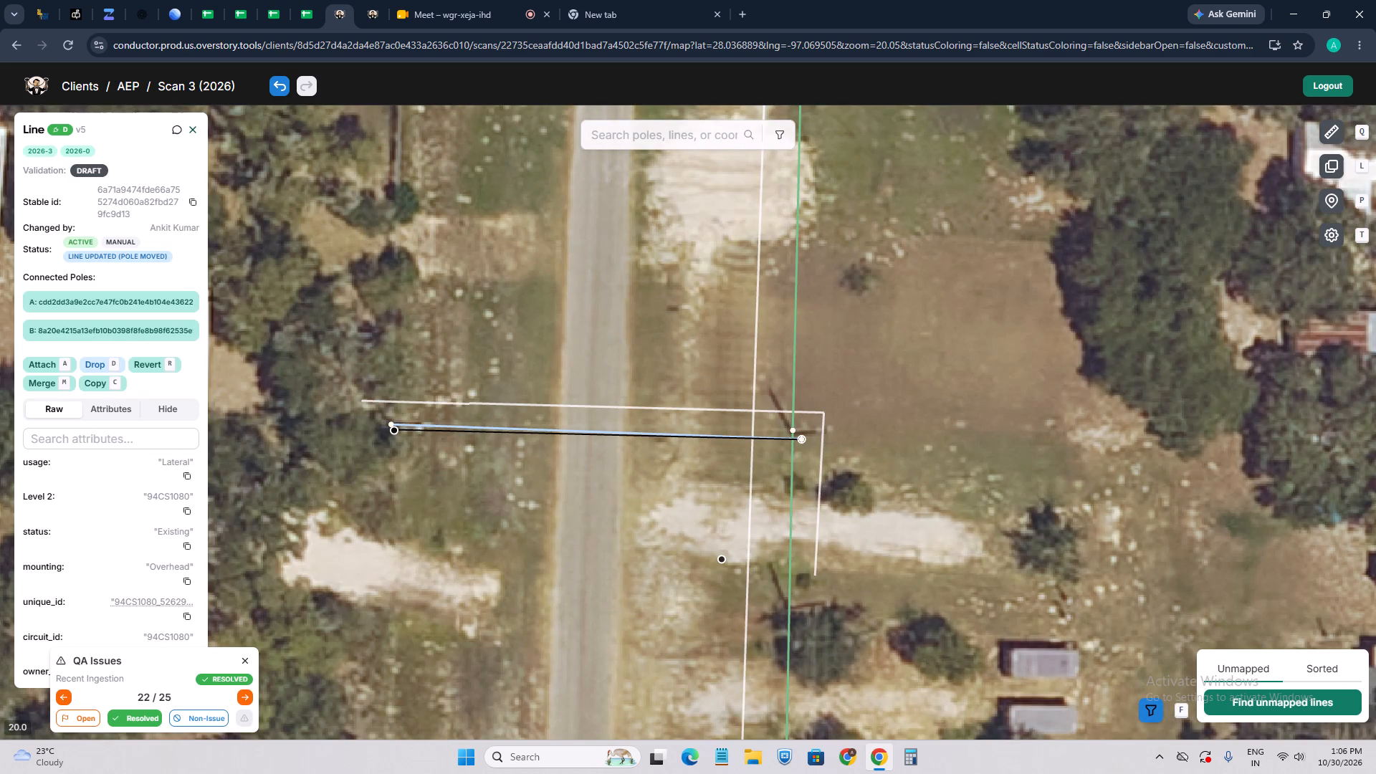
click(788, 429)
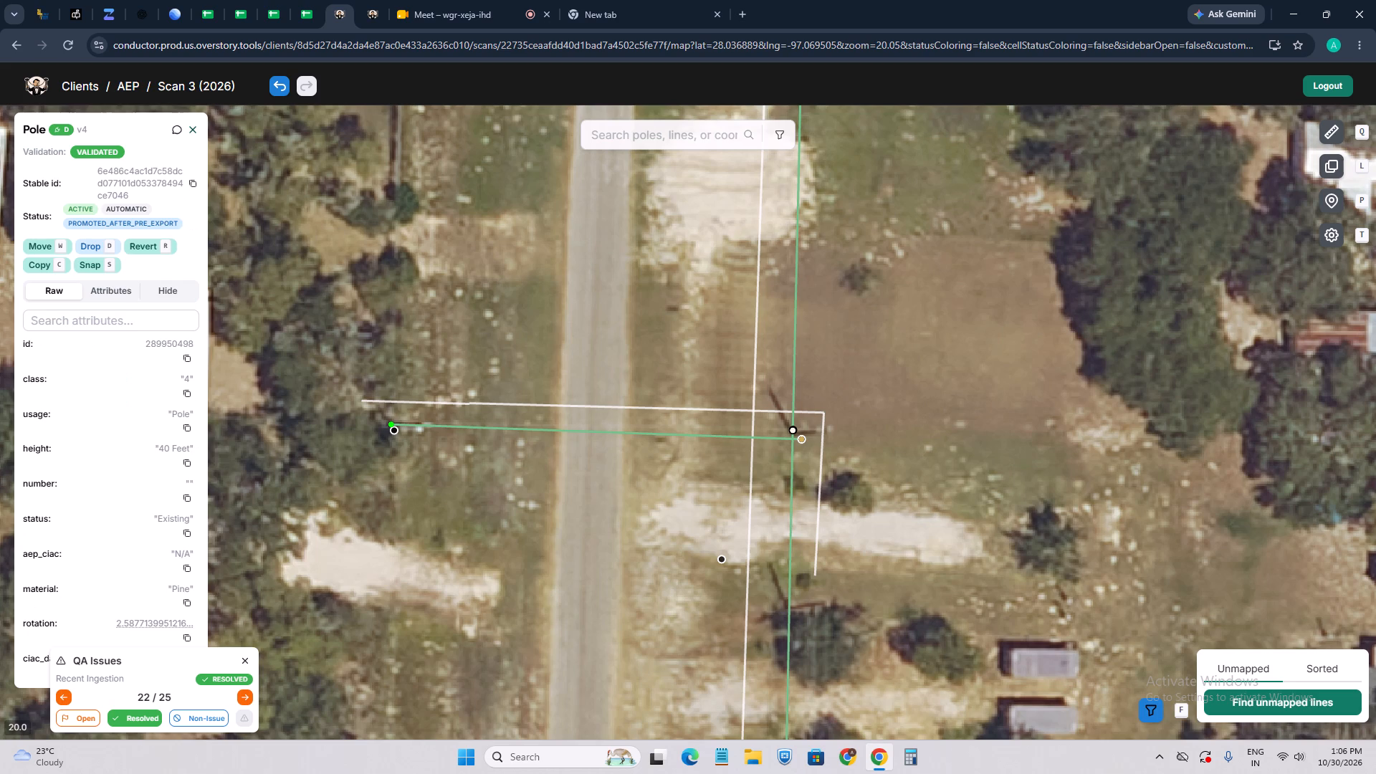
key(w)
scroll(780, 631, up, 3)
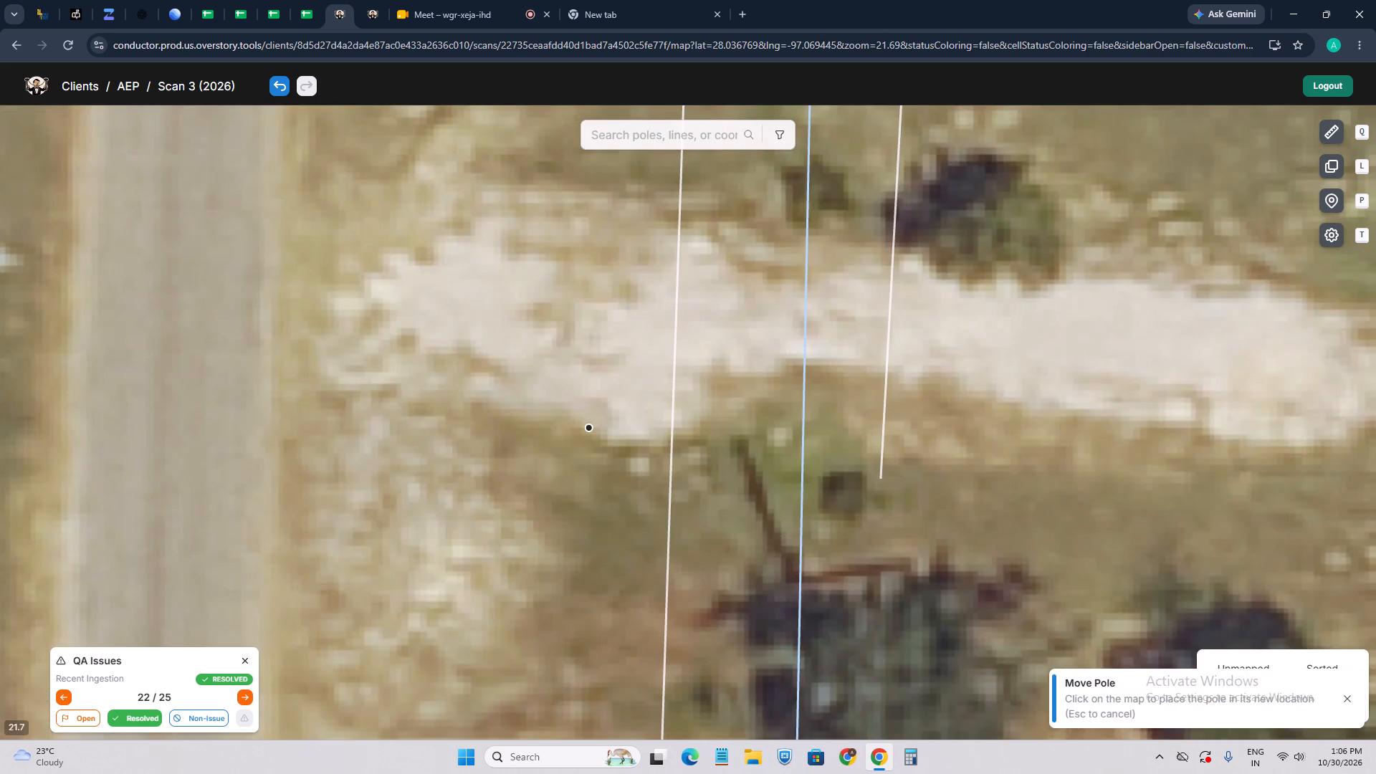
click(793, 578)
scroll(604, 468, down, 3)
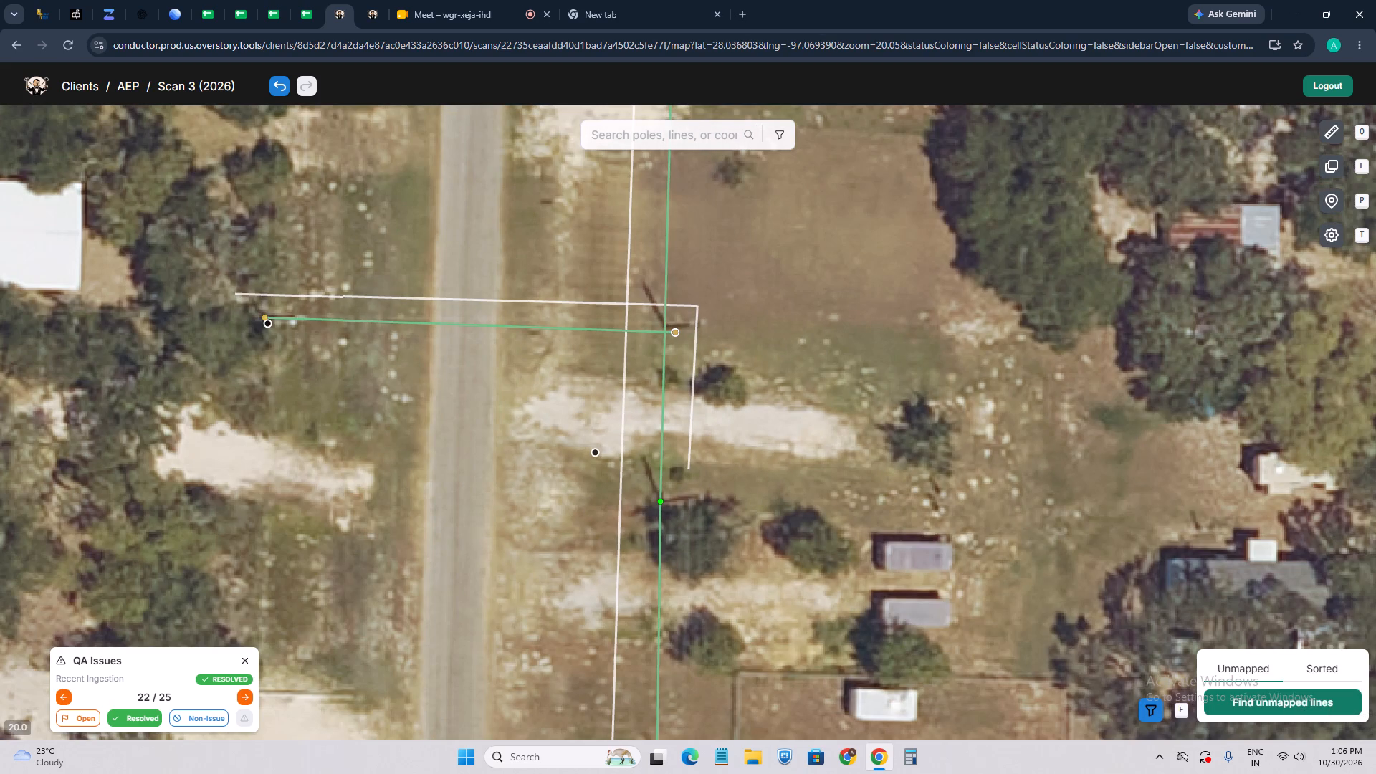
Re-attach the main-line span north of the sandy driveway between the lateral's east-end pole and the next pole north at the fence corner.
scroll(618, 439, down, 1)
drag(654, 373, 631, 505)
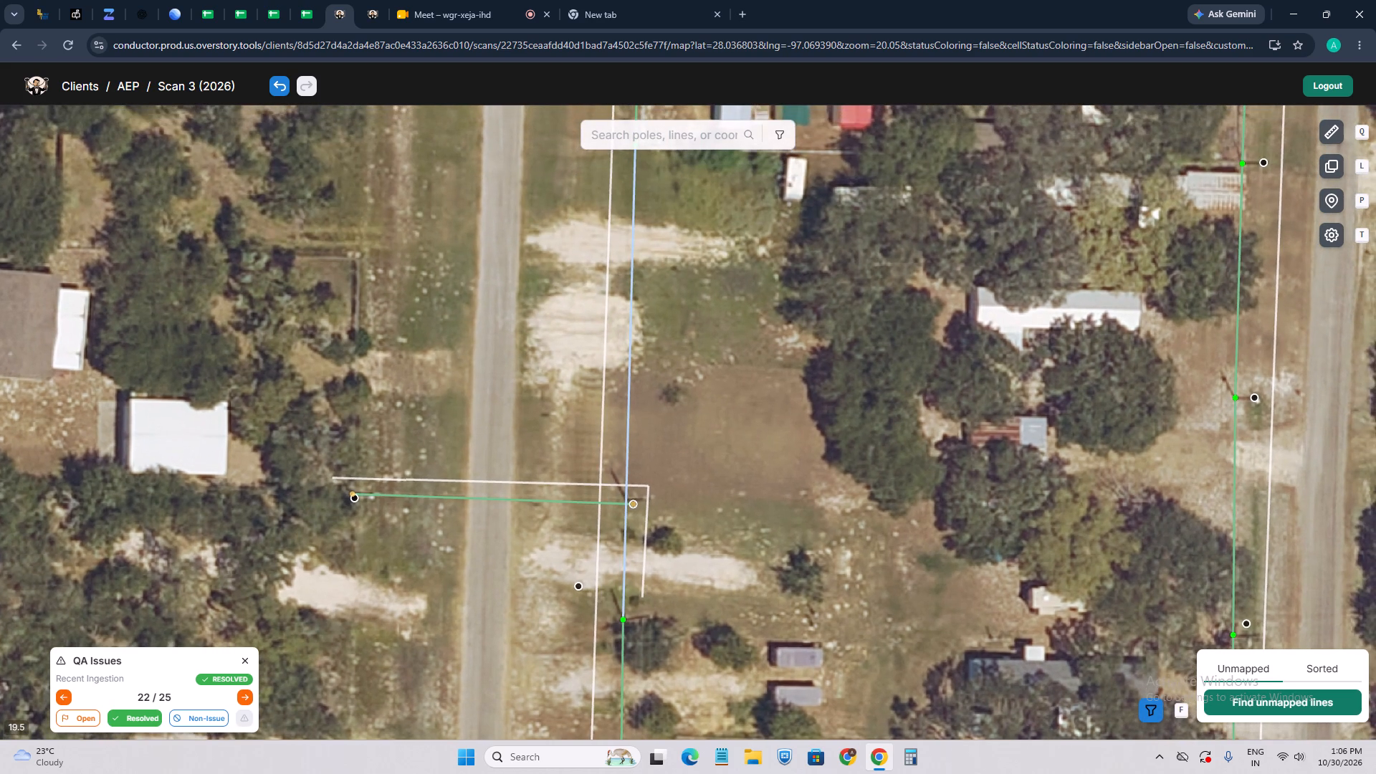
click(624, 540)
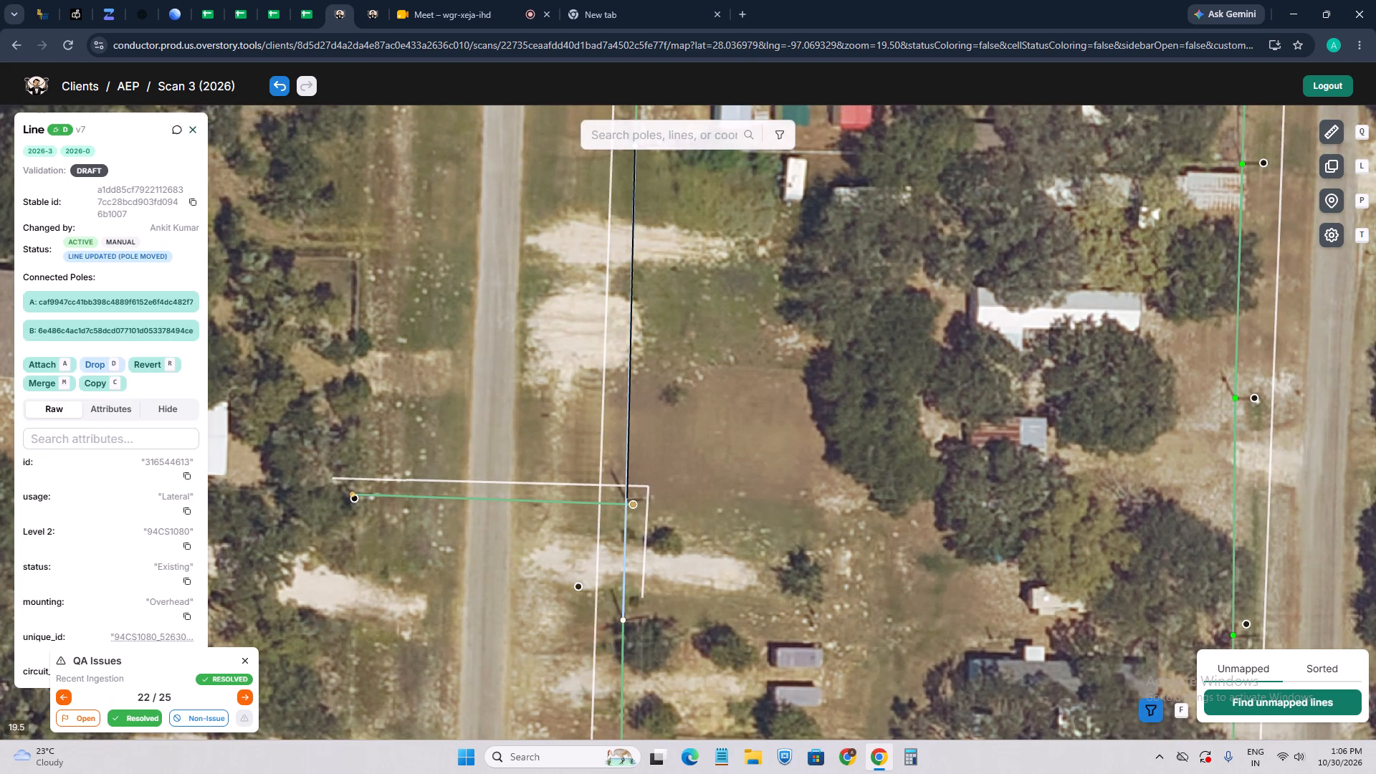
key(a)
click(639, 507)
scroll(613, 381, down, 1)
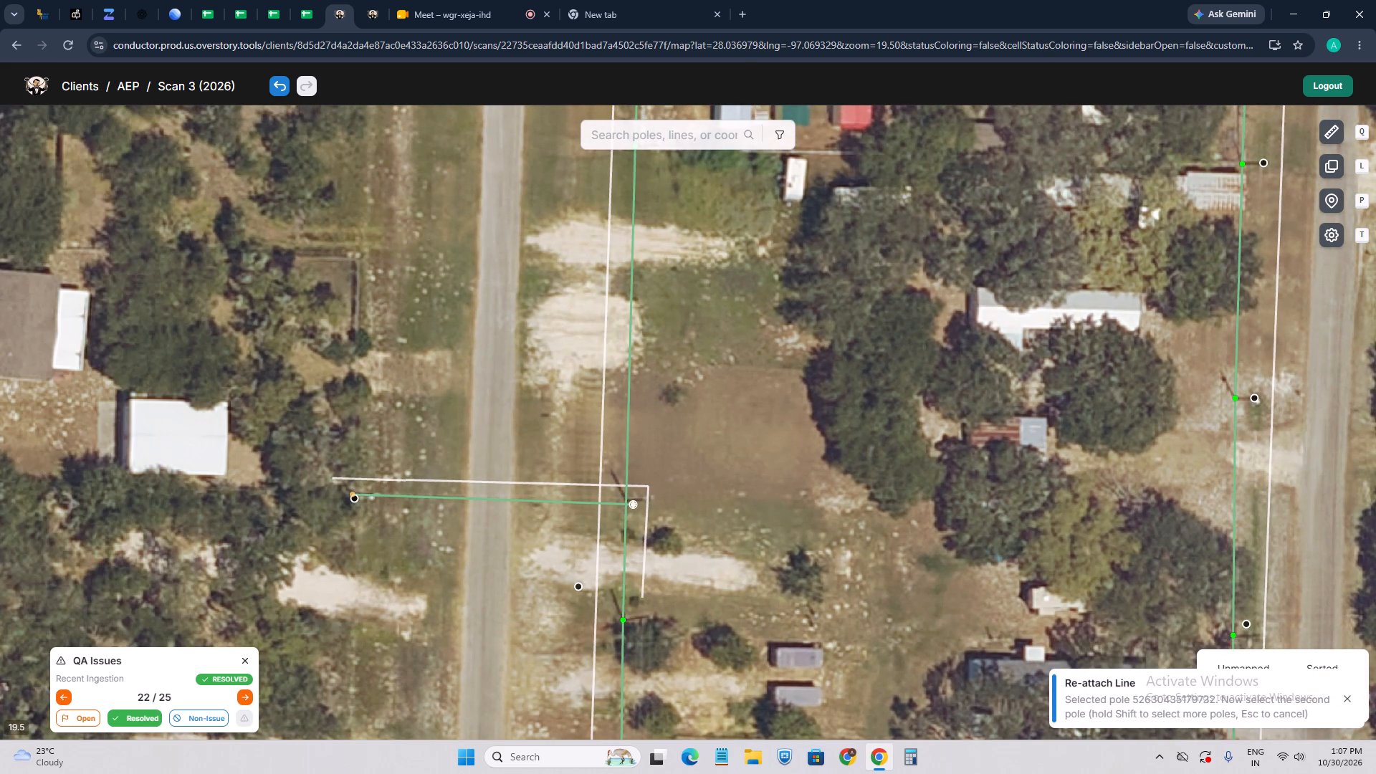
drag(627, 305, 623, 435)
click(624, 310)
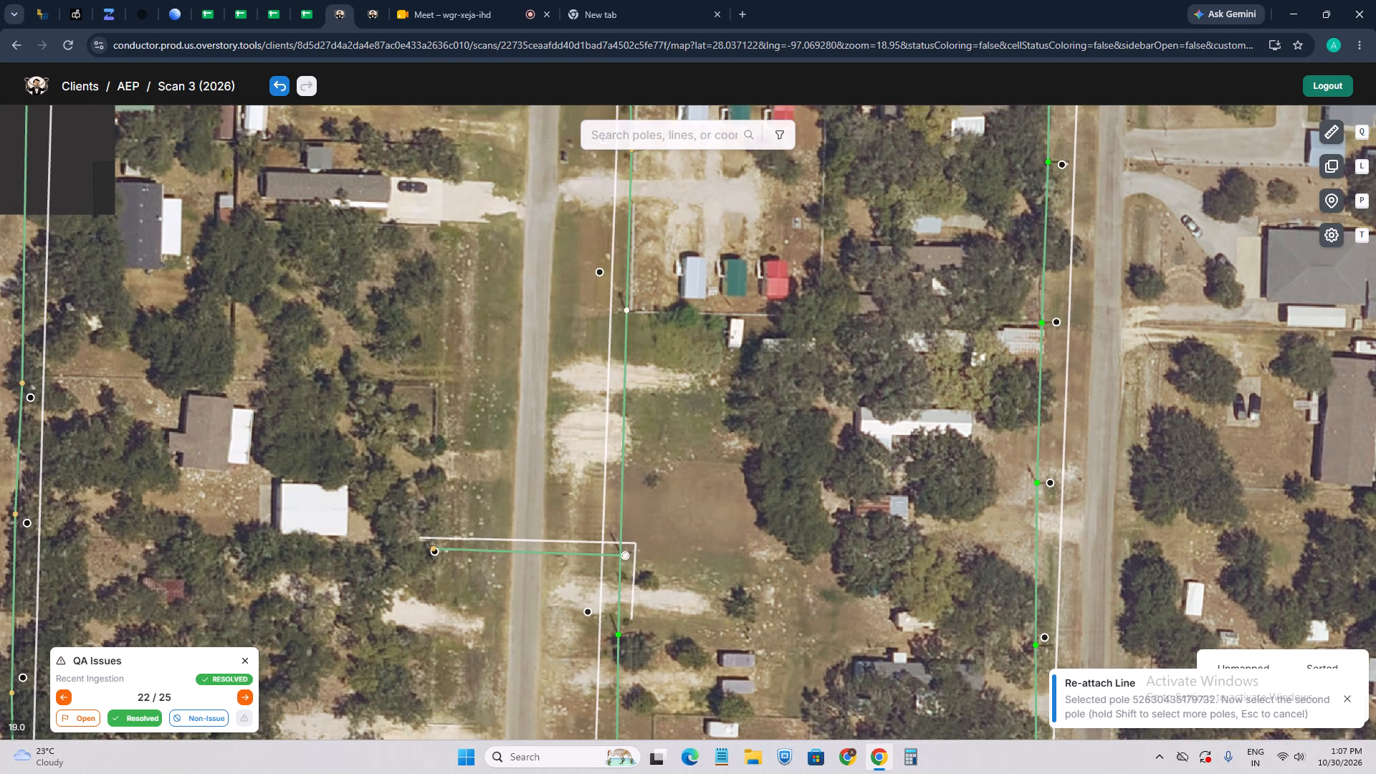
drag(593, 602, 608, 541)
key(4)
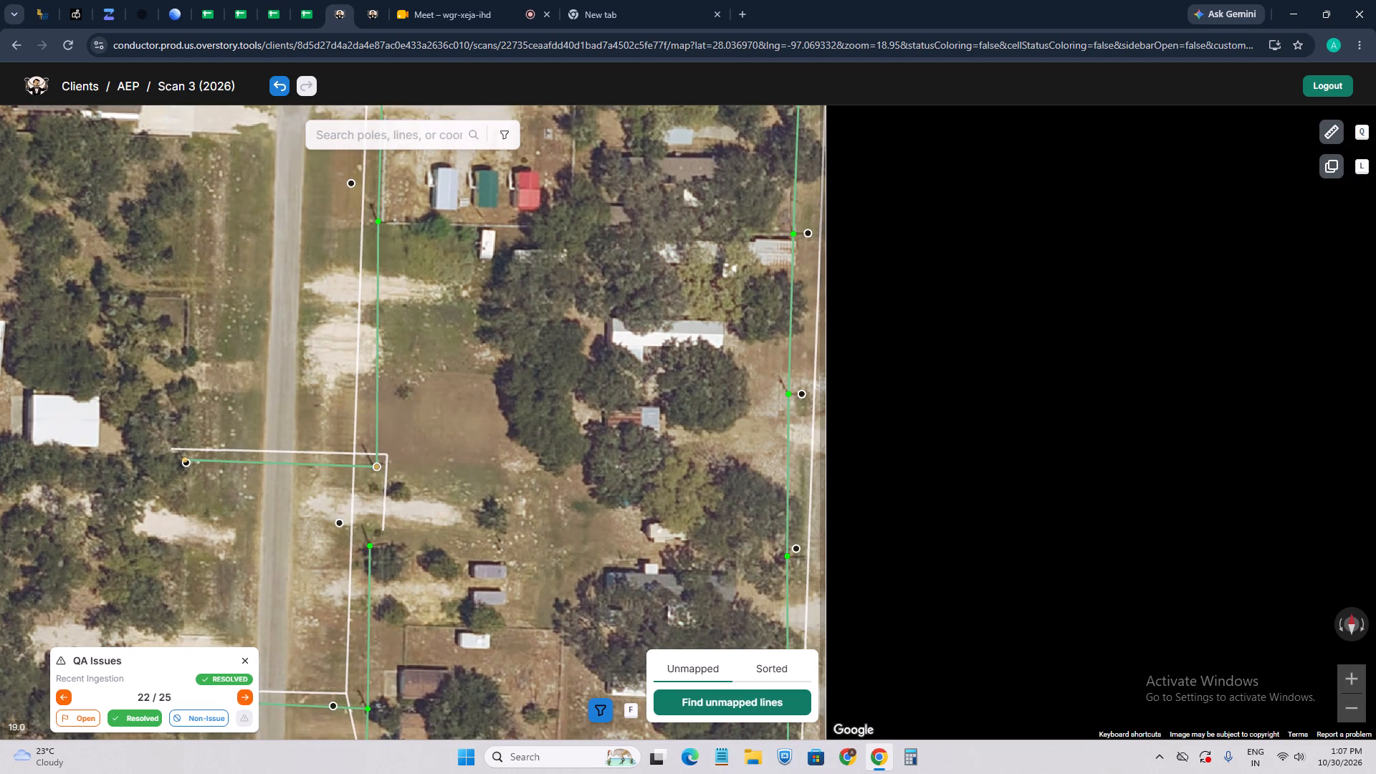
click(300, 518)
click(286, 507)
scroll(286, 507, down, 1)
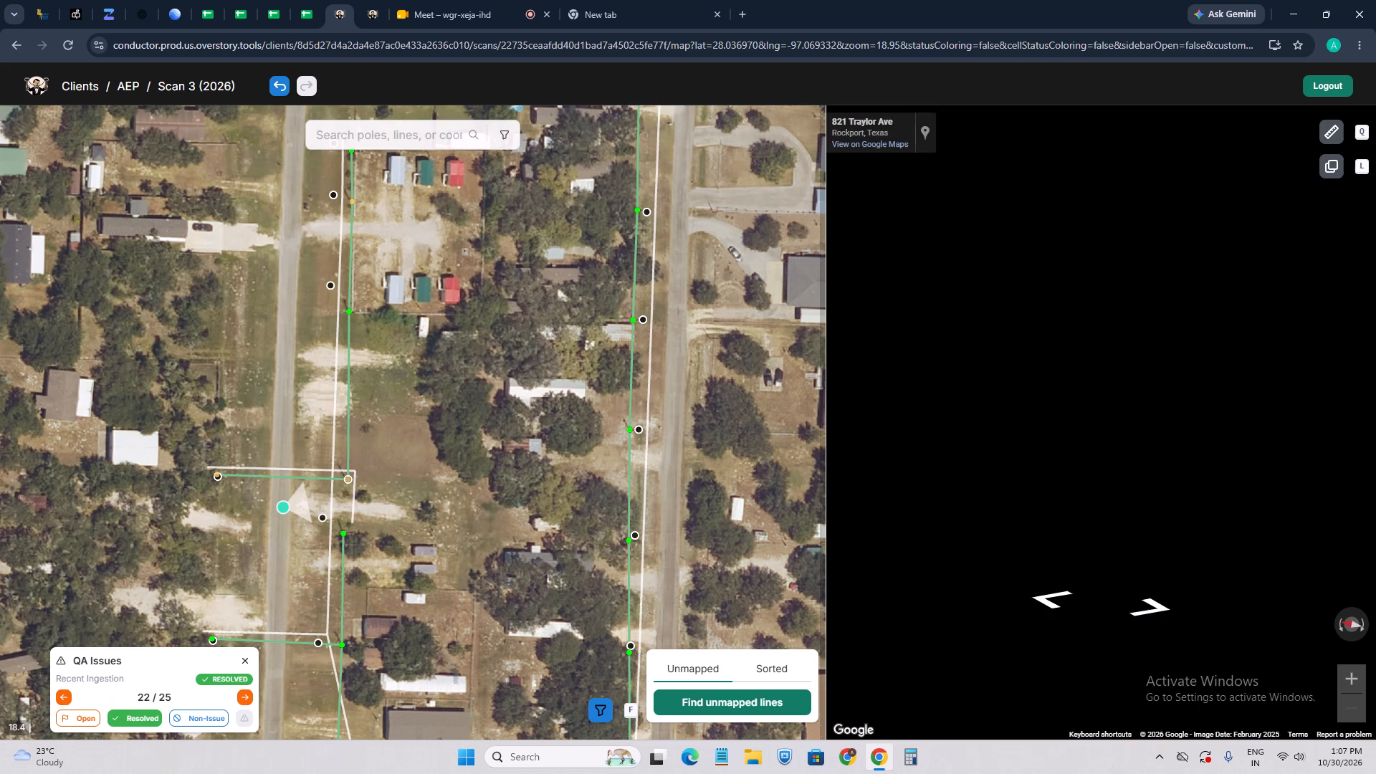
drag(1143, 441, 1049, 468)
drag(1123, 441, 1097, 445)
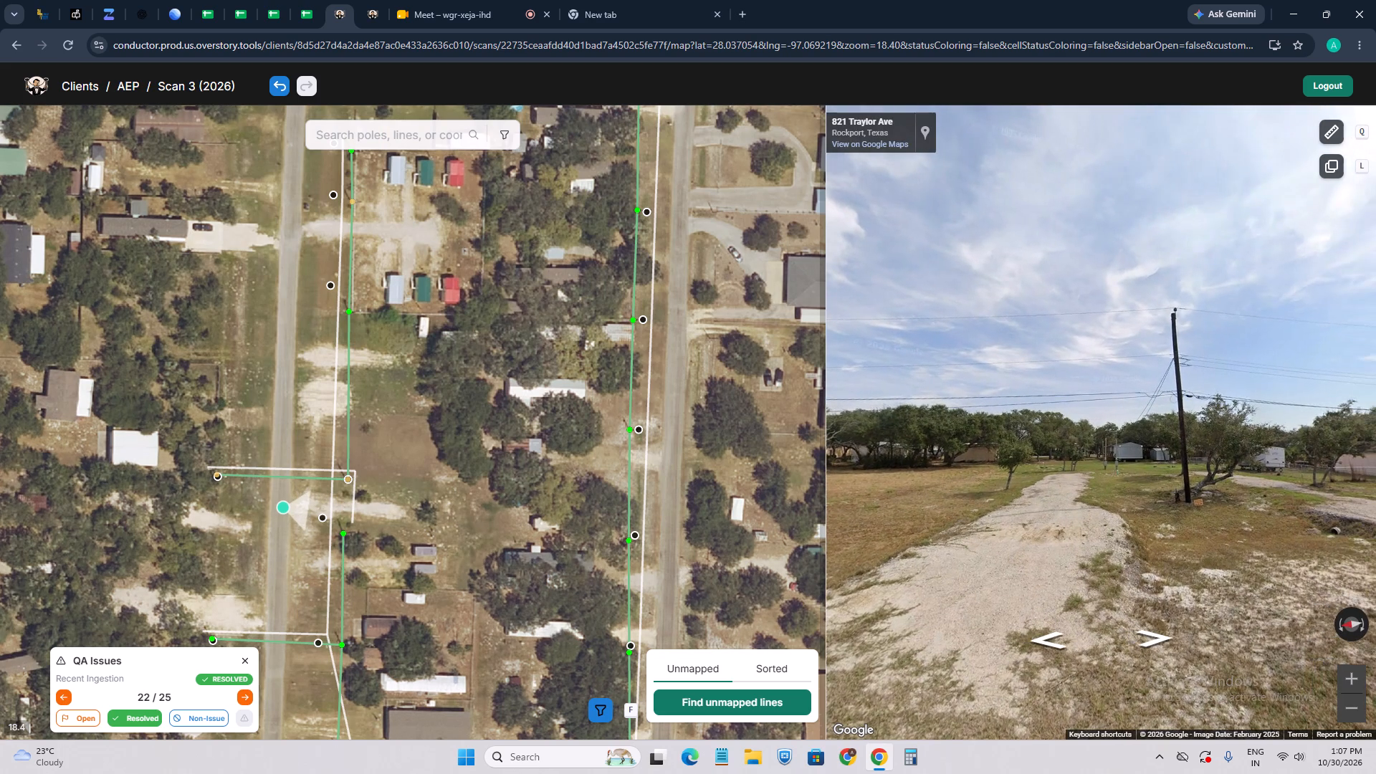
scroll(296, 506, up, 2)
click(394, 591)
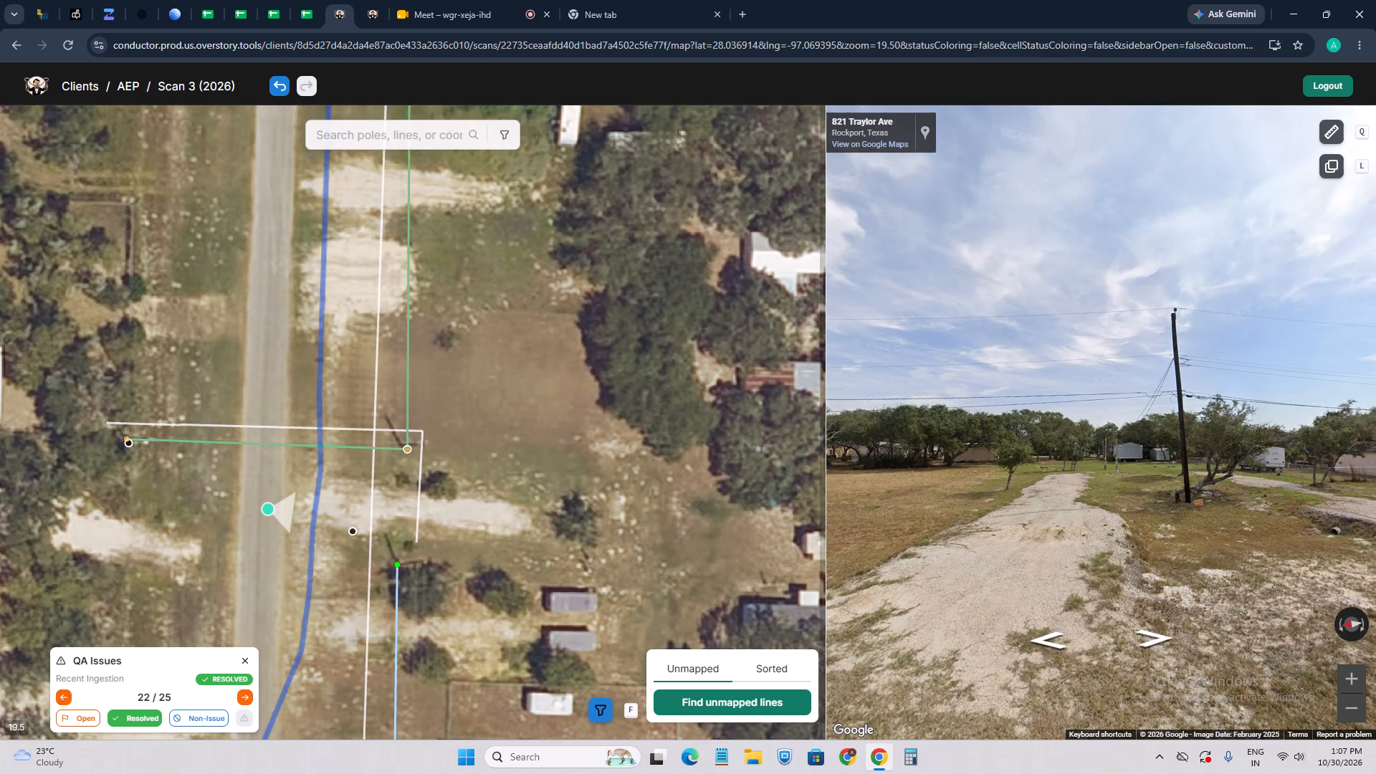
click(424, 502)
drag(433, 549, 590, 458)
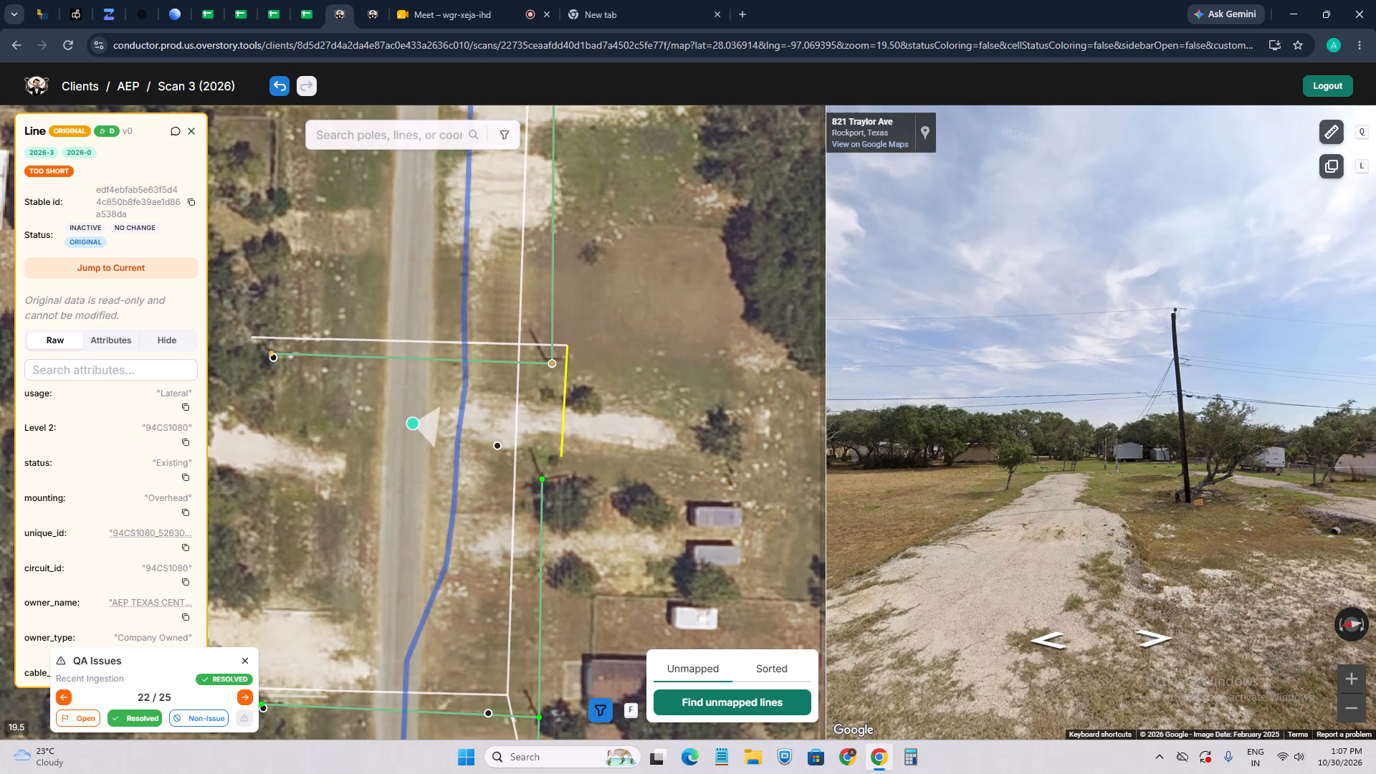
click(520, 426)
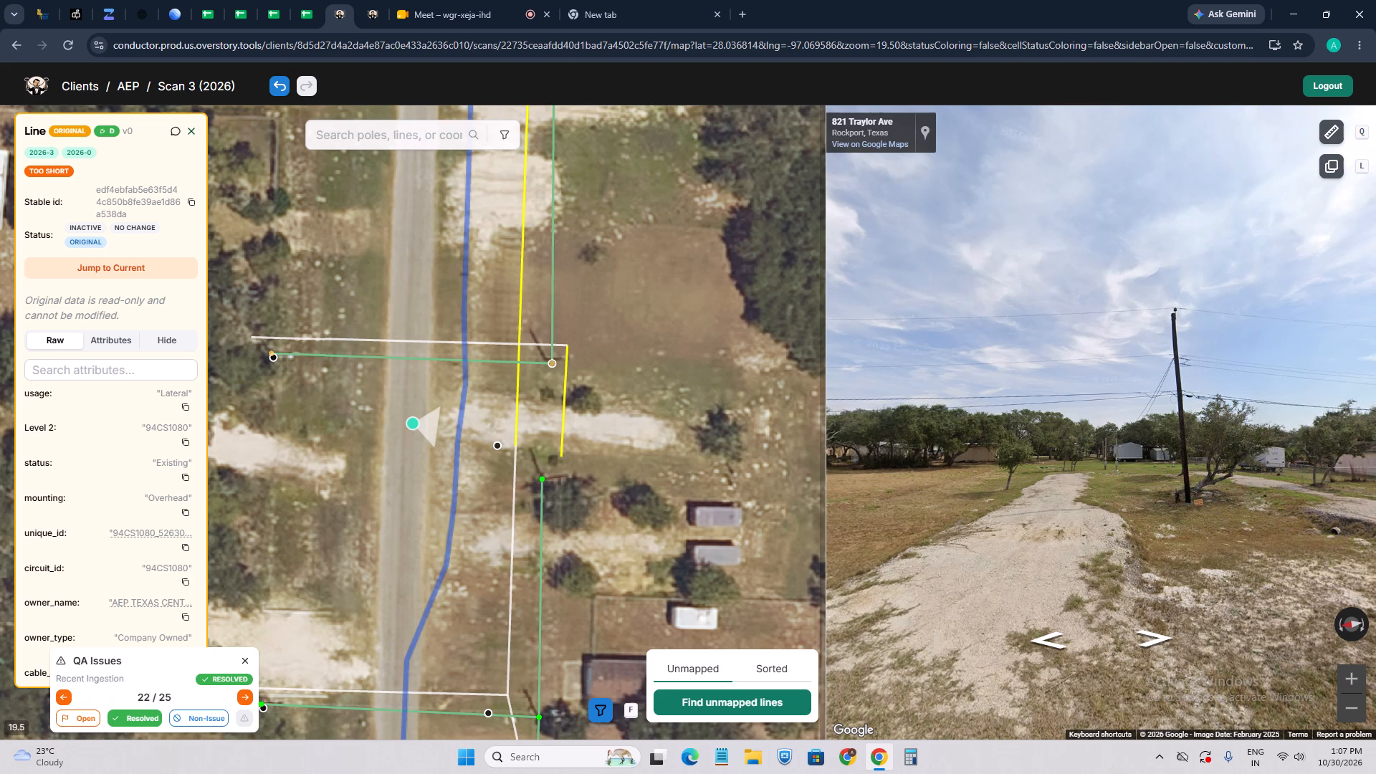
Copy the main-line span south of the sandy driveway between the lateral's east-end pole and the pole just south of the driveway.
click(540, 495)
key(c)
click(547, 369)
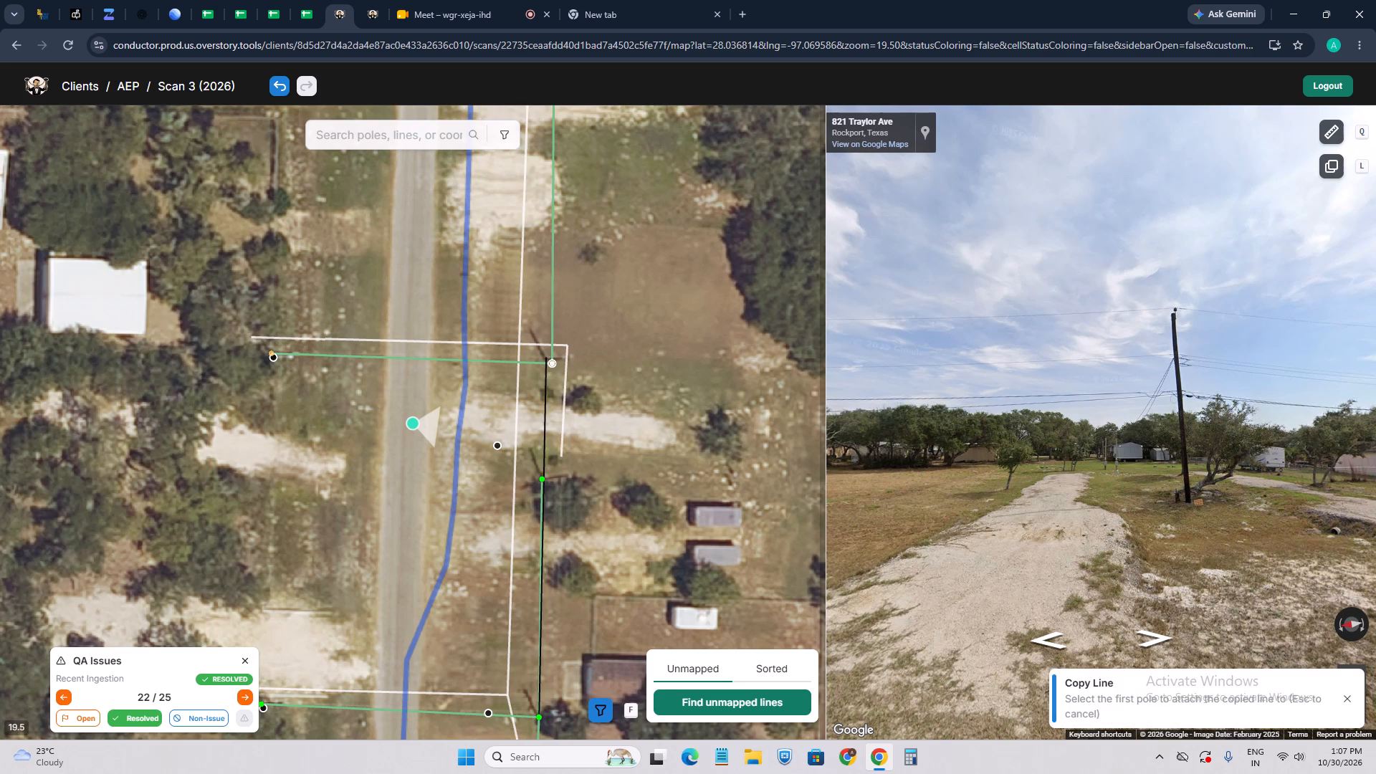
click(538, 472)
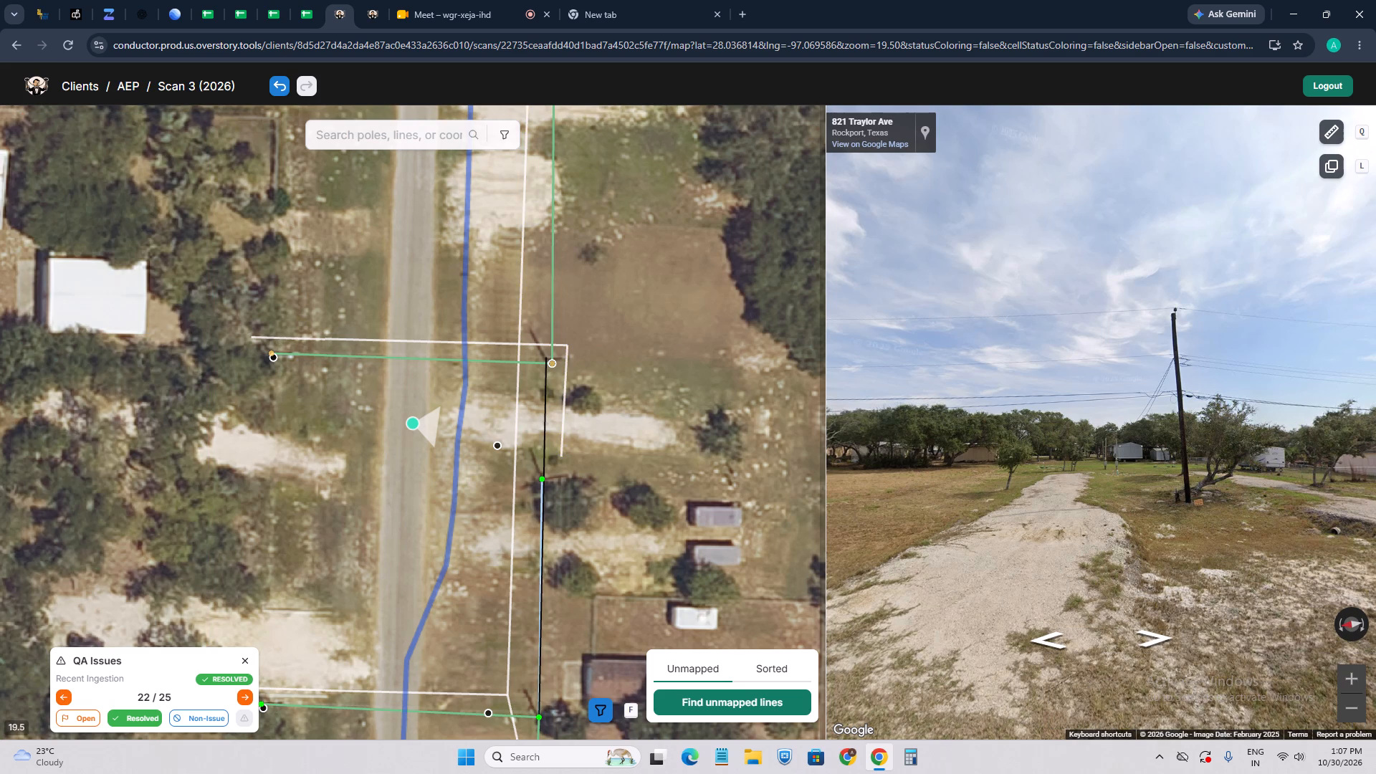
key(4)
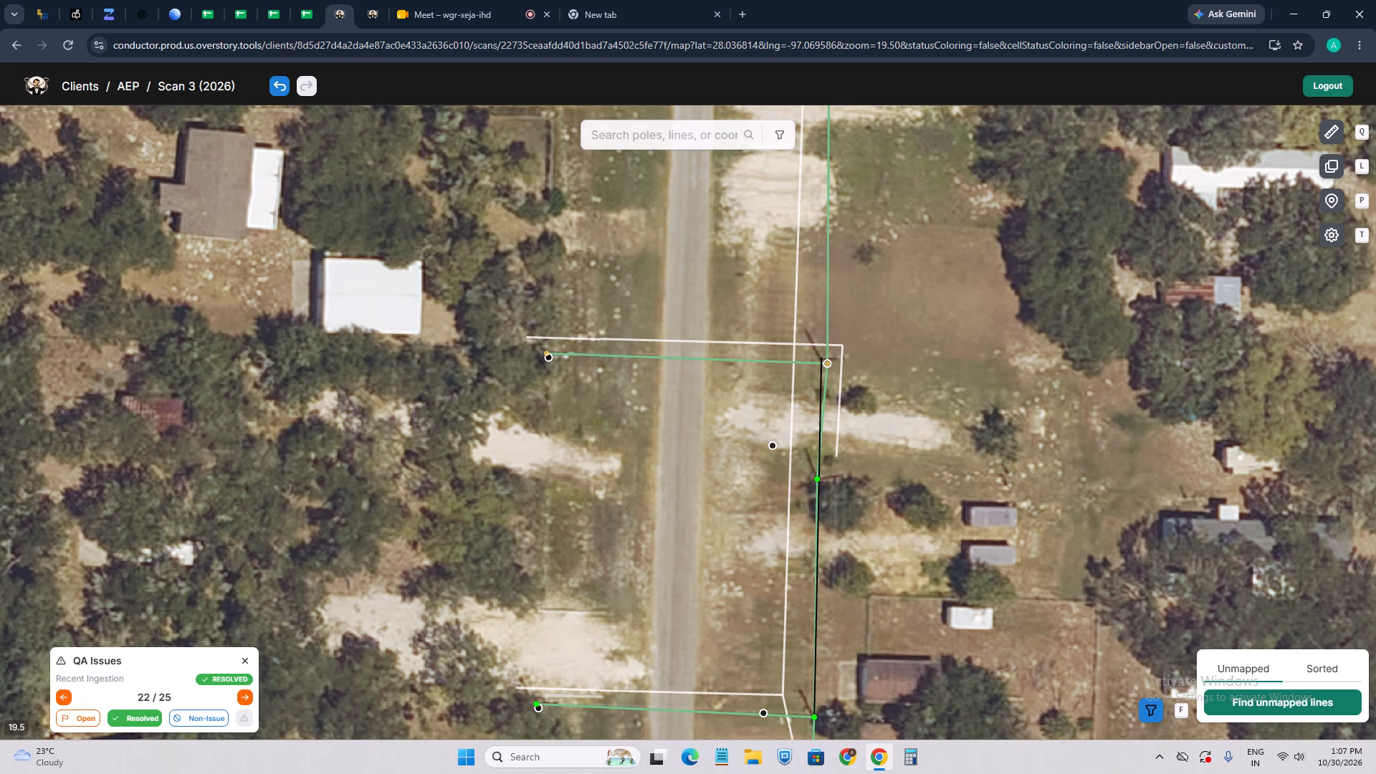
Go to QA issue 23 and move the flagged corner pole beside the dirt road to the base of its shadow.
click(244, 697)
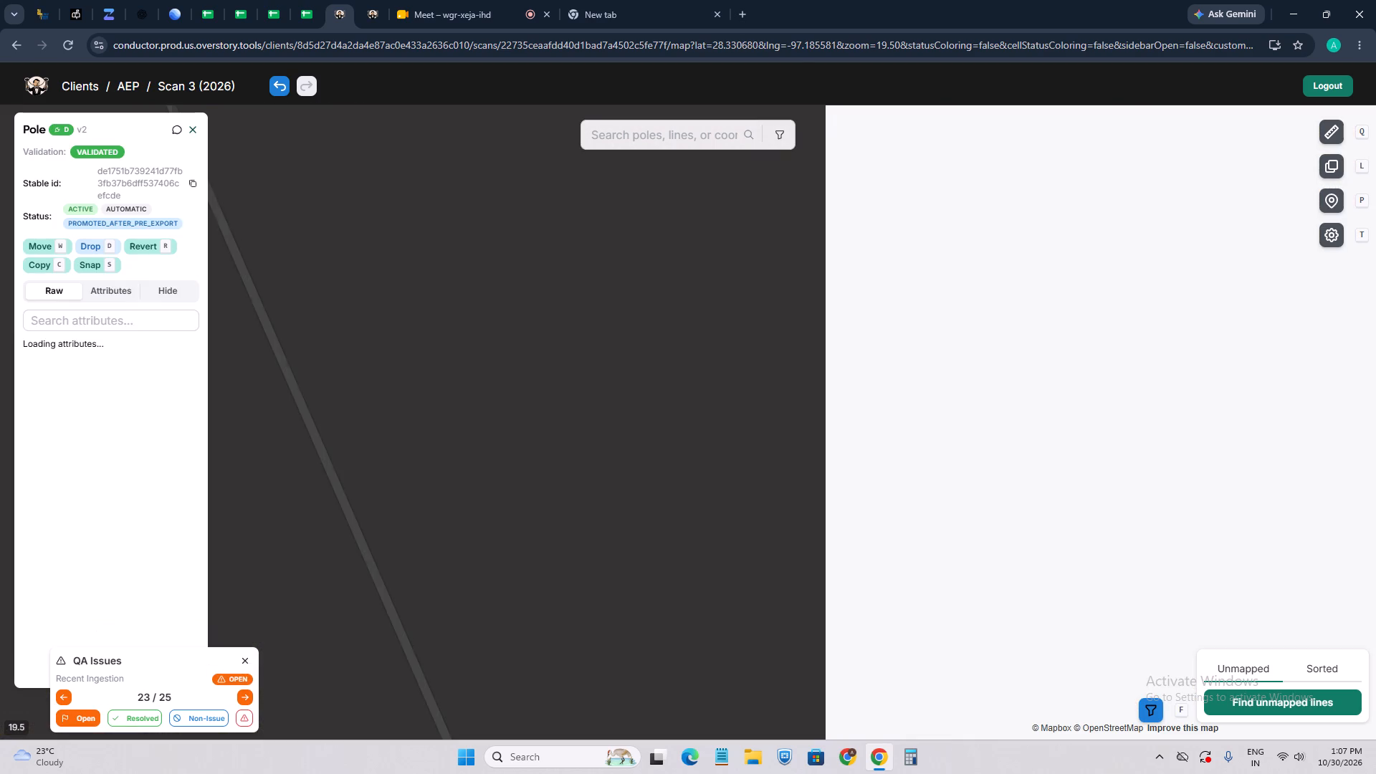
scroll(581, 453, down, 2)
scroll(627, 426, up, 4)
drag(646, 468, 633, 527)
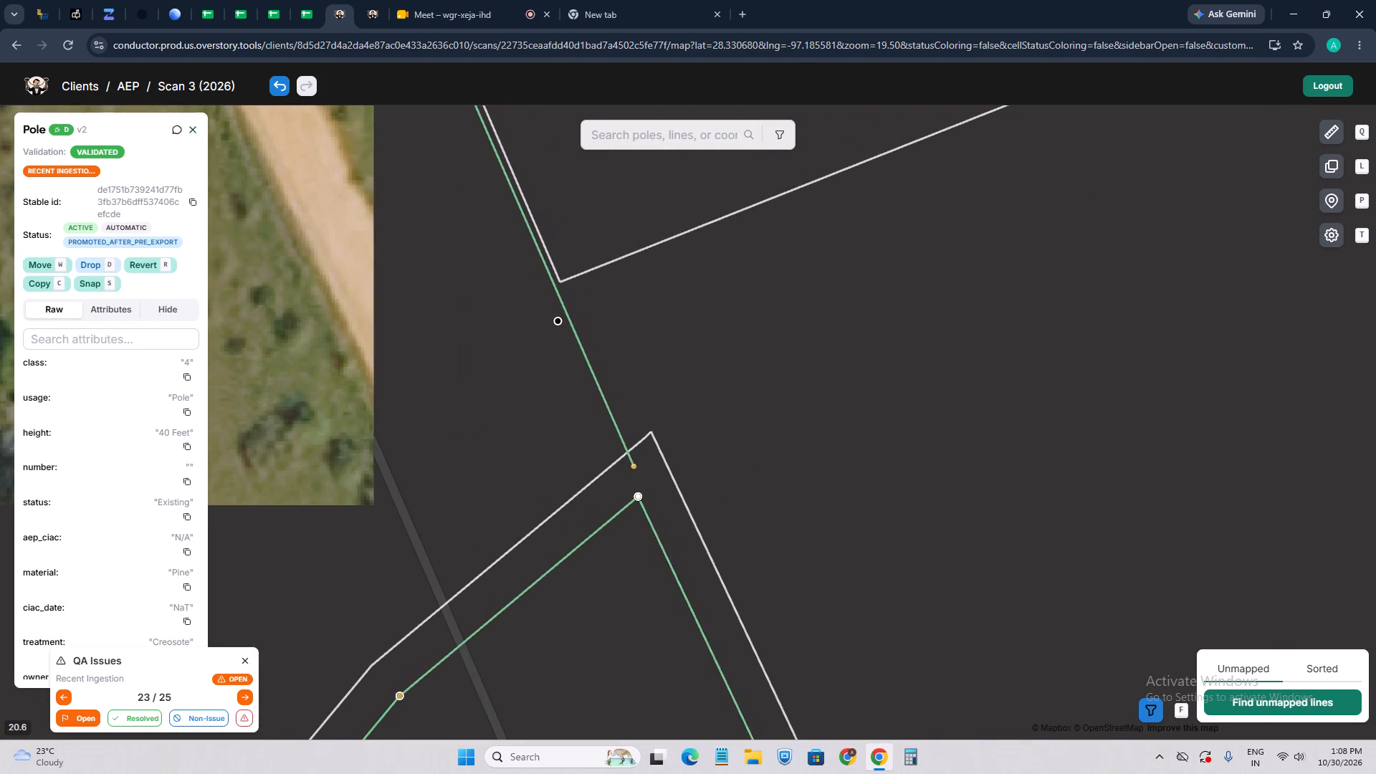
scroll(649, 458, down, 3)
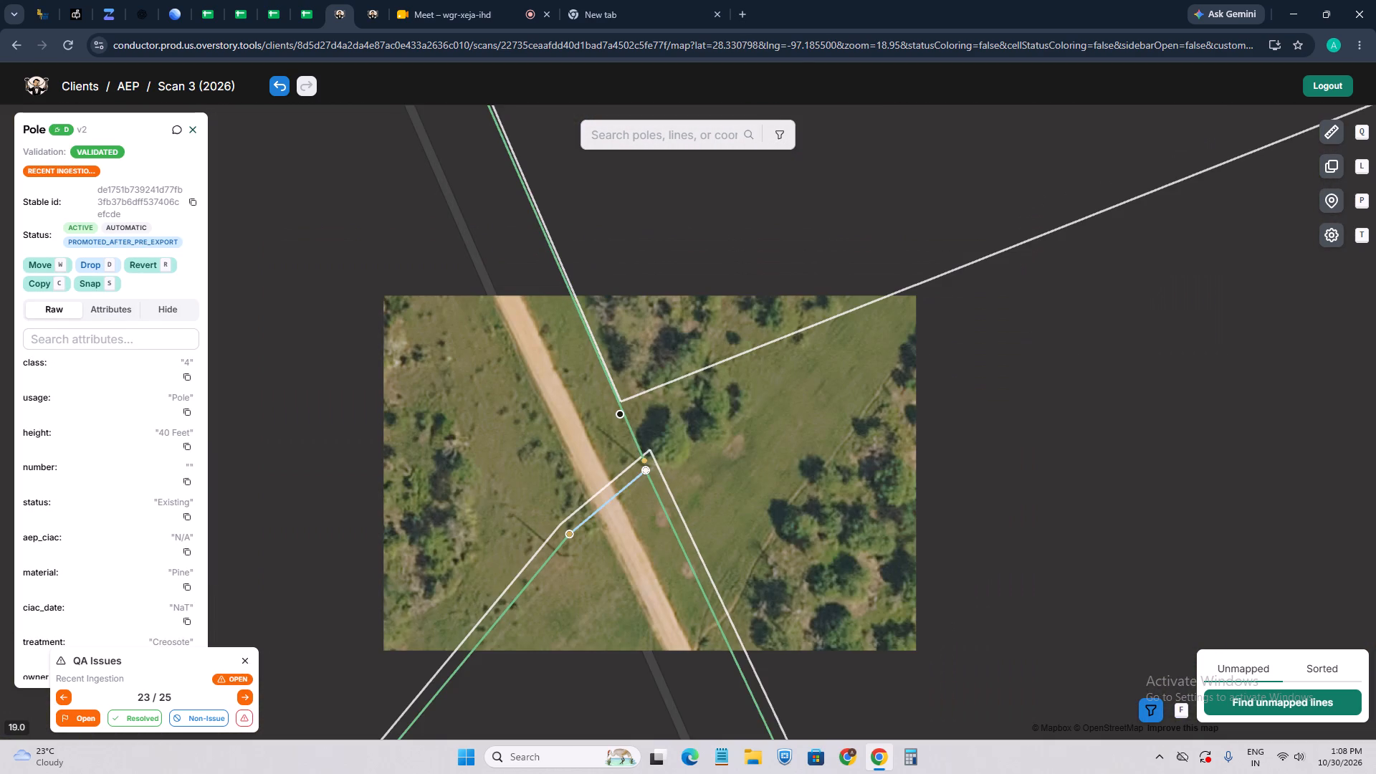
drag(645, 483, 626, 571)
drag(581, 424, 594, 702)
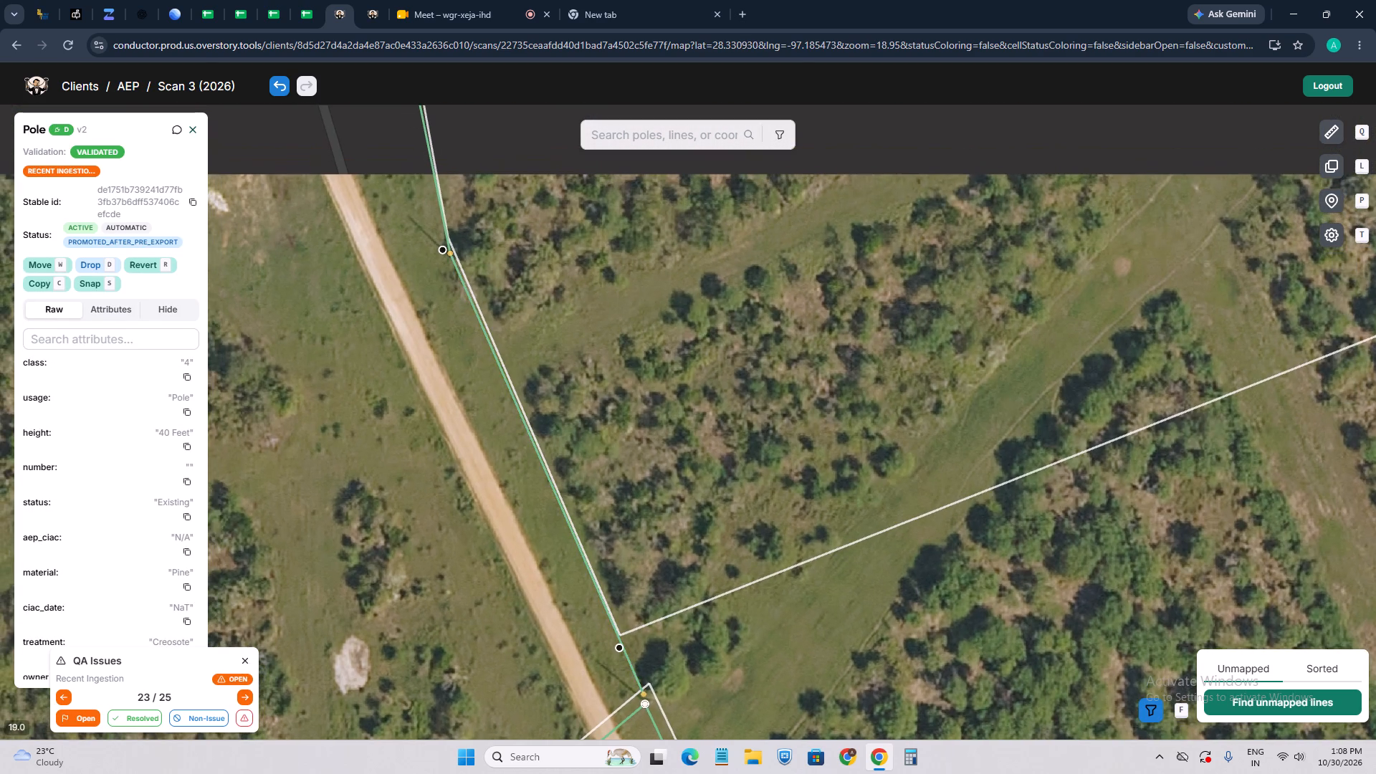
drag(611, 623, 548, 470)
scroll(553, 464, up, 3)
drag(567, 588, 522, 467)
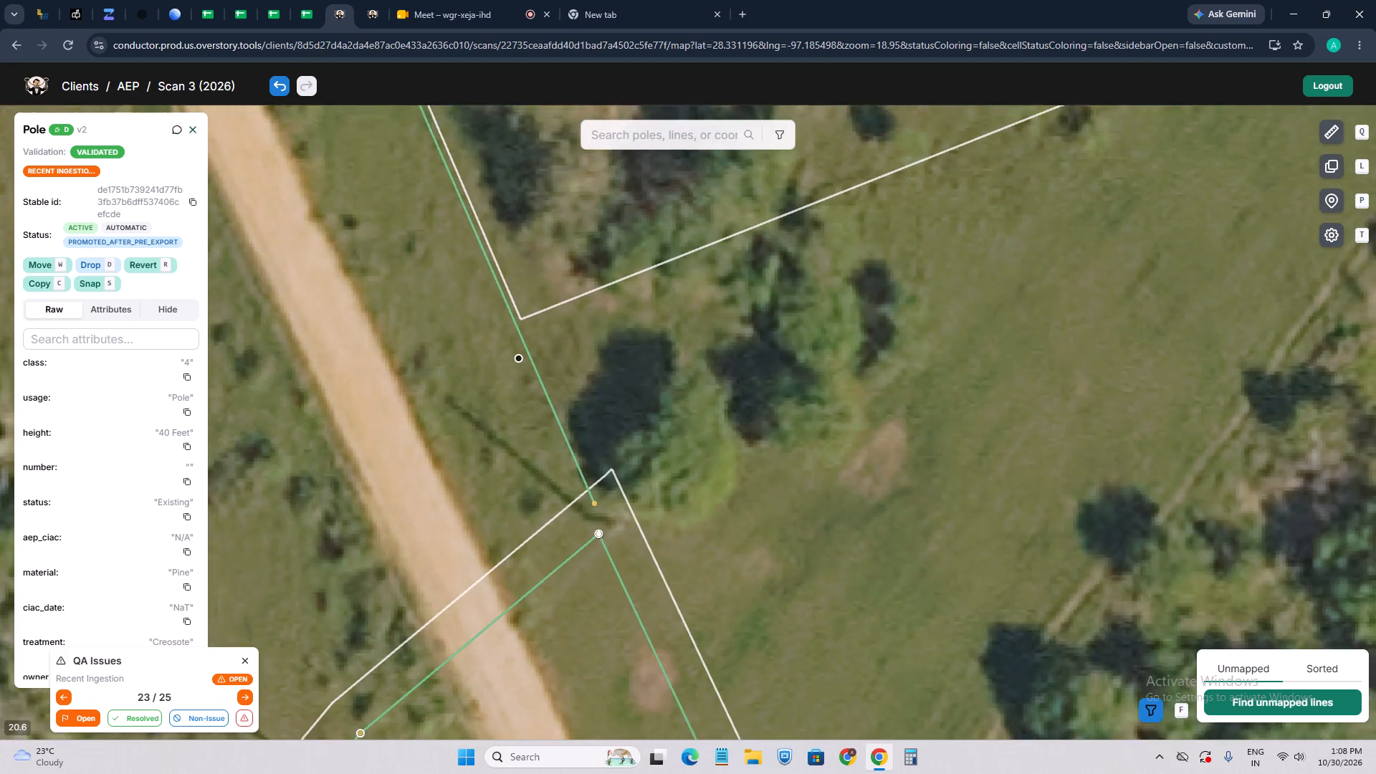
key(w)
scroll(583, 487, up, 4)
click(586, 477)
scroll(585, 486, up, 1)
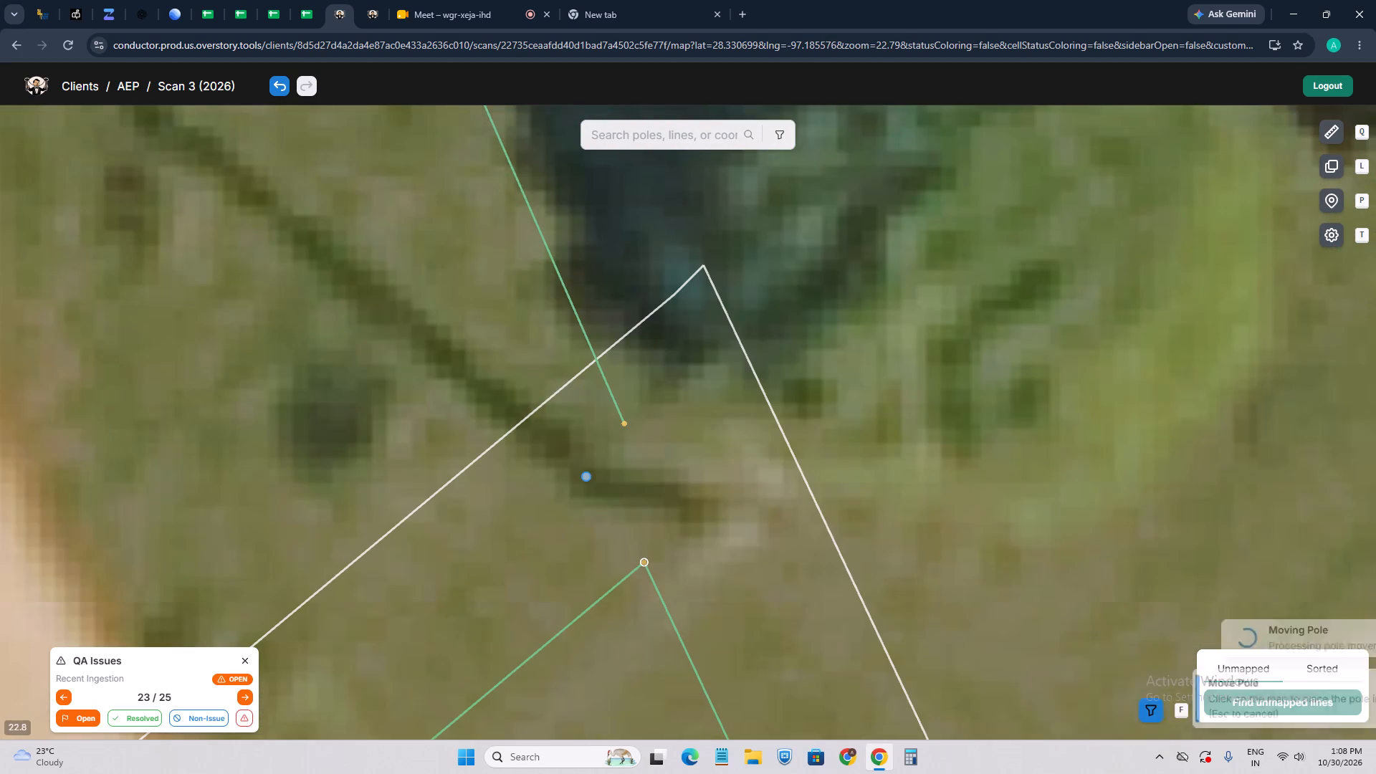
Inspect the original line records around the issue 23 corner pole and the current record of the long span running northeast through the trees.
scroll(579, 490, down, 9)
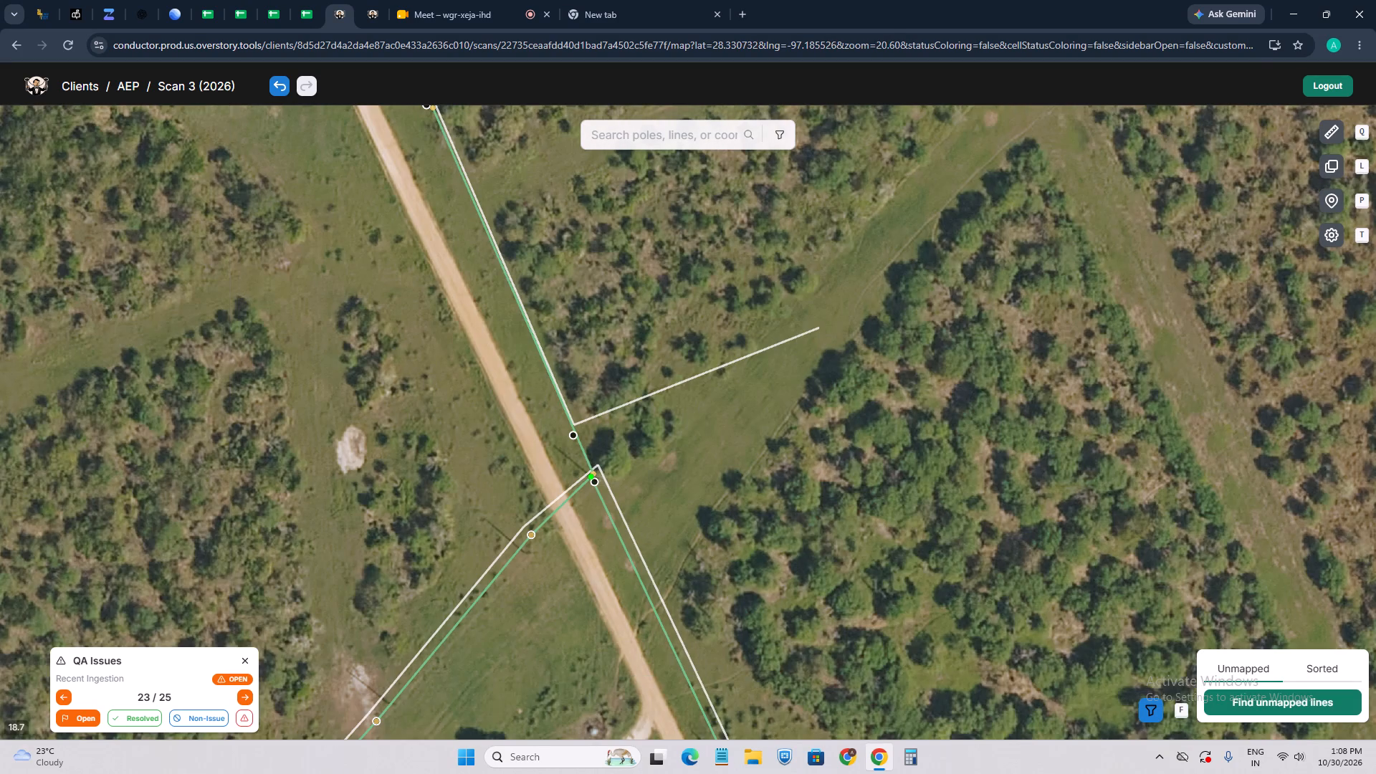
scroll(644, 455, down, 1)
scroll(640, 444, up, 1)
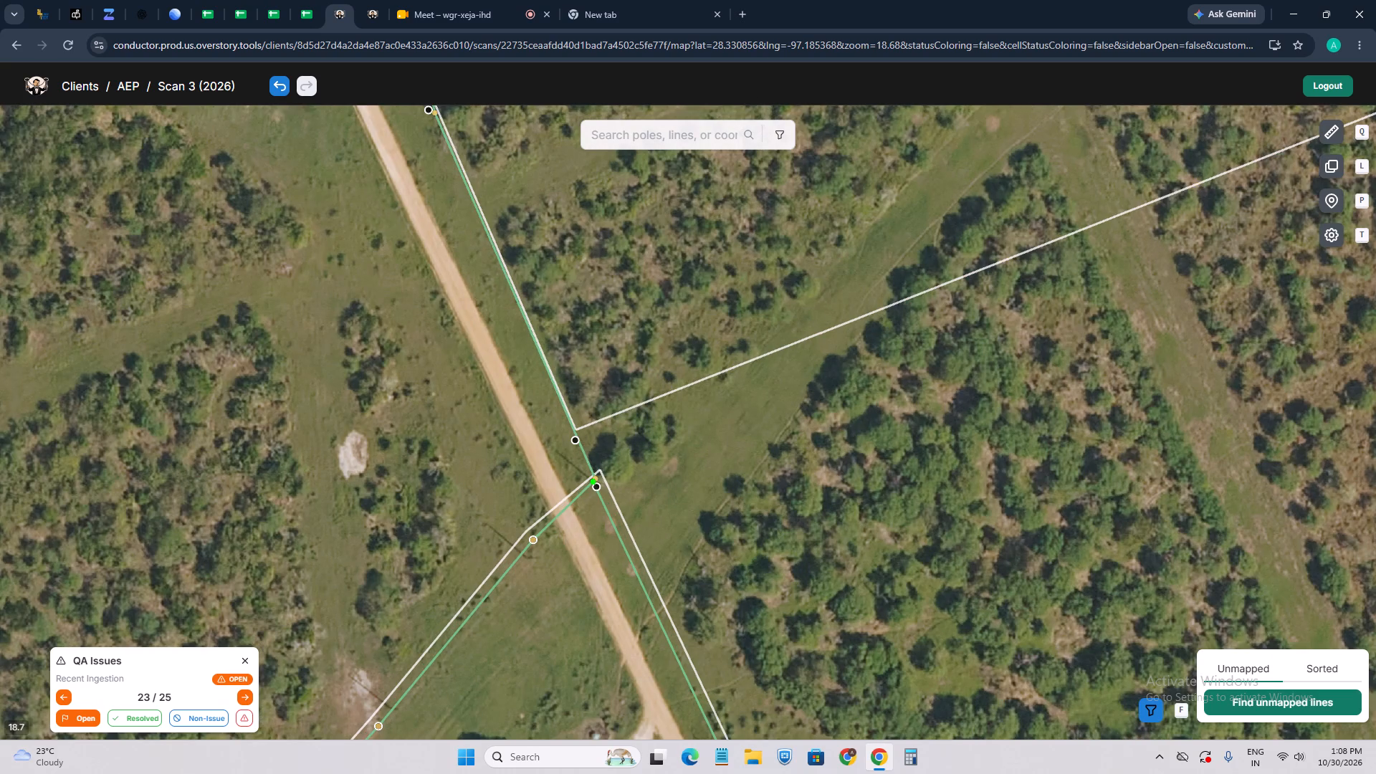
scroll(588, 454, up, 2)
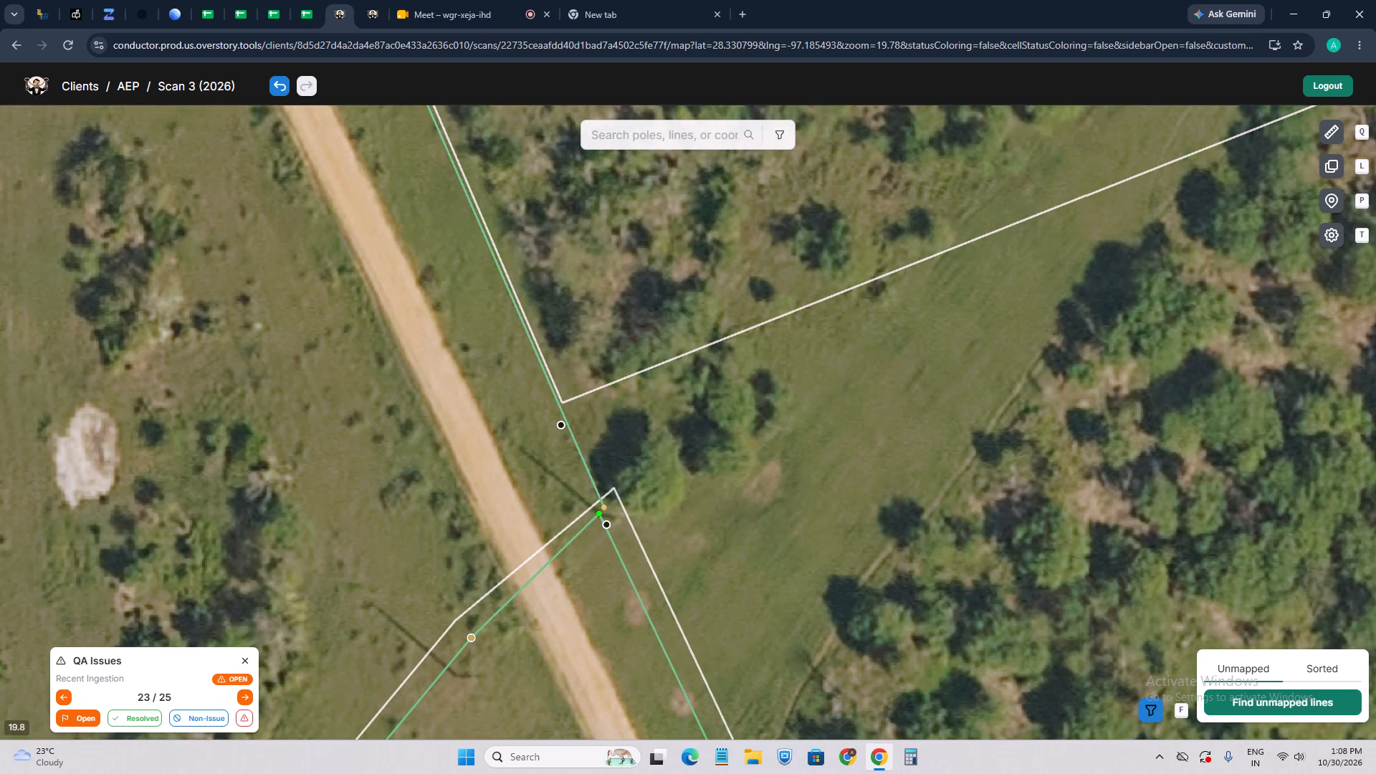
click(612, 382)
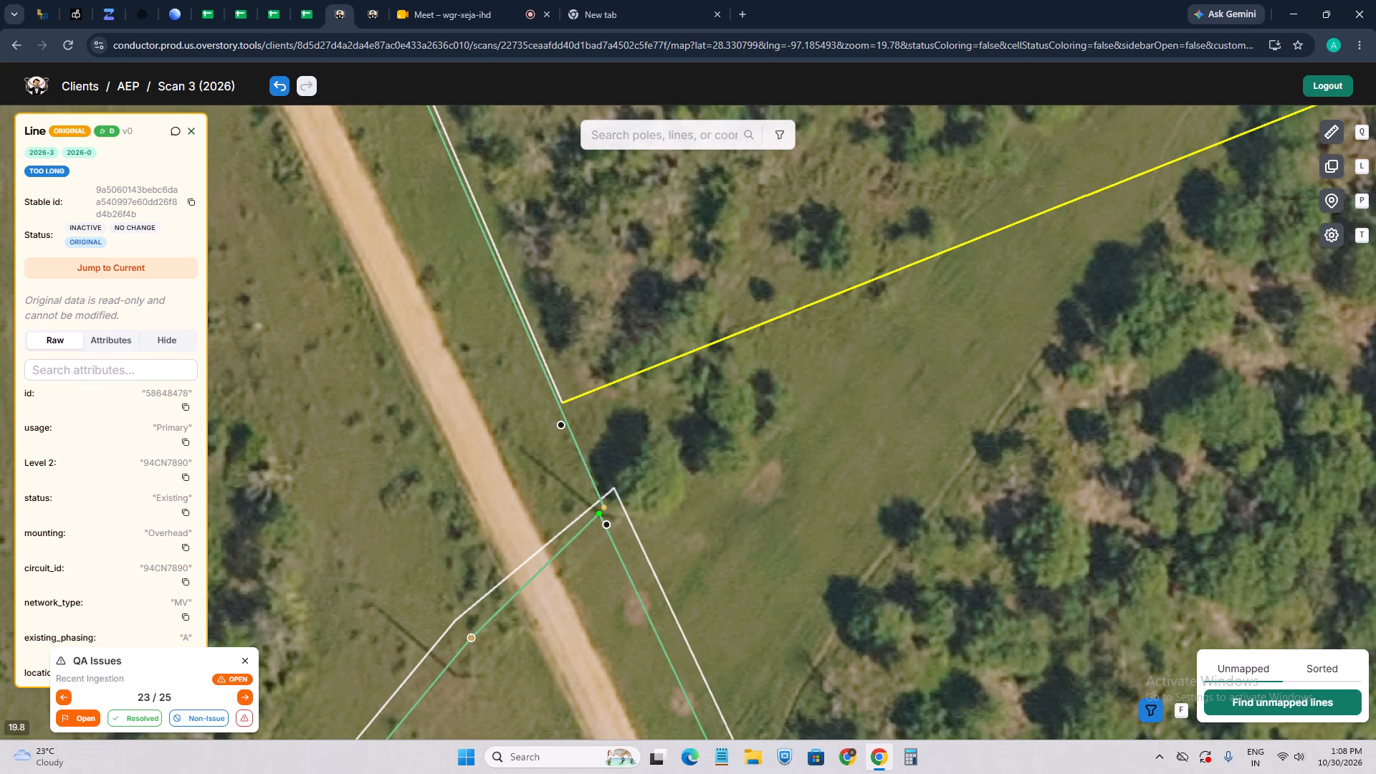
click(643, 545)
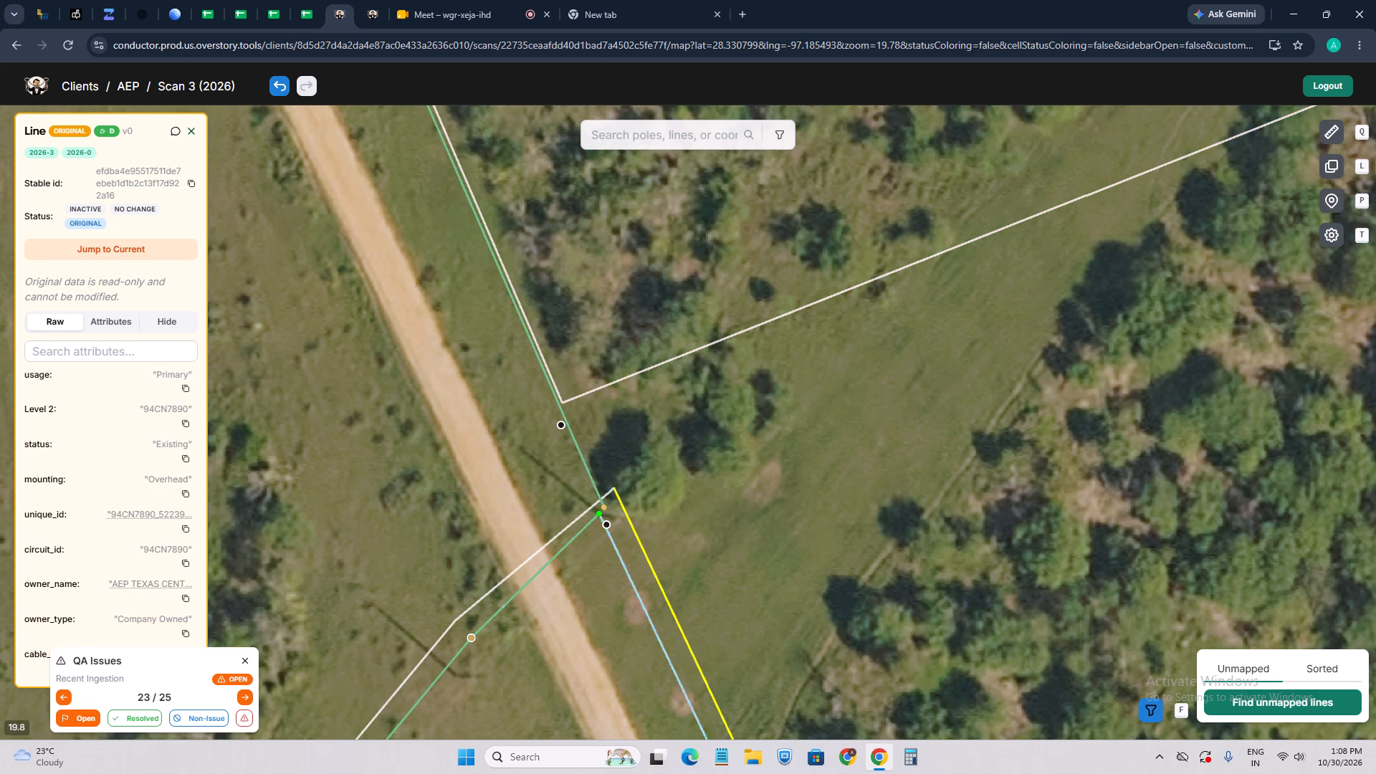
click(471, 496)
scroll(481, 490, down, 3)
drag(644, 429, 503, 522)
drag(451, 520, 529, 467)
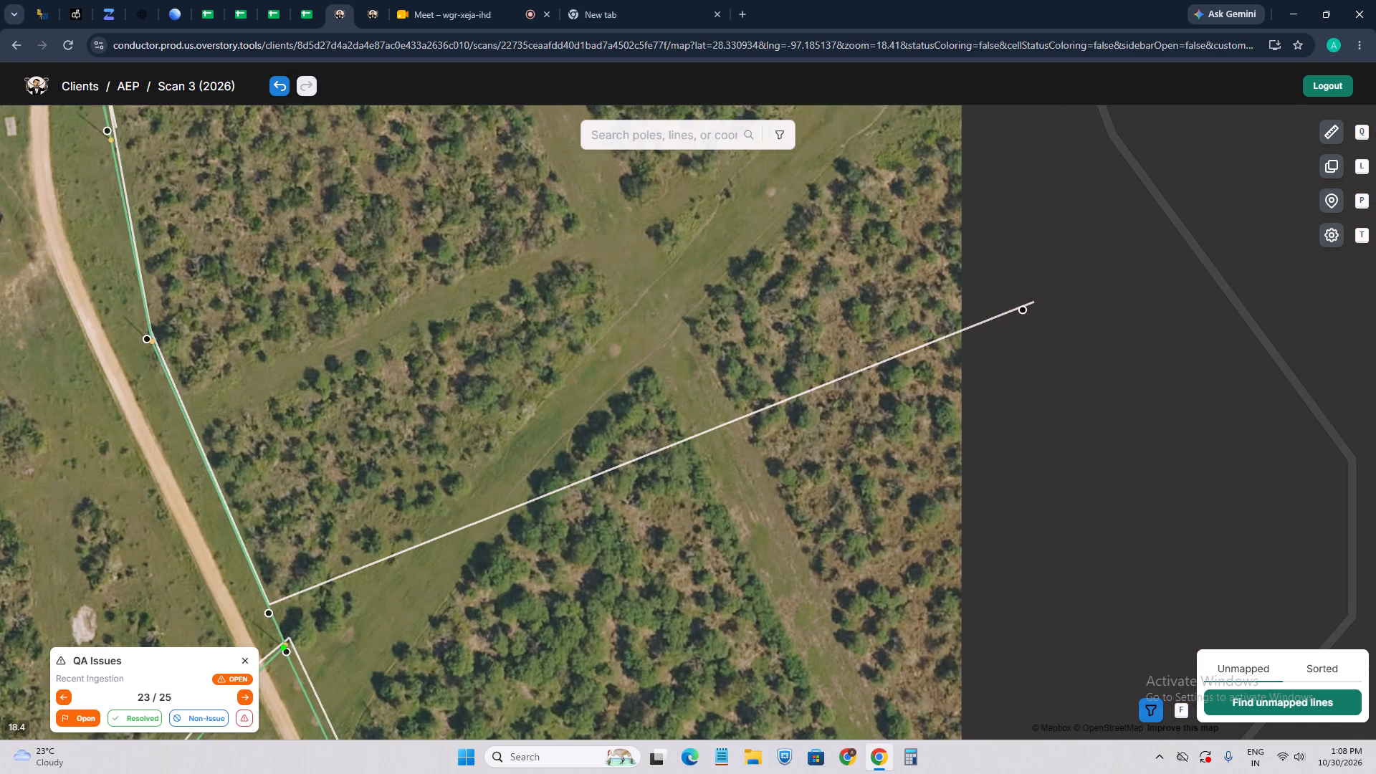
drag(529, 467, 611, 421)
scroll(593, 447, down, 1)
click(630, 420)
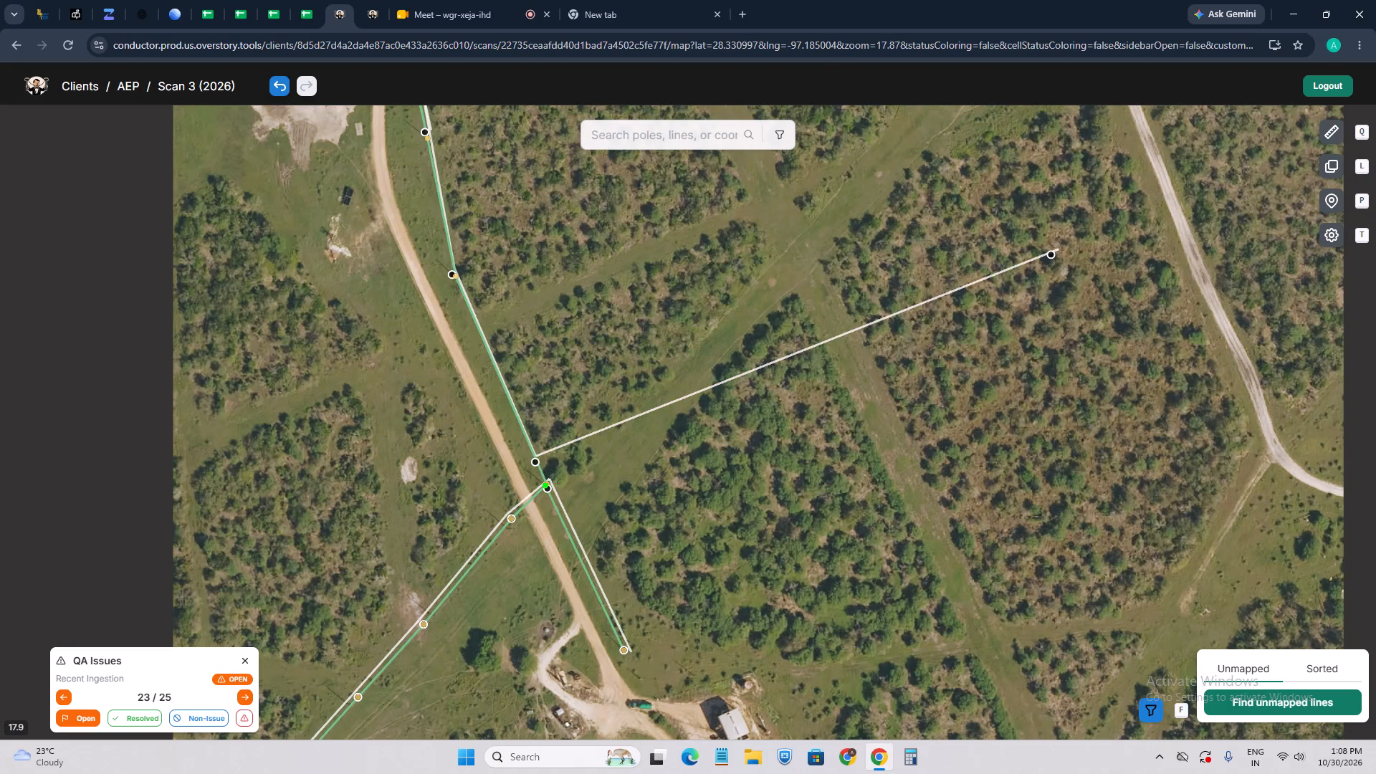
click(165, 270)
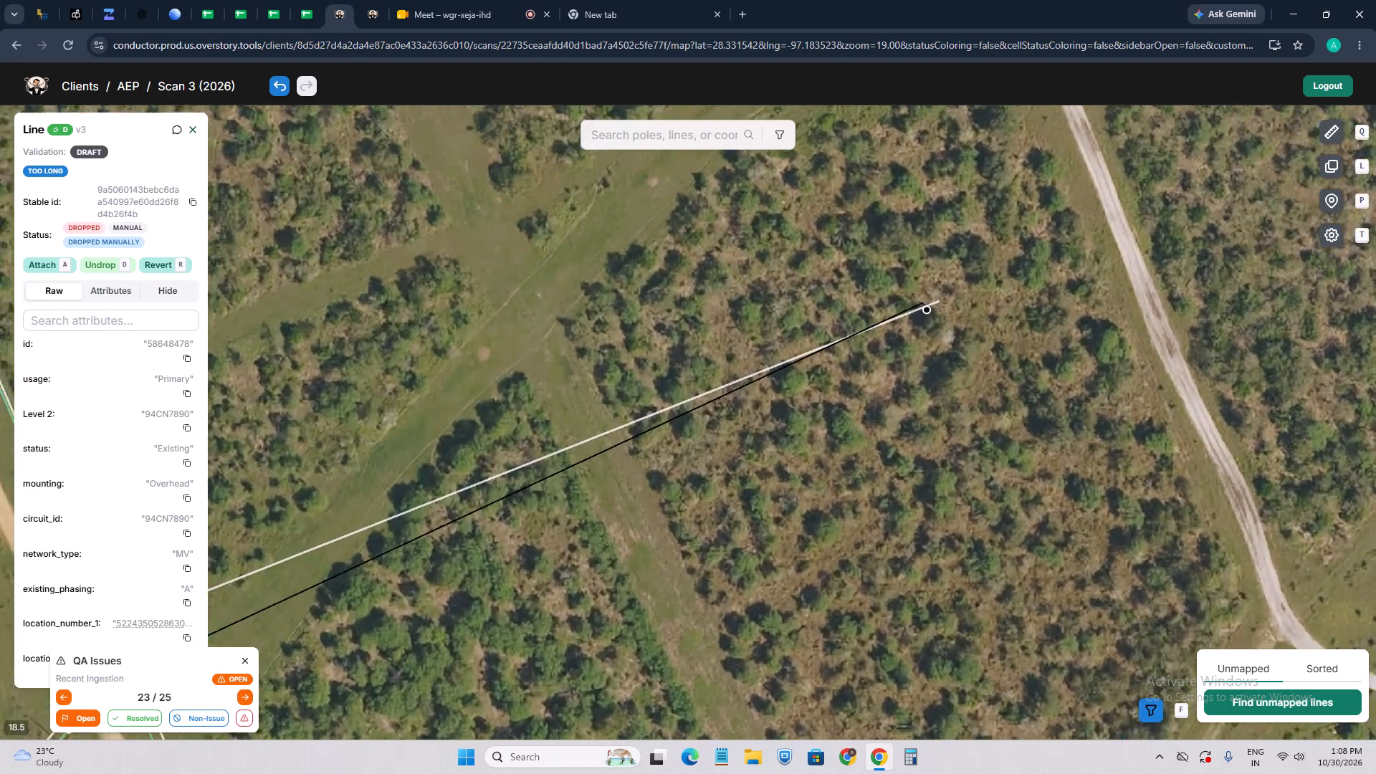
scroll(702, 285, down, 2)
drag(399, 338, 895, 307)
click(661, 361)
drag(698, 383, 677, 391)
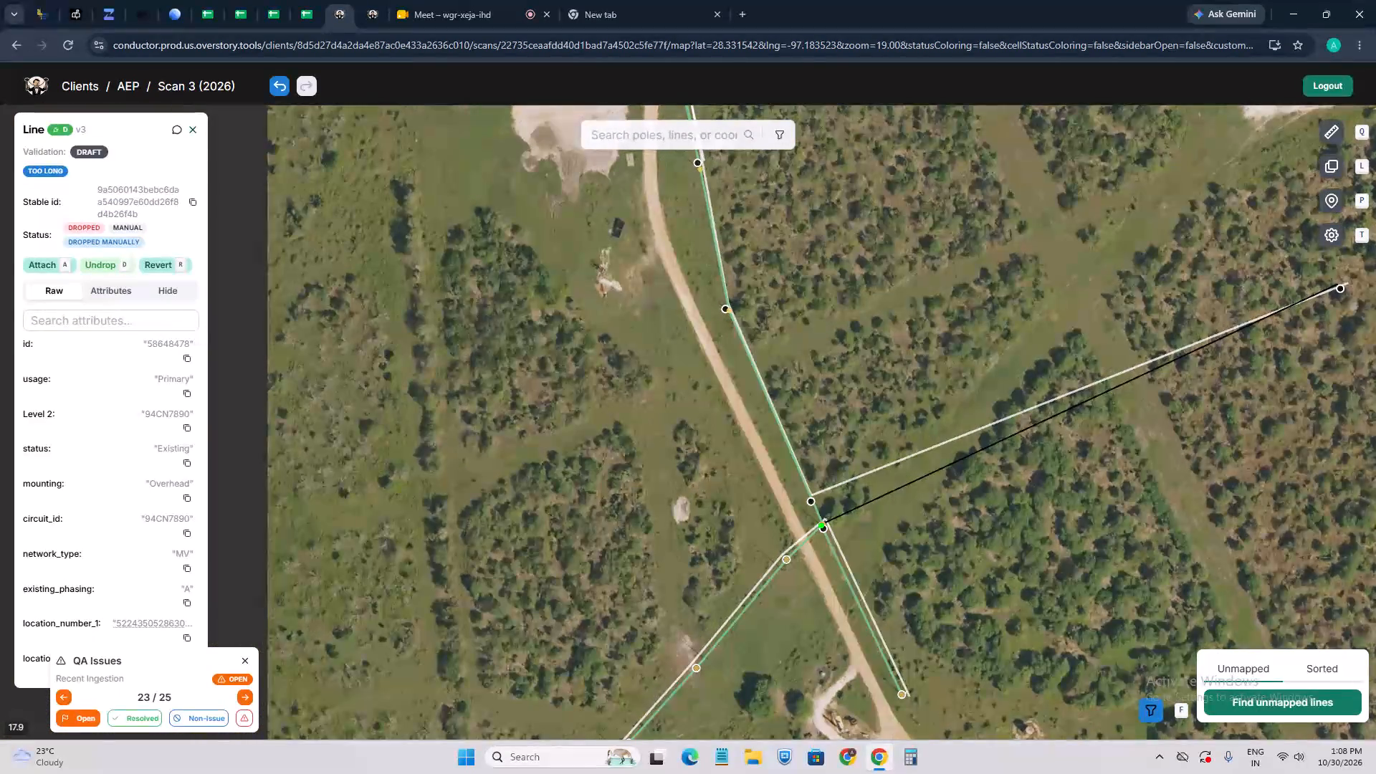
drag(677, 391, 596, 402)
scroll(616, 419, up, 1)
scroll(674, 501, up, 3)
drag(764, 560, 581, 393)
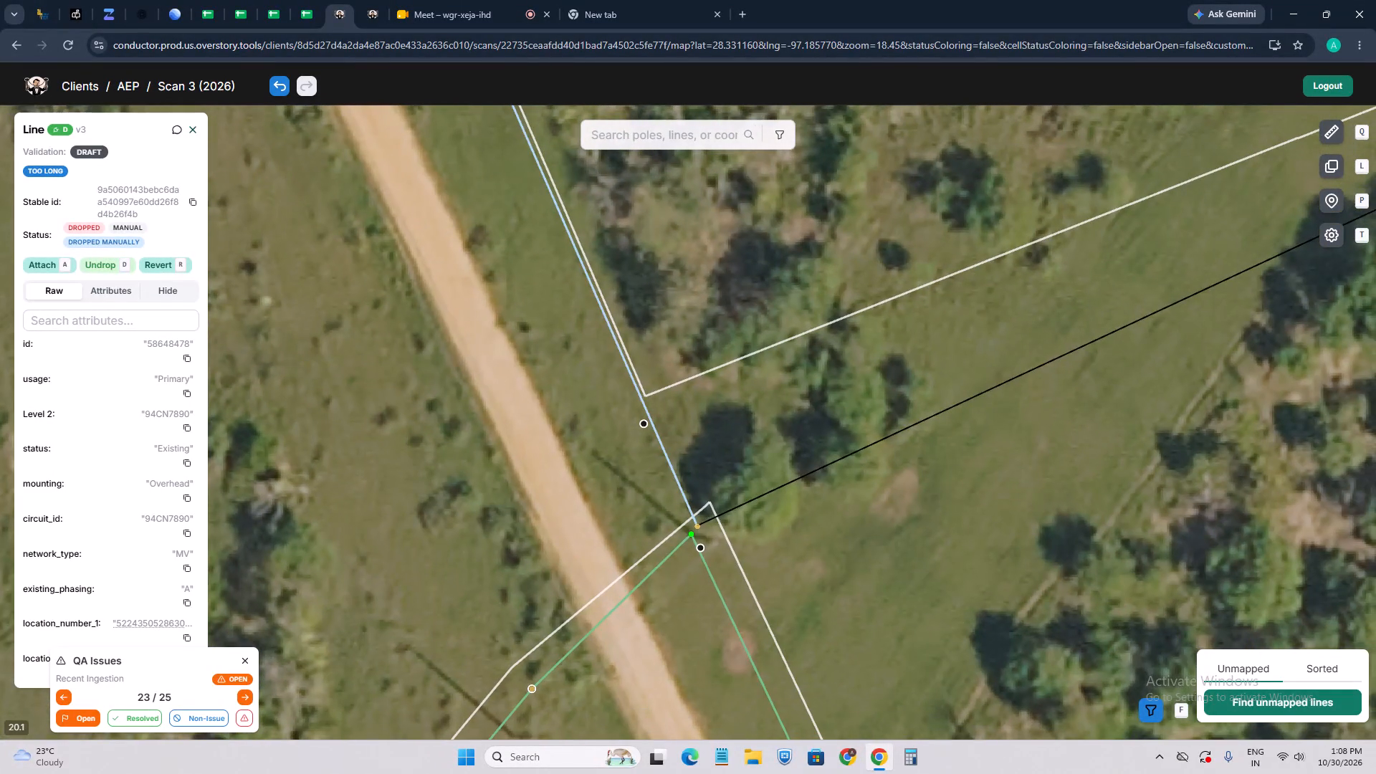
Re-attach the main-line span north of the corner between the moved corner pole and the next pole north along the dirt road.
click(669, 472)
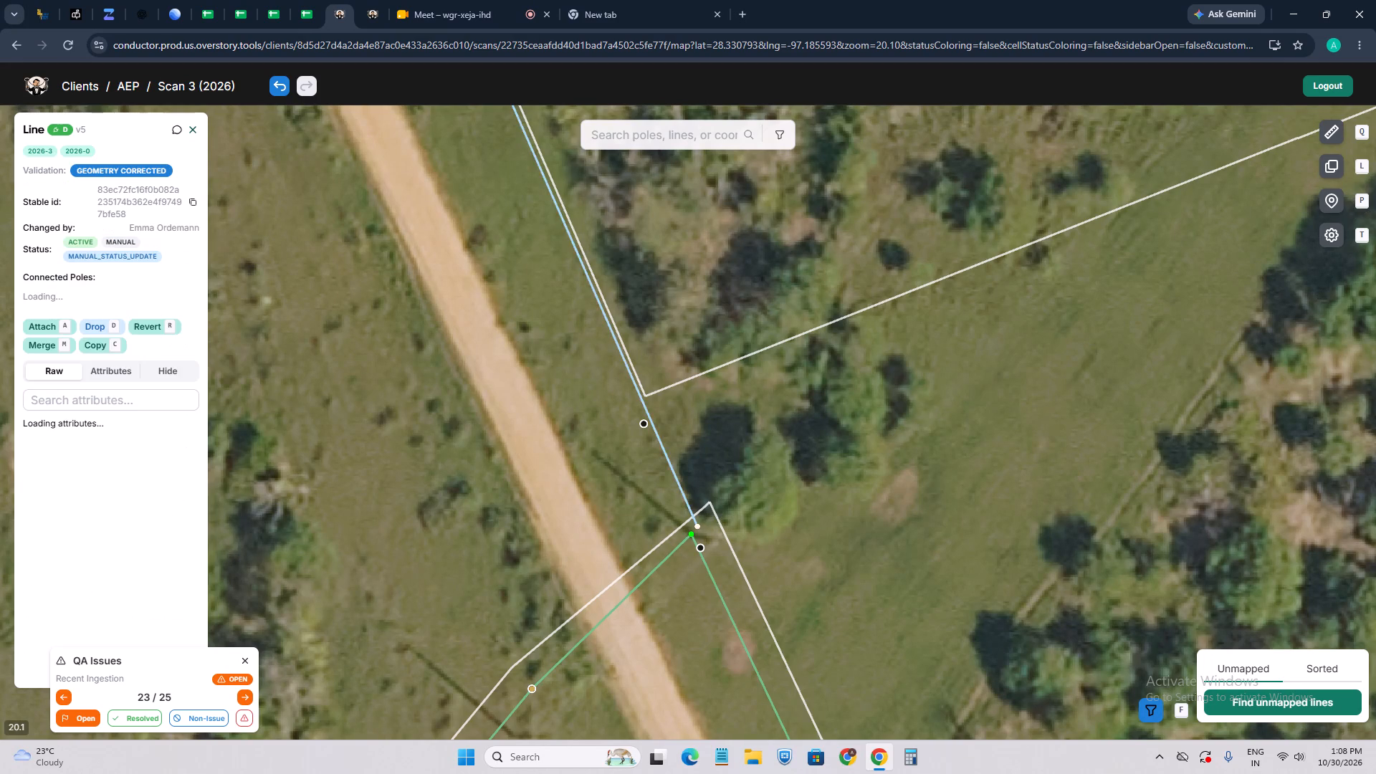
key(a)
scroll(684, 532, up, 4)
click(699, 523)
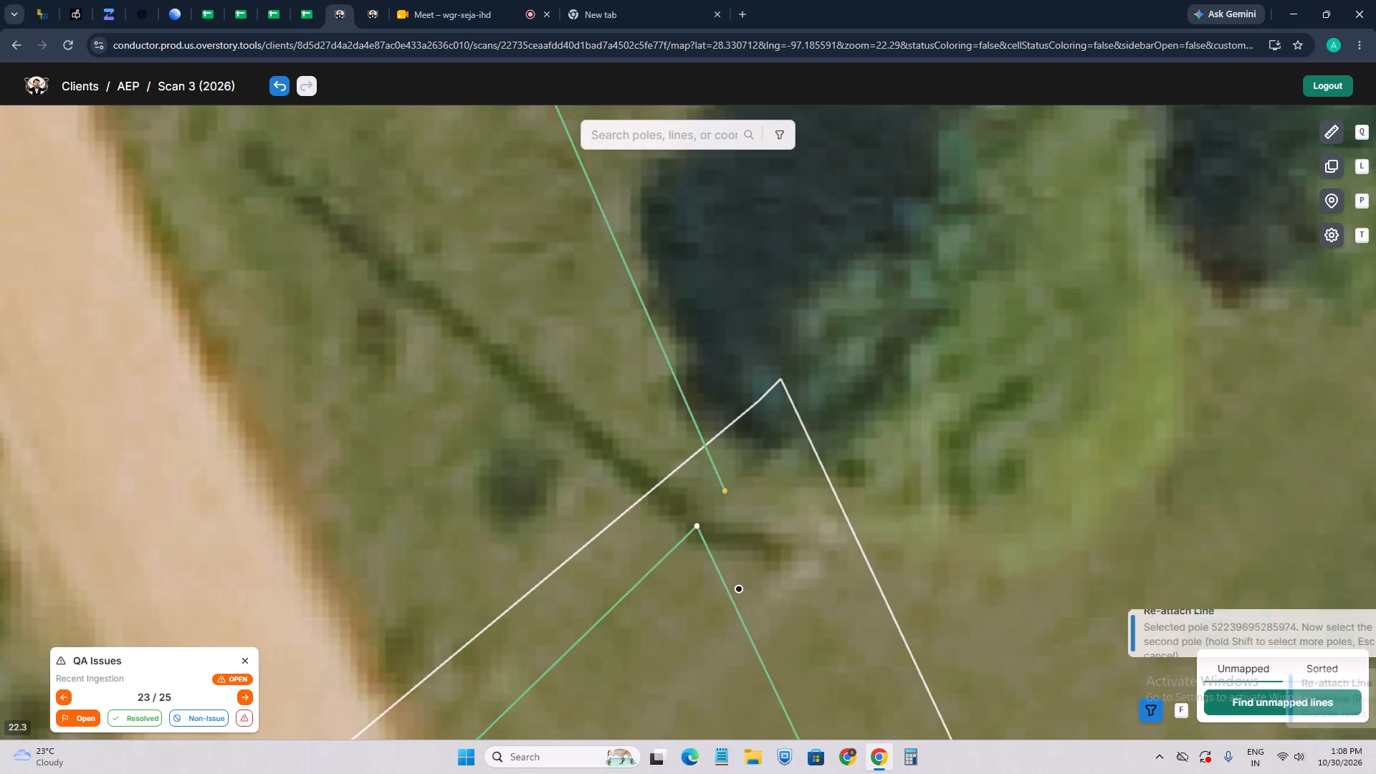
scroll(616, 487, down, 5)
drag(507, 279, 540, 576)
drag(442, 203, 527, 522)
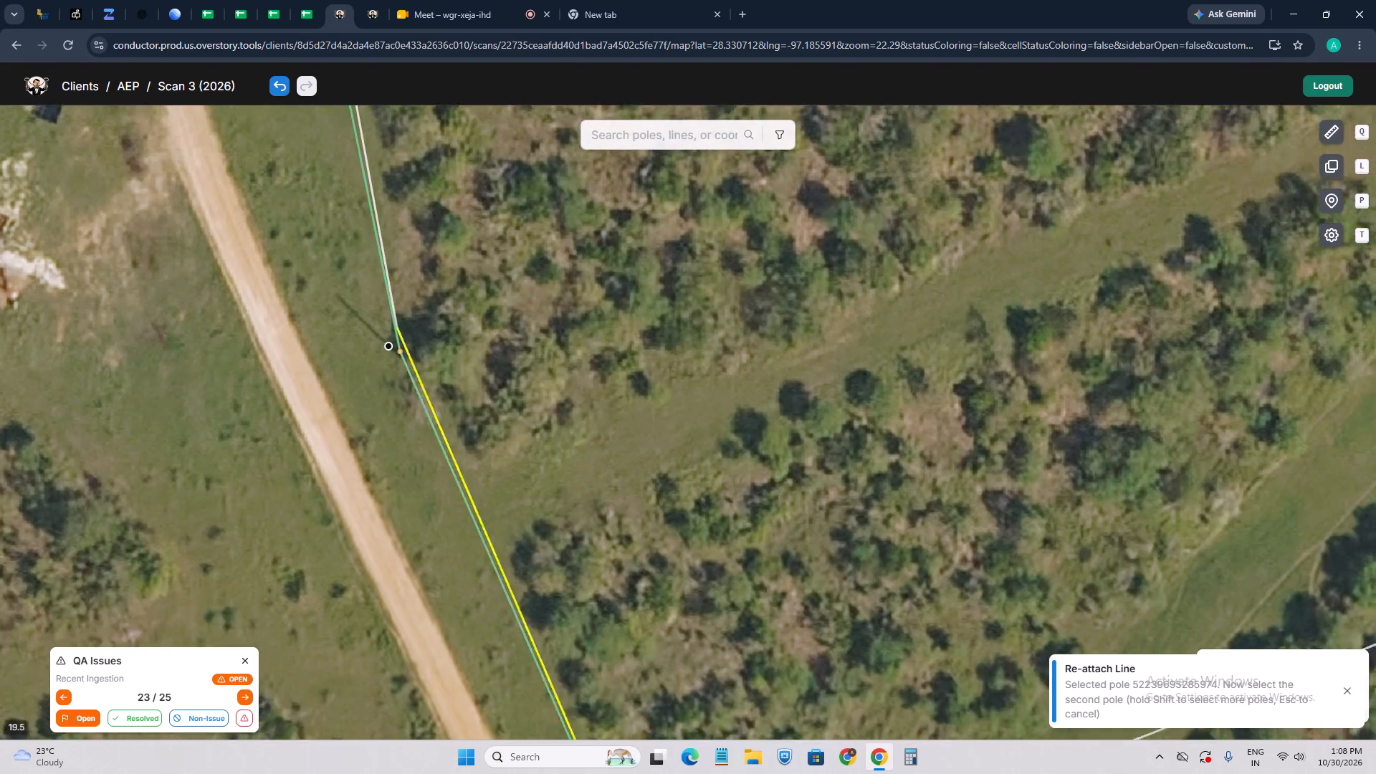
click(410, 419)
Examine the imagery along the clearing northeast of the corner pole for poles near the dropped long span.
drag(540, 582, 495, 428)
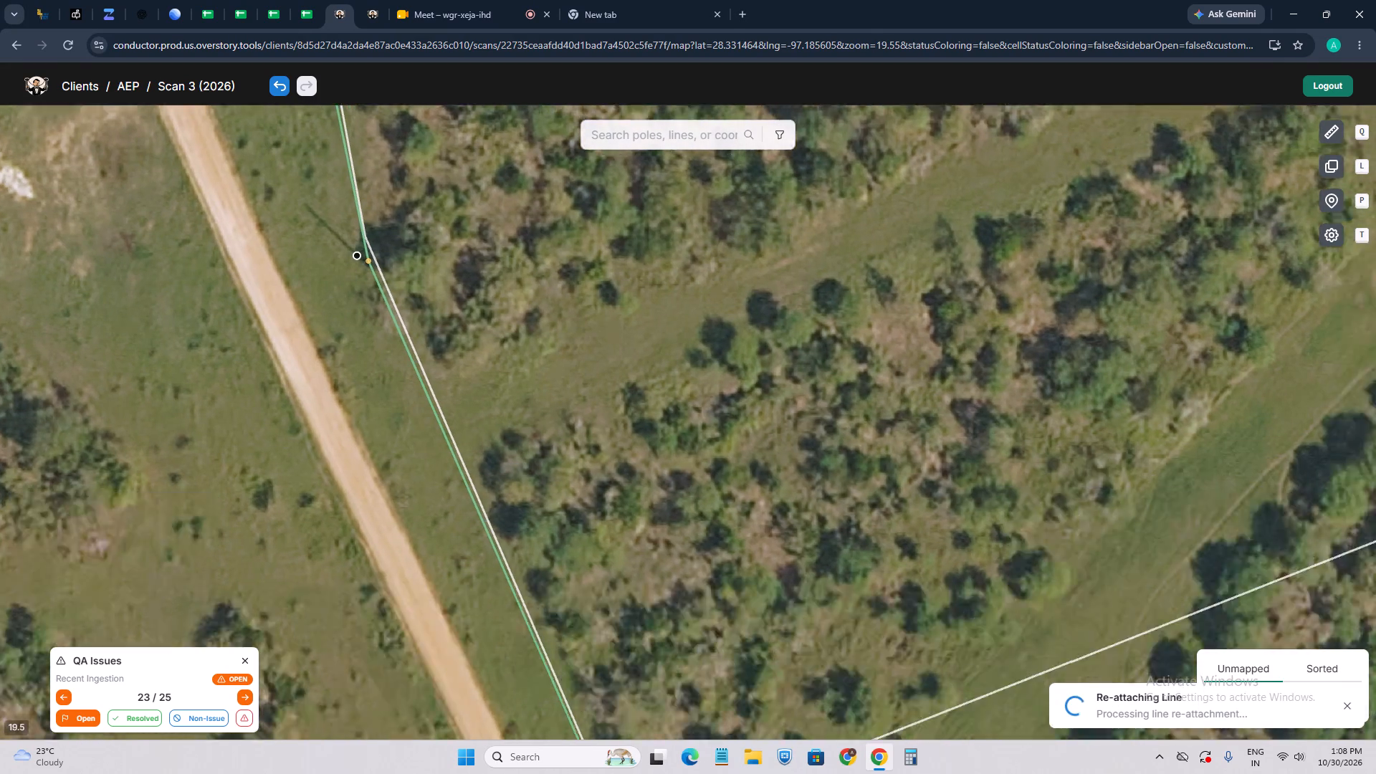
drag(589, 493, 530, 419)
drag(661, 380, 359, 513)
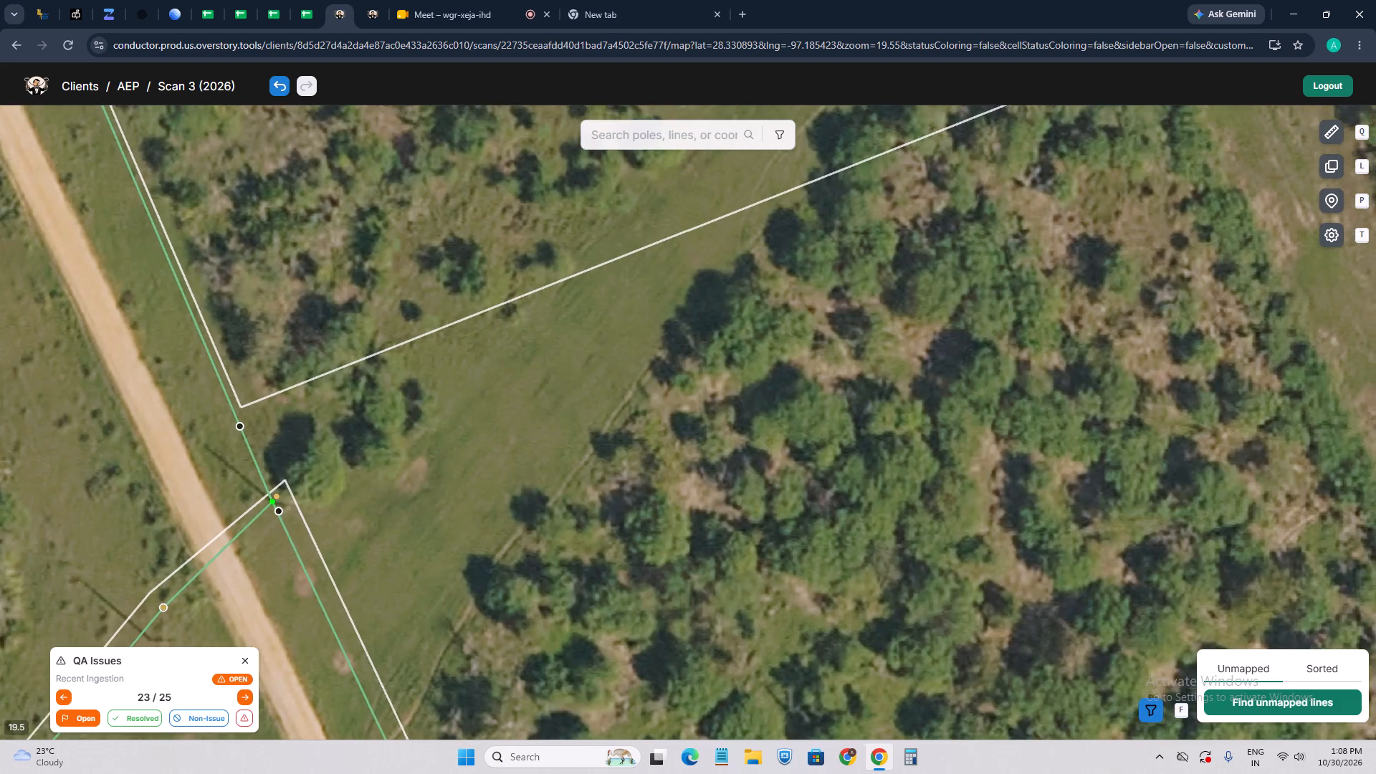
drag(654, 341, 497, 494)
drag(722, 374, 543, 532)
drag(700, 329, 676, 446)
scroll(686, 422, down, 3)
drag(745, 330, 679, 473)
scroll(677, 363, up, 3)
drag(738, 281, 681, 383)
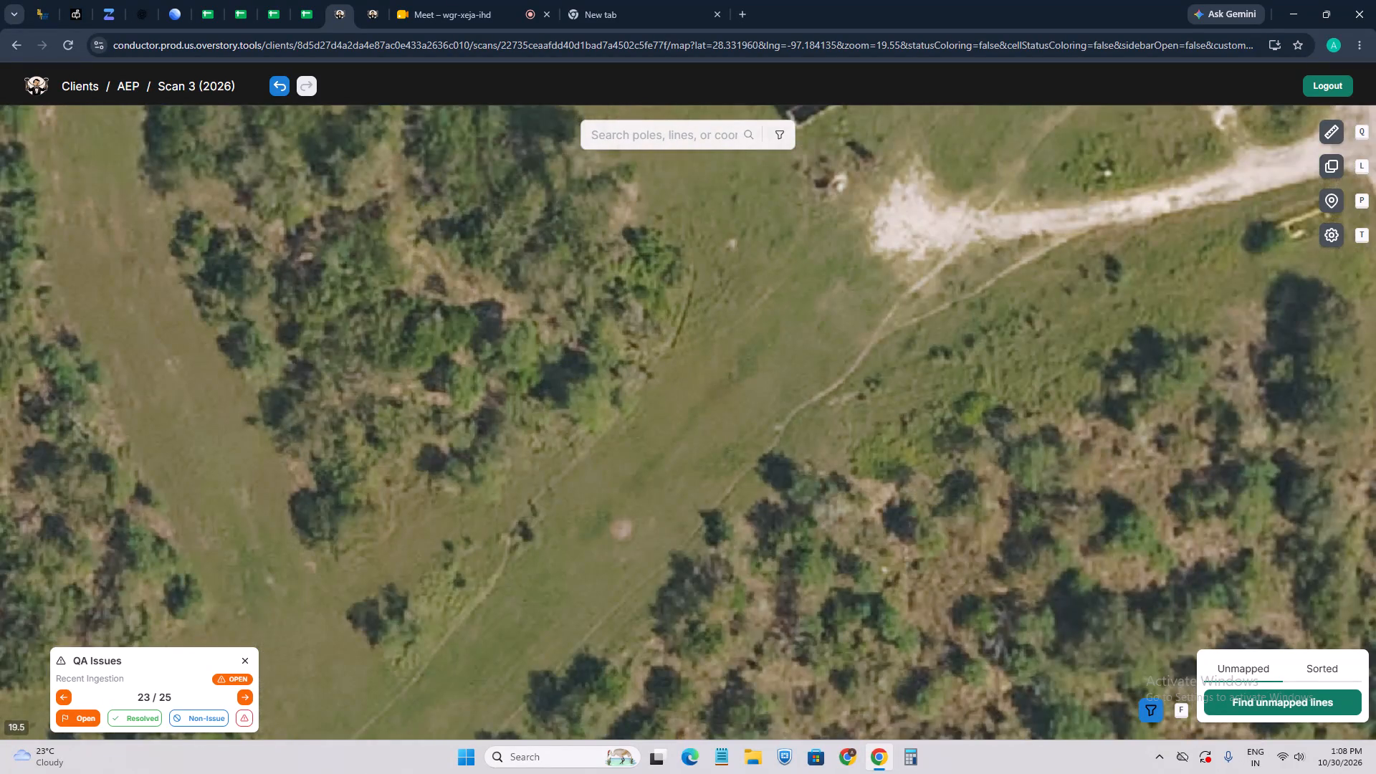
drag(681, 383, 664, 419)
scroll(623, 457, up, 2)
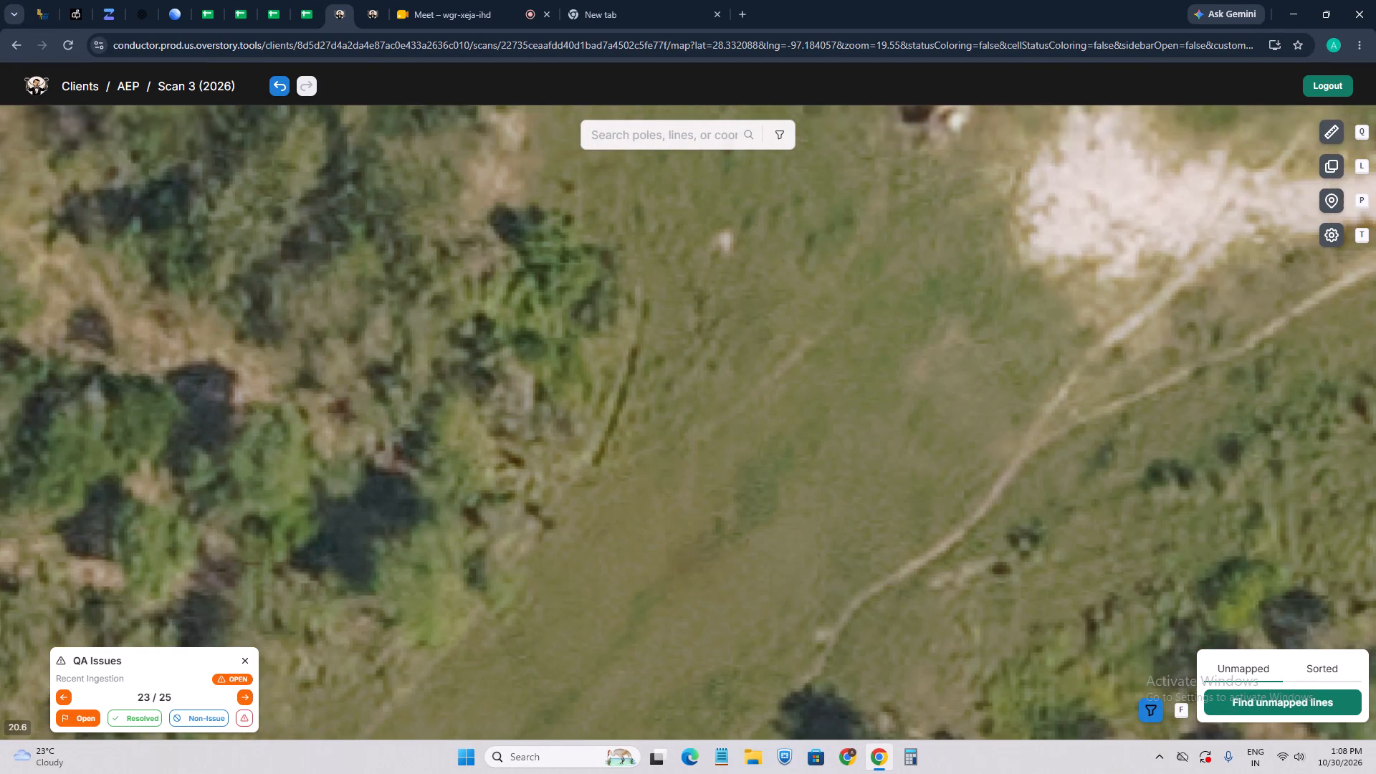
scroll(659, 393, down, 2)
drag(763, 294, 667, 484)
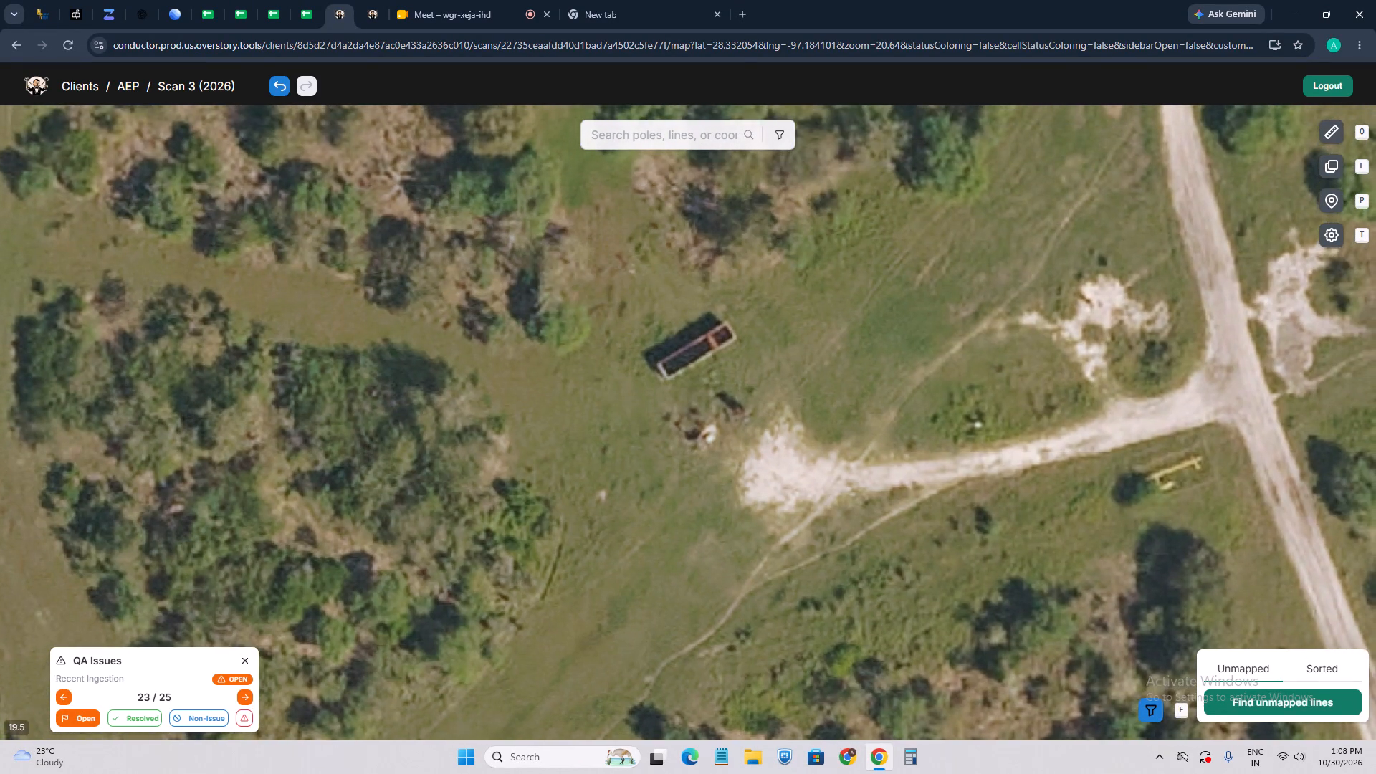
drag(667, 484, 735, 309)
scroll(735, 288, down, 3)
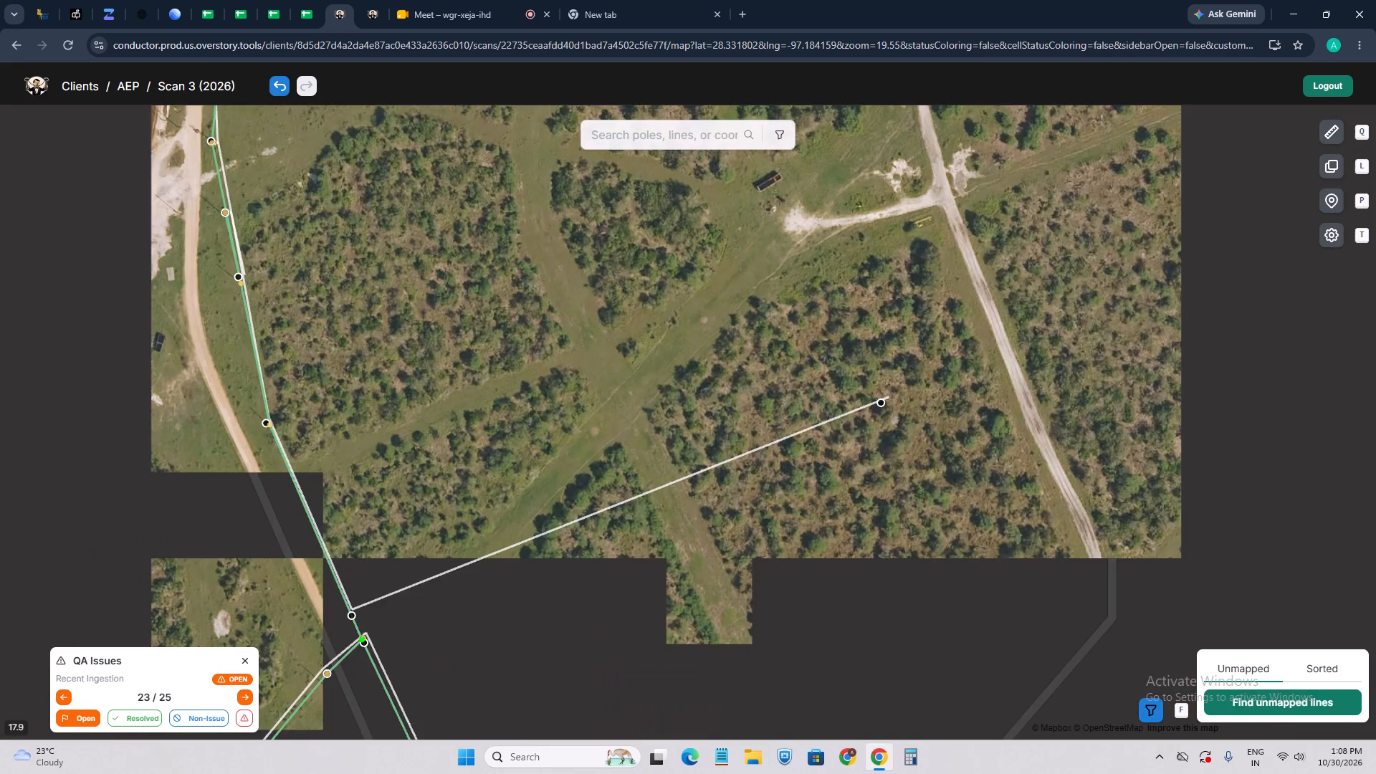
drag(616, 426, 699, 330)
scroll(675, 343, up, 2)
drag(545, 471, 723, 277)
drag(554, 477, 562, 451)
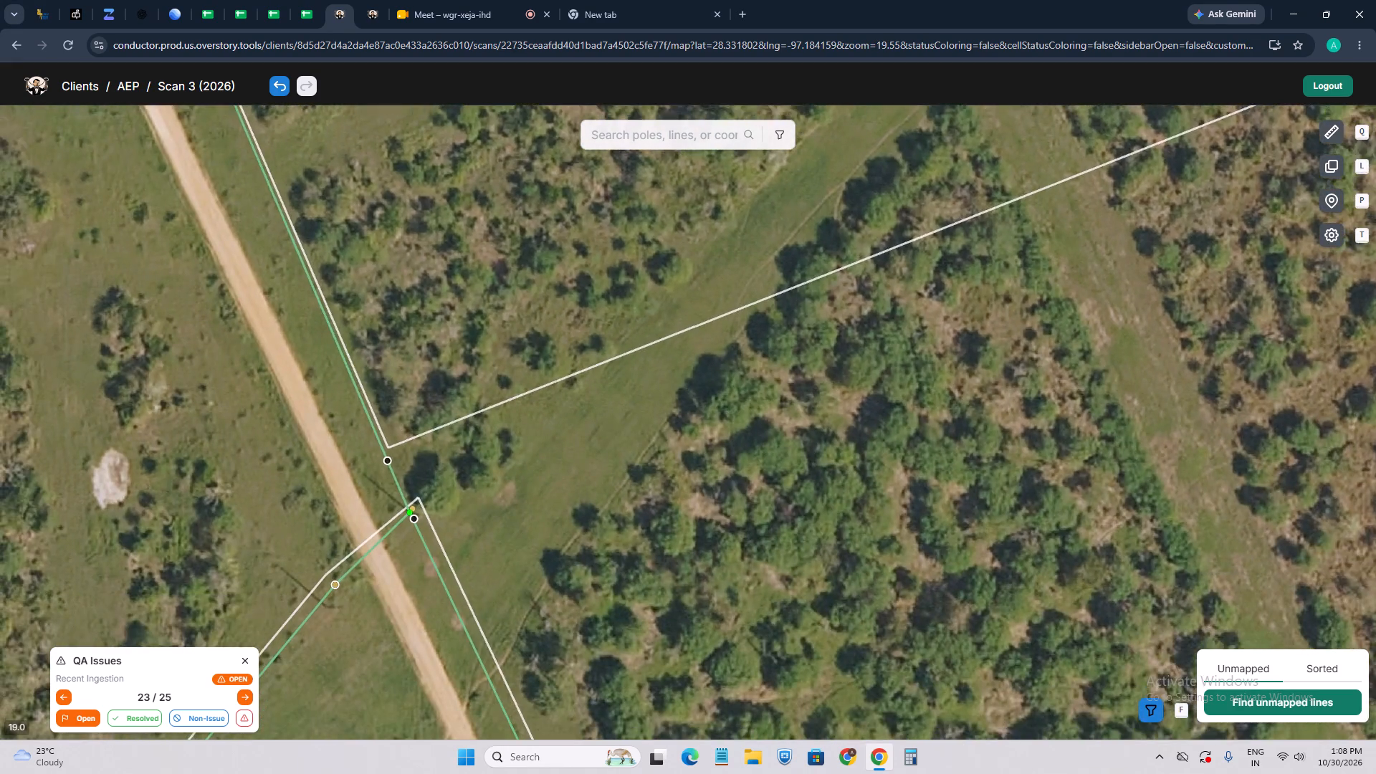
Examine the lines southwest and north of the corner along the dirt road, and open the current span beside the tank site.
drag(562, 451, 659, 322)
drag(563, 447, 636, 259)
drag(492, 391, 671, 250)
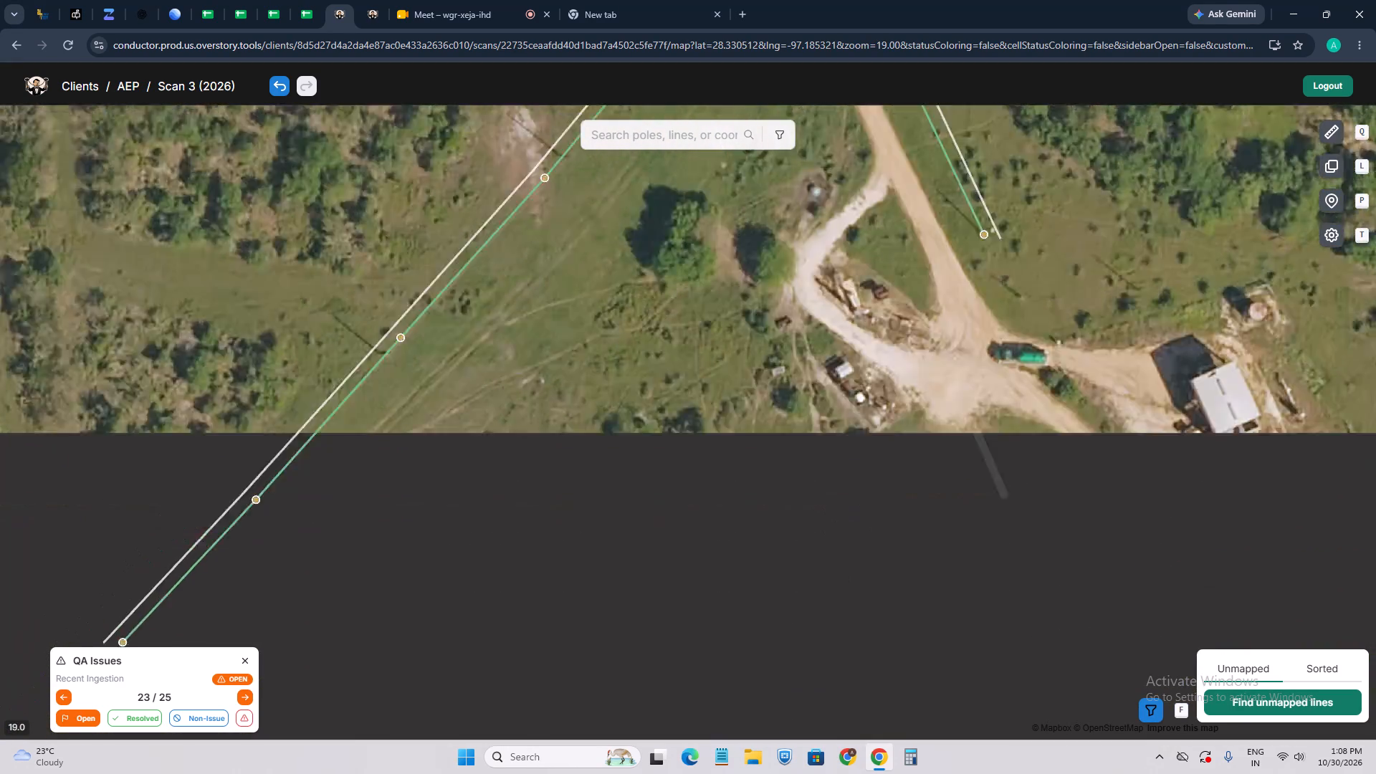
scroll(691, 211, down, 2)
drag(722, 176, 472, 582)
drag(630, 218, 624, 589)
scroll(598, 410, up, 4)
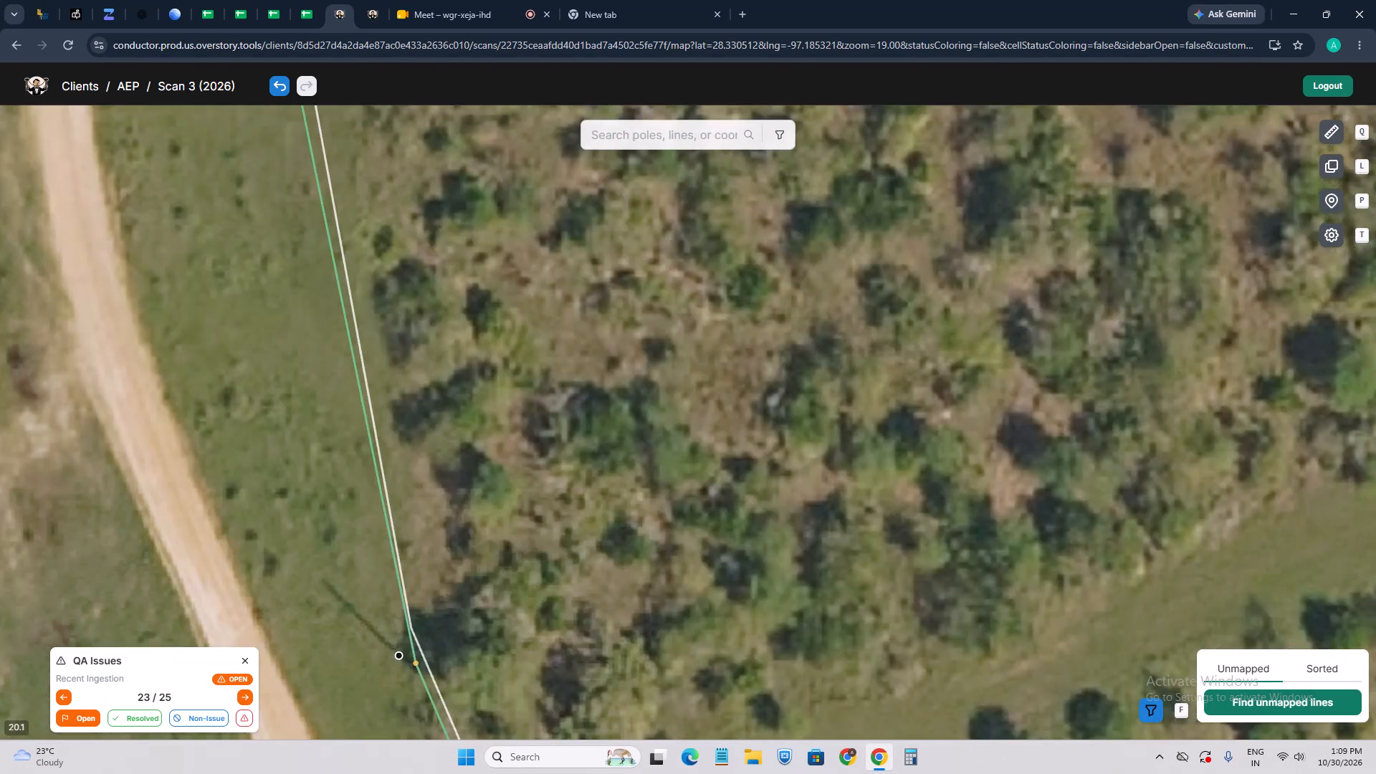
drag(454, 604, 542, 419)
scroll(468, 505, up, 2)
scroll(537, 439, up, 2)
scroll(536, 487, down, 6)
drag(551, 249, 551, 285)
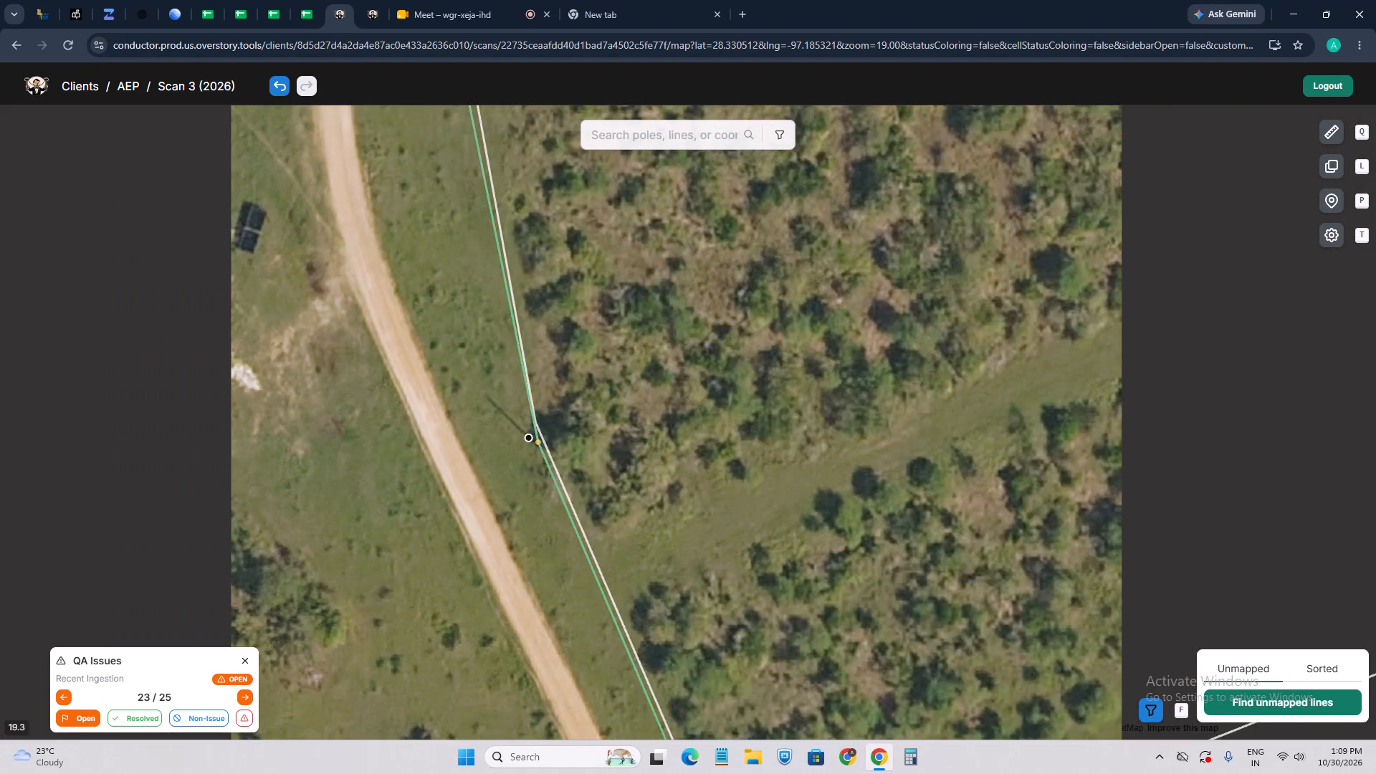
drag(551, 285, 599, 655)
scroll(502, 408, up, 2)
scroll(480, 385, down, 2)
drag(476, 343, 508, 559)
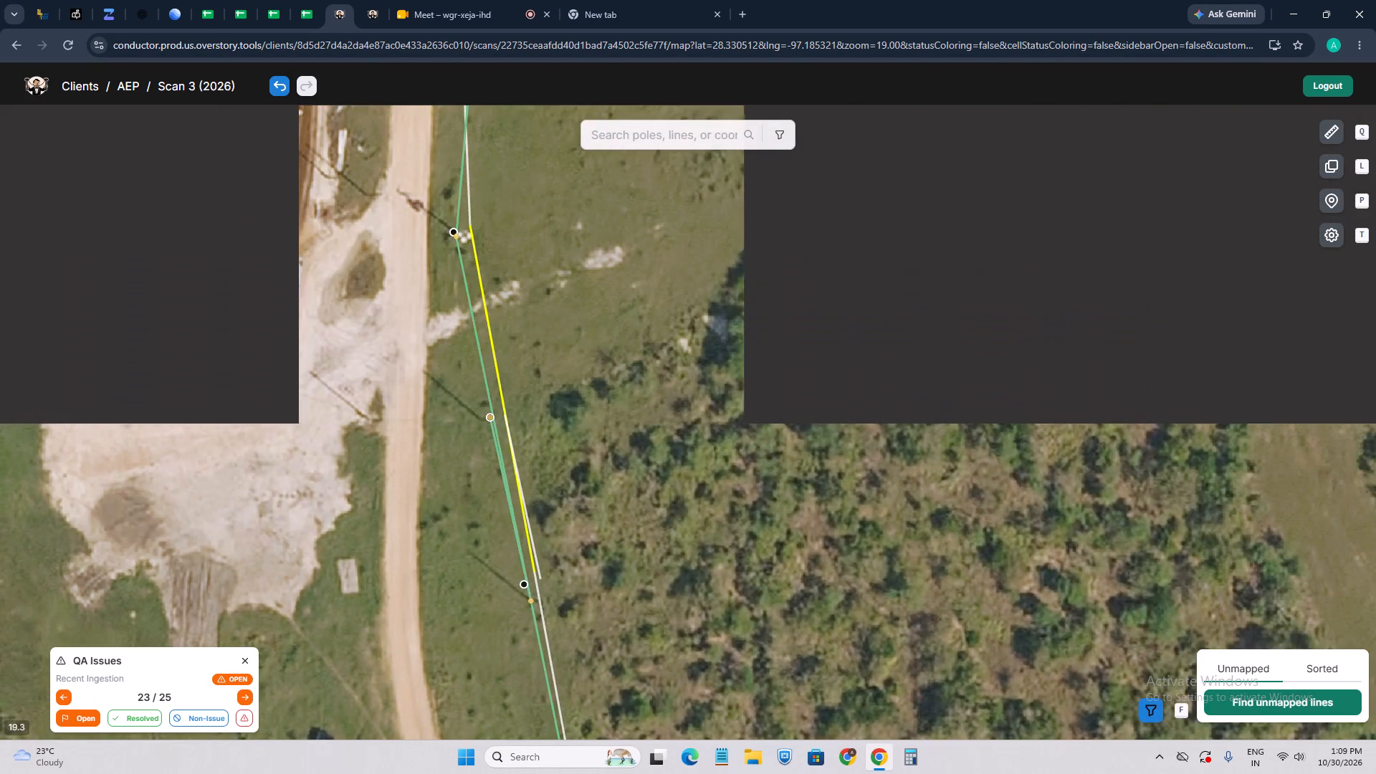
scroll(494, 386, up, 2)
scroll(475, 373, down, 3)
click(475, 367)
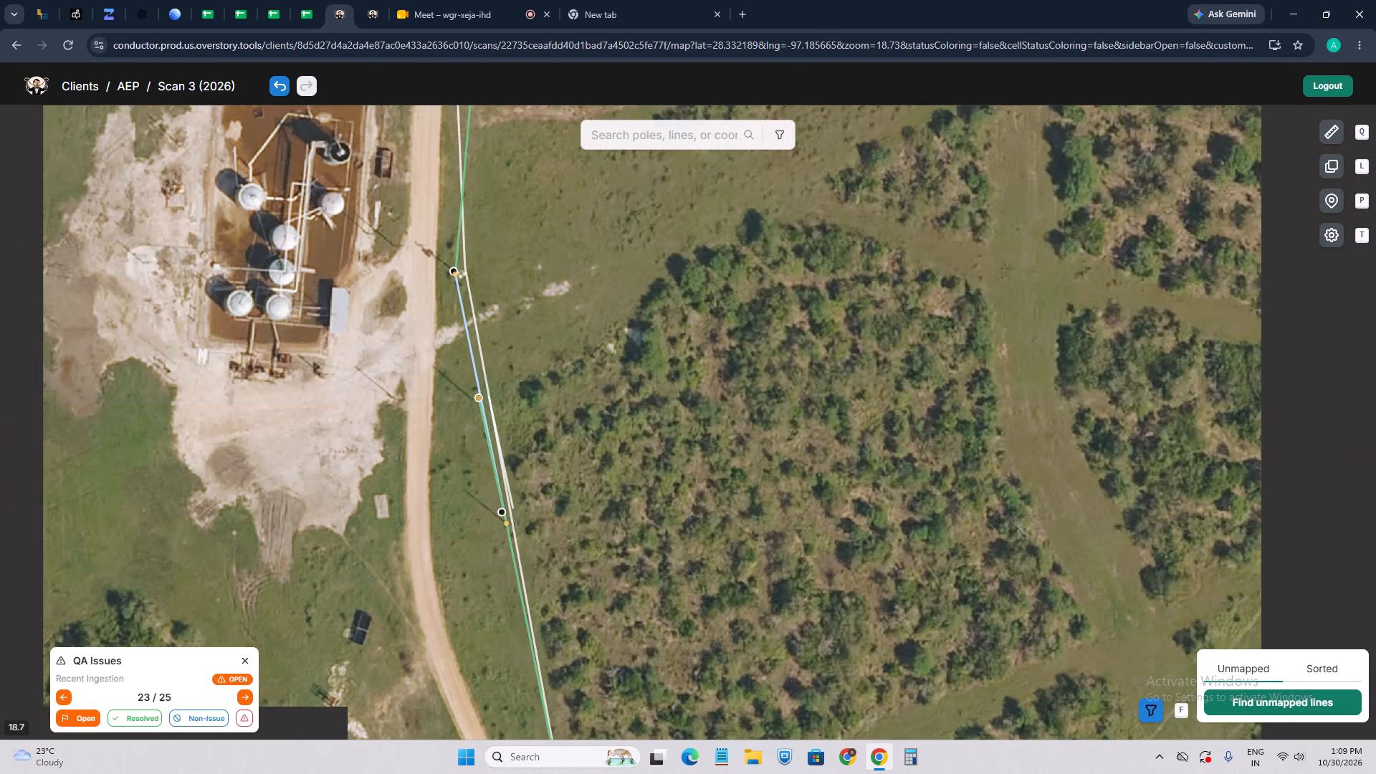
scroll(474, 368, up, 1)
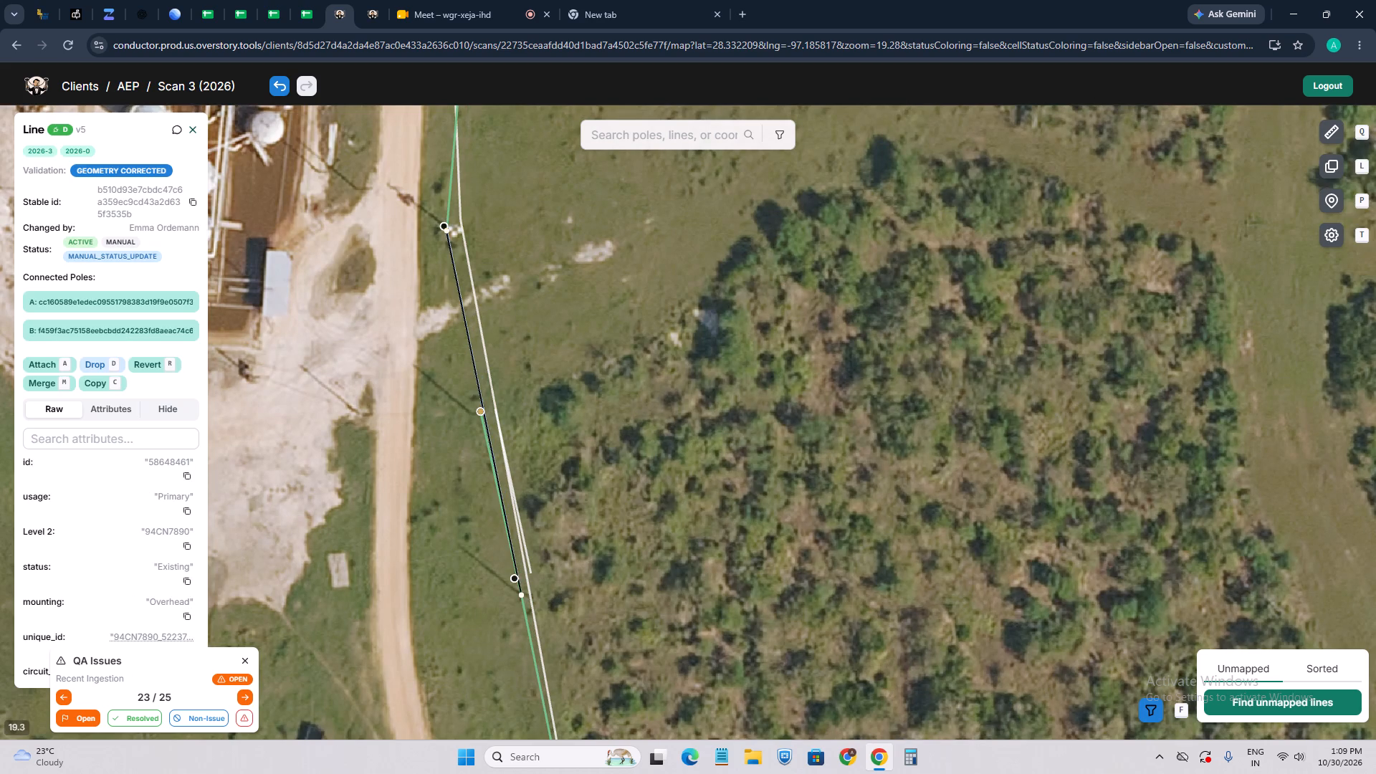
Re-attach the span beside the tank site between the intermediate pole along the dirt road and the next pole north.
key(a)
click(474, 408)
click(444, 231)
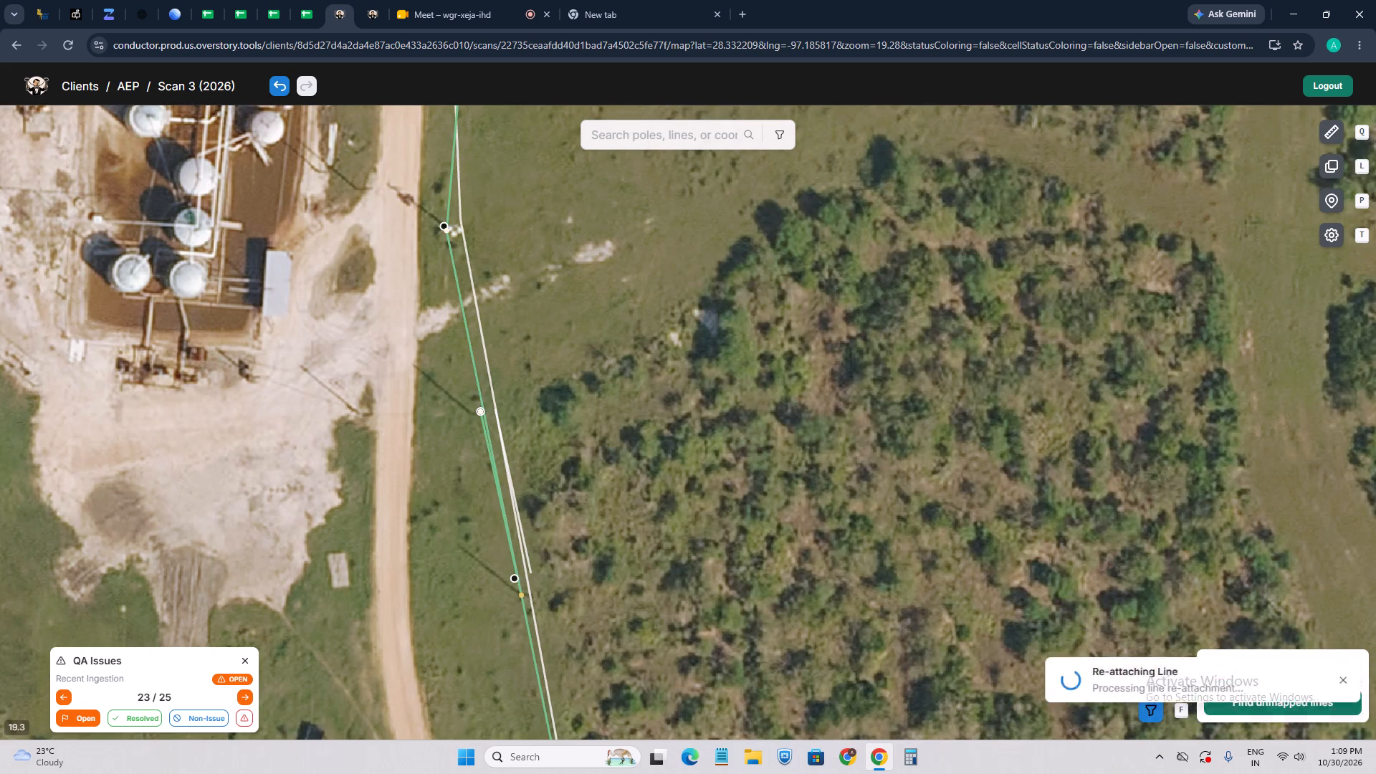
Review the corrected lines along the dirt road and mark QA issue 23 as resolved.
scroll(484, 424, up, 3)
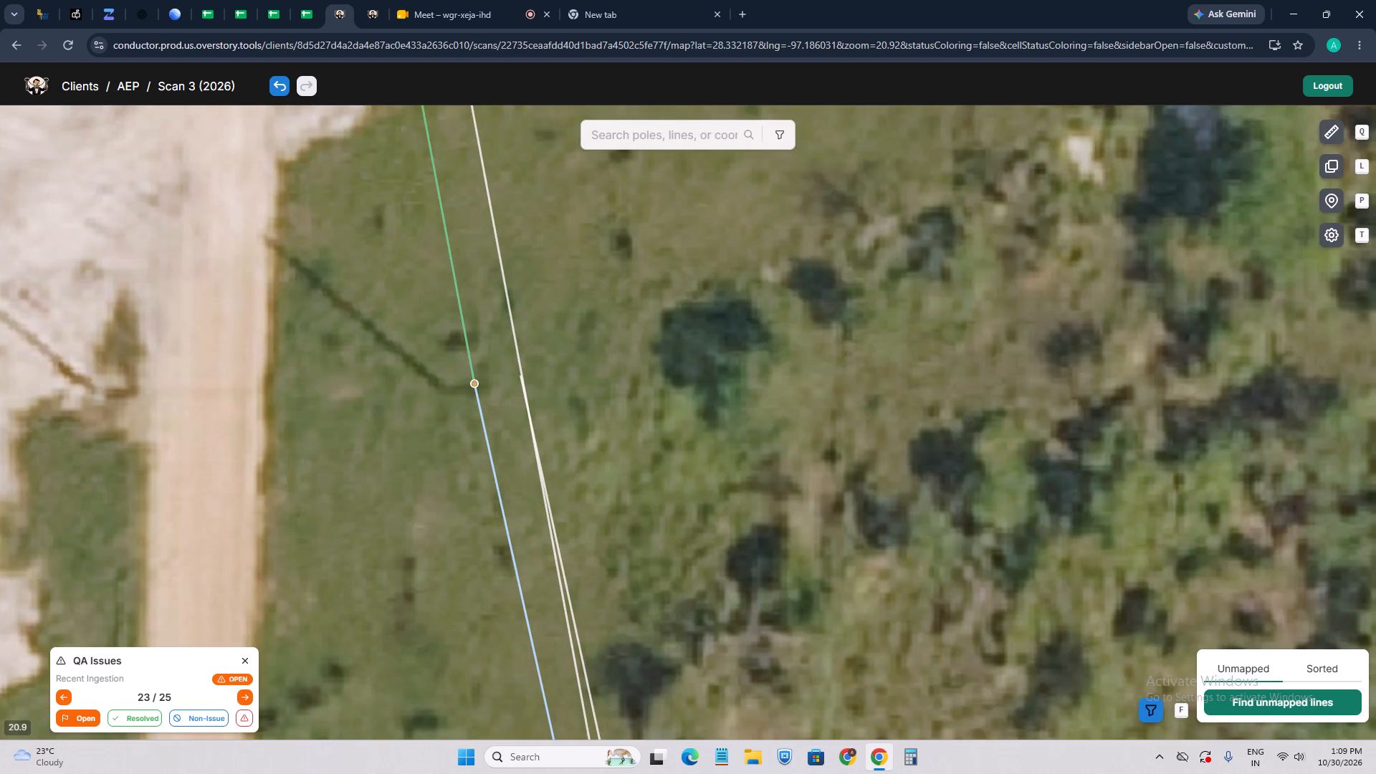
scroll(474, 403, down, 7)
drag(556, 536, 573, 436)
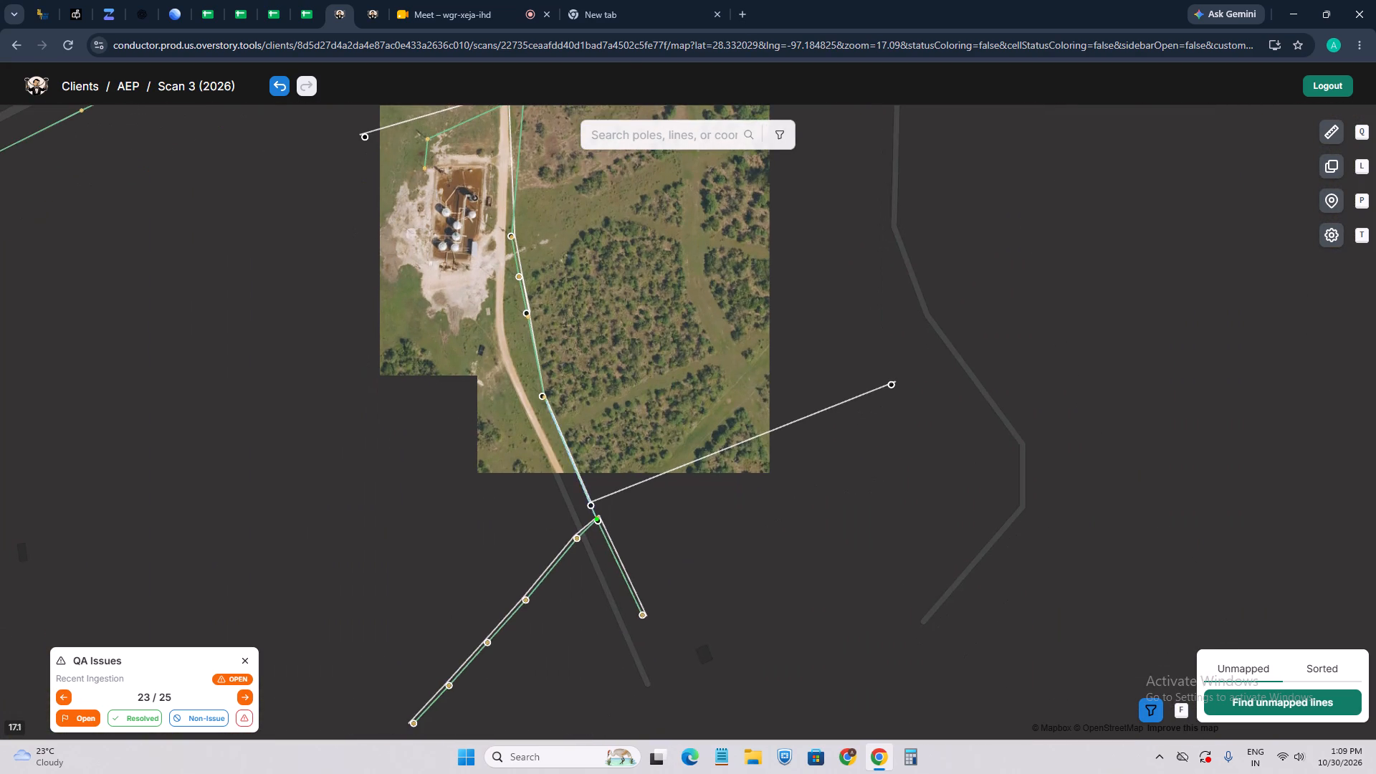
scroll(565, 565, up, 1)
drag(542, 601, 593, 471)
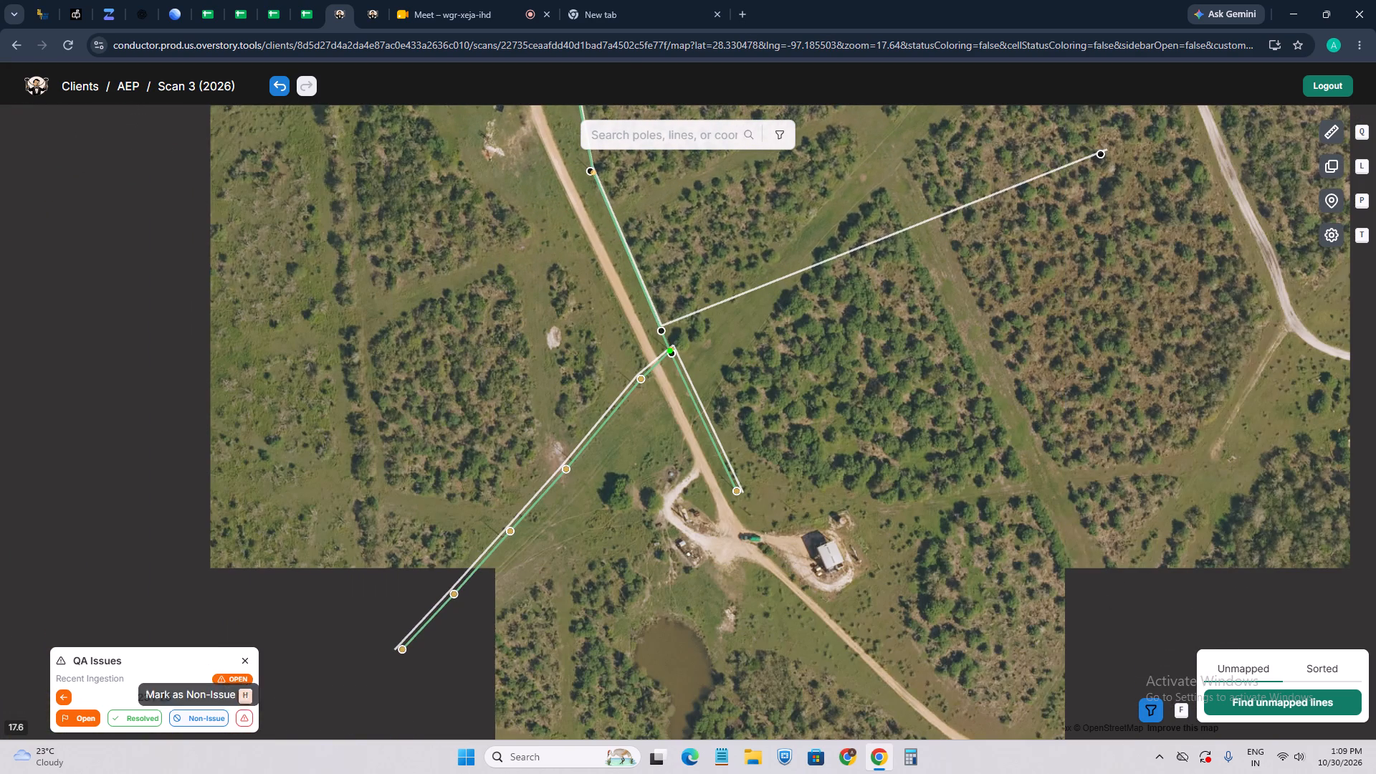
click(156, 719)
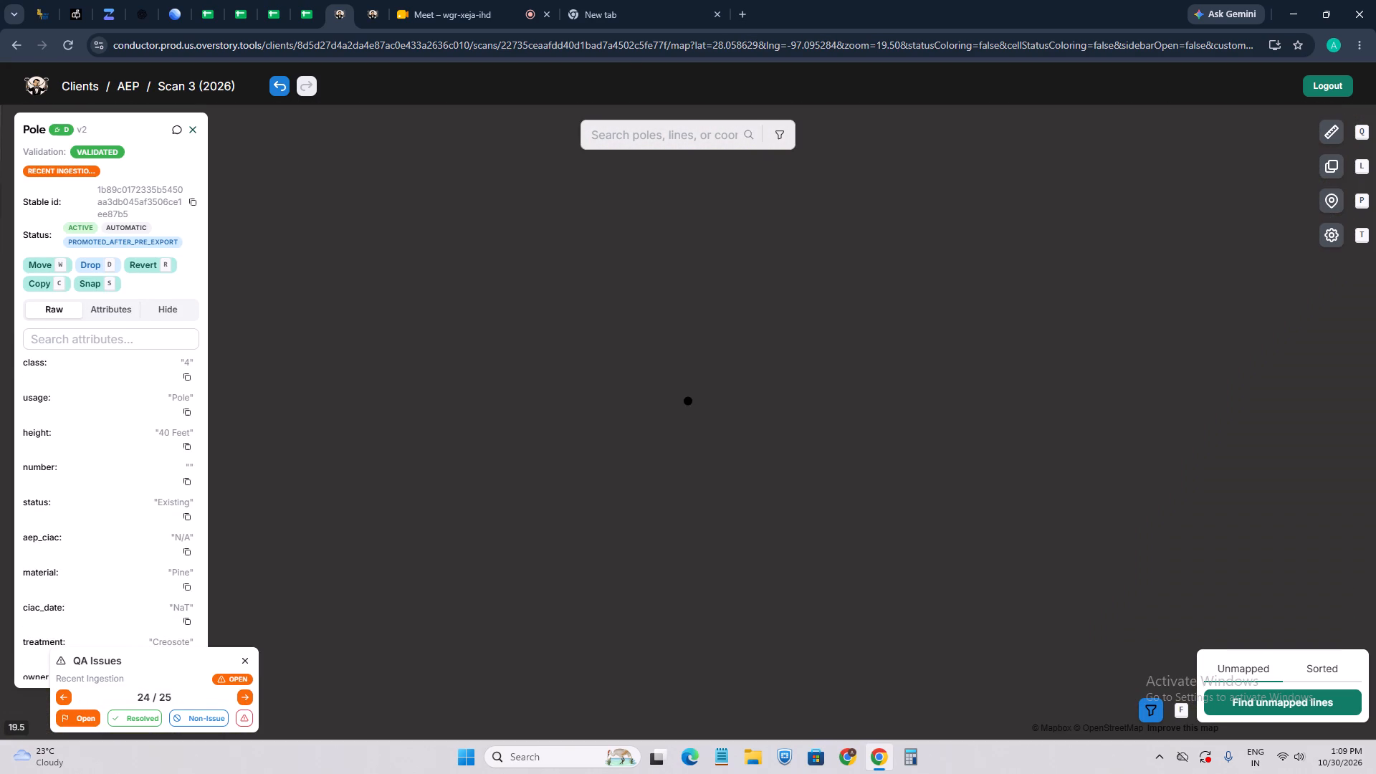
Move the issue 24 pole onto the base of the pole visible in the field imagery.
scroll(699, 396, up, 2)
key(w)
scroll(672, 378, up, 2)
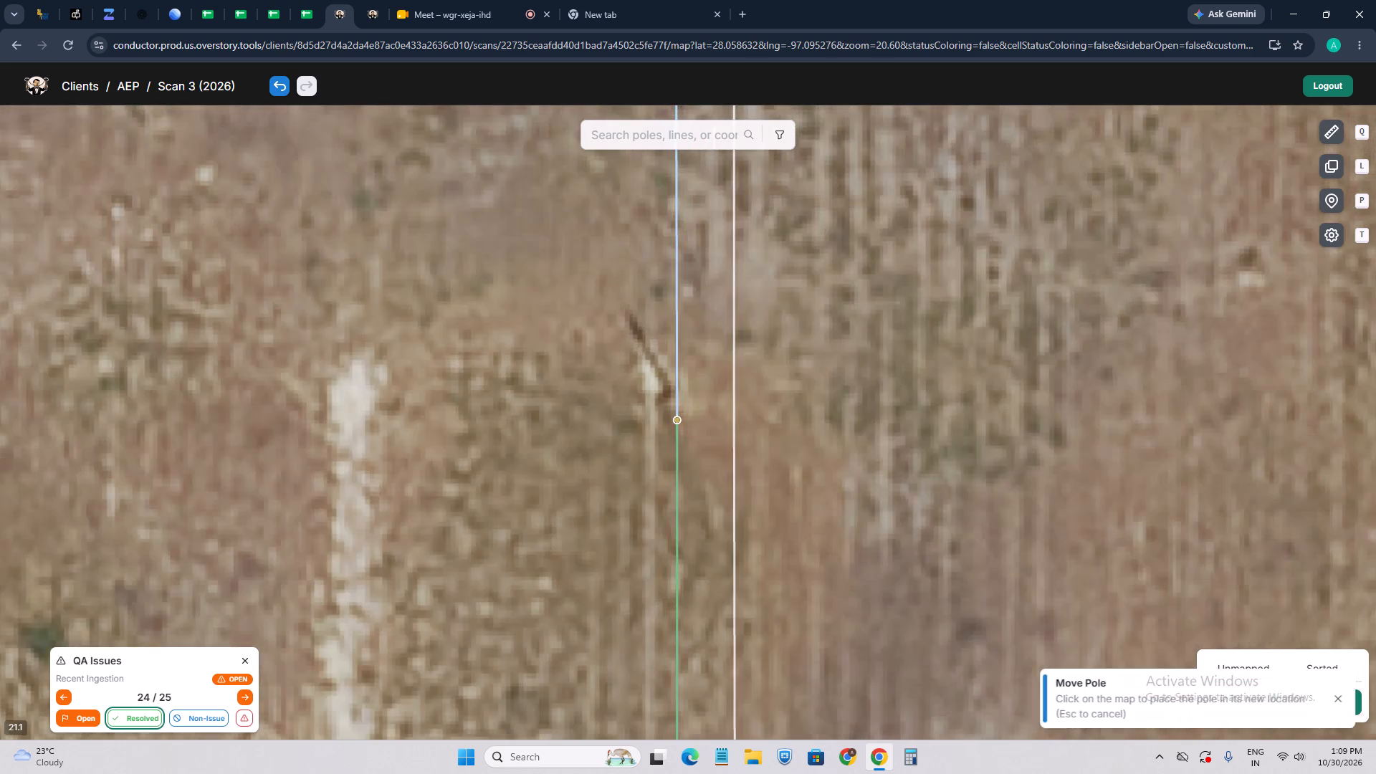
click(668, 397)
Examine pole positions south from the issue 24 pole and along Rattlesnake Pt Rd east to the parking-lot tap.
scroll(613, 443, down, 4)
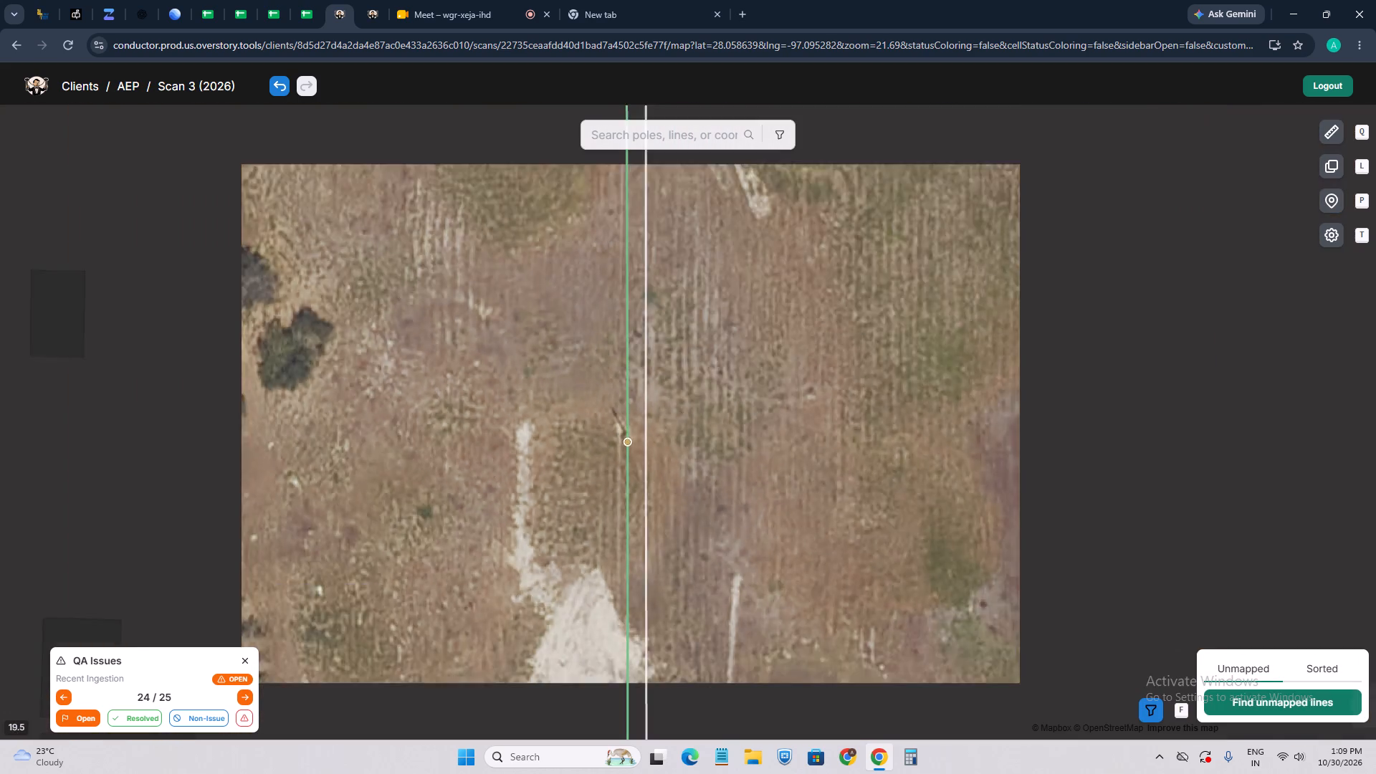
scroll(615, 437, down, 3)
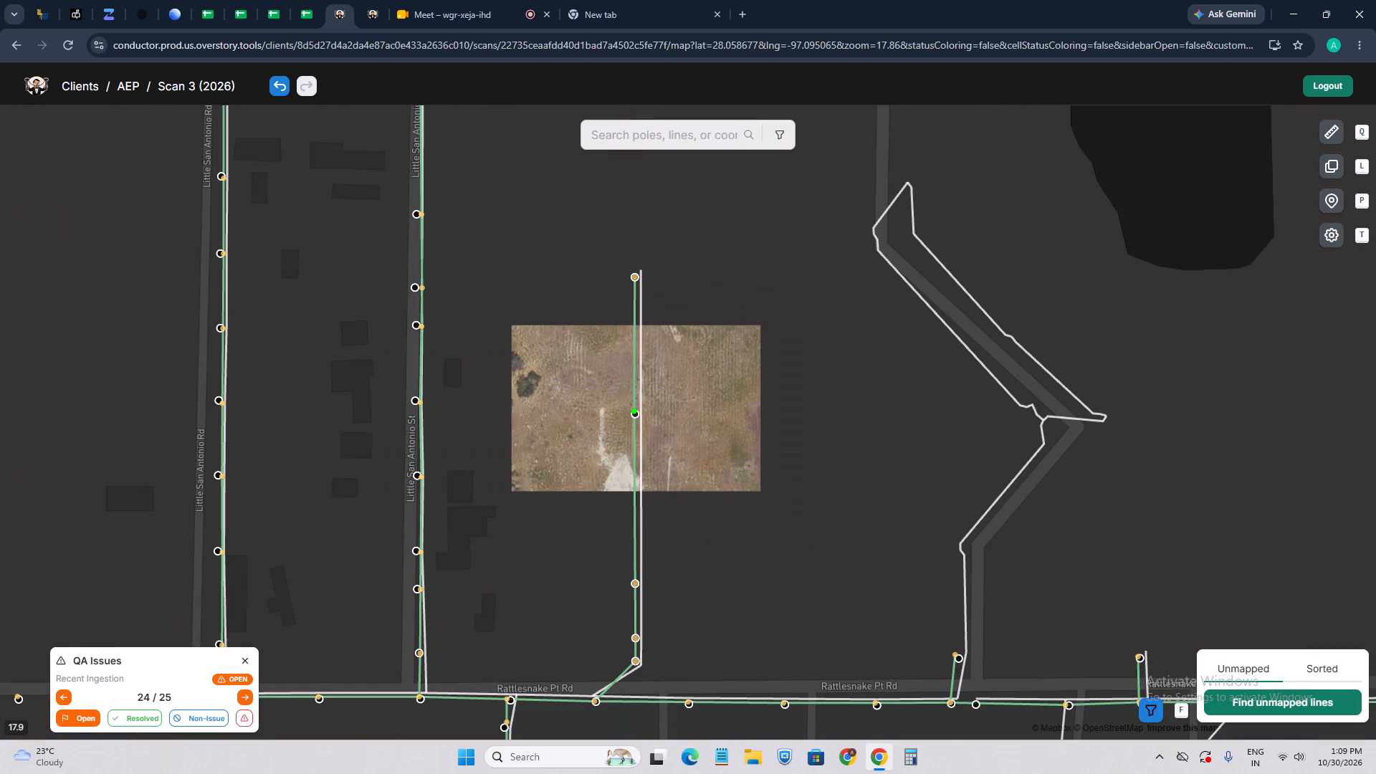
drag(697, 484, 677, 416)
drag(484, 561, 472, 420)
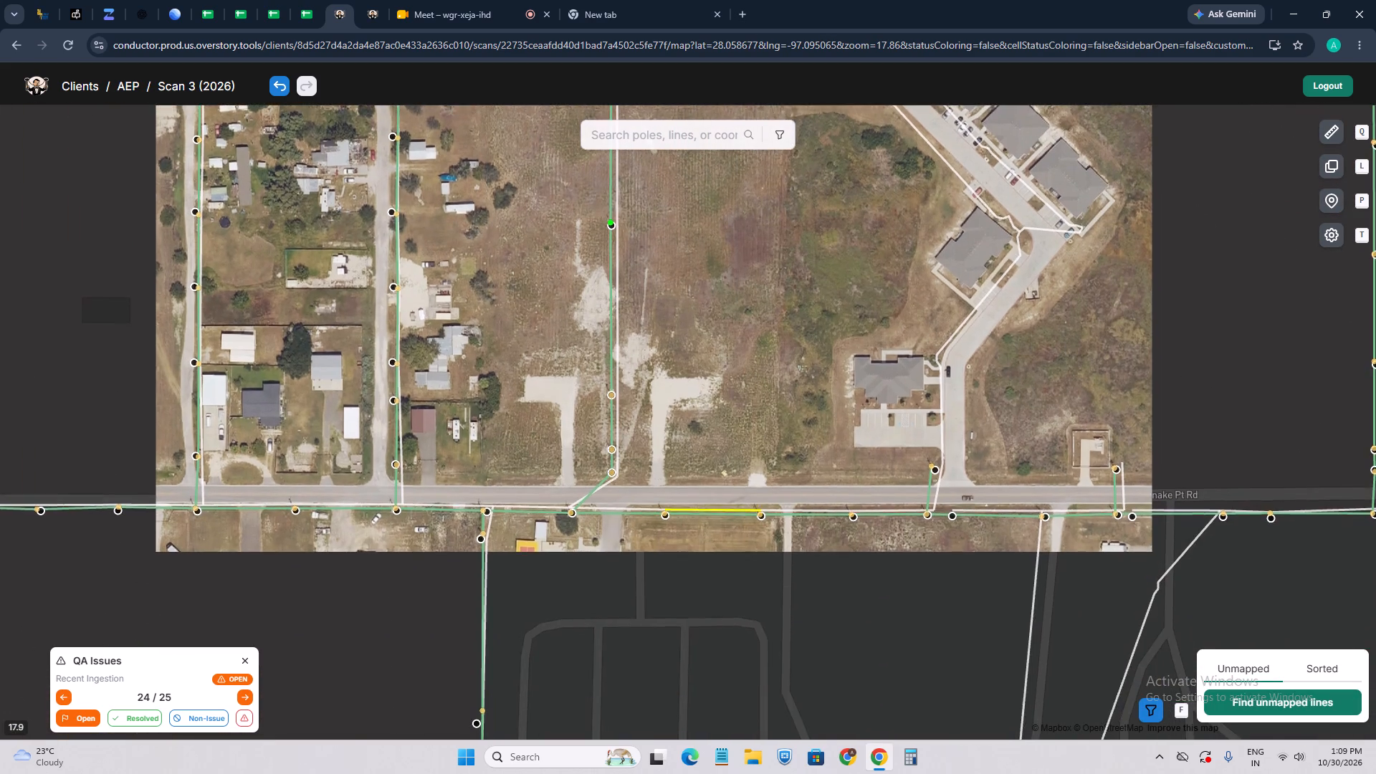
scroll(692, 499, up, 3)
scroll(619, 545, up, 4)
scroll(646, 487, down, 3)
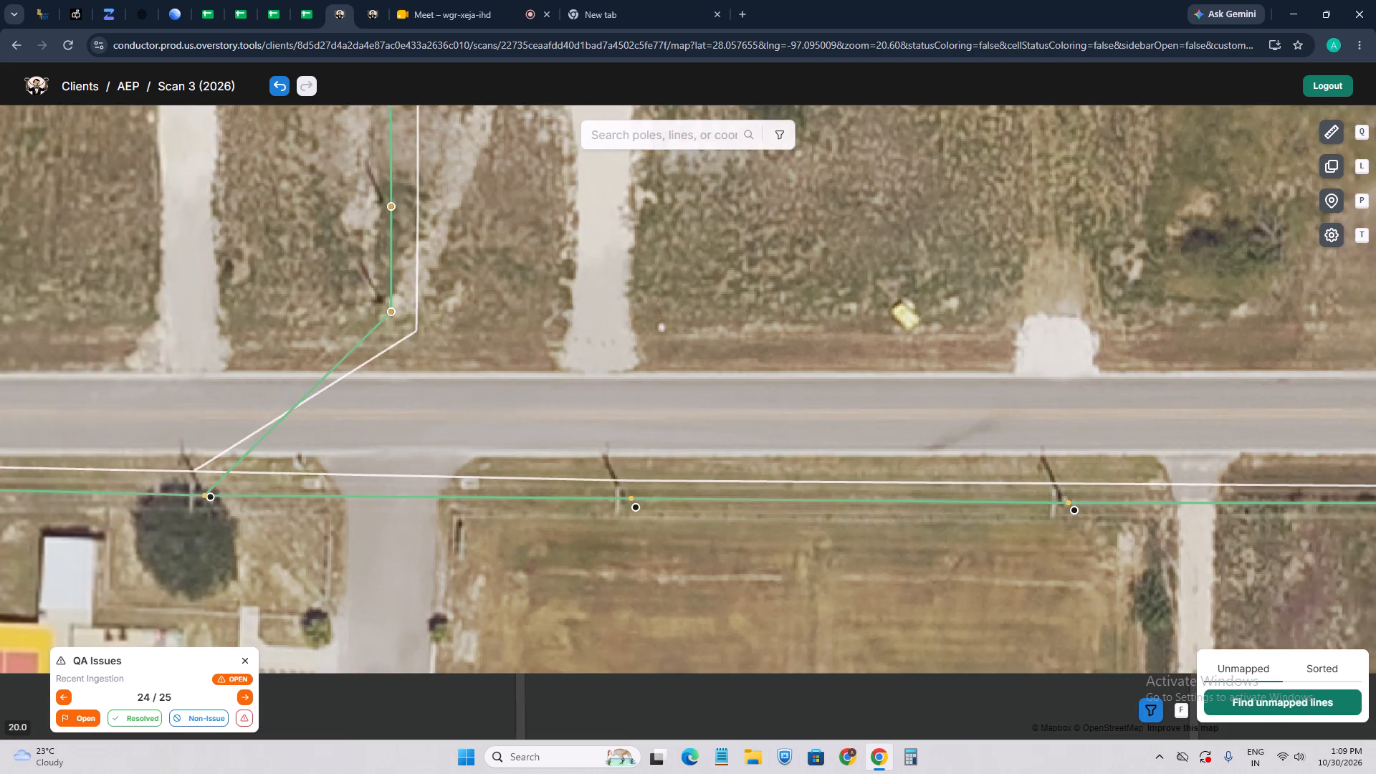
drag(922, 522, 706, 537)
scroll(844, 500, up, 2)
drag(717, 522, 579, 514)
scroll(596, 492, down, 2)
drag(1117, 538, 973, 557)
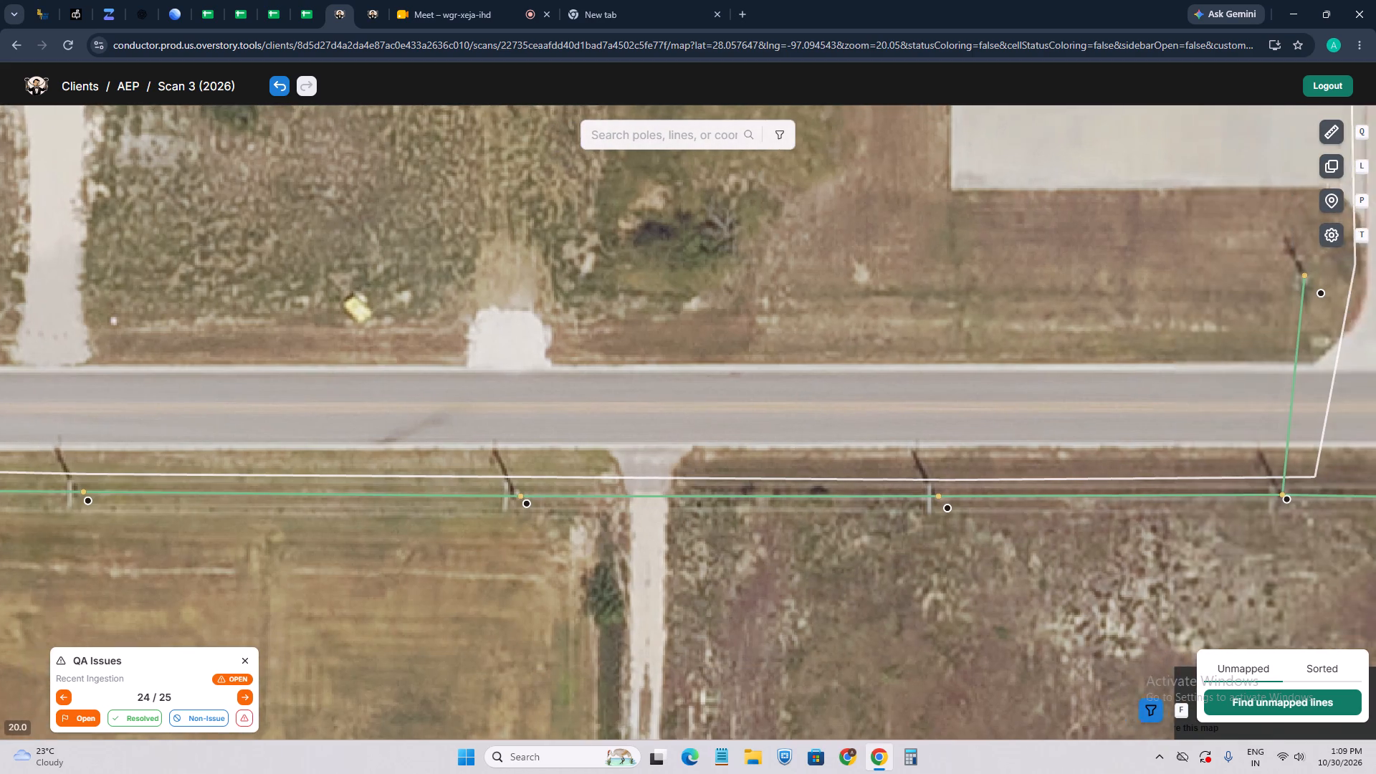
drag(973, 557, 891, 556)
scroll(986, 510, down, 1)
drag(514, 504, 712, 501)
drag(306, 465, 530, 445)
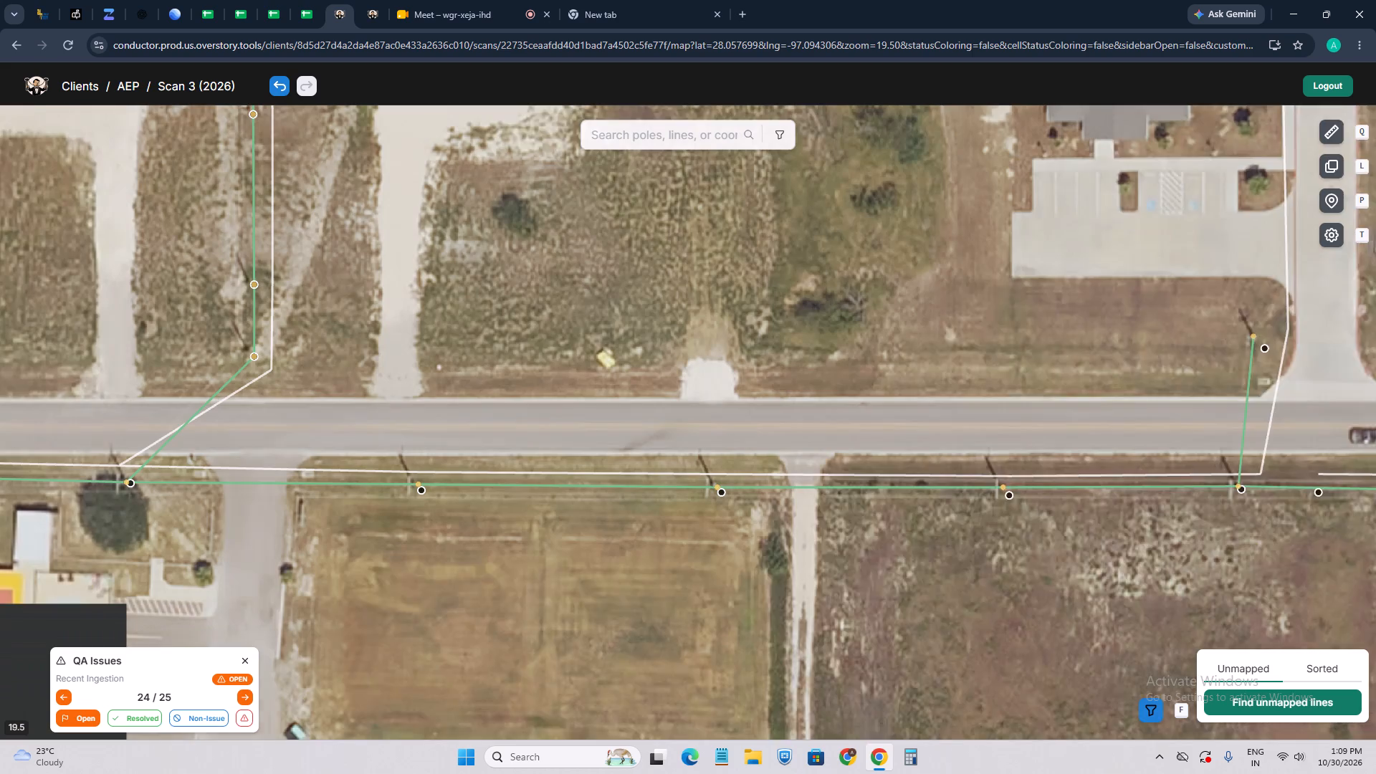
Examine the pole positions along Little San Antonio St north of Rattlesnake Pt Rd against the imagery.
drag(291, 442, 393, 446)
drag(235, 490, 486, 477)
drag(251, 498, 497, 482)
scroll(236, 348, up, 3)
drag(275, 289, 275, 510)
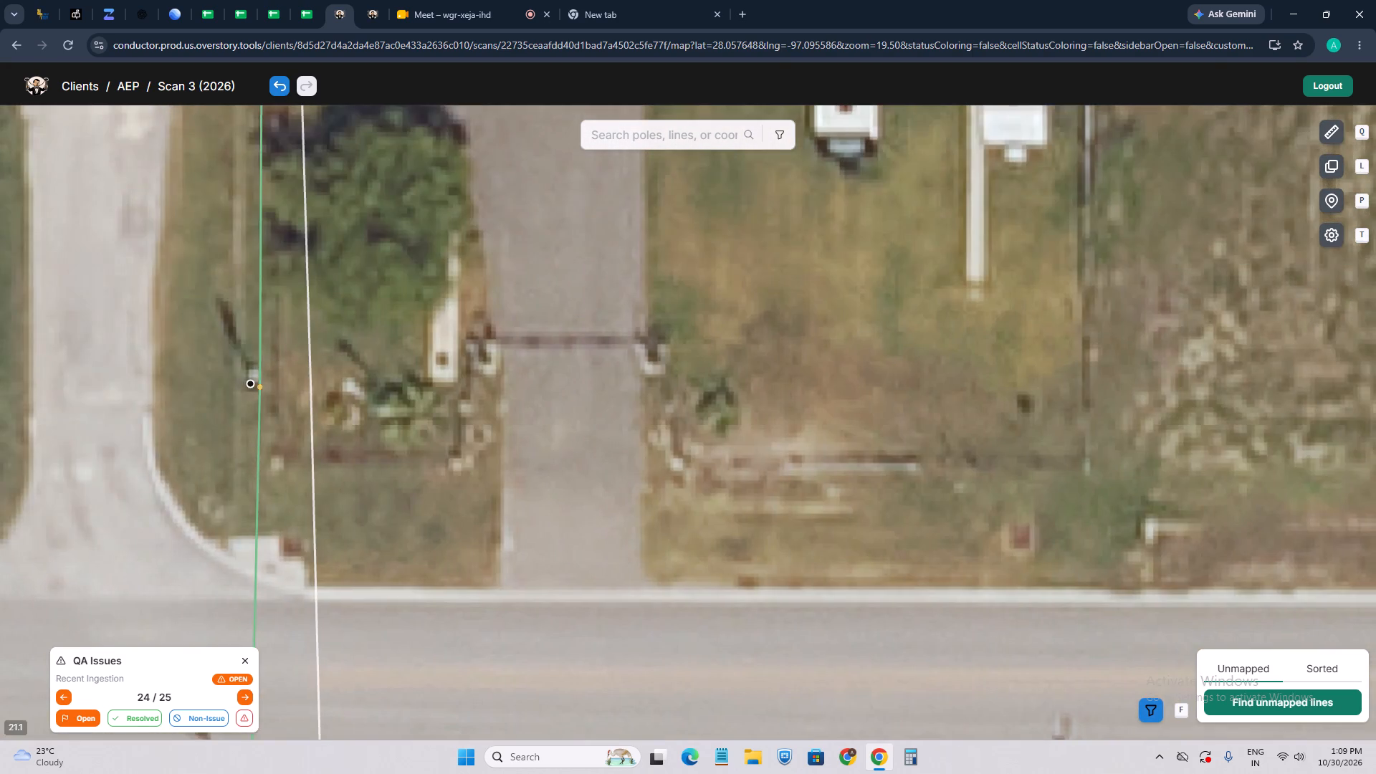
scroll(267, 395, down, 1)
drag(315, 268, 310, 483)
drag(303, 332, 304, 481)
scroll(299, 404, down, 2)
drag(345, 276, 368, 487)
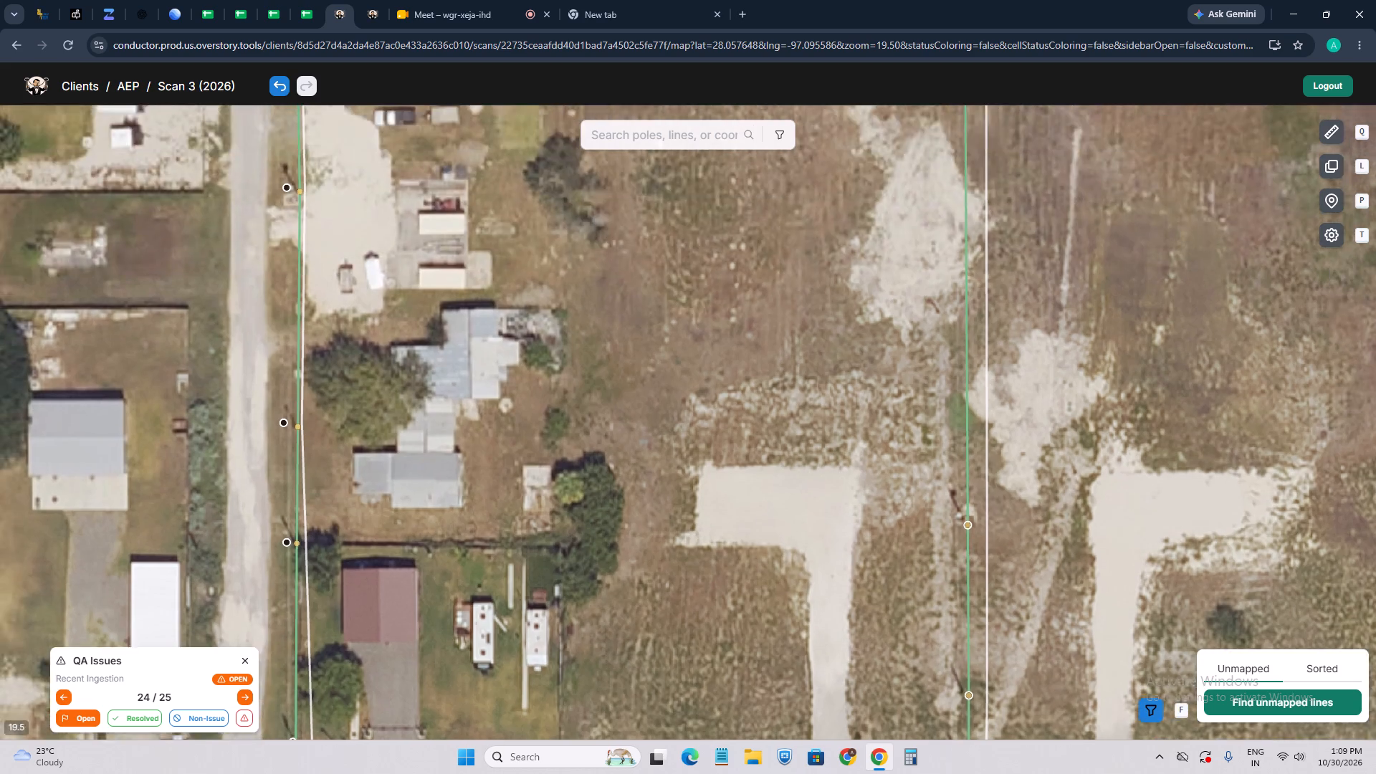
scroll(292, 426, up, 2)
scroll(303, 522, down, 5)
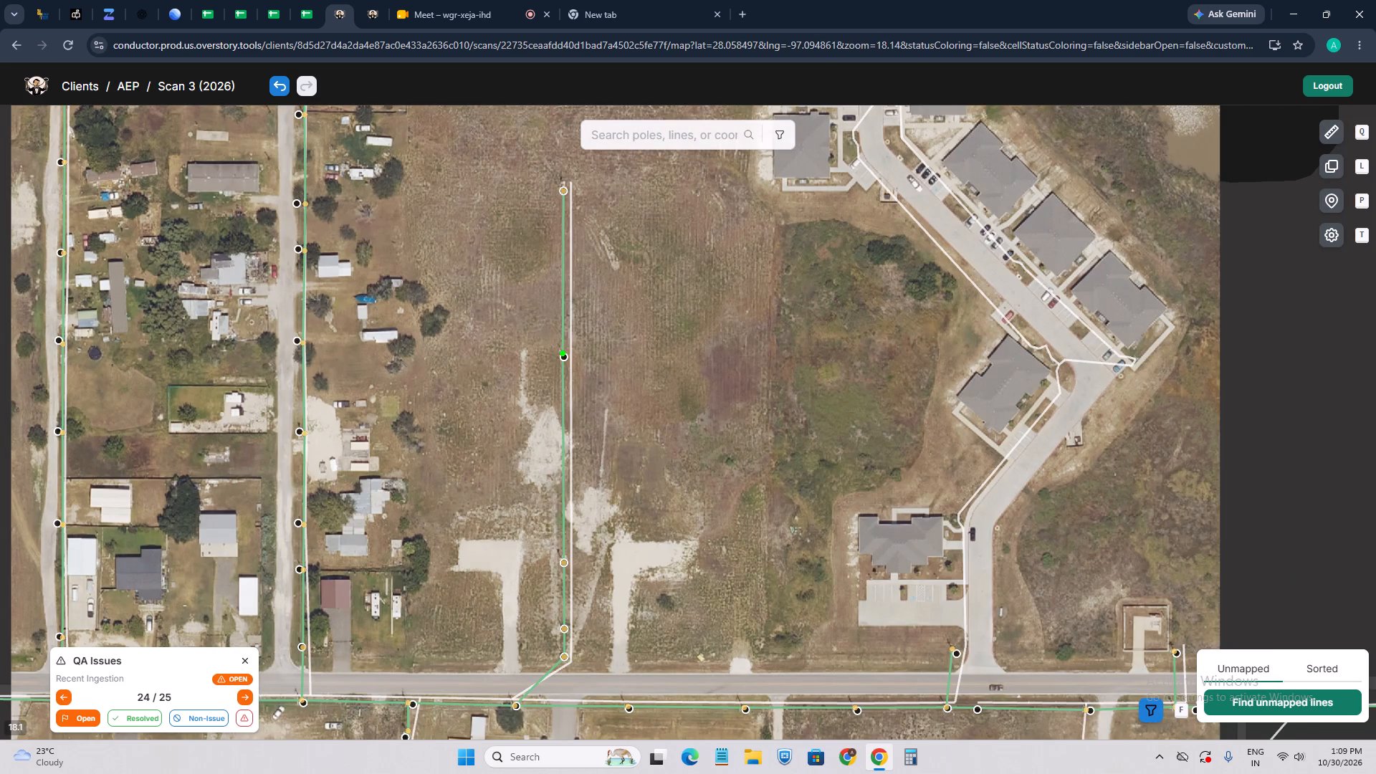
Move the first Rattlesnake Pt Rd pole east of the field-line junction onto its visible base.
drag(508, 573, 485, 396)
scroll(585, 502, up, 5)
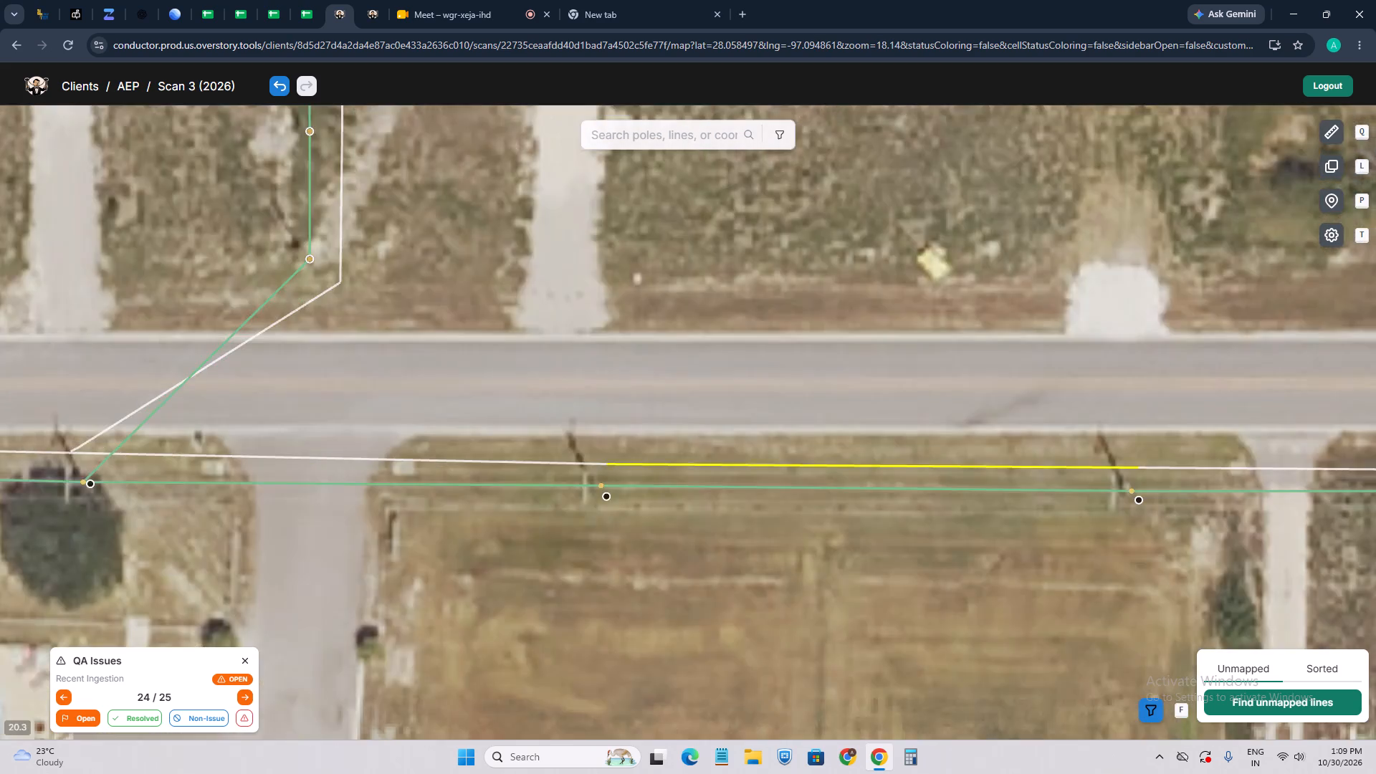
scroll(621, 474, up, 2)
click(565, 510)
scroll(520, 535, up, 1)
key(w)
click(547, 491)
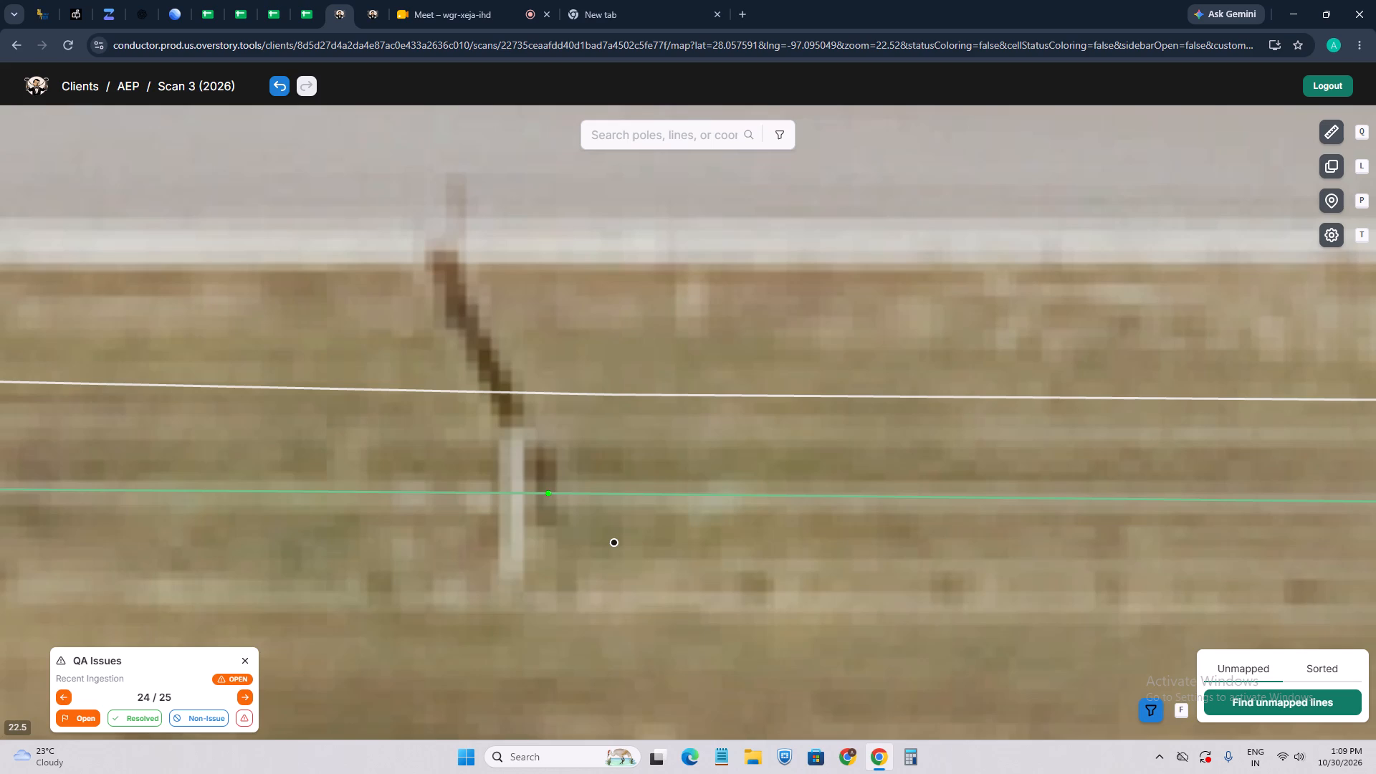
Move the second Rattlesnake Pt Rd pole east of the field-line junction onto its visible base.
scroll(561, 432, down, 4)
drag(812, 485, 530, 521)
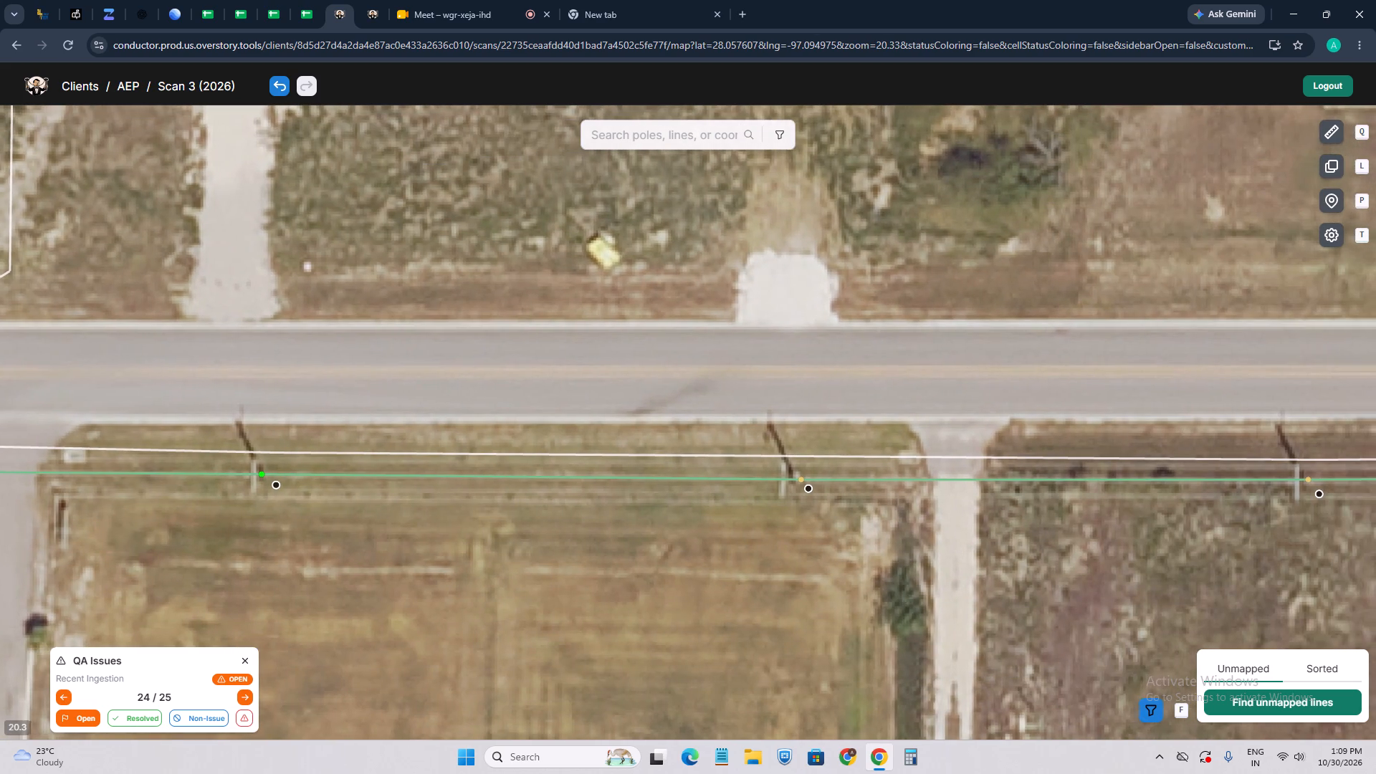
scroll(798, 474, up, 2)
click(799, 485)
scroll(791, 511, up, 3)
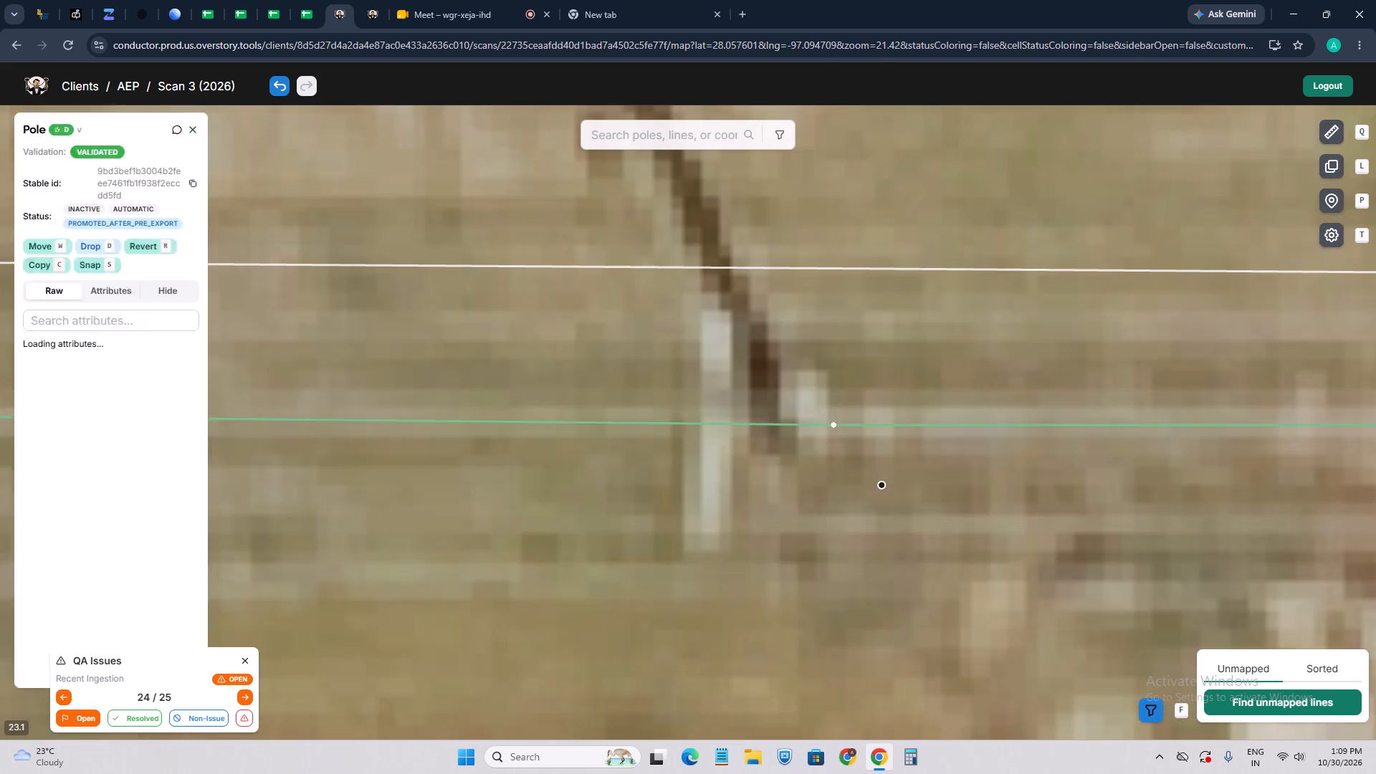
key(w)
click(778, 427)
Examine the poles farther east on Rattlesnake Pt Rd and the tap pole by the parking-lot entrance.
scroll(595, 439, down, 3)
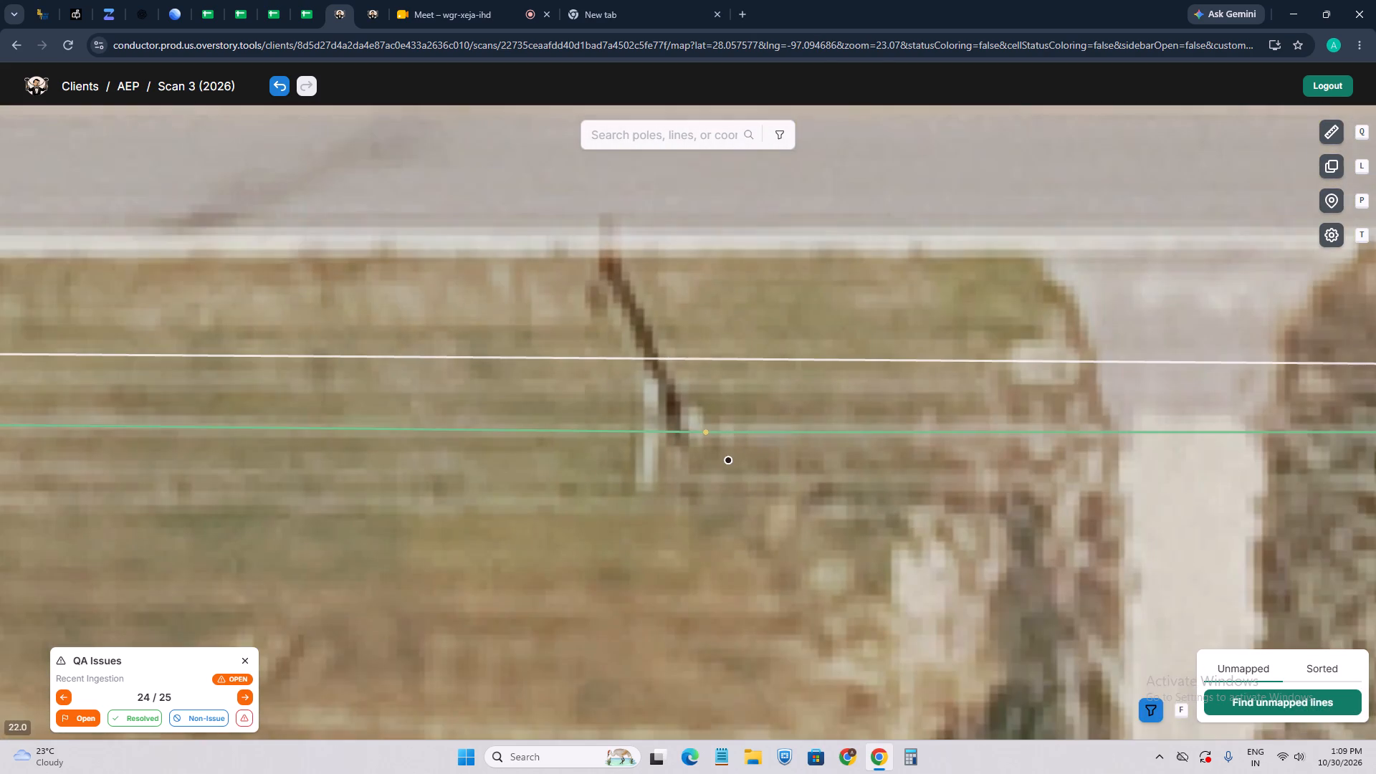
scroll(561, 451, down, 4)
scroll(855, 451, up, 3)
scroll(758, 424, down, 3)
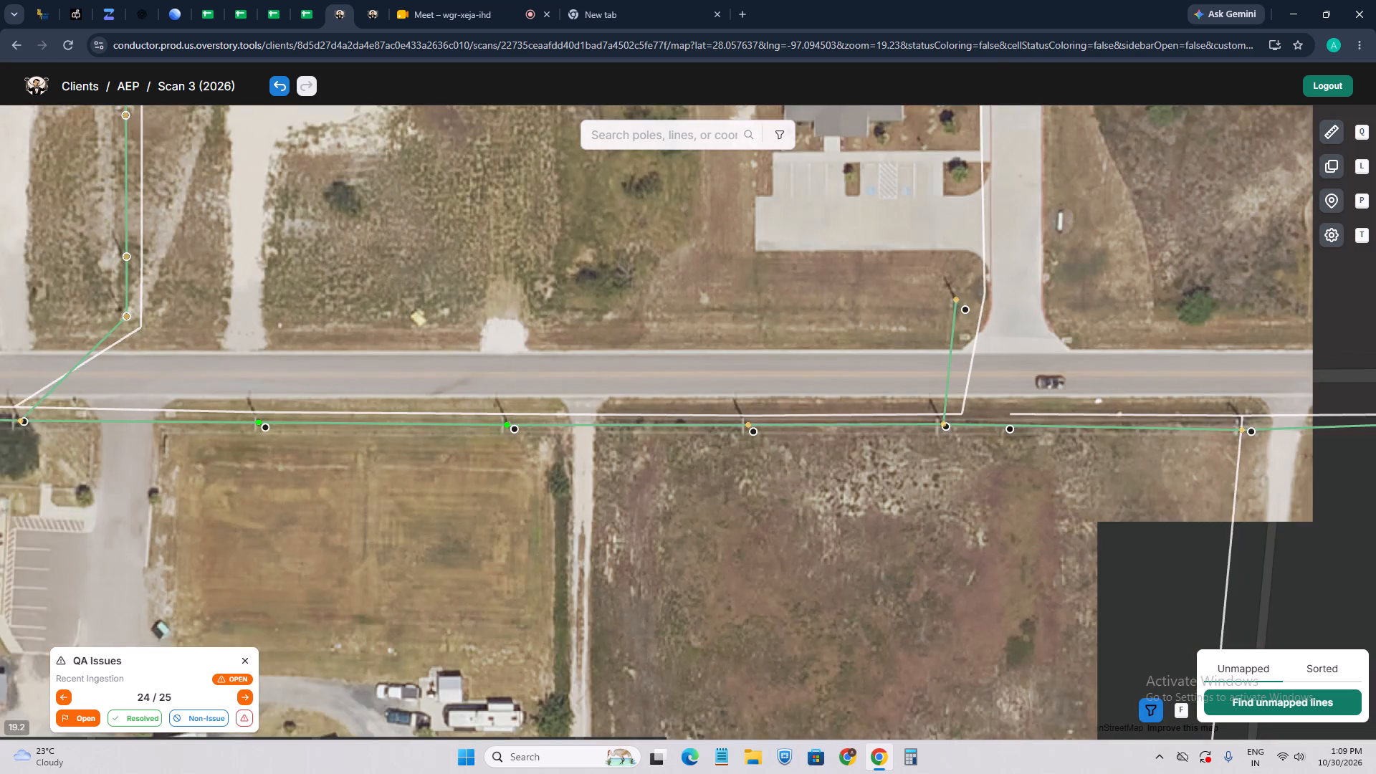
drag(906, 449, 785, 490)
scroll(830, 453, up, 3)
scroll(870, 457, down, 2)
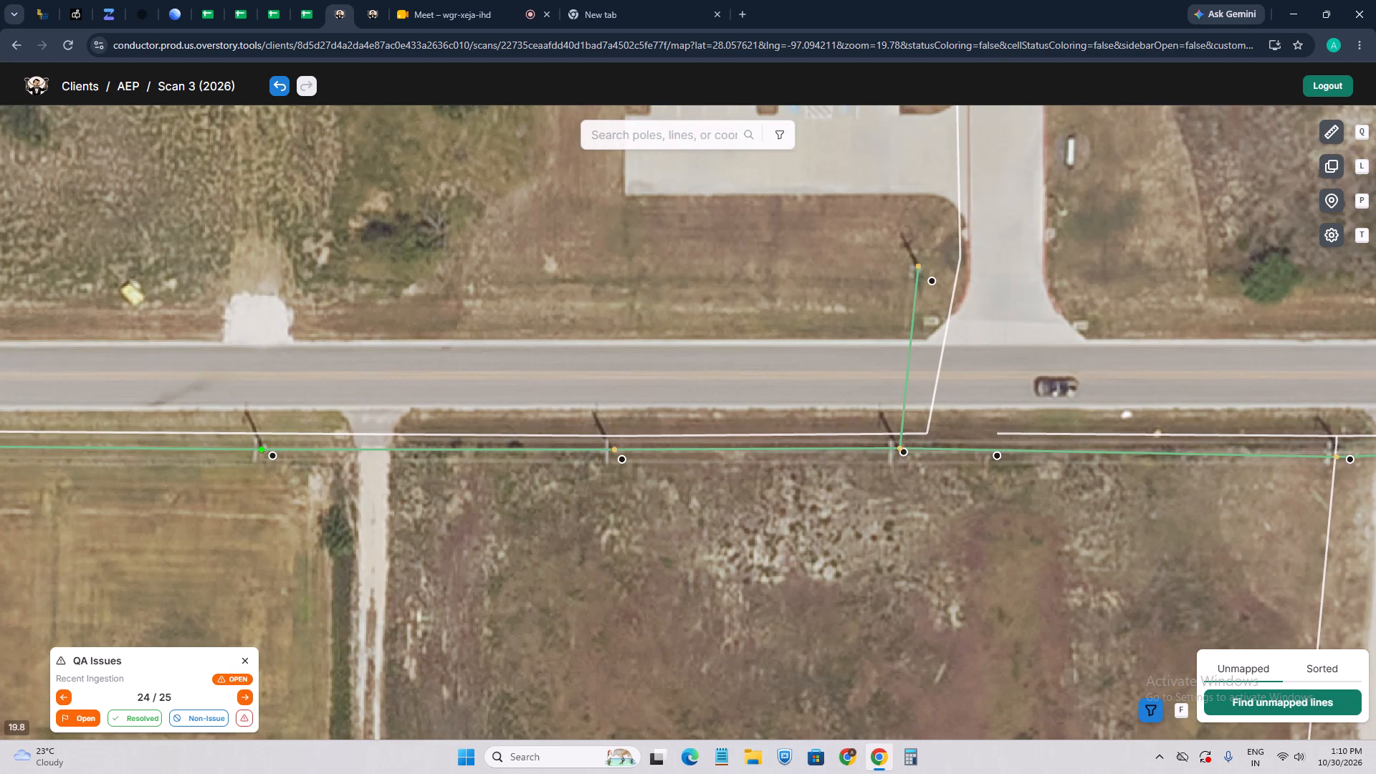
scroll(704, 466, down, 5)
scroll(778, 419, up, 4)
scroll(688, 448, up, 3)
scroll(618, 459, down, 1)
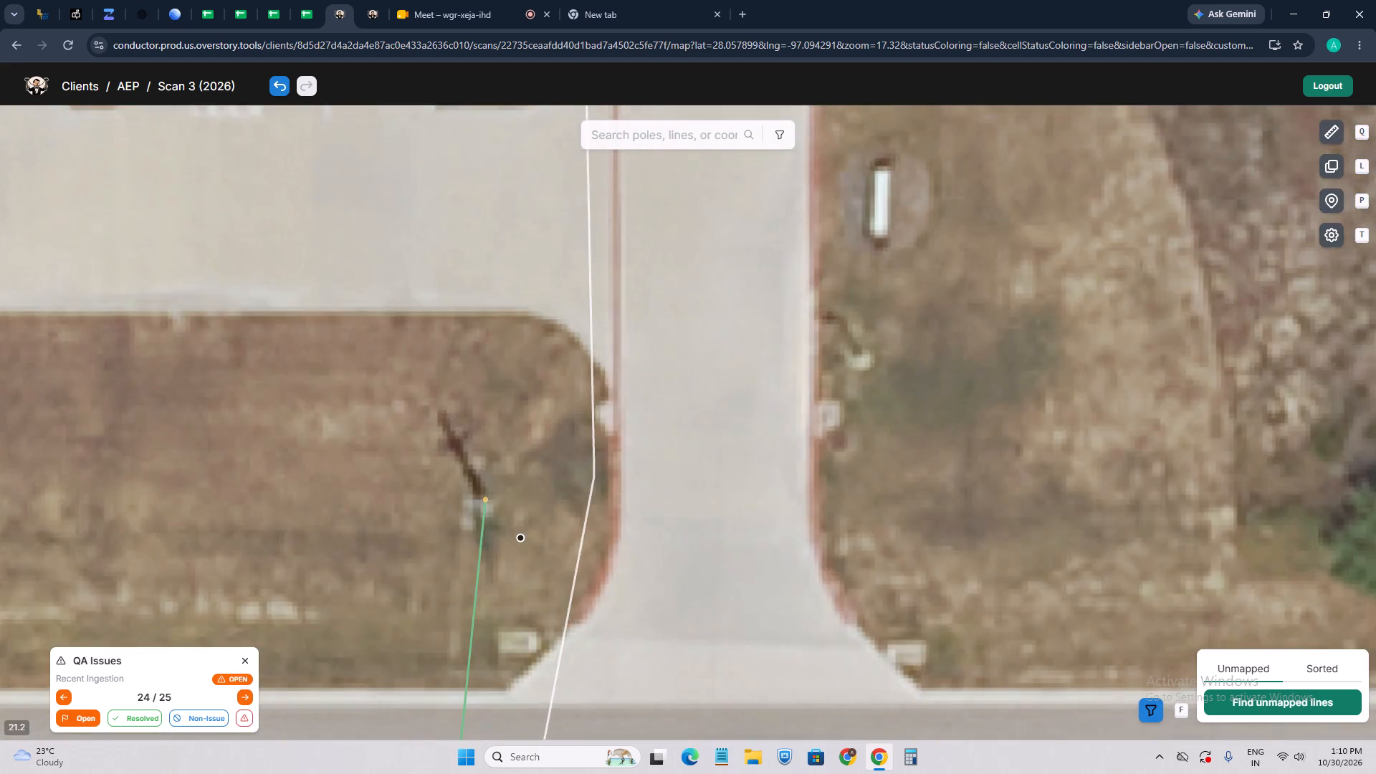
Examine the poles along Rattlesnake Pt Rd west of the field line and up the two residential streets.
scroll(611, 457, down, 5)
drag(485, 414, 904, 411)
drag(543, 362, 941, 375)
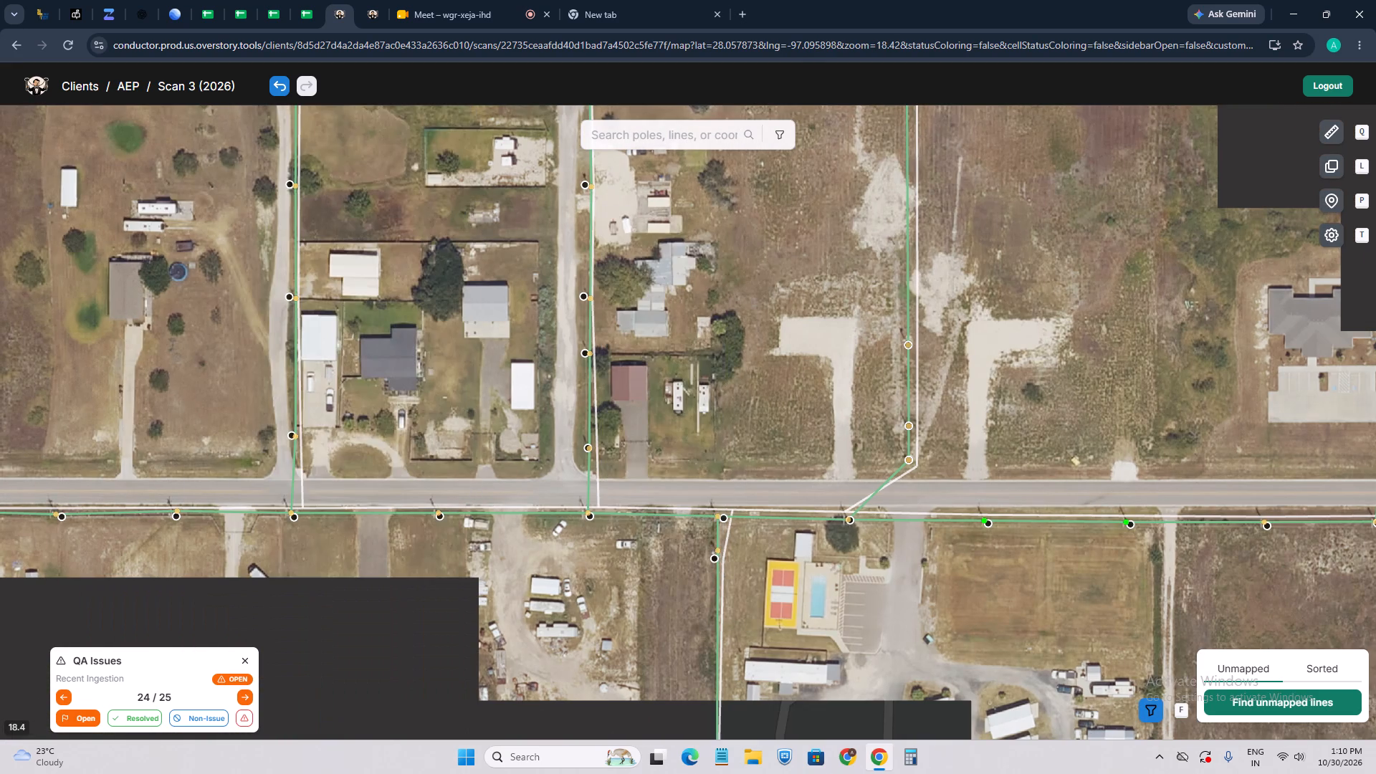
scroll(641, 430, up, 2)
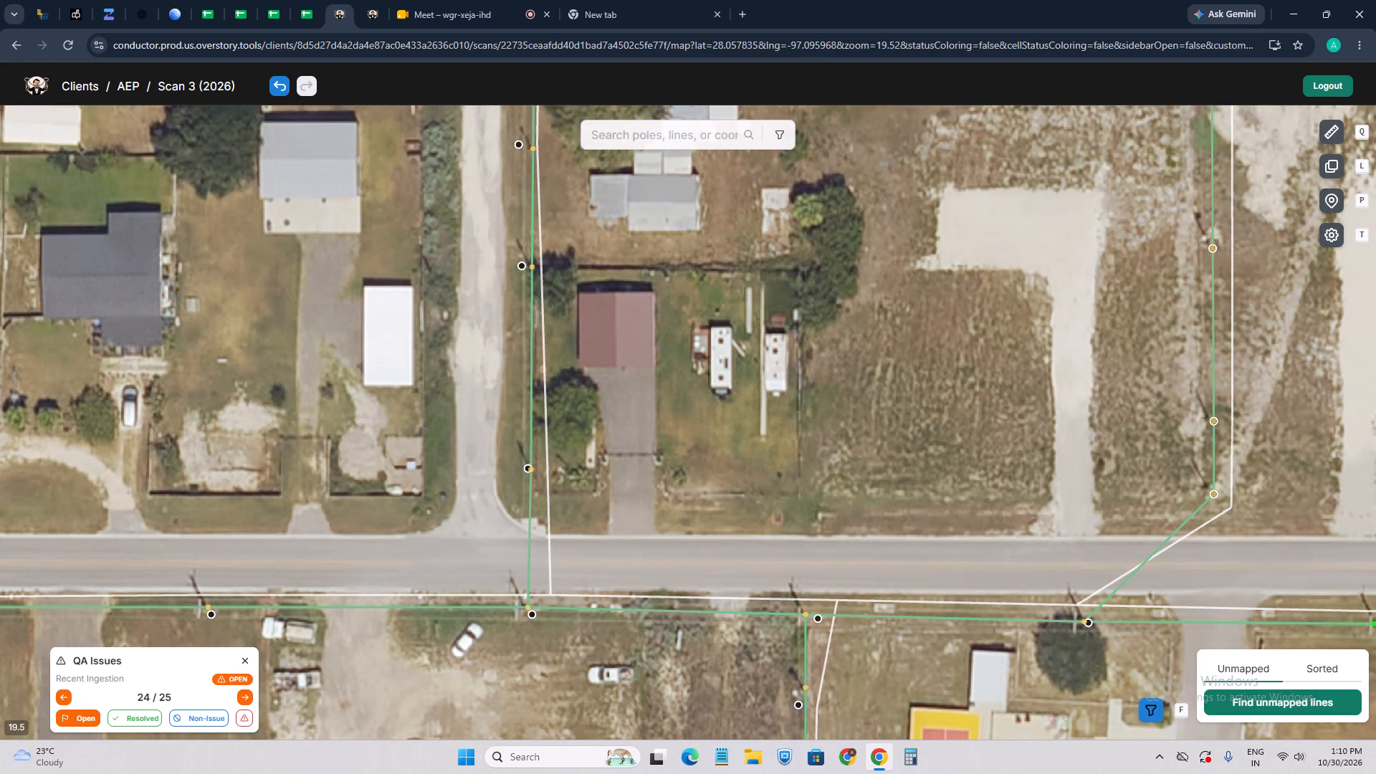
scroll(609, 384, down, 2)
drag(621, 320, 621, 531)
drag(618, 326, 619, 476)
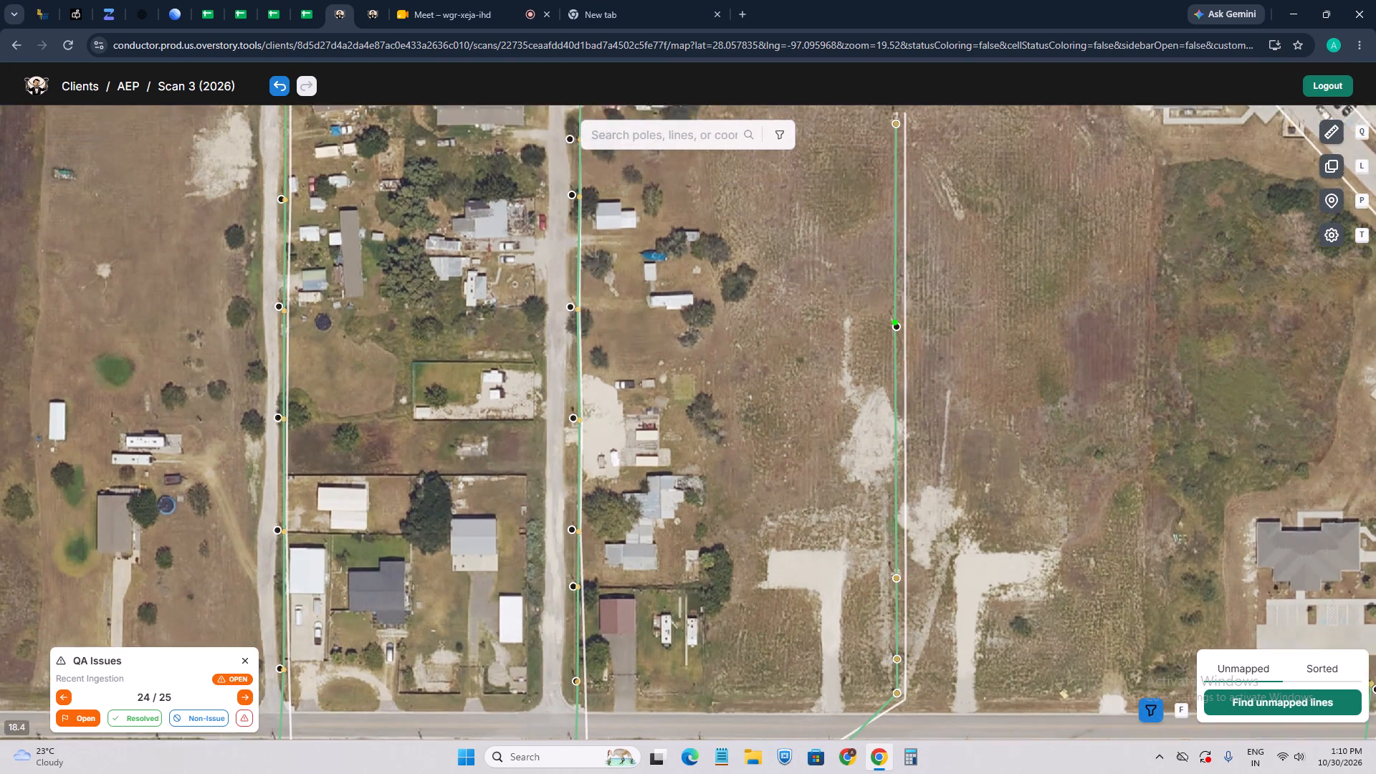
drag(655, 543, 656, 352)
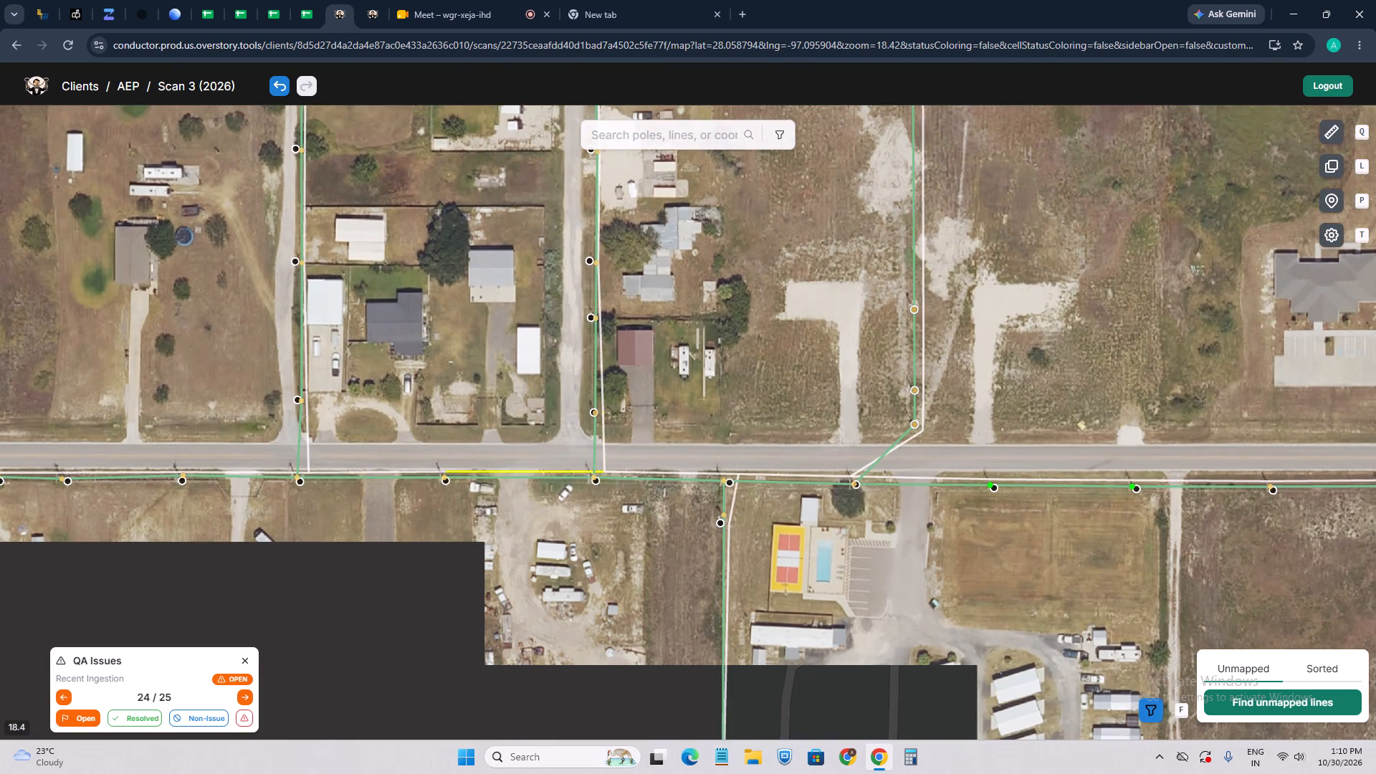
drag(393, 474, 565, 442)
scroll(535, 388, up, 3)
drag(611, 462, 469, 451)
scroll(596, 386, down, 3)
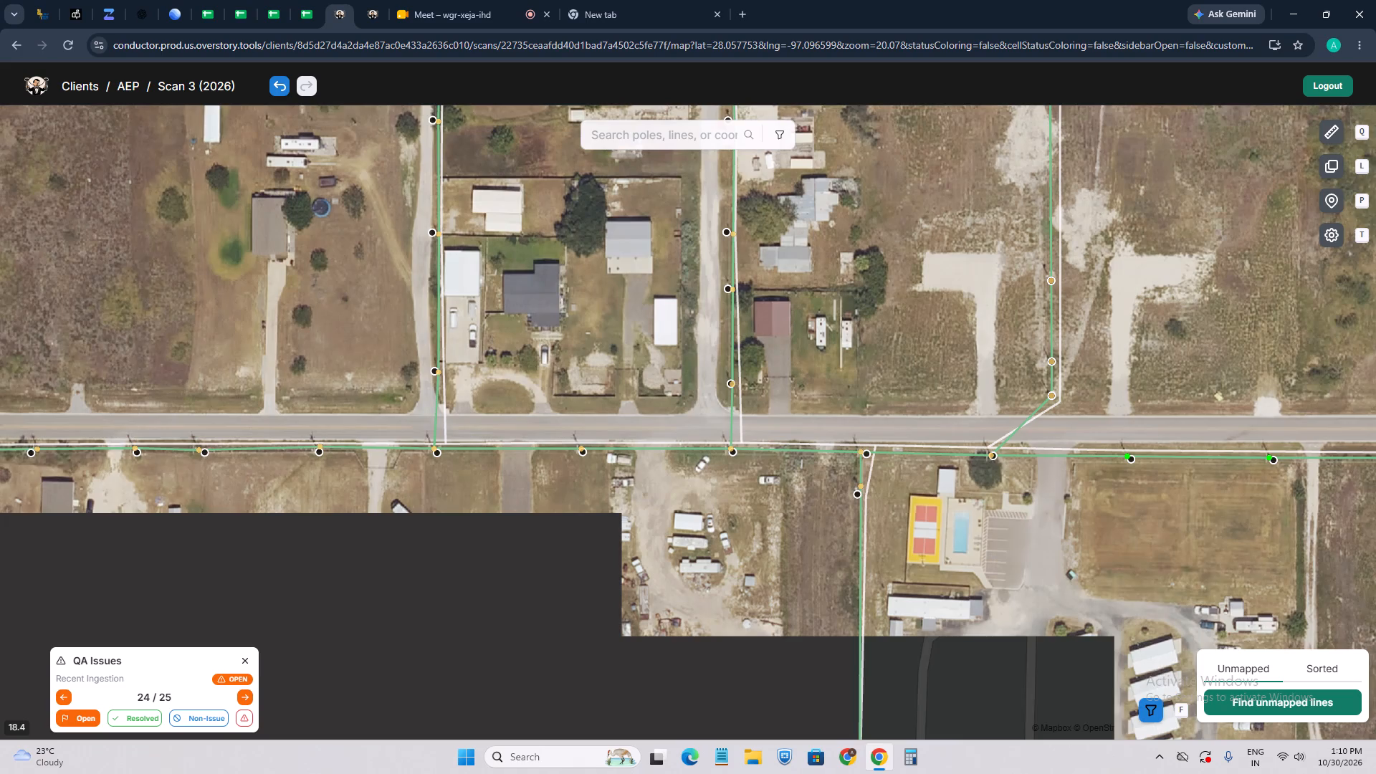
Move the Rattlesnake Pt Rd pole at the diagonal line junction east of the fenced site onto its visible base.
drag(635, 396, 363, 453)
drag(686, 417, 325, 474)
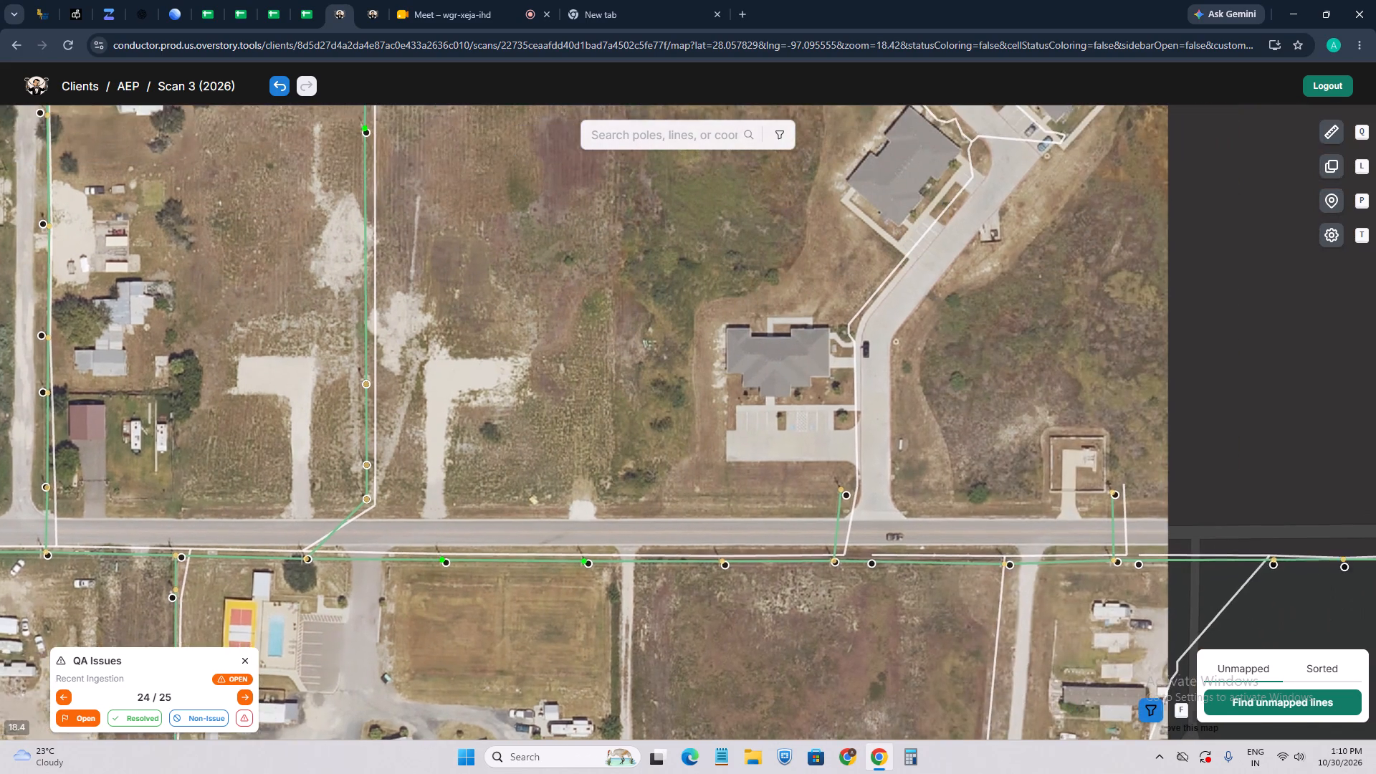
scroll(807, 474, up, 2)
drag(786, 479, 670, 496)
scroll(737, 425, down, 3)
scroll(942, 478, up, 3)
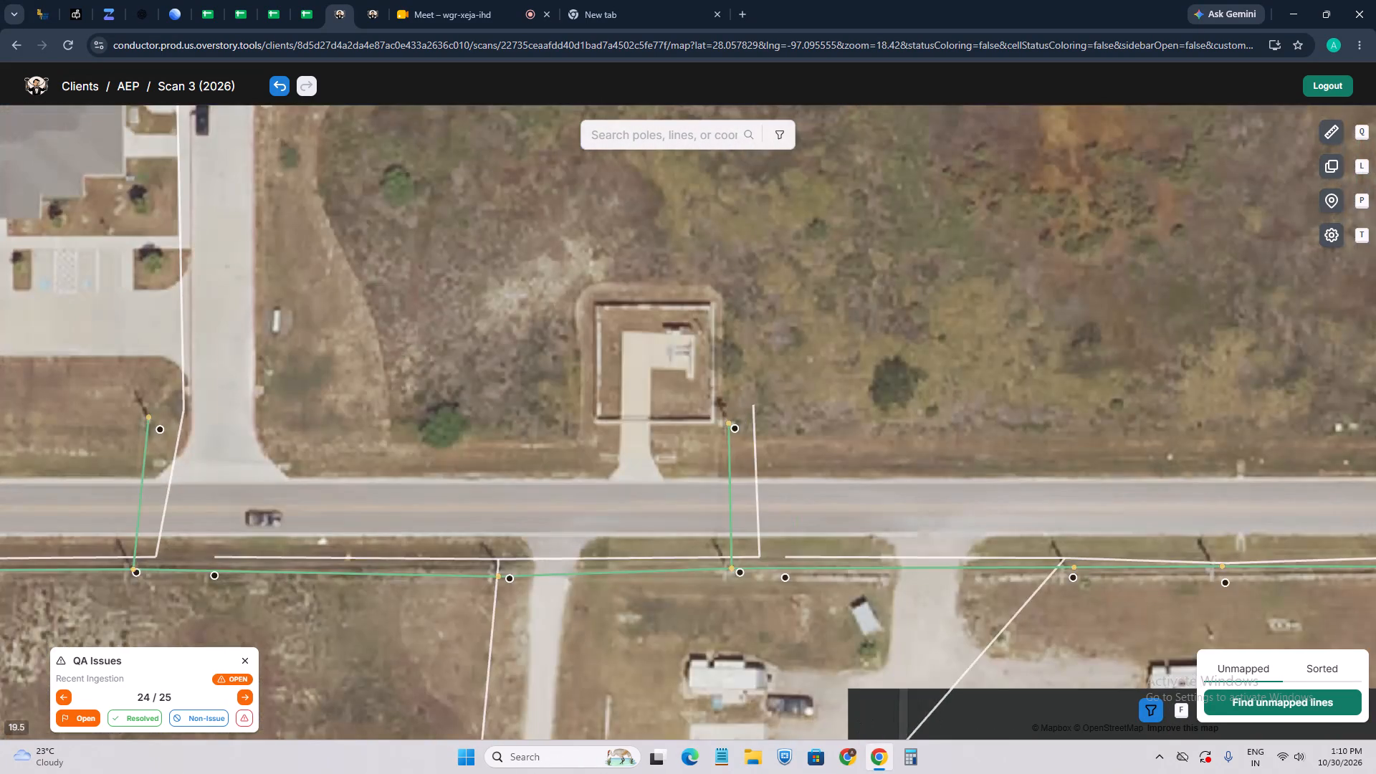
scroll(754, 522, up, 1)
scroll(727, 585, up, 1)
scroll(685, 522, down, 3)
scroll(683, 458, down, 1)
scroll(946, 517, up, 4)
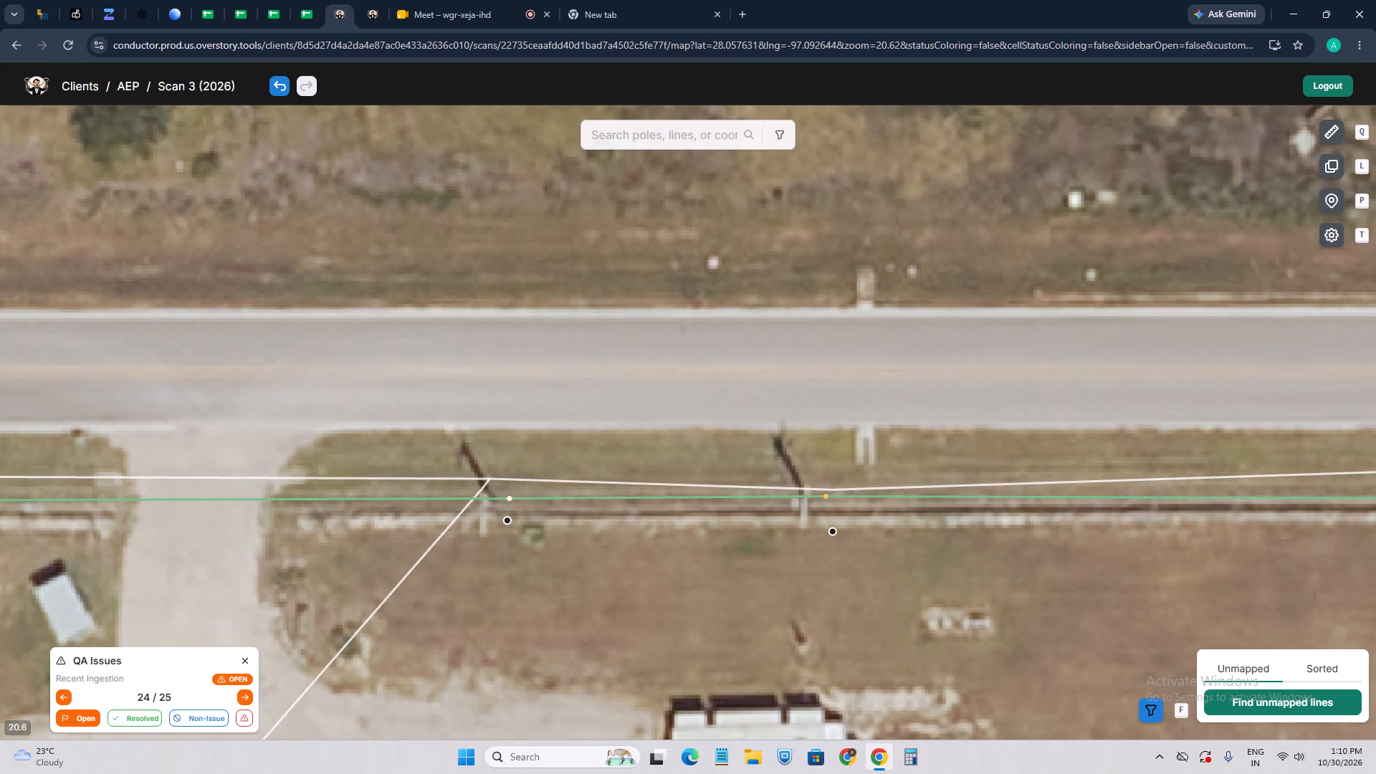
click(510, 500)
scroll(507, 517, up, 3)
key(w)
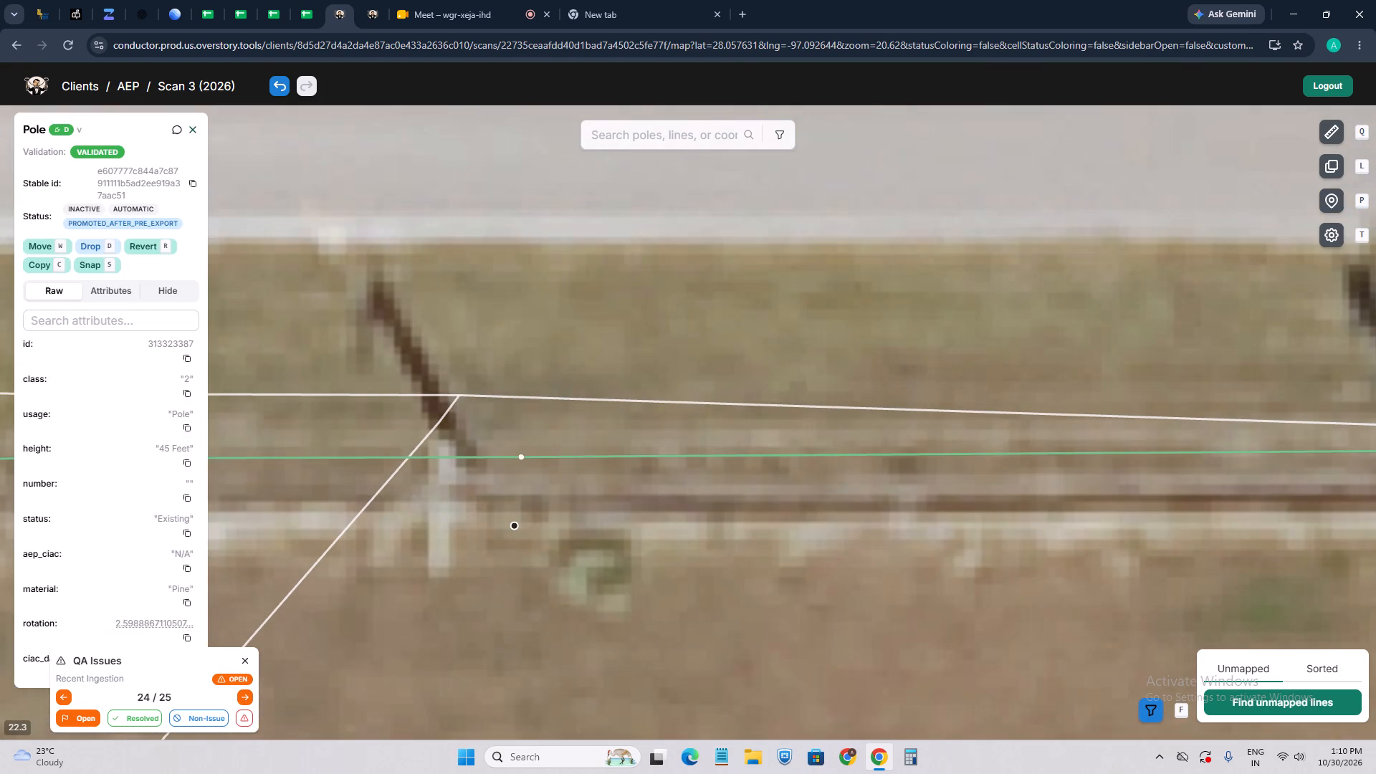
click(469, 463)
Move the next pole east of the diagonal line junction on Rattlesnake Pt Rd onto its visible base.
scroll(477, 500, down, 1)
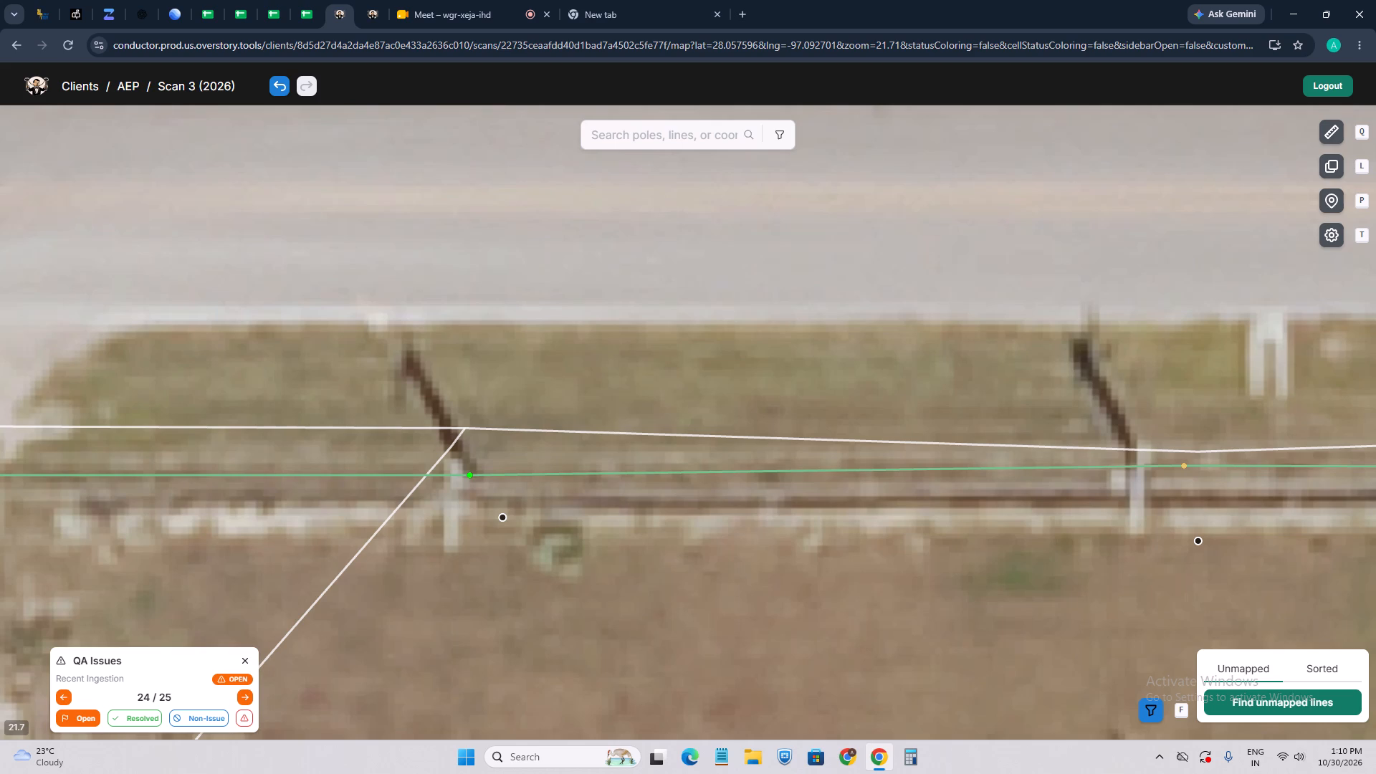
scroll(638, 352, down, 4)
drag(733, 409, 666, 459)
scroll(750, 427, up, 1)
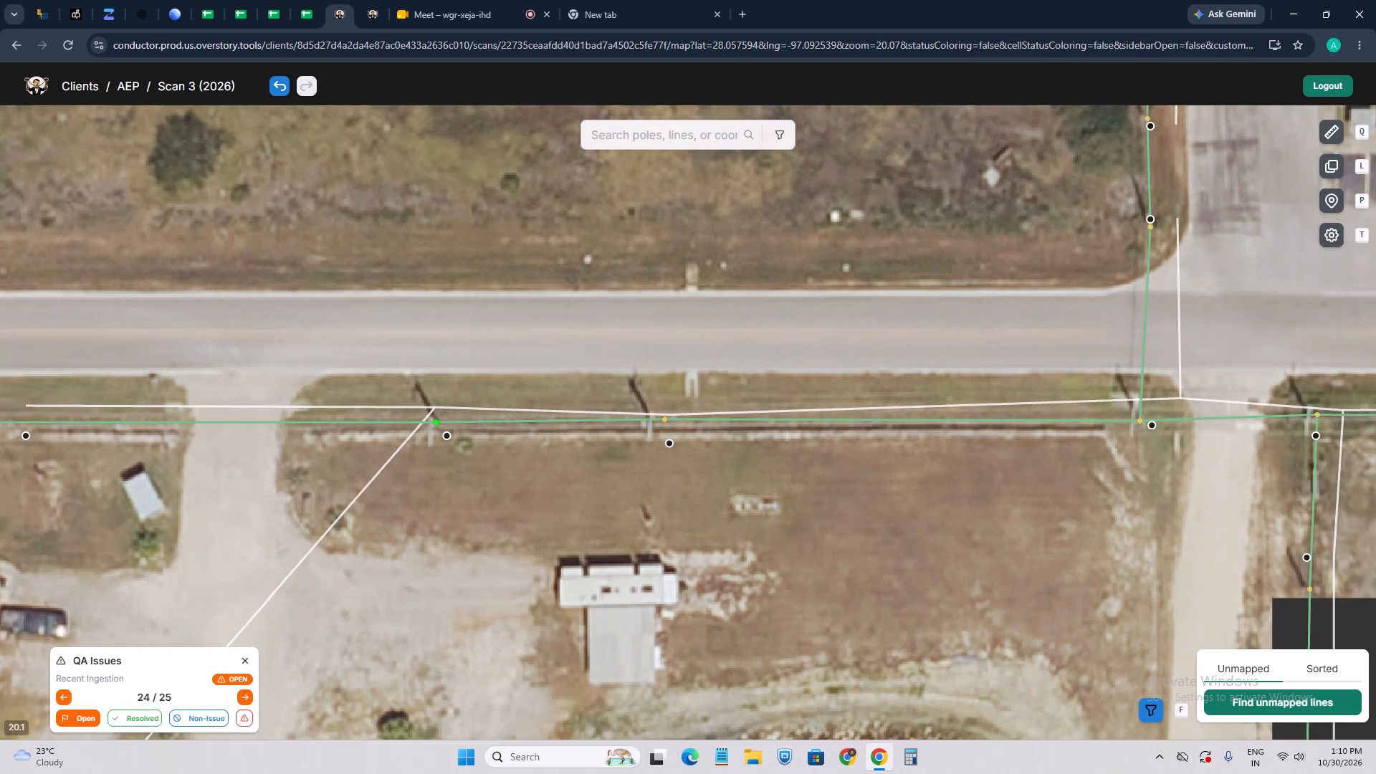
click(664, 419)
scroll(629, 440, up, 3)
key(w)
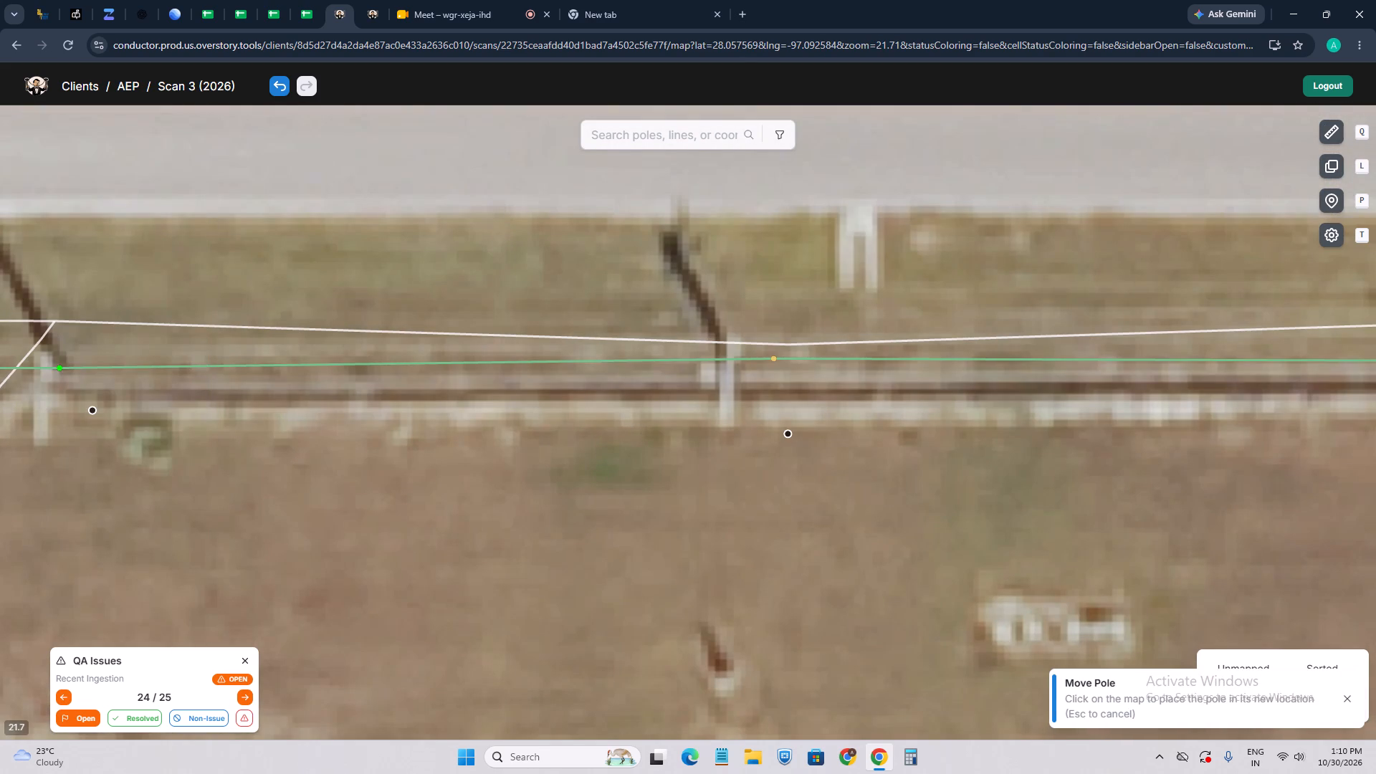
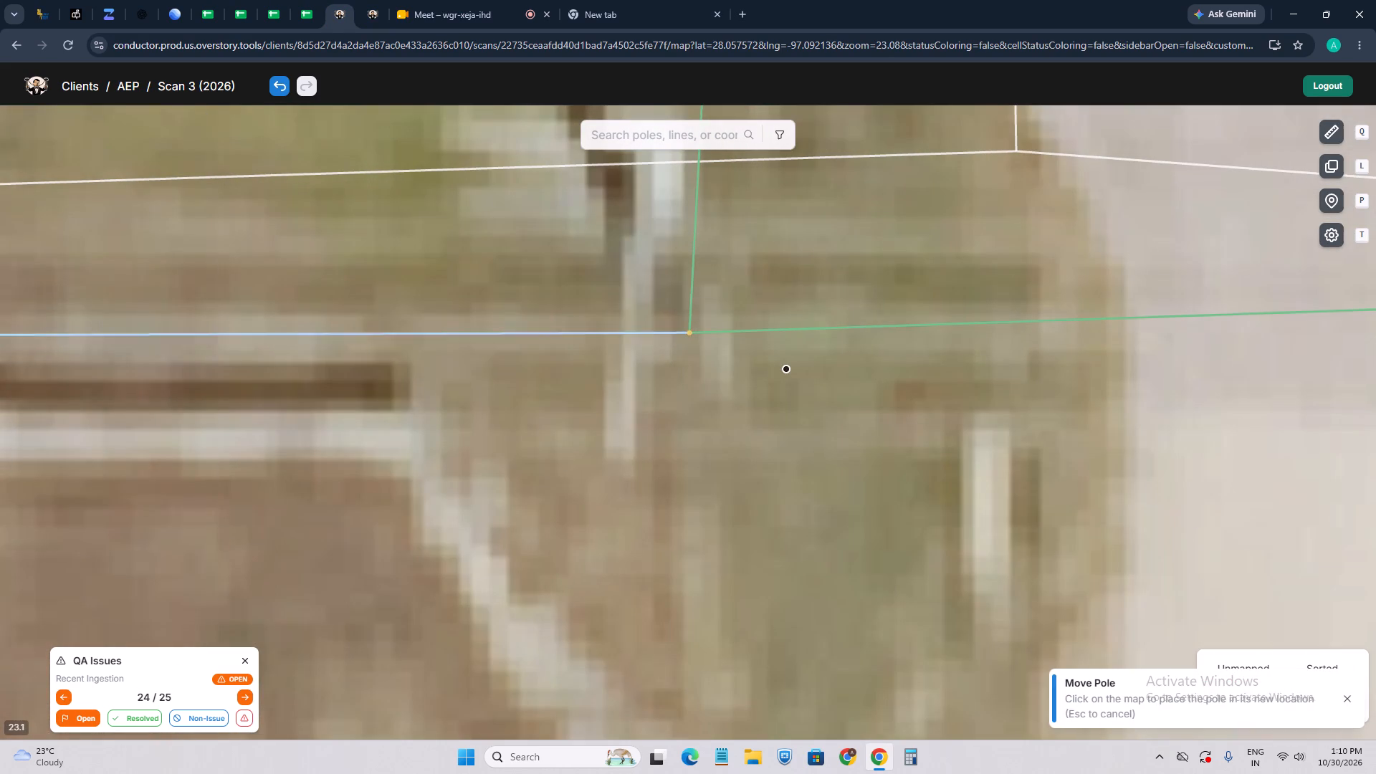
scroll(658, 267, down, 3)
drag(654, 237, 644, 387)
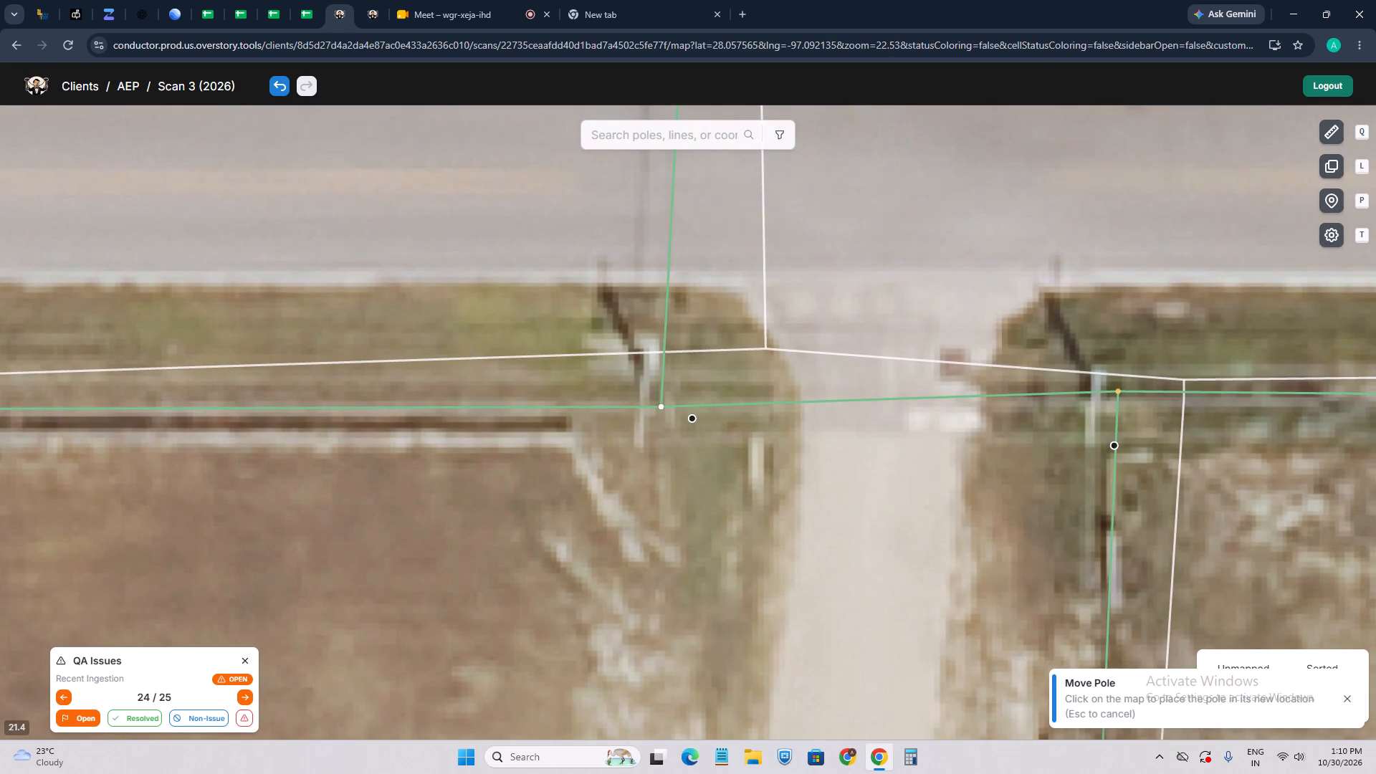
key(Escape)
Move the second pole north of the road, on the line along the side street, onto the base of its shadow.
scroll(657, 392, down, 5)
scroll(693, 286, up, 4)
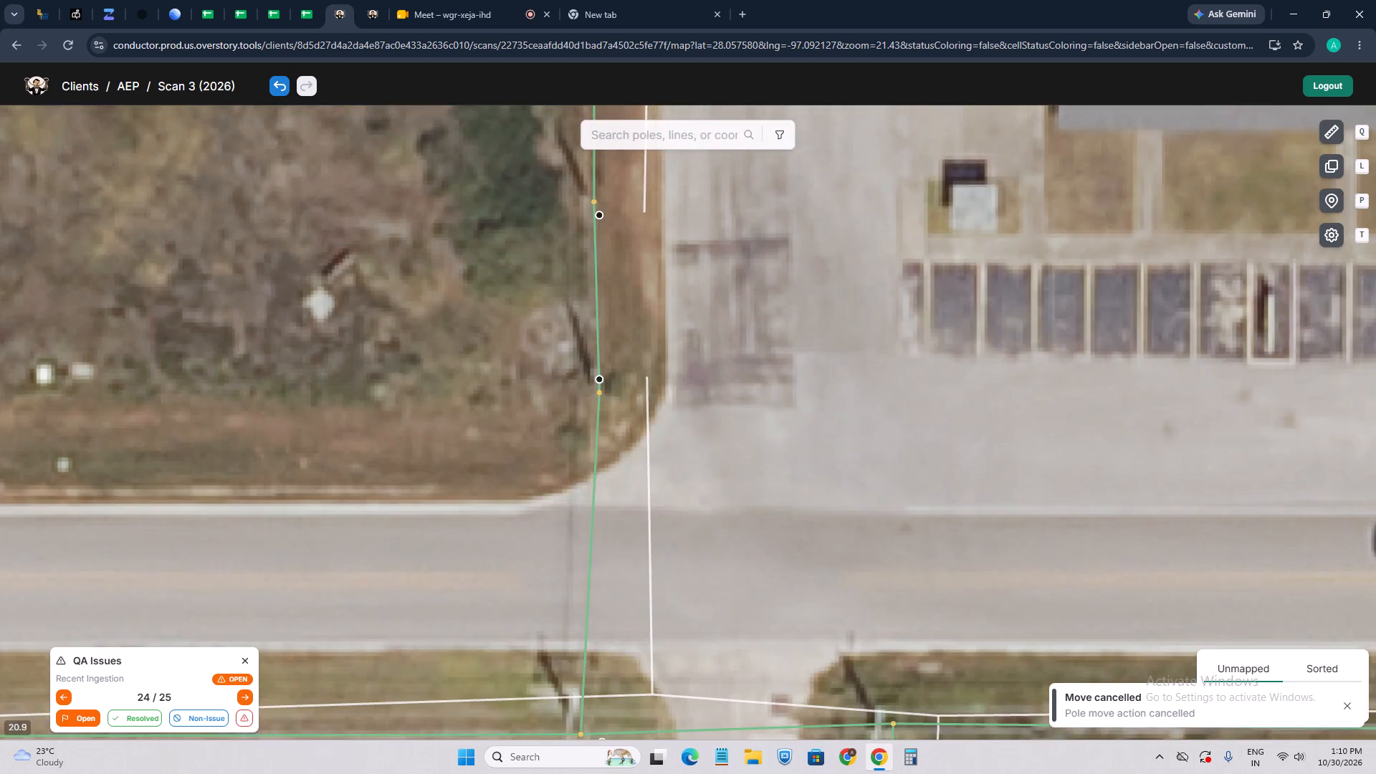
scroll(643, 315, up, 2)
scroll(638, 318, down, 3)
drag(608, 398, 589, 546)
scroll(588, 348, up, 2)
click(567, 383)
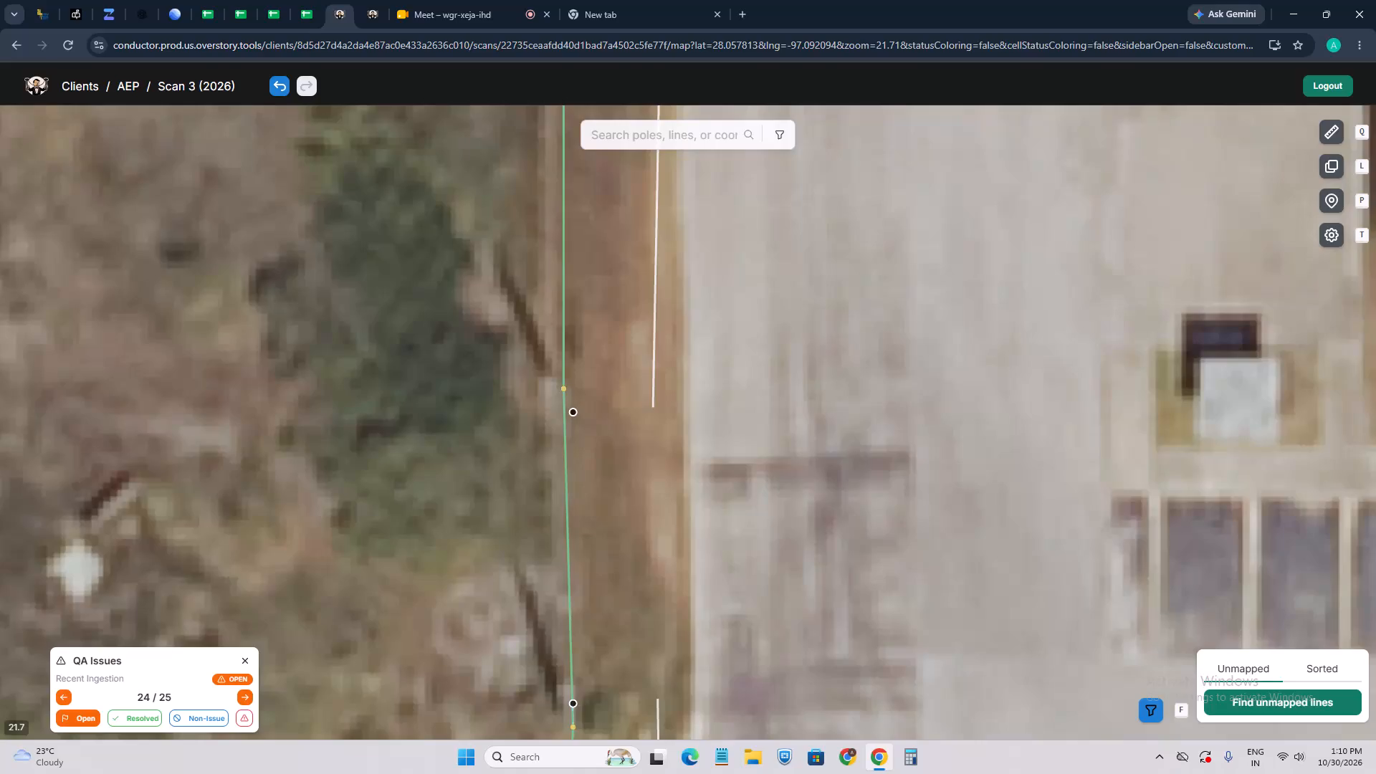
key(w)
click(544, 371)
Move the pole at the street corner just north of the road onto the base of its shadow.
scroll(545, 373, up, 1)
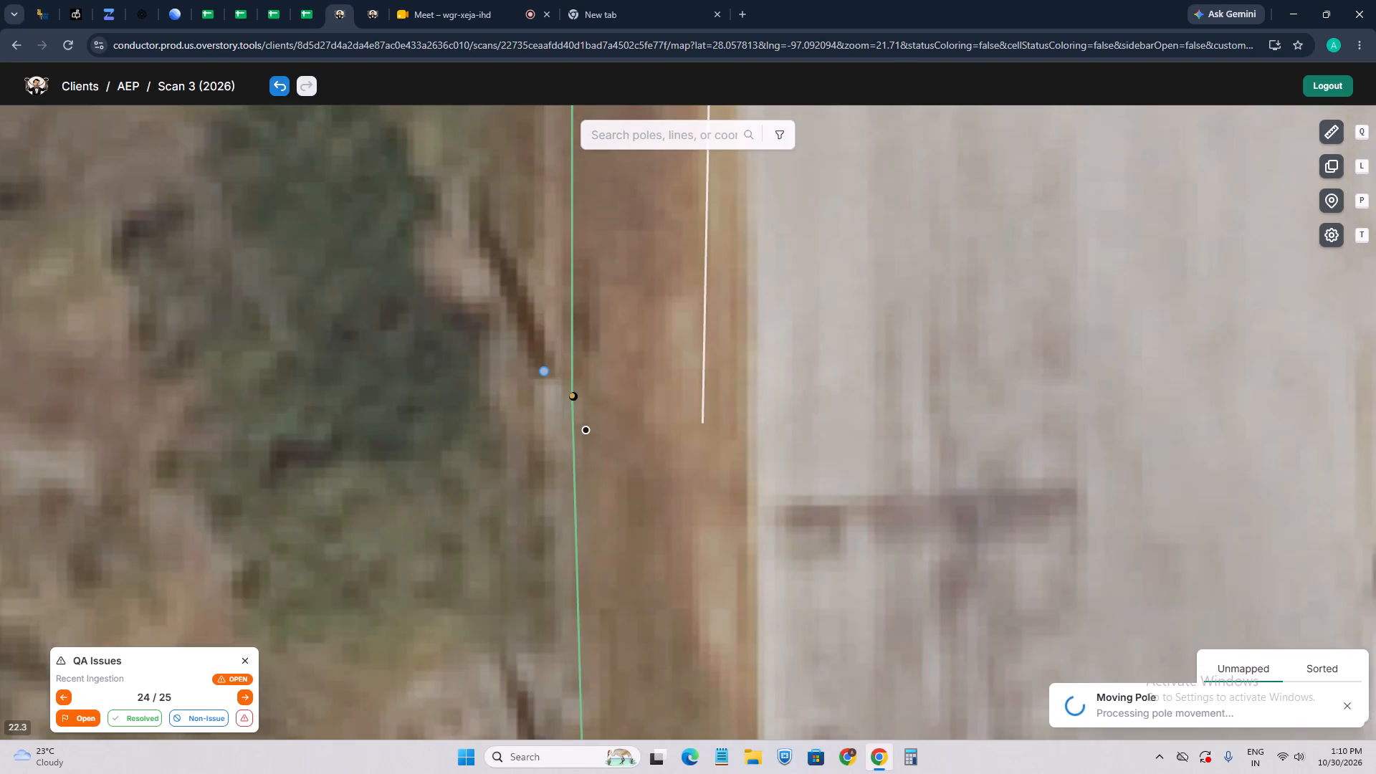
scroll(545, 410, down, 2)
drag(574, 515, 572, 408)
click(567, 494)
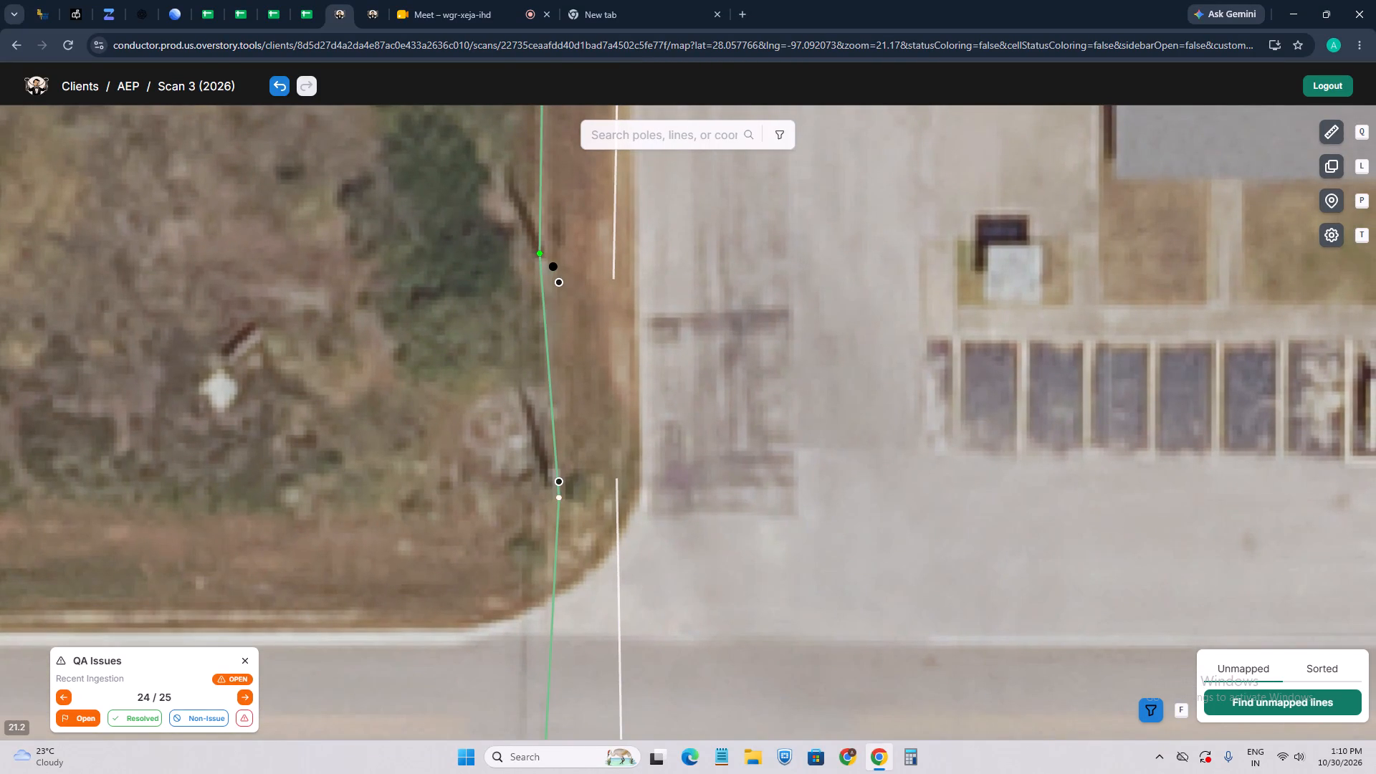
scroll(568, 528, up, 3)
key(w)
click(520, 374)
Move the pole south of the road, just east of the driveway, onto its visible location in the imagery.
scroll(477, 442, down, 2)
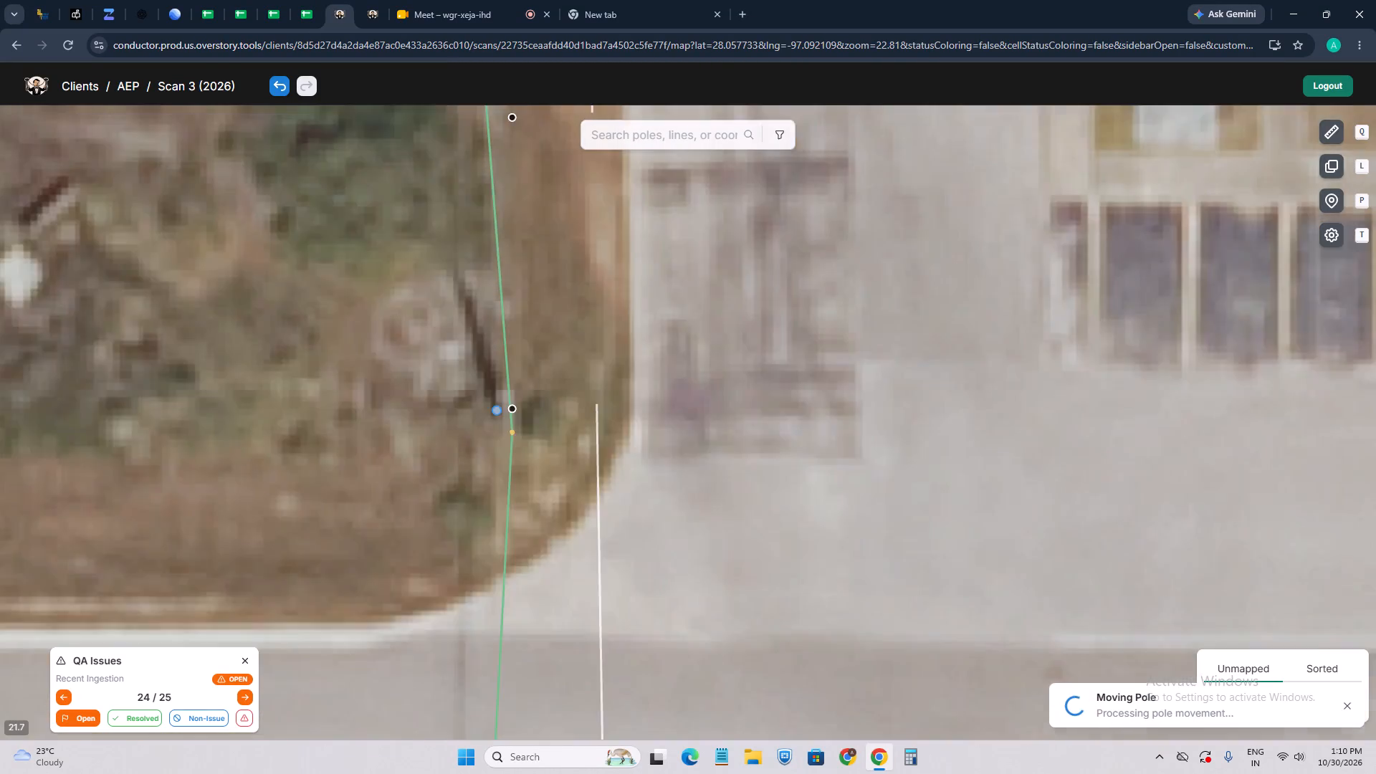
scroll(476, 442, down, 2)
drag(769, 477, 684, 467)
scroll(587, 431, down, 3)
drag(909, 502, 760, 487)
scroll(732, 459, down, 1)
scroll(721, 478, up, 3)
click(782, 476)
scroll(804, 512, up, 3)
key(w)
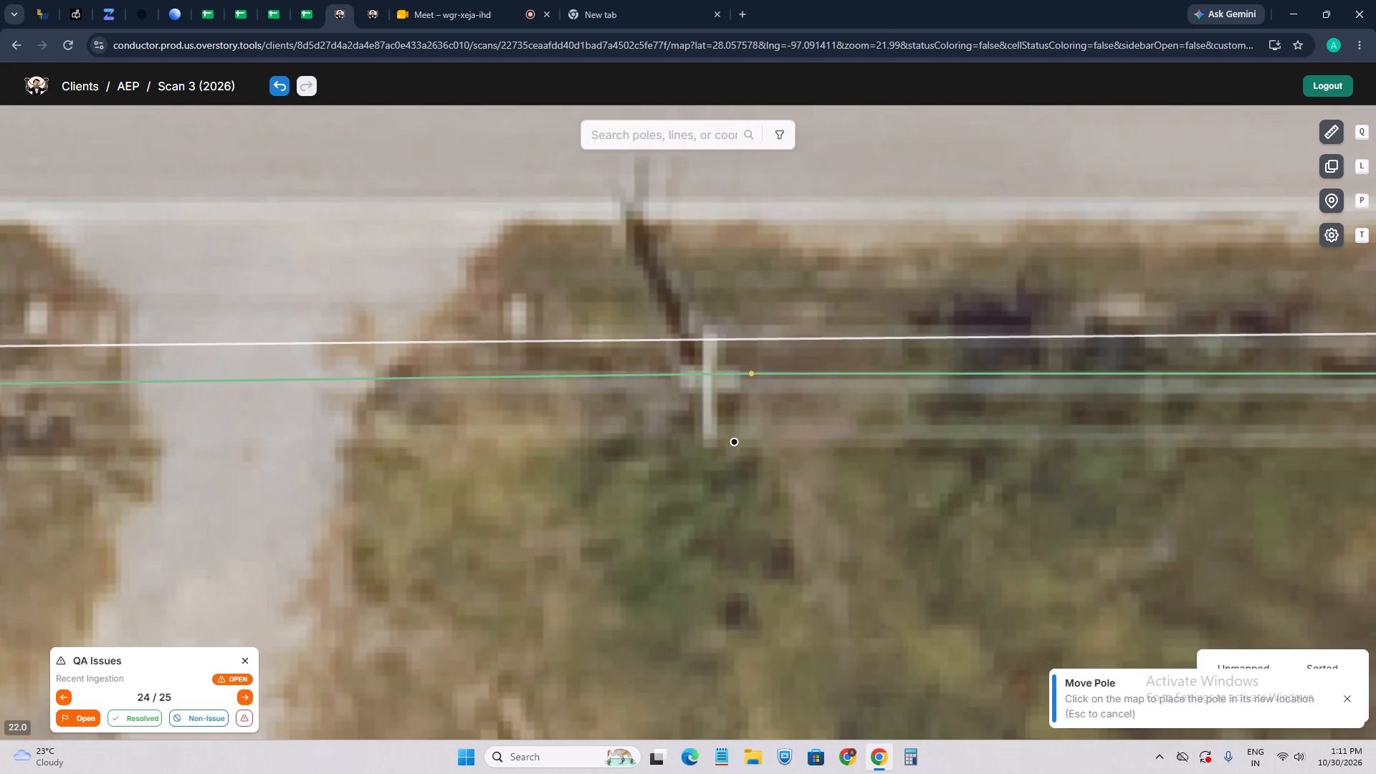
click(707, 377)
Move the next roadside pole to the east, near the dark car, onto its visible location in the imagery.
scroll(678, 444, down, 6)
drag(861, 467, 770, 499)
scroll(790, 433, up, 2)
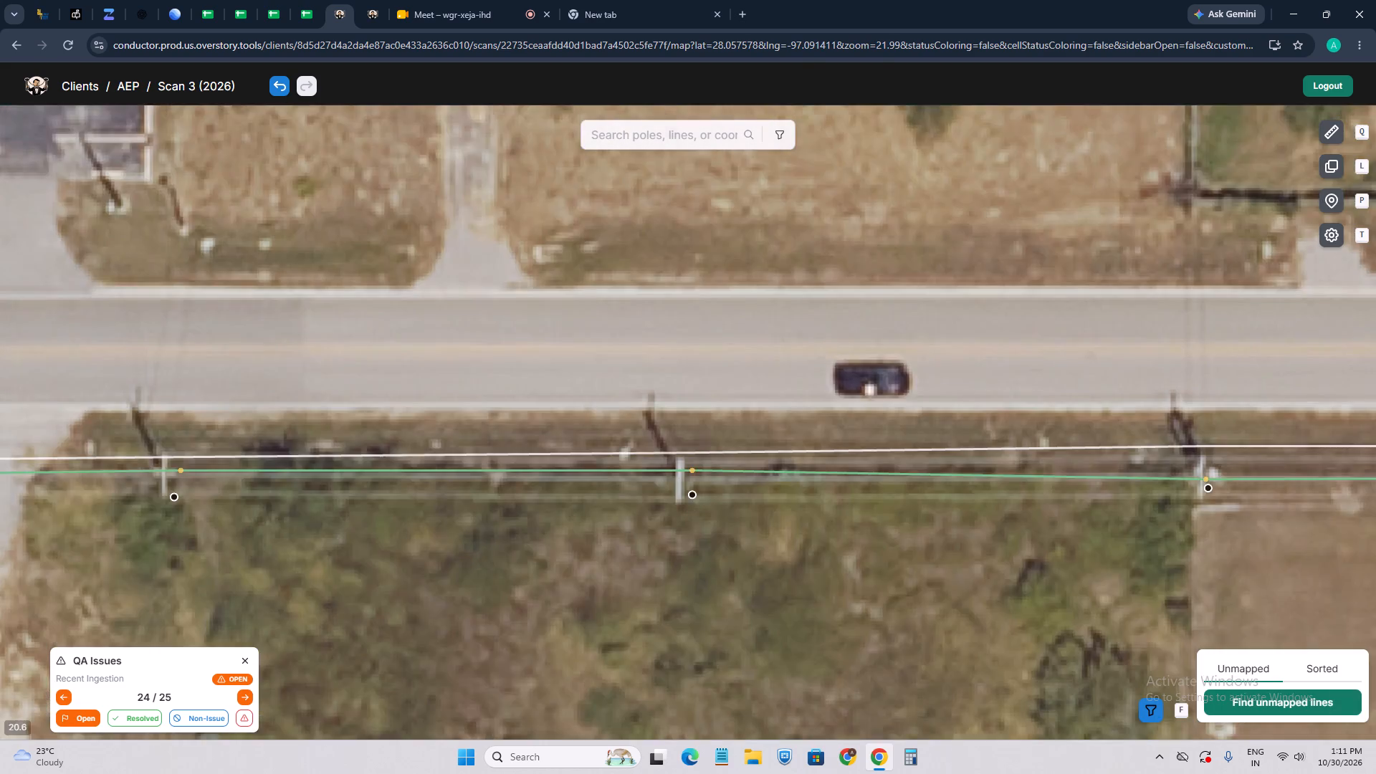
scroll(780, 431, up, 3)
click(603, 517)
scroll(559, 554, up, 1)
key(w)
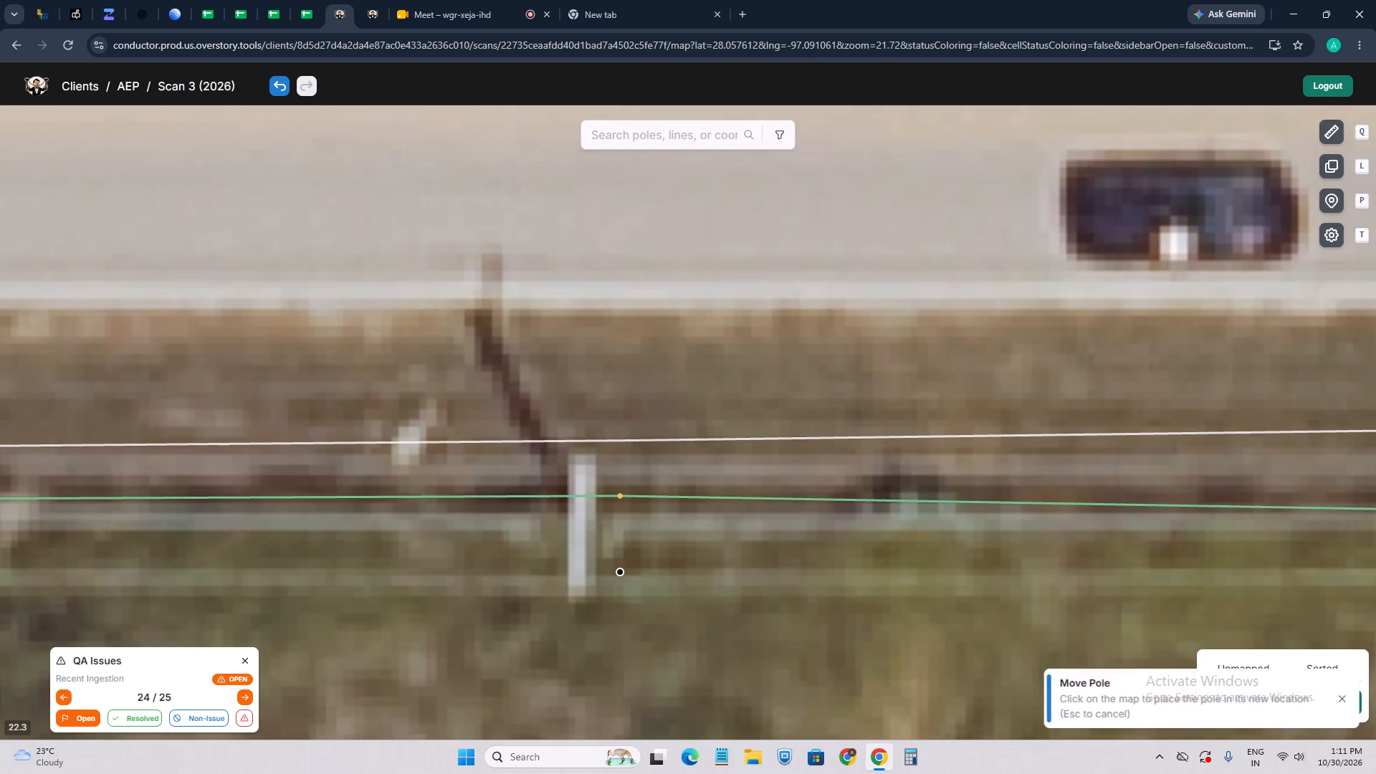
click(568, 511)
Check the map cells' status colouring and examine the roadside line's poles farther east.
key(5)
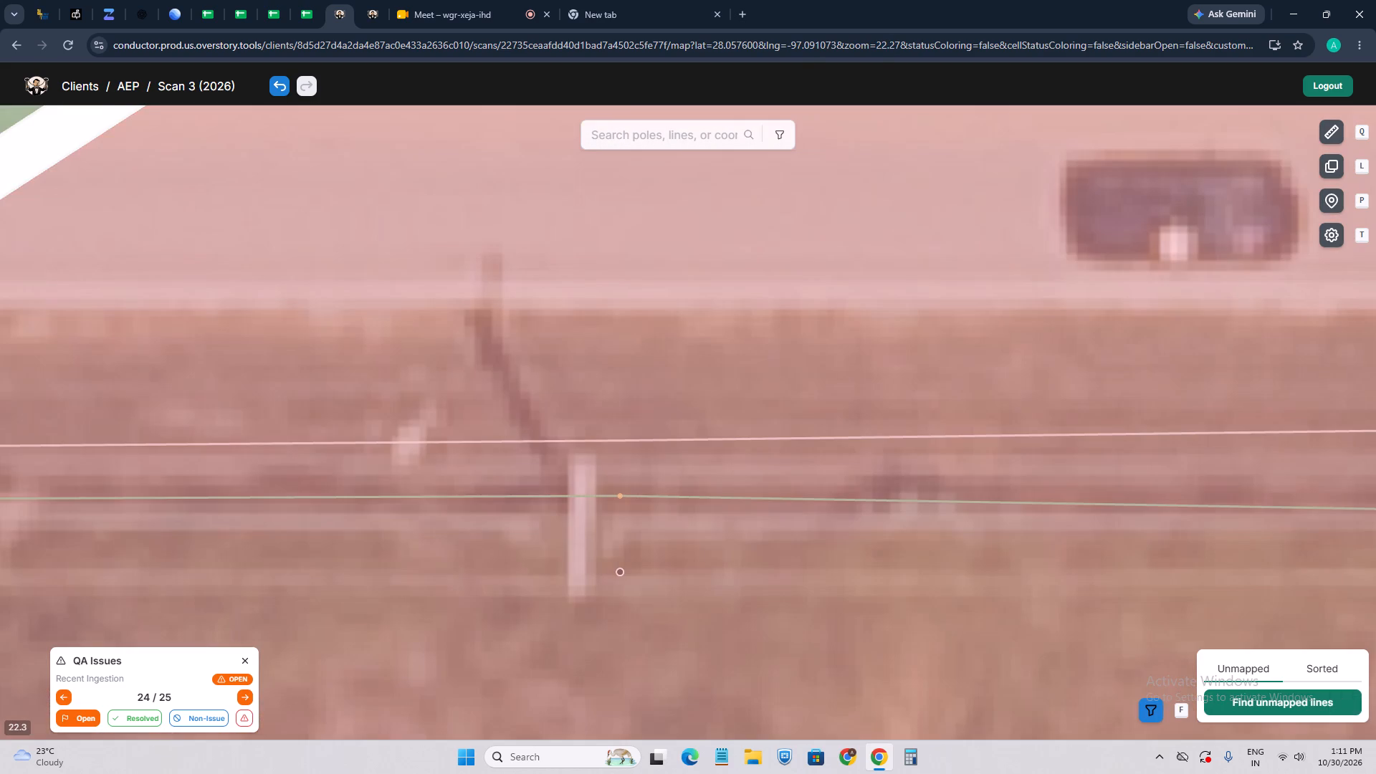
key(5)
scroll(631, 502, down, 4)
text(56)
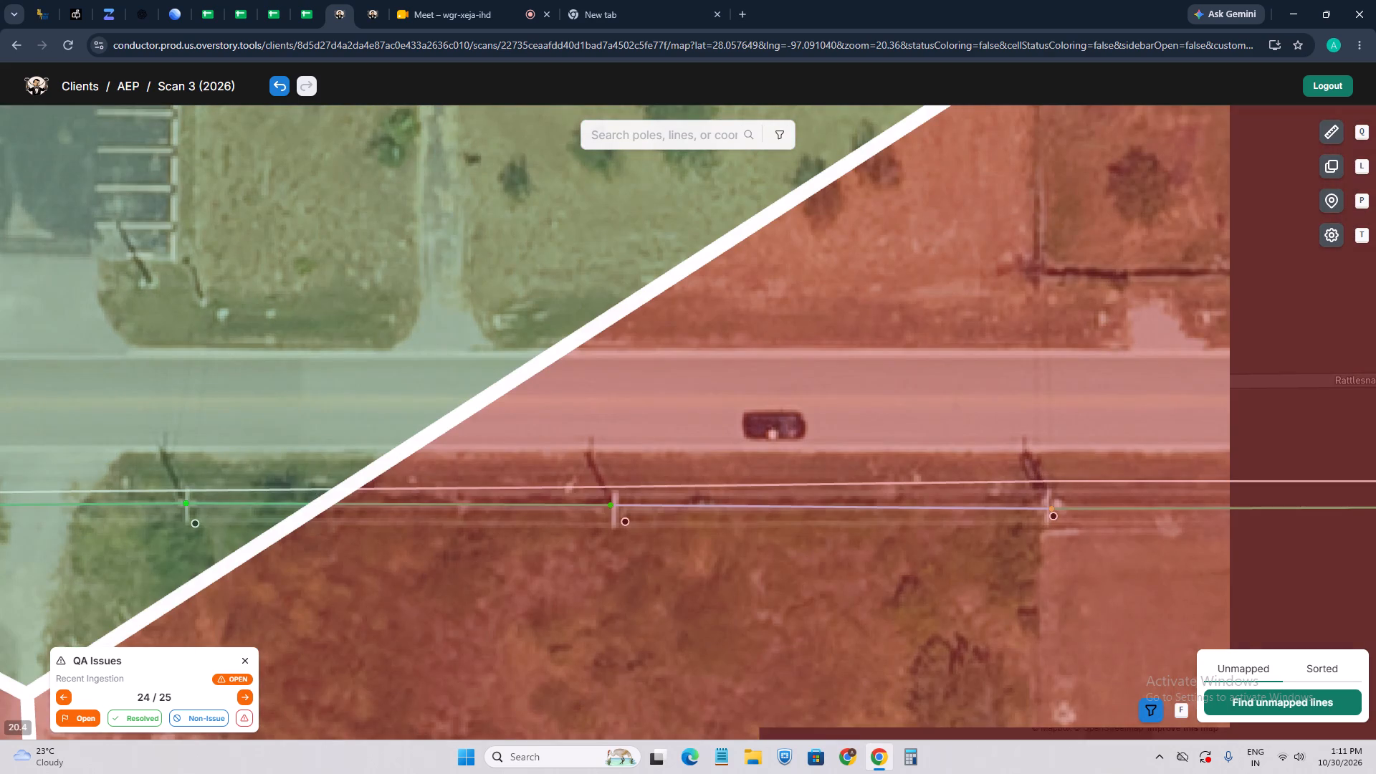
key(5)
scroll(731, 447, down, 3)
scroll(798, 464, up, 1)
drag(992, 472, 836, 501)
scroll(930, 486, up, 2)
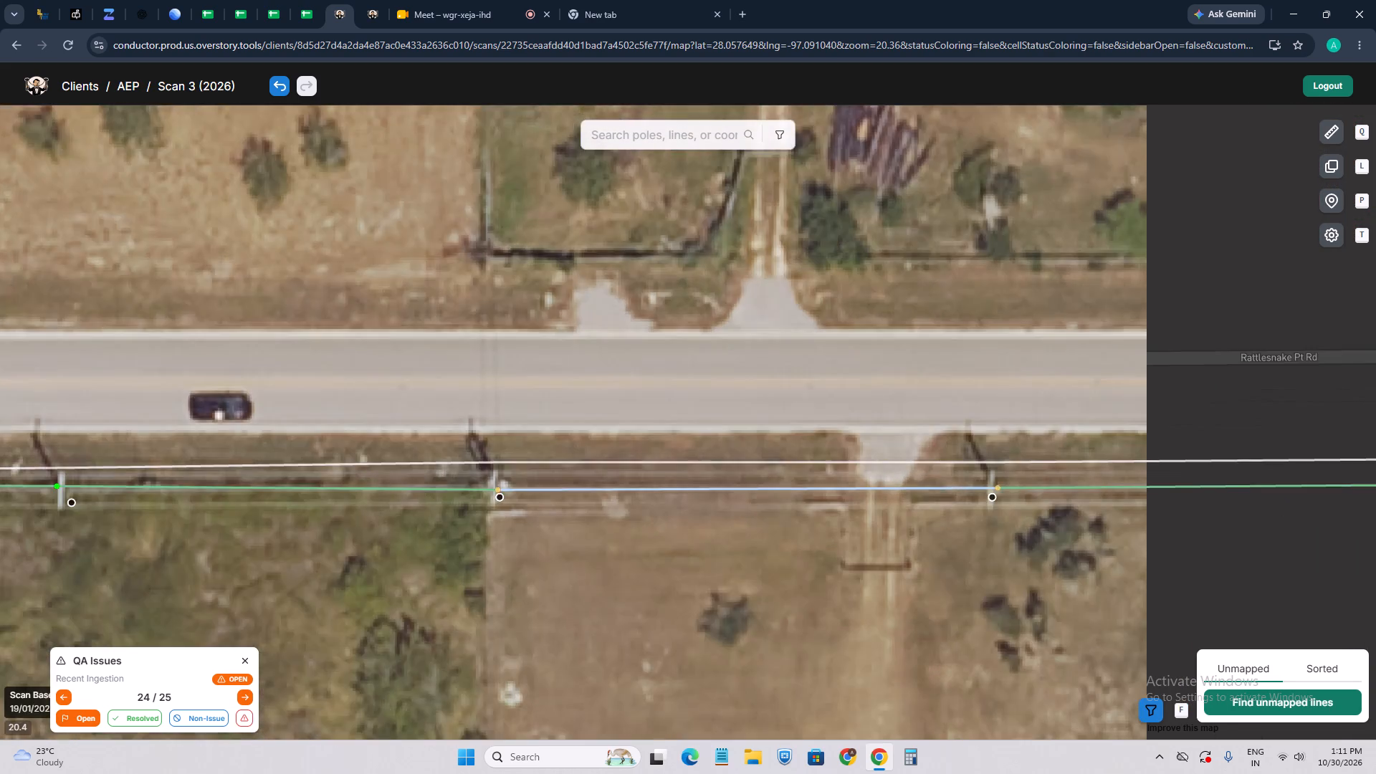
Move the junction pole south of the road, opposite the fenced compound, onto its visible location in the scan imagery.
scroll(948, 480, down, 3)
drag(444, 454, 1050, 443)
scroll(754, 451, up, 5)
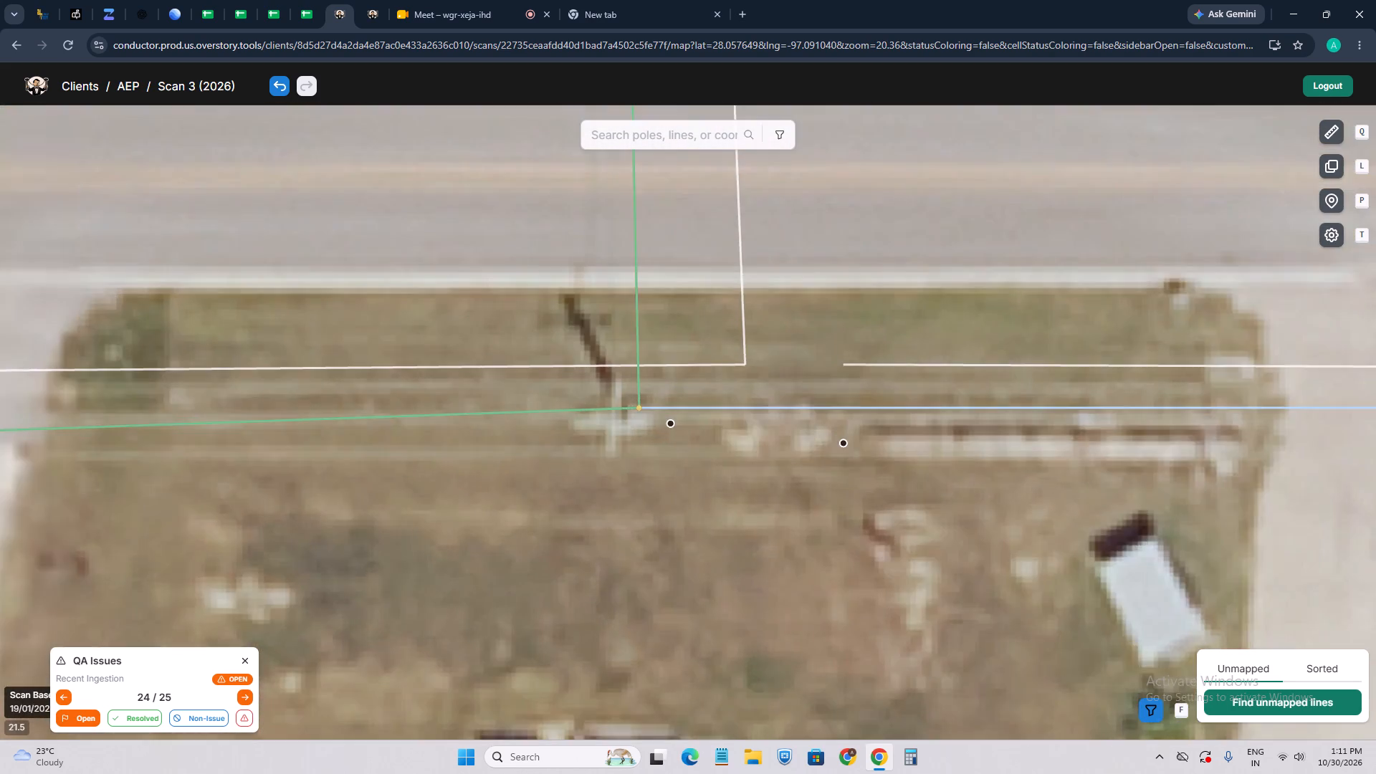
scroll(677, 408, up, 1)
click(622, 407)
scroll(606, 438, up, 2)
scroll(596, 411, down, 1)
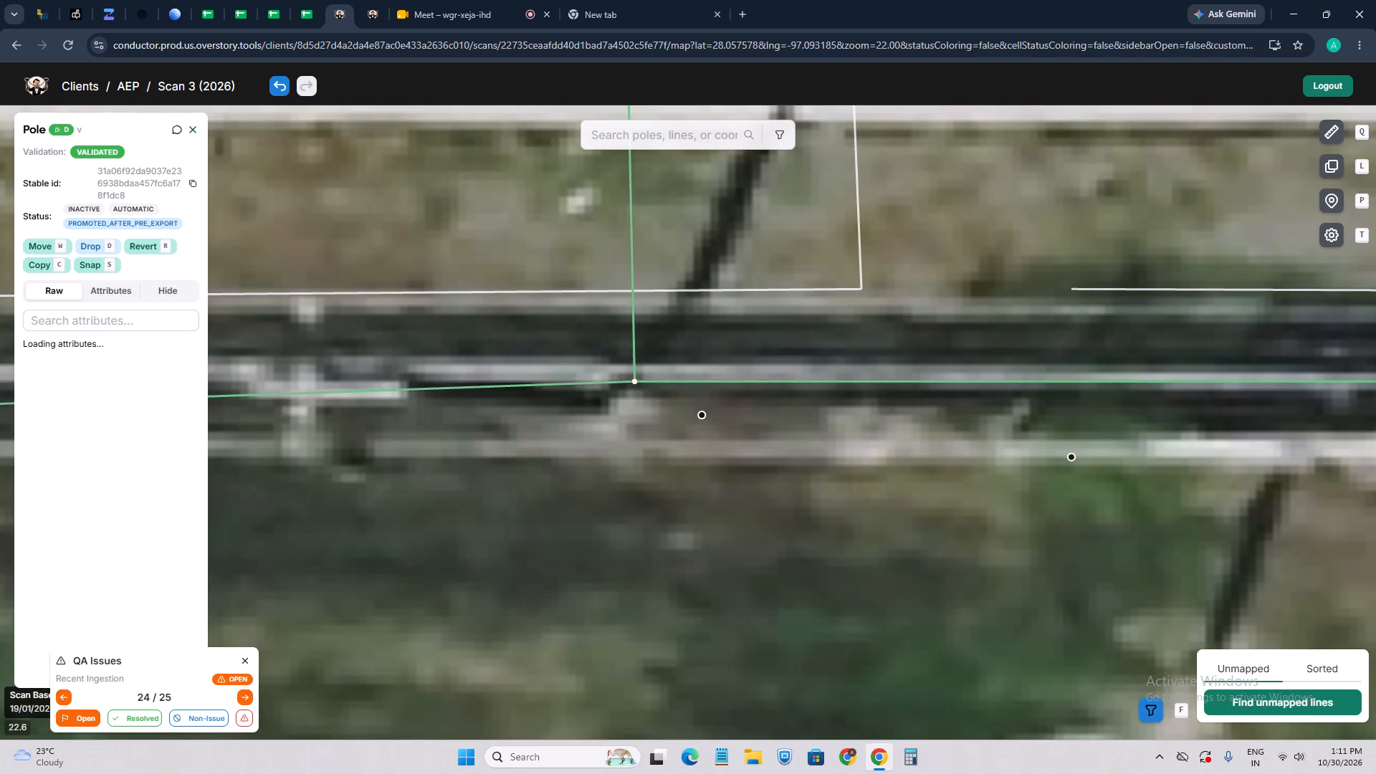
key(6)
key(w)
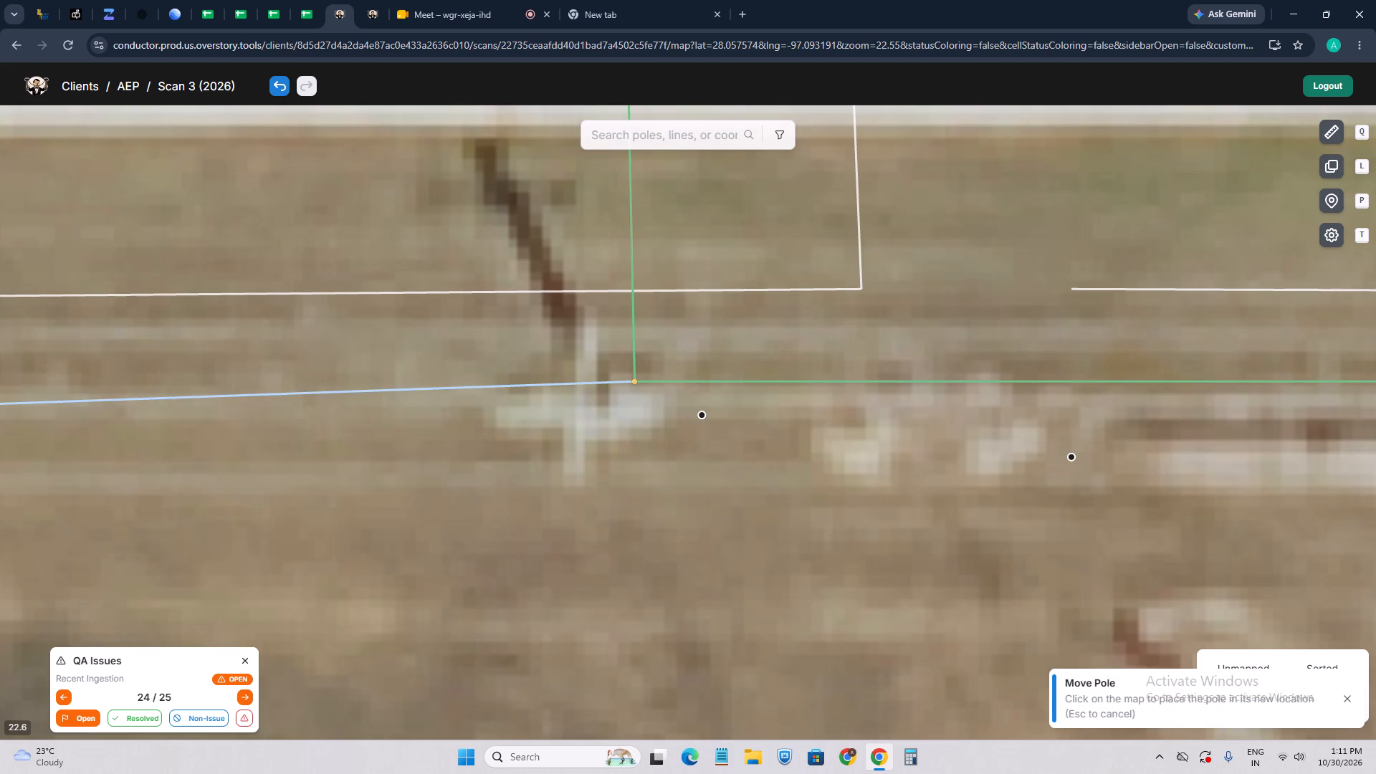
click(601, 386)
Move the next roadside pole west of that junction, beside the dirt track, onto the base of its shadow.
scroll(545, 463, down, 6)
drag(565, 348, 546, 437)
scroll(551, 375, up, 2)
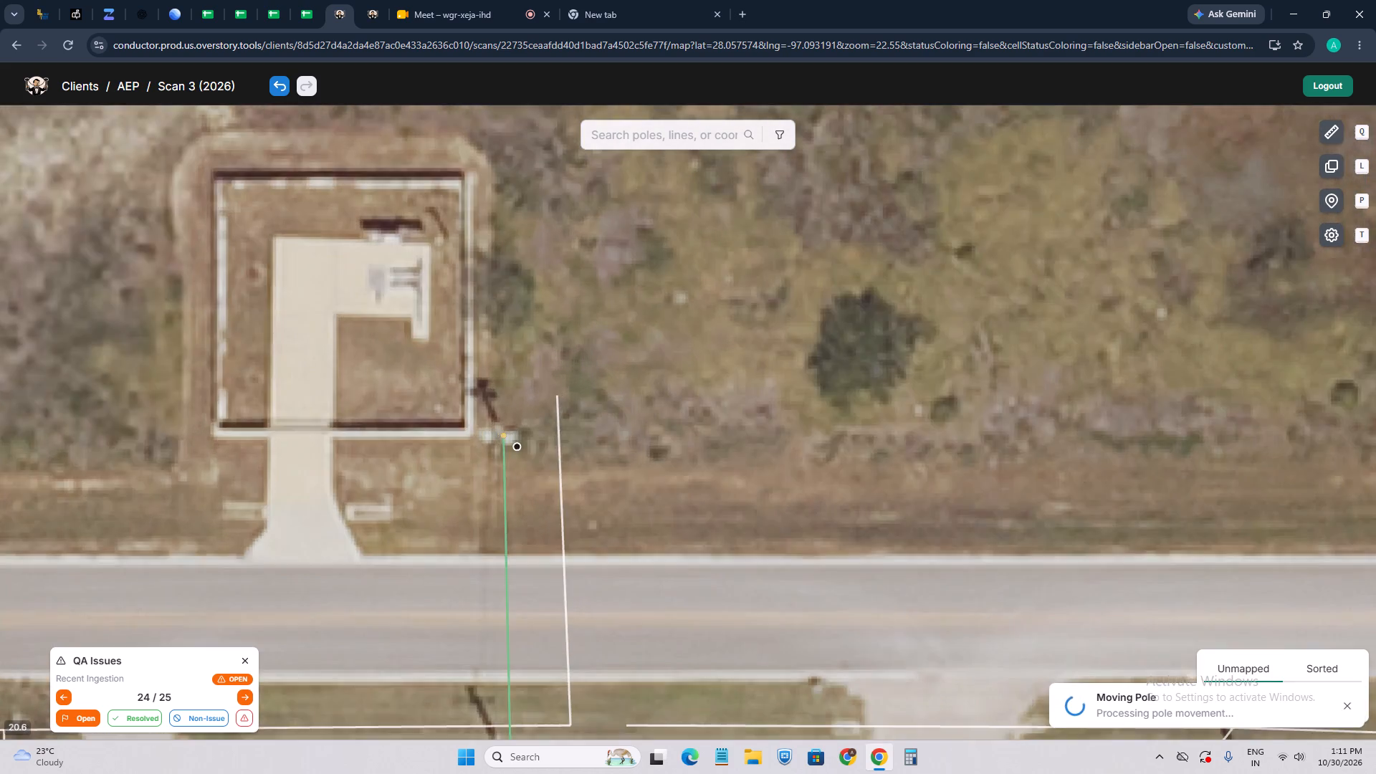
scroll(534, 366, up, 1)
scroll(527, 371, down, 3)
drag(359, 419, 556, 341)
drag(435, 410, 573, 337)
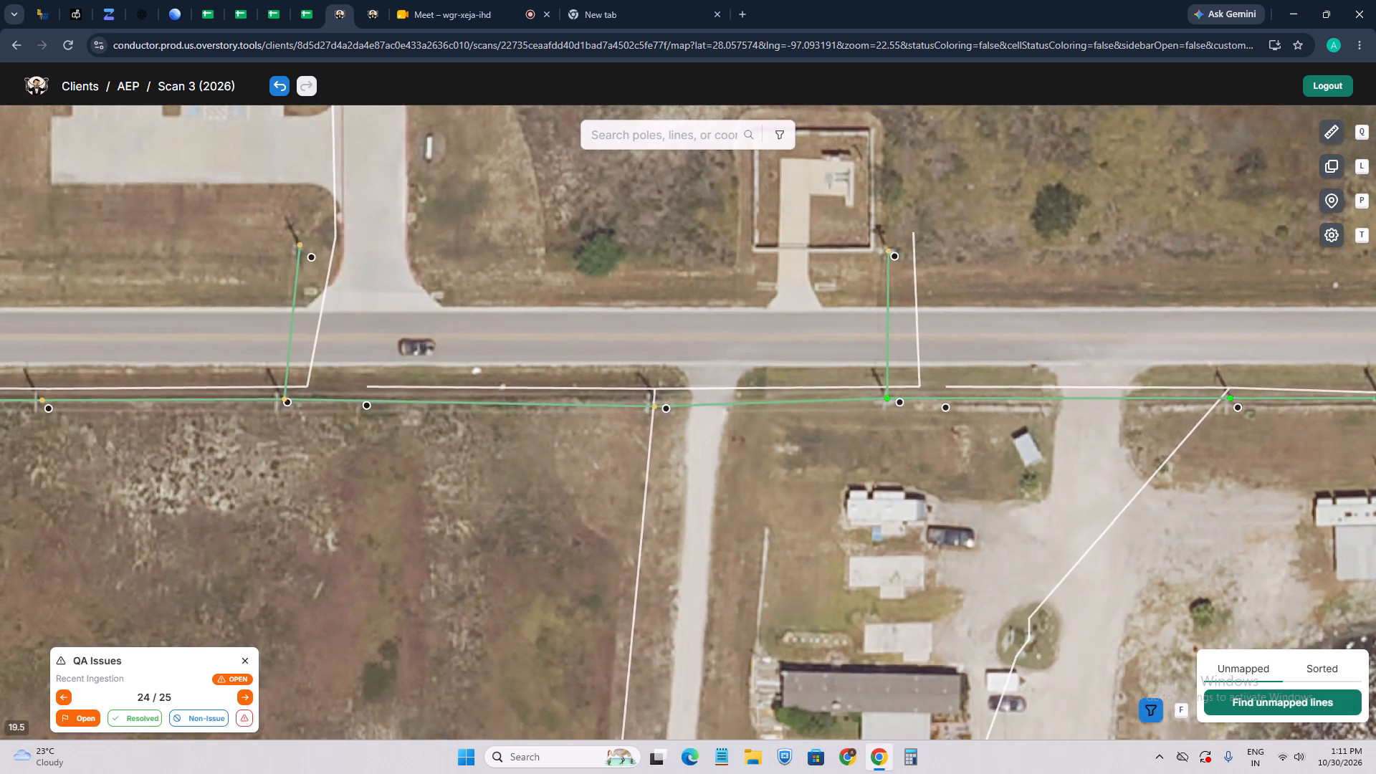
scroll(658, 378, up, 4)
click(646, 510)
scroll(631, 553, up, 2)
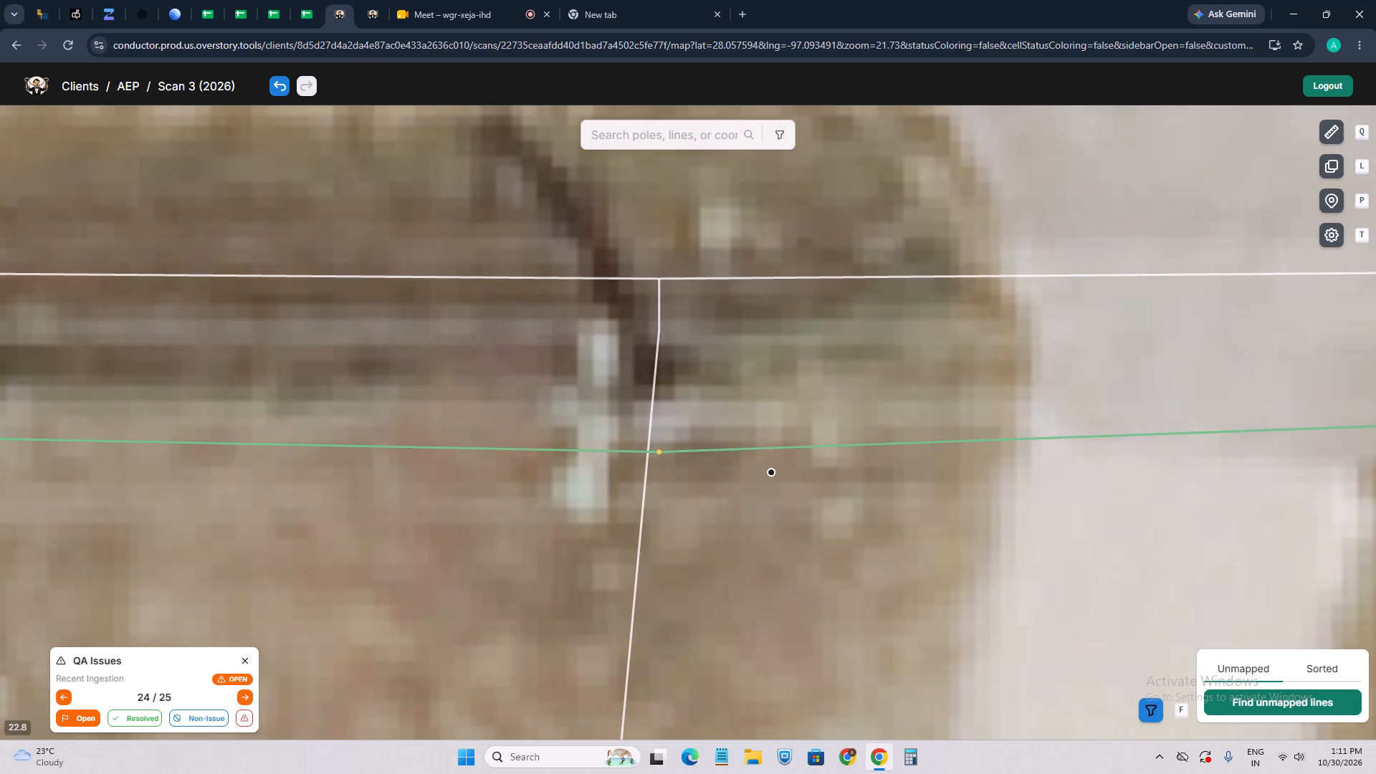
click(655, 451)
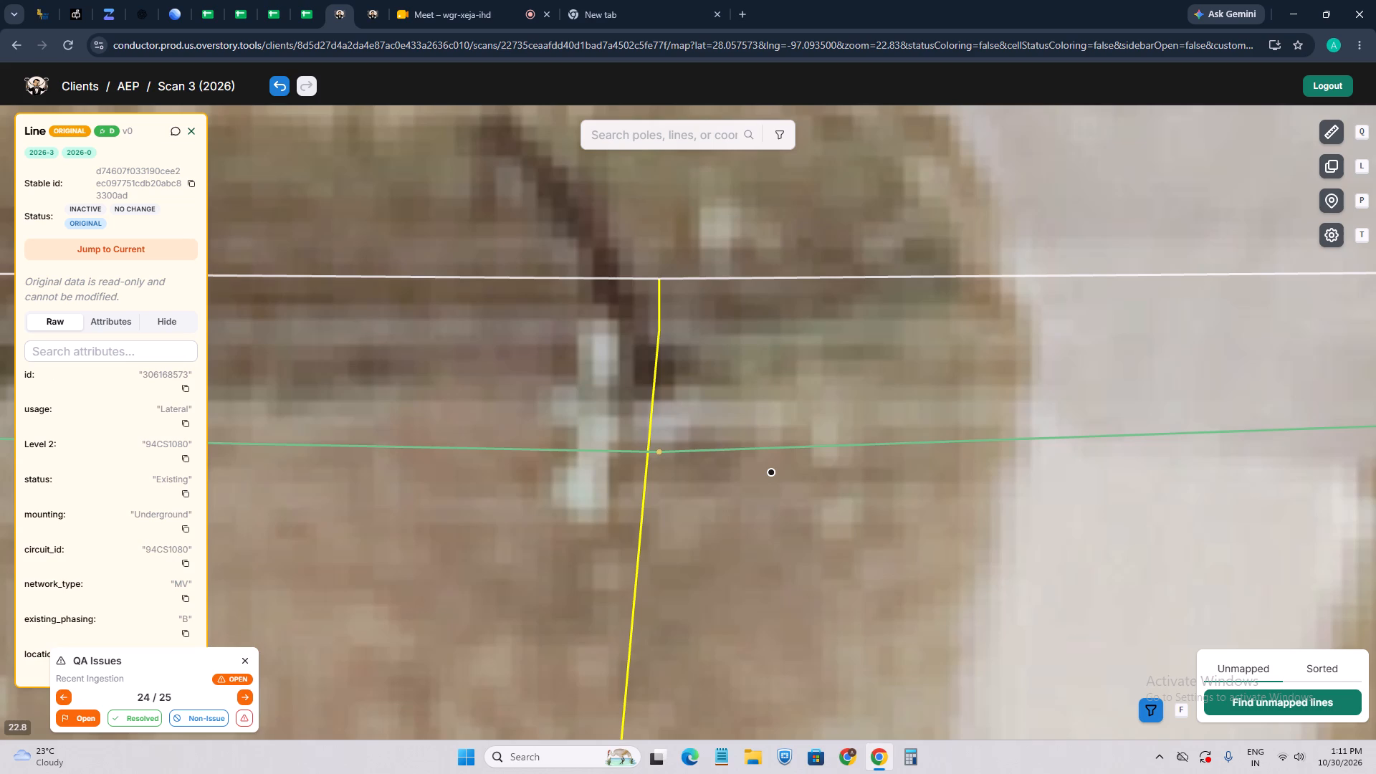
key(w)
click(656, 380)
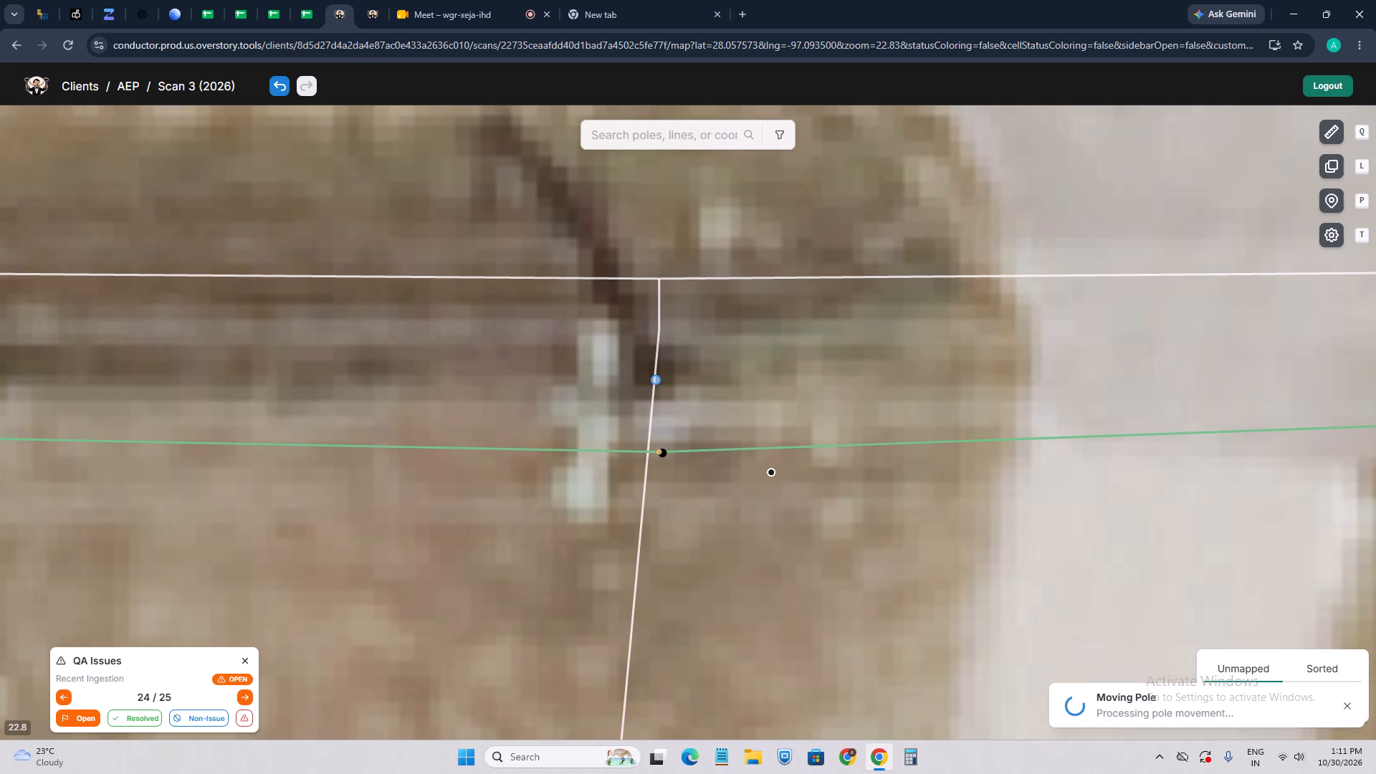
Move the pole on the north-south line along the trailer park's west edge onto the base of its shadow.
scroll(484, 386, down, 7)
drag(366, 375, 457, 386)
scroll(570, 368, down, 2)
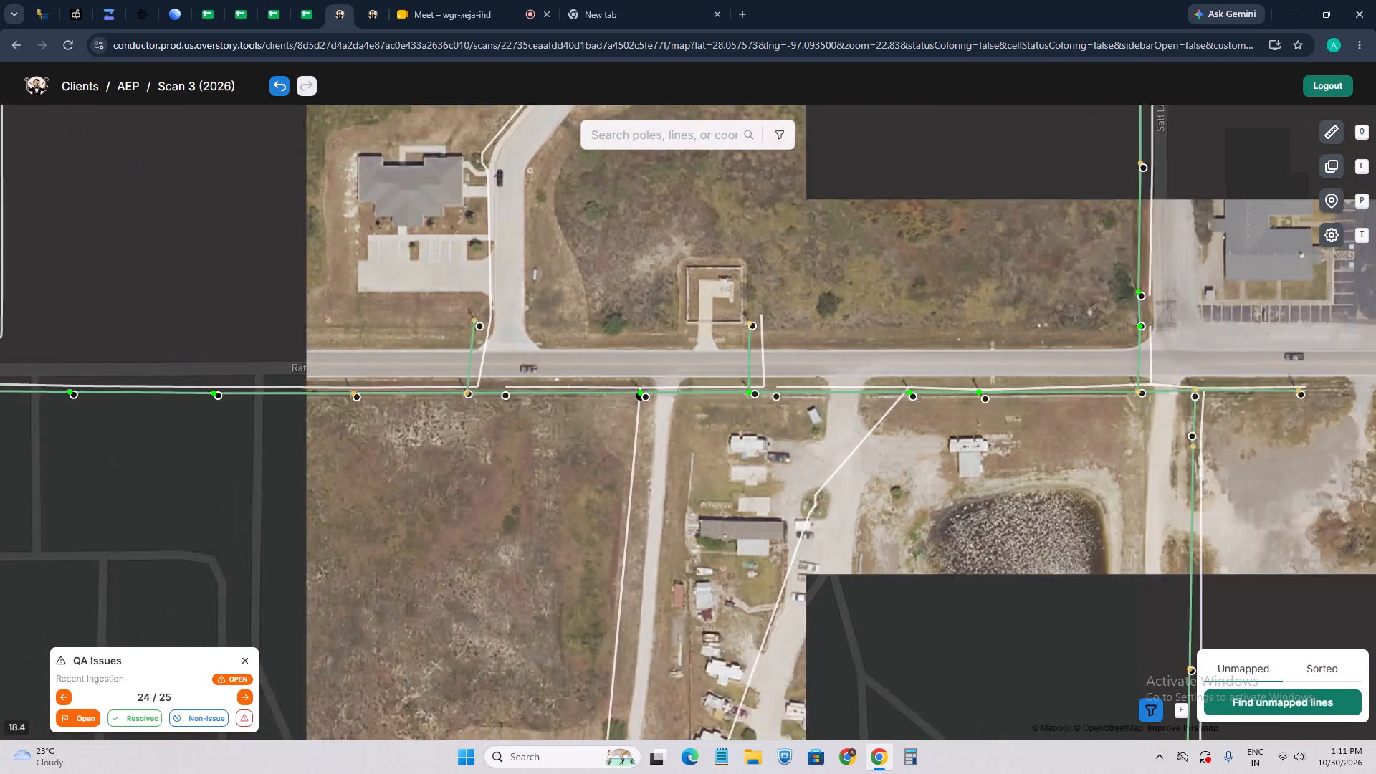
drag(407, 348, 729, 386)
drag(549, 541, 601, 448)
scroll(551, 570, up, 4)
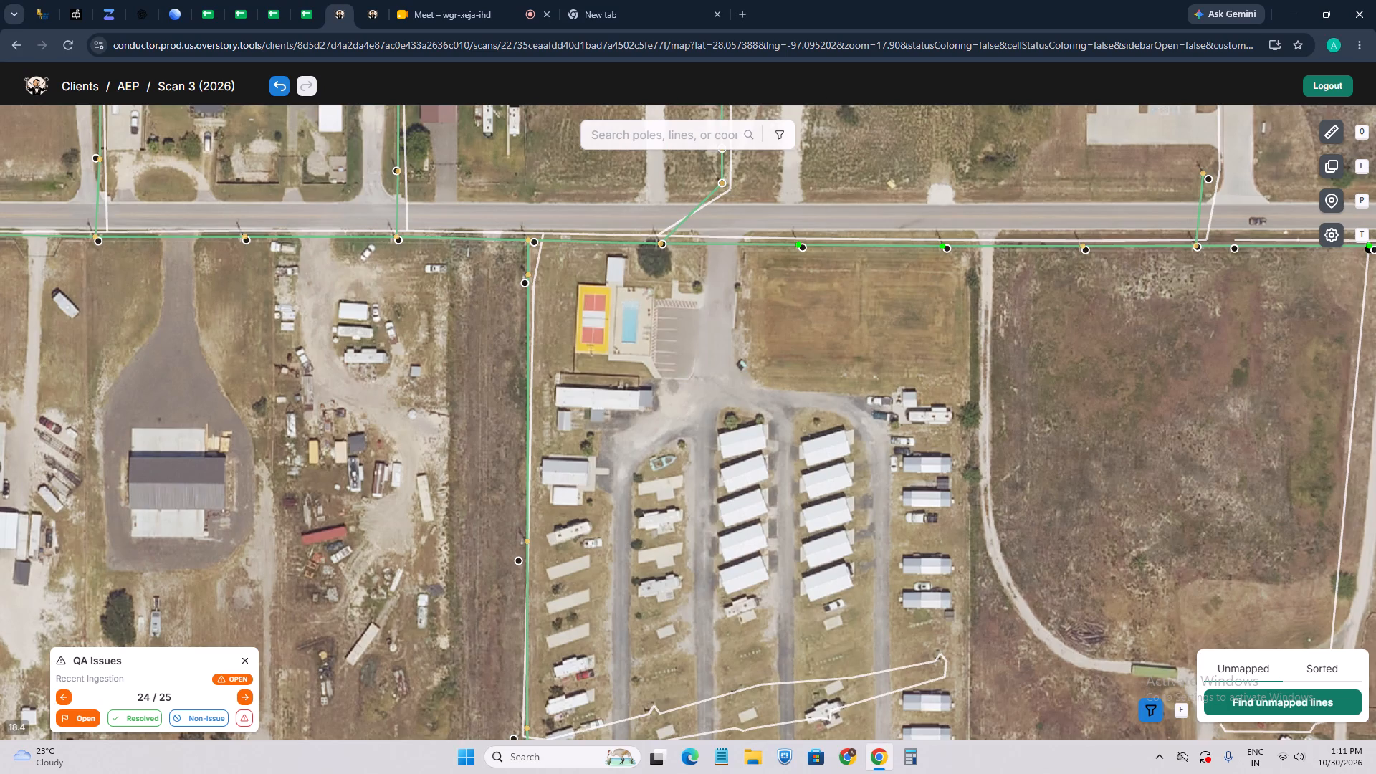
scroll(510, 540, up, 4)
scroll(550, 549, down, 1)
click(630, 601)
scroll(605, 621, up, 2)
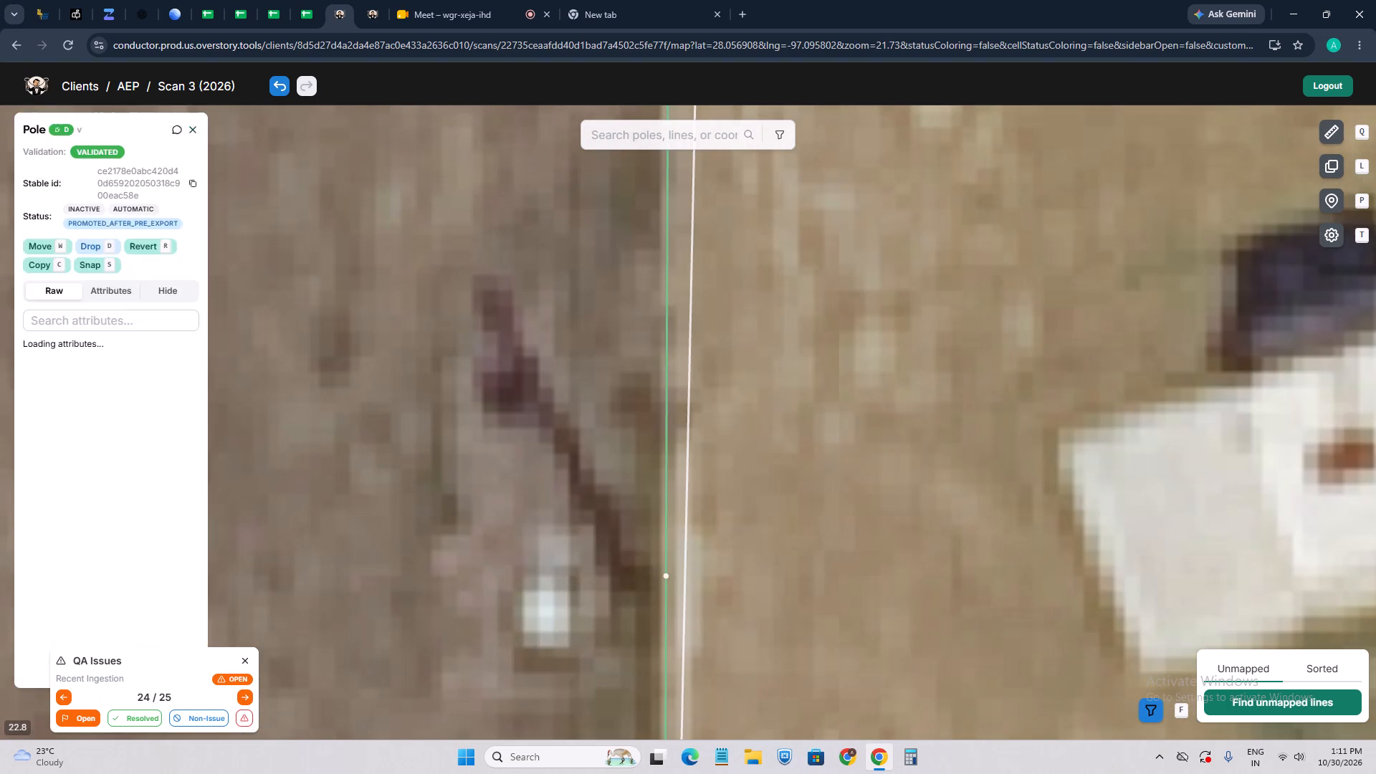
key(w)
click(641, 582)
Mark QA issue 24 of 25 as resolved.
scroll(558, 475, down, 11)
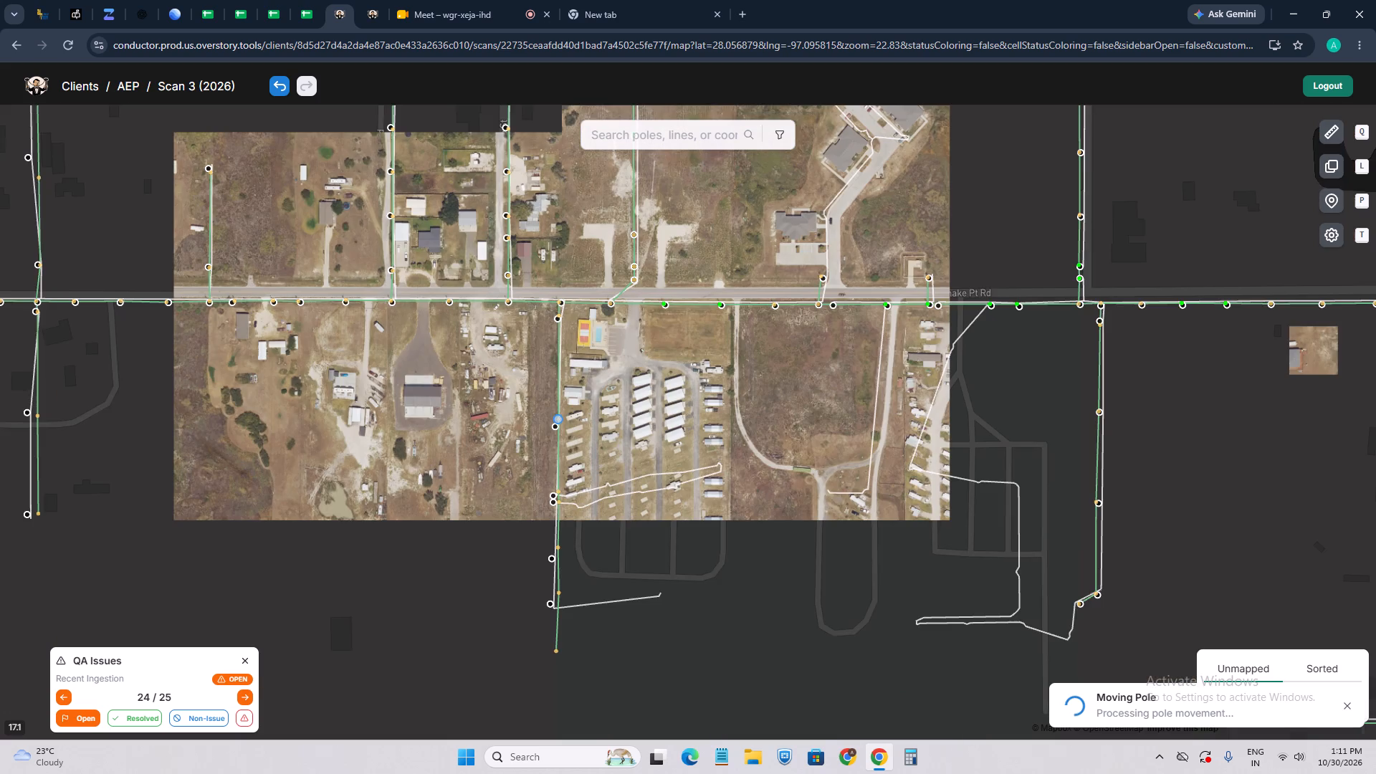
drag(689, 445, 657, 476)
scroll(652, 487, up, 2)
drag(632, 453, 660, 379)
drag(661, 376, 632, 524)
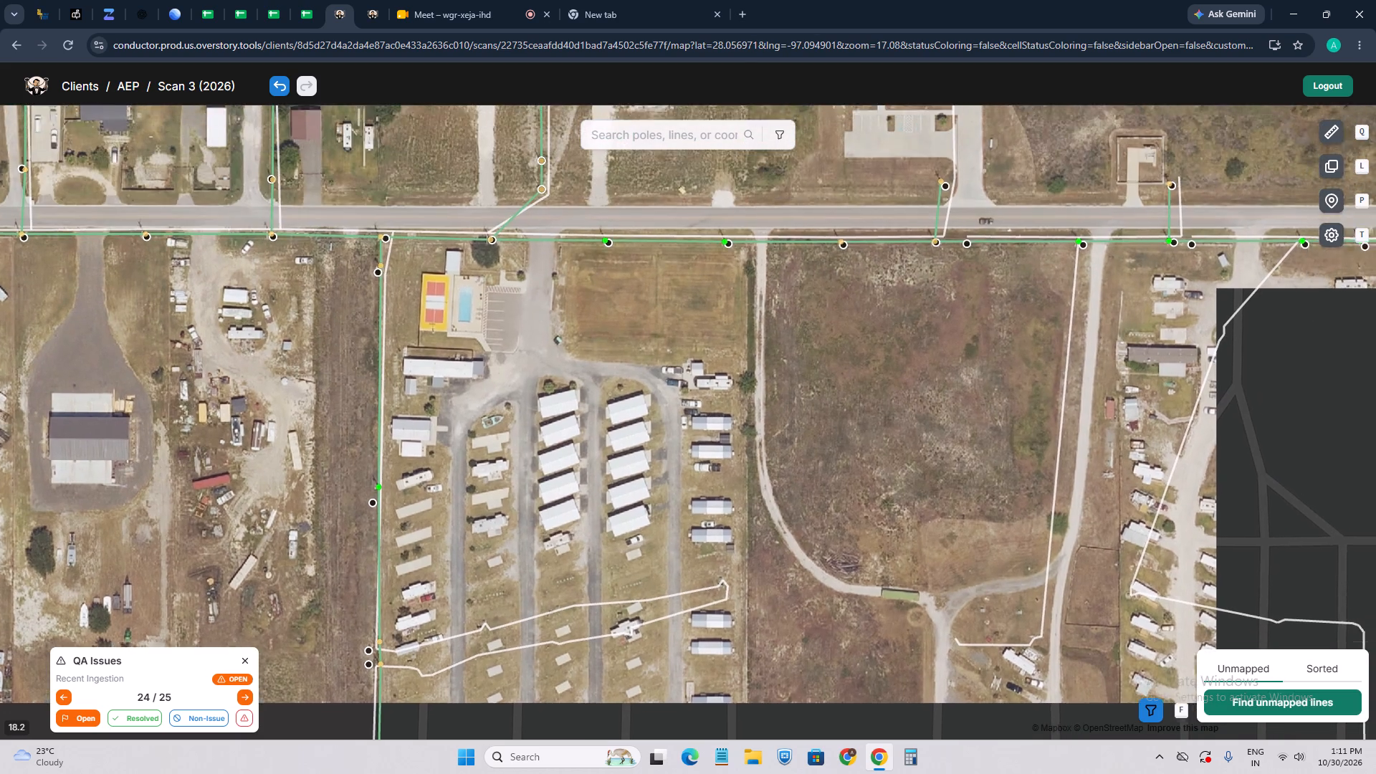
drag(589, 374, 578, 548)
scroll(558, 321, up, 3)
drag(672, 335, 573, 396)
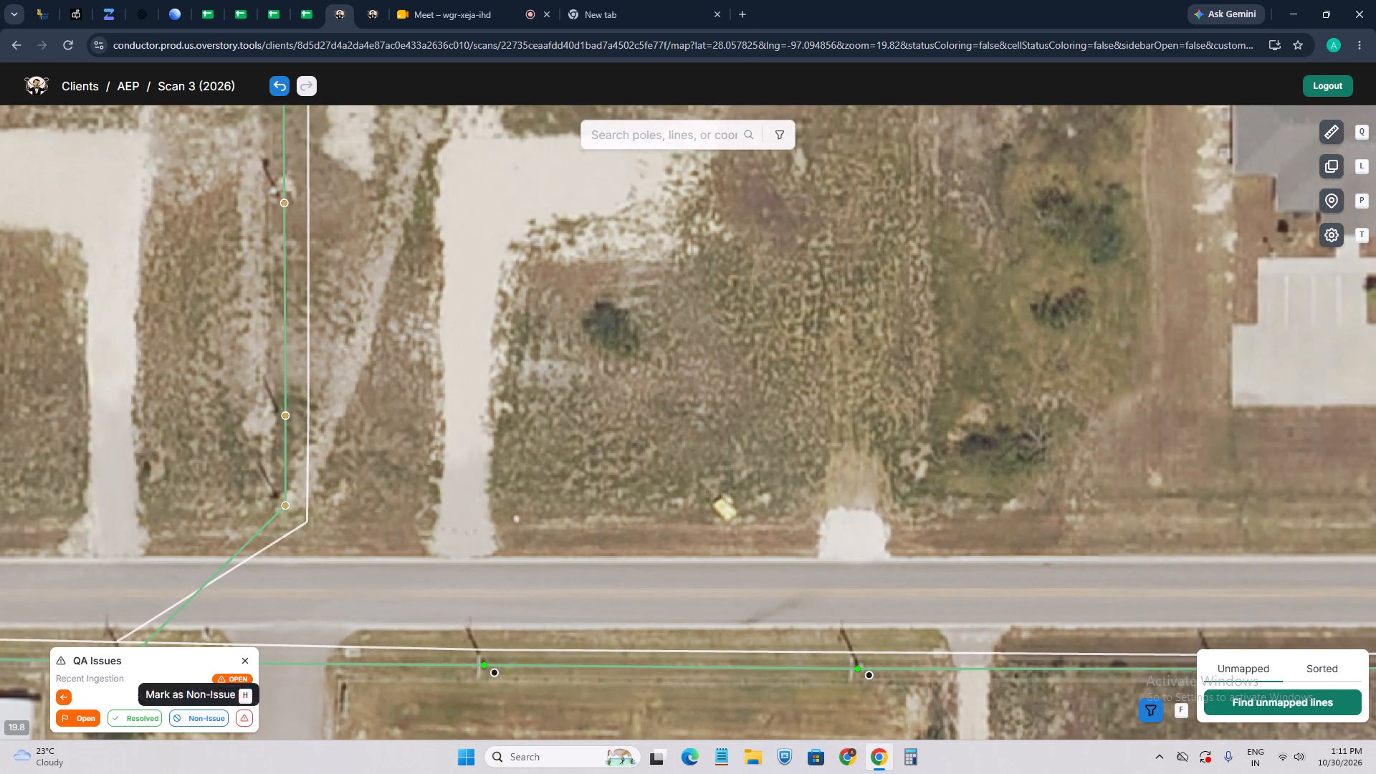
click(156, 716)
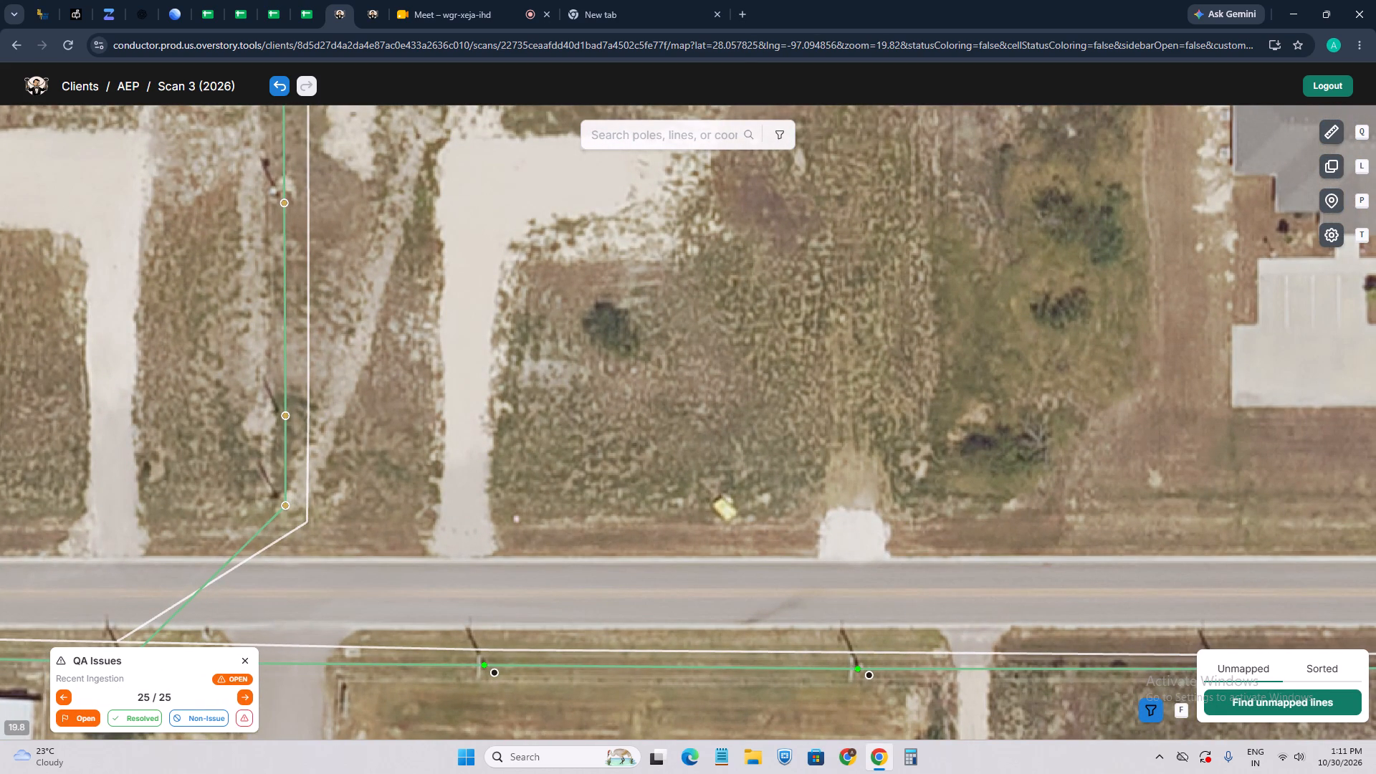
Examine the flagged pole of QA issue 25 and the adjacent lines along Farm to Market Rd 136, including the original line's details.
scroll(764, 358, down, 1)
scroll(724, 372, up, 3)
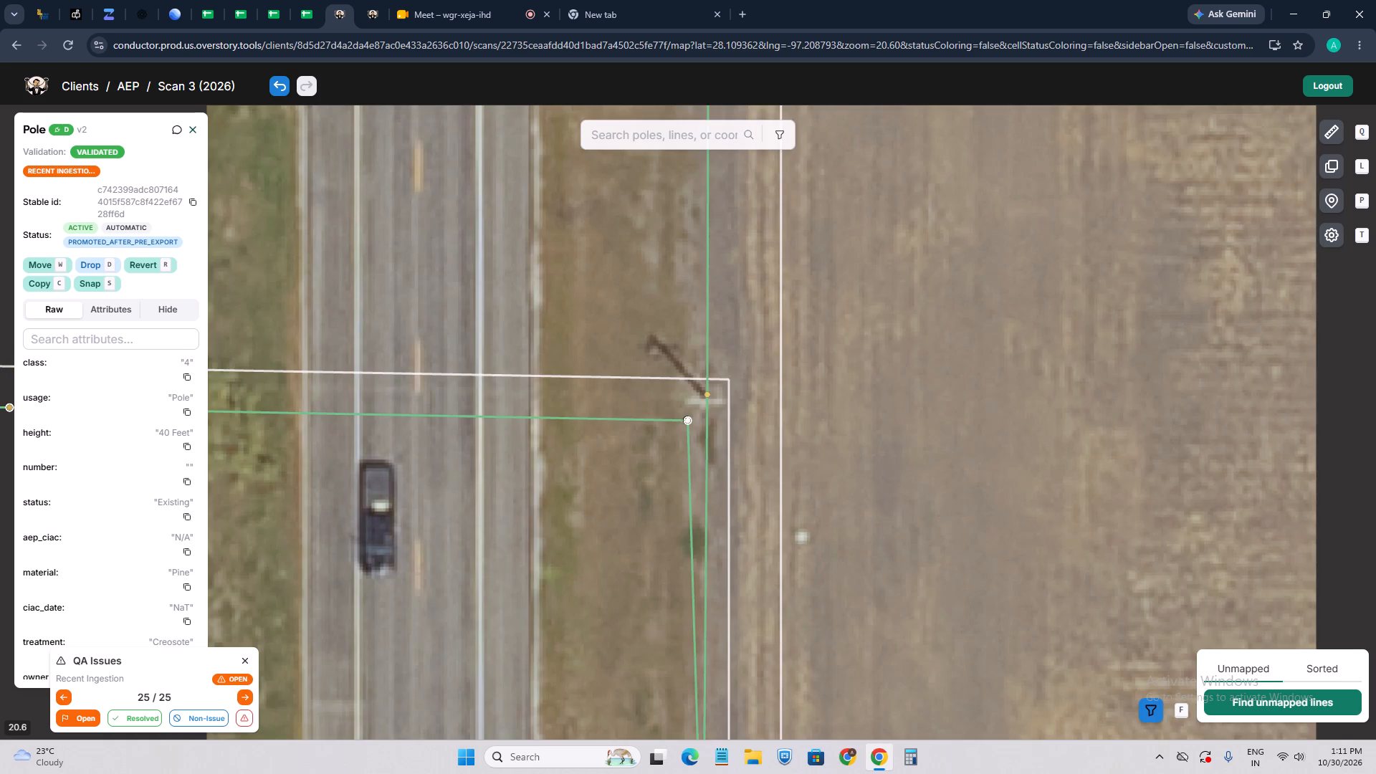
drag(738, 408, 773, 302)
scroll(775, 283, down, 2)
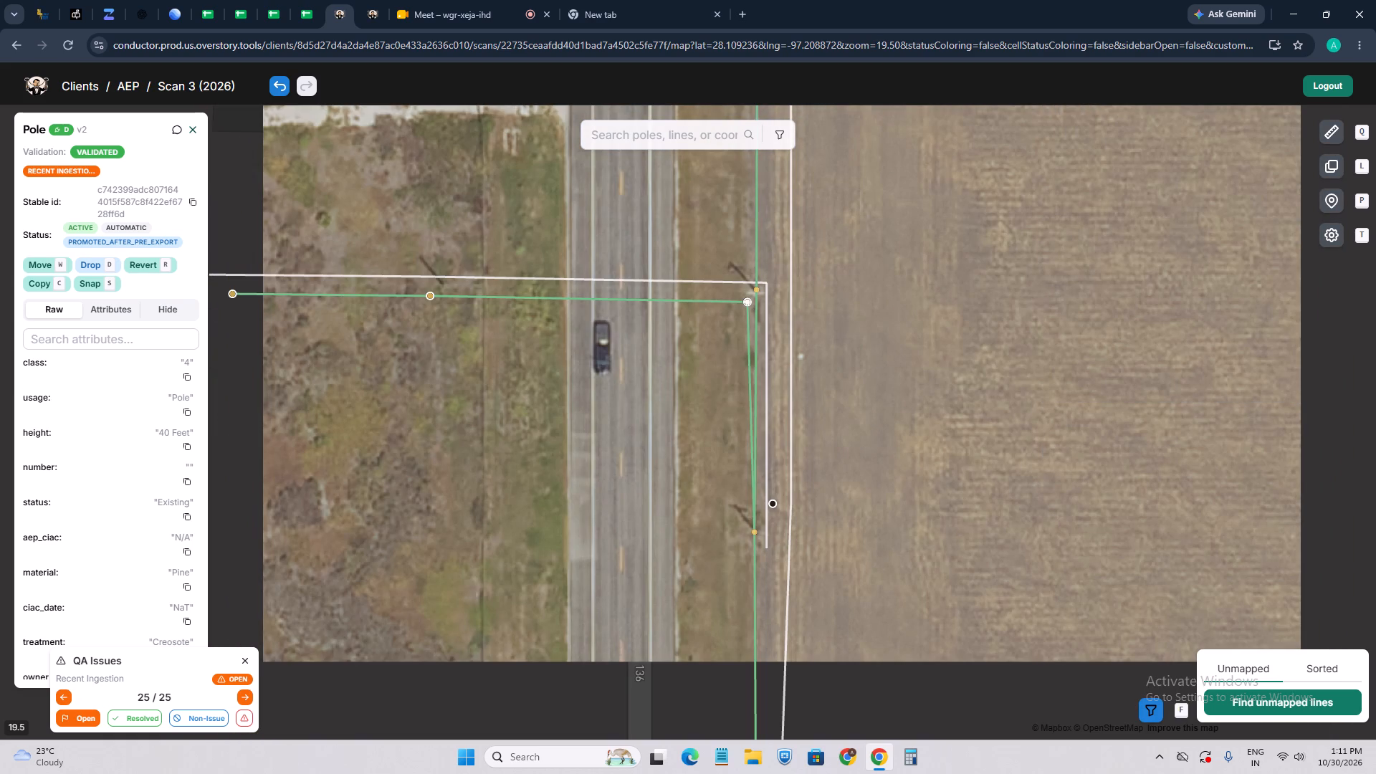
drag(774, 312, 734, 457)
scroll(744, 437, up, 3)
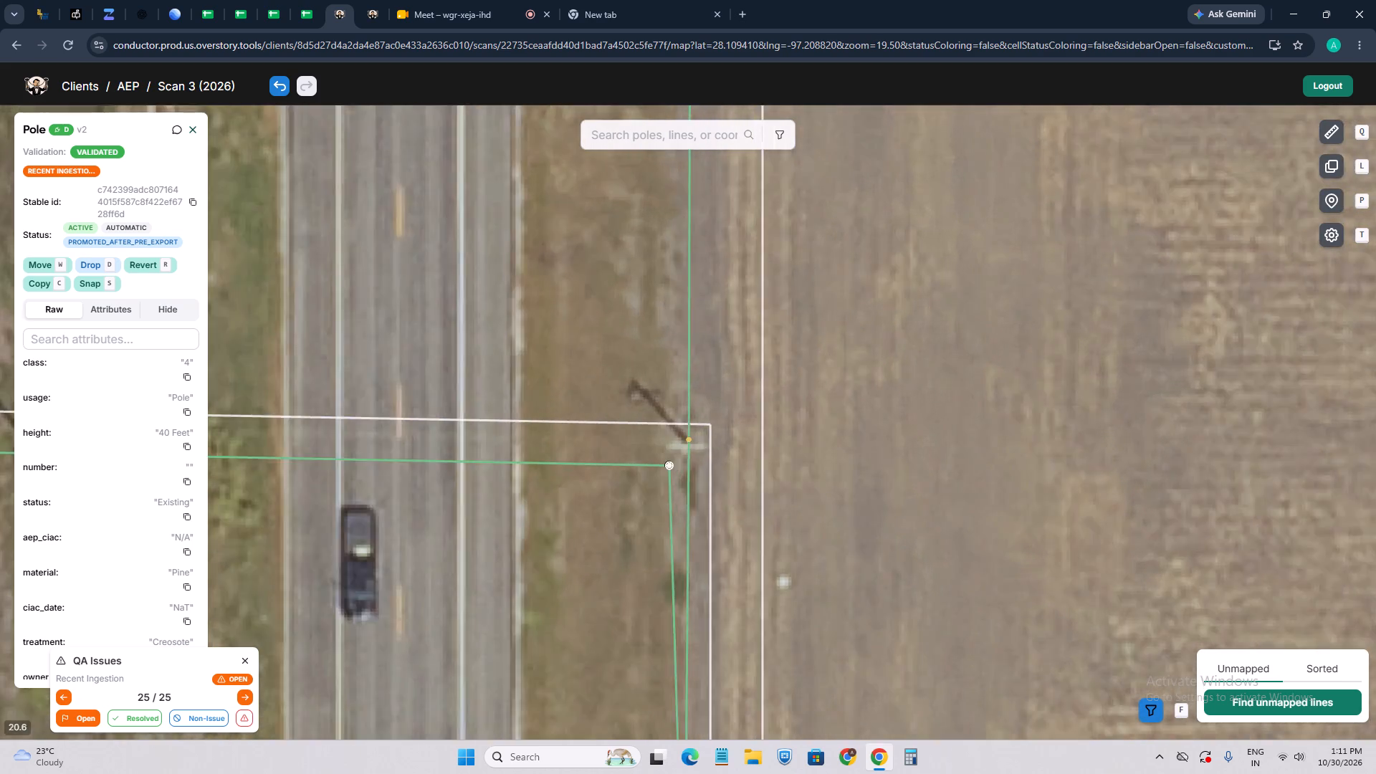
scroll(682, 443, down, 2)
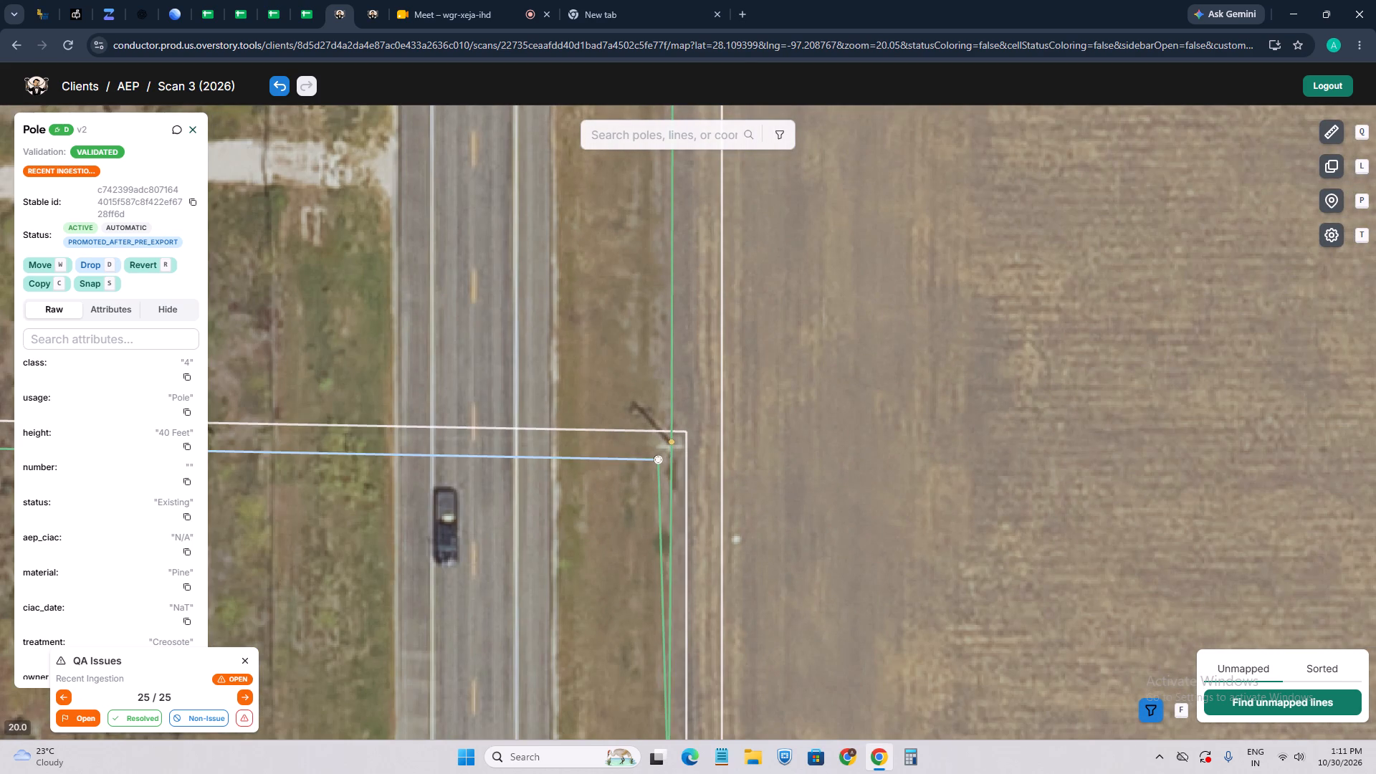
scroll(565, 465, down, 2)
scroll(585, 464, up, 2)
scroll(637, 325, down, 4)
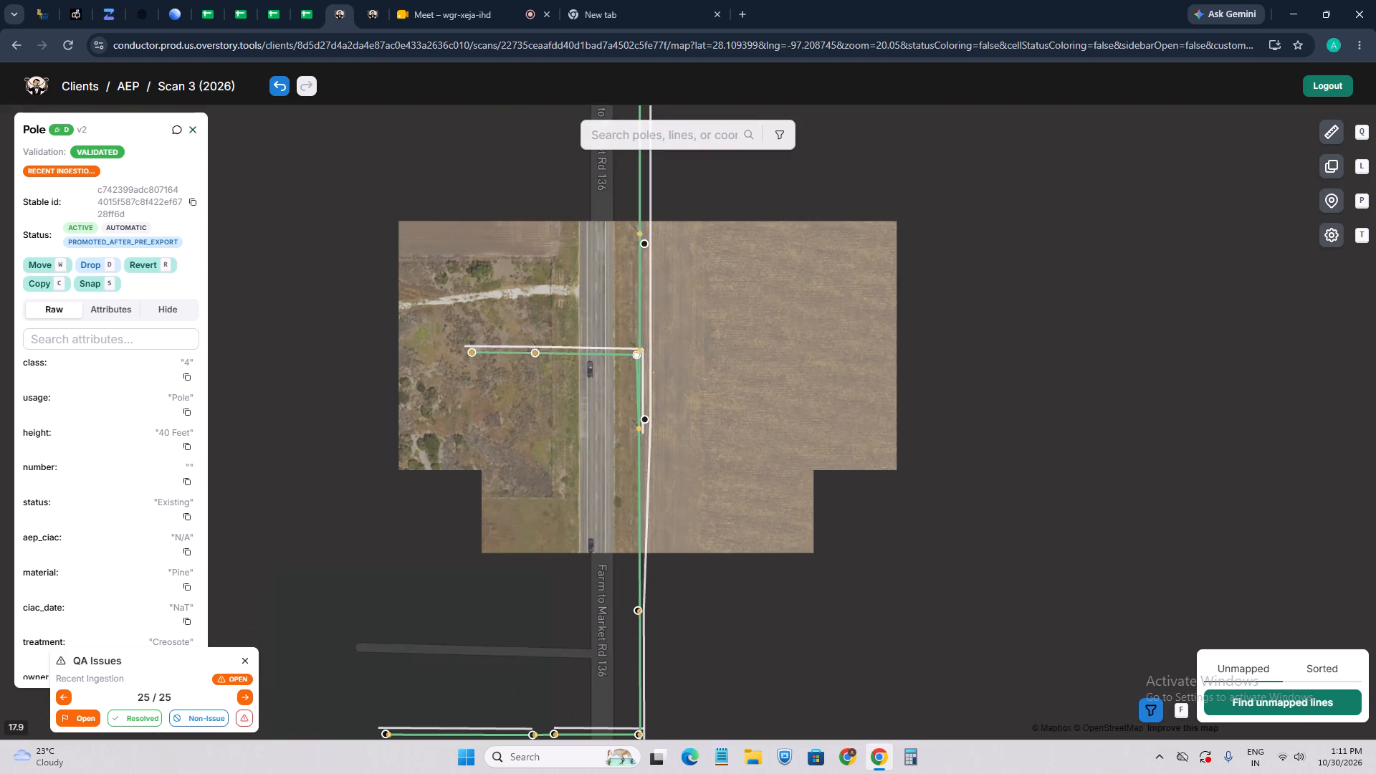
scroll(641, 497, up, 4)
drag(643, 344, 596, 570)
scroll(601, 519, down, 3)
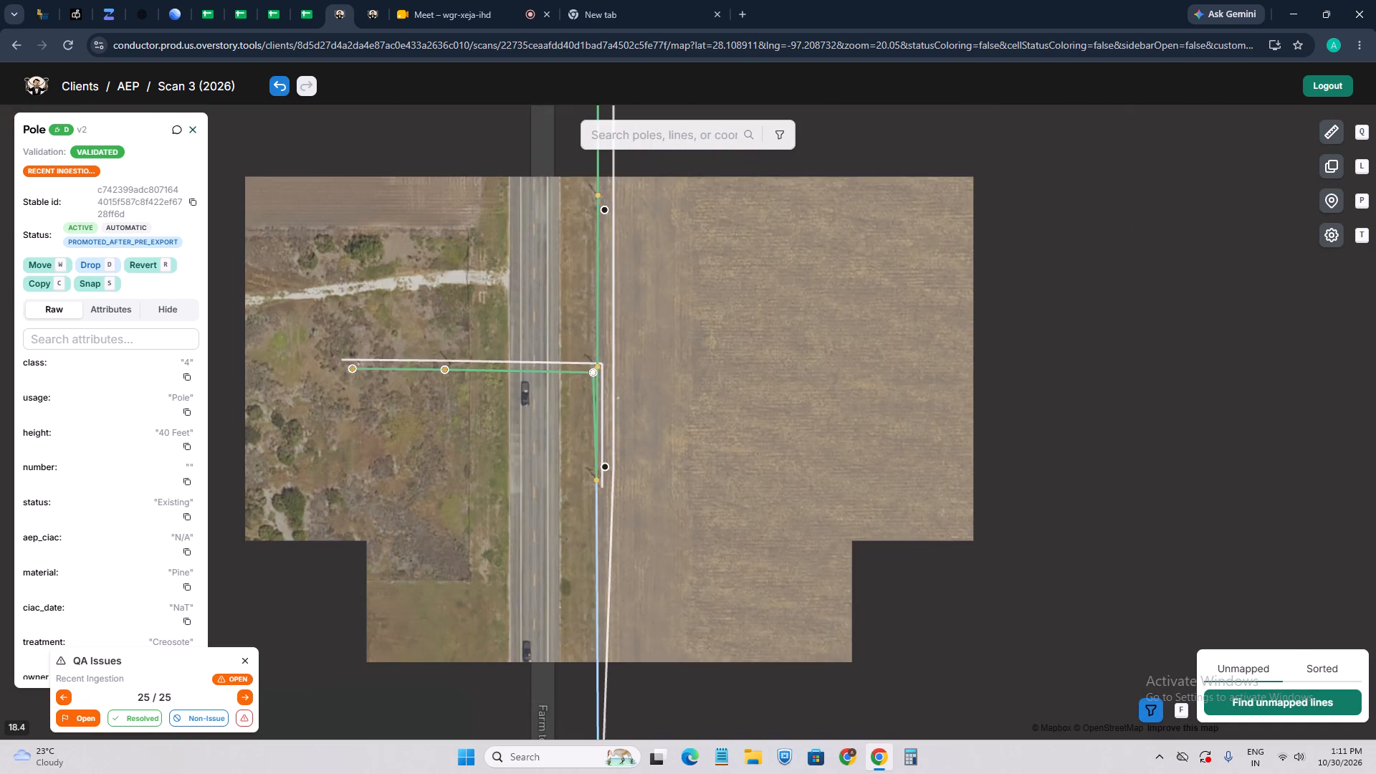
drag(593, 590, 623, 309)
drag(640, 342, 633, 671)
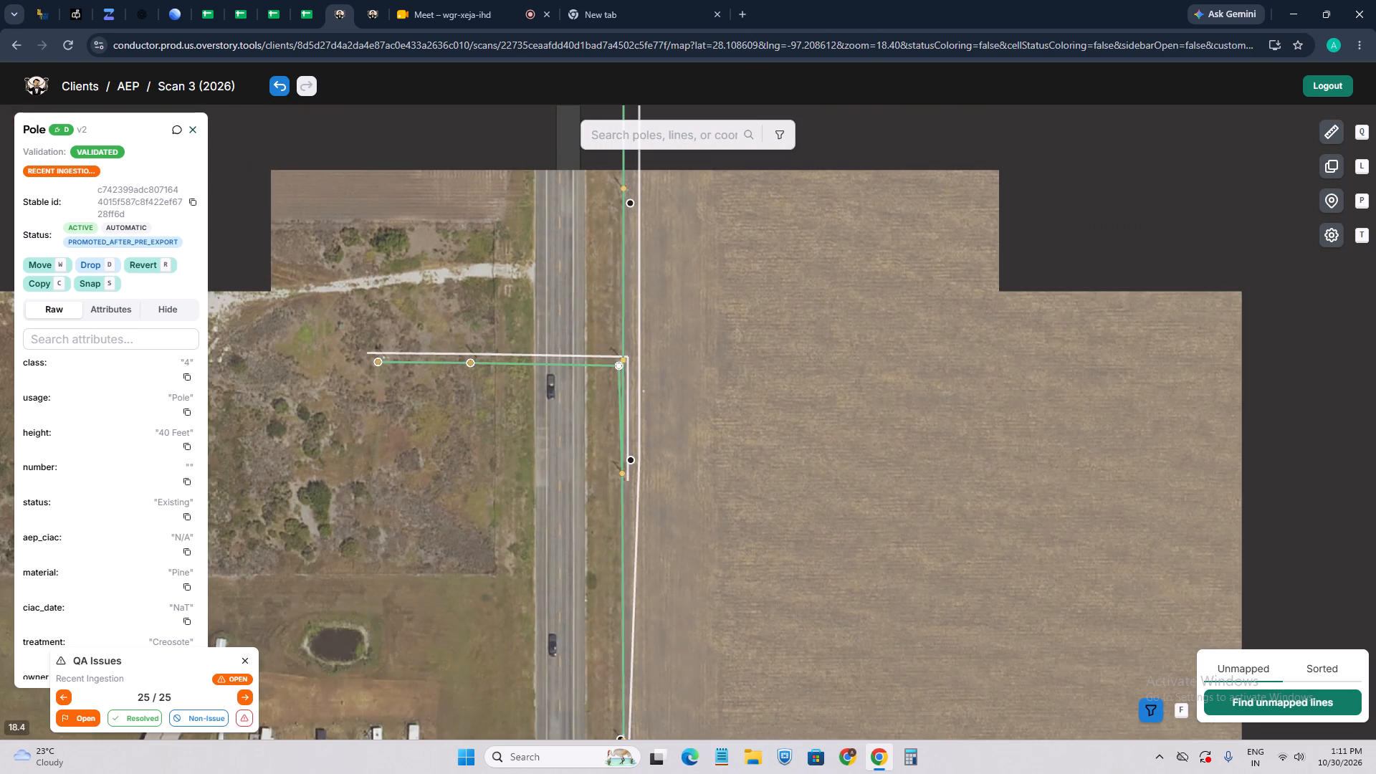
click(639, 515)
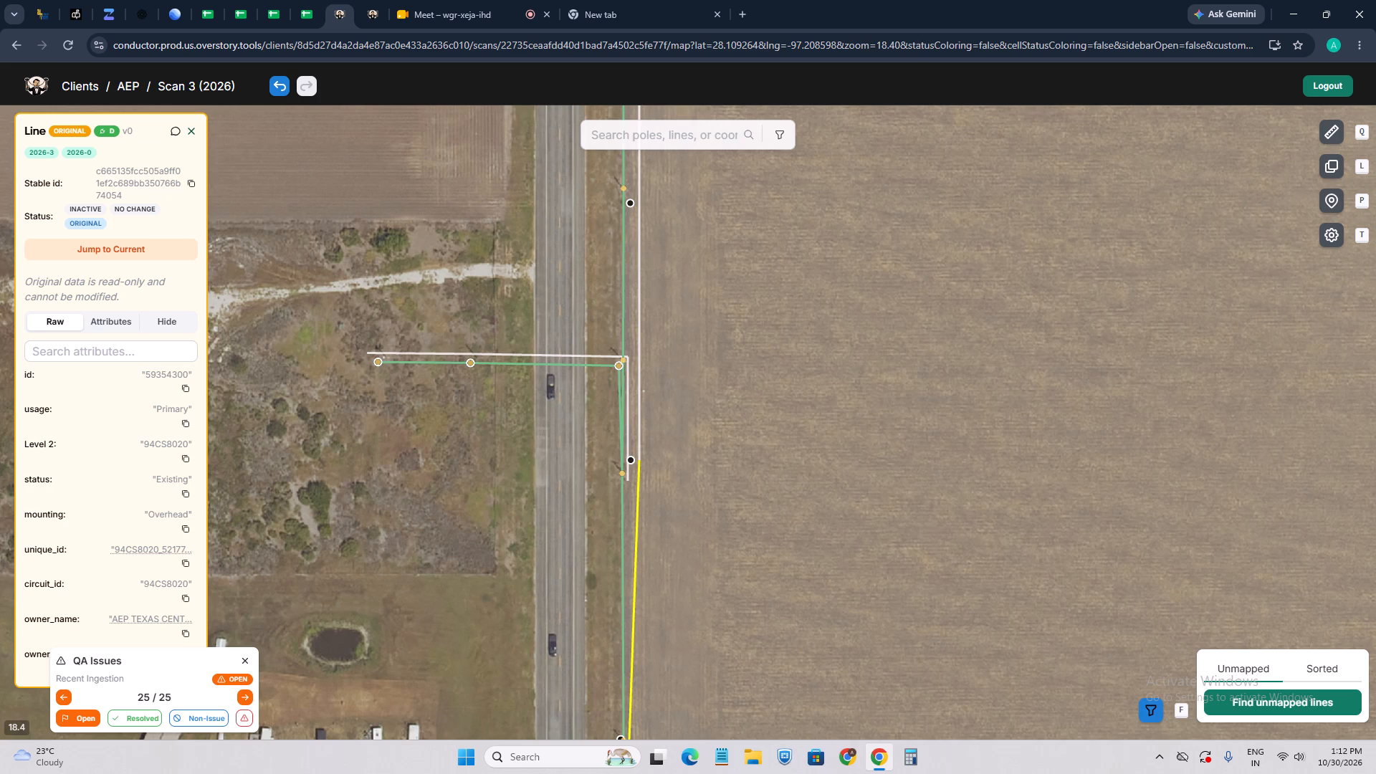
Examine the original lines around the junction east of Farm to Market Rd 136 and compare them with the current lines.
scroll(681, 409, up, 3)
drag(578, 386, 636, 474)
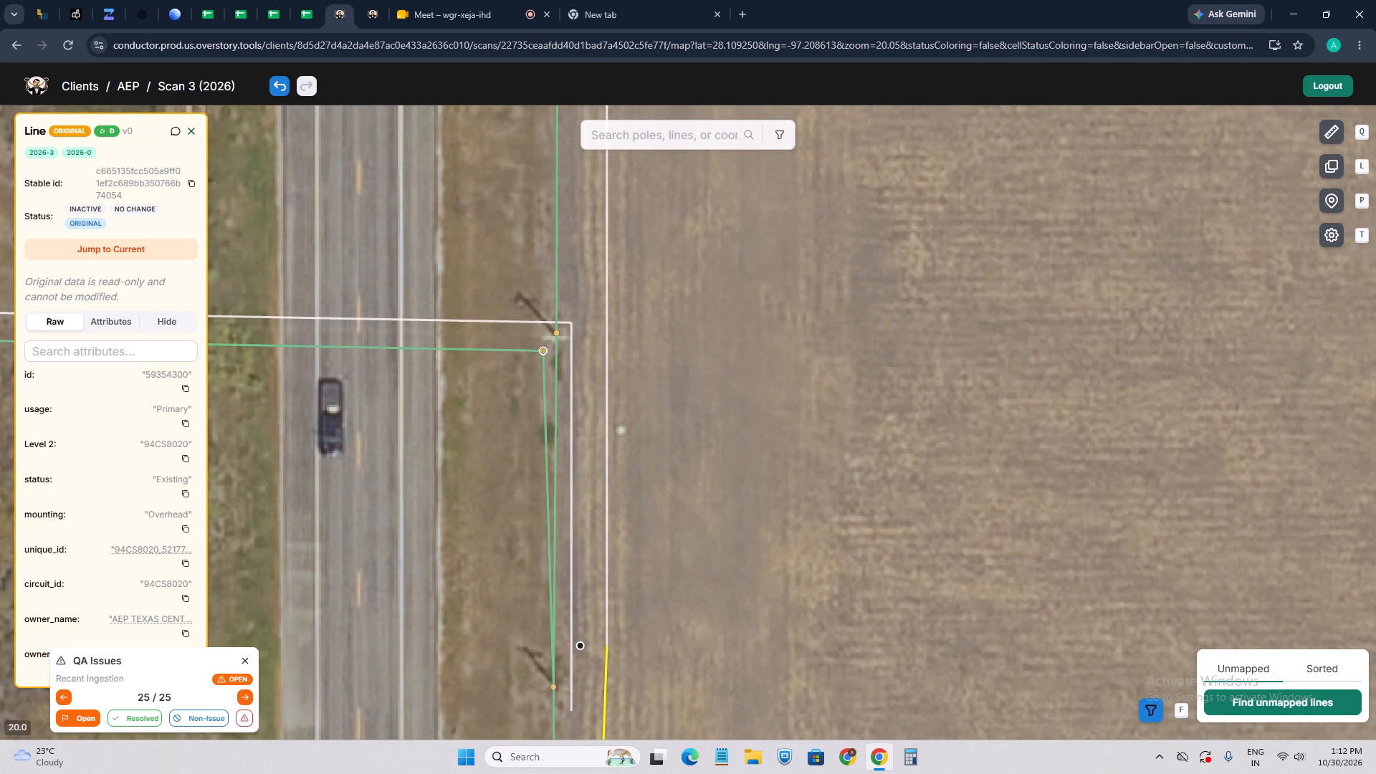
drag(674, 405, 729, 550)
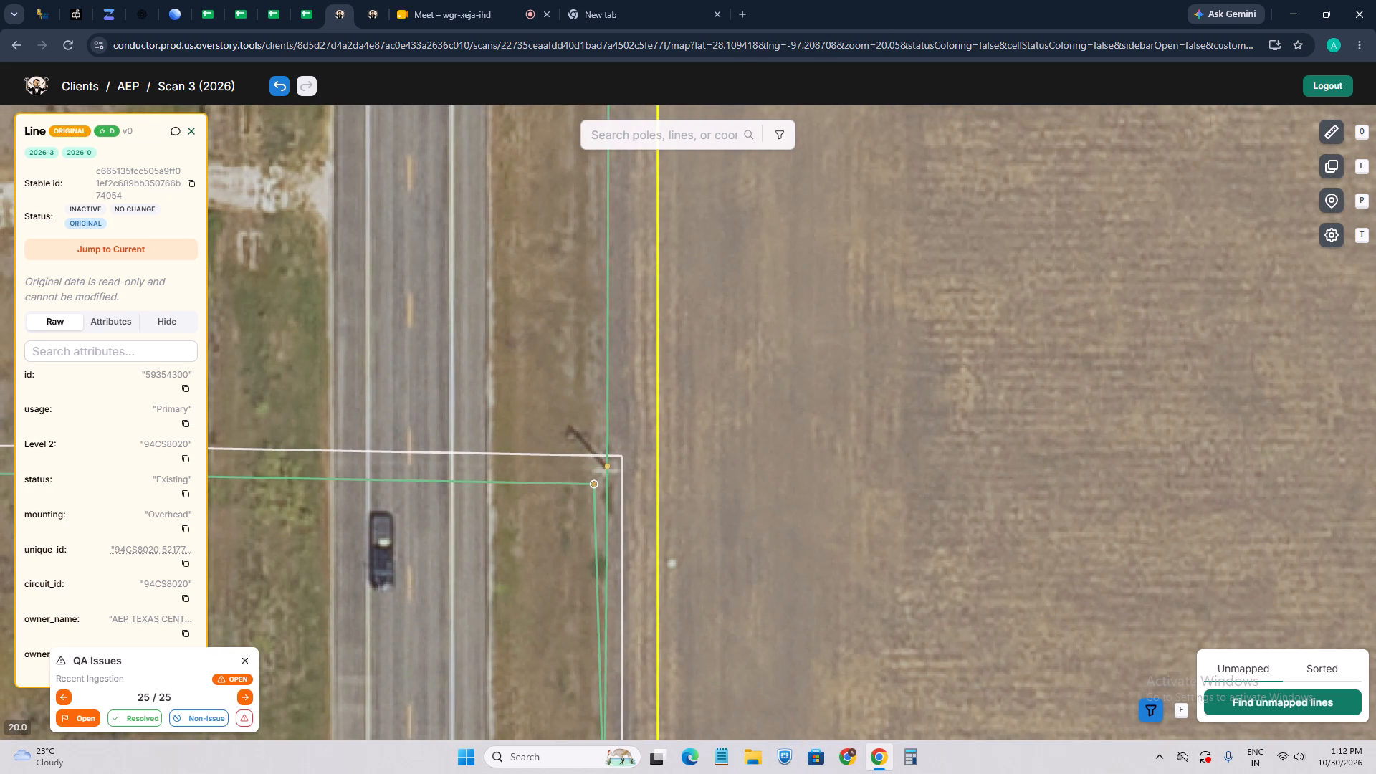
click(512, 452)
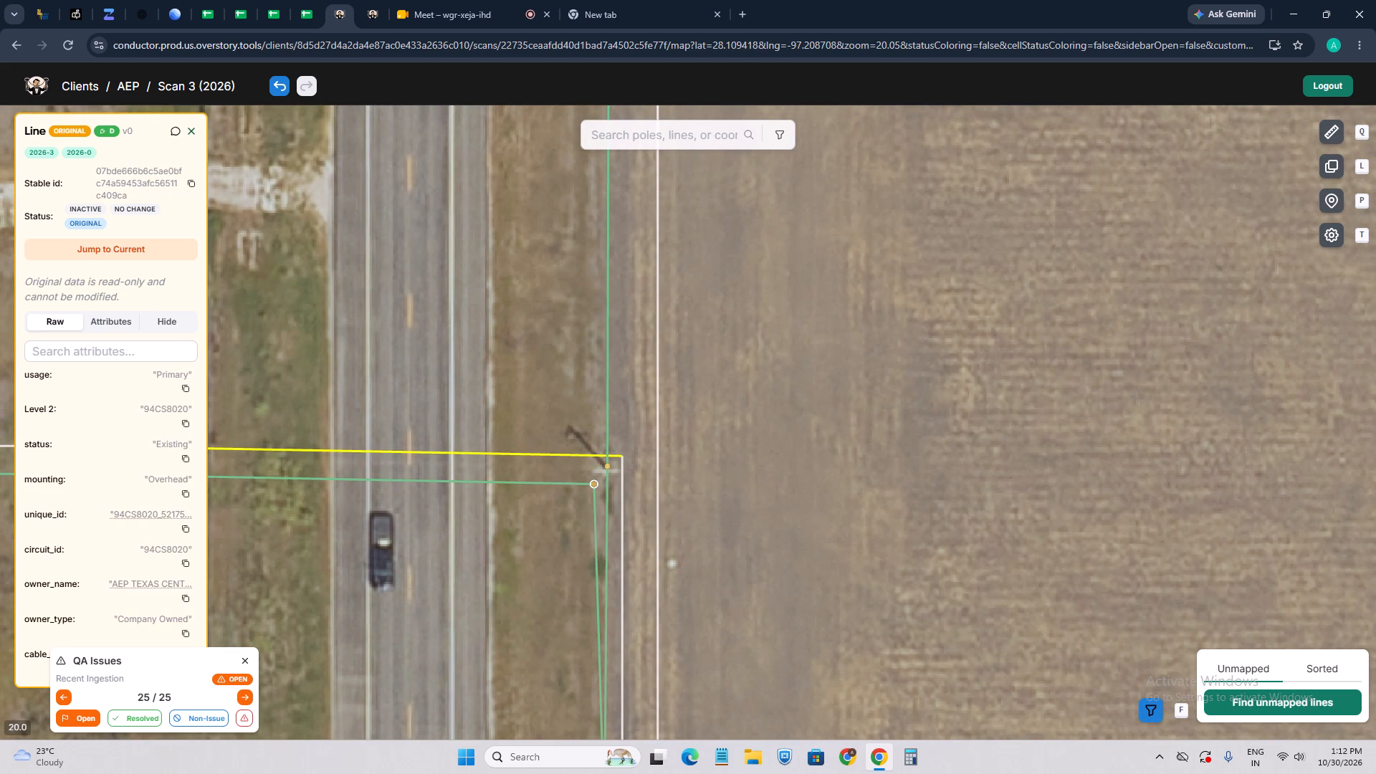
click(660, 361)
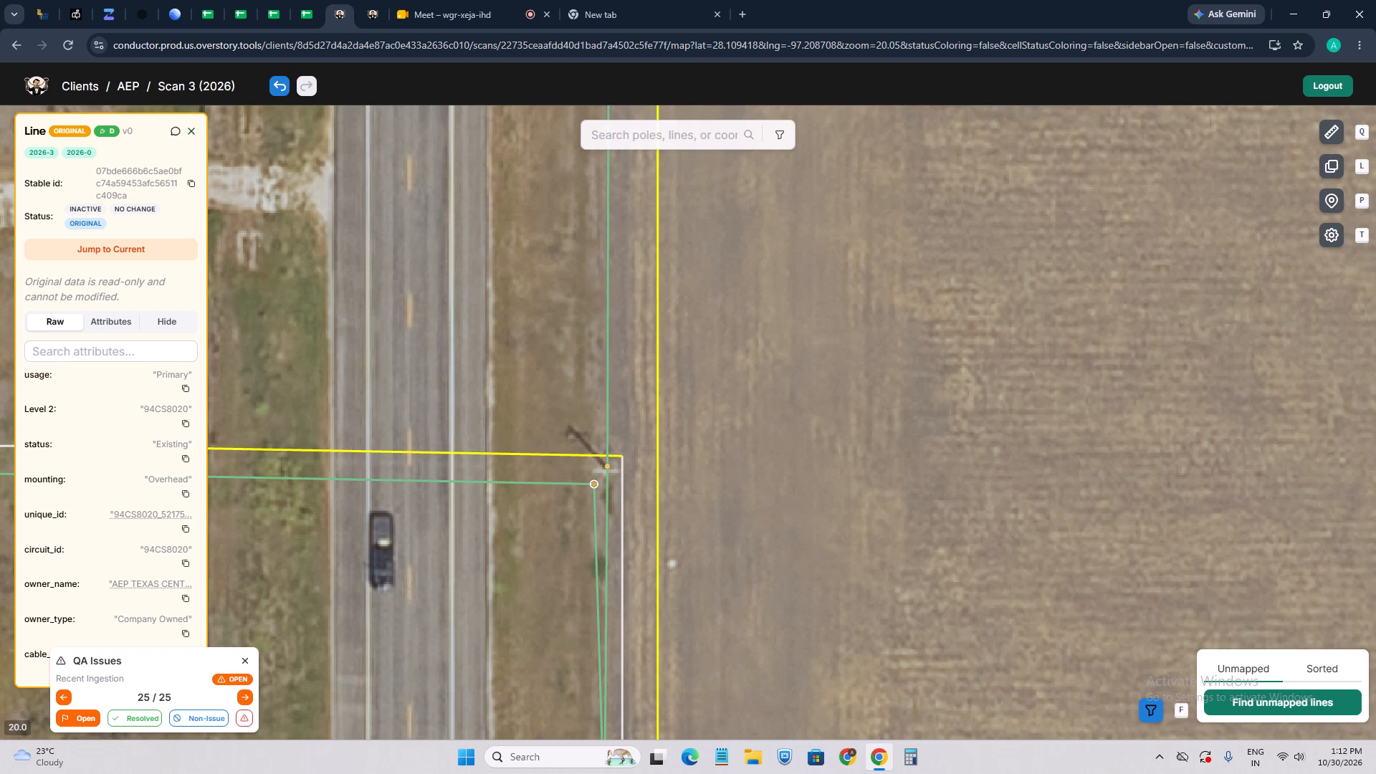
scroll(555, 438, down, 3)
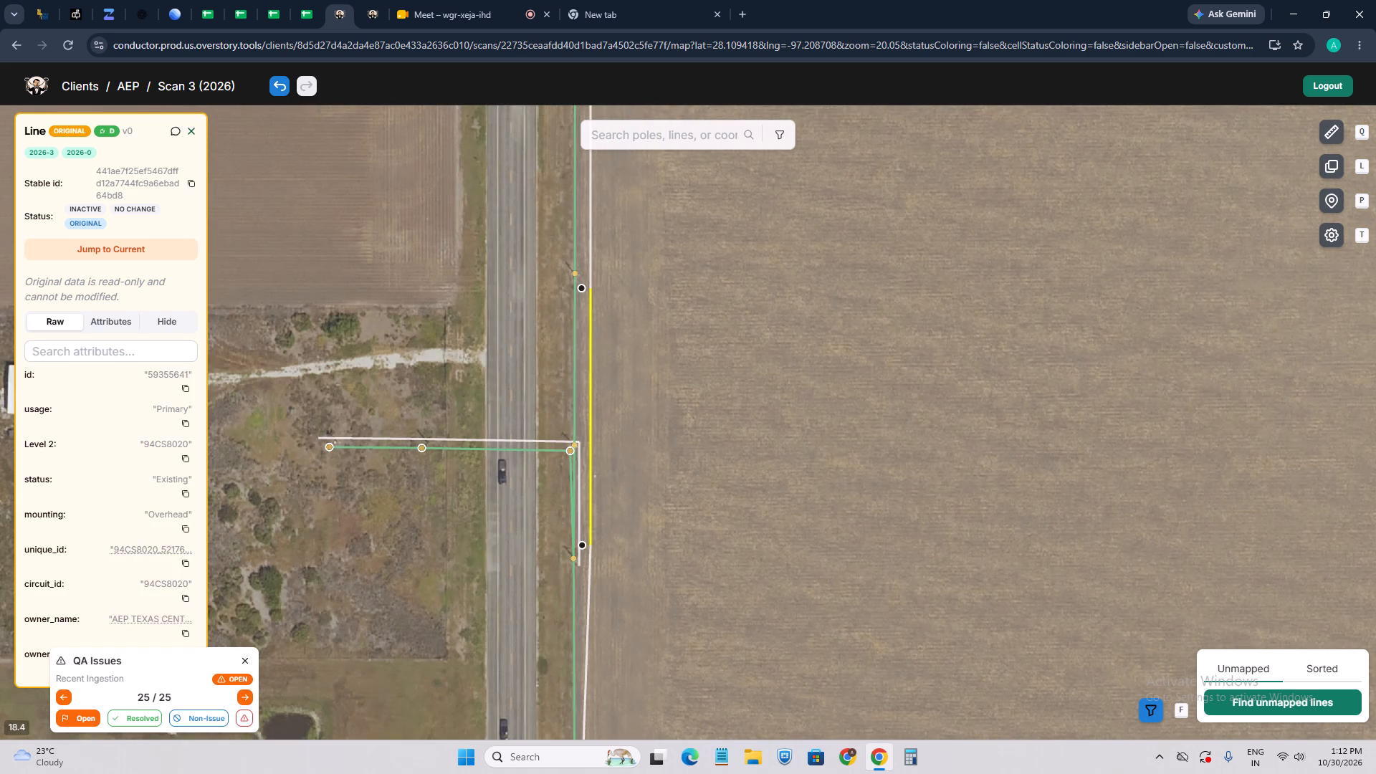
click(641, 459)
scroll(603, 477, up, 3)
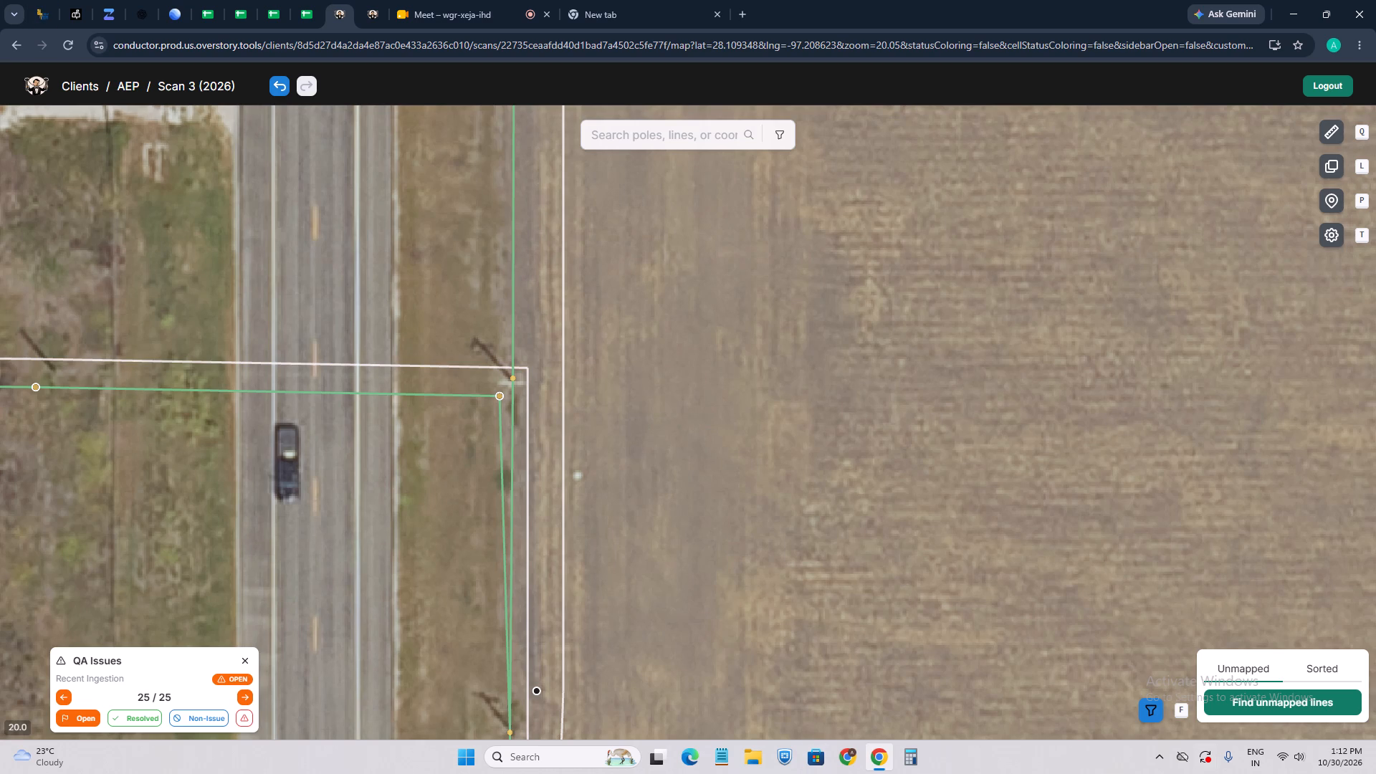
scroll(424, 387, down, 1)
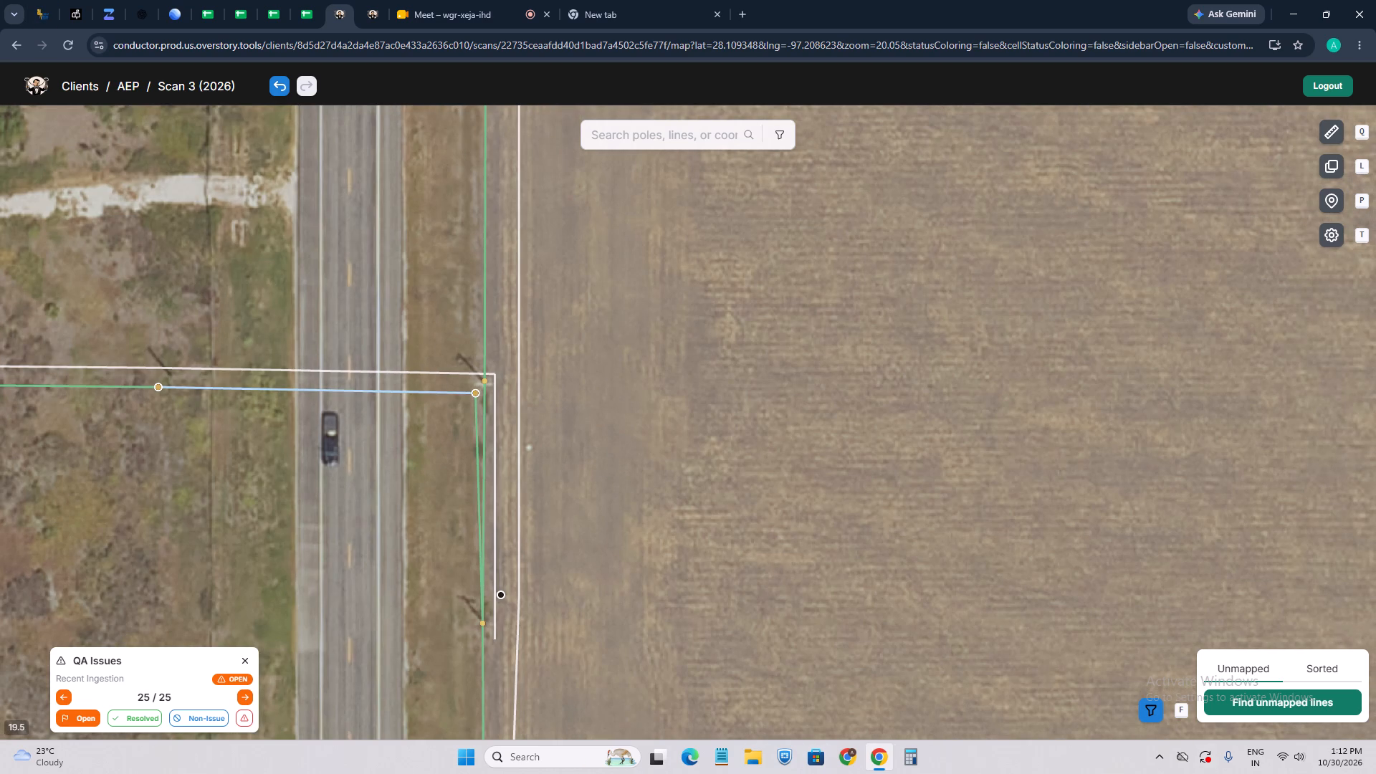
Re-attach the line crossing the road so it runs from the first pole west of the road to the junction pole on the main roadside line.
scroll(464, 383, up, 1)
click(416, 400)
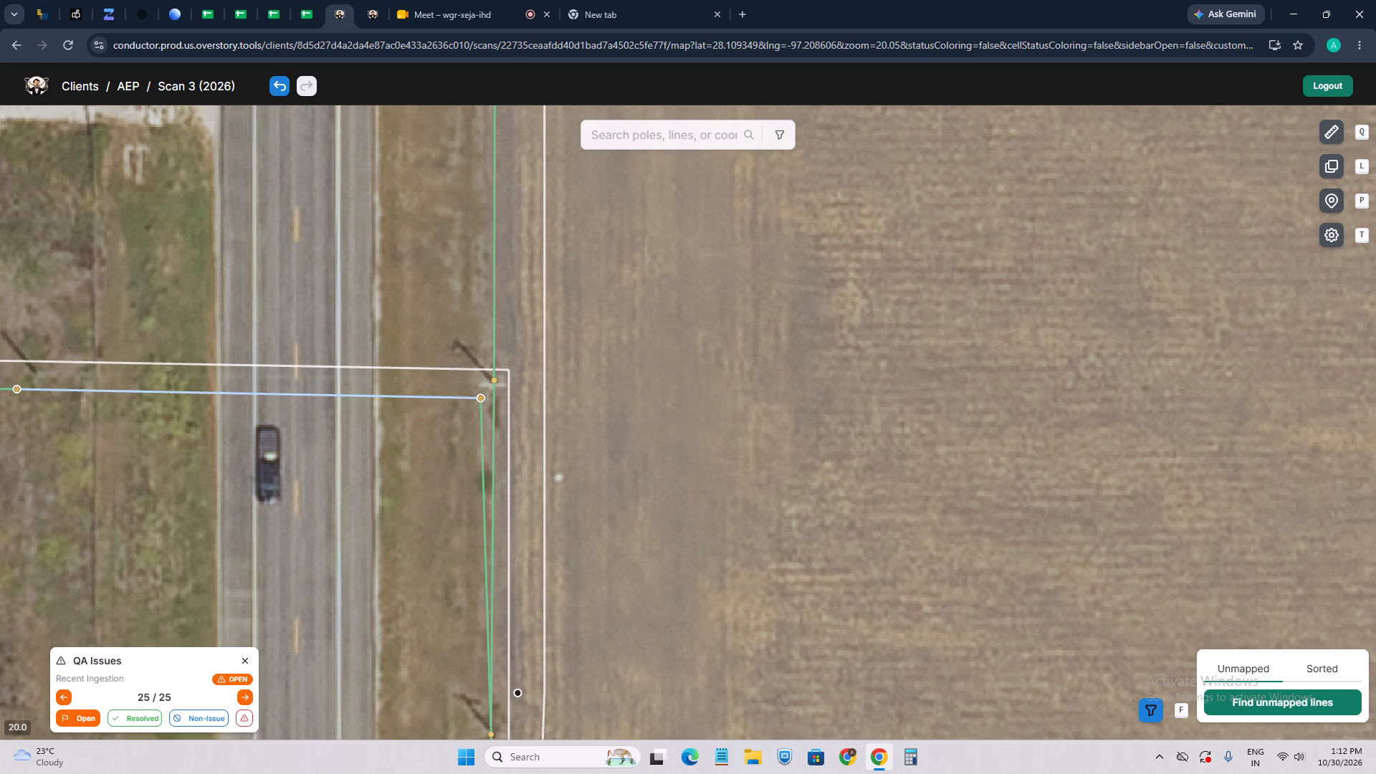
key(a)
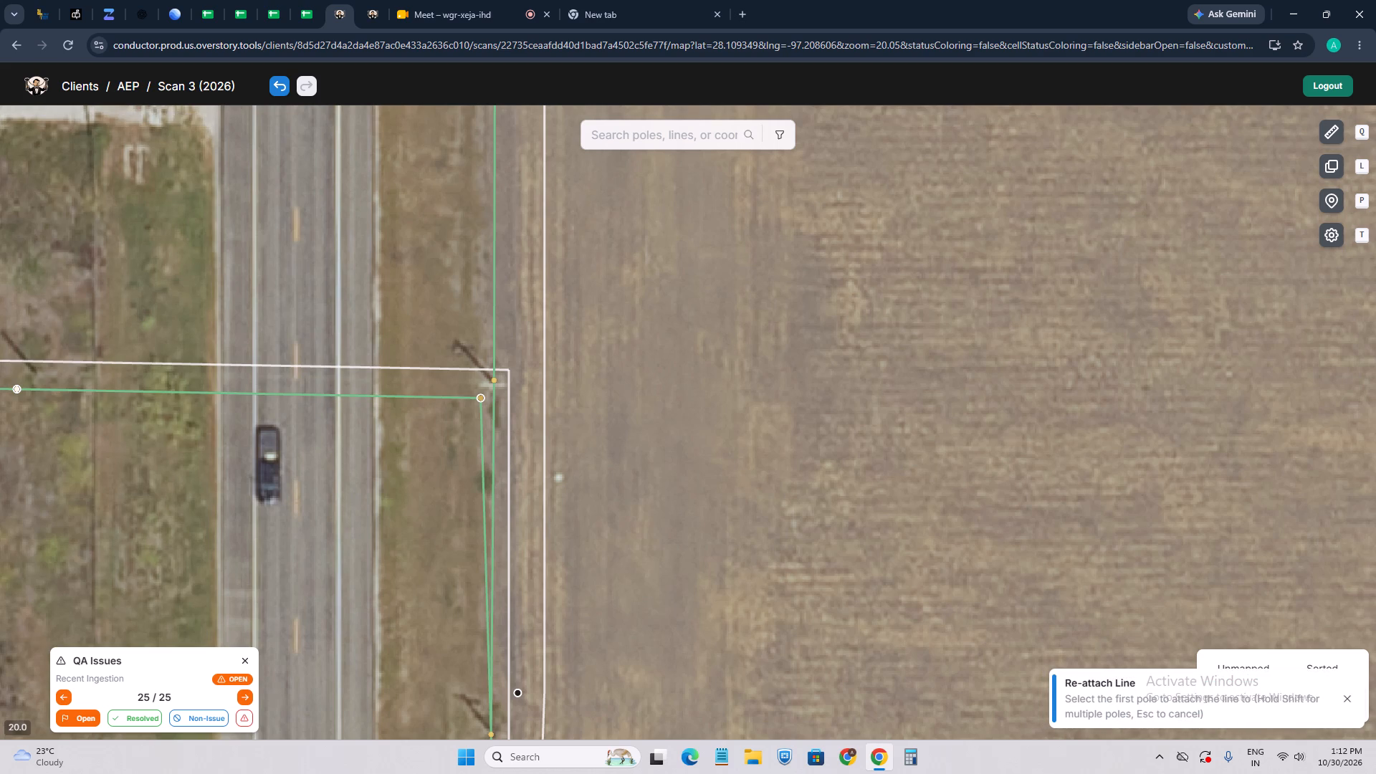
click(16, 388)
click(495, 378)
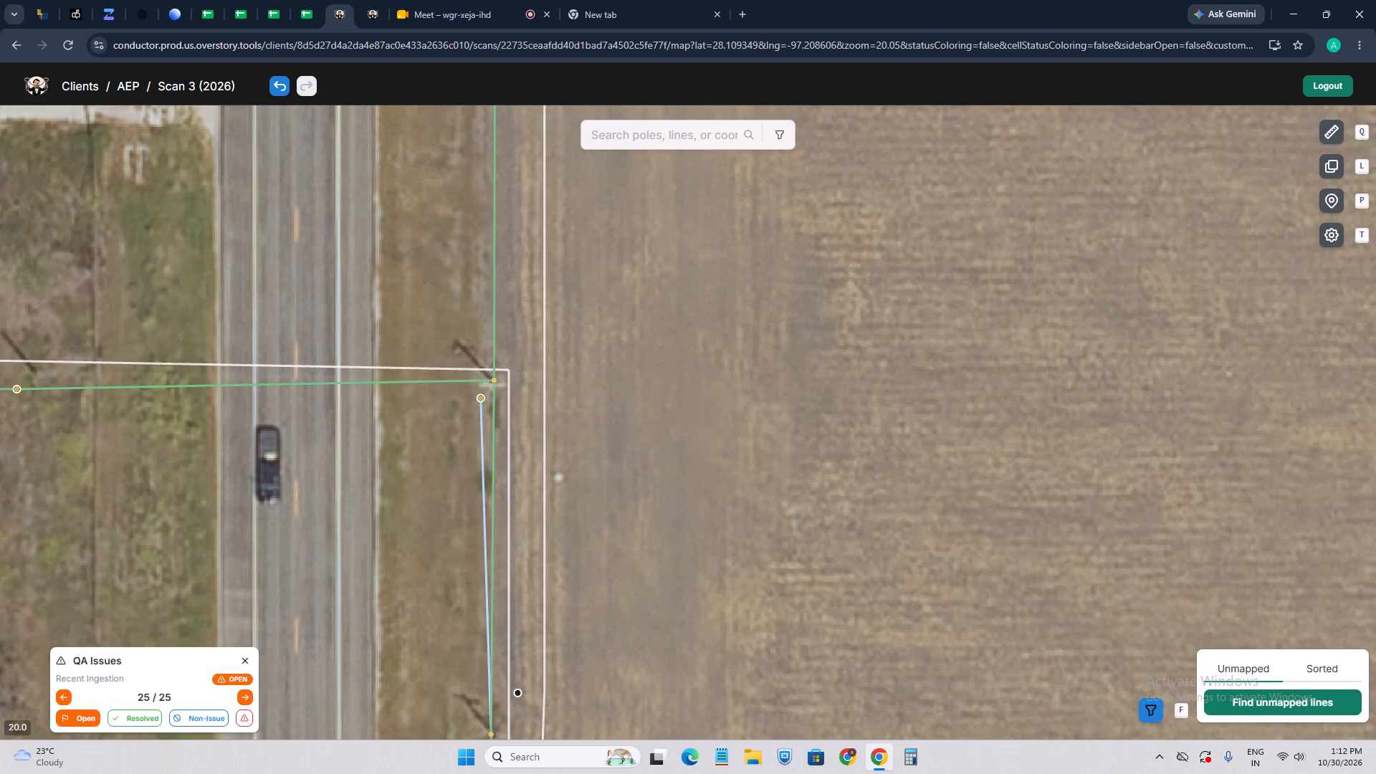
Comment the short duplicate line running south beside the main roadside line as Excess line and drop it.
click(481, 496)
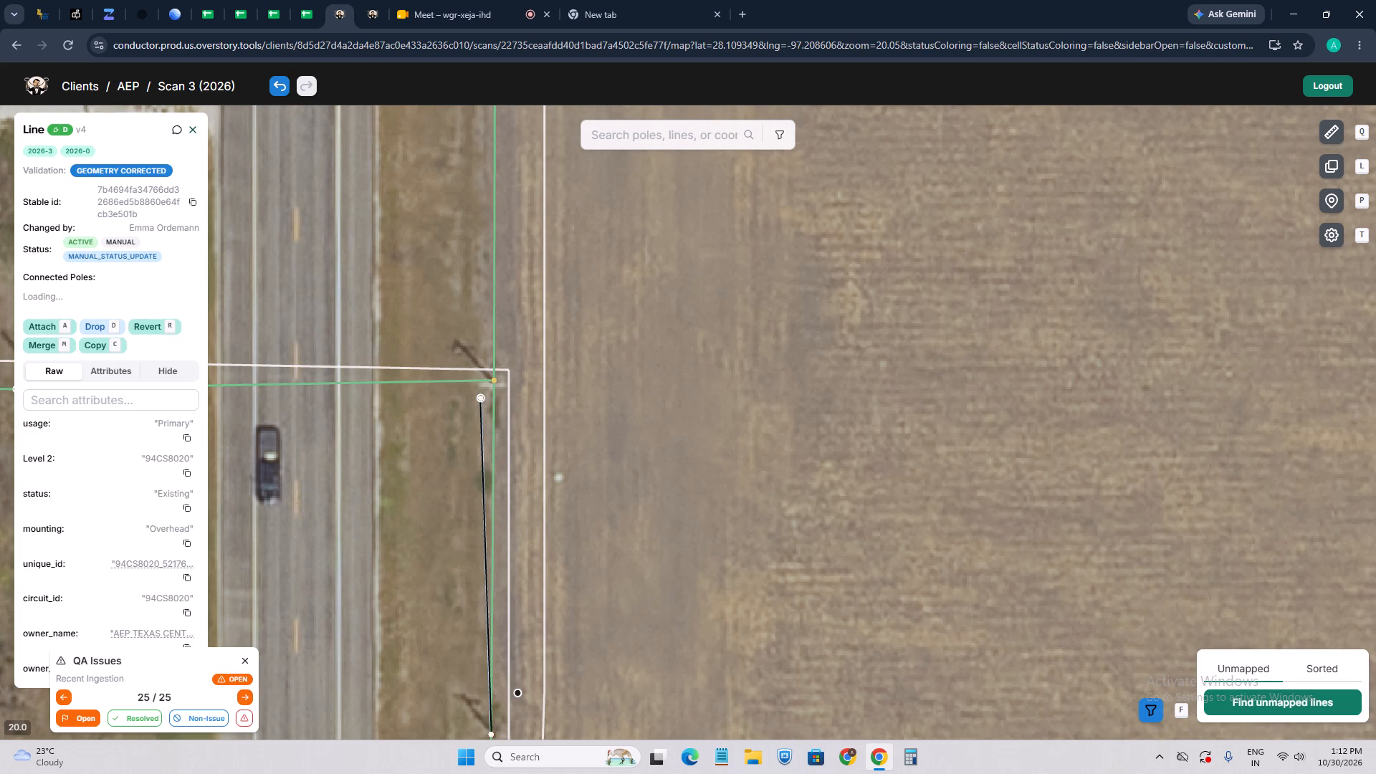
click(178, 129)
click(158, 220)
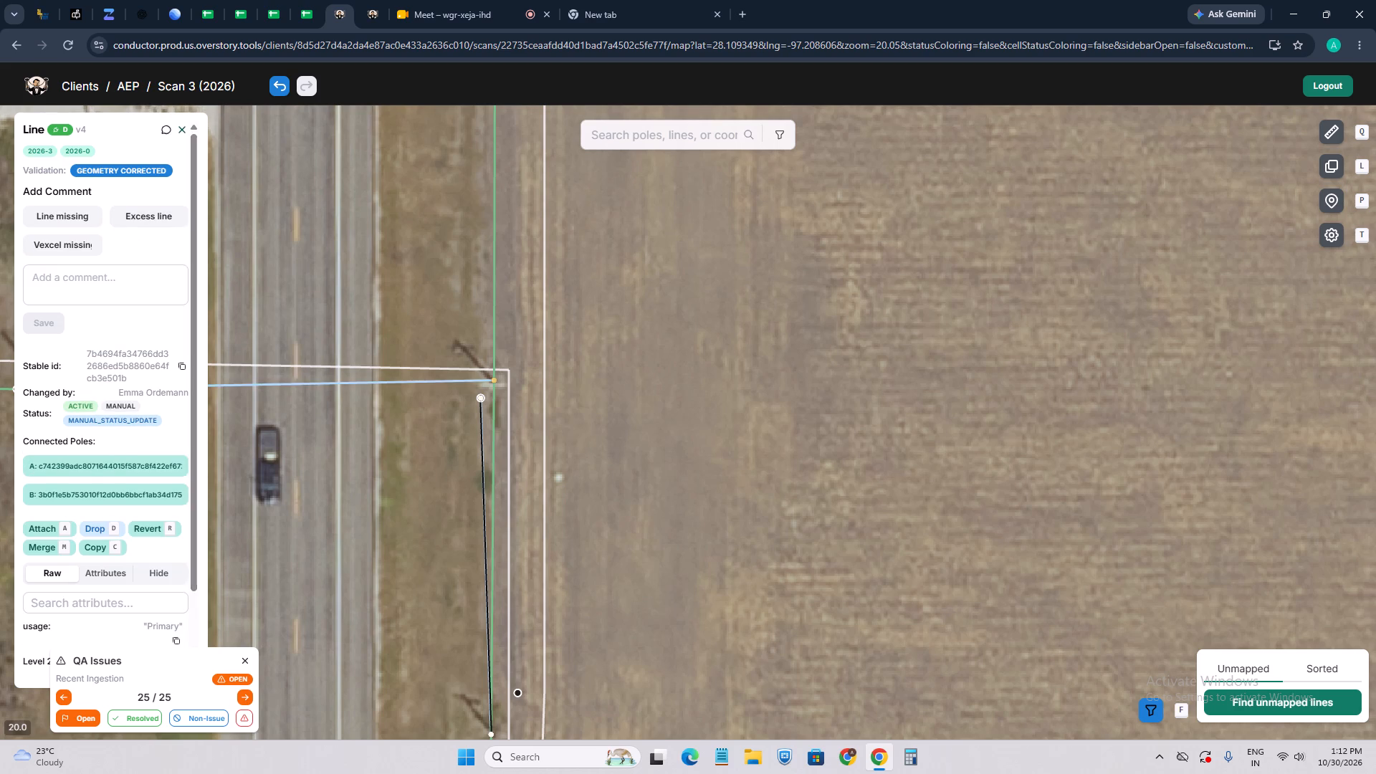
key(d)
Comment the disconnected pole just southwest of the junction pole as Excess pole and drop it.
drag(629, 519, 633, 408)
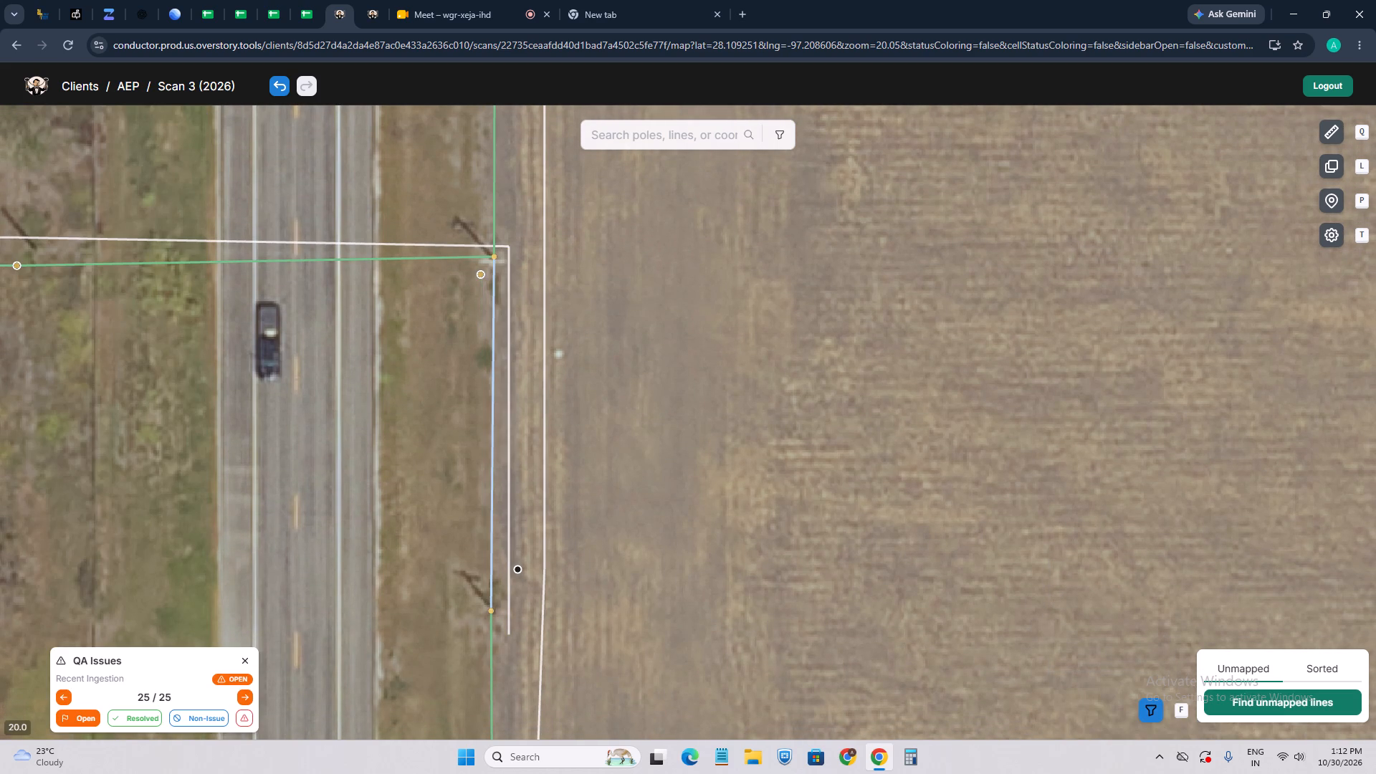
click(474, 272)
scroll(403, 320, up, 3)
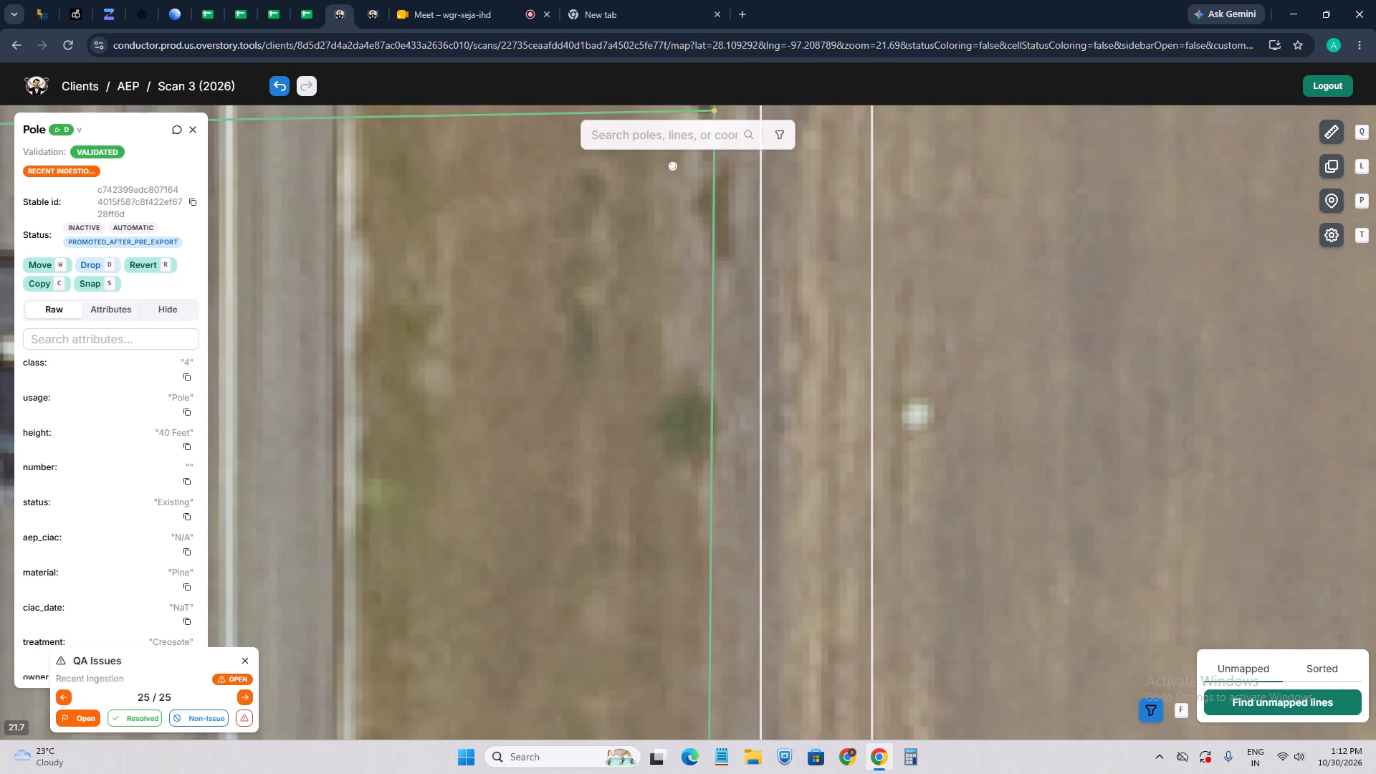
click(177, 133)
click(166, 285)
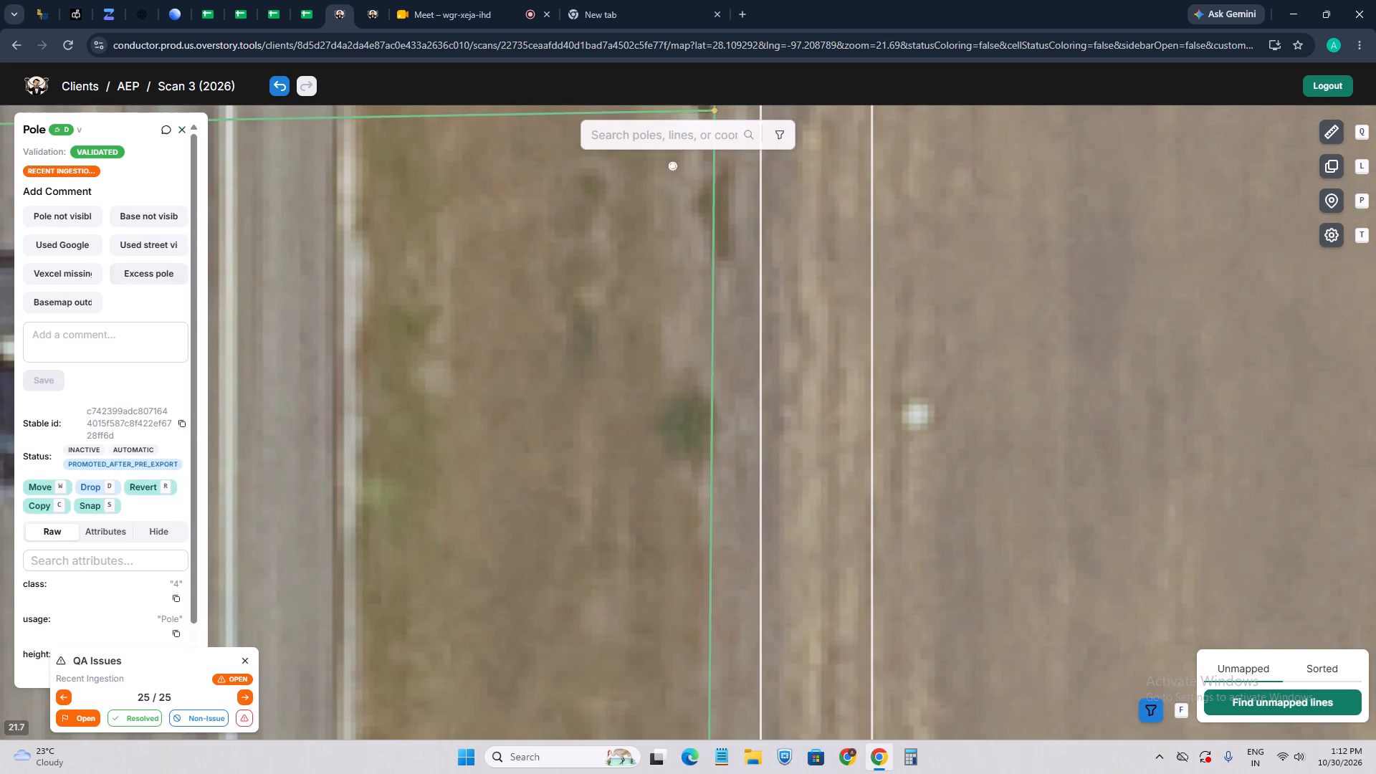
key(d)
Review the poles and lines along the road north of the junction and around the corrected crossing.
scroll(512, 415, down, 3)
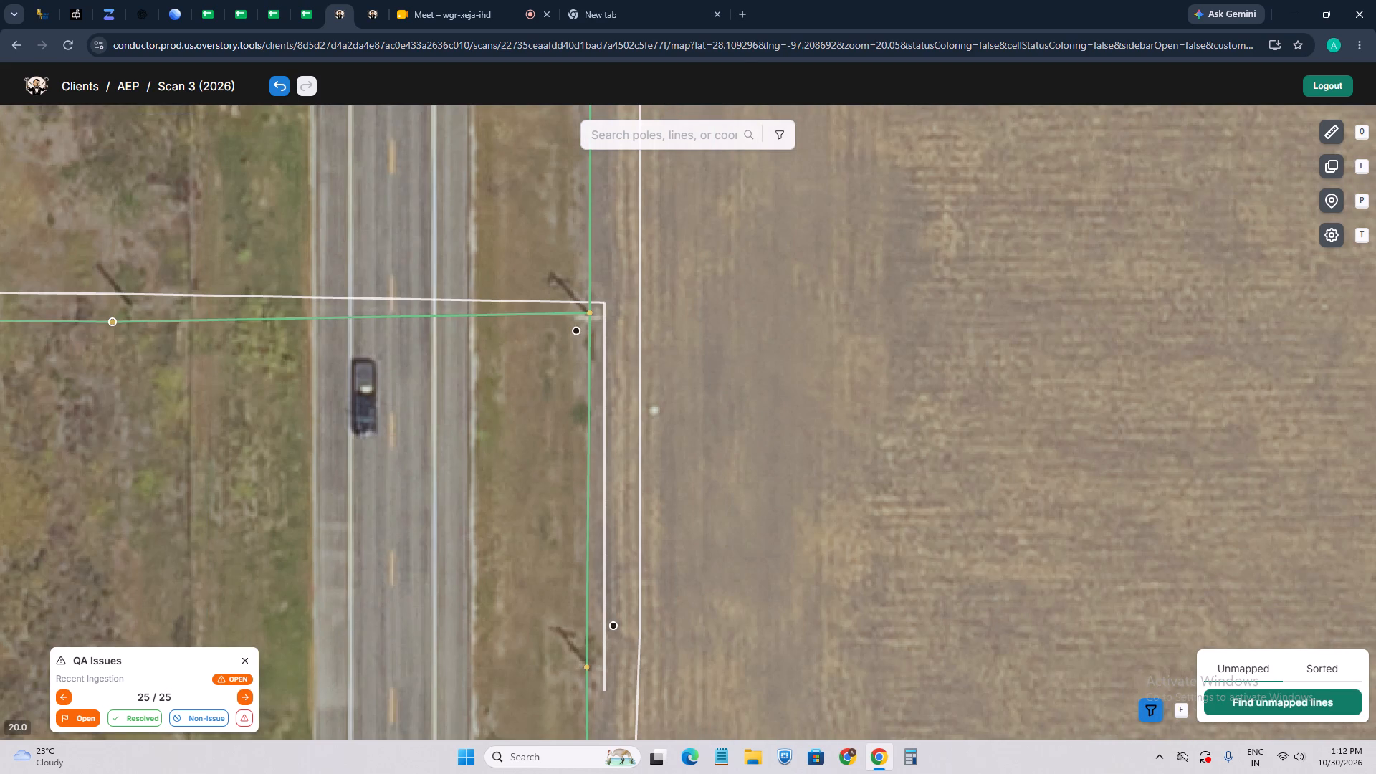
scroll(549, 400, down, 2)
drag(599, 317, 569, 469)
scroll(568, 393, down, 2)
drag(606, 308, 565, 523)
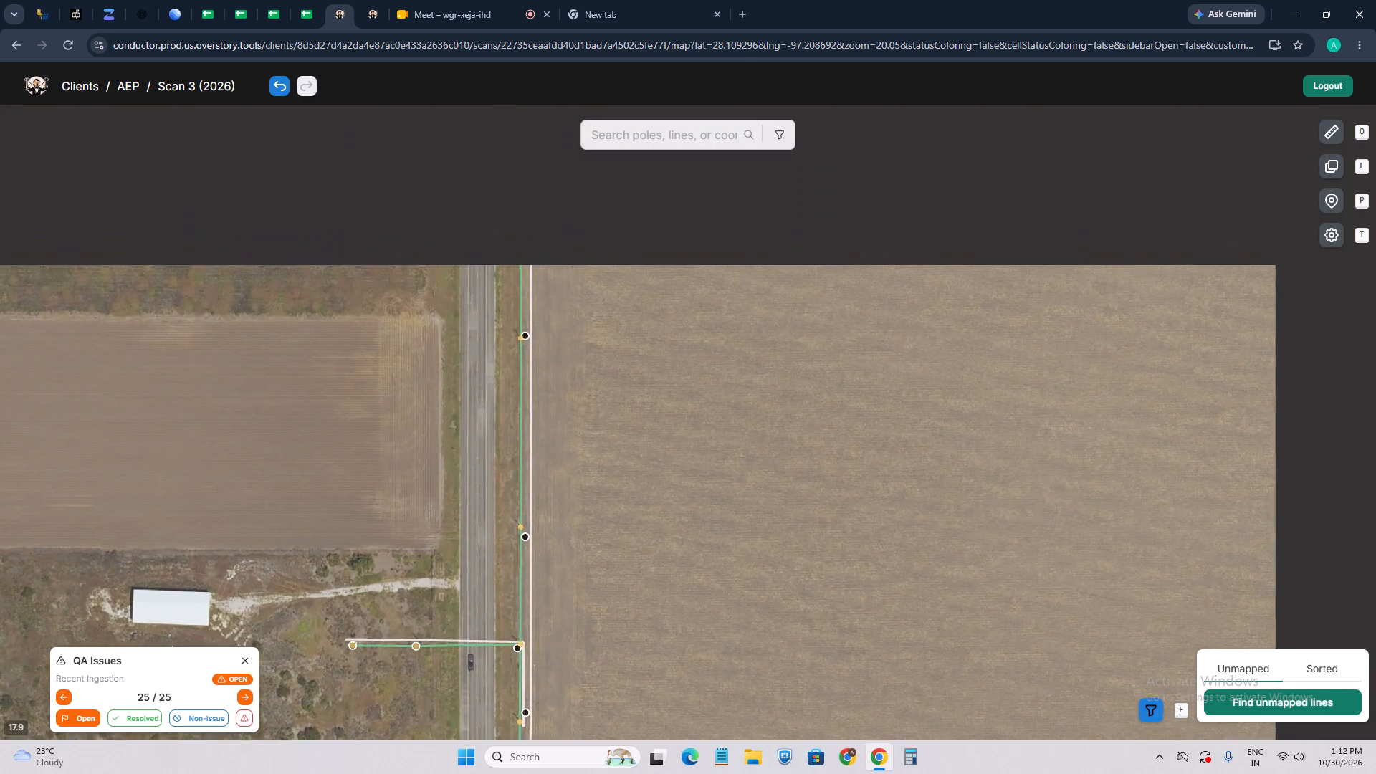
drag(588, 397, 581, 661)
drag(571, 670, 634, 419)
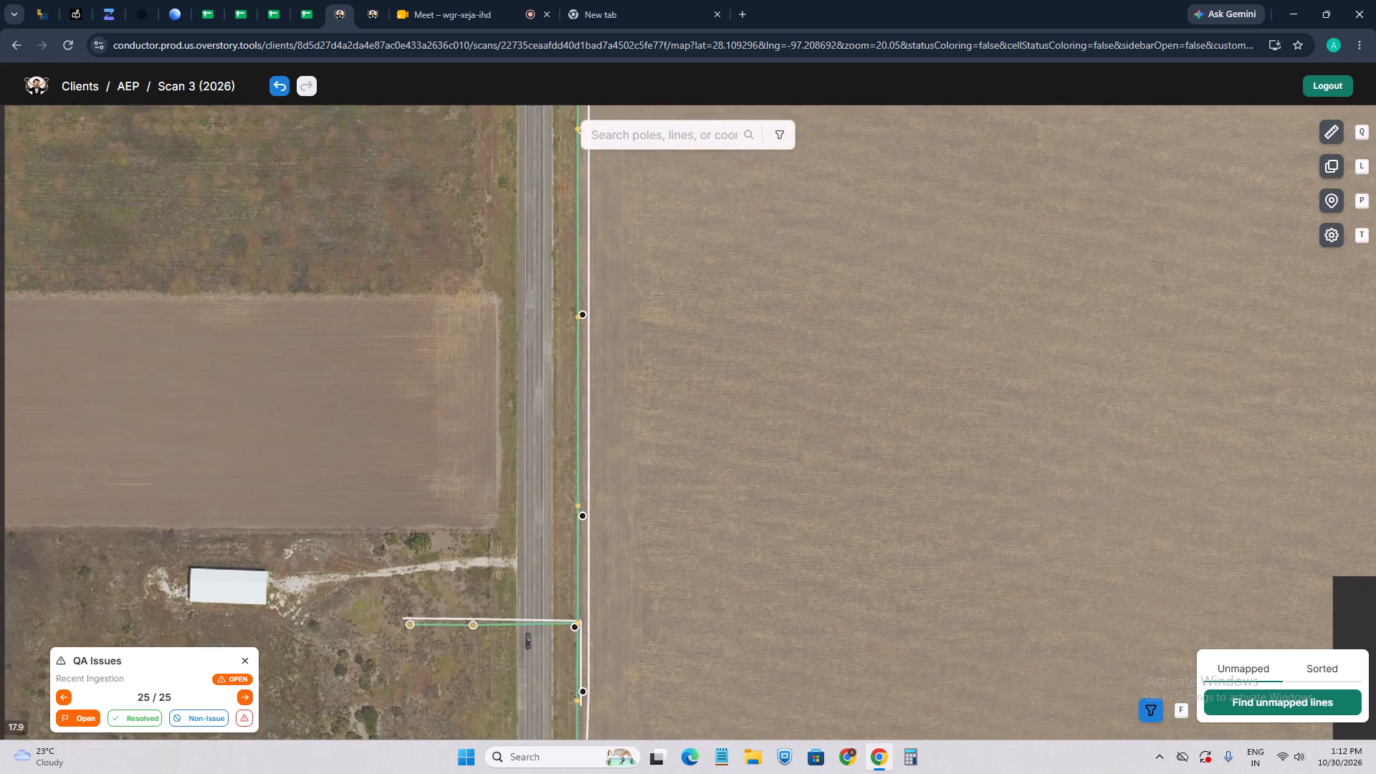
drag(608, 563, 606, 452)
scroll(578, 479, up, 1)
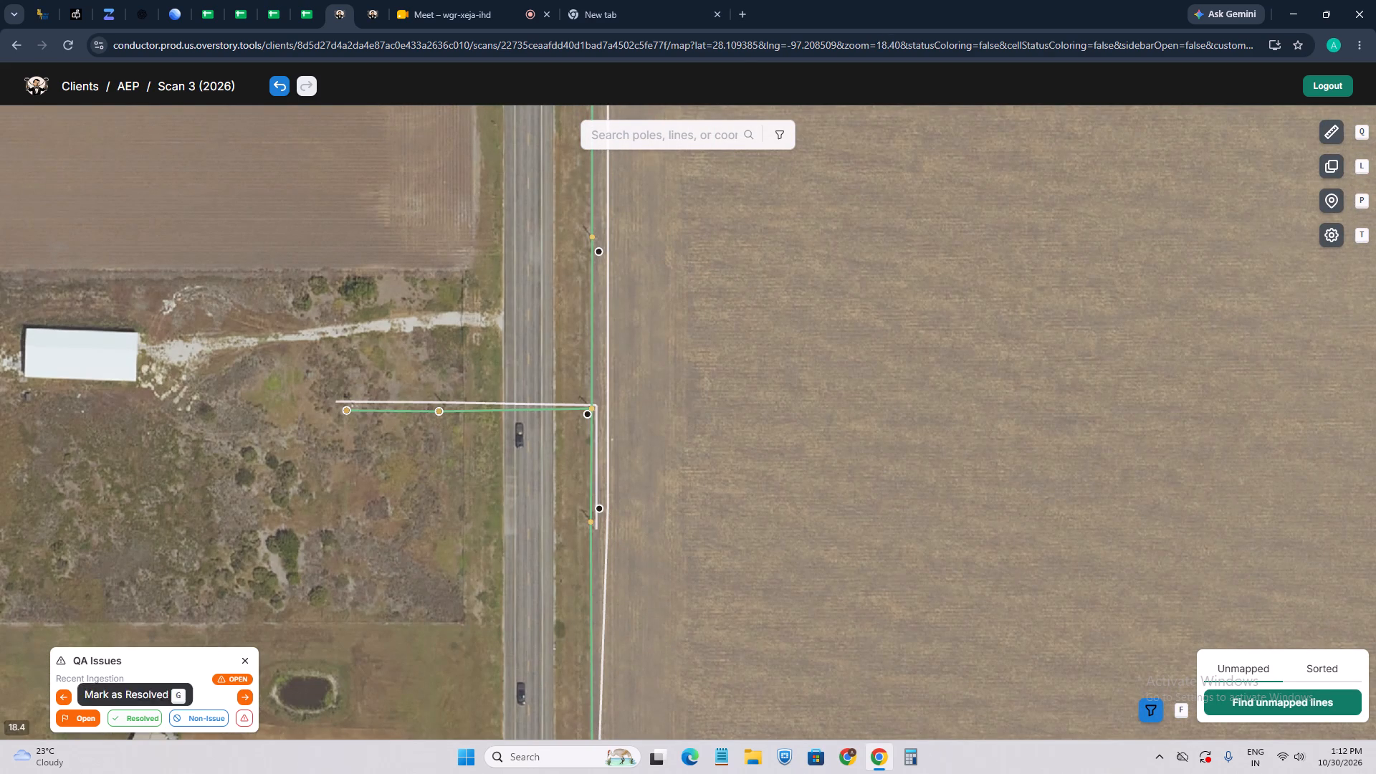
Mark QA issue 25 of 25 as resolved.
click(136, 717)
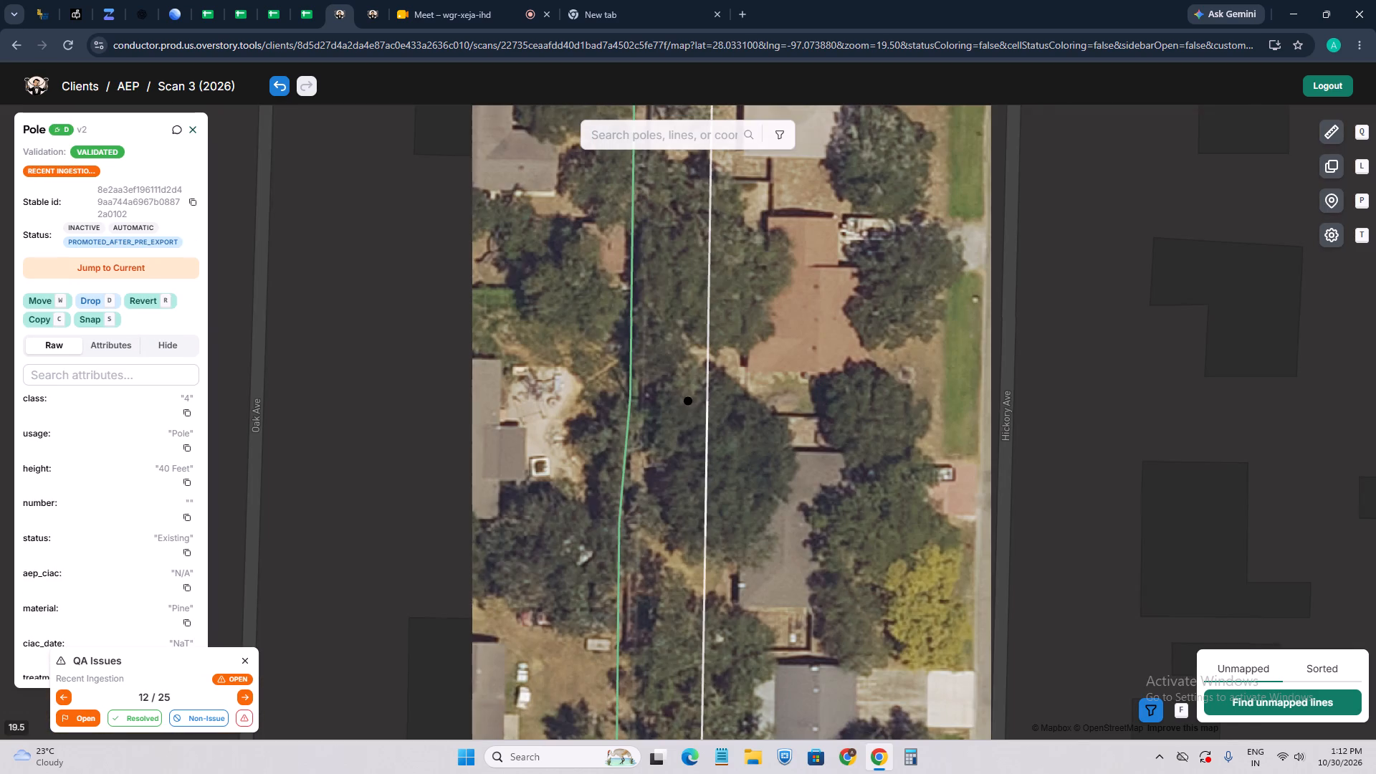
Go back through the earlier QA issues, starting from issue 12 of 25, to check their resolution status.
click(59, 695)
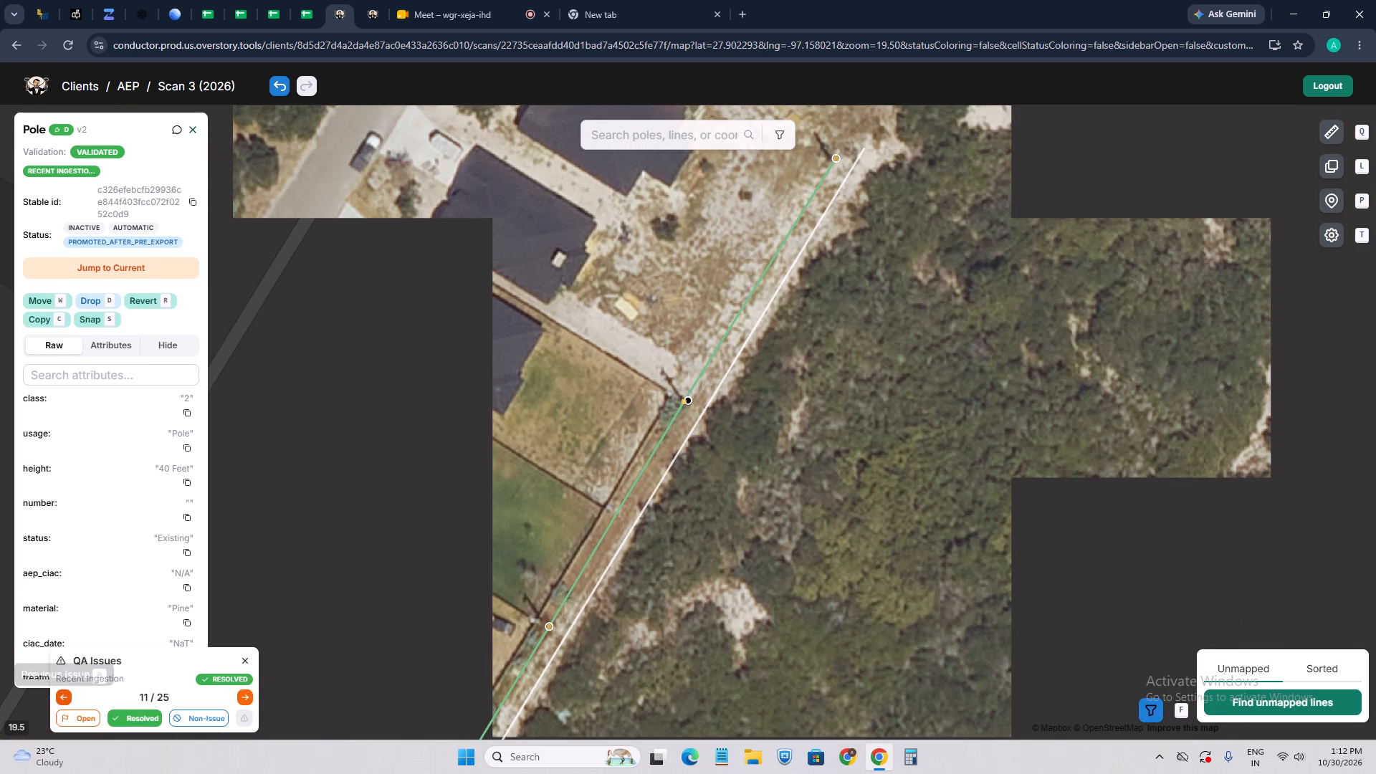
click(56, 697)
click(64, 701)
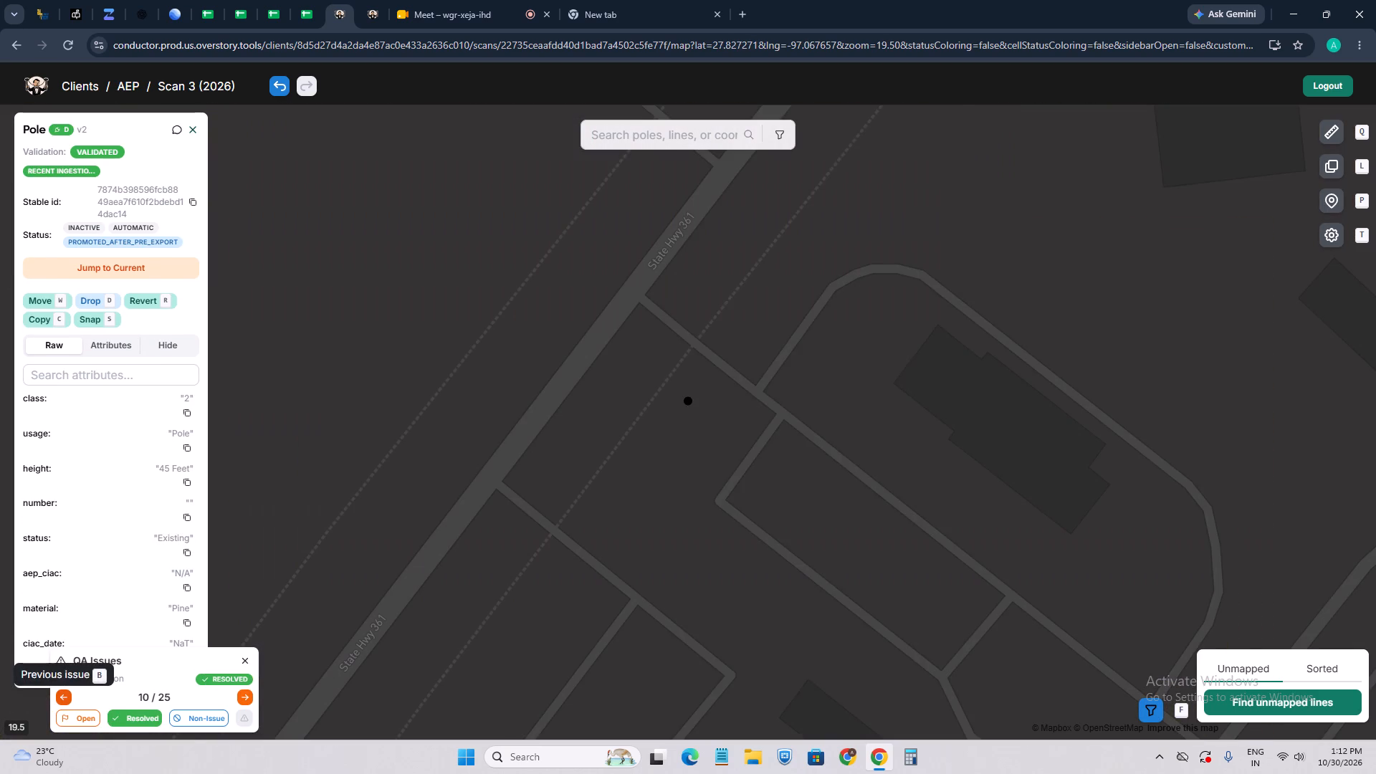
click(251, 699)
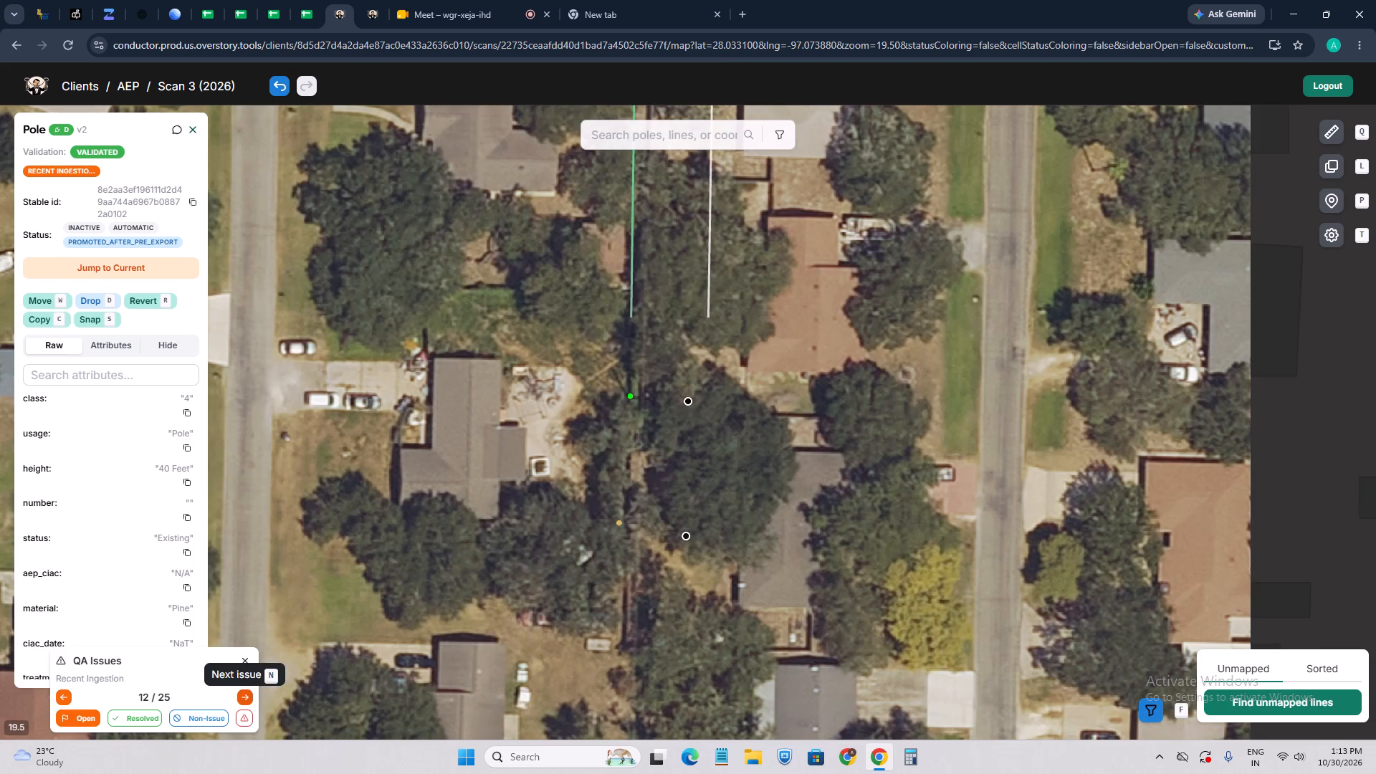
click(251, 699)
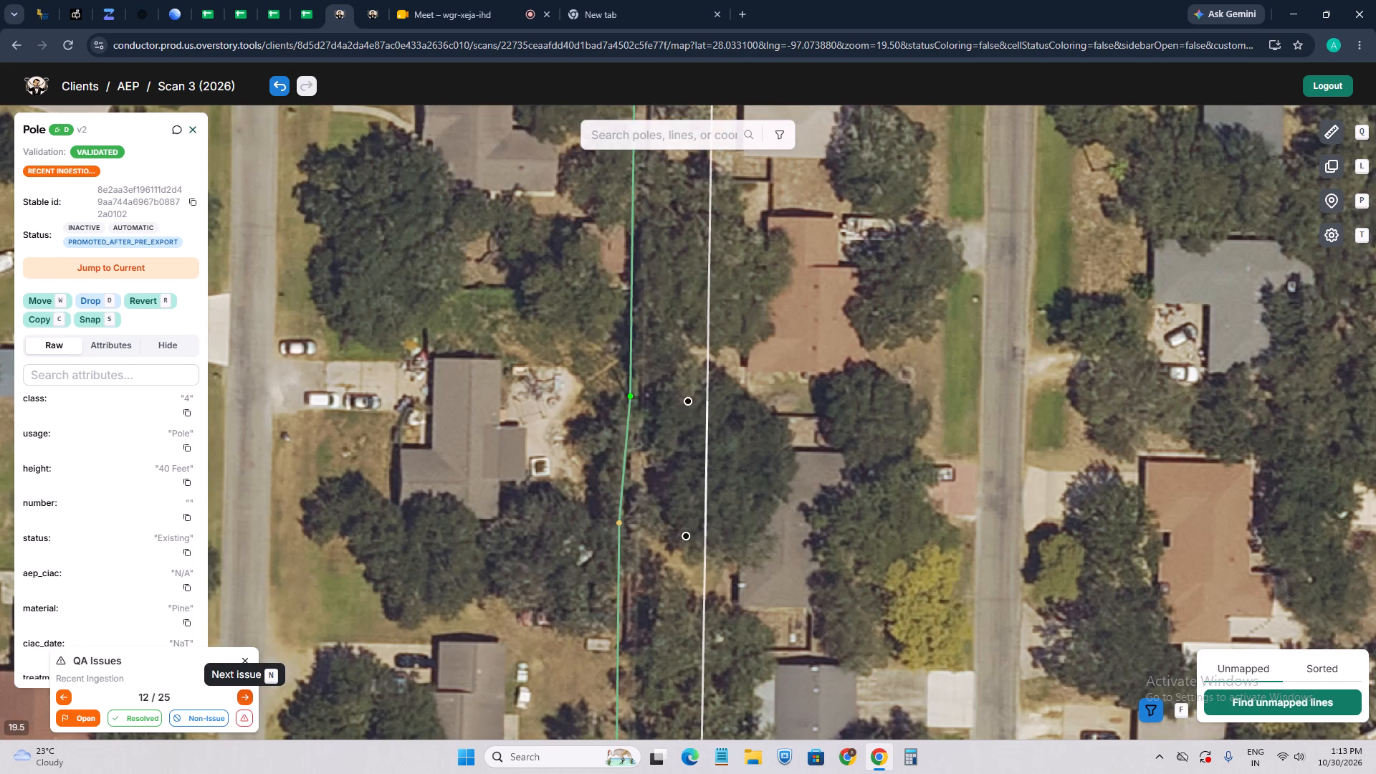
triple_click(72, 699)
double_click(71, 698)
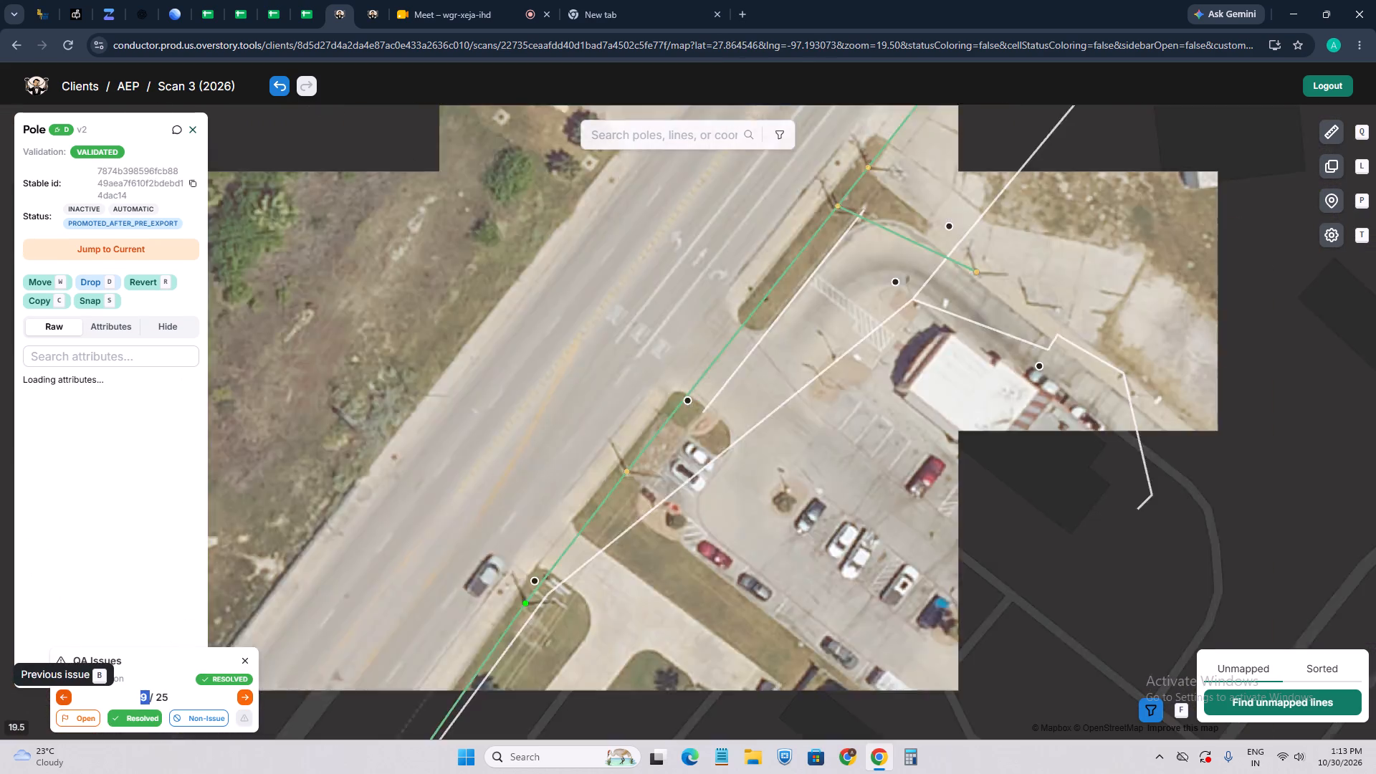
double_click(71, 698)
double_click(69, 698)
double_click(69, 698)
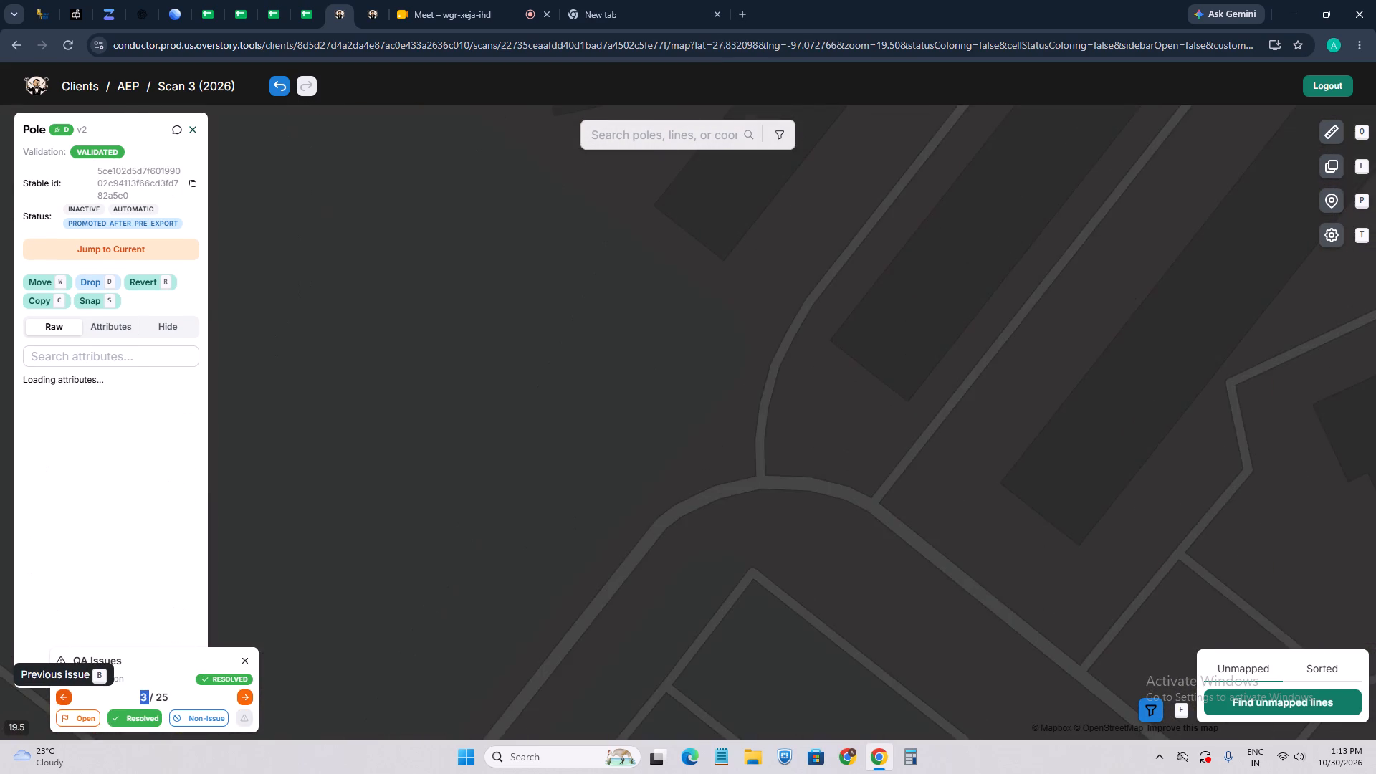
click(69, 698)
click(69, 698)
click(69, 698)
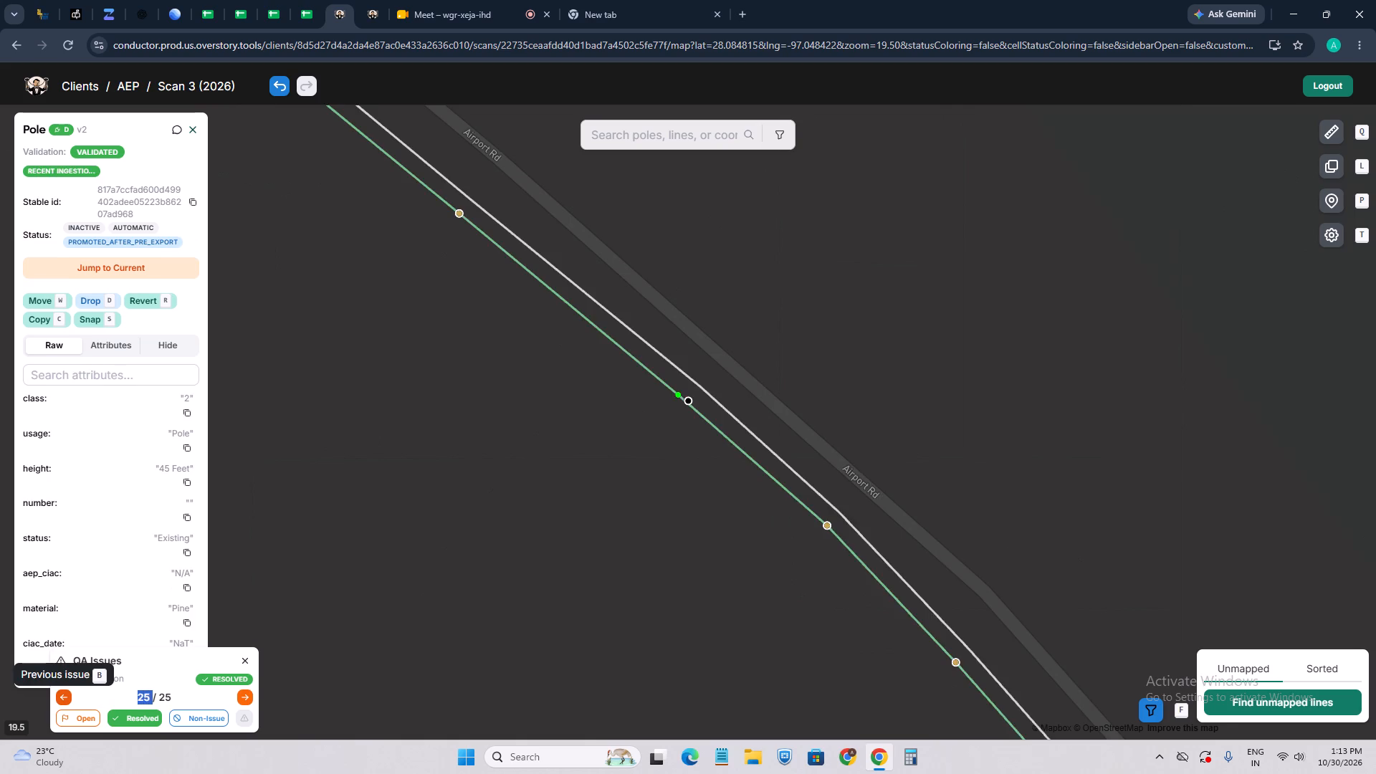
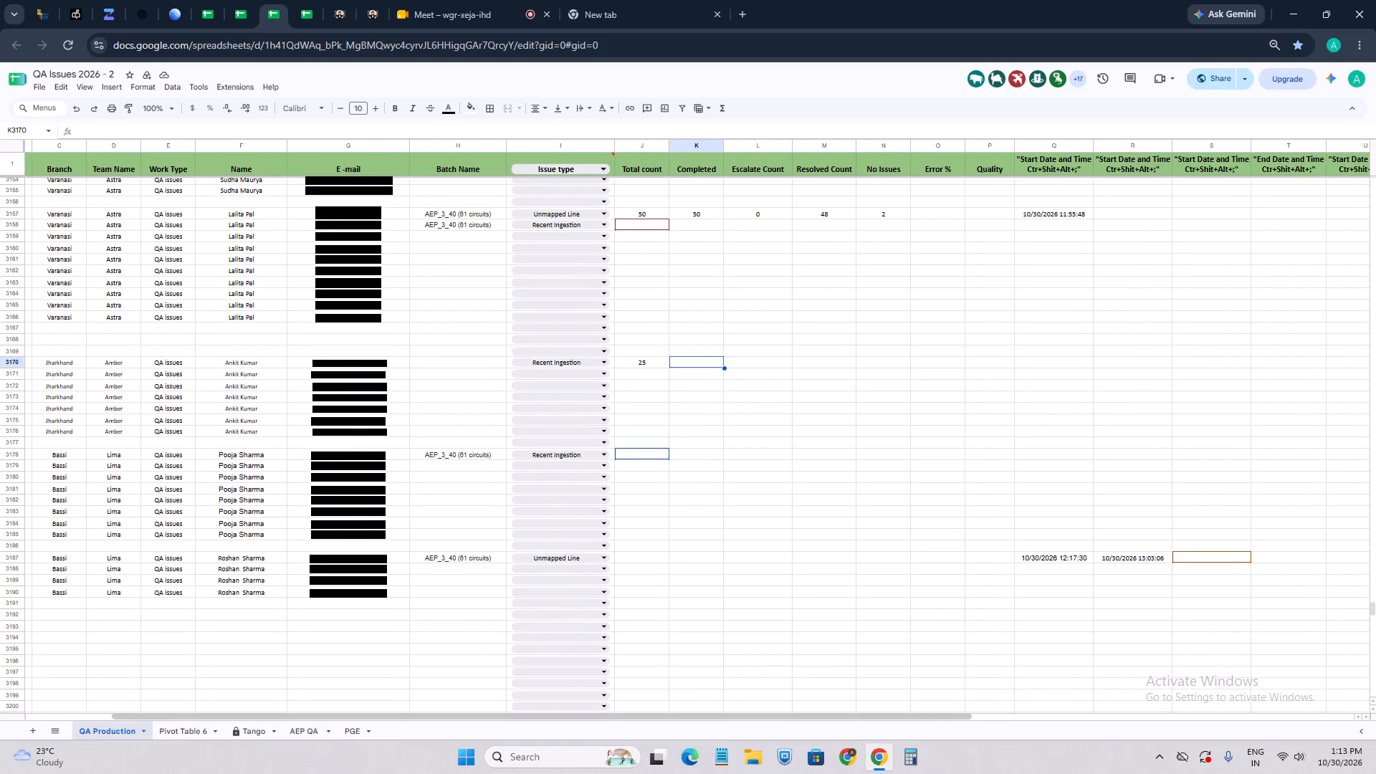
Copy cells B36:G41 from the Jharkhand - Details P&L QA issue sheet into QA Issues 2026 - 2, QA Production, starting at B3195.
drag(300, 715, 226, 718)
click(315, 16)
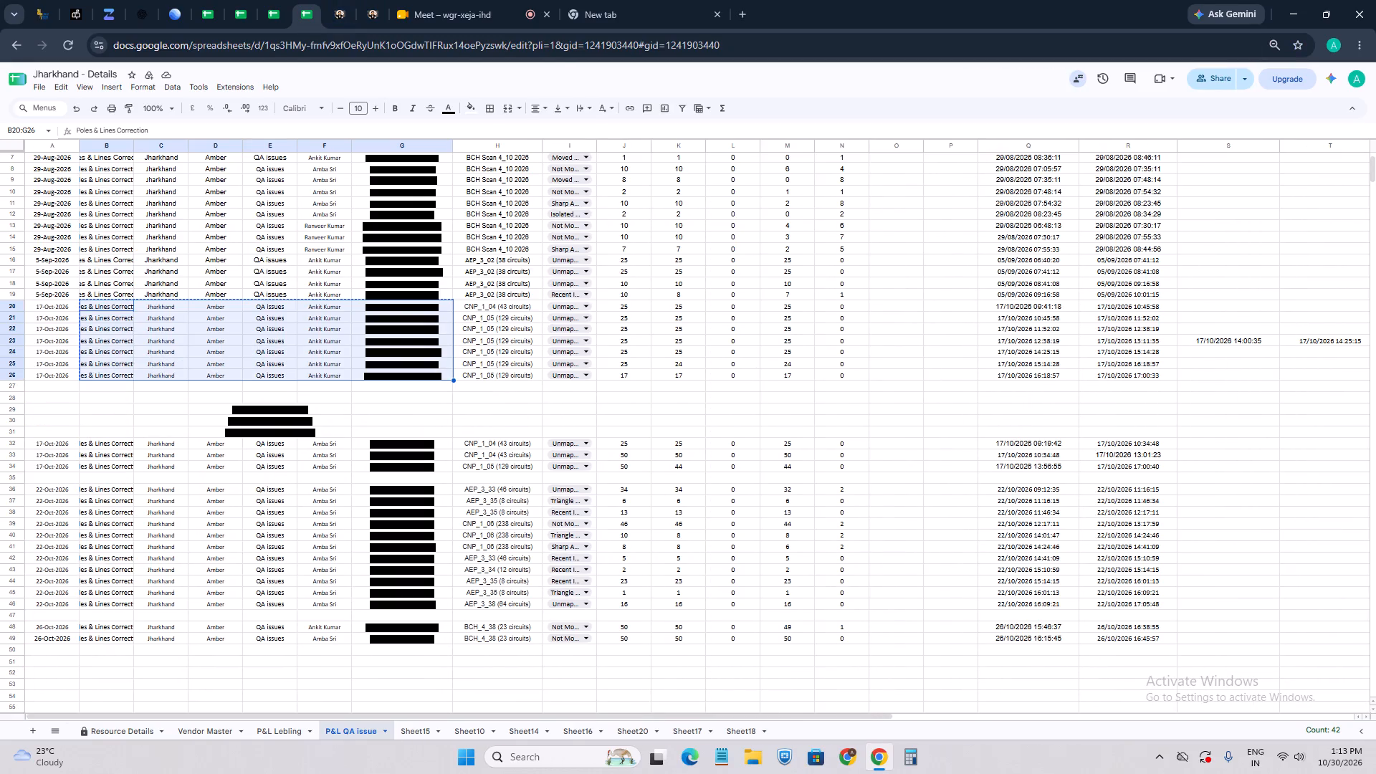
drag(95, 492, 398, 543)
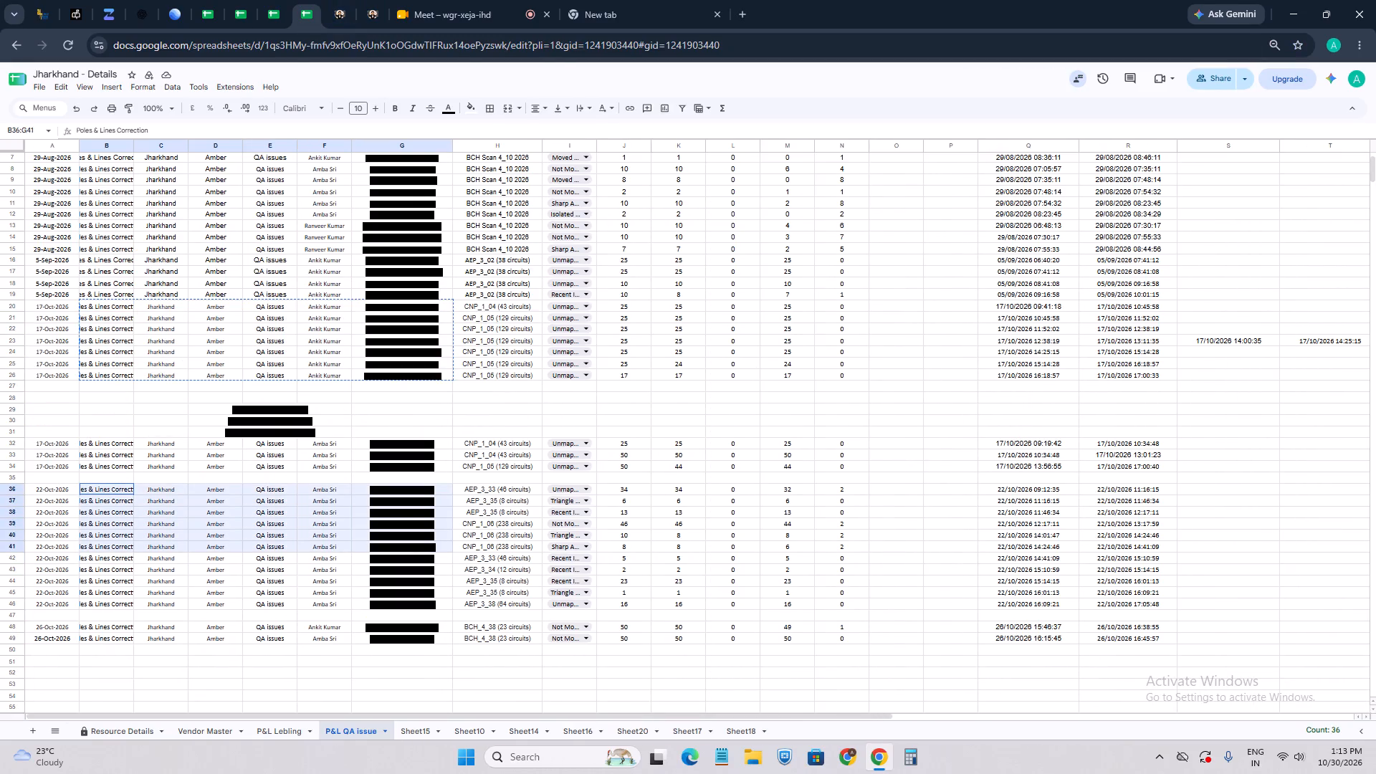
drag(398, 543, 398, 547)
key(ctrl+c)
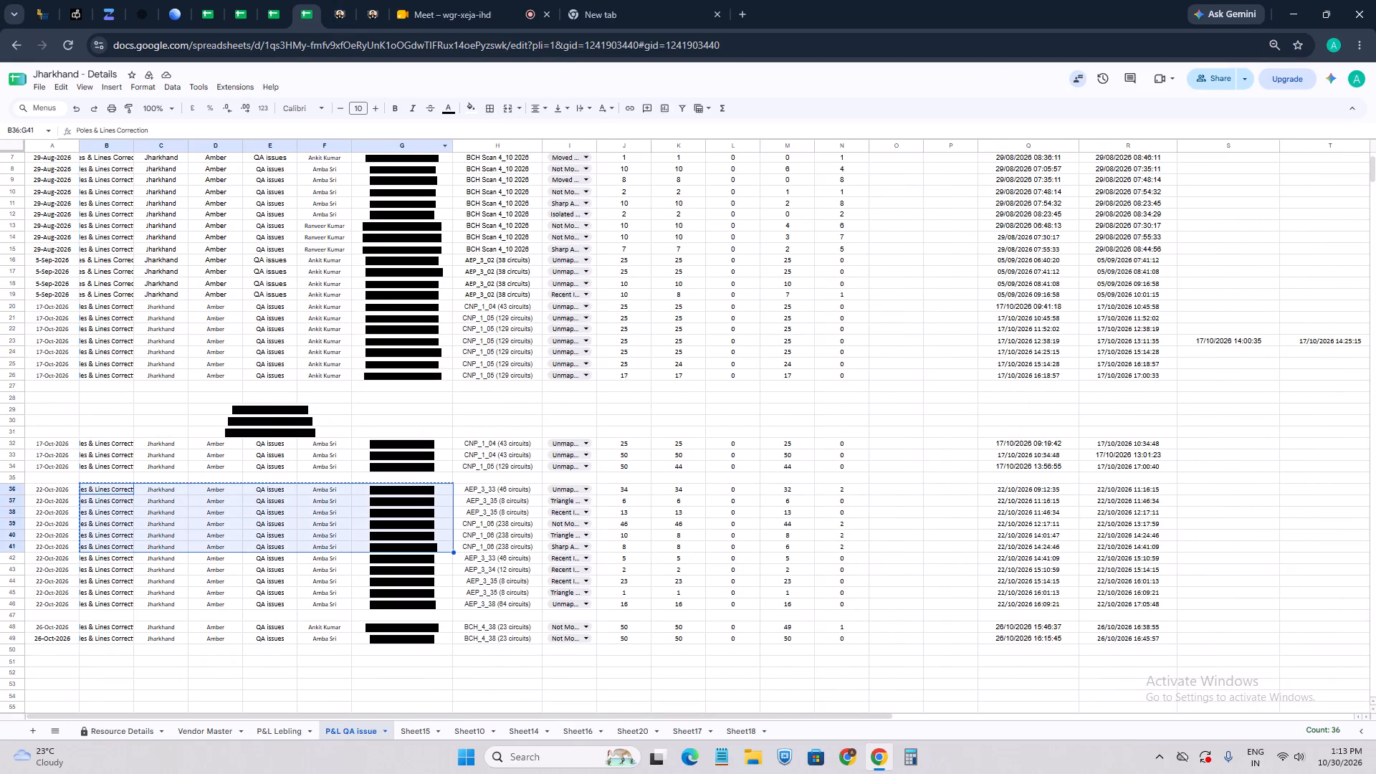
click(279, 14)
scroll(365, 428, down, 2)
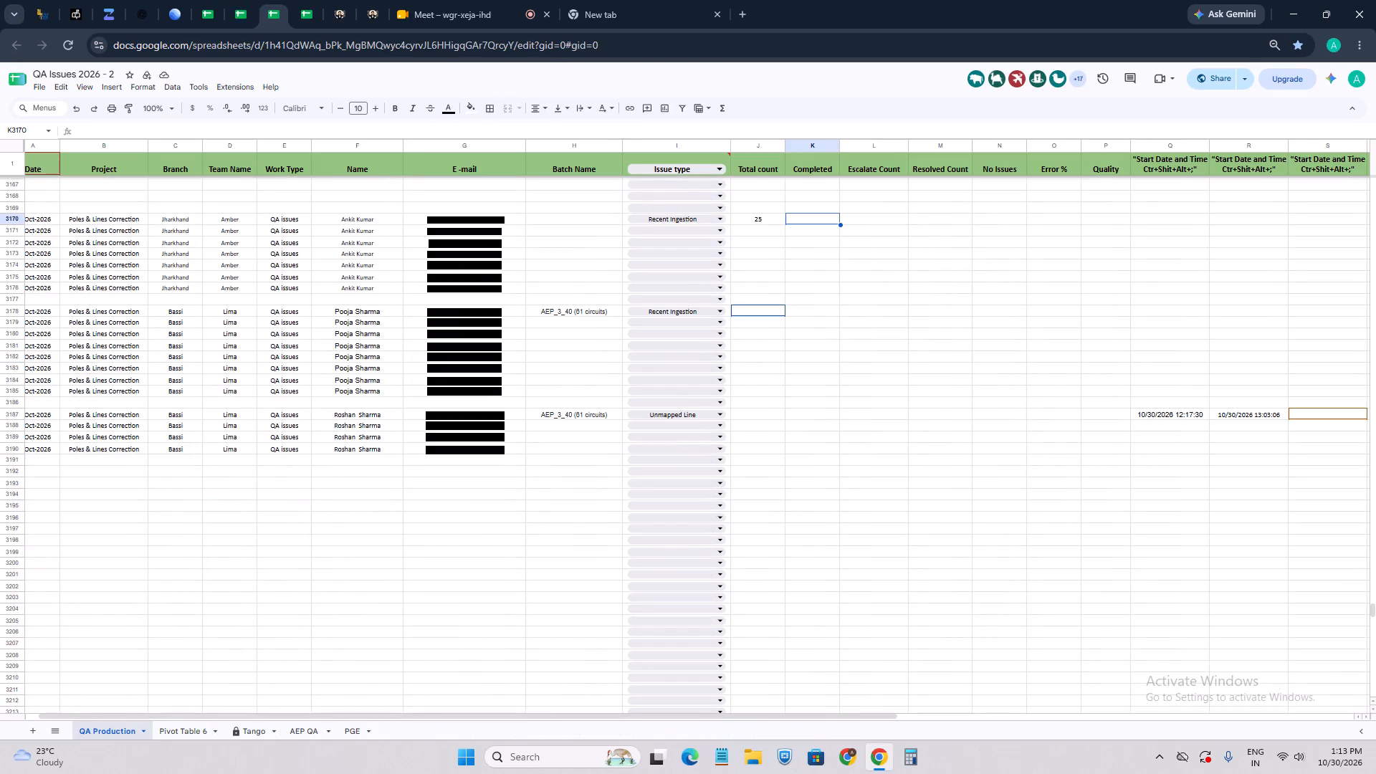
click(75, 507)
key(ctrl+v)
scroll(320, 522, down, 1)
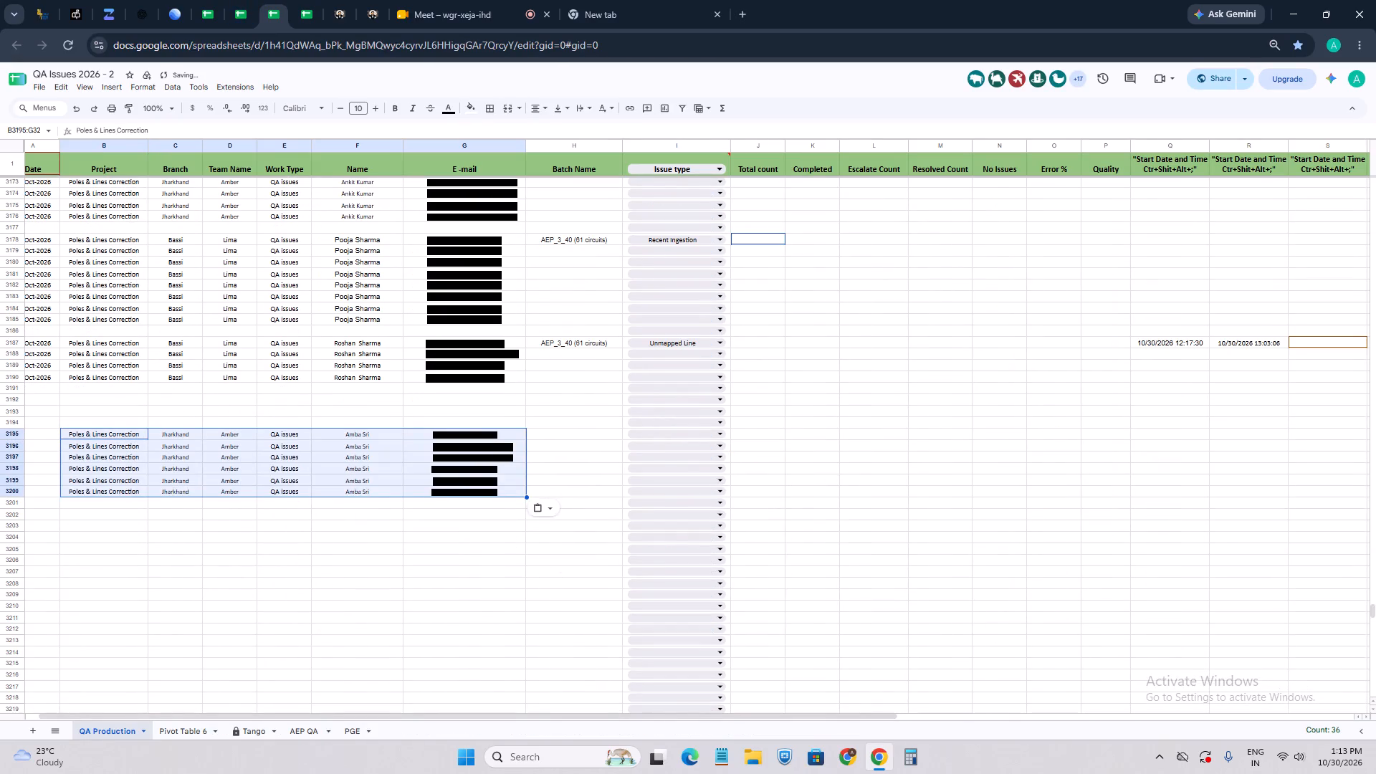
Fill the Date cells of rows 3195 to 3200 with the current date, 30-Oct-2026.
drag(191, 716, 100, 718)
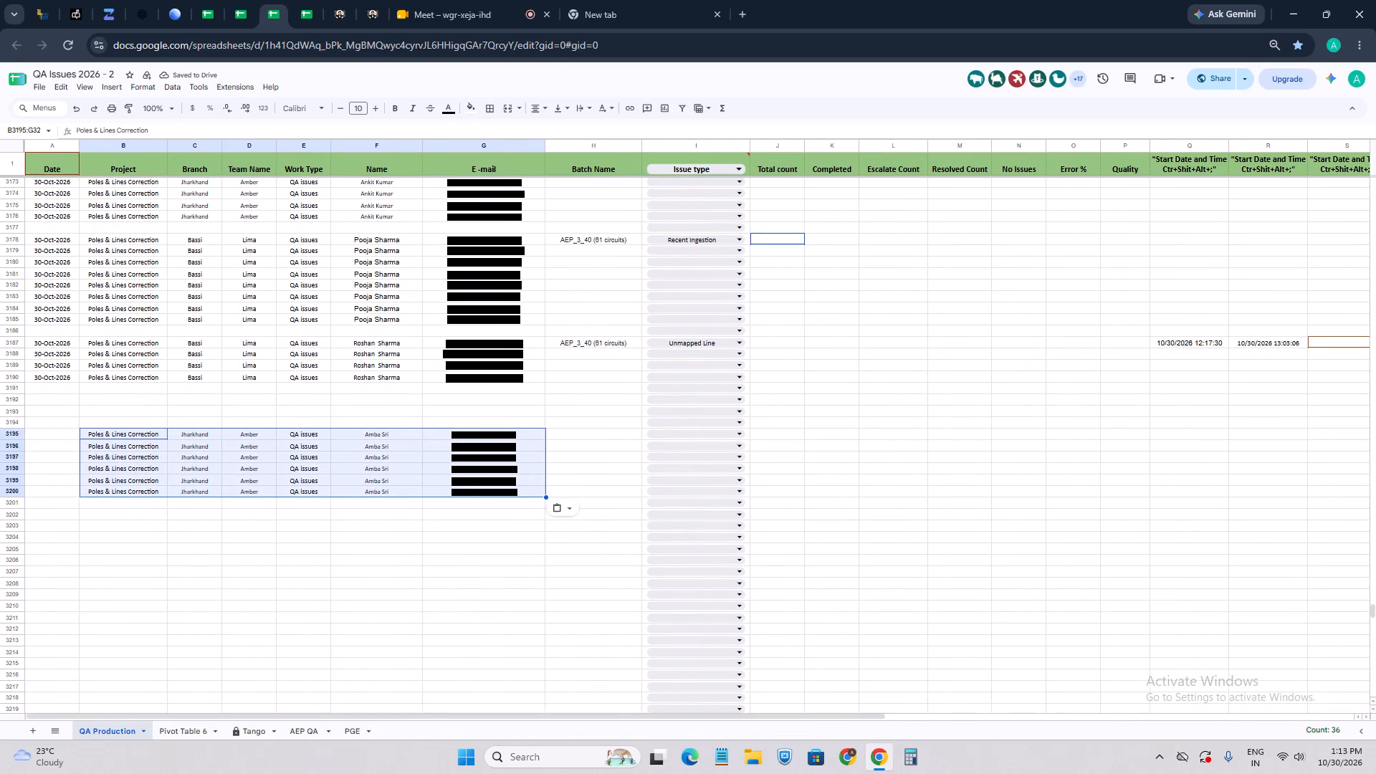
drag(66, 436, 64, 487)
key(ctrl+semicolon)
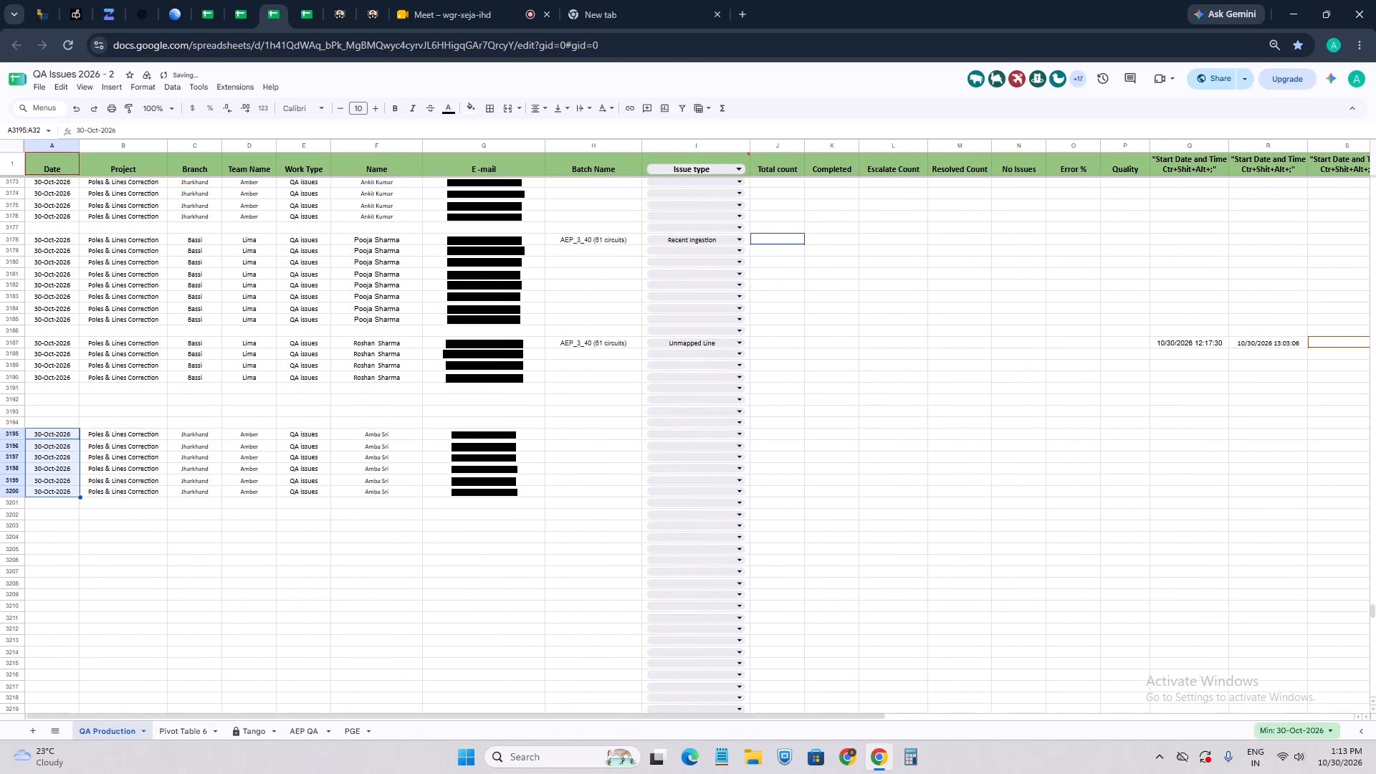
click(568, 482)
Look through the other teams' batch, issue type and count entries above the new rows in QA Production.
scroll(563, 512, up, 2)
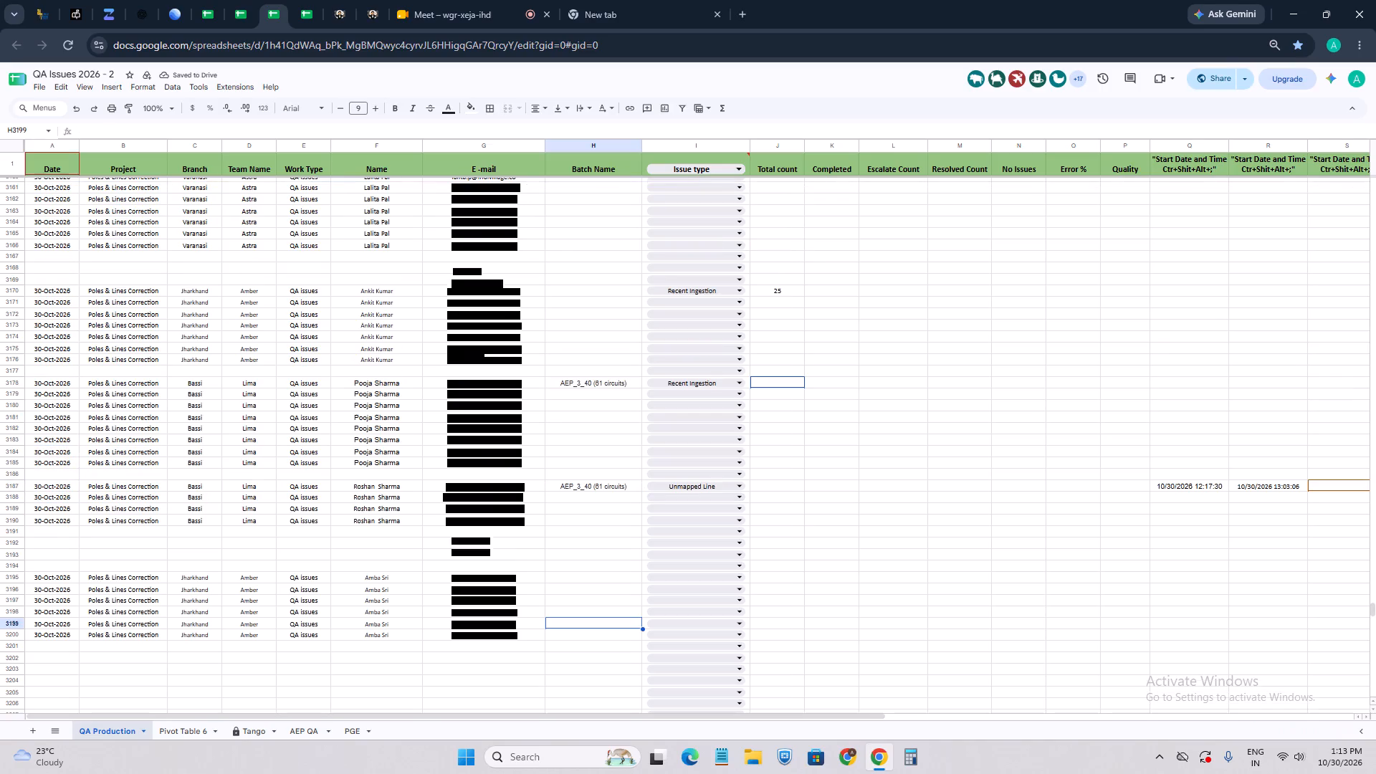
scroll(545, 300, up, 2)
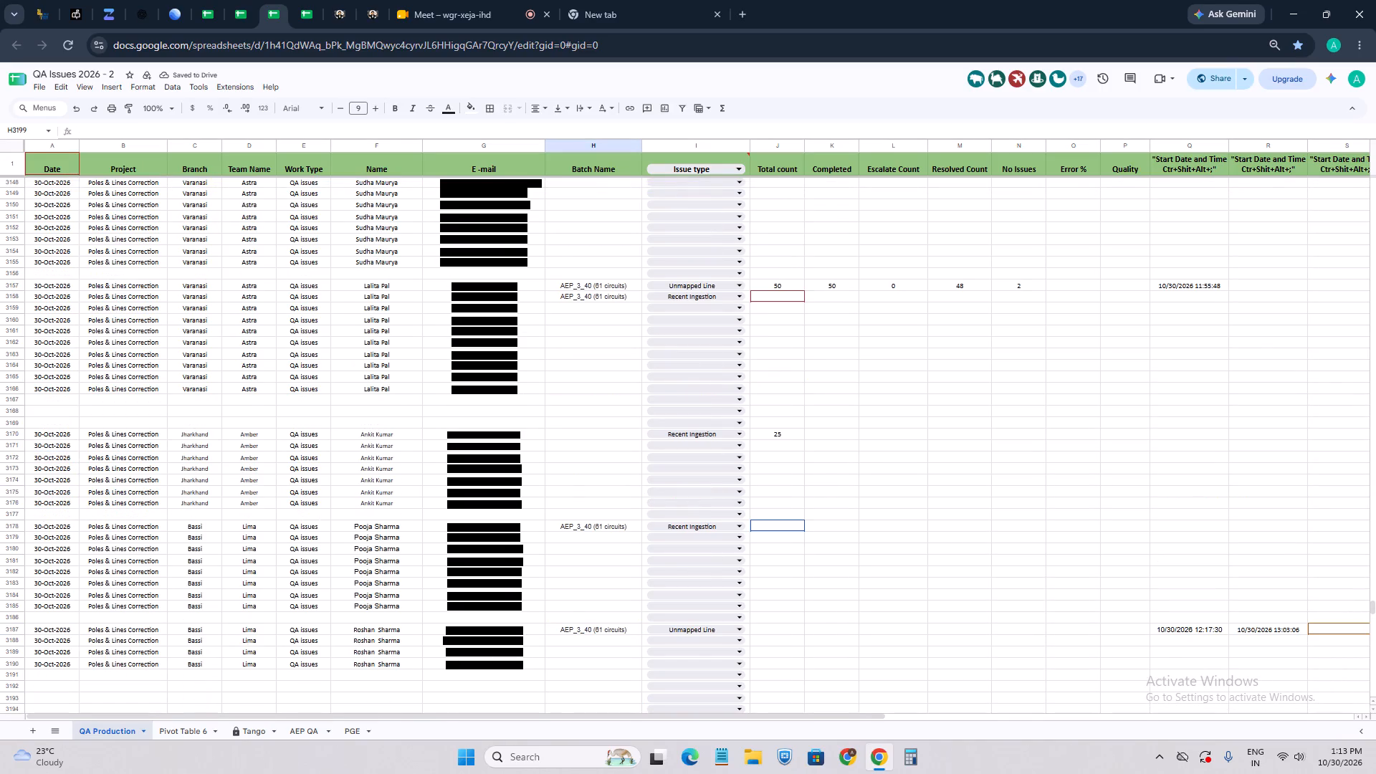
scroll(584, 367, up, 3)
scroll(595, 429, up, 12)
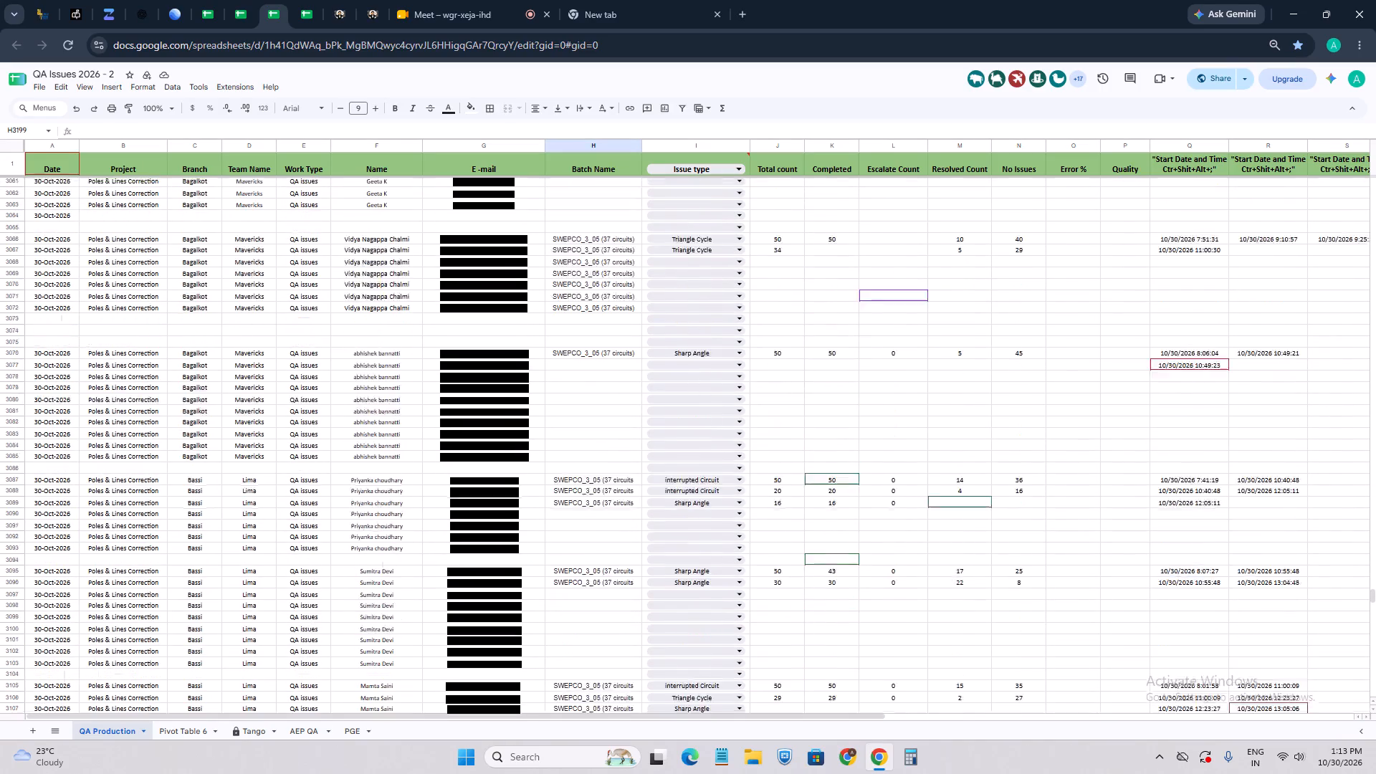
scroll(591, 446, up, 7)
scroll(588, 457, down, 10)
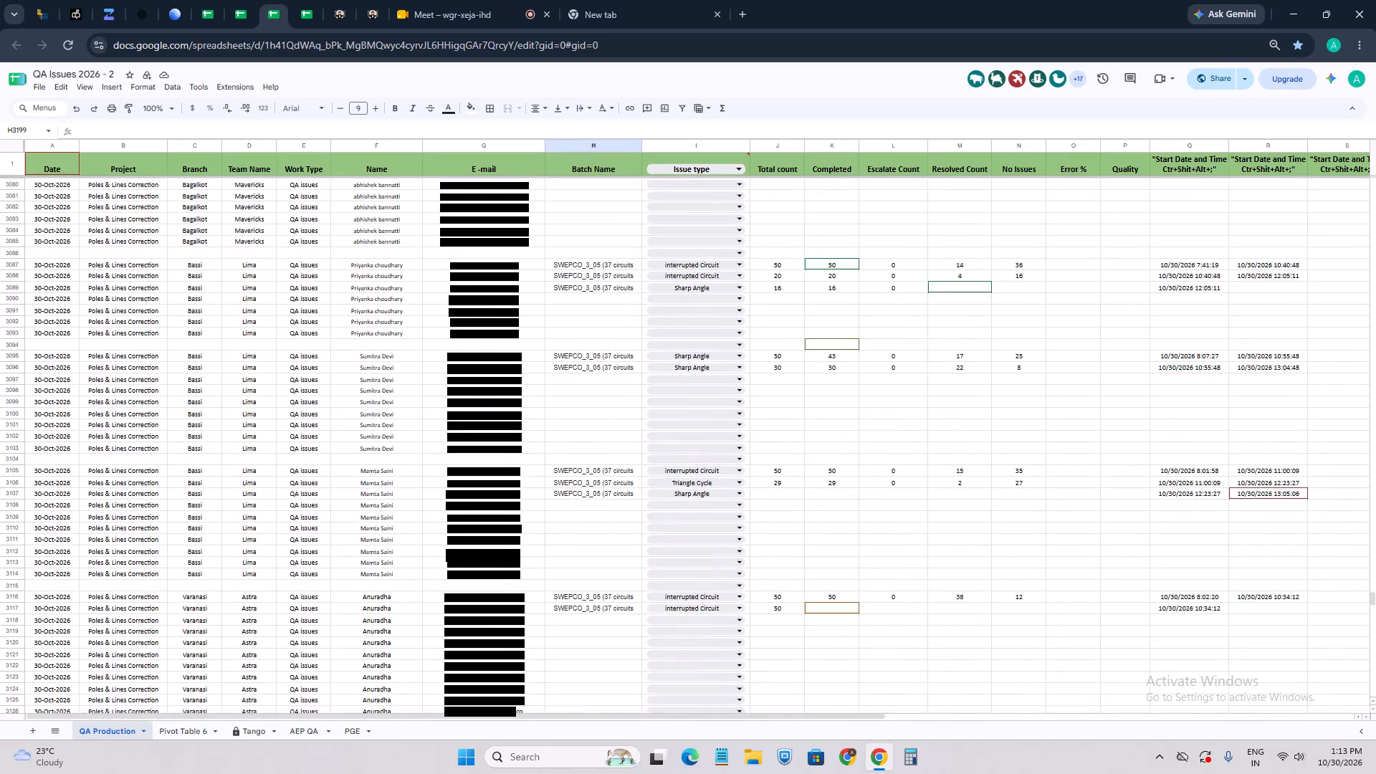
scroll(584, 458, down, 3)
Back in the AEP Scan 3 map, go to QA issue 12 of 25, check its poles and comments, and mark it as resolved.
click(343, 13)
scroll(592, 363, down, 3)
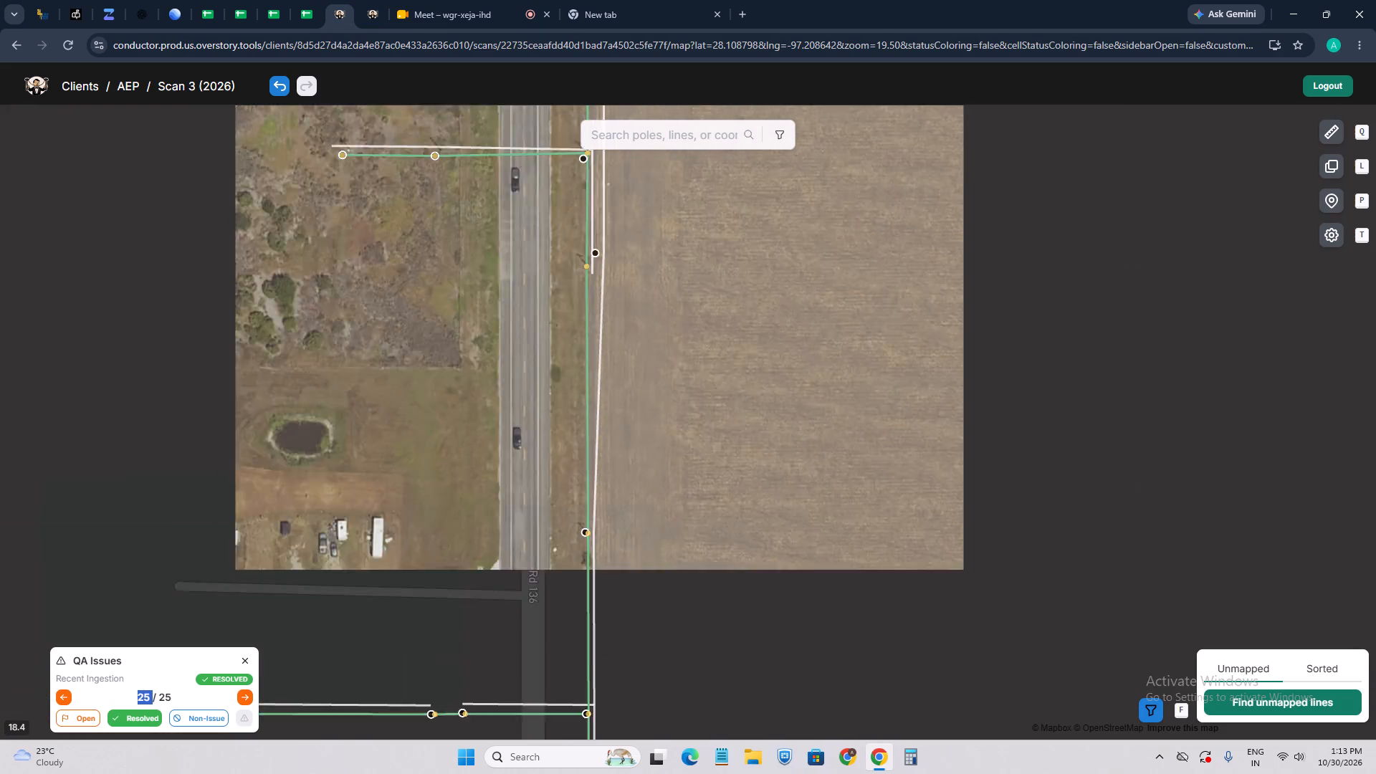
drag(651, 495, 636, 429)
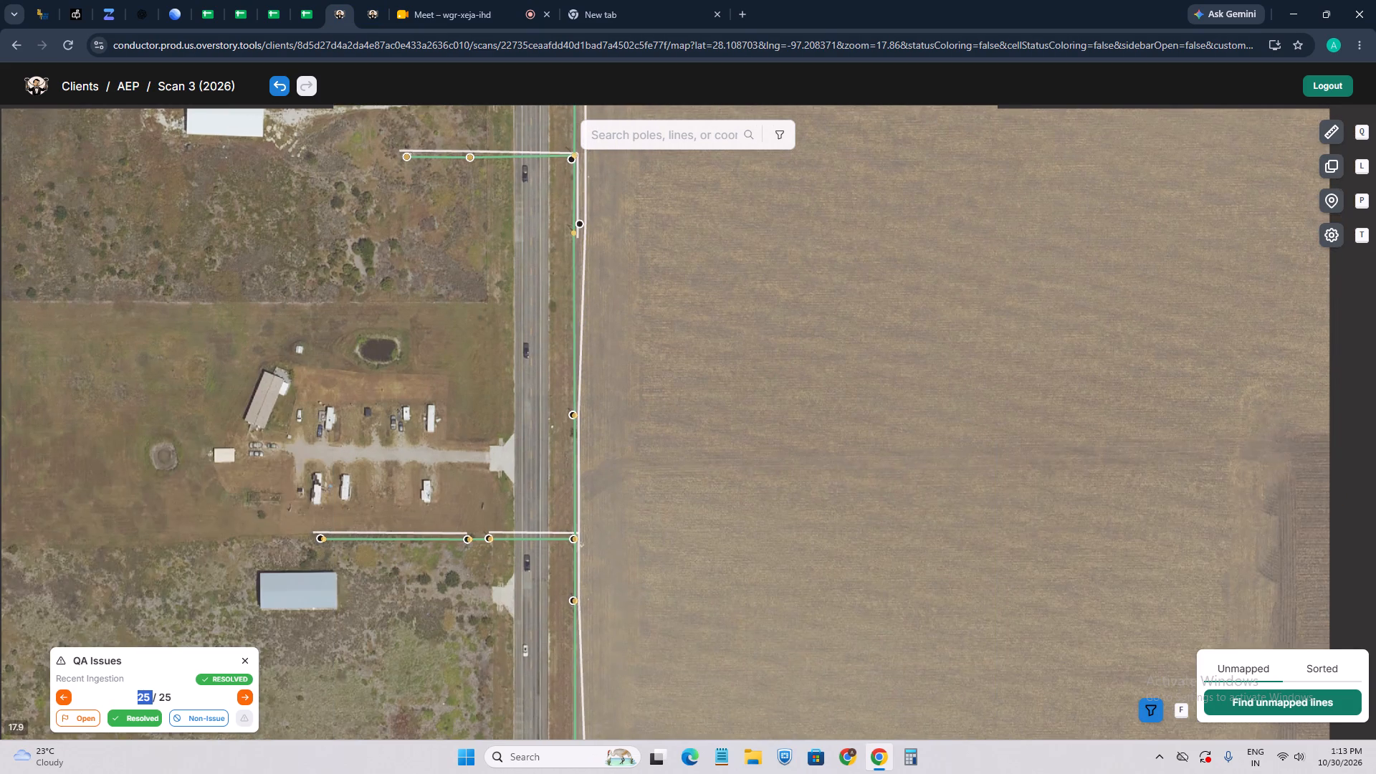
scroll(580, 539, up, 2)
scroll(576, 543, down, 3)
drag(607, 388, 586, 569)
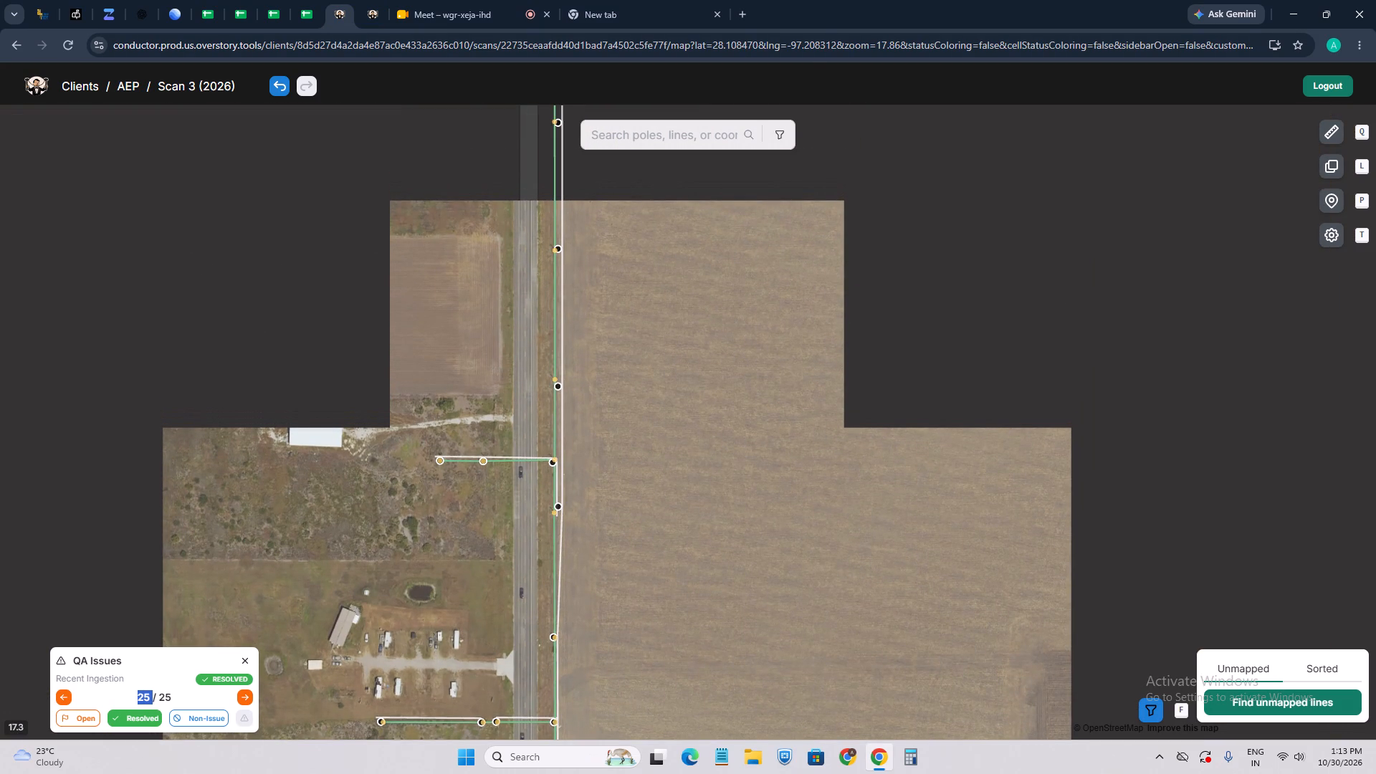
click(247, 698)
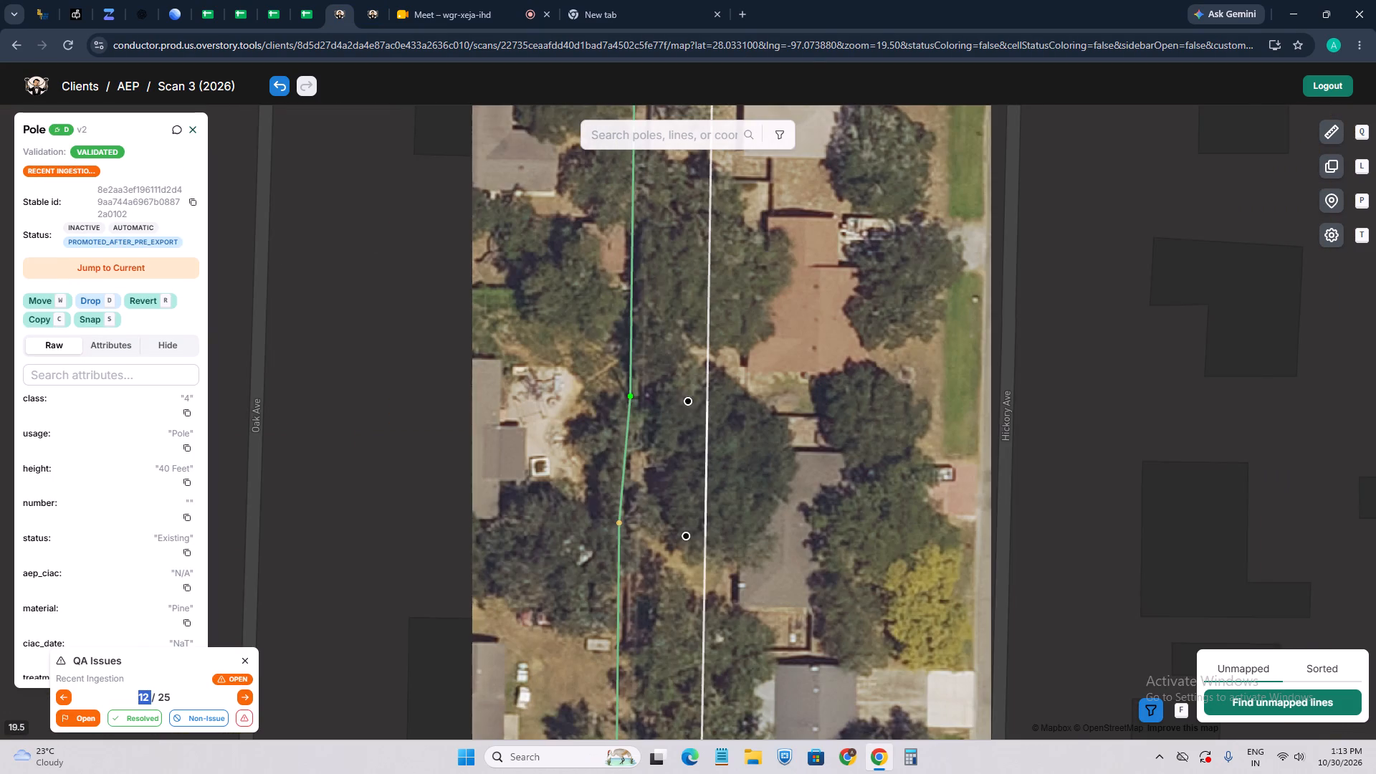
click(141, 266)
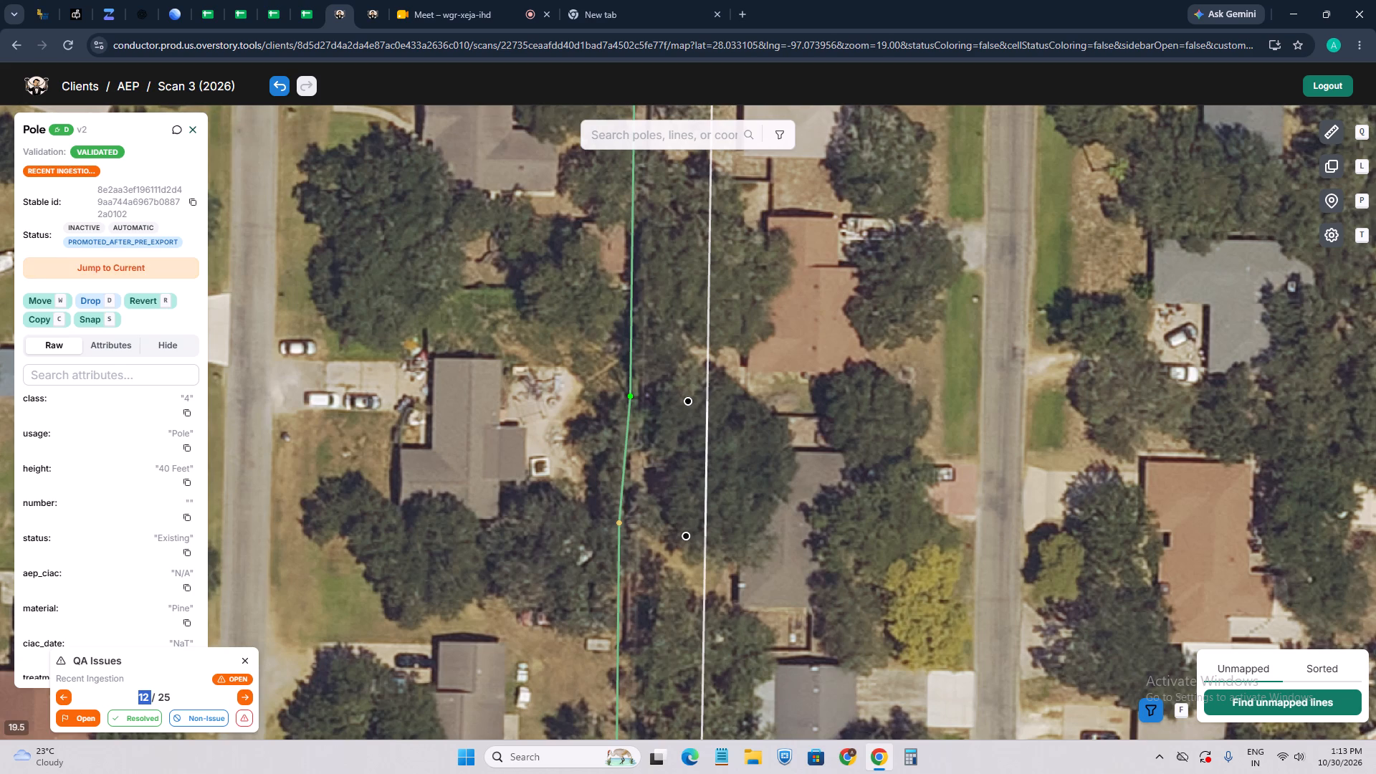
scroll(738, 512, up, 2)
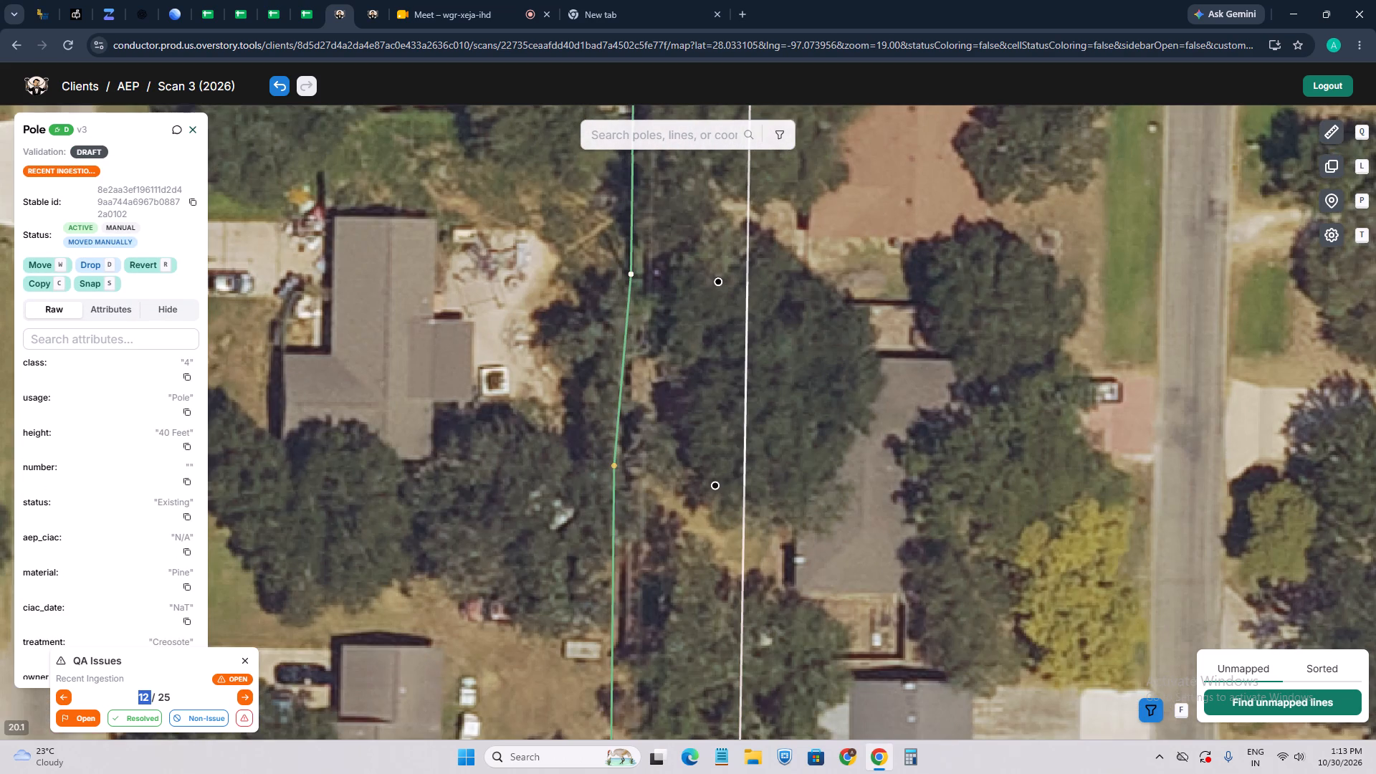
click(616, 467)
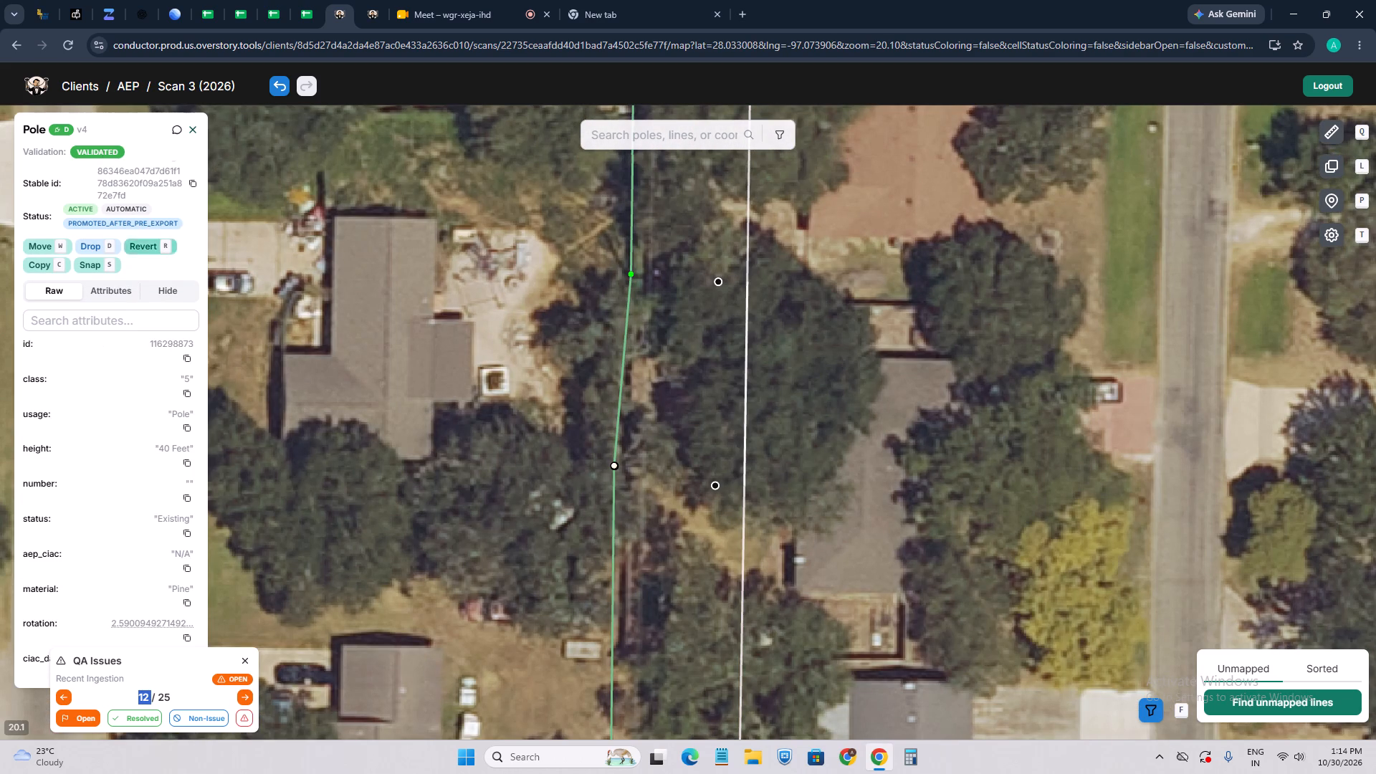
click(173, 128)
click(75, 201)
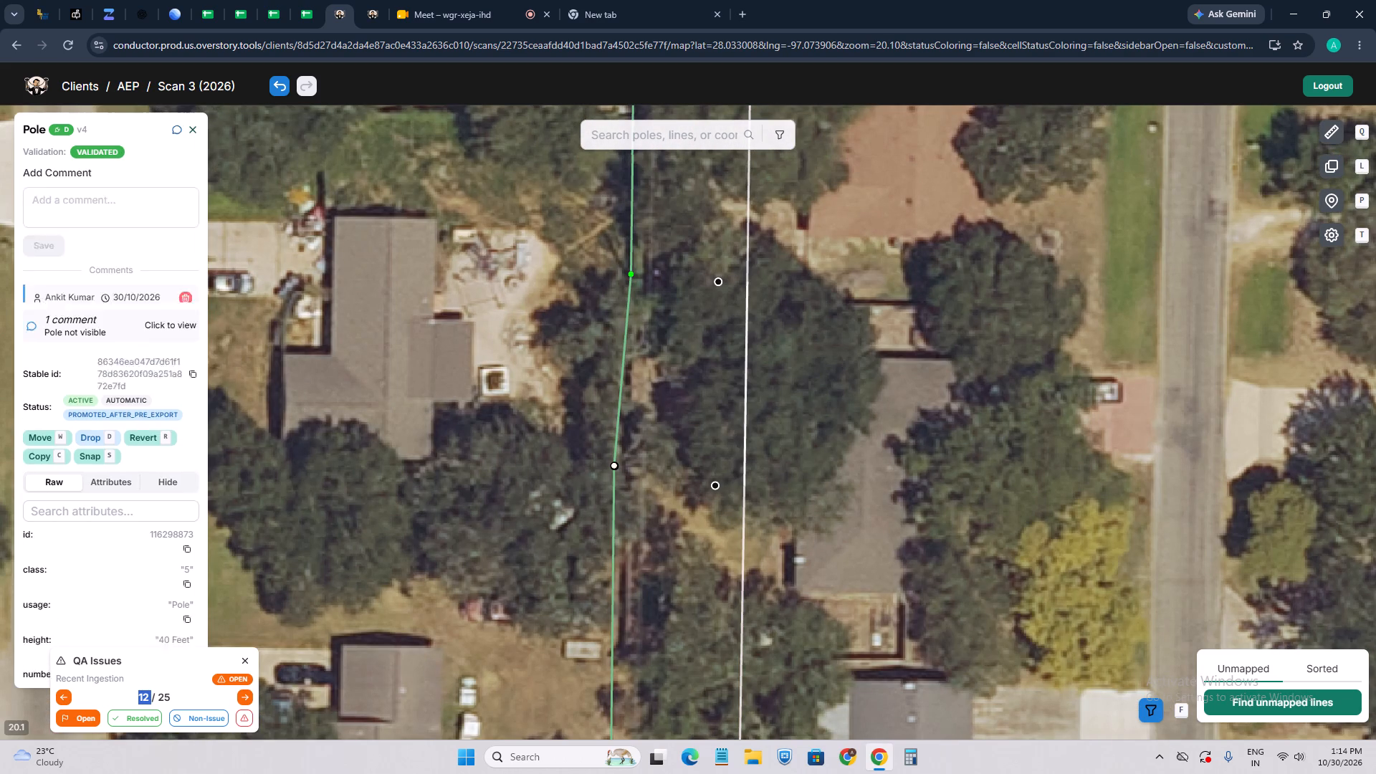
click(681, 429)
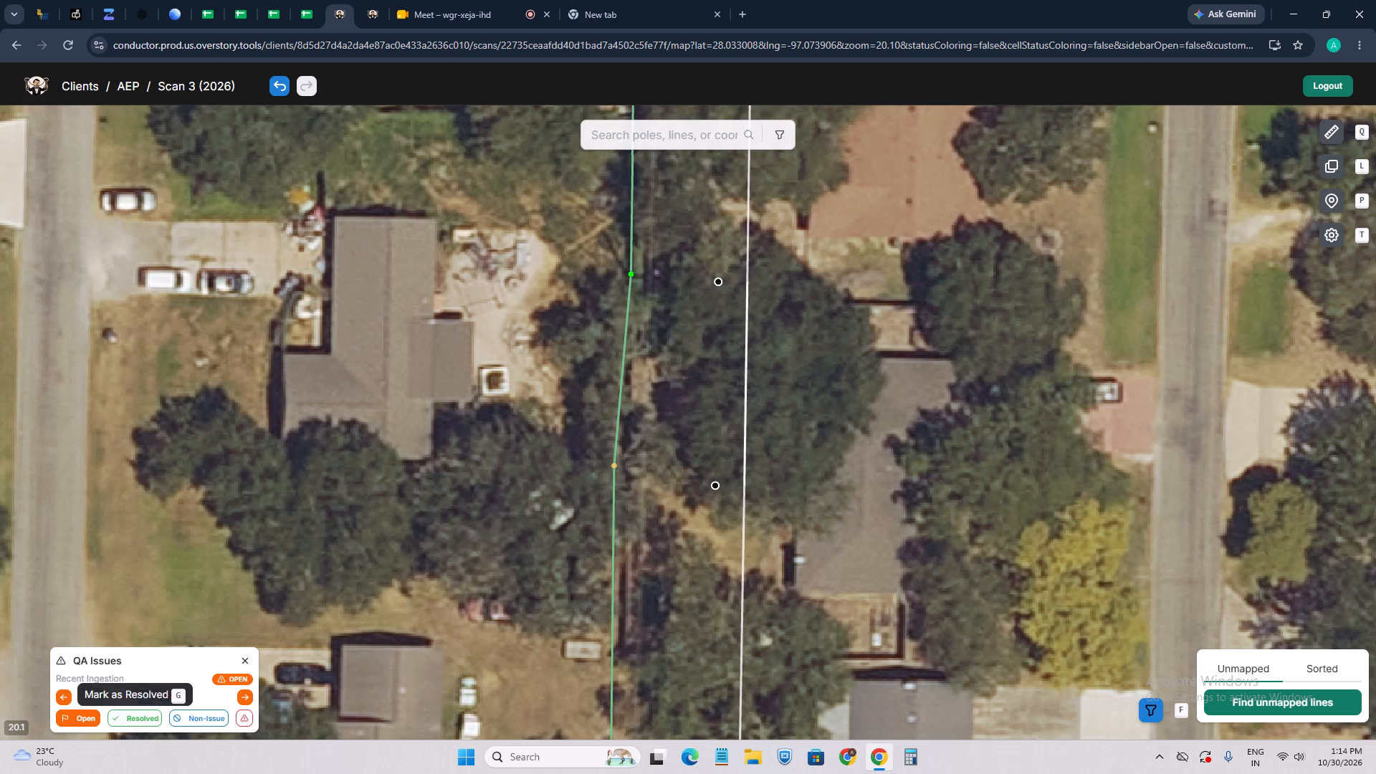
click(140, 722)
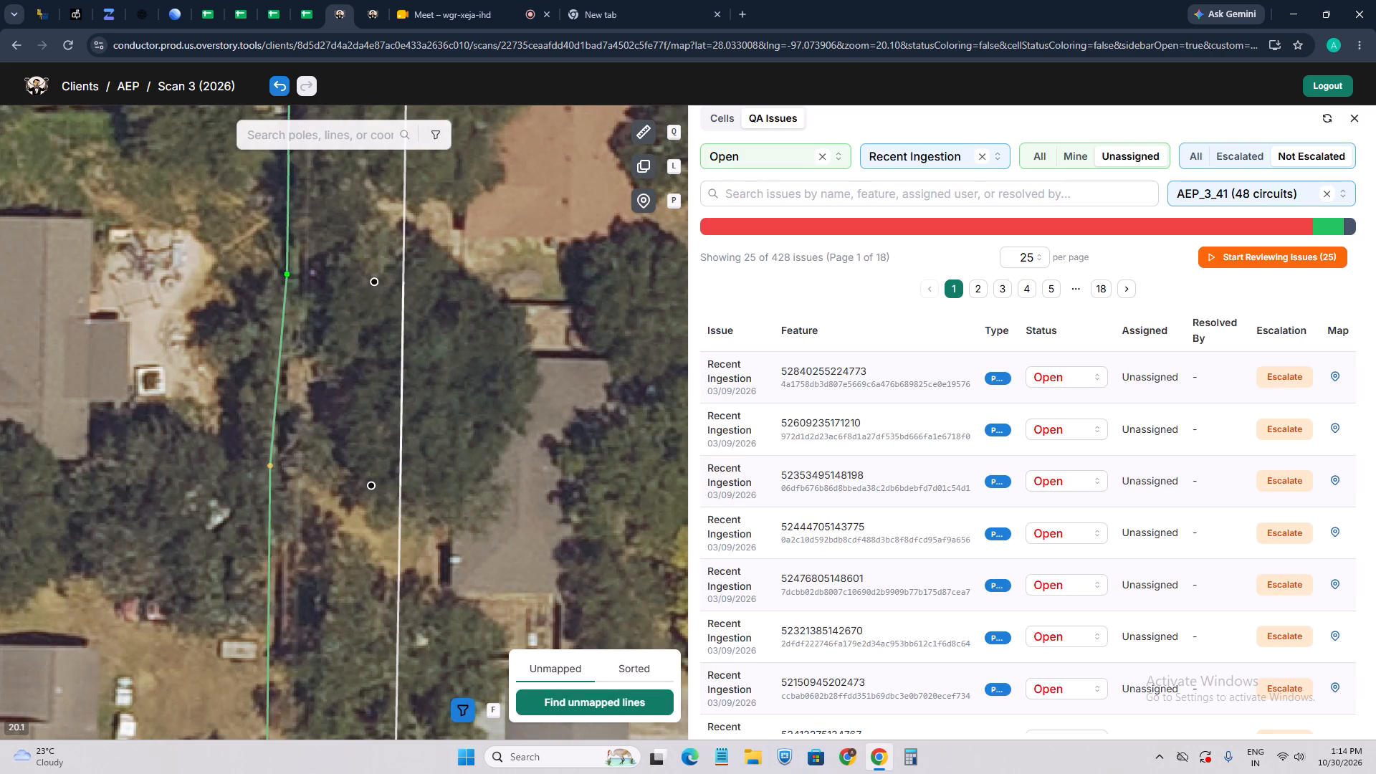
In QA Production row 3170, enter Completed 25, Escalate Count 0, Resolved Count 25 and No Issues 0.
scroll(469, 386, down, 2)
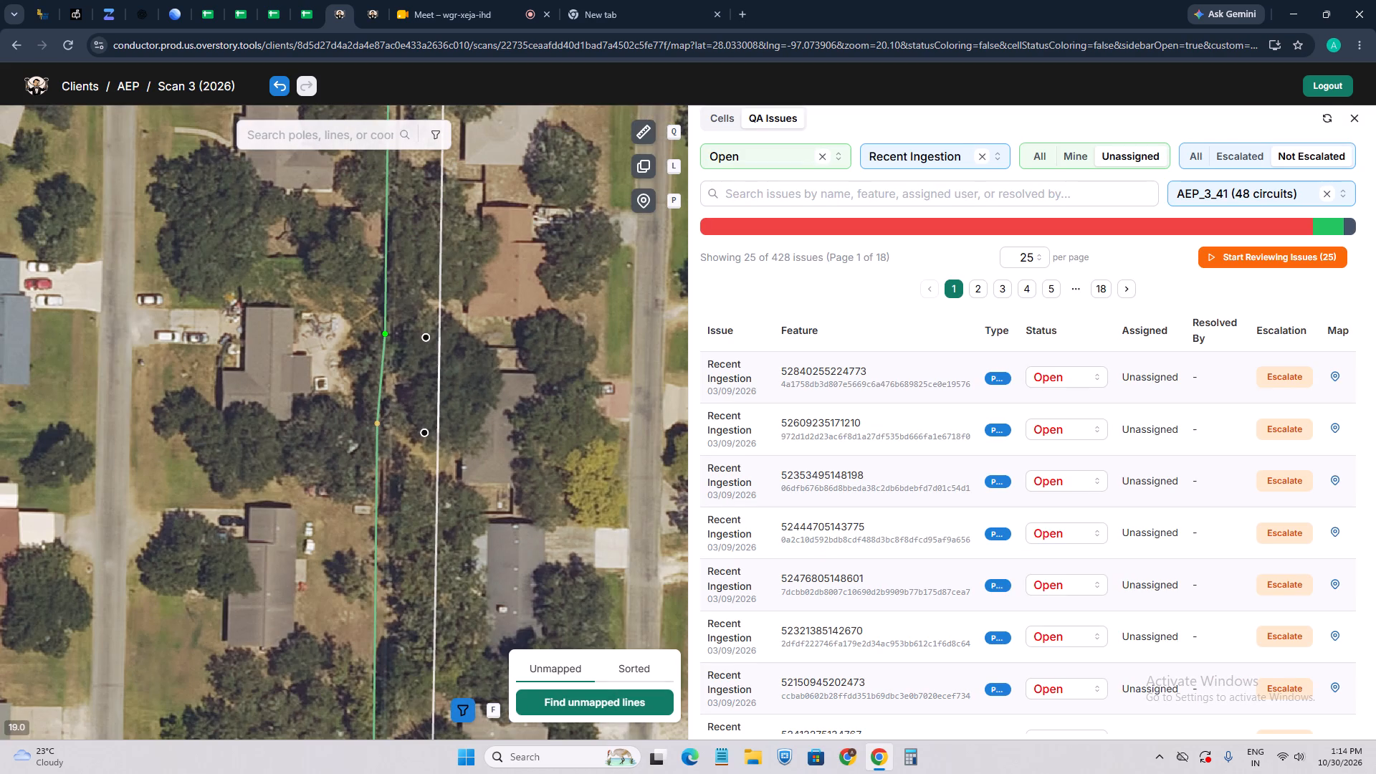
click(243, 22)
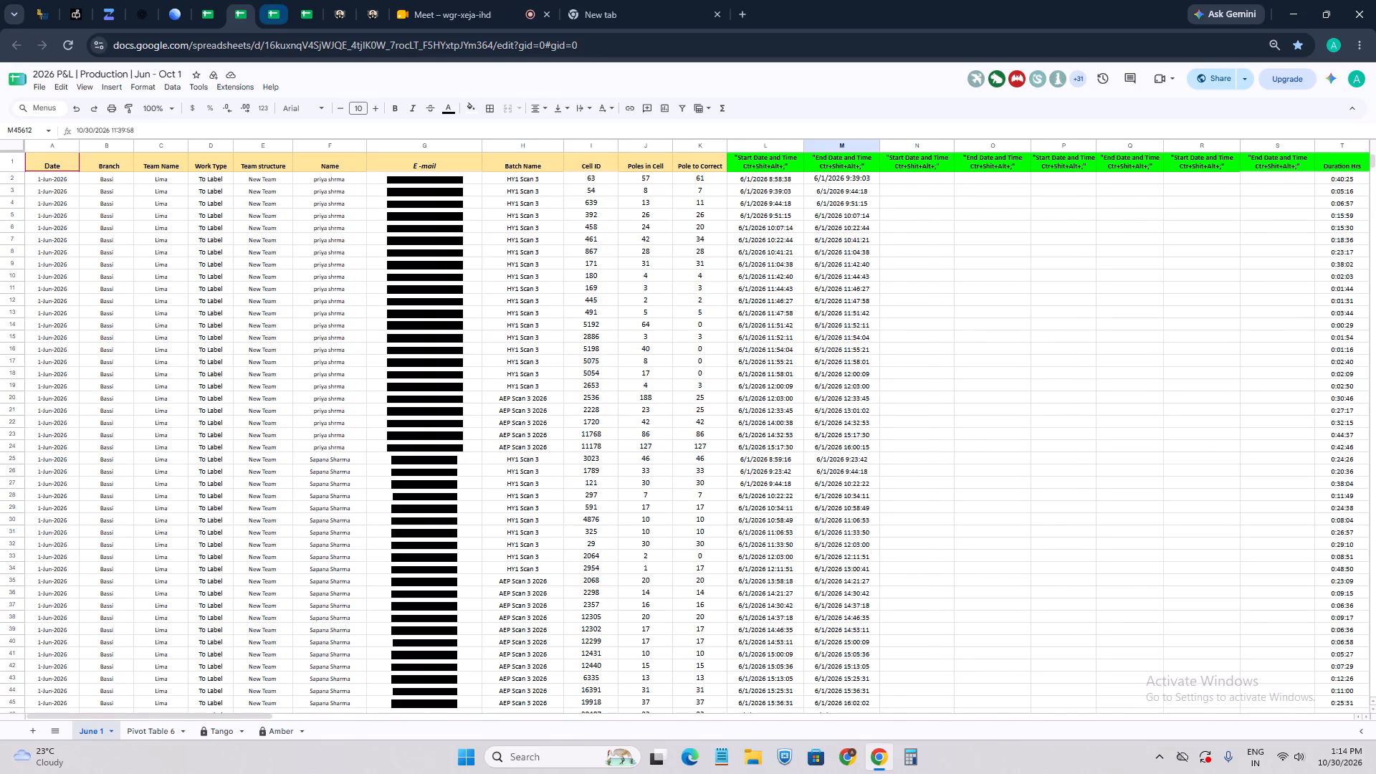
click(277, 8)
scroll(581, 428, down, 5)
scroll(646, 532, down, 8)
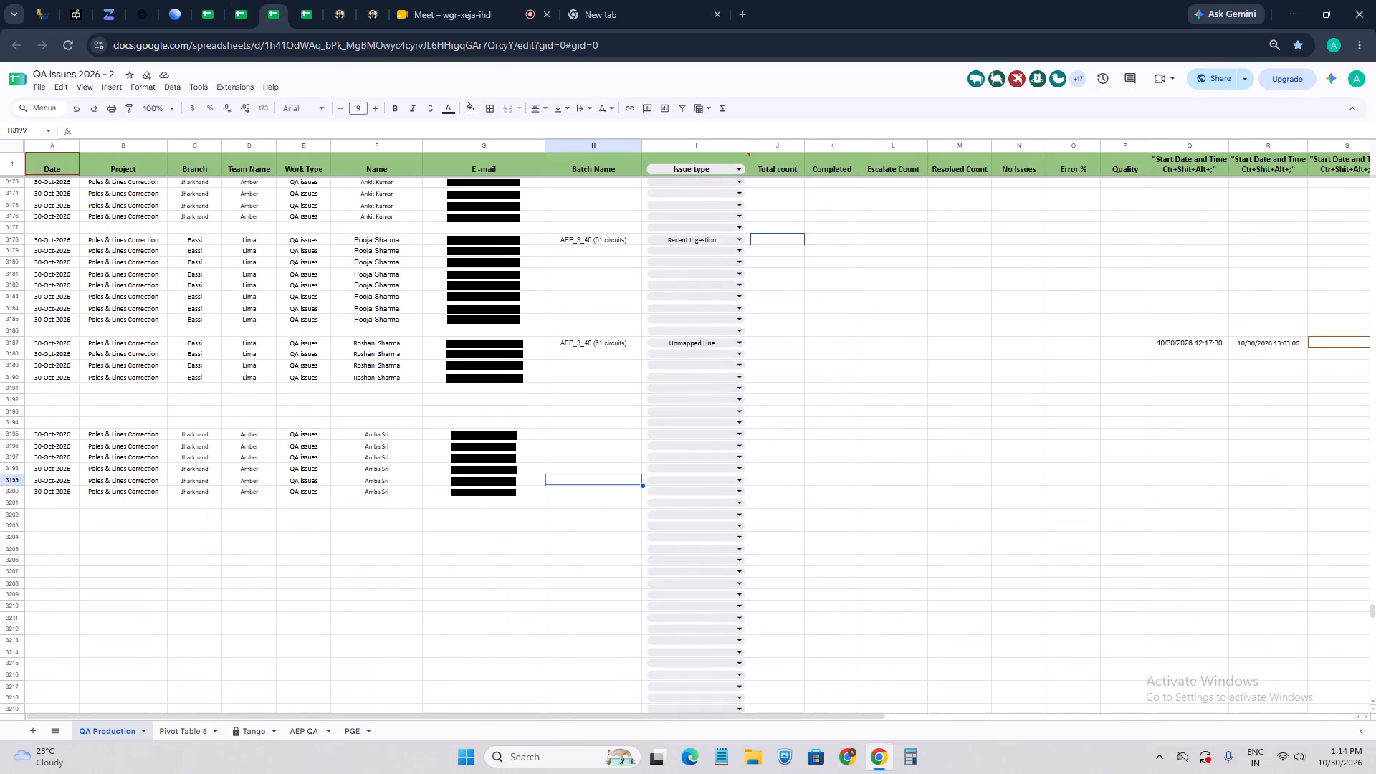
scroll(778, 348, up, 3)
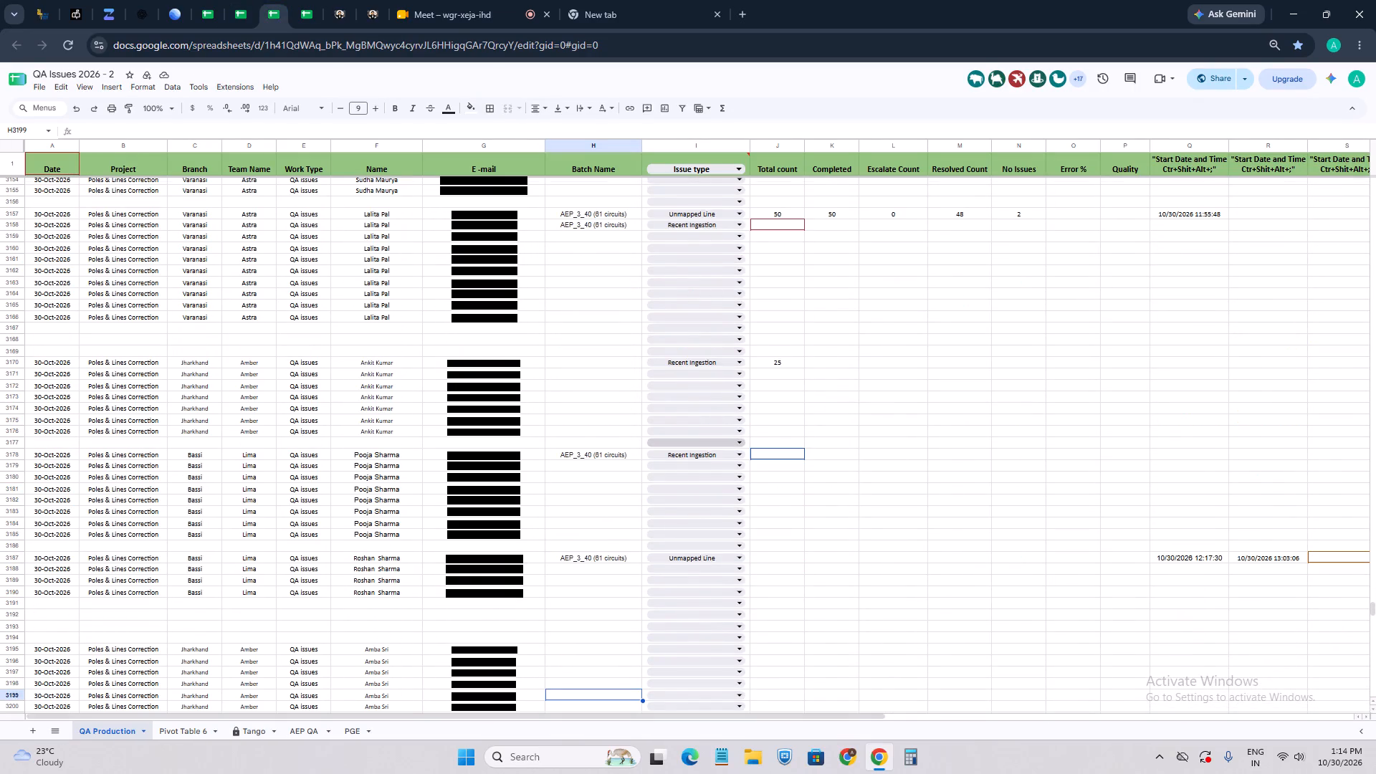
click(816, 363)
text(25)
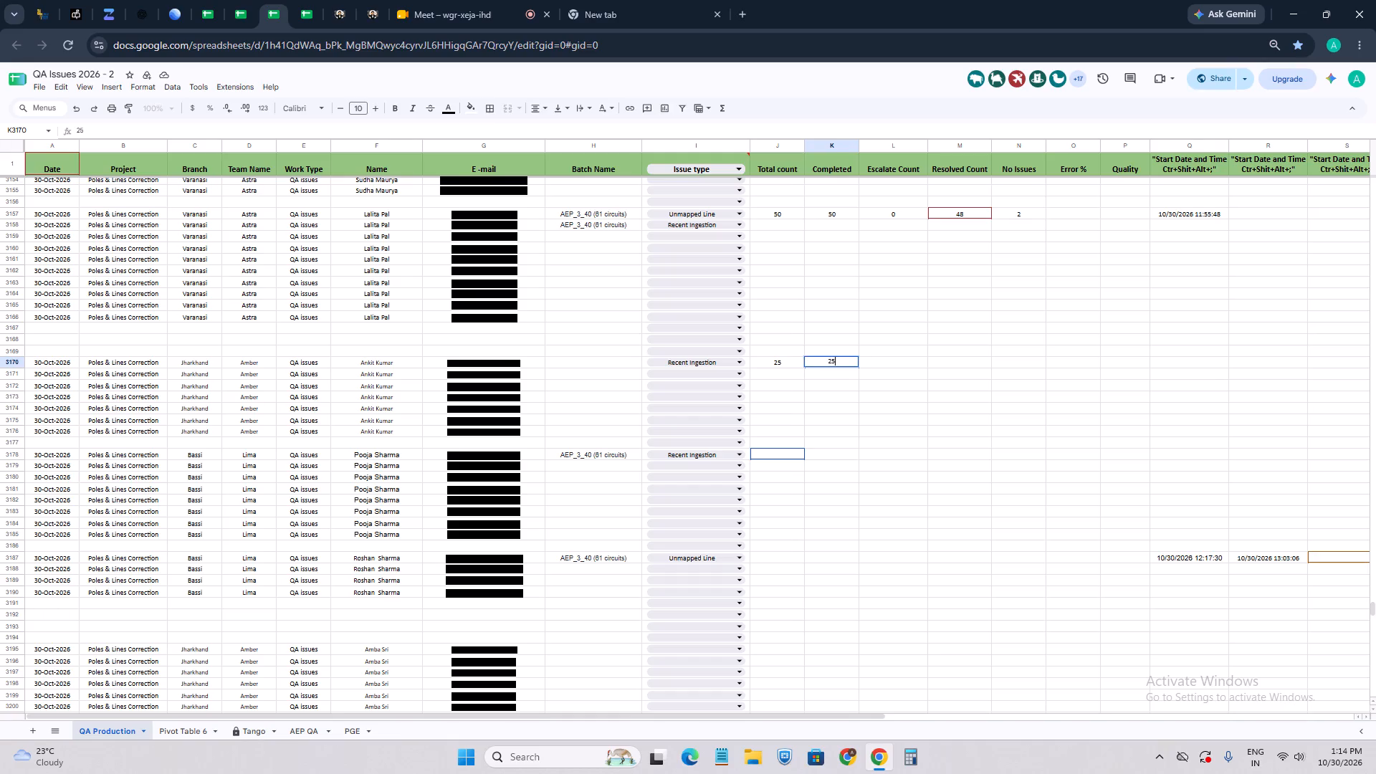
key(Right)
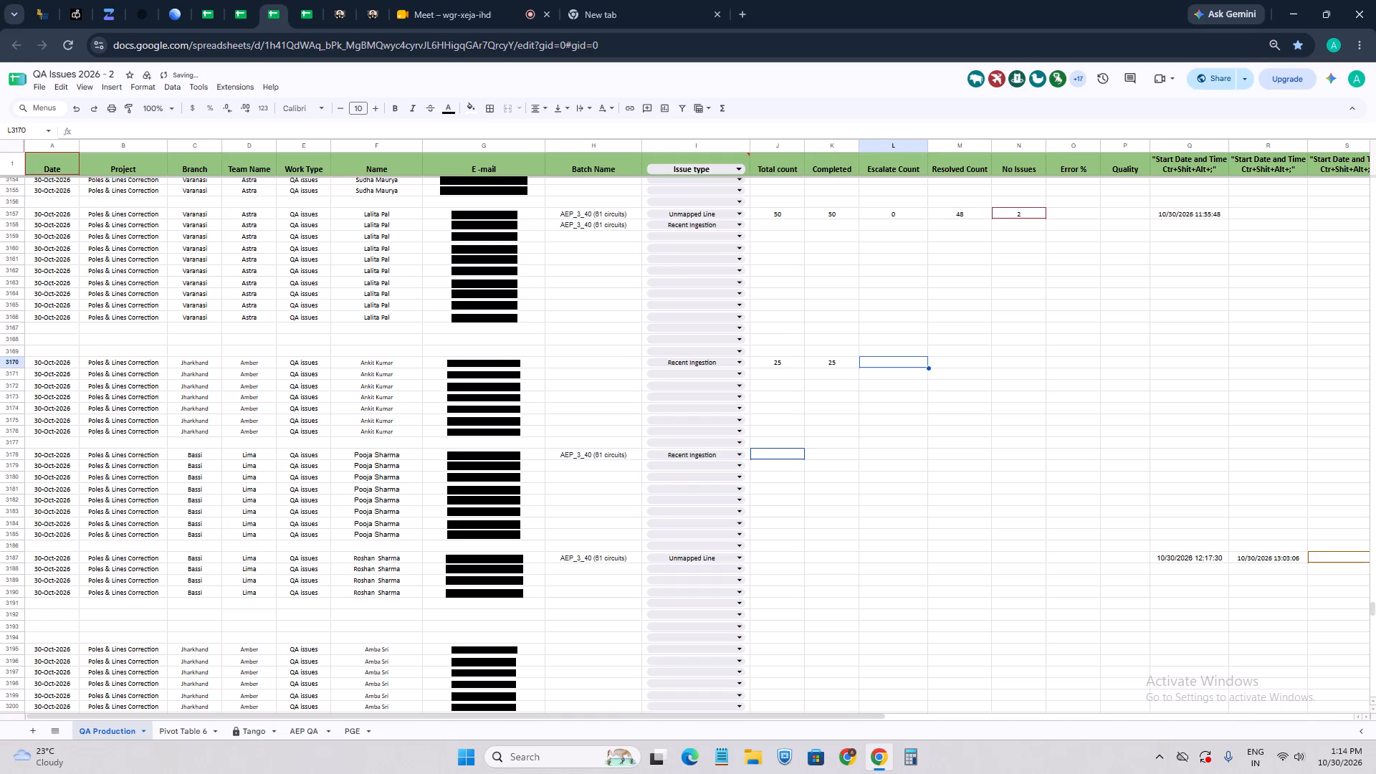
key(0)
key(Right)
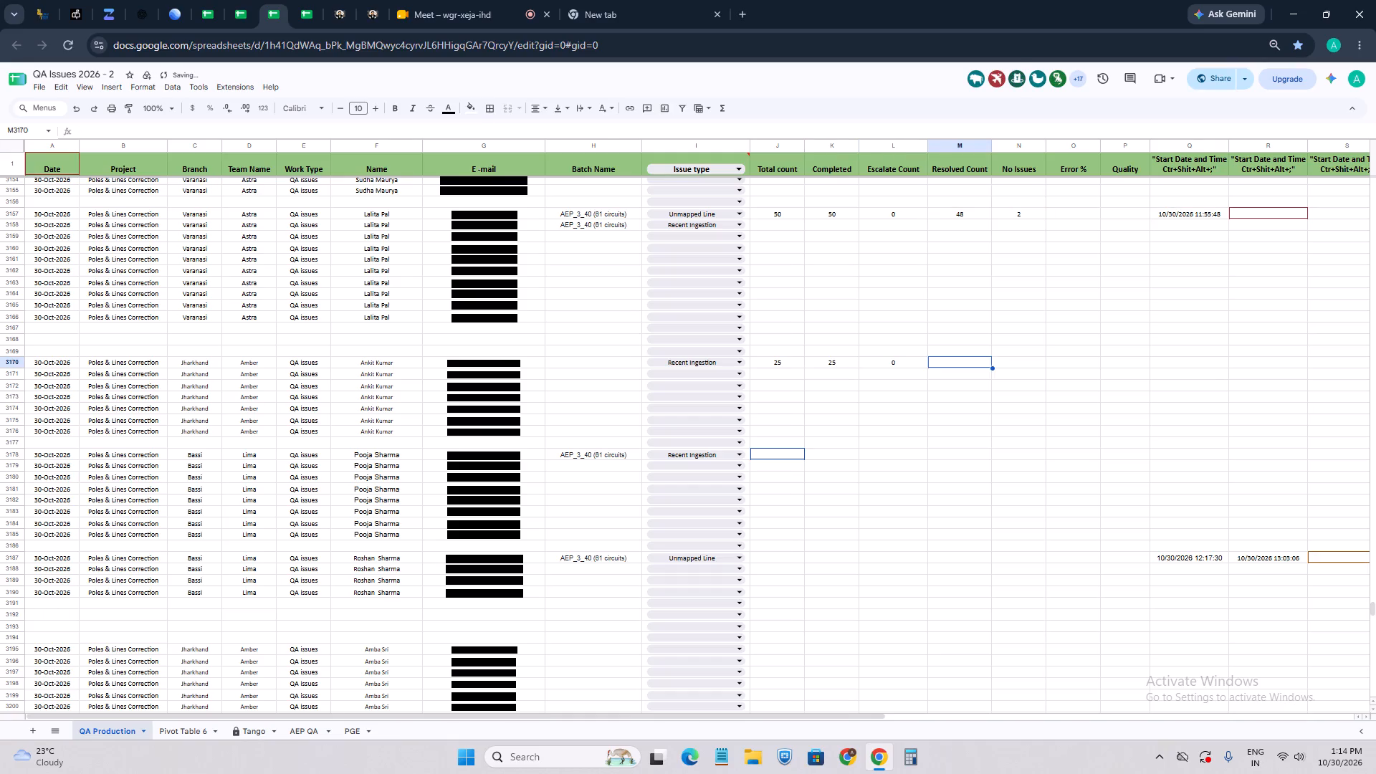
text(25)
key(Right)
key(0)
key(Right)
key(Right)
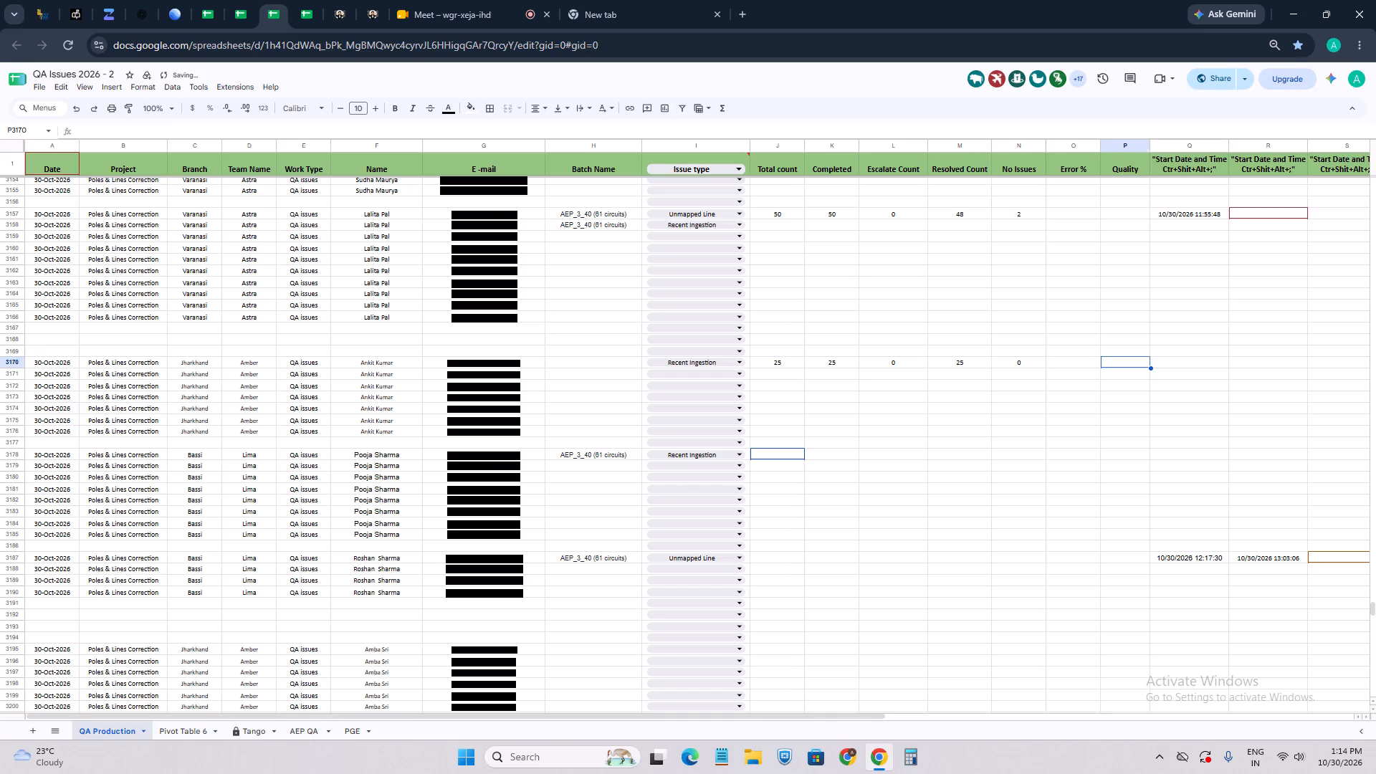
Stamp the current date and time, 10/30/2026 13:14:33, as the end time in R3170.
click(1241, 362)
key(ctrl+alt+shift+semicolon)
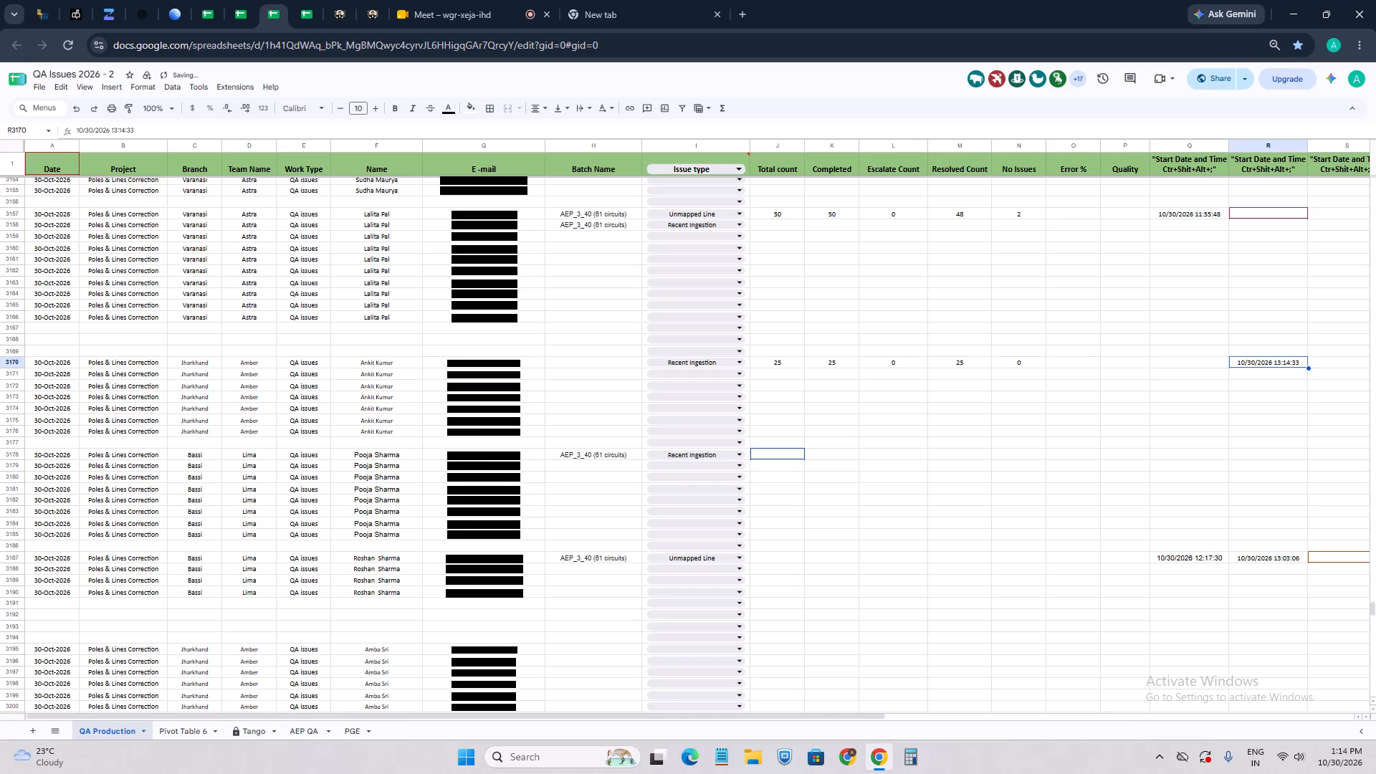
In the P&L QA issue sheet of Jharkhand - Details, stamp the current date and time, 30/10/2026 13:14:39, in Q55.
click(312, 11)
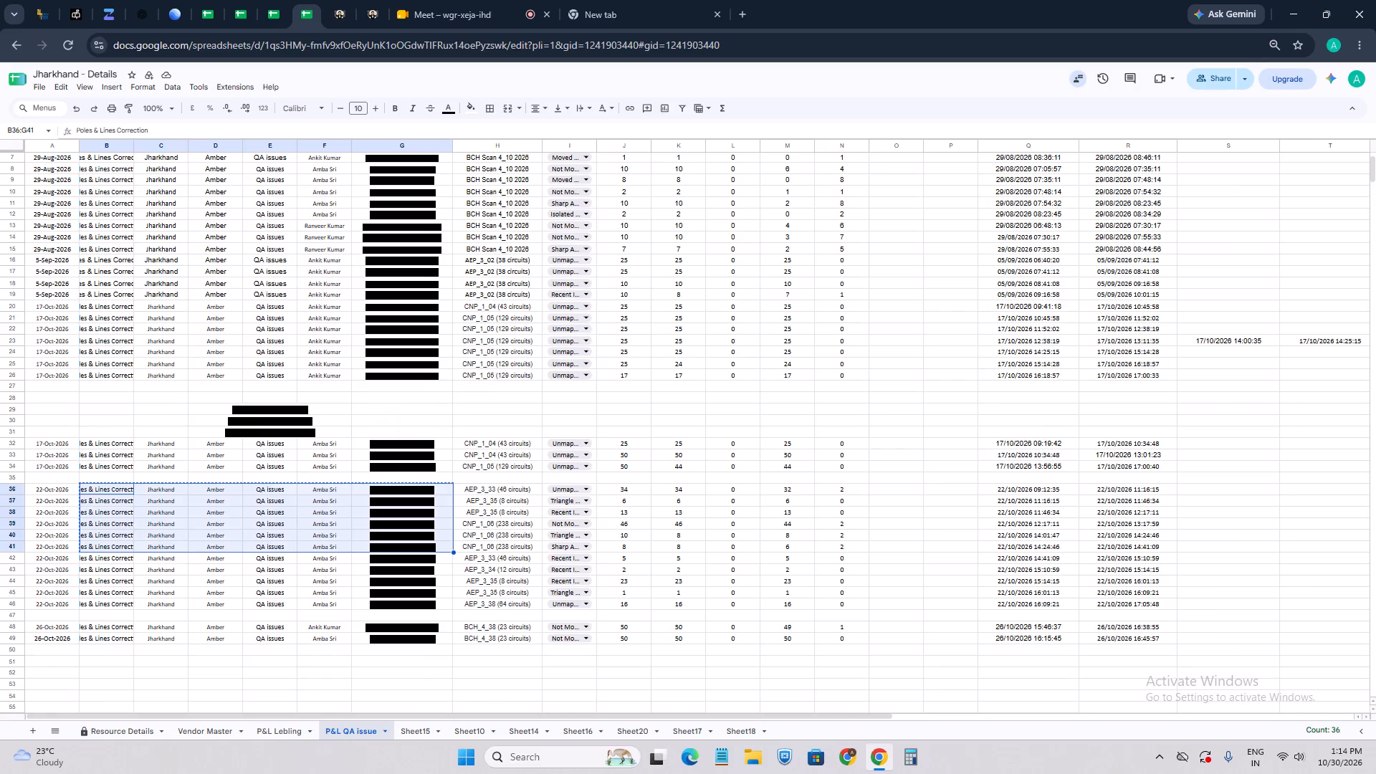
scroll(864, 494, down, 1)
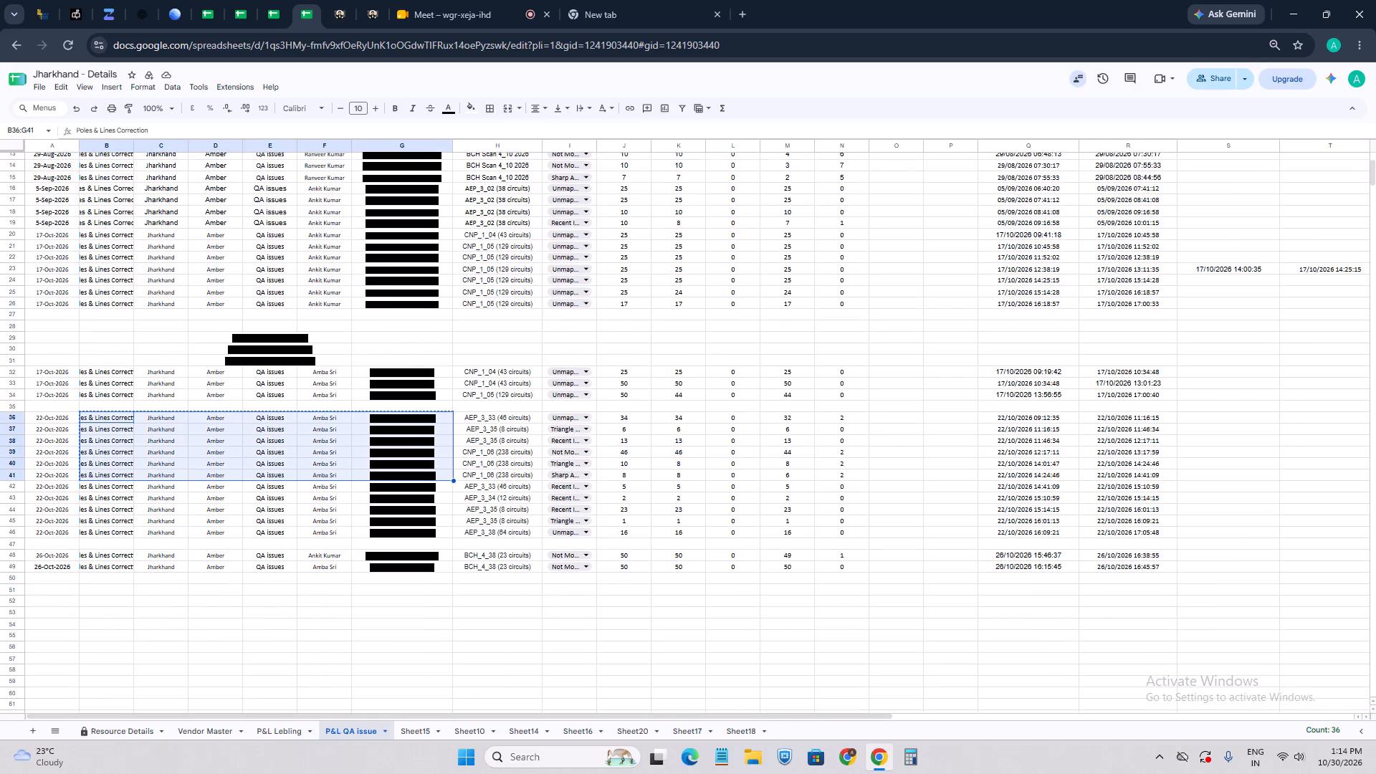
click(1031, 640)
key(ctrl+alt+shift+semicolon)
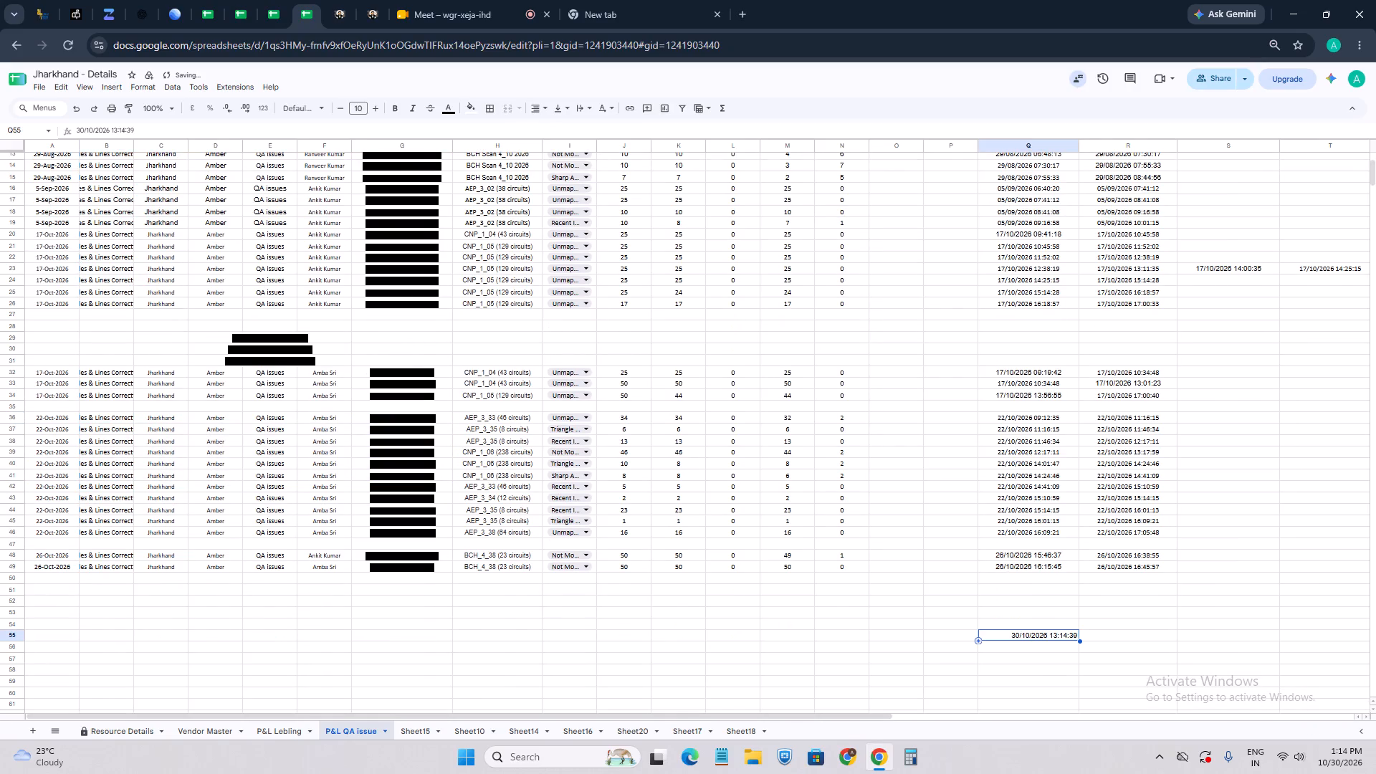
double_click(1061, 640)
double_click(1061, 640)
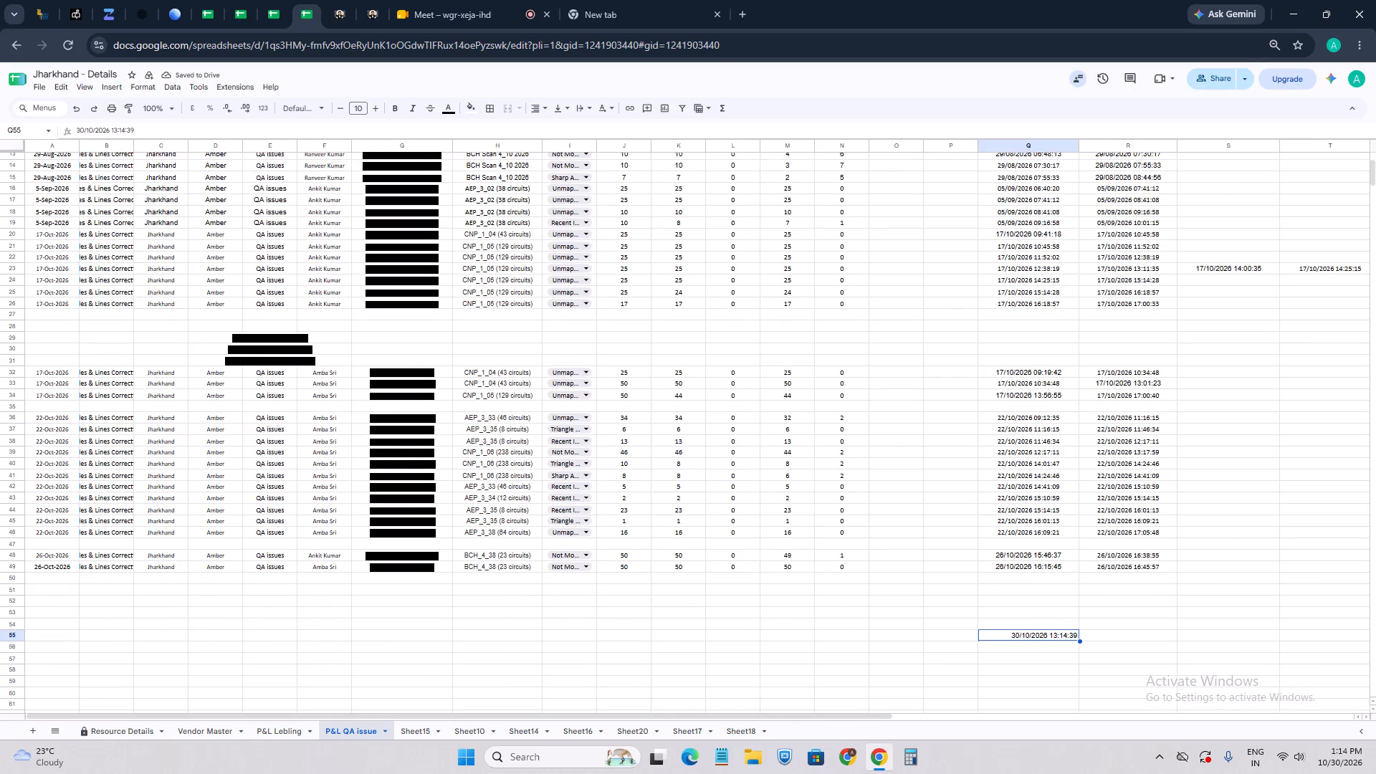
Change the time stamped in Q55 to 12:14:30, keeping the date 30/10/2026.
double_click(1056, 634)
click(1056, 634)
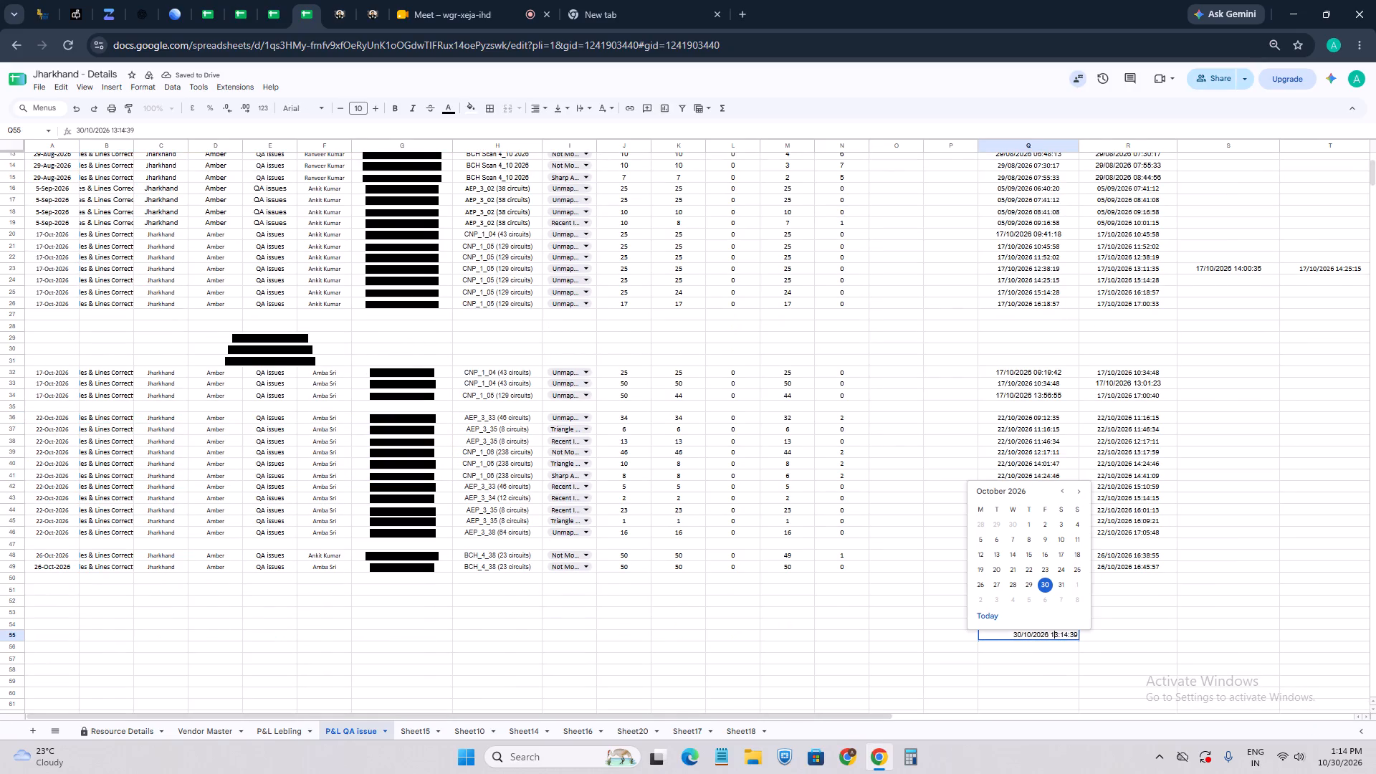
key(Right)
key(BackSpace)
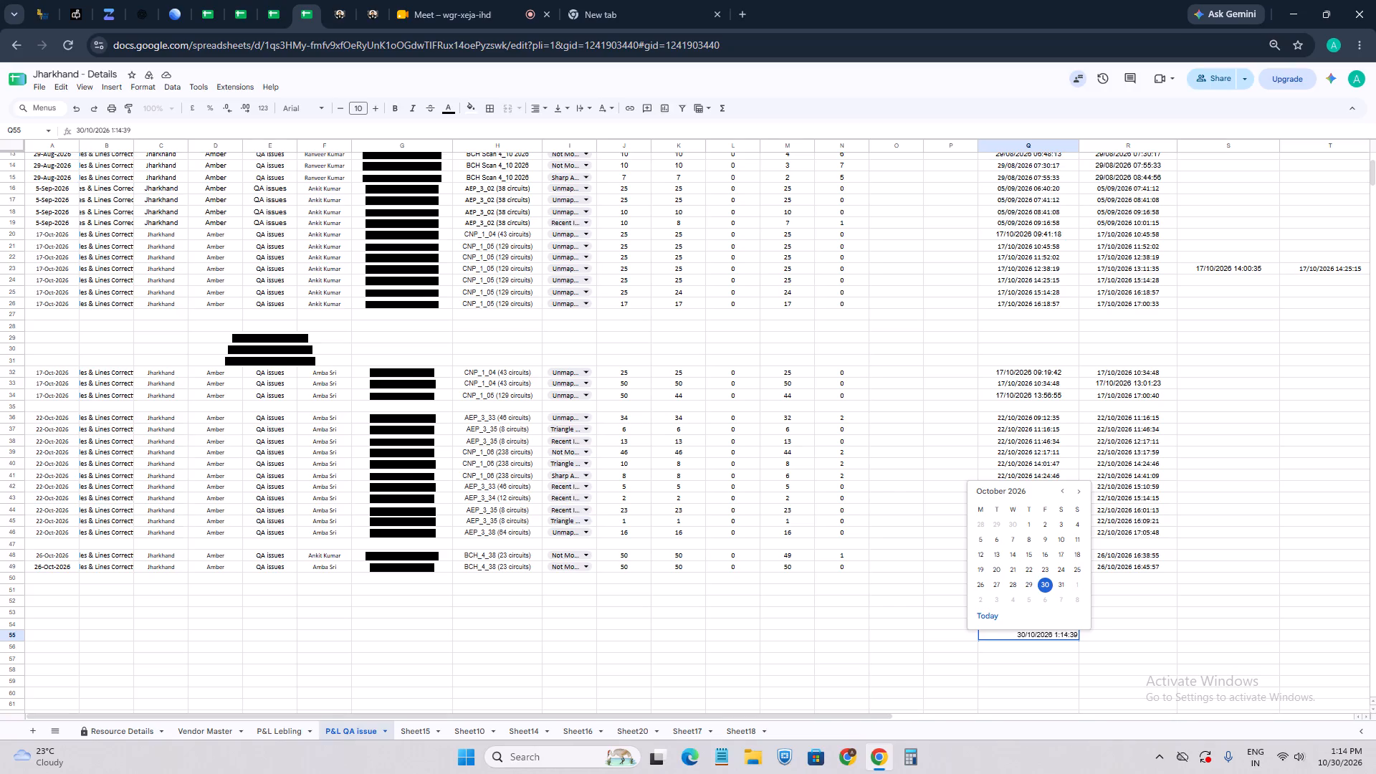
key(2)
click(1129, 636)
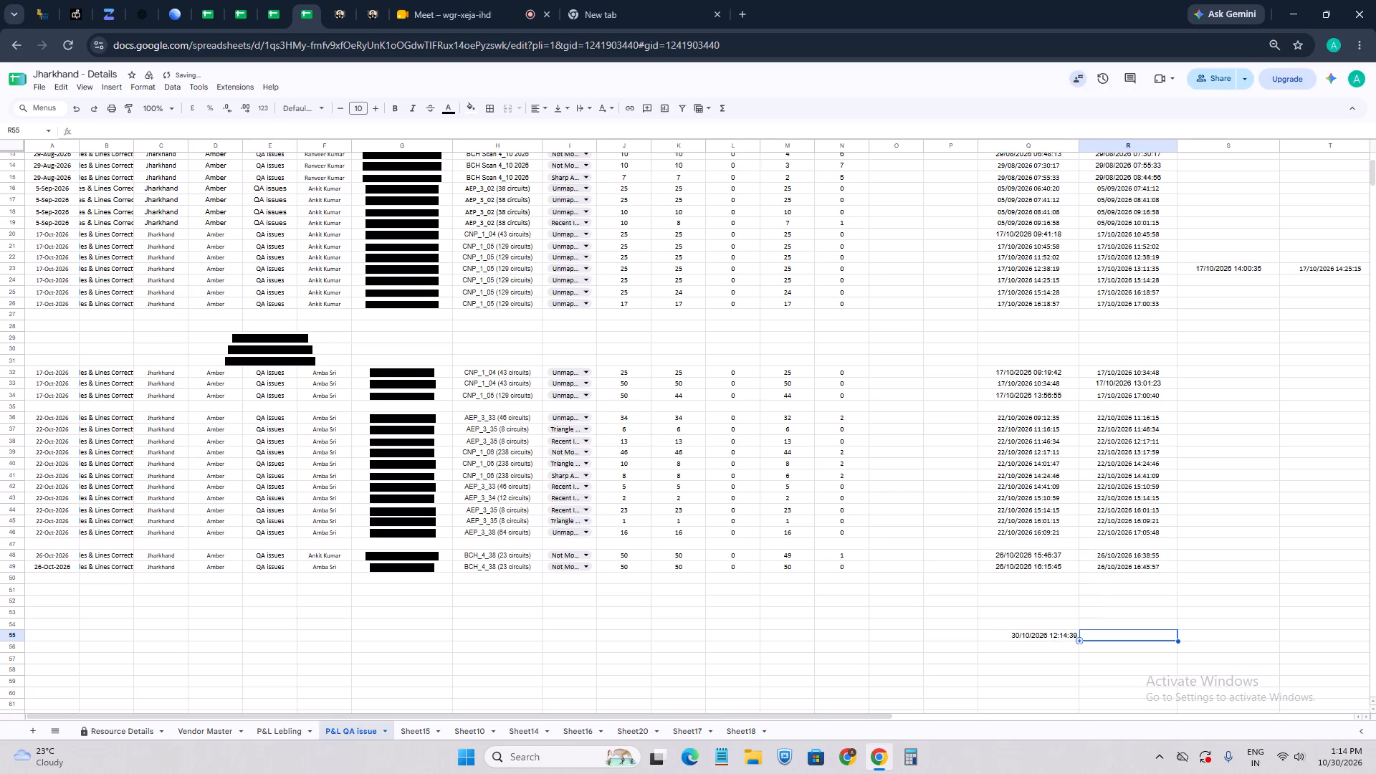
click(1034, 634)
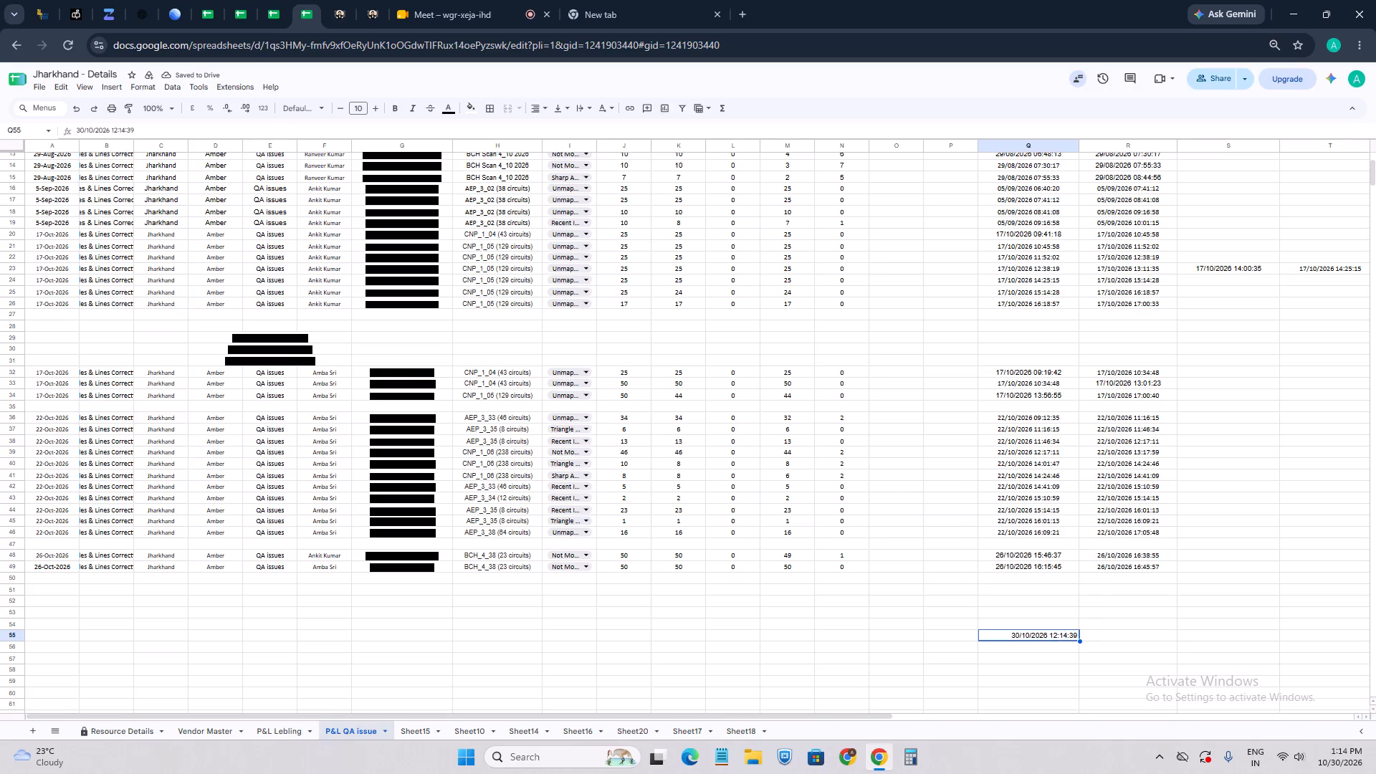
double_click(1073, 635)
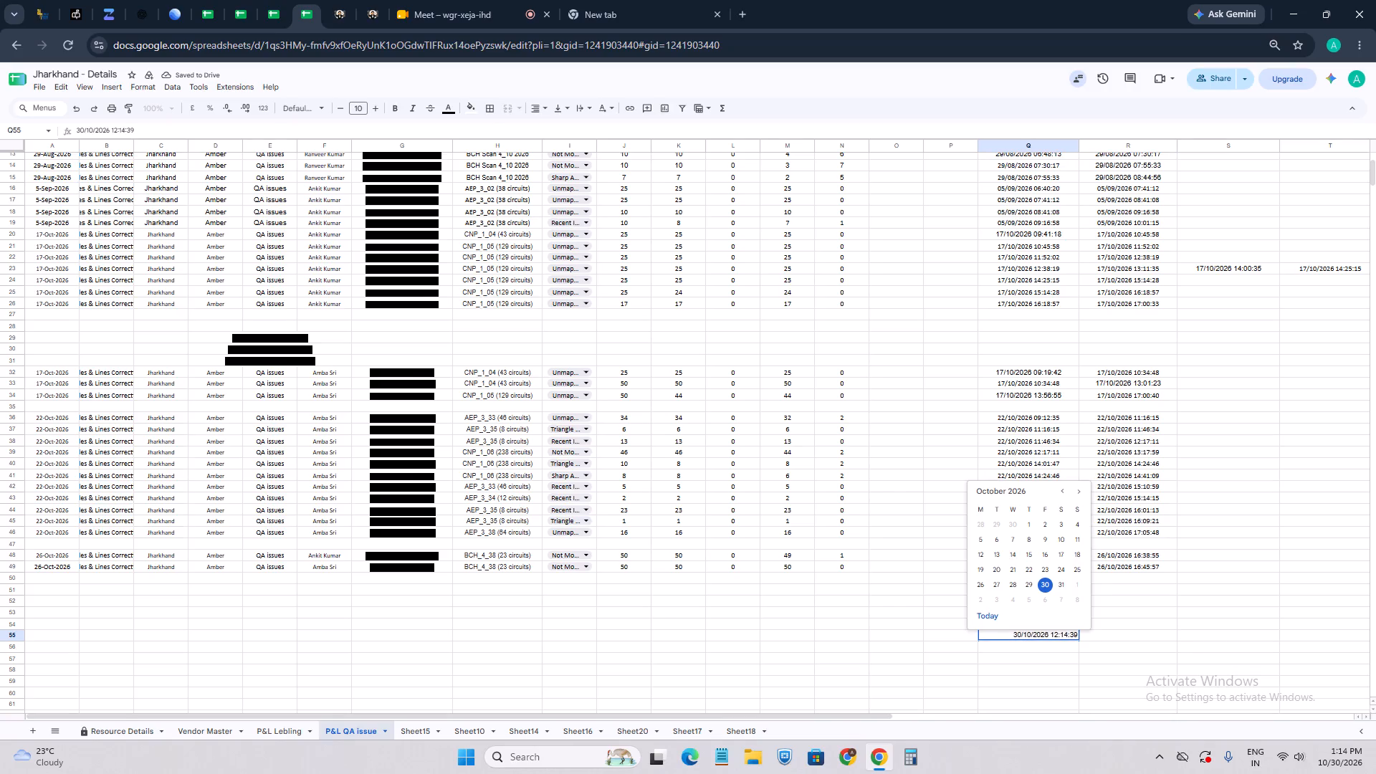
key(BackSpace)
key(0)
click(1129, 682)
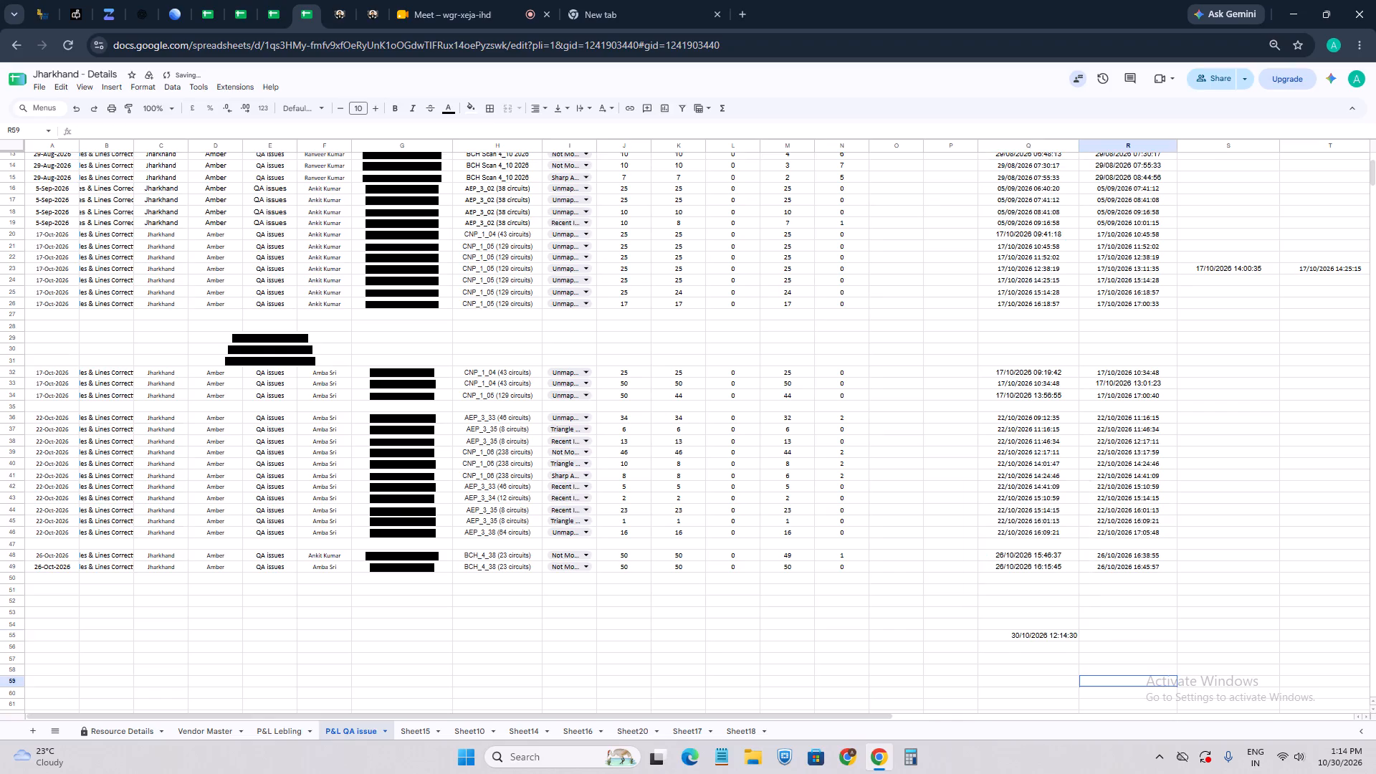
In the 2026 P&L Production sheet, go through the 30-Oct-2026 entries to examine the Jharkhand Amber team's start and end times.
click(235, 7)
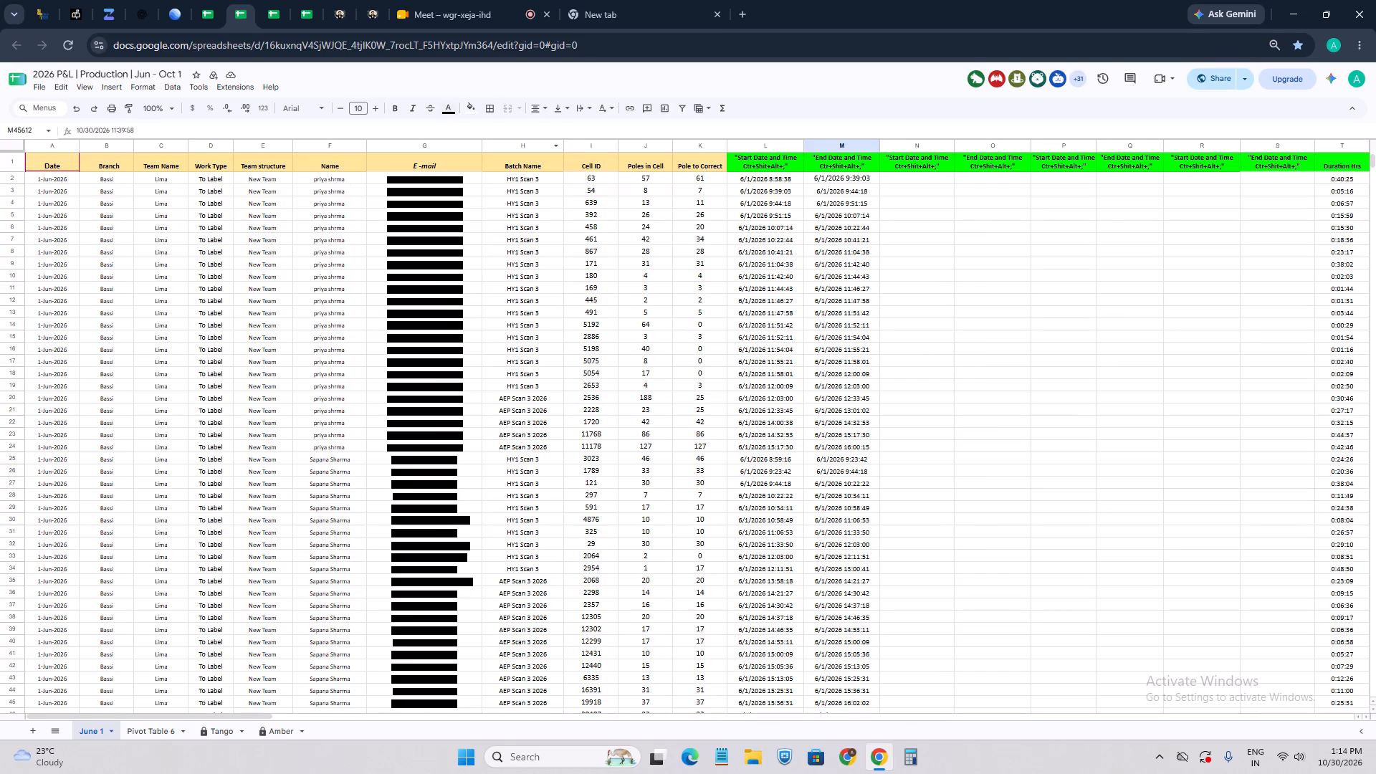
click(282, 16)
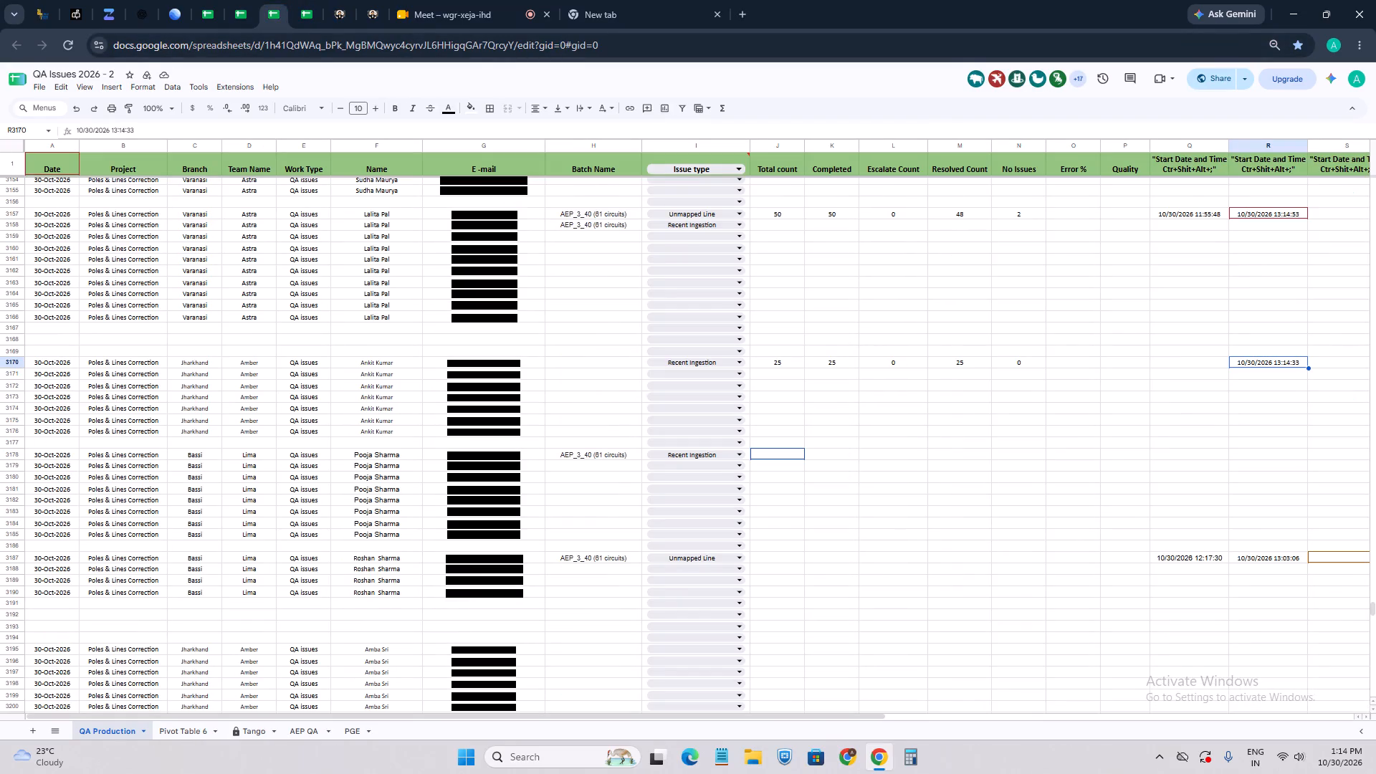
click(251, 11)
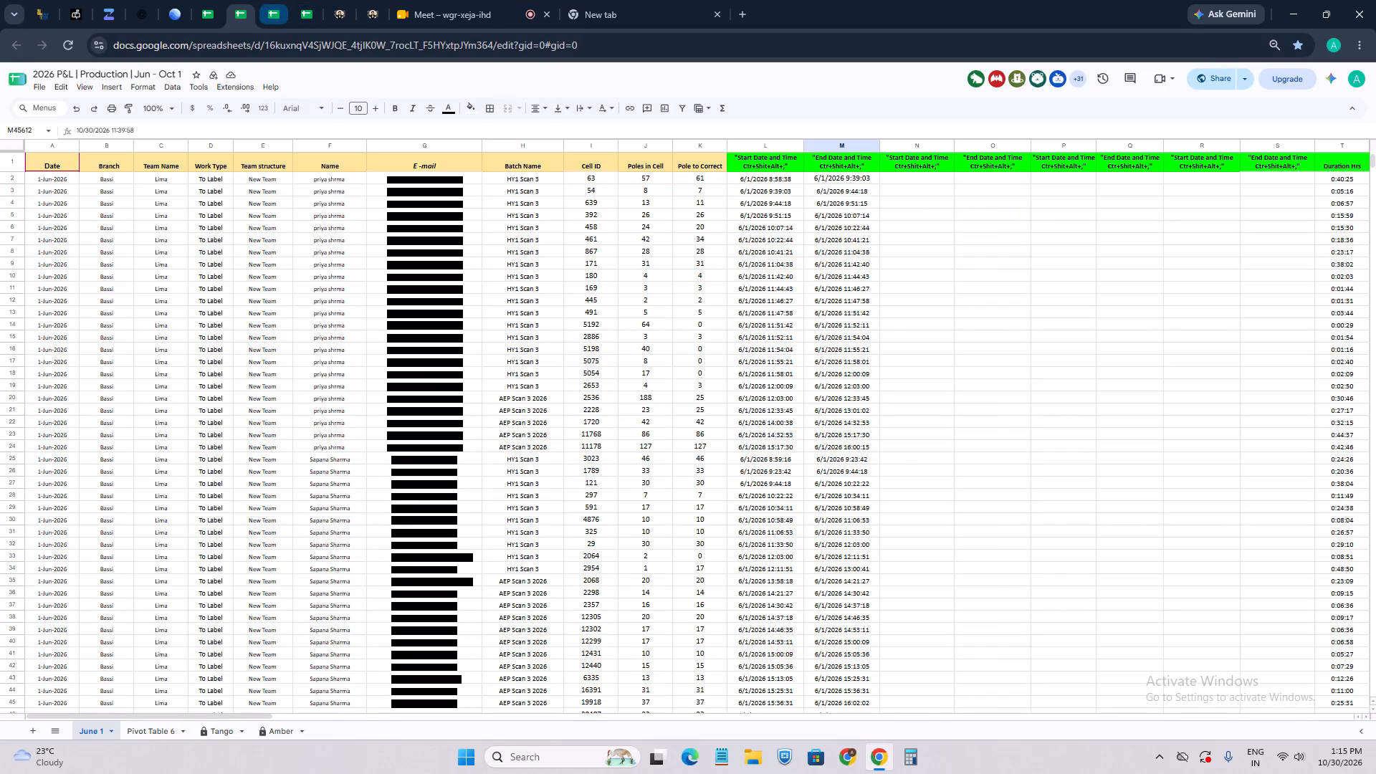
scroll(1127, 449, down, 2)
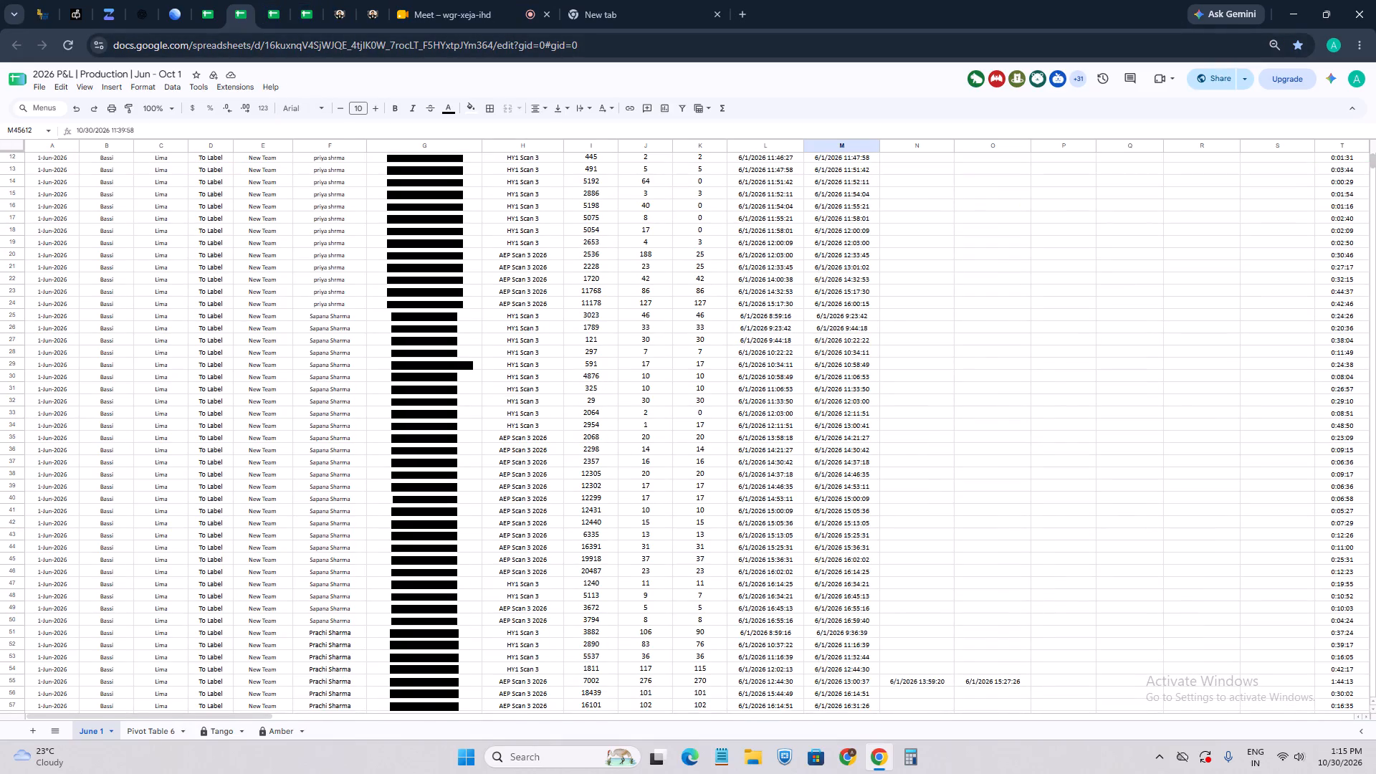
drag(1375, 158, 1375, 627)
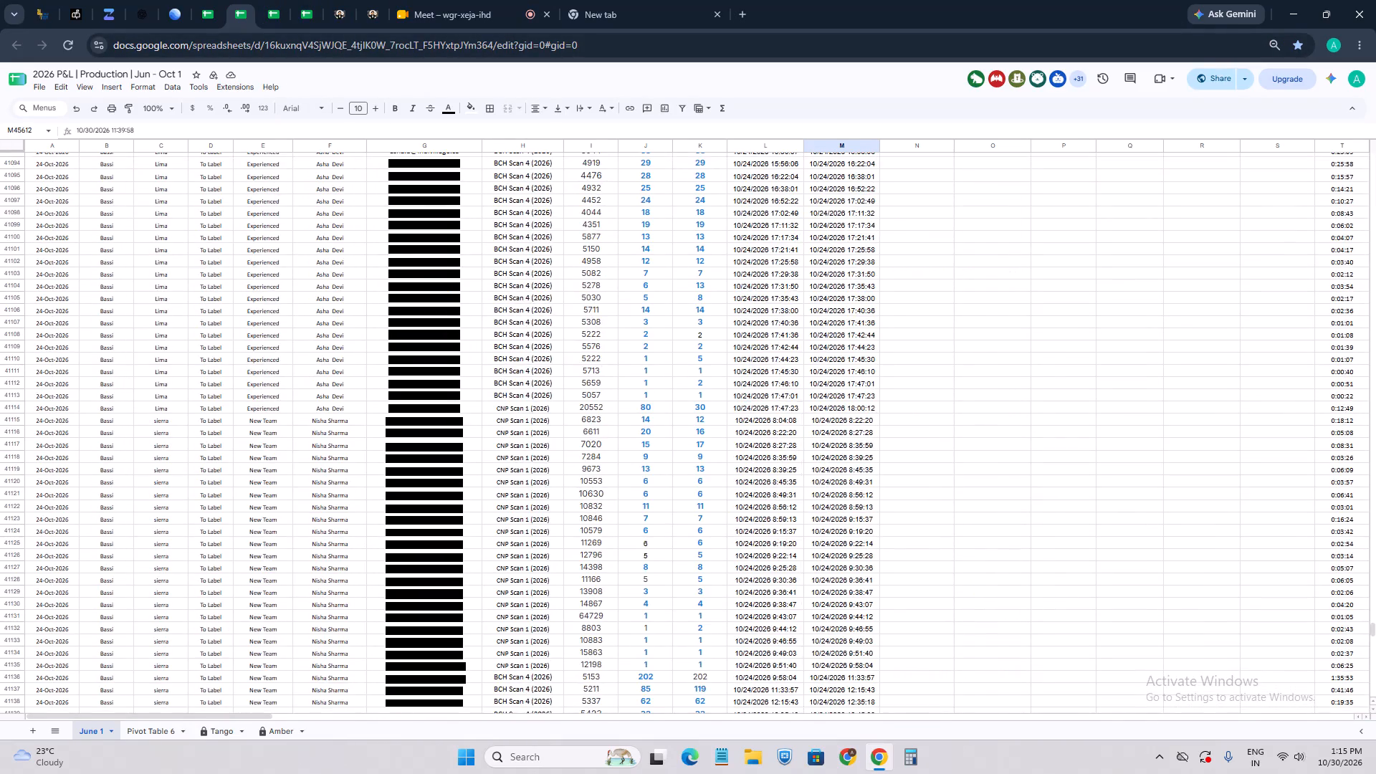
scroll(845, 540, down, 20)
scroll(845, 540, down, 20)
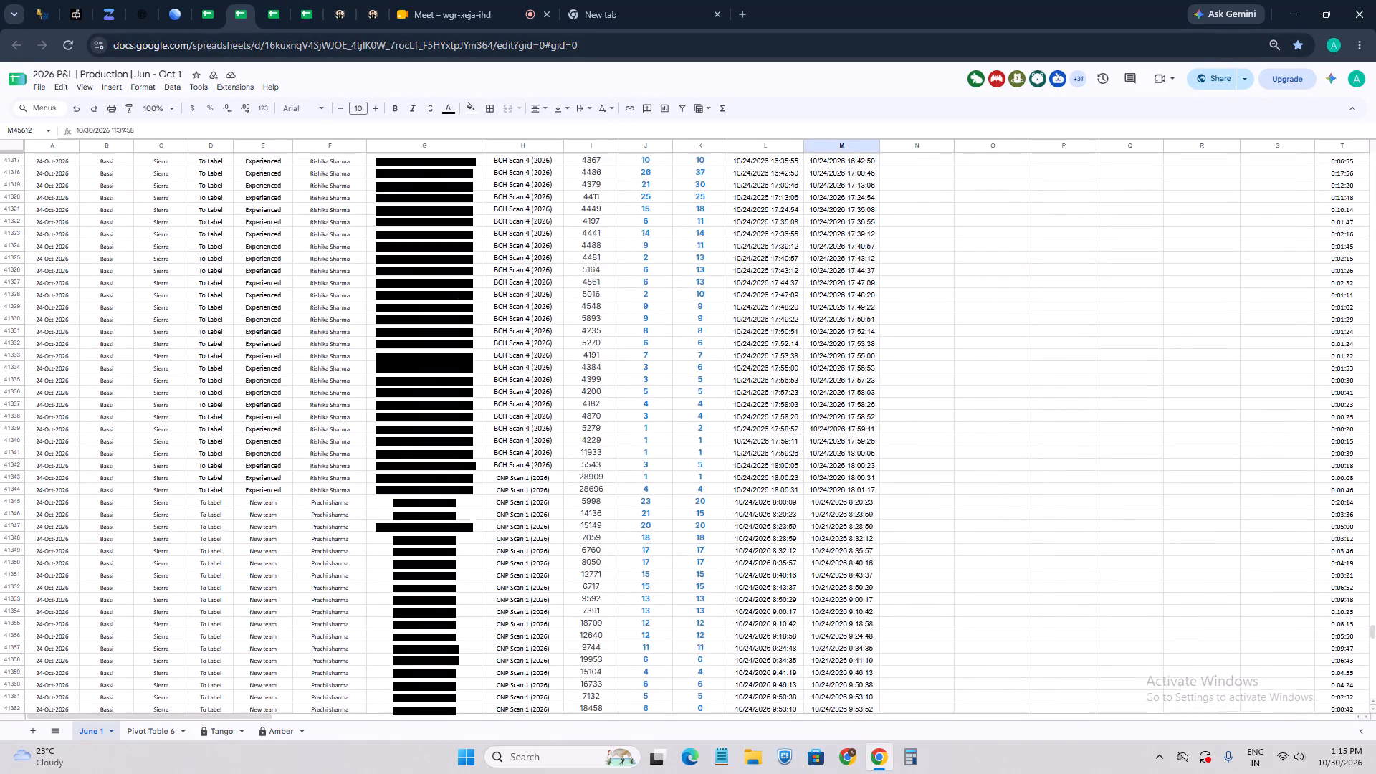
scroll(1072, 507, down, 10)
drag(1372, 629, 1375, 662)
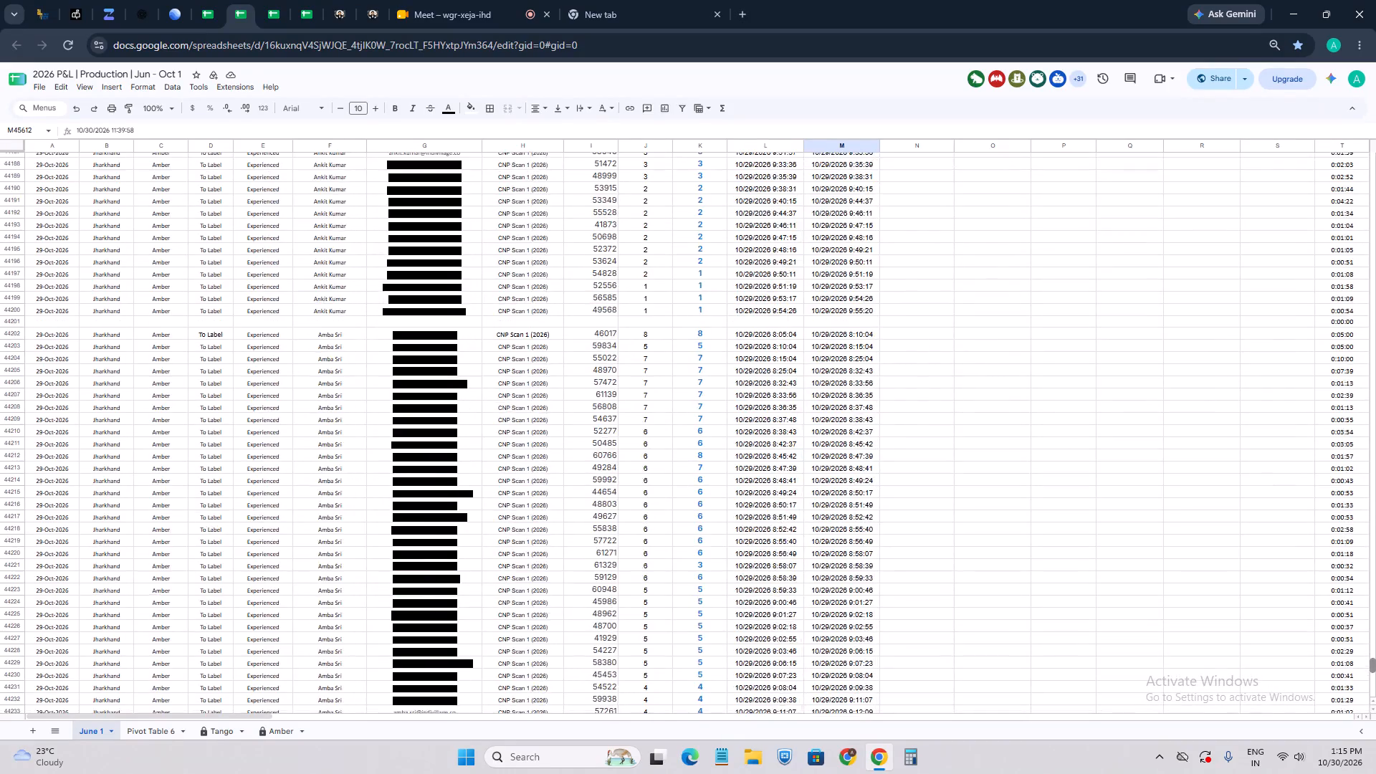
drag(1375, 662, 1375, 668)
scroll(852, 566, up, 3)
scroll(720, 517, down, 9)
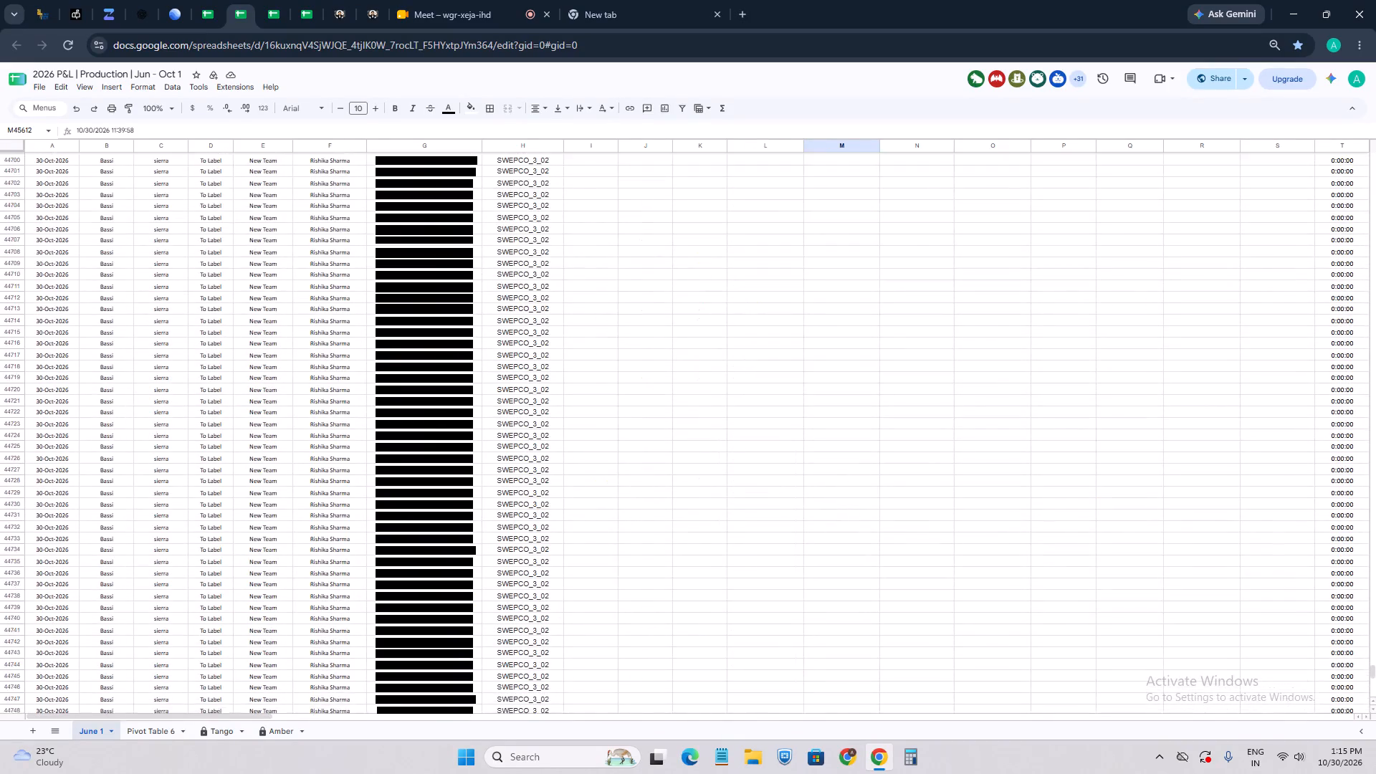
scroll(712, 522, down, 20)
scroll(712, 522, down, 20)
scroll(712, 522, down, 8)
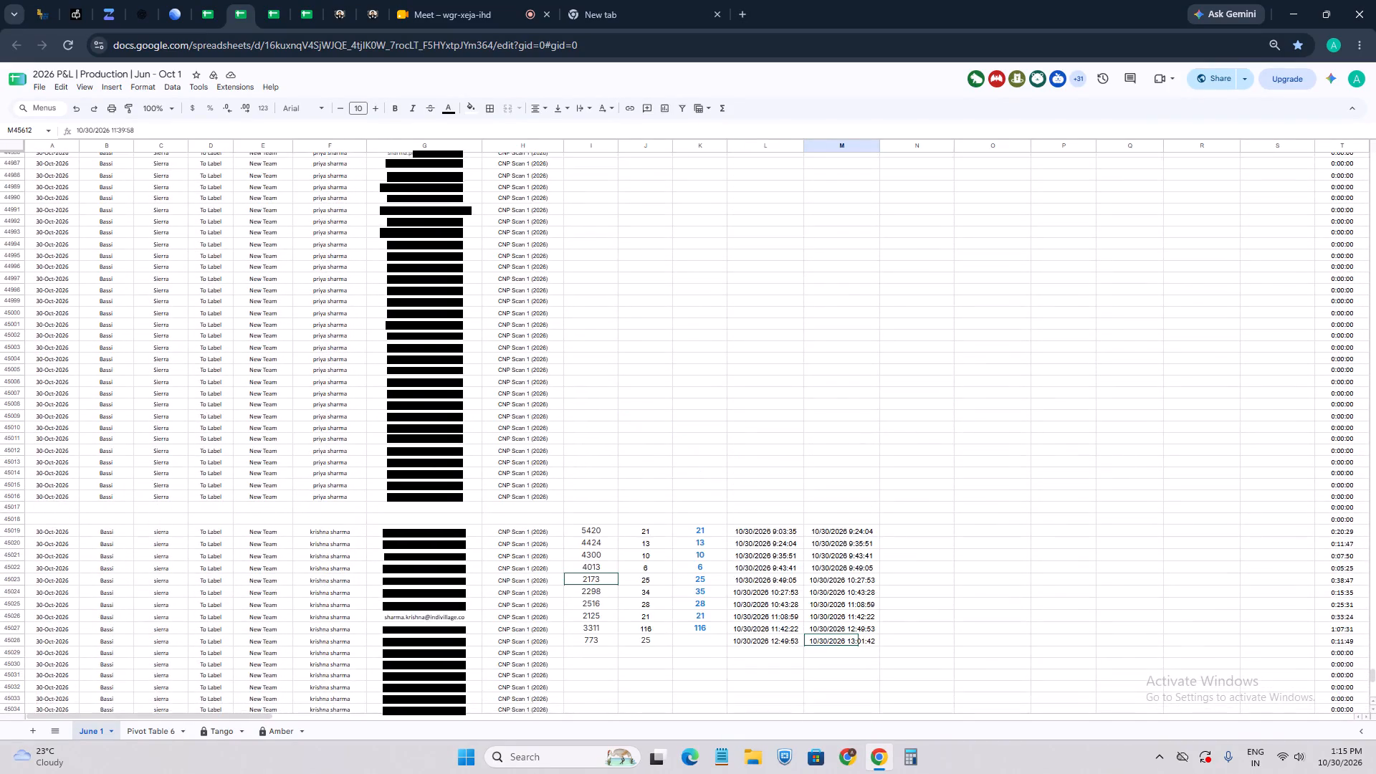
scroll(685, 510, down, 20)
scroll(685, 510, down, 20)
scroll(685, 510, down, 8)
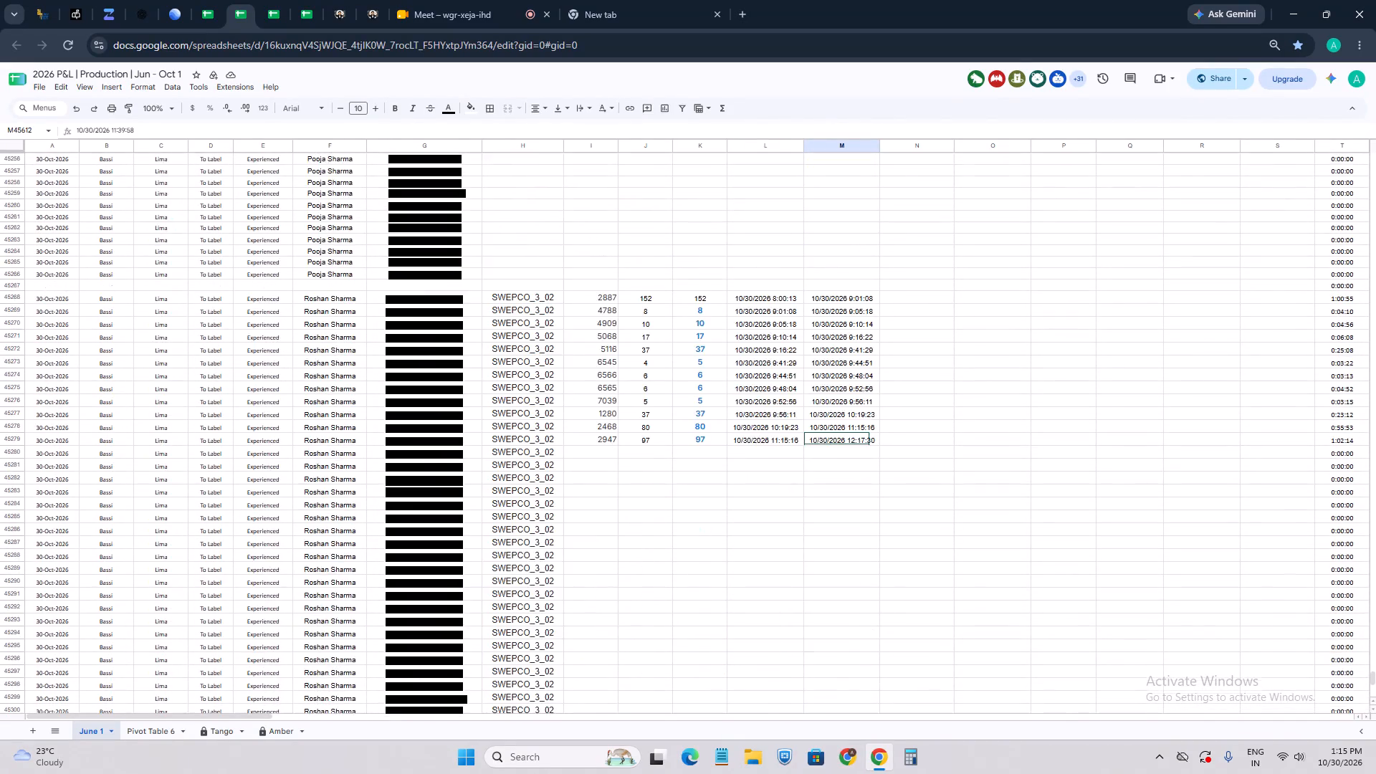
scroll(668, 494, down, 20)
scroll(668, 494, down, 14)
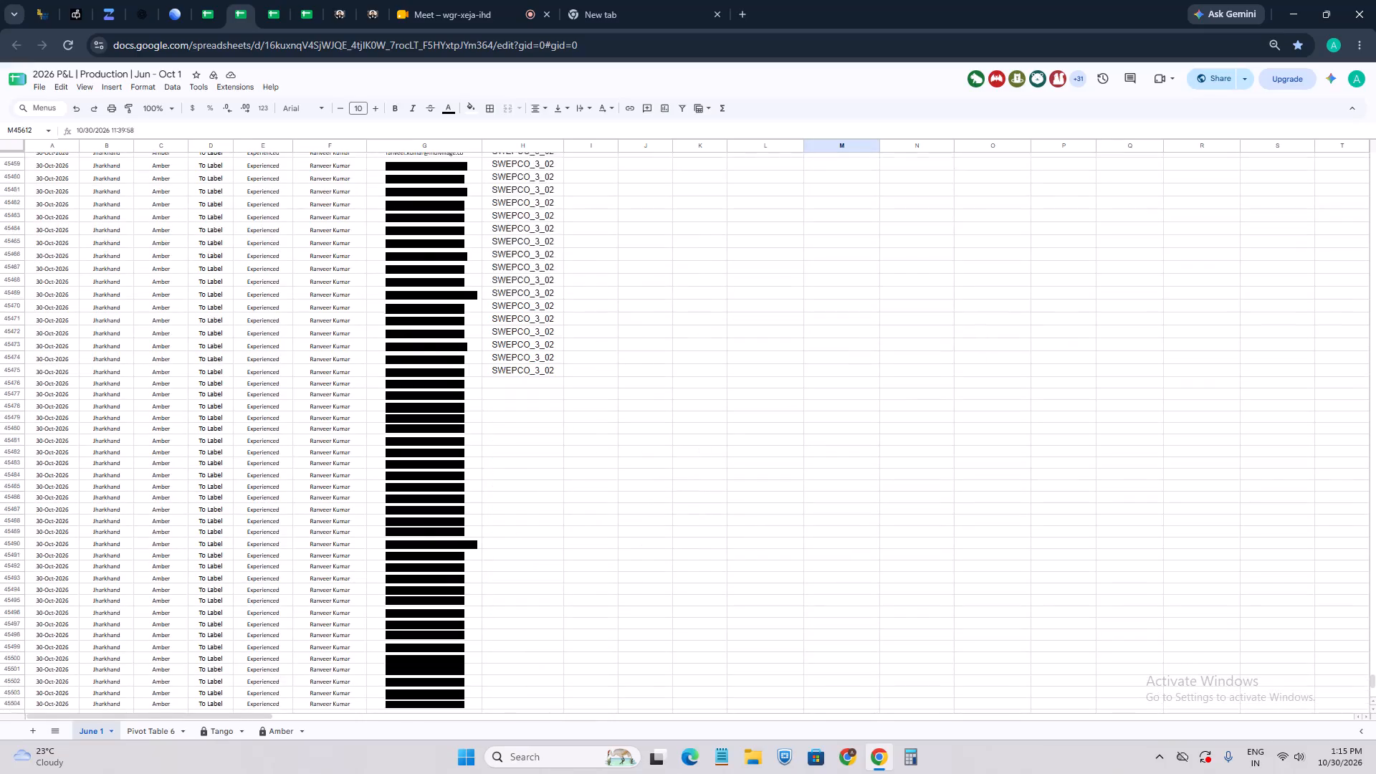
scroll(648, 506, down, 19)
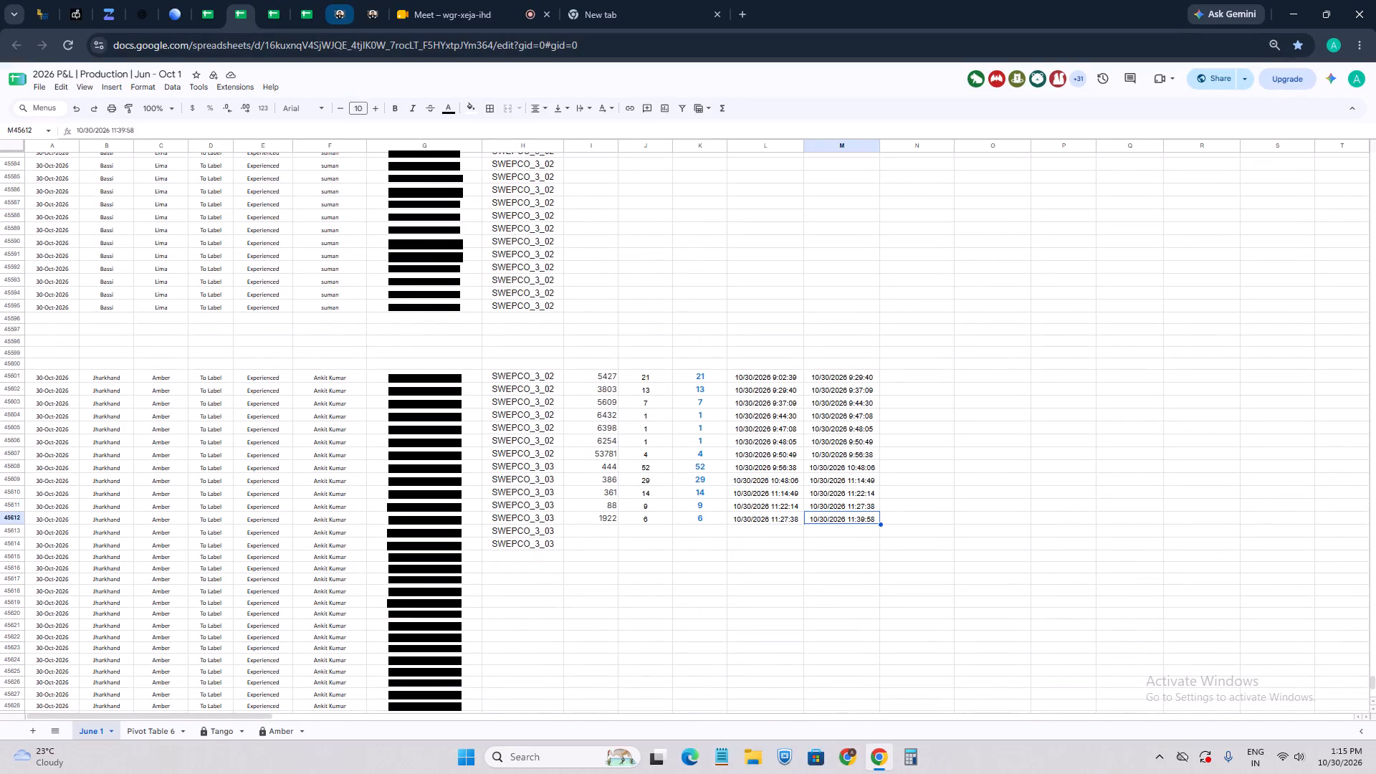
Look back through today's messages in the QA issues Updated channel events topic, including the post about joining the call.
click(113, 19)
click(1359, 86)
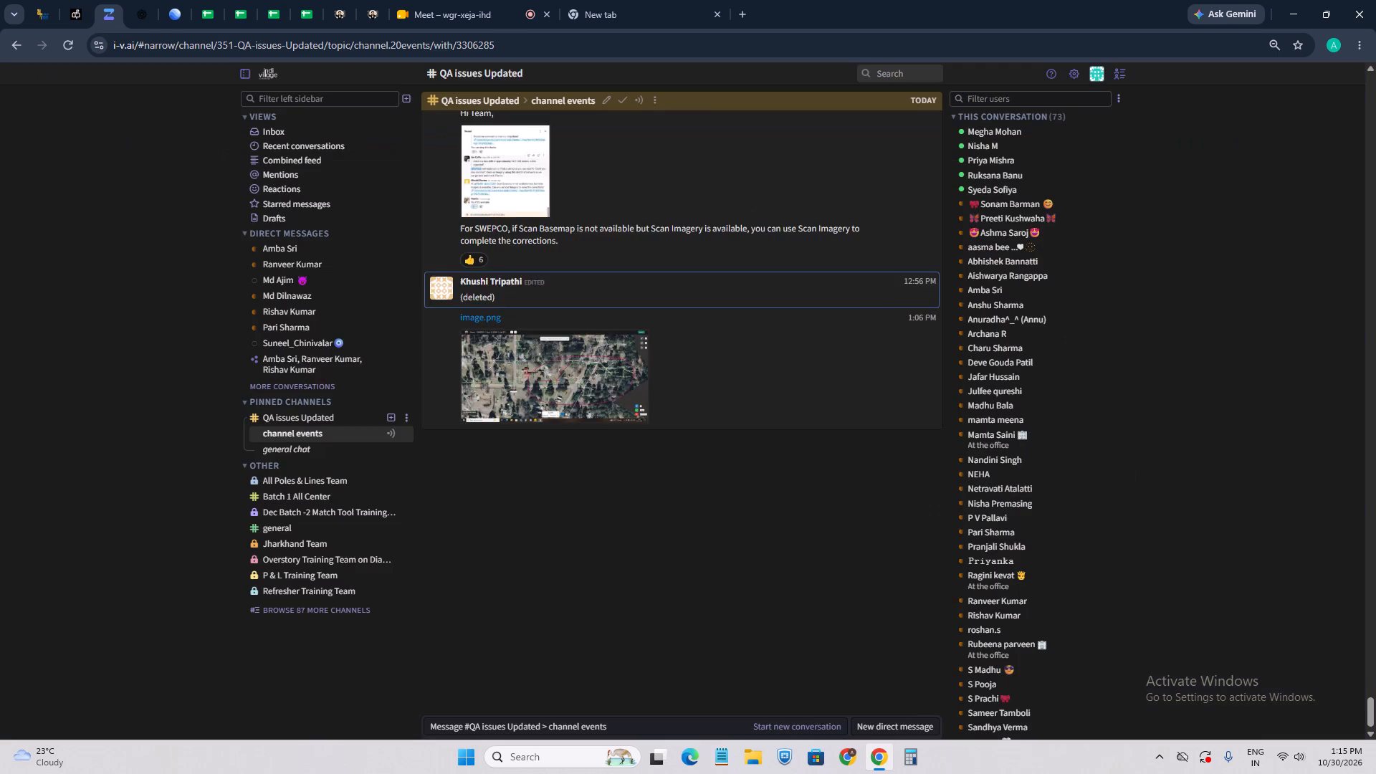
scroll(692, 353, up, 4)
scroll(697, 416, up, 7)
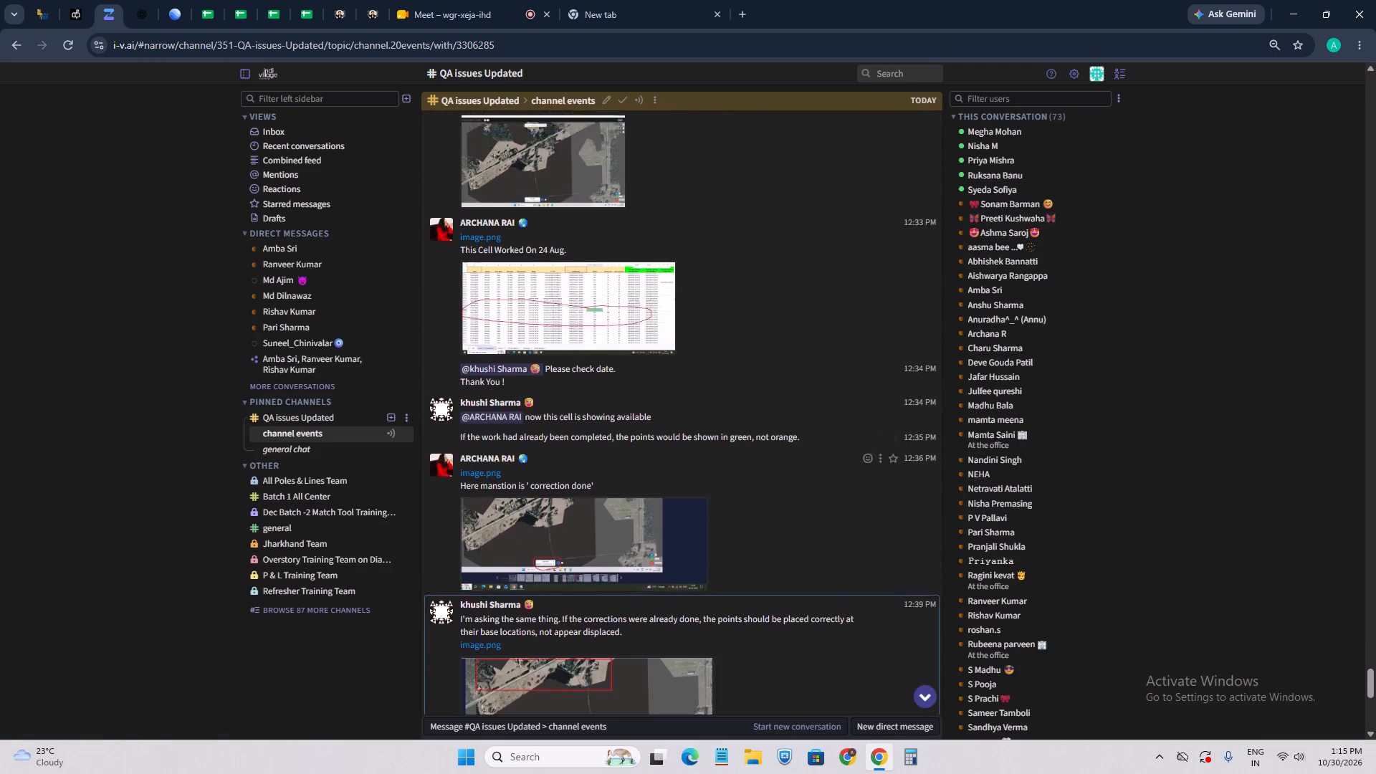
scroll(704, 441, up, 5)
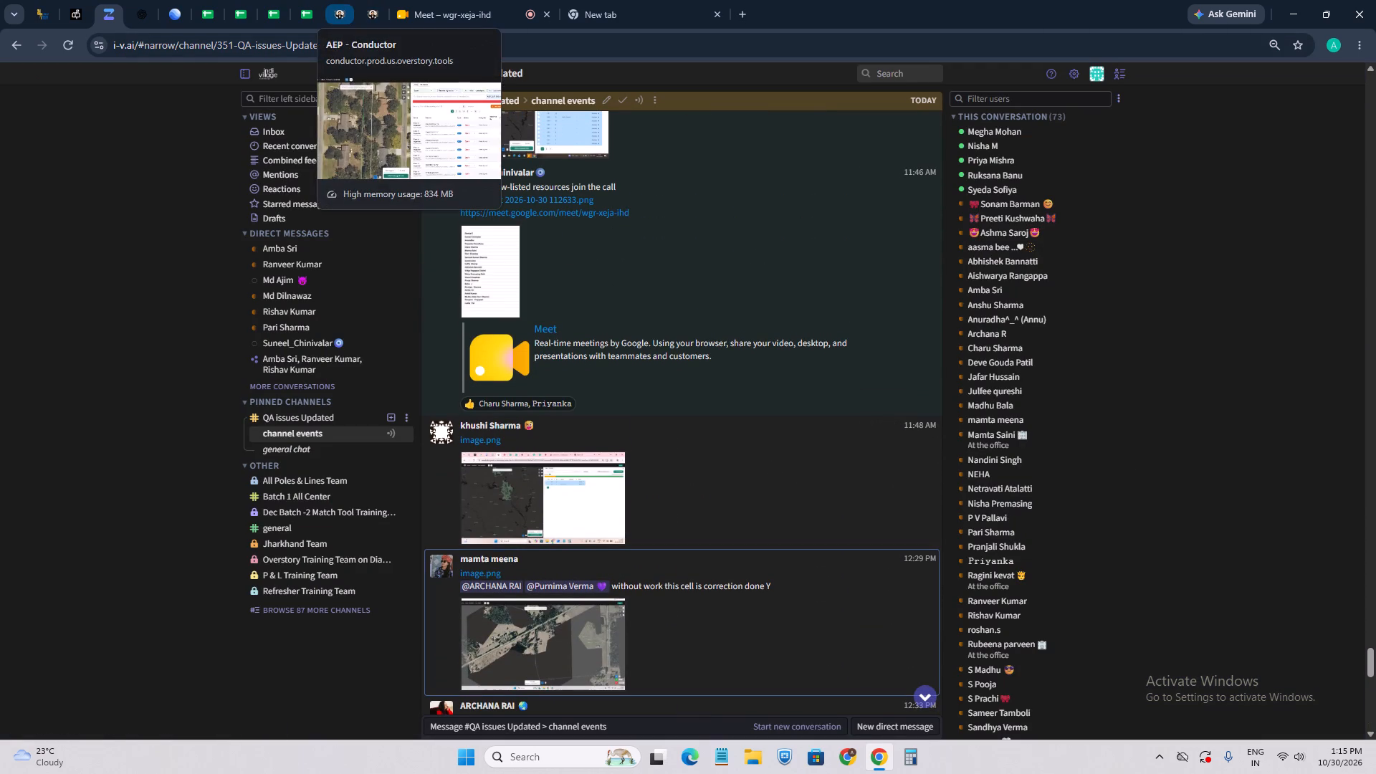
Back in Jharkhand - Details, set the timestamp in Q55 of the P&L QA issue sheet to 30/10/2026 12:04:30.
click(272, 11)
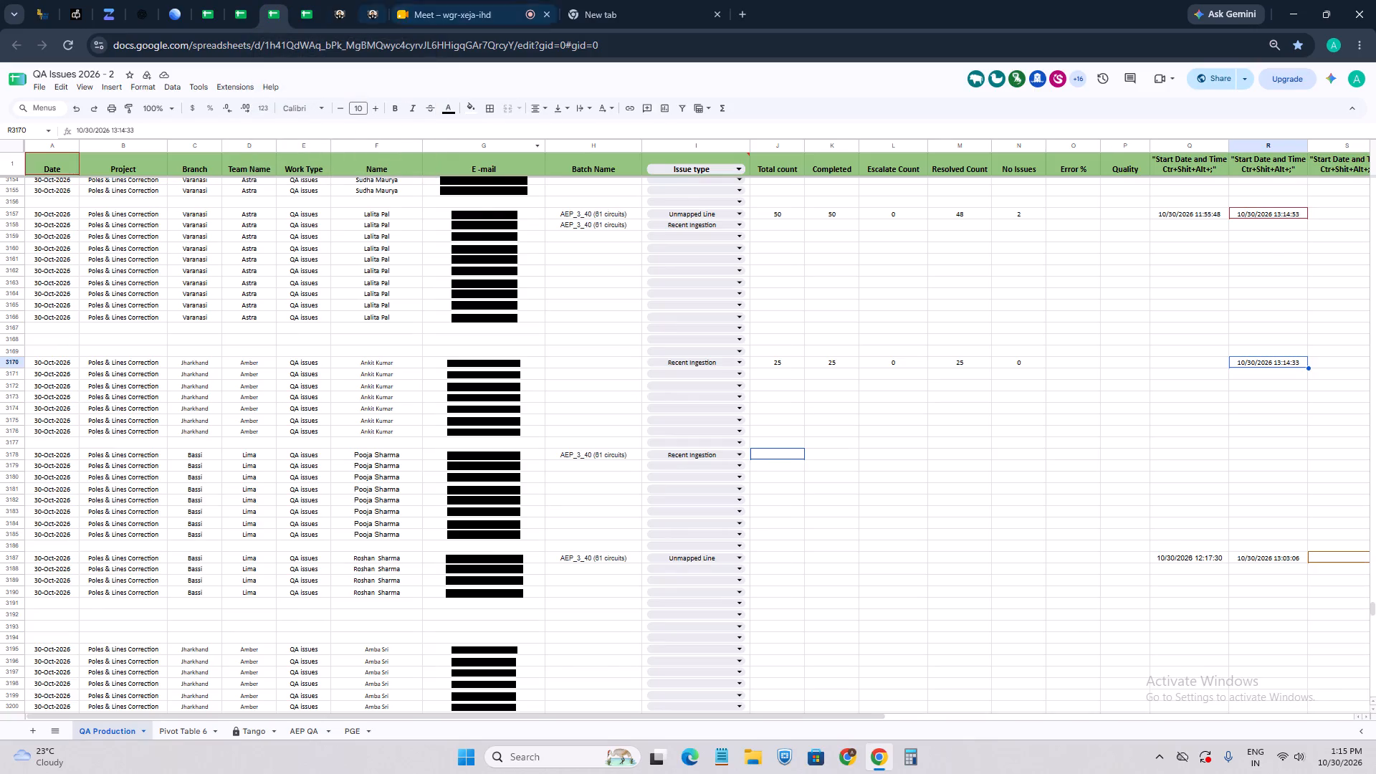
click(313, 13)
double_click(1064, 636)
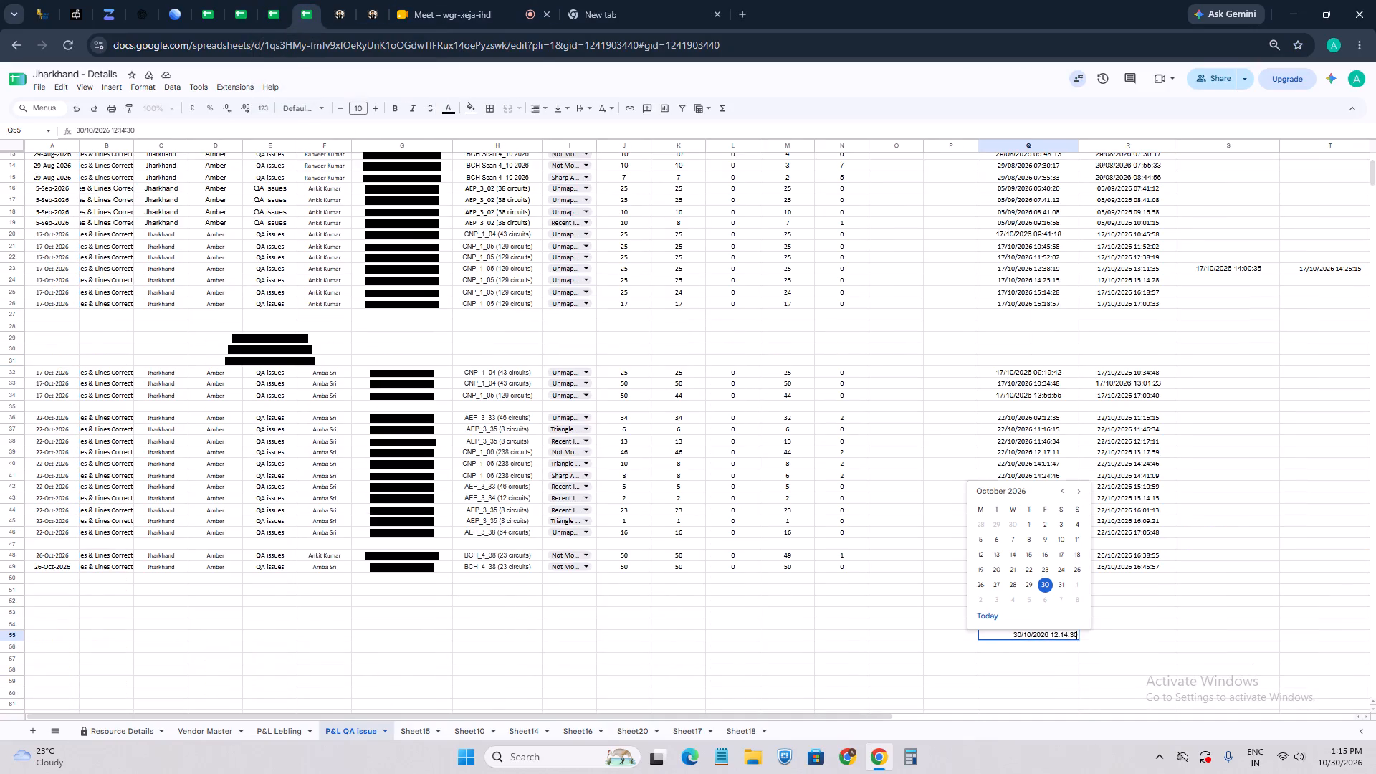
click(1064, 636)
key(BackSpace)
key(0)
click(1105, 684)
Copy the Q55 timestamp into Q3170 of QA Production in QA Issues 2026 - 2 as the start time, 10/30/2026 12:04:30.
click(1045, 636)
key(ctrl+c)
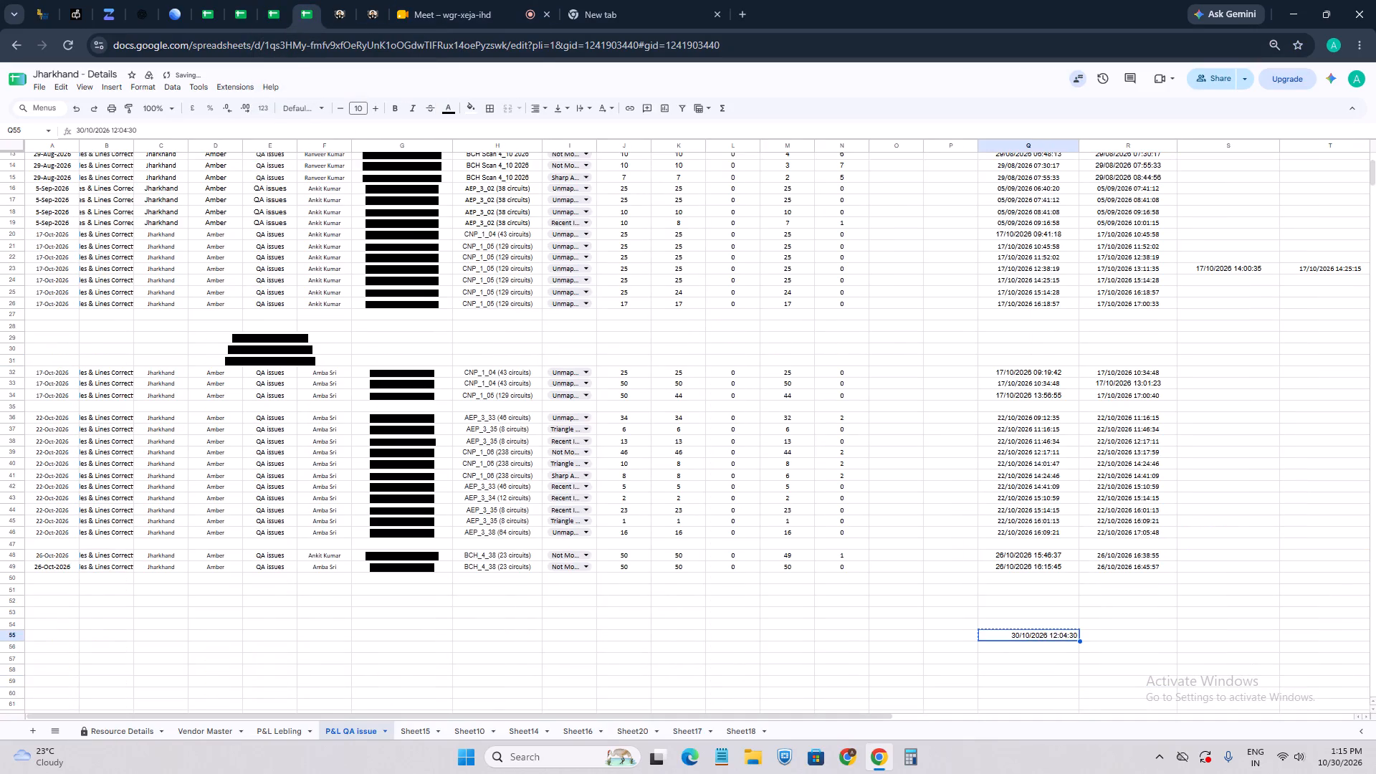
click(269, 16)
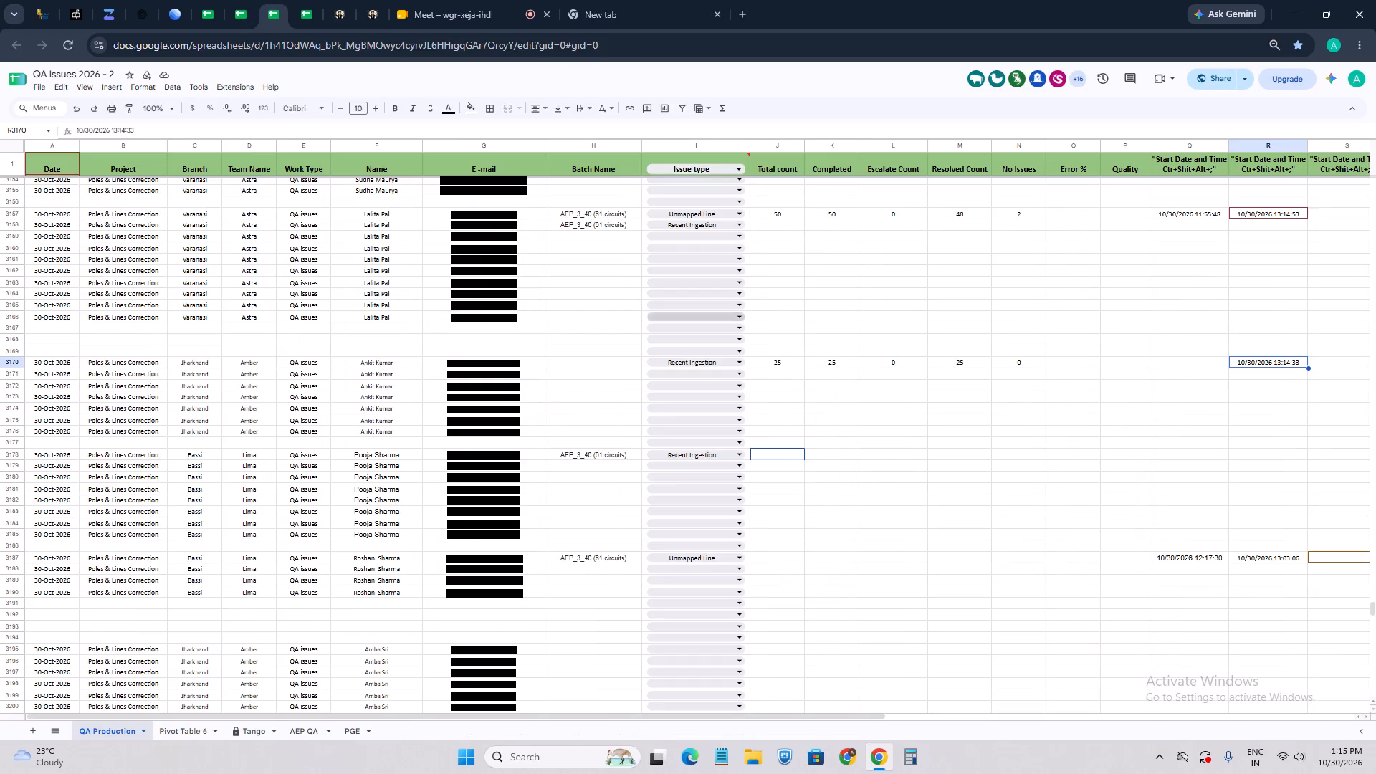
click(1167, 365)
key(ctrl+v)
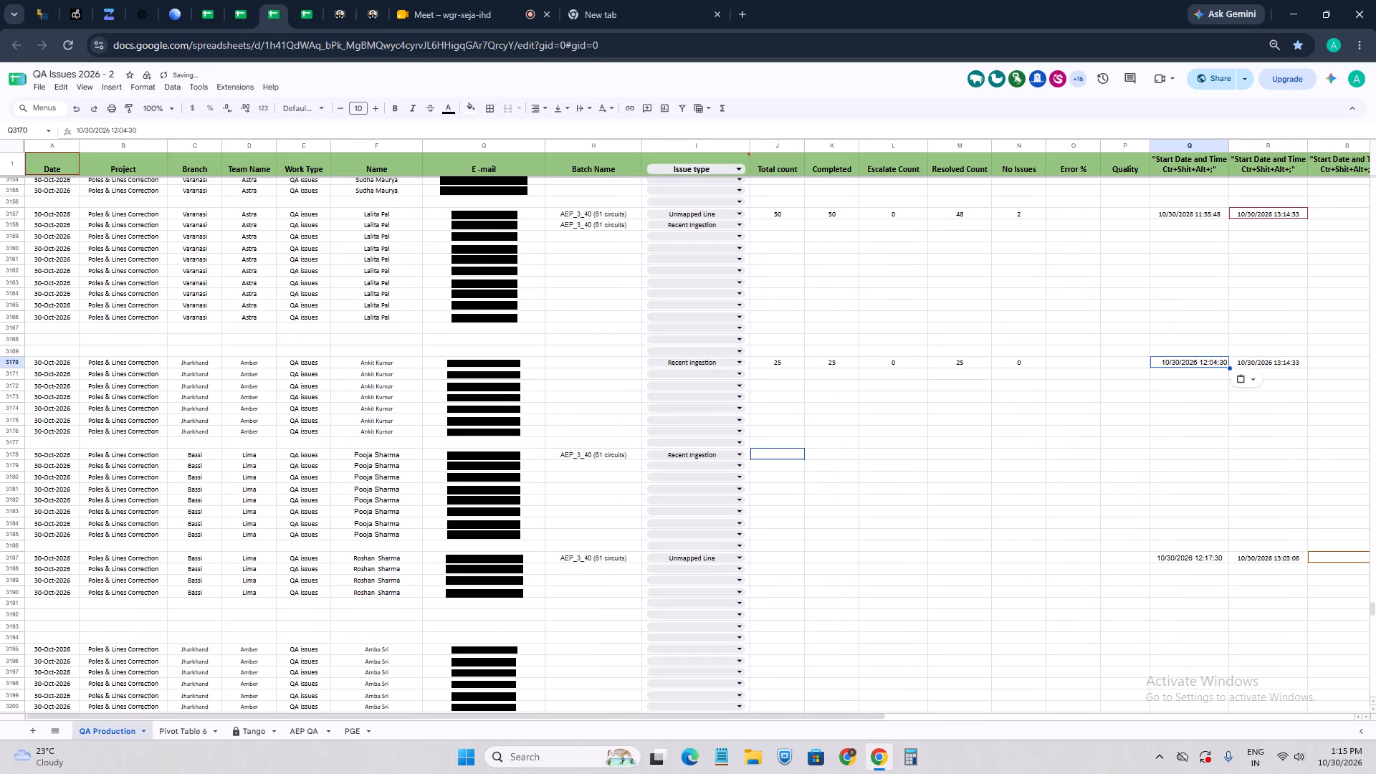
click(1279, 368)
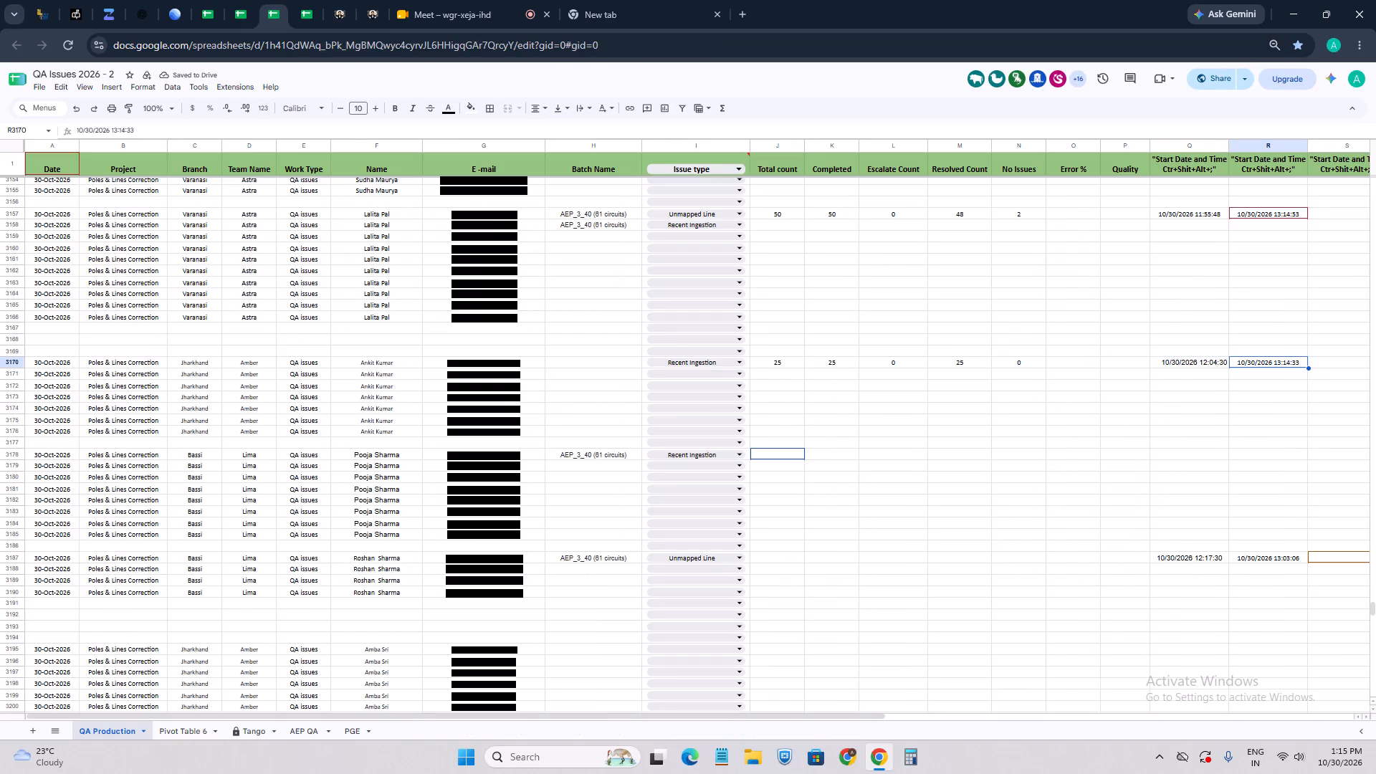
In the AEP Scan 3 (2026) map, go to page 4 of the AEP_3_41 Recent Ingestion issues and start reviewing its 25 issues.
click(344, 14)
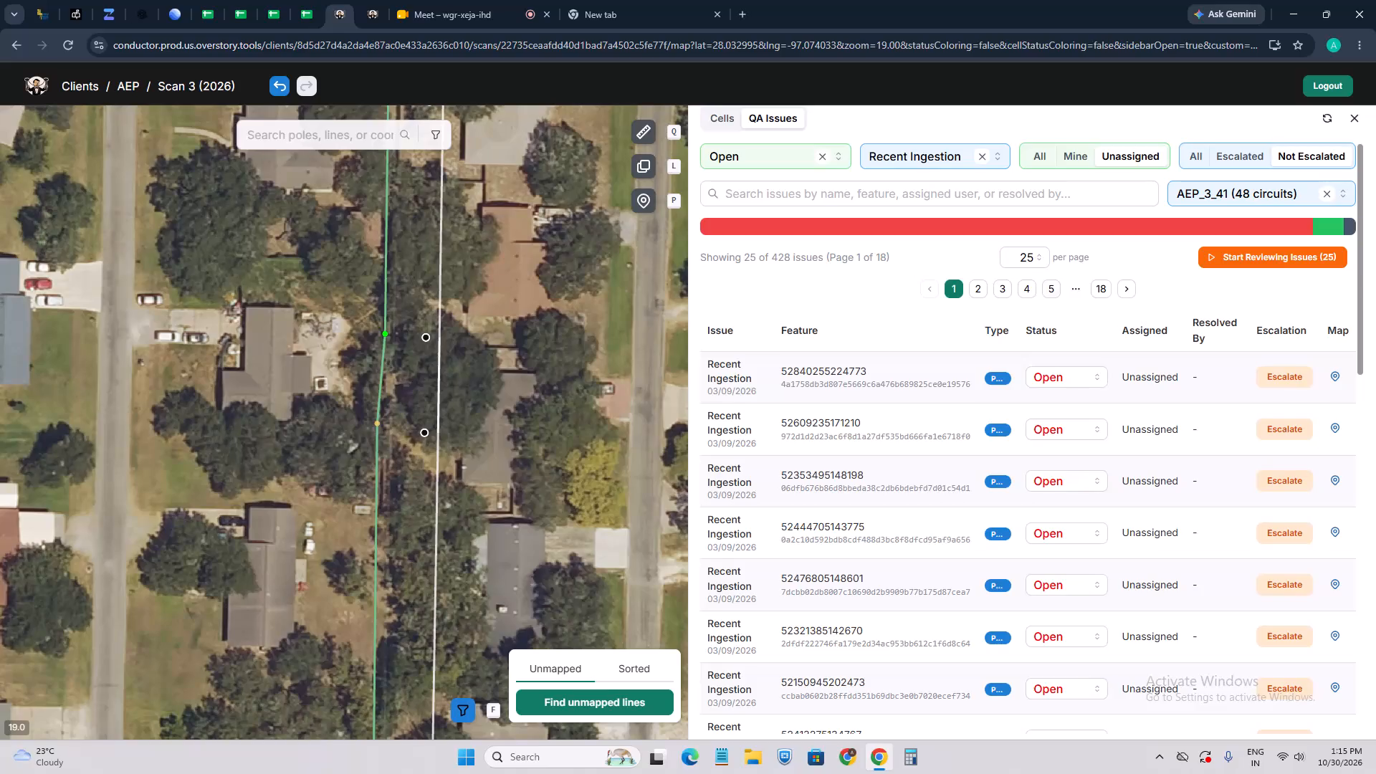
click(1024, 293)
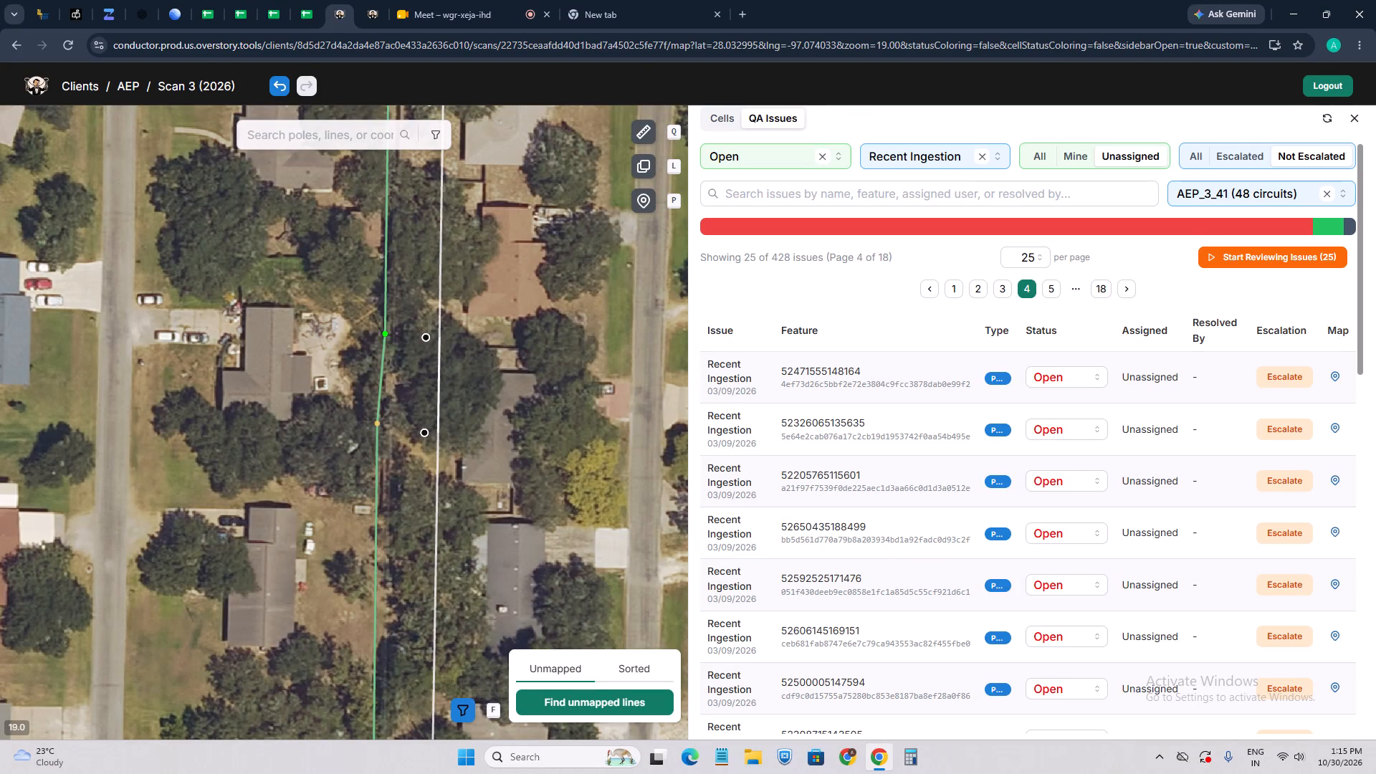
click(1301, 259)
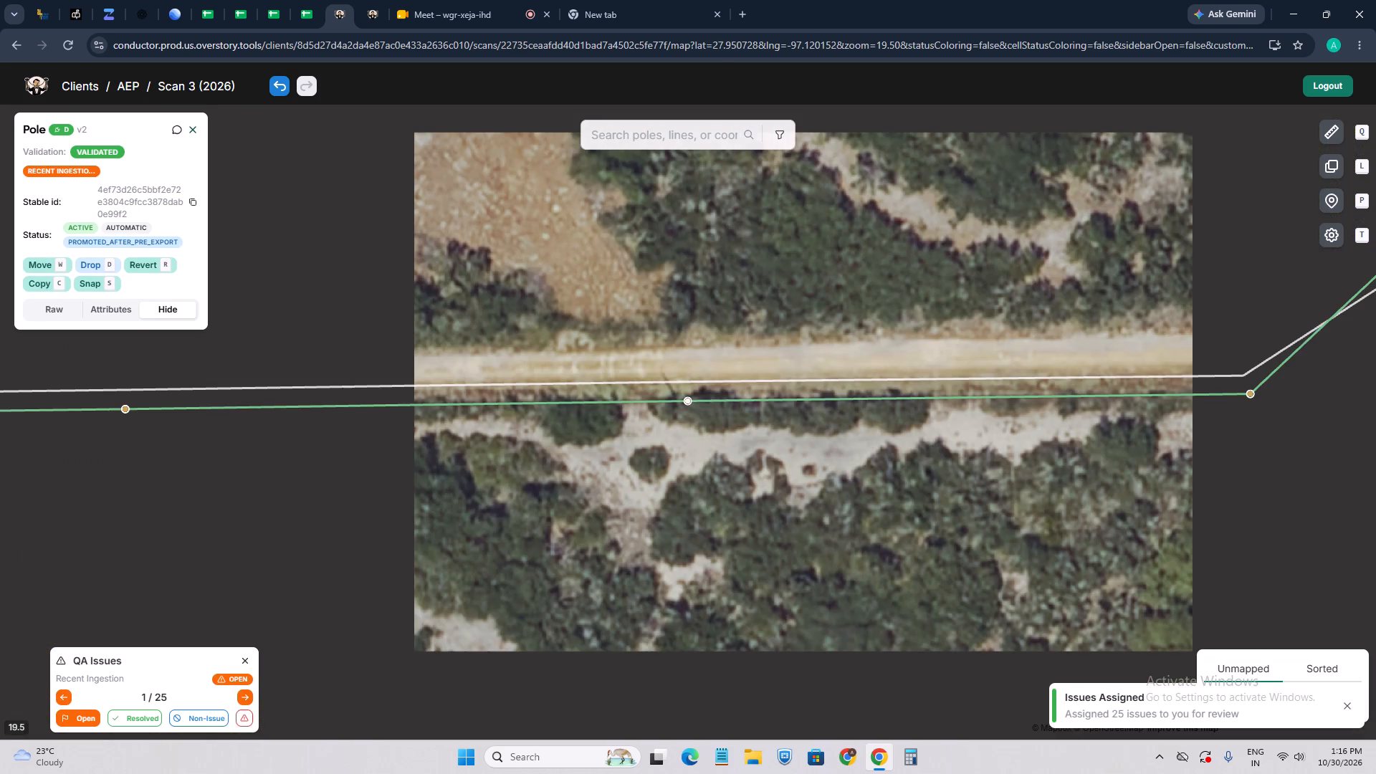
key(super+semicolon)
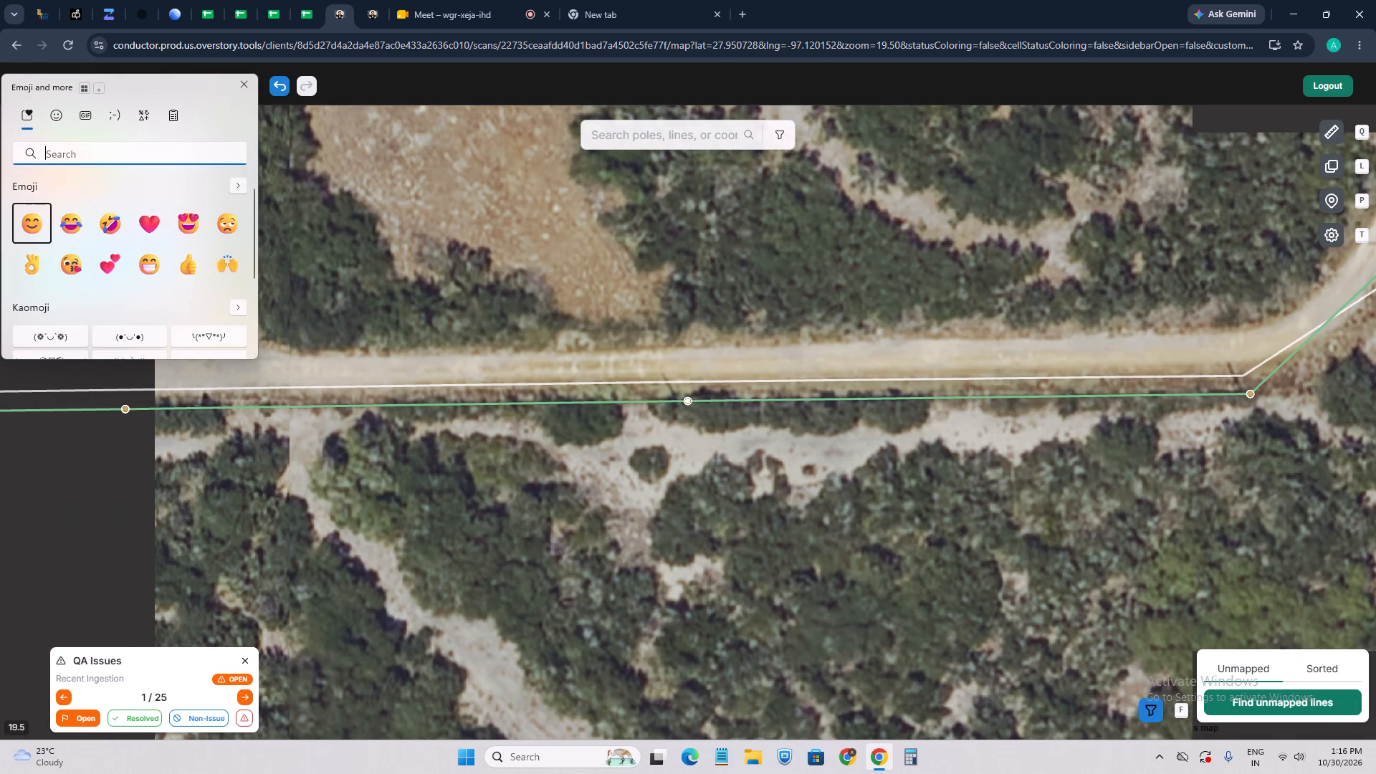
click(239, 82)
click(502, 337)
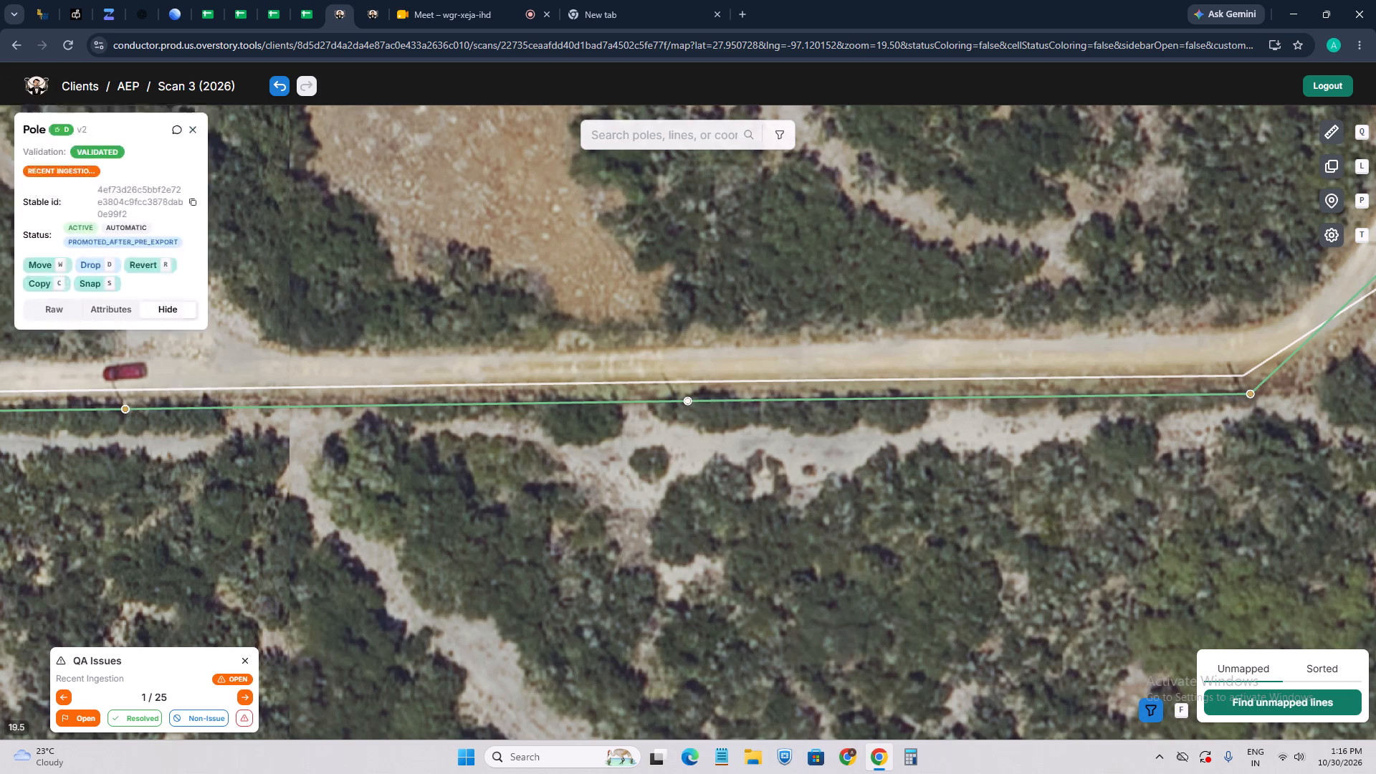